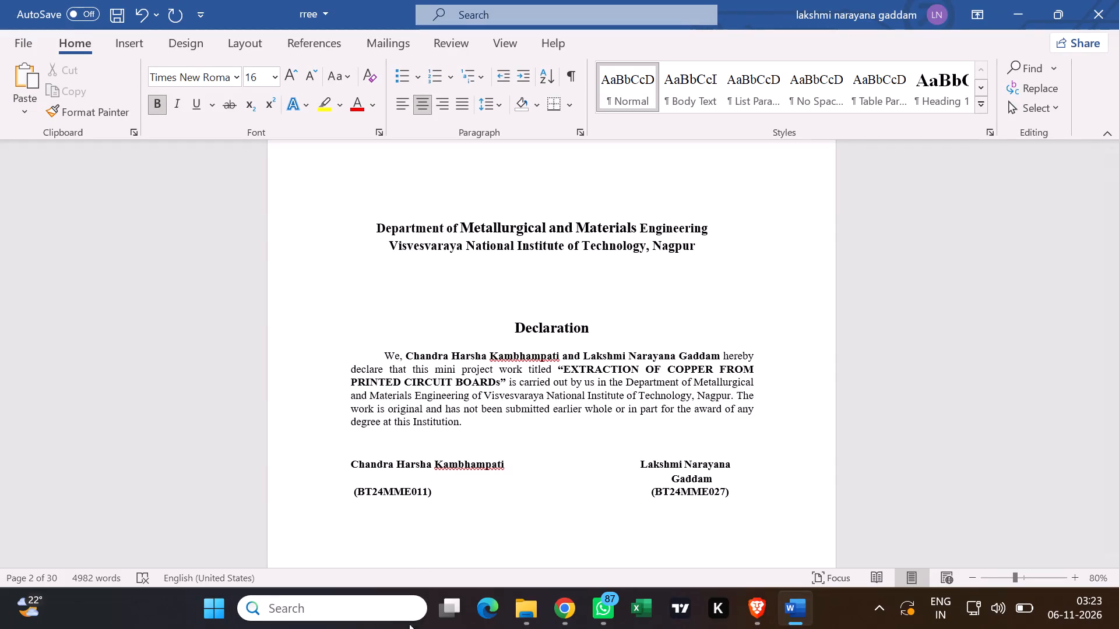
# Show the formatting marks to expose the blank paragraphs around the department heading on the Declaration page.
pyautogui.scroll(1, 320, 565)
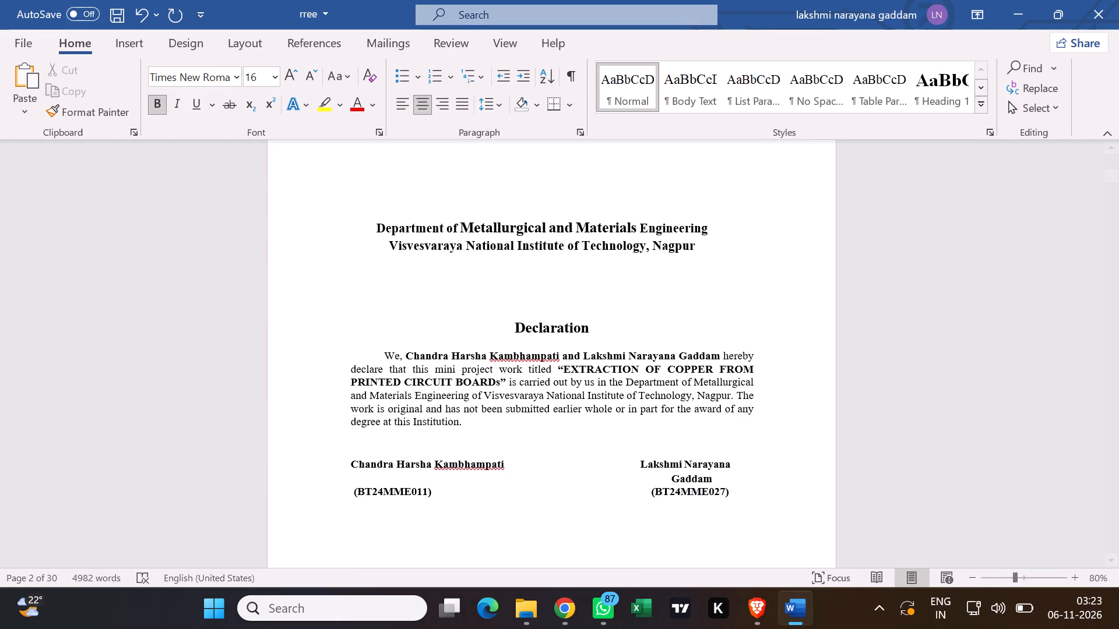
pyautogui.scroll(1, 317, 552)
pyautogui.scroll(1, 387, 497)
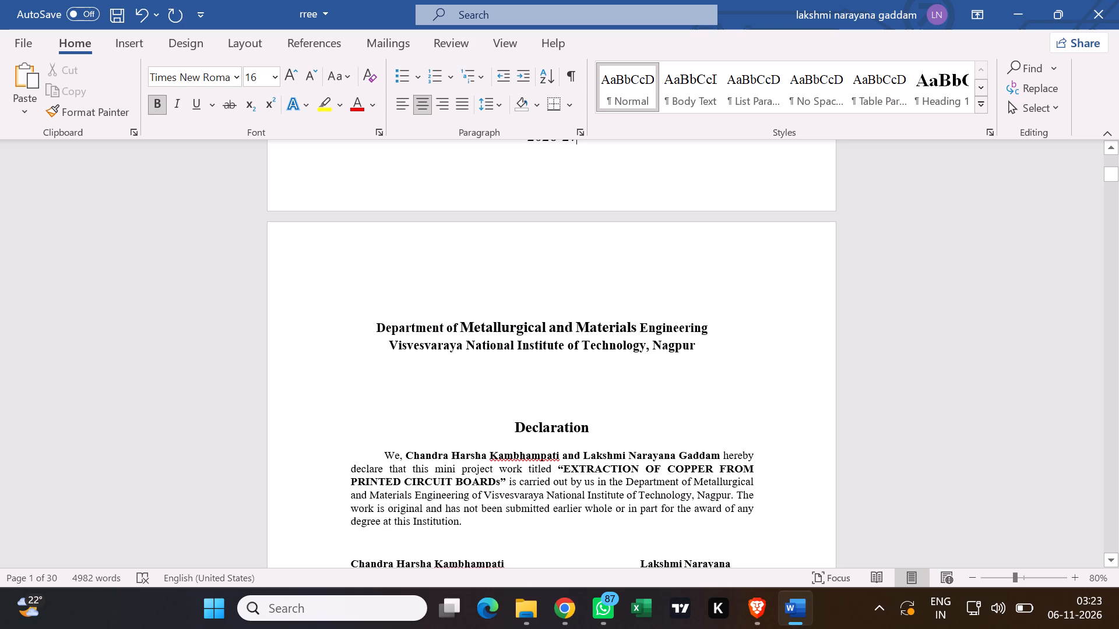
pyautogui.click(465, 281)
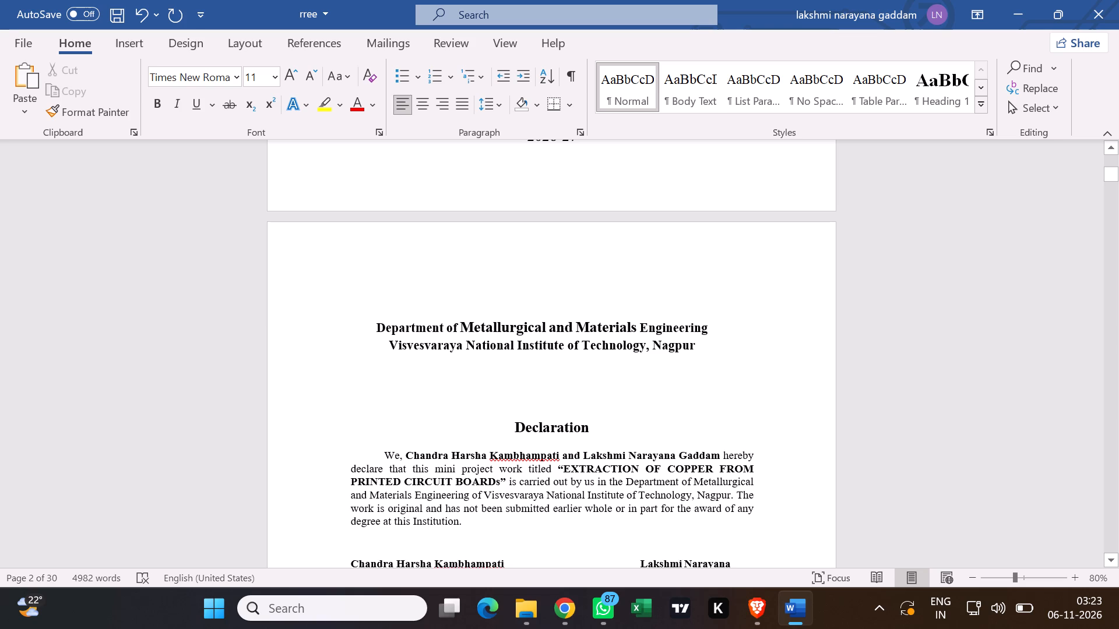
pyautogui.click(450, 282)
pyautogui.click(329, 288)
pyautogui.click(374, 328)
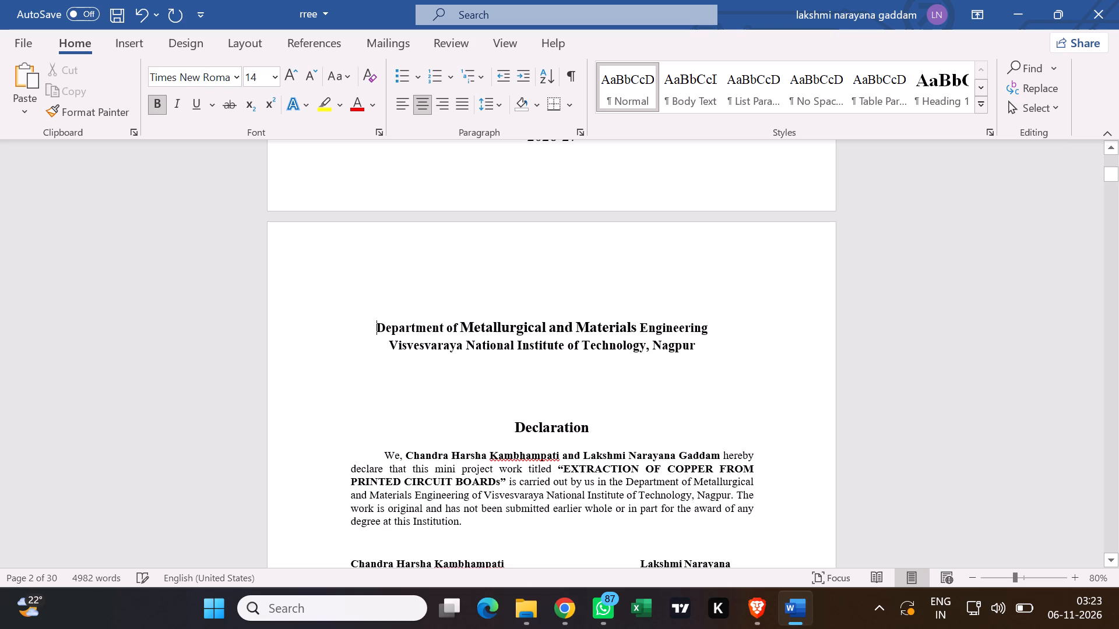
pyautogui.click(565, 75)
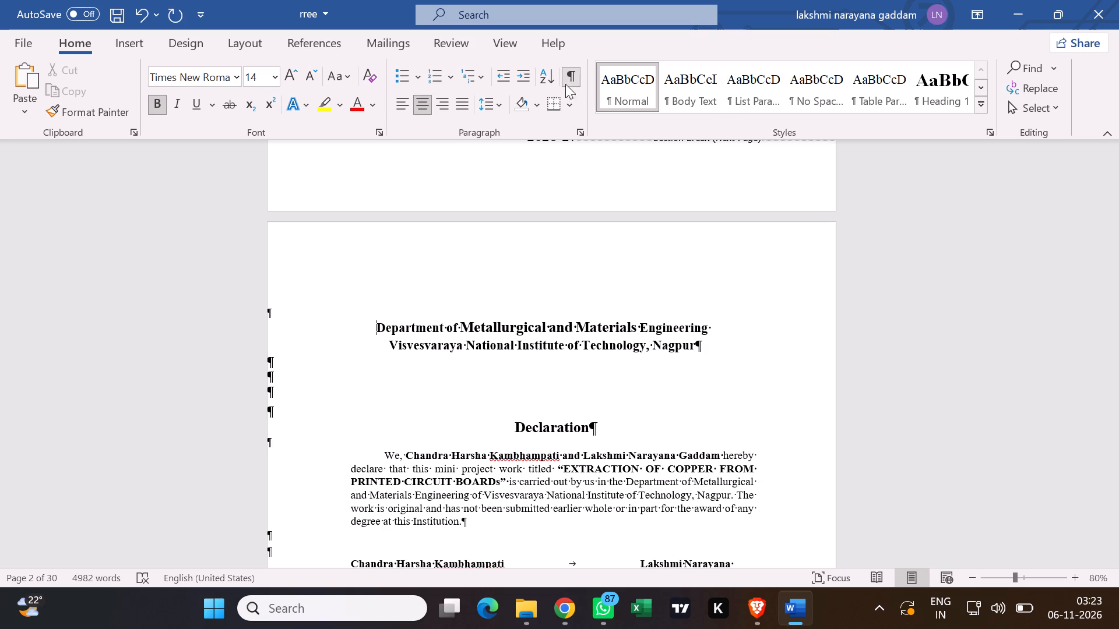
# Check the page setup of the cover page's section from the section break after 2026-27, leaving the settings as they are.
pyautogui.scroll(3, 551, 323)
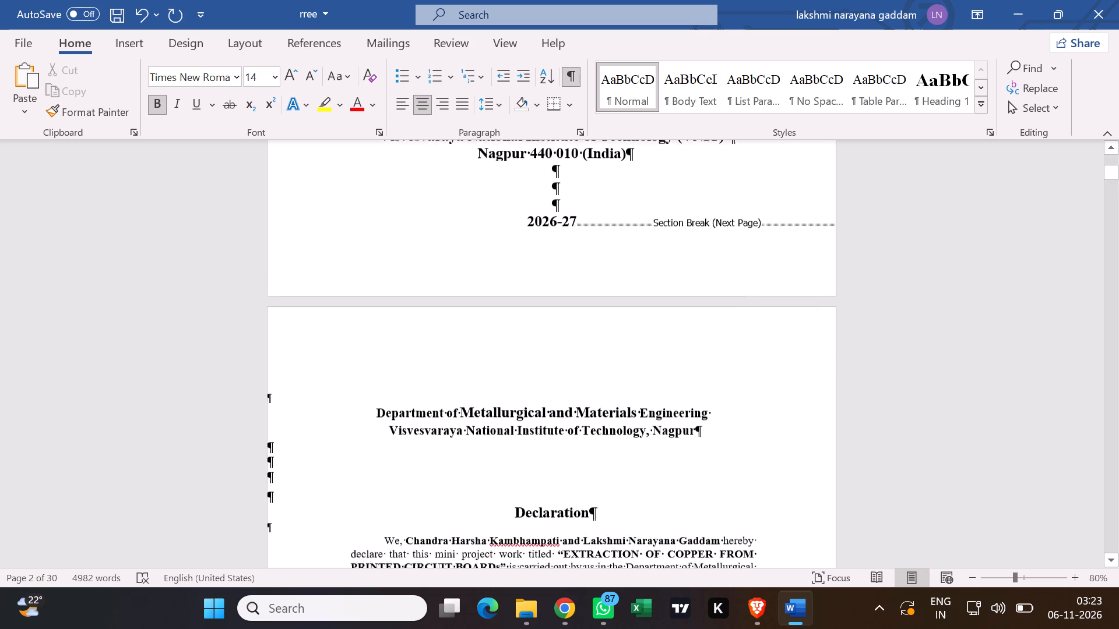
pyautogui.scroll(1, 554, 321)
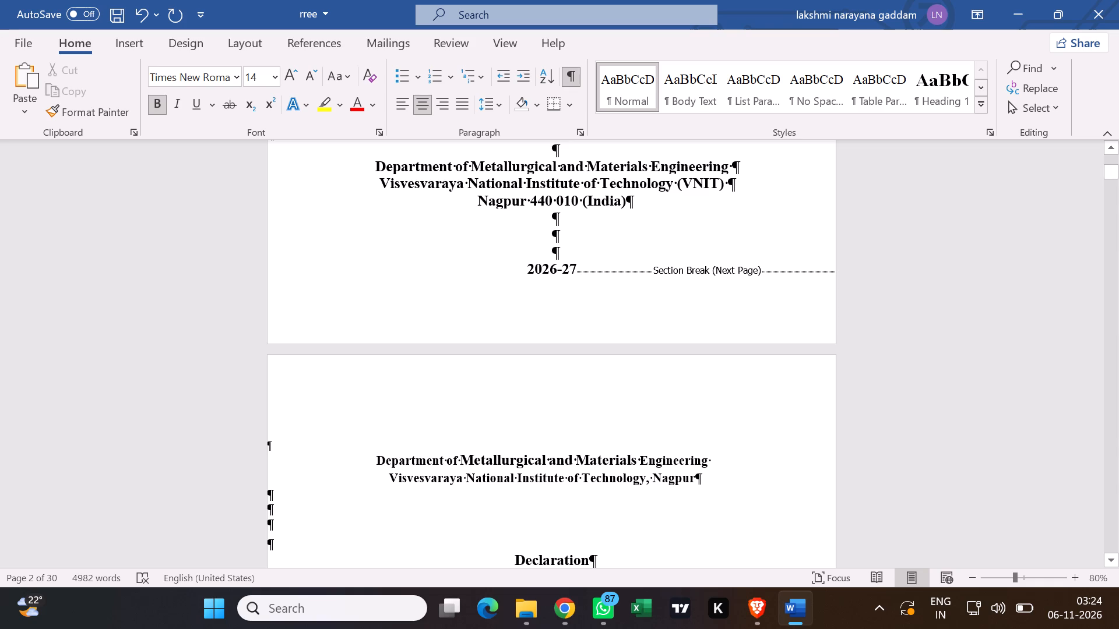
pyautogui.click(833, 268)
pyautogui.click(834, 274)
pyautogui.tripleClick(832, 271)
pyautogui.click(730, 50)
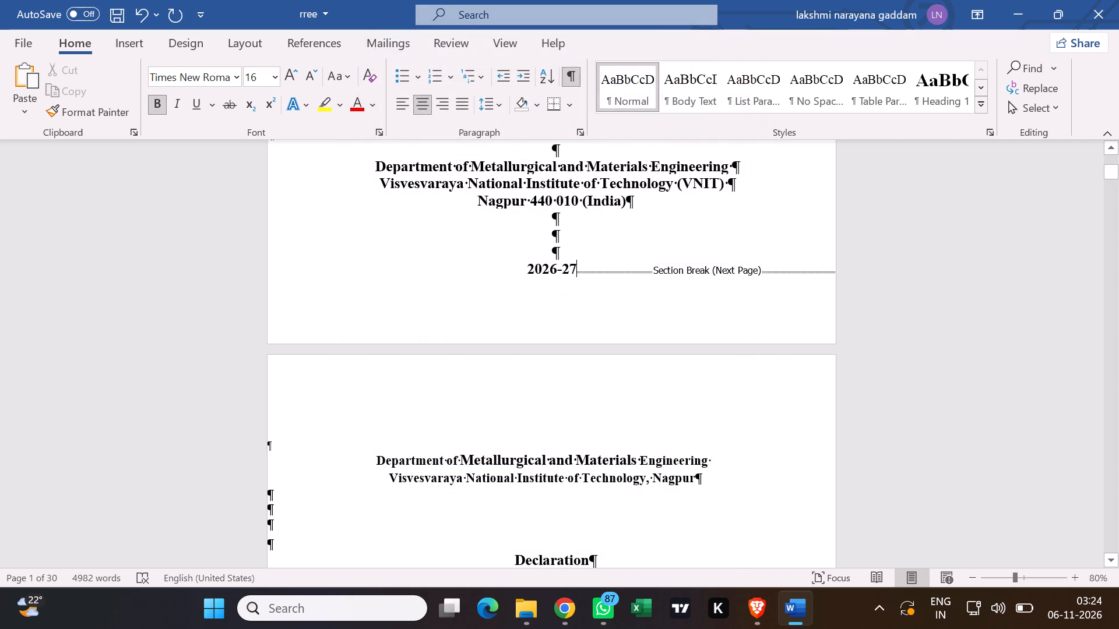
# Check the cover section's page setup and margins again against the blank space above the Declaration page's department heading, without changing anything.
pyautogui.click(343, 322)
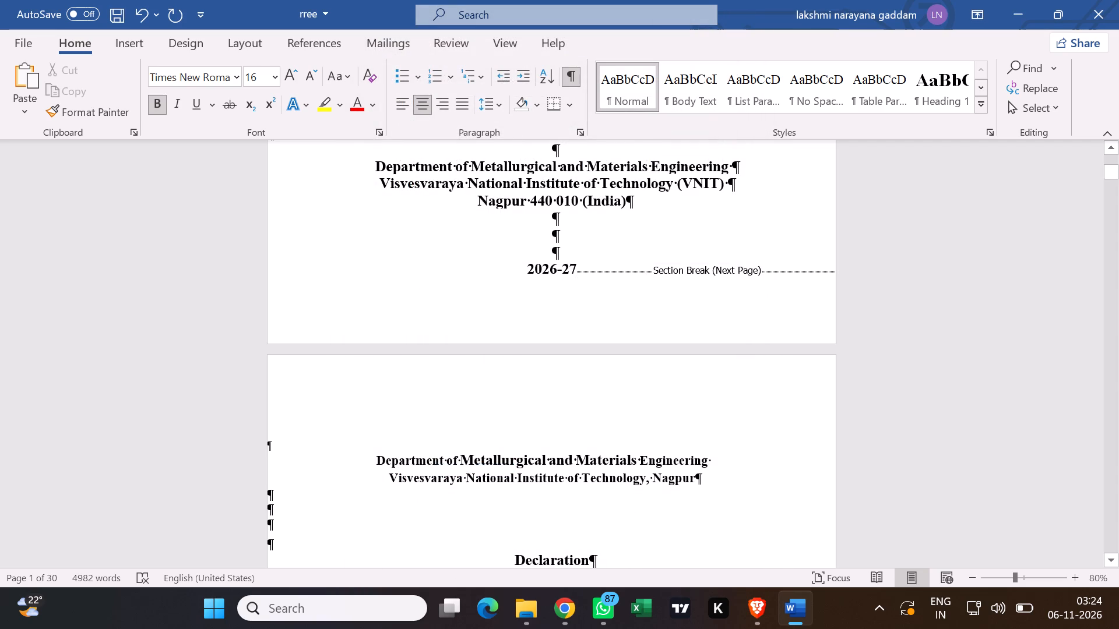
pyautogui.click(763, 276)
pyautogui.click(763, 276)
pyautogui.click(329, 377)
pyautogui.click(365, 433)
pyautogui.click(371, 468)
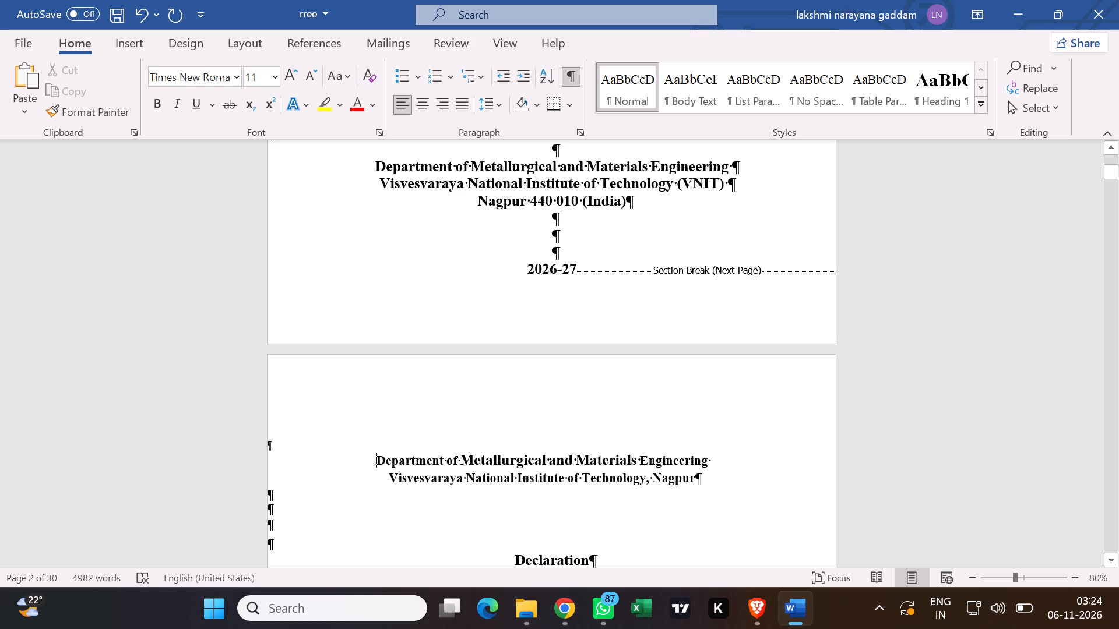
pyautogui.click(383, 379)
pyautogui.click(761, 274)
pyautogui.moveTo(762, 274); pyautogui.dragTo(762, 274)
pyautogui.moveTo(762, 274); pyautogui.dragTo(772, 274)
pyautogui.click(793, 274)
pyautogui.click(803, 274)
pyautogui.click(726, 41)
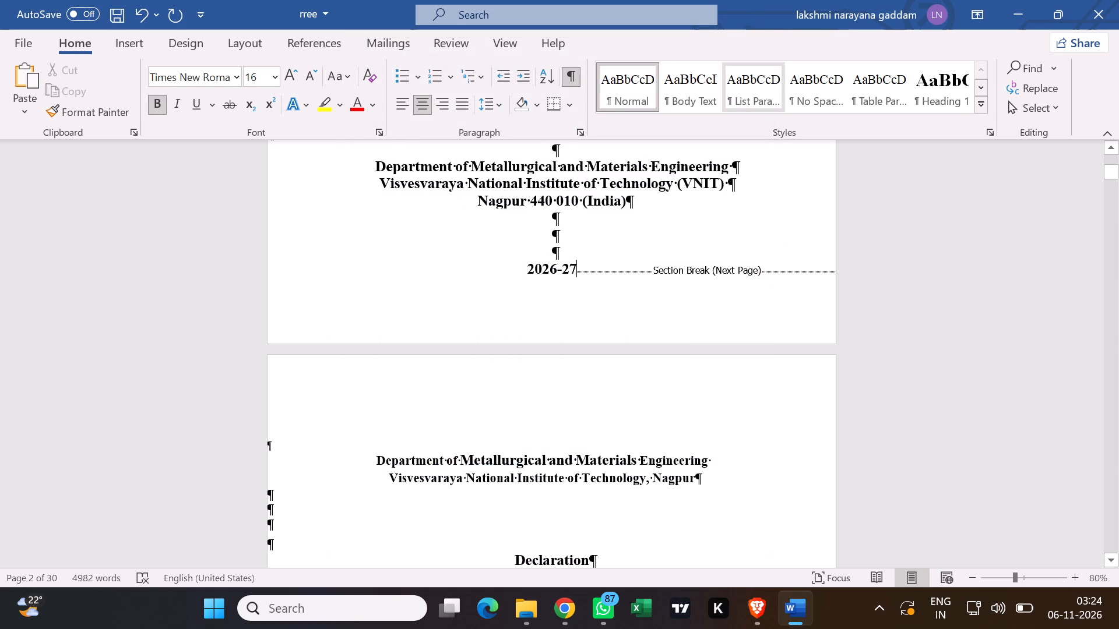
pyautogui.click(833, 268)
pyautogui.tripleClick(833, 275)
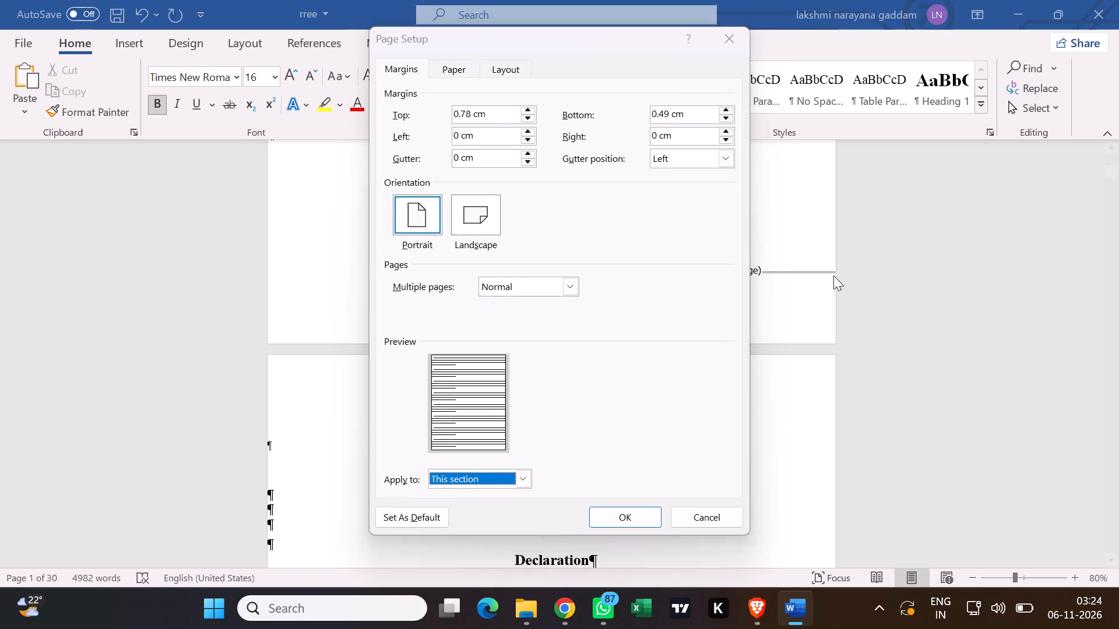
pyautogui.click(726, 45)
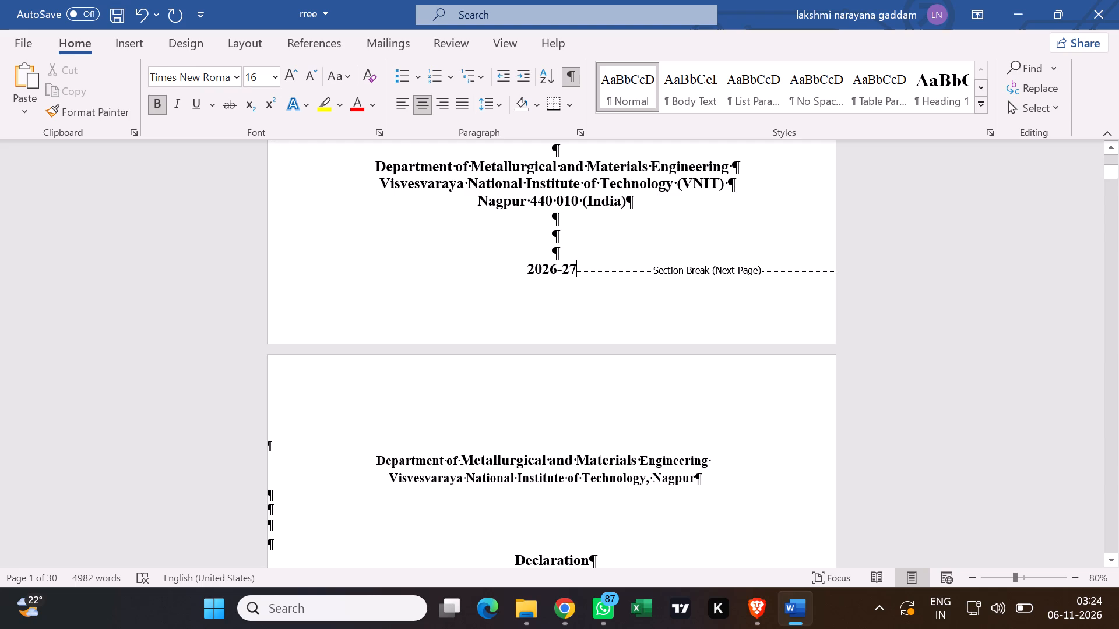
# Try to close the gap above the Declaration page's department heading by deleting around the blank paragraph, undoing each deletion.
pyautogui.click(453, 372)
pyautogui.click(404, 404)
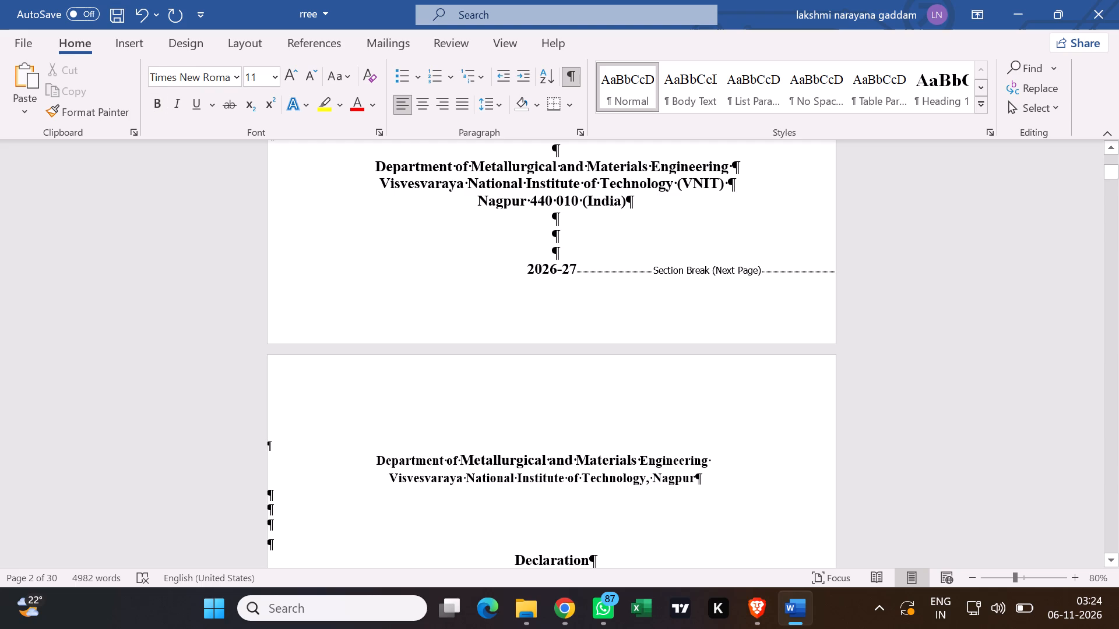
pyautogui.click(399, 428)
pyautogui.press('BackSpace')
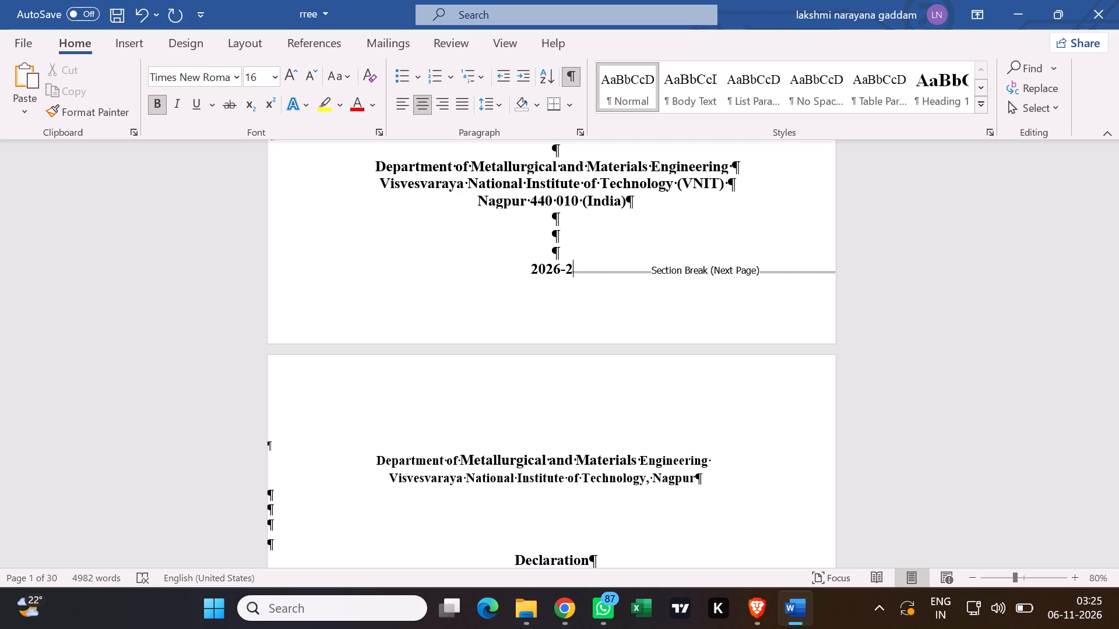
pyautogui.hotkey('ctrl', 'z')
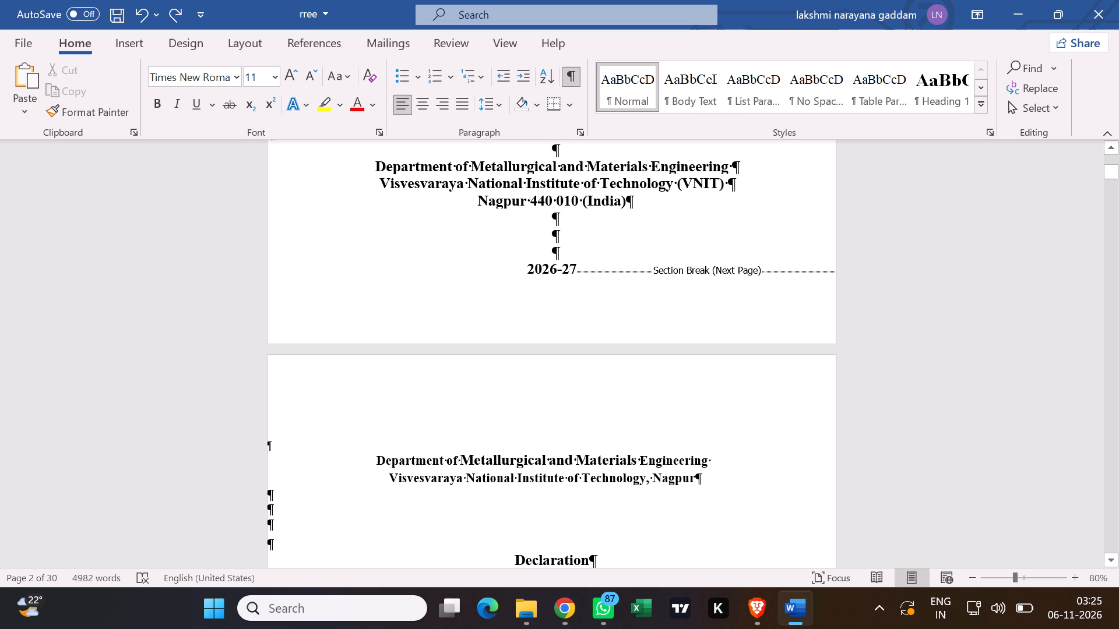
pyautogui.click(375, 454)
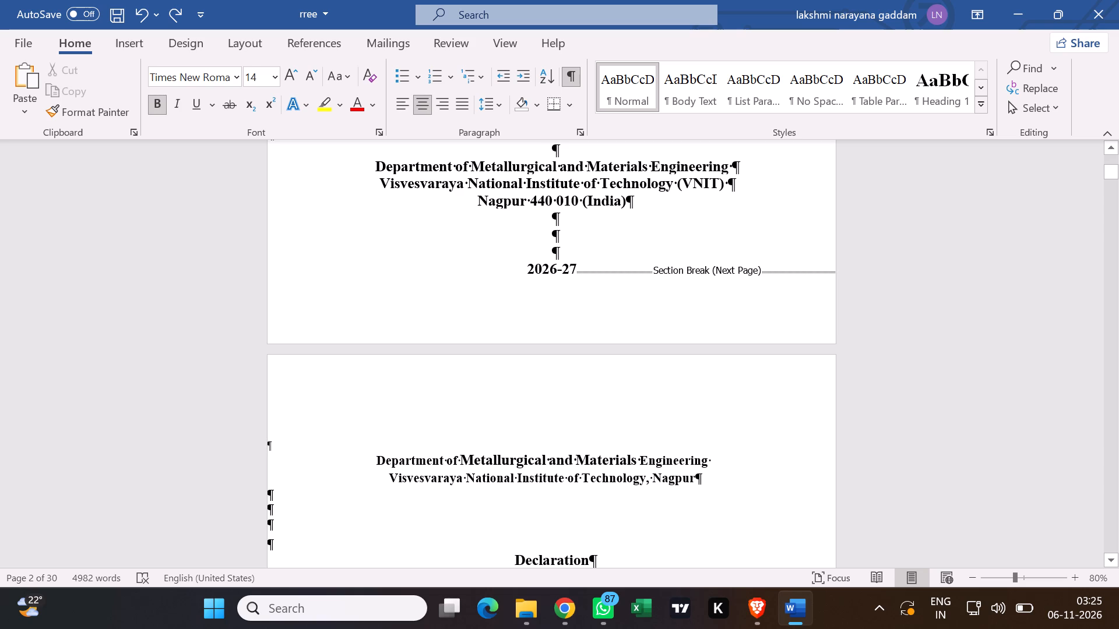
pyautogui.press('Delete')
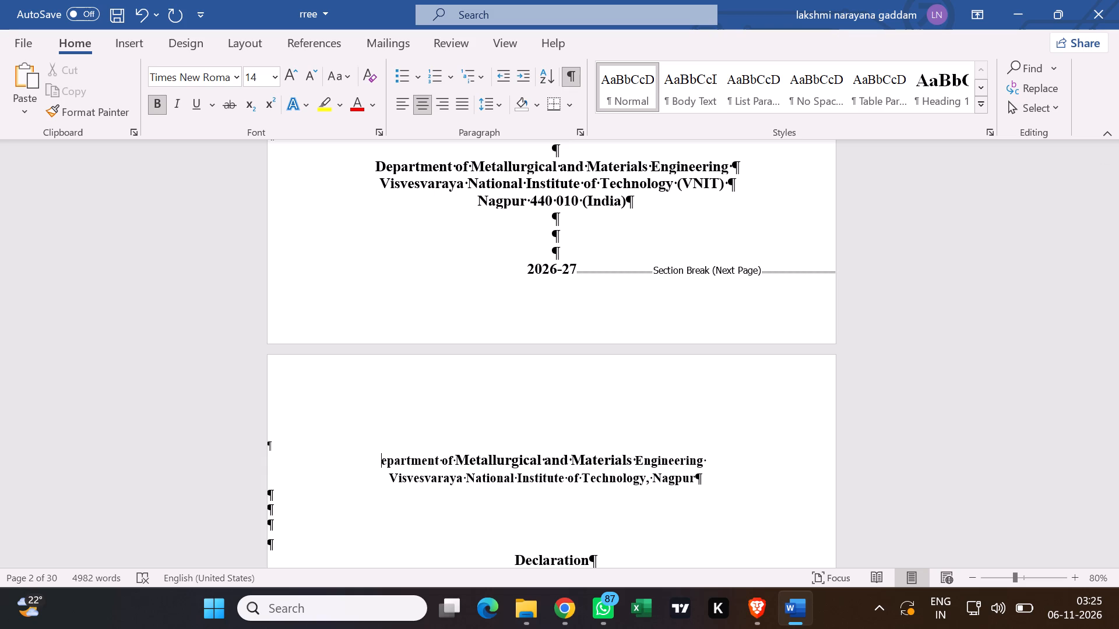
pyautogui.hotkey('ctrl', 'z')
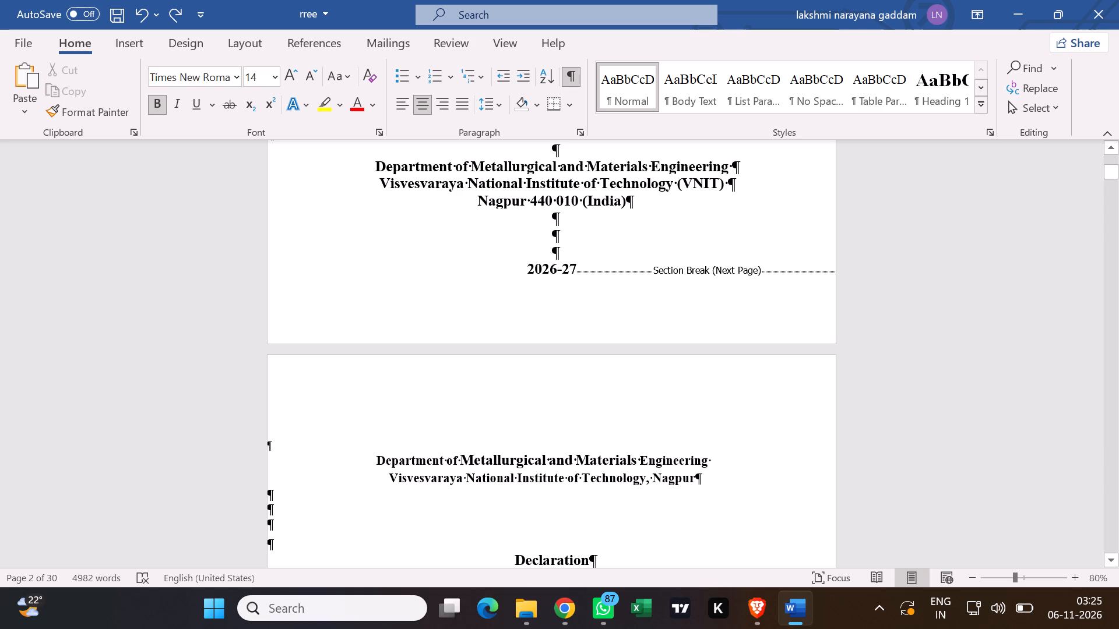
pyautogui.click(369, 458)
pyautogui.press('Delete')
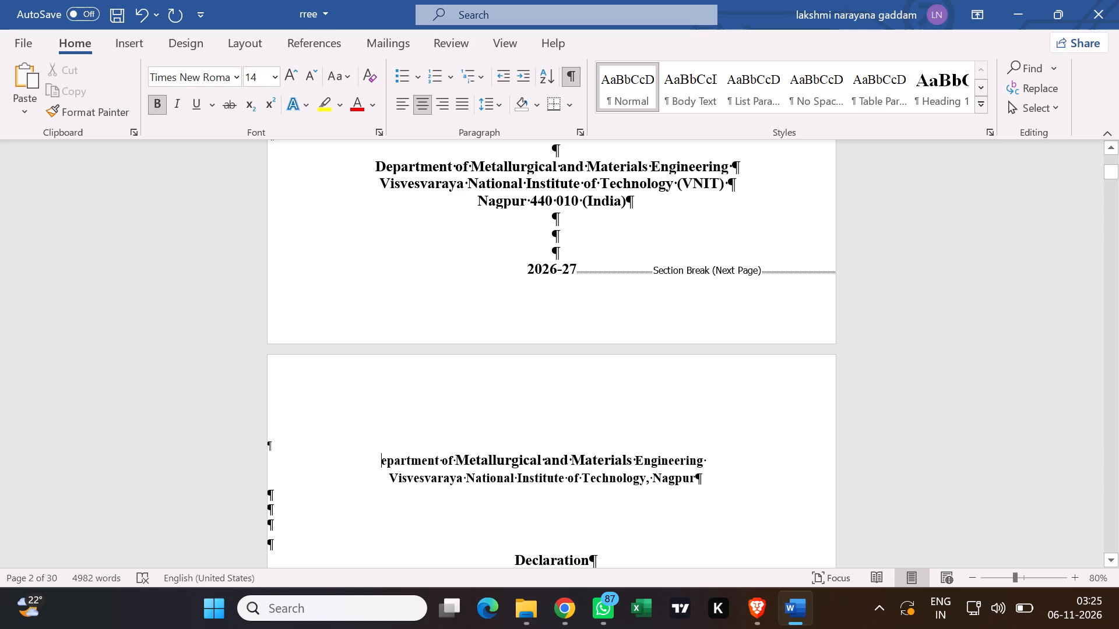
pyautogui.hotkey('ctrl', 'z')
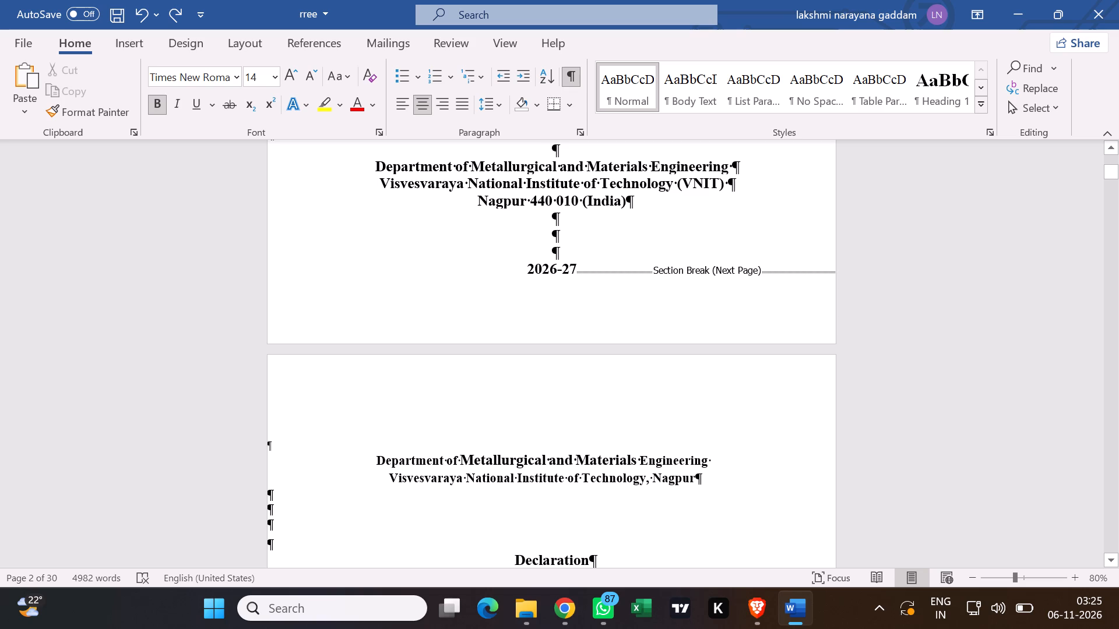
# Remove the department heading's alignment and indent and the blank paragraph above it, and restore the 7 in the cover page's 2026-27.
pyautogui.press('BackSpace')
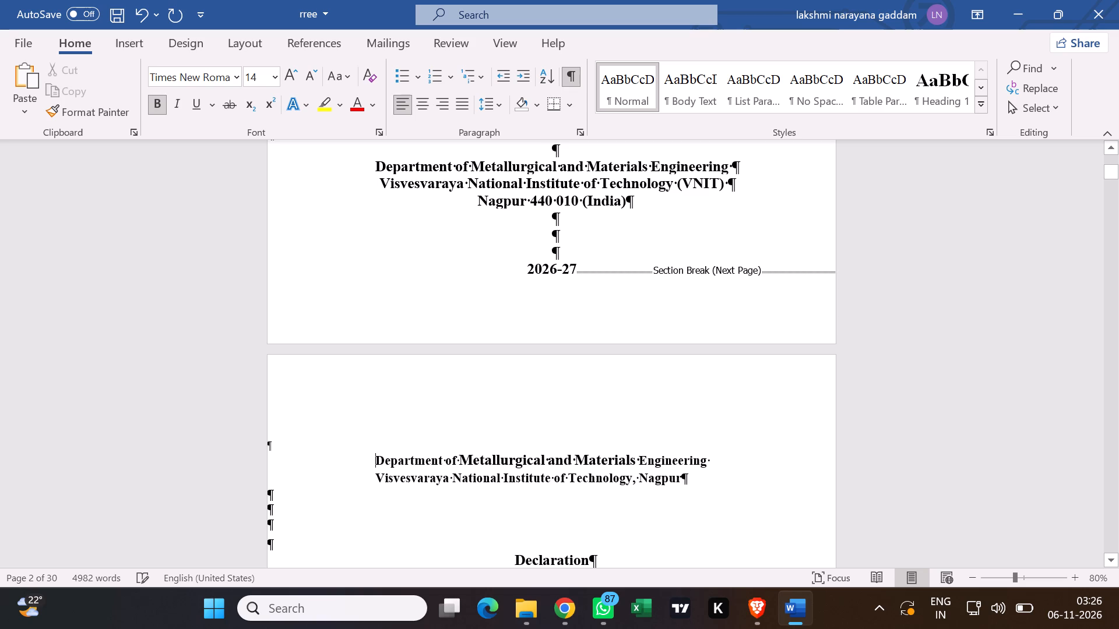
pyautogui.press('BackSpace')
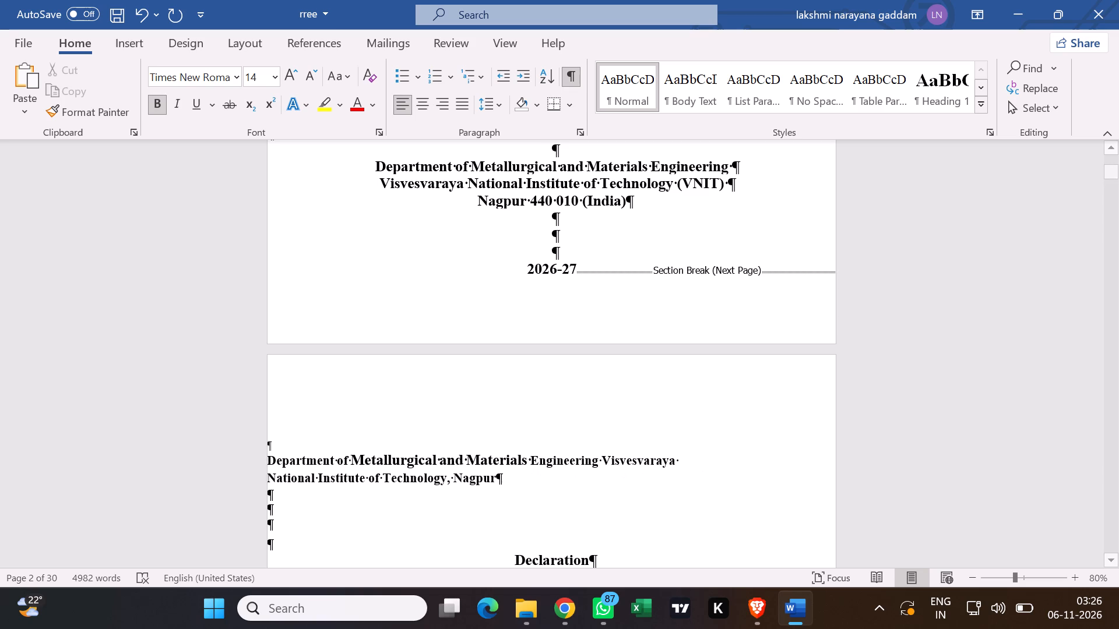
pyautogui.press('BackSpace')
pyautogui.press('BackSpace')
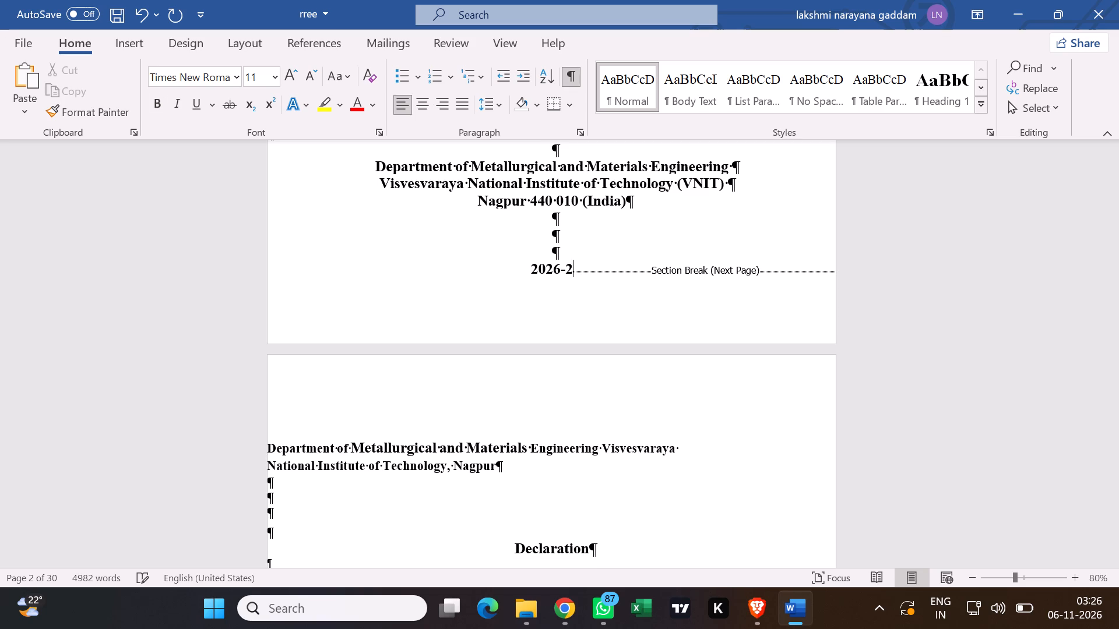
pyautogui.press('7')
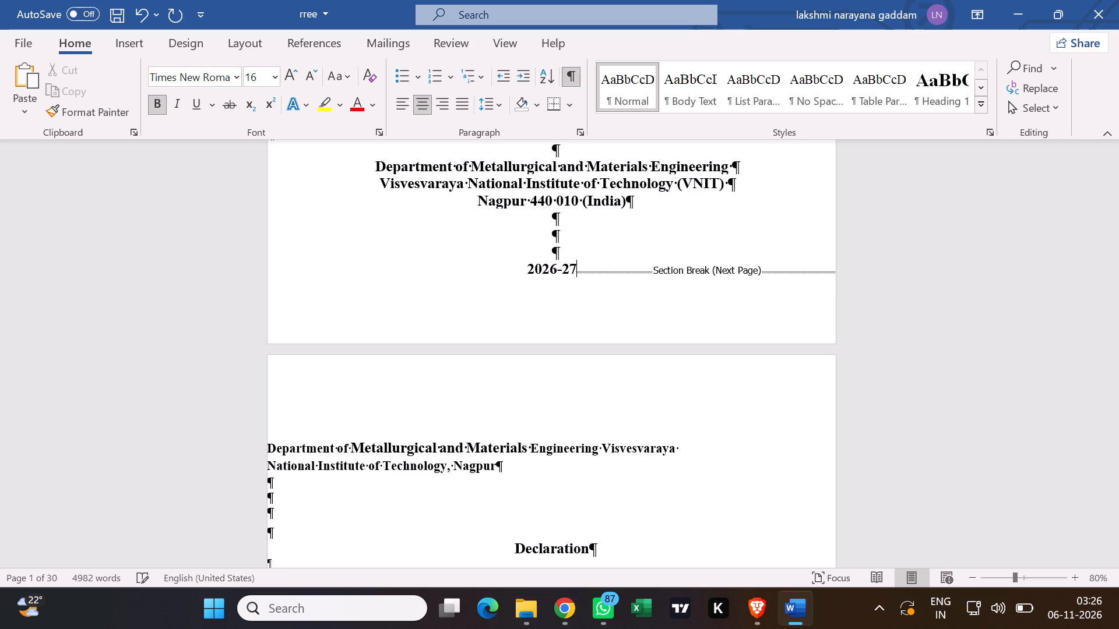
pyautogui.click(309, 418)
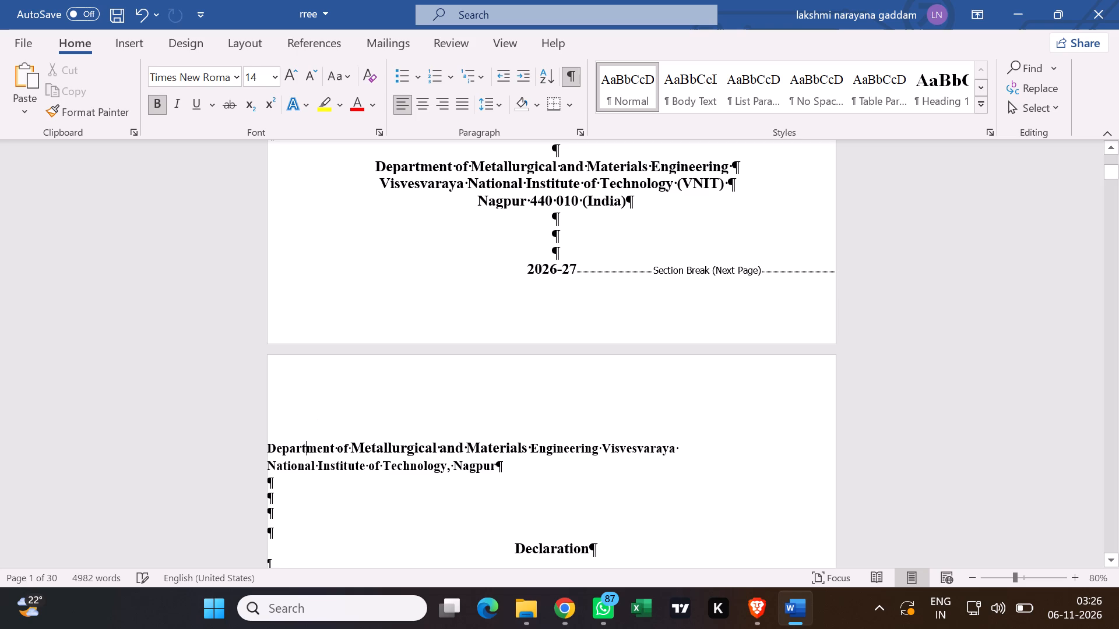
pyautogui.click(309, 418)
# Undo the removal of the Declaration page department heading's indent and of the blank paragraph above it.
pyautogui.hotkey('ctrl', 'z')
pyautogui.hotkey('ctrl', 'z')
pyautogui.hotkey('ctrl', 'z')
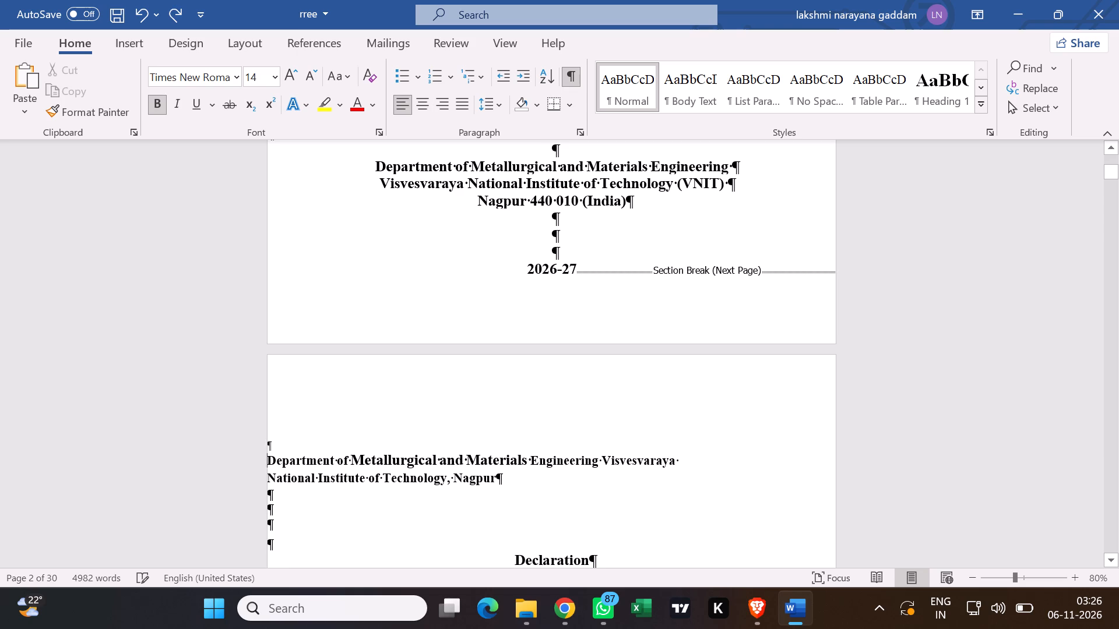
pyautogui.hotkey('ctrl', 'z')
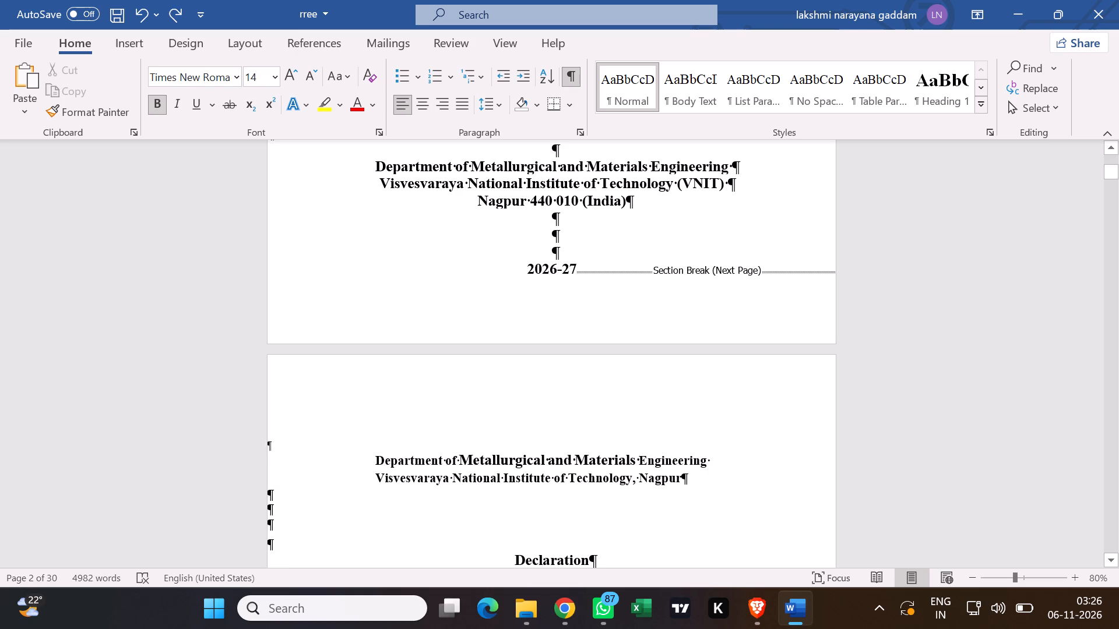
# Hide the paragraph marks and other formatting symbols in the document.
pyautogui.click(449, 453)
pyautogui.click(571, 80)
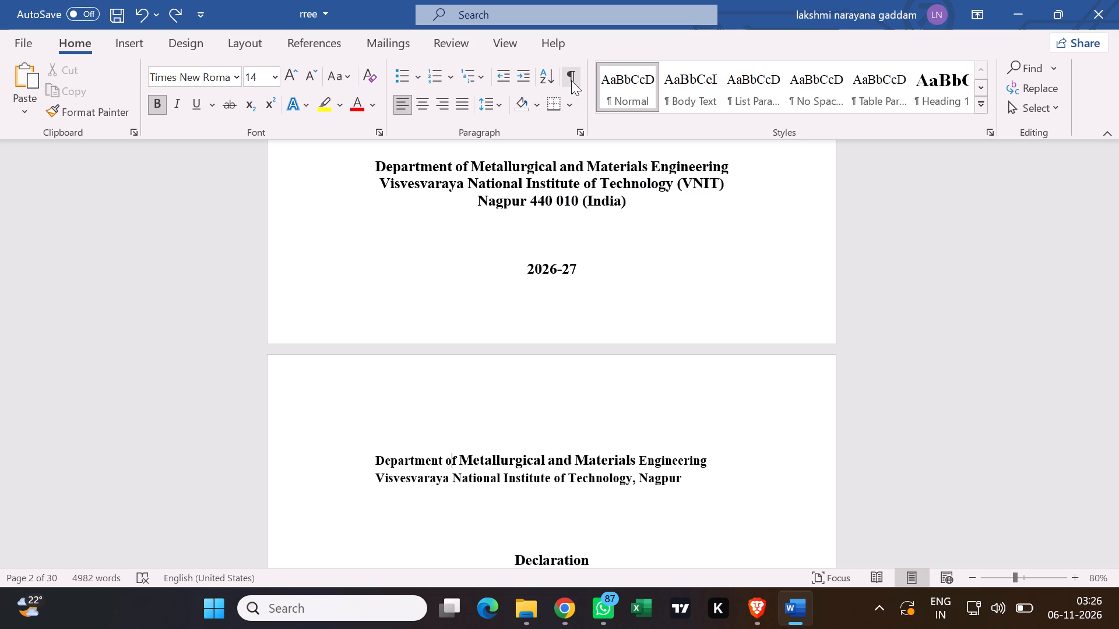
# Examine the spacing of the Declaration page from the department heading to the signature names and the page's end.
pyautogui.scroll(-3, 594, 374)
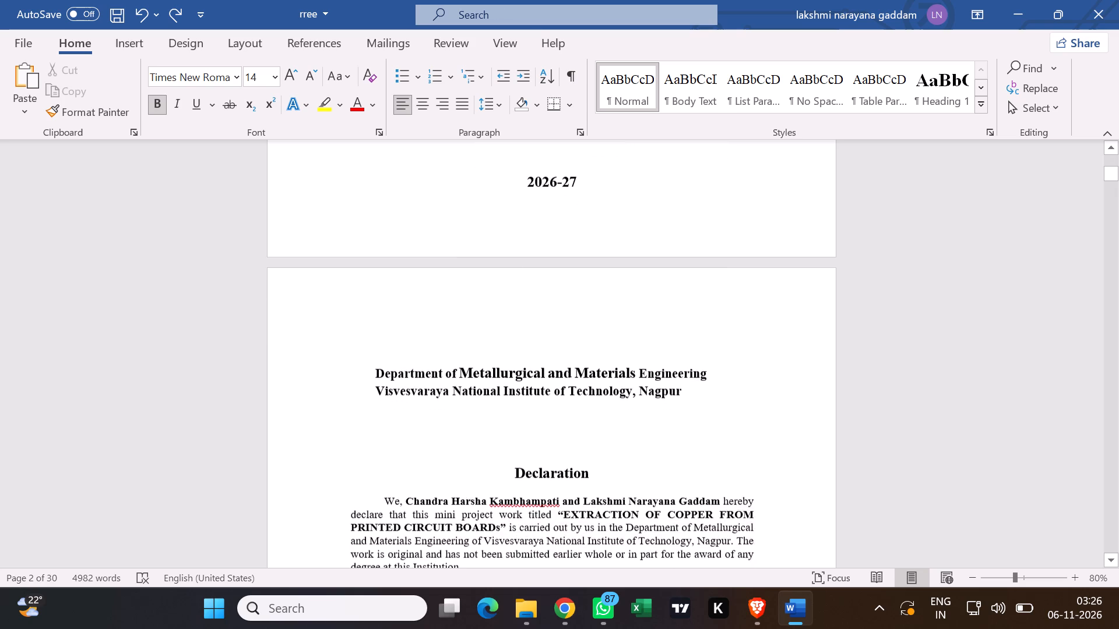
pyautogui.scroll(-4, 628, 319)
pyautogui.click(603, 303)
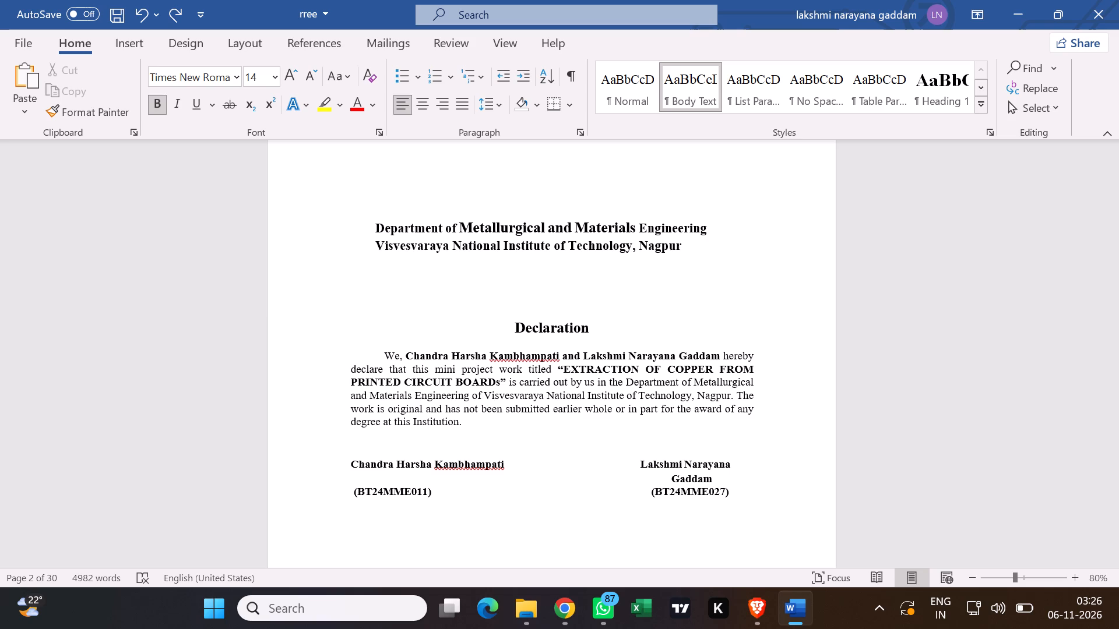
pyautogui.scroll(-2, 621, 293)
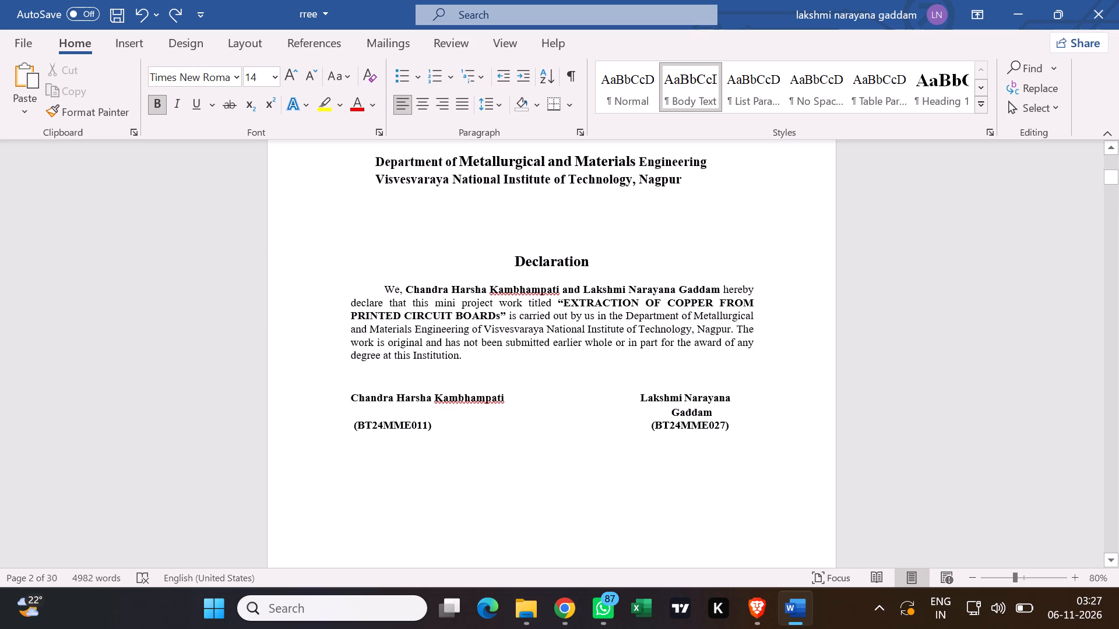
pyautogui.scroll(-6, 618, 303)
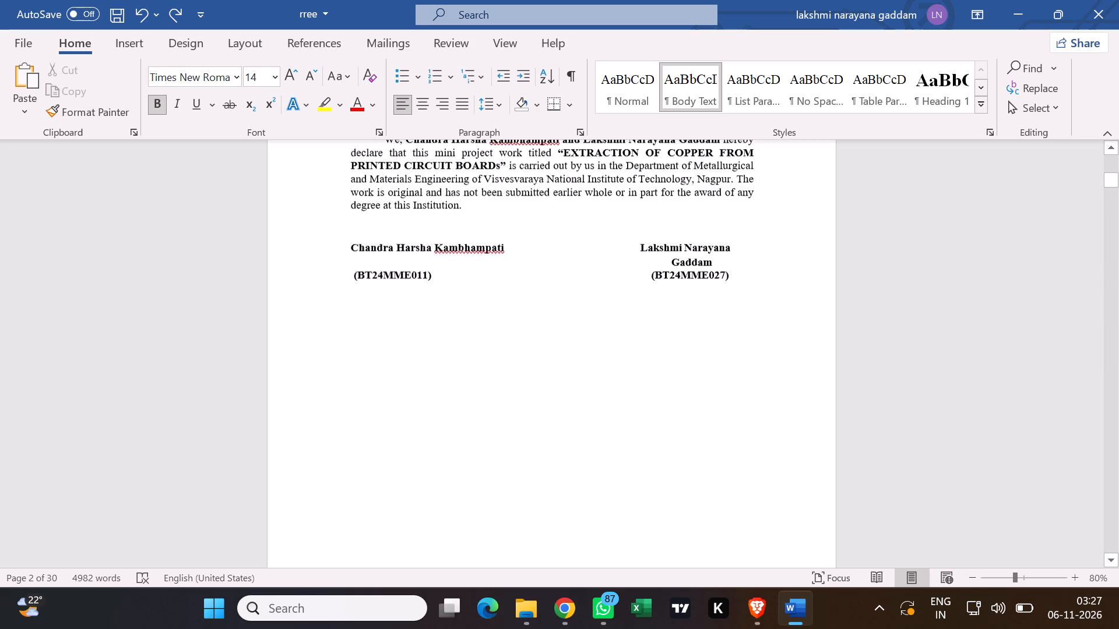
pyautogui.scroll(-5, 613, 285)
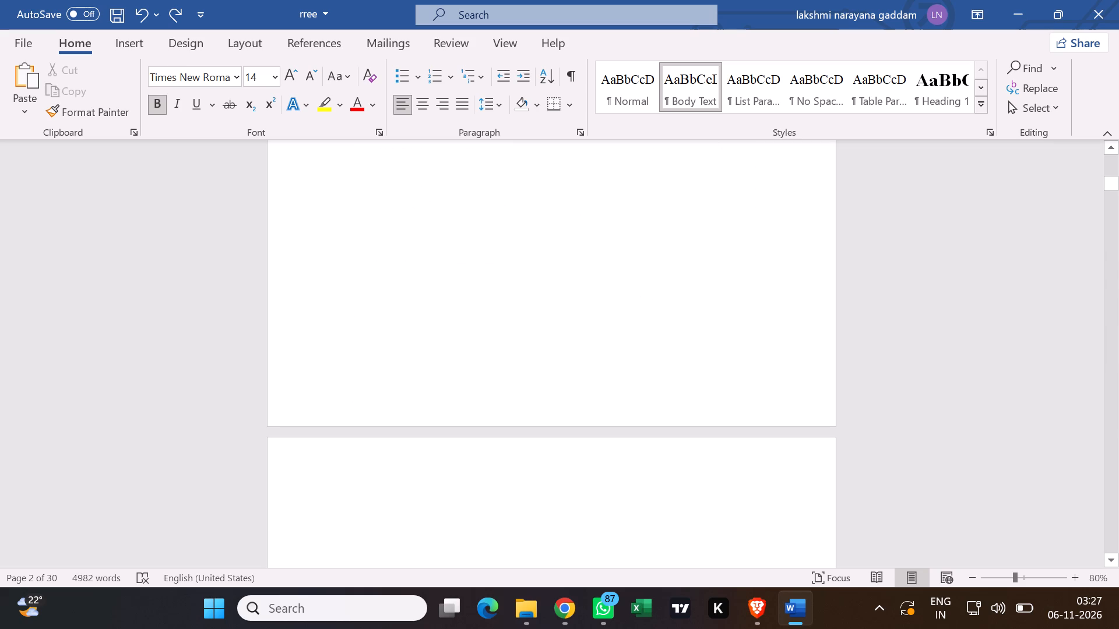
pyautogui.scroll(11, 593, 232)
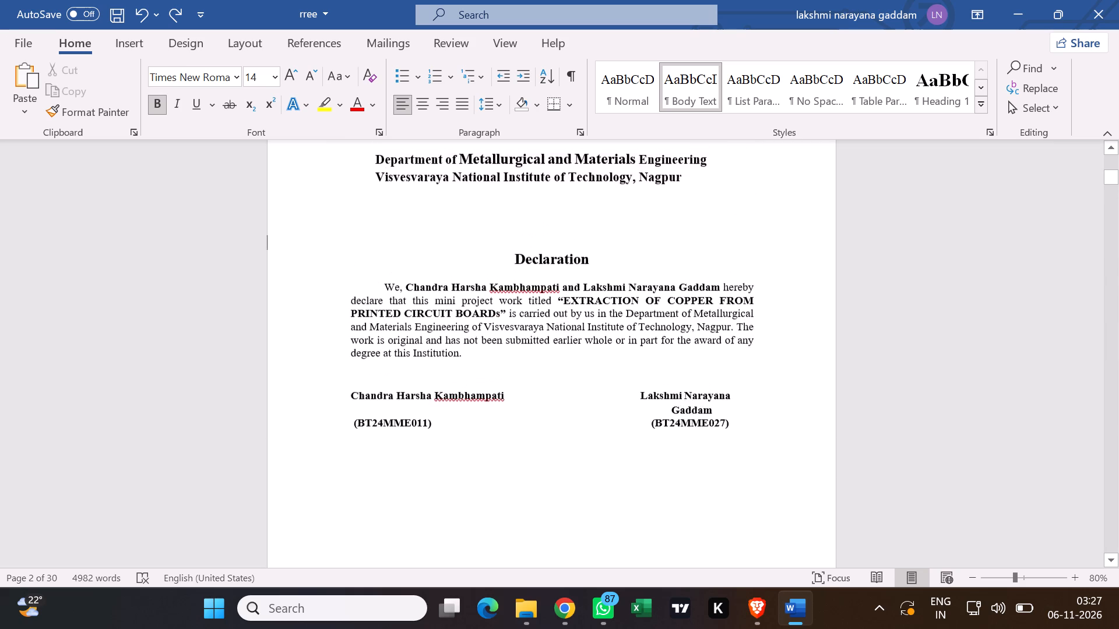
pyautogui.scroll(6, 590, 230)
pyautogui.scroll(-3, 585, 227)
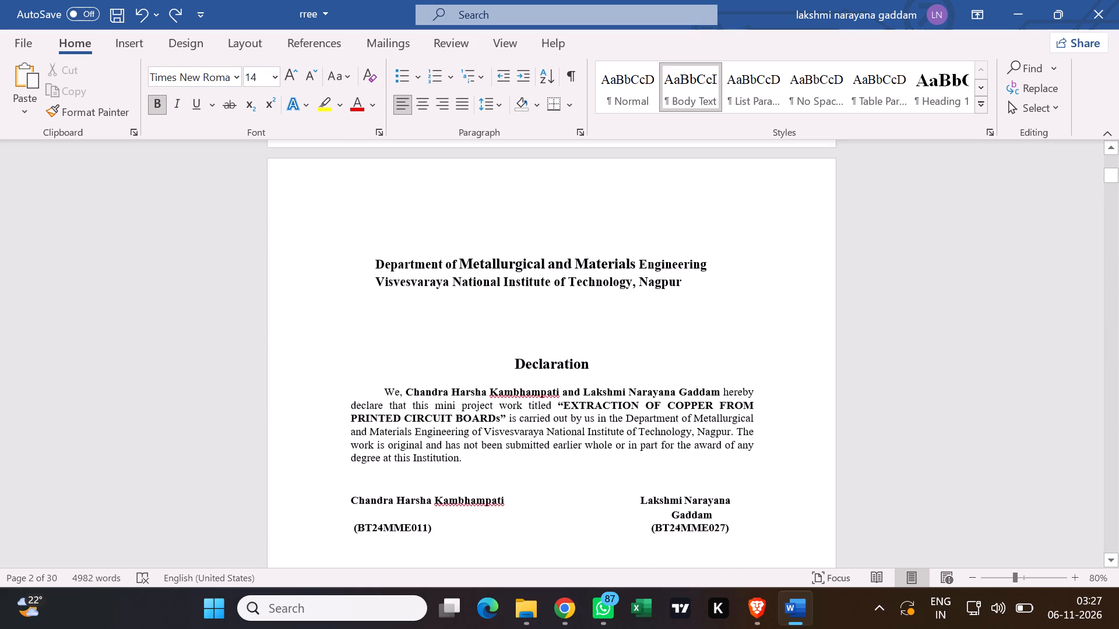
pyautogui.scroll(-1, 529, 216)
pyautogui.scroll(1, 506, 202)
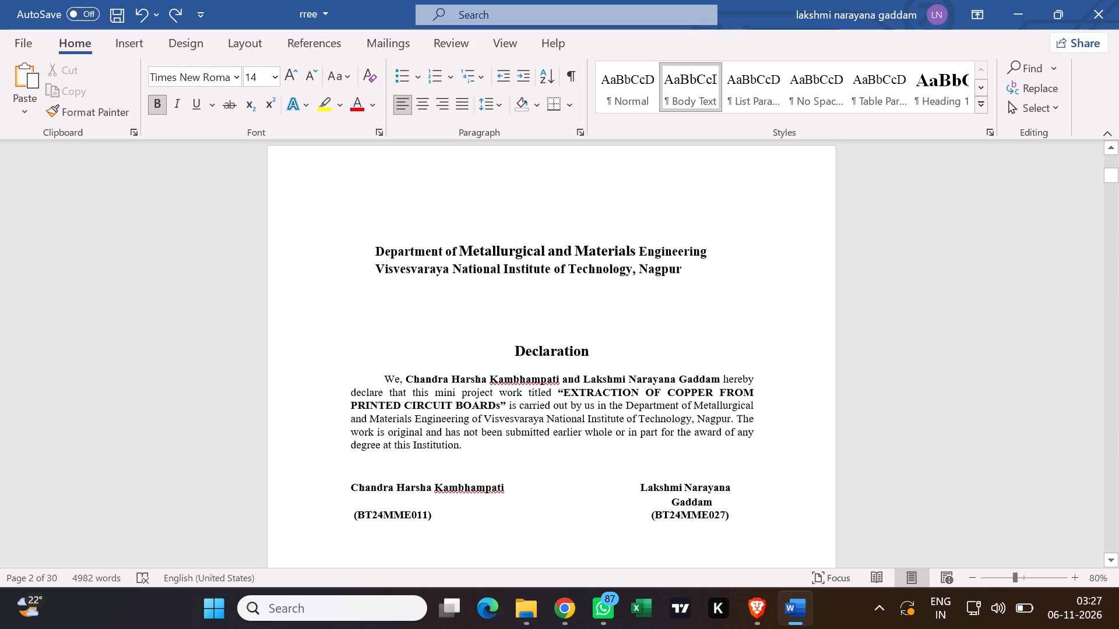
# Add one blank line above the department heading, one above the Declaration title and two below the title.
pyautogui.click(456, 202)
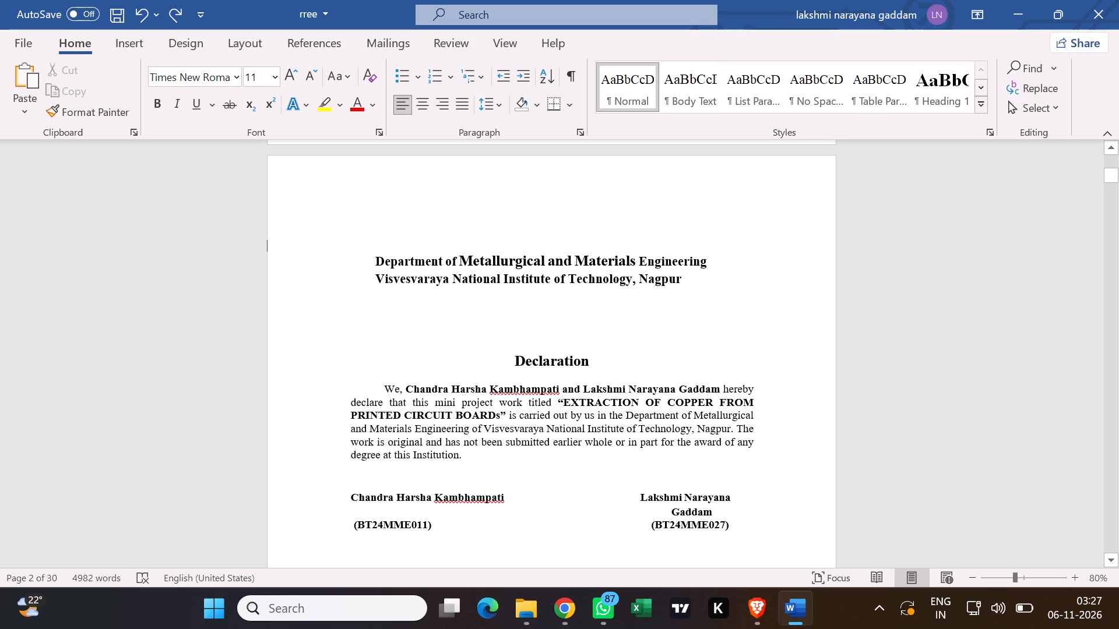
pyautogui.press('Return')
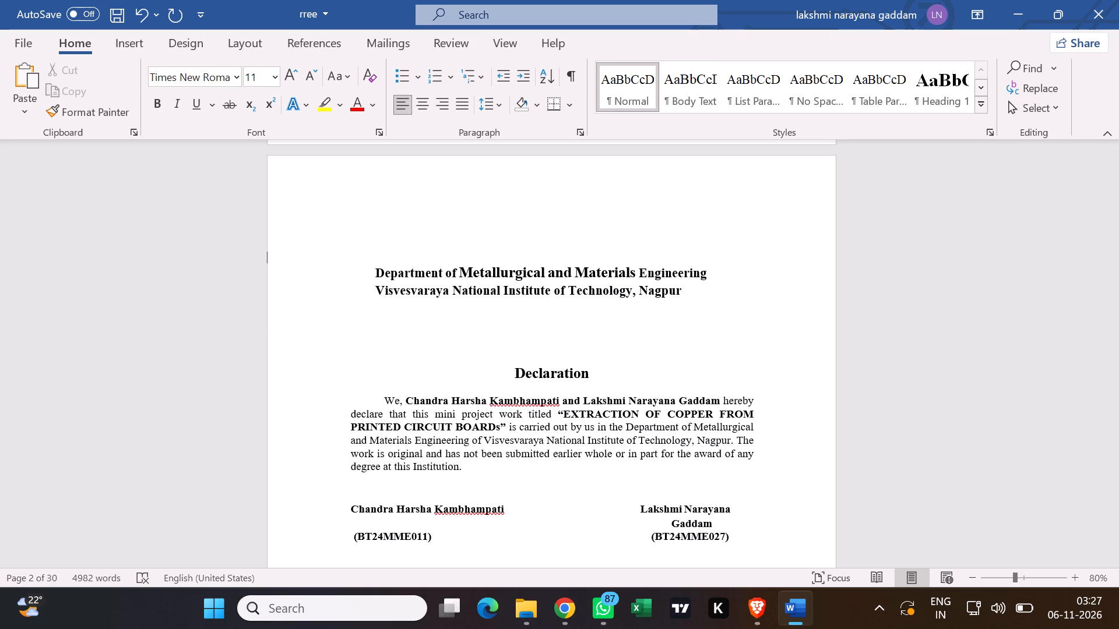
pyautogui.click(576, 326)
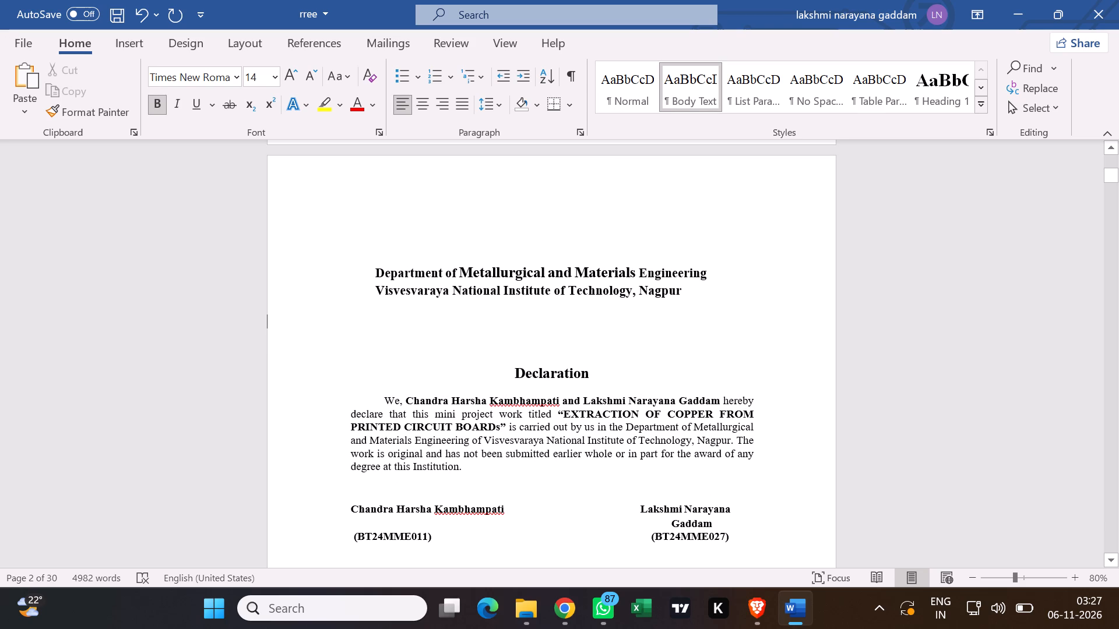
pyautogui.press('Return')
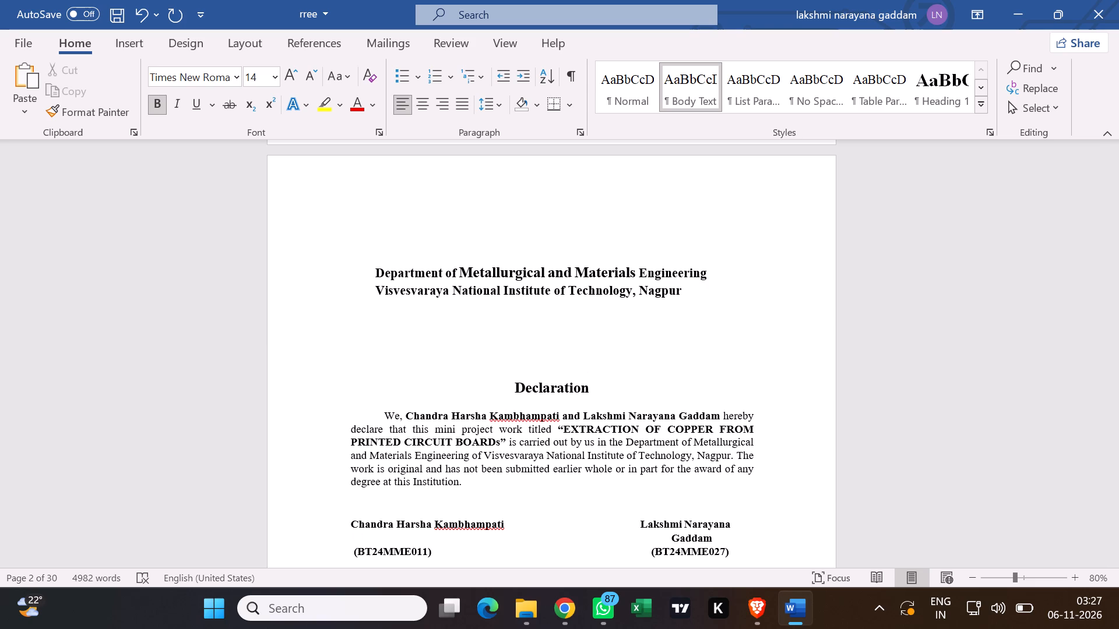
pyautogui.click(628, 395)
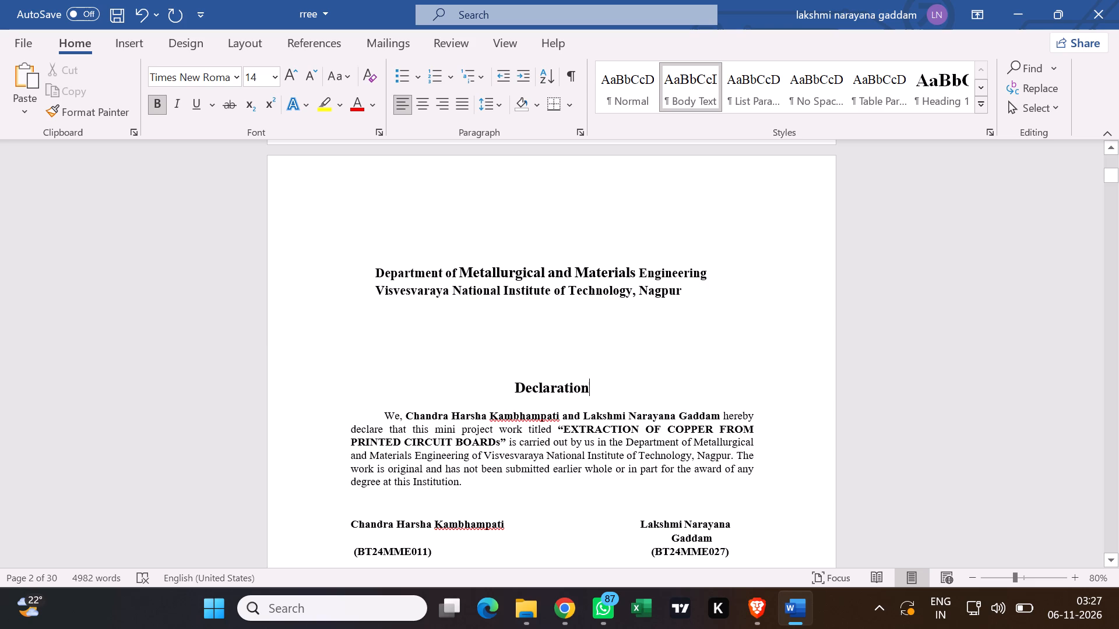
pyautogui.press('Return')
pyautogui.press('Return')
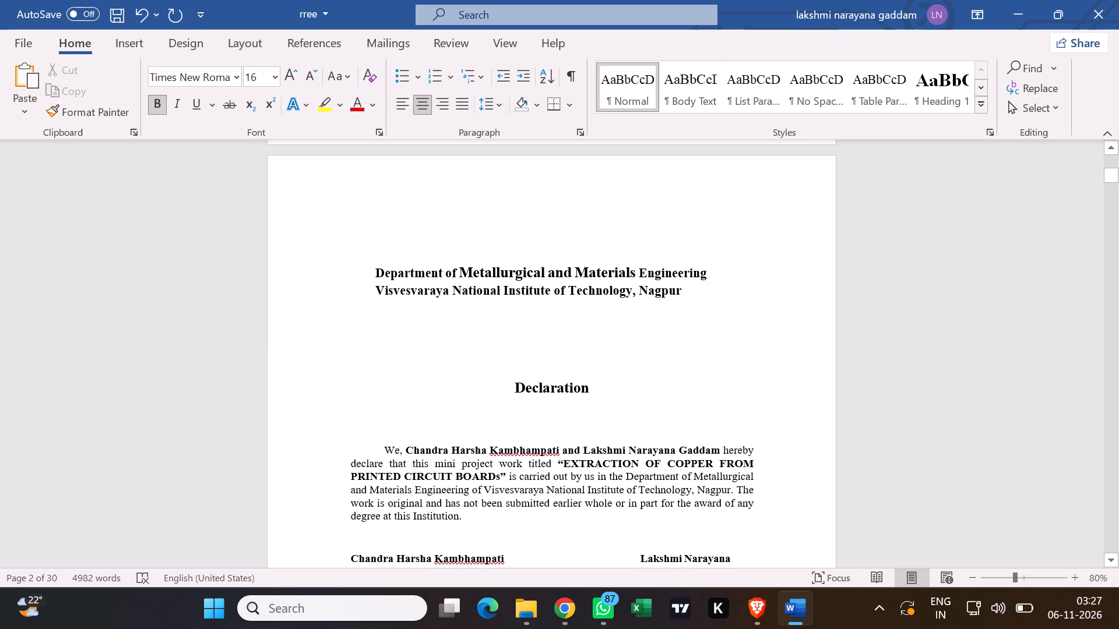
# Underline the Declaration title.
pyautogui.moveTo(513, 387); pyautogui.dragTo(559, 378)
pyautogui.moveTo(559, 378); pyautogui.dragTo(596, 384)
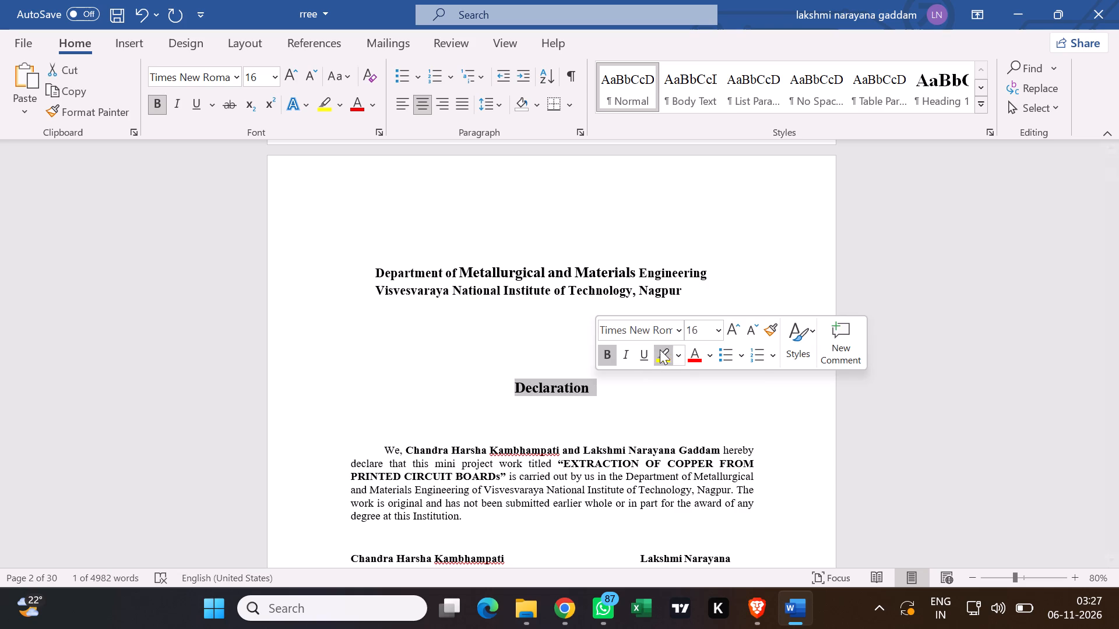
pyautogui.click(647, 352)
pyautogui.click(608, 444)
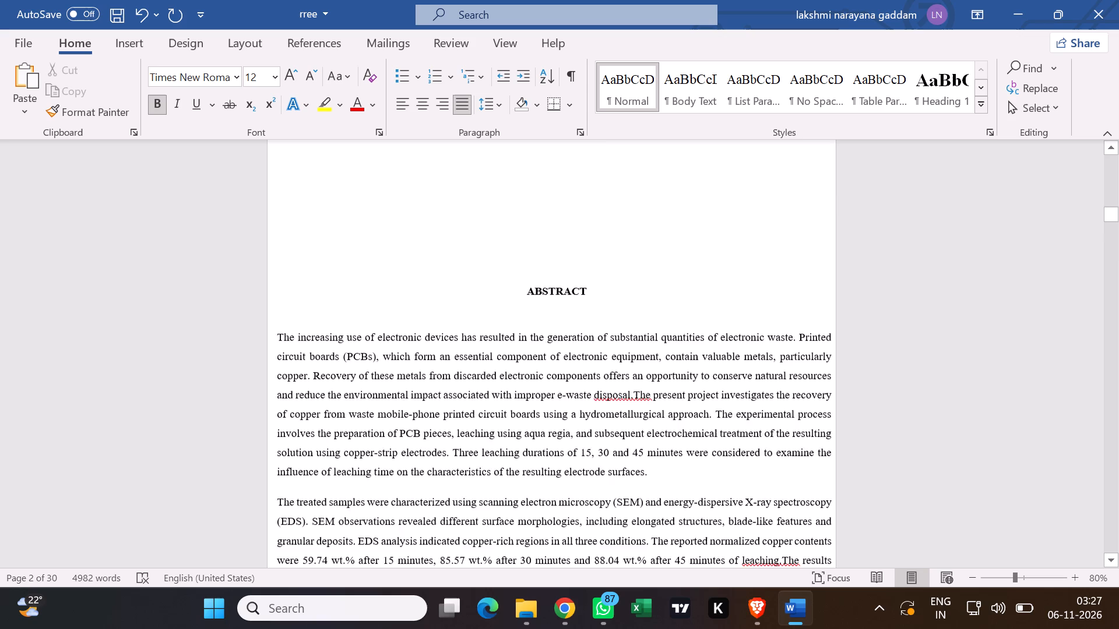
# Add two blank lines between the declaration paragraph and the students' signature names.
pyautogui.scroll(12, 608, 444)
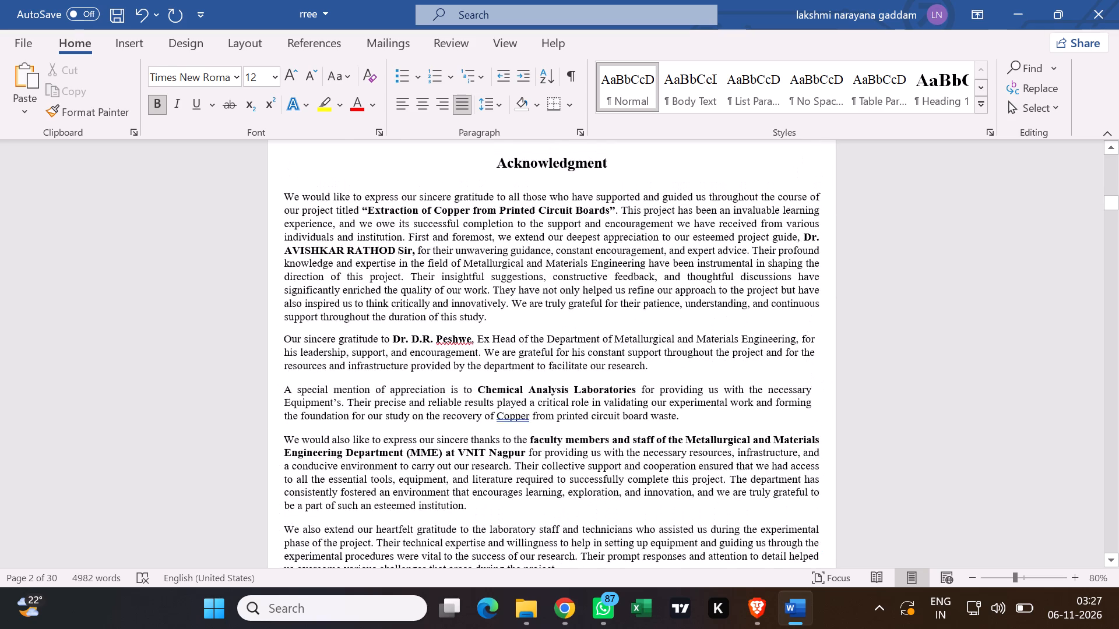
pyautogui.scroll(4, 608, 444)
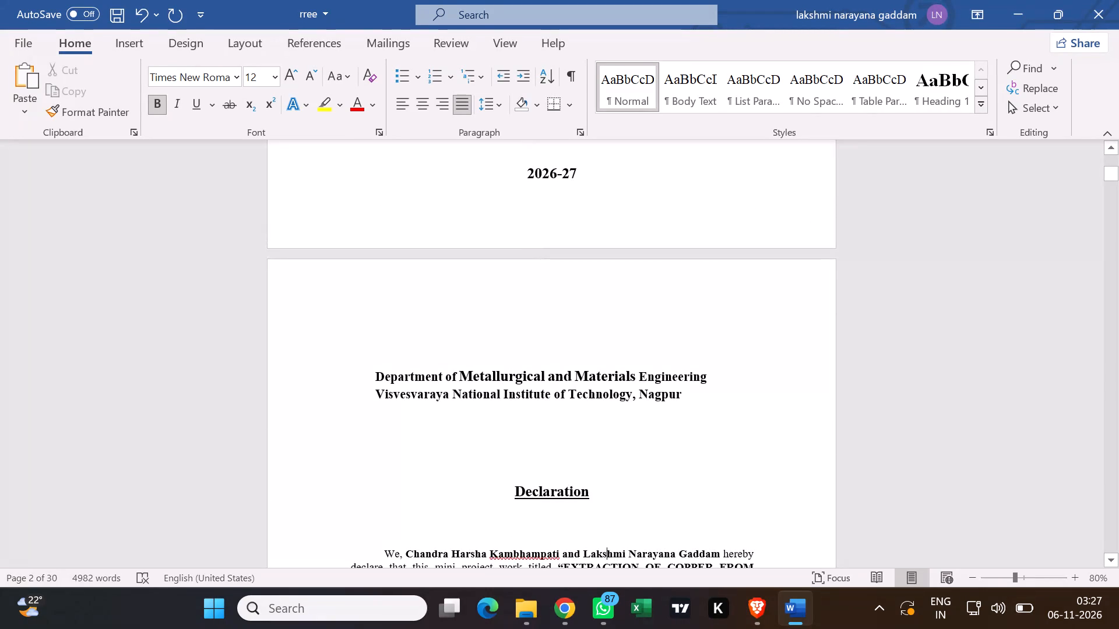
pyautogui.scroll(-5, 611, 405)
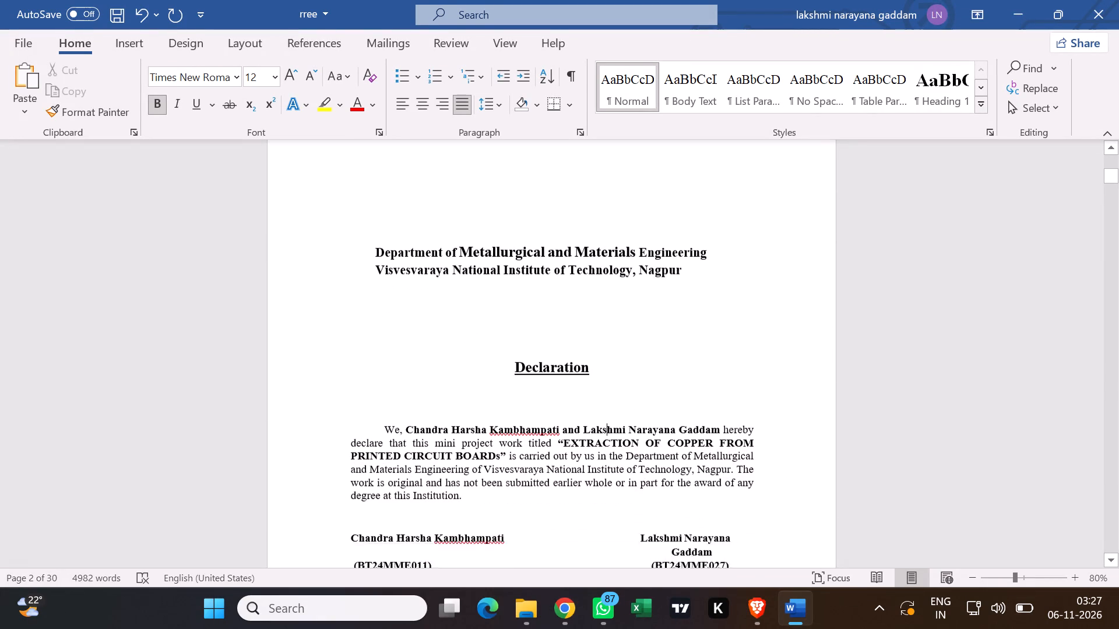
pyautogui.scroll(-2, 626, 389)
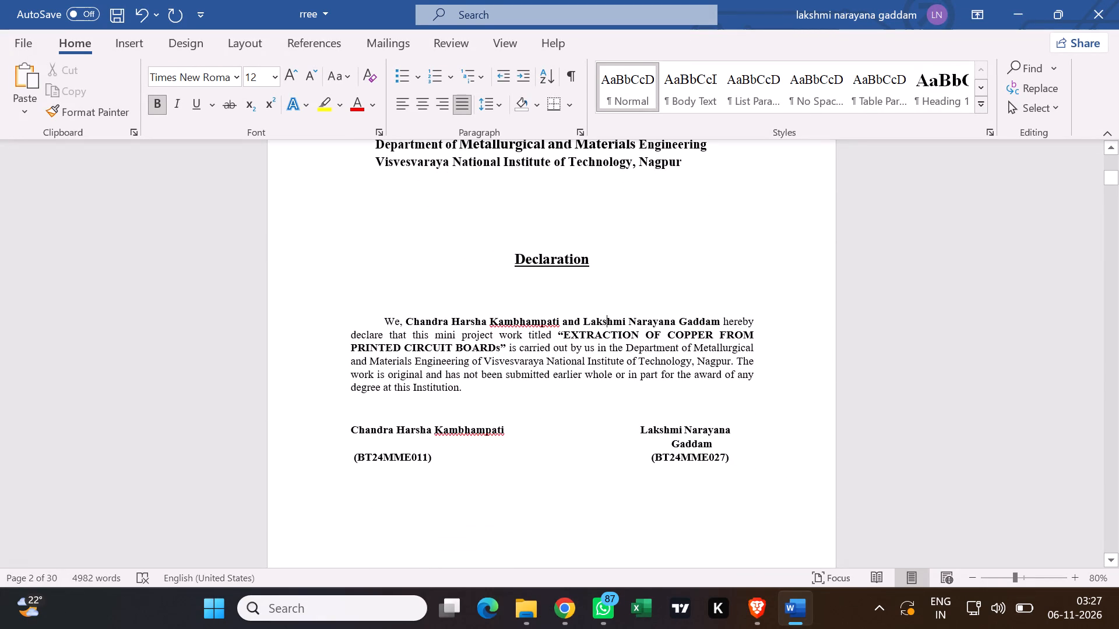
pyautogui.click(498, 416)
pyautogui.click(379, 419)
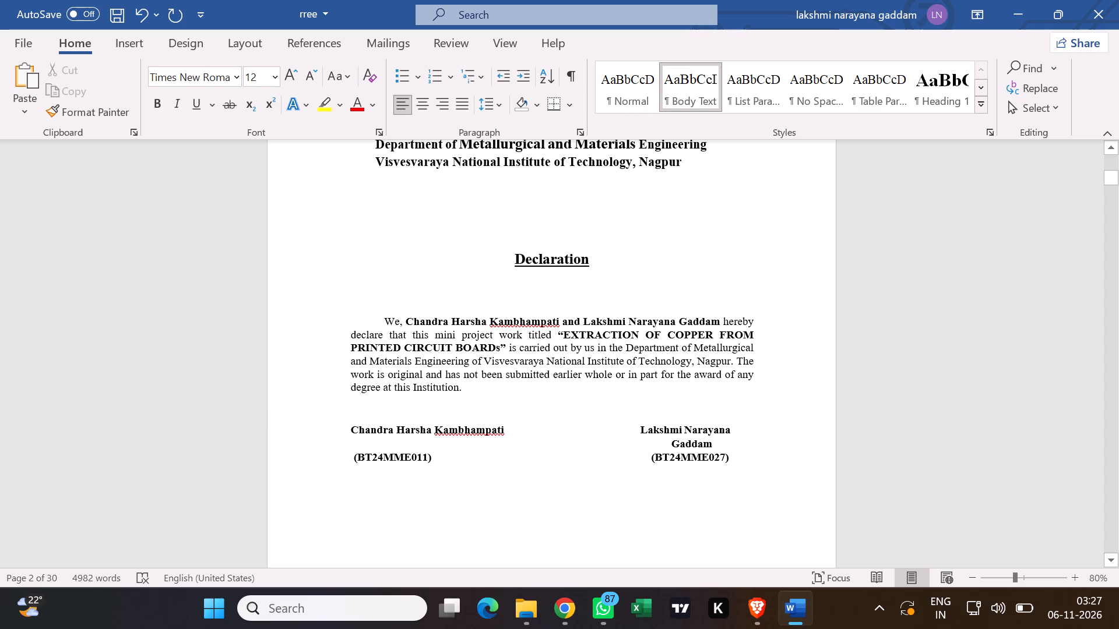
pyautogui.press('Return')
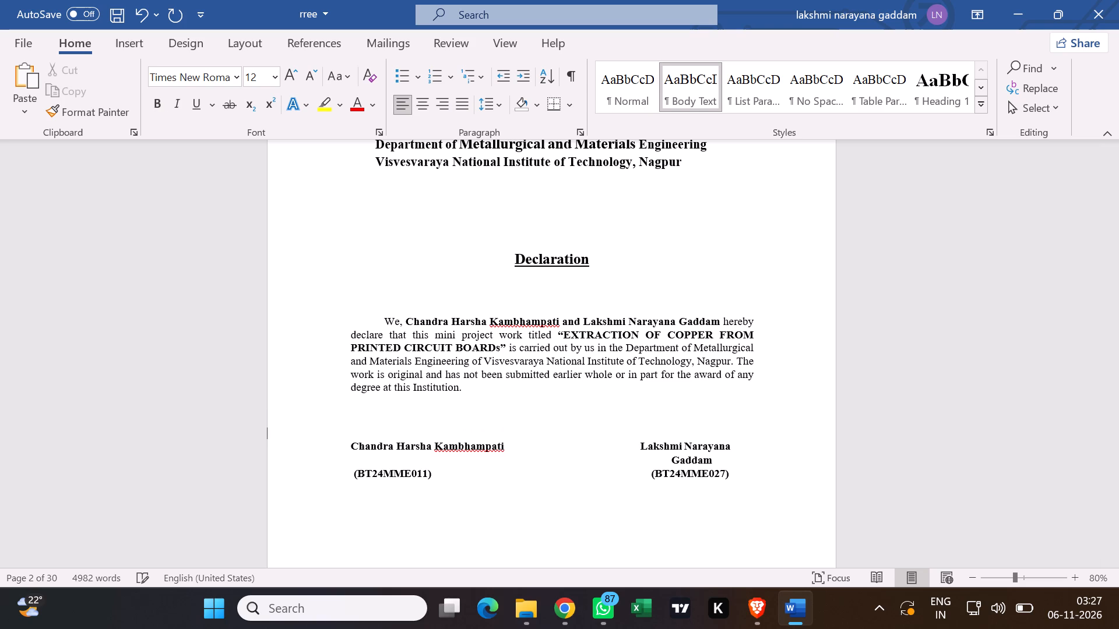
pyautogui.press('Return')
# Insert six blank lines below the students' names and roll numbers on the Declaration page.
pyautogui.scroll(-6, 625, 271)
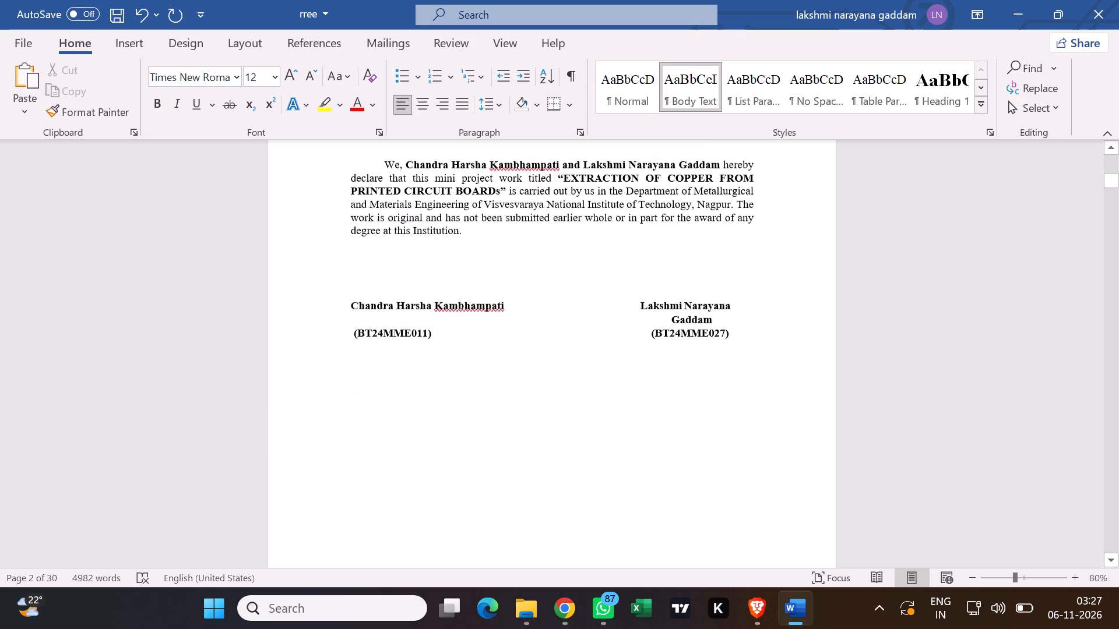
pyautogui.scroll(-2, 546, 301)
pyautogui.click(345, 298)
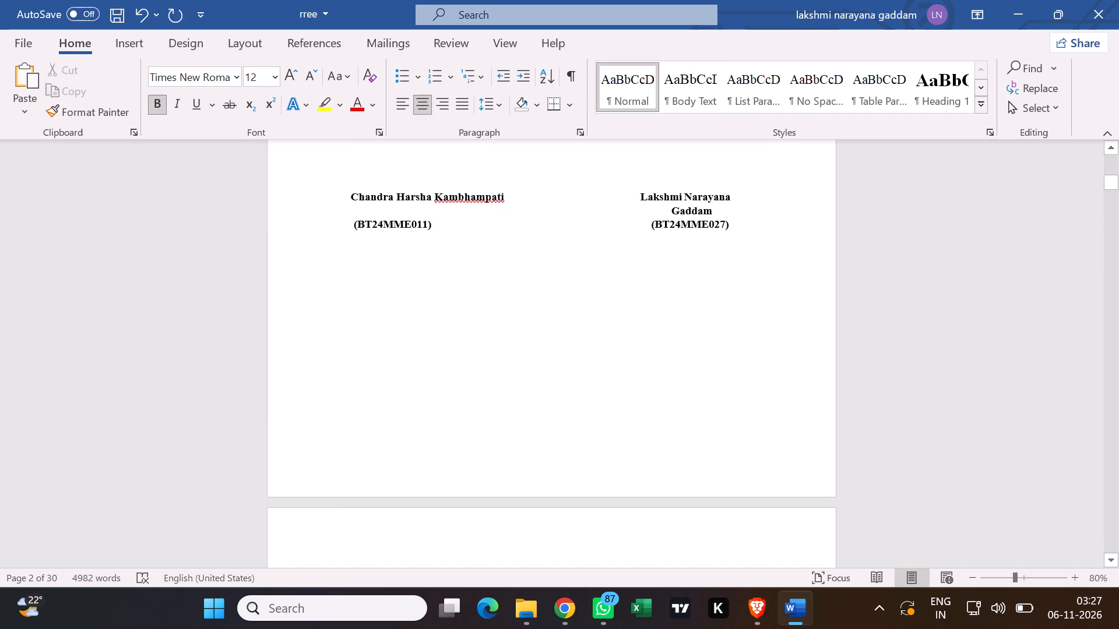
pyautogui.click(808, 198)
pyautogui.click(772, 232)
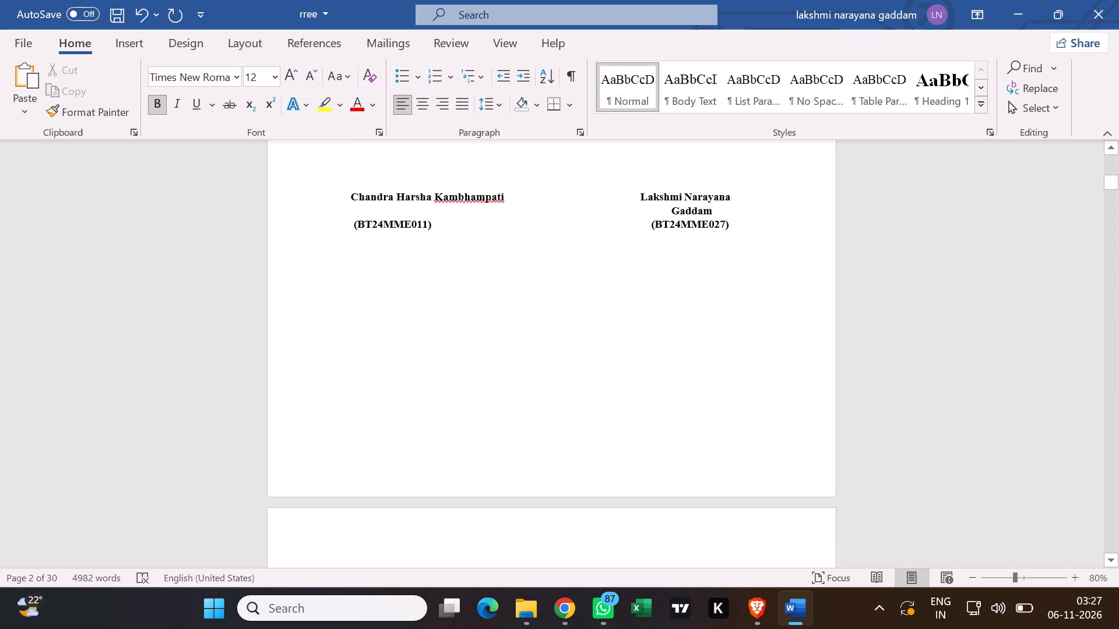
pyautogui.press('Return')
pyautogui.press('Return')
pyautogui.press('Return')
pyautogui.press('Return')
pyautogui.press('Return')
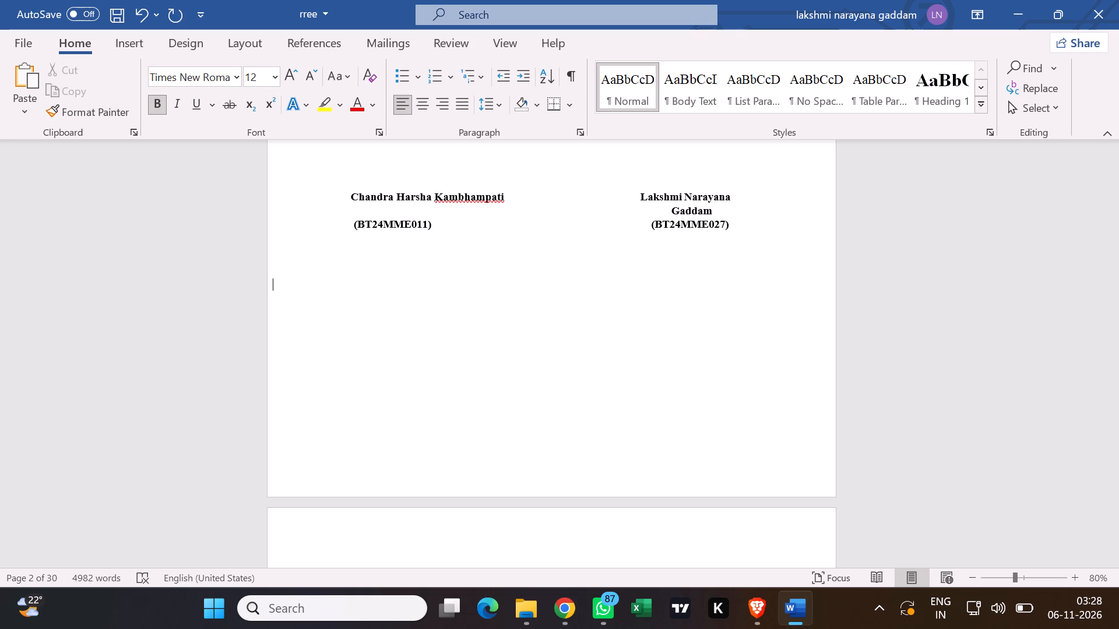
pyautogui.press('Return')
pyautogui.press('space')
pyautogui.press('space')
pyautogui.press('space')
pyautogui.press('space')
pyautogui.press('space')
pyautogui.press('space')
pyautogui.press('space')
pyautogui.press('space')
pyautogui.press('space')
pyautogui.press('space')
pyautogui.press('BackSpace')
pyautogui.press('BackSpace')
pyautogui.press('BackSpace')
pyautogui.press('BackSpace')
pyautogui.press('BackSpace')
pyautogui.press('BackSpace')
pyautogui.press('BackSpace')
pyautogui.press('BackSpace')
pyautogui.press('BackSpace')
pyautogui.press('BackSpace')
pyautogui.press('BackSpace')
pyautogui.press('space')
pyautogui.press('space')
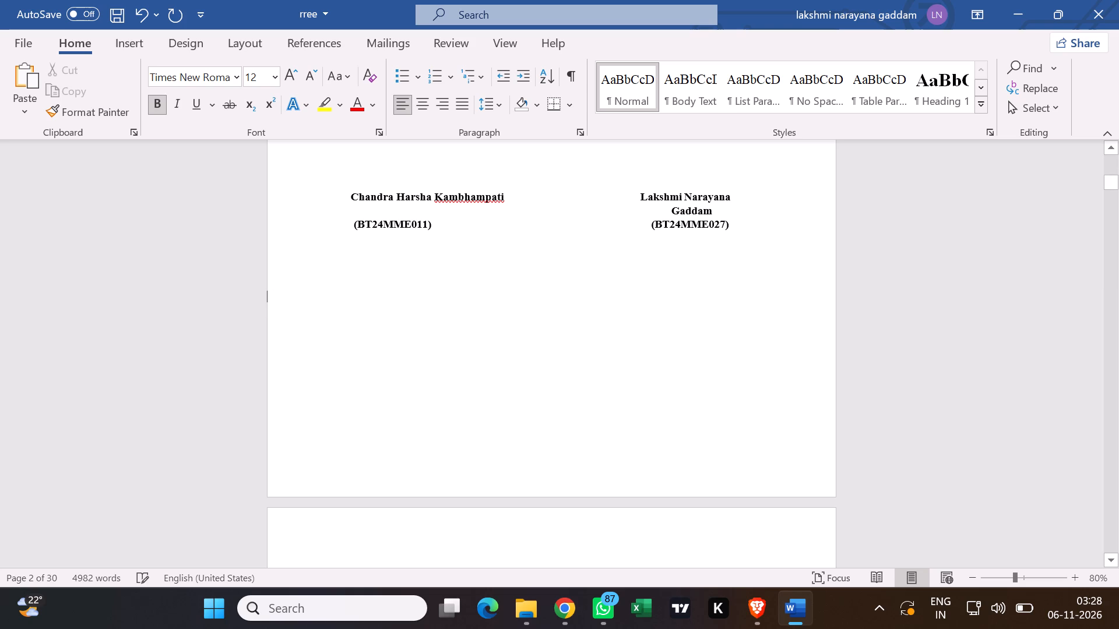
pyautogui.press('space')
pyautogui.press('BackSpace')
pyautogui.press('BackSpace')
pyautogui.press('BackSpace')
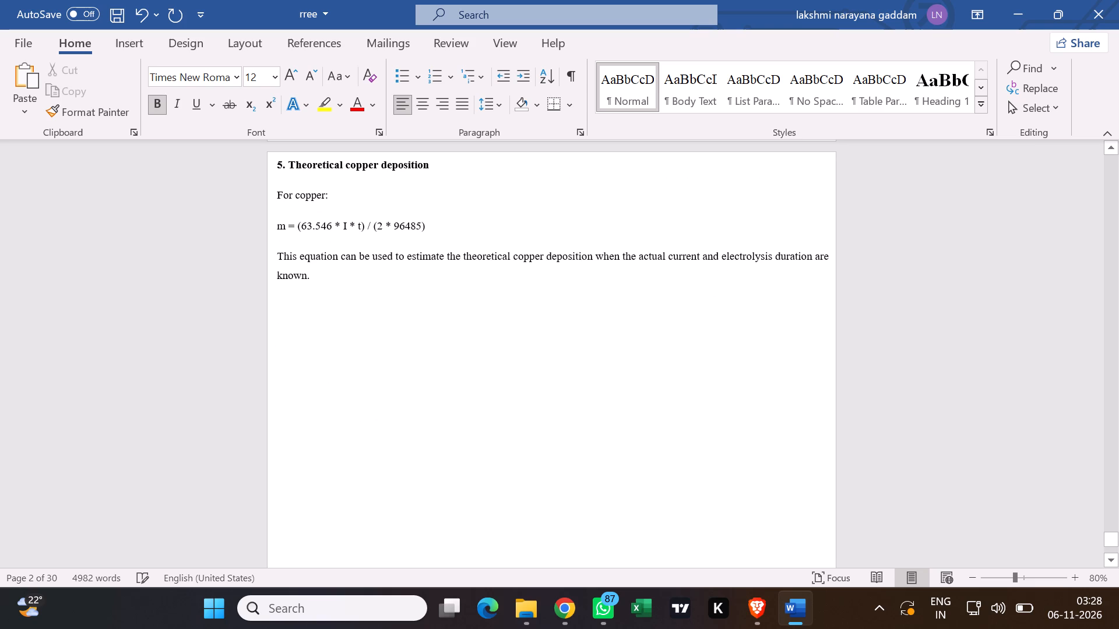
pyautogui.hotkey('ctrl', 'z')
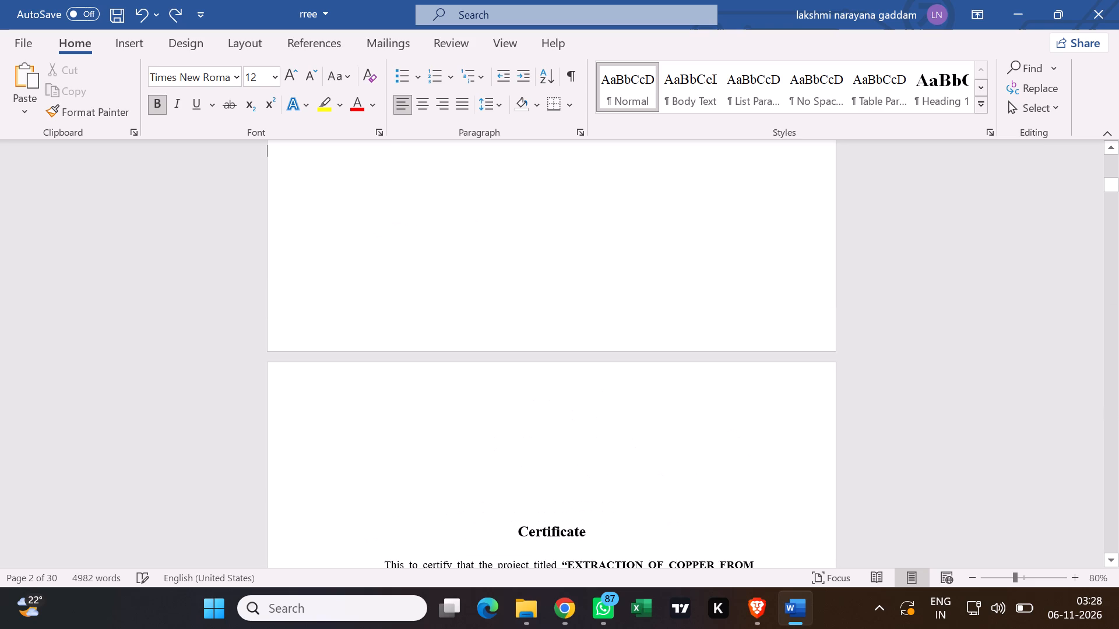
# Add one more blank line between the declaration paragraph and the students' signature names.
pyautogui.scroll(4, 772, 232)
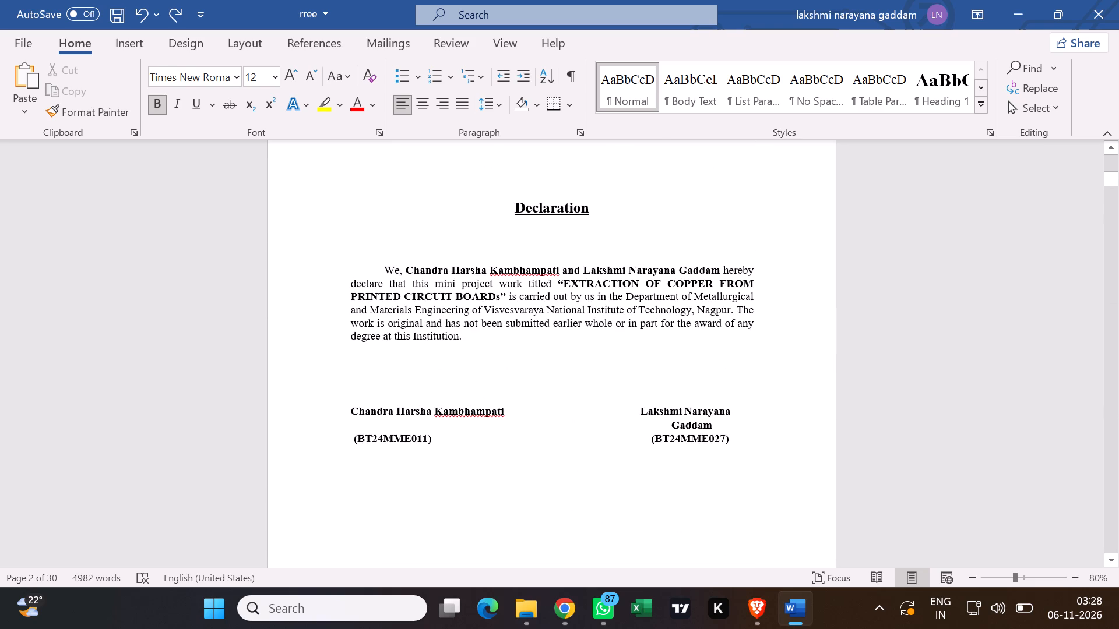
pyautogui.scroll(-1, 772, 232)
pyautogui.click(459, 324)
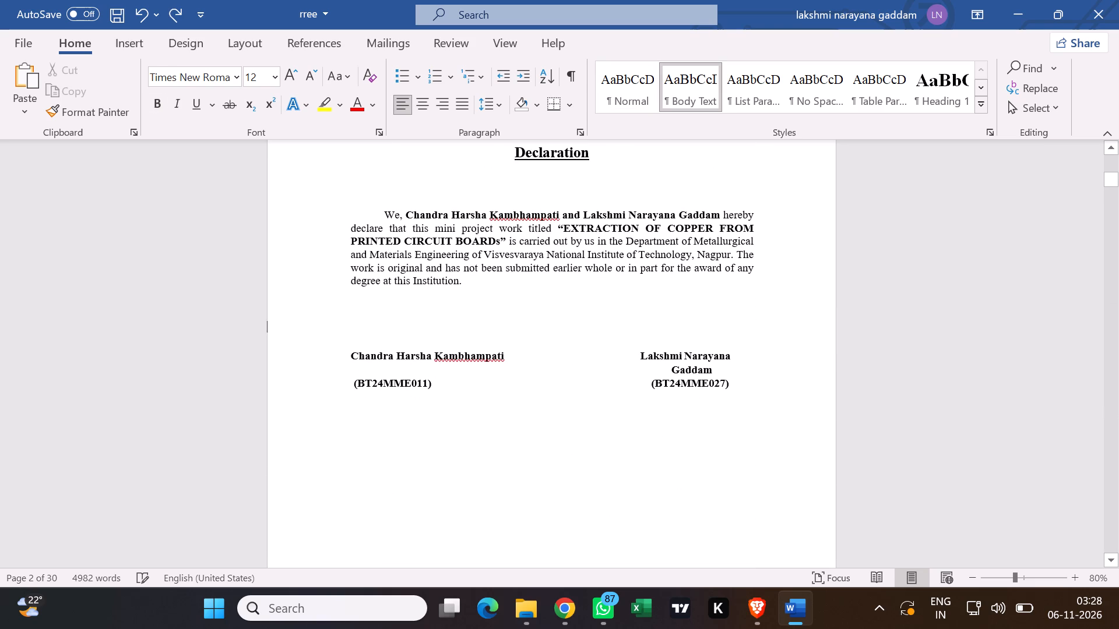
pyautogui.scroll(1, 459, 324)
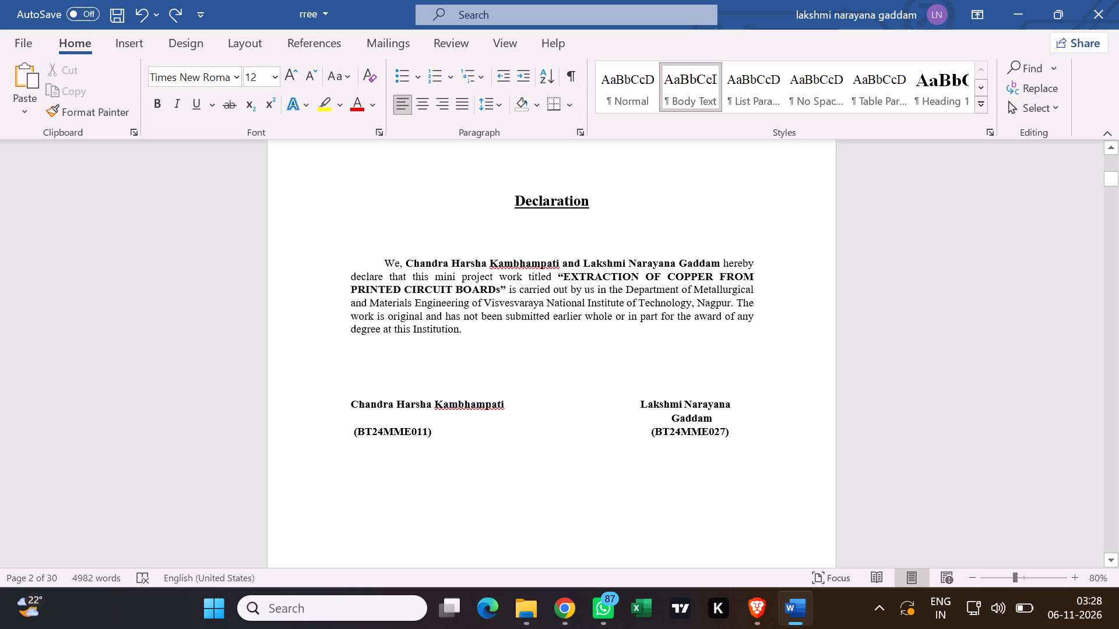
pyautogui.press('Return')
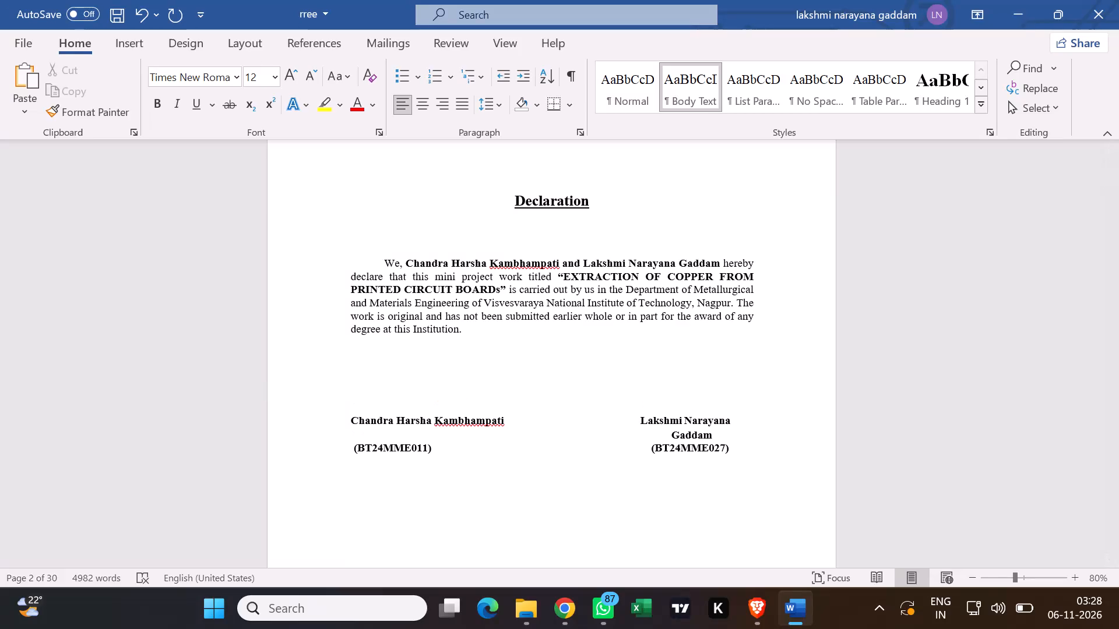
# Insert six new lines directly below the students' roll numbers on the Declaration page.
pyautogui.scroll(-2, 589, 393)
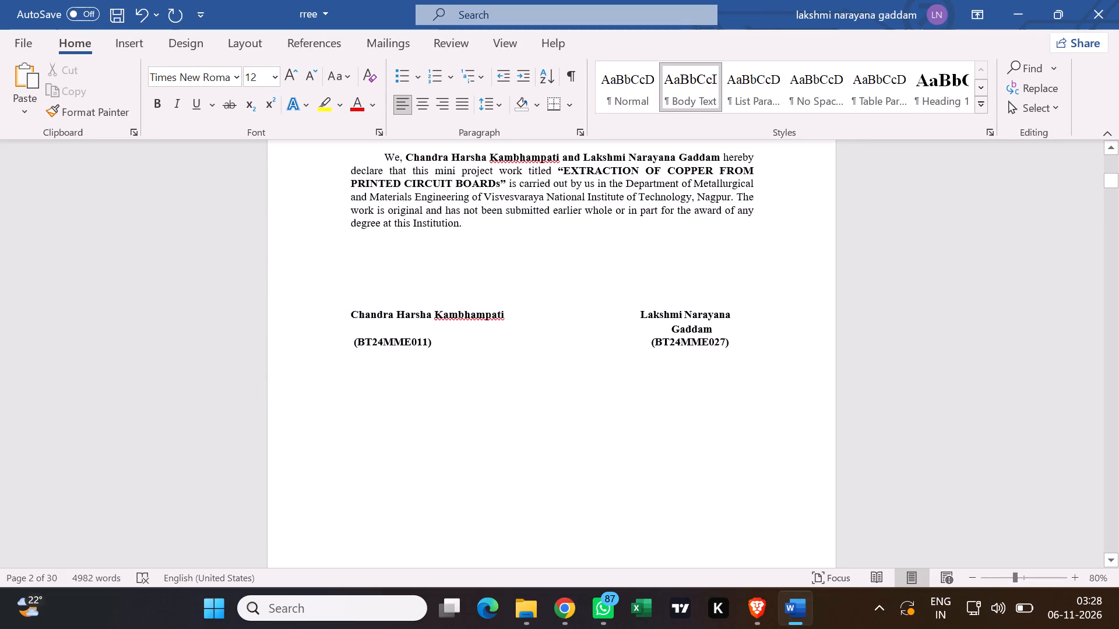
pyautogui.scroll(-1, 589, 393)
pyautogui.scroll(1, 589, 393)
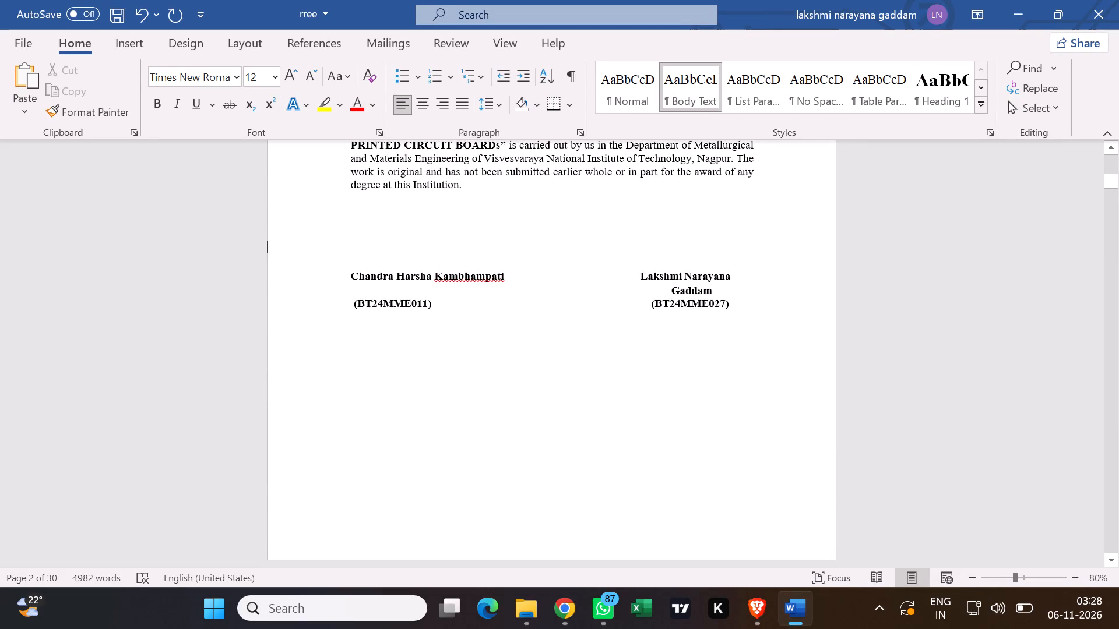
pyautogui.click(748, 295)
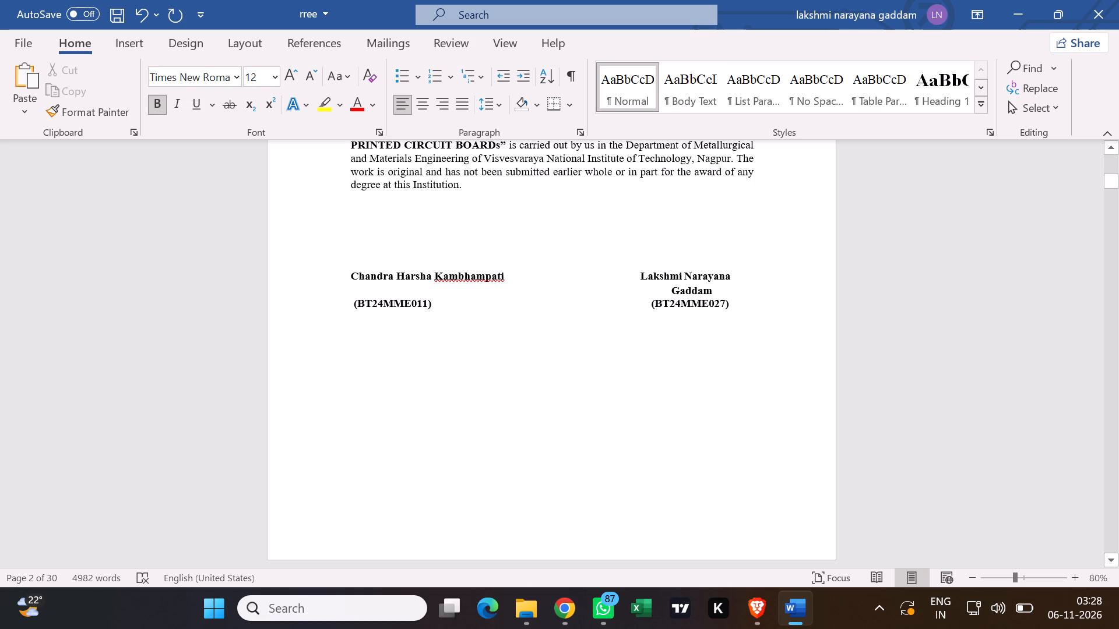
pyautogui.click(747, 307)
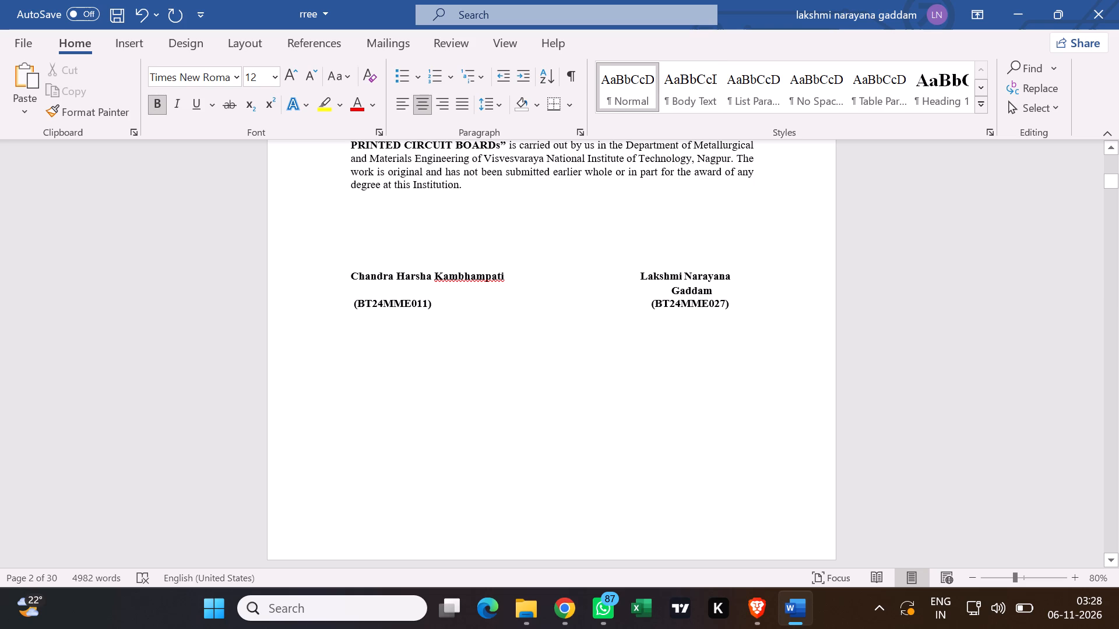
pyautogui.press('Return')
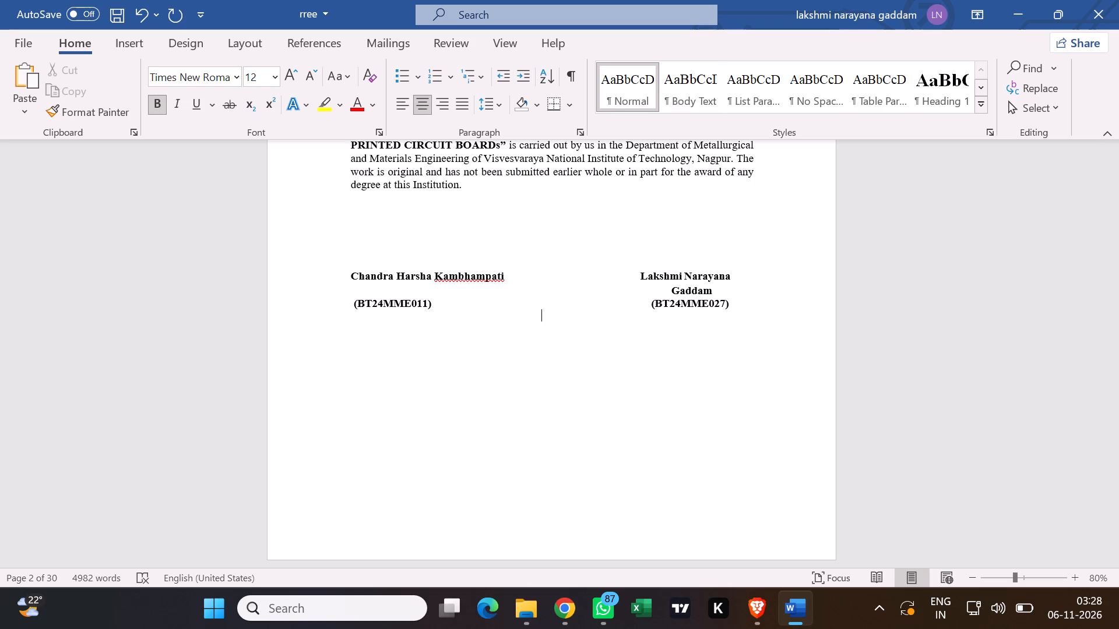
pyautogui.press('Return')
pyautogui.press('Return')
pyautogui.press('Return')
pyautogui.press('Return')
pyautogui.press('Return')
# Left-align the new line below the roll numbers and enter "Date: 06-11-2026" on it.
pyautogui.click(400, 109)
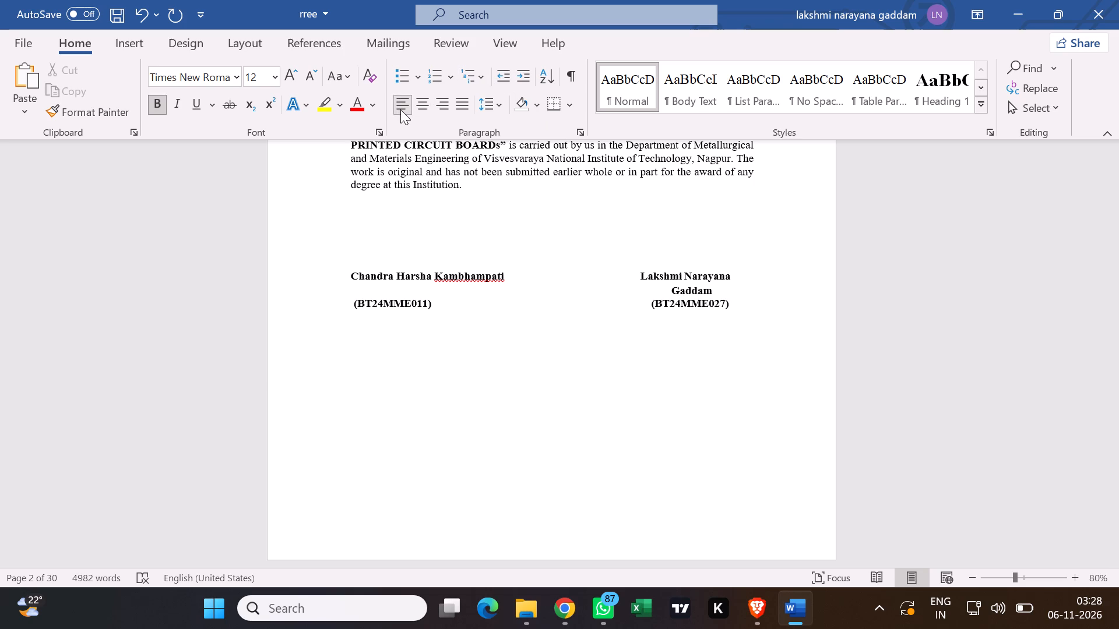
pyautogui.write('Da')
pyautogui.write('te')
pyautogui.hotkey('shift', ':')
pyautogui.press('space')
pyautogui.write('06')
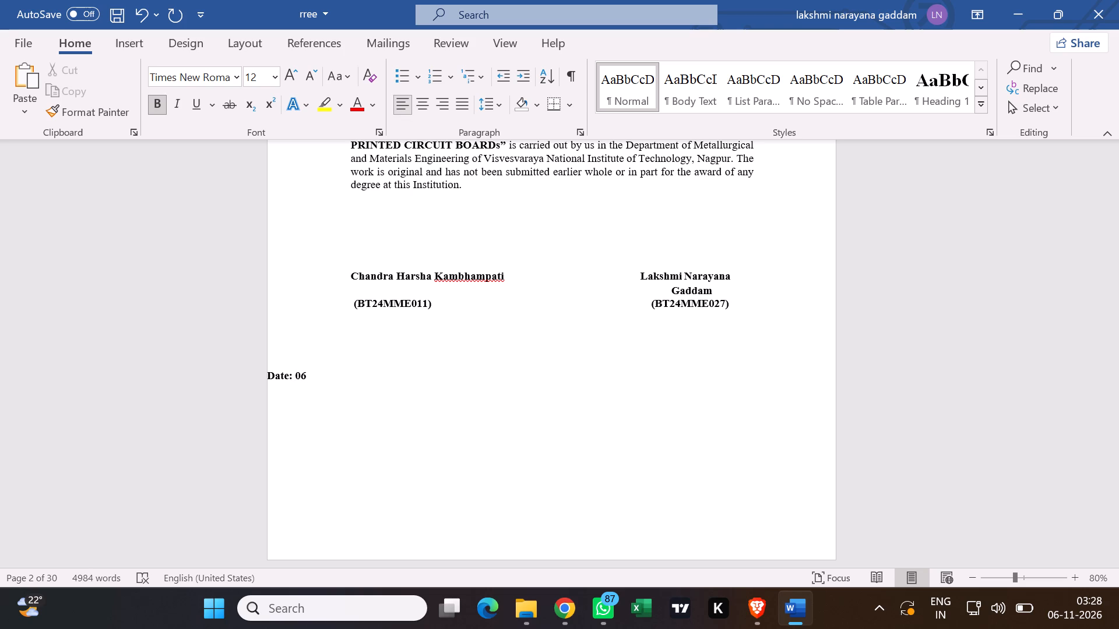
pyautogui.write('-11')
pyautogui.press('-')
pyautogui.write('202')
pyautogui.press('6')
# Indent the date line with leading spaces until it lines up with the first student's name and roll number above.
pyautogui.click(268, 377)
pyautogui.press('space')
pyautogui.press('space')
pyautogui.press('space')
pyautogui.press('space')
pyautogui.press('space')
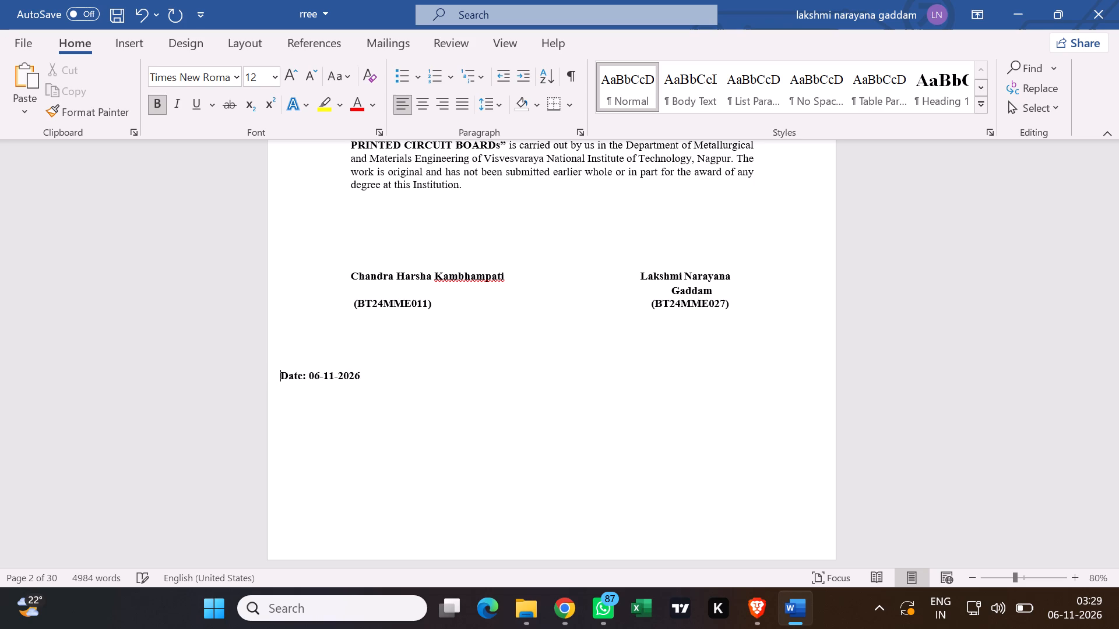
pyautogui.press('space')
pyautogui.press('space')
pyautogui.press('space')
pyautogui.press('space')
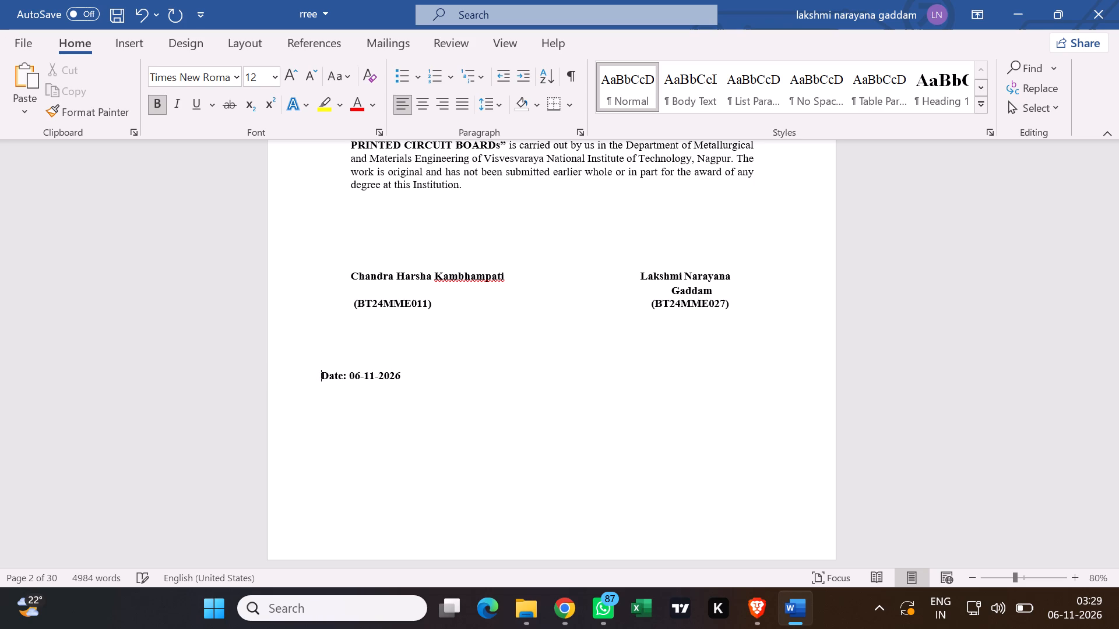
pyautogui.press('space')
pyautogui.press('space')
pyautogui.press('space')
pyautogui.press('space')
pyautogui.press('space')
pyautogui.press('space')
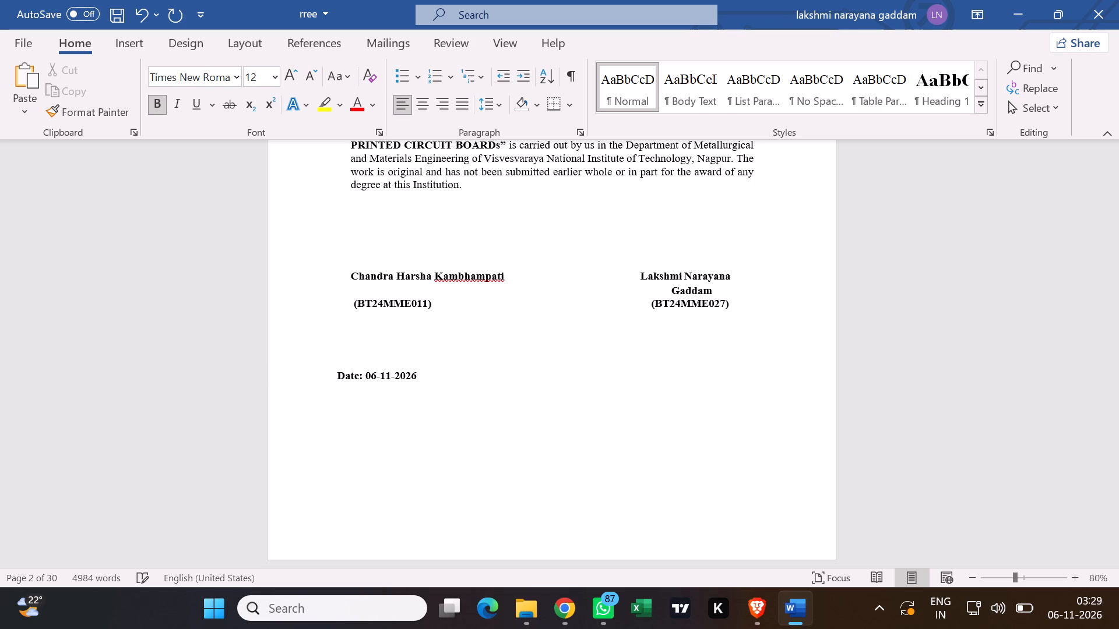
pyautogui.press('space')
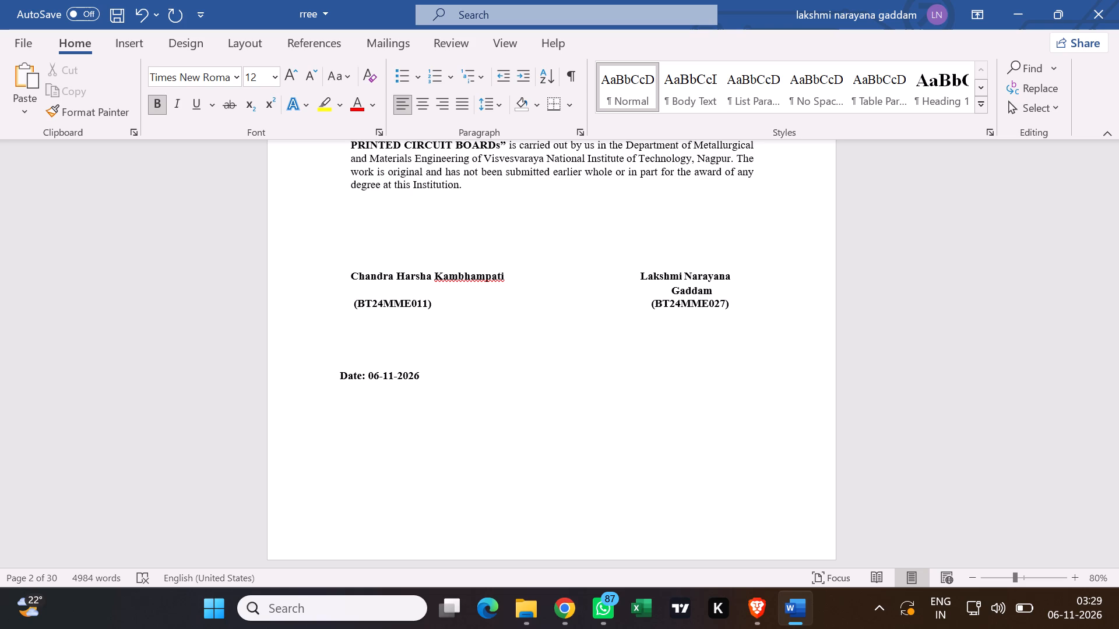
pyautogui.press('space')
pyautogui.press('space')
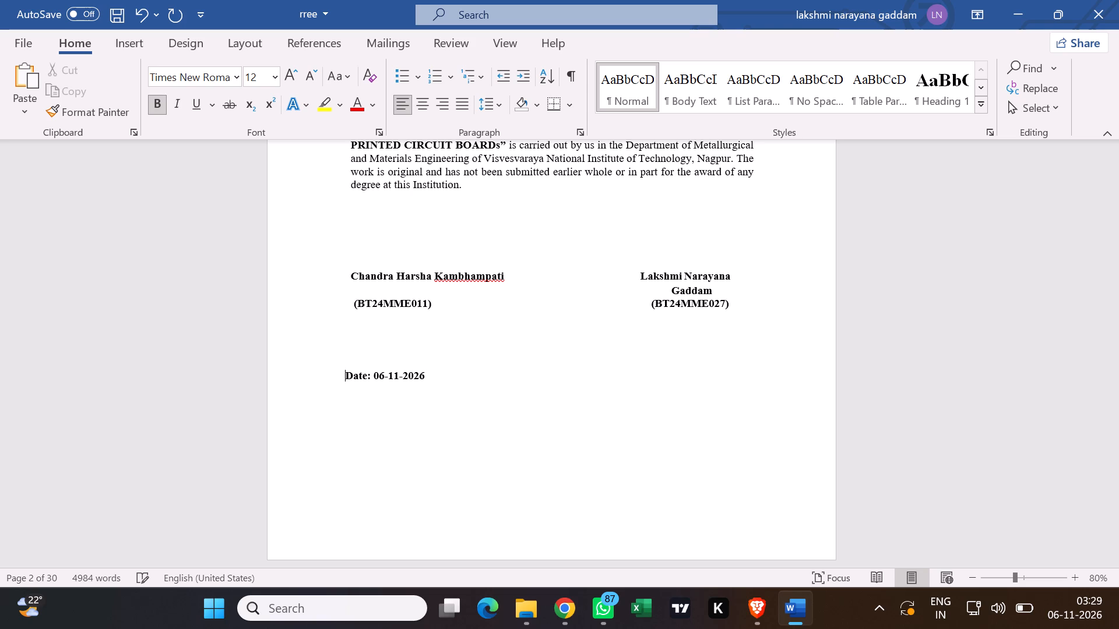
pyautogui.press('space')
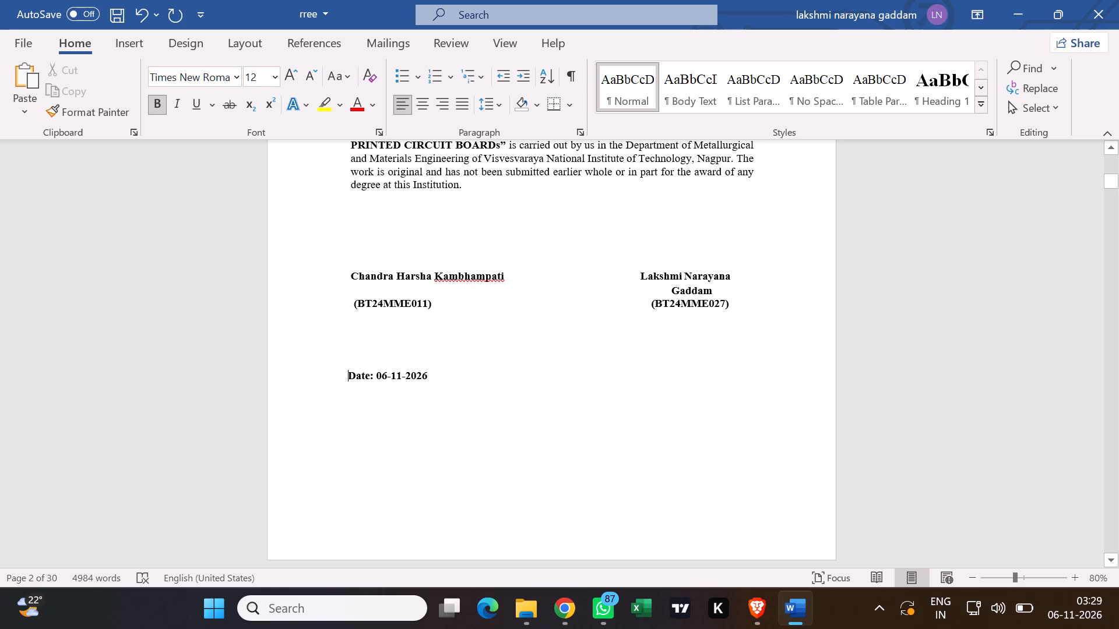
# Indent the date line on the Declaration page by one more space so it starts level with the first student's name.
pyautogui.press('space')
pyautogui.press('BackSpace')
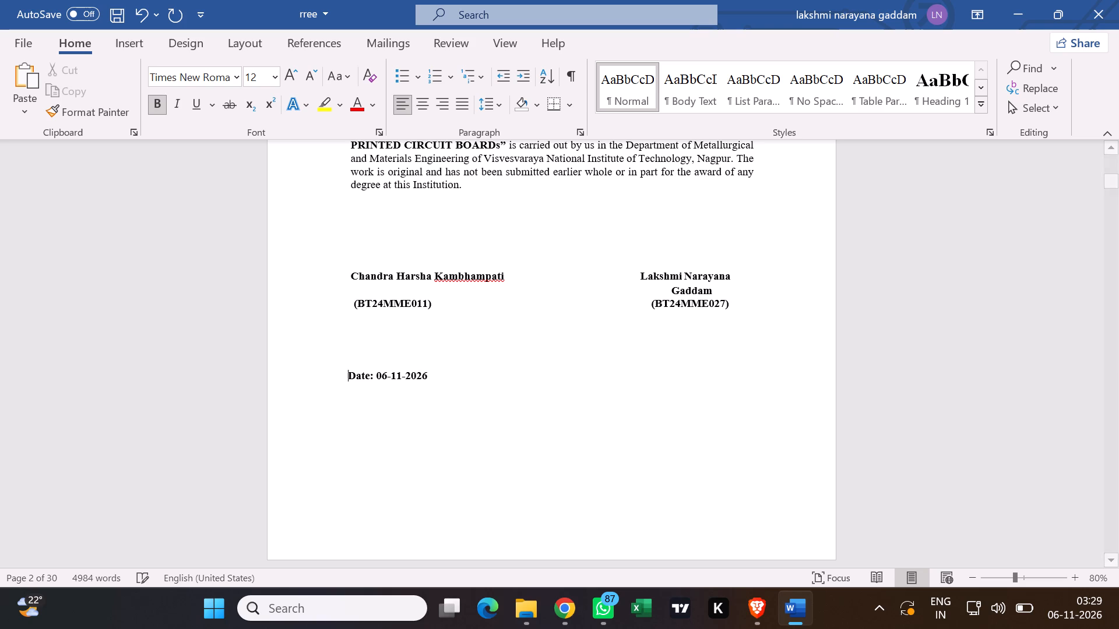
pyautogui.click(515, 301)
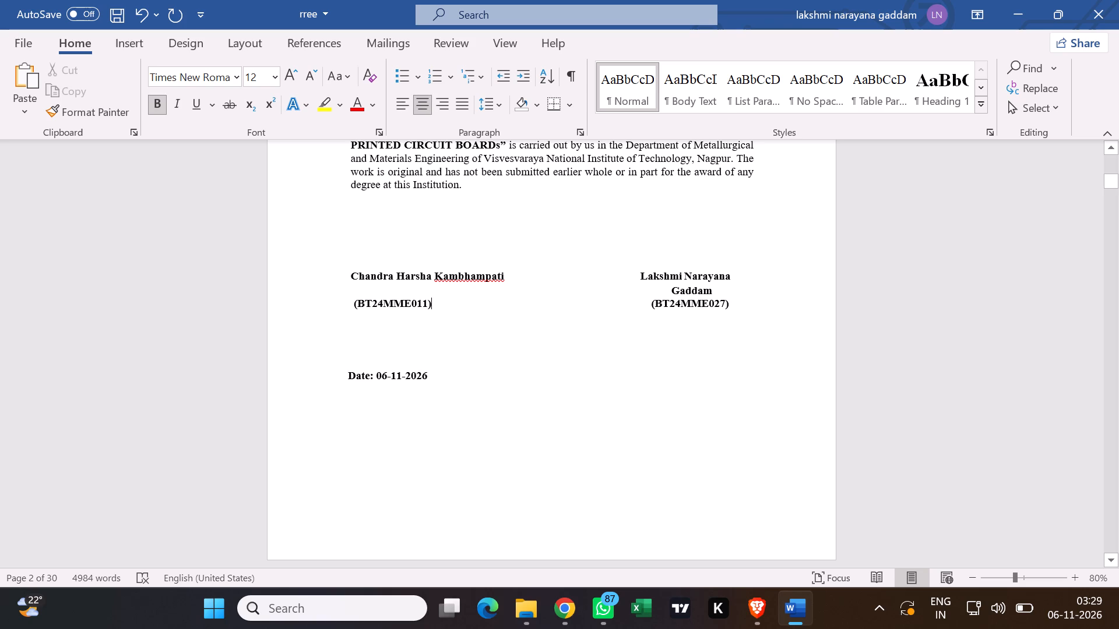
pyautogui.scroll(1, 515, 301)
pyautogui.scroll(-1, 515, 301)
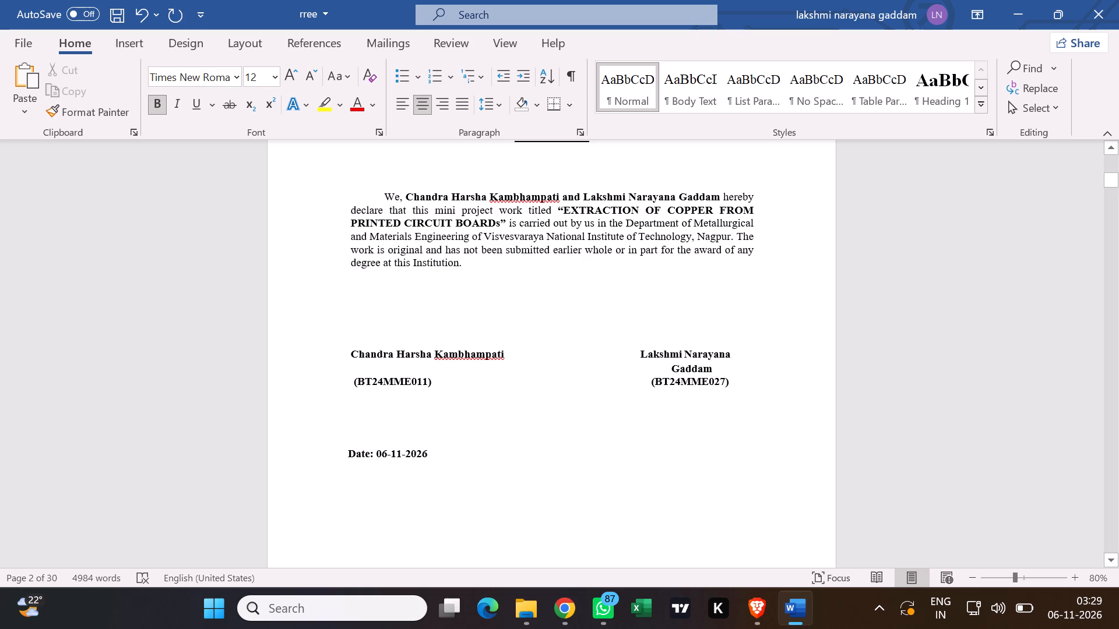
pyautogui.click(342, 454)
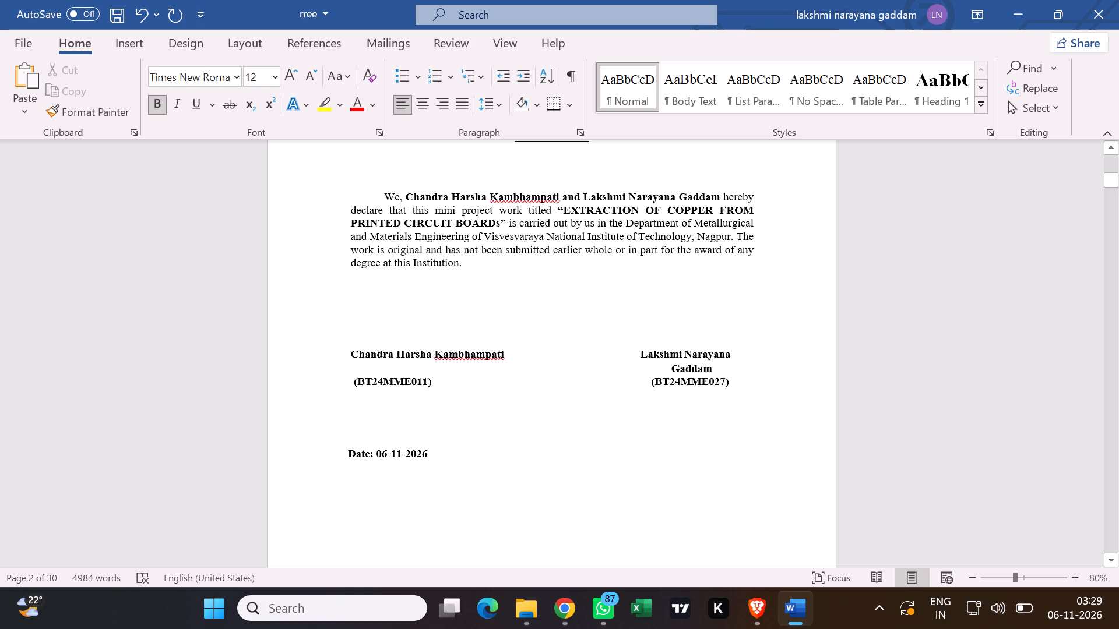
pyautogui.press('space')
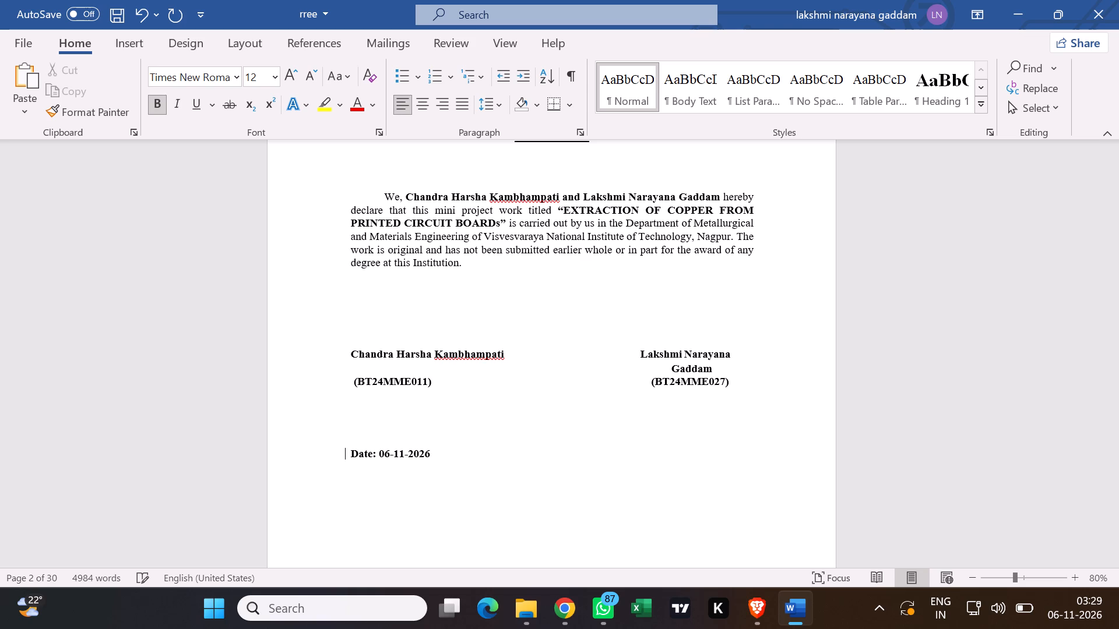
pyautogui.click(534, 312)
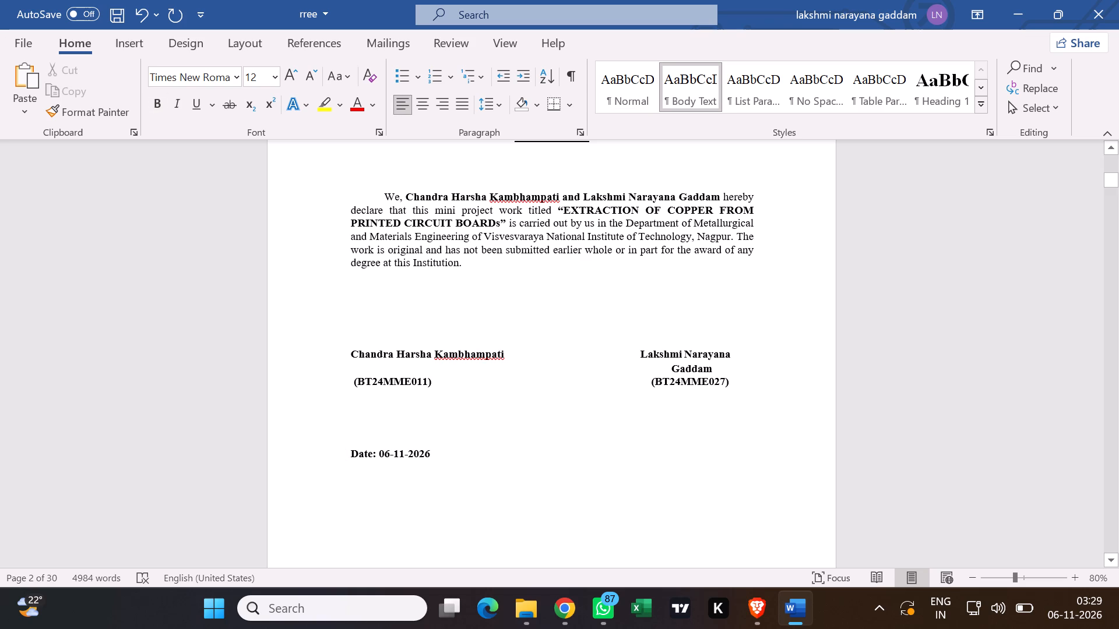
# Remove the bold formatting from only the date value 06-11-2026 in the date line on the Declaration page.
pyautogui.scroll(-4, 576, 379)
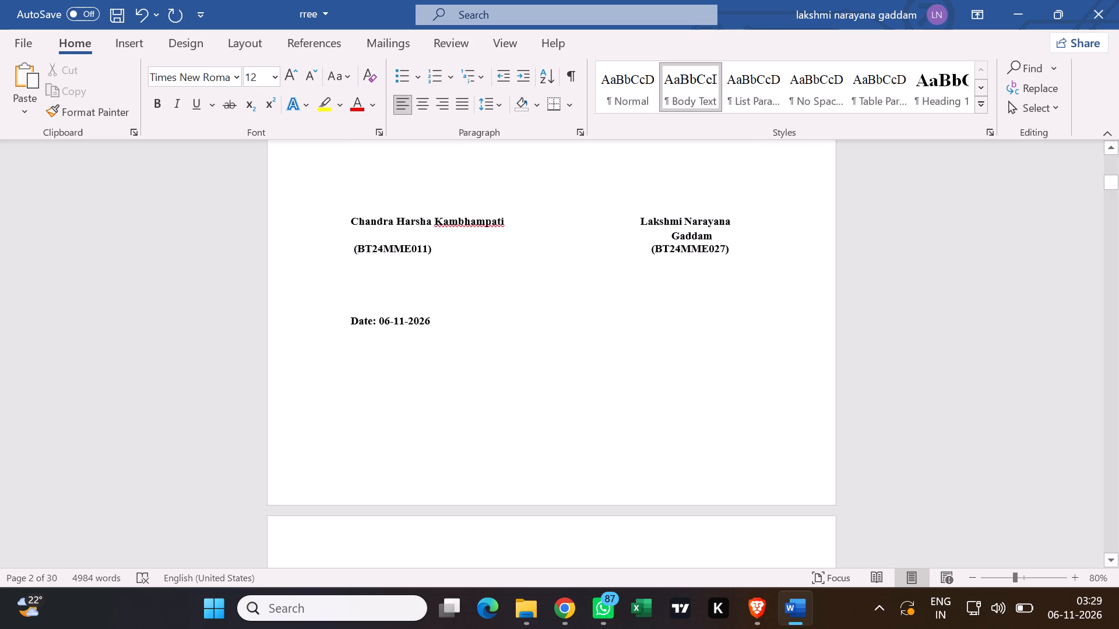
pyautogui.scroll(-7, 580, 372)
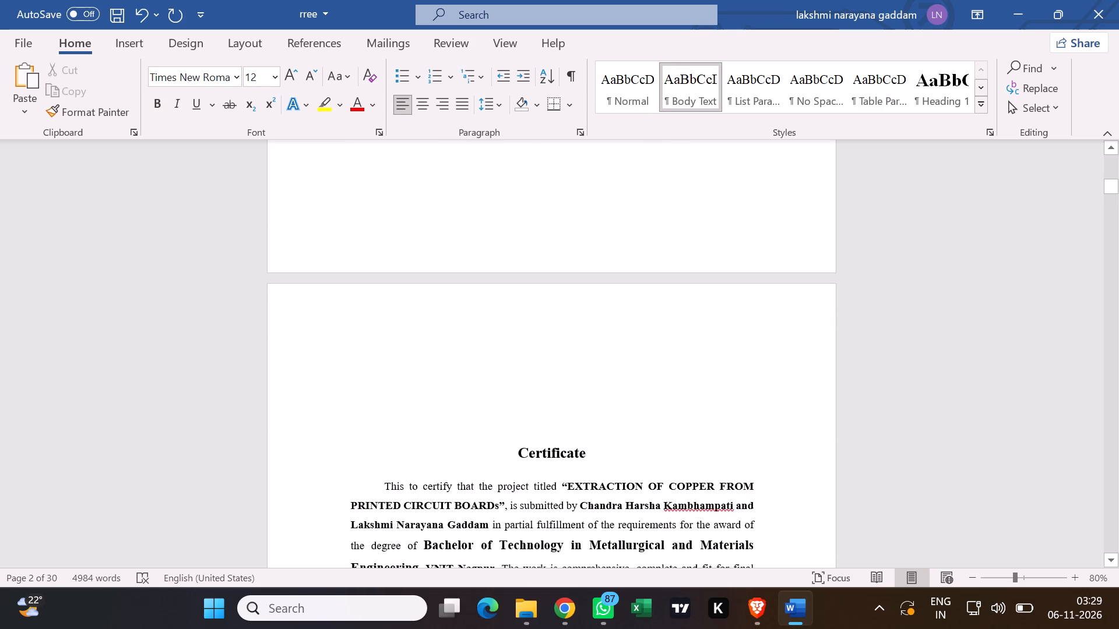
pyautogui.scroll(4, 533, 279)
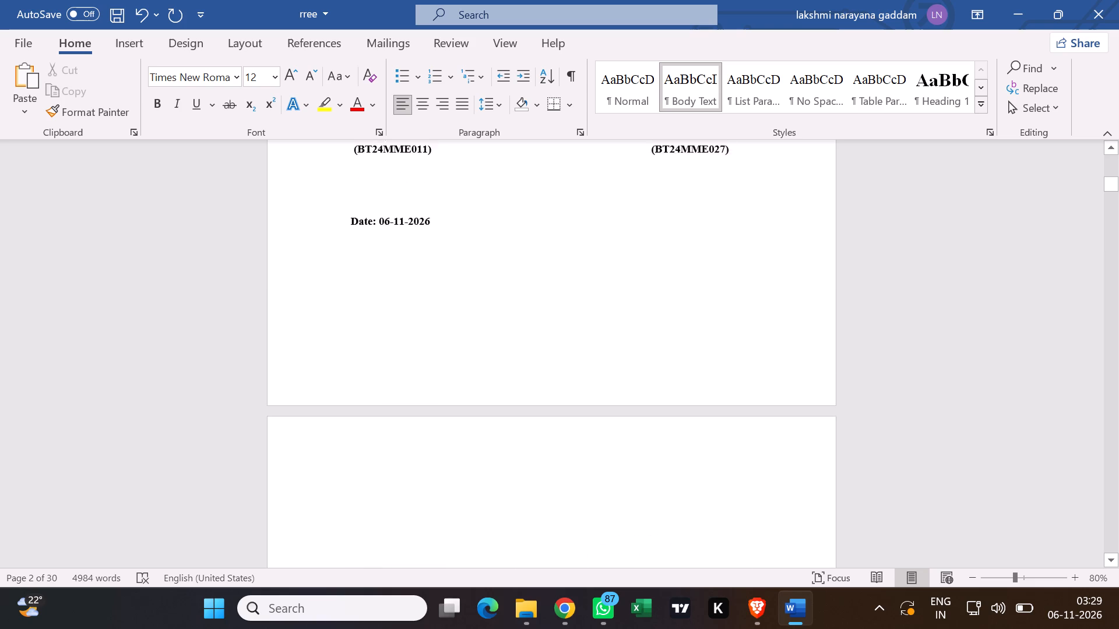
pyautogui.scroll(2, 537, 273)
pyautogui.moveTo(433, 289); pyautogui.dragTo(412, 289)
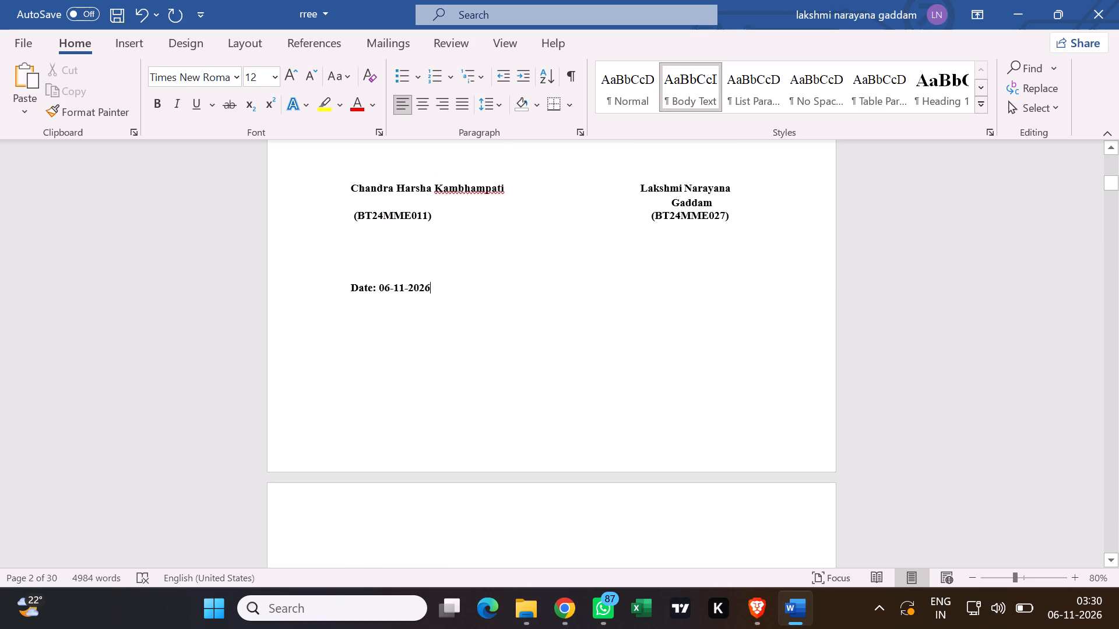
pyautogui.moveTo(412, 289); pyautogui.dragTo(379, 287)
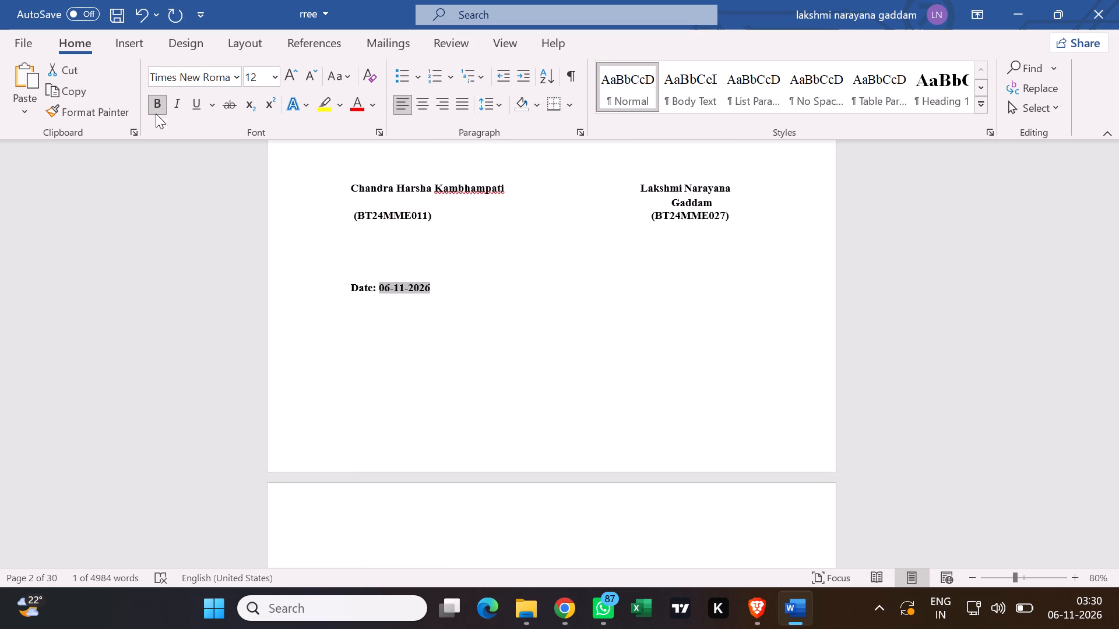
pyautogui.click(156, 107)
pyautogui.click(578, 321)
# Review the Declaration page's layout from the department heading down to the date line.
pyautogui.scroll(-2, 641, 335)
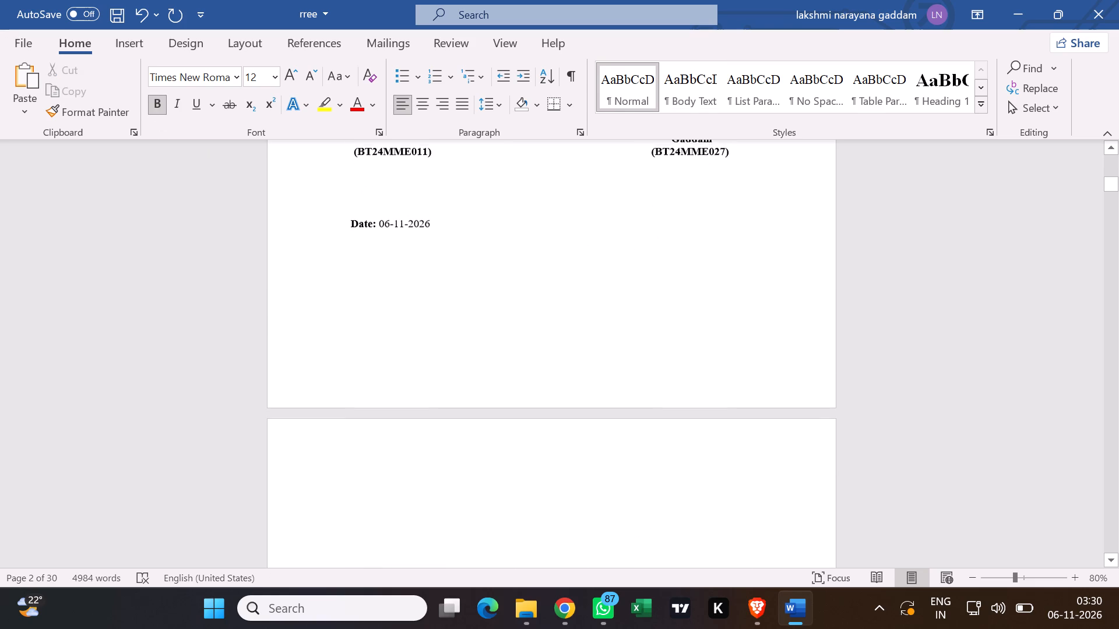
pyautogui.scroll(12, 644, 321)
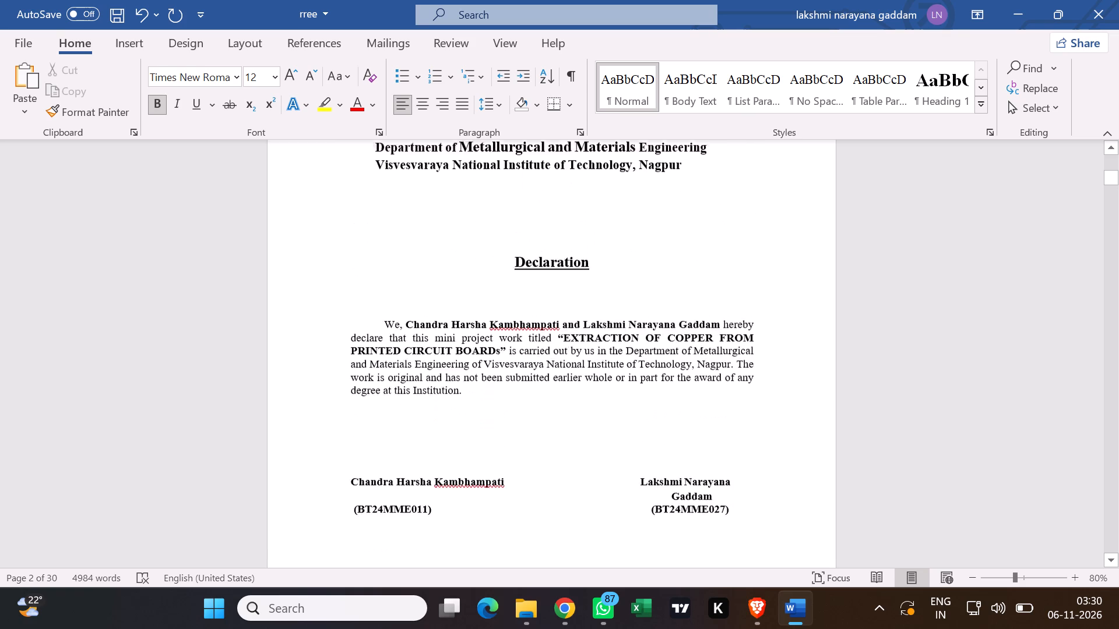
pyautogui.scroll(3, 638, 274)
pyautogui.scroll(-5, 626, 252)
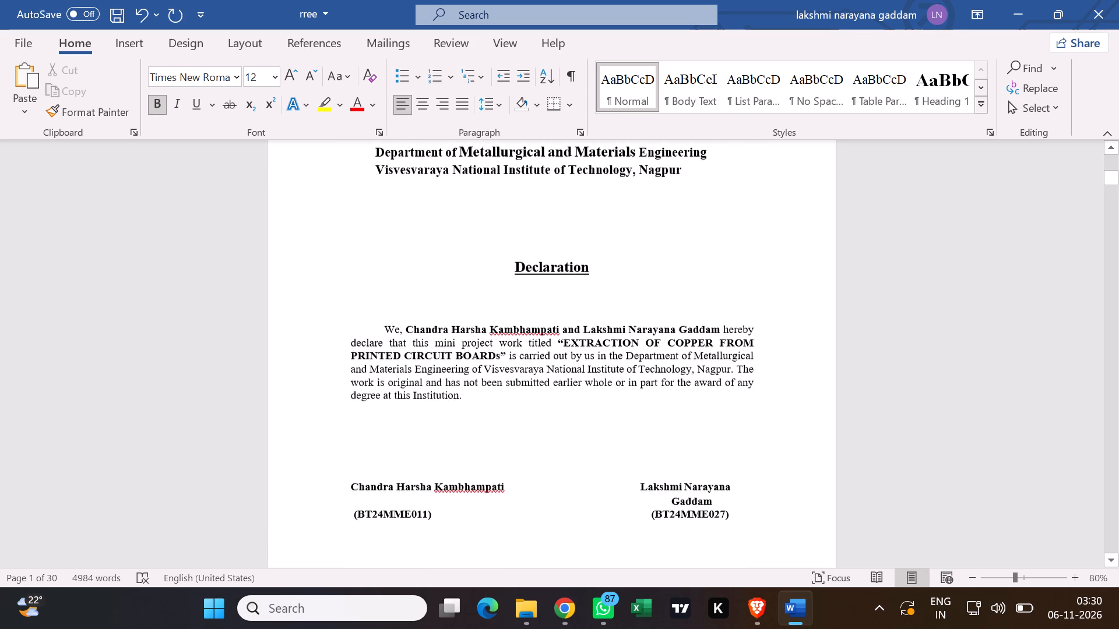
pyautogui.scroll(-11, 626, 260)
pyautogui.scroll(5, 626, 260)
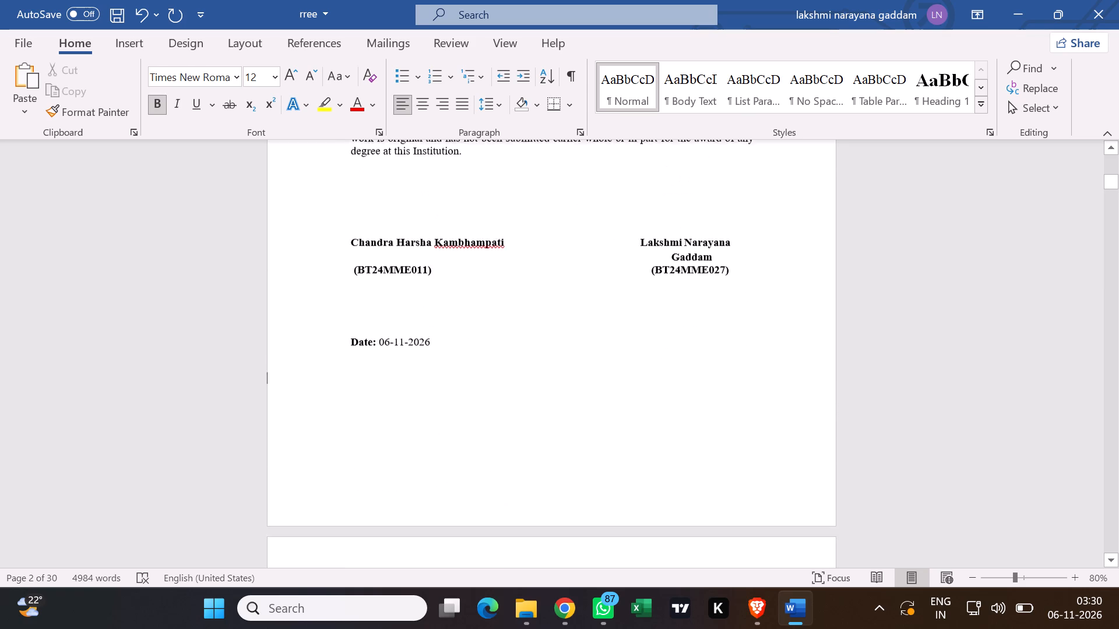
pyautogui.scroll(5, 544, 299)
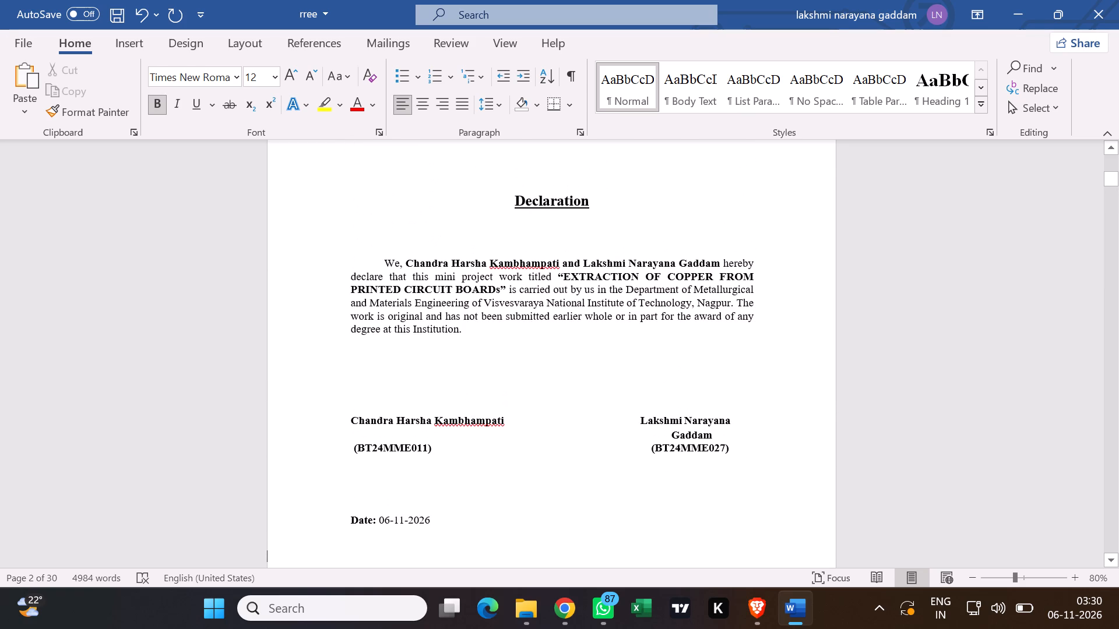
# Replace the gap before the second student's signature name with spaces so the full name fits on one line, ending level with the roll number below.
pyautogui.click(664, 432)
pyautogui.click(627, 418)
pyautogui.press('BackSpace')
pyautogui.press('space')
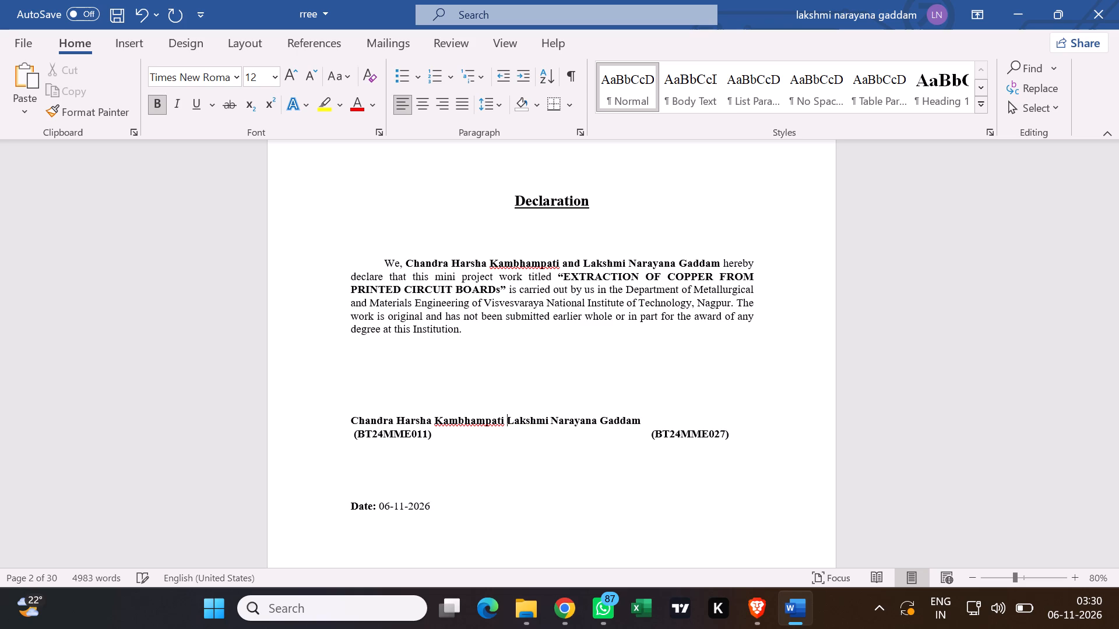
pyautogui.press('space')
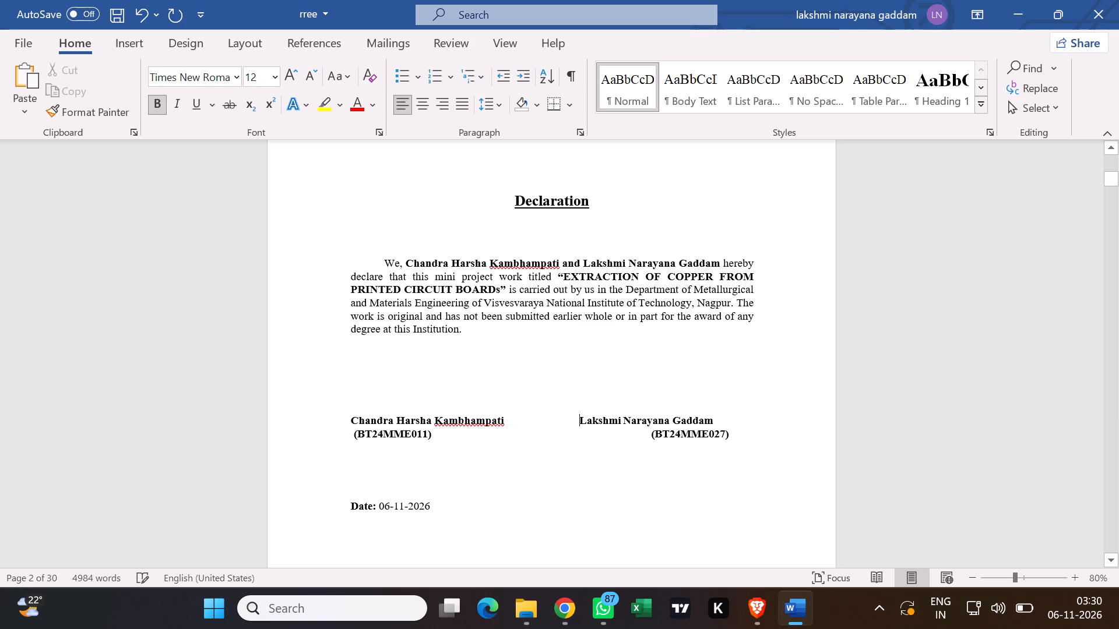
pyautogui.press('space')
pyautogui.press('space')
pyautogui.press('space')
pyautogui.press('space')
pyautogui.press('space')
pyautogui.press('space')
pyautogui.press('space')
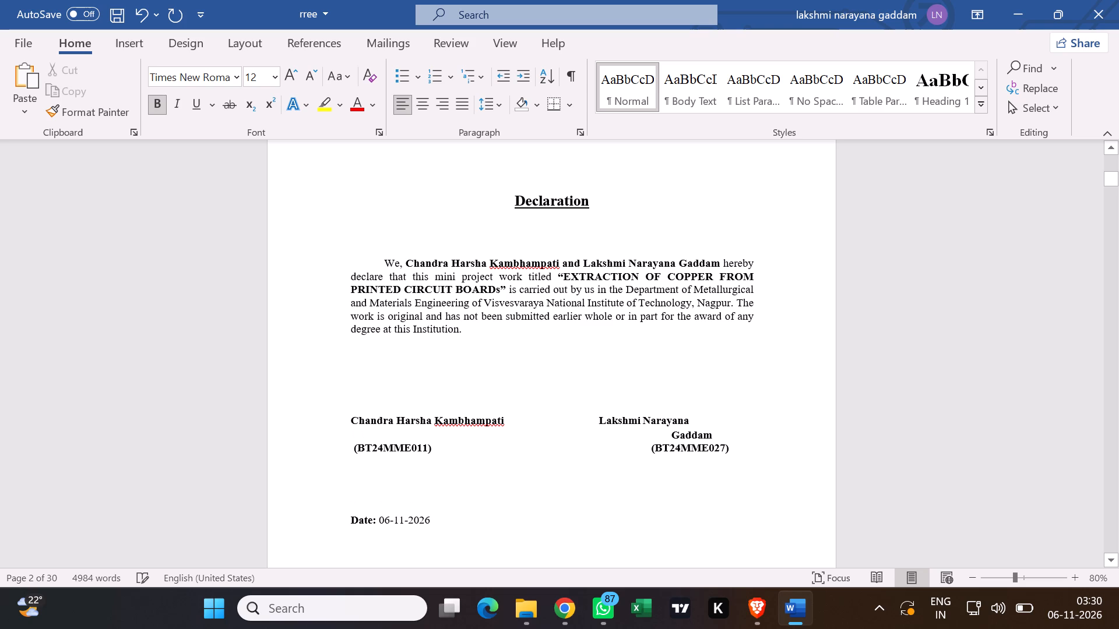
pyautogui.press('BackSpace')
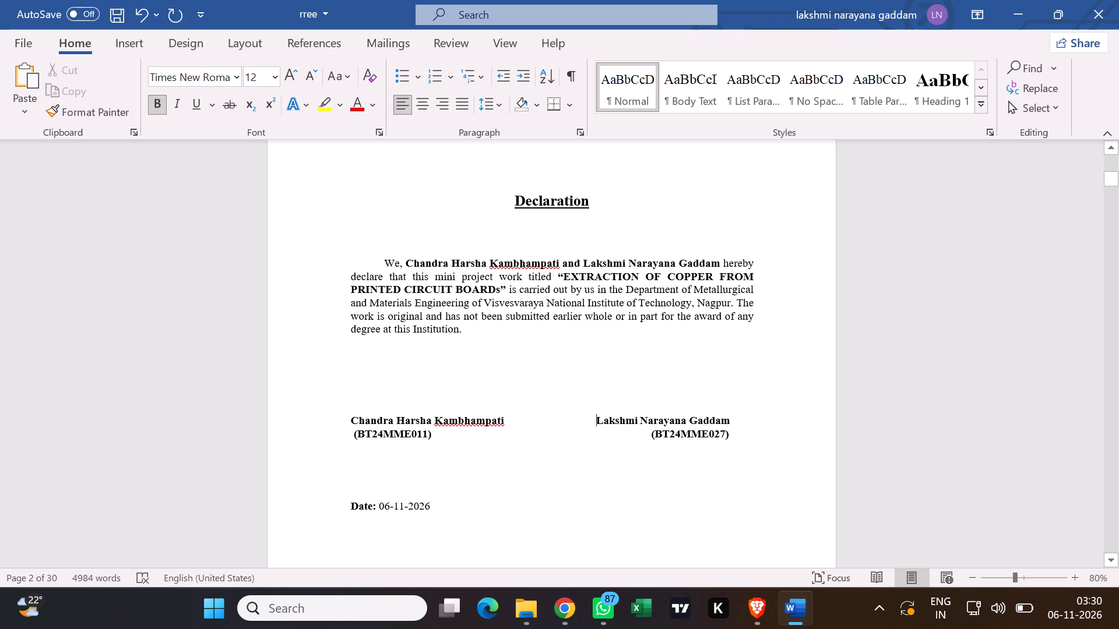
# Replace the gap between the two roll numbers with enough spaces that each number sits centered beneath its student's name.
pyautogui.click(646, 430)
pyautogui.press('BackSpace')
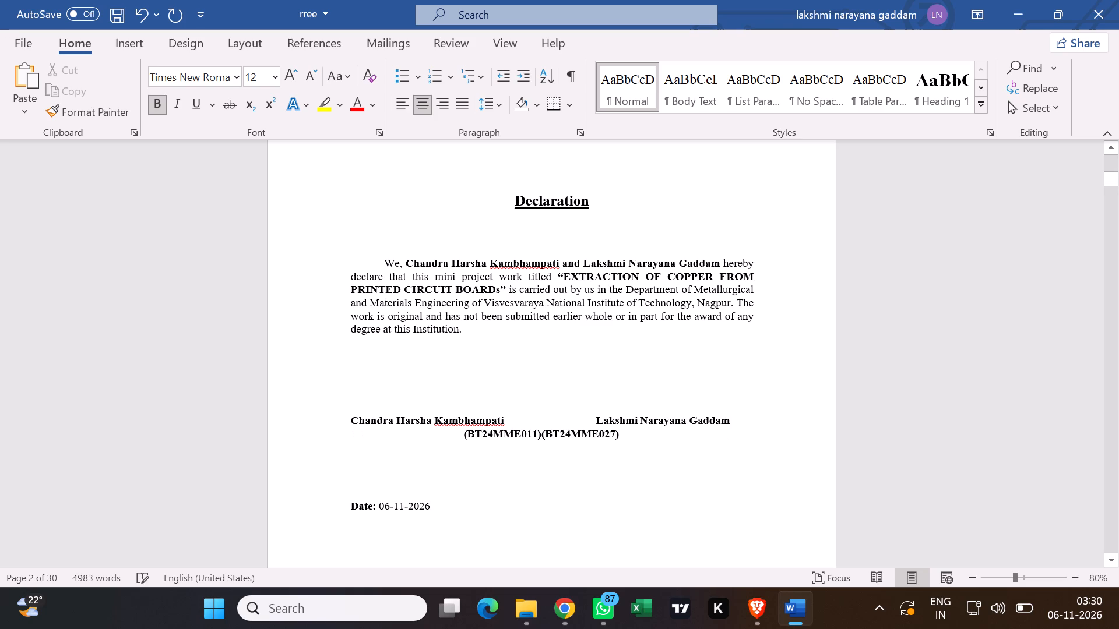
pyautogui.press('space')
pyautogui.press('space')
pyautogui.press('space')
pyautogui.press('space')
pyautogui.press('space')
pyautogui.press('space')
pyautogui.press('space')
pyautogui.press('space')
pyautogui.press('space')
pyautogui.press('space')
pyautogui.press('space')
pyautogui.press('space')
pyautogui.press('space')
pyautogui.press('space')
pyautogui.press('space')
pyautogui.press('space')
pyautogui.press('space')
pyautogui.press('space')
pyautogui.press('space')
pyautogui.press('space')
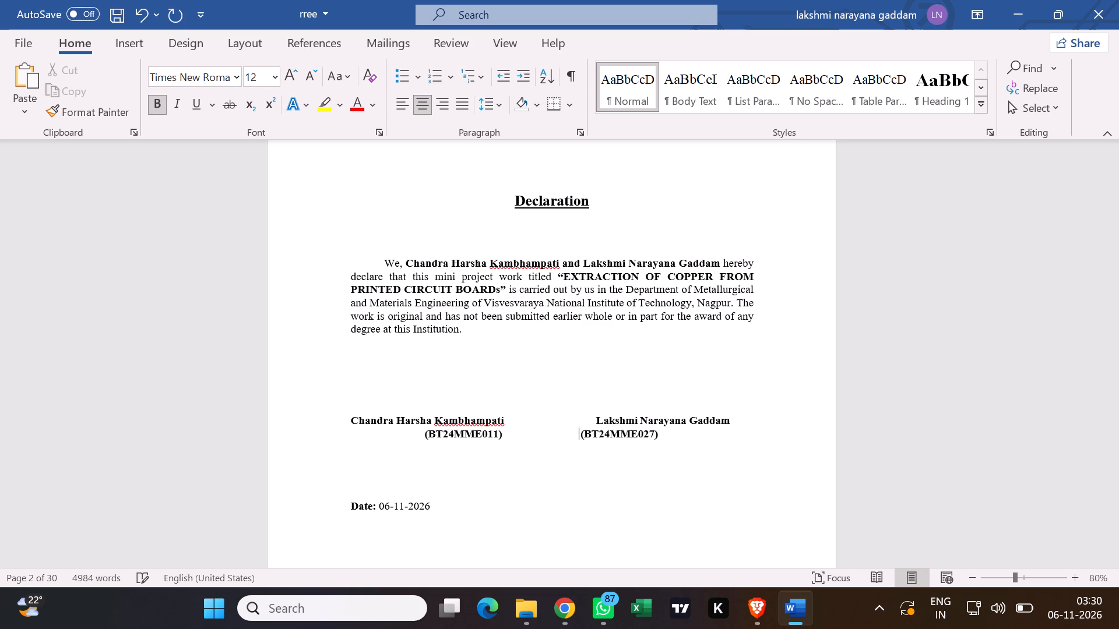
pyautogui.press('space')
pyautogui.press('space')
pyautogui.press('space')
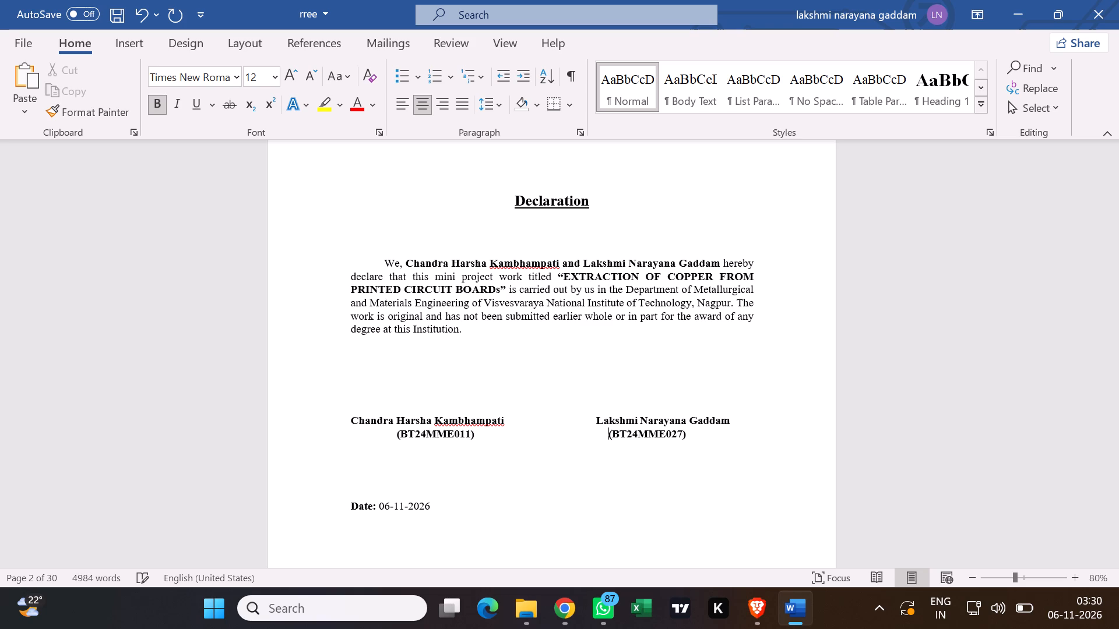
pyautogui.press('space')
pyautogui.press('space')
pyautogui.press('space')
pyautogui.press('space')
pyautogui.press('space')
pyautogui.press('space')
pyautogui.press('space')
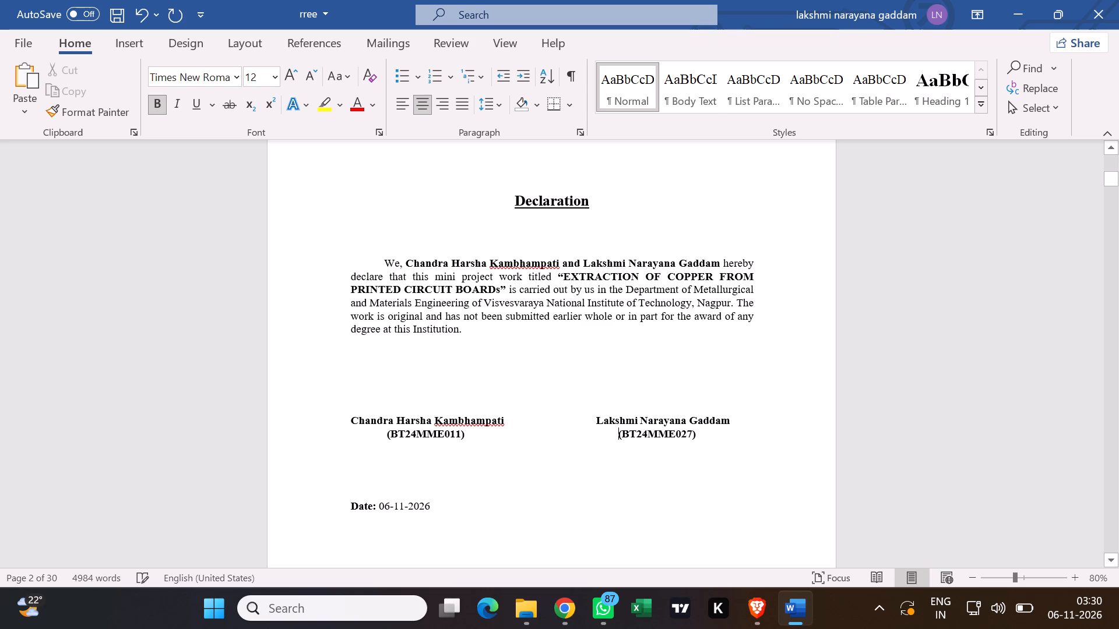
pyautogui.press('space')
pyautogui.press('space')
pyautogui.press('space')
pyautogui.press('space')
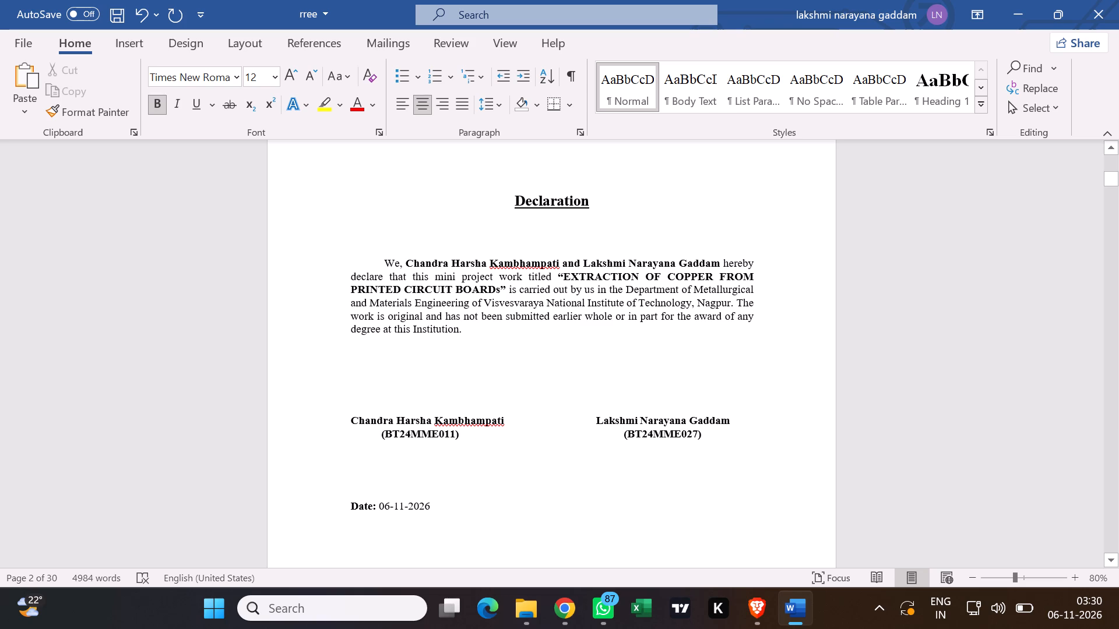
pyautogui.click(620, 460)
# Left-align the roll-number line and indent it with leading spaces until the first roll number starts level with the first student's name.
pyautogui.click(625, 439)
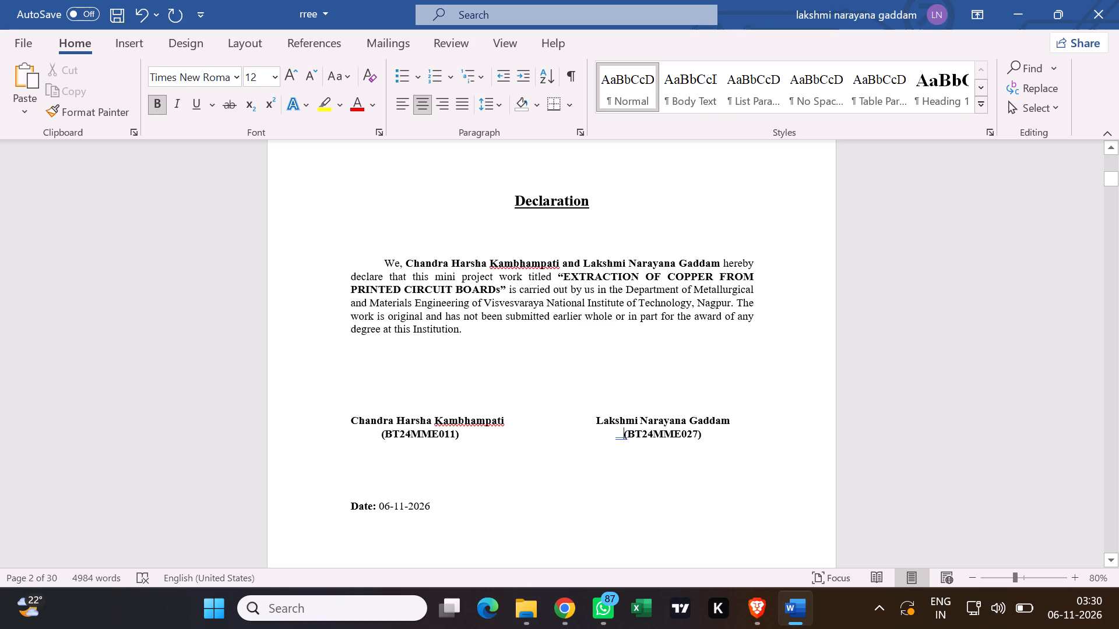
pyautogui.click(378, 433)
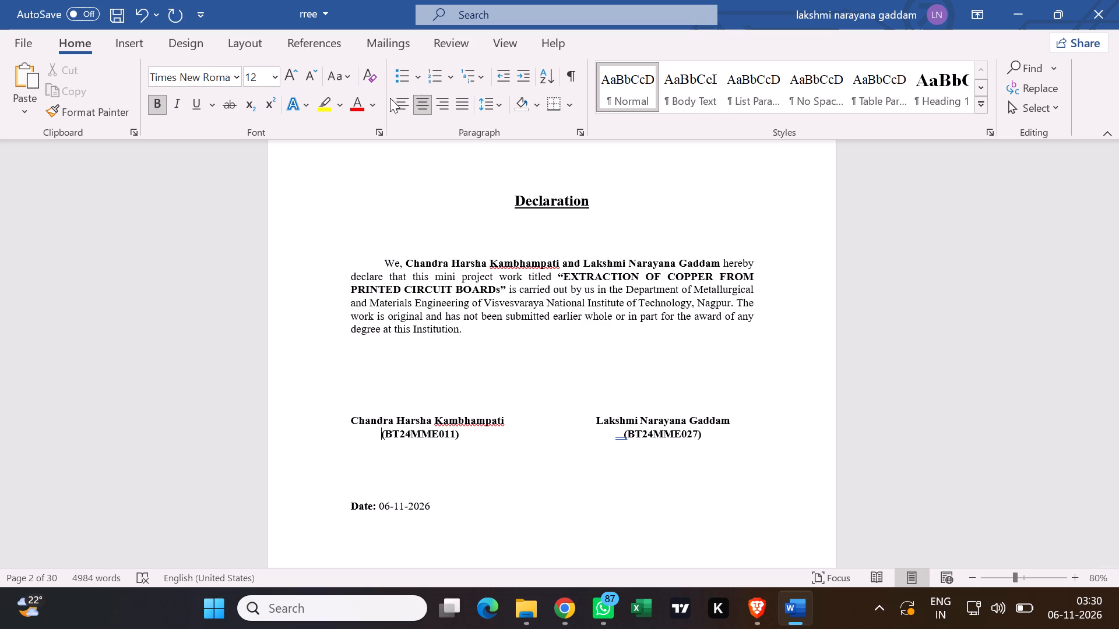
pyautogui.click(393, 103)
pyautogui.click(402, 103)
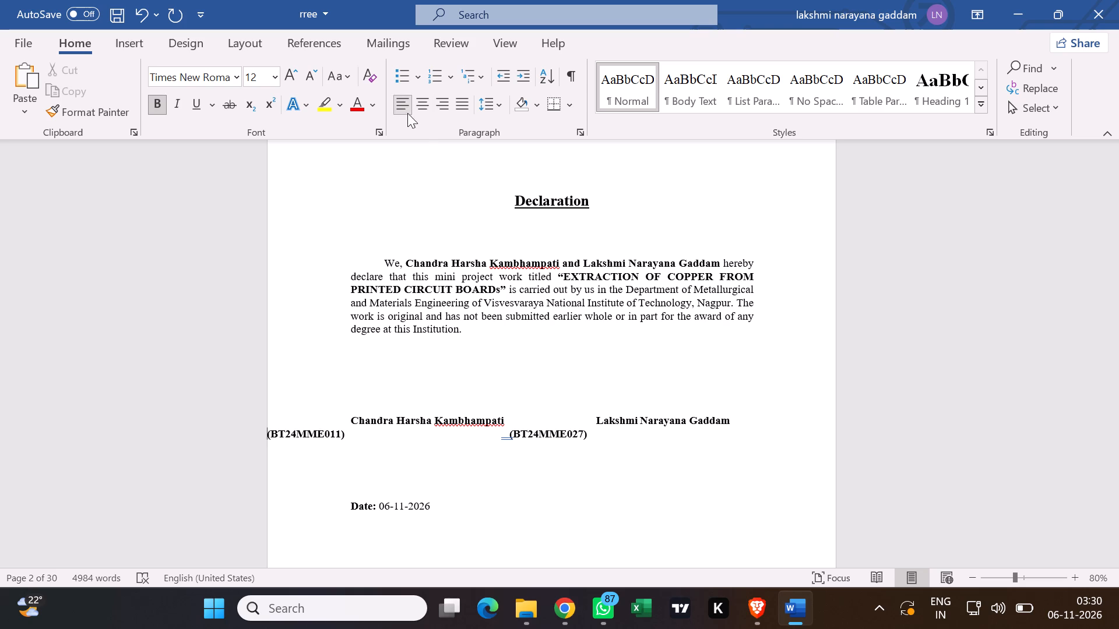
pyautogui.press('space')
pyautogui.press('space')
pyautogui.press('space')
pyautogui.press('space')
pyautogui.press('space')
pyautogui.press('space')
pyautogui.press('space')
pyautogui.press('space')
pyautogui.press('space')
pyautogui.press('space')
pyautogui.press('space')
pyautogui.press('space')
pyautogui.press('space')
pyautogui.press('space')
pyautogui.press('space')
pyautogui.press('space')
pyautogui.press('space')
pyautogui.press('space')
pyautogui.press('space')
pyautogui.press('space')
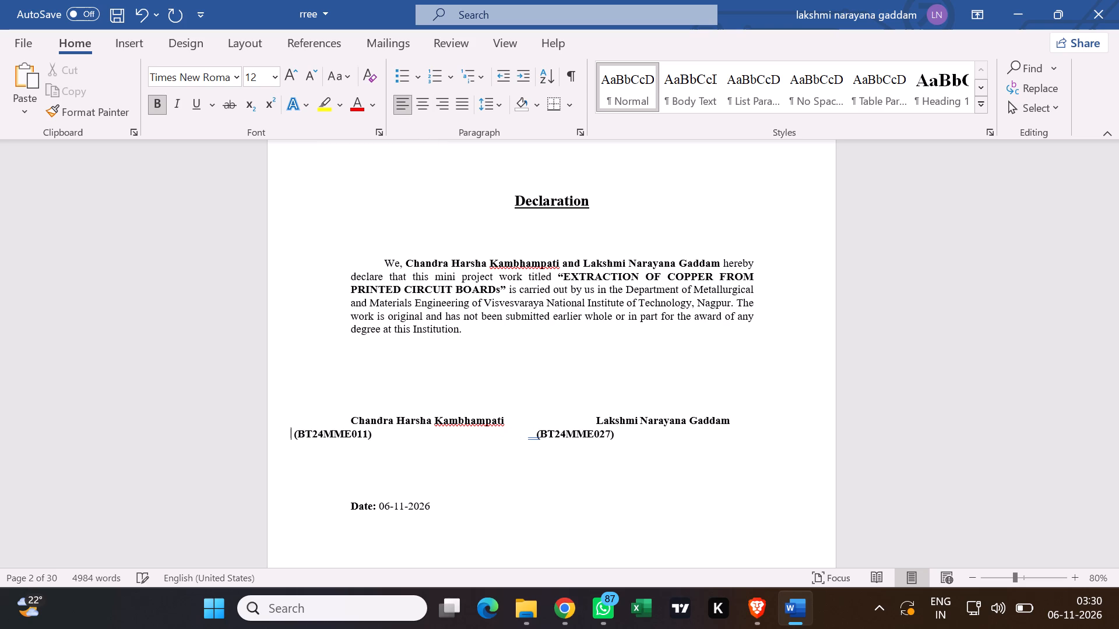
pyautogui.press('space')
pyautogui.press('space')
pyautogui.press('space')
pyautogui.press('space')
pyautogui.press('space')
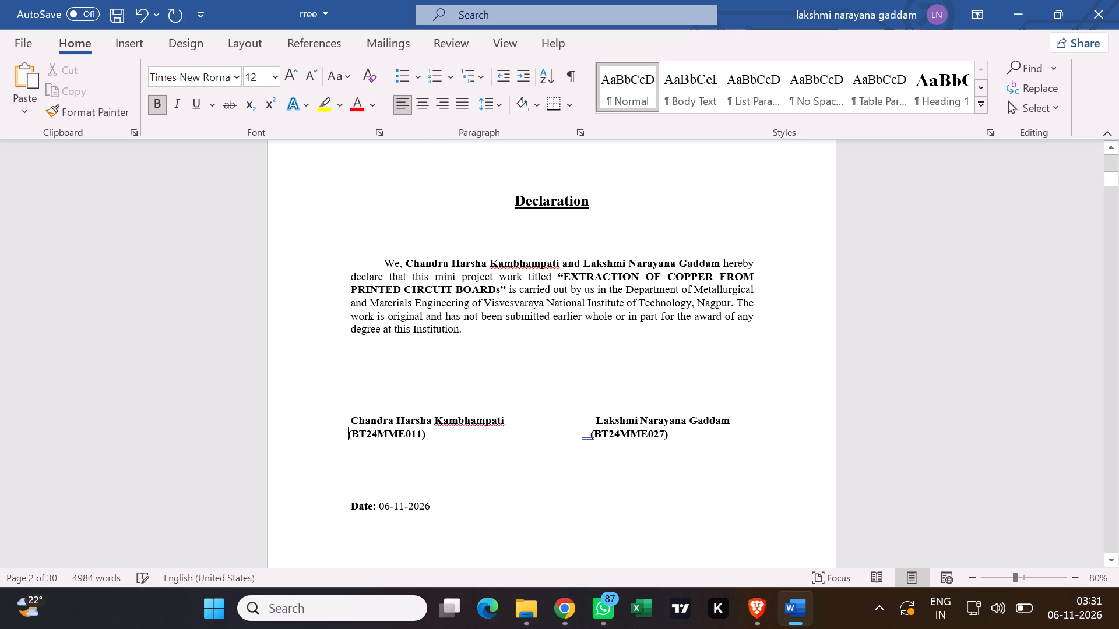
pyautogui.press('space')
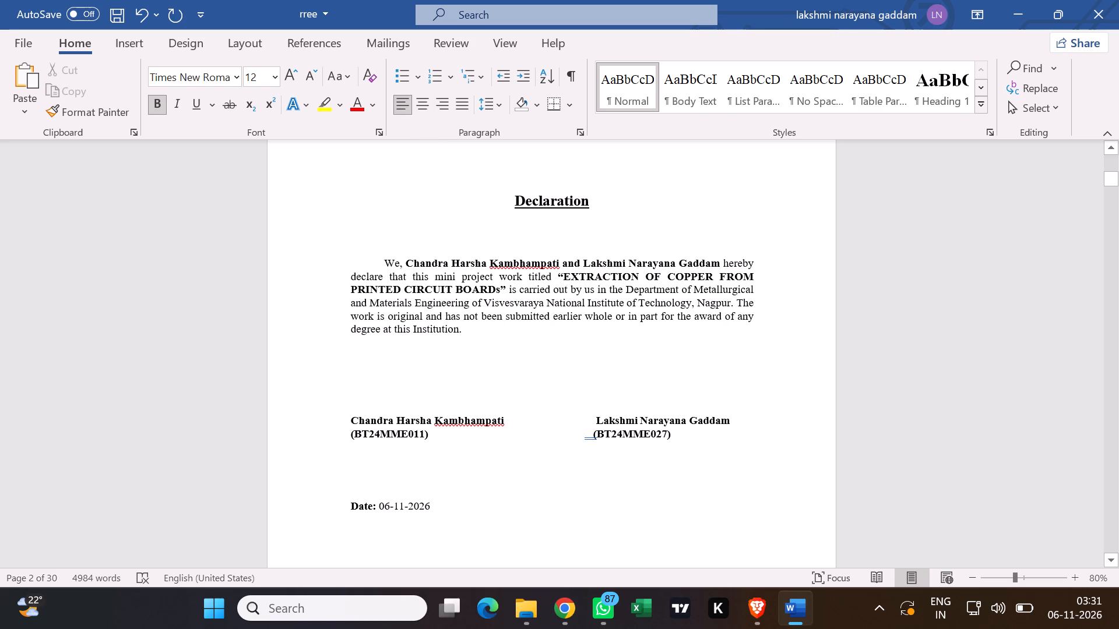
# Add one space before the second roll number on the Declaration page so it starts level with the second student's name.
pyautogui.click(591, 431)
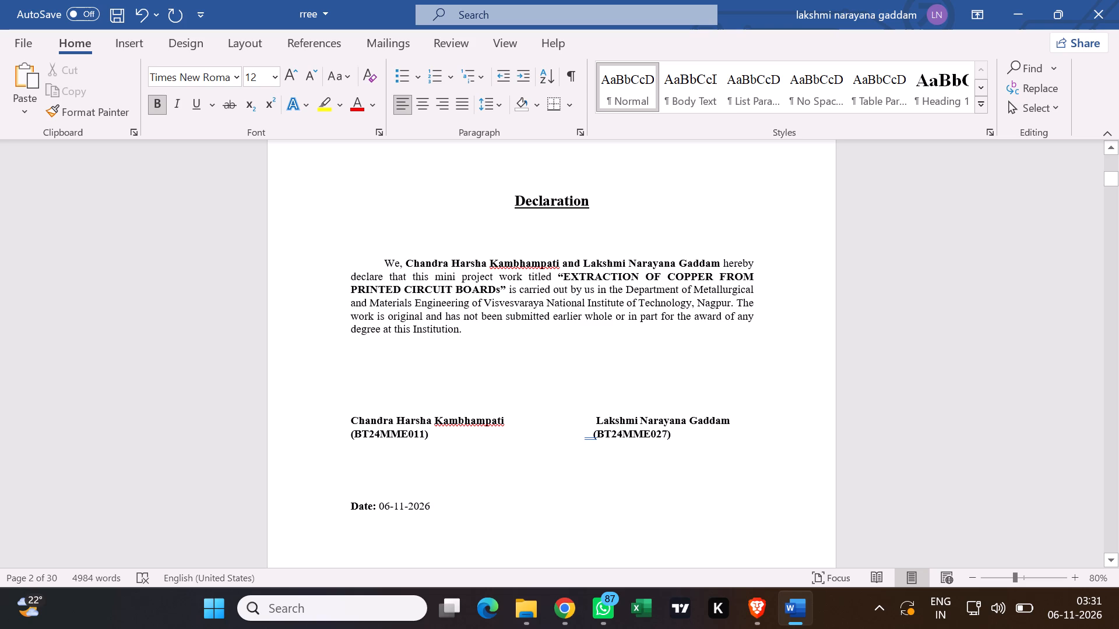
pyautogui.click(593, 433)
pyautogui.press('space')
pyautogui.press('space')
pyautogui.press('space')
pyautogui.press('BackSpace')
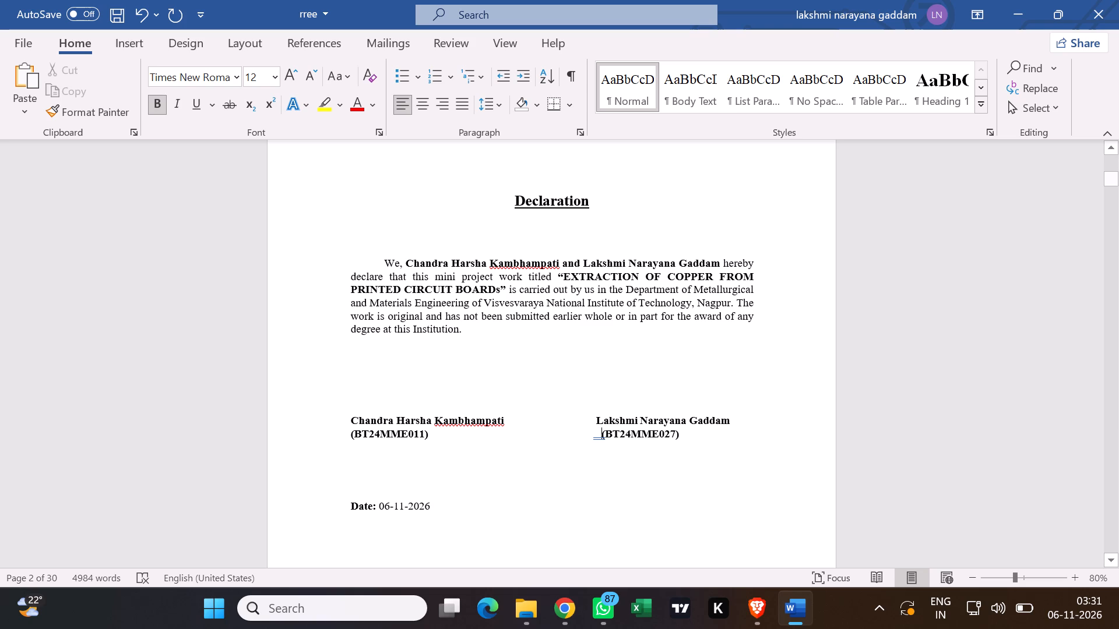
pyautogui.press('BackSpace')
pyautogui.click(512, 515)
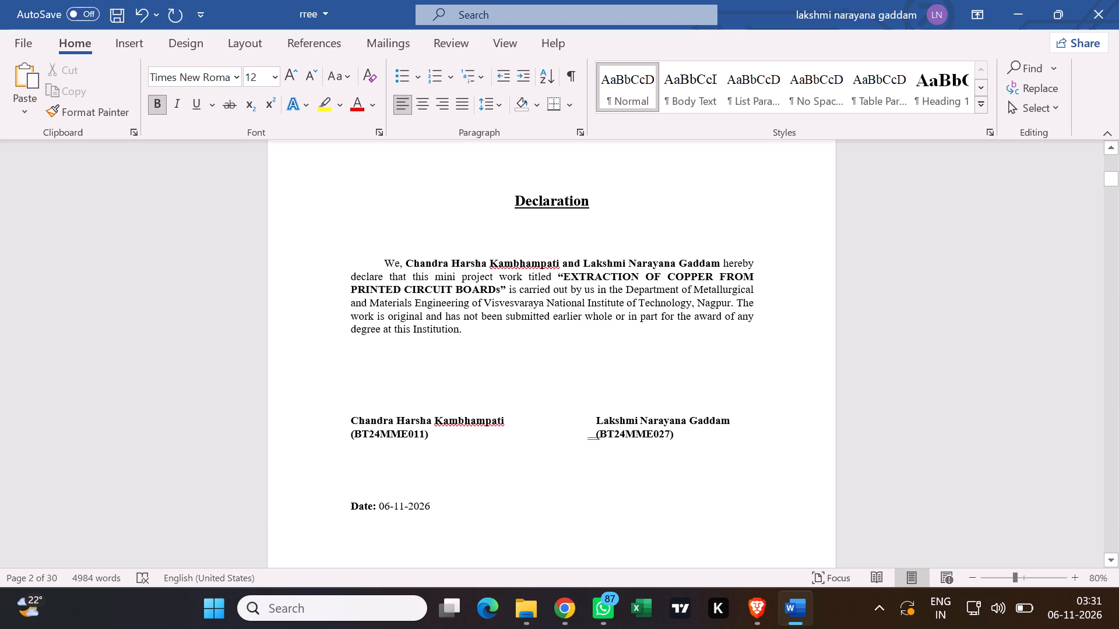
# Delete three blank lines above the Certificate heading to move the certificate text up the page.
pyautogui.scroll(-3, 523, 405)
pyautogui.scroll(-14, 522, 353)
pyautogui.click(503, 281)
pyautogui.click(501, 281)
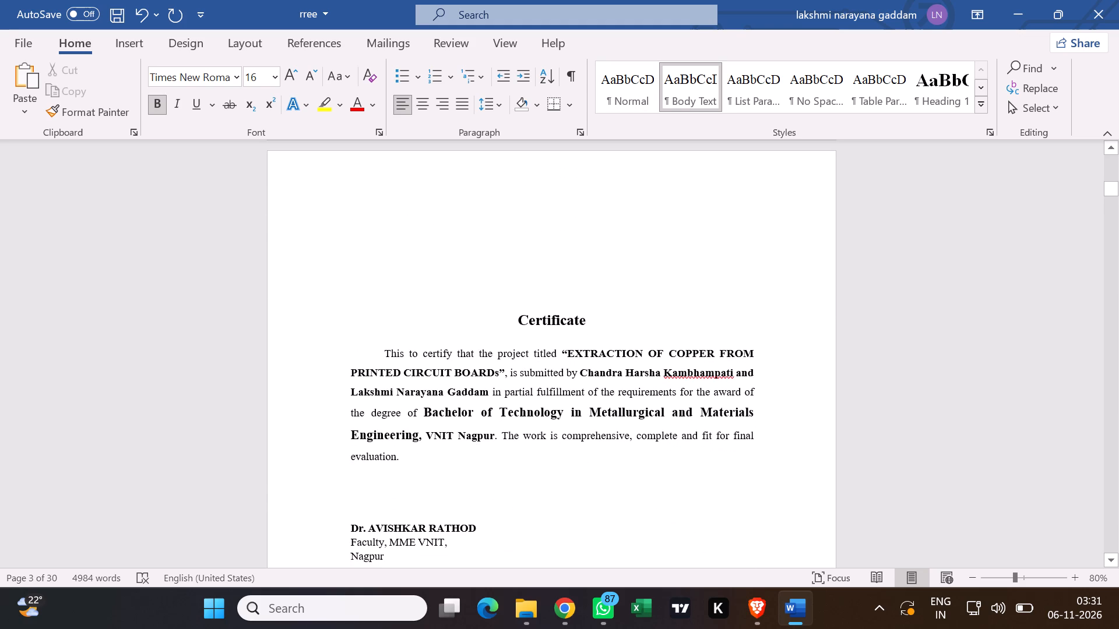
pyautogui.click(414, 324)
pyautogui.click(384, 308)
pyautogui.press('BackSpace')
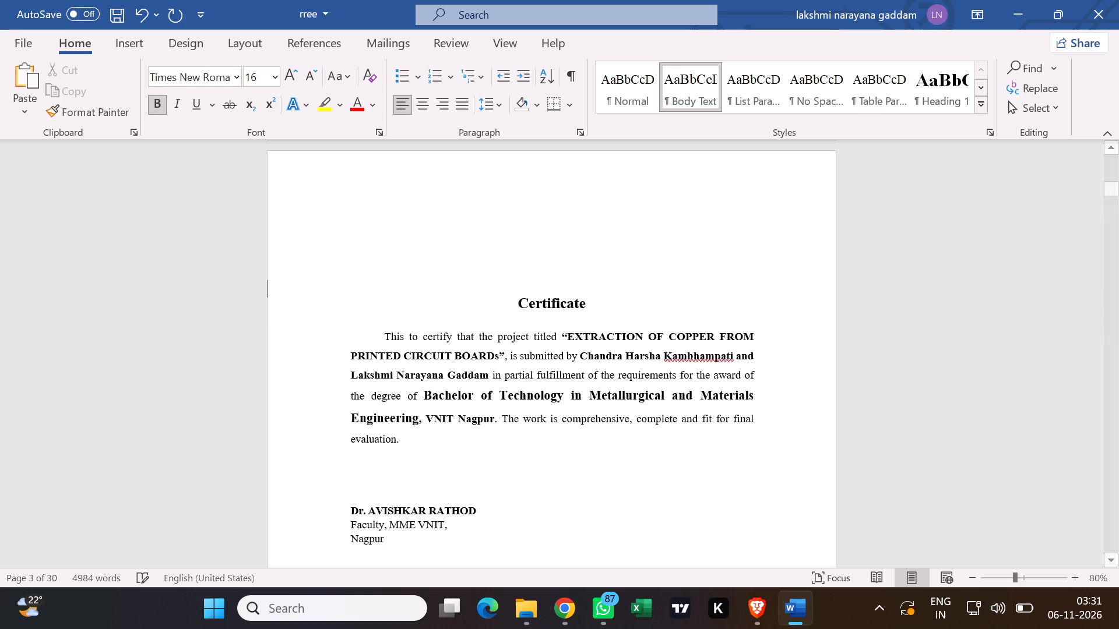
pyautogui.press('BackSpace')
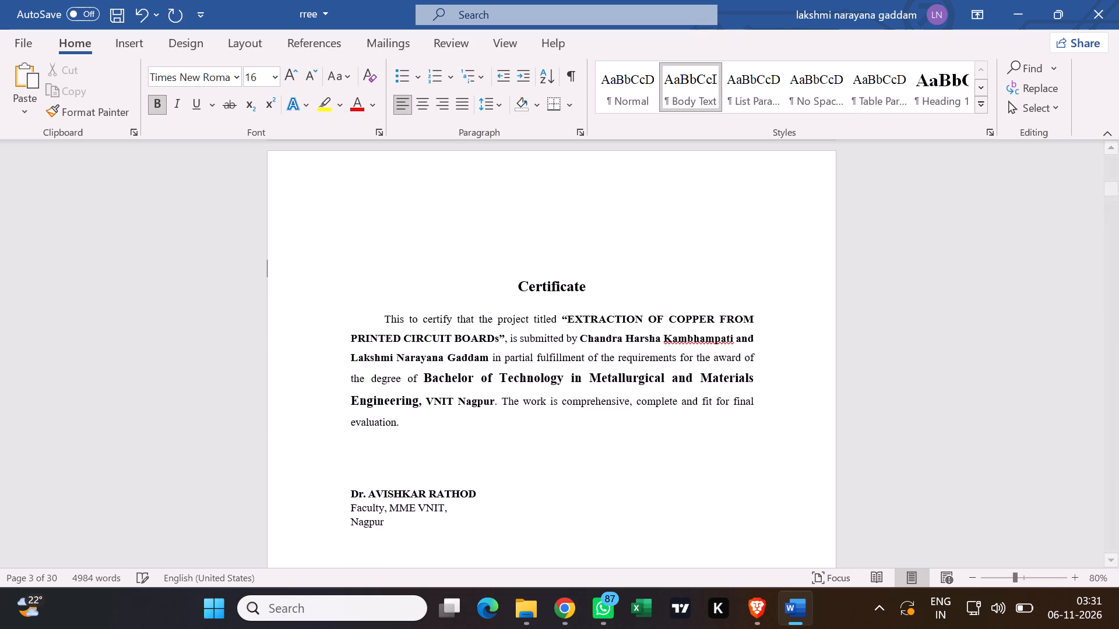
pyautogui.press('BackSpace')
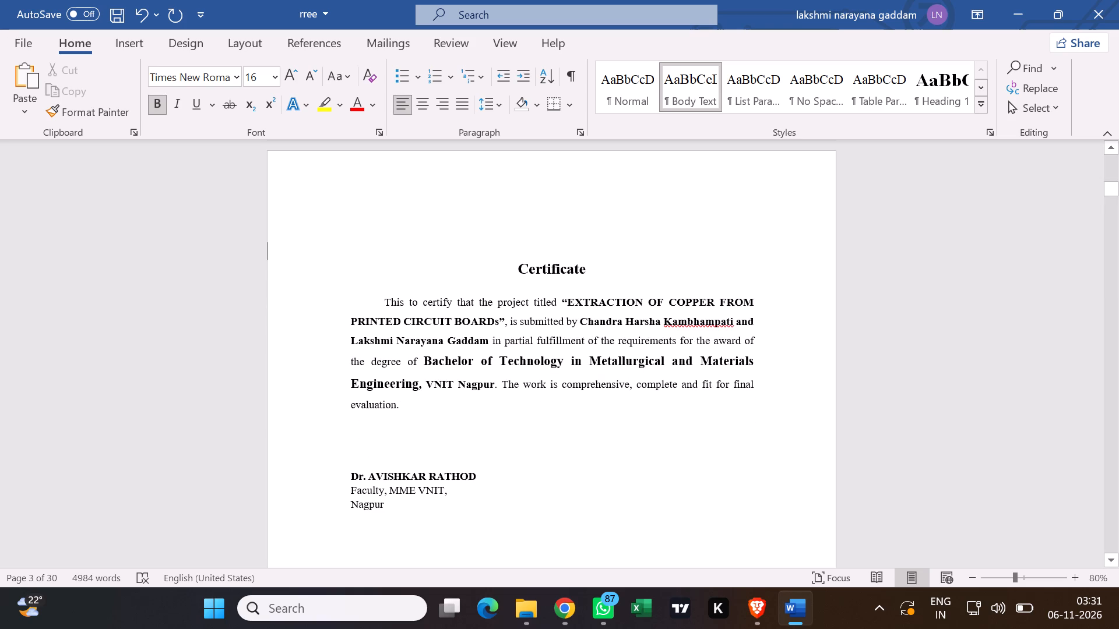
# Add one blank line above the Certificate heading so the page content starts lower.
pyautogui.scroll(-7, 438, 265)
pyautogui.scroll(1, 446, 279)
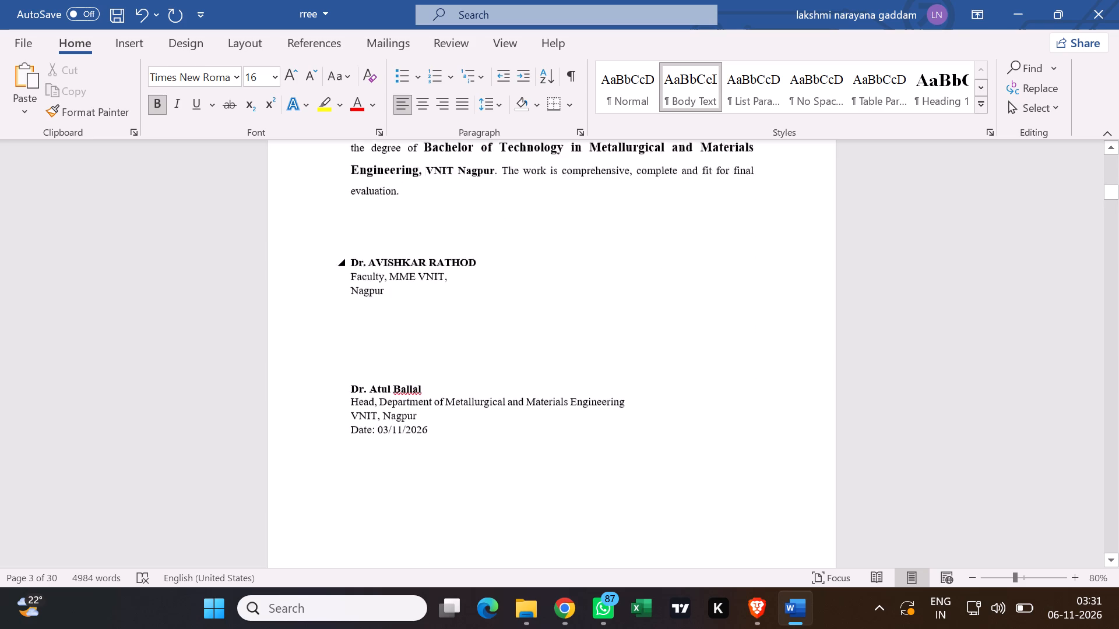
pyautogui.scroll(-7, 446, 279)
pyautogui.scroll(3, 446, 272)
pyautogui.scroll(-3, 446, 272)
pyautogui.press('Return')
pyautogui.scroll(3, 446, 276)
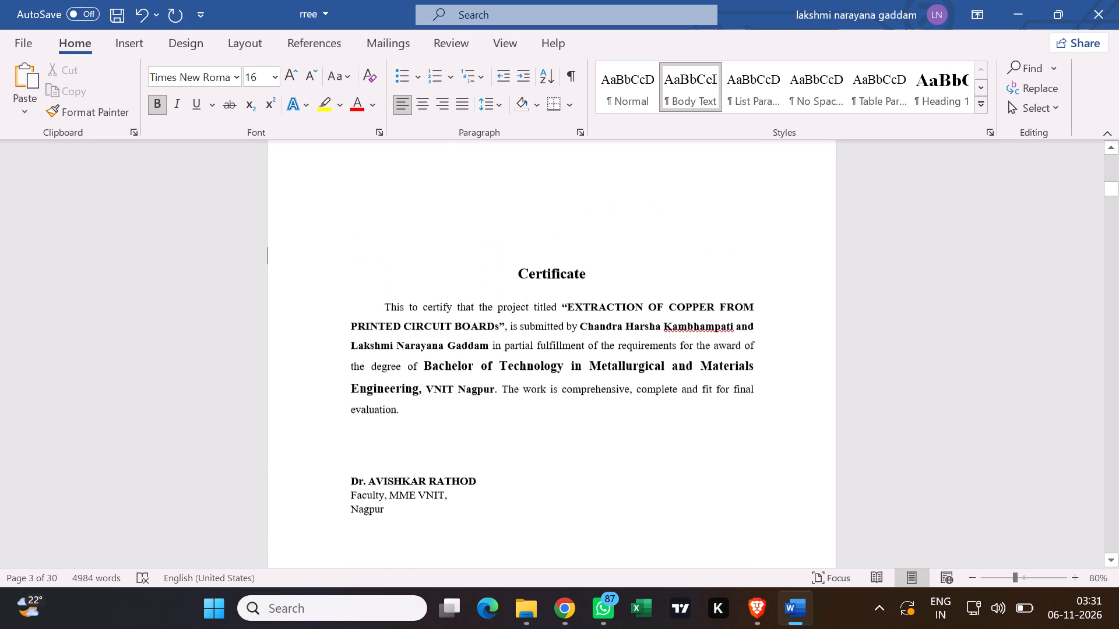
pyautogui.scroll(2, 446, 276)
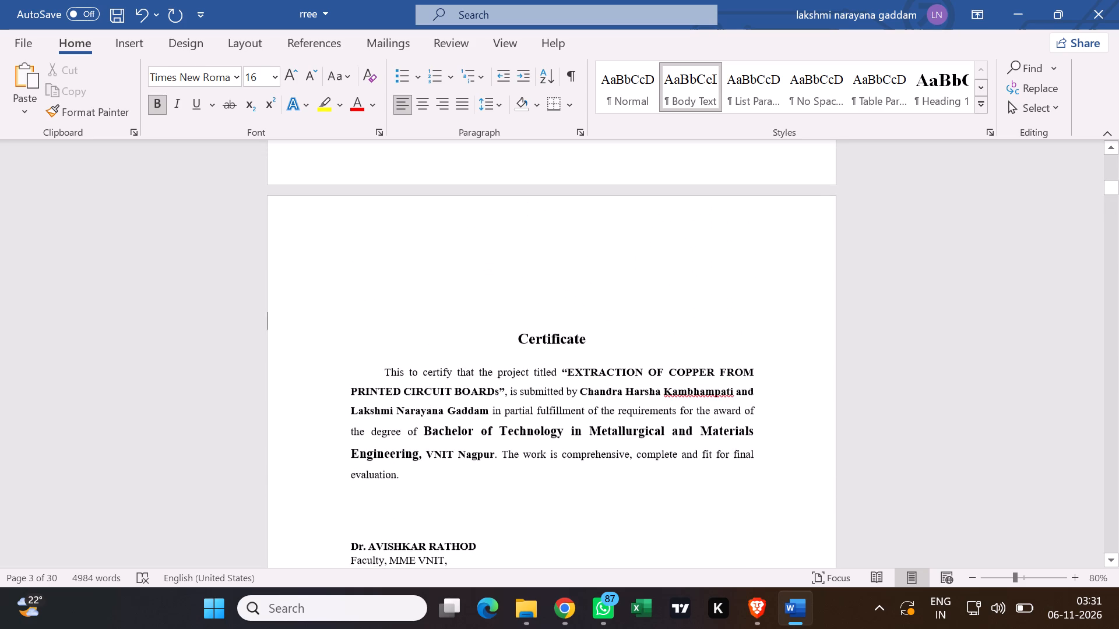
pyautogui.press('Return')
pyautogui.press('BackSpace')
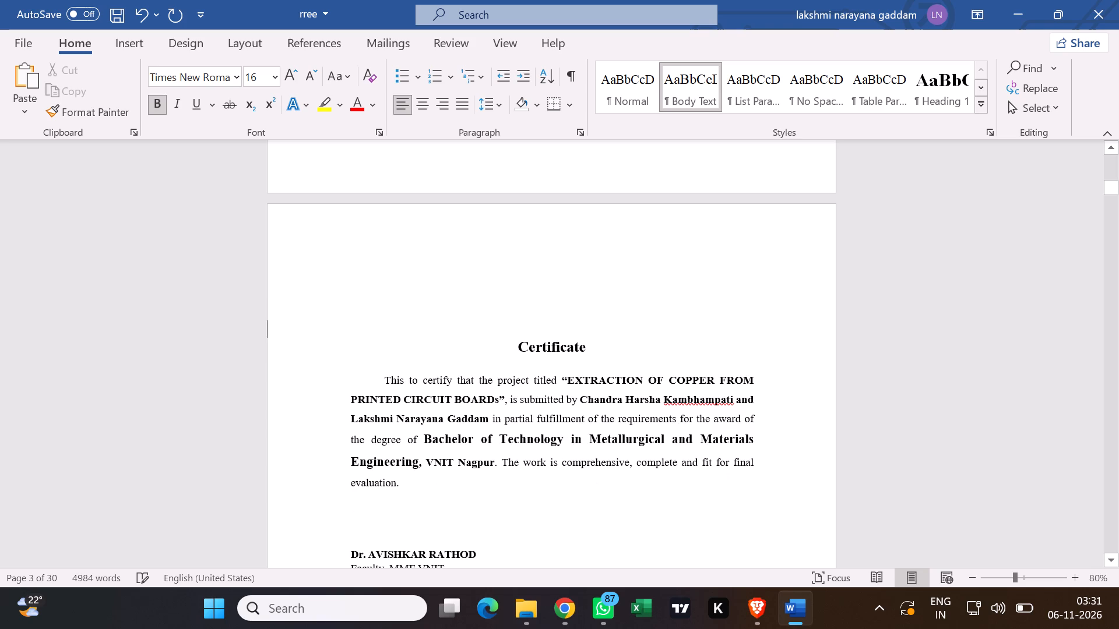
pyautogui.scroll(-2, 444, 277)
pyautogui.scroll(1, 444, 280)
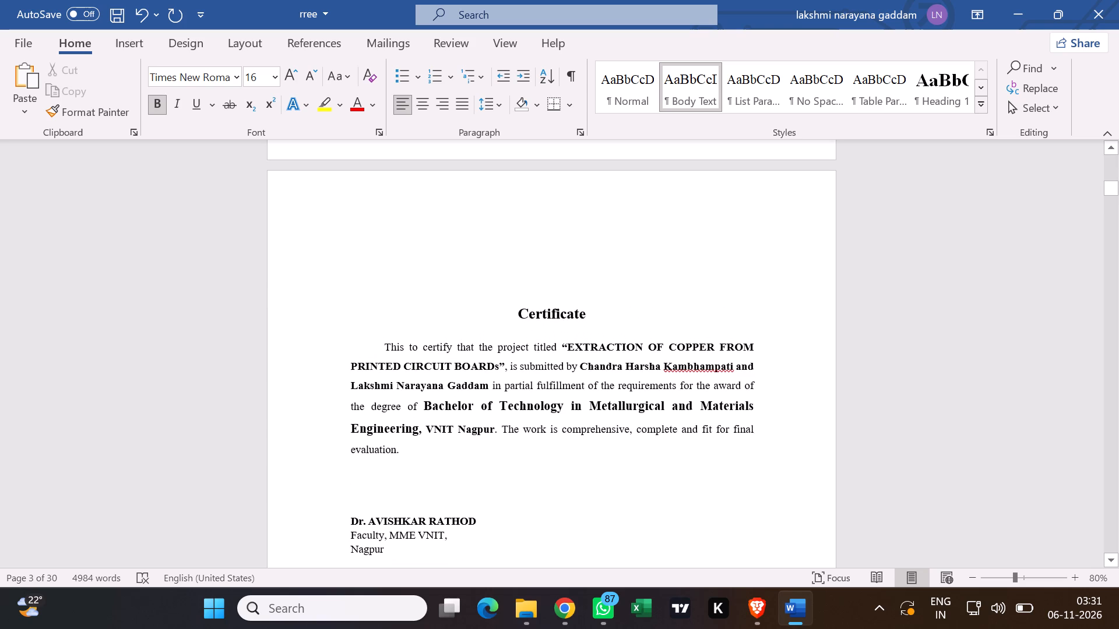
# Apply the Normal style to the faculty member's name line on the Certificate page, then set it to 12 pt bold.
pyautogui.scroll(-3, 509, 305)
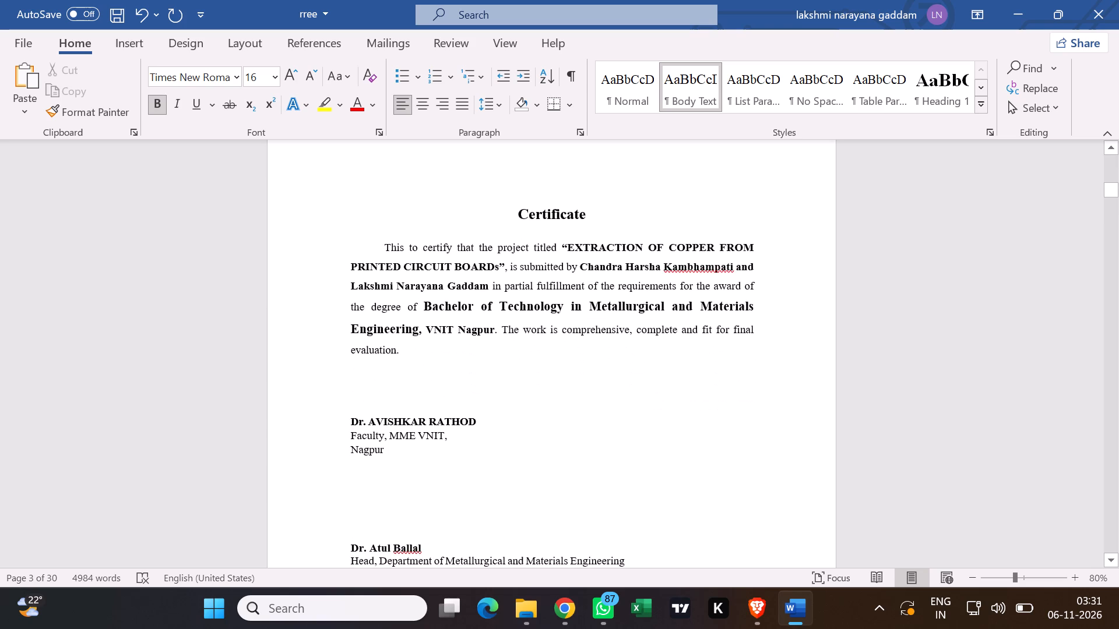
pyautogui.scroll(-3, 507, 305)
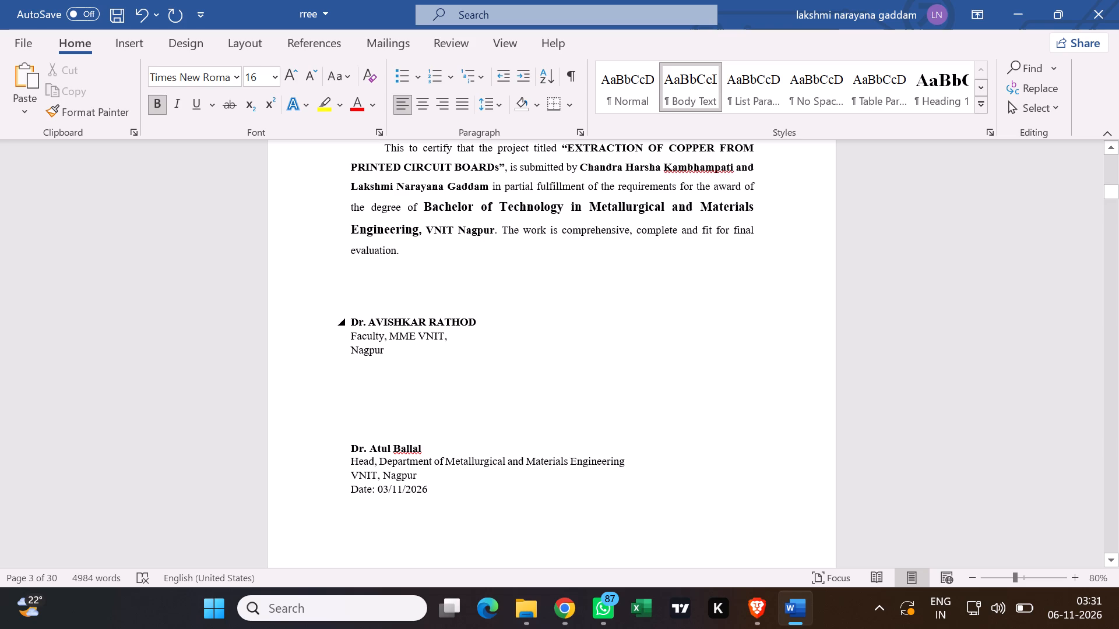
pyautogui.moveTo(479, 322); pyautogui.dragTo(379, 321)
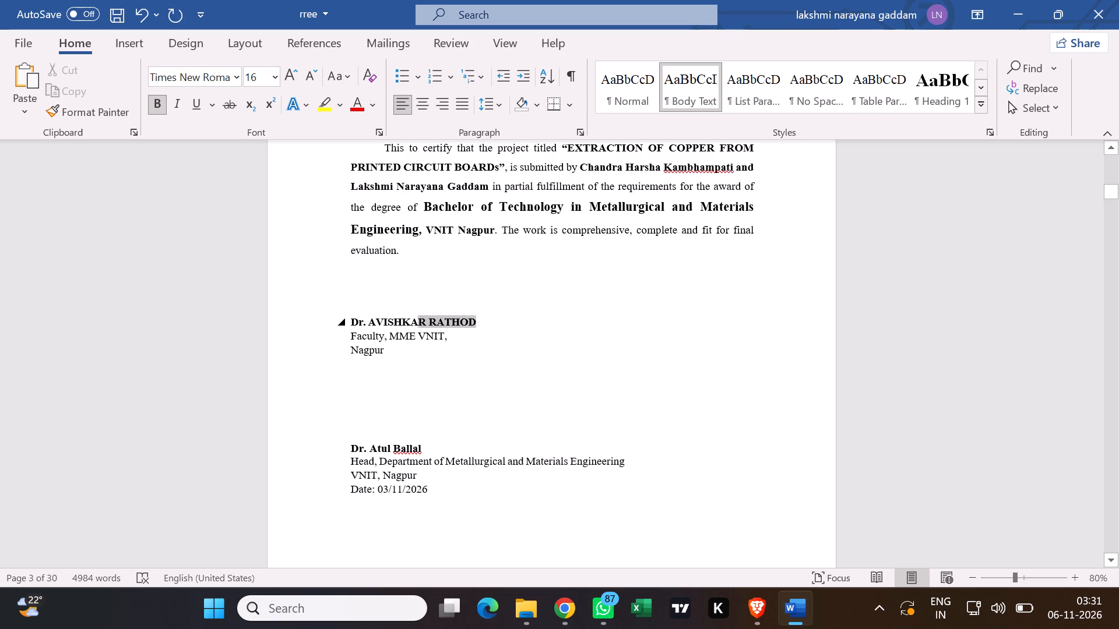
pyautogui.moveTo(379, 321); pyautogui.dragTo(343, 322)
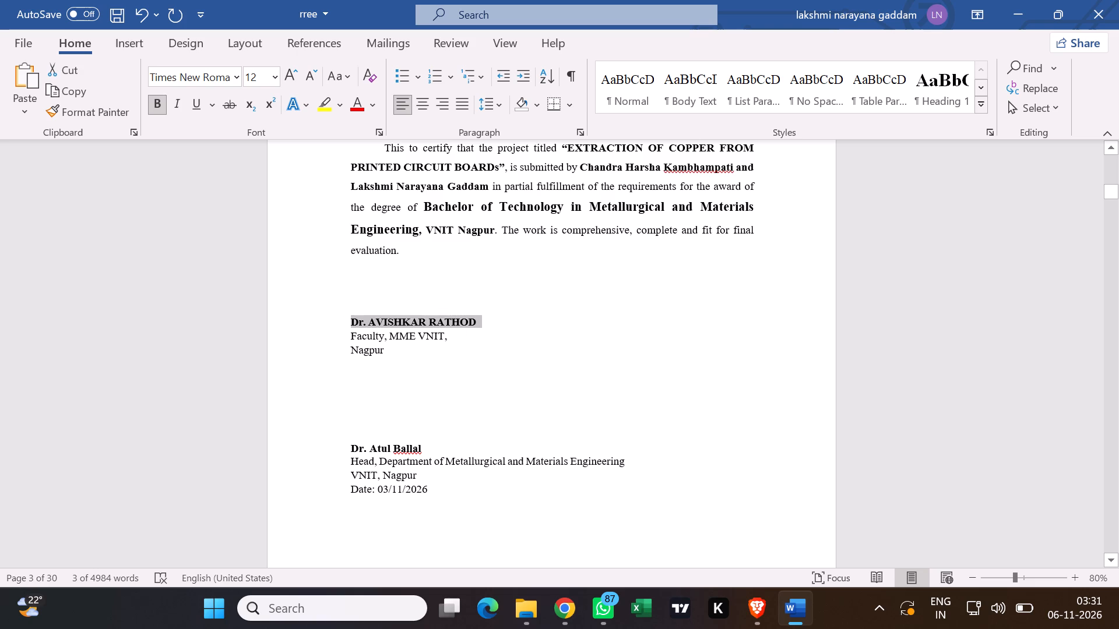
pyautogui.click(622, 92)
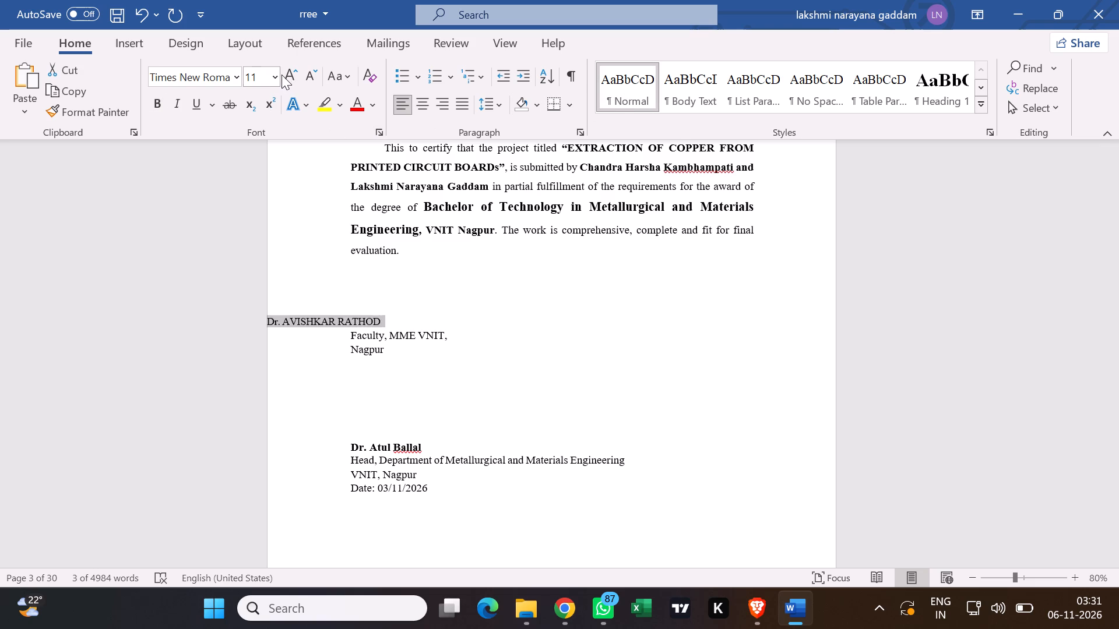
pyautogui.click(276, 76)
pyautogui.click(268, 178)
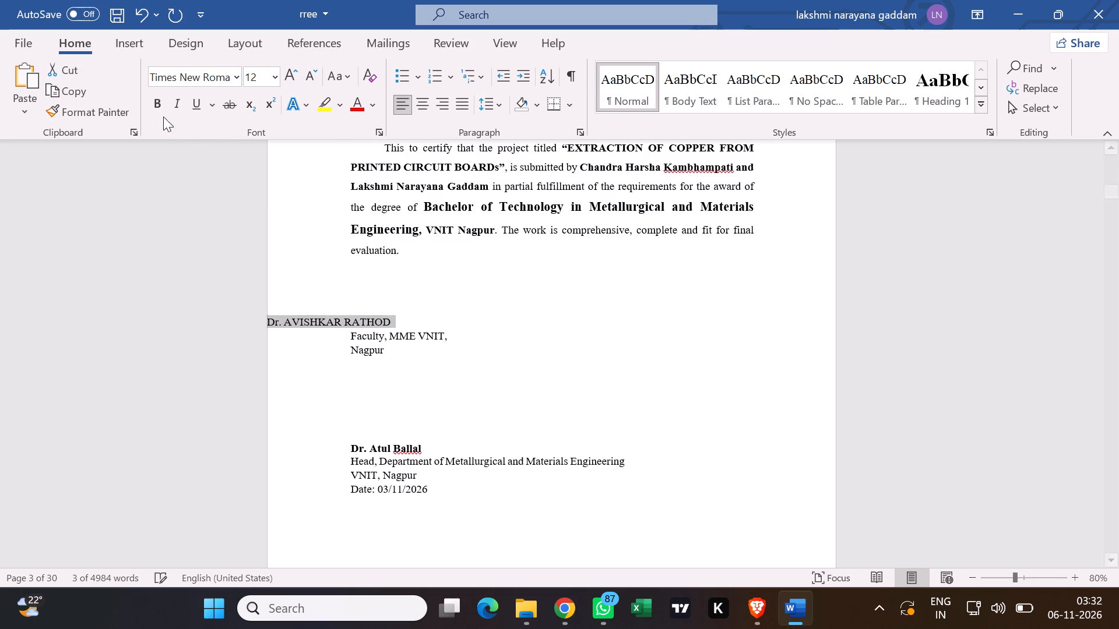
pyautogui.click(159, 109)
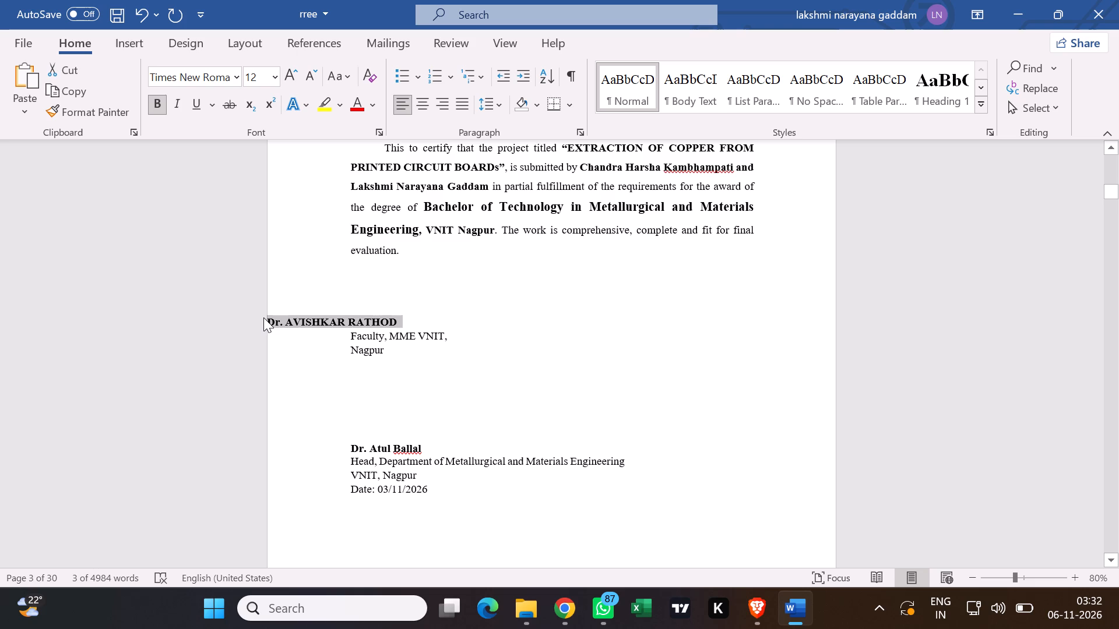
# Indent the faculty member's name with leading spaces until it starts level with the "Faculty, MME VNIT," line below.
pyautogui.click(268, 321)
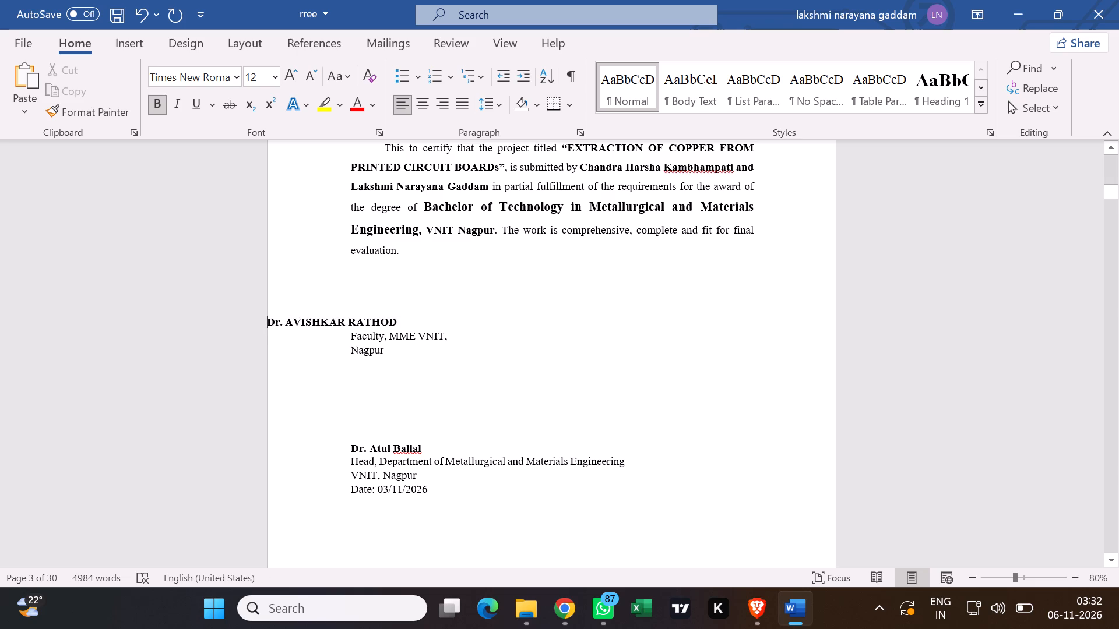
pyautogui.click(269, 320)
pyautogui.press('space')
pyautogui.press('space')
pyautogui.press('space')
pyautogui.press('space')
pyautogui.press('space')
pyautogui.press('space')
pyautogui.press('space')
pyautogui.press('space')
pyautogui.press('space')
pyautogui.press('space')
pyautogui.press('space')
pyautogui.press('space')
pyautogui.press('space')
pyautogui.press('space')
pyautogui.press('space')
pyautogui.press('space')
pyautogui.press('space')
pyautogui.press('space')
pyautogui.press('space')
pyautogui.press('space')
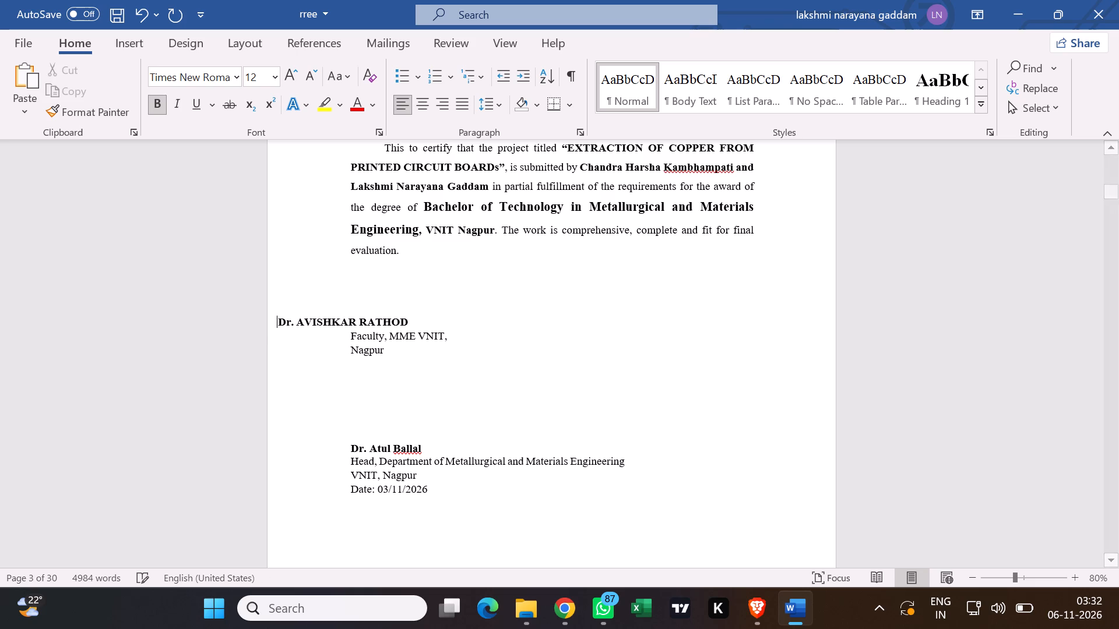
pyautogui.press('space')
pyautogui.press('space')
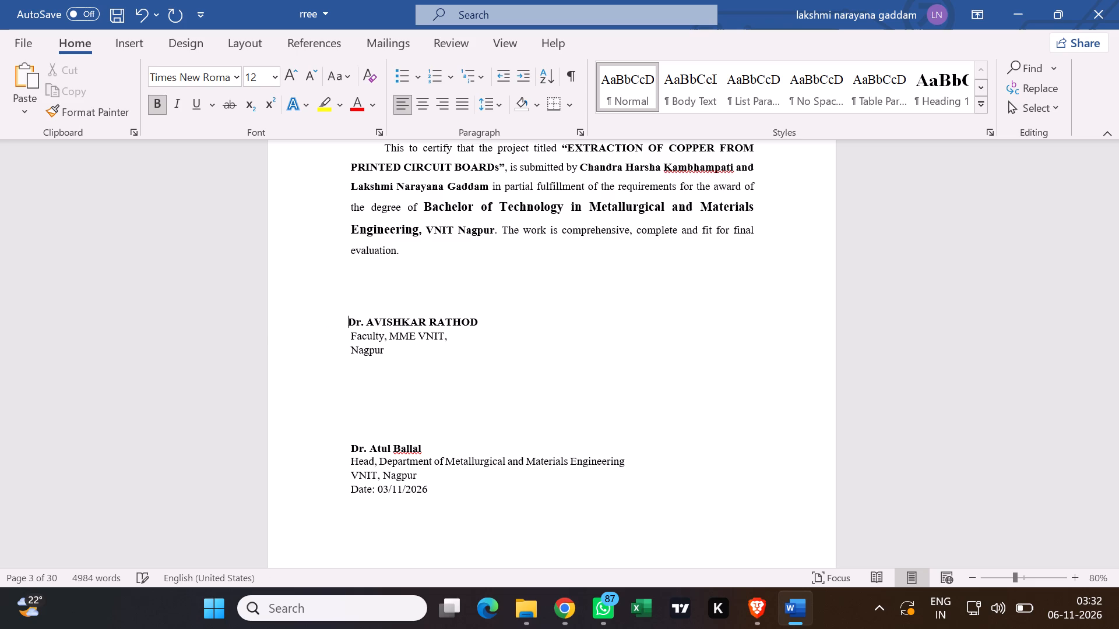
pyautogui.press('space')
# Insert a run of spaces on the blank line between the two signatory blocks.
pyautogui.click(460, 395)
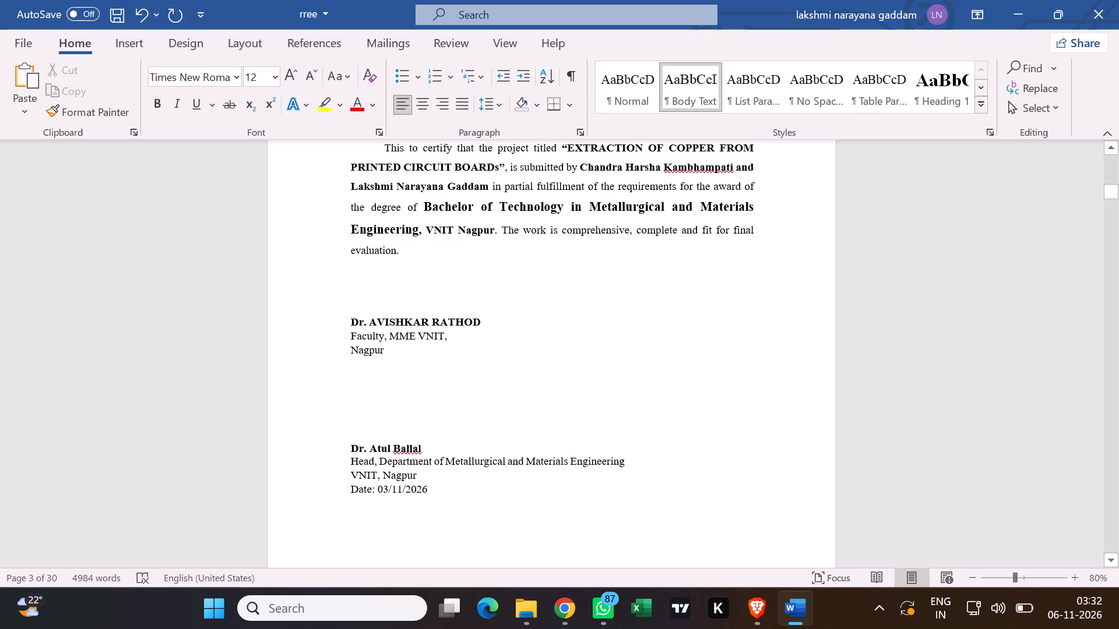
pyautogui.press('space')
pyautogui.press('space')
pyautogui.press('space')
pyautogui.press('space')
pyautogui.press('space')
pyautogui.press('space')
pyautogui.press('space')
pyautogui.press('space')
pyautogui.press('space')
pyautogui.press('space')
pyautogui.press('space')
pyautogui.press('space')
pyautogui.press('space')
pyautogui.press('space')
pyautogui.press('space')
pyautogui.press('space')
pyautogui.press('space')
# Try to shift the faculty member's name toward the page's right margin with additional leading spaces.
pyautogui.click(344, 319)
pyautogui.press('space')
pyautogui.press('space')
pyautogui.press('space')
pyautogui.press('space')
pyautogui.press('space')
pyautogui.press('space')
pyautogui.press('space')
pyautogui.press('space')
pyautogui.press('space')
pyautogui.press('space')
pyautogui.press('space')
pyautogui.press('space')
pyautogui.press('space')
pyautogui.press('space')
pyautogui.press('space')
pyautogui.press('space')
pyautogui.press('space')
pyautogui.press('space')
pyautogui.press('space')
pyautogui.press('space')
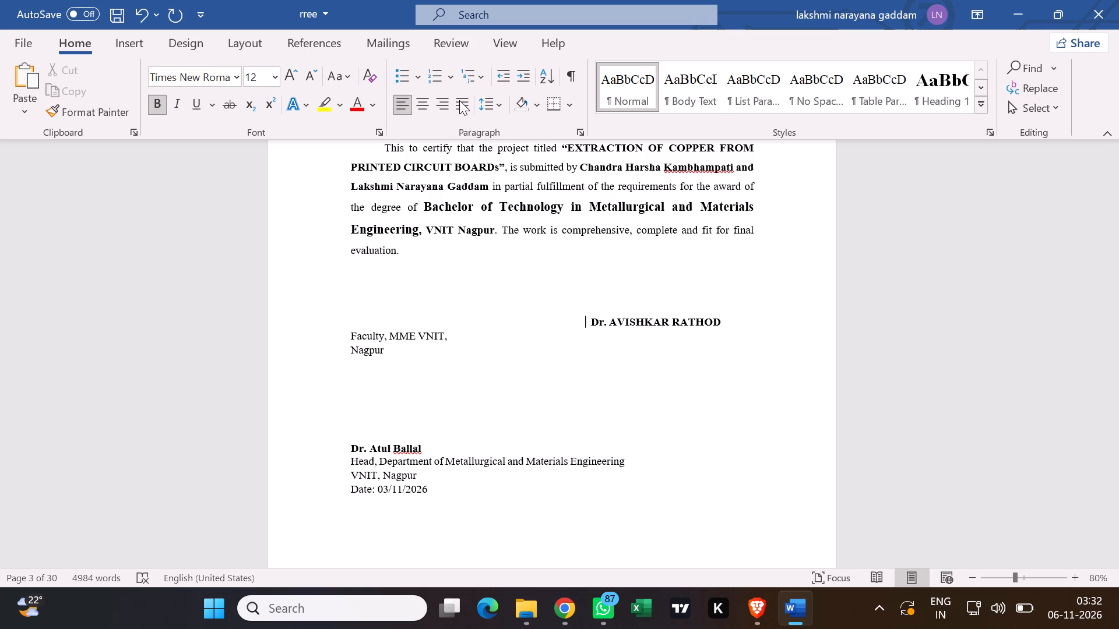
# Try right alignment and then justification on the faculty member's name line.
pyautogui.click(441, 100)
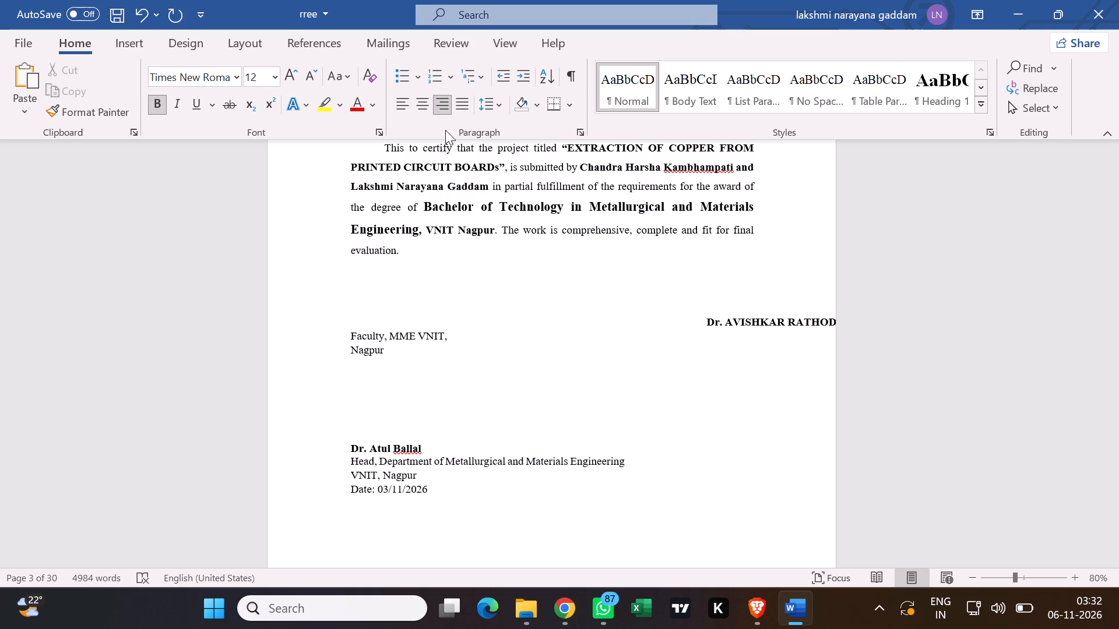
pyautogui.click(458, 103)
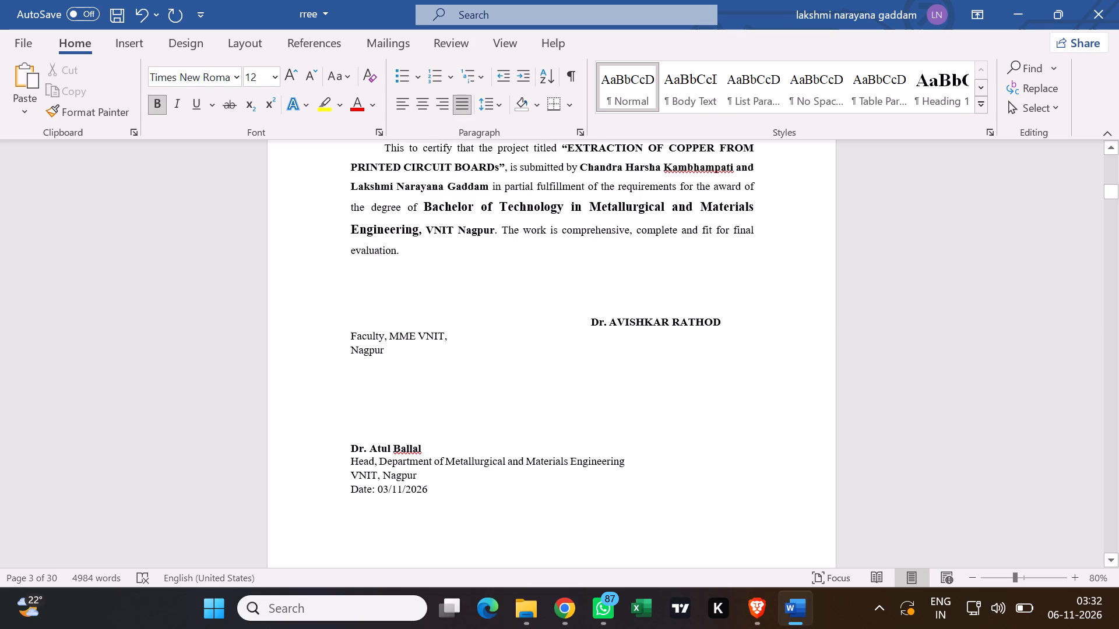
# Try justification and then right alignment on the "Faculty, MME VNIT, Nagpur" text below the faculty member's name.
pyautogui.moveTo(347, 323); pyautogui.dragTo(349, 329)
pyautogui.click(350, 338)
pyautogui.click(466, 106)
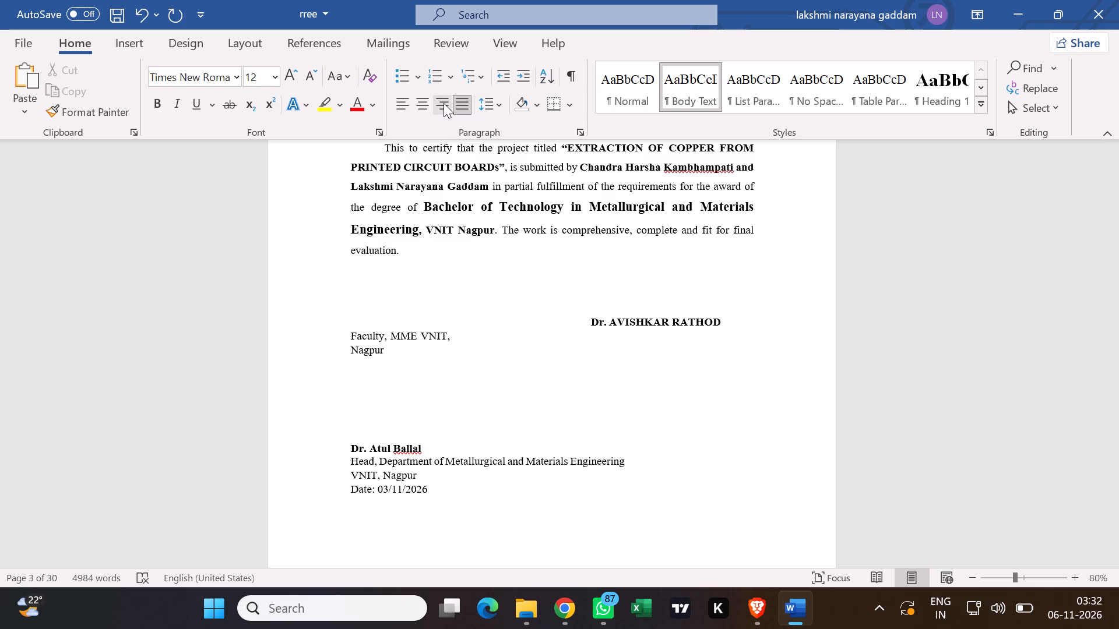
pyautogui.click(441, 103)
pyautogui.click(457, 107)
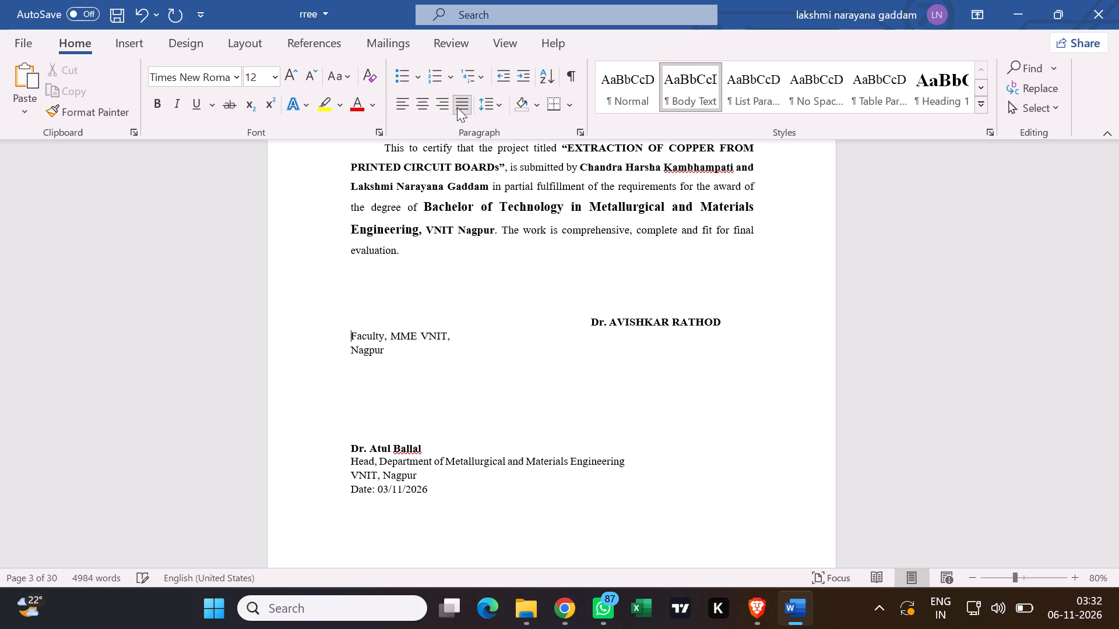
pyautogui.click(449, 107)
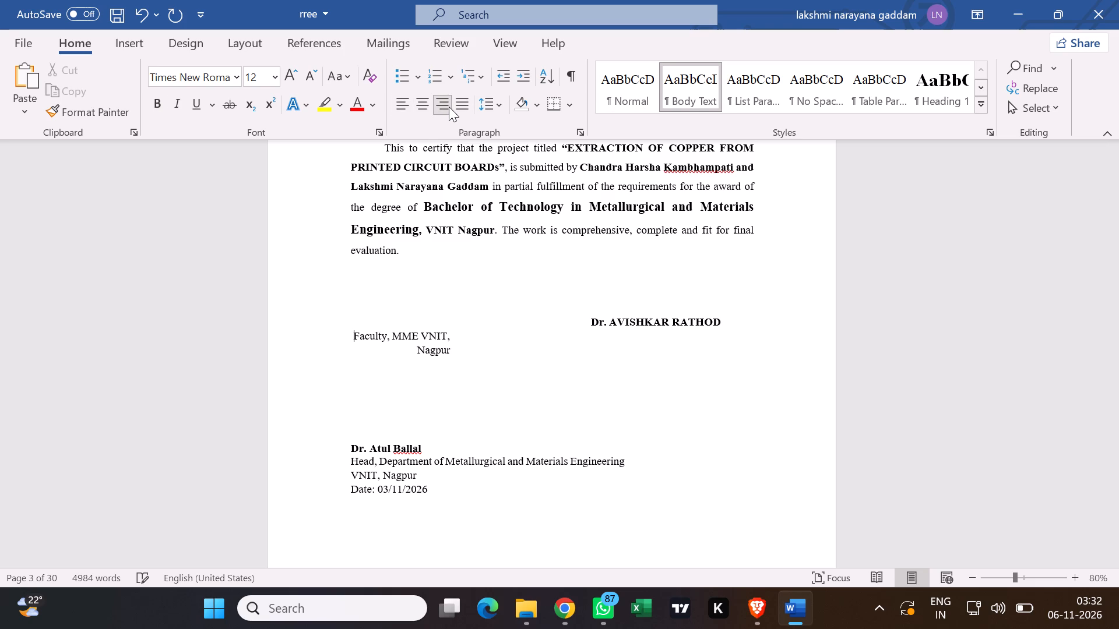
# Select the faculty member's name together with the "Faculty, MME VNIT, Nagpur" text, try right alignment, and set both to justified.
pyautogui.moveTo(353, 331); pyautogui.dragTo(409, 324)
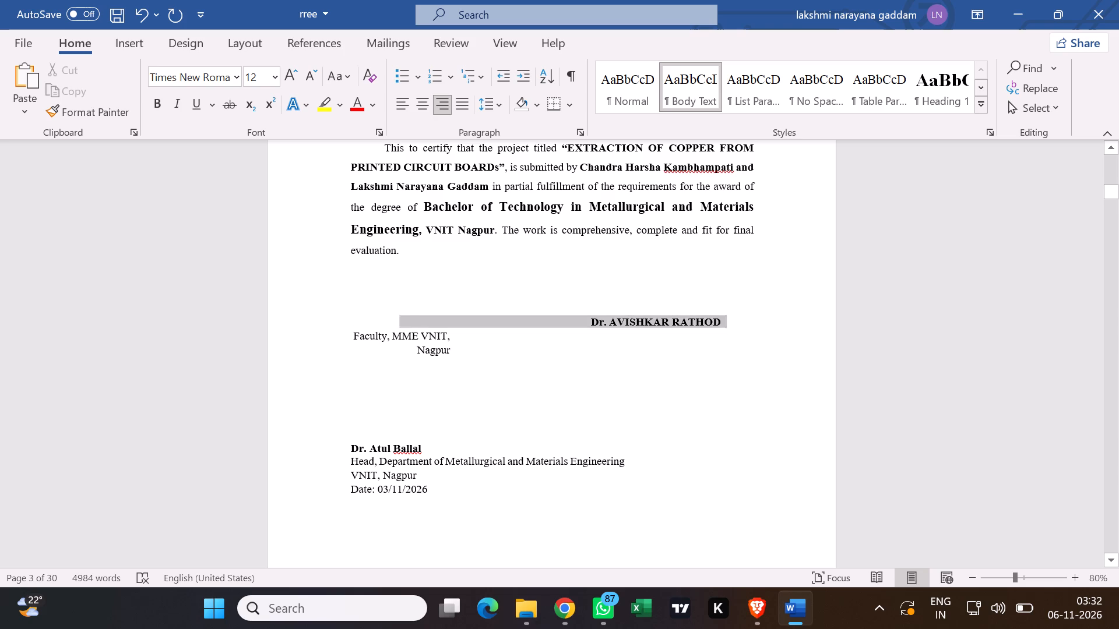
pyautogui.moveTo(409, 324); pyautogui.dragTo(456, 347)
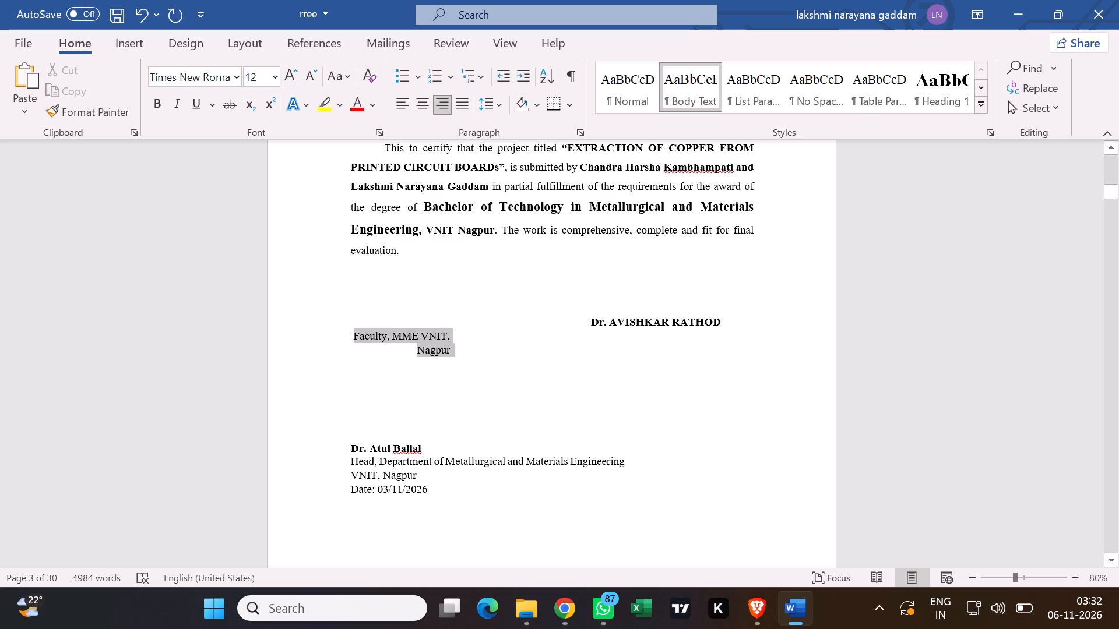
pyautogui.moveTo(456, 347); pyautogui.dragTo(456, 347)
pyautogui.click(382, 298)
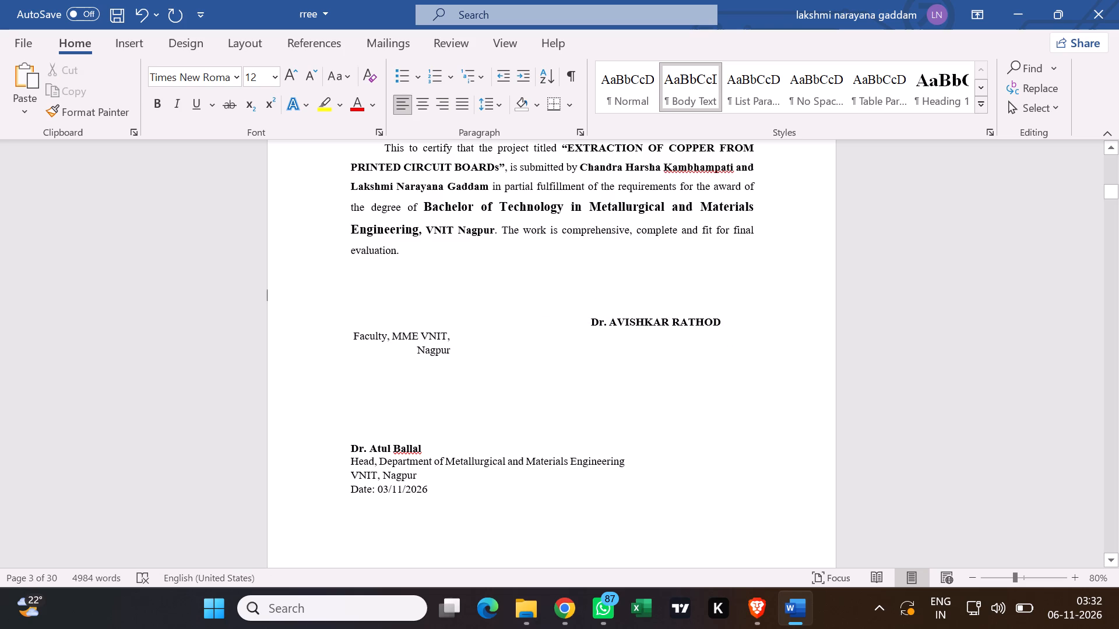
pyautogui.moveTo(587, 320); pyautogui.dragTo(593, 347)
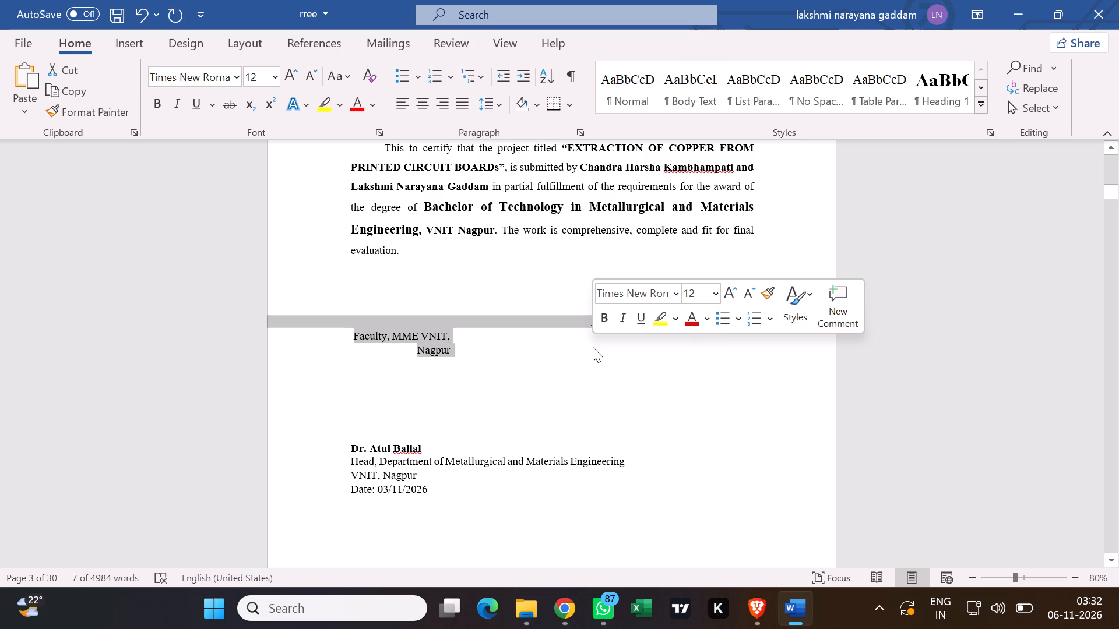
pyautogui.click(462, 106)
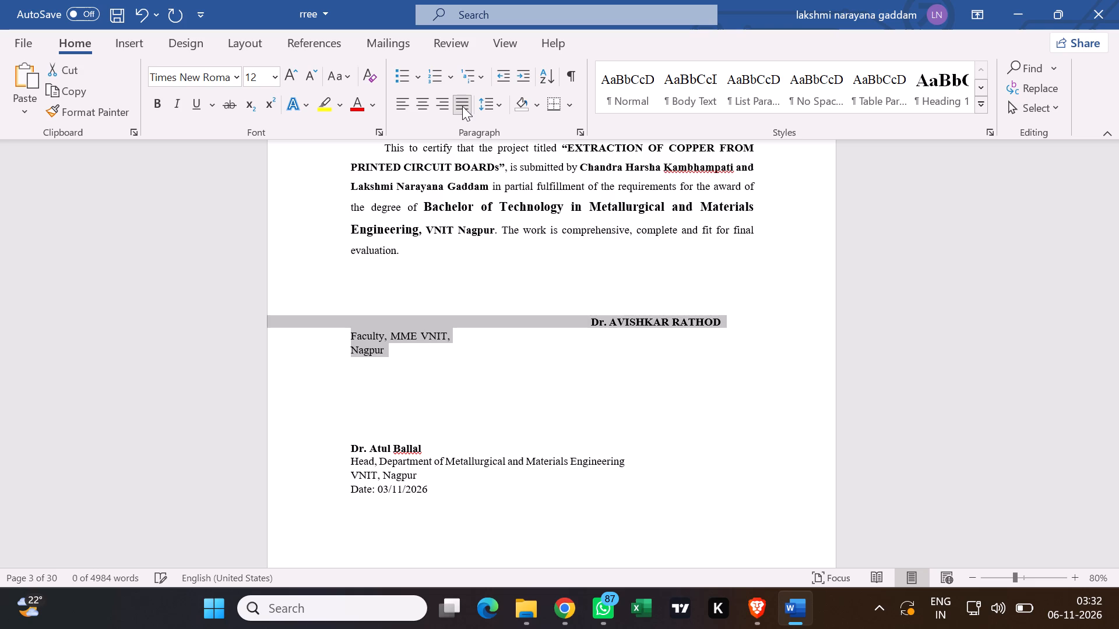
pyautogui.click(433, 103)
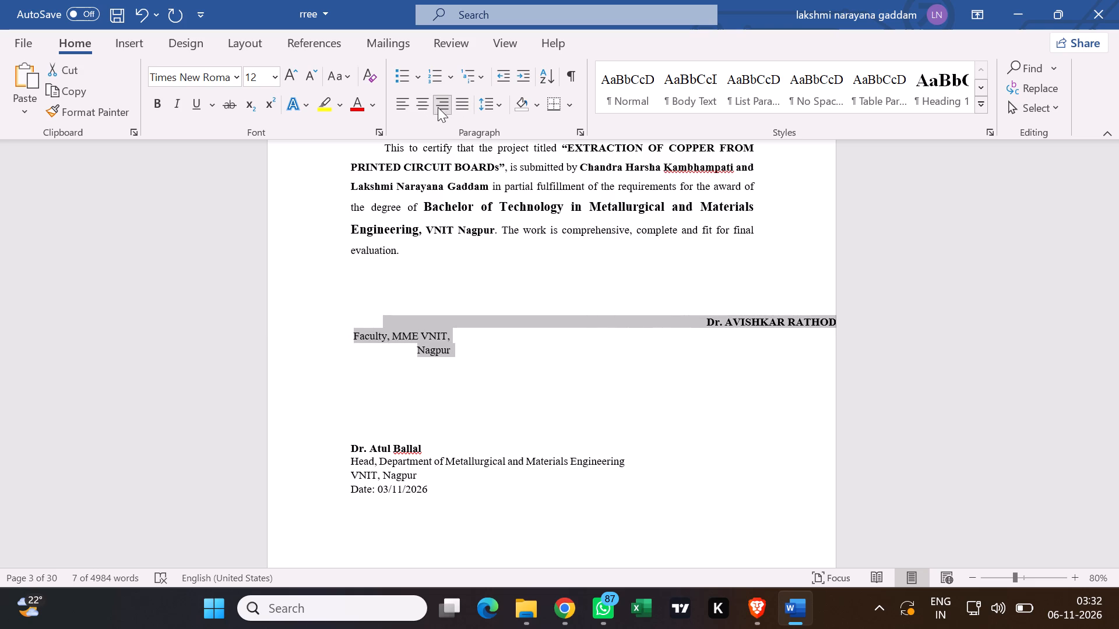
pyautogui.click(466, 103)
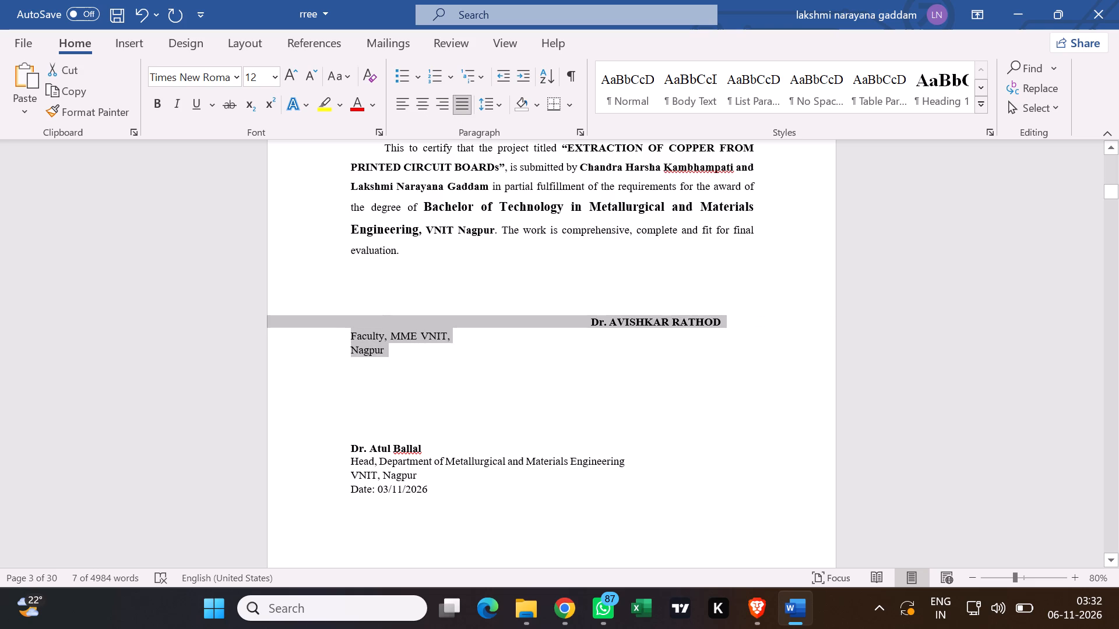
pyautogui.click(489, 317)
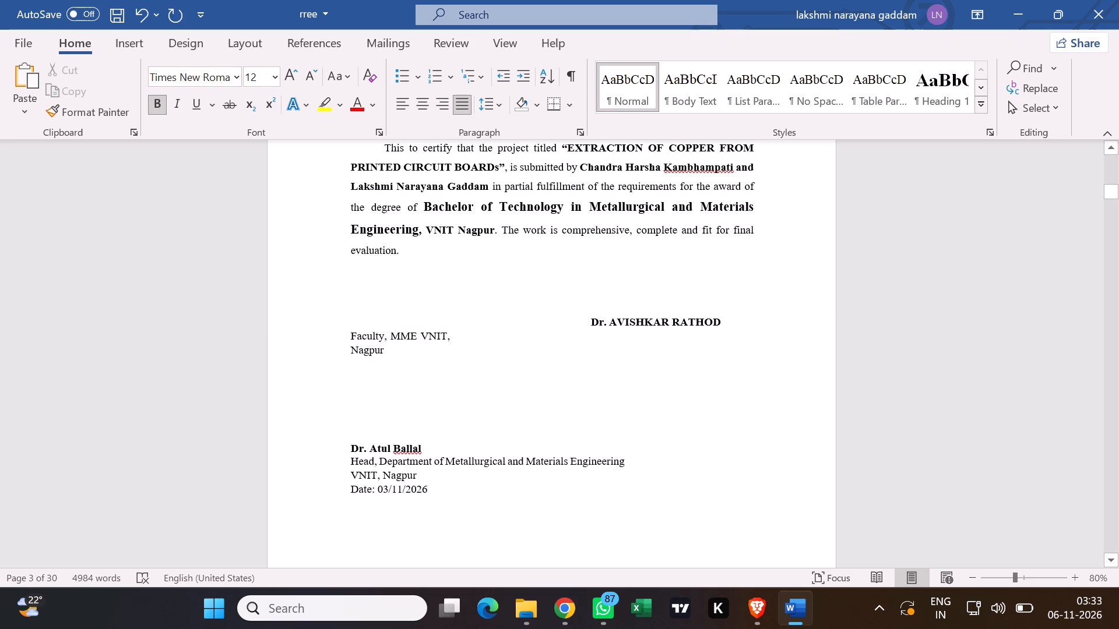
# Insert leading spaces before "Faculty, MME VNIT," to shift the text toward the faculty member's name above.
pyautogui.click(345, 337)
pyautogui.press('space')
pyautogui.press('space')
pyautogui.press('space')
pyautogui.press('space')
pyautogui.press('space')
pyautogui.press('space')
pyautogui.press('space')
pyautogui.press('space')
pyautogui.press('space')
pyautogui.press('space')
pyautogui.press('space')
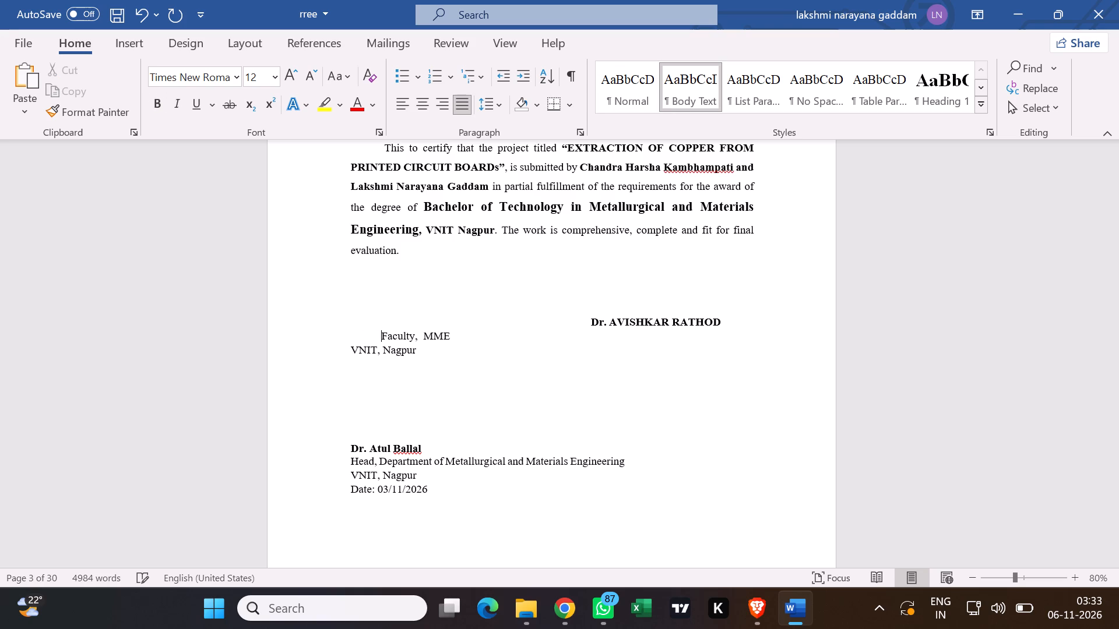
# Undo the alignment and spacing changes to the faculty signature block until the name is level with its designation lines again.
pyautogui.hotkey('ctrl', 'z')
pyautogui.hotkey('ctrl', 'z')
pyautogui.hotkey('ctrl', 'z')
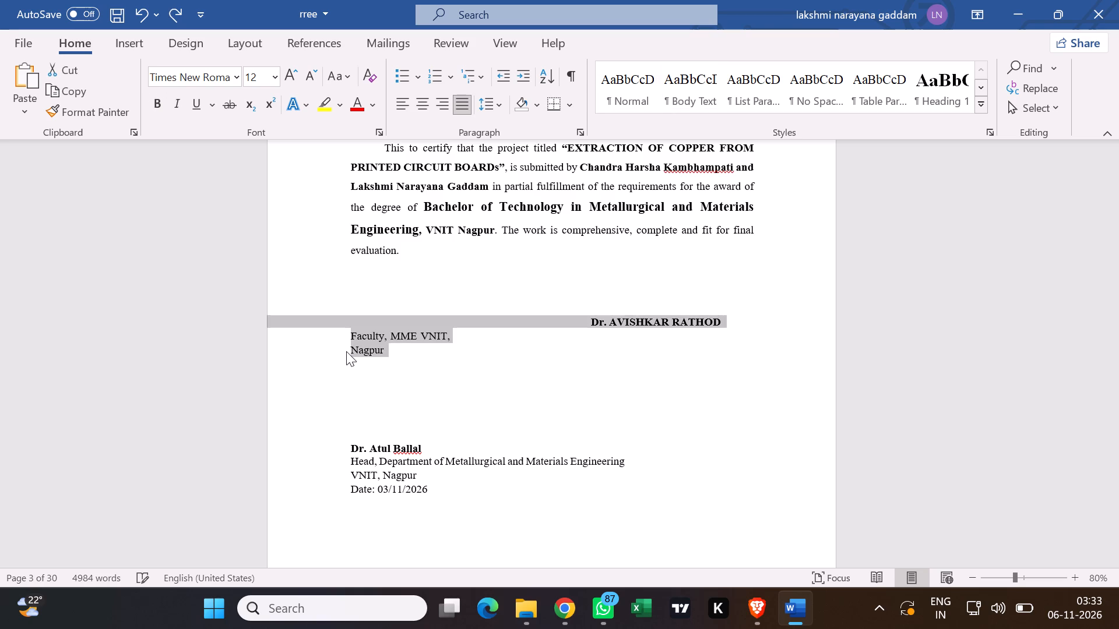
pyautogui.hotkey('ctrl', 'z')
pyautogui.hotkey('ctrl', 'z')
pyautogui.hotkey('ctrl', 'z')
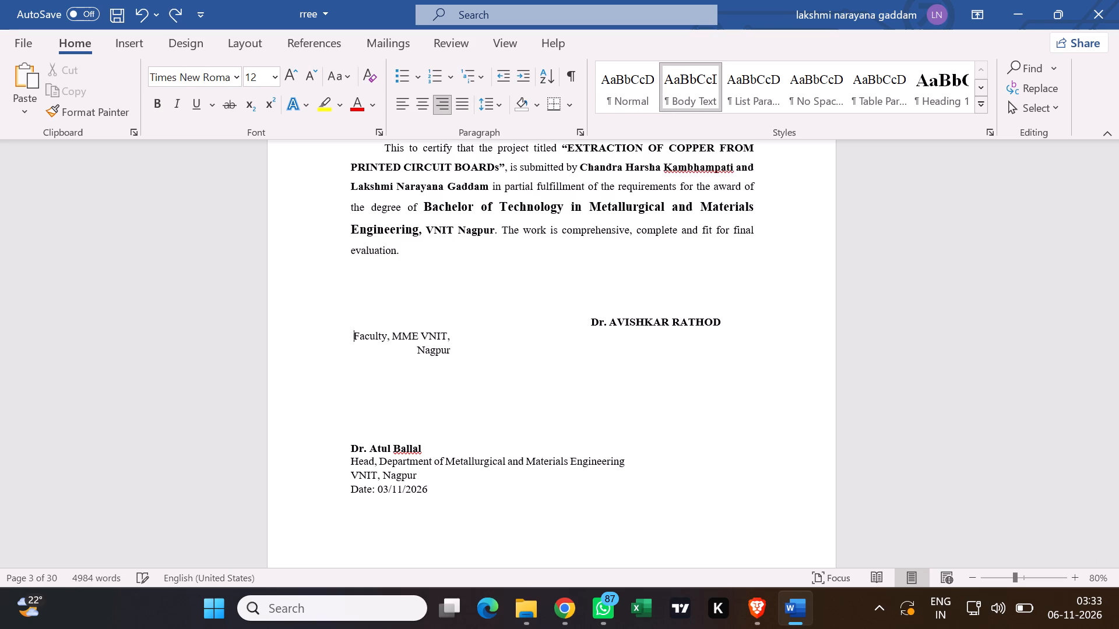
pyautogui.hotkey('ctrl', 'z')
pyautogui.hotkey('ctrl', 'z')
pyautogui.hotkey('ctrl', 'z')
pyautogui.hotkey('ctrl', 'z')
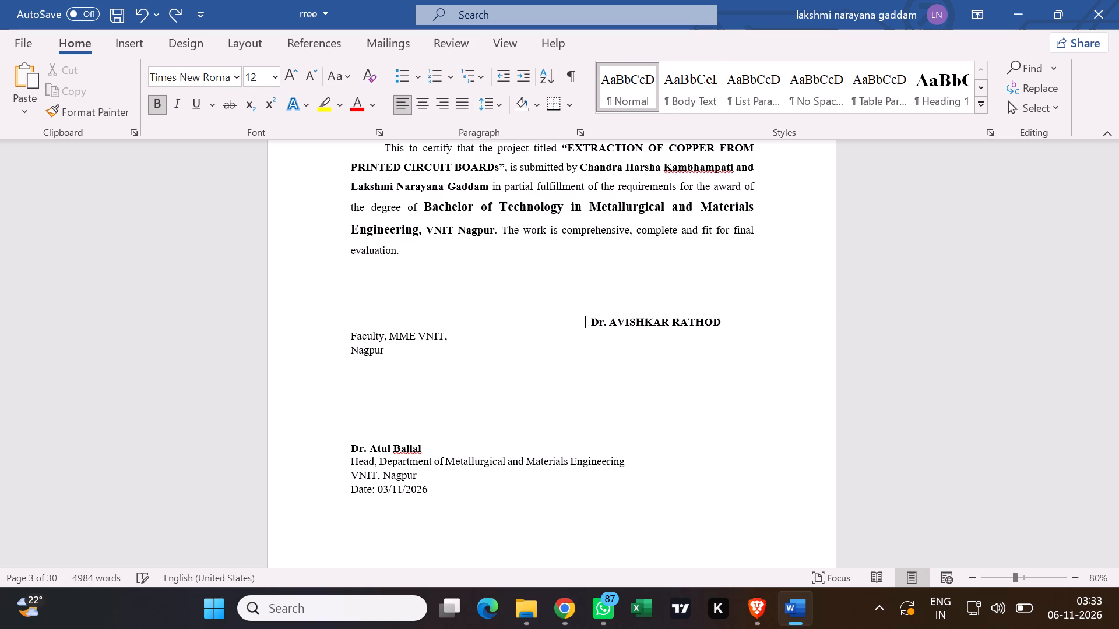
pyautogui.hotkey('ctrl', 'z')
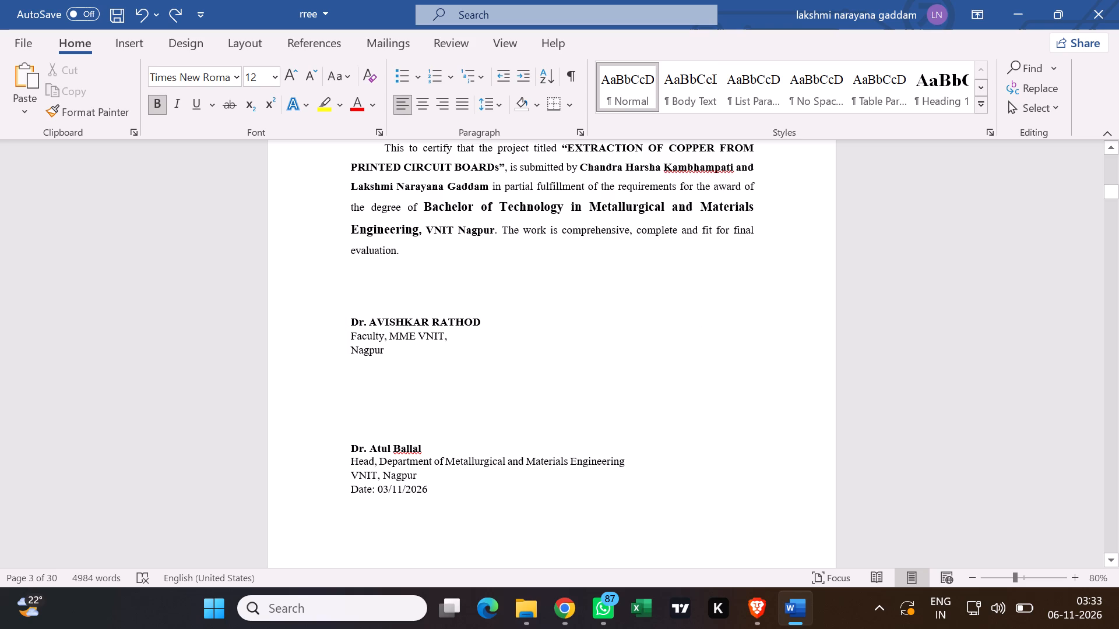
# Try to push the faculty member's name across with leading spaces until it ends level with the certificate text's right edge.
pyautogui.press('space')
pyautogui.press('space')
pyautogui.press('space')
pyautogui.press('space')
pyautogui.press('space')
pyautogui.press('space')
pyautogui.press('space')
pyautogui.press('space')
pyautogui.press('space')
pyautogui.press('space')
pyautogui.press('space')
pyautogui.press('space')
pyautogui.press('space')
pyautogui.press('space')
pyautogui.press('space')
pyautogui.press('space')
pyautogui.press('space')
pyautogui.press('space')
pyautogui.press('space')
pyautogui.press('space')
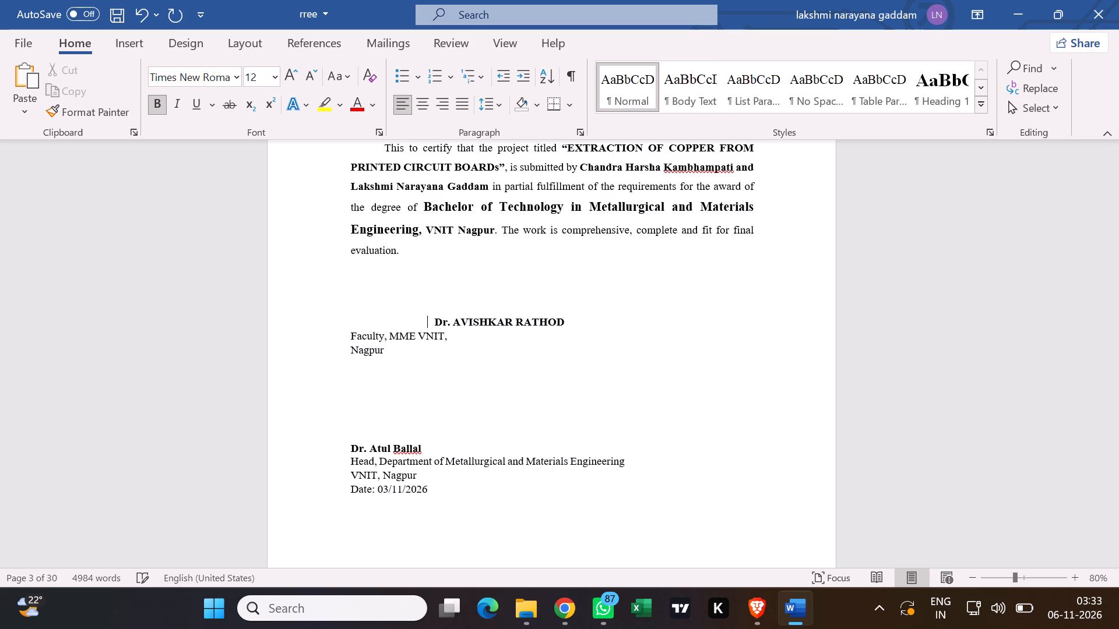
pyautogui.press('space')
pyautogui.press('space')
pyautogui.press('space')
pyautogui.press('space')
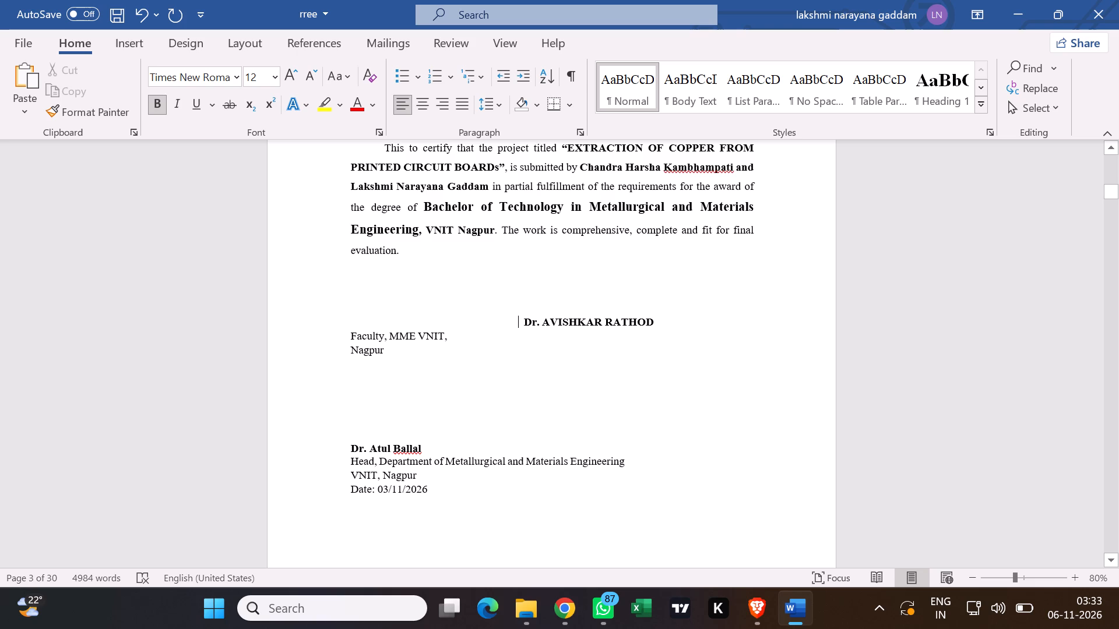
# Shift the faculty member's name across with leading spaces until it ends level with the certificate paragraph's right edge.
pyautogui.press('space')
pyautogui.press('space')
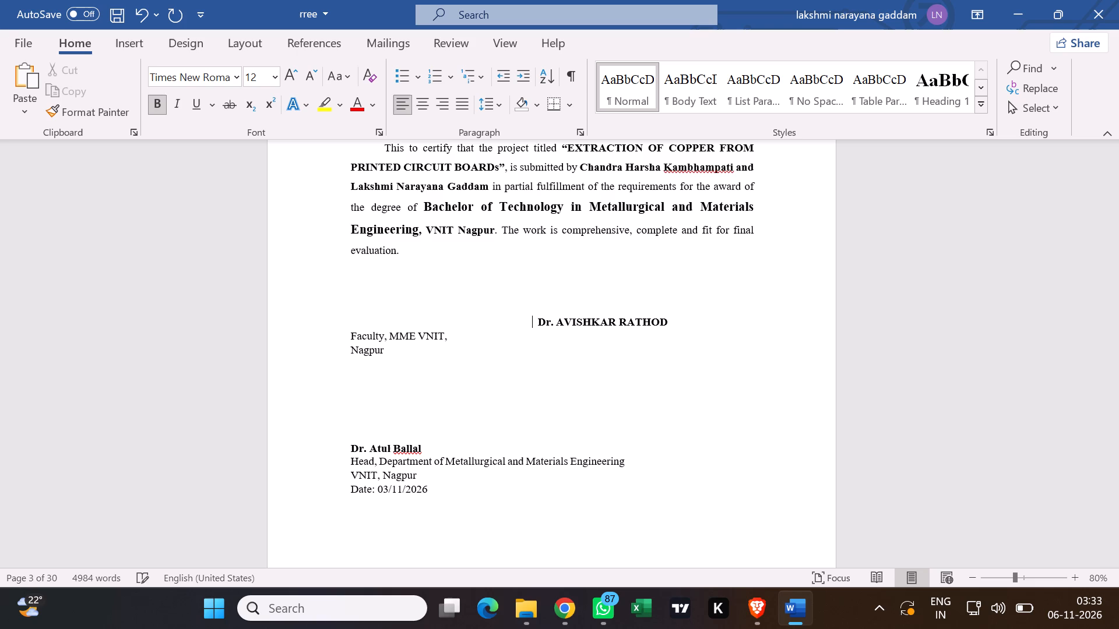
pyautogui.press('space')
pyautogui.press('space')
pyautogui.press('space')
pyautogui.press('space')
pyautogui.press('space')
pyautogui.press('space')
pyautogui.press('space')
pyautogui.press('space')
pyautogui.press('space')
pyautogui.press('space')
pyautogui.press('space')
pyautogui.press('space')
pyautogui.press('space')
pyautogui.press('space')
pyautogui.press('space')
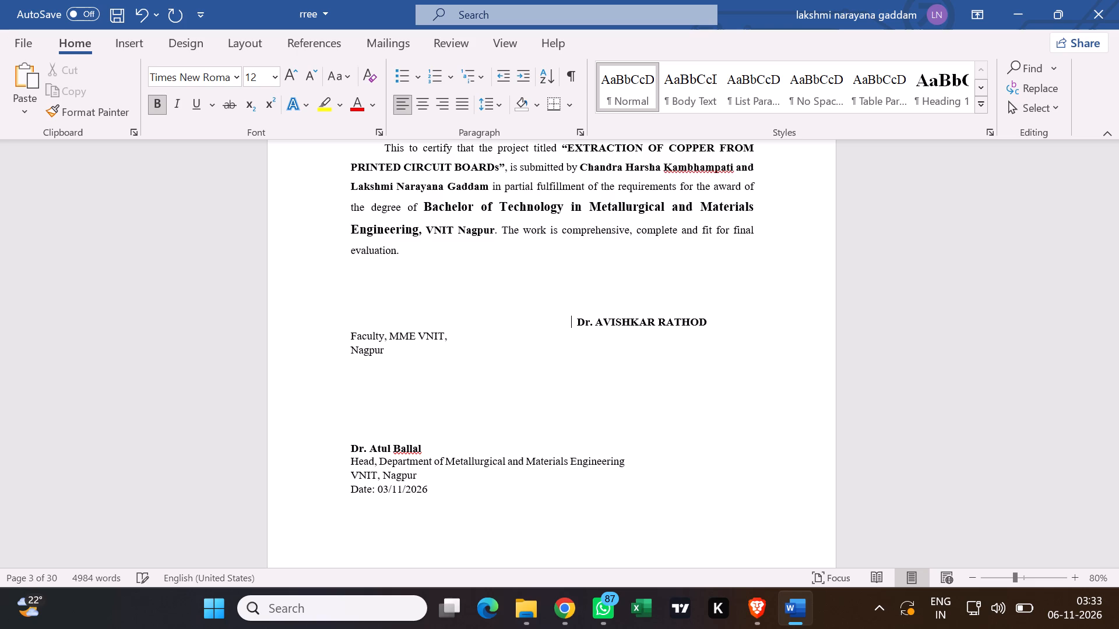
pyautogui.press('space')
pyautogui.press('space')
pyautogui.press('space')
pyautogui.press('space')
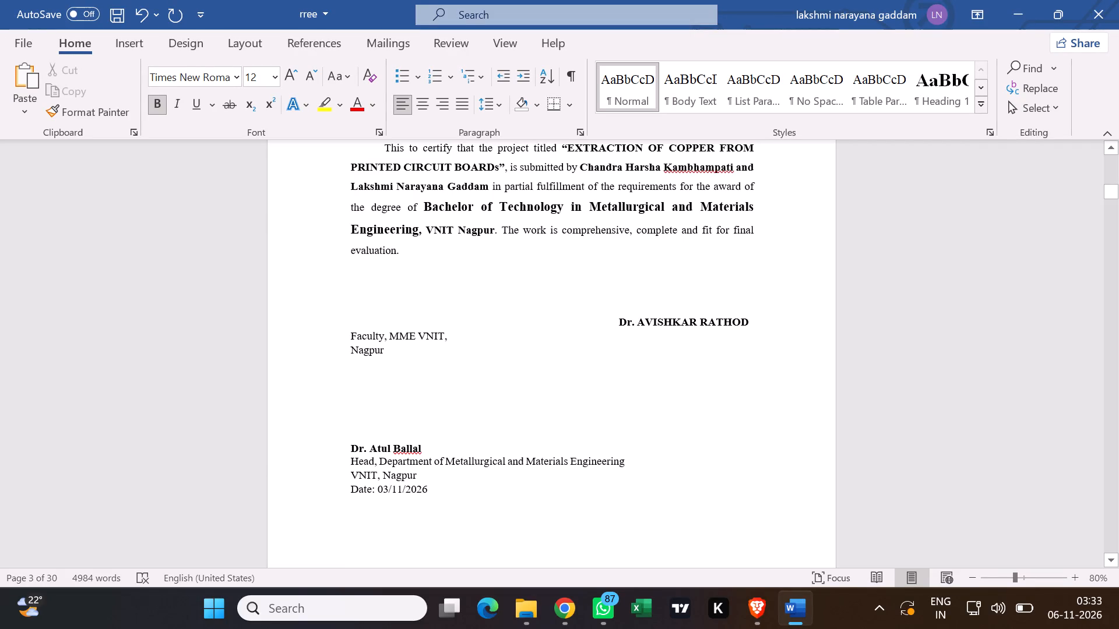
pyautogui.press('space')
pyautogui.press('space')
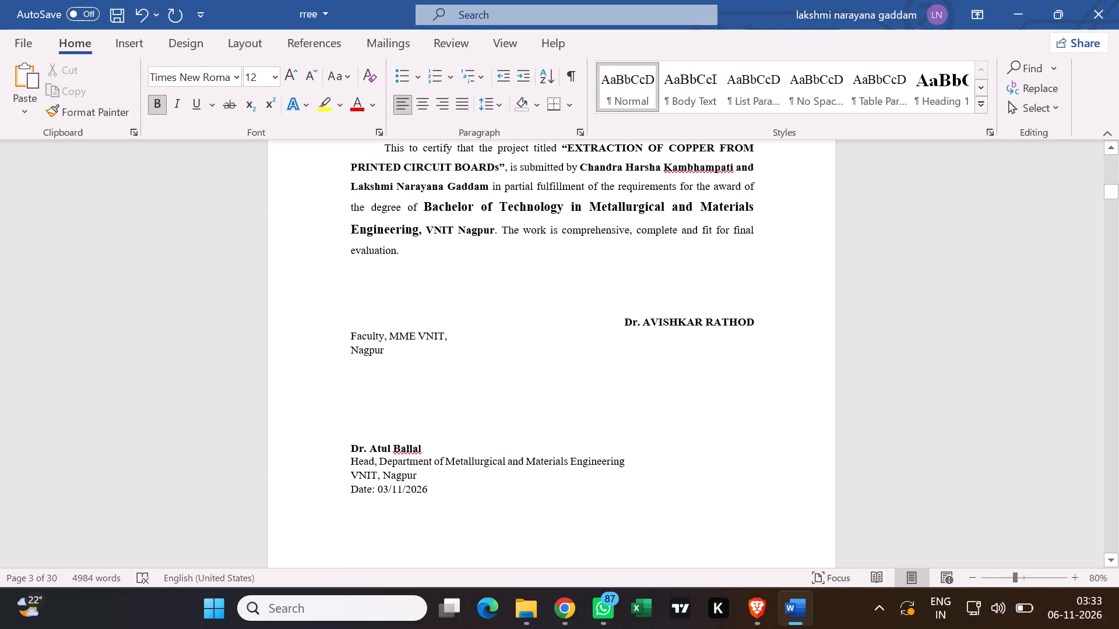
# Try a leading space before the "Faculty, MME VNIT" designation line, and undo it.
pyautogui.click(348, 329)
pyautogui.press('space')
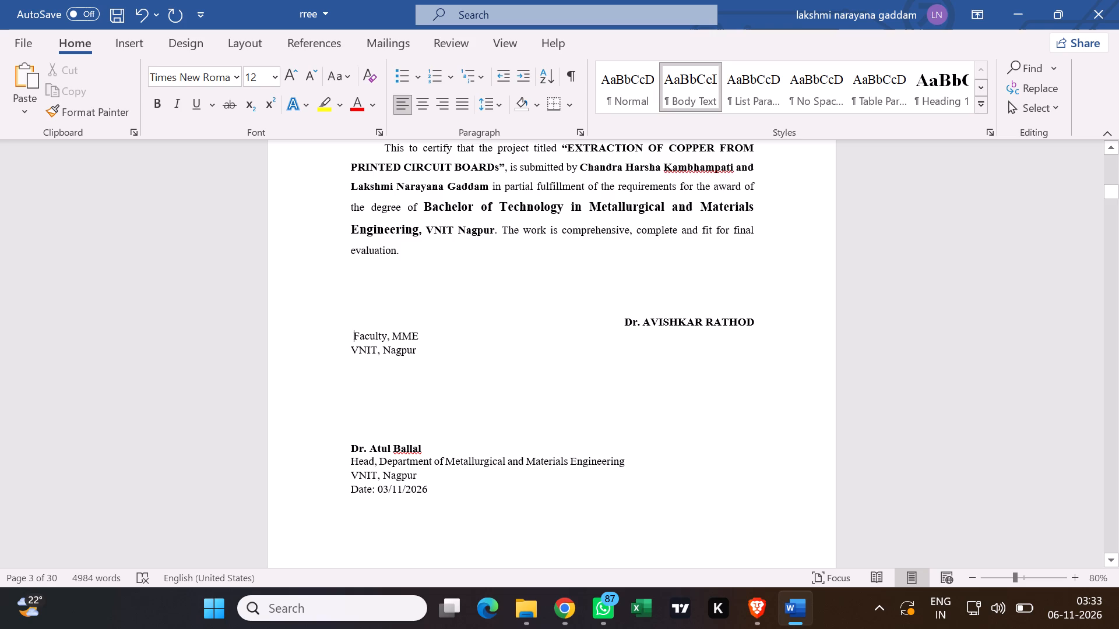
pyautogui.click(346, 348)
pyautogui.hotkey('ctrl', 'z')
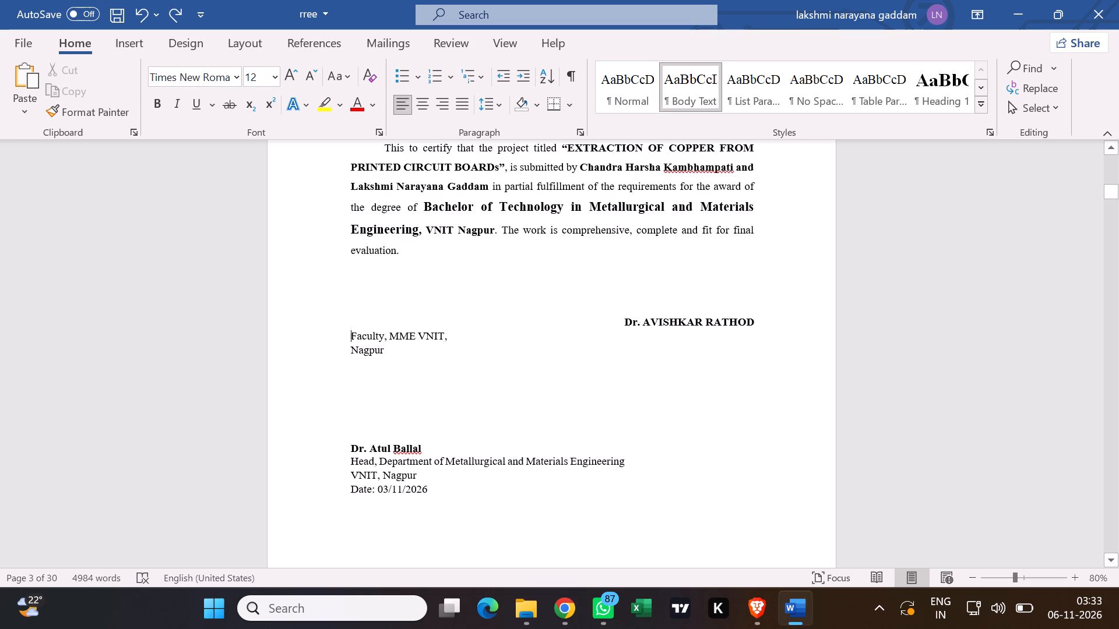
# Delete the space before "Nagpur" in the faculty member's designation so it reads "VNIT,Nagpur".
pyautogui.click(346, 350)
pyautogui.press('BackSpace')
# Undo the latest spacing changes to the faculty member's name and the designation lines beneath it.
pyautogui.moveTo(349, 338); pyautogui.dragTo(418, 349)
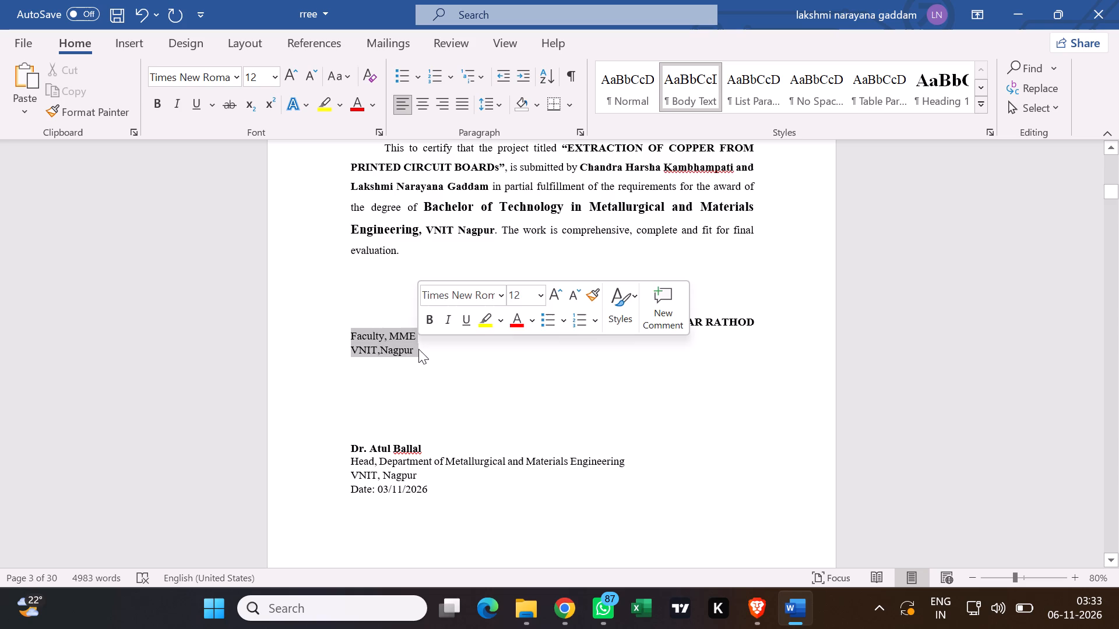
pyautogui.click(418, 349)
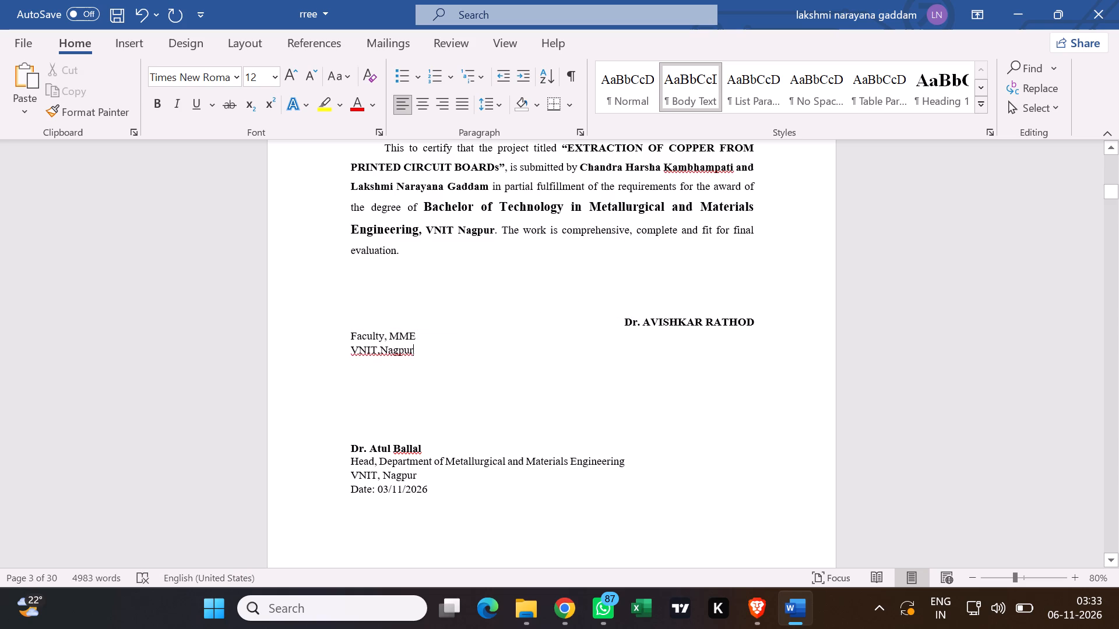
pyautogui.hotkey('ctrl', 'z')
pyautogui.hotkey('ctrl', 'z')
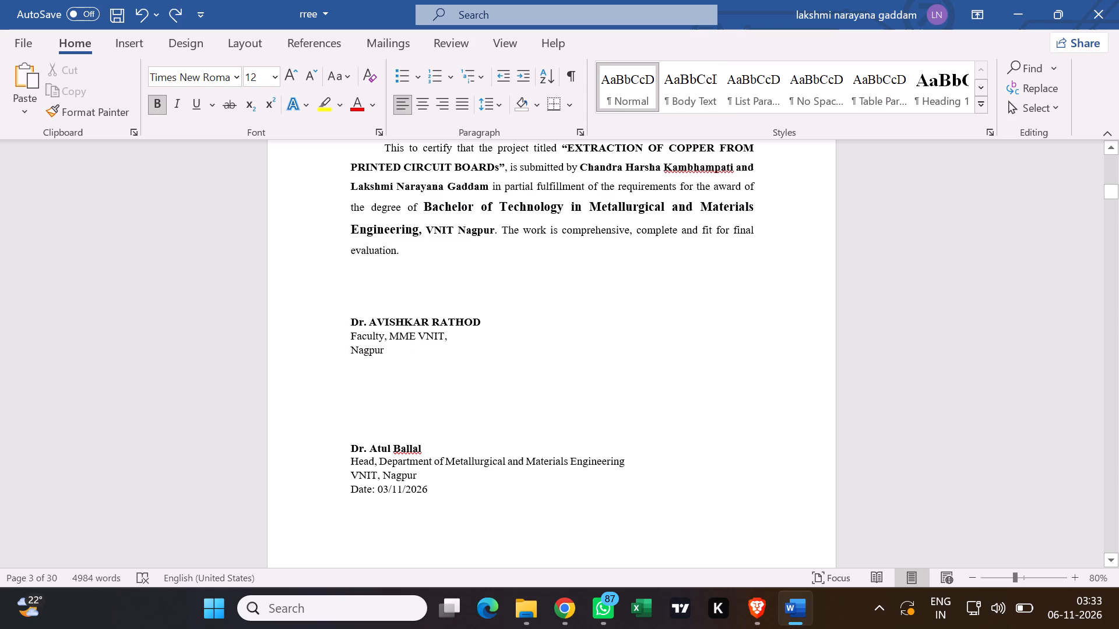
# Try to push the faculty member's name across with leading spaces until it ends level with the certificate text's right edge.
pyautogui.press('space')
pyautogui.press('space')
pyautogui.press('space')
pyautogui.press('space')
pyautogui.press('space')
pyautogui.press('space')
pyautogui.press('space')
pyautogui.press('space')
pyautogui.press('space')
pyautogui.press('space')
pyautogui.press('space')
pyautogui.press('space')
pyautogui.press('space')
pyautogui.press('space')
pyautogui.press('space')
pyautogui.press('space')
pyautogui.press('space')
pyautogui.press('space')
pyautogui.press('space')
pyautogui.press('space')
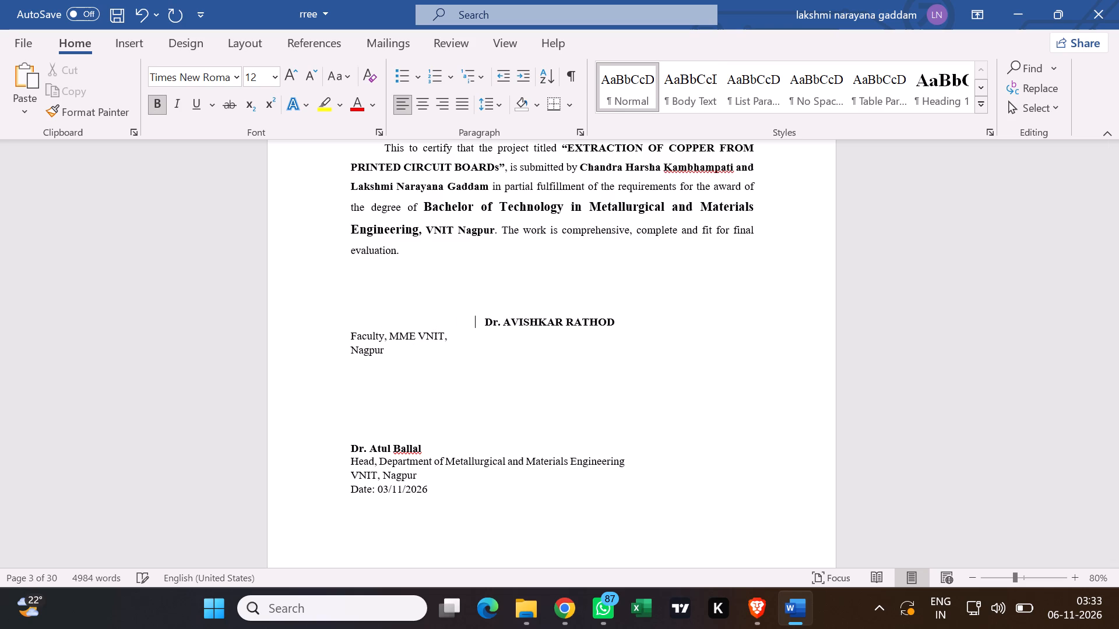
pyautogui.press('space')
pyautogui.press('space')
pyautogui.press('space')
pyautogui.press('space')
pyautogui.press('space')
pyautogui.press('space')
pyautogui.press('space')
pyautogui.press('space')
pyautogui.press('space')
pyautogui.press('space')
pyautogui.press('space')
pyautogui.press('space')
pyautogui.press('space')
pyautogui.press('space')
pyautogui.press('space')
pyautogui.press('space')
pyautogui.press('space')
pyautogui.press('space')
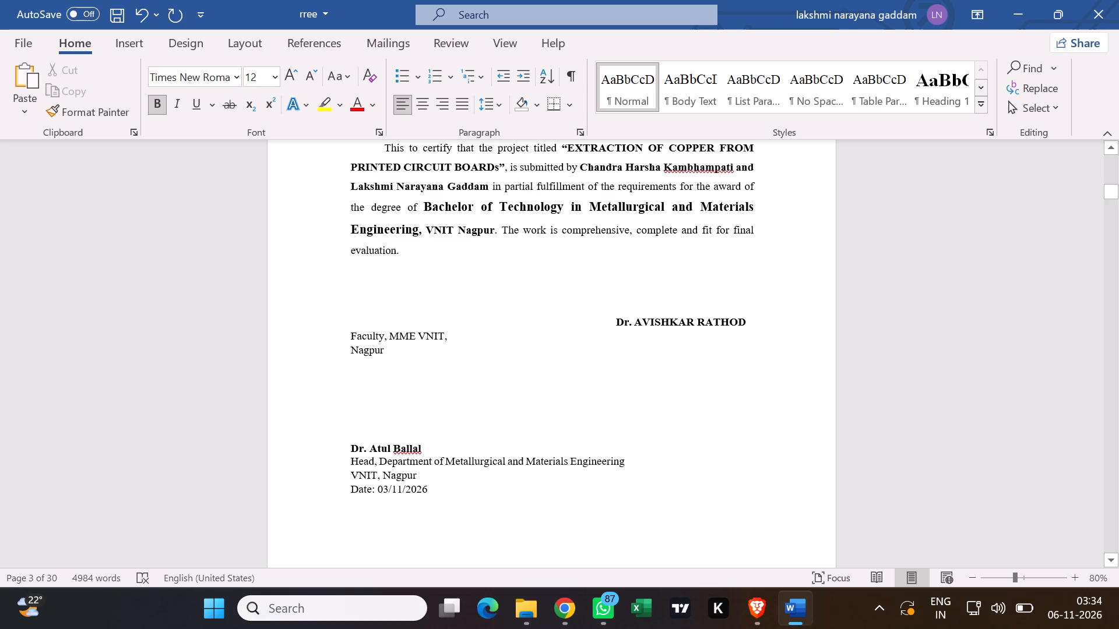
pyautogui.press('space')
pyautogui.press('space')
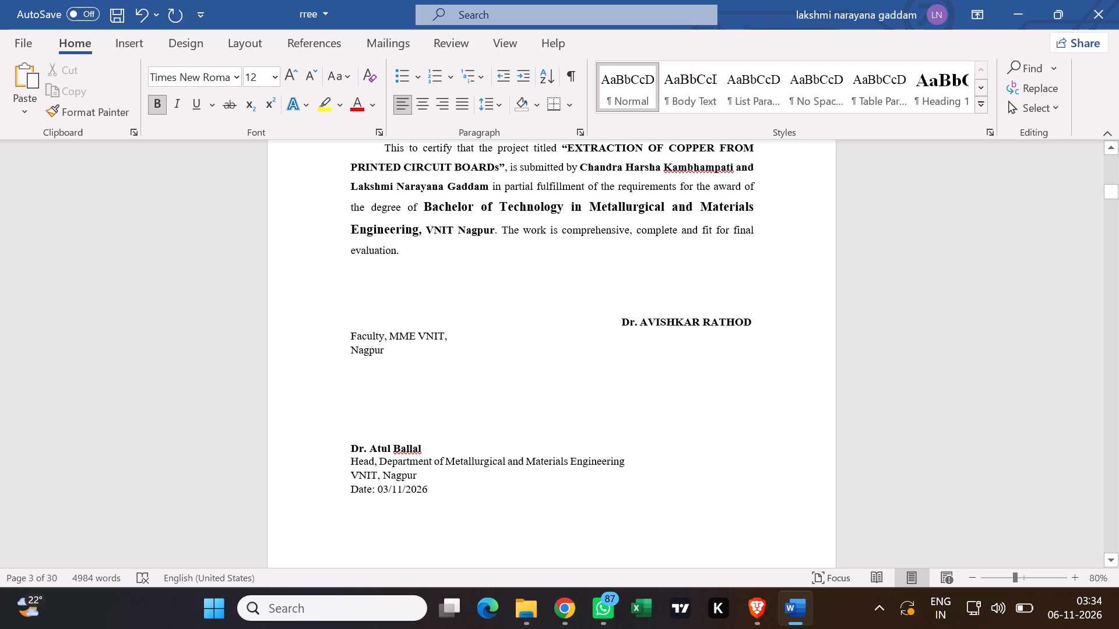
# Add one more leading space so the faculty member's name ends level with the certificate text's right edge.
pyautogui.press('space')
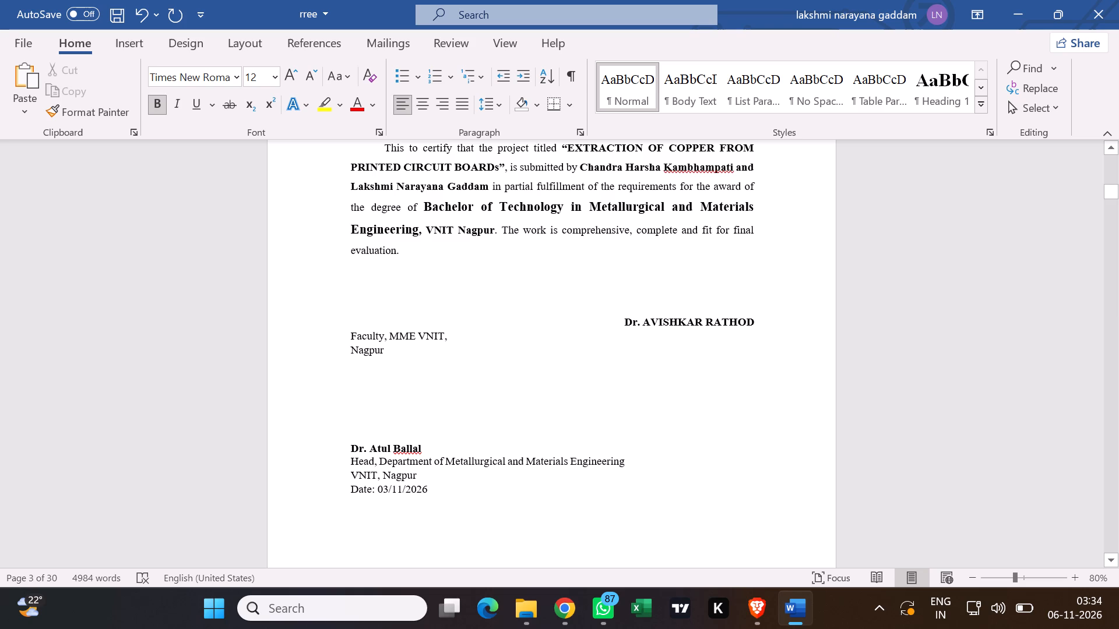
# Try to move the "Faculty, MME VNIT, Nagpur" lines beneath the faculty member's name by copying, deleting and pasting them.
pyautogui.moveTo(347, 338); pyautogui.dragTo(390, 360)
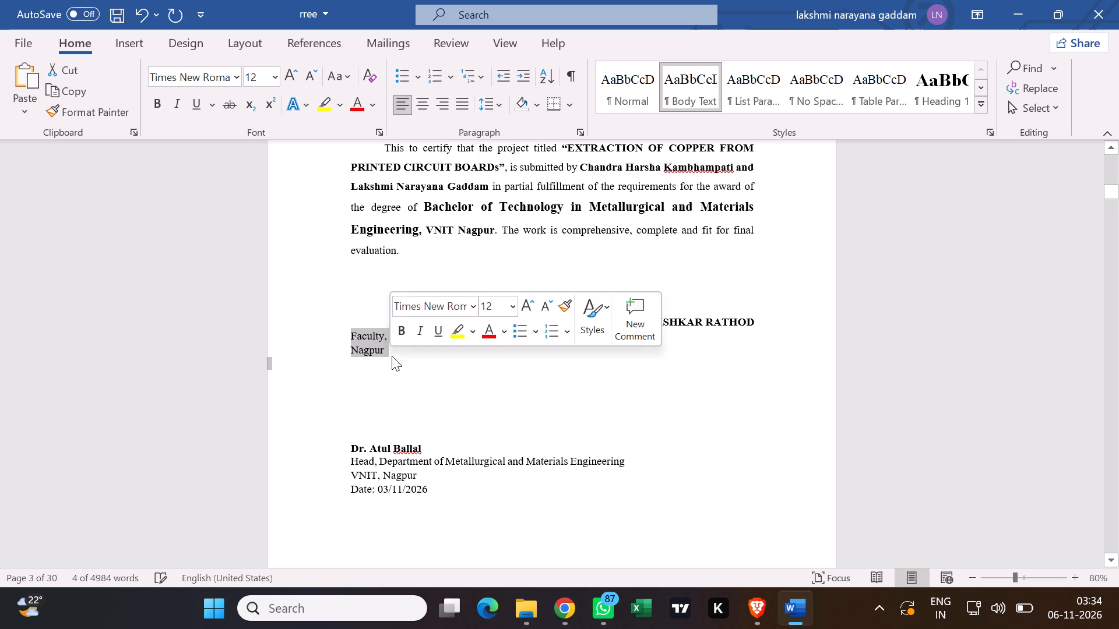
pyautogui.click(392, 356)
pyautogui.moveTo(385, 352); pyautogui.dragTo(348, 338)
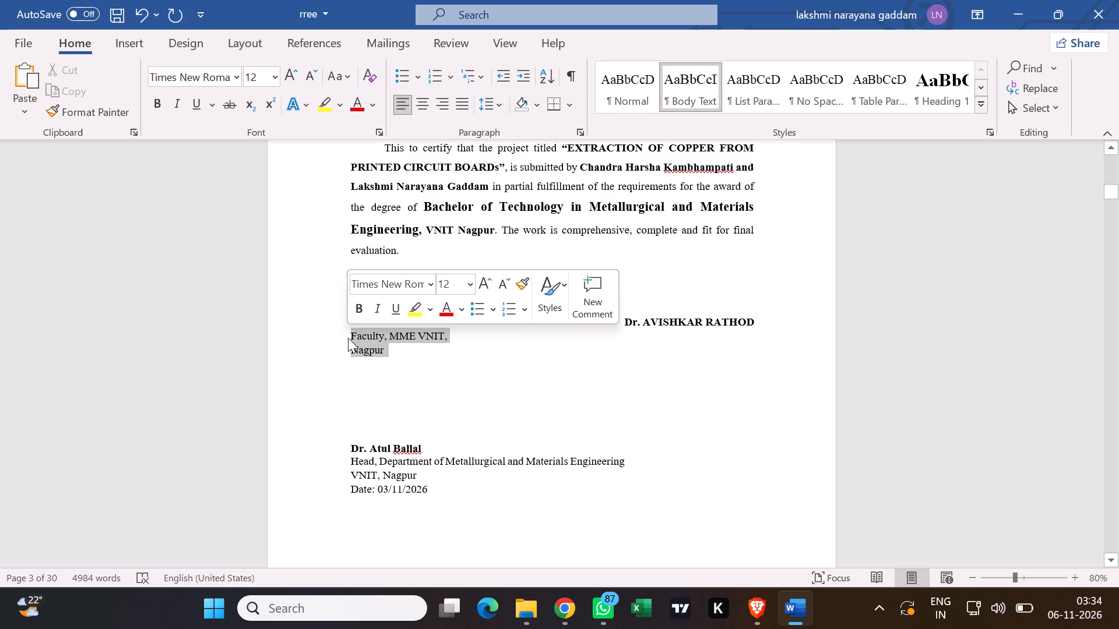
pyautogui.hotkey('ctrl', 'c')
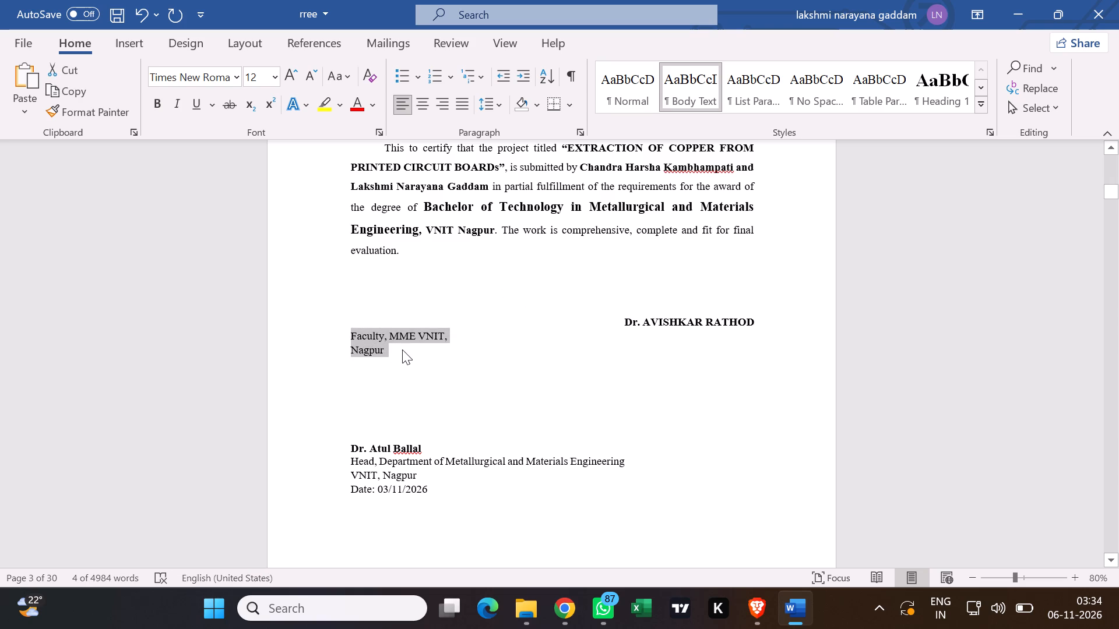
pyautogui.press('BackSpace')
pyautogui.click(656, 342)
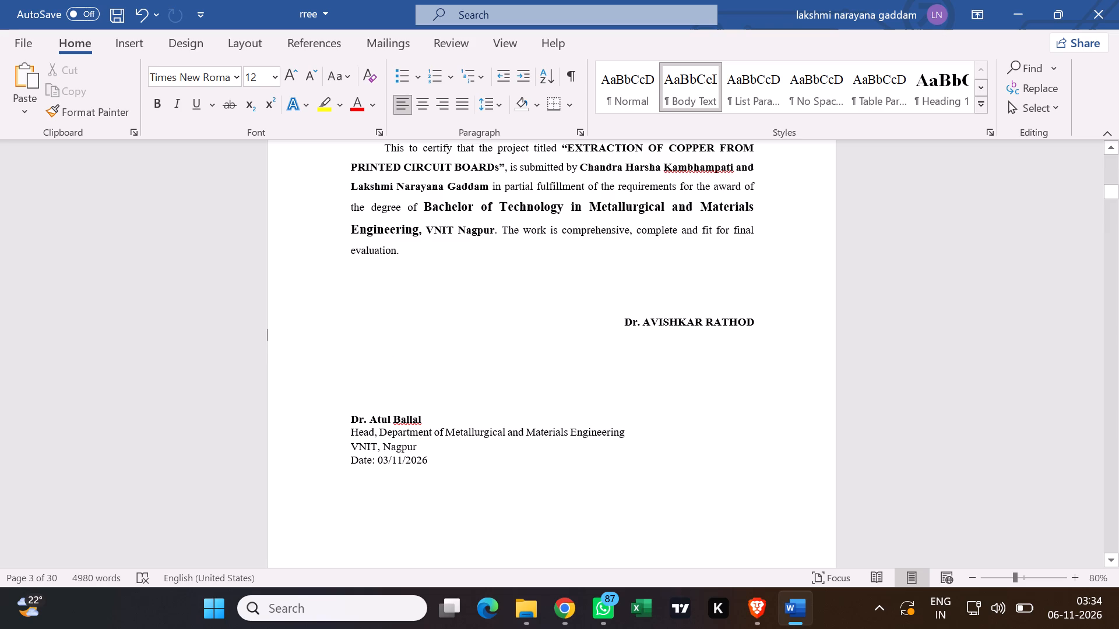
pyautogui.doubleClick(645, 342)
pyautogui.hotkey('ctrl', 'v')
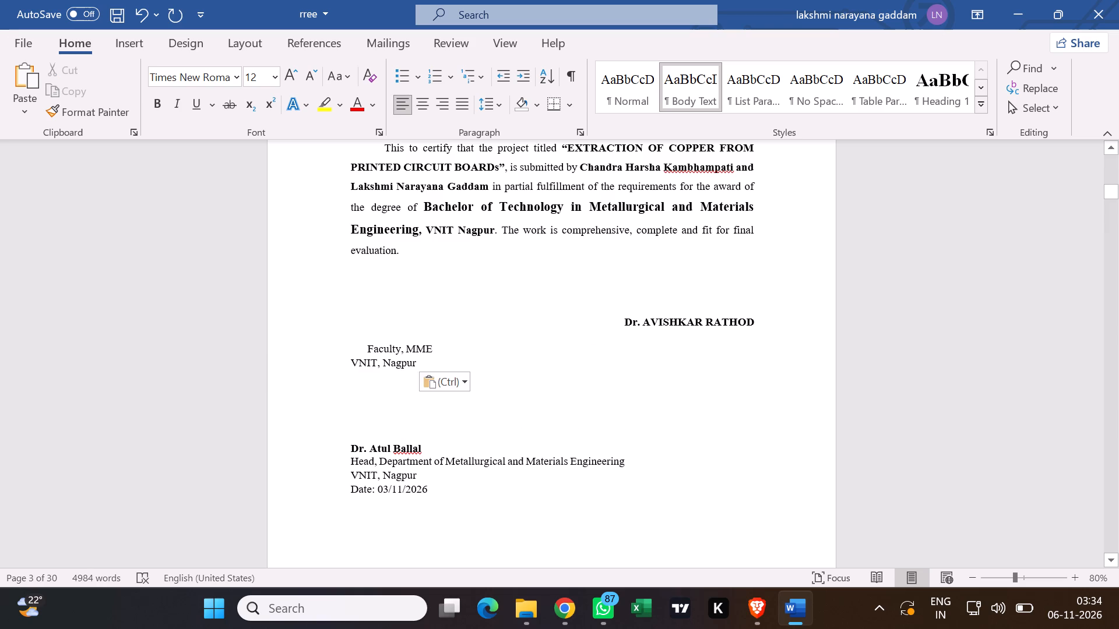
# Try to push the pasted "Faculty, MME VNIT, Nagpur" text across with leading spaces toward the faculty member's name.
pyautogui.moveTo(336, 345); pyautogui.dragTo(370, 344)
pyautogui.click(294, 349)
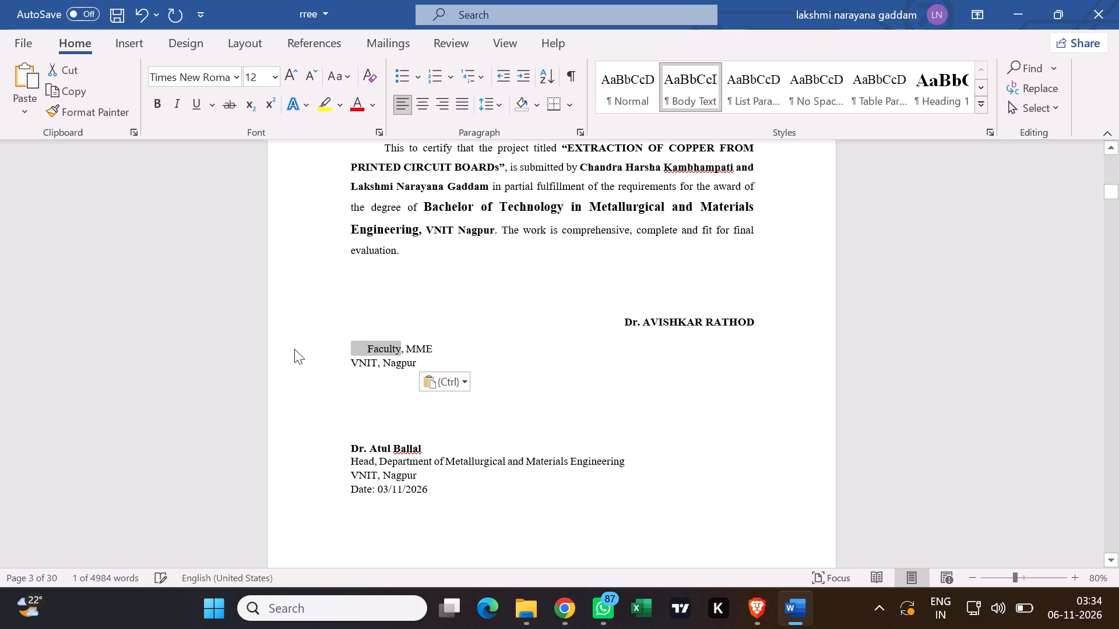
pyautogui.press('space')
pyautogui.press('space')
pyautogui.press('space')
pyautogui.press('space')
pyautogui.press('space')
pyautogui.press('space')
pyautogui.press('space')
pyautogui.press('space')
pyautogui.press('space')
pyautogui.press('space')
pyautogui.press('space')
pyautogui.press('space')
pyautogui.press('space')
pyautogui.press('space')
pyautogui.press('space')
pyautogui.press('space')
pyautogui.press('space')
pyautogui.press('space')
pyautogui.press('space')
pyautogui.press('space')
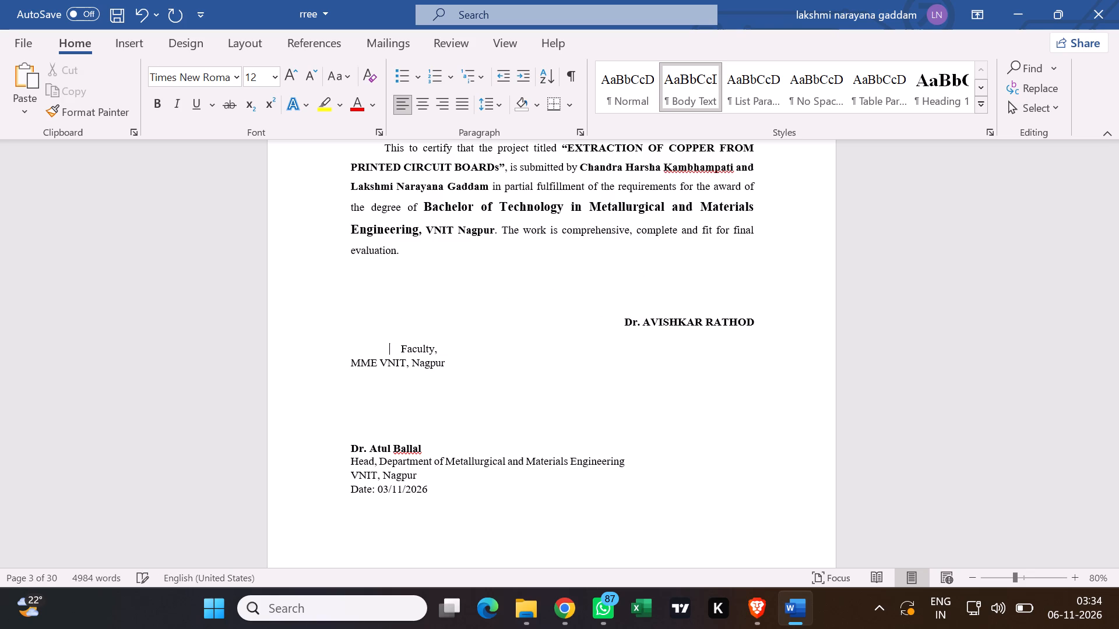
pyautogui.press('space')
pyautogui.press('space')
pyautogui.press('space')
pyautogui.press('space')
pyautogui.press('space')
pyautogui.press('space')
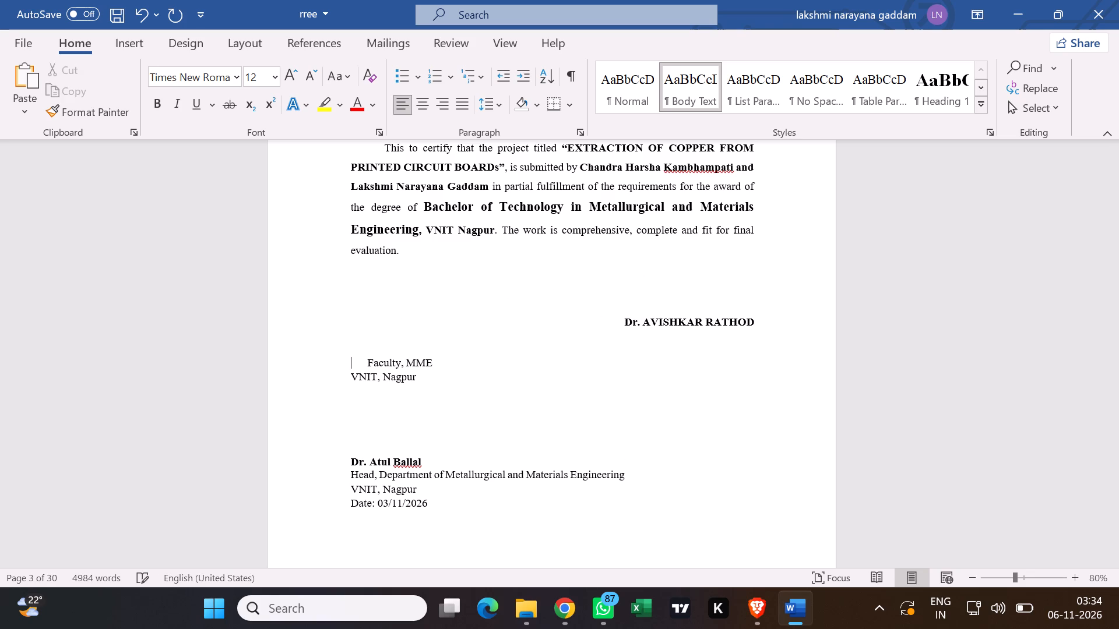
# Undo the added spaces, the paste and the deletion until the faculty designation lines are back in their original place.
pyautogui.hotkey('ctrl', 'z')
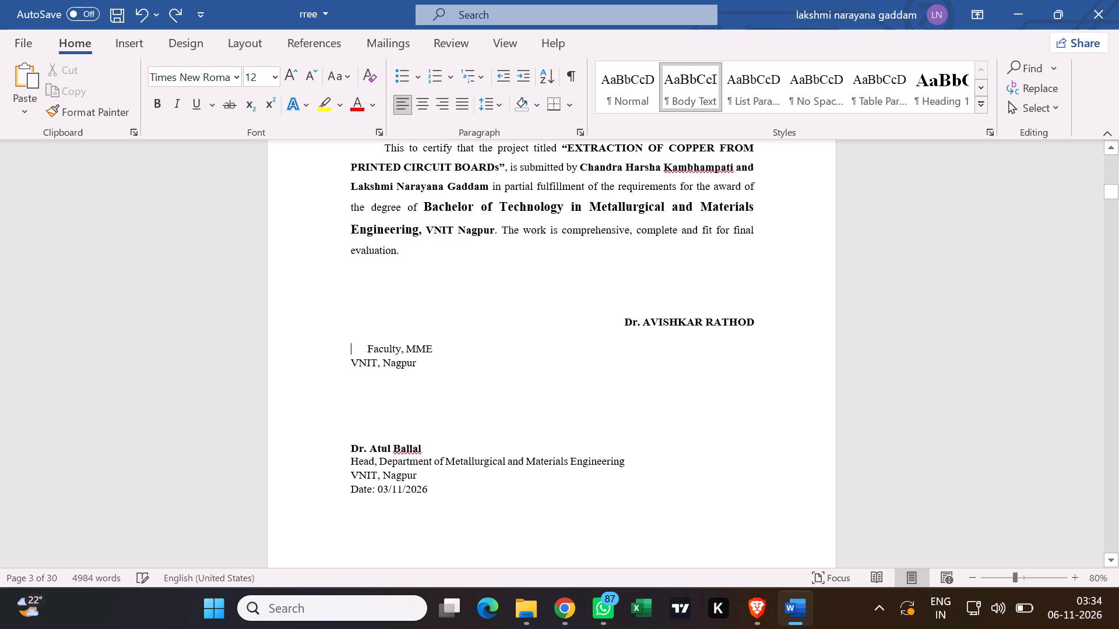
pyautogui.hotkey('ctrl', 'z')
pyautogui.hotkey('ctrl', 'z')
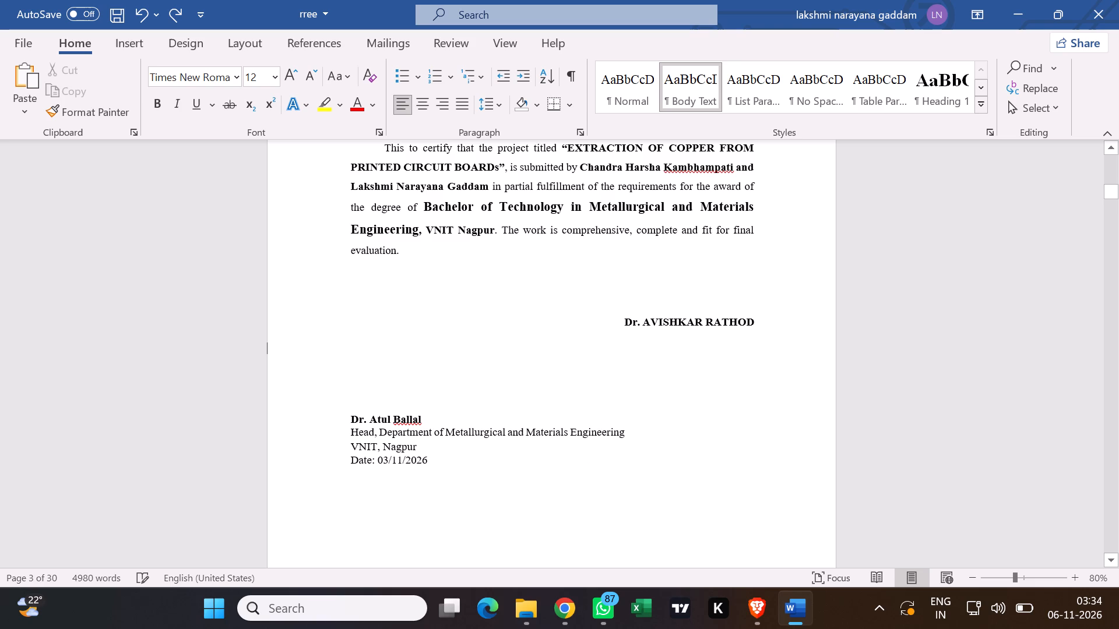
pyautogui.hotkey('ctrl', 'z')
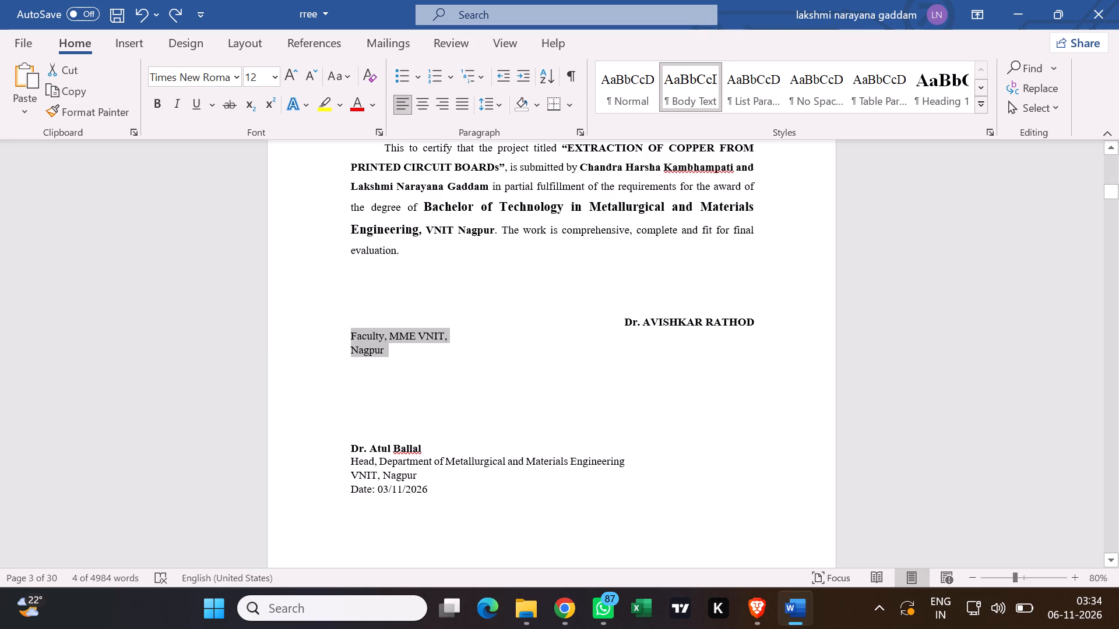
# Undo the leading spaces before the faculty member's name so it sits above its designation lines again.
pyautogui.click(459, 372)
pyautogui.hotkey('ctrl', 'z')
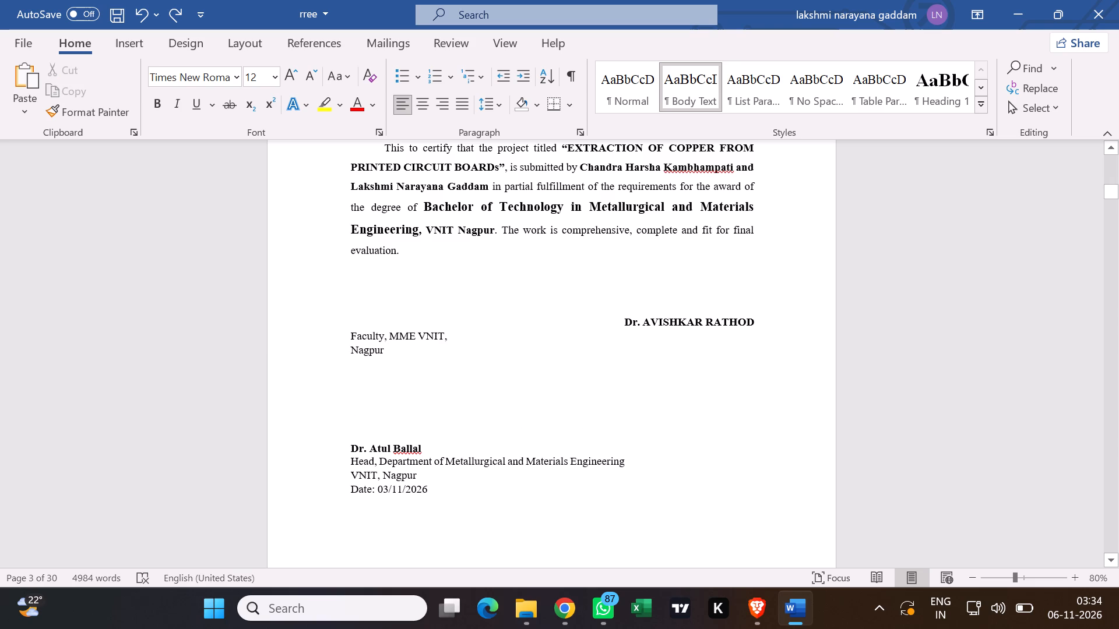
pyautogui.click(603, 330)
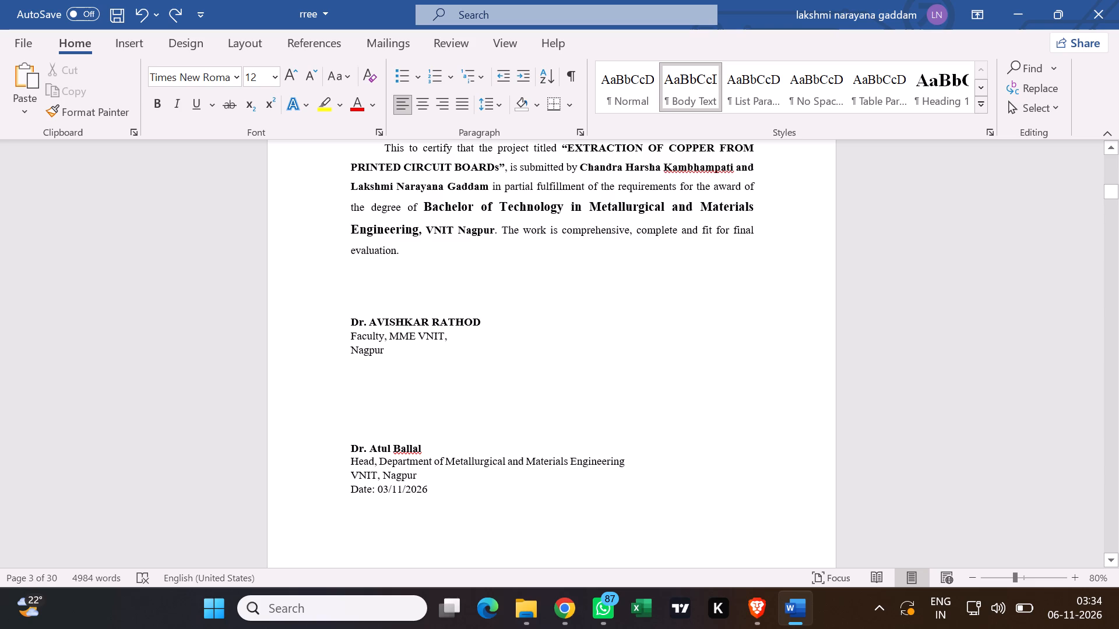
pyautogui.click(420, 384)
# Review the rest of the Certificate page and the Acknowledgment and Abstract pages for layout and spacing.
pyautogui.scroll(-3, 473, 357)
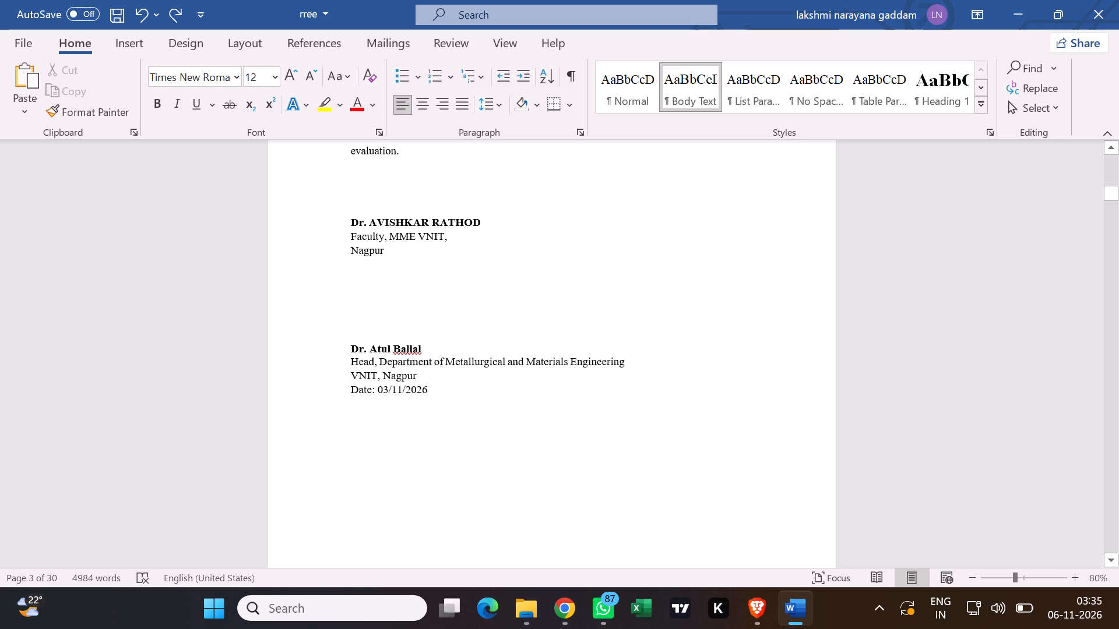
pyautogui.scroll(-3, 445, 370)
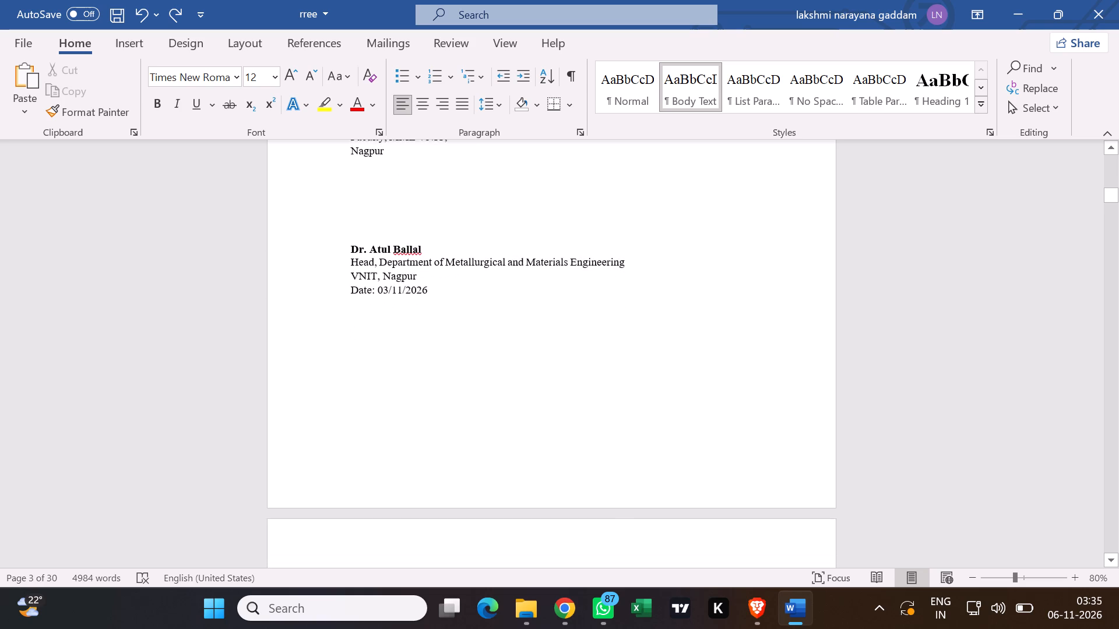
pyautogui.scroll(-13, 475, 334)
pyautogui.middleClick(512, 323)
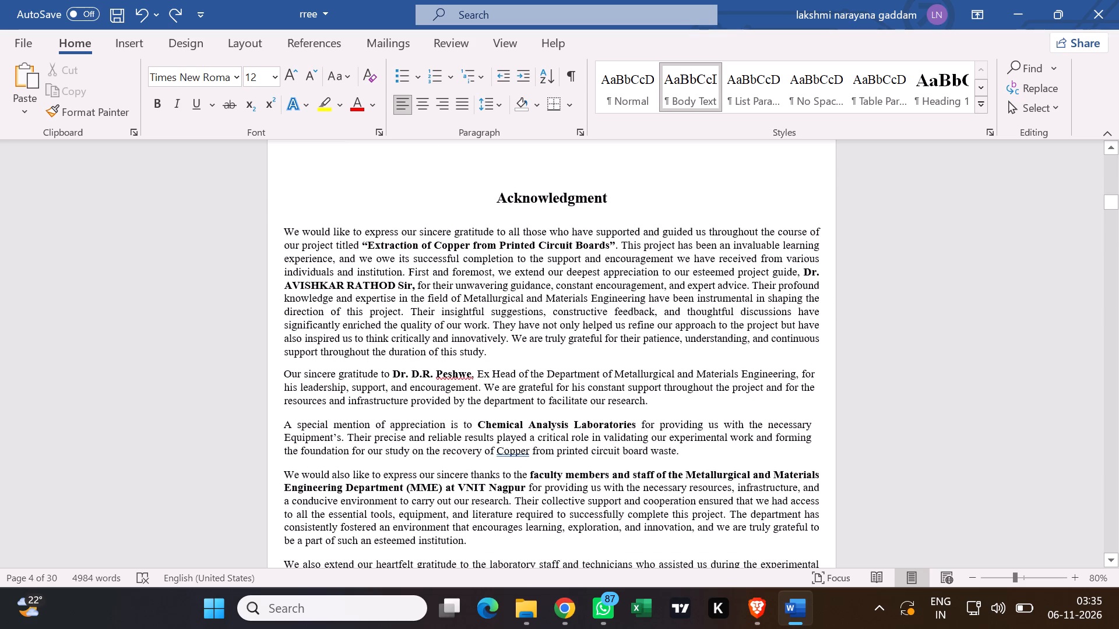
pyautogui.scroll(-2, 535, 319)
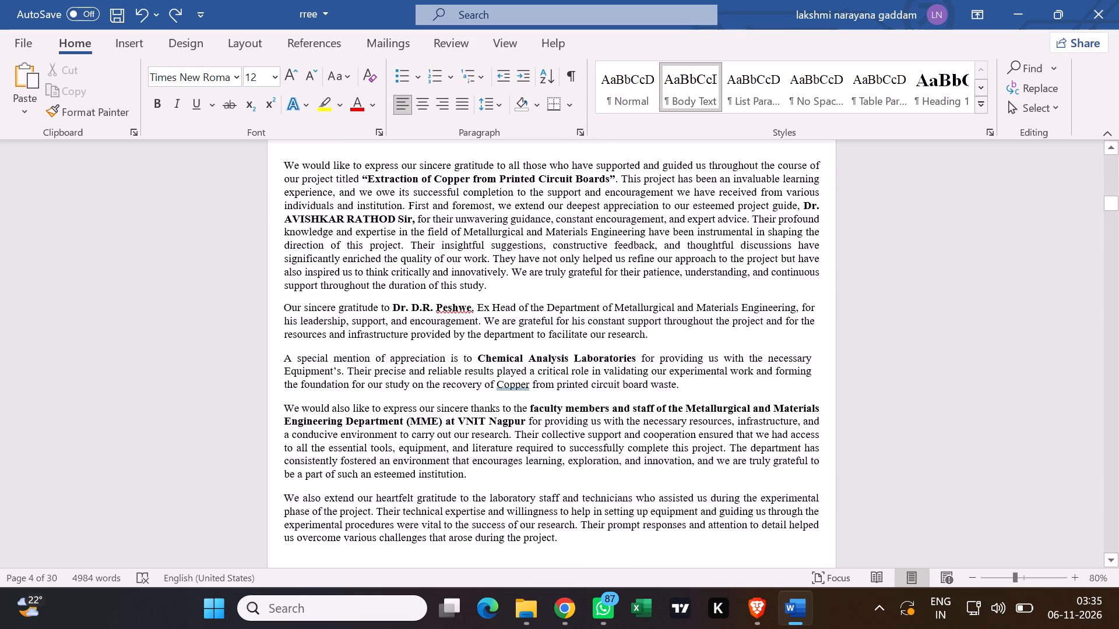
pyautogui.scroll(-2, 540, 310)
pyautogui.scroll(4, 540, 310)
pyautogui.scroll(-1, 539, 249)
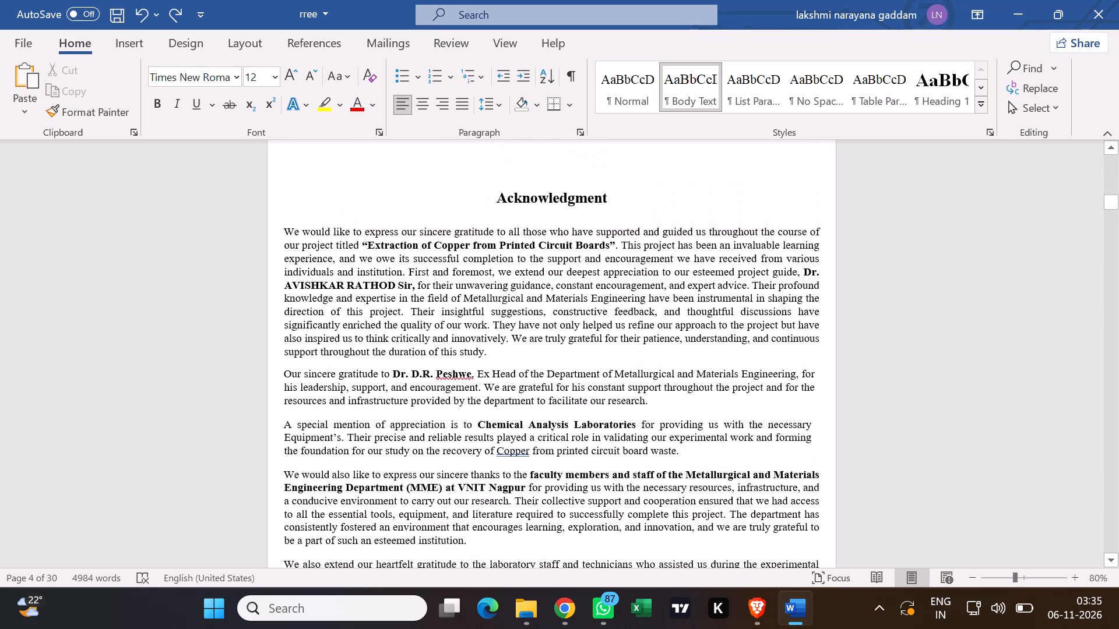
pyautogui.scroll(-1, 535, 253)
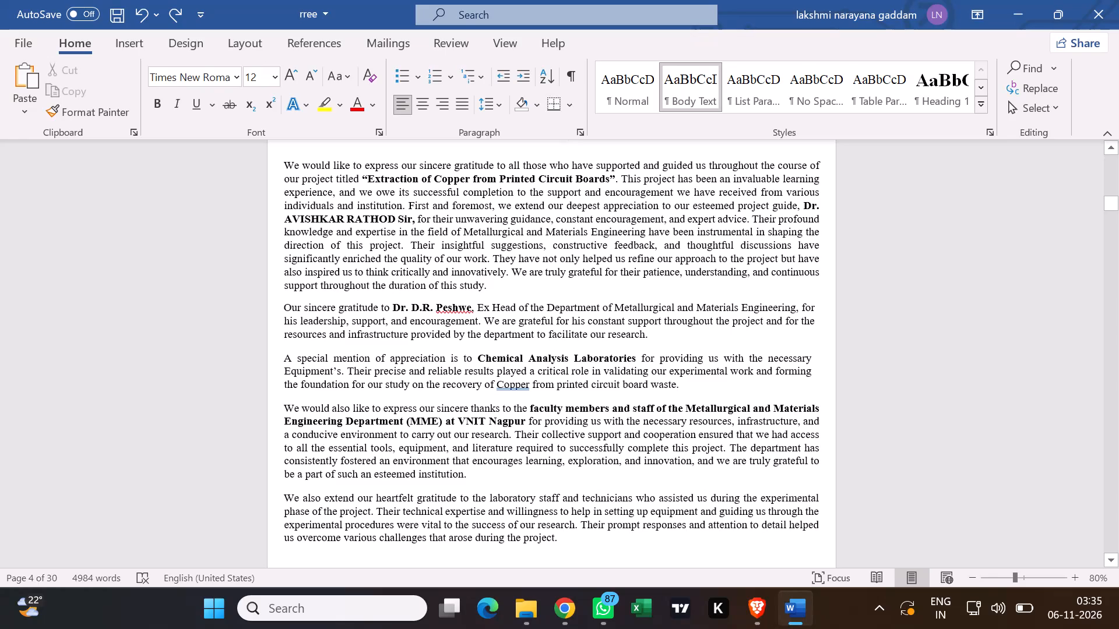
pyautogui.scroll(-8, 534, 253)
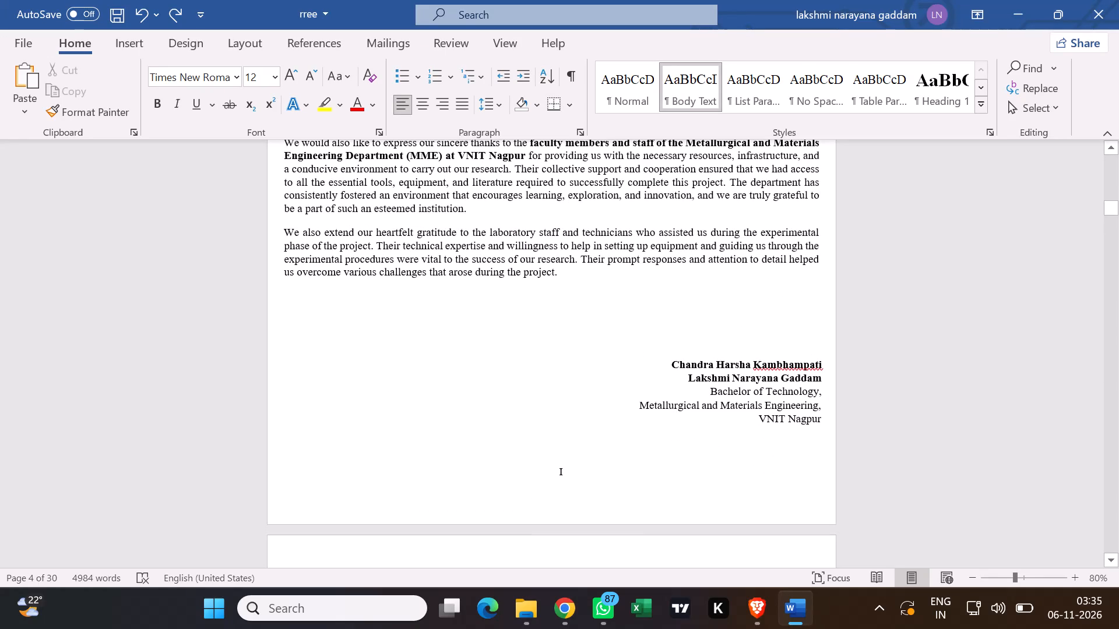
pyautogui.scroll(-3, 540, 255)
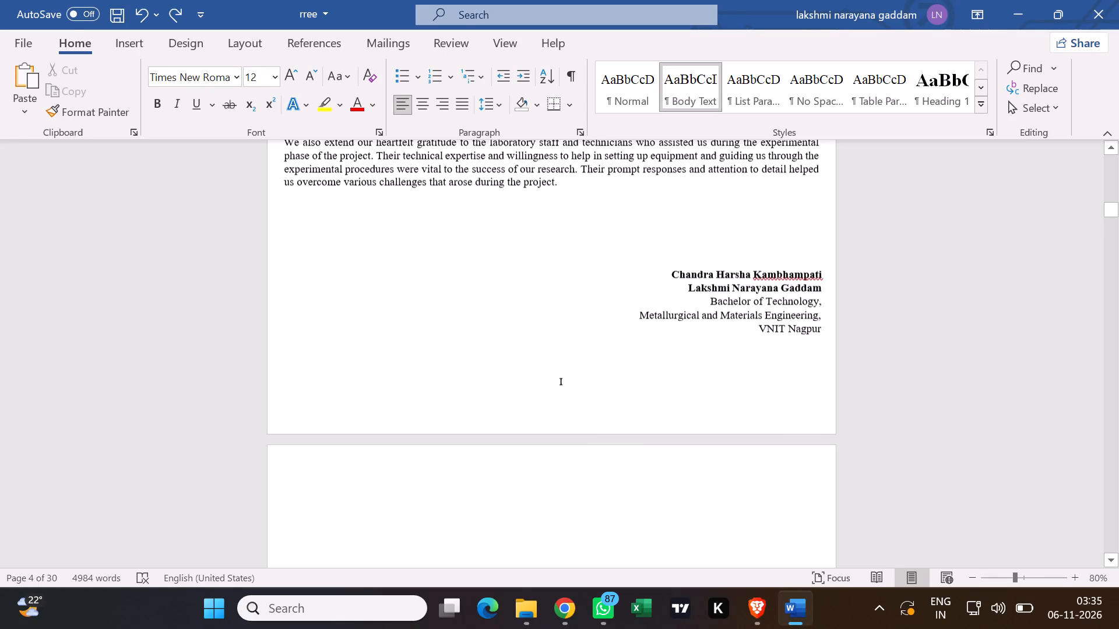
pyautogui.scroll(-5, 530, 255)
pyautogui.middleClick(532, 262)
pyautogui.scroll(-4, 530, 265)
pyautogui.scroll(1, 533, 211)
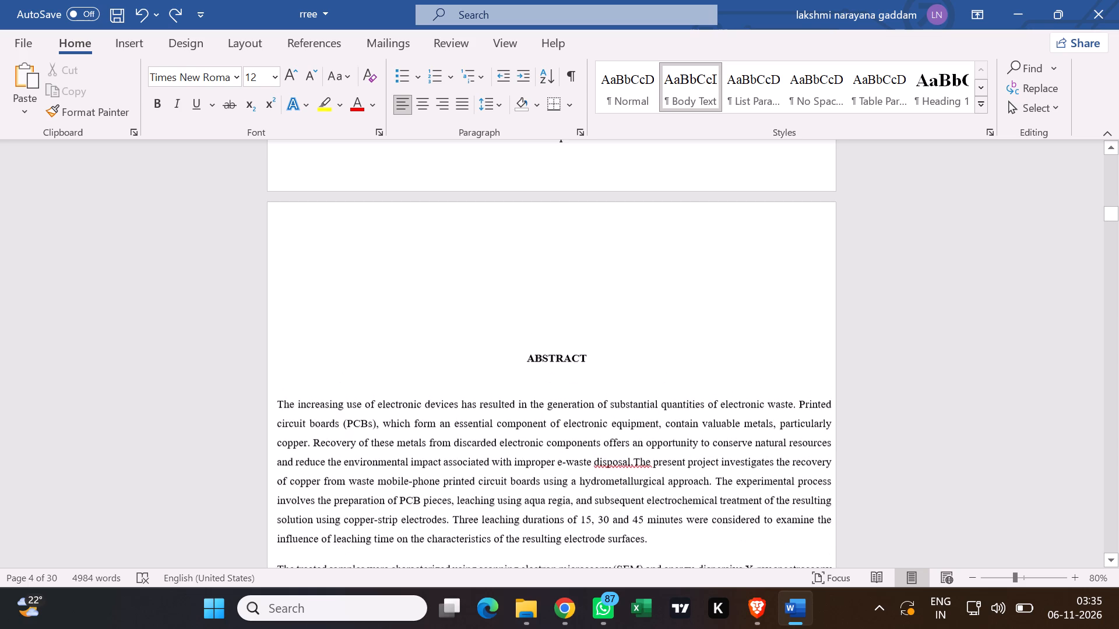
pyautogui.scroll(-8, 533, 216)
pyautogui.scroll(3, 527, 224)
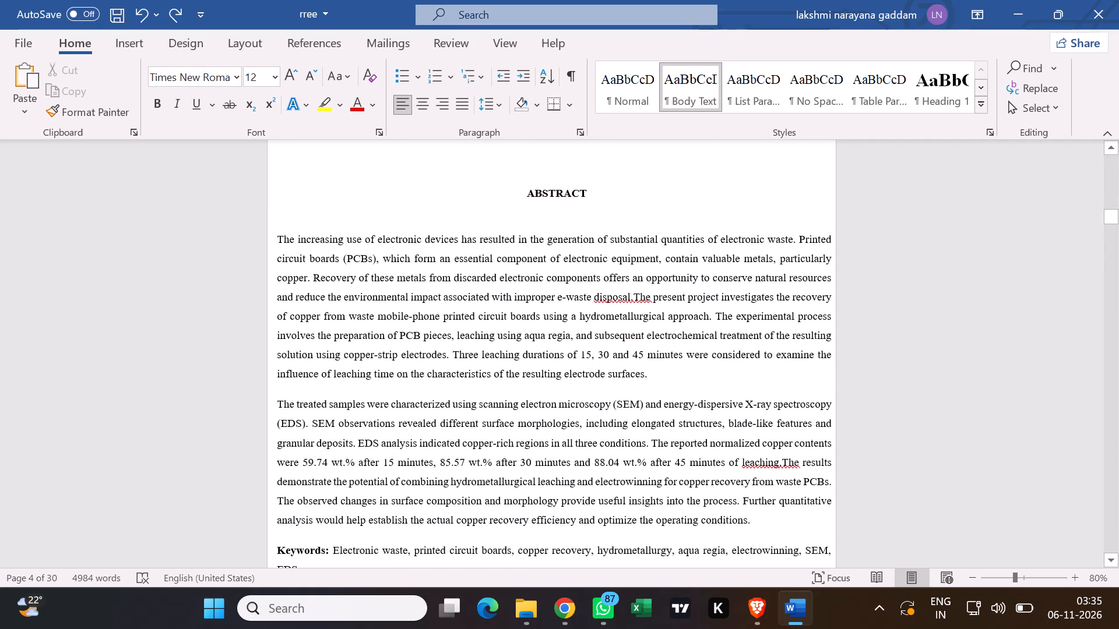
pyautogui.scroll(2, 532, 228)
pyautogui.scroll(-3, 532, 227)
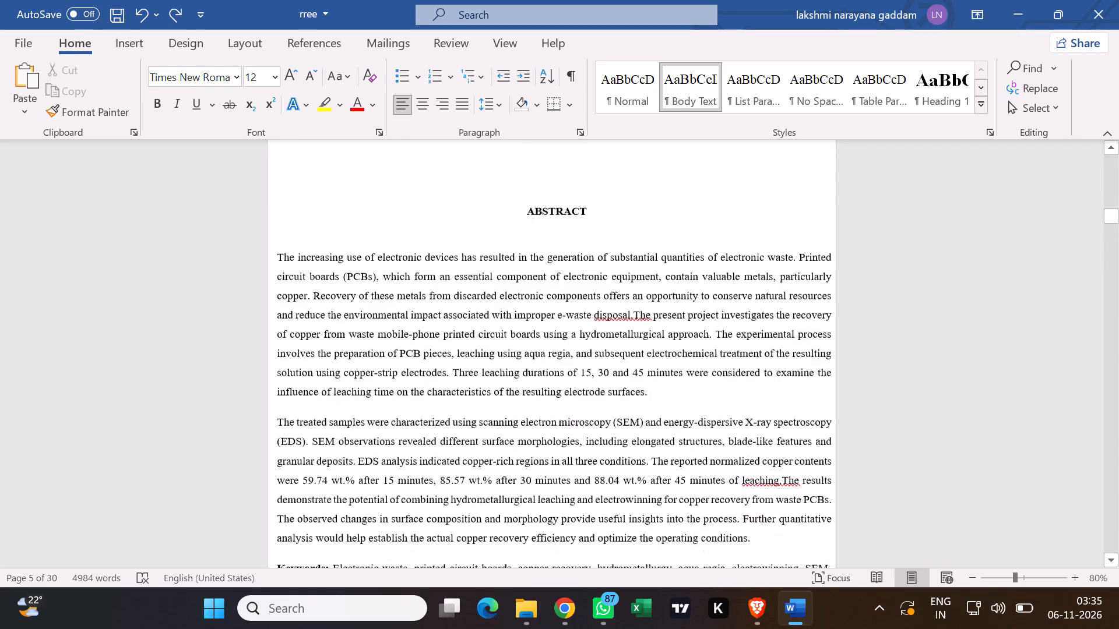
pyautogui.scroll(-2, 533, 234)
pyautogui.scroll(5, 533, 234)
pyautogui.scroll(4, 539, 181)
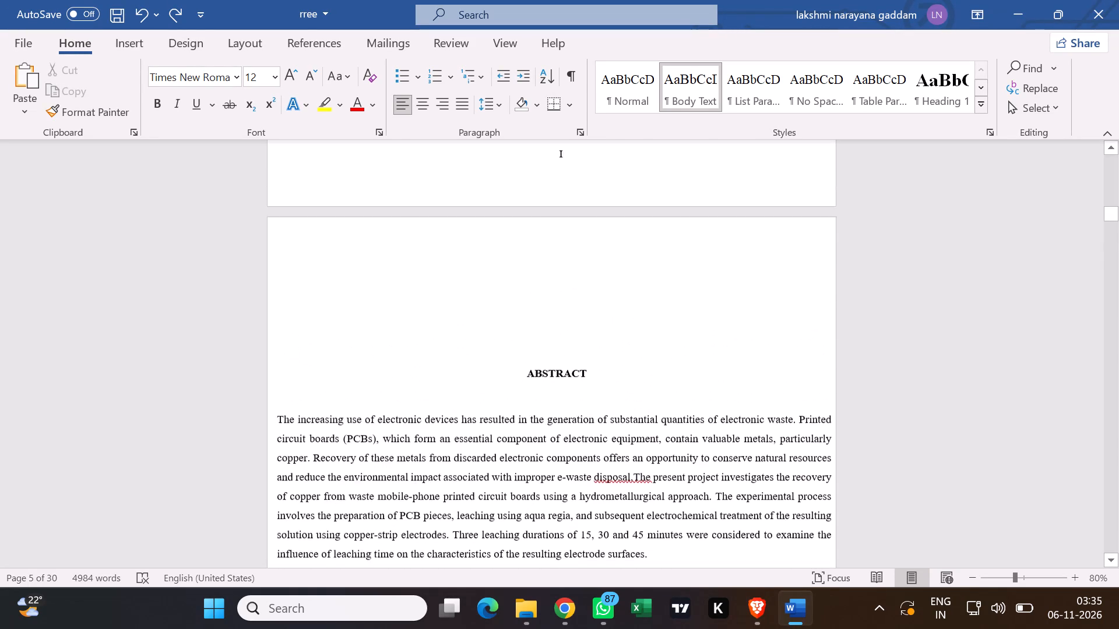
pyautogui.scroll(-4, 539, 188)
# Delete the surplus empty line above the ABSTRACT heading at the top of its page.
pyautogui.click(513, 199)
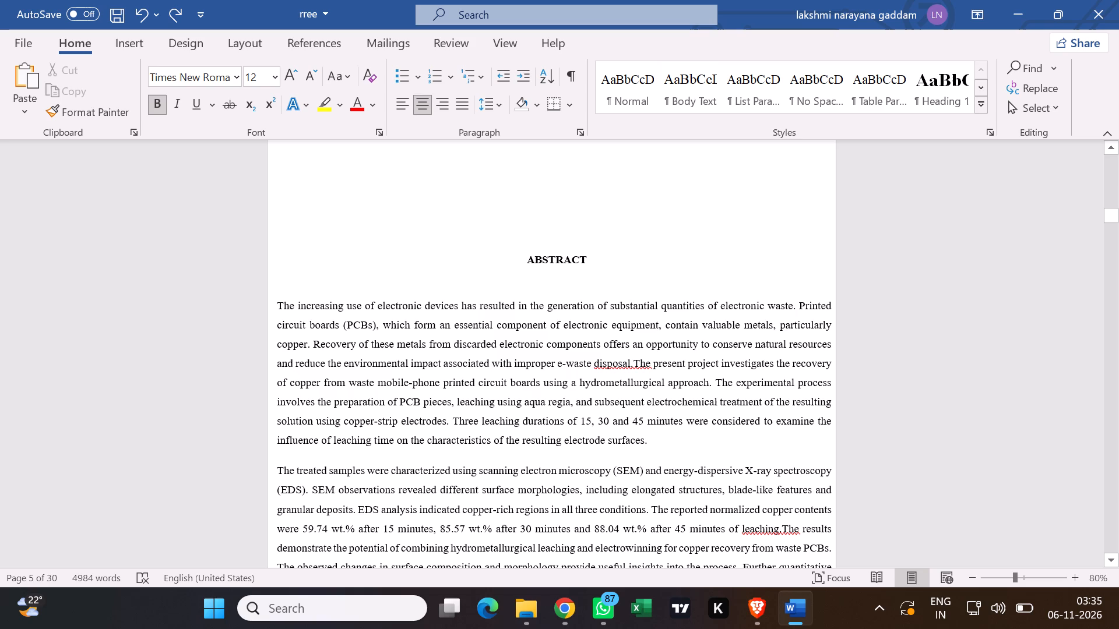
pyautogui.scroll(-17, 505, 211)
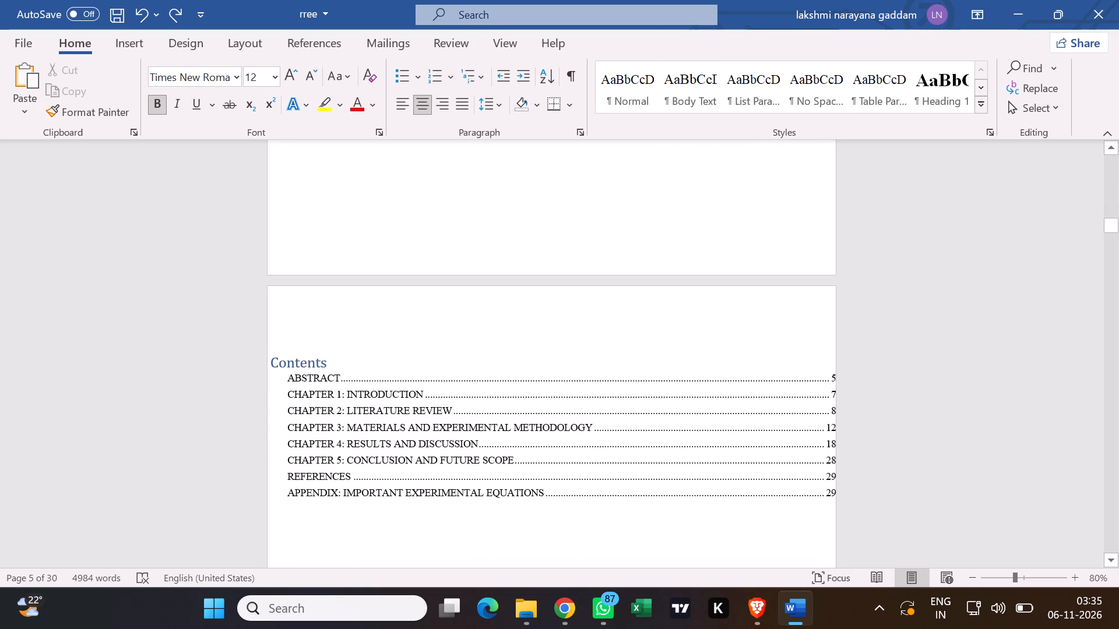
pyautogui.scroll(16, 506, 209)
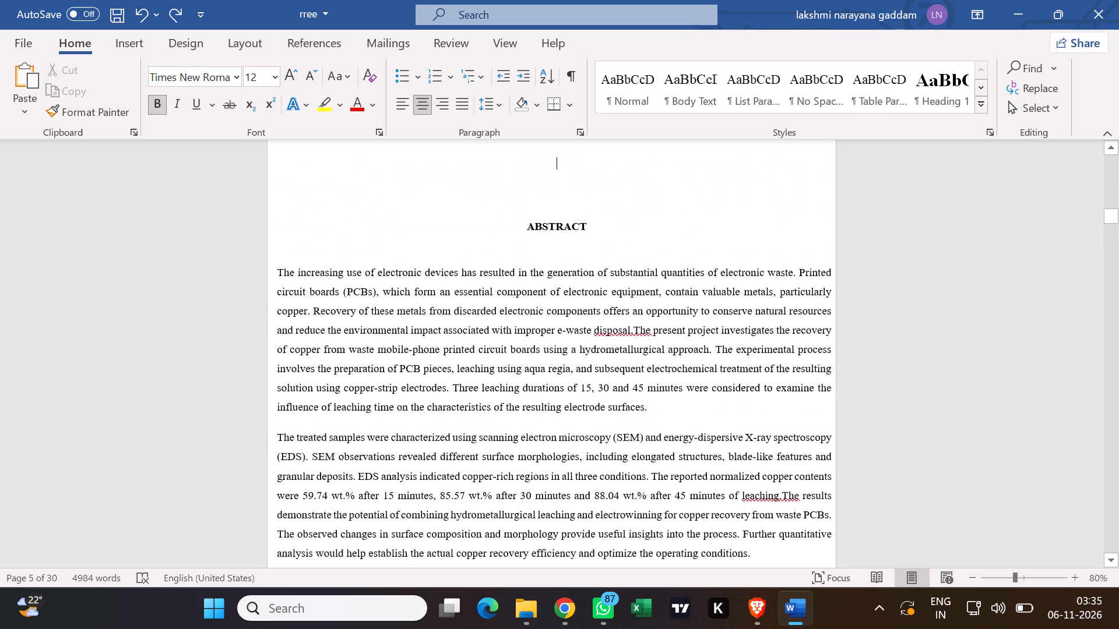
pyautogui.scroll(3, 511, 185)
pyautogui.scroll(-3, 511, 185)
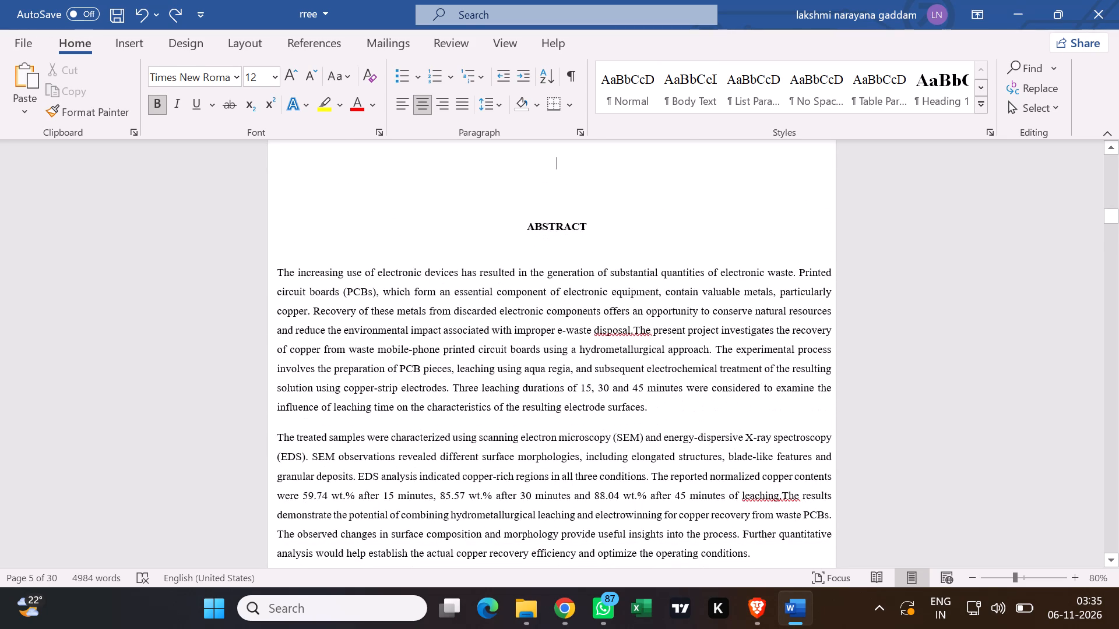
pyautogui.scroll(-4, 510, 185)
pyautogui.scroll(5, 484, 250)
pyautogui.scroll(2, 509, 193)
pyautogui.scroll(-7, 445, 227)
pyautogui.scroll(-5, 577, 209)
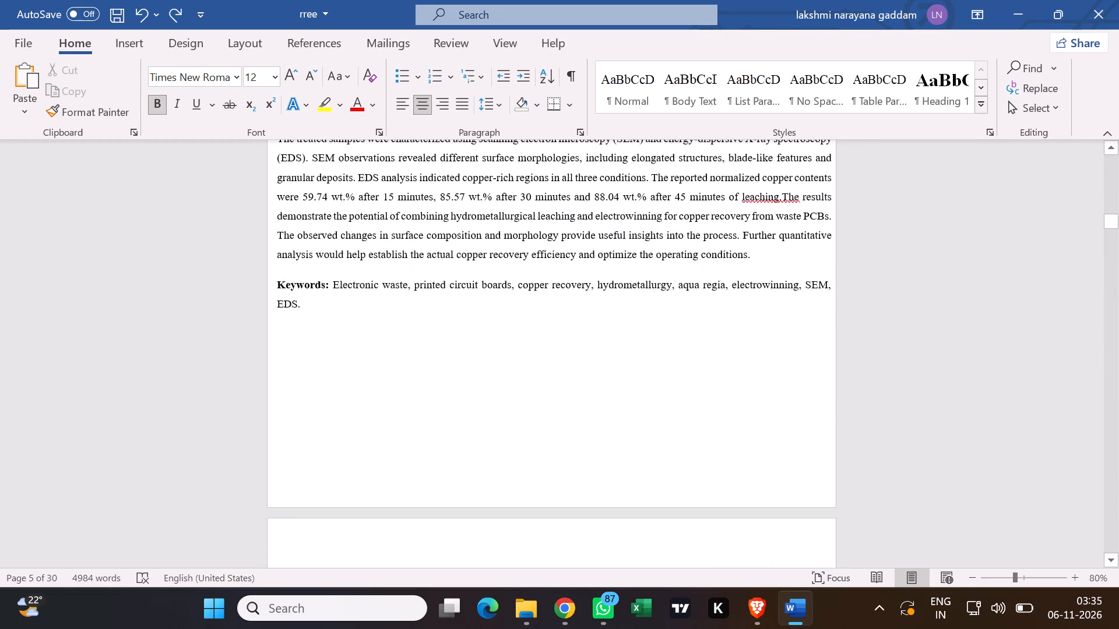
pyautogui.scroll(10, 599, 180)
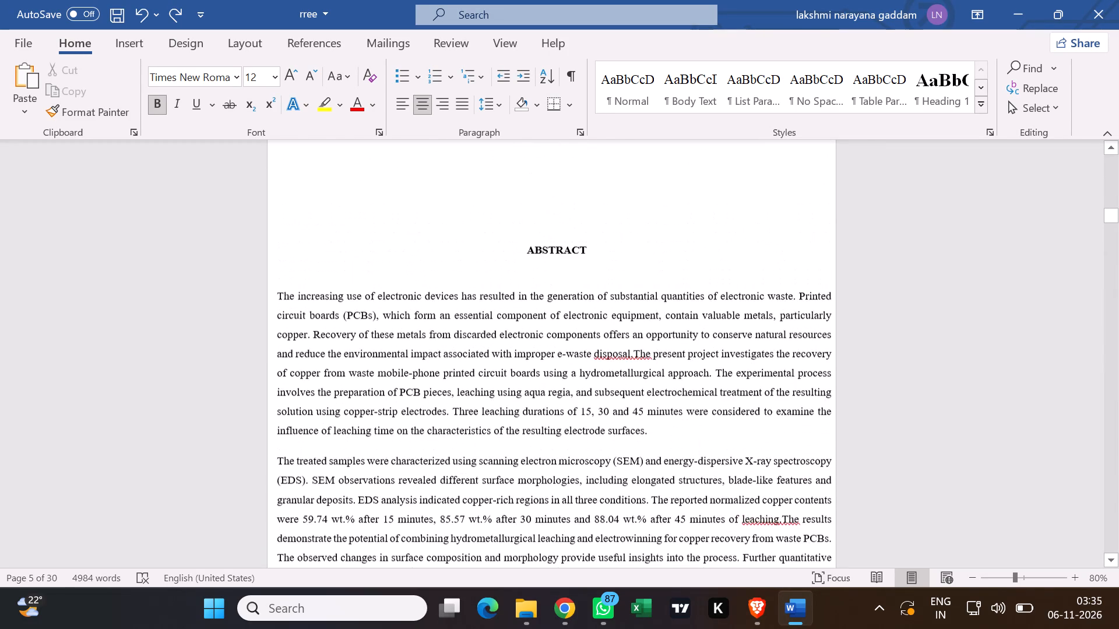
pyautogui.scroll(1, 595, 159)
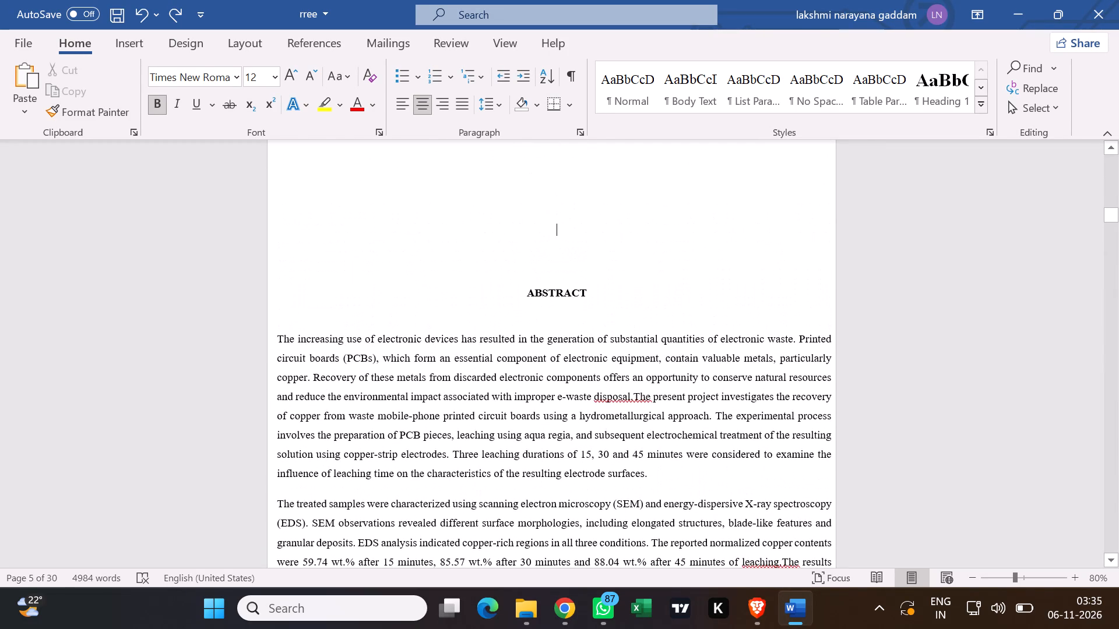
pyautogui.scroll(1, 595, 159)
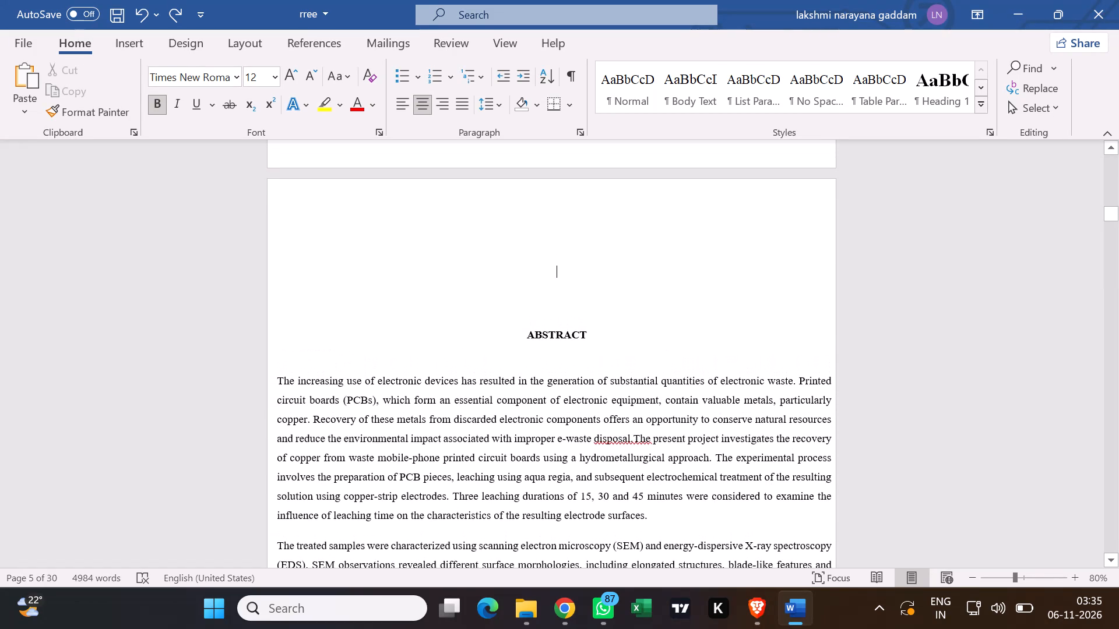
pyautogui.press('BackSpace')
pyautogui.press('BackSpace')
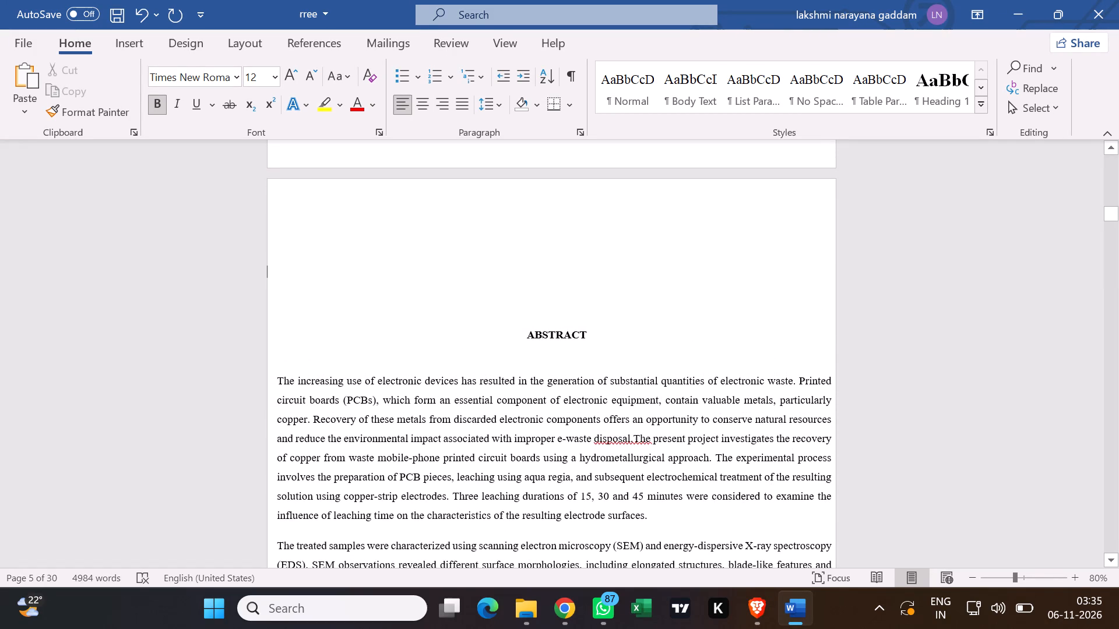
pyautogui.press('BackSpace')
pyautogui.press('BackSpace')
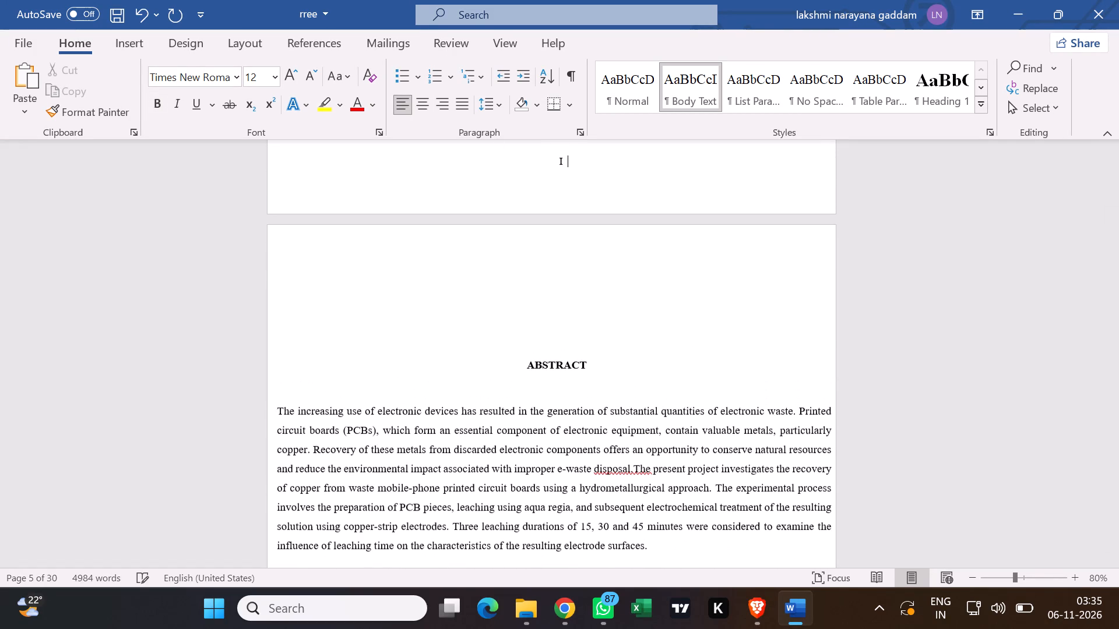
# Insert an empty line below the abstract's keywords, just above the Contents heading, so the whole table of contents starts on the following page.
pyautogui.scroll(1, 595, 159)
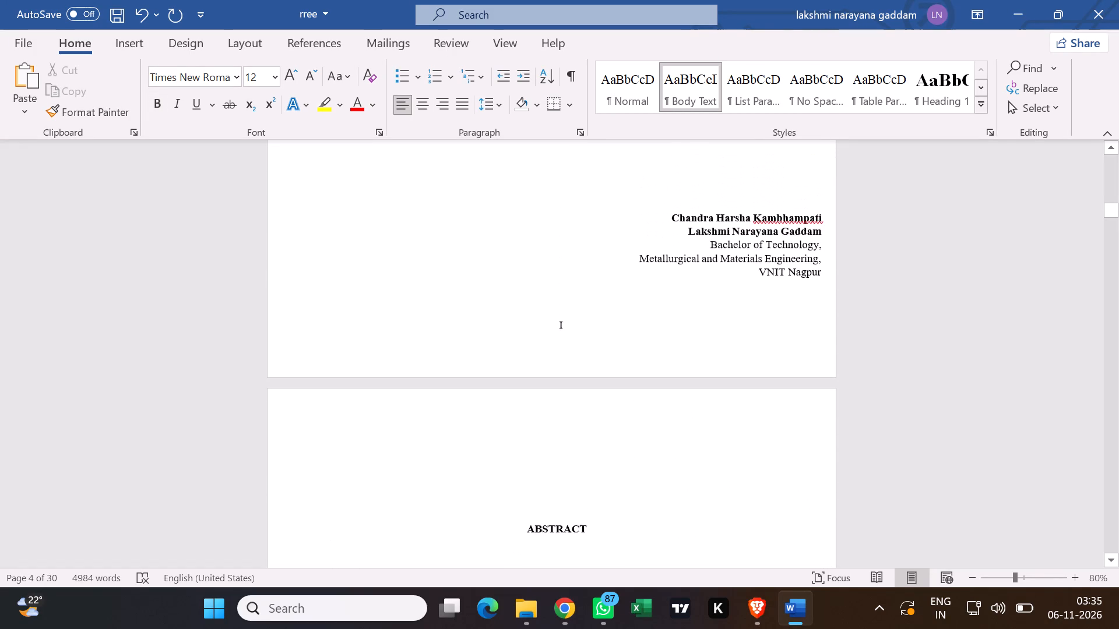
pyautogui.scroll(1, 595, 159)
pyautogui.scroll(-2, 582, 313)
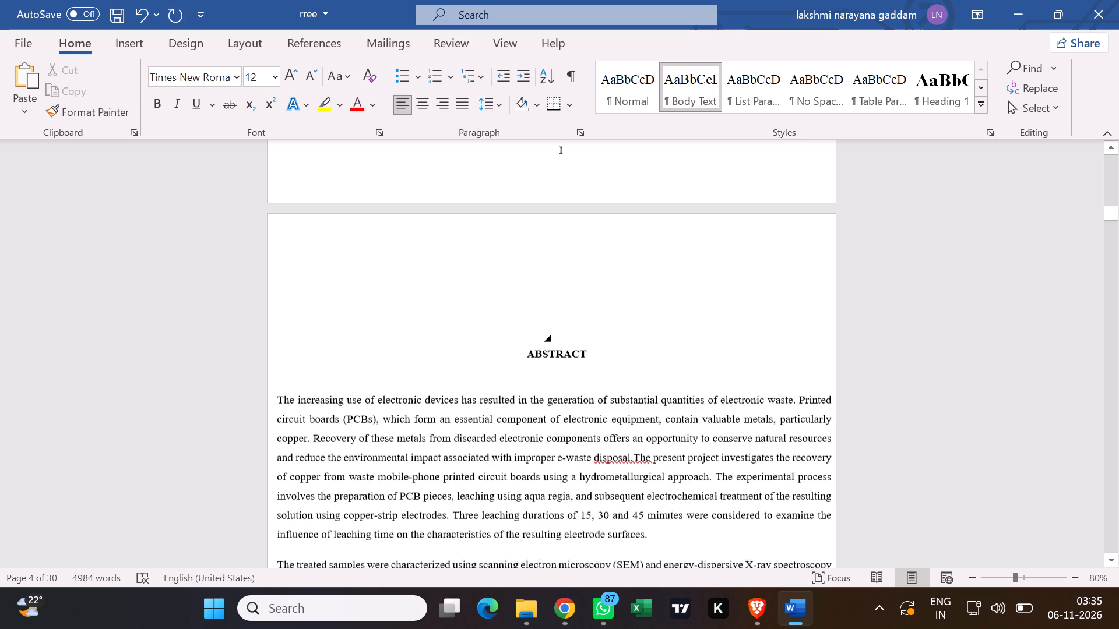
pyautogui.scroll(-1, 582, 313)
pyautogui.scroll(2, 582, 313)
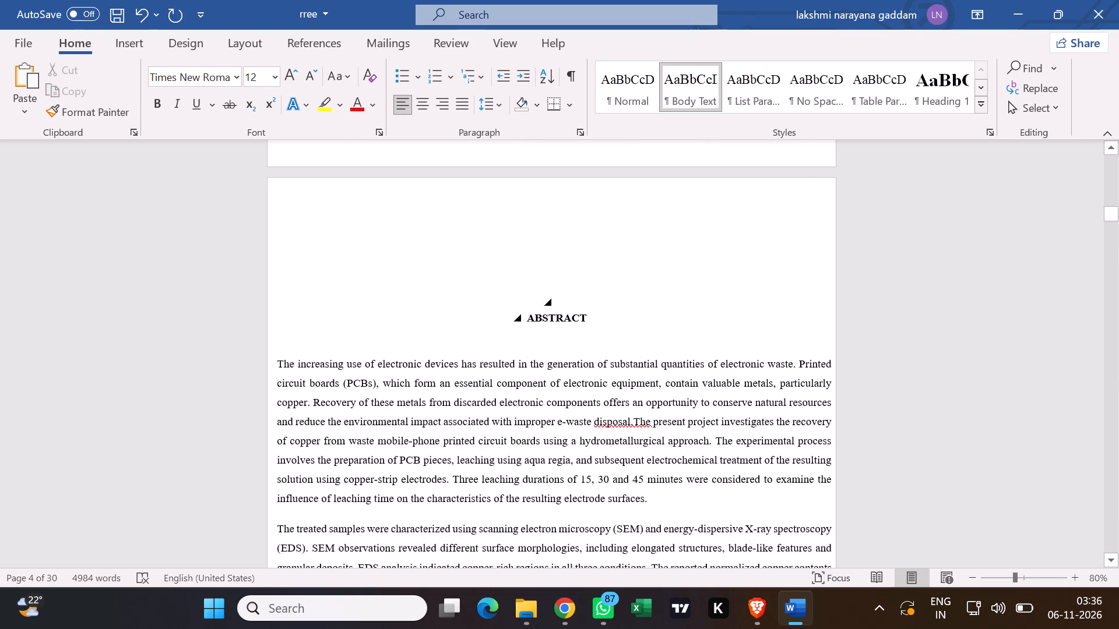
pyautogui.scroll(-2, 590, 411)
pyautogui.scroll(1, 590, 411)
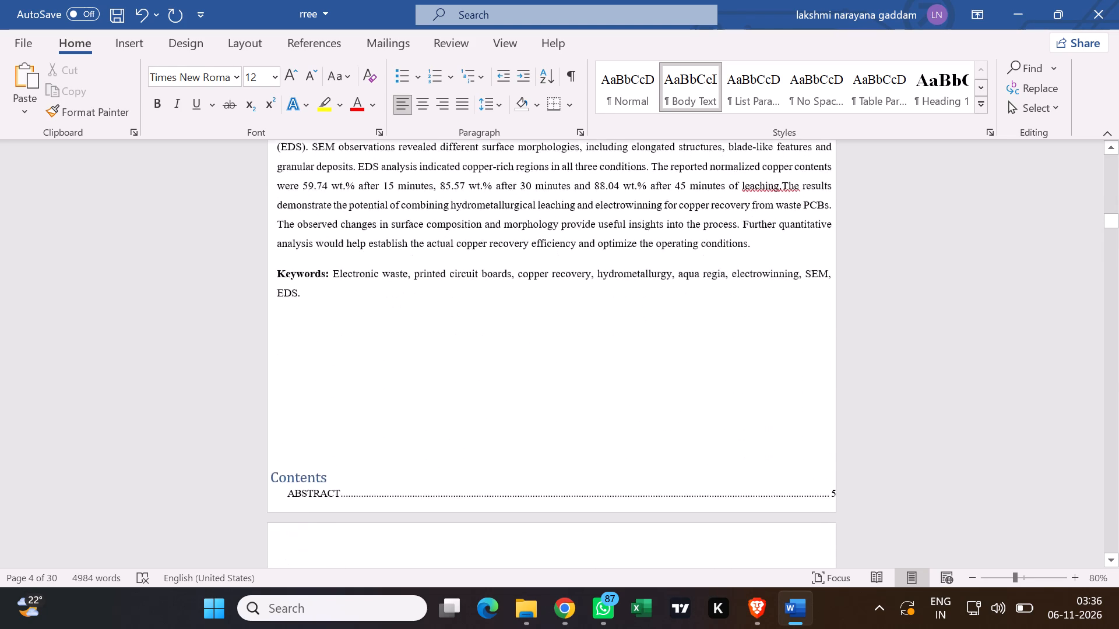
pyautogui.scroll(1, 590, 411)
pyautogui.scroll(-3, 590, 411)
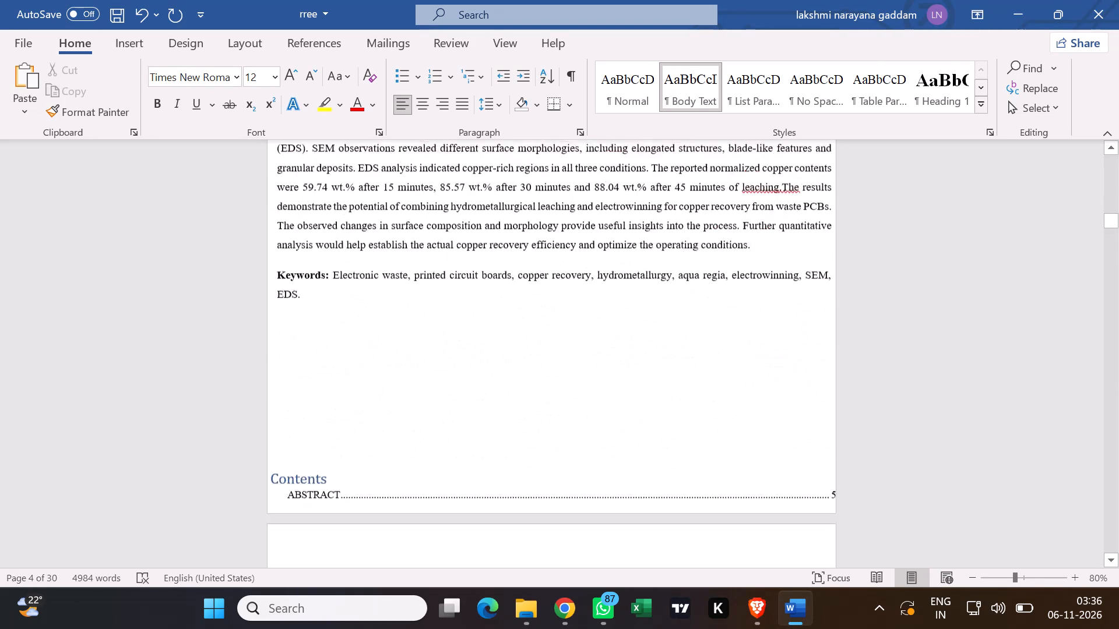
pyautogui.scroll(-1, 590, 411)
pyautogui.click(392, 384)
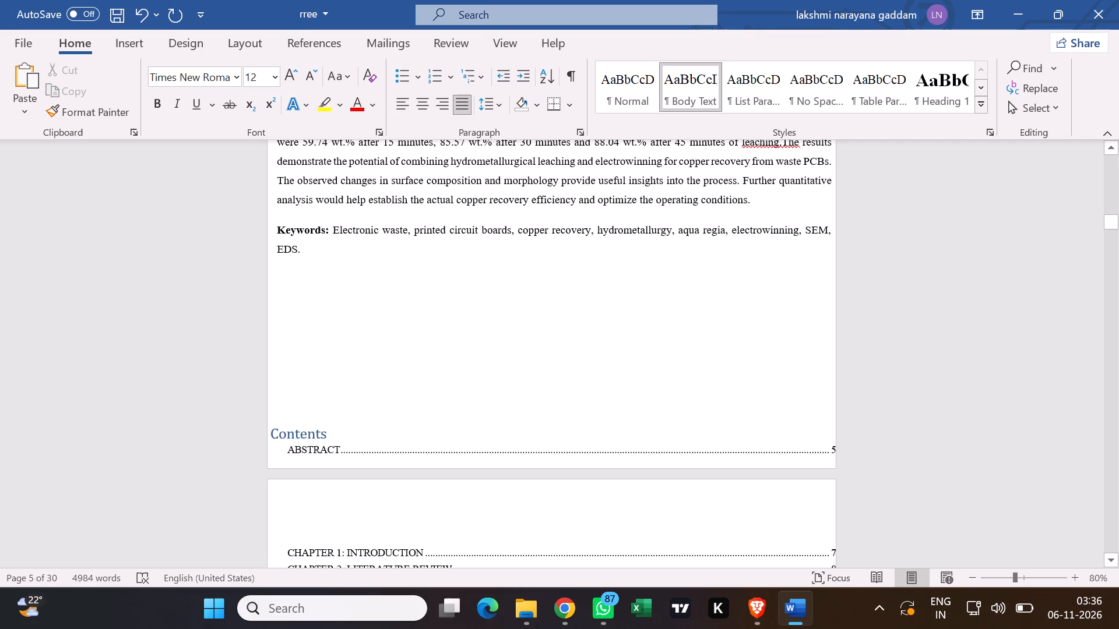
pyautogui.press('Return')
pyautogui.scroll(-1, 392, 384)
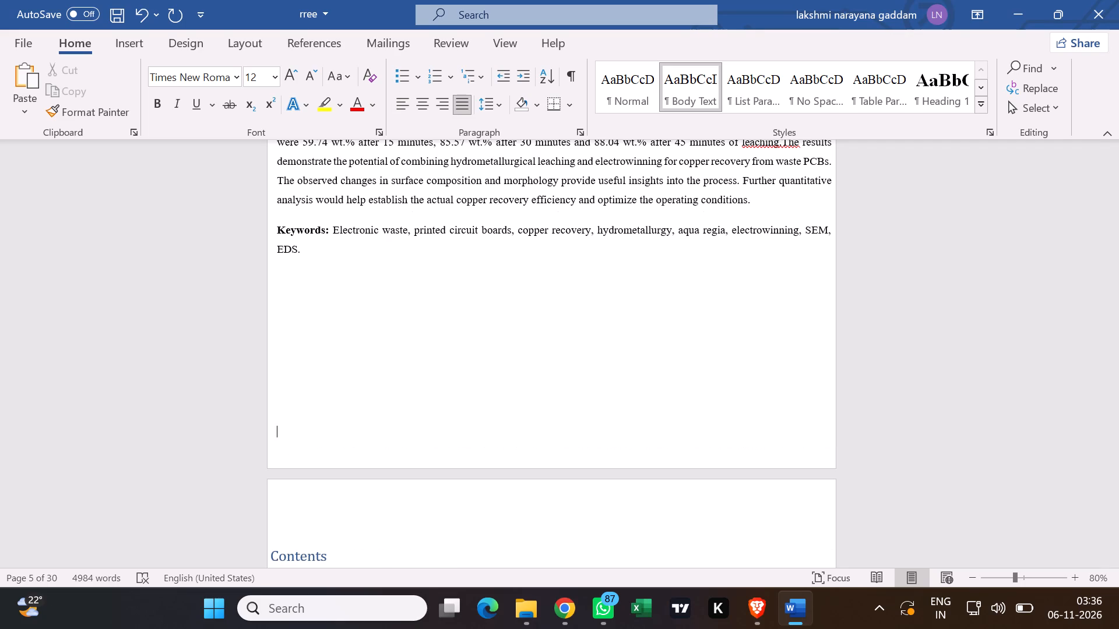
pyautogui.scroll(-4, 392, 384)
pyautogui.scroll(2, 392, 384)
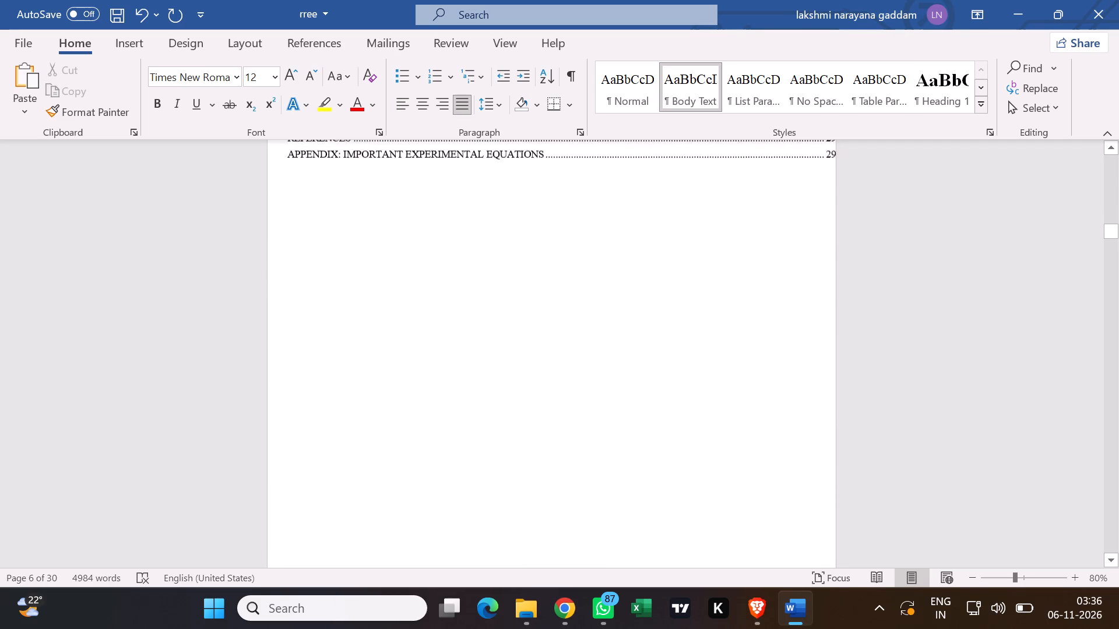
# Review the cover page and the Declaration page from the beginning of the report for layout and spacing.
pyautogui.scroll(1, 392, 384)
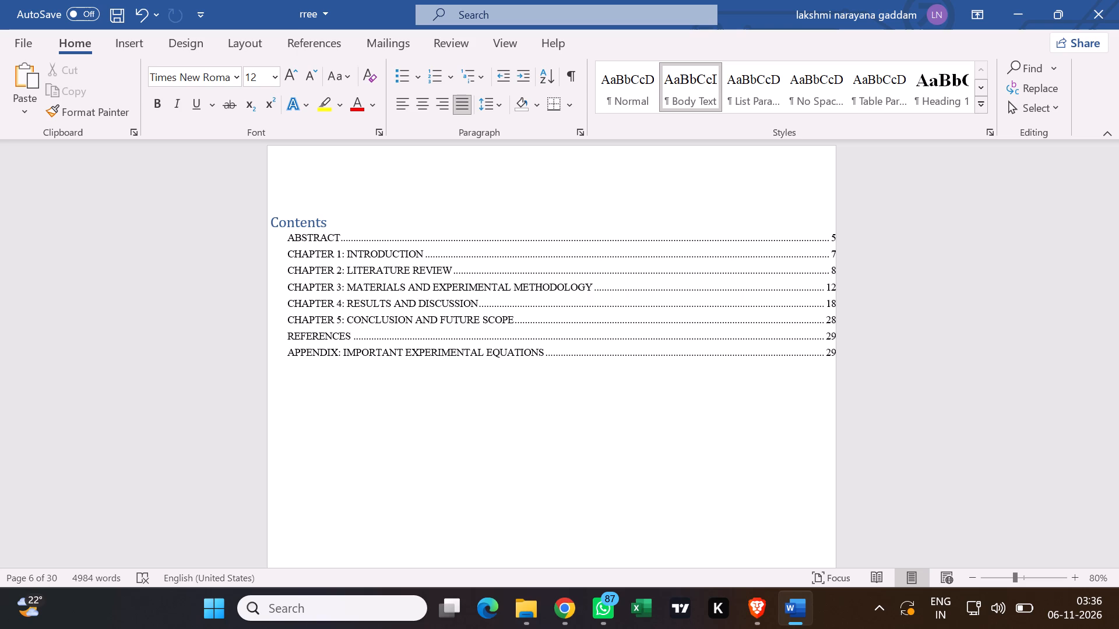
pyautogui.scroll(13, 392, 384)
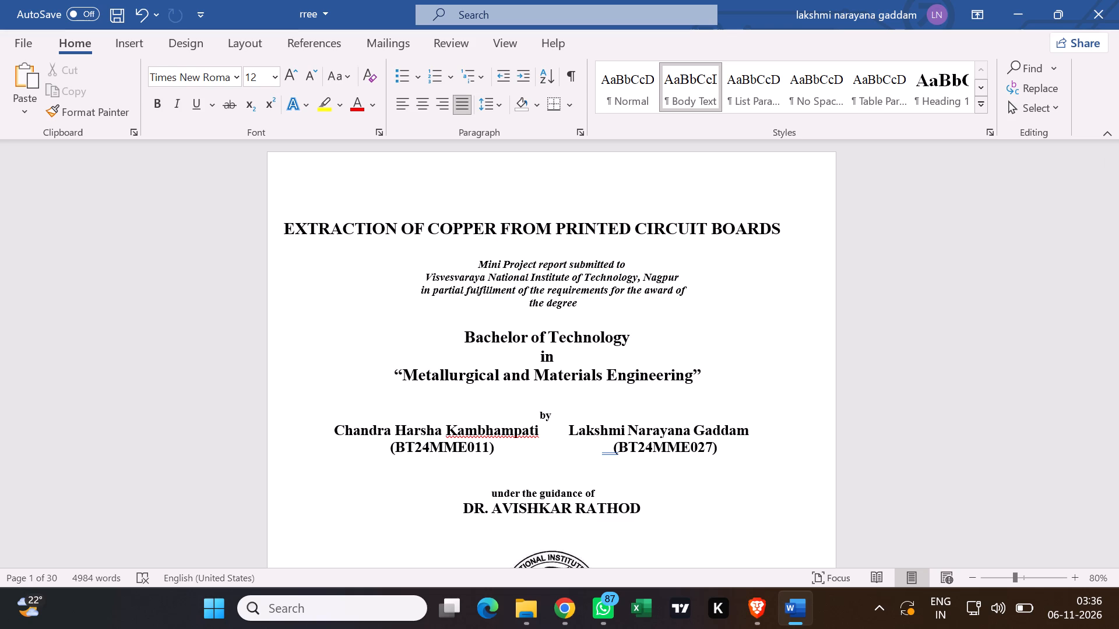
pyautogui.scroll(-4, 392, 384)
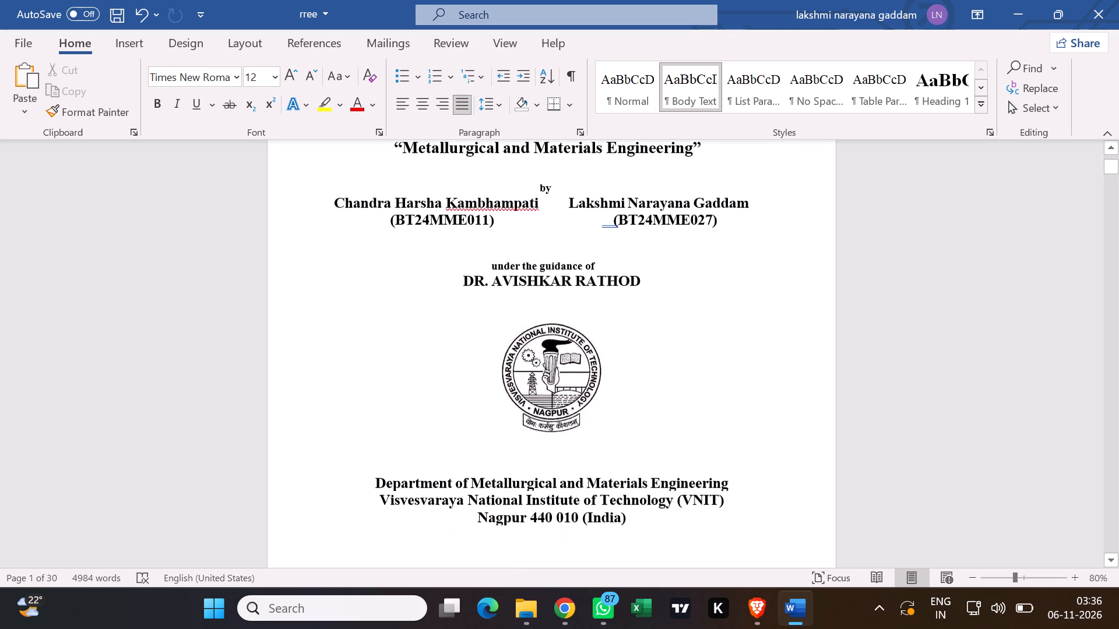
pyautogui.scroll(-4, 392, 384)
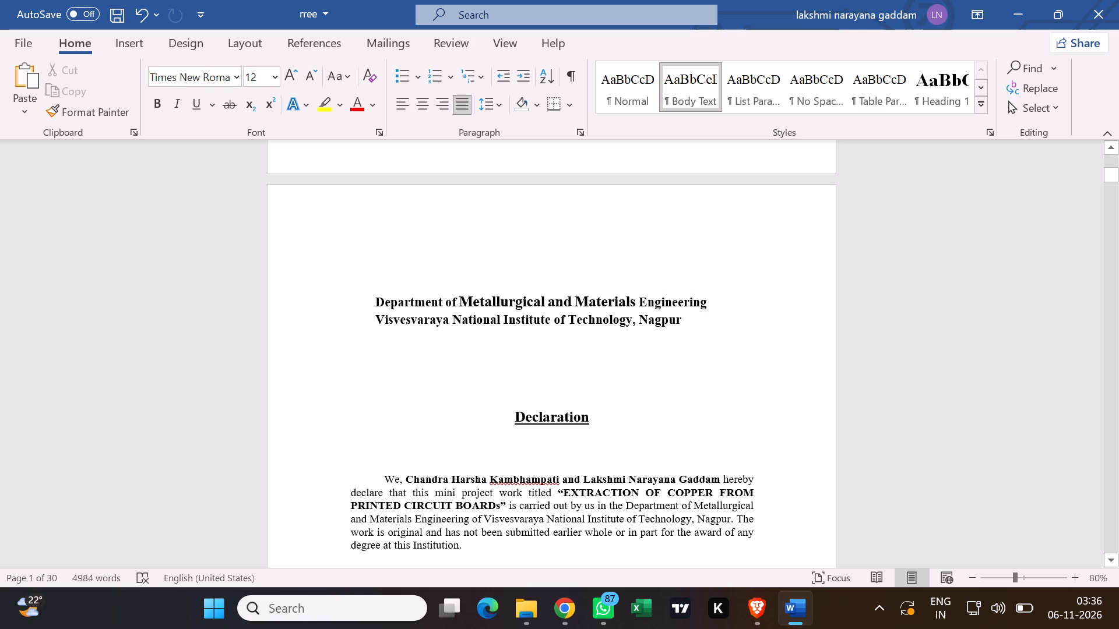
pyautogui.scroll(-11, 676, 320)
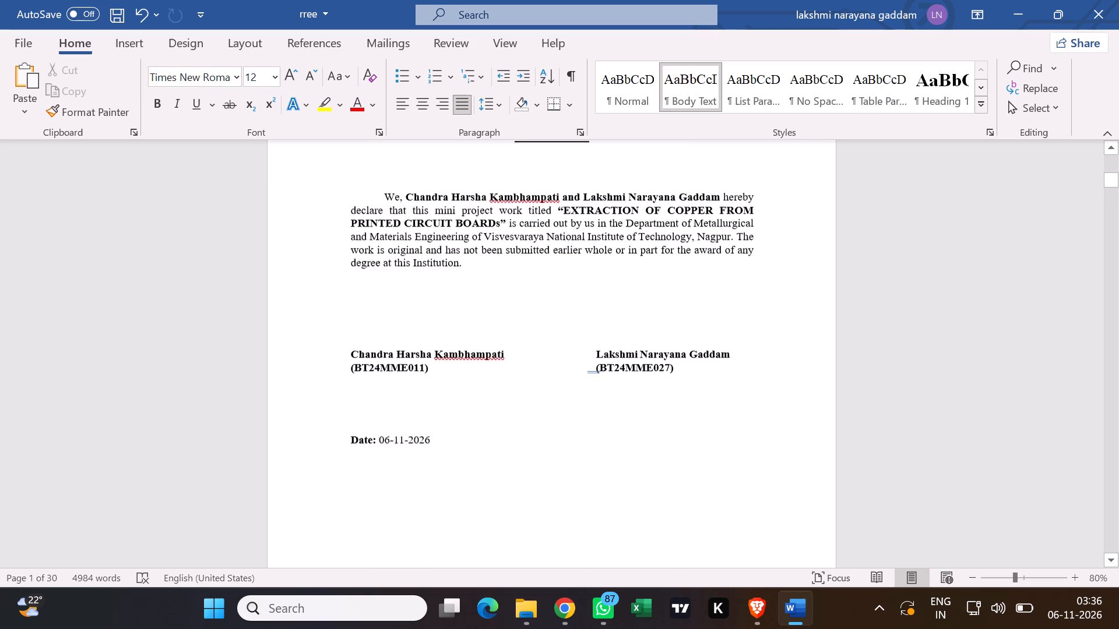
# Review the Certificate page, including both signature blocks and the date line, for alignment and spacing.
pyautogui.scroll(-14, 705, 306)
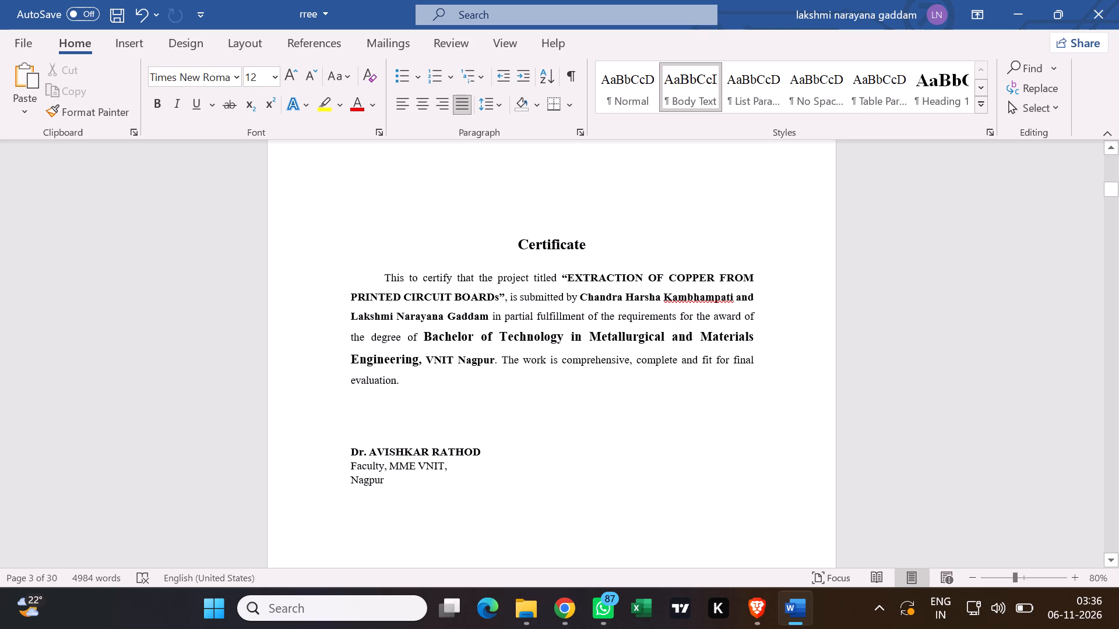
pyautogui.scroll(-4, 694, 295)
pyautogui.scroll(4, 684, 285)
pyautogui.scroll(5, 714, 229)
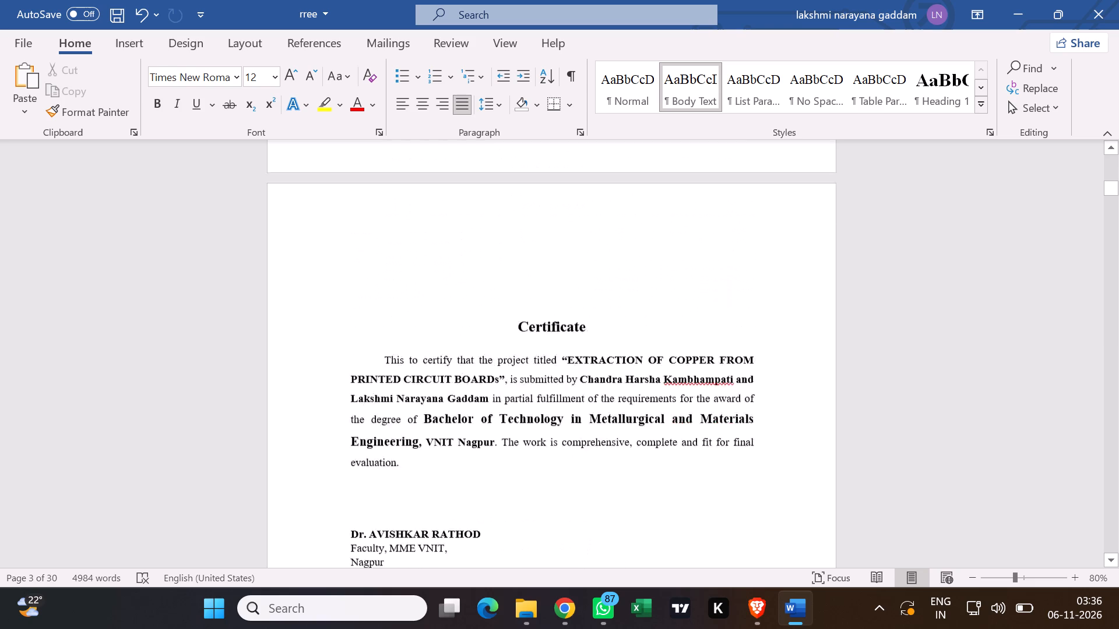
pyautogui.scroll(-6, 711, 228)
pyautogui.scroll(-8, 653, 275)
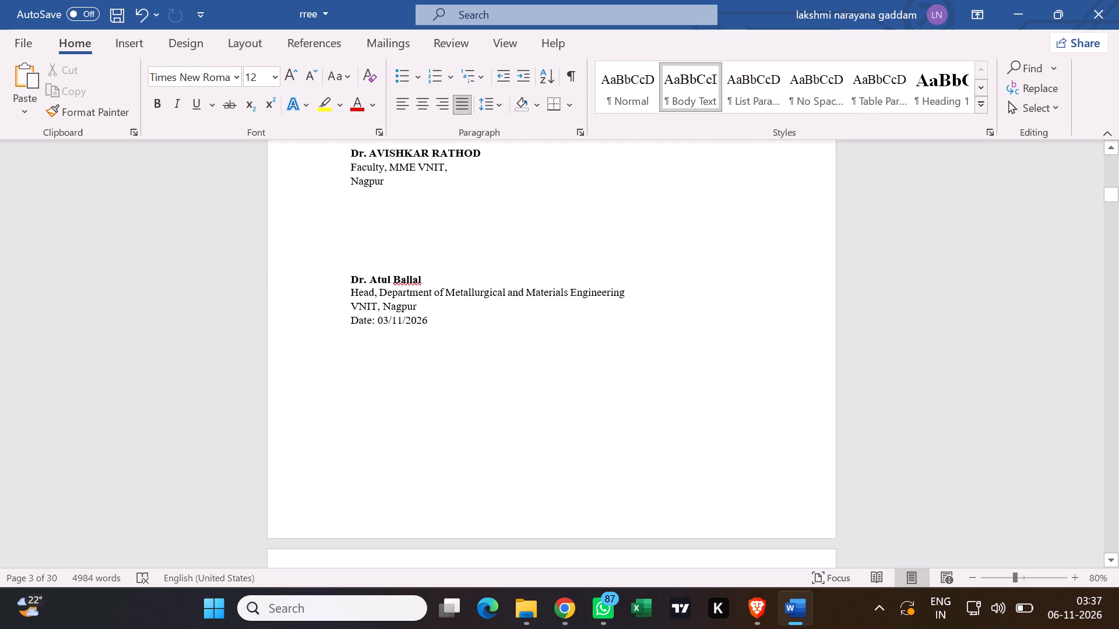
pyautogui.scroll(-2, 655, 276)
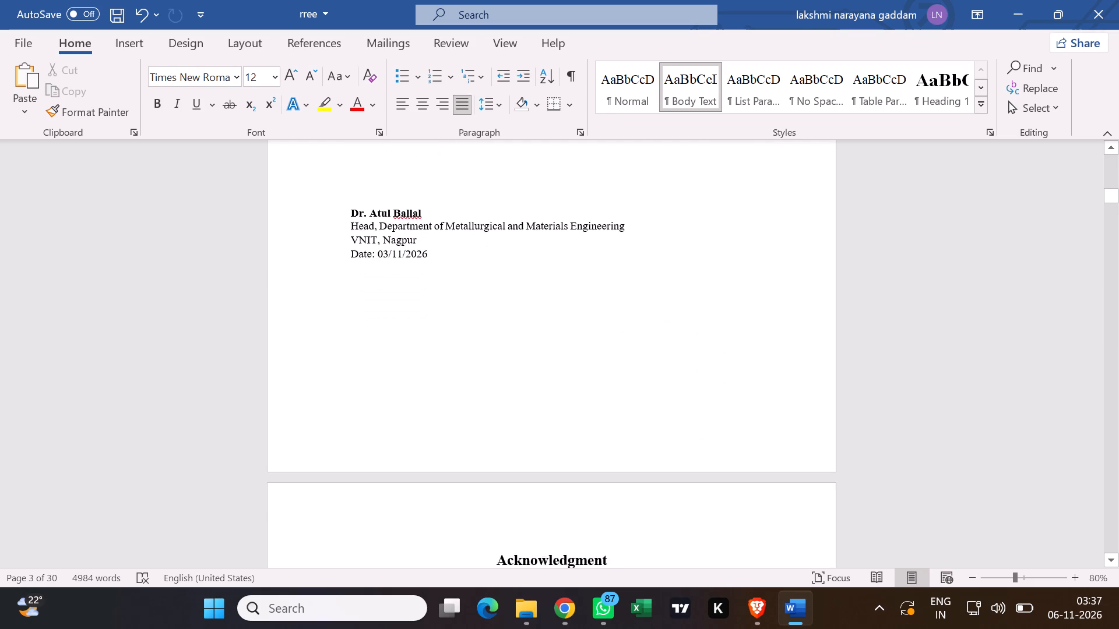
# Review the Acknowledgment and Abstract pages, comparing where their headings and text sit on the page.
pyautogui.scroll(-8, 651, 278)
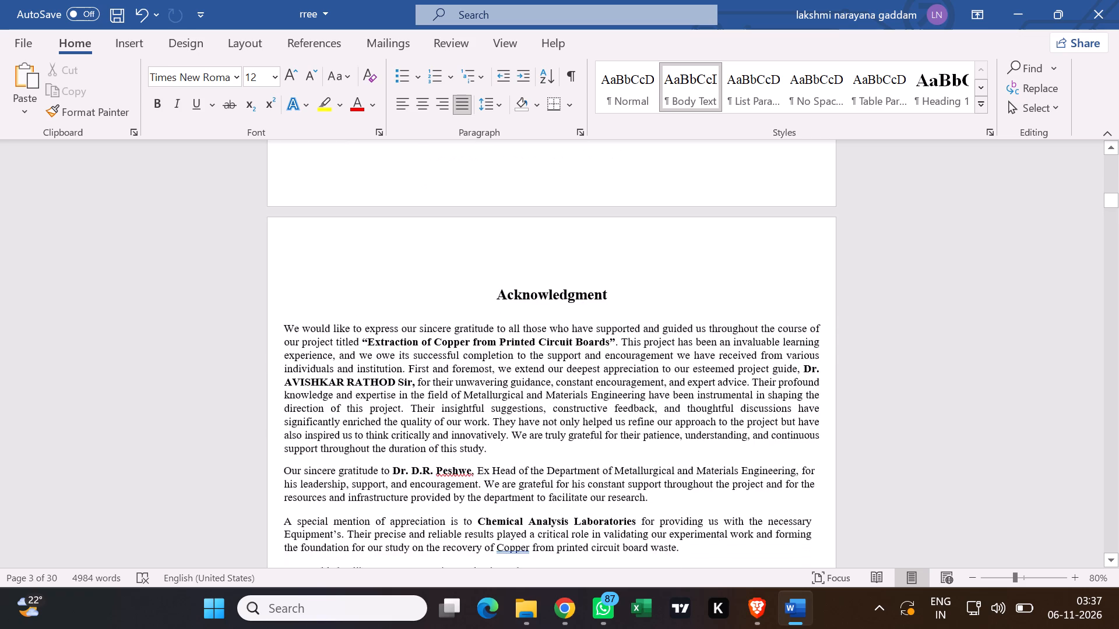
pyautogui.scroll(-16, 646, 282)
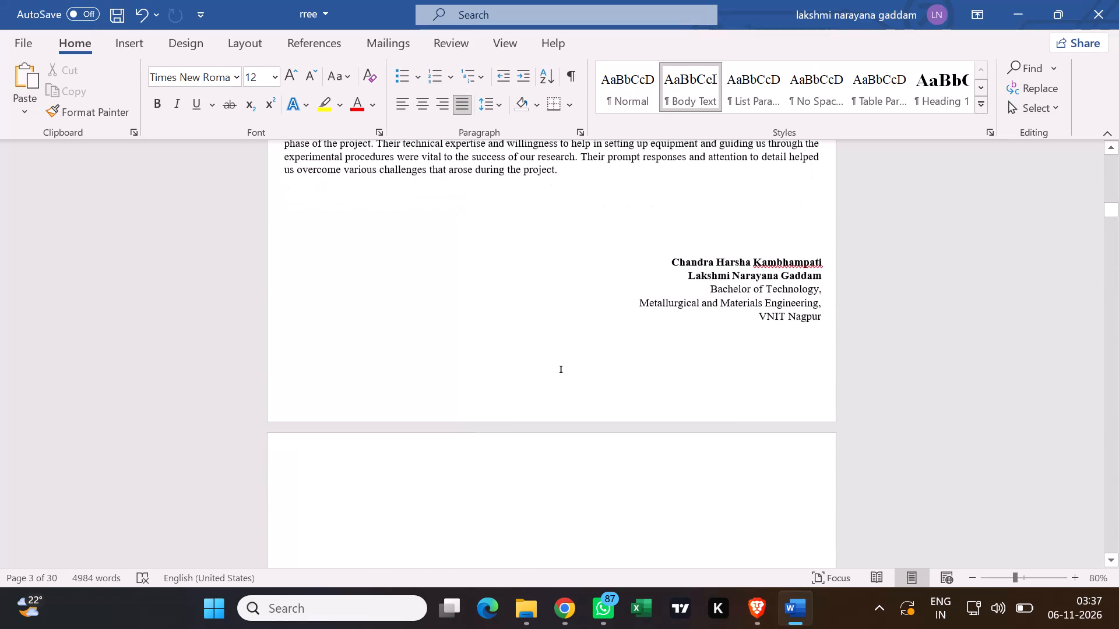
pyautogui.scroll(-1, 642, 301)
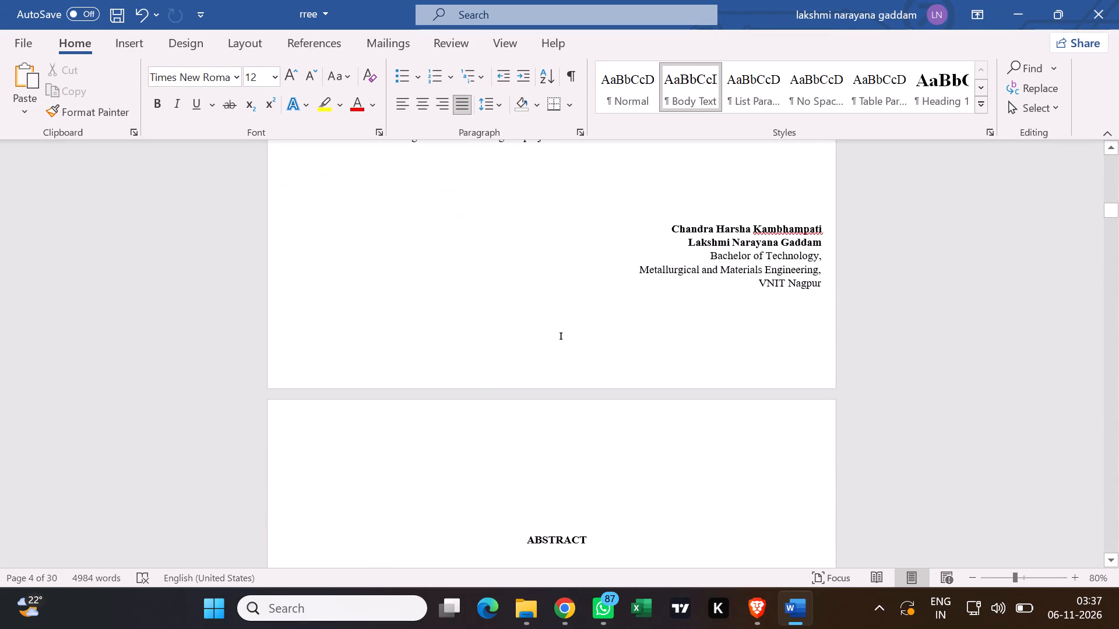
pyautogui.scroll(-3, 641, 302)
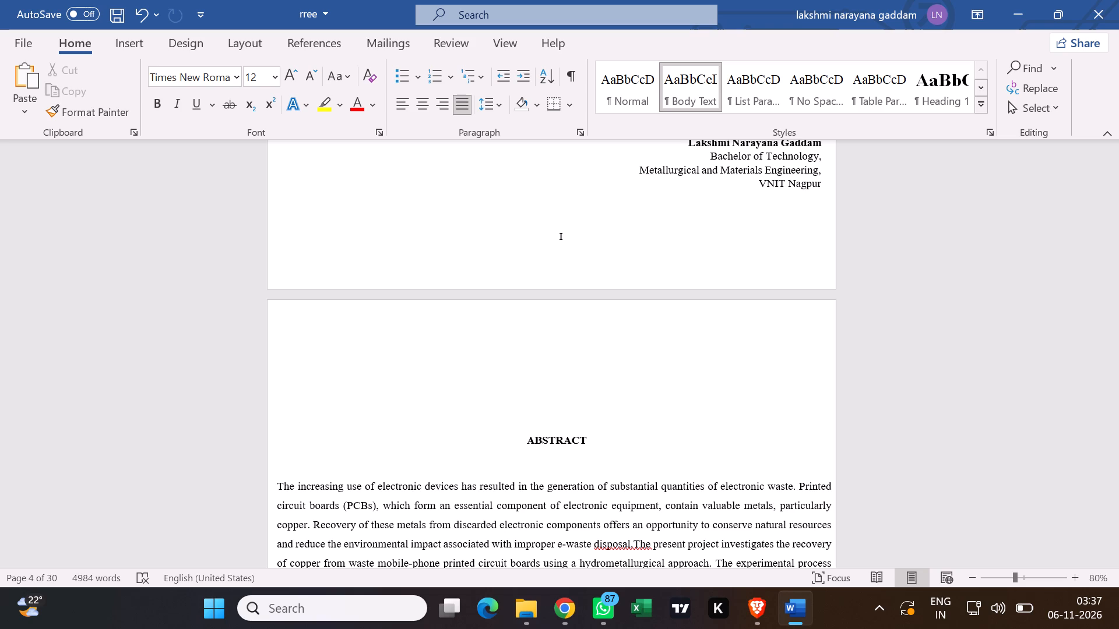
pyautogui.scroll(3, 642, 288)
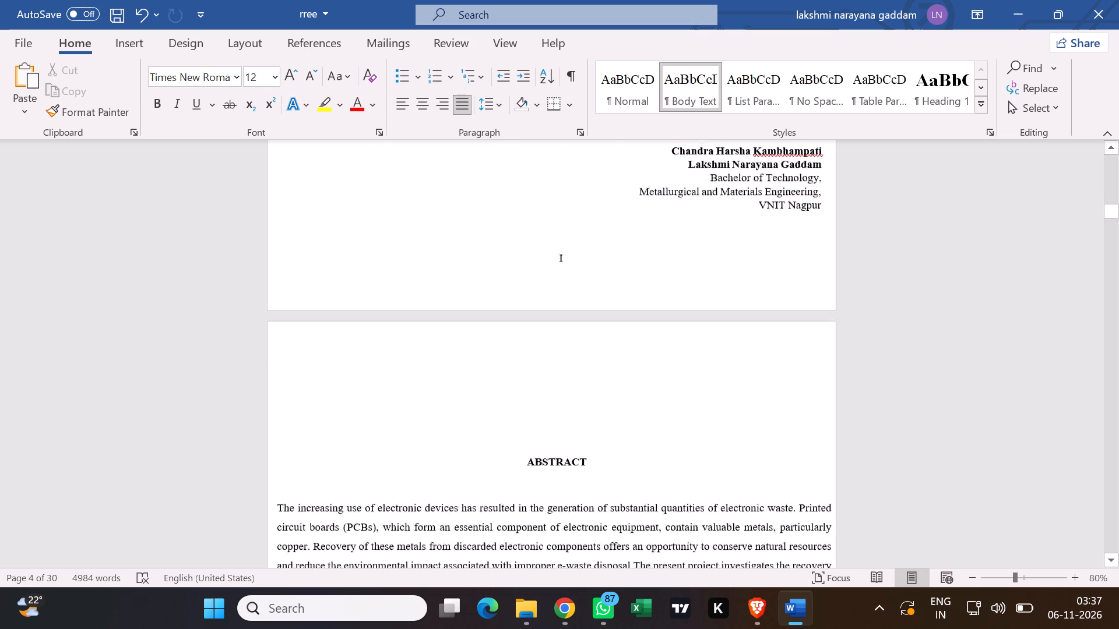
pyautogui.scroll(9, 622, 220)
pyautogui.scroll(6, 579, 141)
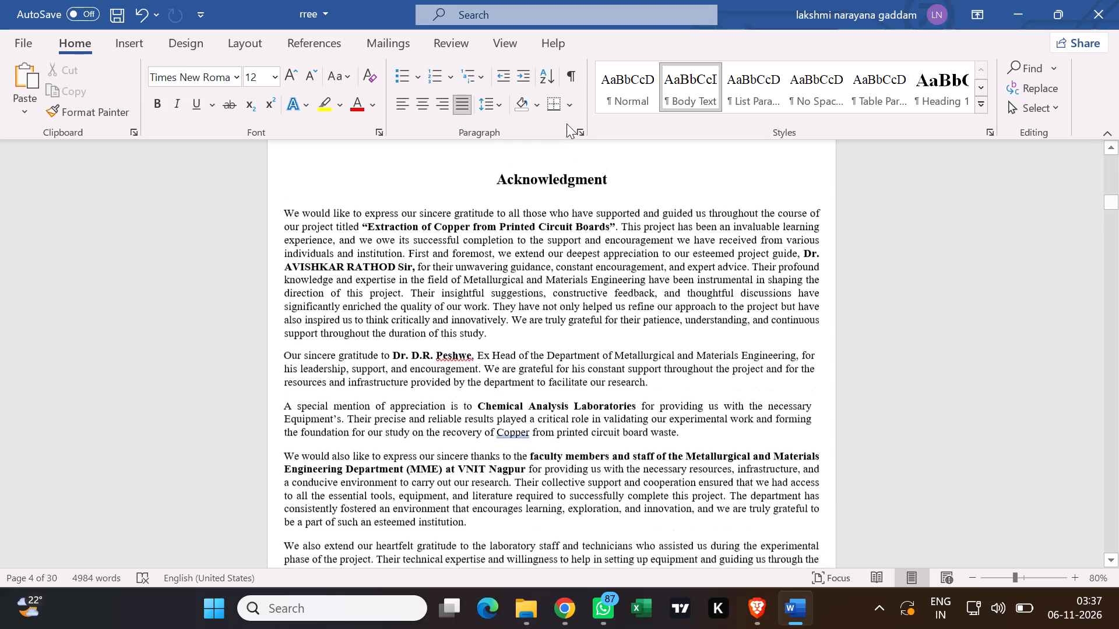
pyautogui.scroll(-6, 628, 189)
pyautogui.scroll(-6, 673, 171)
pyautogui.scroll(-7, 500, 295)
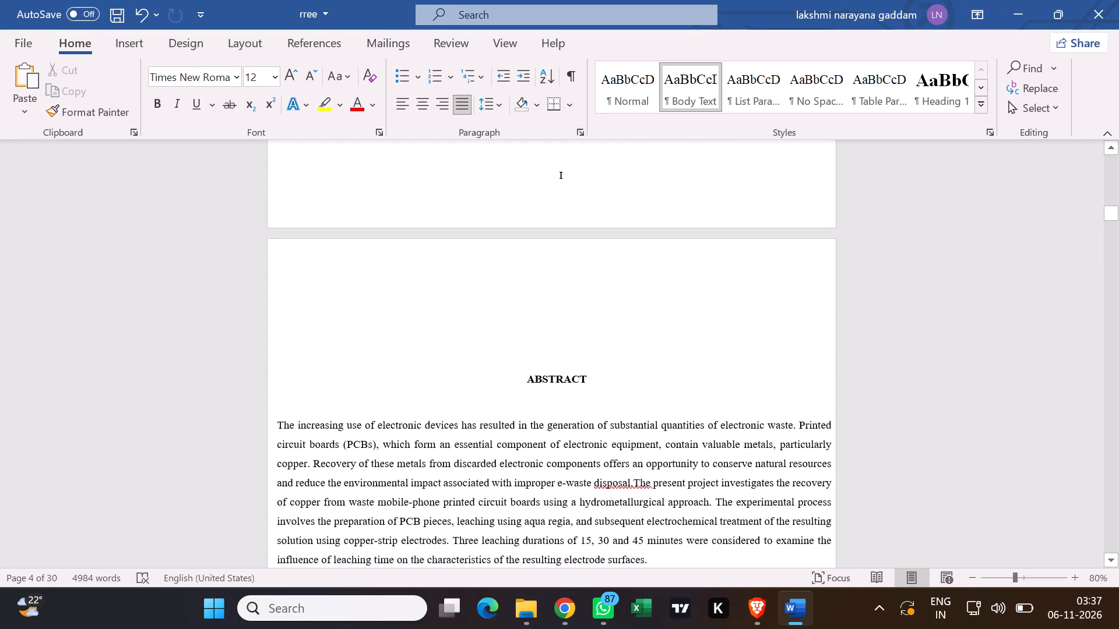
pyautogui.scroll(-5, 558, 308)
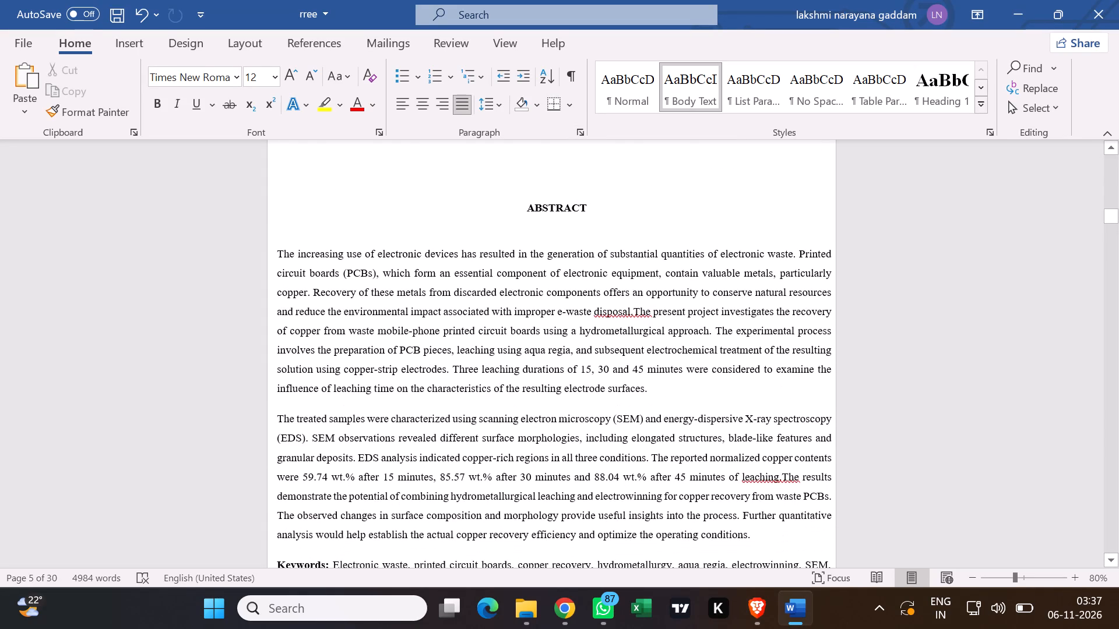
pyautogui.scroll(-3, 639, 340)
pyautogui.scroll(3, 643, 333)
# Examine the Contents page, checking its entries and the empty space below the table of contents.
pyautogui.scroll(-6, 635, 313)
pyautogui.scroll(-10, 599, 282)
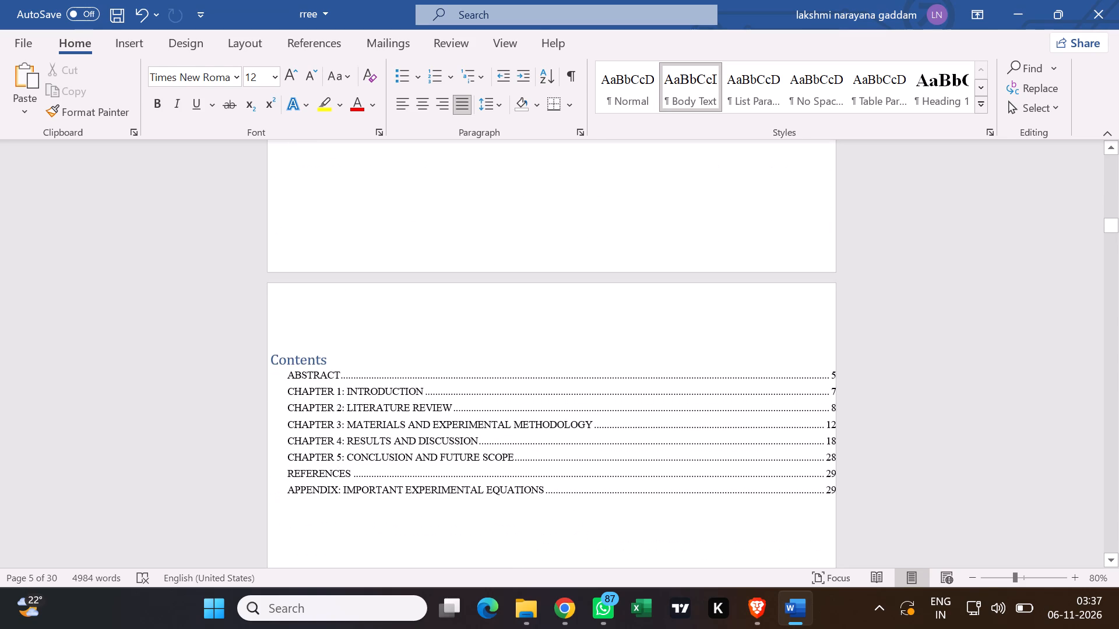
pyautogui.scroll(-12, 602, 283)
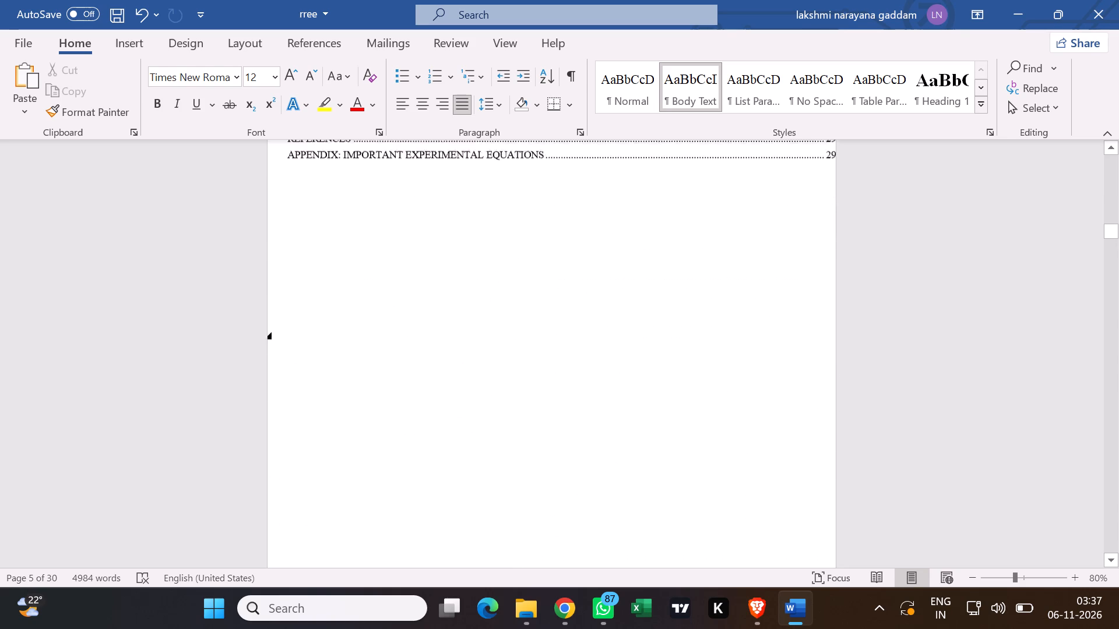
pyautogui.scroll(6, 533, 234)
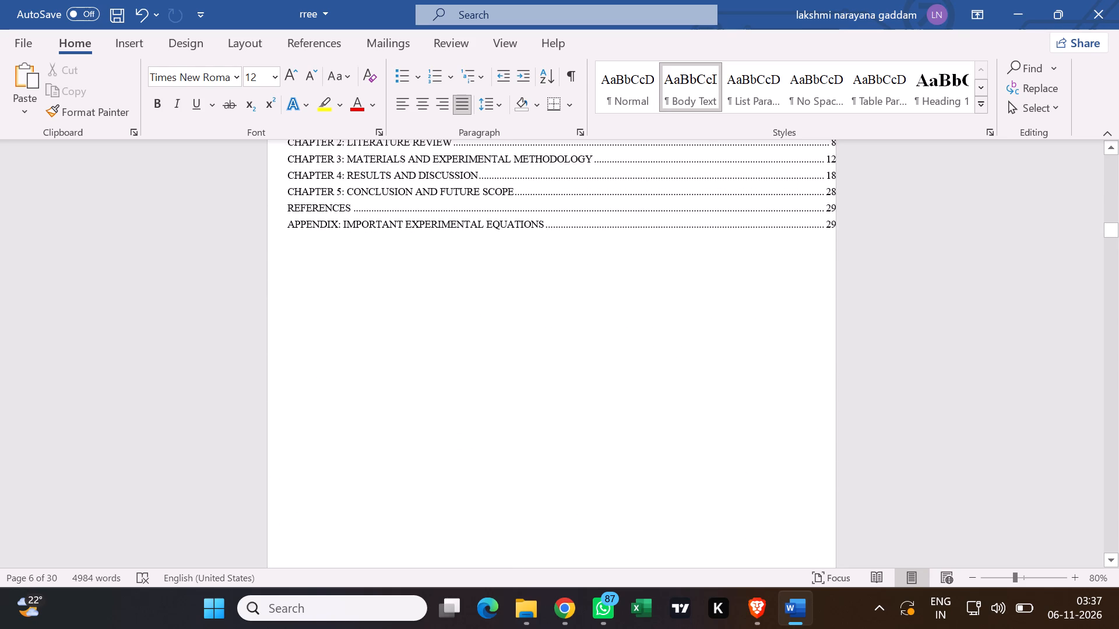
pyautogui.scroll(4, 521, 199)
pyautogui.scroll(-12, 523, 204)
pyautogui.scroll(2, 498, 219)
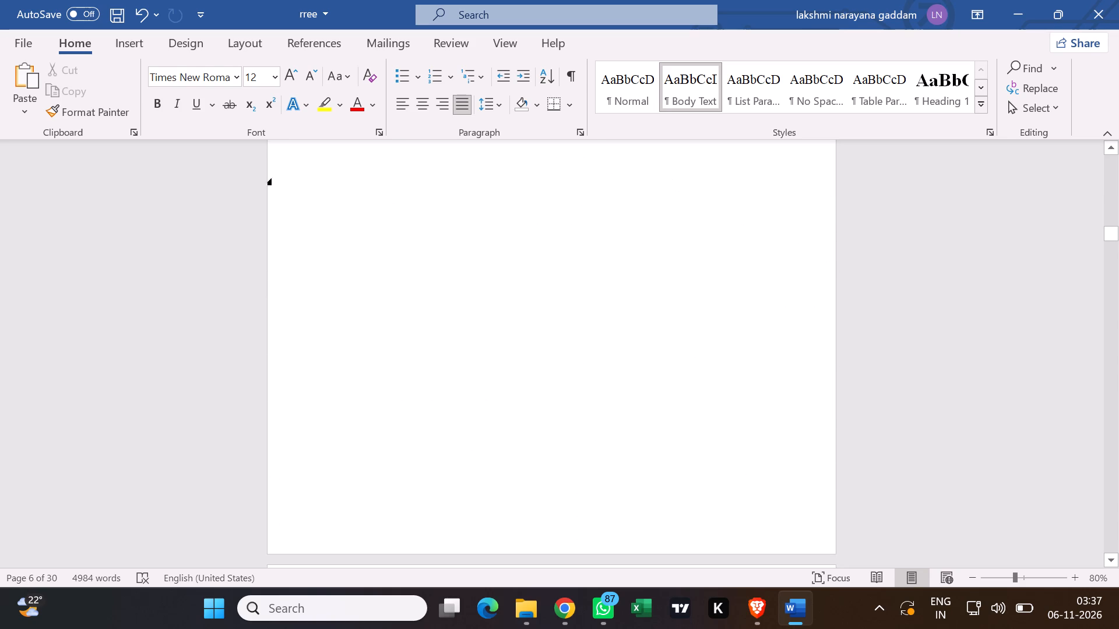
pyautogui.scroll(4, 498, 218)
pyautogui.scroll(-5, 498, 218)
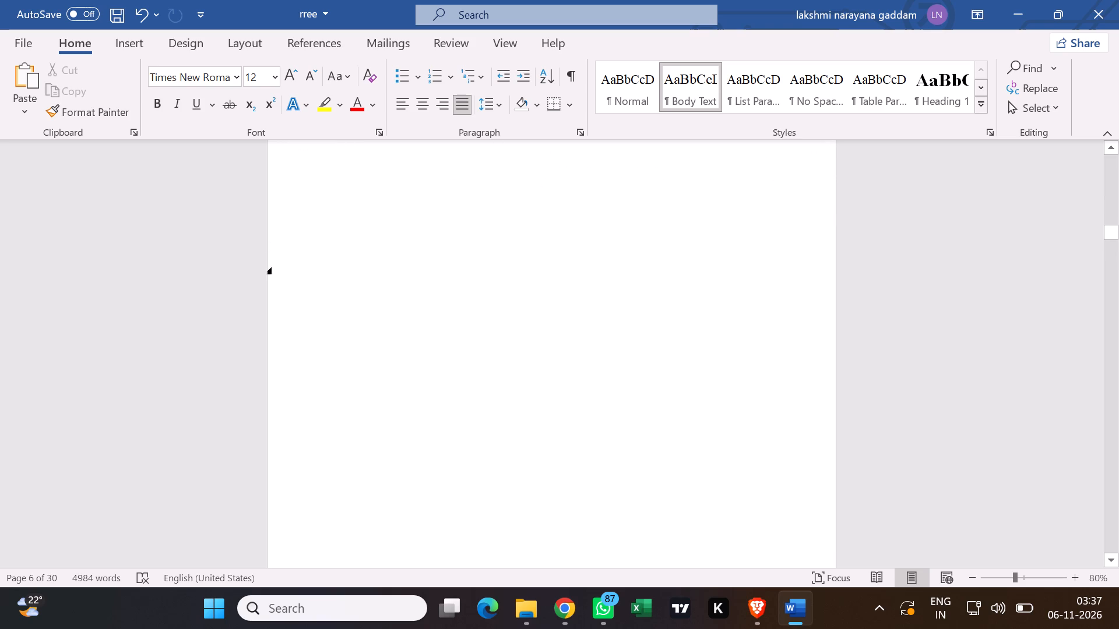
# Examine the opening of Chapter 1: Introduction and its position at the top of the page.
pyautogui.scroll(-11, 498, 223)
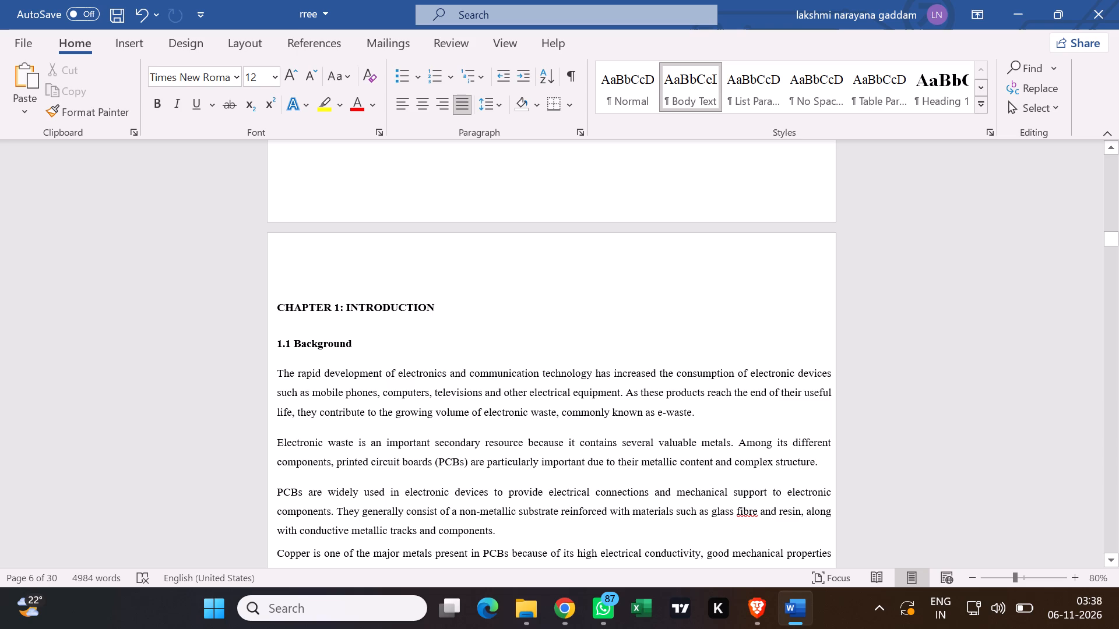
pyautogui.scroll(-1, 432, 239)
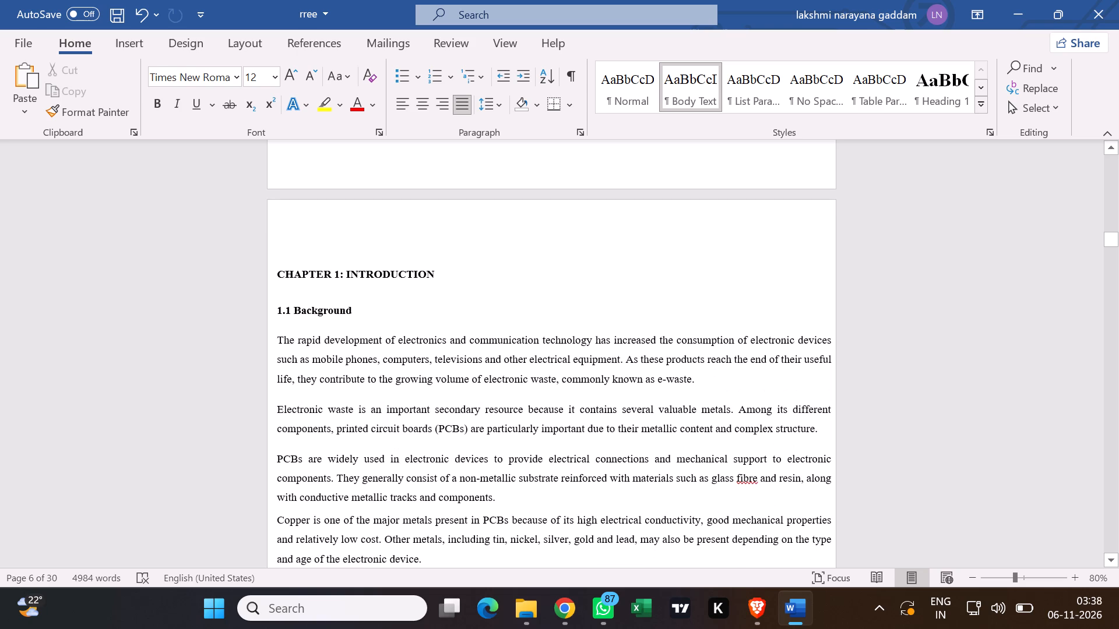
pyautogui.scroll(-5, 423, 232)
pyautogui.scroll(3, 424, 206)
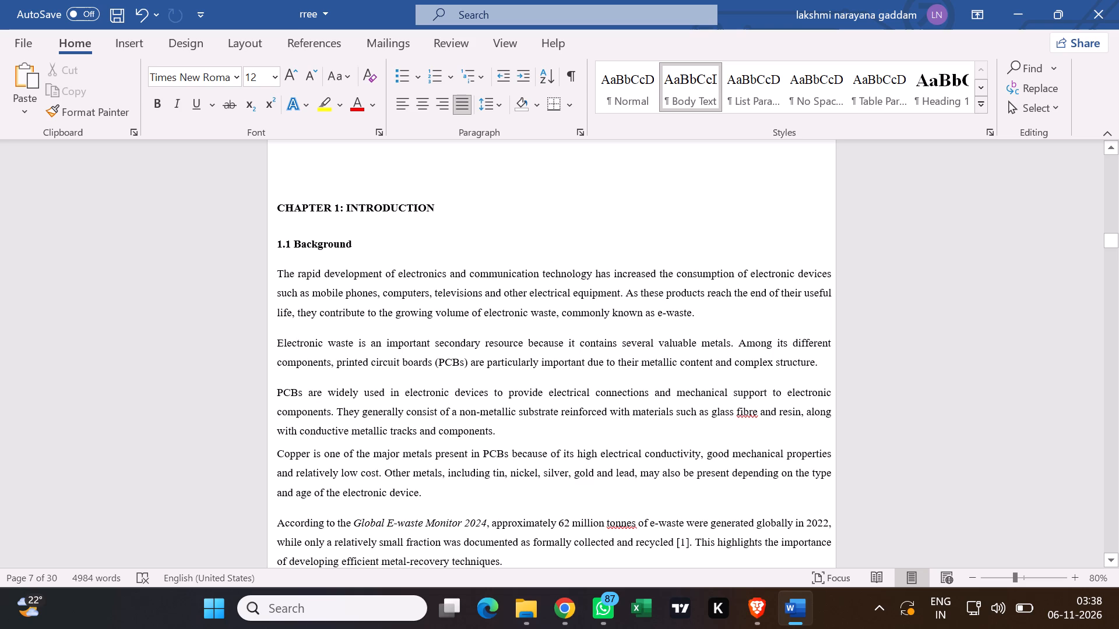
pyautogui.scroll(2, 465, 253)
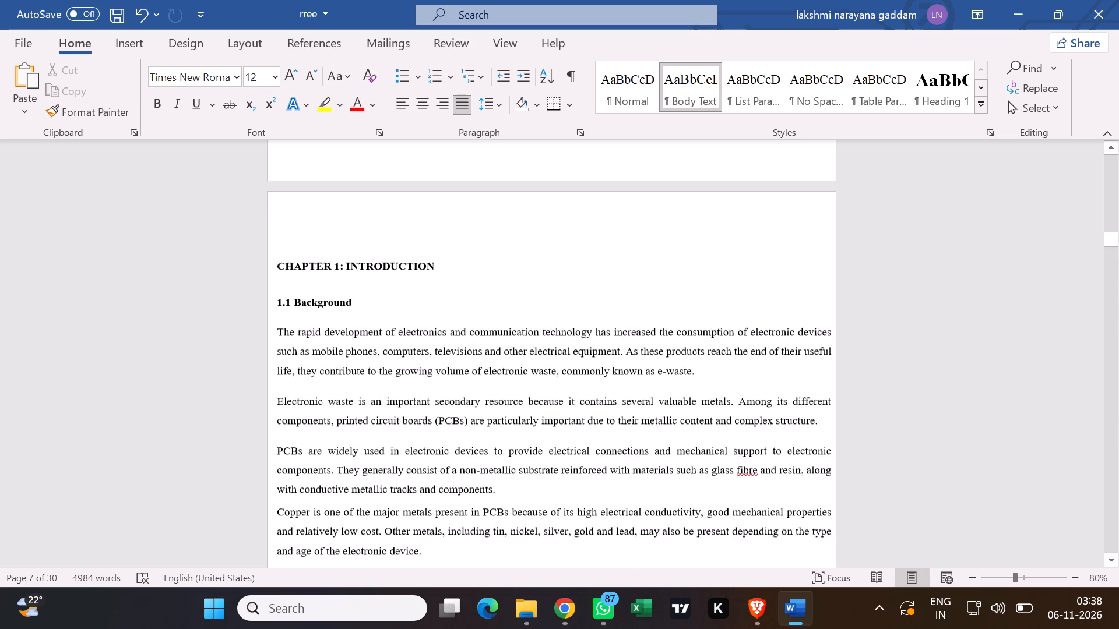
pyautogui.scroll(1, 465, 253)
pyautogui.scroll(2, 411, 282)
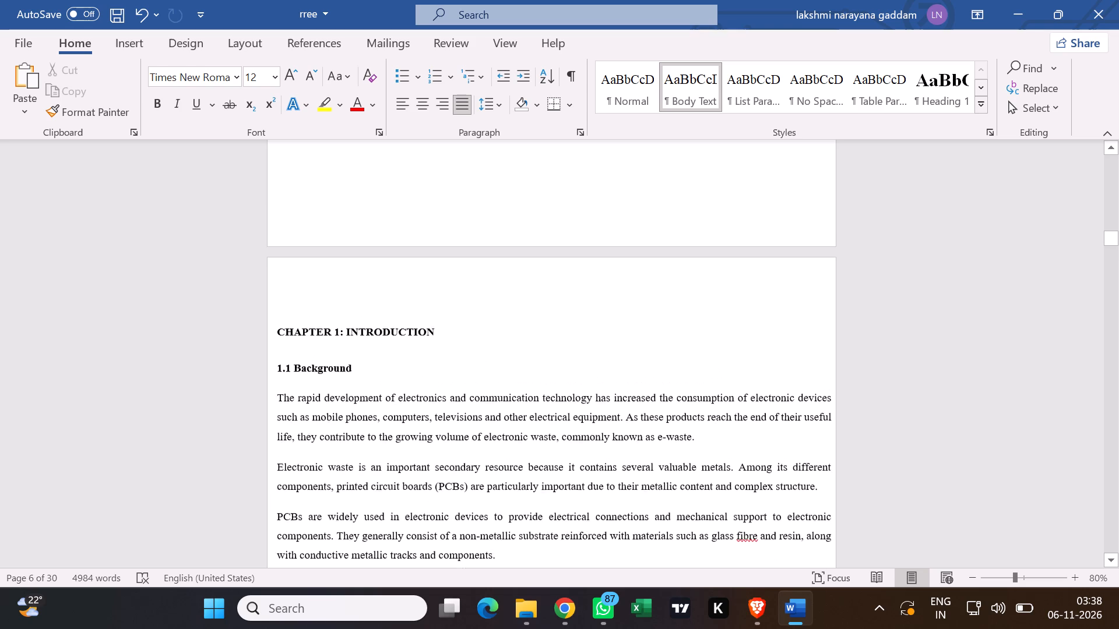
# Update the table of contents on the Contents page using the option to update the entire table.
pyautogui.scroll(8, 410, 282)
pyautogui.scroll(16, 412, 267)
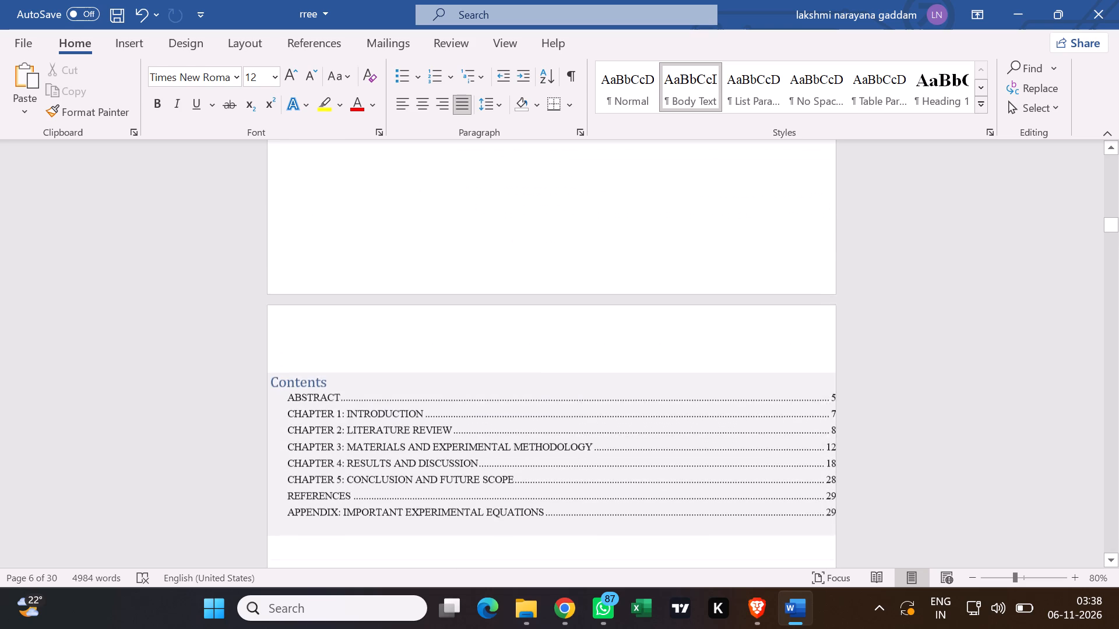
pyautogui.scroll(-5, 406, 266)
pyautogui.click(374, 227)
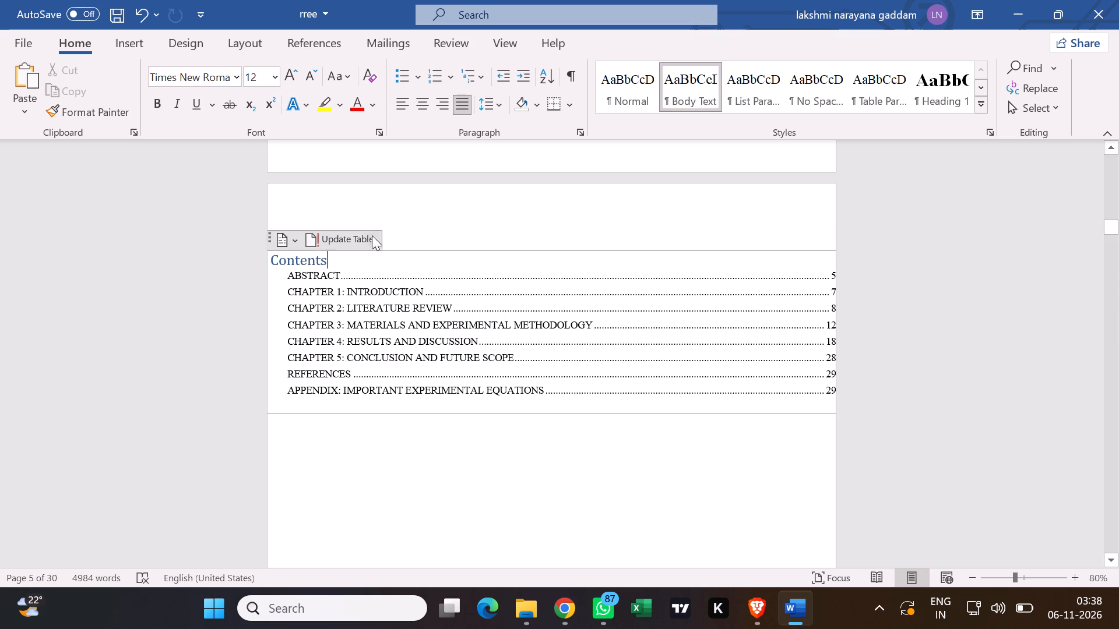
pyautogui.click(333, 240)
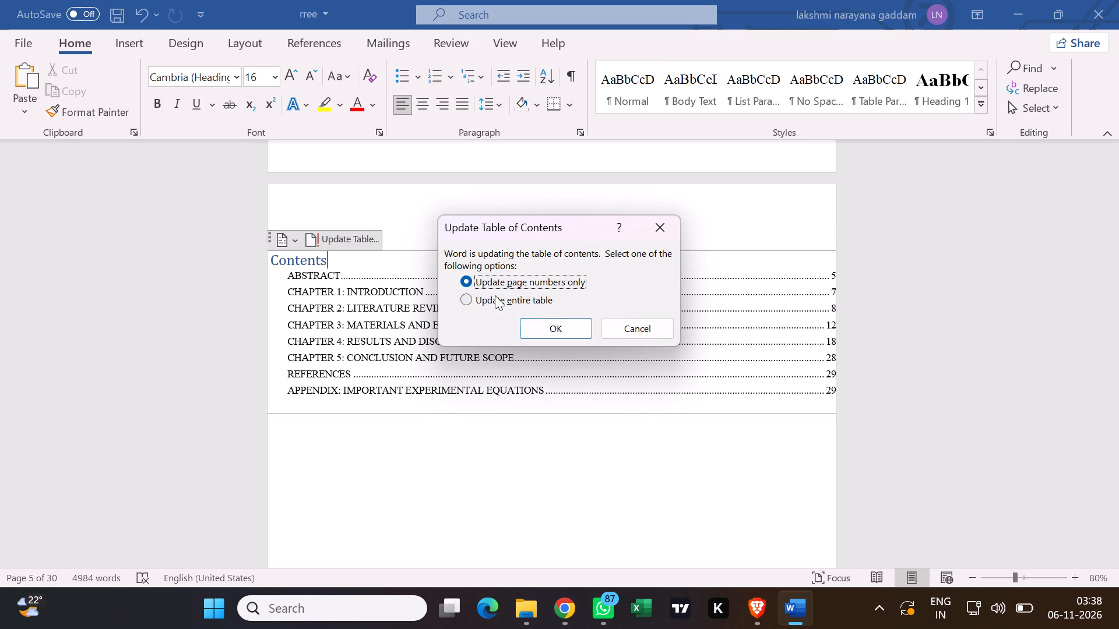
pyautogui.click(459, 298)
pyautogui.click(469, 299)
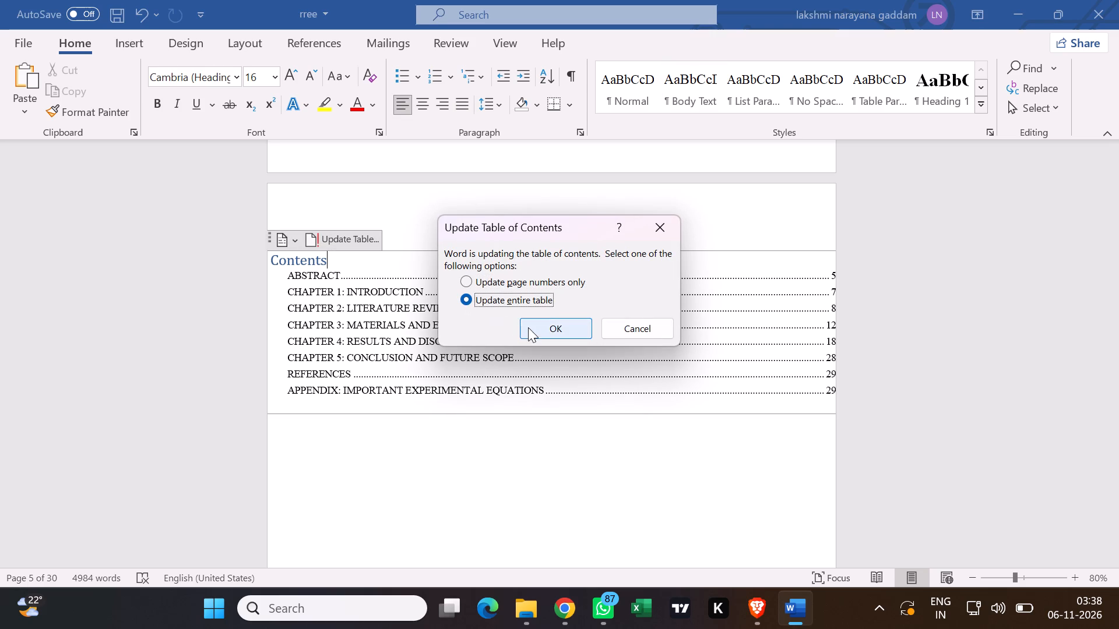
pyautogui.click(534, 329)
pyautogui.click(460, 471)
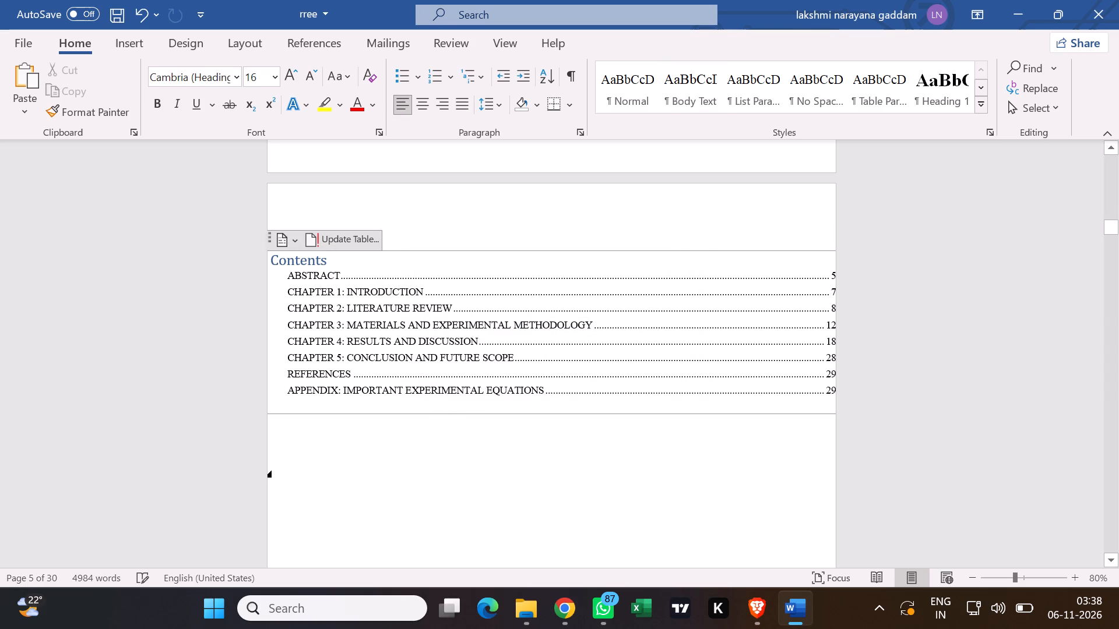
# Collapse the sections under the Chapter 1: Introduction, Chapter 2: Literature Review and Chapter 3: Materials and Experimental Methodology headings.
pyautogui.scroll(-17, 468, 472)
pyautogui.scroll(-4, 477, 446)
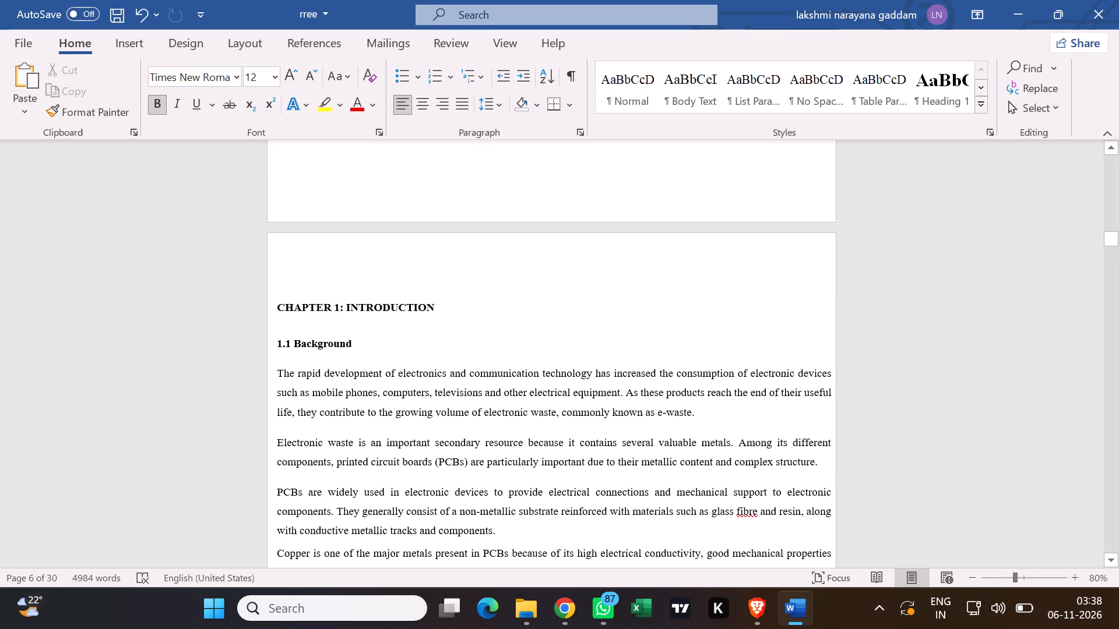
pyautogui.scroll(-1, 470, 324)
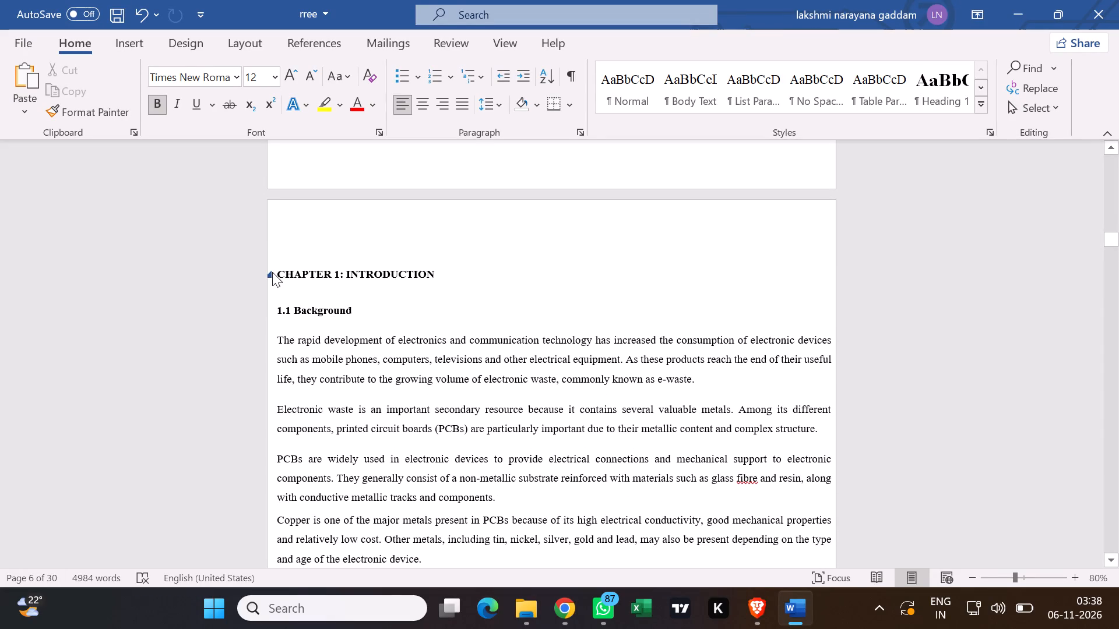
pyautogui.click(268, 275)
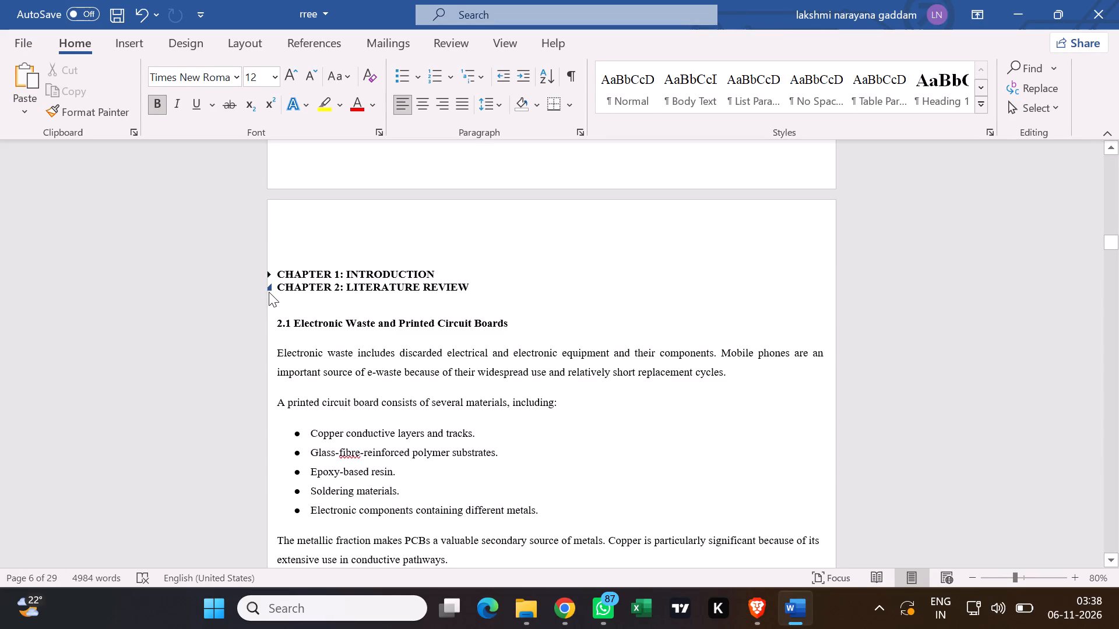
pyautogui.click(269, 292)
pyautogui.click(271, 303)
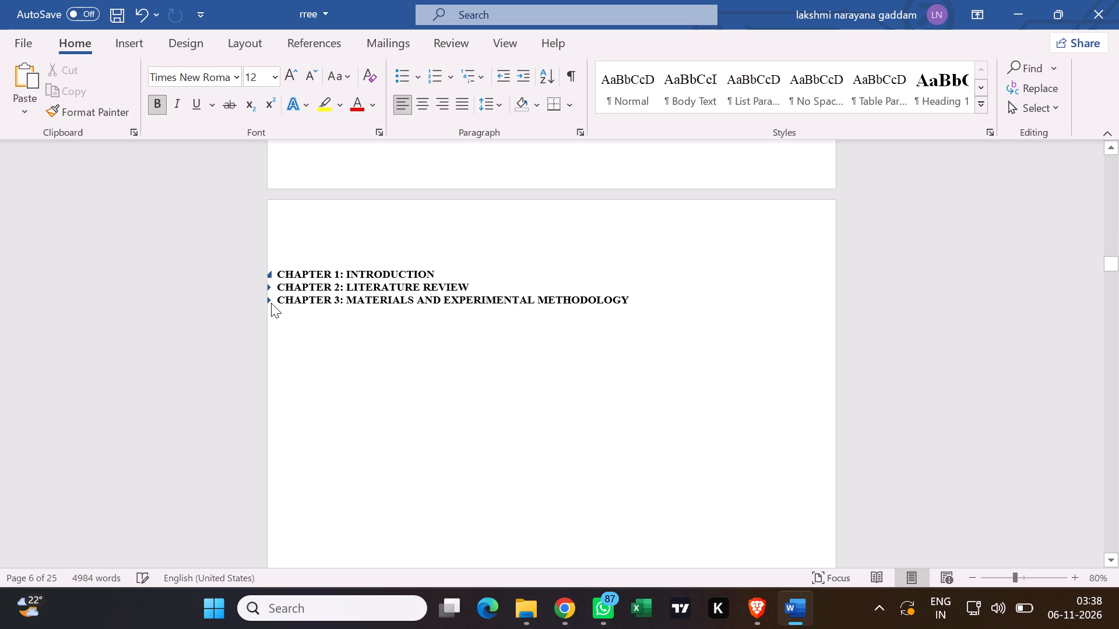
# Examine the blank area below the collapsed chapter headings and the start of the following page.
pyautogui.scroll(-4, 270, 314)
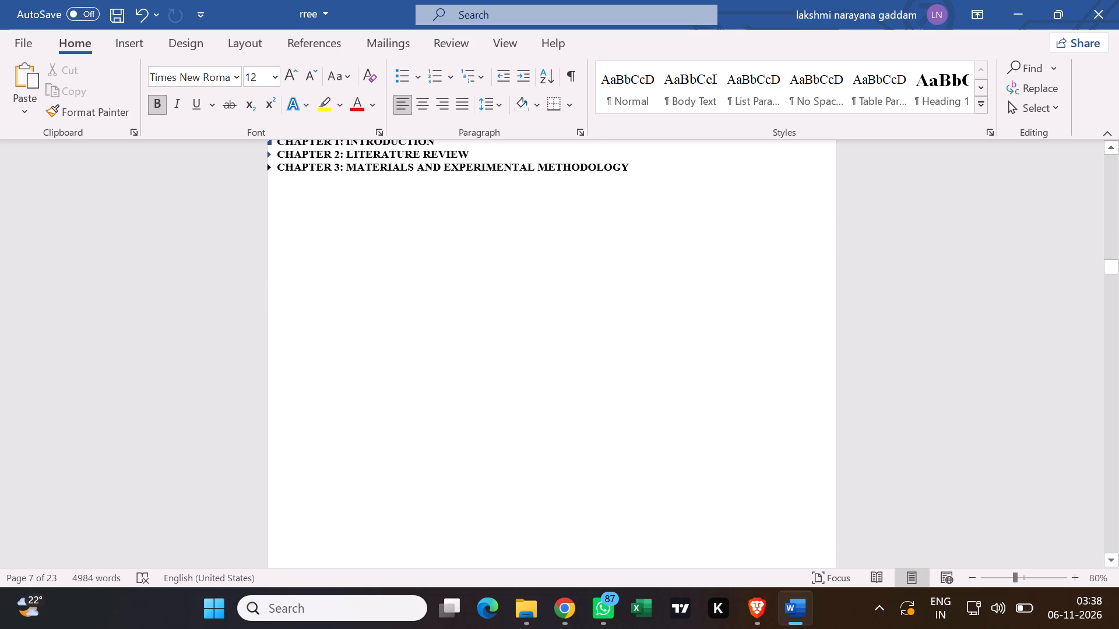
pyautogui.scroll(-10, 293, 319)
pyautogui.scroll(-5, 347, 318)
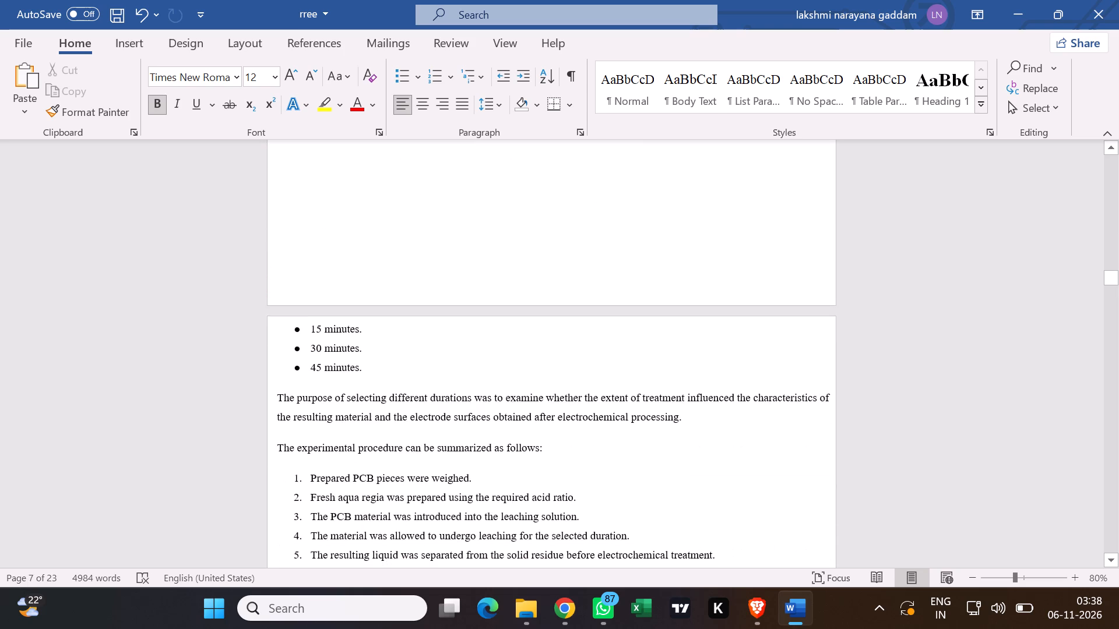
pyautogui.scroll(-4, 351, 326)
pyautogui.scroll(11, 351, 326)
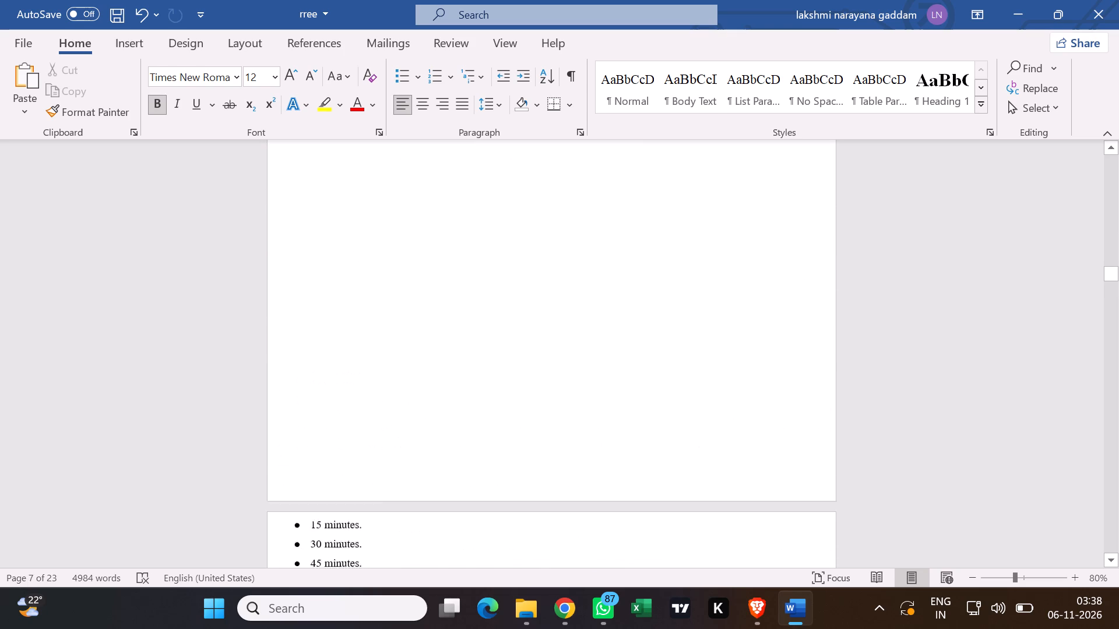
pyautogui.scroll(9, 346, 317)
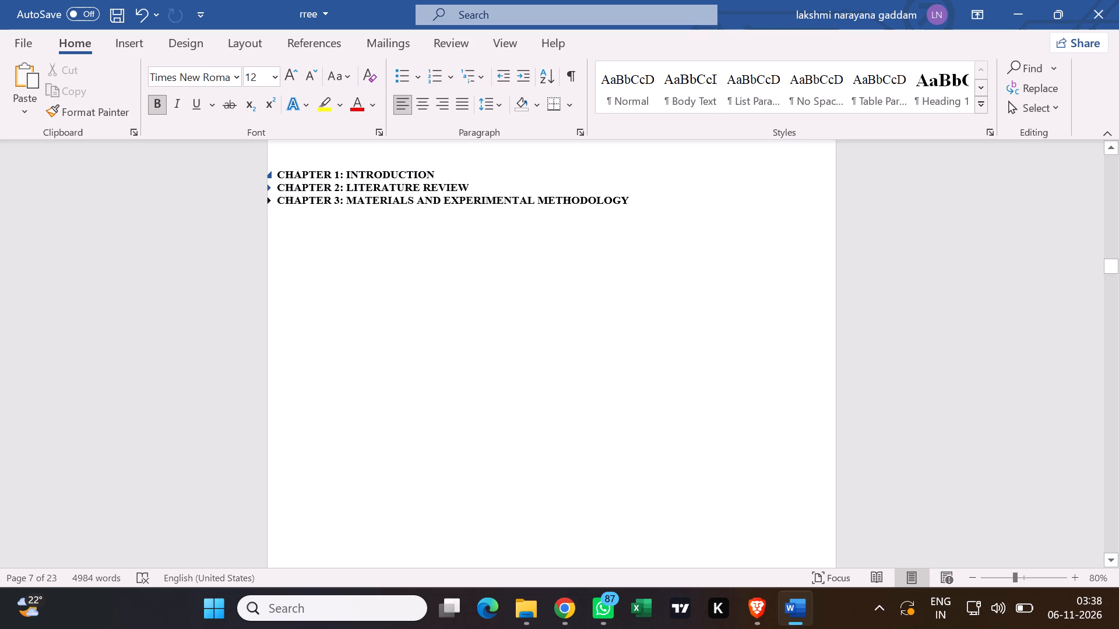
# Expand the Chapter 3 section and review its materials table, PCB sample figures and leaching procedure text.
pyautogui.click(269, 199)
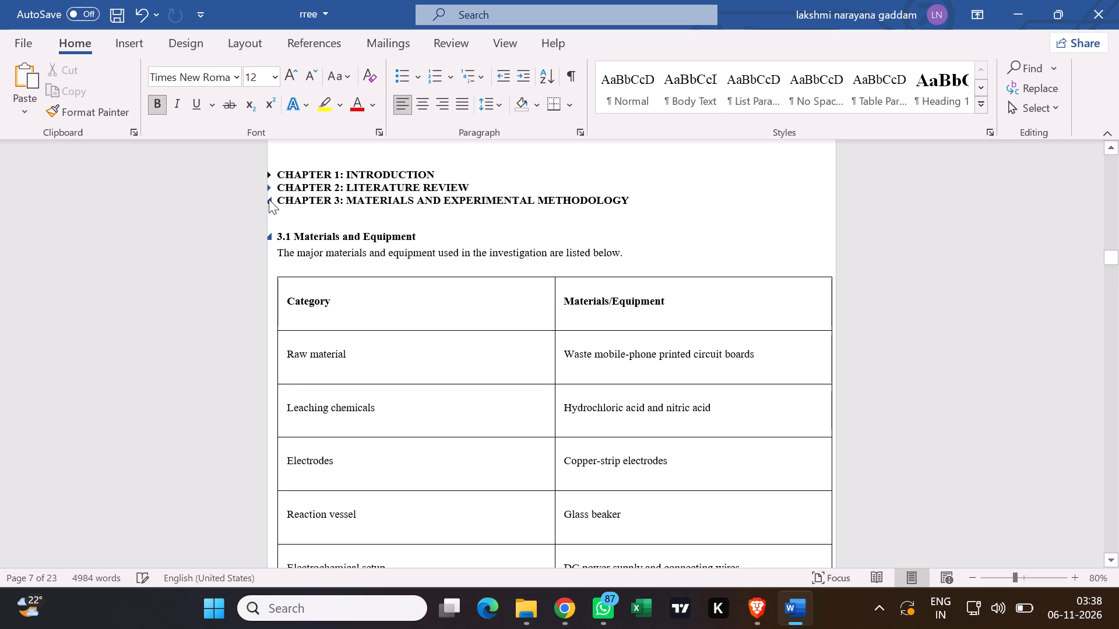
pyautogui.scroll(-4, 308, 231)
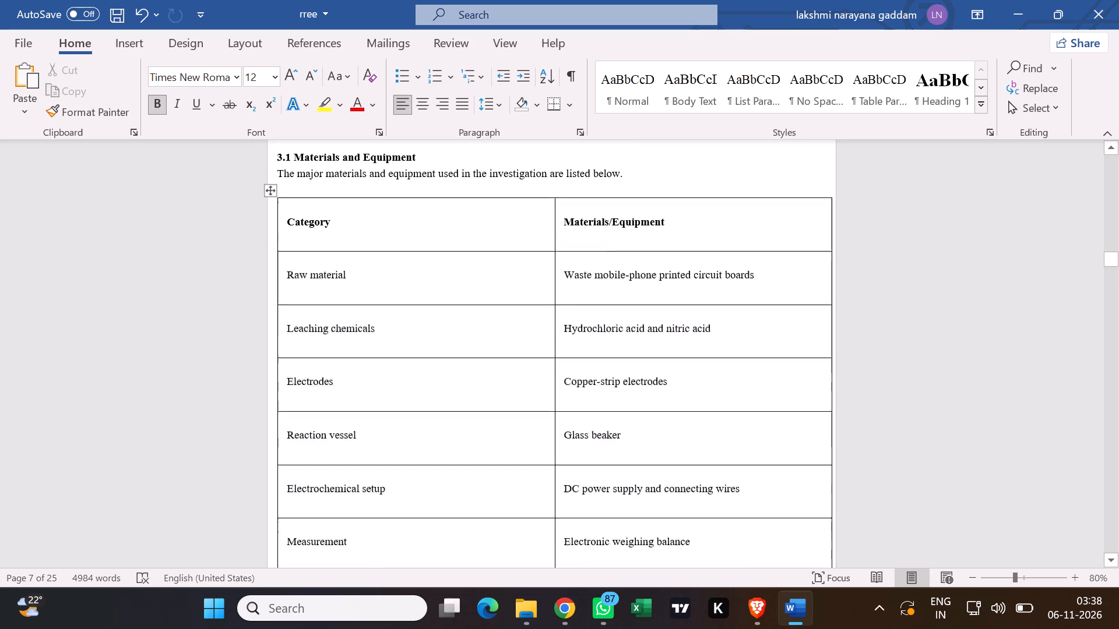
pyautogui.scroll(-11, 316, 249)
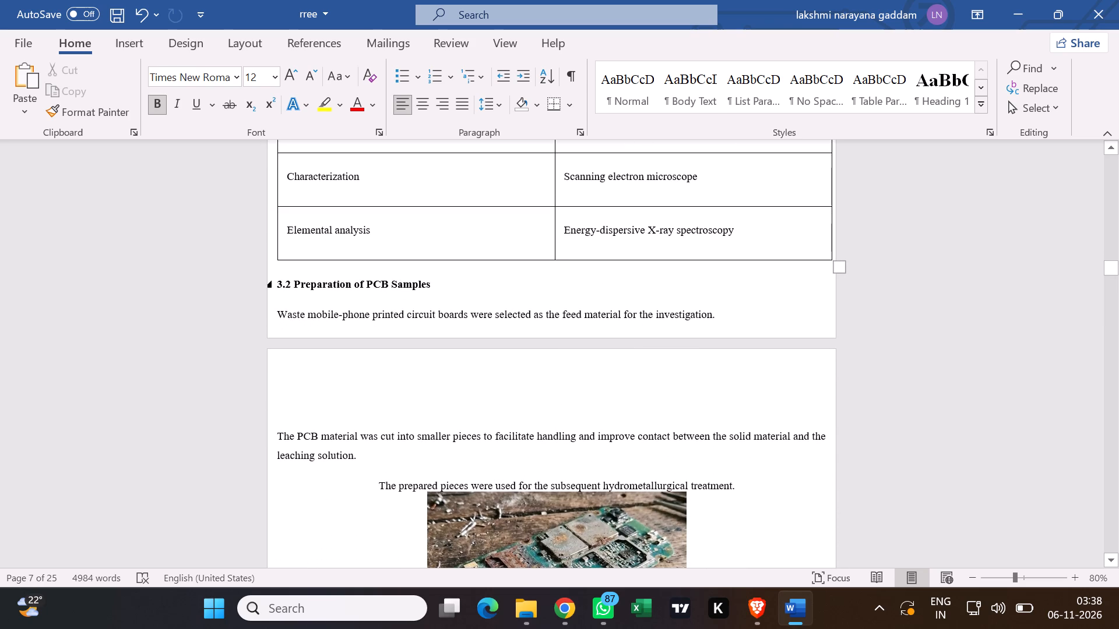
pyautogui.scroll(-7, 294, 294)
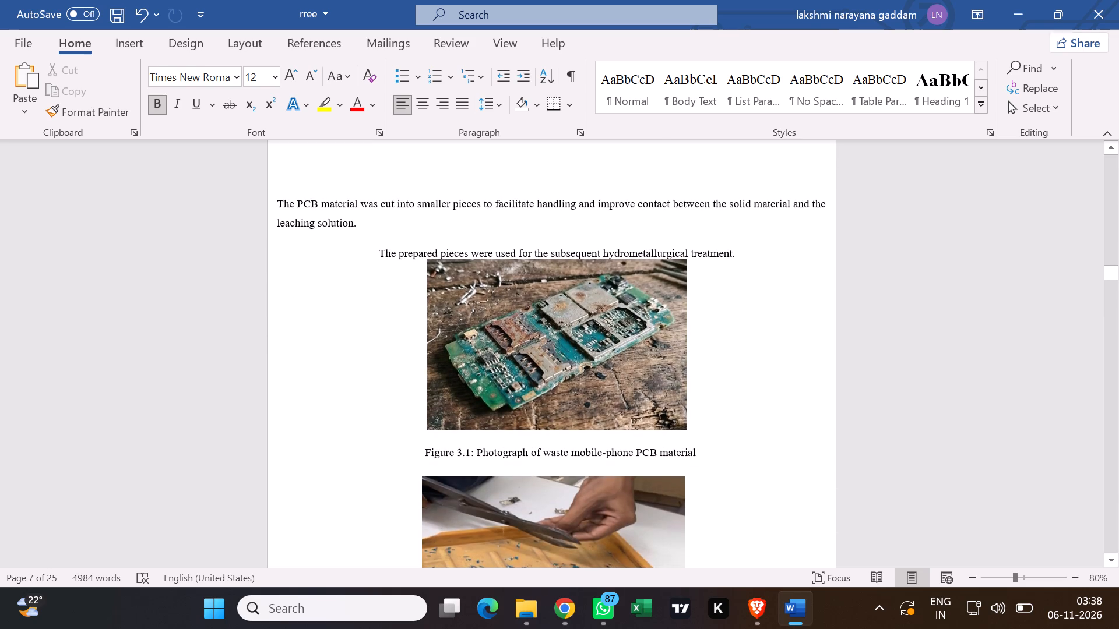
pyautogui.scroll(-2, 294, 295)
pyautogui.scroll(1, 295, 296)
pyautogui.scroll(-11, 295, 296)
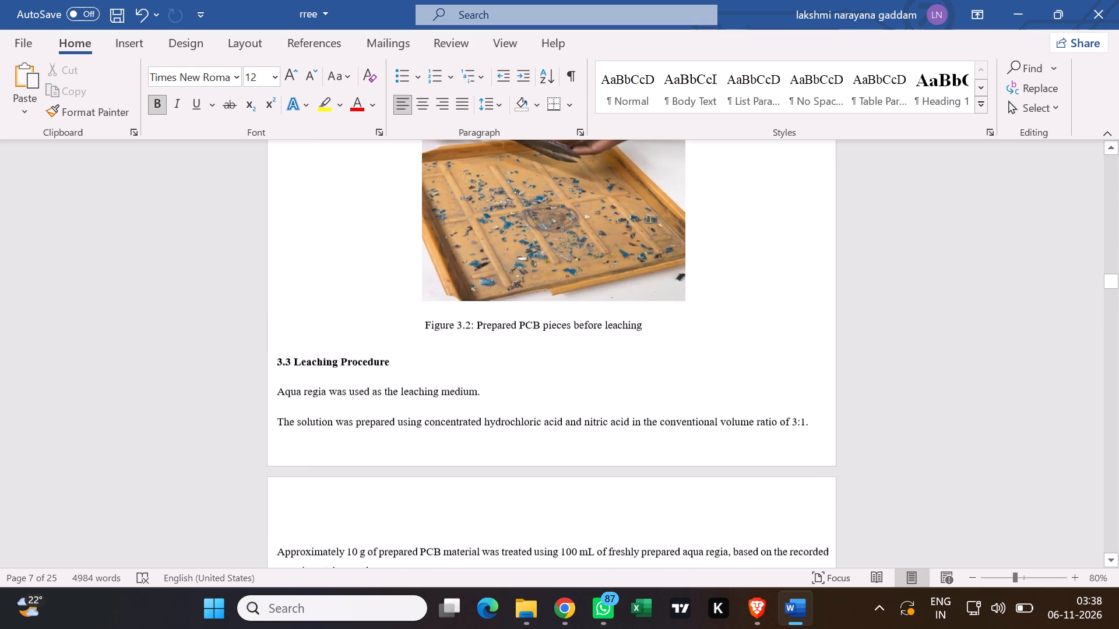
pyautogui.scroll(-8, 301, 303)
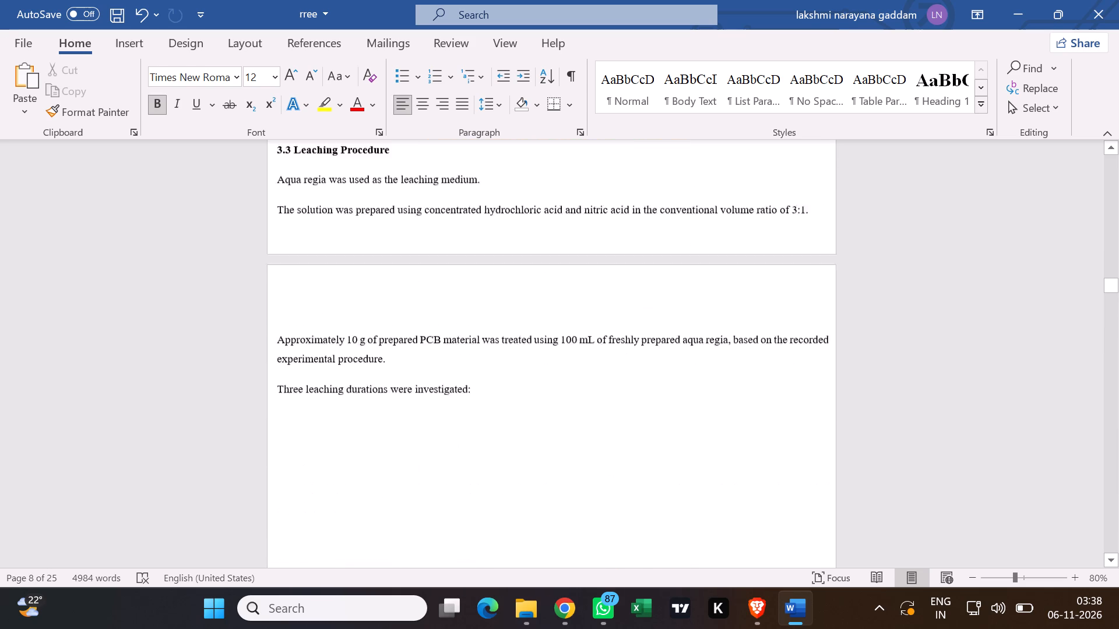
# Examine the blank gap between the "Three leaching durations were investigated:" line and the 15, 30 and 45 minutes list.
pyautogui.scroll(-7, 302, 319)
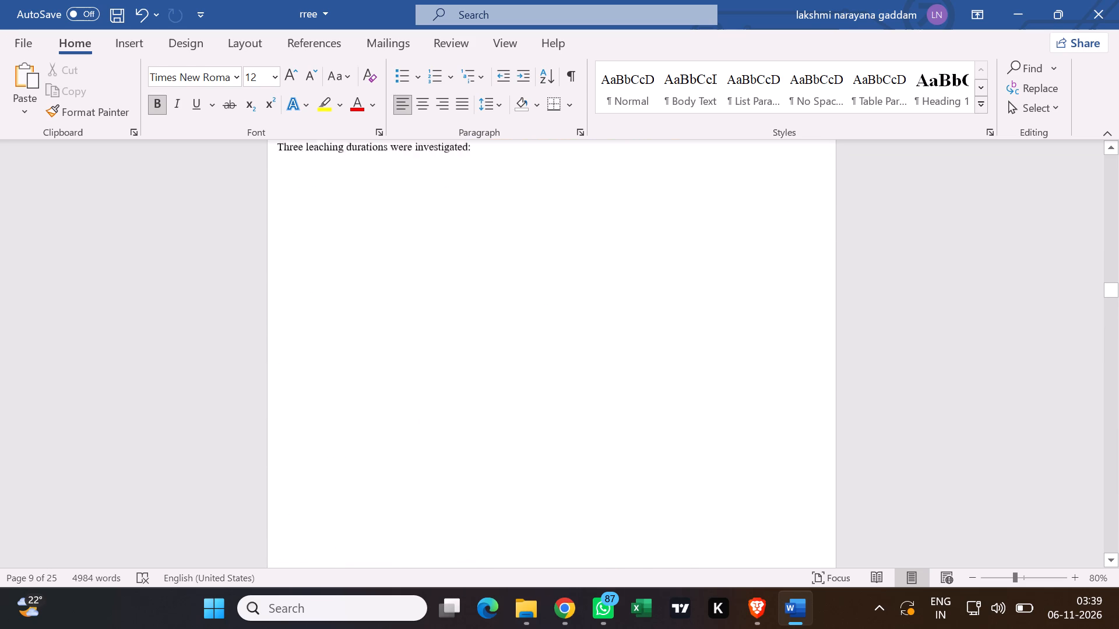
pyautogui.scroll(-10, 332, 309)
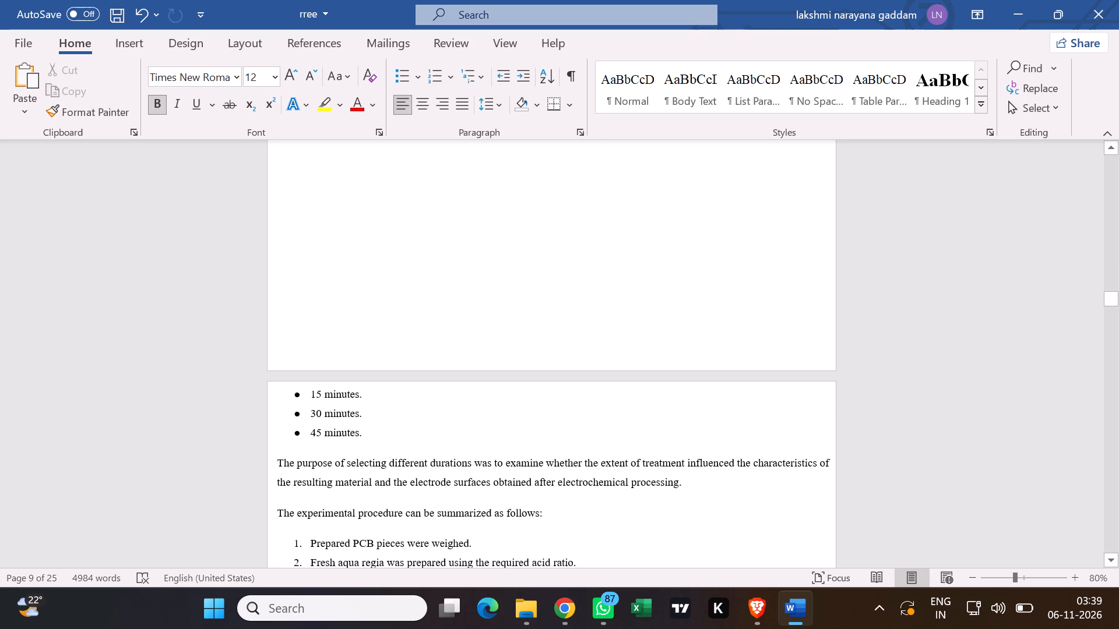
pyautogui.scroll(18, 363, 323)
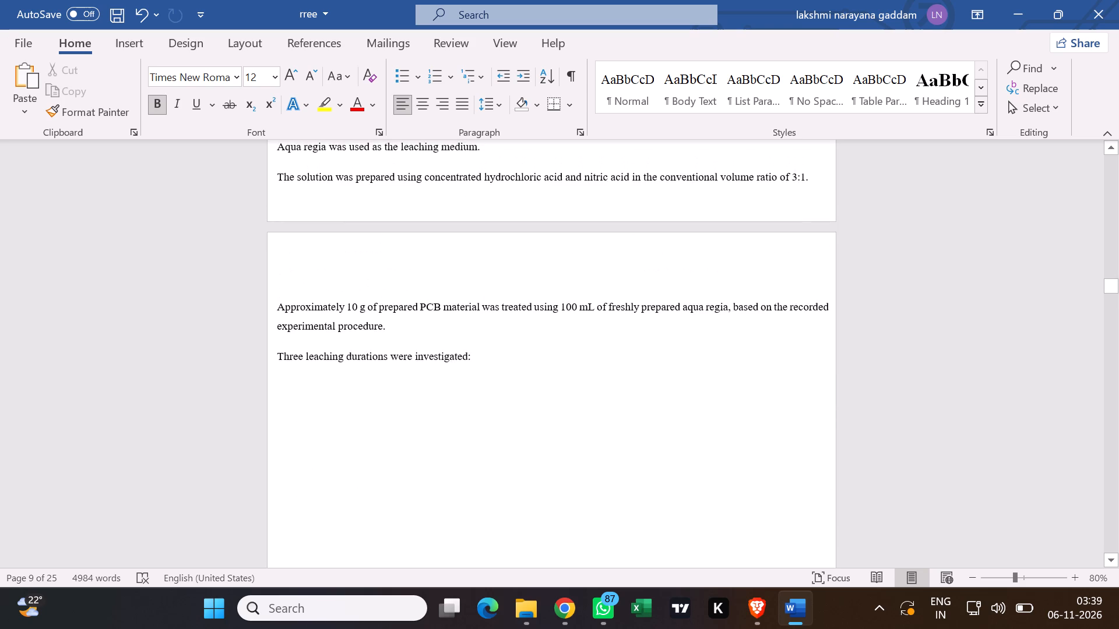
pyautogui.scroll(-5, 365, 308)
pyautogui.scroll(20, 357, 323)
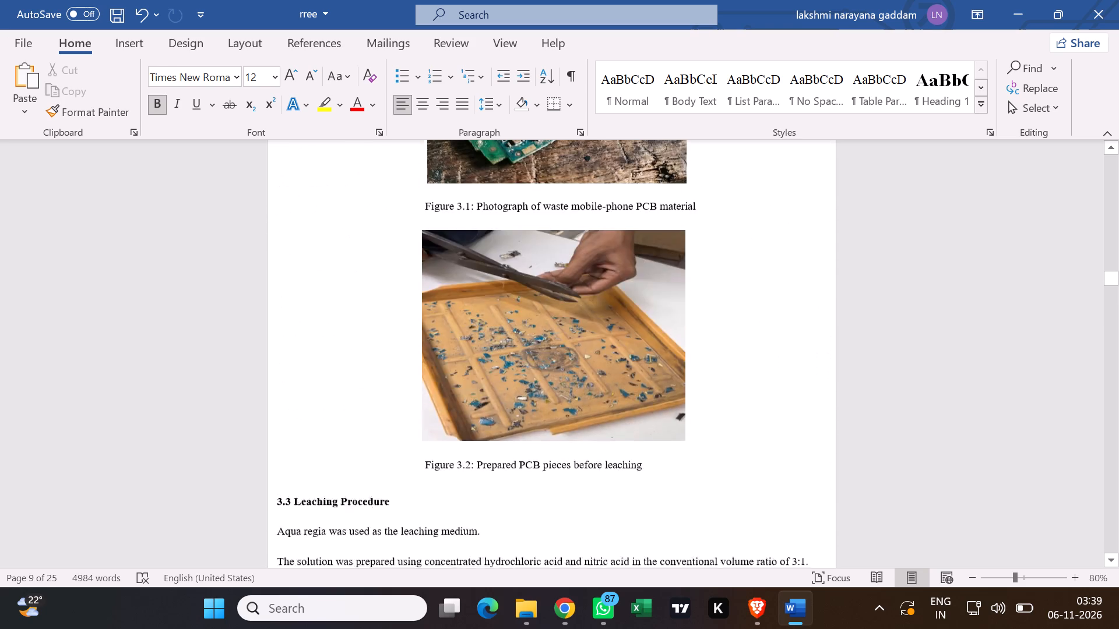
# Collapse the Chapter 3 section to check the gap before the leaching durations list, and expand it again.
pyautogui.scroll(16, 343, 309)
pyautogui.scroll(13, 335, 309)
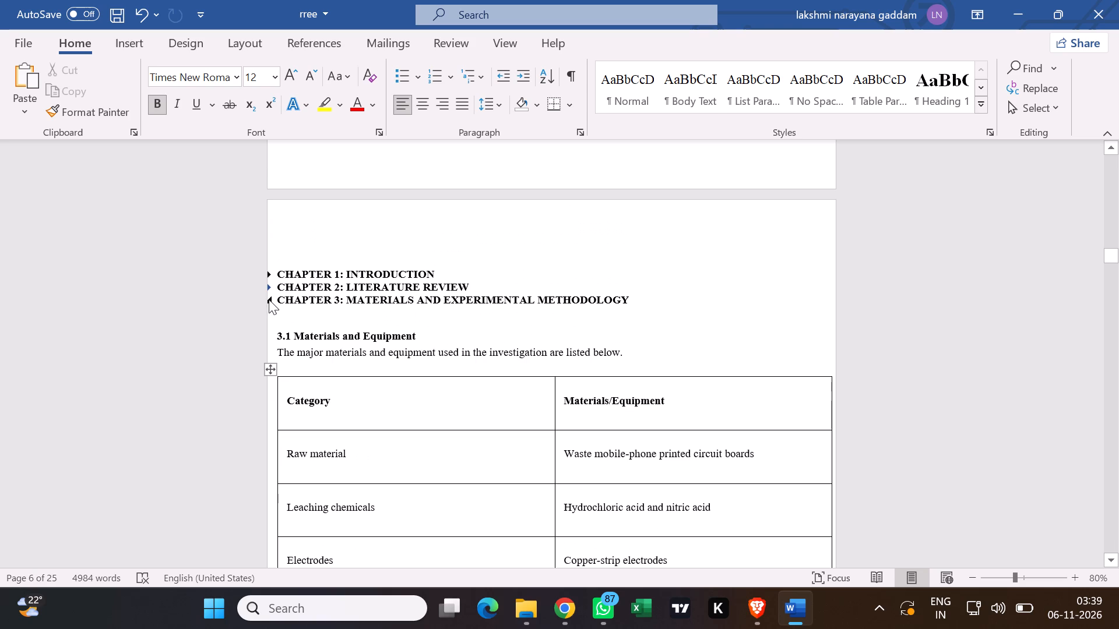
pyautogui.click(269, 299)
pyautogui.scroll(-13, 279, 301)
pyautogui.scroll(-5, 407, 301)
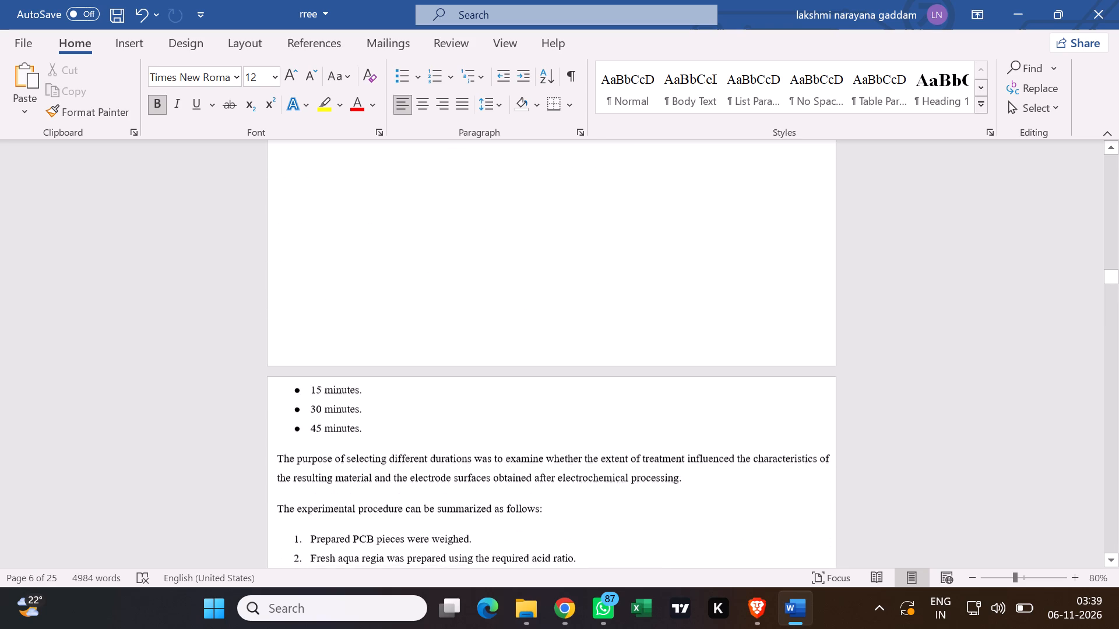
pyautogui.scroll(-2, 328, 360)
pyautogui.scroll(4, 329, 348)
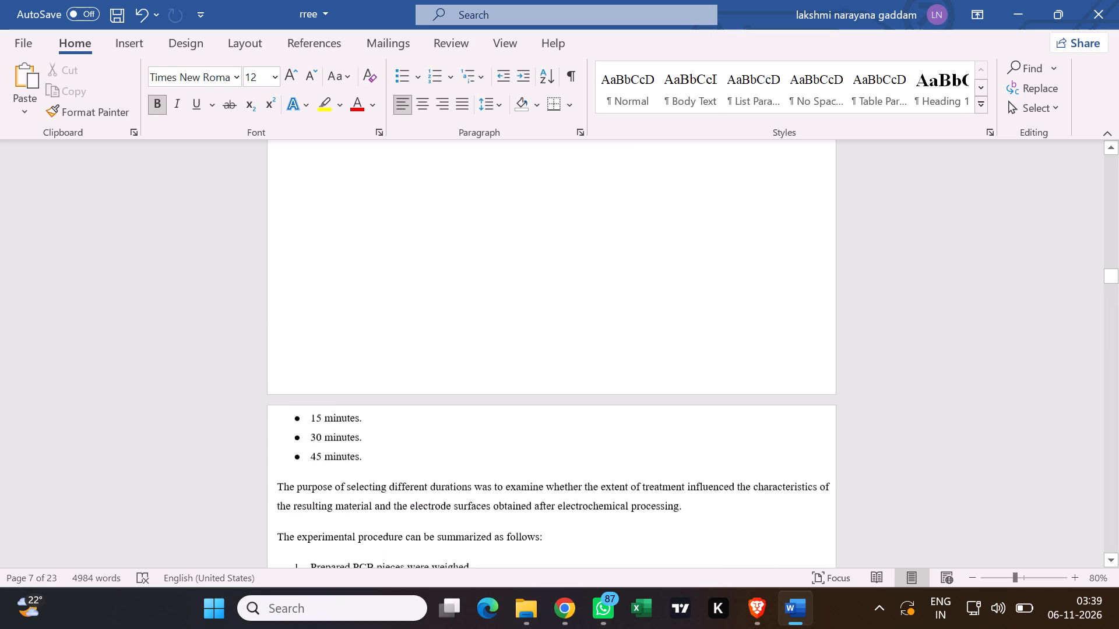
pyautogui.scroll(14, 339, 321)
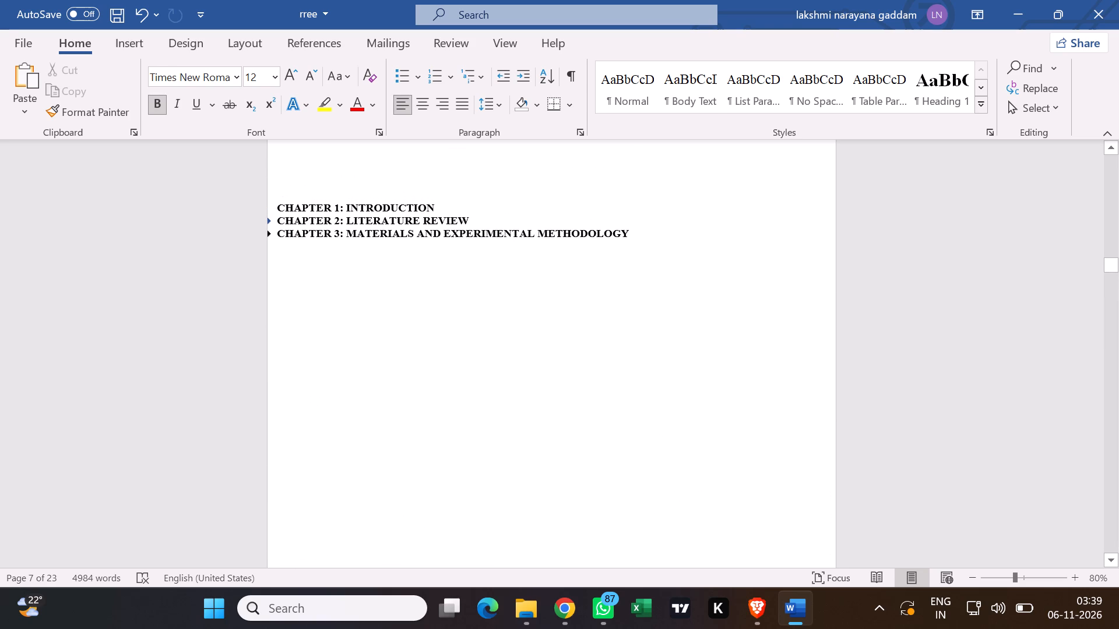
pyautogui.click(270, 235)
# Review the expanded Chapter 3 pages from the materials table down to the empty space in section 3.3 Leaching Procedure.
pyautogui.scroll(-1, 360, 273)
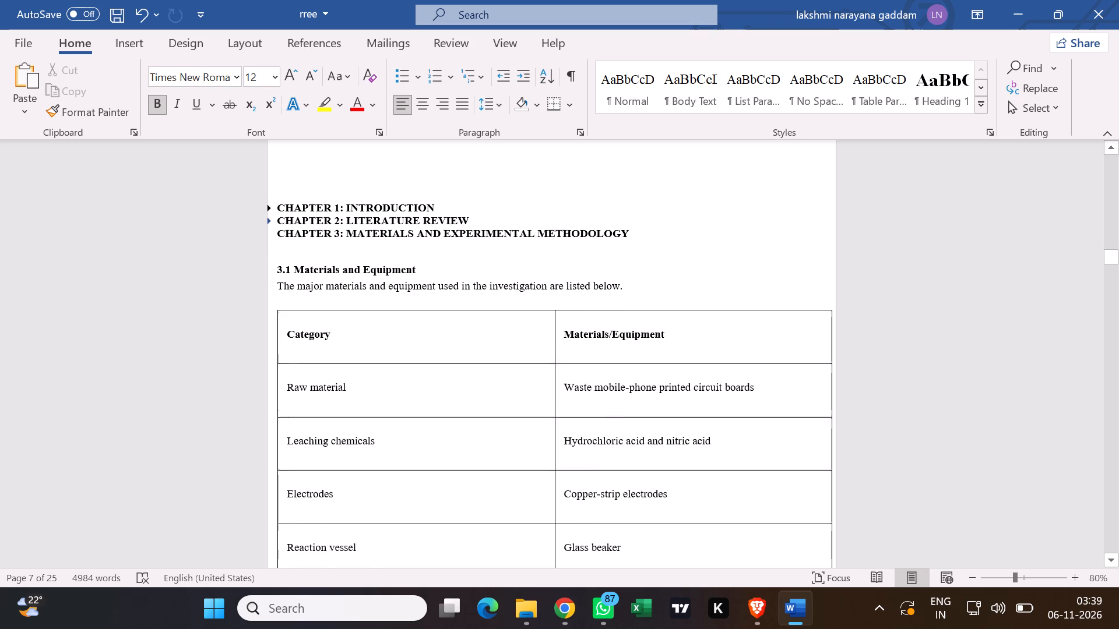
pyautogui.middleClick(707, 303)
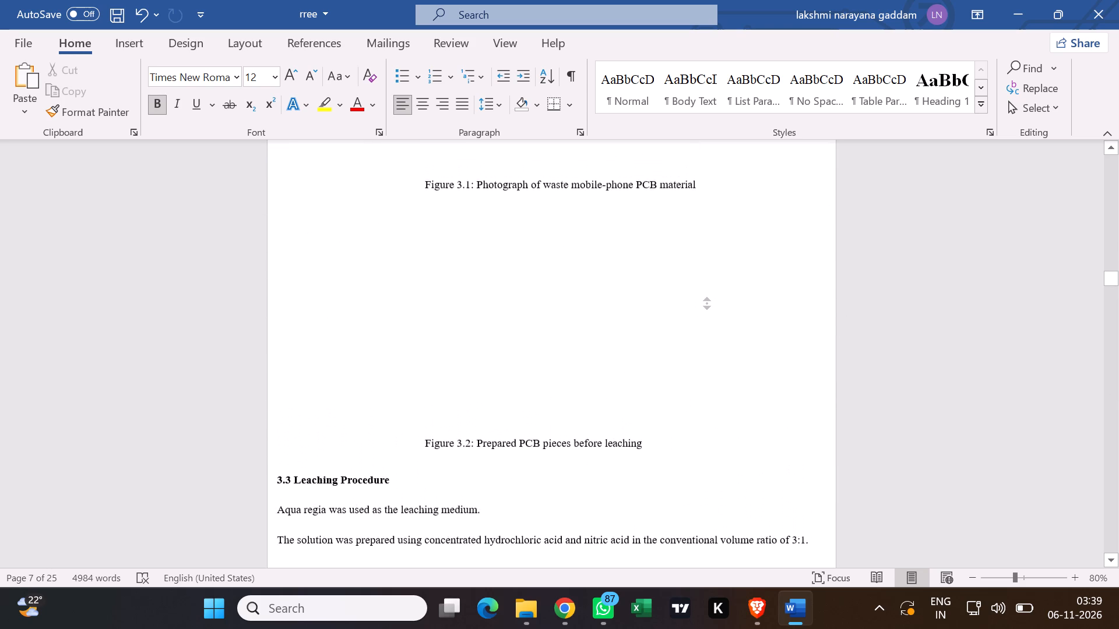
pyautogui.middleClick(696, 242)
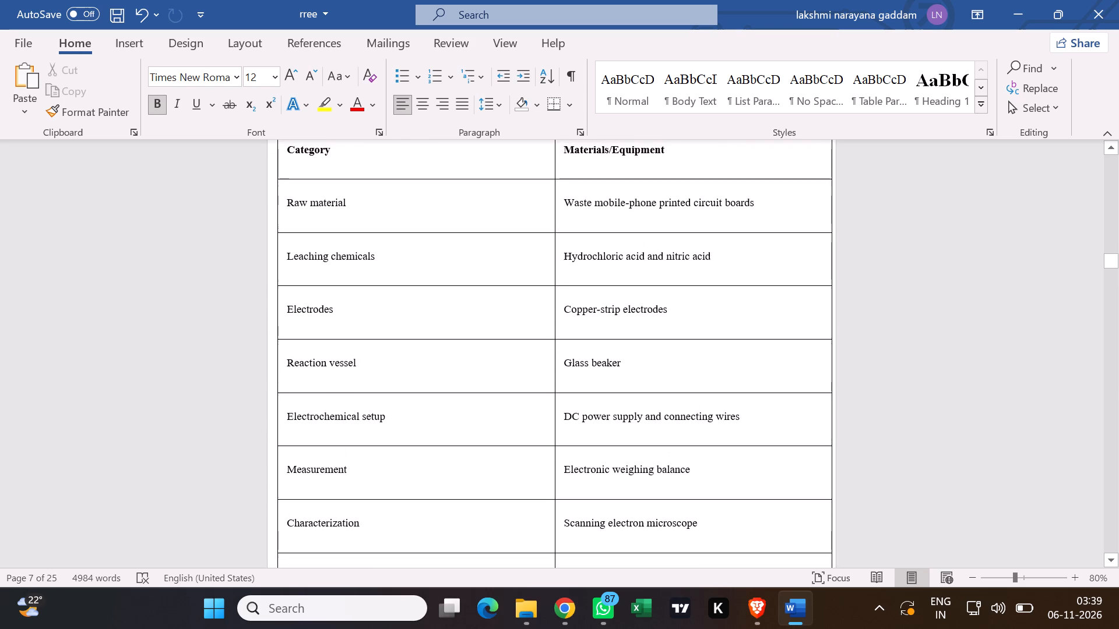
pyautogui.scroll(-13, 708, 303)
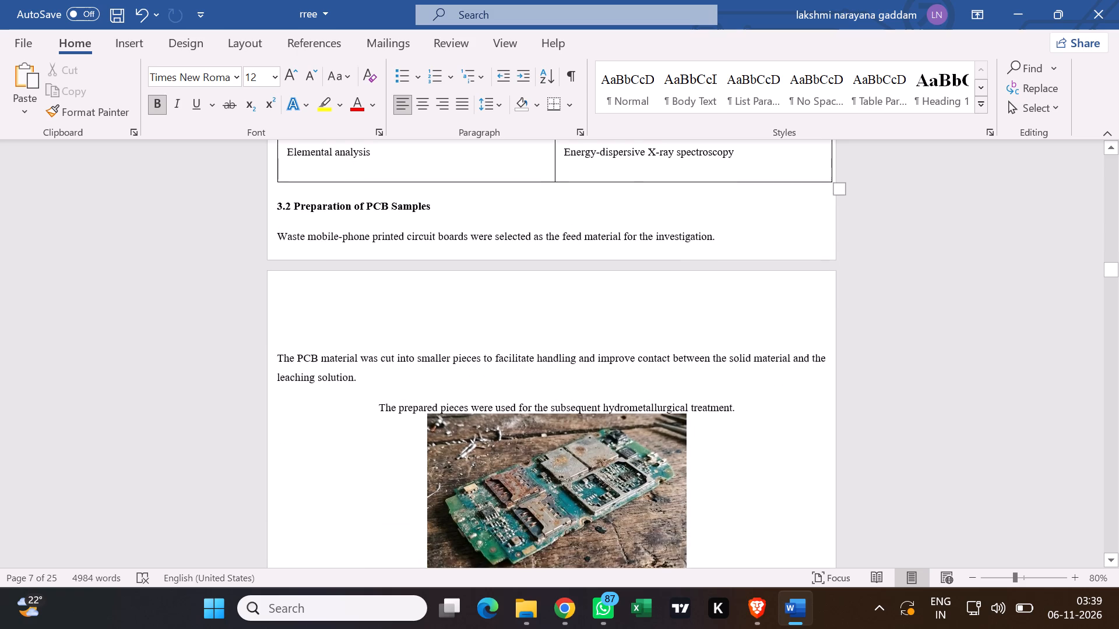
pyautogui.scroll(-15, 705, 313)
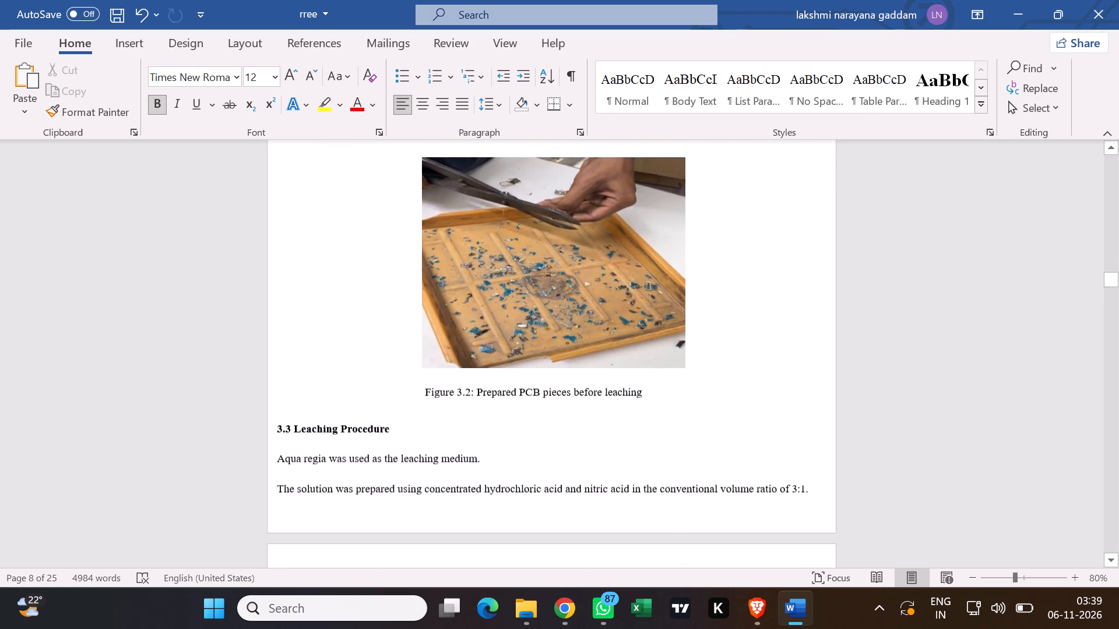
pyautogui.scroll(-7, 695, 317)
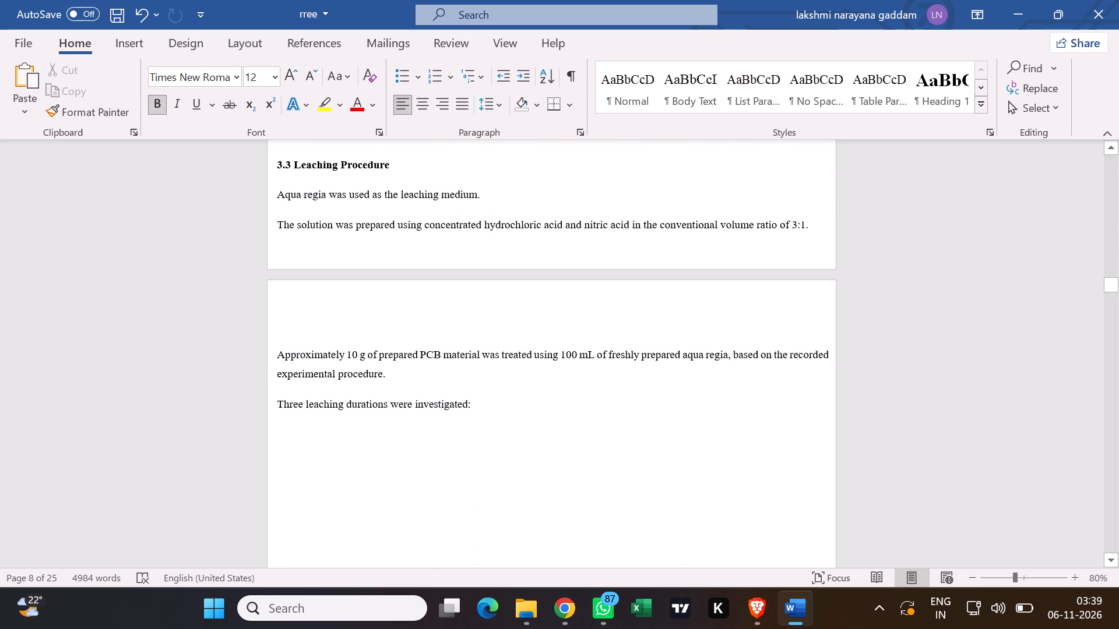
pyautogui.scroll(-5, 406, 355)
pyautogui.scroll(-4, 414, 265)
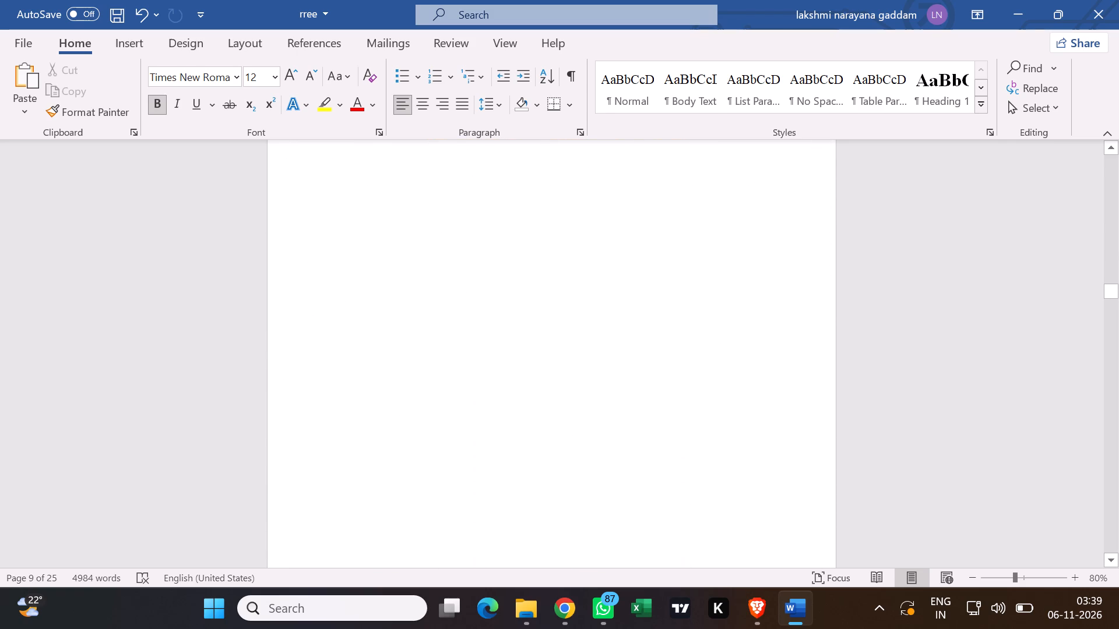
pyautogui.scroll(4, 432, 271)
pyautogui.scroll(-5, 393, 271)
# Apply the Normal style to the "Three leaching durations were investigated:" line in section 3.3.
pyautogui.scroll(-10, 396, 269)
pyautogui.click(308, 338)
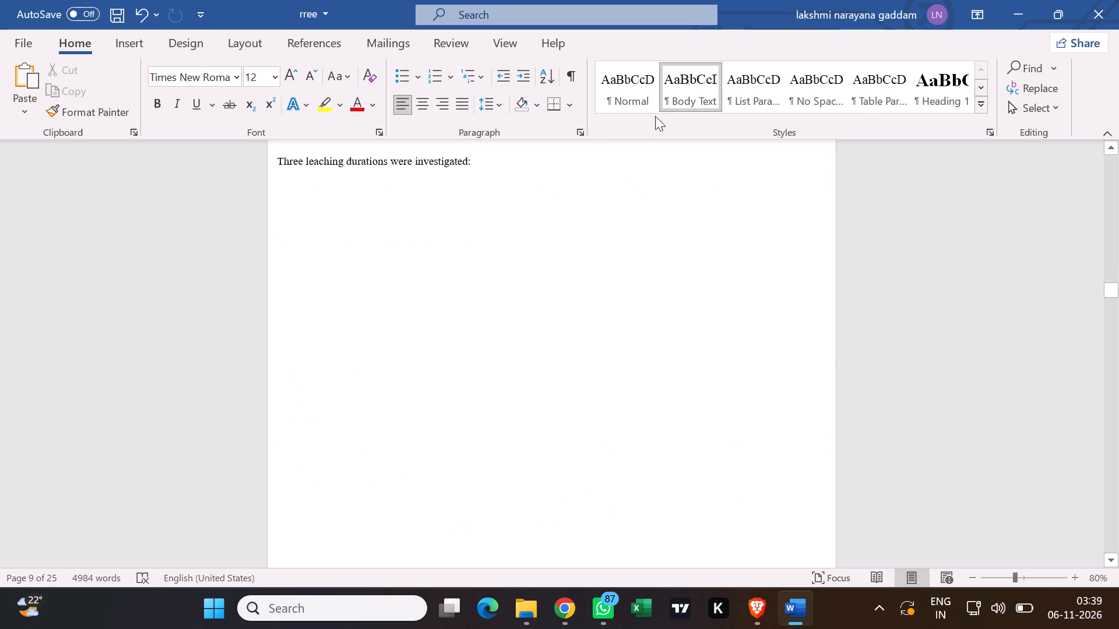
pyautogui.click(634, 85)
# Show the formatting marks and delete the Section Break (Next Page) after the "Three leaching durations were investigated:" line in section 3.3.
pyautogui.scroll(-1, 516, 276)
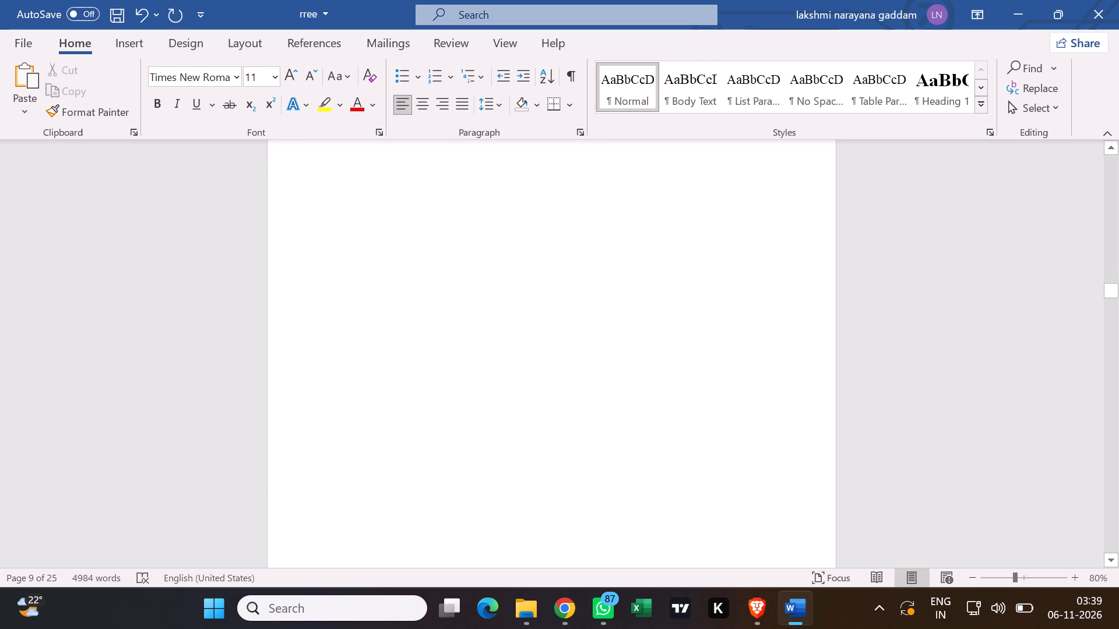
pyautogui.scroll(5, 473, 284)
pyautogui.click(404, 425)
pyautogui.scroll(-2, 469, 412)
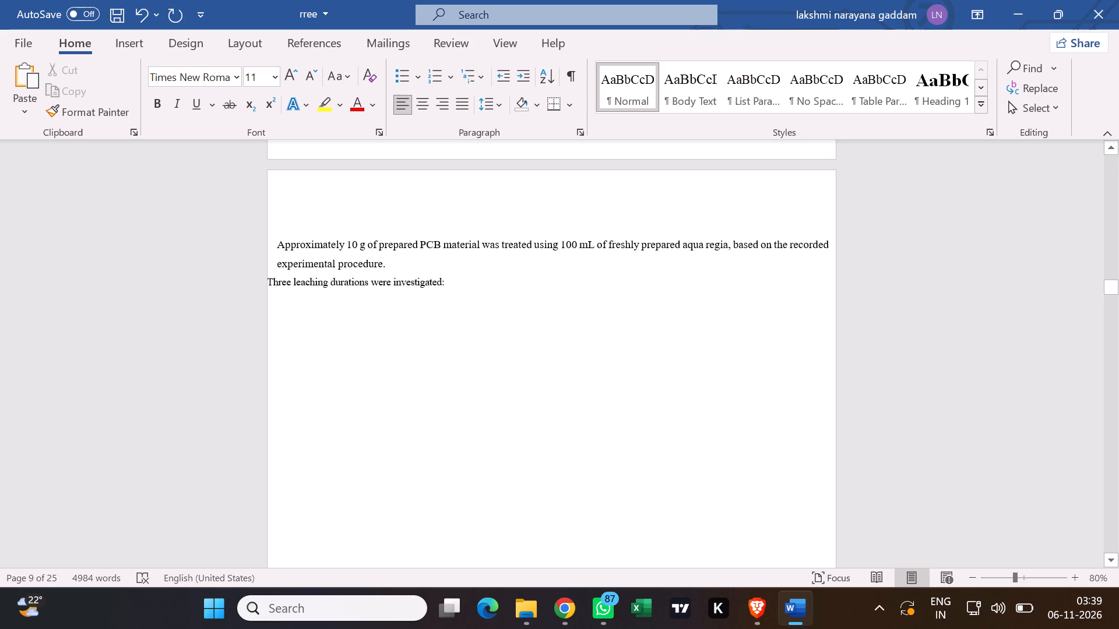
pyautogui.scroll(-4, 470, 412)
pyautogui.click(393, 342)
pyautogui.scroll(-4, 408, 344)
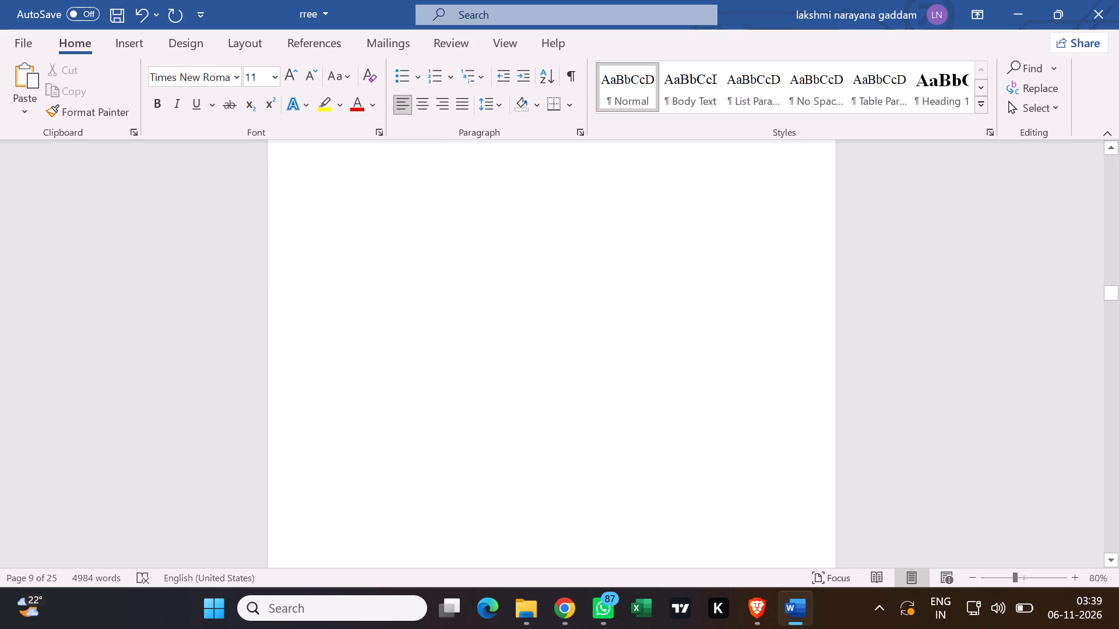
pyautogui.scroll(6, 436, 302)
pyautogui.click(451, 221)
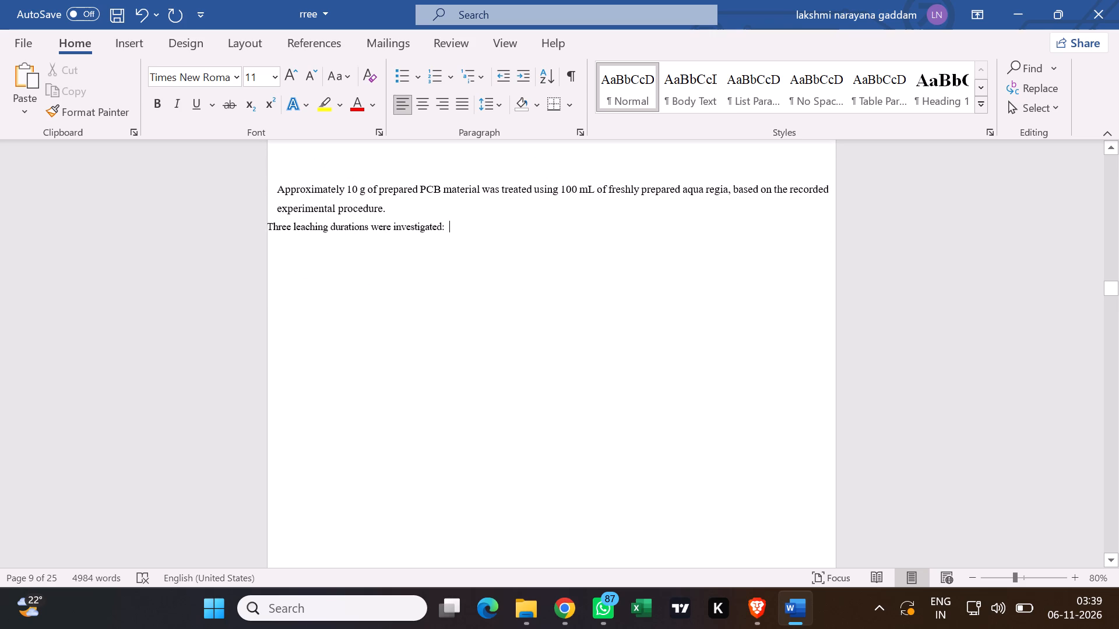
pyautogui.click(446, 230)
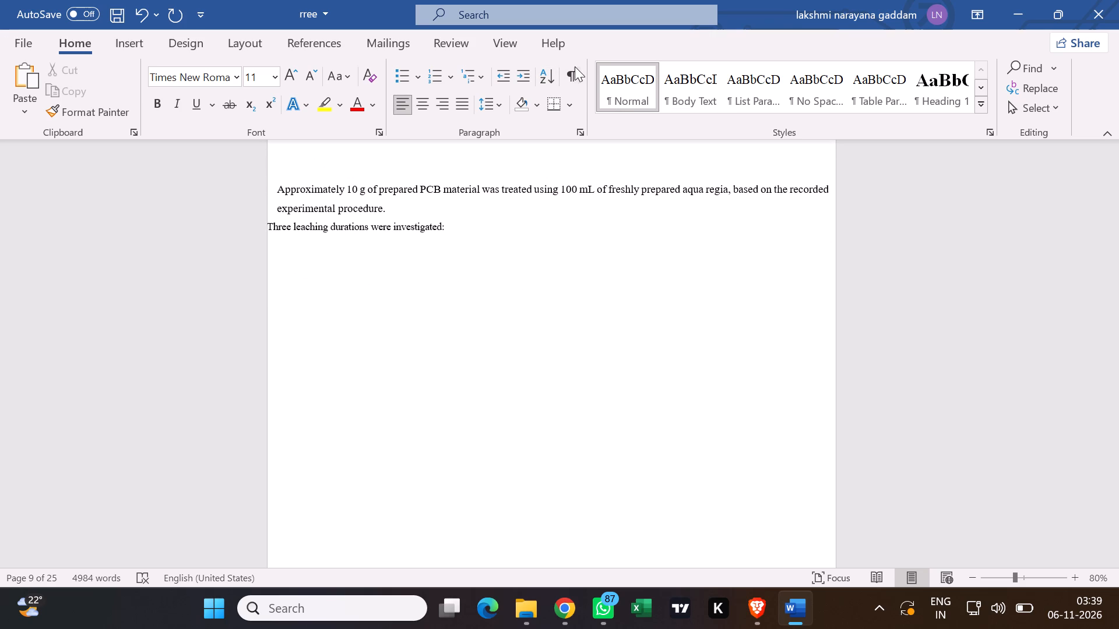
pyautogui.click(575, 66)
pyautogui.click(572, 79)
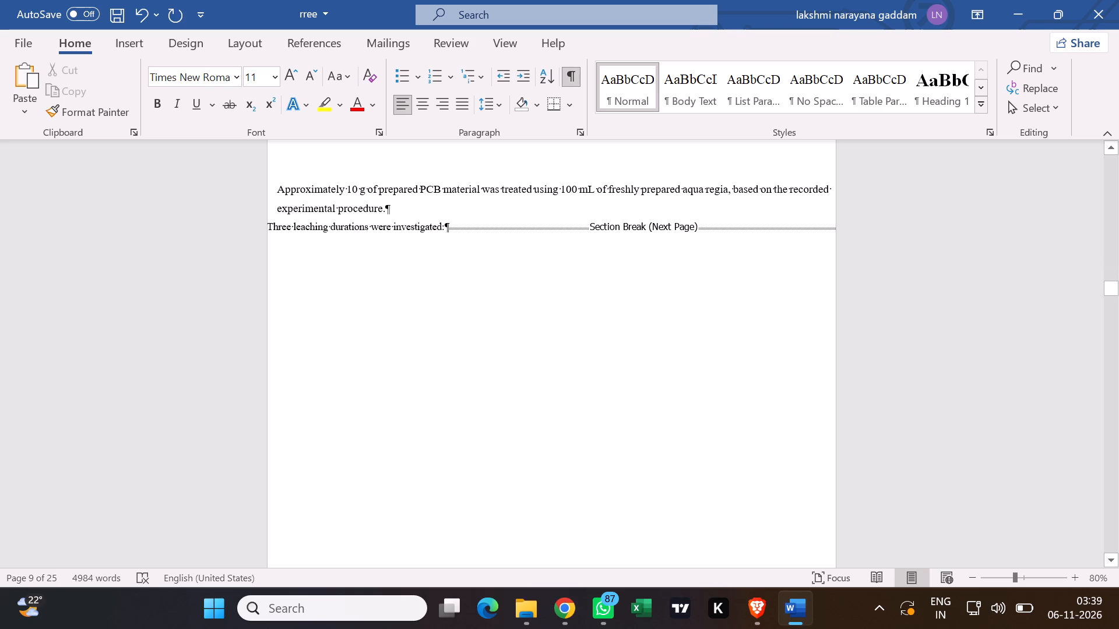
pyautogui.press('Delete')
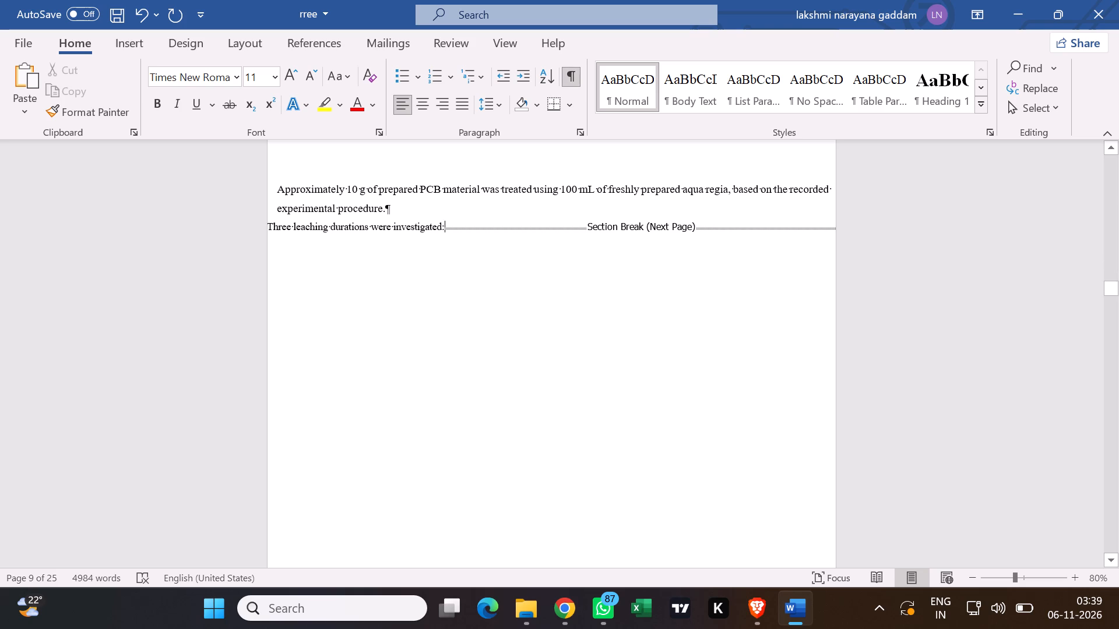
pyautogui.press('Delete')
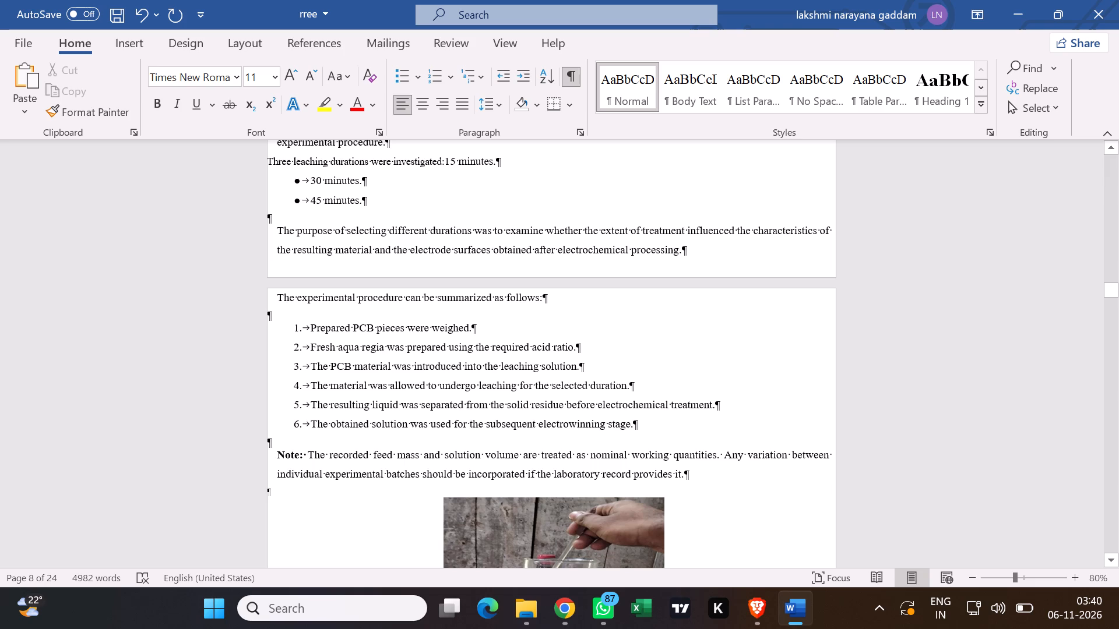
# Move "15 minutes." onto its own line below the leaching durations sentence, and hide the formatting marks.
pyautogui.press('Return')
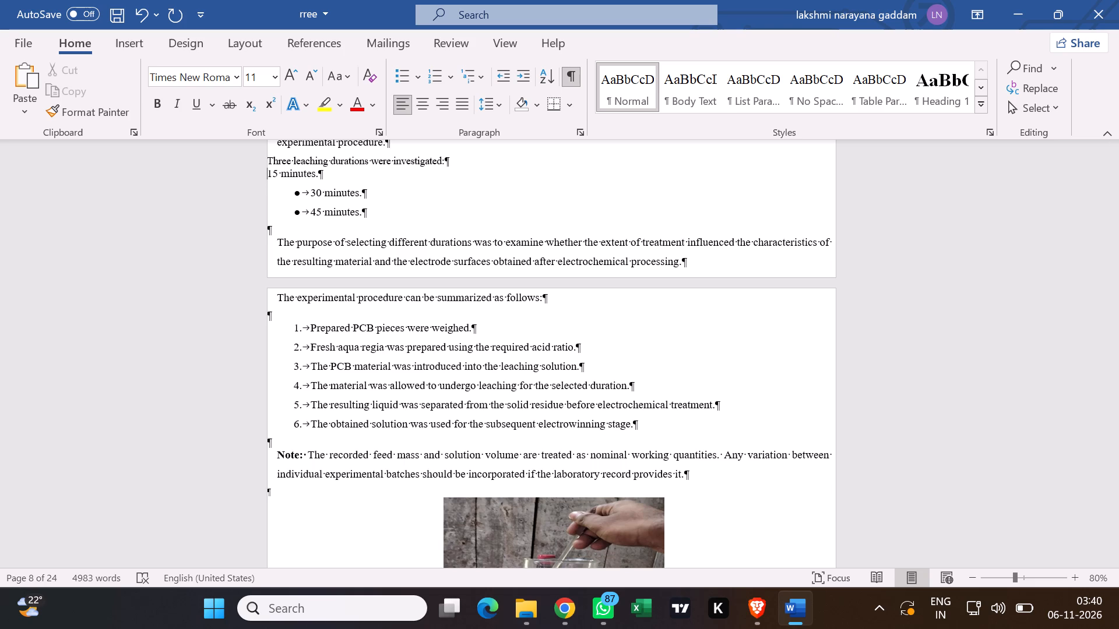
pyautogui.press('Return')
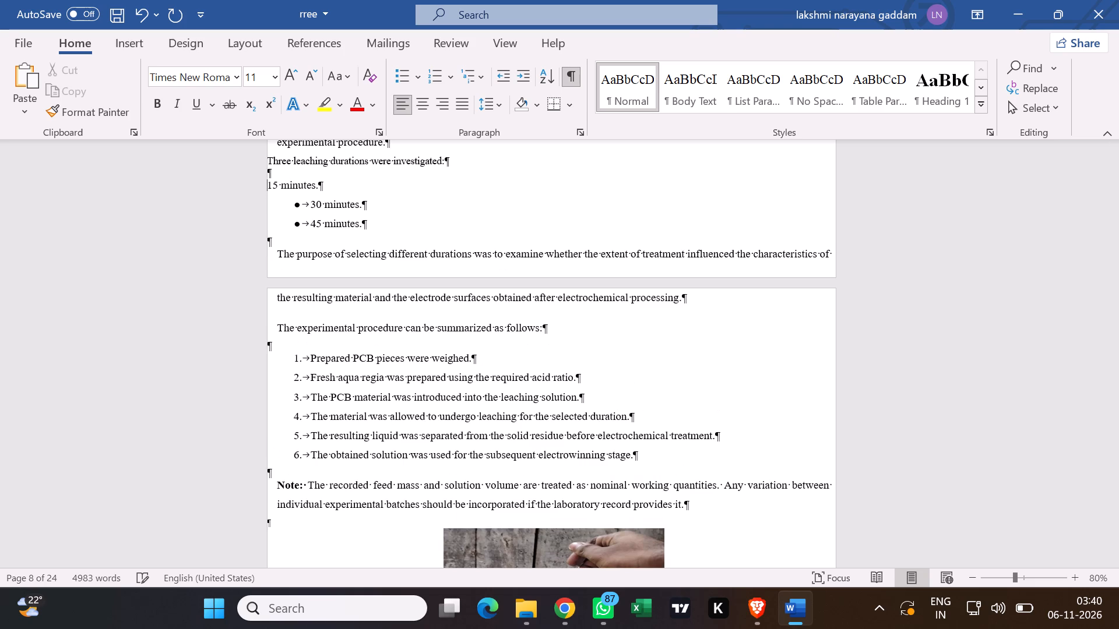
pyautogui.press('BackSpace')
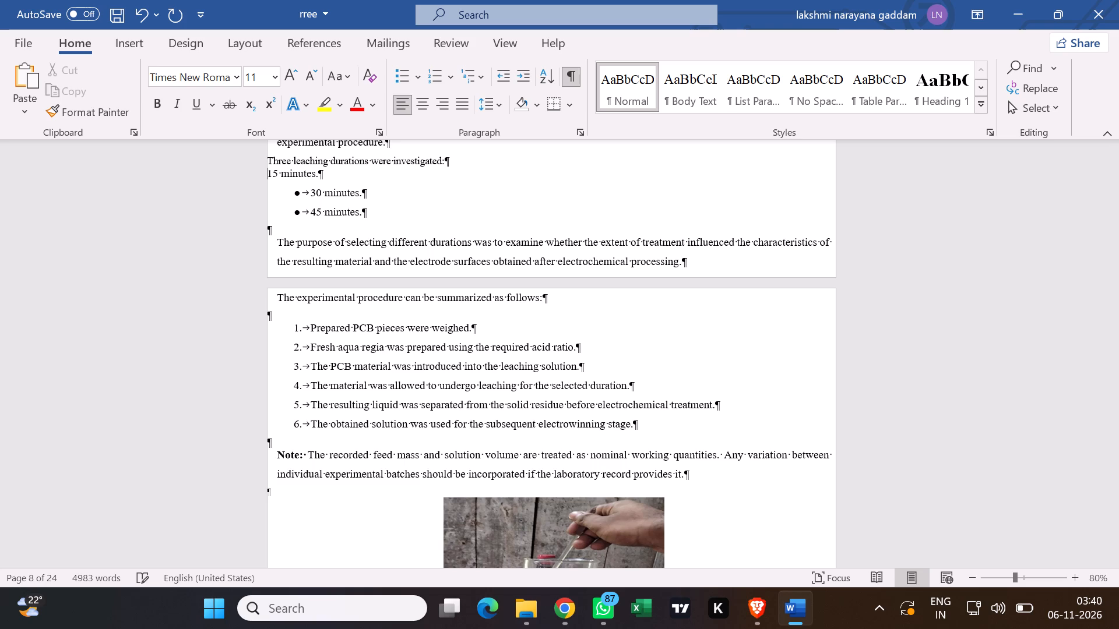
pyautogui.click(474, 231)
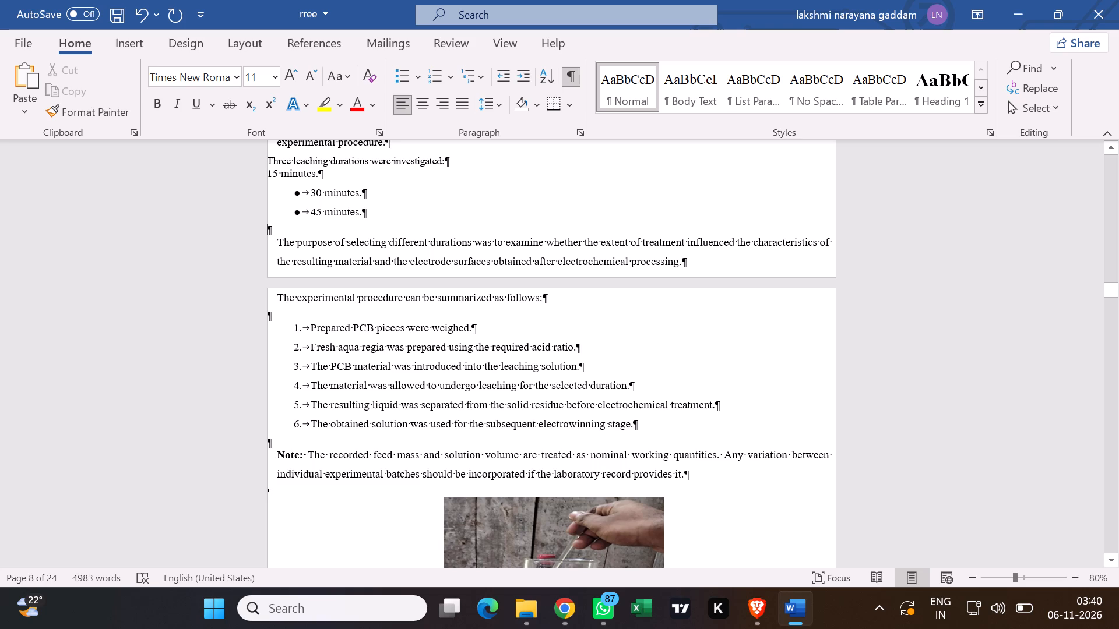
pyautogui.click(562, 75)
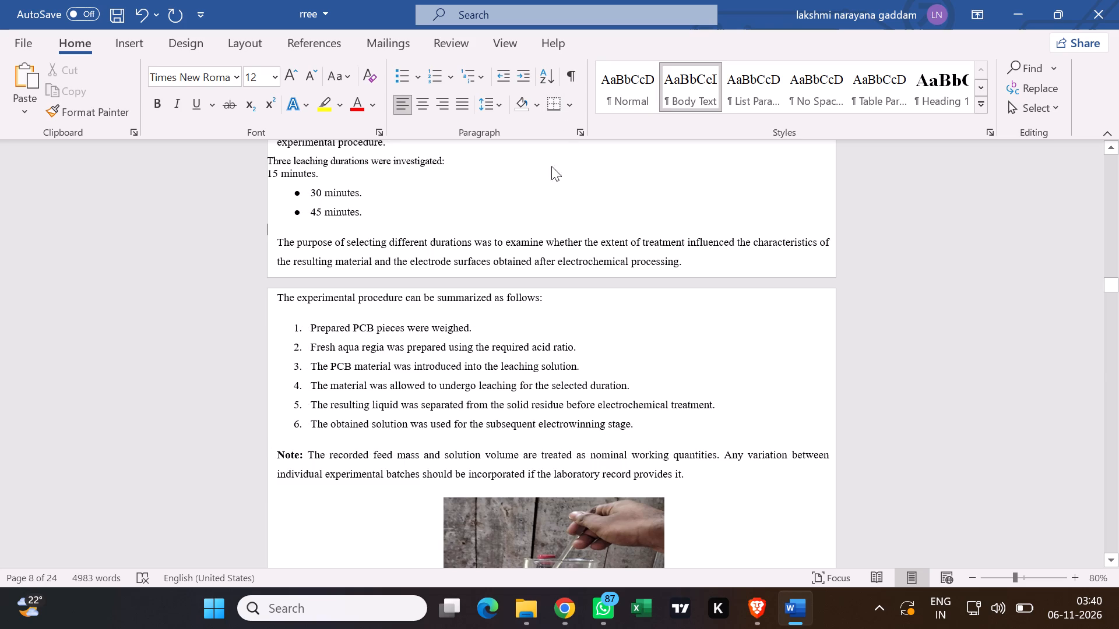
# Compare the paragraph formatting of the 15, 30 and 45 minutes lines in the leaching durations list.
pyautogui.click(519, 207)
pyautogui.moveTo(373, 211); pyautogui.dragTo(308, 205)
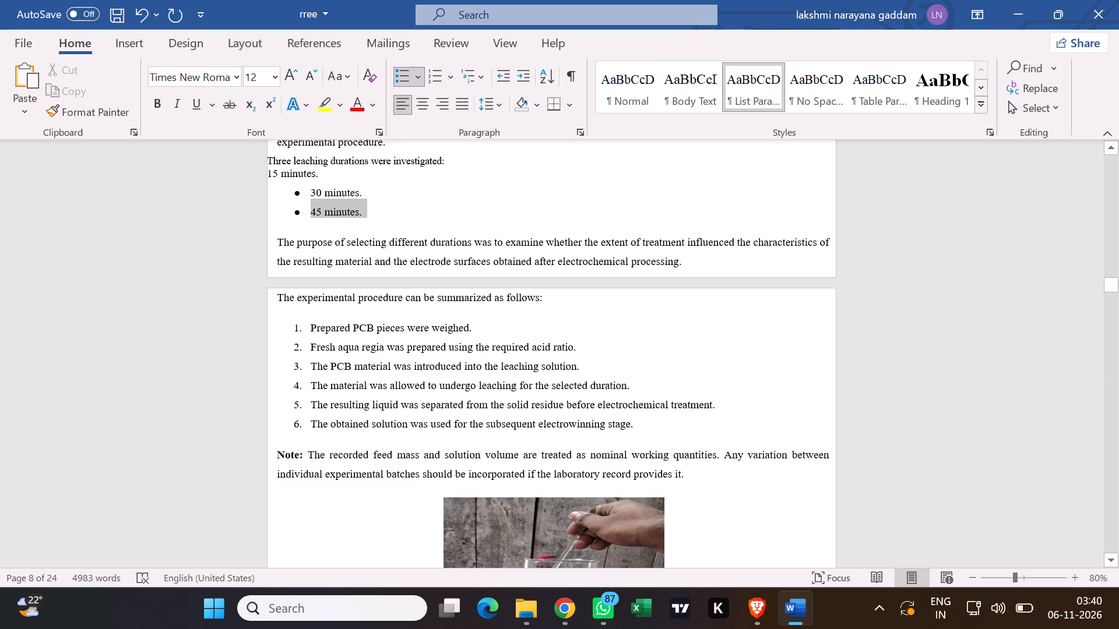
pyautogui.moveTo(308, 205); pyautogui.dragTo(304, 207)
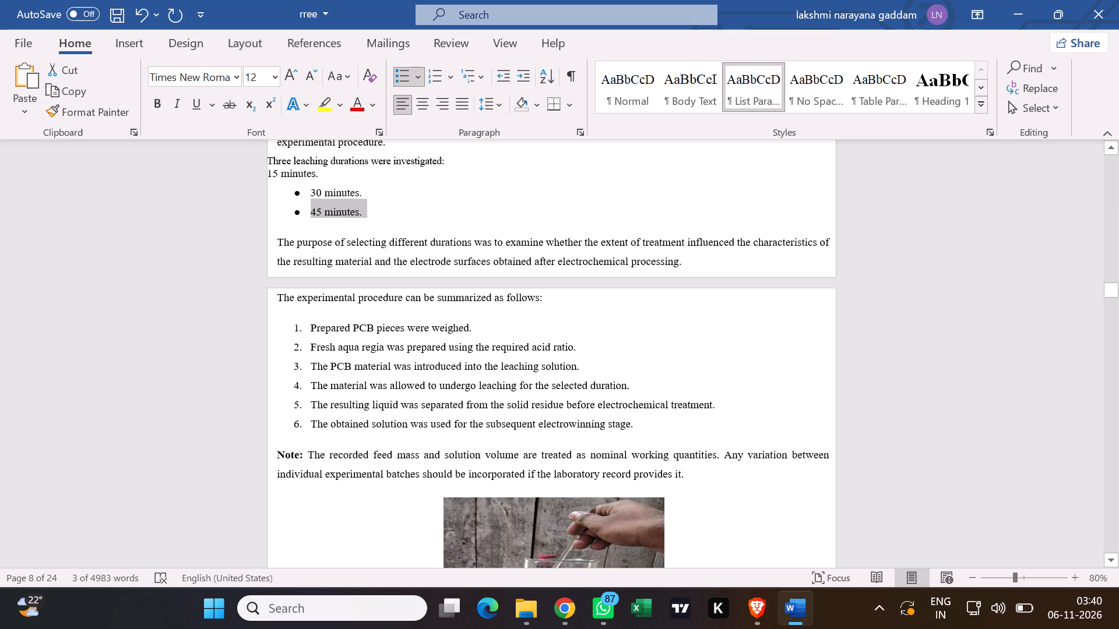
pyautogui.moveTo(320, 176); pyautogui.dragTo(317, 176)
pyautogui.moveTo(317, 176); pyautogui.dragTo(272, 176)
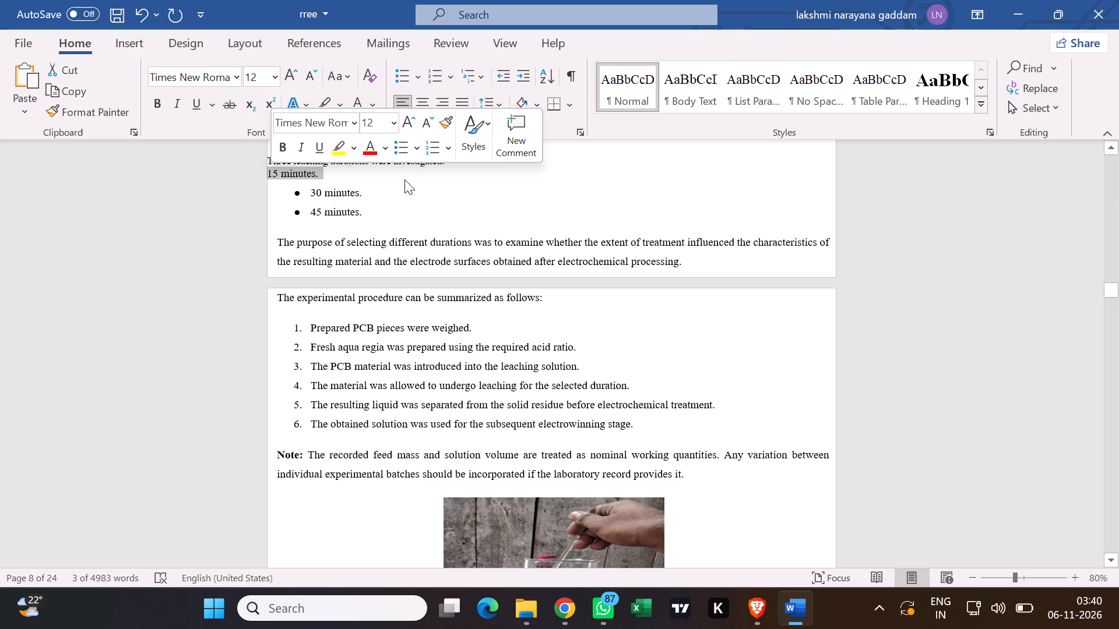
pyautogui.click(508, 182)
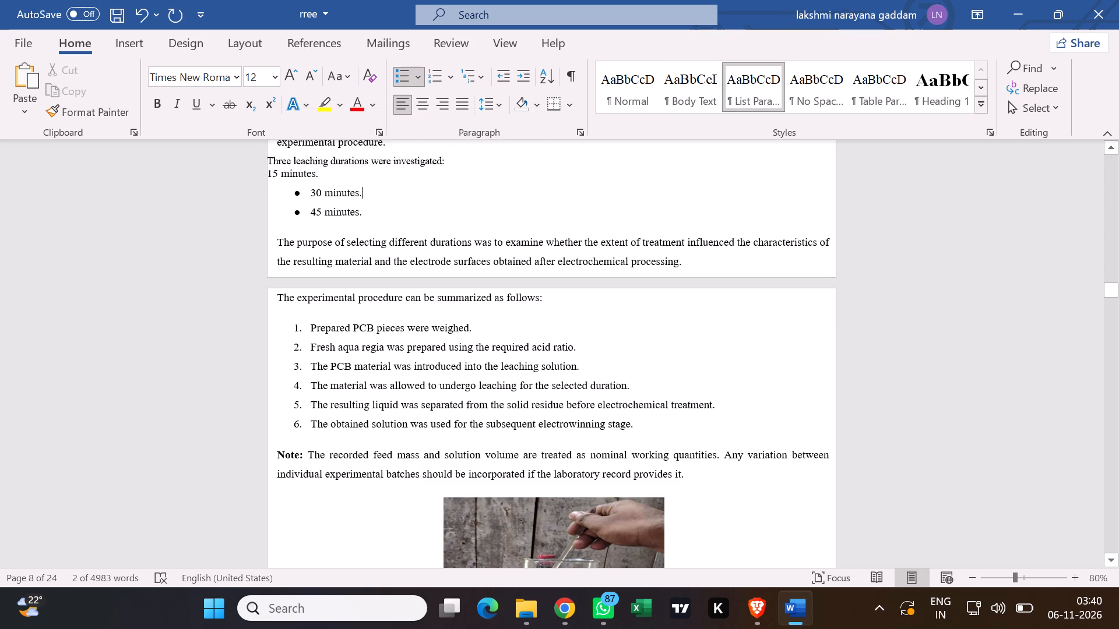
pyautogui.moveTo(365, 193); pyautogui.dragTo(314, 193)
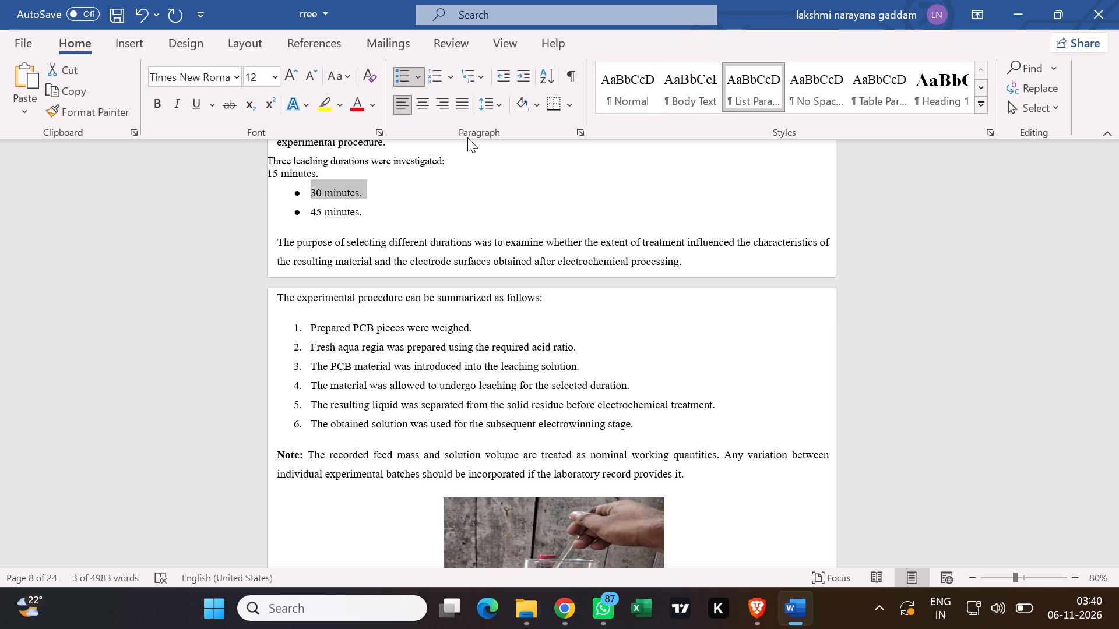
pyautogui.click(451, 184)
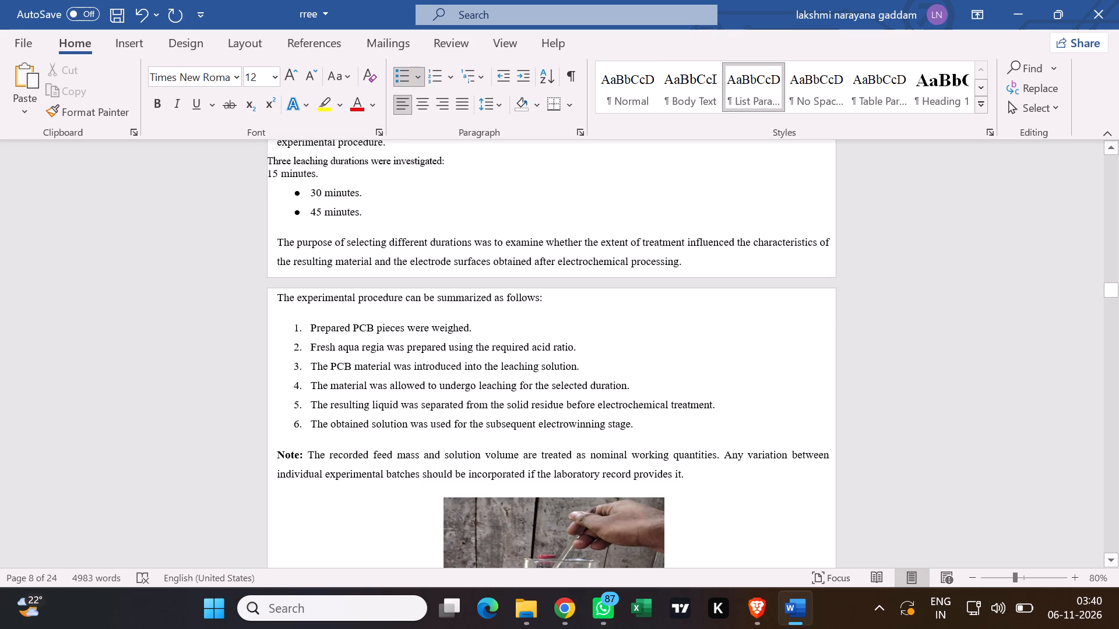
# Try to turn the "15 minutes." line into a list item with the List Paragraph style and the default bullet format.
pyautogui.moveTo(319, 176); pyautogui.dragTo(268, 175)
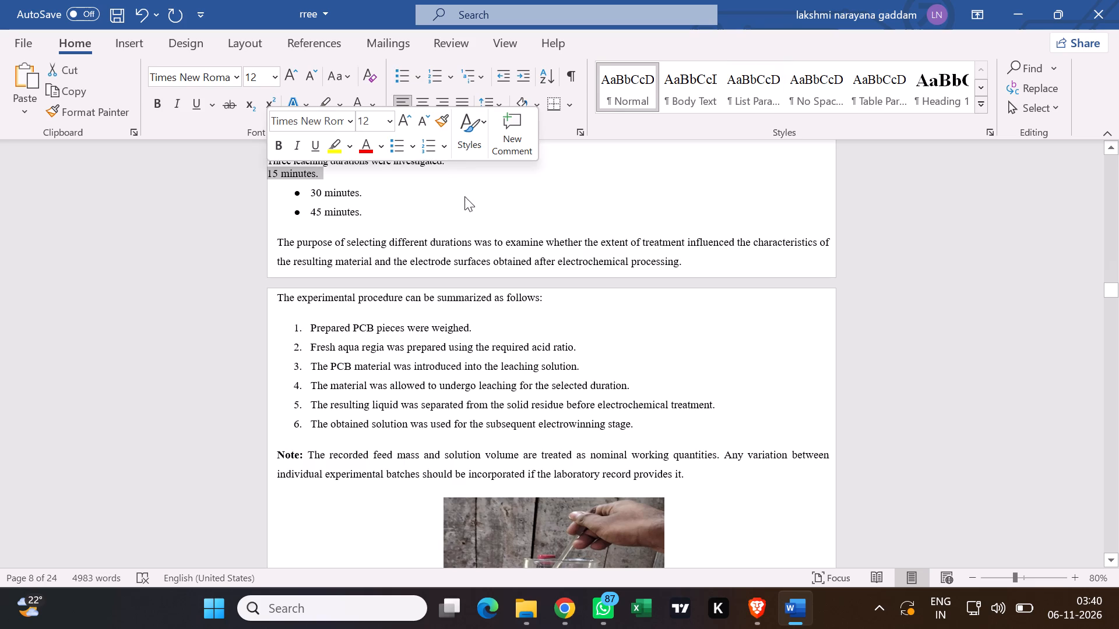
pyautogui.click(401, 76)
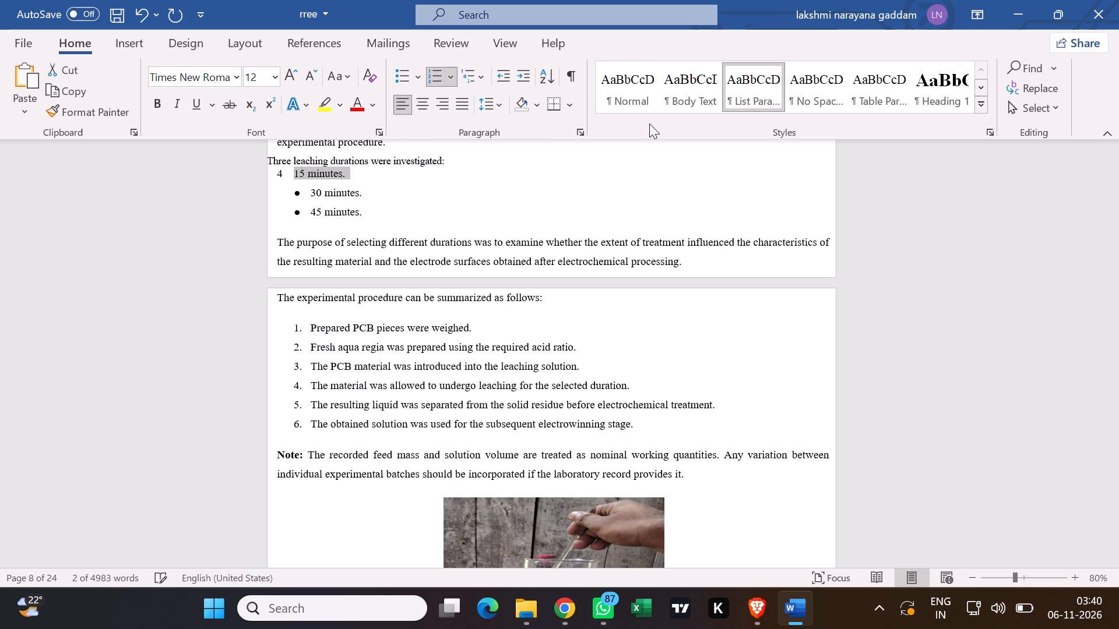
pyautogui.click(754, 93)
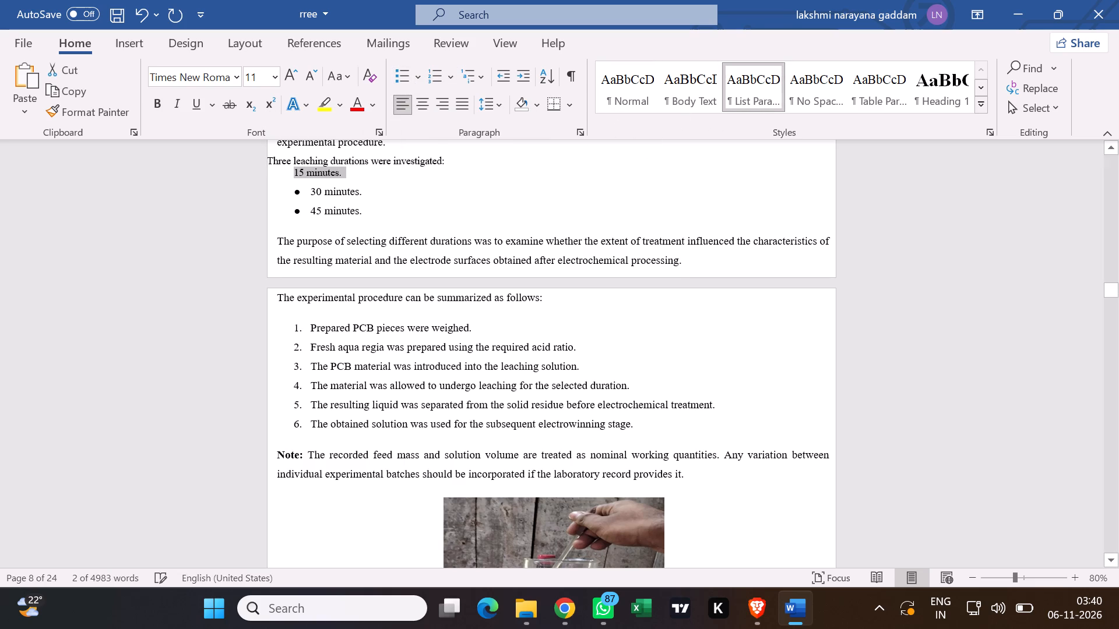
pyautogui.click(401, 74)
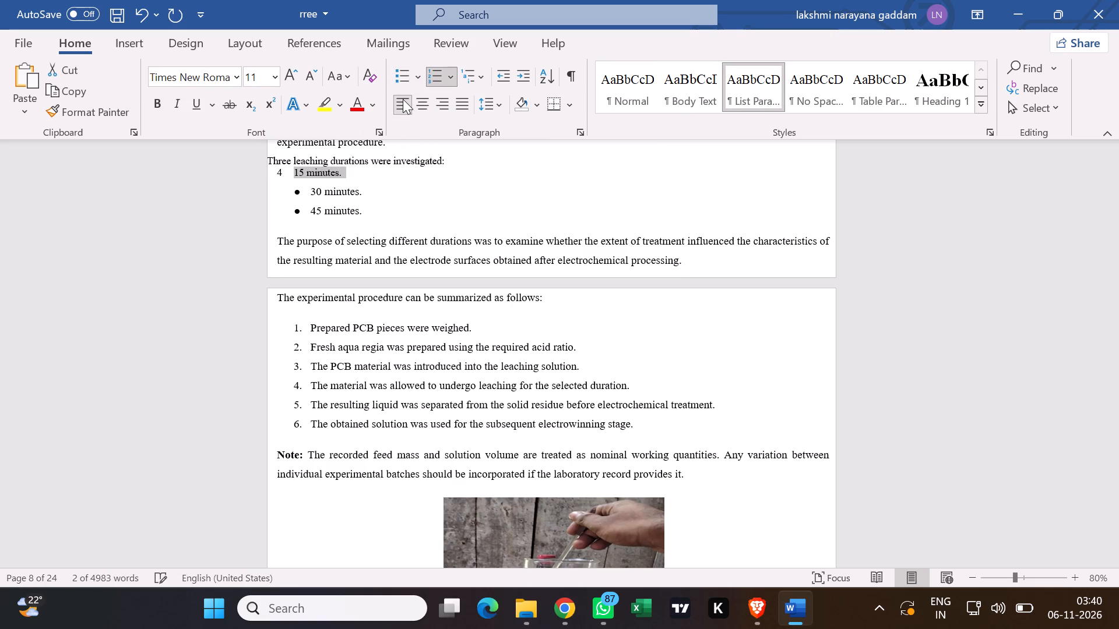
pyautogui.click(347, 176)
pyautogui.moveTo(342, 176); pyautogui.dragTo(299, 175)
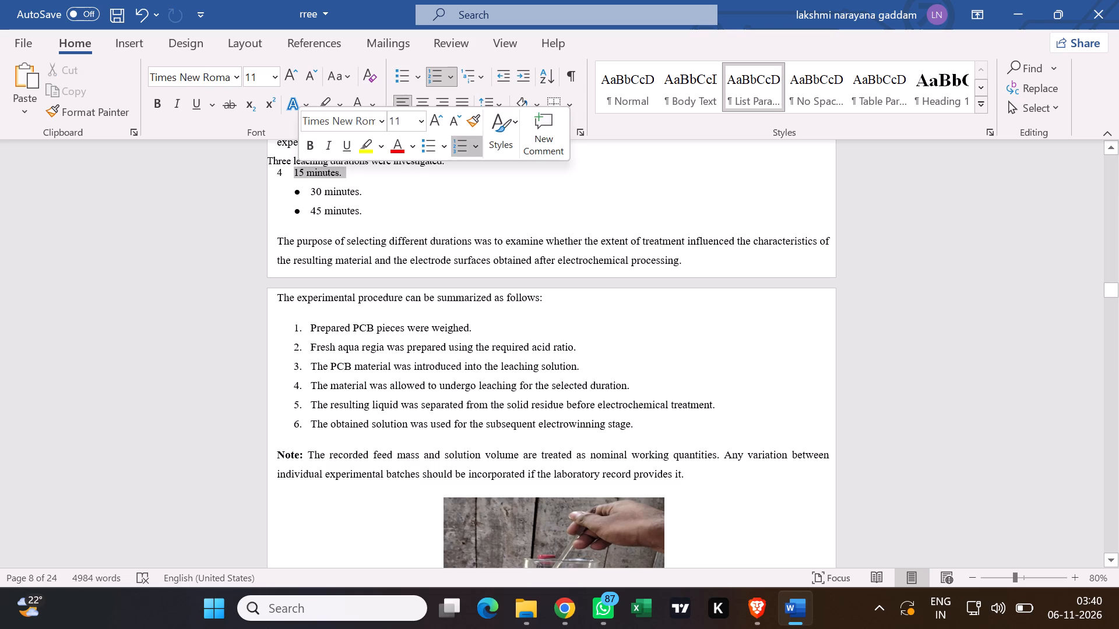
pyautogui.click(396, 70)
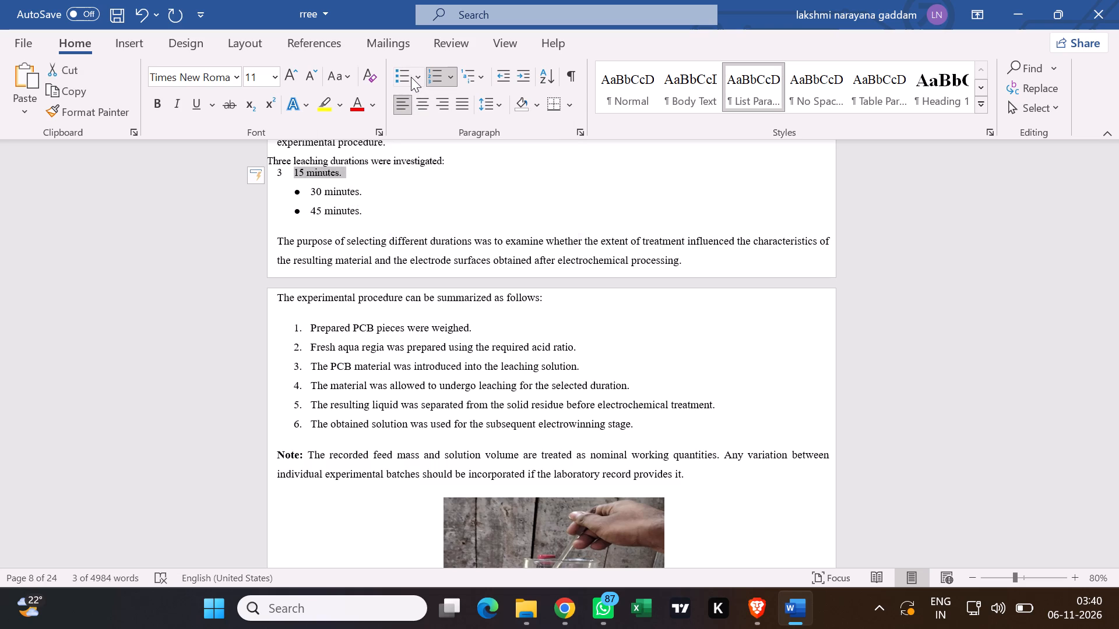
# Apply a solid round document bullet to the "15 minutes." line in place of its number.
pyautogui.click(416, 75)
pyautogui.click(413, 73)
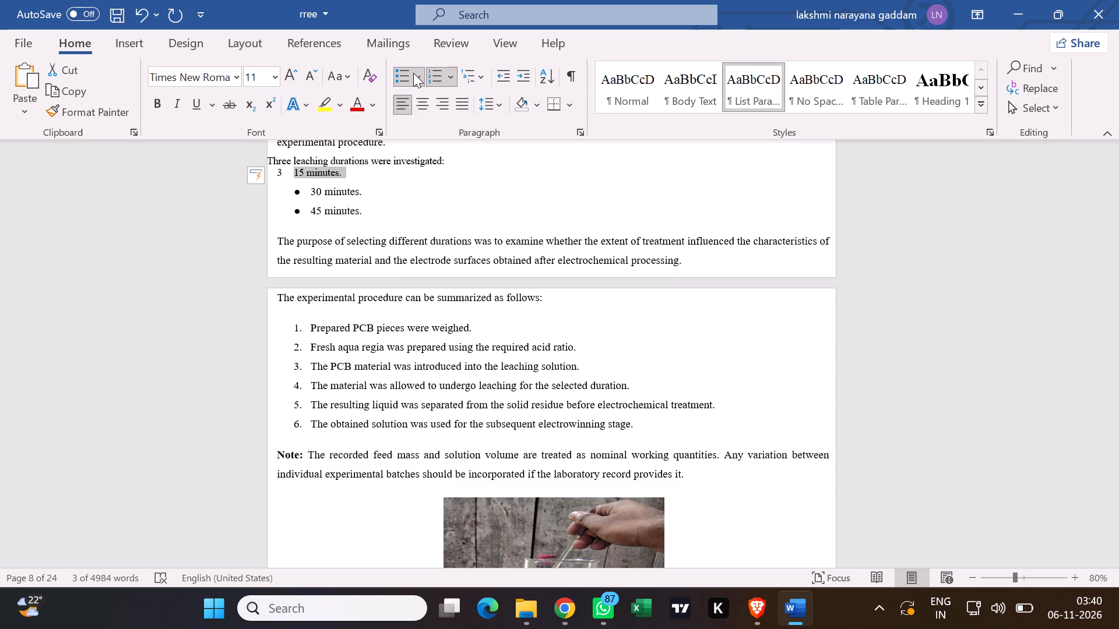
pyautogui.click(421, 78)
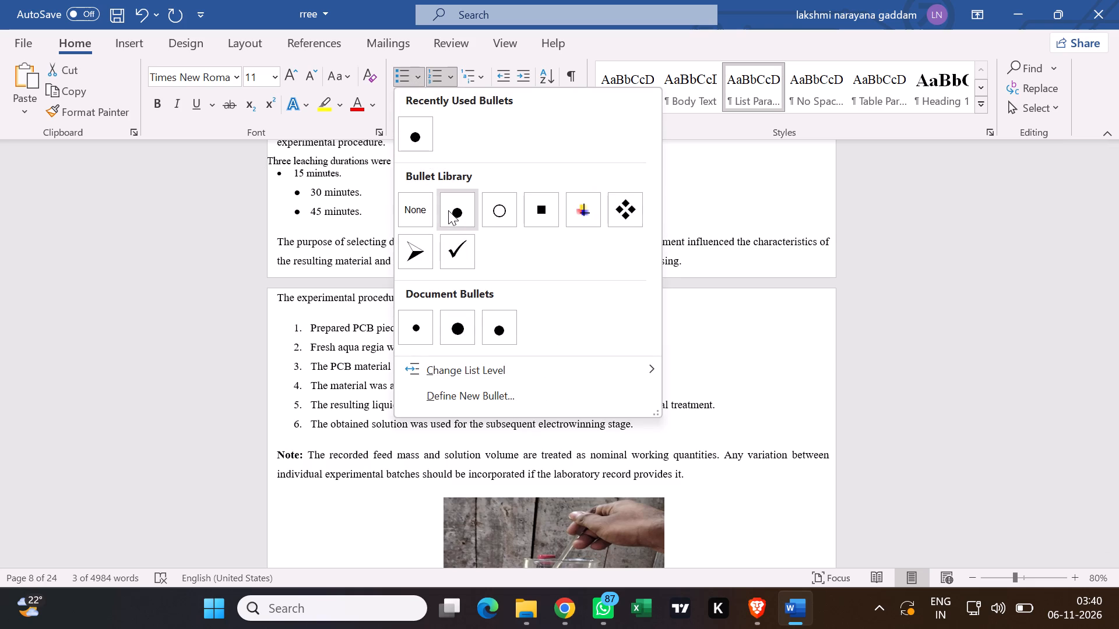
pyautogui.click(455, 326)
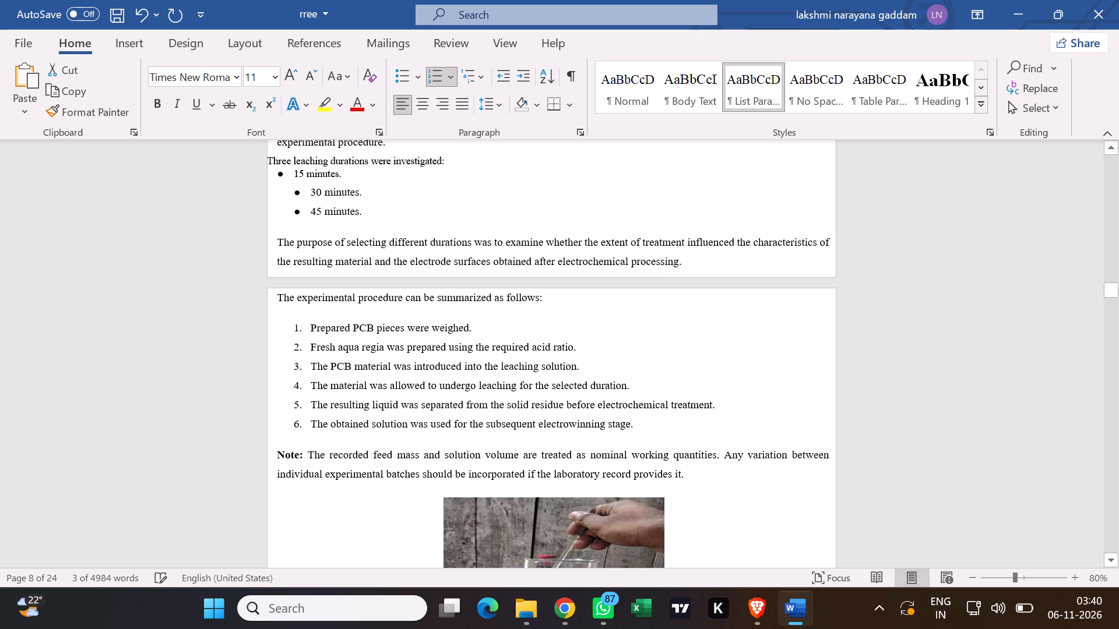
# Clear the list formatting of the "15 minutes." line and give it a solid round bullet aligned with the 30 and 45 minutes items.
pyautogui.click(739, 82)
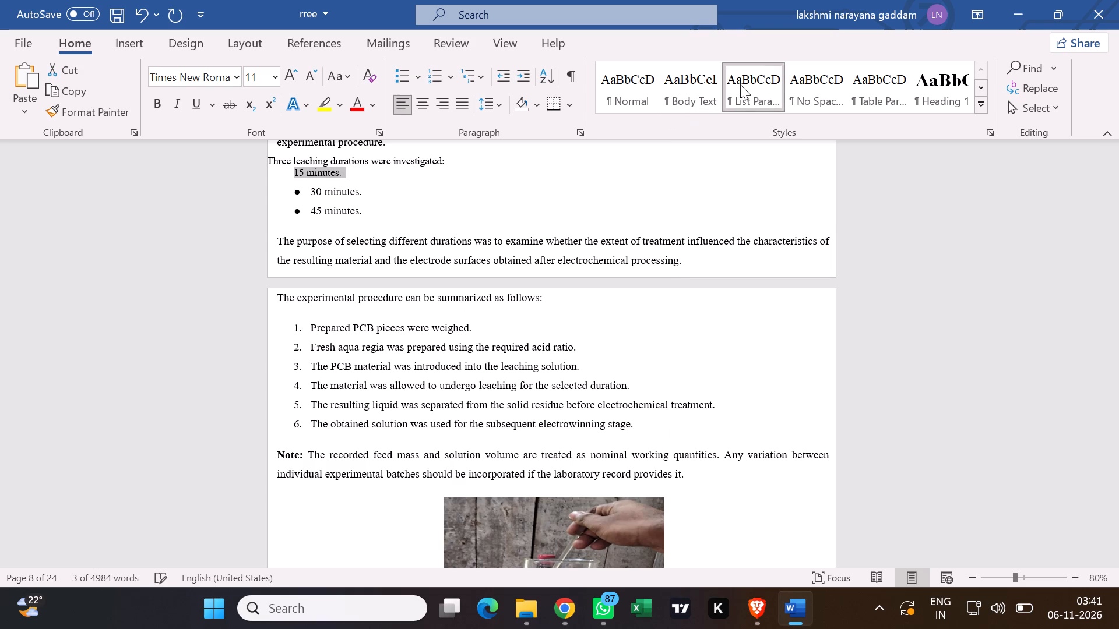
pyautogui.click(740, 85)
pyautogui.click(740, 85)
pyautogui.click(403, 76)
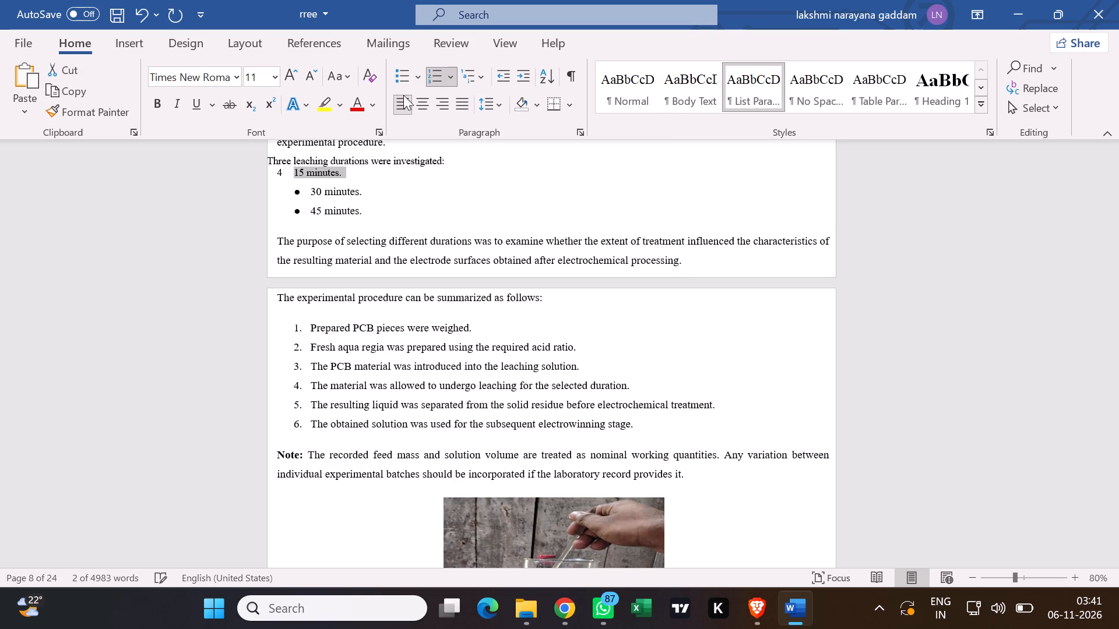
pyautogui.click(403, 80)
pyautogui.click(429, 77)
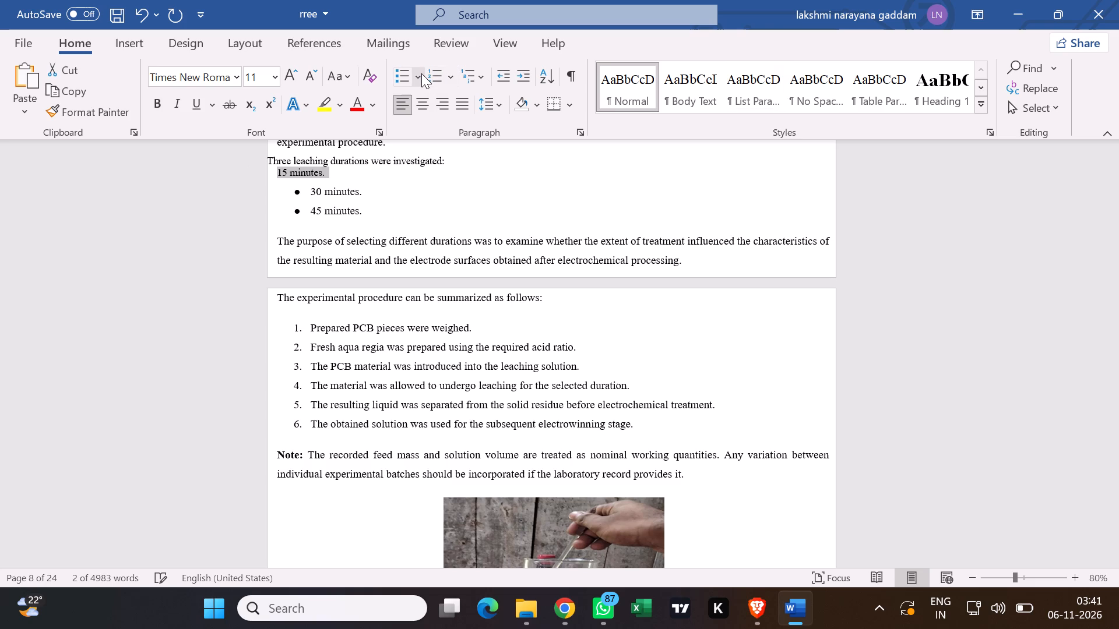
pyautogui.click(421, 73)
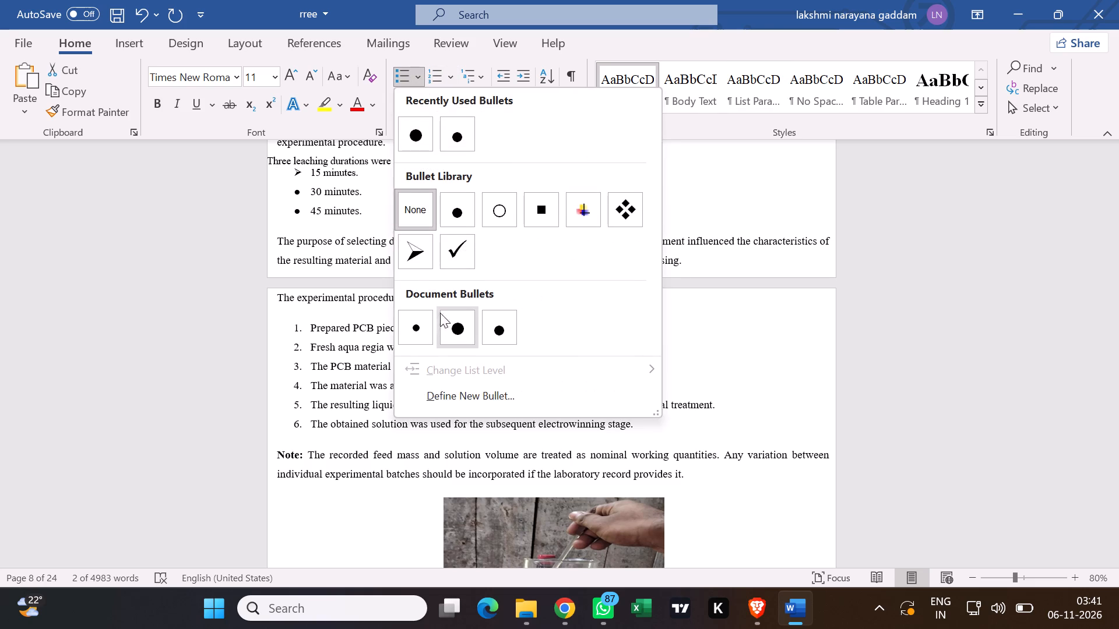
pyautogui.click(442, 324)
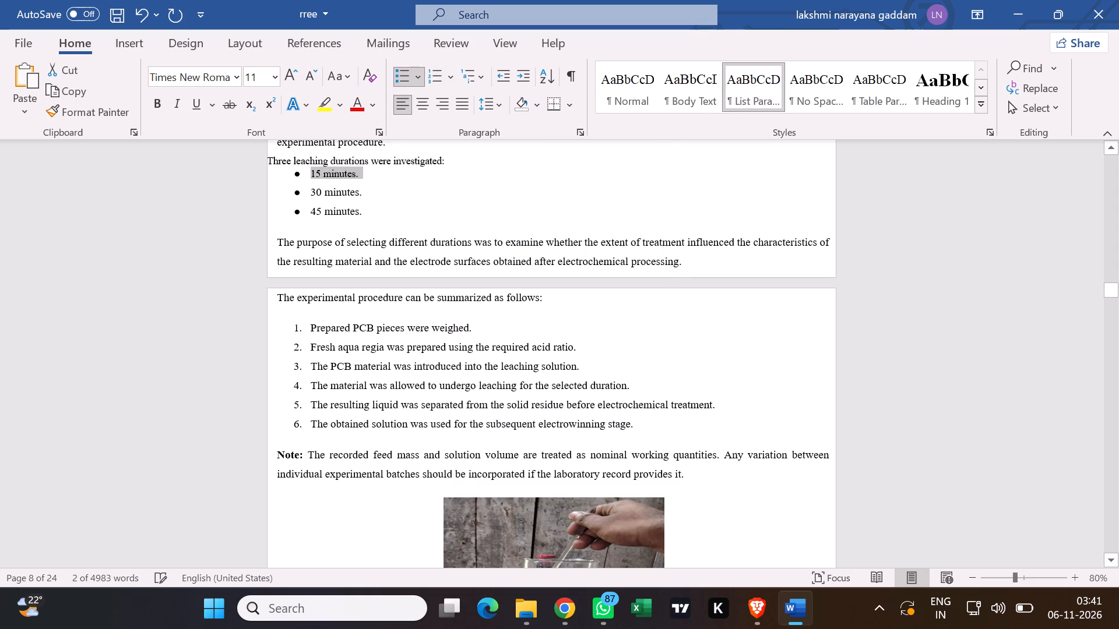
# Left-align the centred sentence "The prepared pieces were used for the subsequent hydrometallurgical treatment." in section 3.2.
pyautogui.click(466, 167)
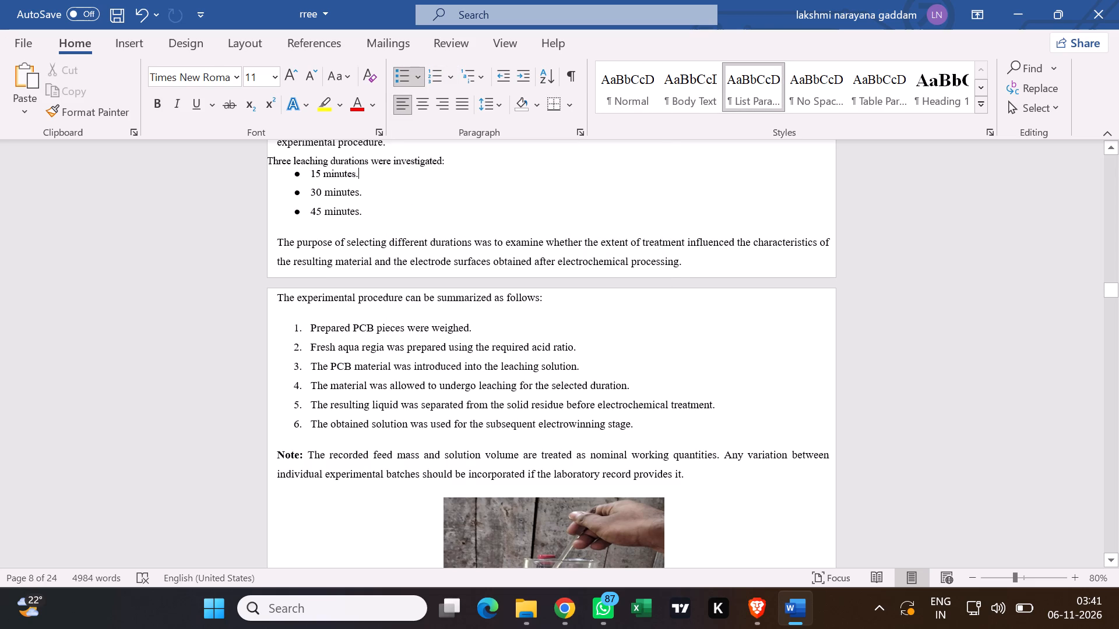
pyautogui.scroll(2, 600, 274)
pyautogui.scroll(4, 502, 288)
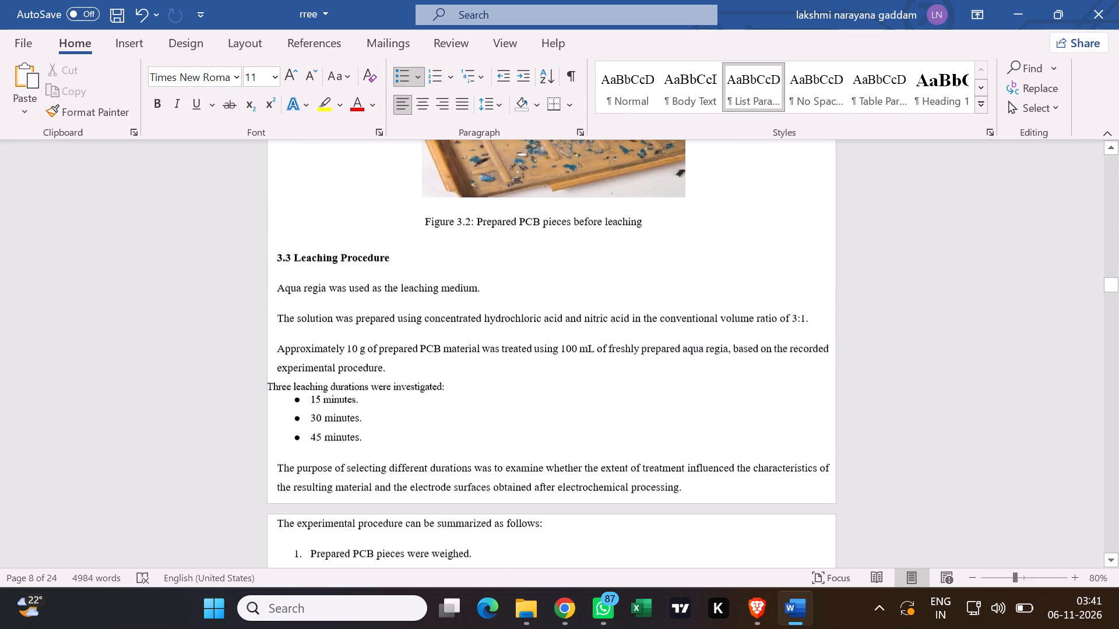
pyautogui.scroll(18, 502, 288)
pyautogui.scroll(5, 511, 254)
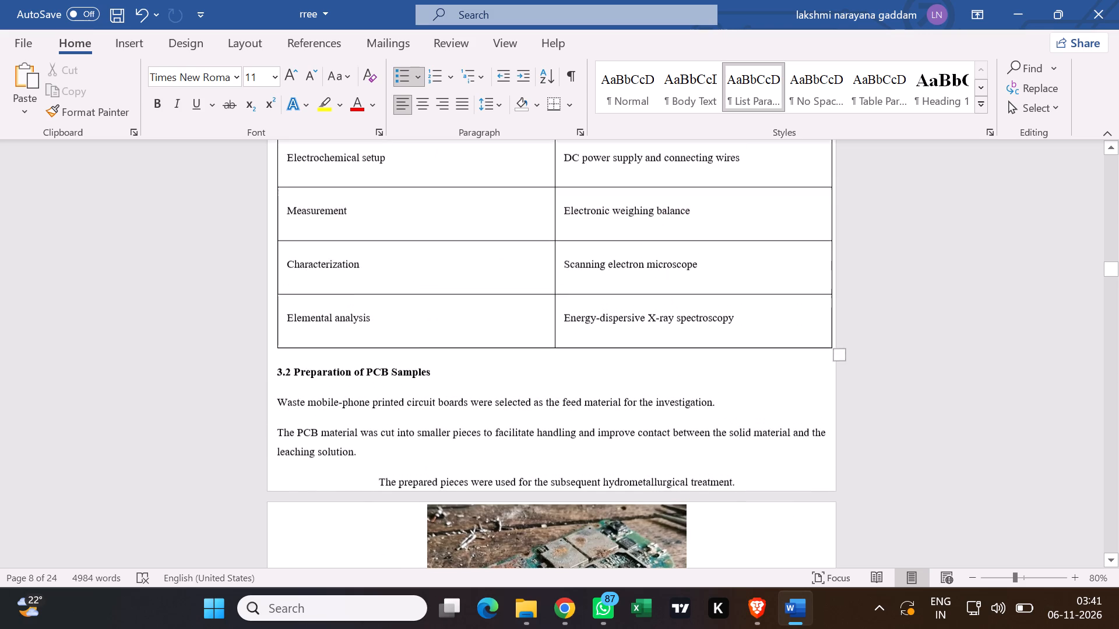
pyautogui.scroll(-13, 513, 288)
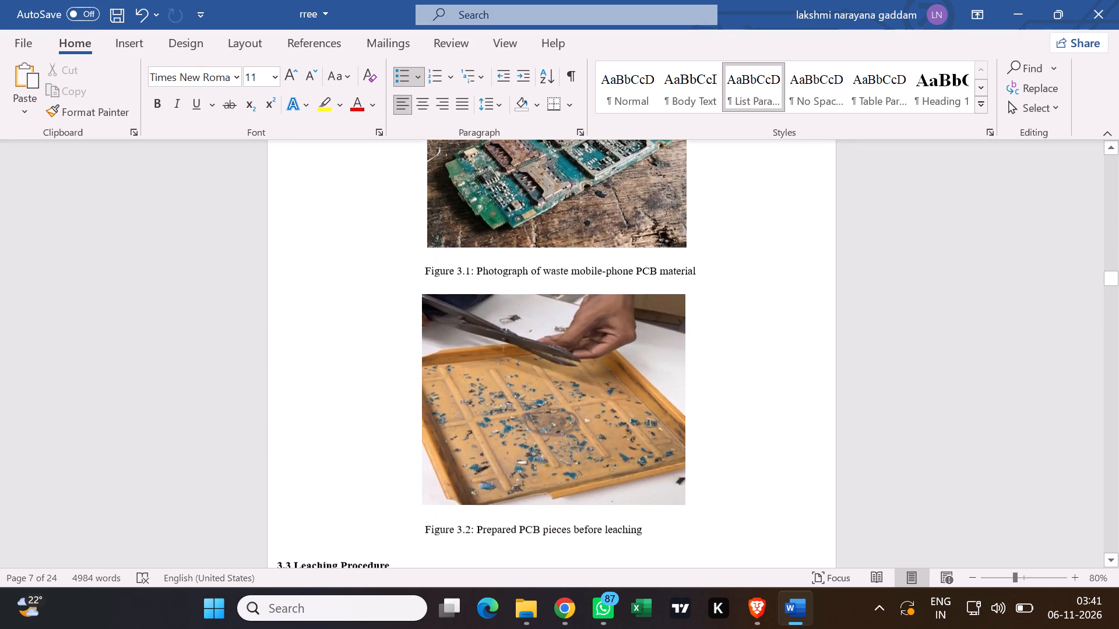
pyautogui.scroll(-6, 523, 319)
pyautogui.scroll(4, 523, 321)
pyautogui.scroll(8, 529, 263)
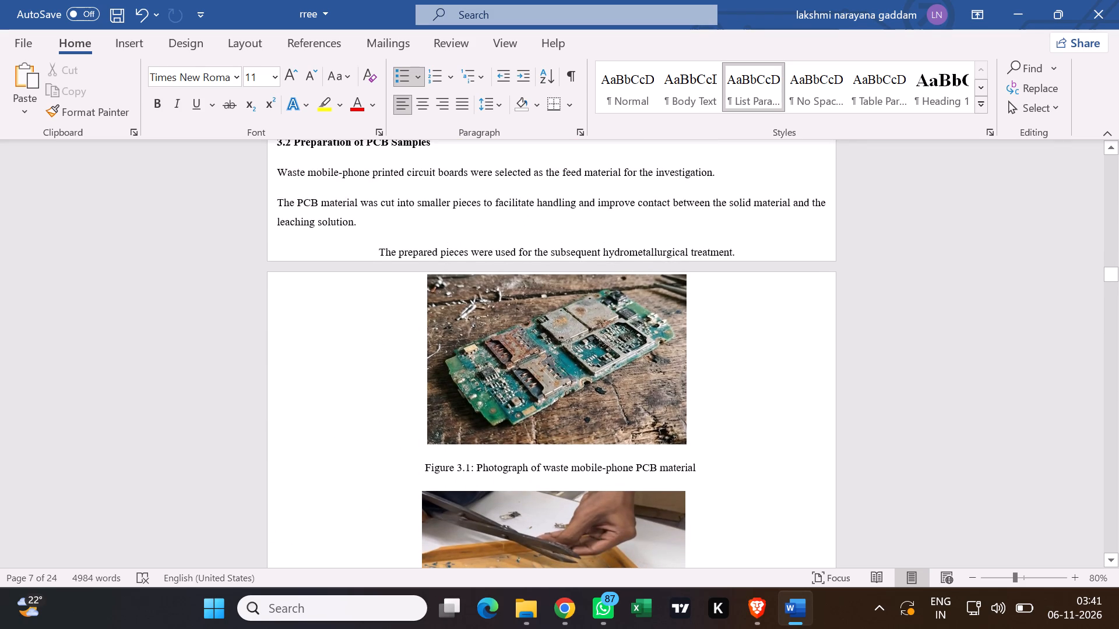
pyautogui.click(375, 248)
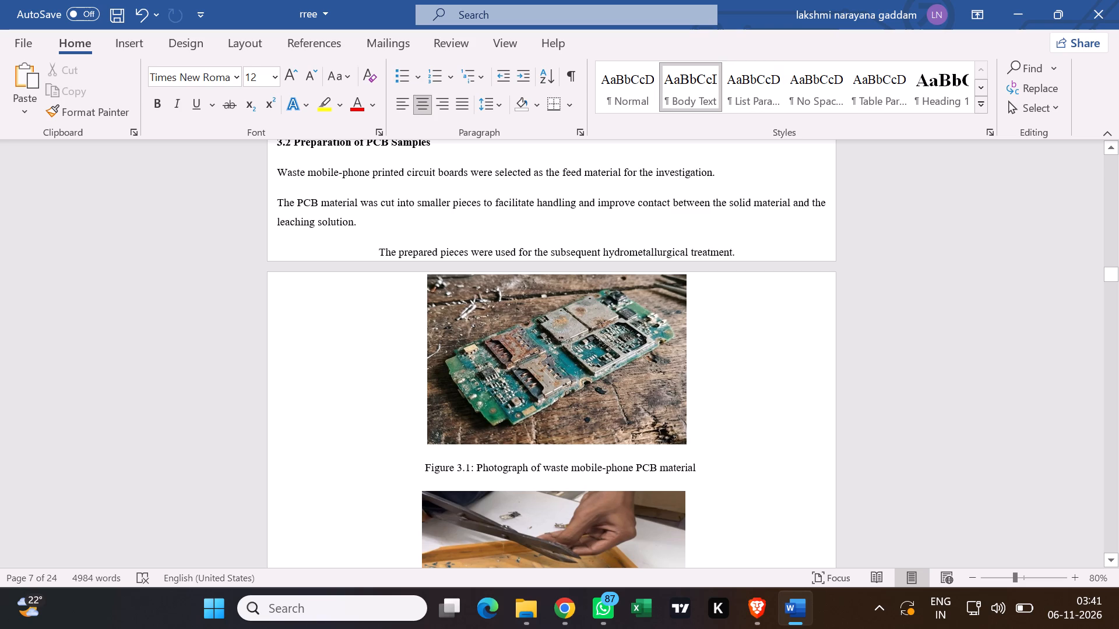
pyautogui.press('BackSpace')
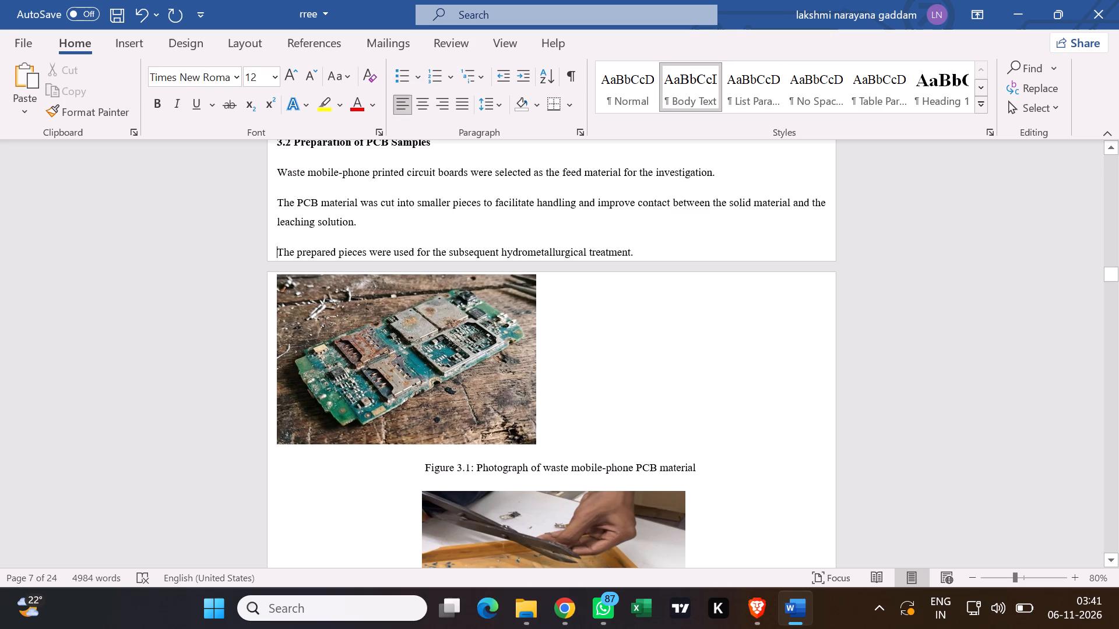
# Put the Figure 3.1 photograph in its own paragraph below the sentence and pad it with leading spaces until centred above its caption.
pyautogui.click(648, 253)
pyautogui.press('Return')
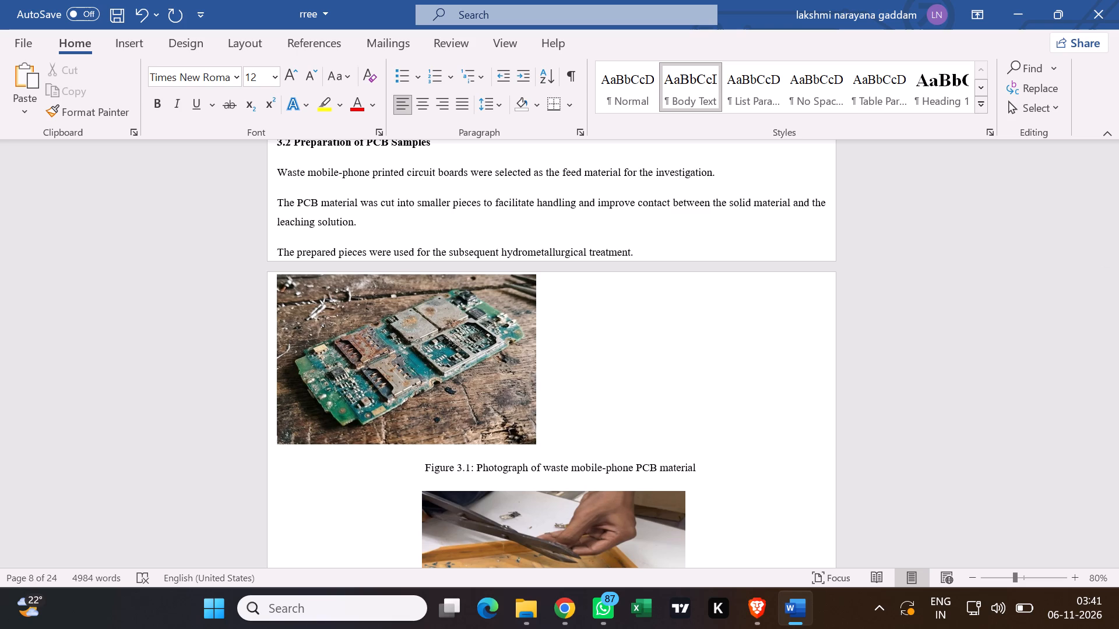
pyautogui.press('space')
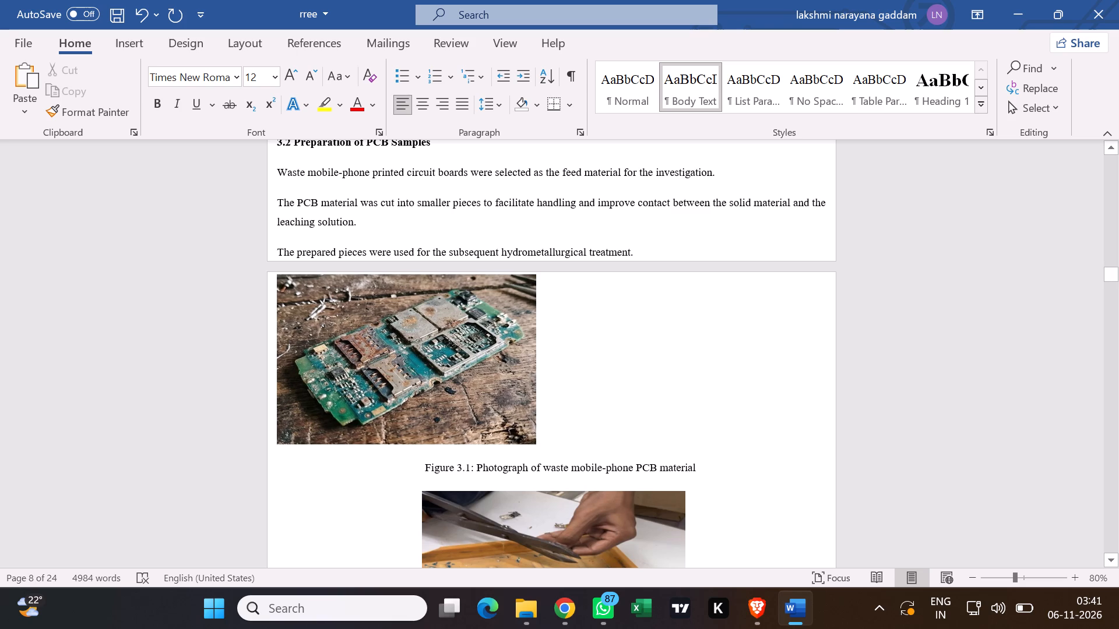
pyautogui.press('space')
pyautogui.press('space')
pyautogui.press('space')
pyautogui.press('space')
pyautogui.press('space')
pyautogui.press('space')
pyautogui.press('space')
pyautogui.press('space')
pyautogui.press('space')
pyautogui.press('space')
pyautogui.press('space')
pyautogui.press('space')
pyautogui.press('space')
pyautogui.press('space')
pyautogui.press('space')
pyautogui.press('space')
pyautogui.press('space')
pyautogui.press('space')
pyautogui.press('space')
pyautogui.press('space')
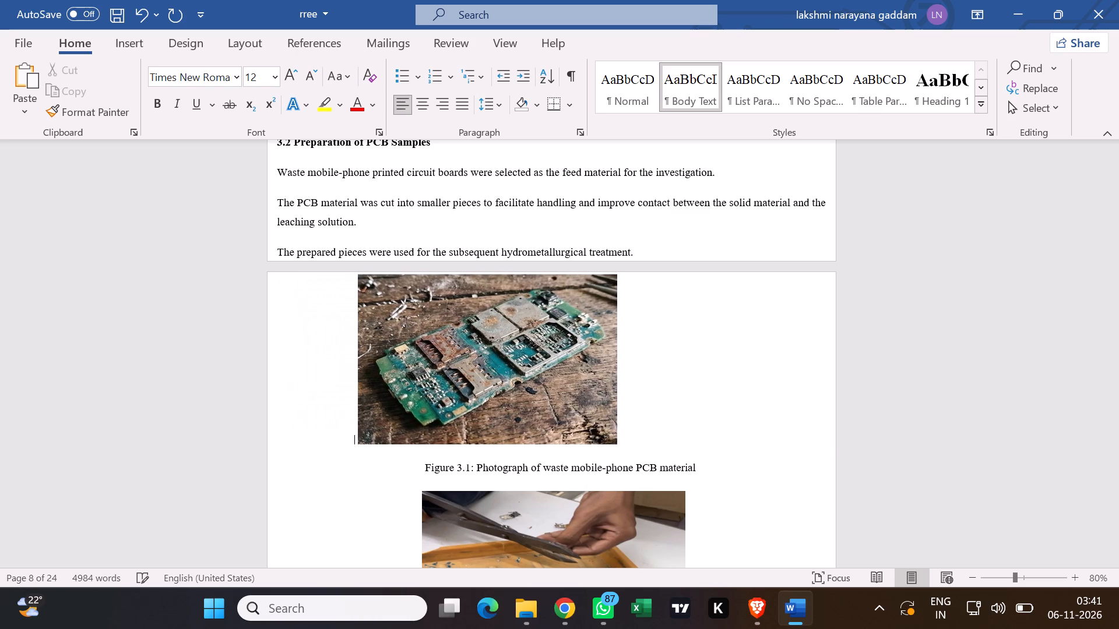
pyautogui.press('space')
pyautogui.press('space')
pyautogui.press('space')
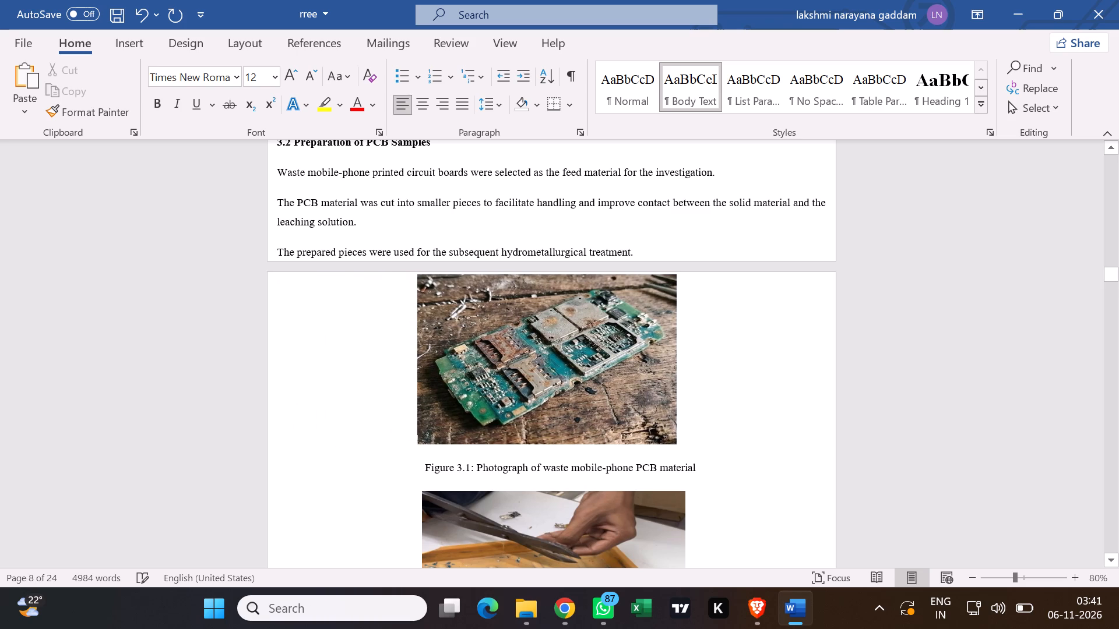
pyautogui.press('space')
pyautogui.press('space')
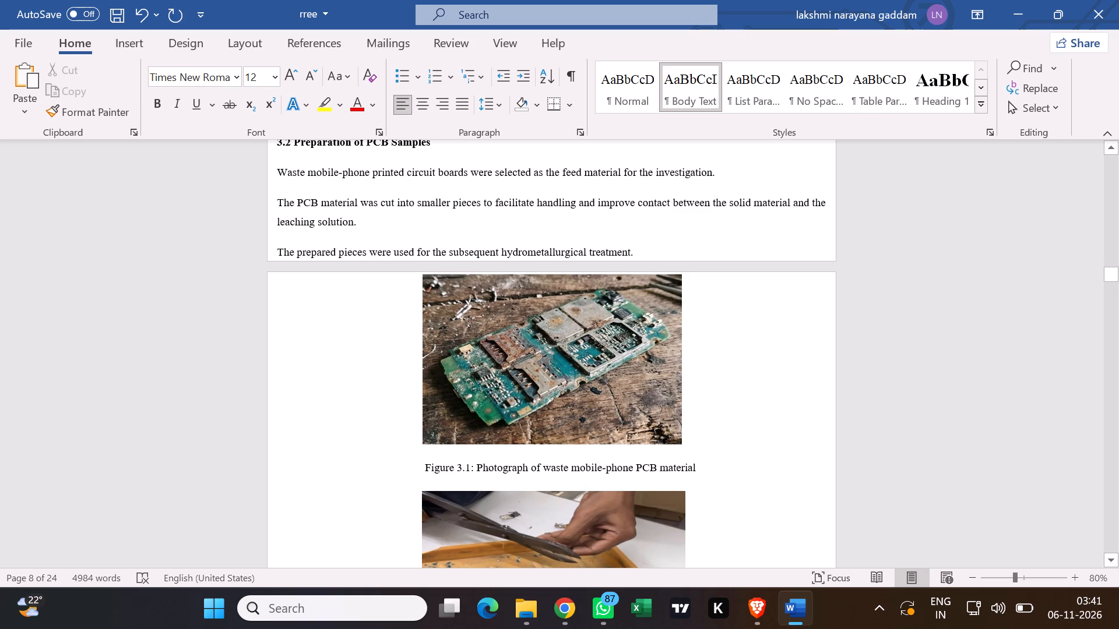
# Indent the "Three leaching durations were investigated:" line with four leading spaces so it aligns with the paragraph above.
pyautogui.scroll(-6, 544, 469)
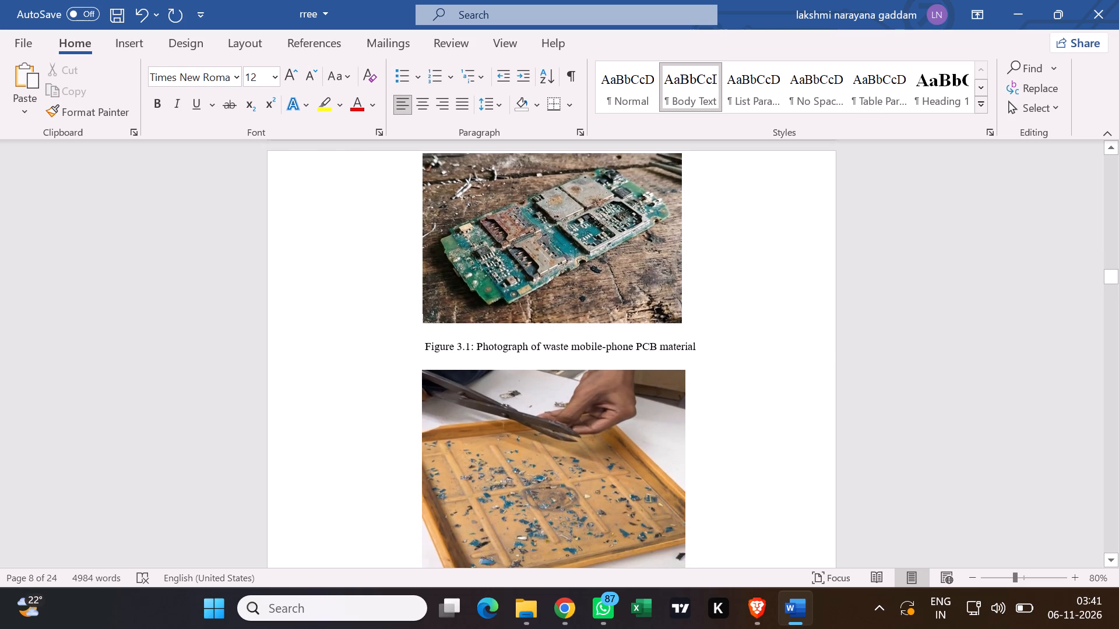
pyautogui.scroll(-4, 524, 463)
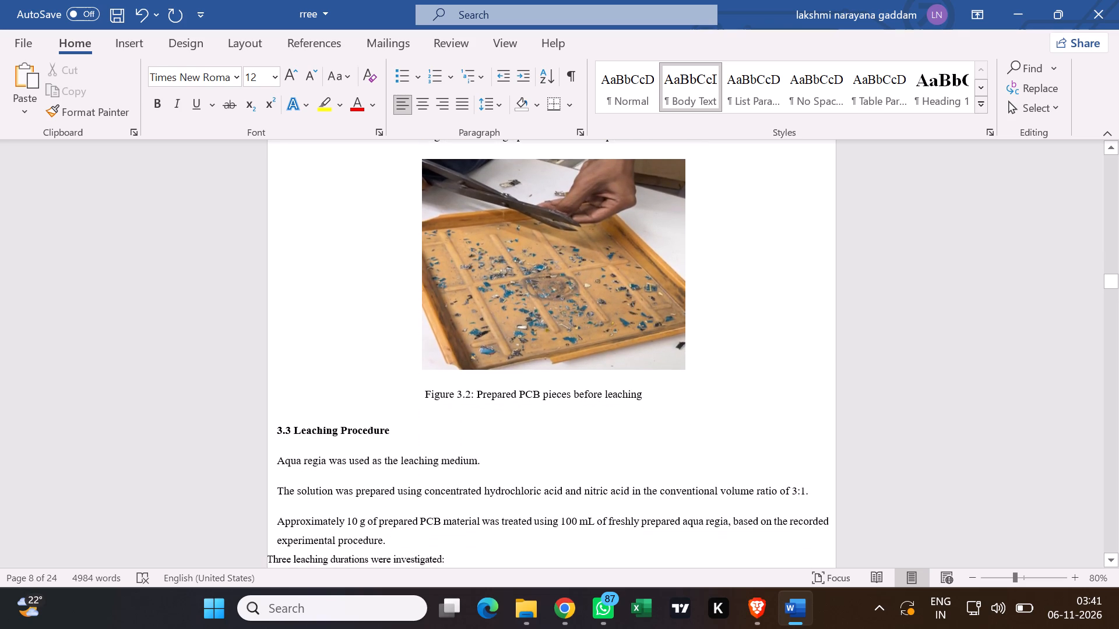
pyautogui.scroll(-9, 530, 454)
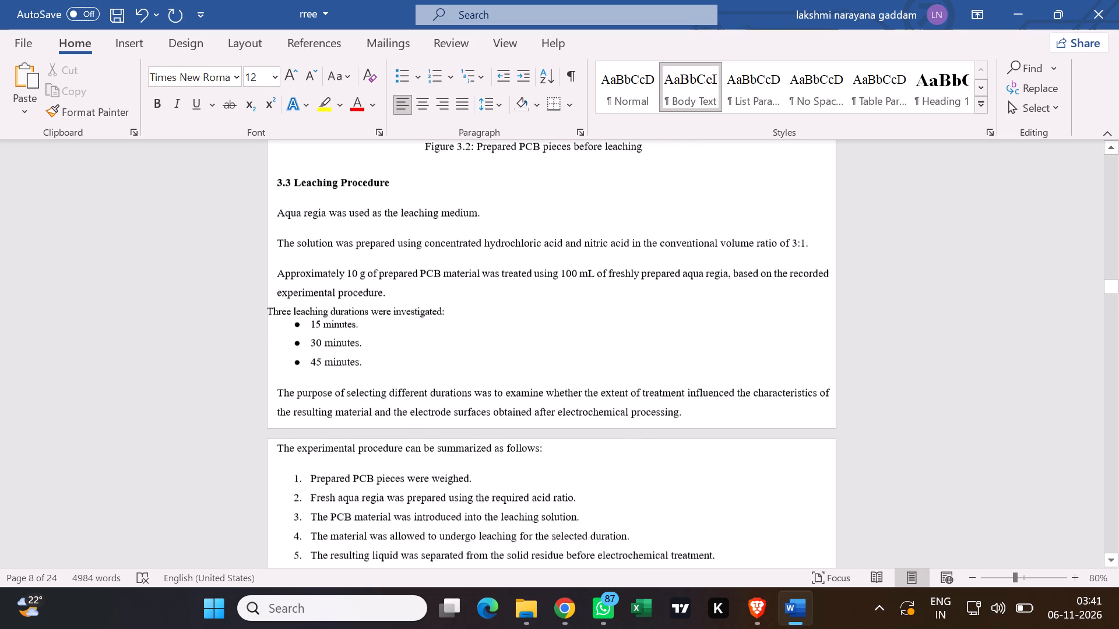
pyautogui.scroll(-1, 527, 451)
pyautogui.scroll(2, 527, 451)
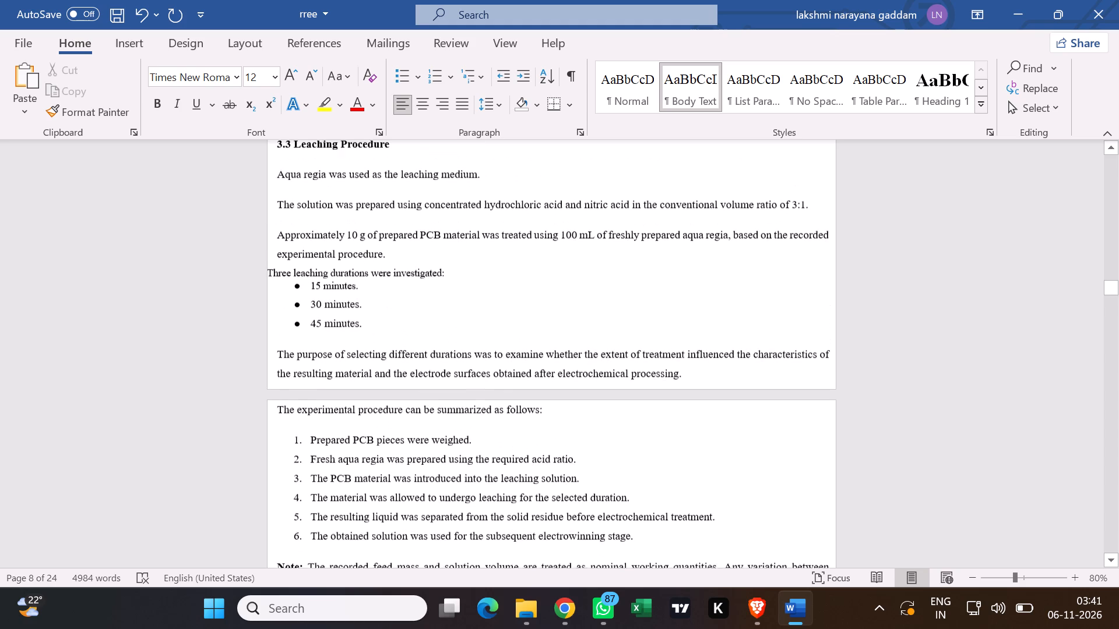
pyautogui.click(268, 295)
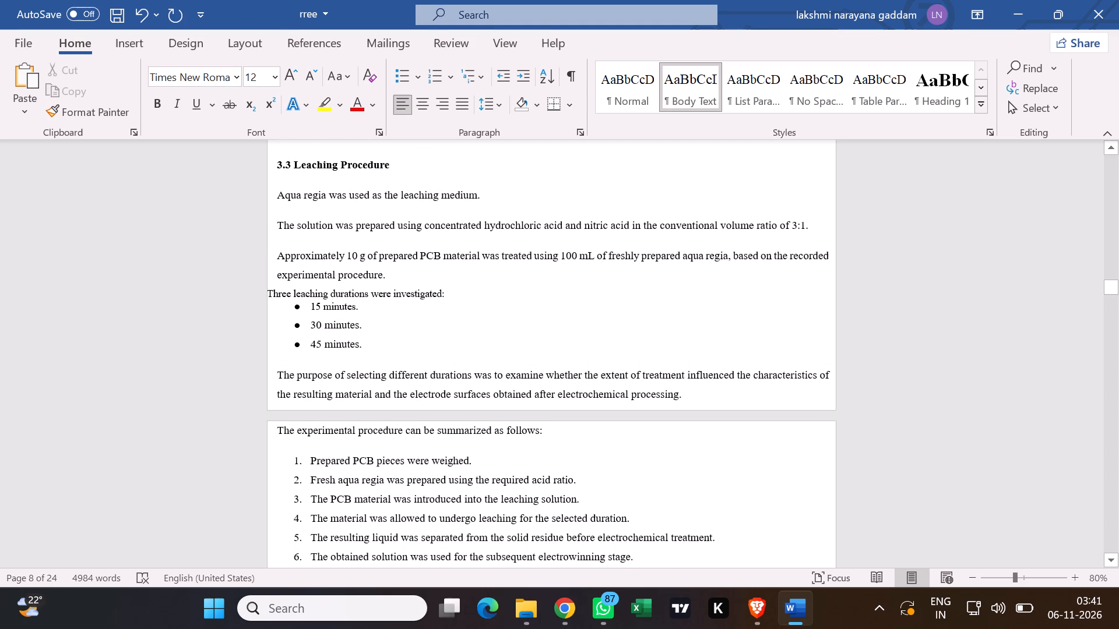
pyautogui.press('space')
pyautogui.press('space')
pyautogui.press('space')
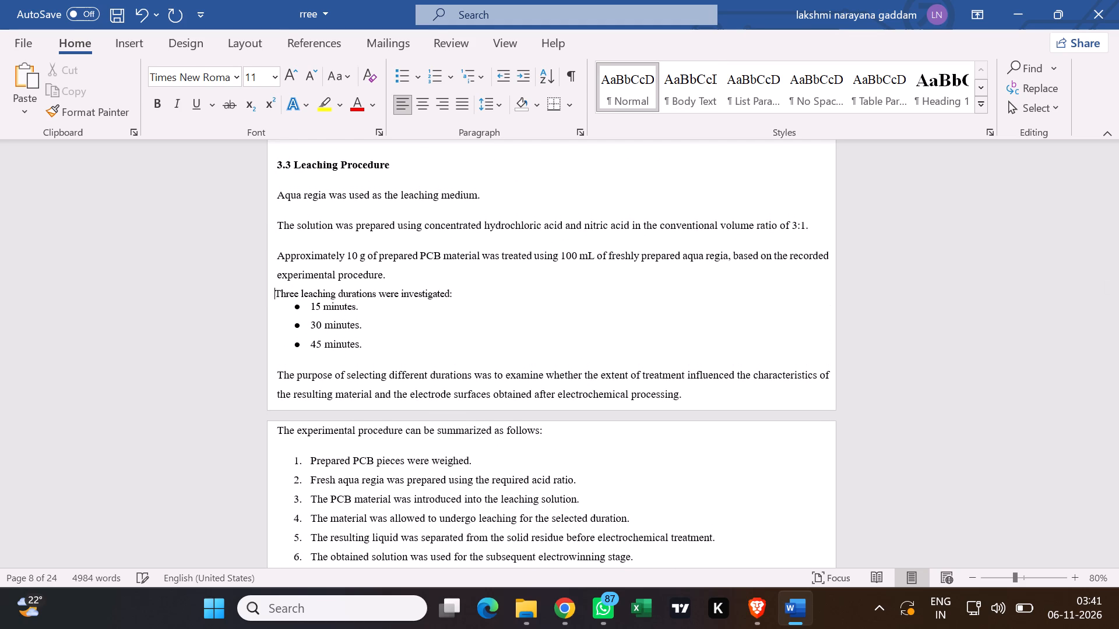
pyautogui.press('space')
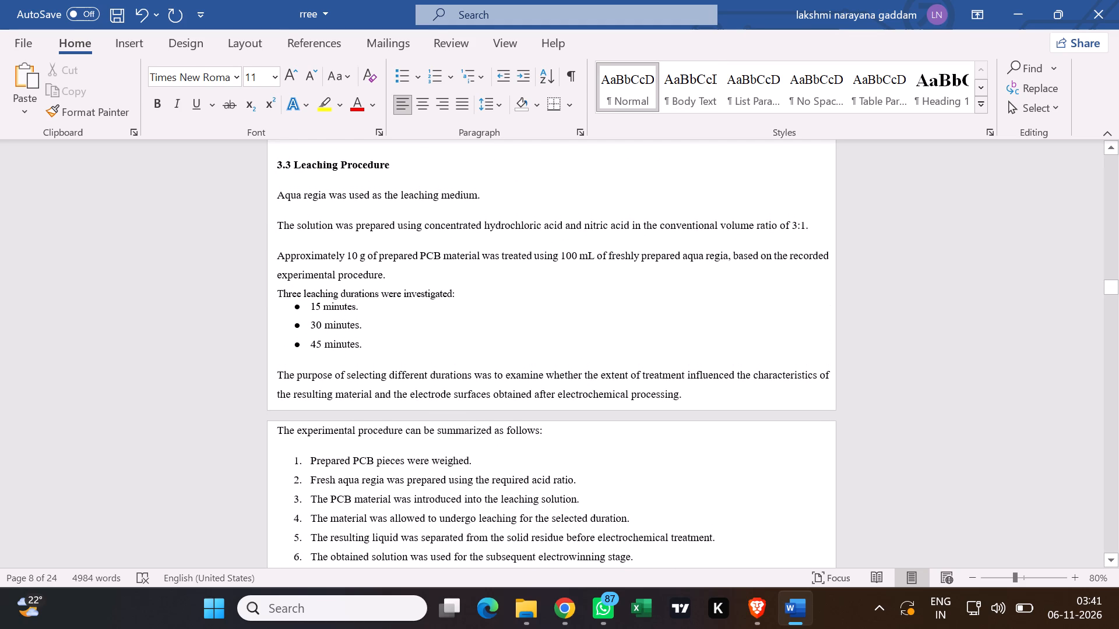
pyautogui.click(382, 274)
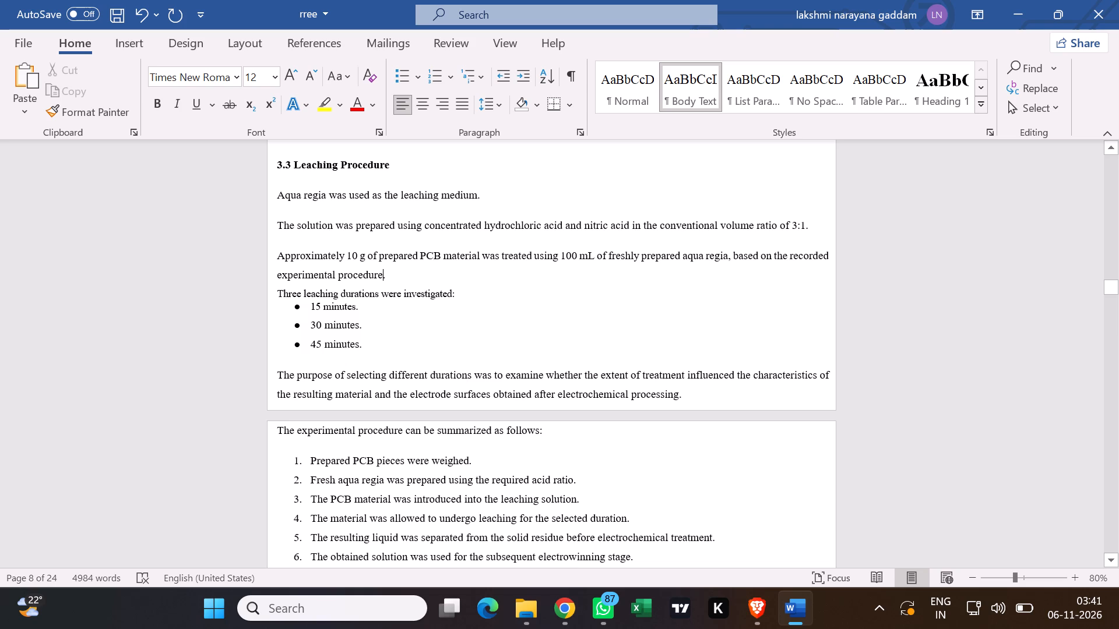
pyautogui.click(277, 295)
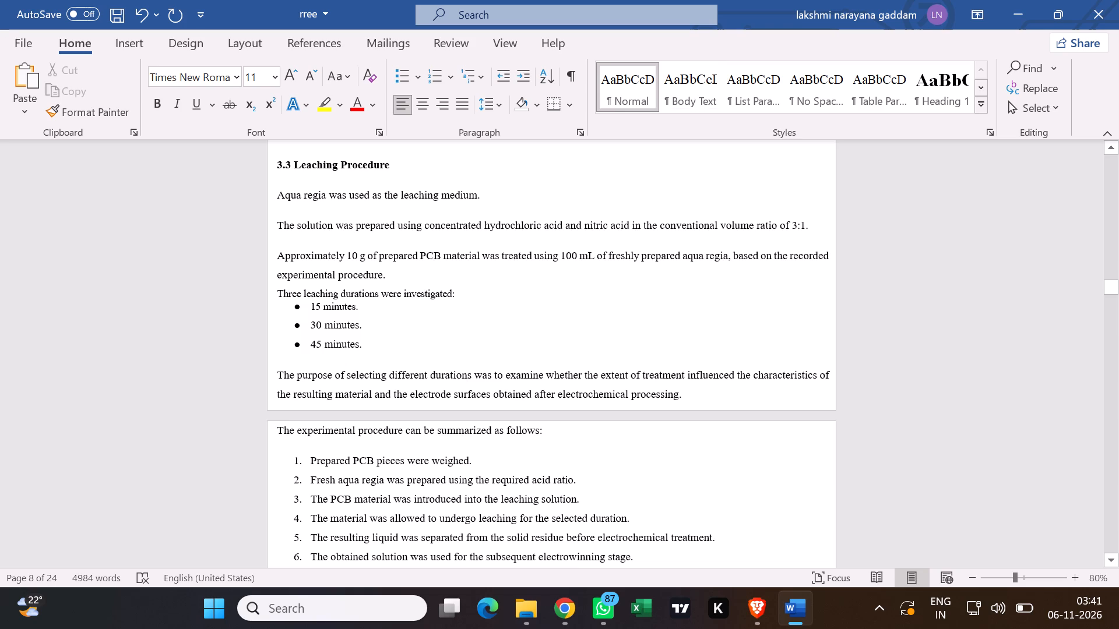
pyautogui.press('BackSpace')
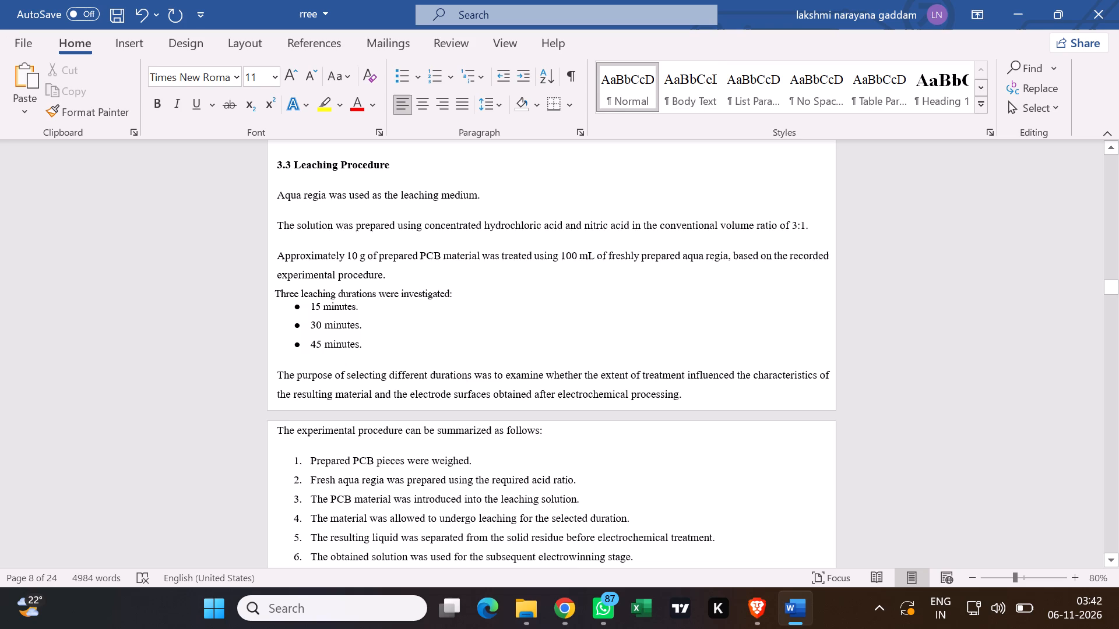
pyautogui.click(395, 273)
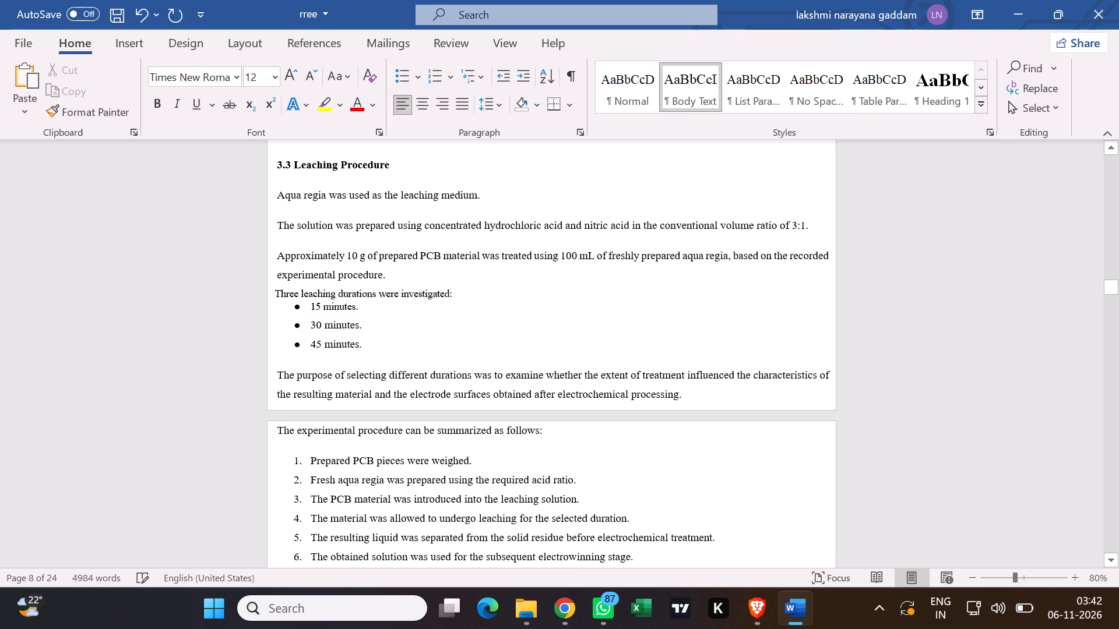
pyautogui.click(275, 294)
pyautogui.press('space')
pyautogui.click(455, 357)
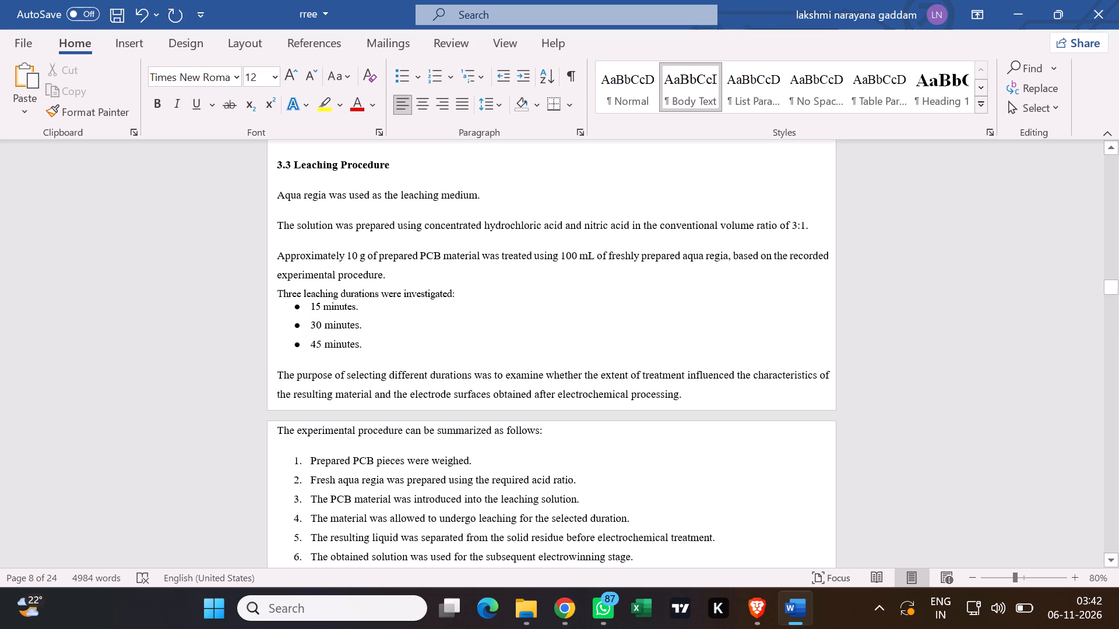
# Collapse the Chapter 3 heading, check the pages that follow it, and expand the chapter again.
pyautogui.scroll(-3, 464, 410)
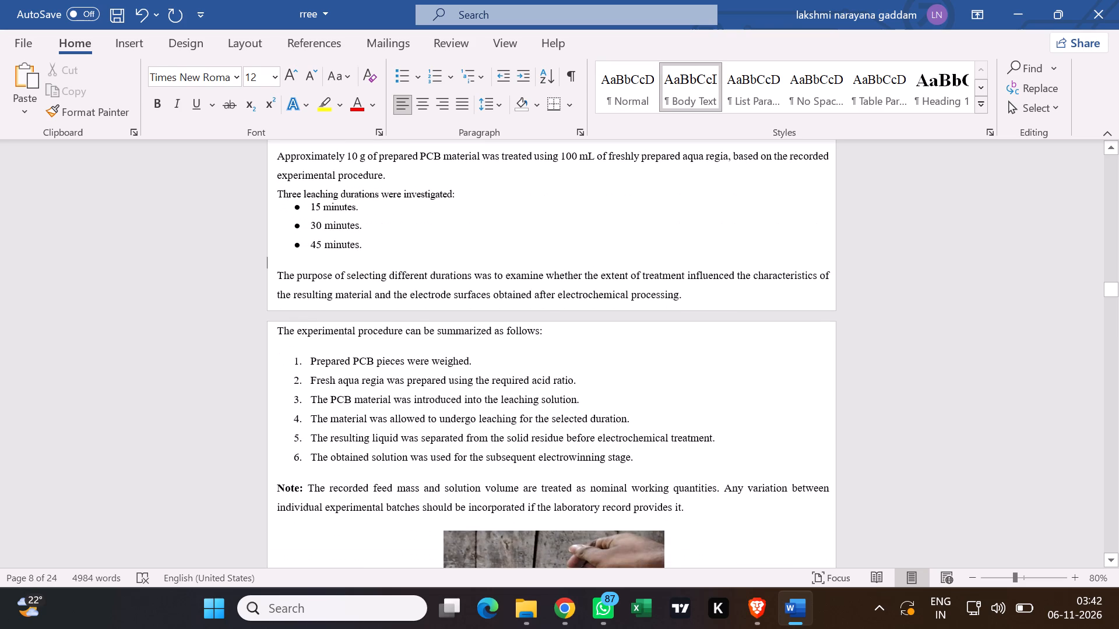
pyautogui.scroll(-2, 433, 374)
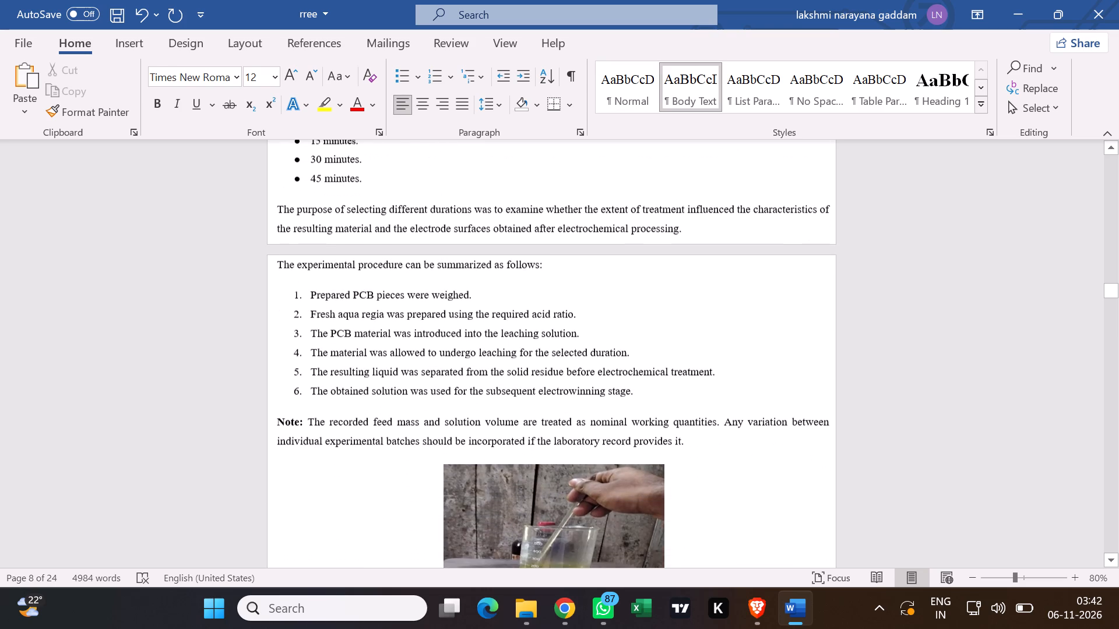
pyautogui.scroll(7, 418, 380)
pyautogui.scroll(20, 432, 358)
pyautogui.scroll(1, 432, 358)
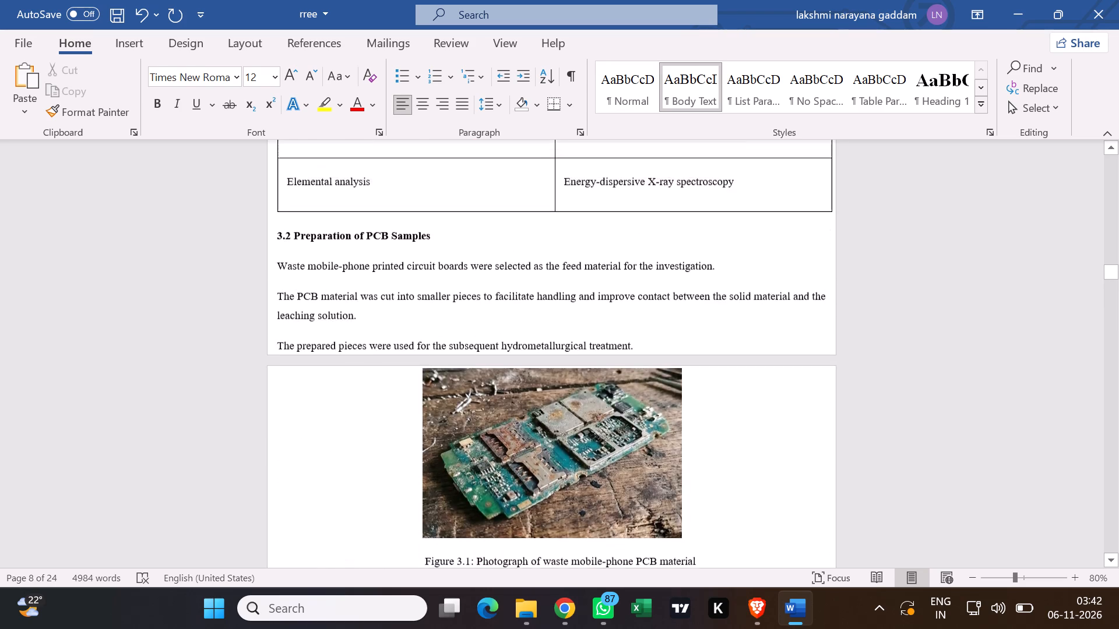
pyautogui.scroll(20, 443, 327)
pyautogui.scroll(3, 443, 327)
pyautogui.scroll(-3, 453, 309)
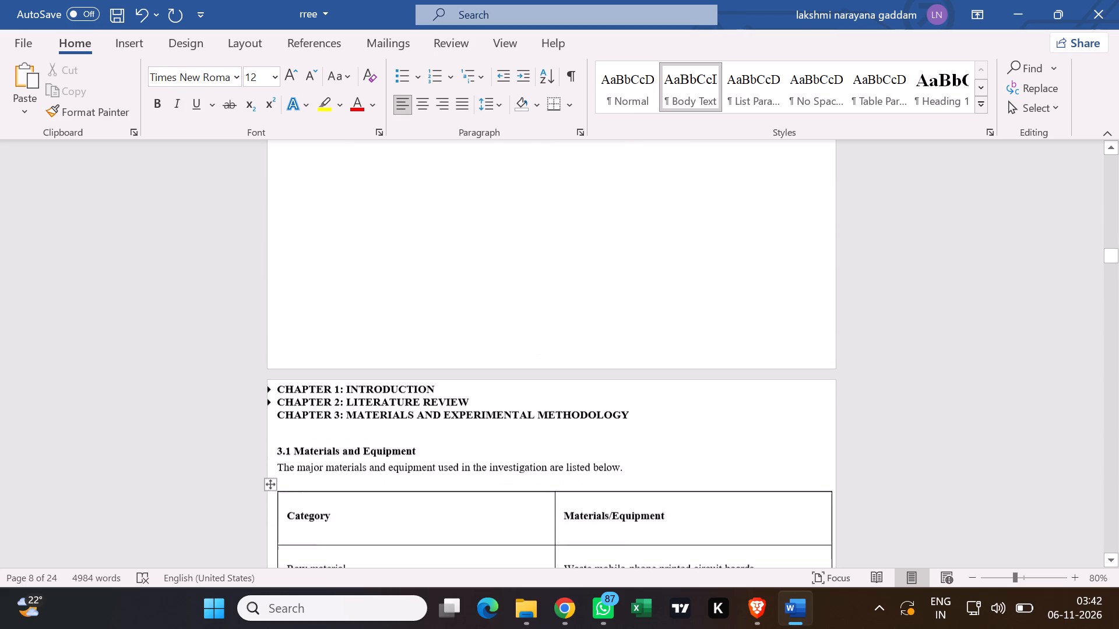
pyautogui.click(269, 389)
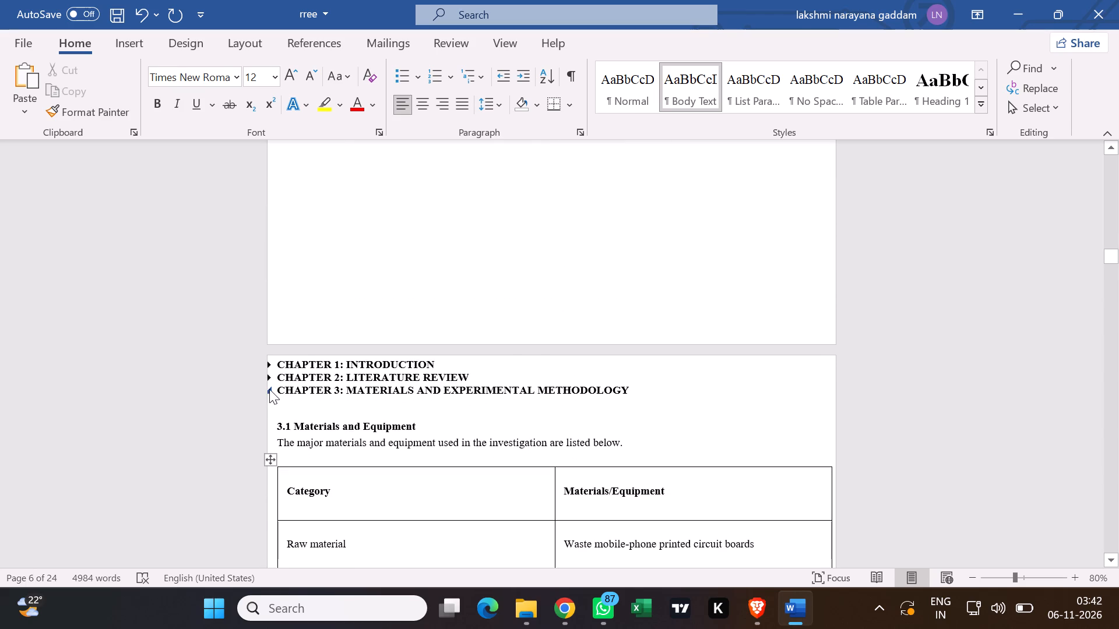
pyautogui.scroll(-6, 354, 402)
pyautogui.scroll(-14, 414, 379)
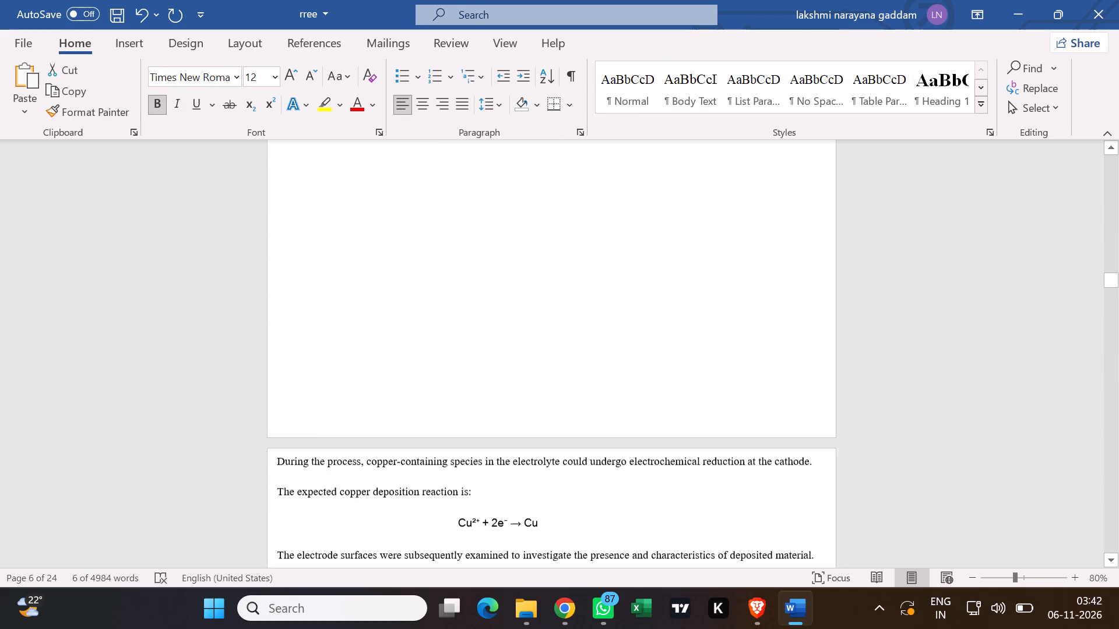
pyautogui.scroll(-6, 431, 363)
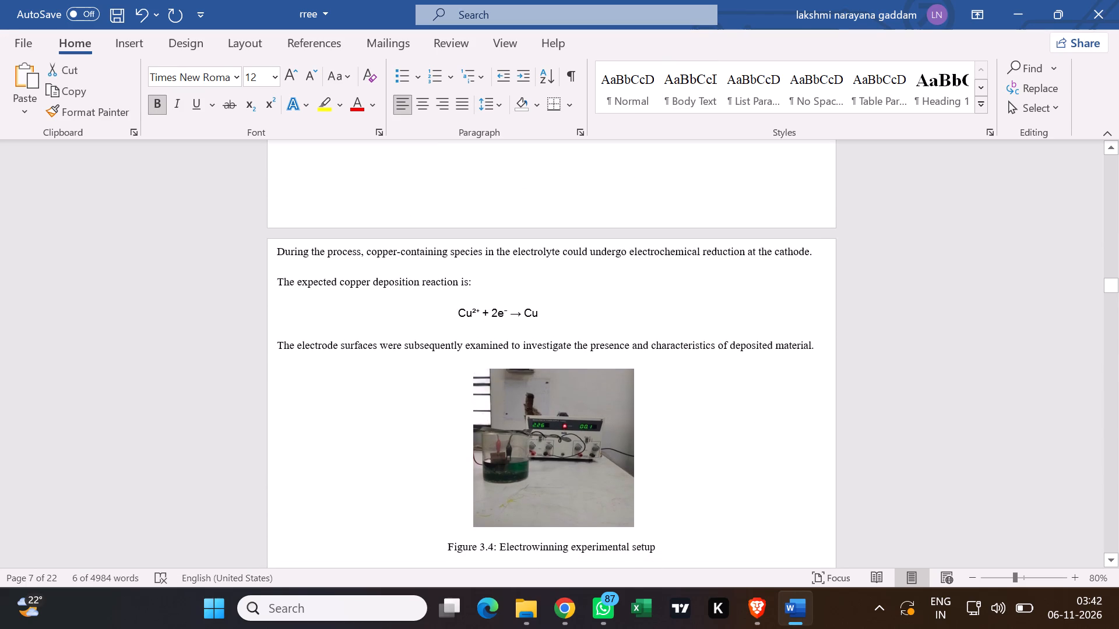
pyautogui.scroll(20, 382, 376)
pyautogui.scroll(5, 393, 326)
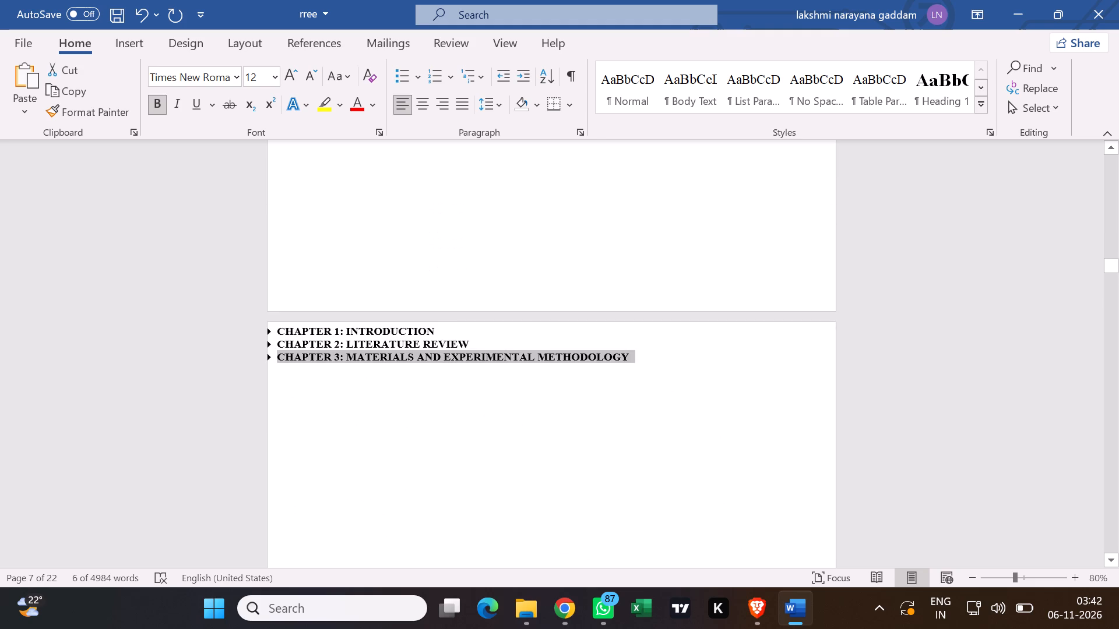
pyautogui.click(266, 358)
# Delete the next-page section break after the 30-minute treatment duration sentence in section 3.4, showing formatting marks only while doing so.
pyautogui.scroll(-6, 318, 383)
pyautogui.scroll(-8, 429, 356)
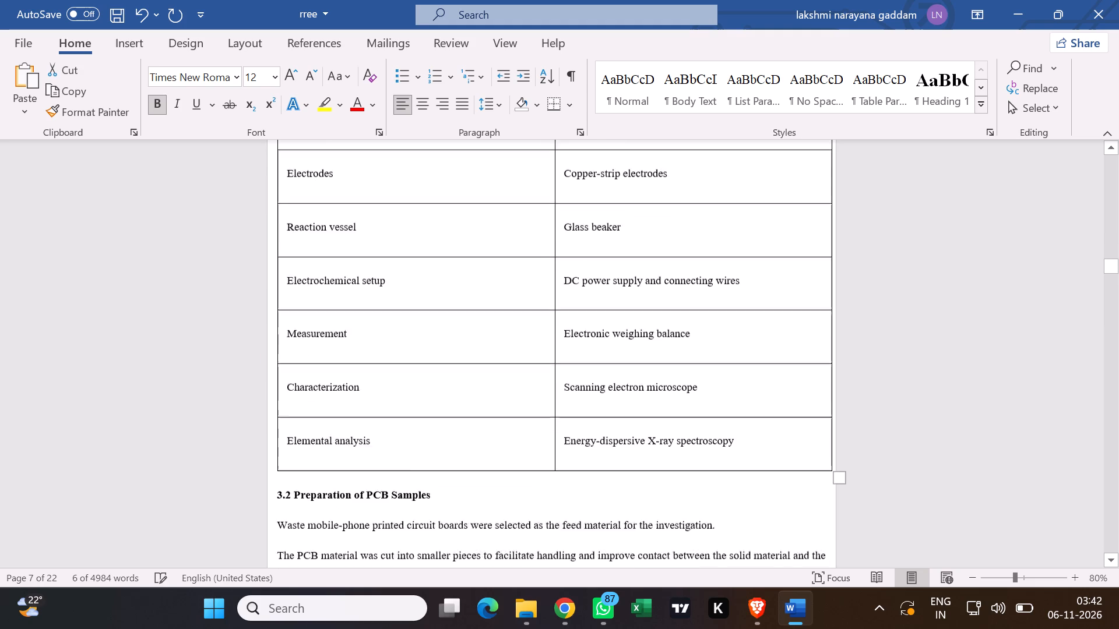
pyautogui.scroll(-18, 465, 356)
pyautogui.scroll(-5, 456, 341)
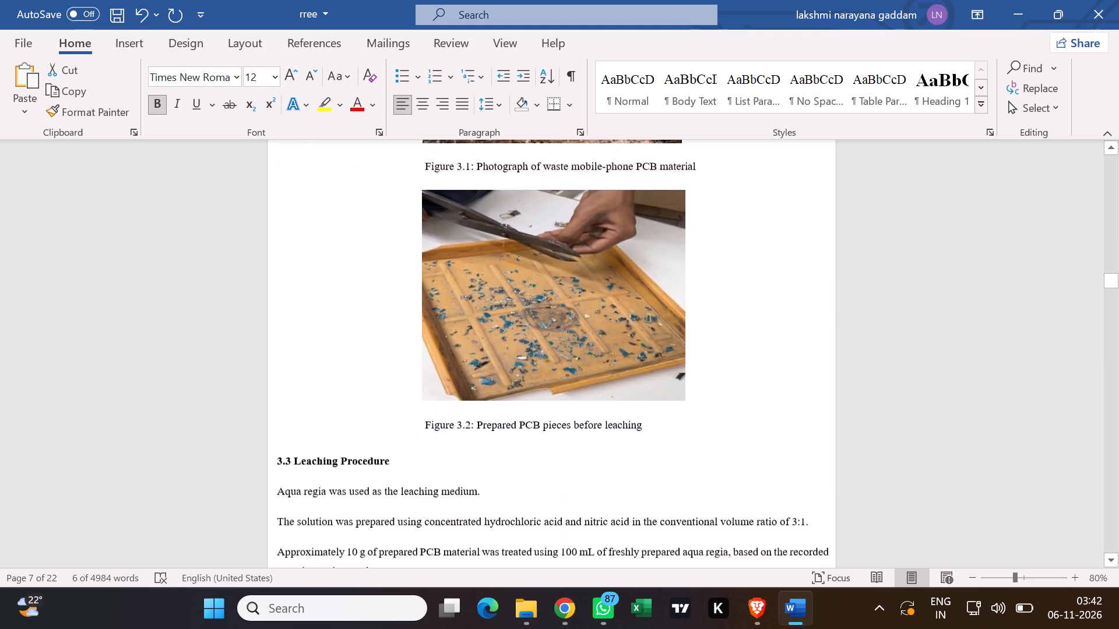
pyautogui.scroll(-14, 456, 341)
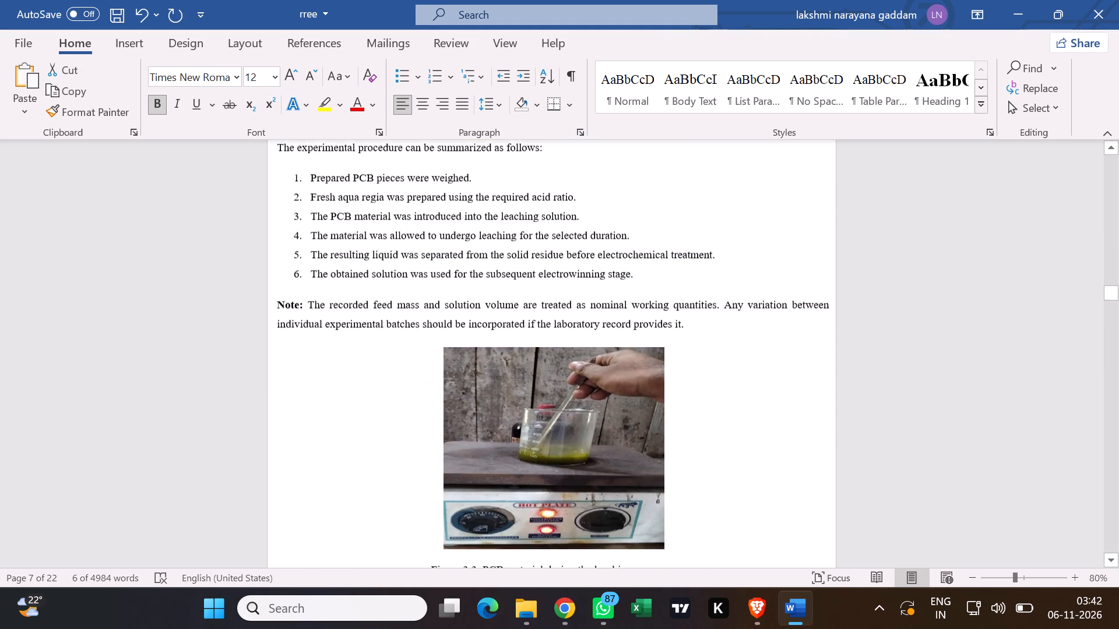
pyautogui.scroll(-13, 446, 335)
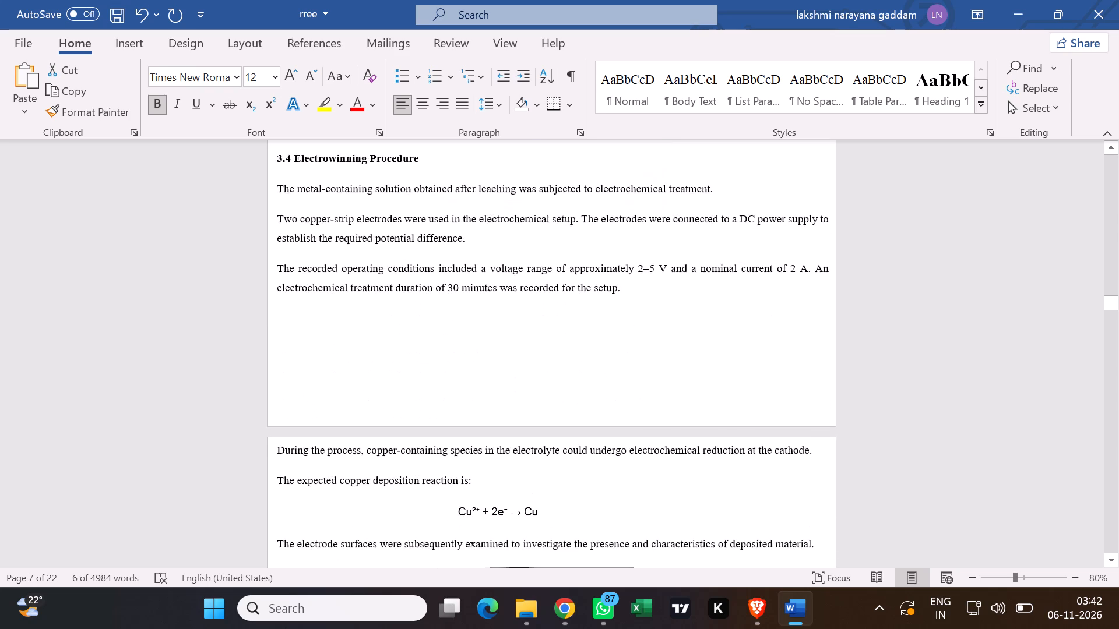
pyautogui.scroll(-3, 435, 344)
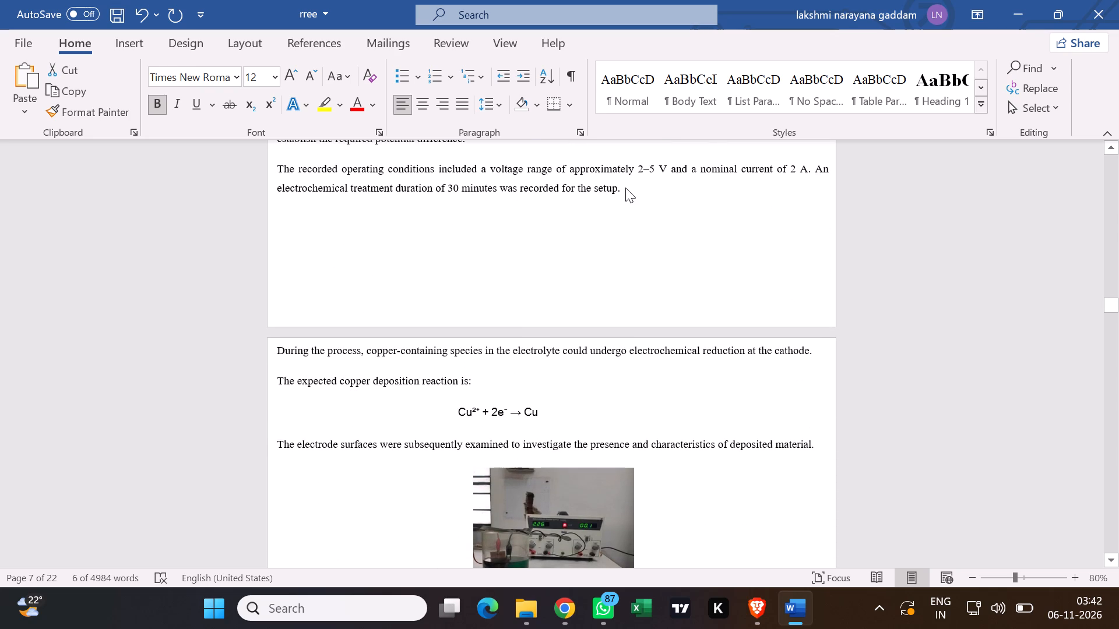
pyautogui.click(625, 188)
pyautogui.click(618, 193)
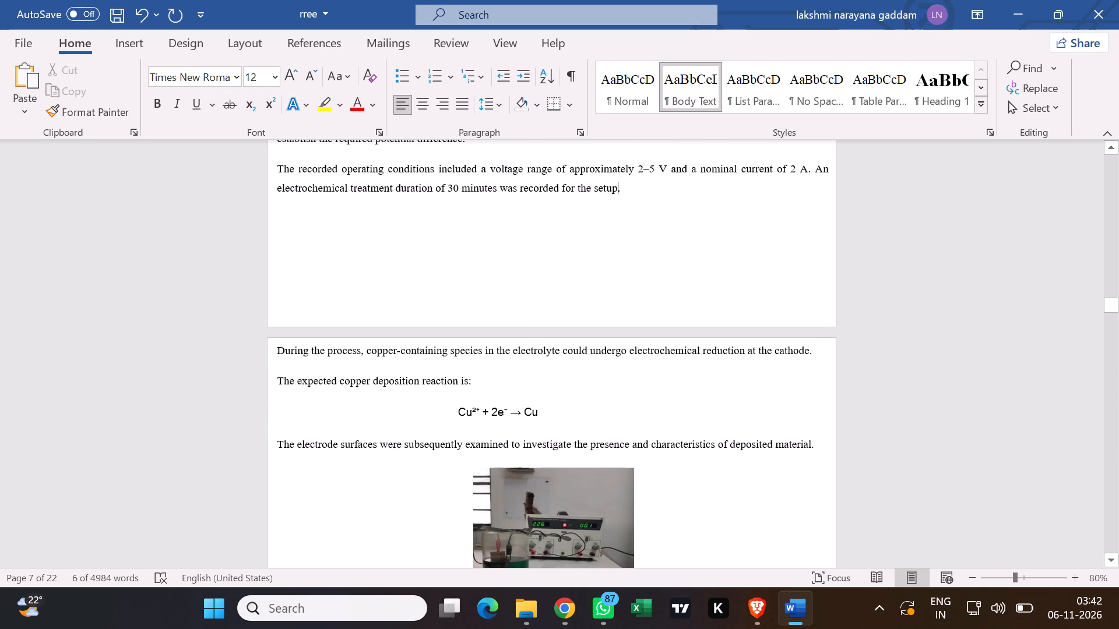
pyautogui.click(522, 294)
pyautogui.click(351, 316)
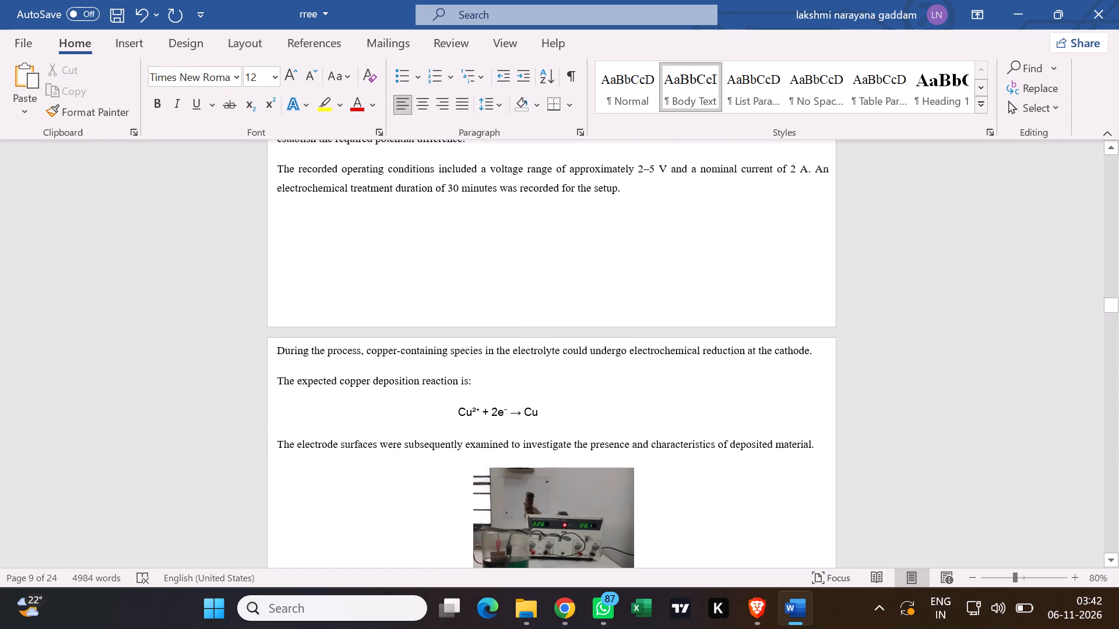
pyautogui.click(619, 188)
pyautogui.click(571, 75)
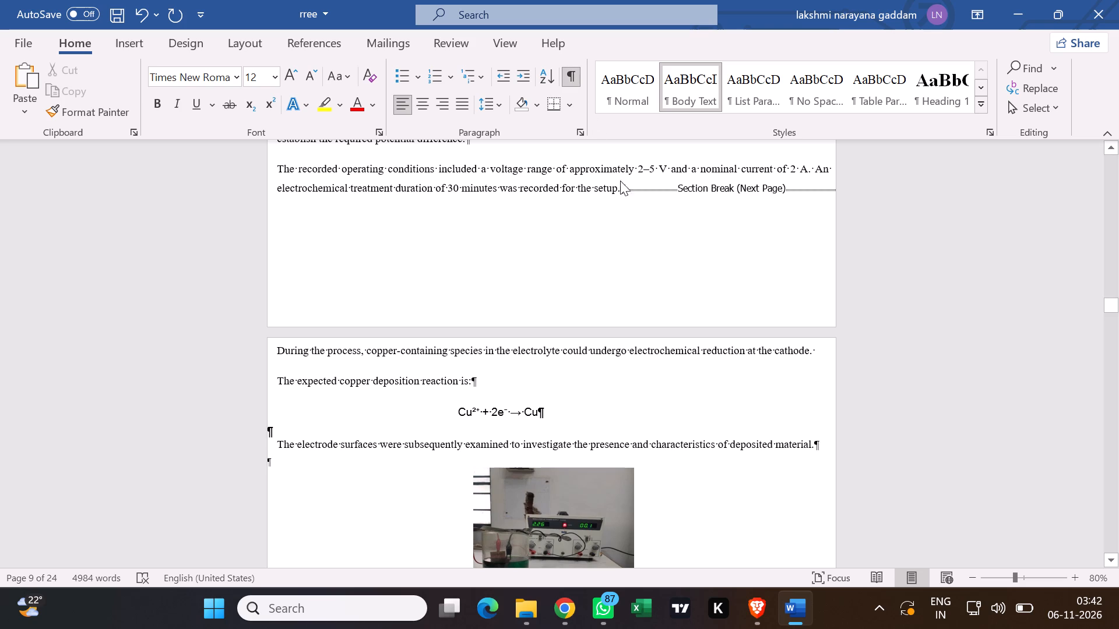
pyautogui.click(625, 189)
pyautogui.press('Delete')
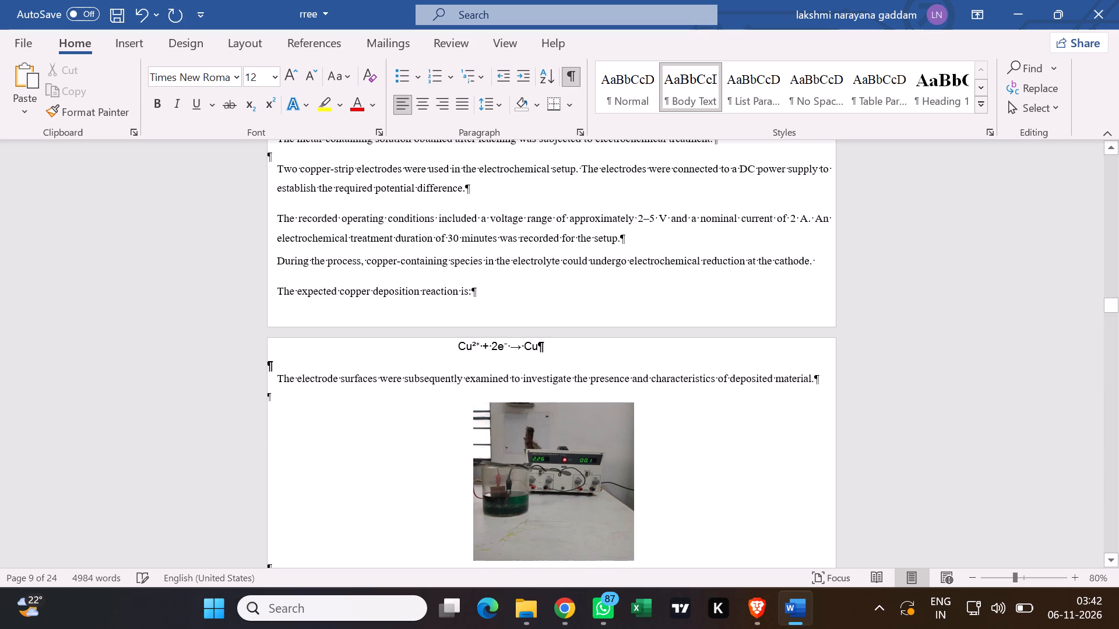
pyautogui.scroll(2, 607, 231)
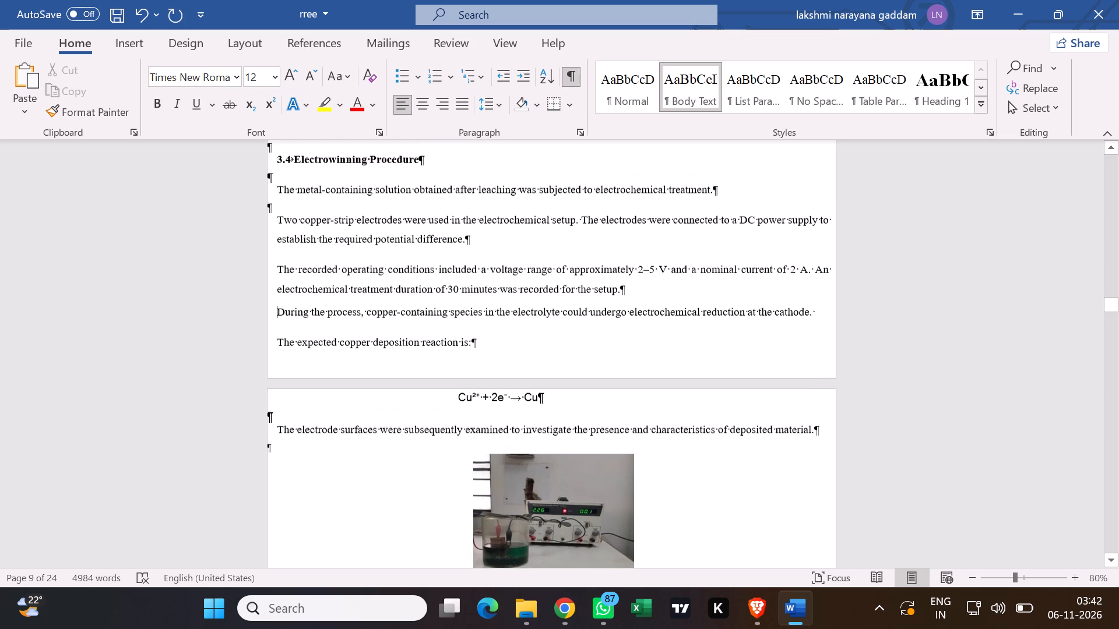
pyautogui.scroll(4, 607, 231)
pyautogui.scroll(-2, 607, 231)
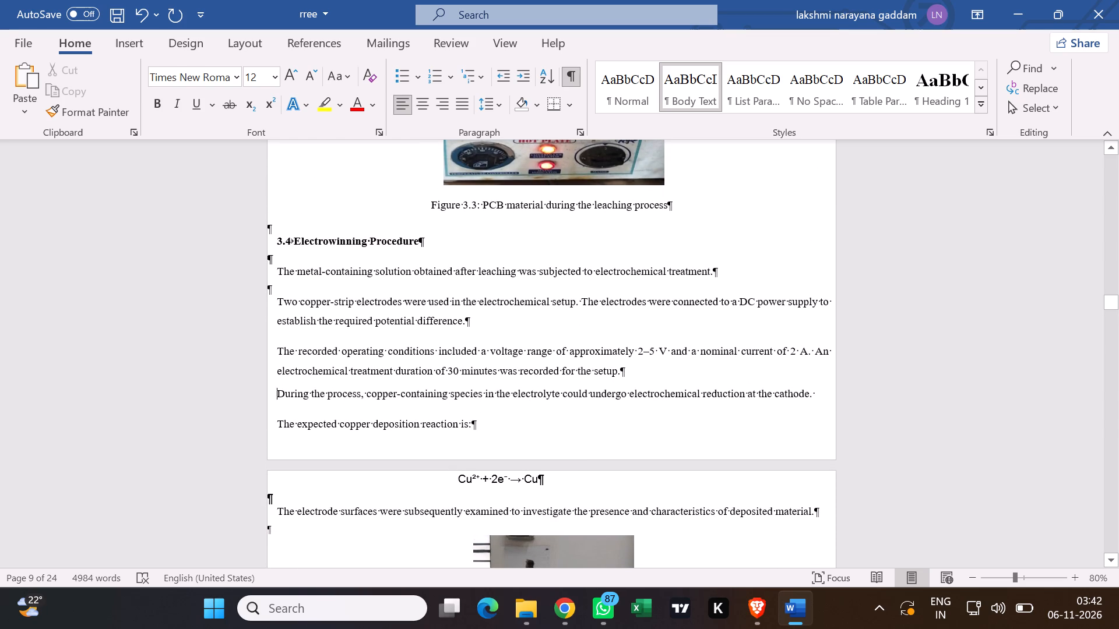
pyautogui.click(635, 373)
pyautogui.click(573, 69)
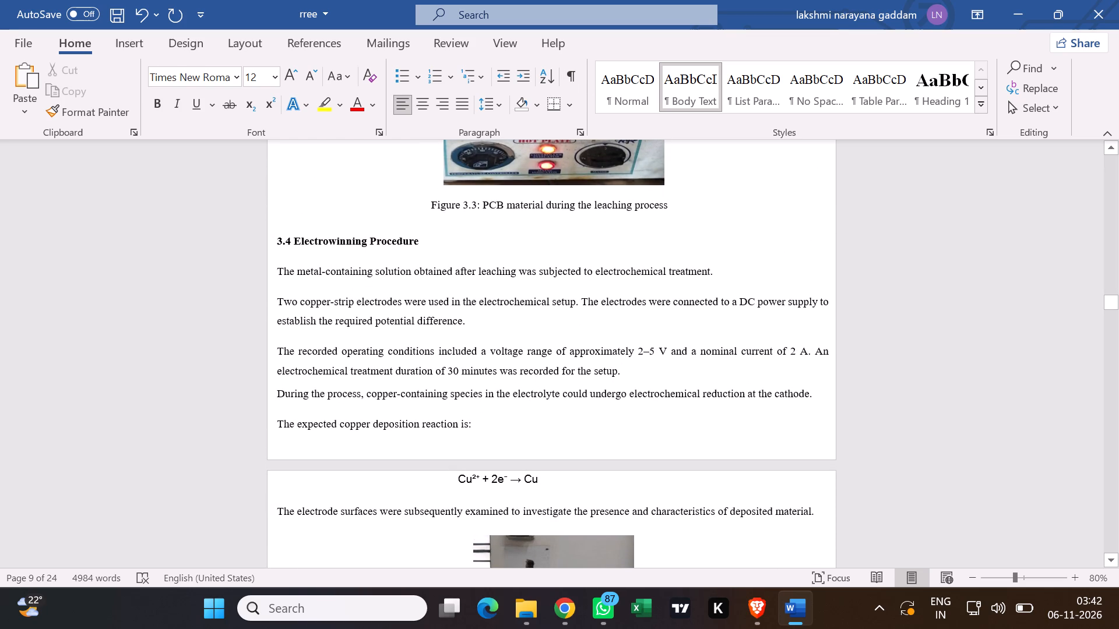
# Insert a blank line above the copper deposition reaction equation in section 3.4.
pyautogui.scroll(-2, 690, 416)
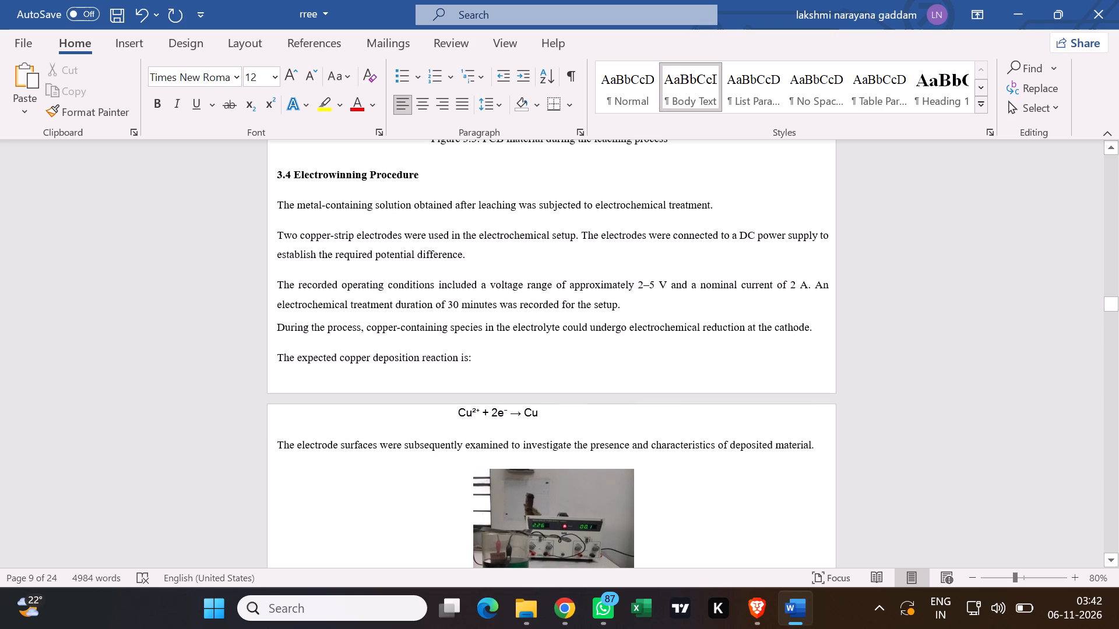
pyautogui.click(453, 414)
pyautogui.press('Return')
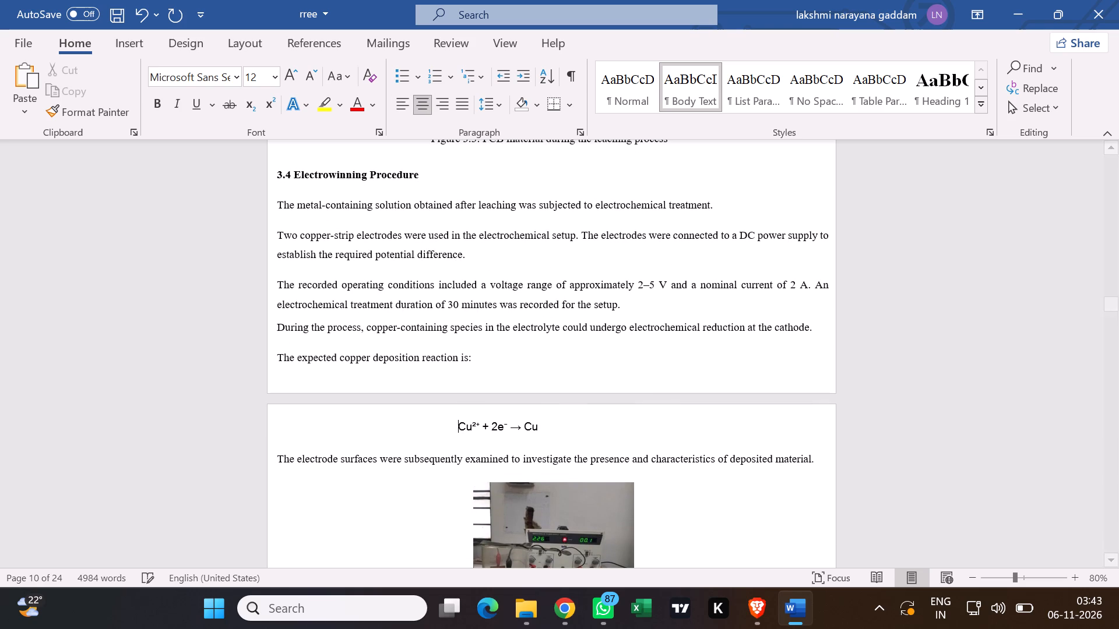
pyautogui.scroll(-4, 608, 388)
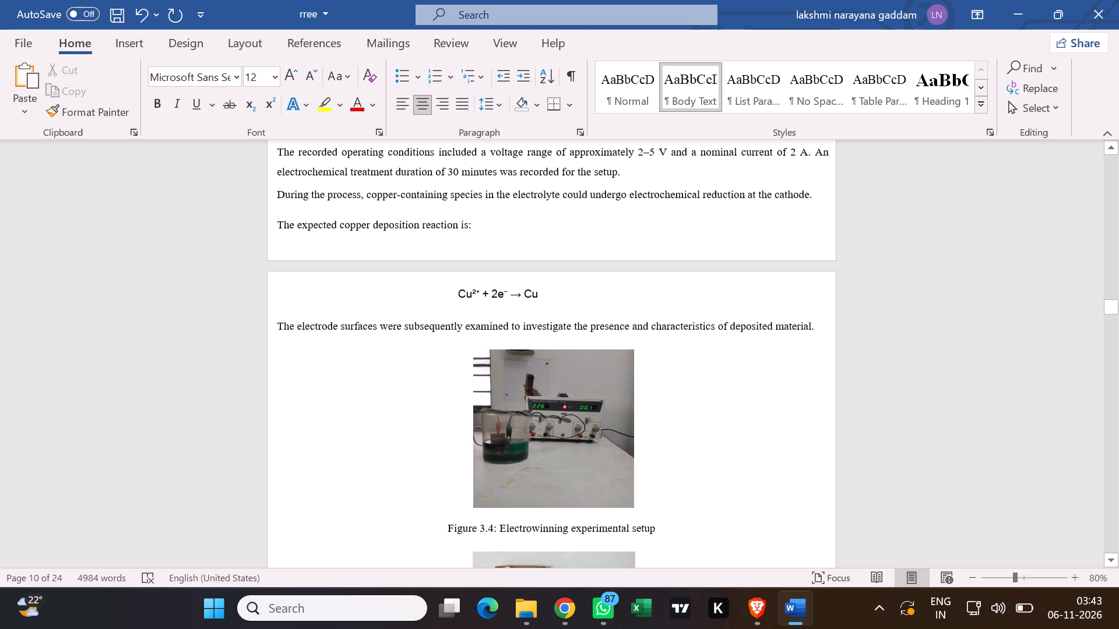
# Collapse the Chapter 3 heading, check the following pages up to the start of Chapter 4, and expand the chapter again.
pyautogui.scroll(5, 607, 388)
pyautogui.scroll(20, 607, 388)
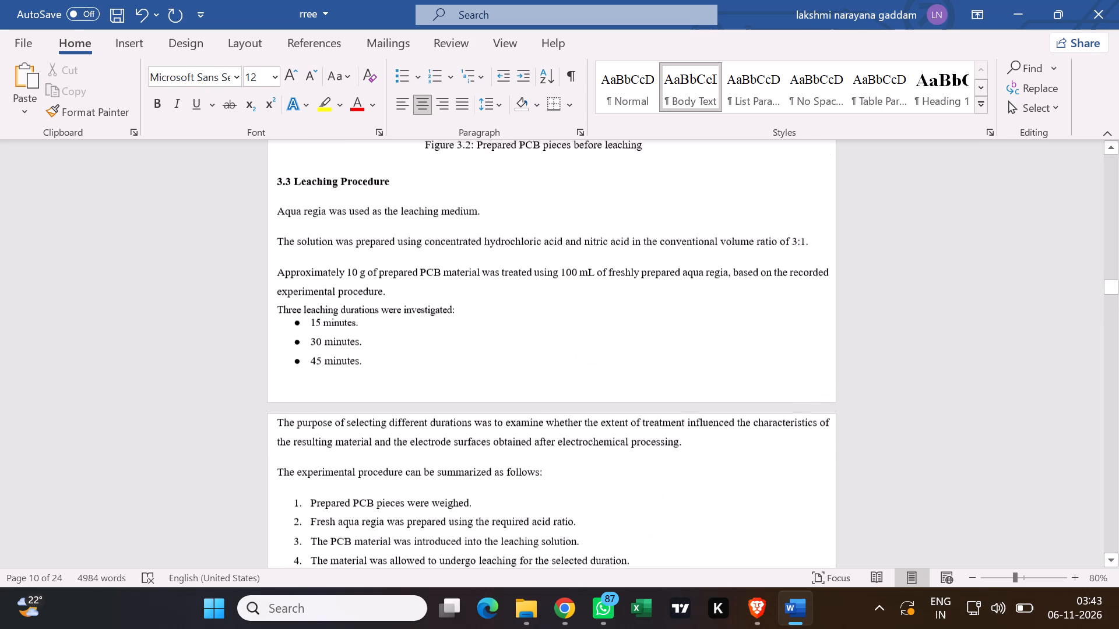
pyautogui.scroll(20, 525, 320)
pyautogui.scroll(17, 525, 320)
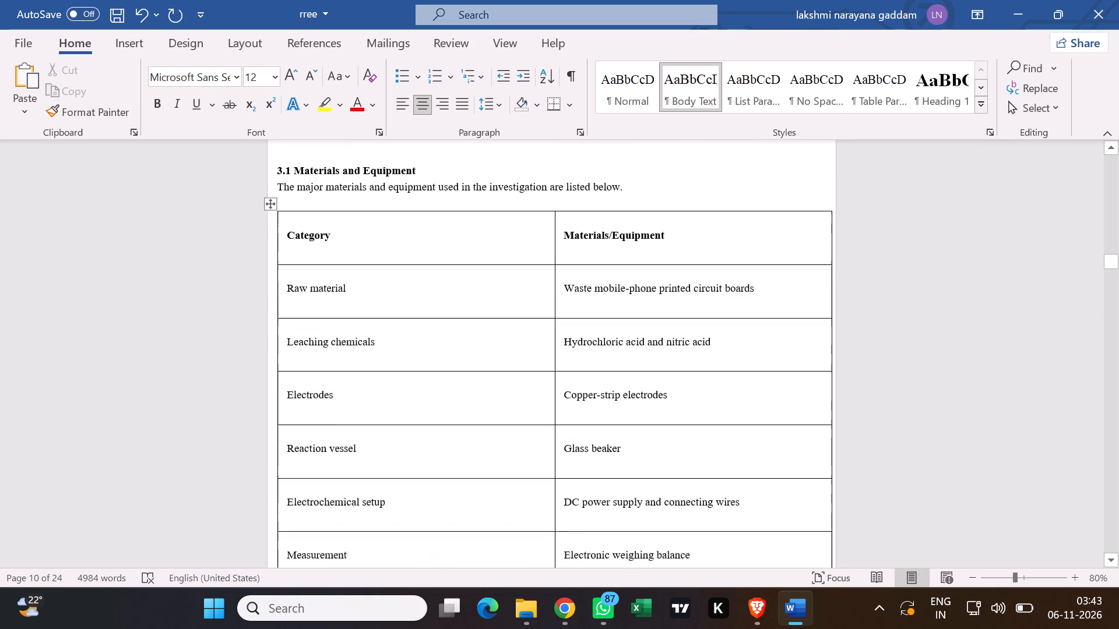
pyautogui.scroll(10, 500, 277)
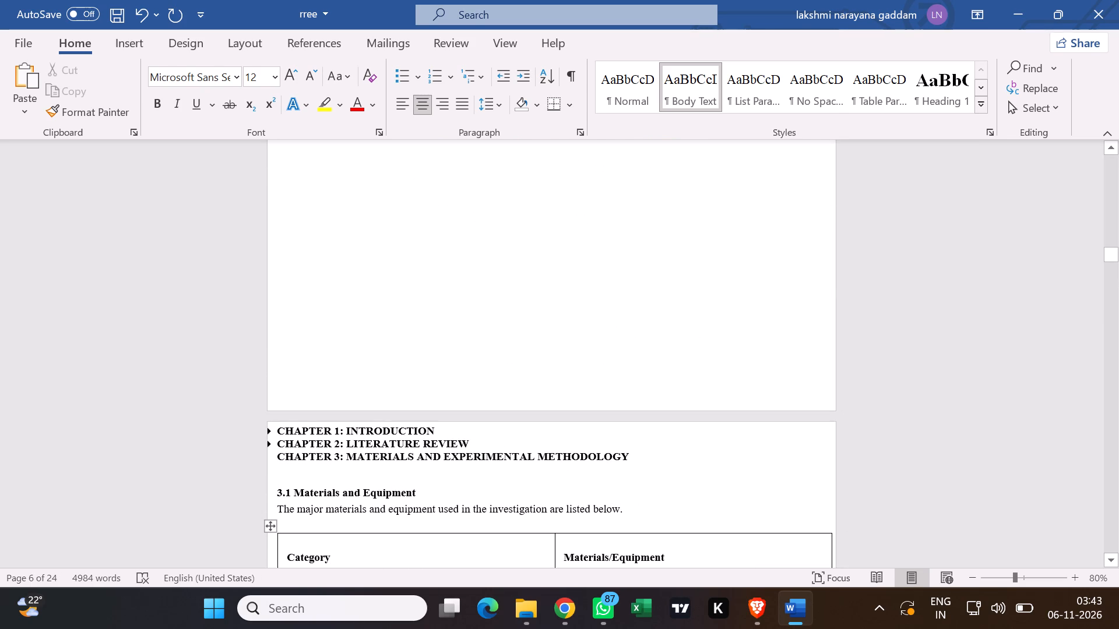
pyautogui.click(272, 458)
pyautogui.scroll(-6, 384, 438)
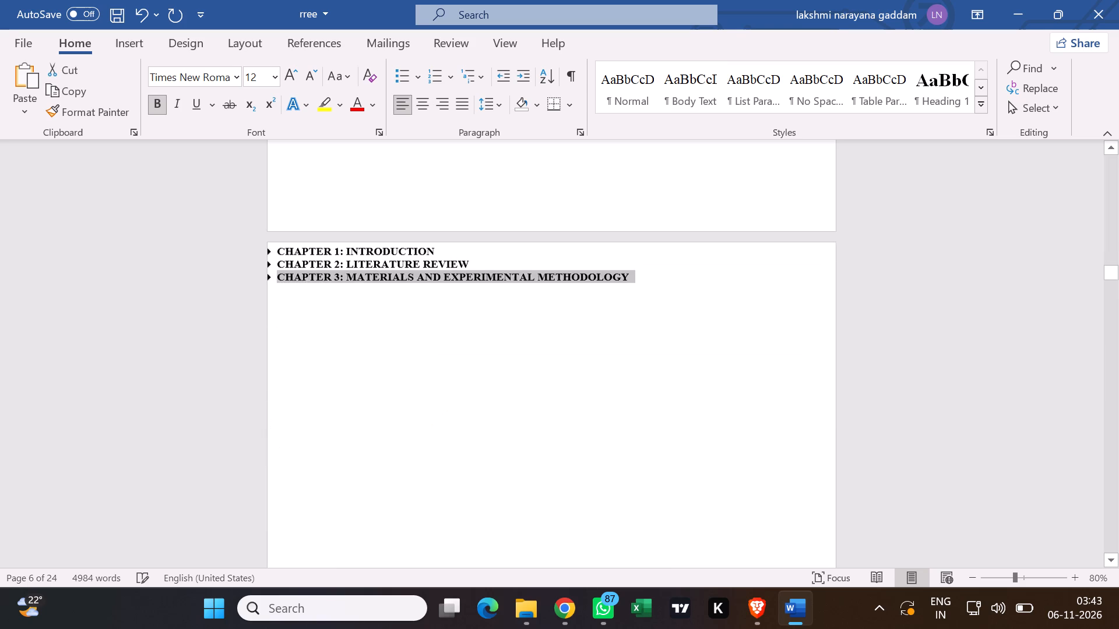
pyautogui.scroll(-18, 438, 408)
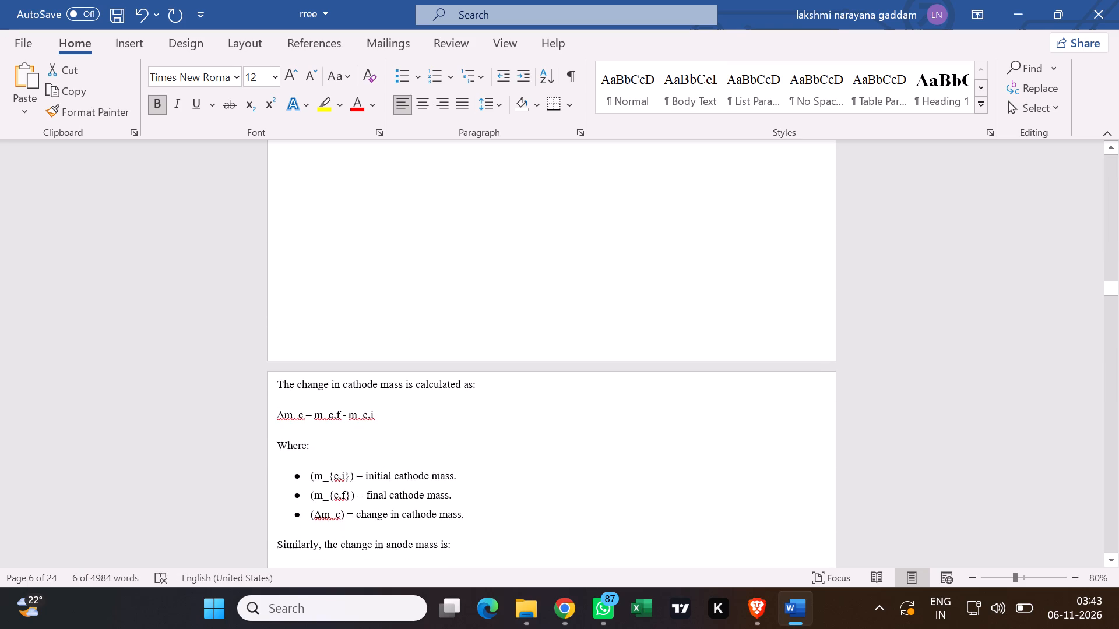
pyautogui.scroll(-12, 439, 406)
pyautogui.scroll(11, 432, 407)
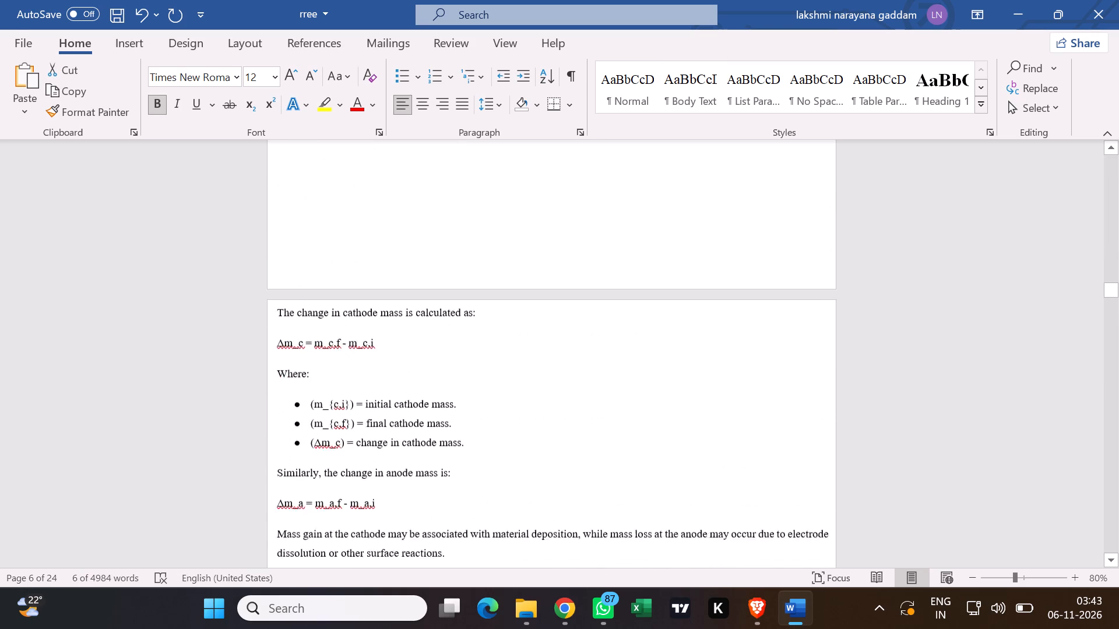
pyautogui.scroll(-18, 428, 393)
pyautogui.scroll(-8, 425, 384)
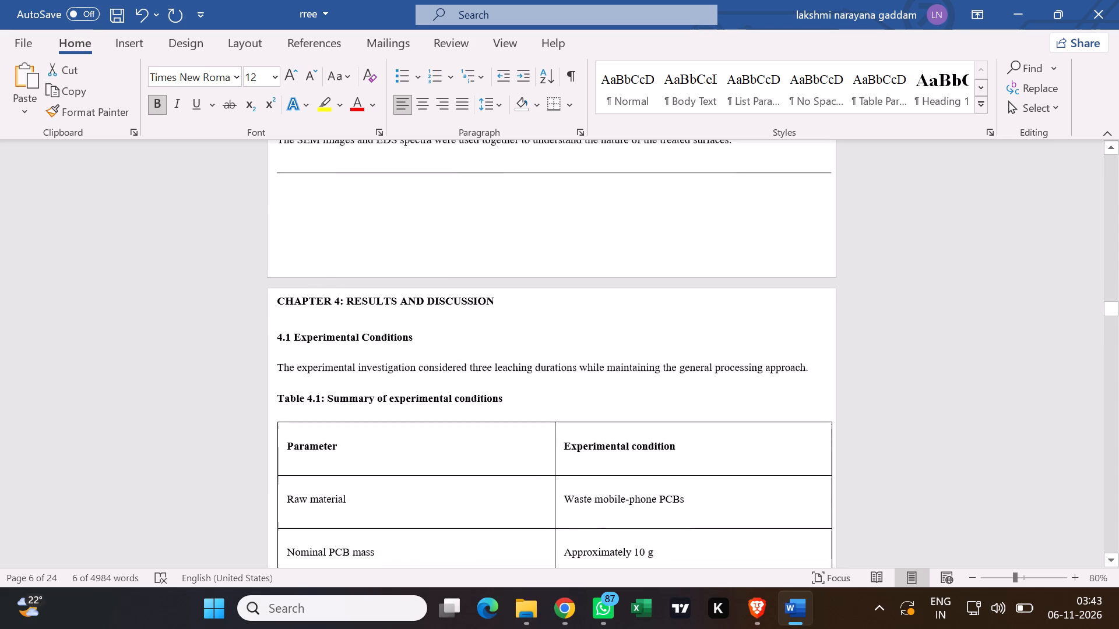
pyautogui.scroll(-2, 424, 382)
pyautogui.scroll(16, 421, 383)
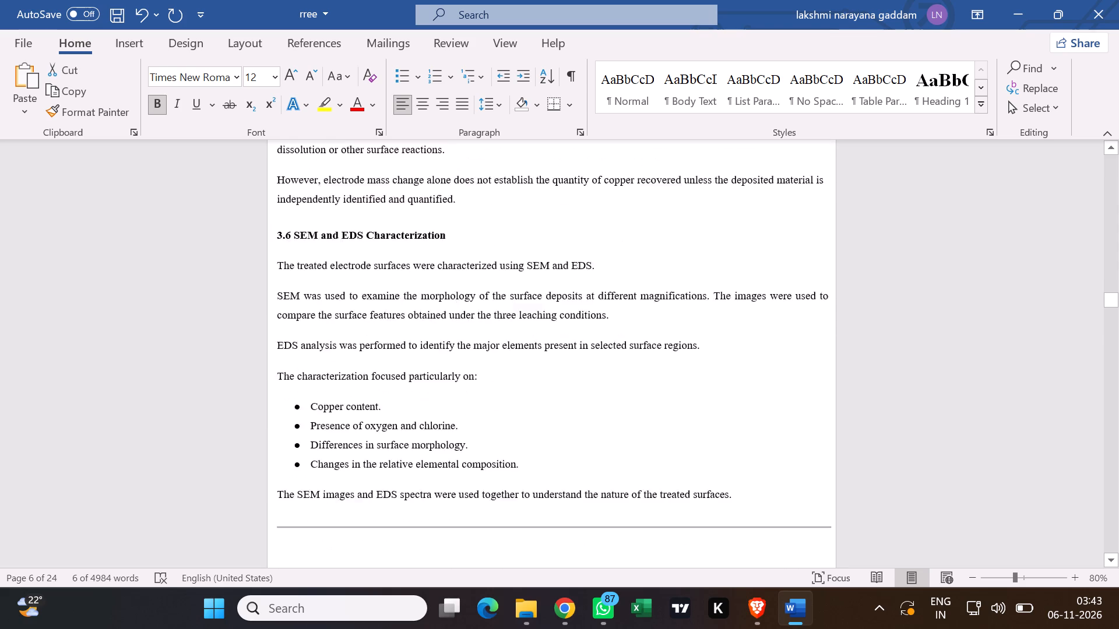
pyautogui.scroll(18, 414, 384)
pyautogui.scroll(6, 409, 381)
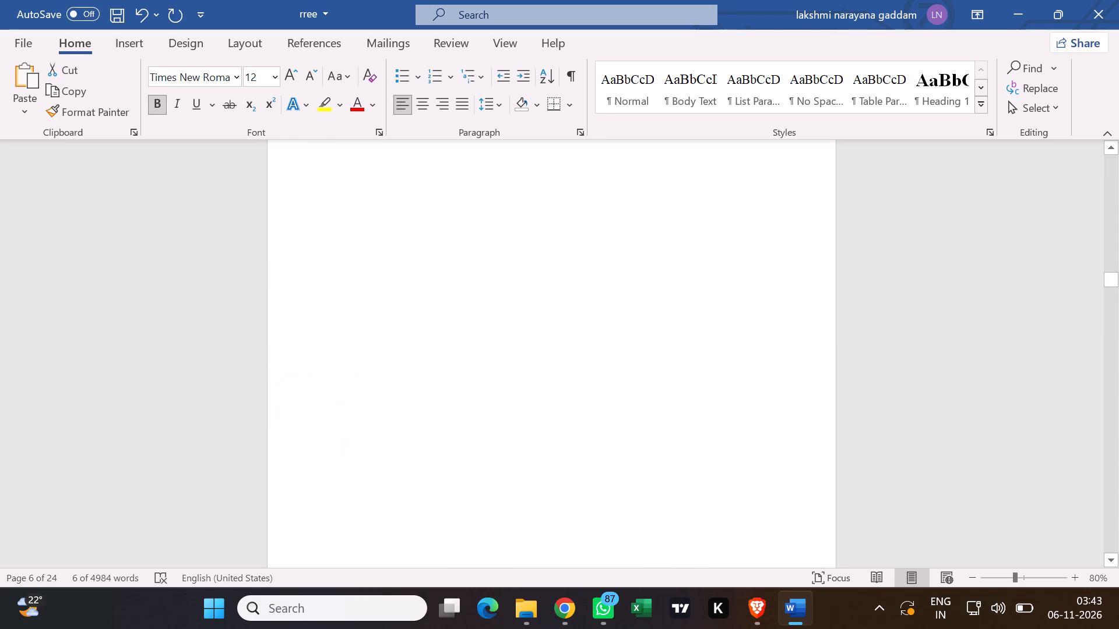
pyautogui.scroll(9, 409, 375)
pyautogui.click(269, 327)
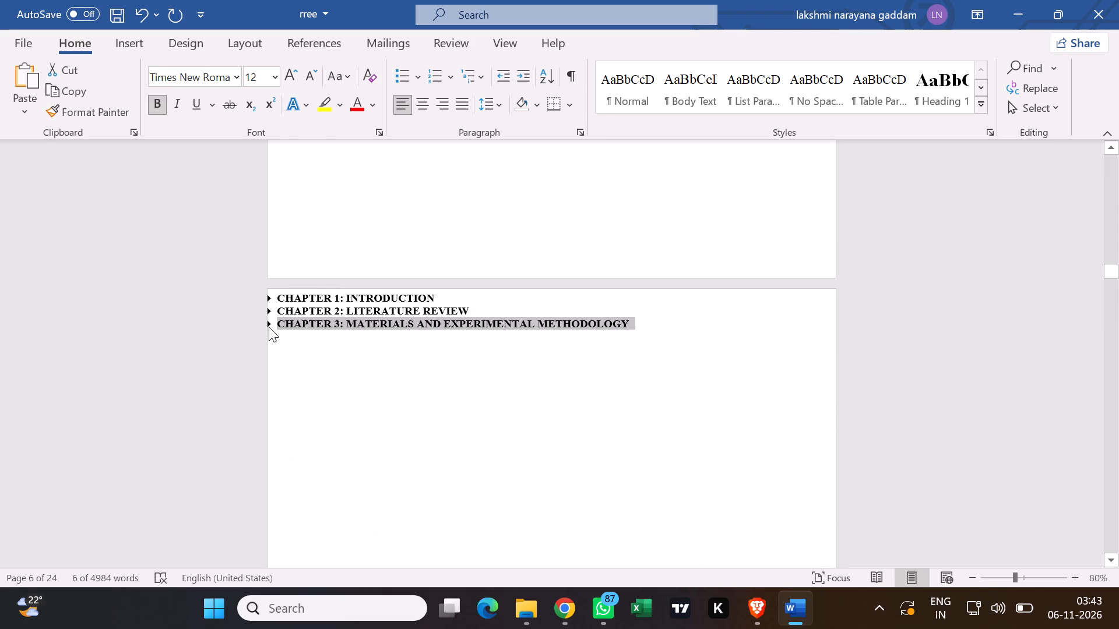
# Review the text, figures and page breaks of the expanded Chapter 3 from section 3.2 through section 3.5.
pyautogui.scroll(-13, 361, 377)
pyautogui.scroll(-12, 378, 372)
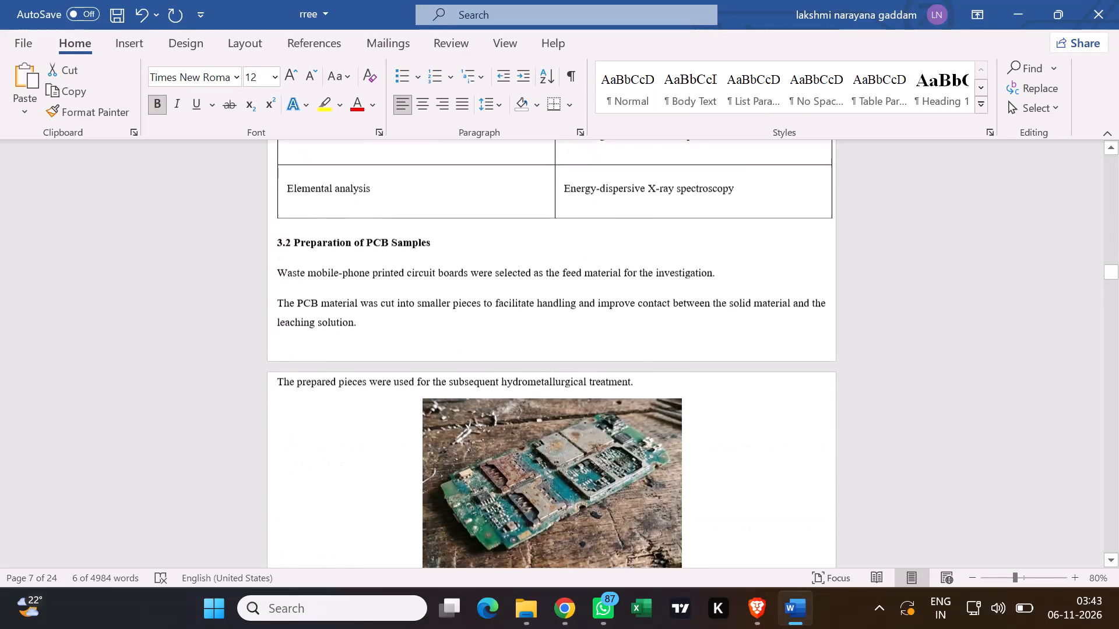
pyautogui.scroll(-18, 383, 363)
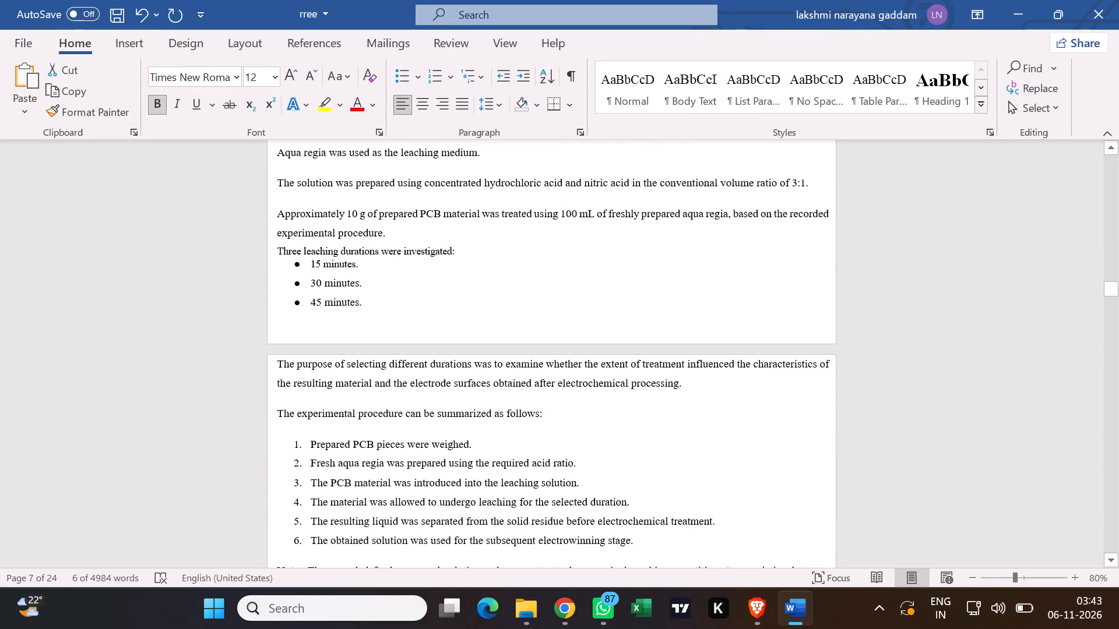
pyautogui.scroll(-17, 385, 354)
pyautogui.scroll(-5, 388, 352)
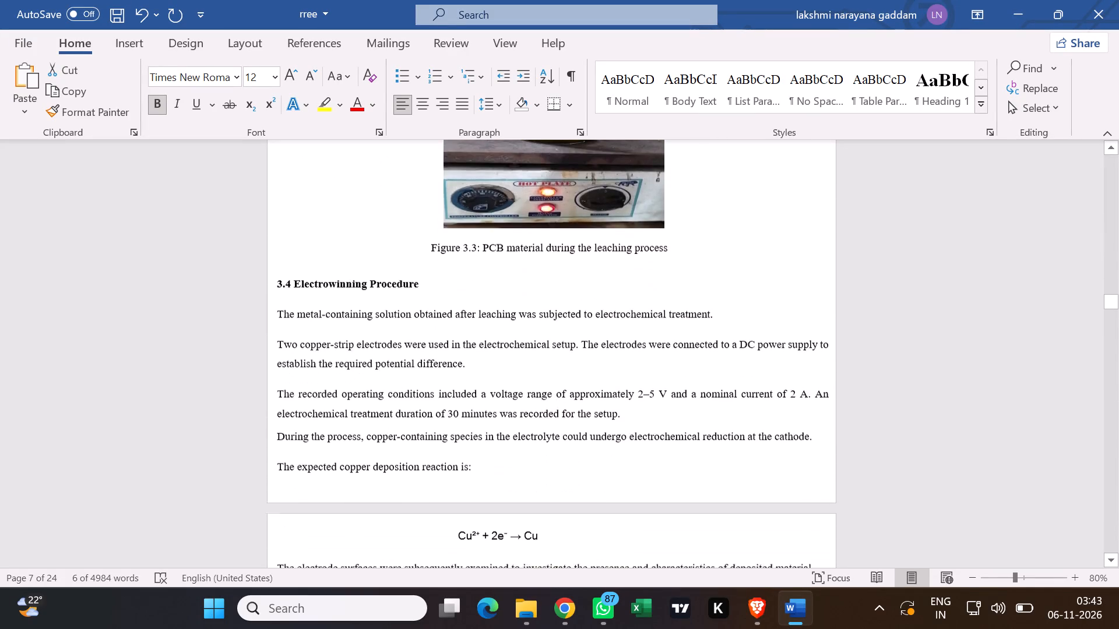
pyautogui.scroll(-14, 389, 351)
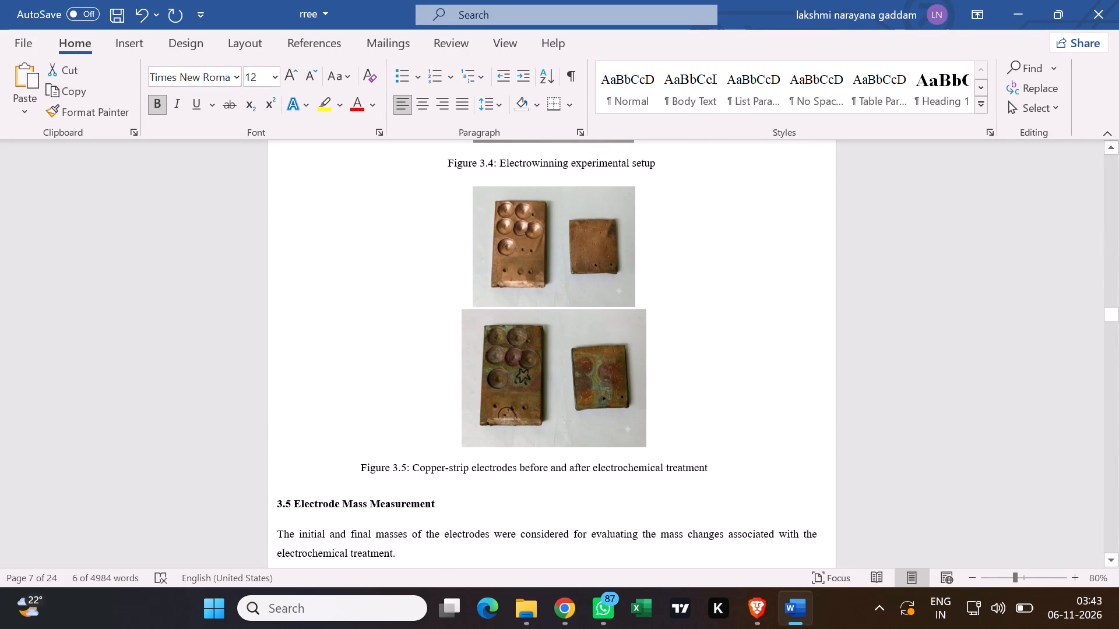
pyautogui.scroll(16, 392, 349)
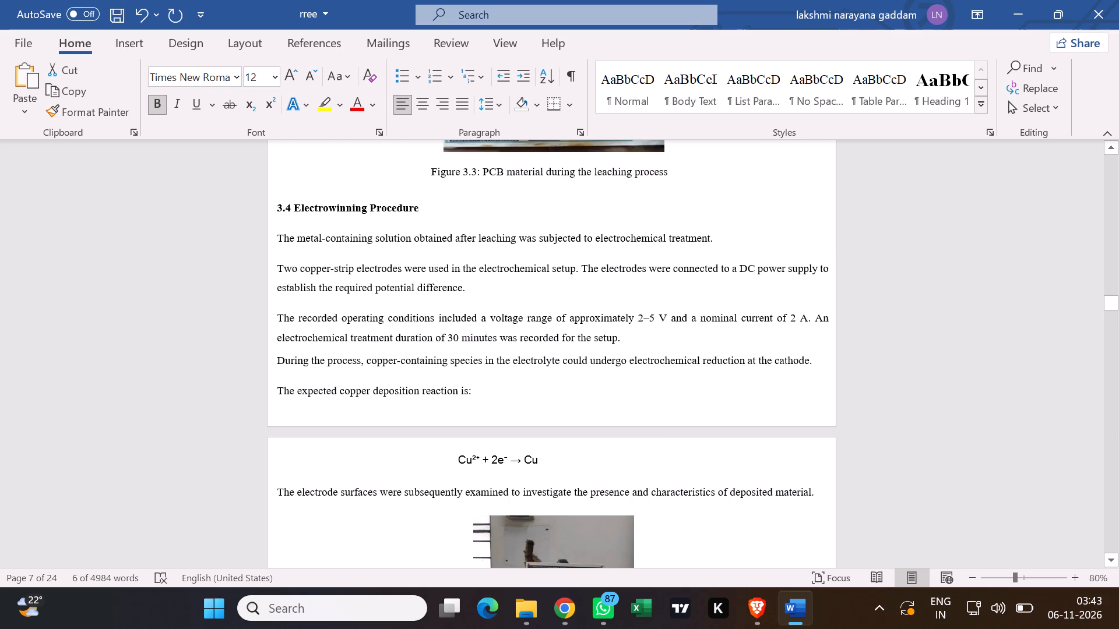
pyautogui.scroll(-18, 429, 326)
pyautogui.scroll(-3, 419, 337)
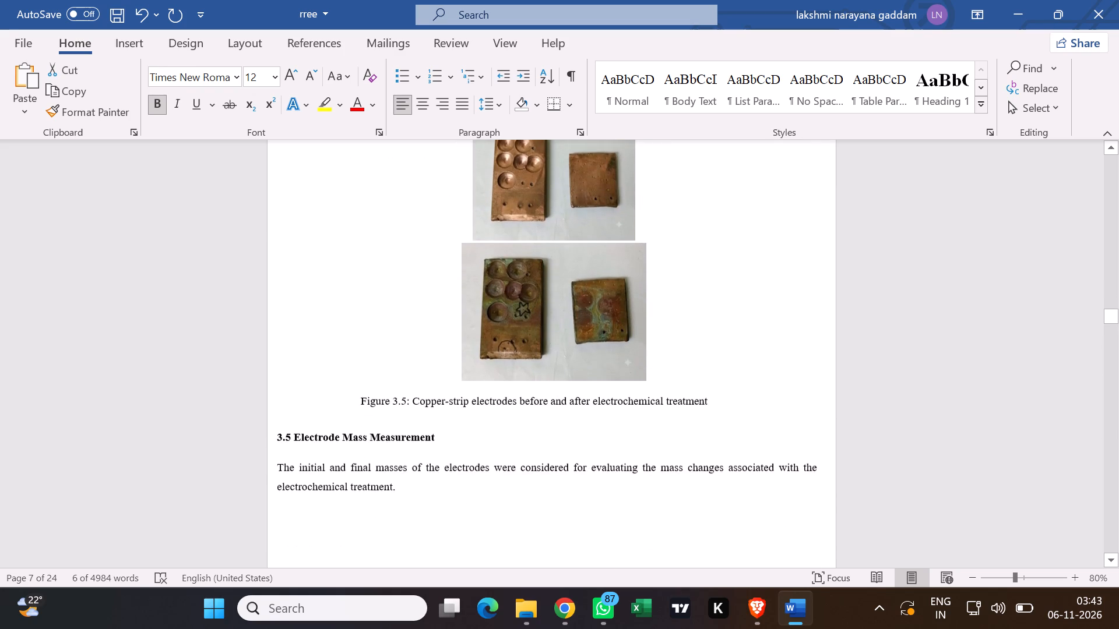
pyautogui.scroll(-3, 419, 337)
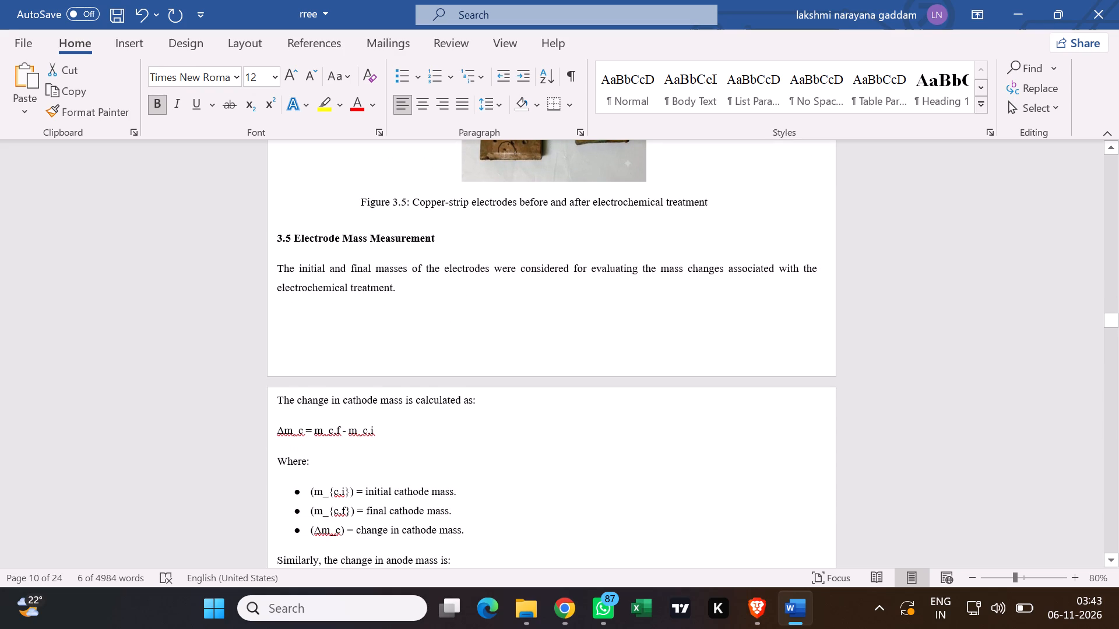
# Delete the next-page section break after the opening paragraph of section 3.5, showing formatting marks only while doing so.
pyautogui.click(396, 286)
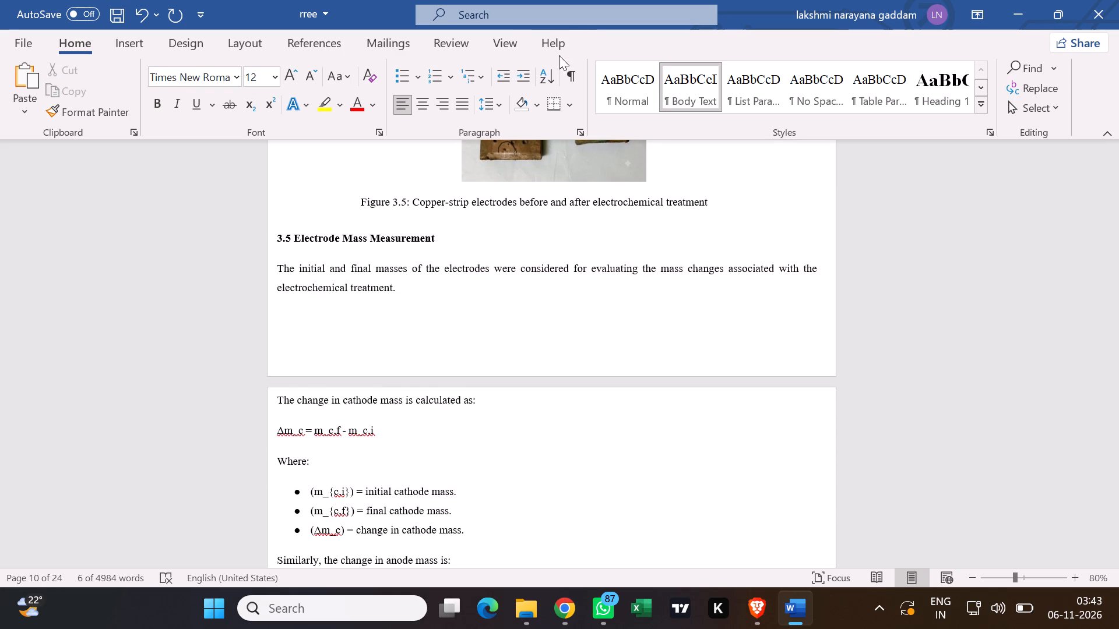
pyautogui.click(573, 75)
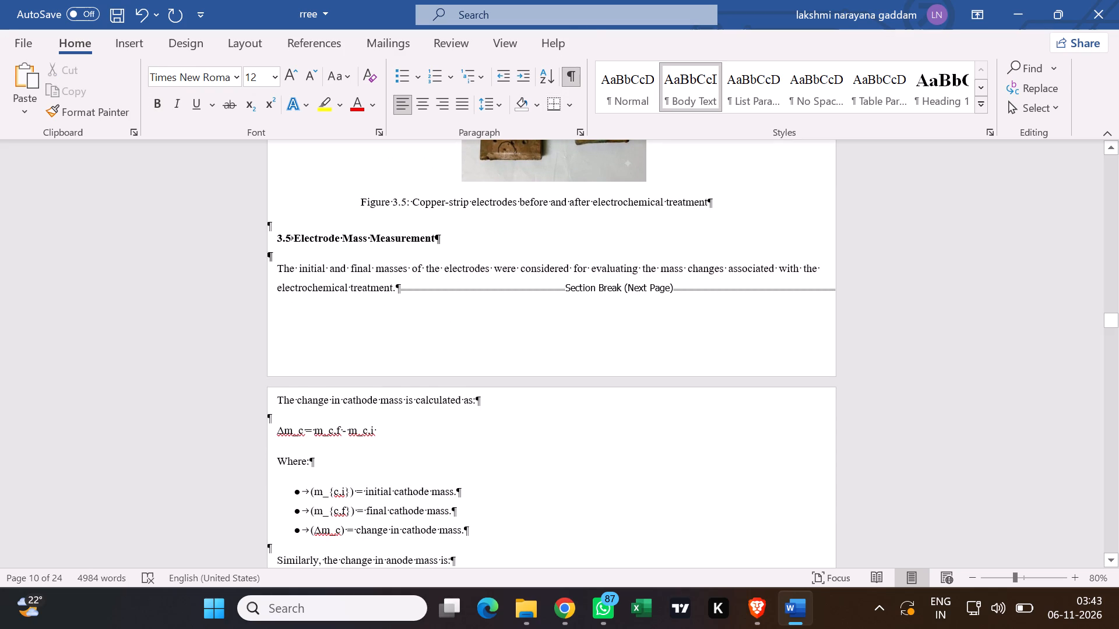
pyautogui.click(400, 289)
pyautogui.press('Delete')
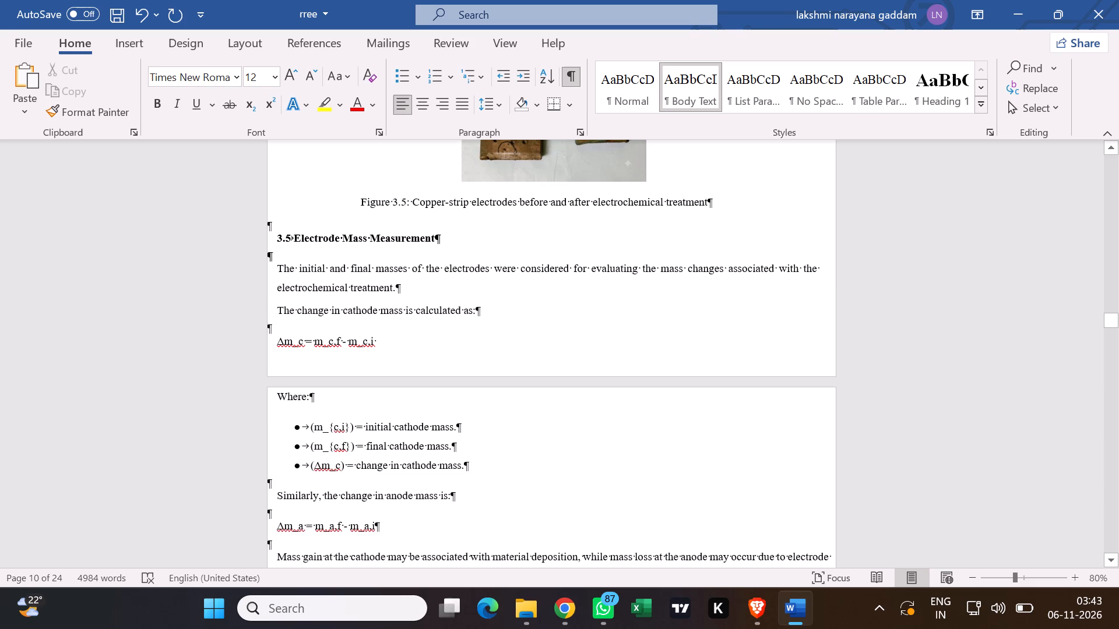
pyautogui.click(483, 305)
pyautogui.click(297, 345)
pyautogui.click(462, 358)
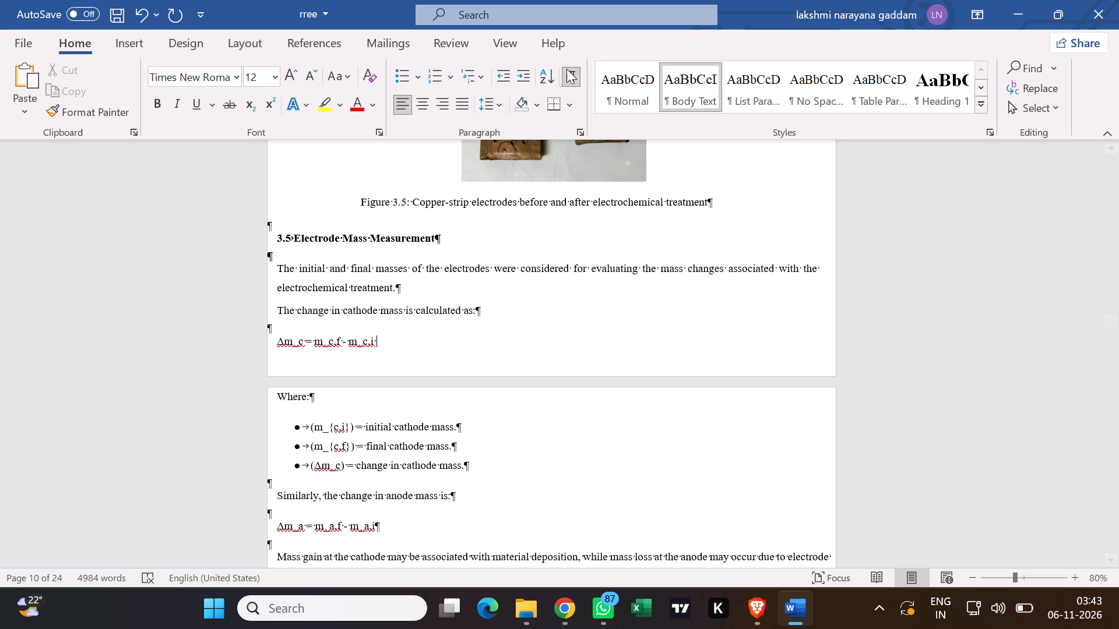
pyautogui.click(572, 71)
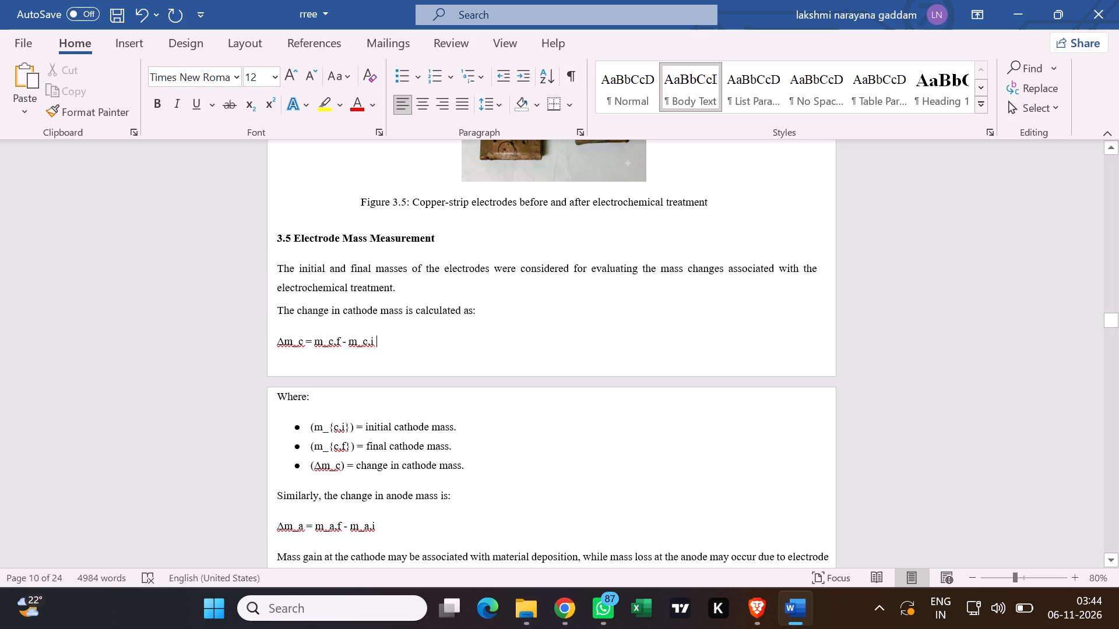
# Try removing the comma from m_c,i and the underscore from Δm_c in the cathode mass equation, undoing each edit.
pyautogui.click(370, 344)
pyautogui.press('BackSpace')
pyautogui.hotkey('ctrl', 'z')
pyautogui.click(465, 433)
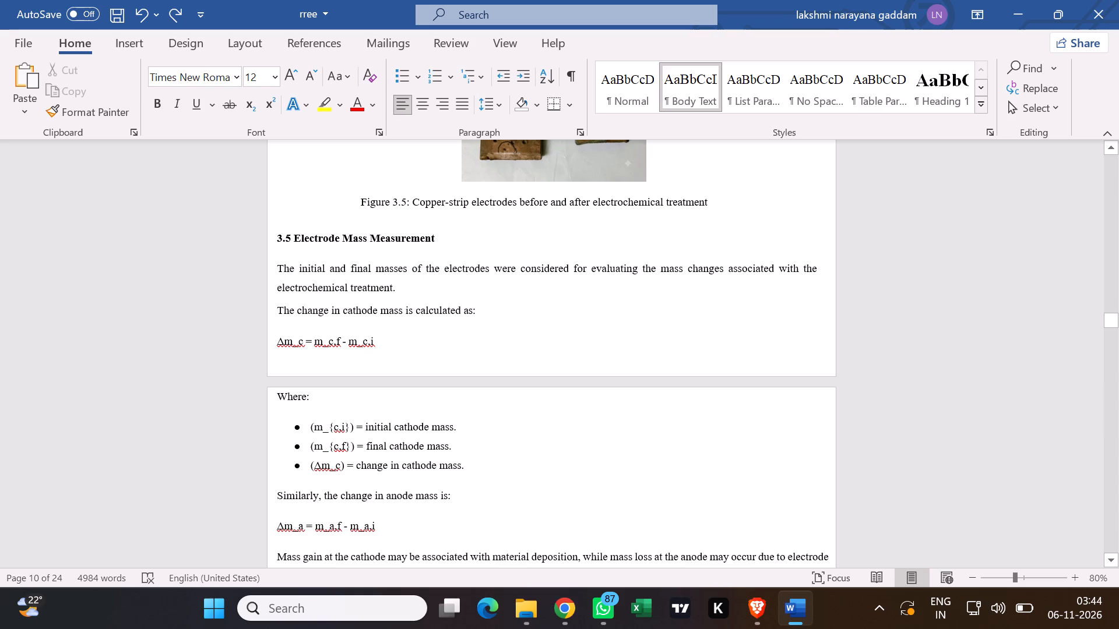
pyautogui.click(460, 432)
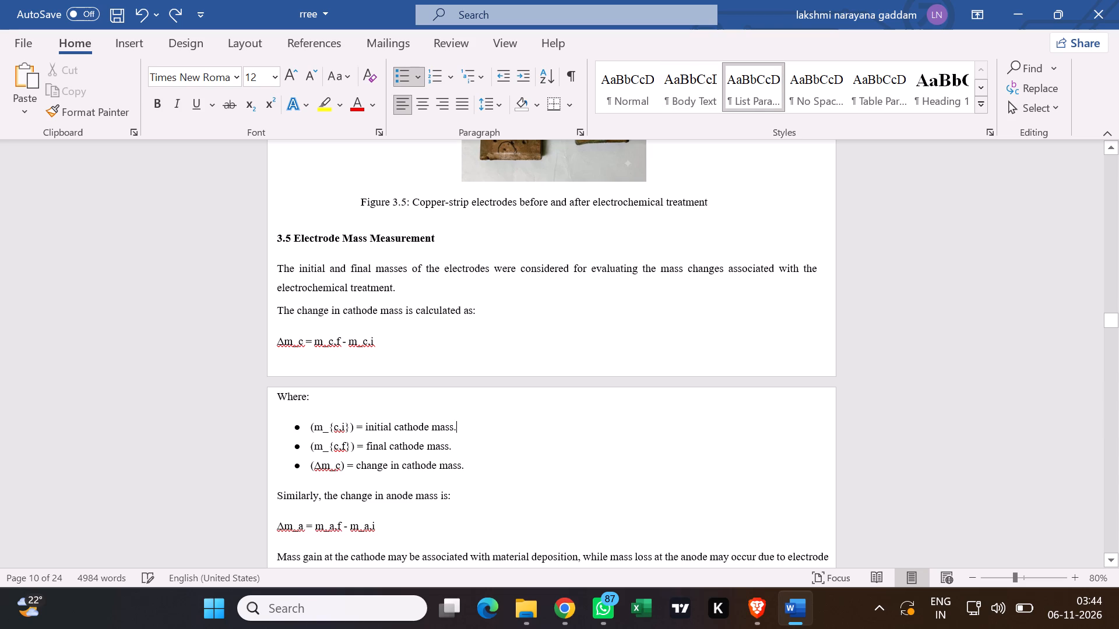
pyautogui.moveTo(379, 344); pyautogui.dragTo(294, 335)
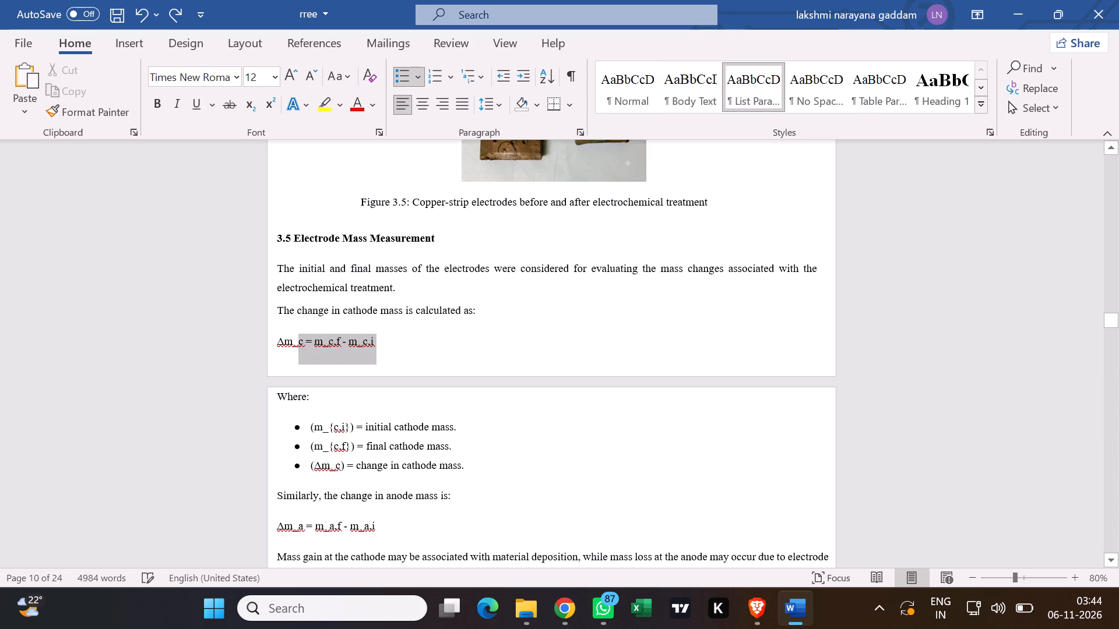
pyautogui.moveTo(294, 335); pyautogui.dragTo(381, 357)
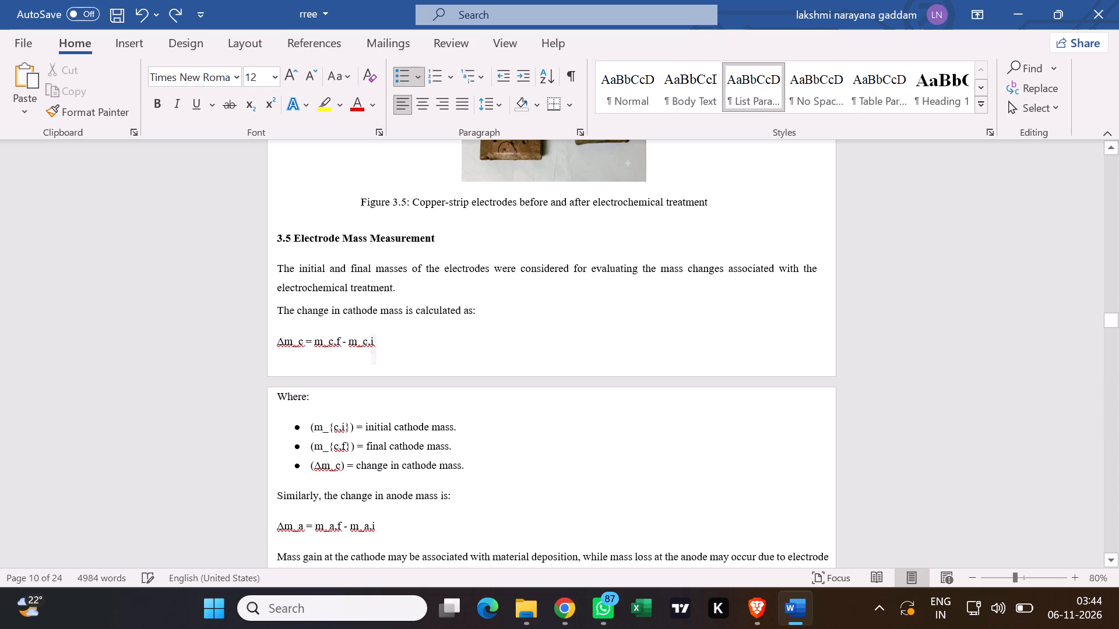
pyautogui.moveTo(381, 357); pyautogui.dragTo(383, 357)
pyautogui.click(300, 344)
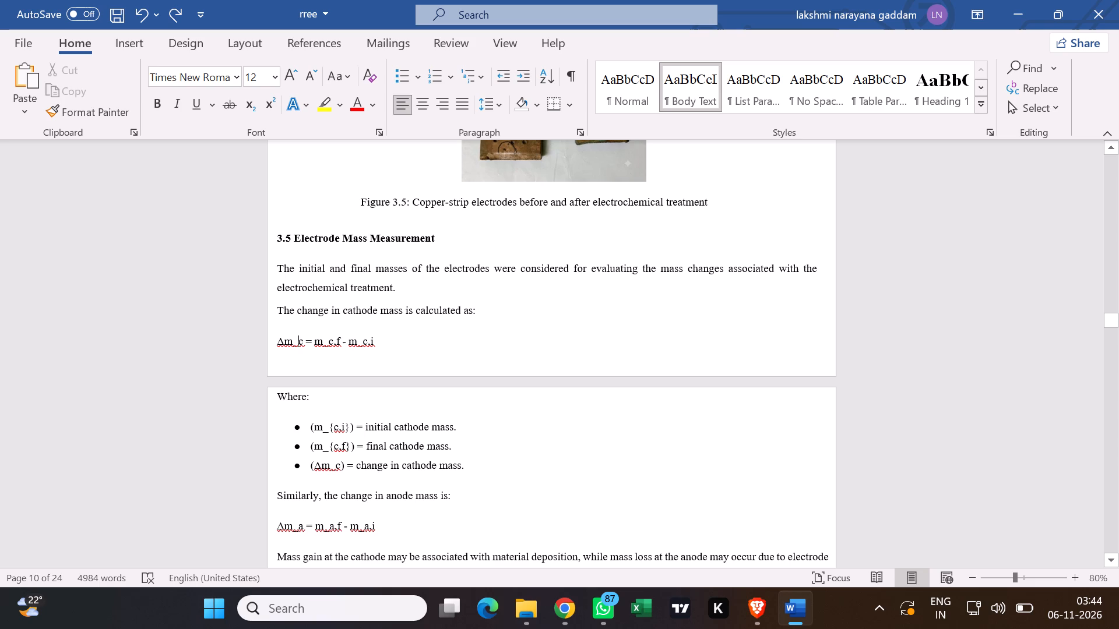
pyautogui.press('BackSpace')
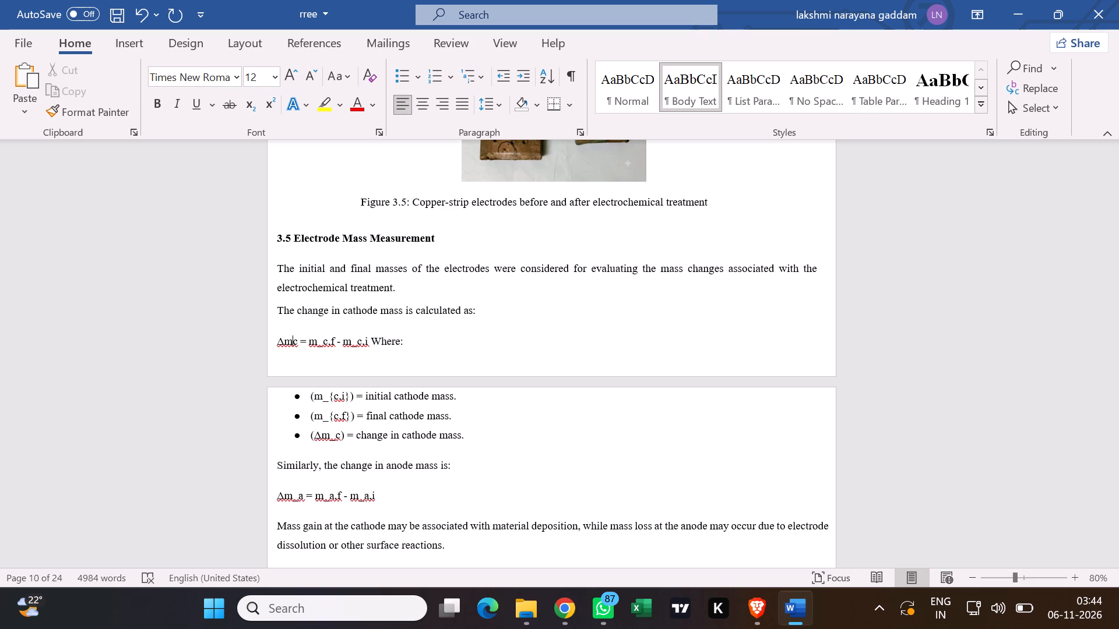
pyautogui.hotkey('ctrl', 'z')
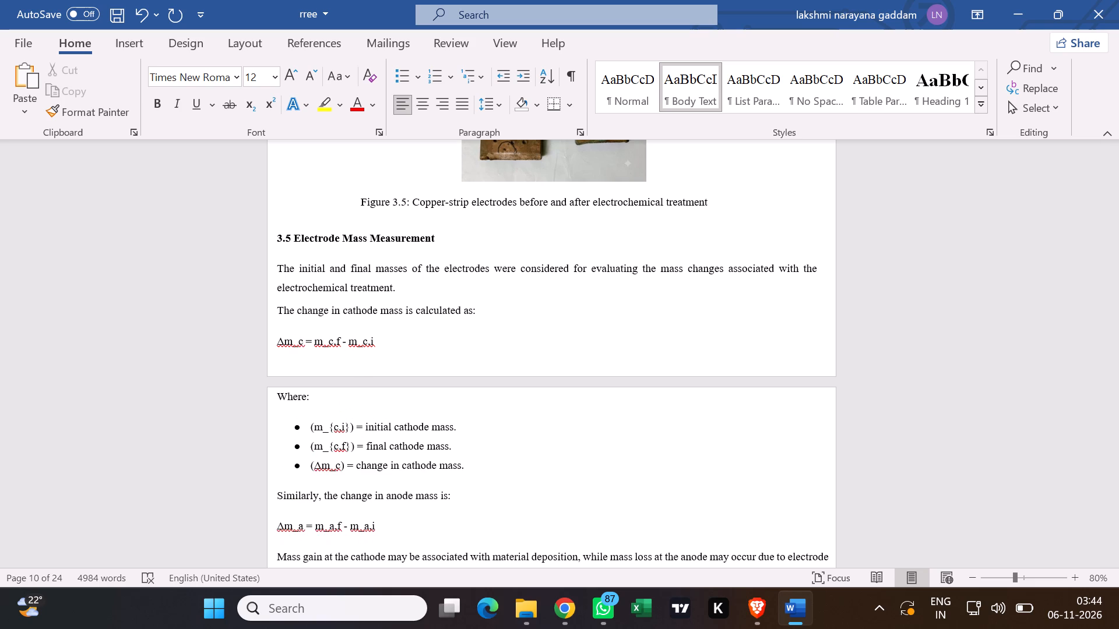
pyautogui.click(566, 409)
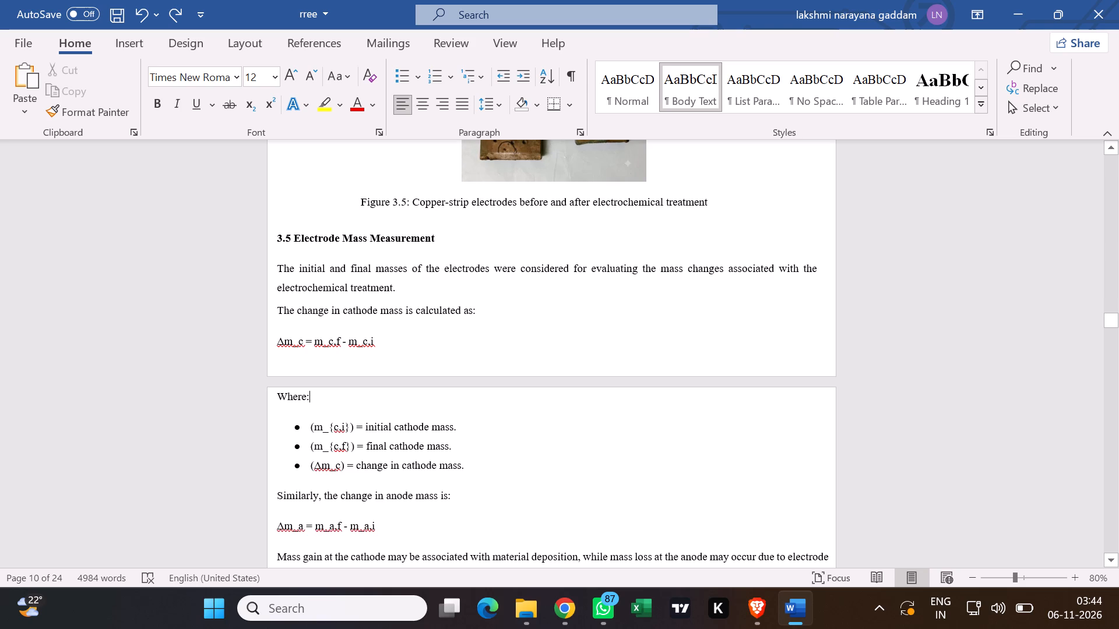
# Review the rest of Chapter 3 through section 3.6 to the start of Chapter 4, and recheck the leaching procedure page.
pyautogui.scroll(-2, 545, 436)
pyautogui.scroll(1, 522, 436)
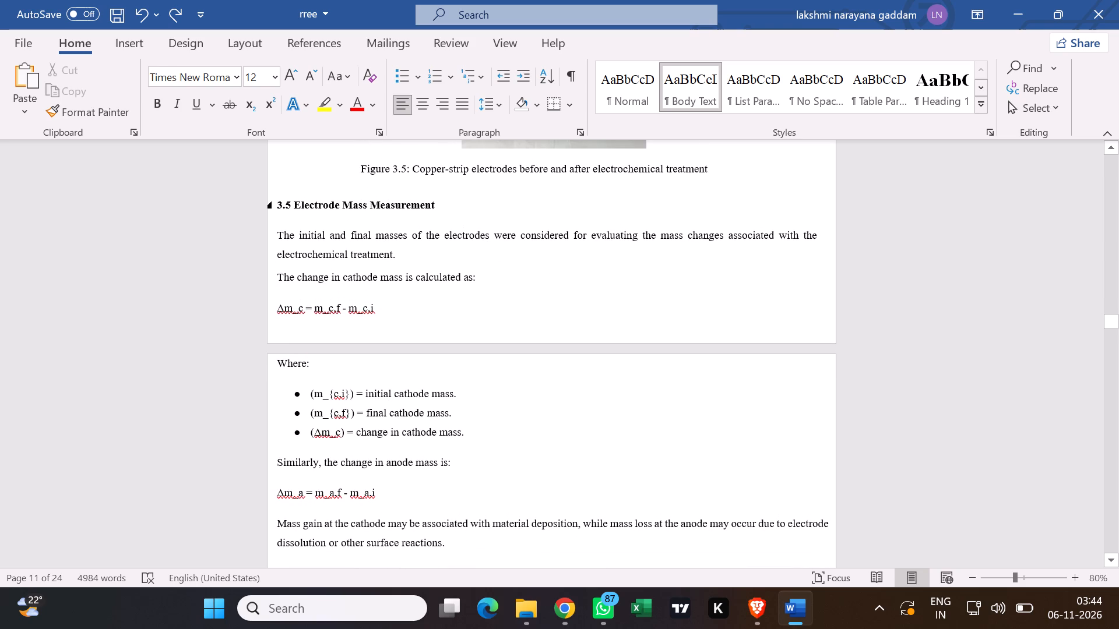
pyautogui.scroll(-12, 485, 347)
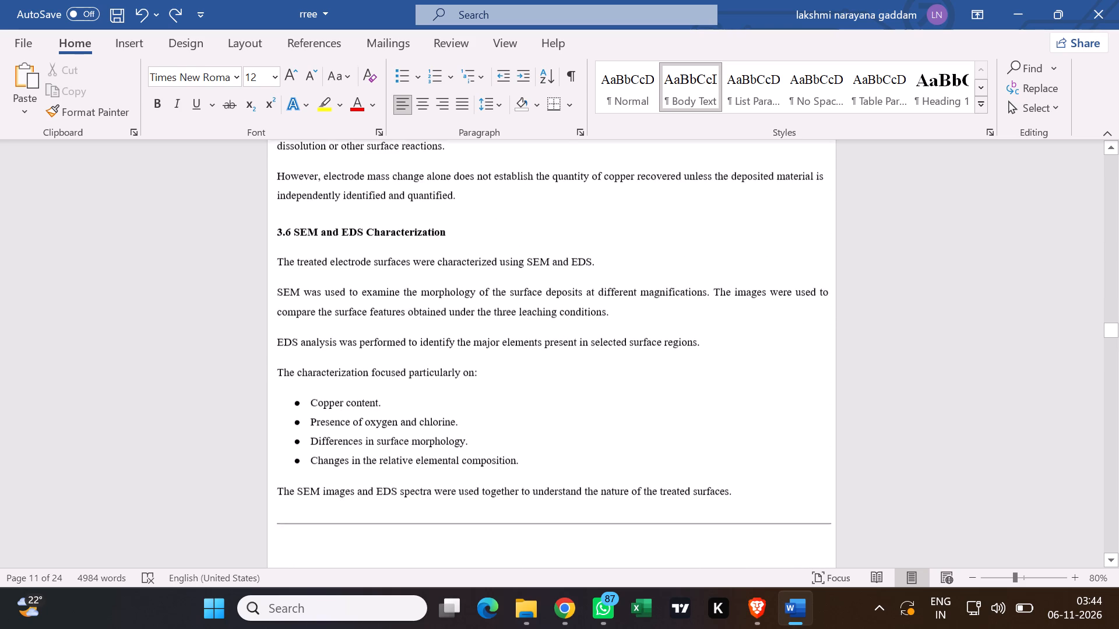
pyautogui.scroll(-6, 463, 352)
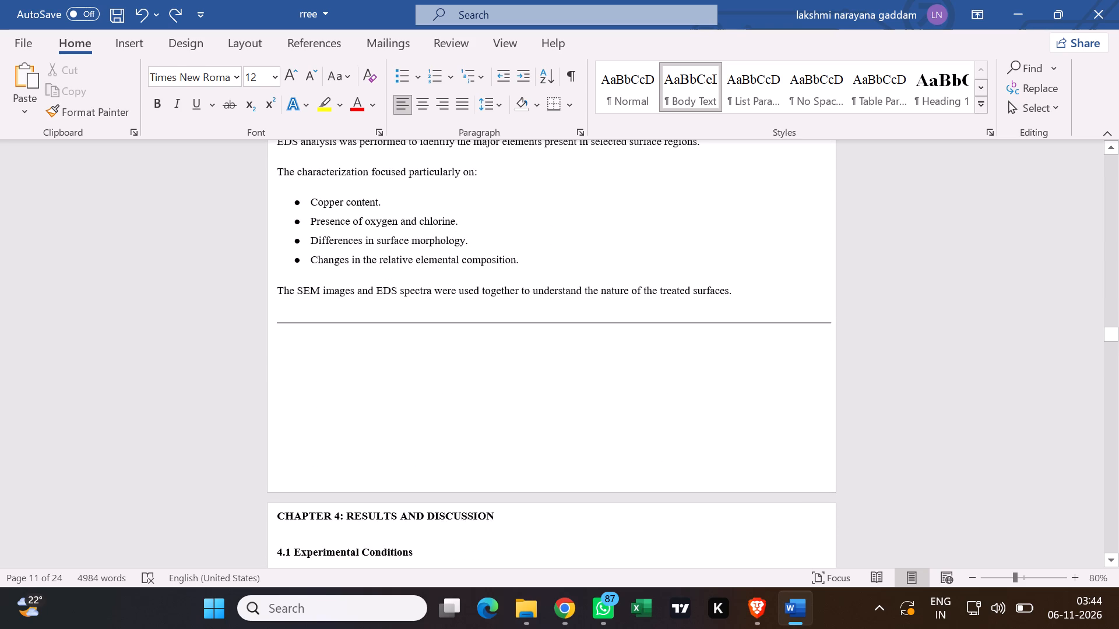
pyautogui.scroll(-3, 756, 310)
pyautogui.scroll(8, 720, 327)
pyautogui.middleClick(724, 298)
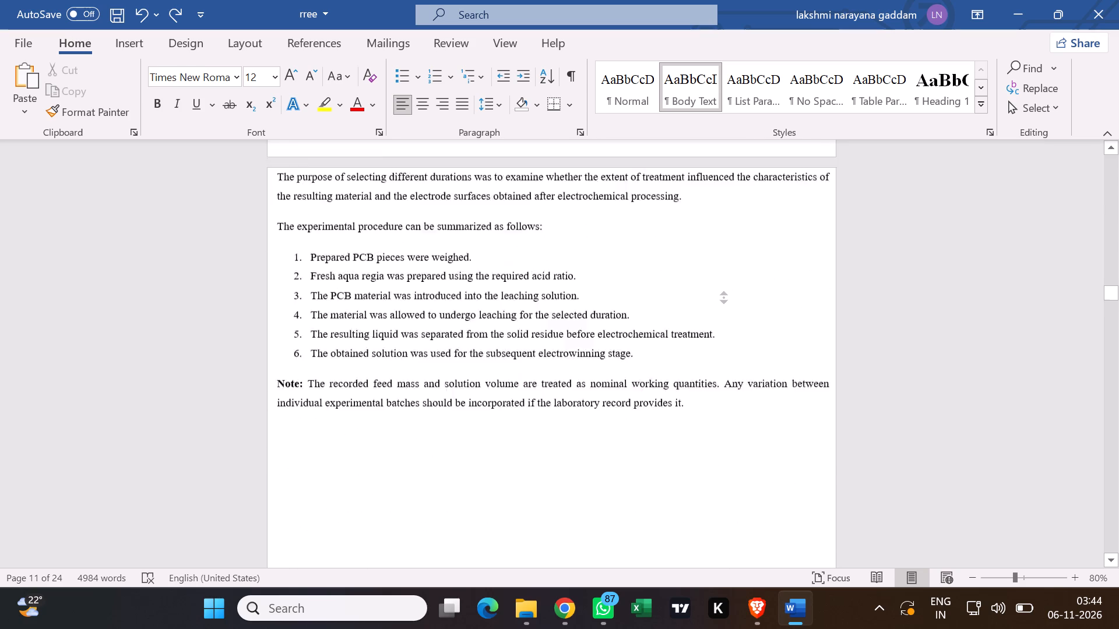
pyautogui.scroll(-2, 722, 243)
pyautogui.middleClick(701, 446)
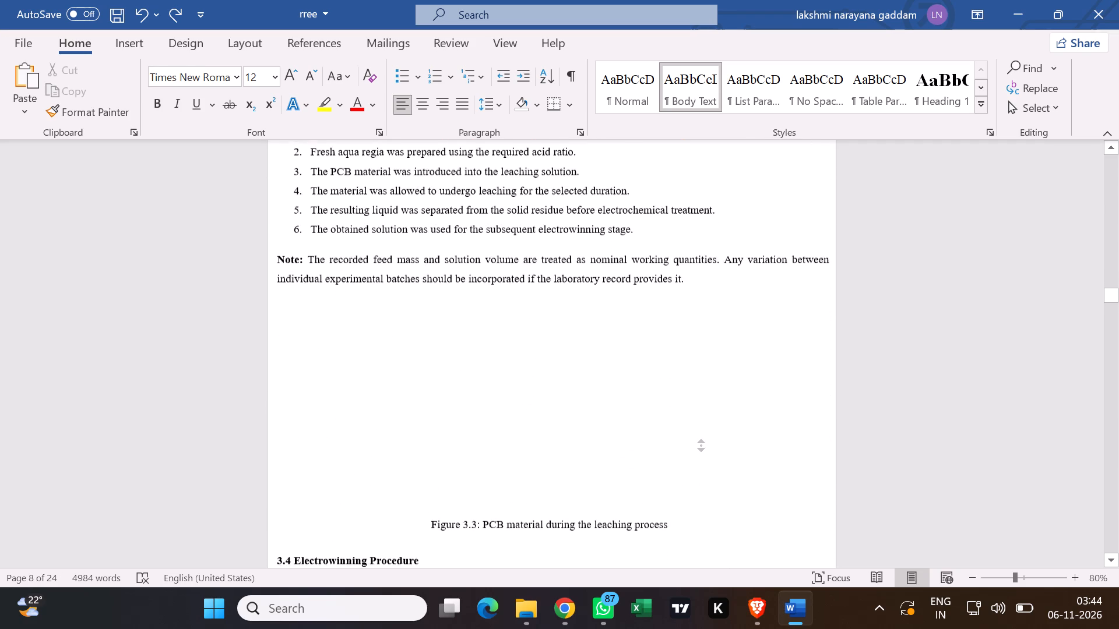
pyautogui.scroll(-1, 732, 496)
# Collapse the Chapter 3: Materials and Experimental Methodology heading.
pyautogui.scroll(1, 731, 490)
pyautogui.scroll(2, 755, 344)
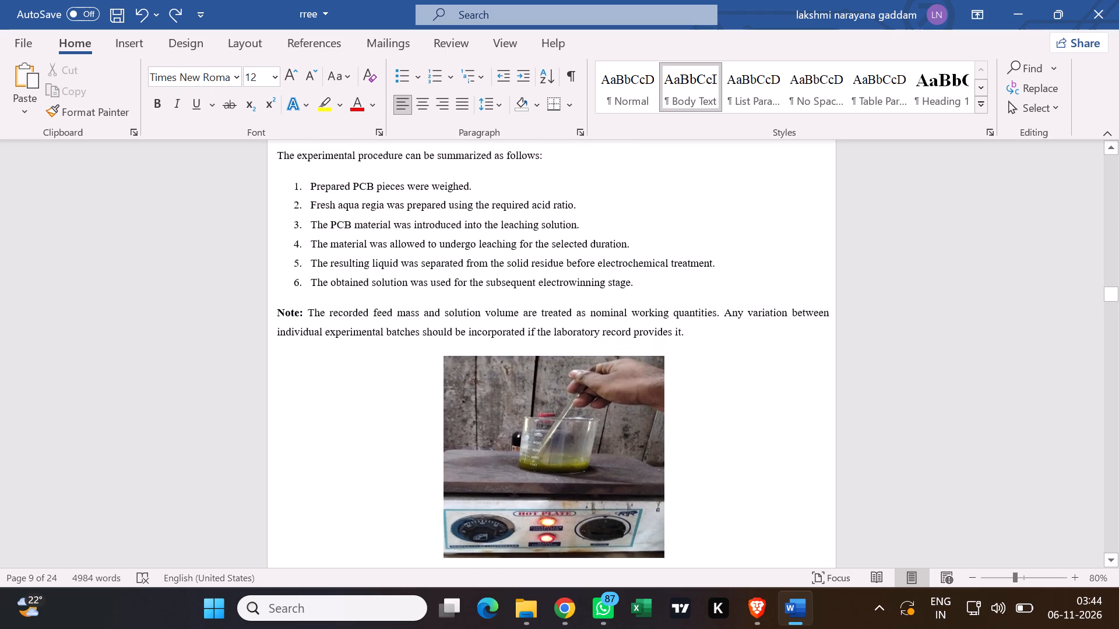
pyautogui.scroll(20, 681, 220)
pyautogui.scroll(3, 681, 220)
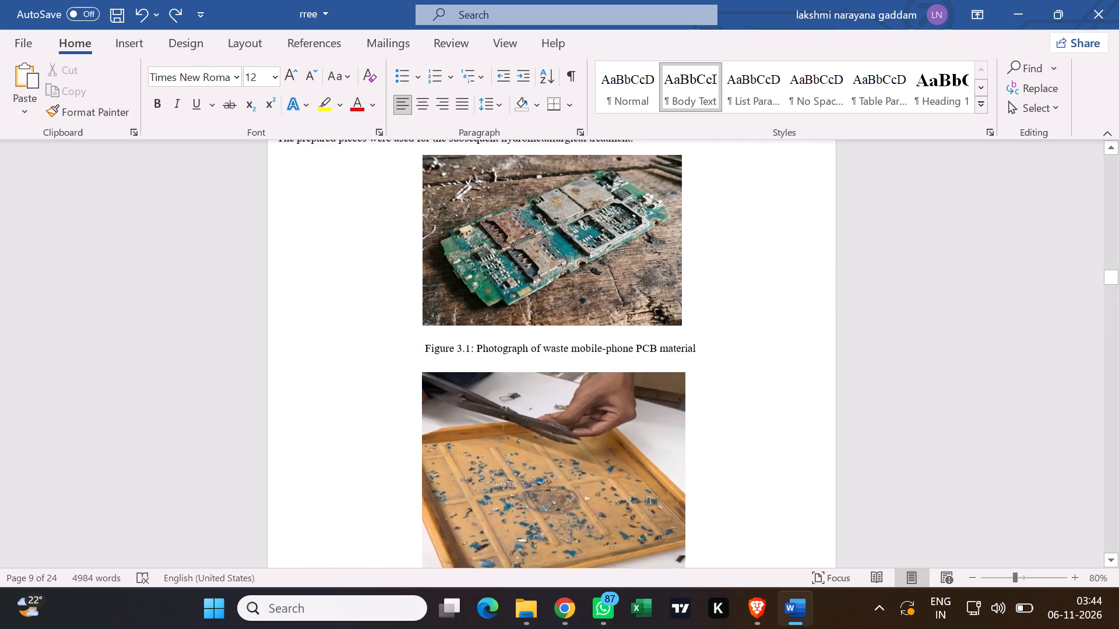
pyautogui.scroll(14, 674, 213)
pyautogui.scroll(13, 674, 213)
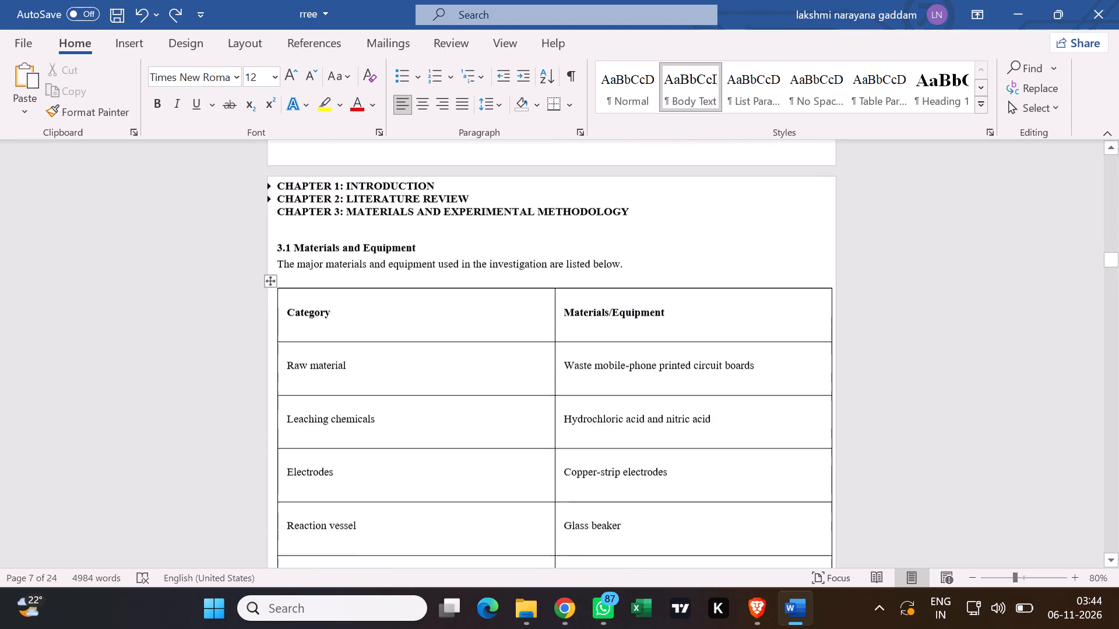
pyautogui.scroll(4, 673, 196)
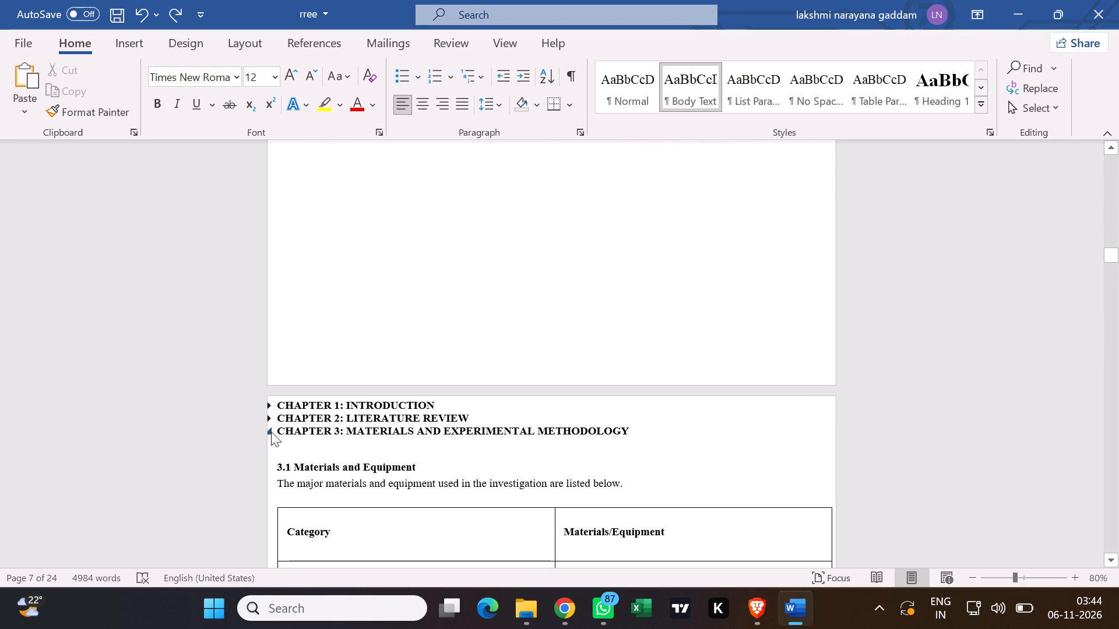
pyautogui.click(271, 432)
# Examine the blank space between the collapsed chapter headings and the start of Chapter 4.
pyautogui.scroll(-5, 431, 432)
pyautogui.scroll(-14, 474, 401)
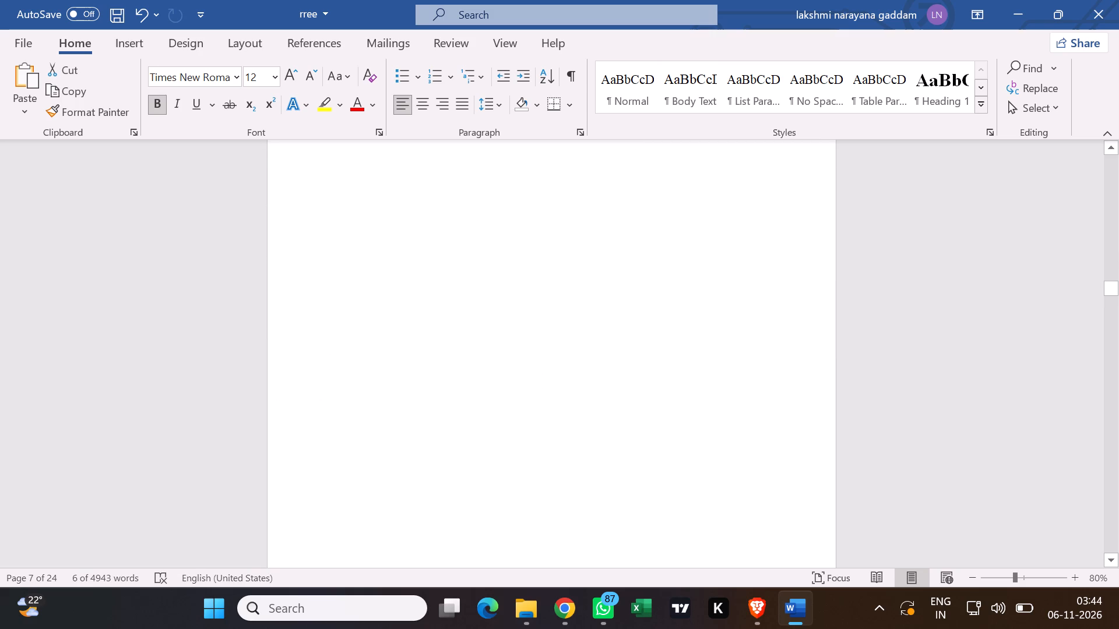
pyautogui.scroll(-8, 477, 373)
pyautogui.scroll(3, 452, 374)
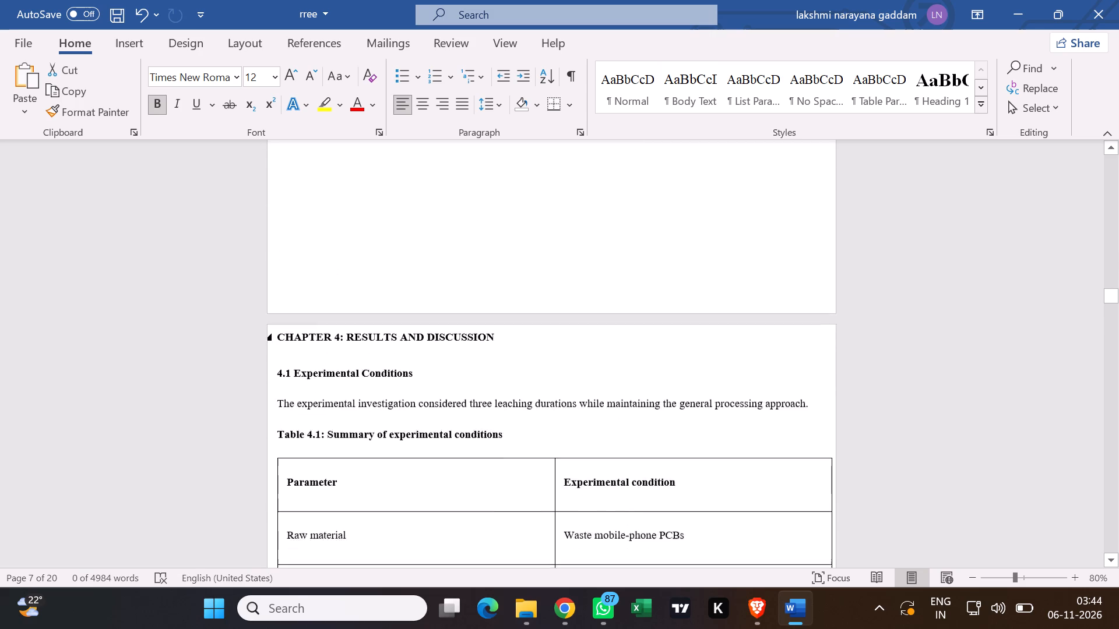
pyautogui.scroll(19, 448, 355)
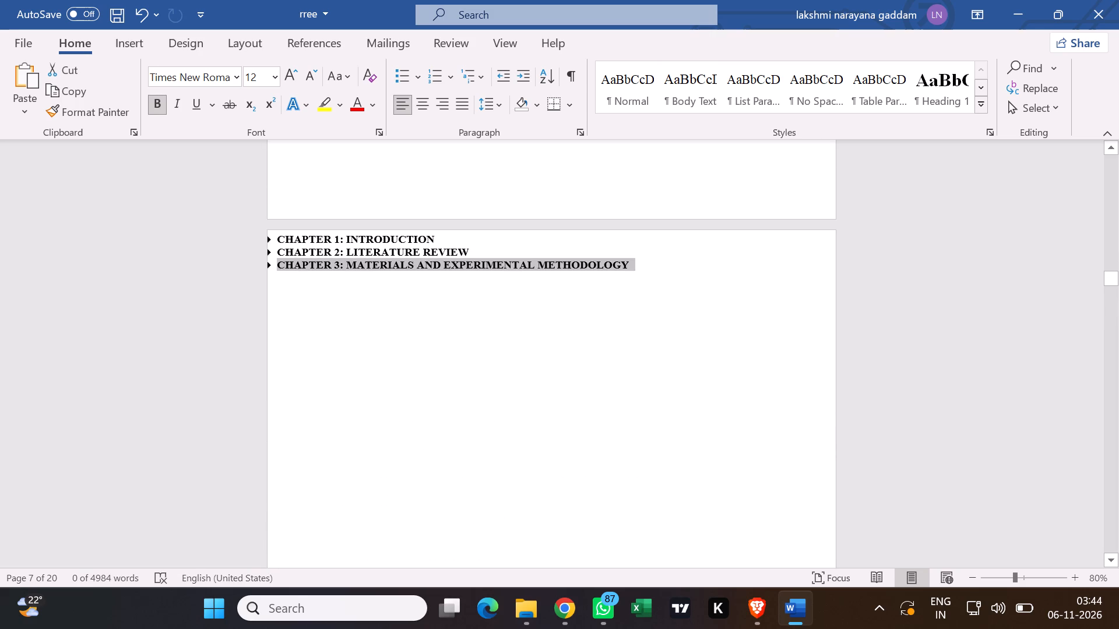
pyautogui.scroll(-5, 467, 344)
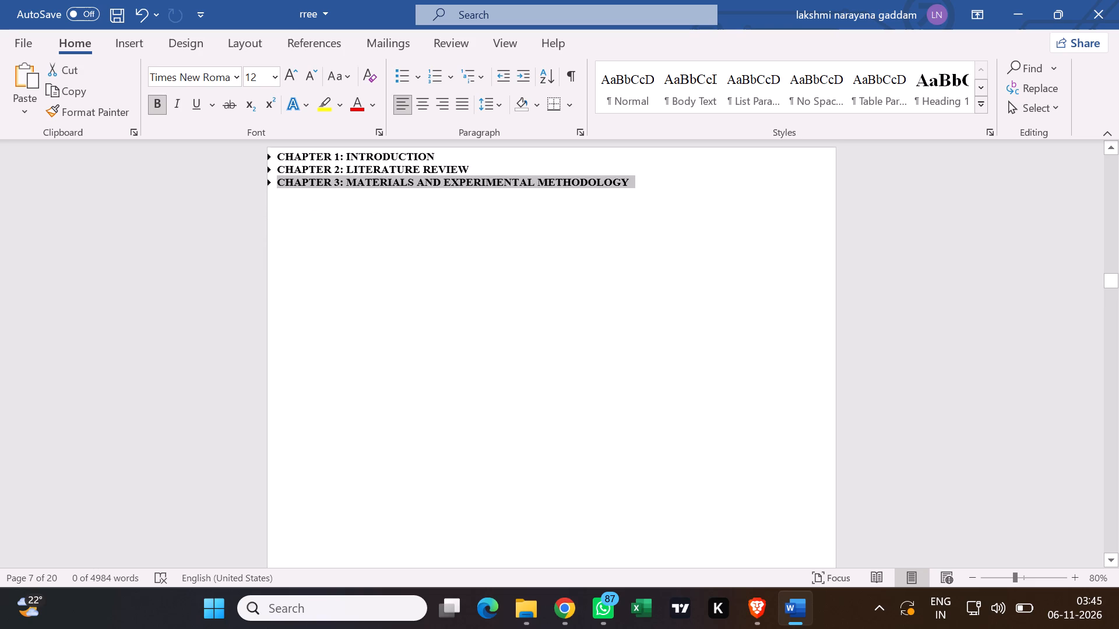
pyautogui.scroll(-3, 460, 412)
pyautogui.scroll(-8, 536, 384)
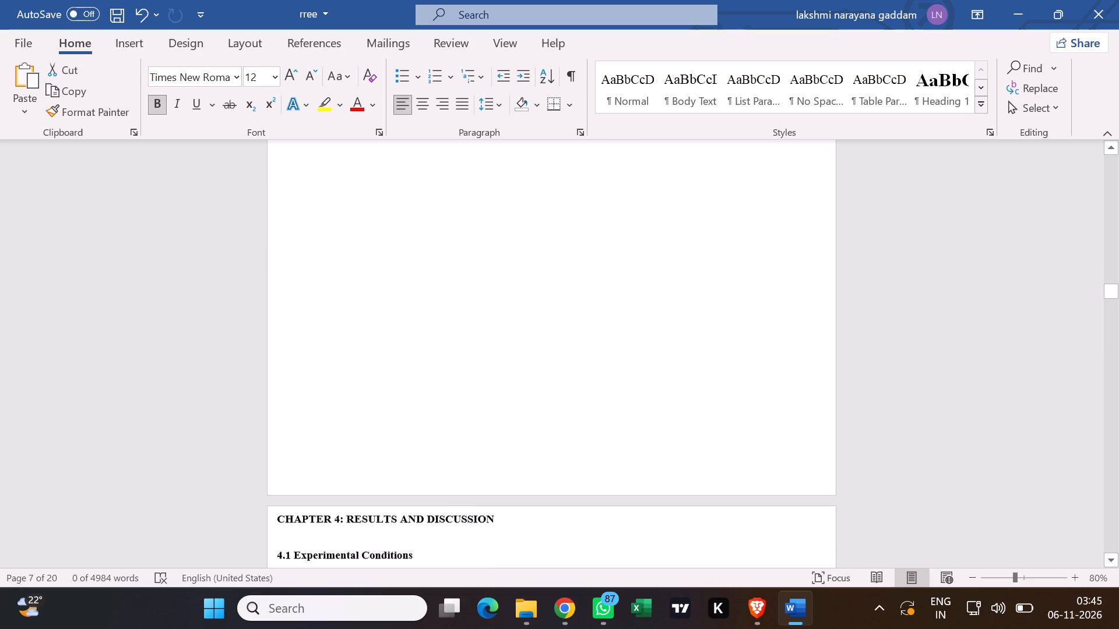
pyautogui.scroll(-1, 525, 386)
pyautogui.click(309, 363)
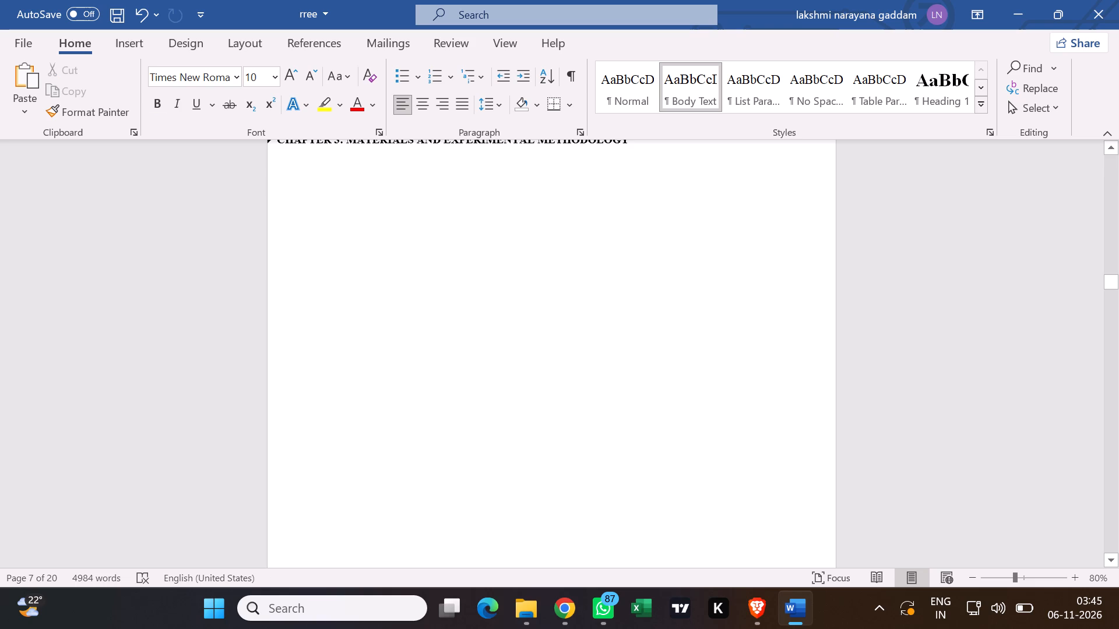
pyautogui.scroll(-11, 583, 268)
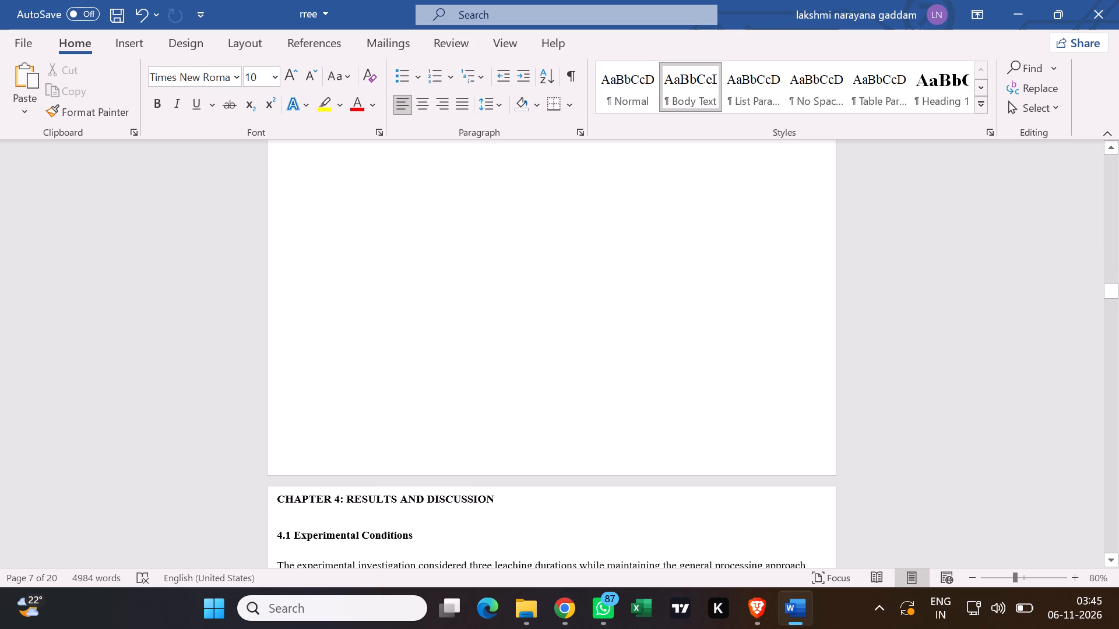
# Check the start of Chapter 4 and section 4.1 below the blank space.
pyautogui.click(471, 289)
pyautogui.scroll(-6, 511, 292)
pyautogui.click(568, 306)
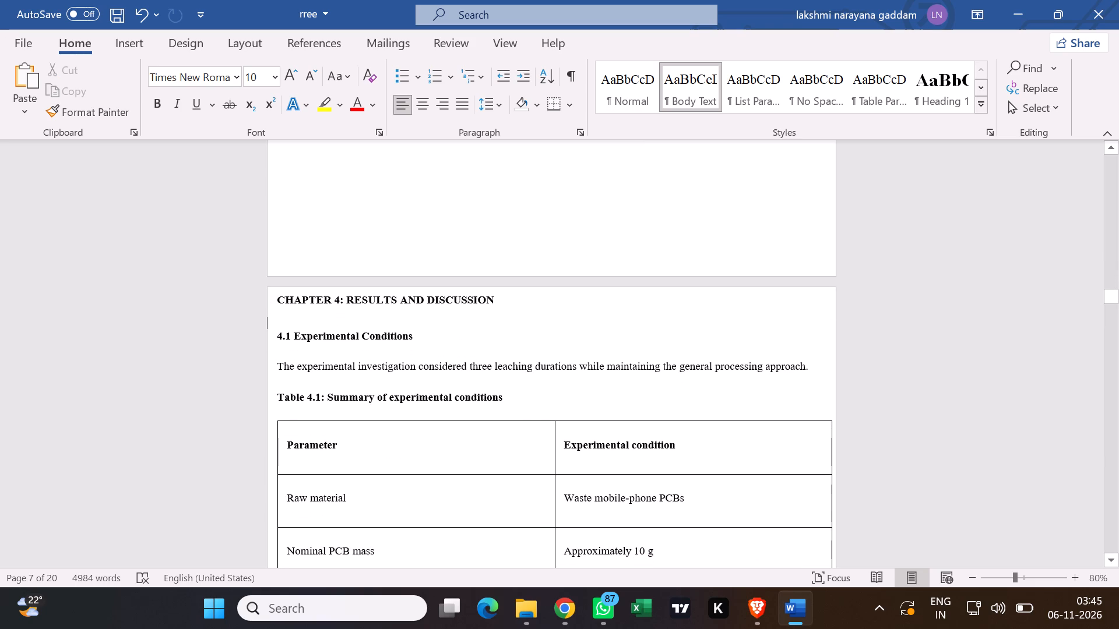
pyautogui.click(580, 369)
pyautogui.moveTo(497, 157); pyautogui.dragTo(501, 157)
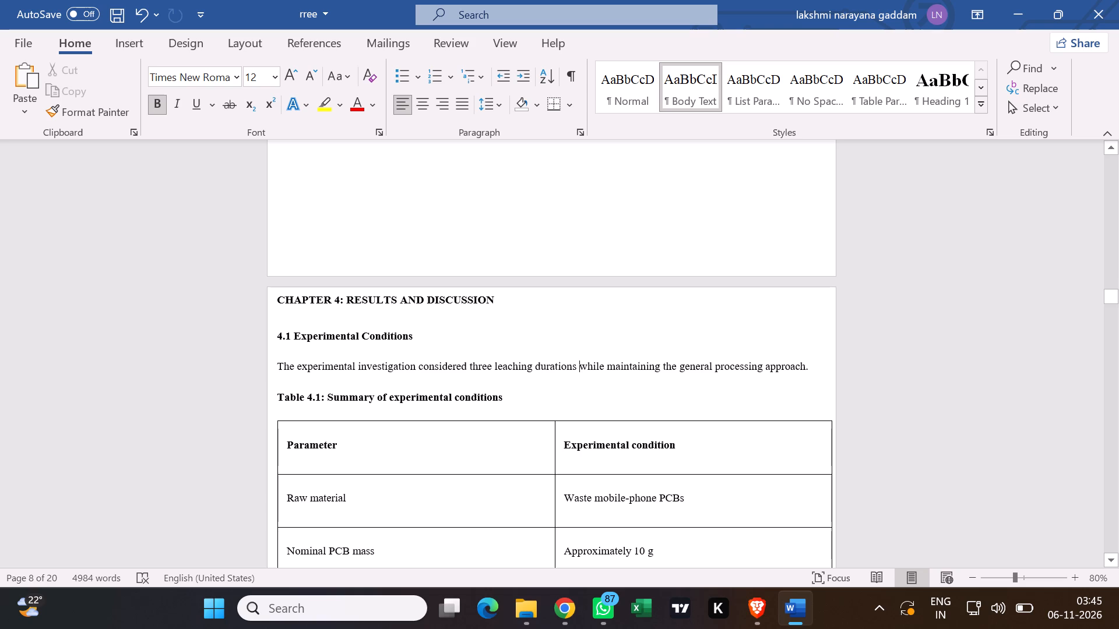
pyautogui.moveTo(501, 157); pyautogui.dragTo(502, 157)
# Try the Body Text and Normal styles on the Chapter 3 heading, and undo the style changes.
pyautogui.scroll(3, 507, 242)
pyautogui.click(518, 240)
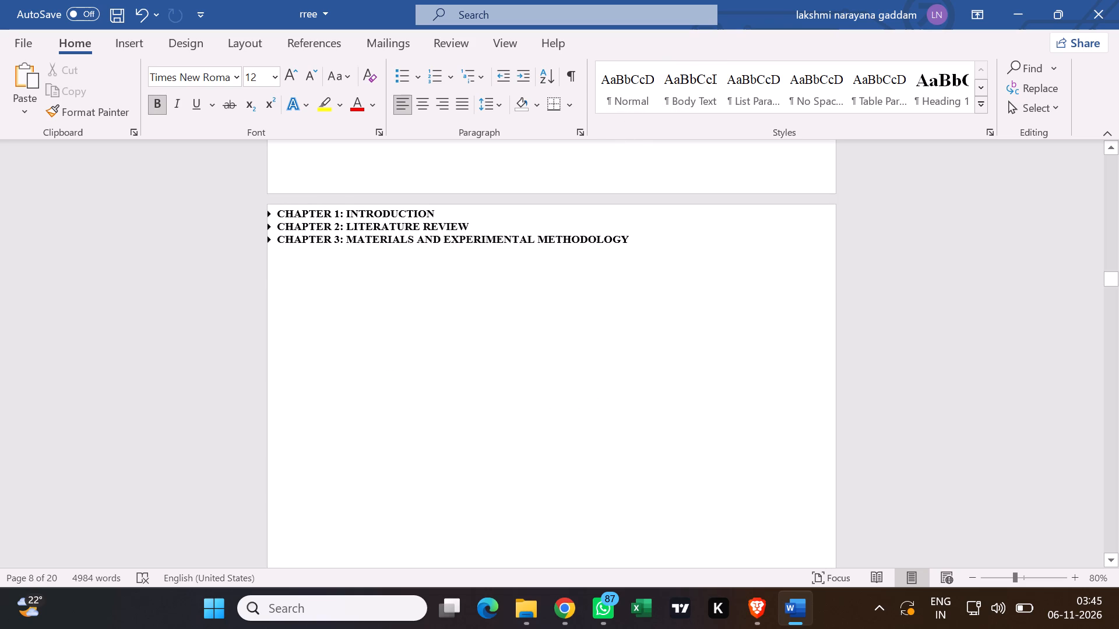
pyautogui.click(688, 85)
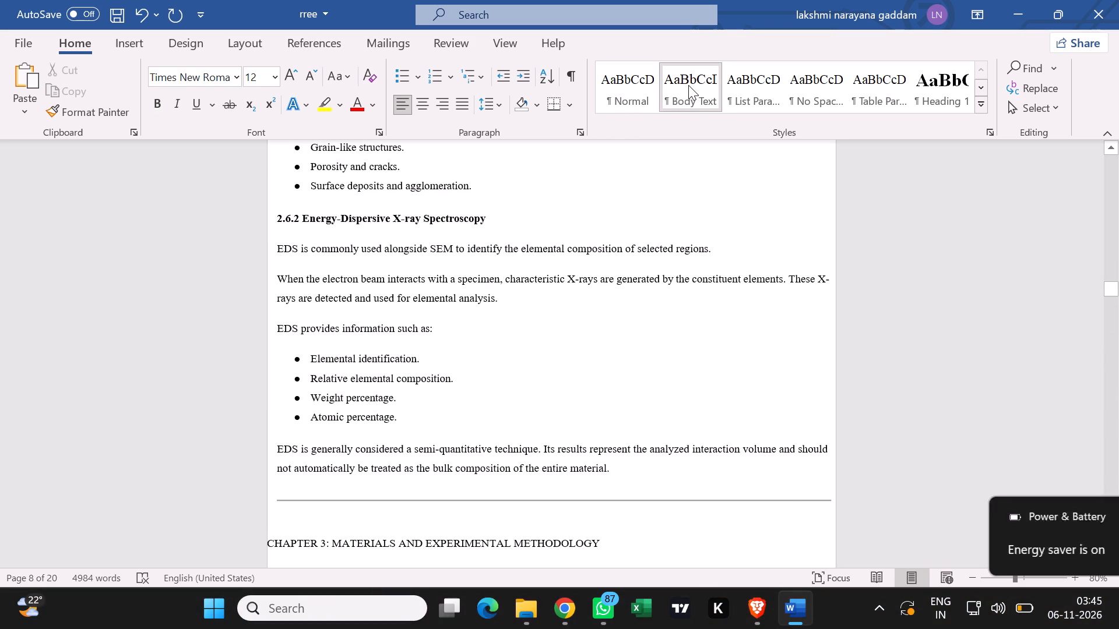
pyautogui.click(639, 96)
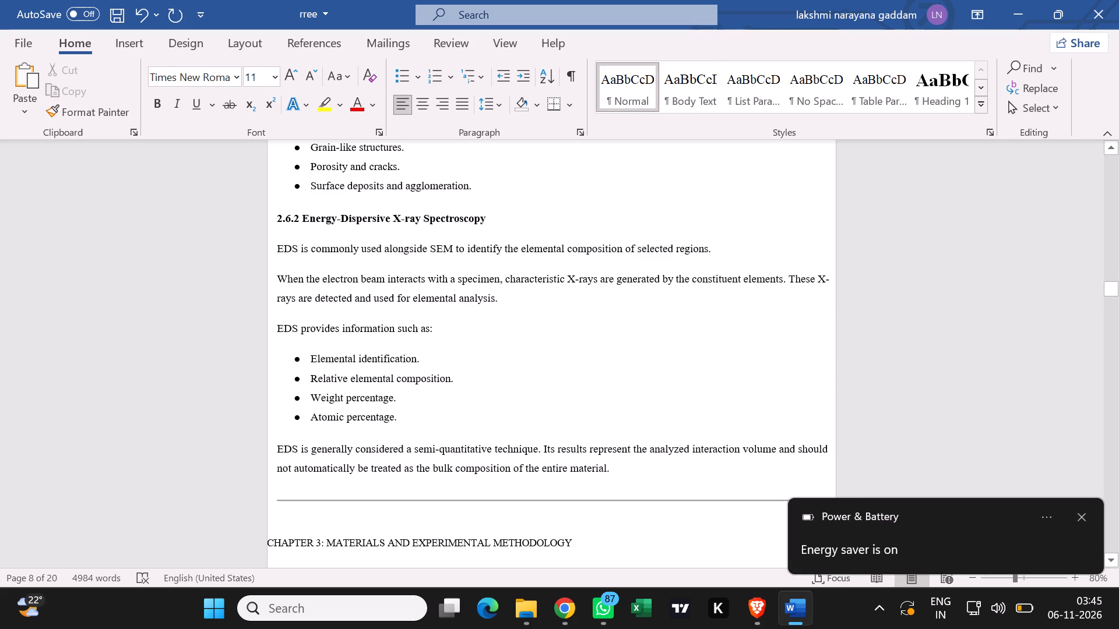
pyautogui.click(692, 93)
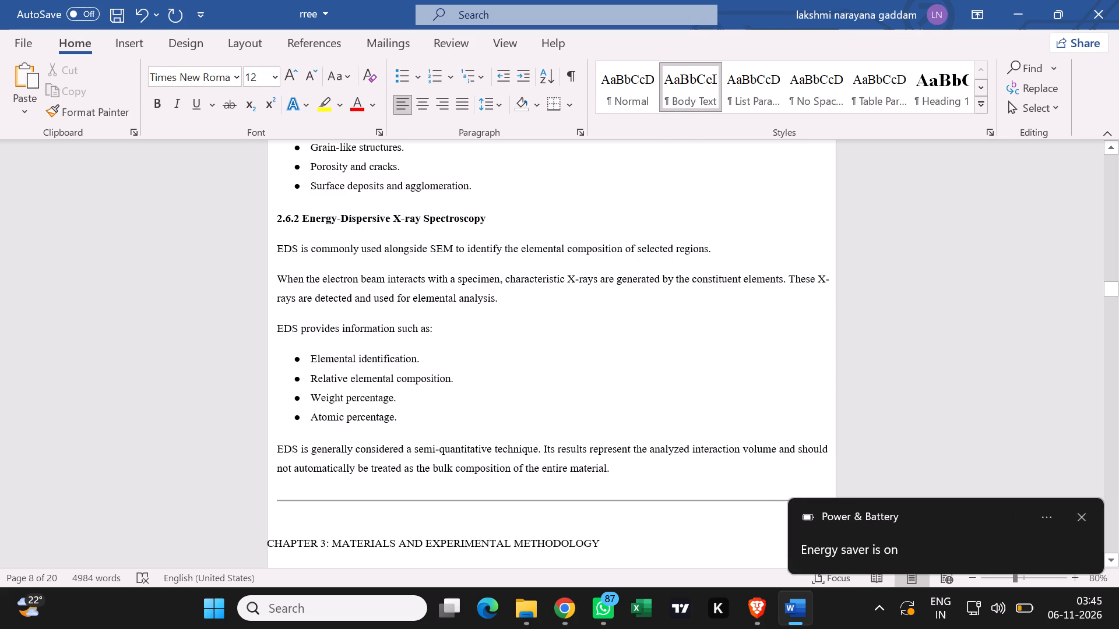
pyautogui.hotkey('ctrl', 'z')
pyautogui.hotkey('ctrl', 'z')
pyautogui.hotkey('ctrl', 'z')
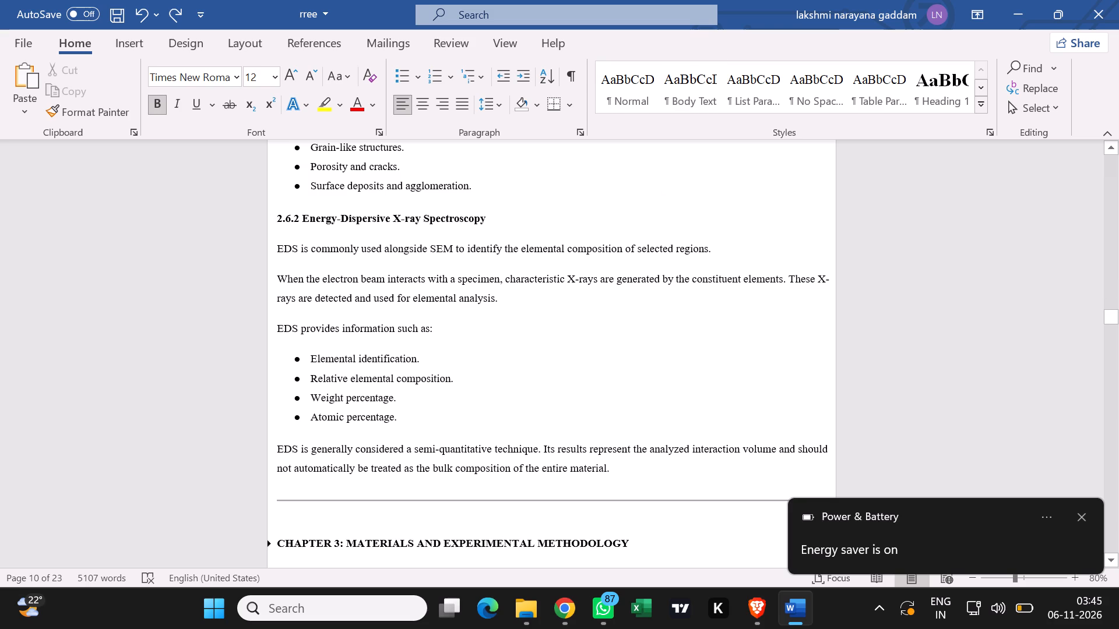
# Collapse the Chapter 2: Literature Review heading.
pyautogui.scroll(18, 666, 269)
pyautogui.scroll(5, 660, 228)
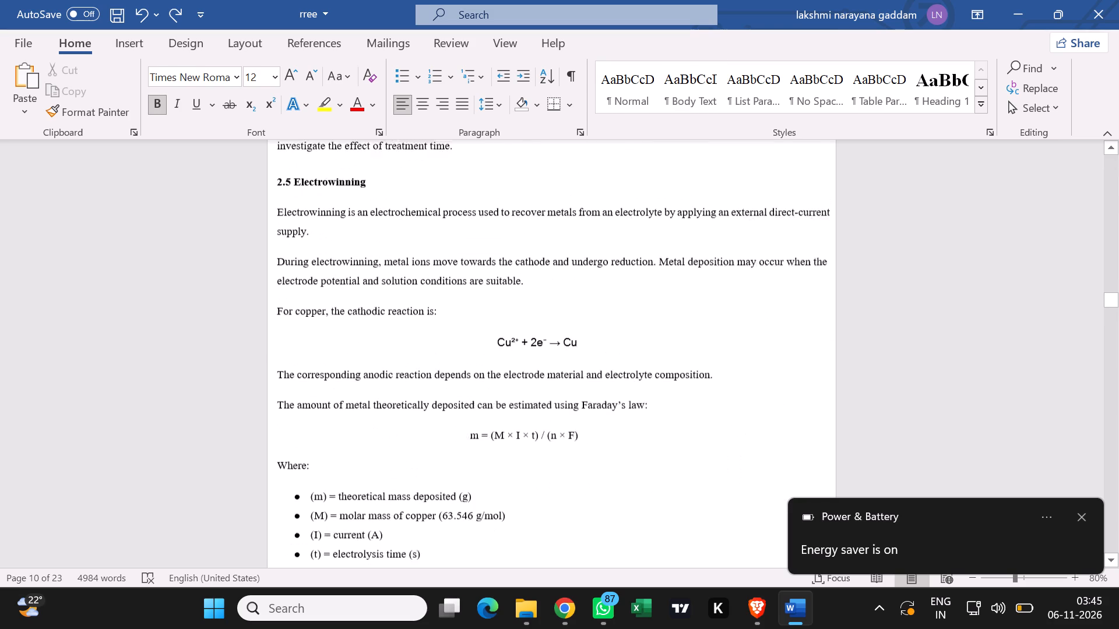
pyautogui.scroll(5, 659, 228)
pyautogui.scroll(20, 663, 215)
pyautogui.scroll(7, 663, 215)
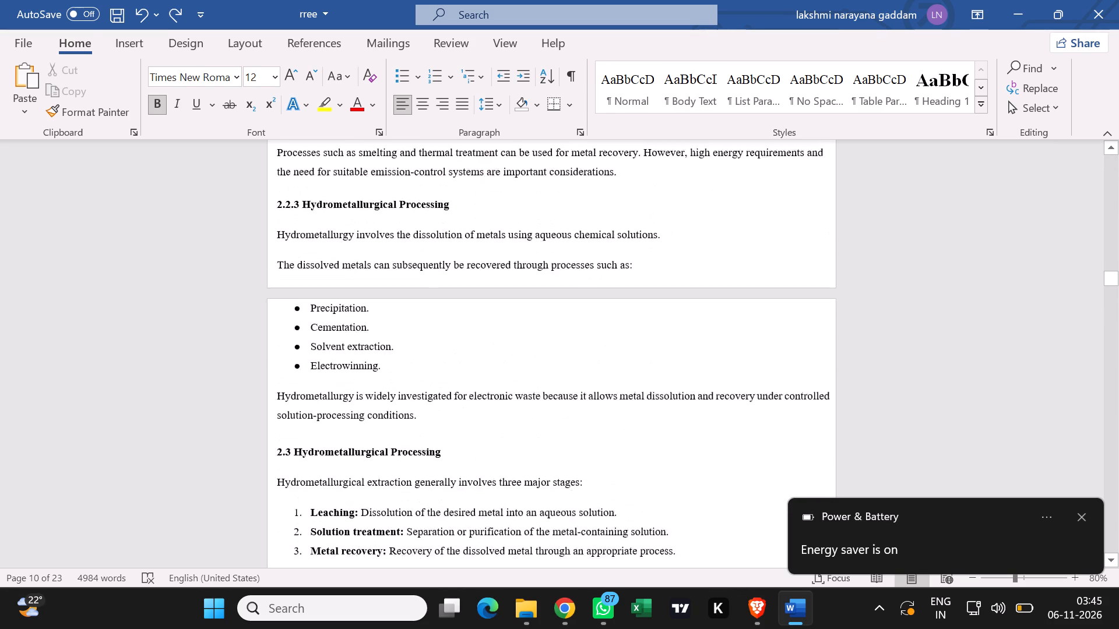
pyautogui.scroll(20, 675, 203)
pyautogui.scroll(7, 675, 203)
pyautogui.scroll(-5, 692, 145)
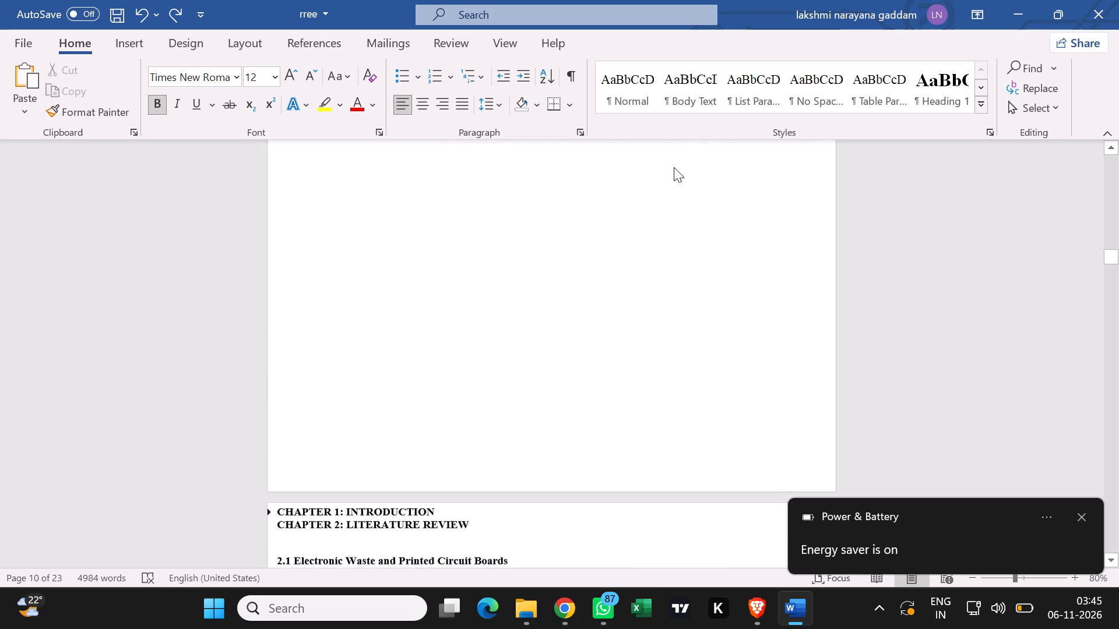
pyautogui.scroll(-5, 675, 147)
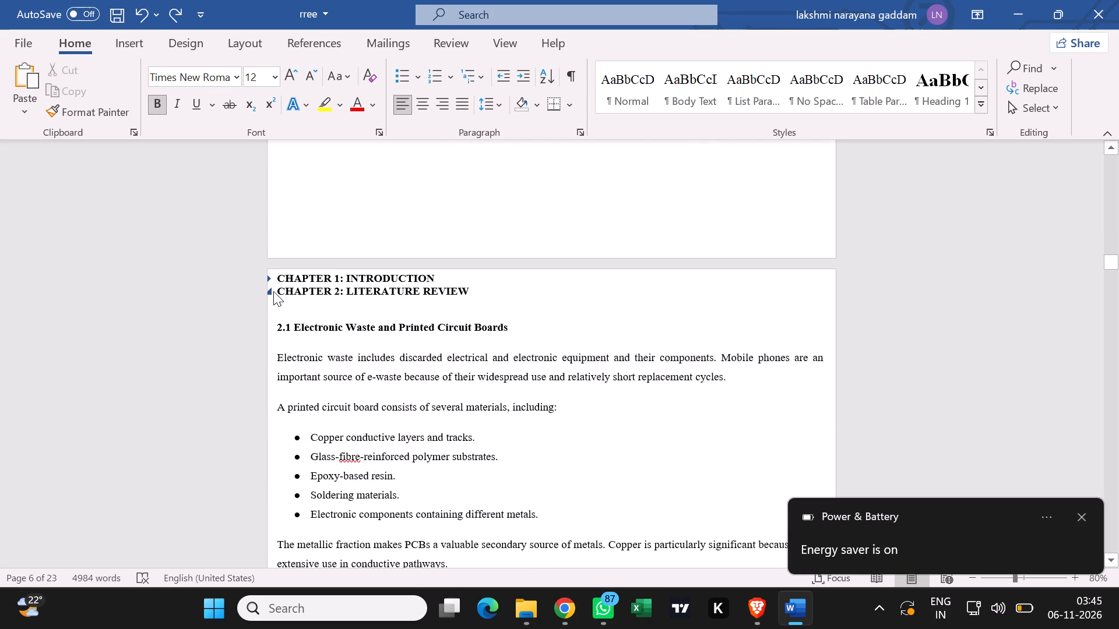
pyautogui.click(270, 294)
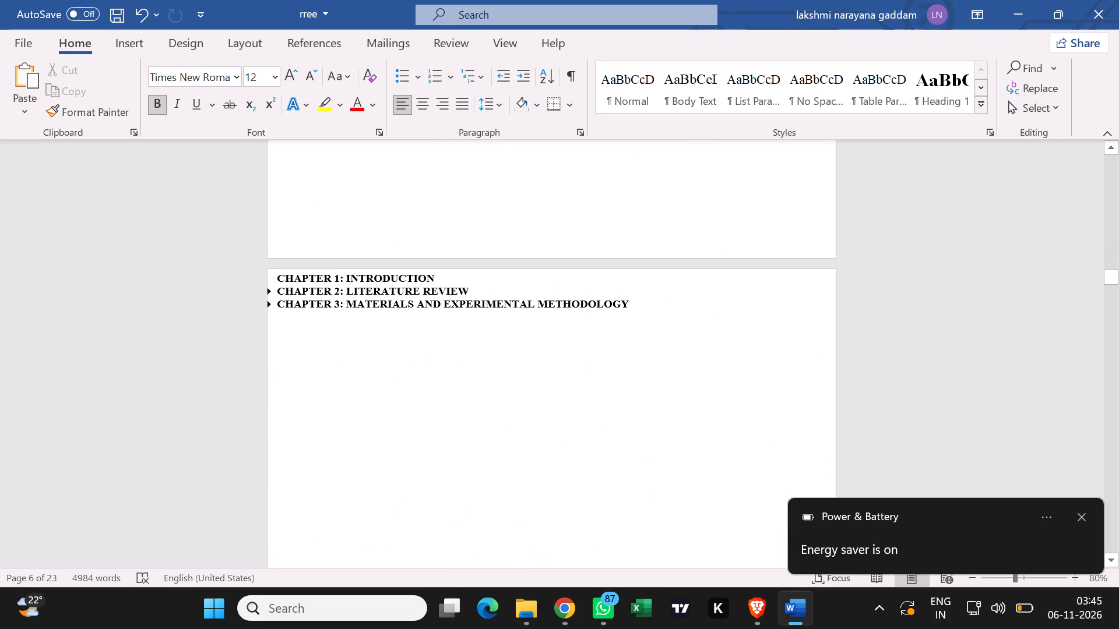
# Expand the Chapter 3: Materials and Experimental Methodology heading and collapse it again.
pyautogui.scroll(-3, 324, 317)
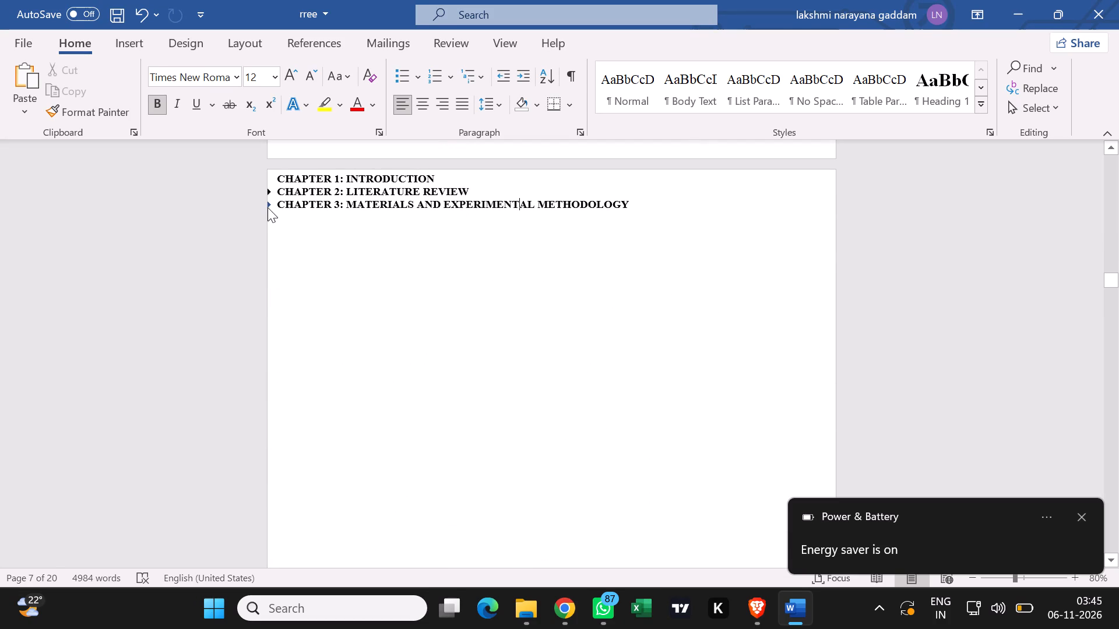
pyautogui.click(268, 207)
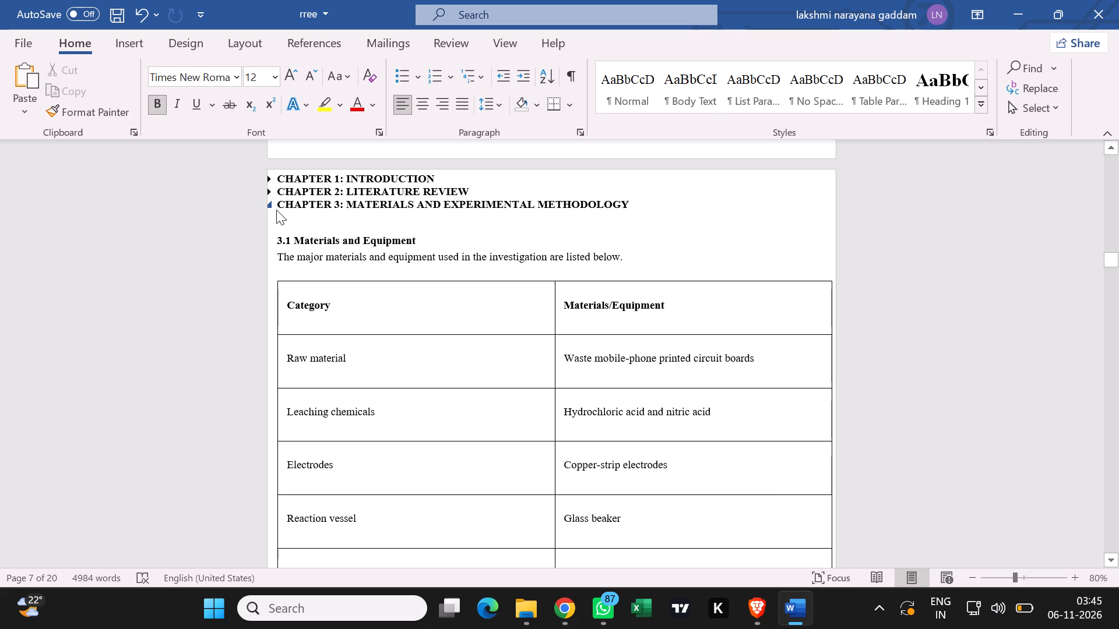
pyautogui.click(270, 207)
# Examine the blank space after the collapsed Chapter 3 heading and the opening of Chapter 4 through Table 4.1.
pyautogui.scroll(-3, 300, 231)
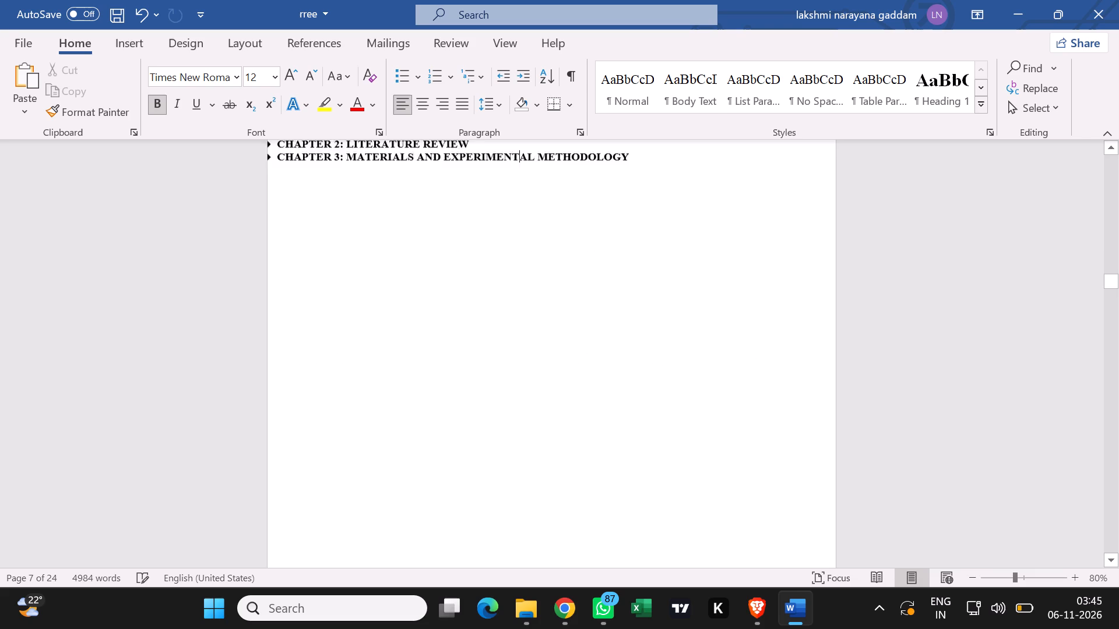
pyautogui.scroll(-17, 317, 267)
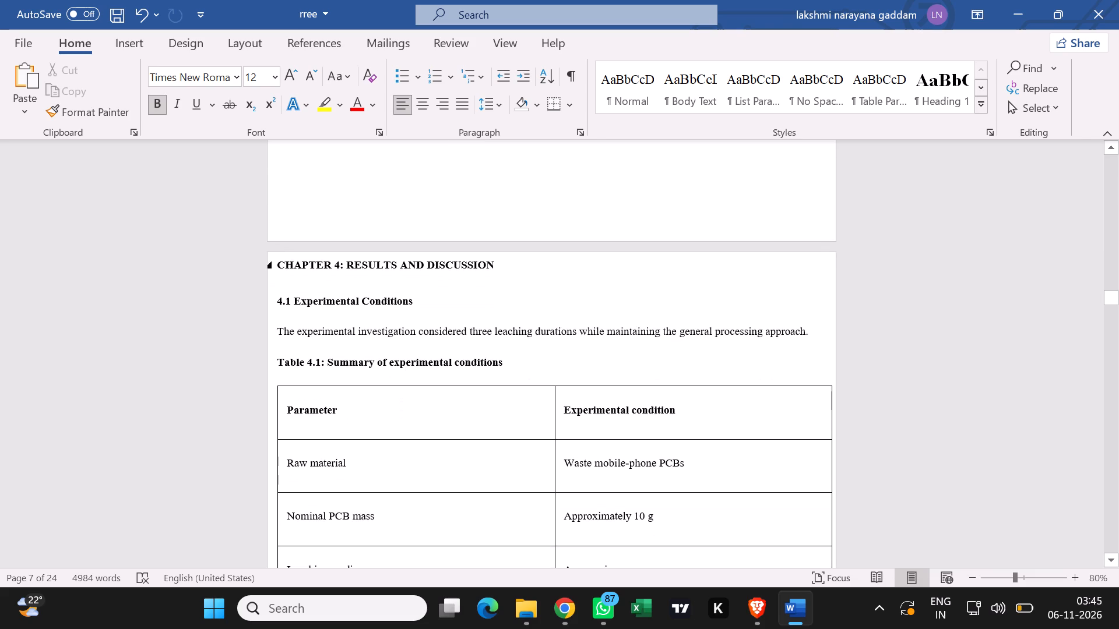
pyautogui.scroll(-7, 484, 245)
pyautogui.scroll(2, 484, 228)
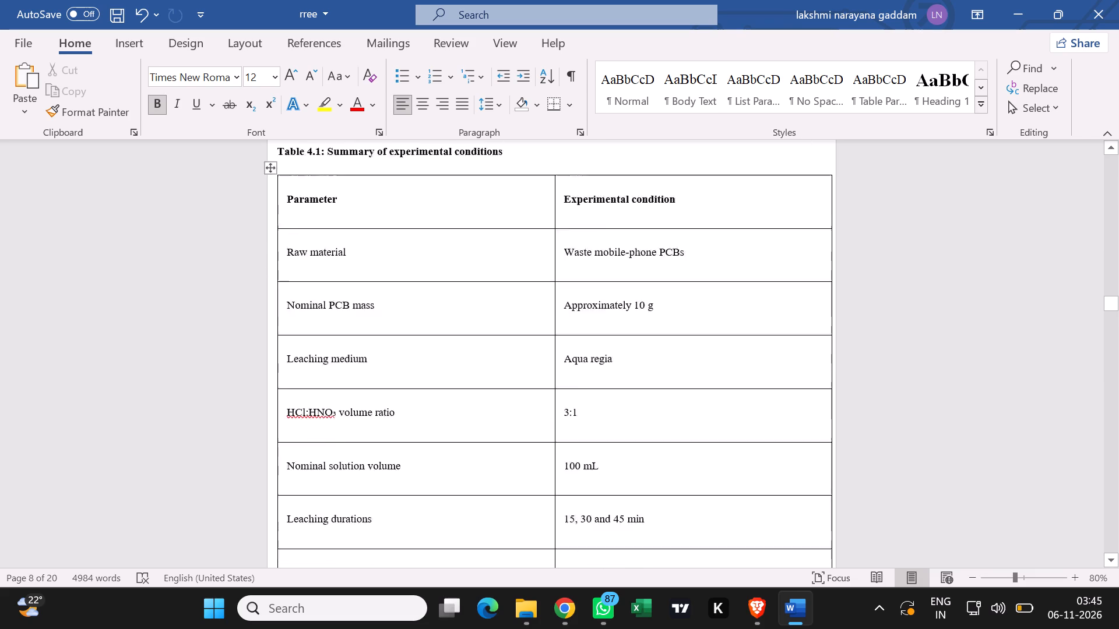
# Collapse the Chapter 4: Results and Discussion heading.
pyautogui.scroll(1, 484, 222)
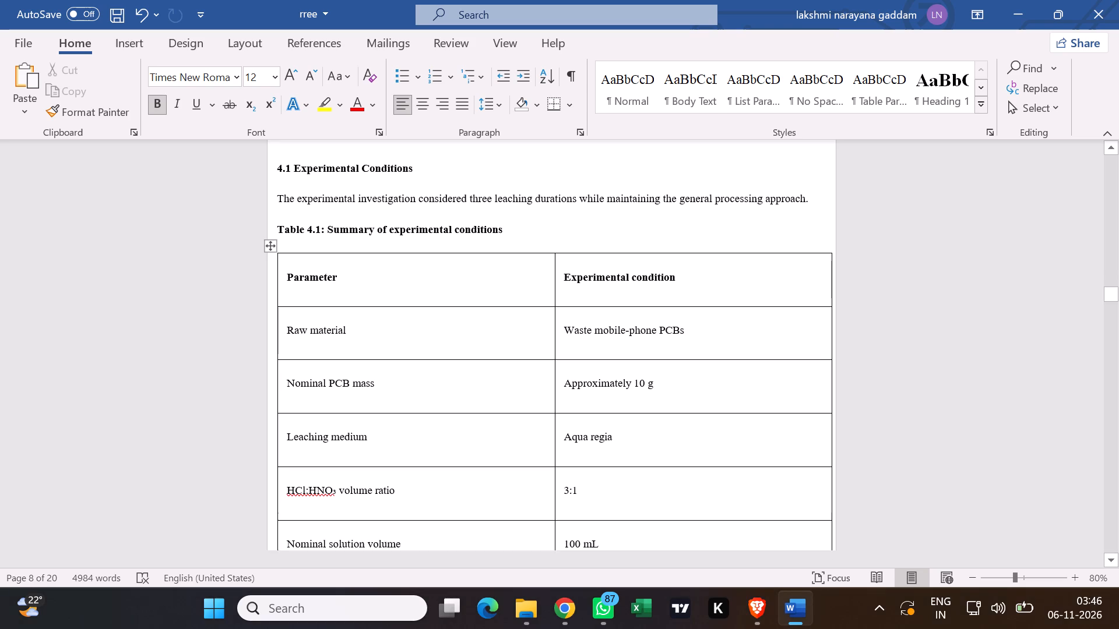
pyautogui.scroll(3, 477, 212)
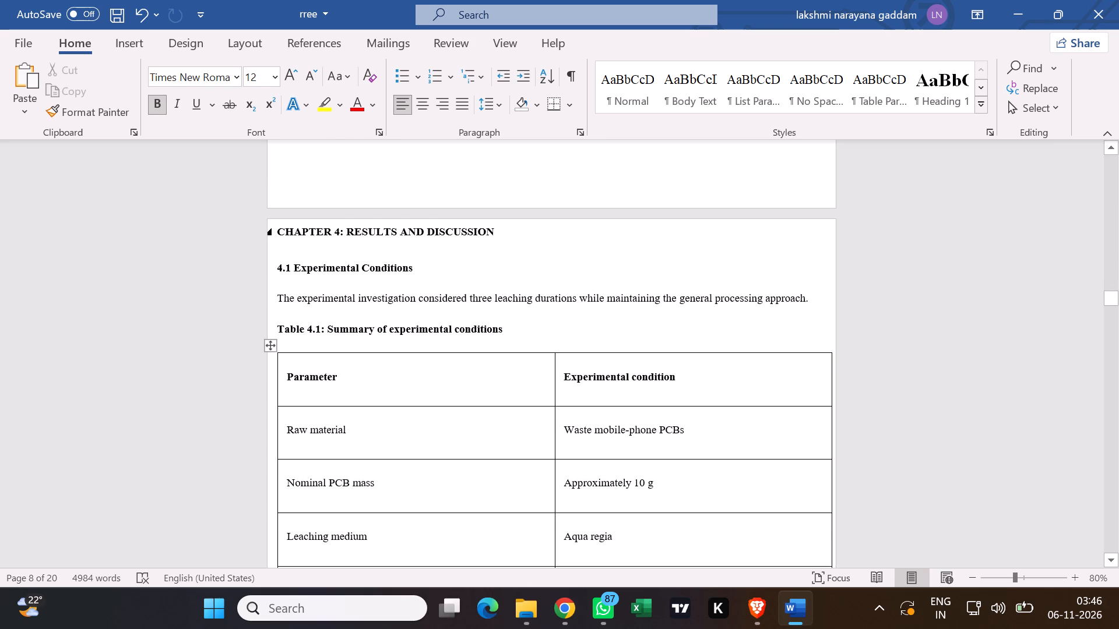
pyautogui.click(266, 235)
pyautogui.click(268, 228)
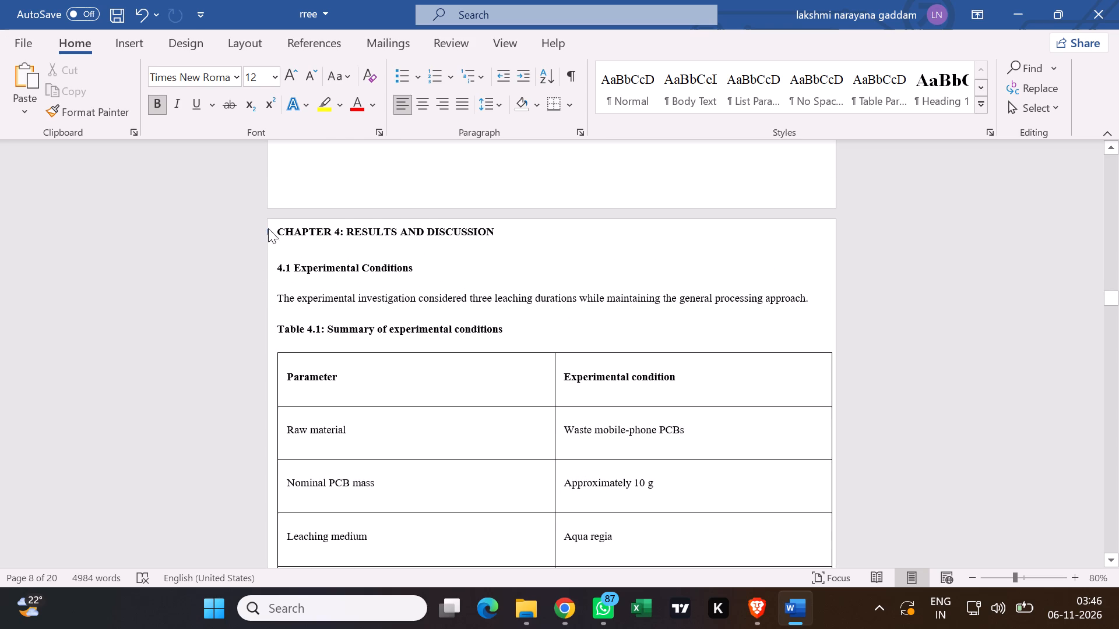
pyautogui.click(272, 233)
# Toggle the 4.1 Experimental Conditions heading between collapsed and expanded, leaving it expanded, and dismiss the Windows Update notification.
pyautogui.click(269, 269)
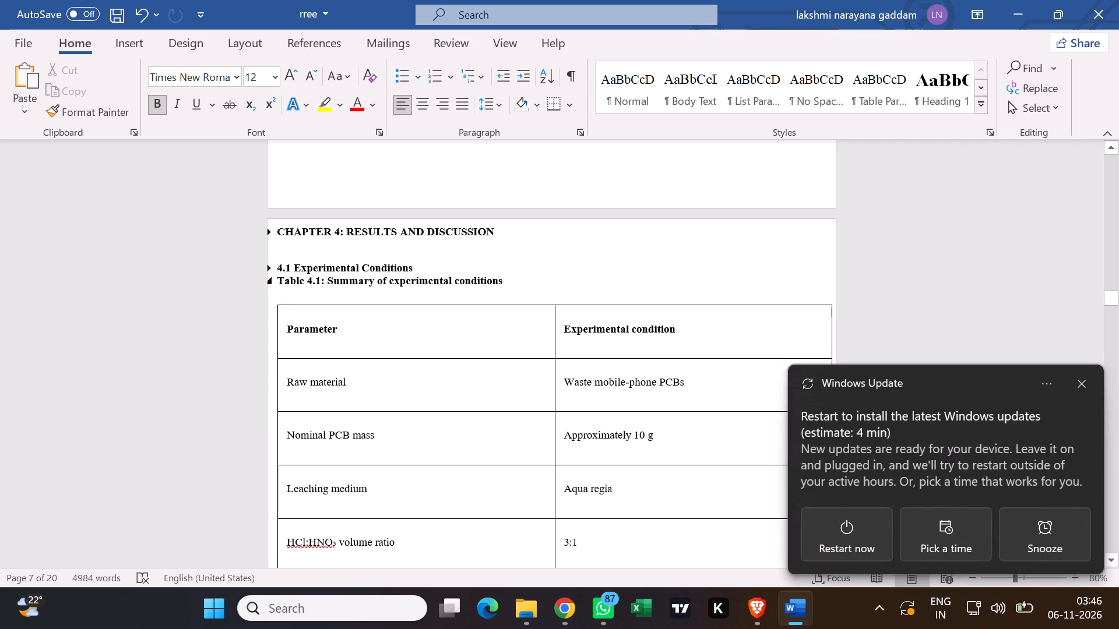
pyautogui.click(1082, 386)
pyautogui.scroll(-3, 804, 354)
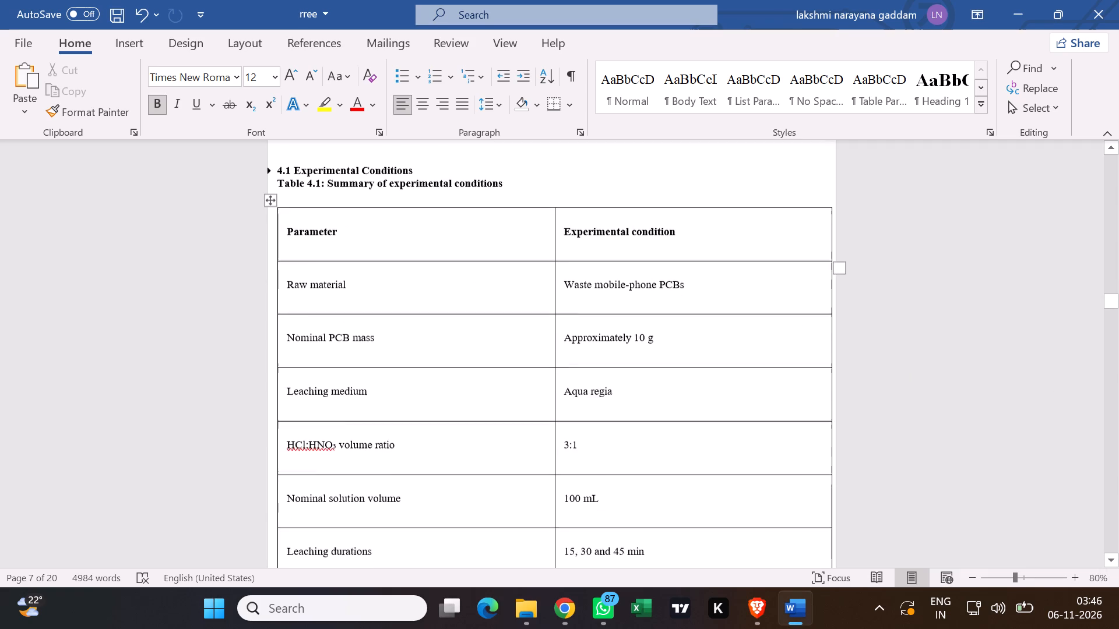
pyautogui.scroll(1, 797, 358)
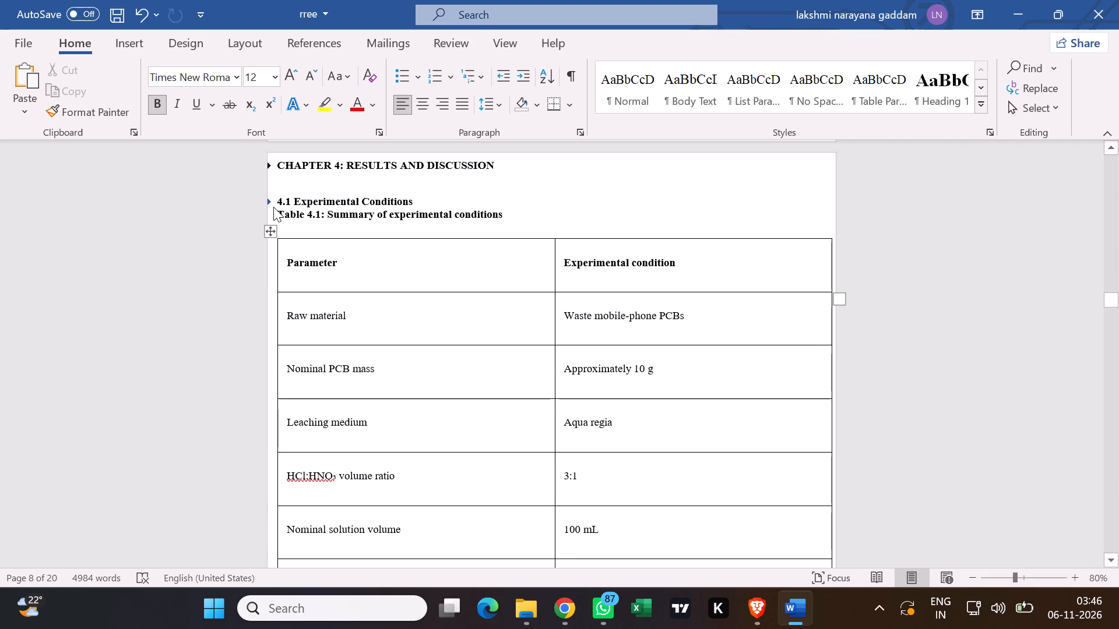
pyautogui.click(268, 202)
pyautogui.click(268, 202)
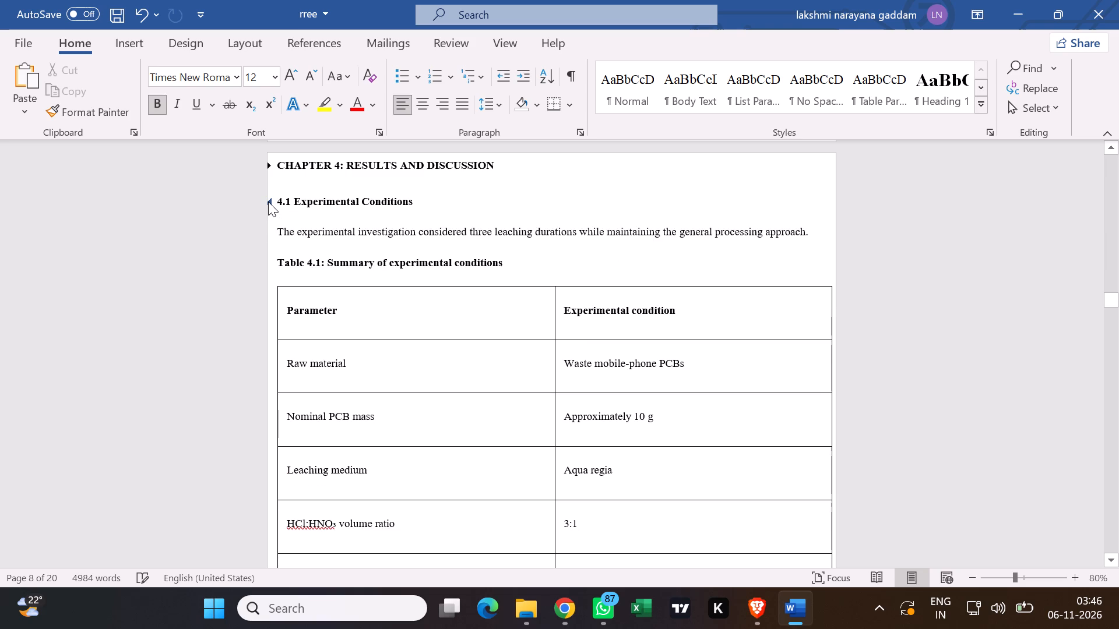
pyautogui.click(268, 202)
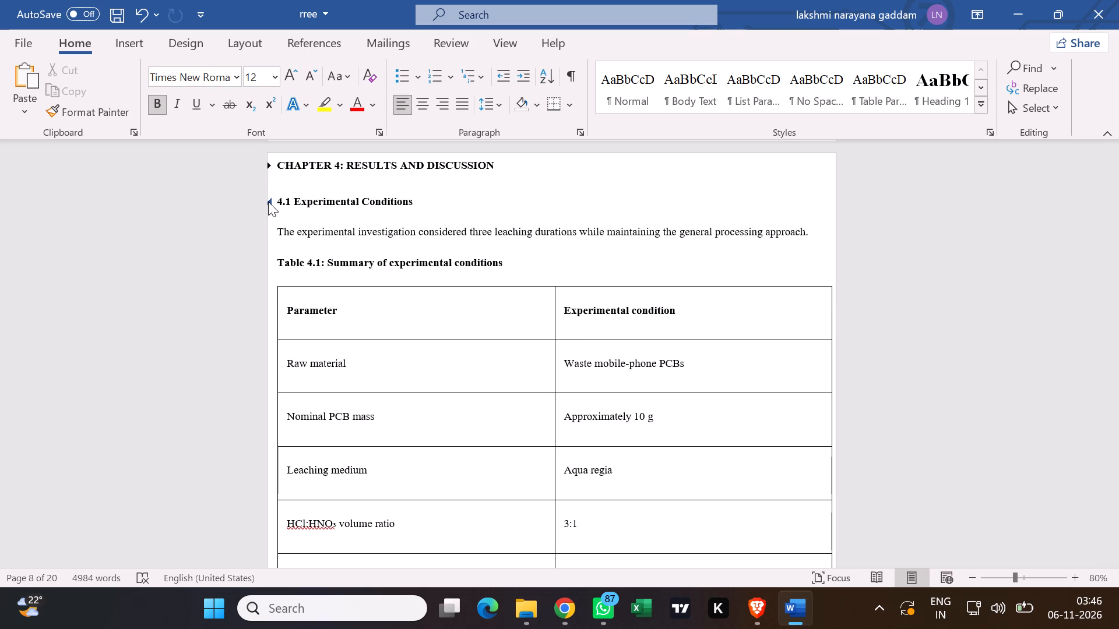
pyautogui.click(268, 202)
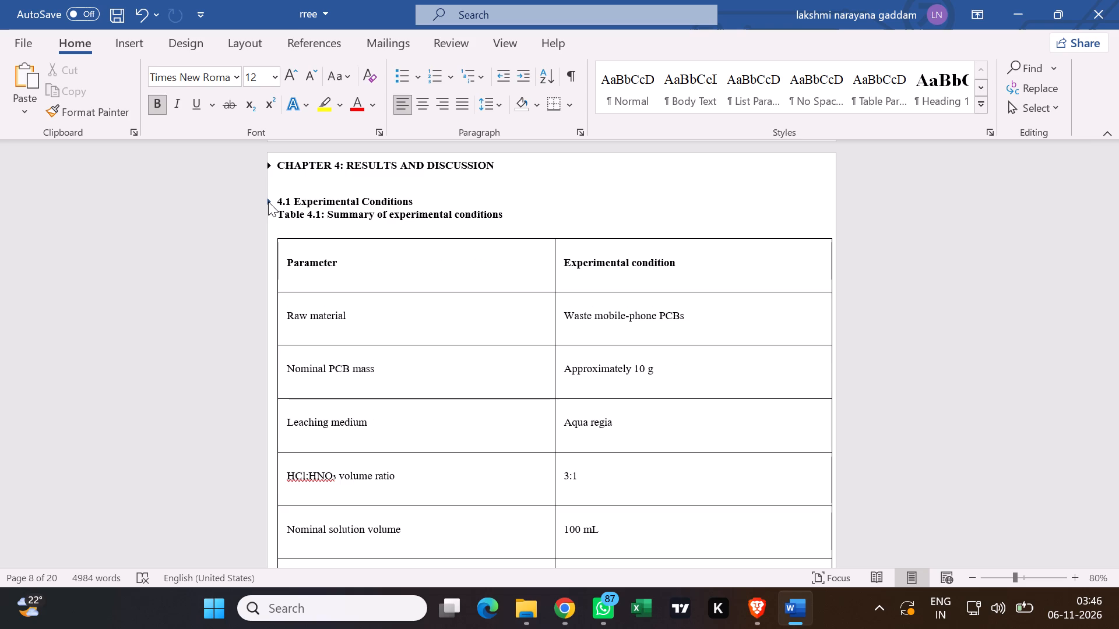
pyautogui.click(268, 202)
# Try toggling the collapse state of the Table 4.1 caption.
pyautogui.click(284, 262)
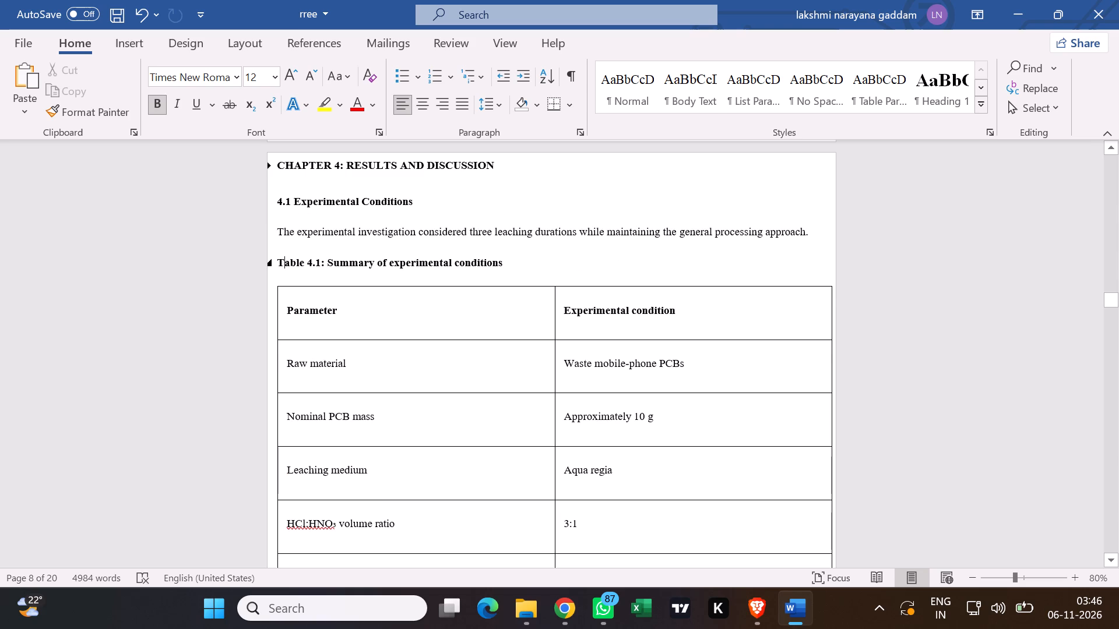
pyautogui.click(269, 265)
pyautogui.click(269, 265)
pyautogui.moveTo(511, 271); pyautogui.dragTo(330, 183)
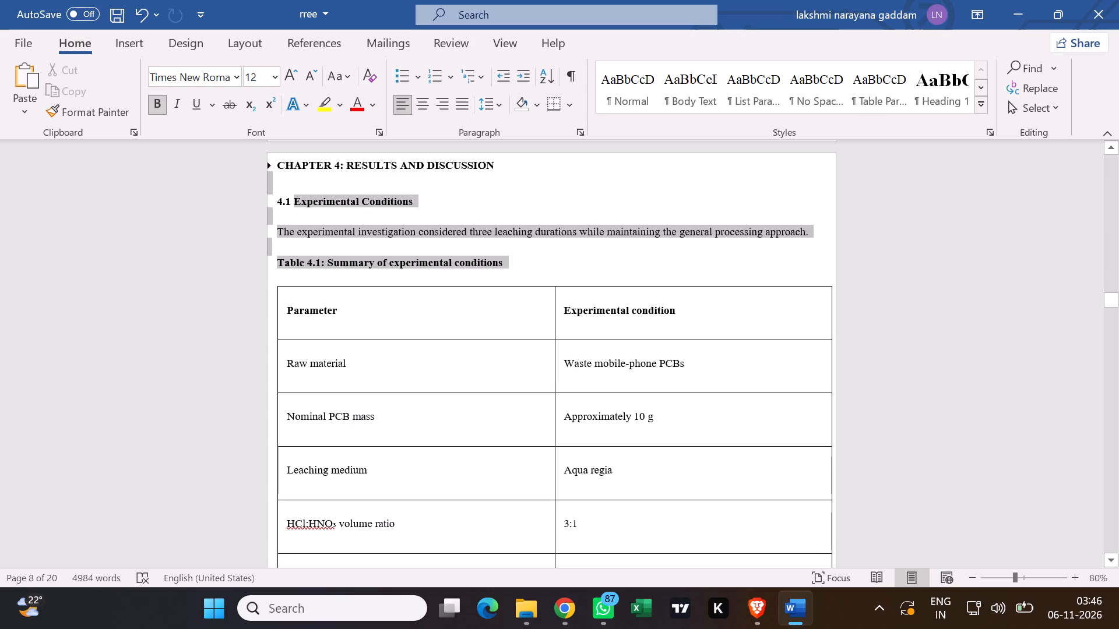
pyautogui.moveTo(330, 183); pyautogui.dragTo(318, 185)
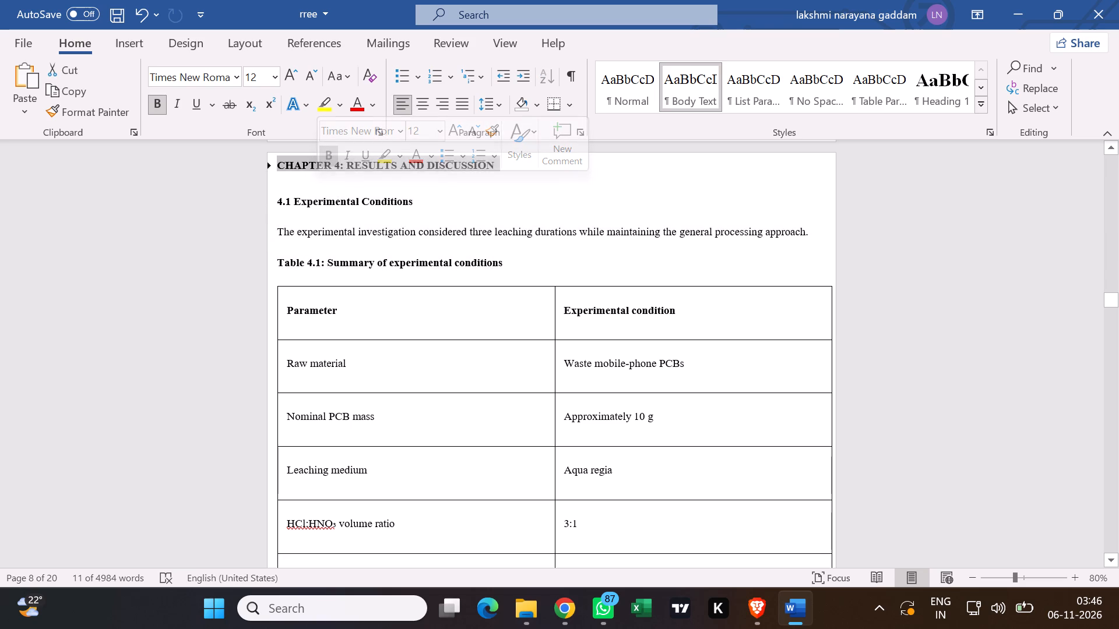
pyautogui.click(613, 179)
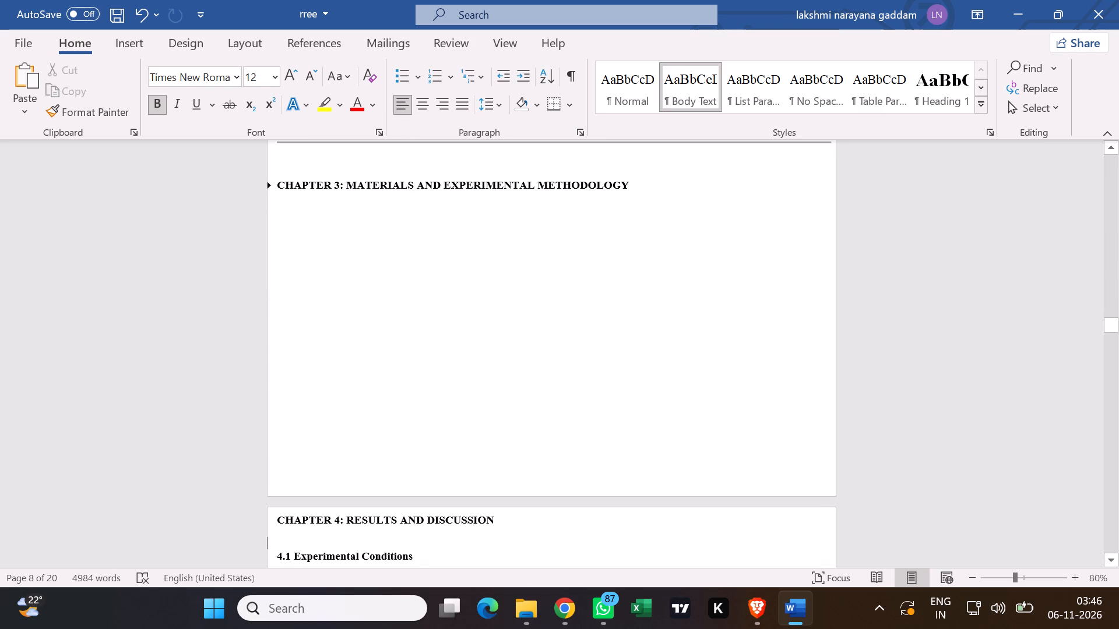
# Review the pages from the Chapter 3 heading back through Chapter 2 to section 2.1.
pyautogui.scroll(7, 506, 331)
pyautogui.scroll(-5, 512, 317)
pyautogui.scroll(2, 502, 322)
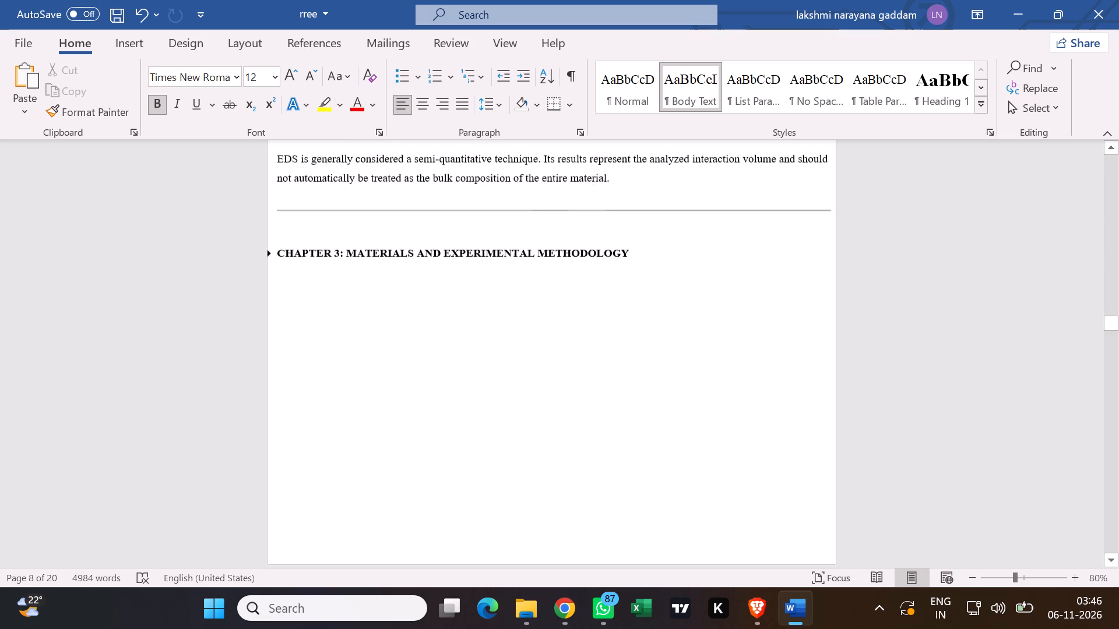
pyautogui.scroll(20, 502, 322)
pyautogui.scroll(11, 513, 301)
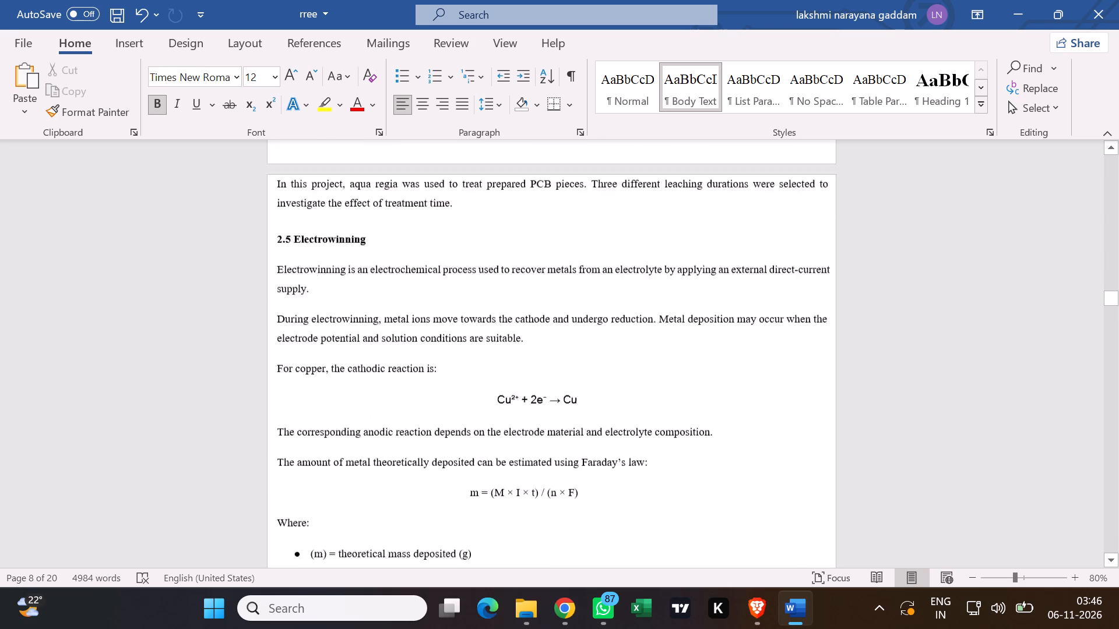
pyautogui.scroll(20, 518, 288)
pyautogui.scroll(20, 518, 288)
pyautogui.scroll(5, 518, 288)
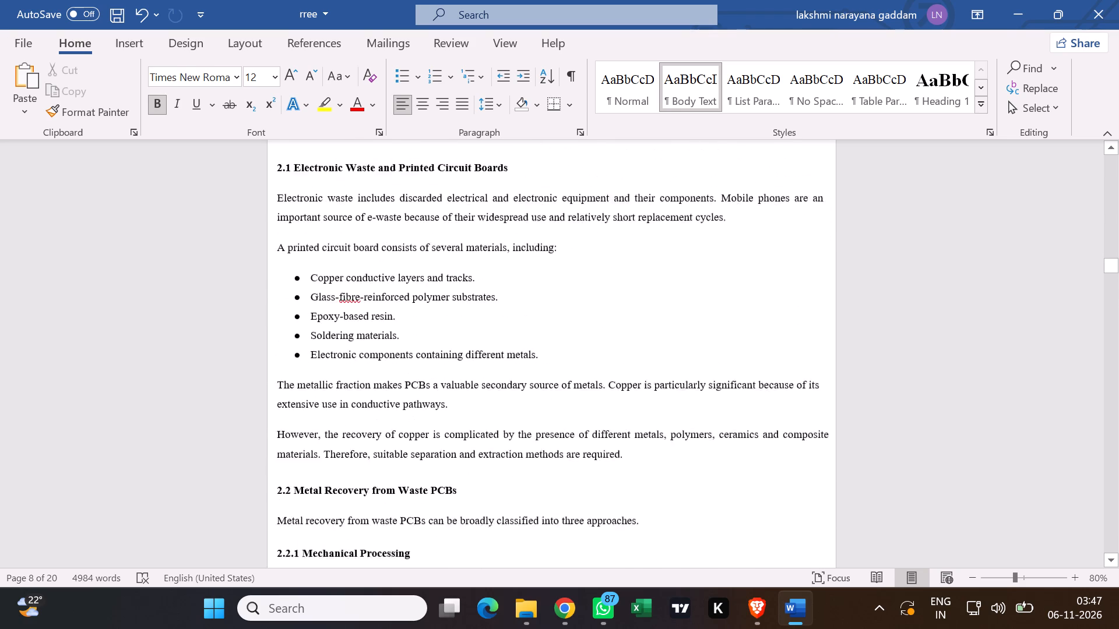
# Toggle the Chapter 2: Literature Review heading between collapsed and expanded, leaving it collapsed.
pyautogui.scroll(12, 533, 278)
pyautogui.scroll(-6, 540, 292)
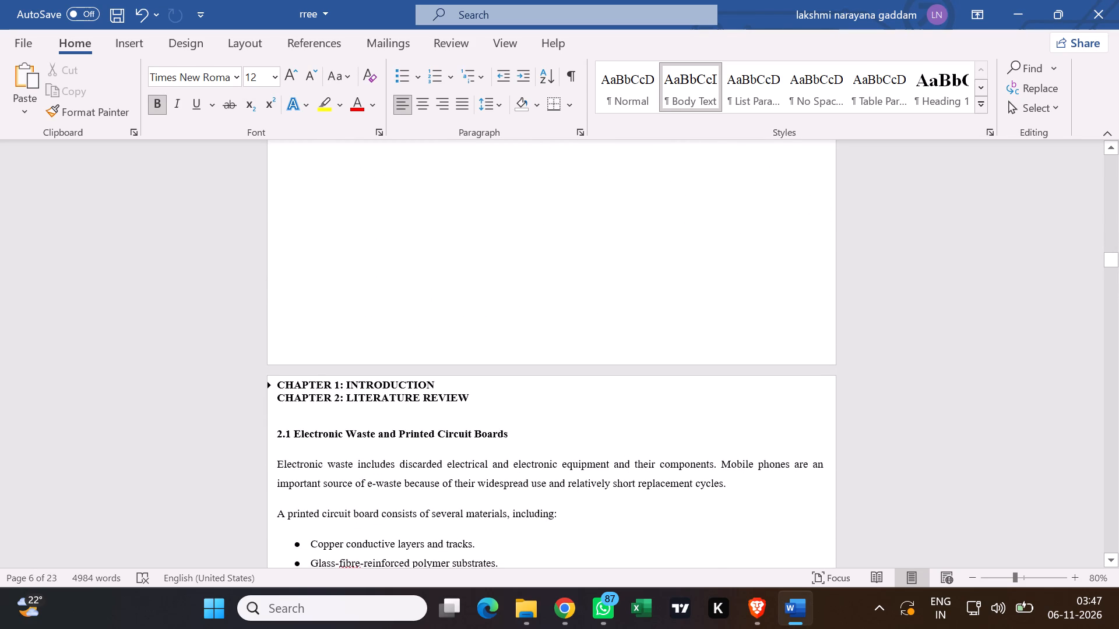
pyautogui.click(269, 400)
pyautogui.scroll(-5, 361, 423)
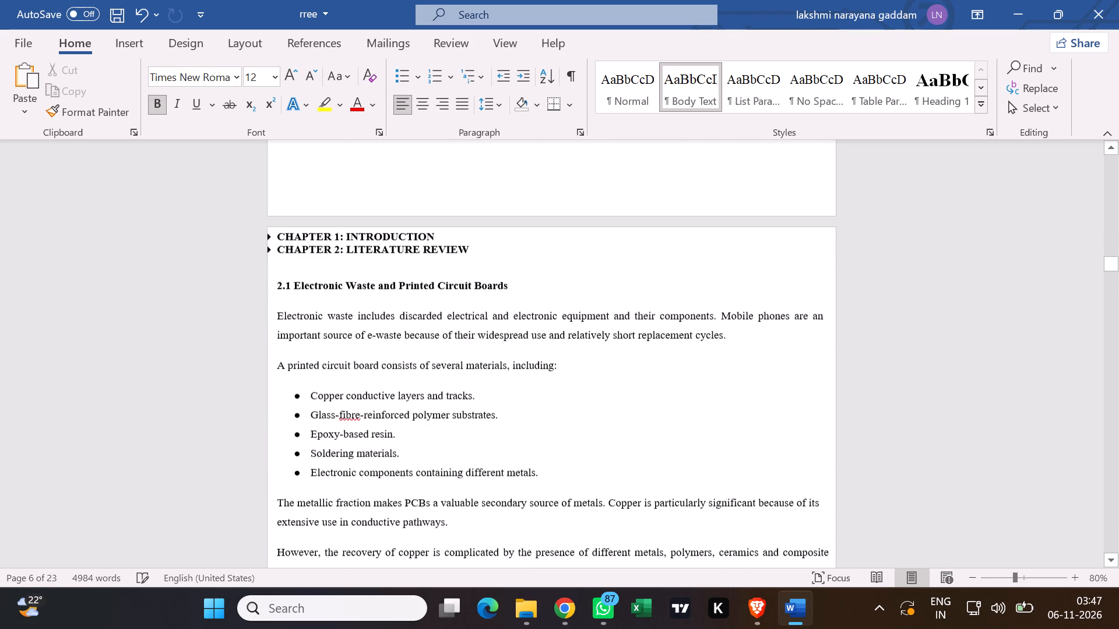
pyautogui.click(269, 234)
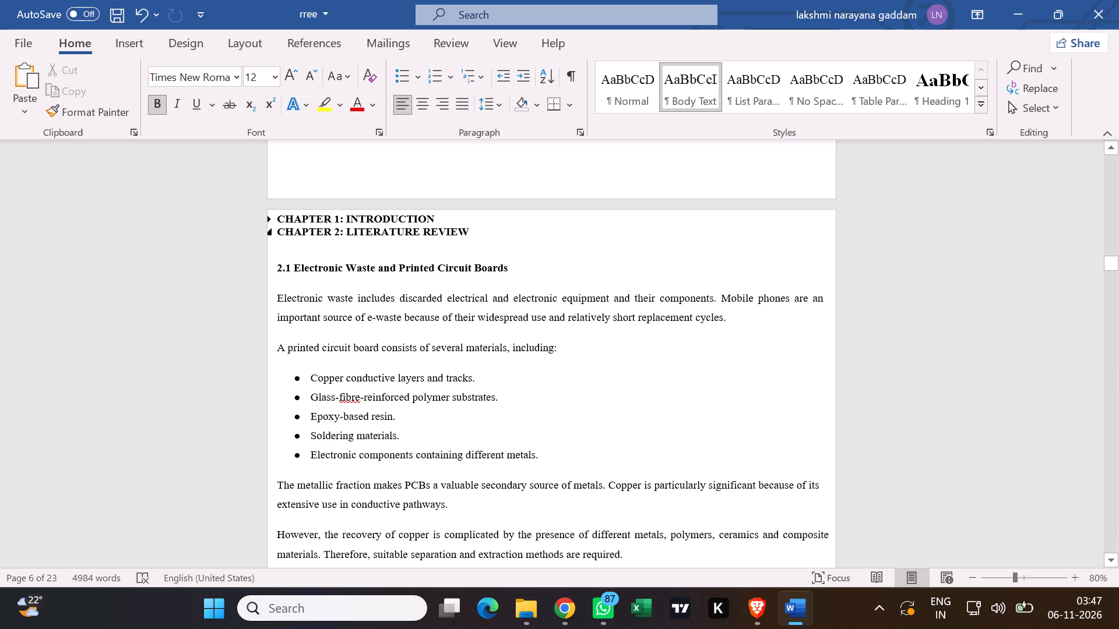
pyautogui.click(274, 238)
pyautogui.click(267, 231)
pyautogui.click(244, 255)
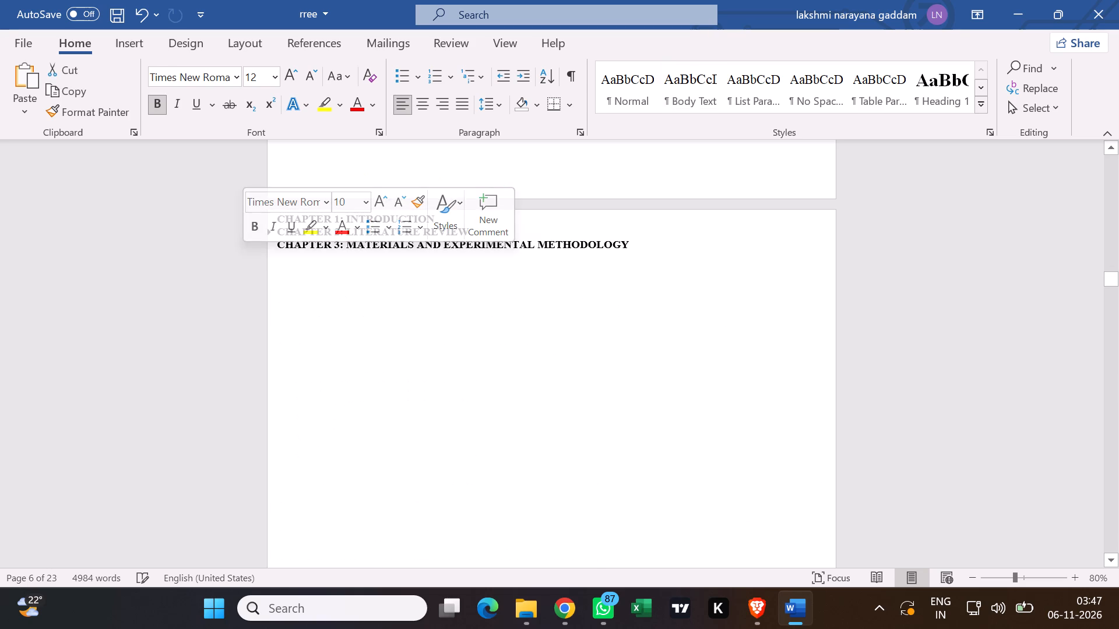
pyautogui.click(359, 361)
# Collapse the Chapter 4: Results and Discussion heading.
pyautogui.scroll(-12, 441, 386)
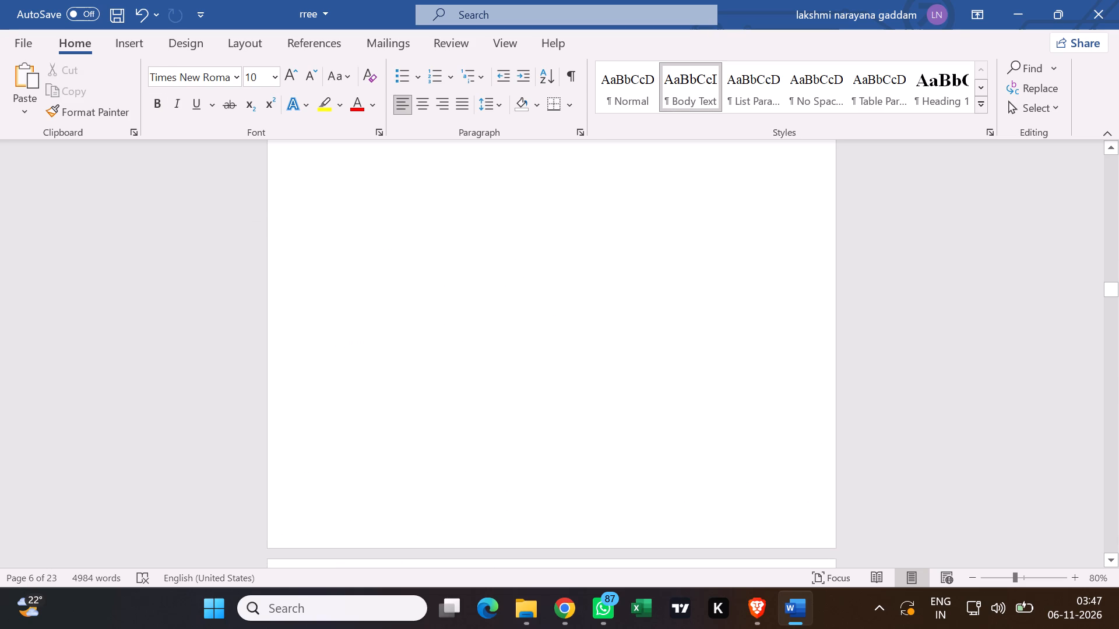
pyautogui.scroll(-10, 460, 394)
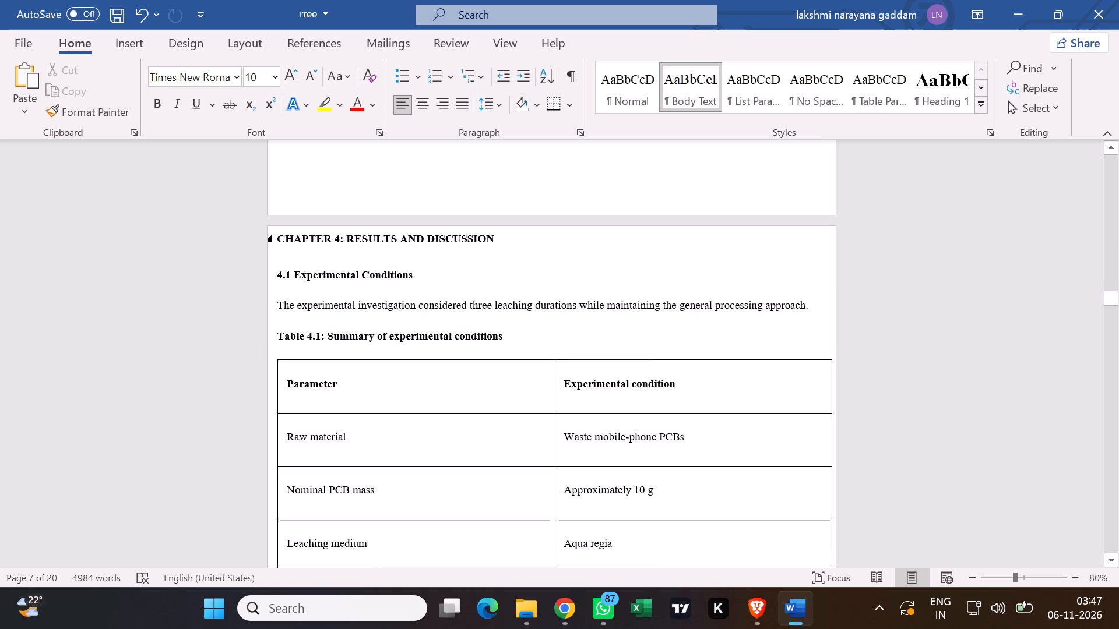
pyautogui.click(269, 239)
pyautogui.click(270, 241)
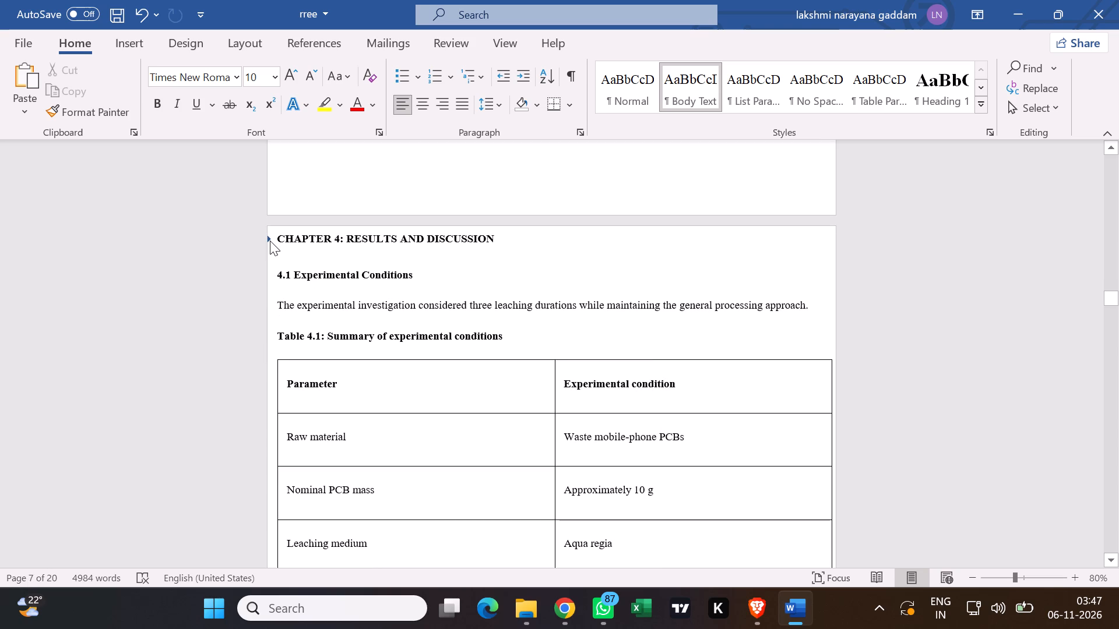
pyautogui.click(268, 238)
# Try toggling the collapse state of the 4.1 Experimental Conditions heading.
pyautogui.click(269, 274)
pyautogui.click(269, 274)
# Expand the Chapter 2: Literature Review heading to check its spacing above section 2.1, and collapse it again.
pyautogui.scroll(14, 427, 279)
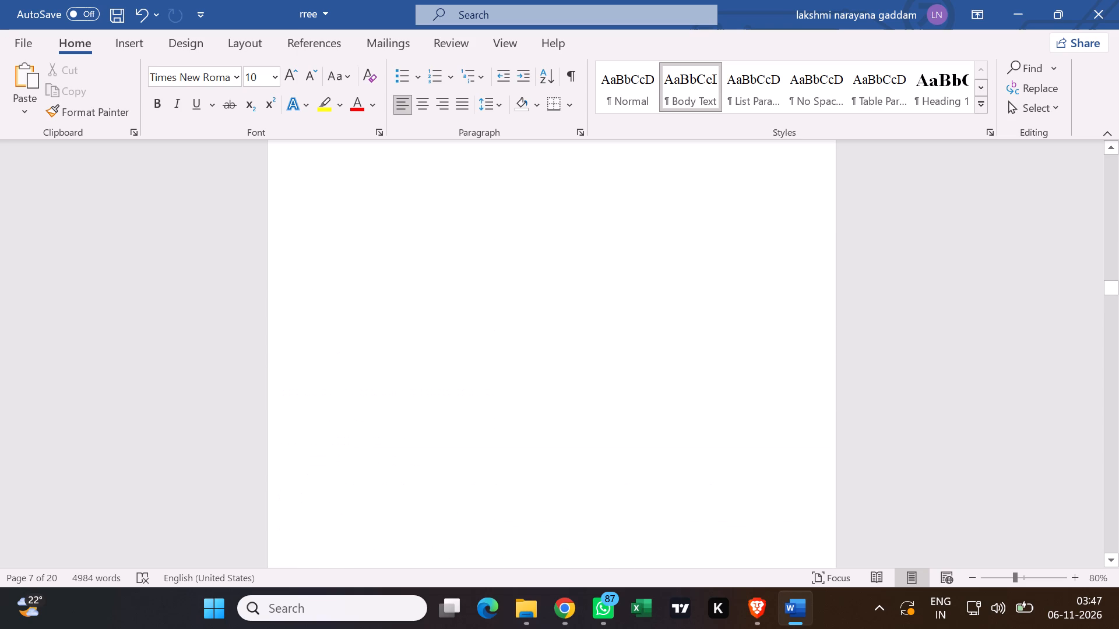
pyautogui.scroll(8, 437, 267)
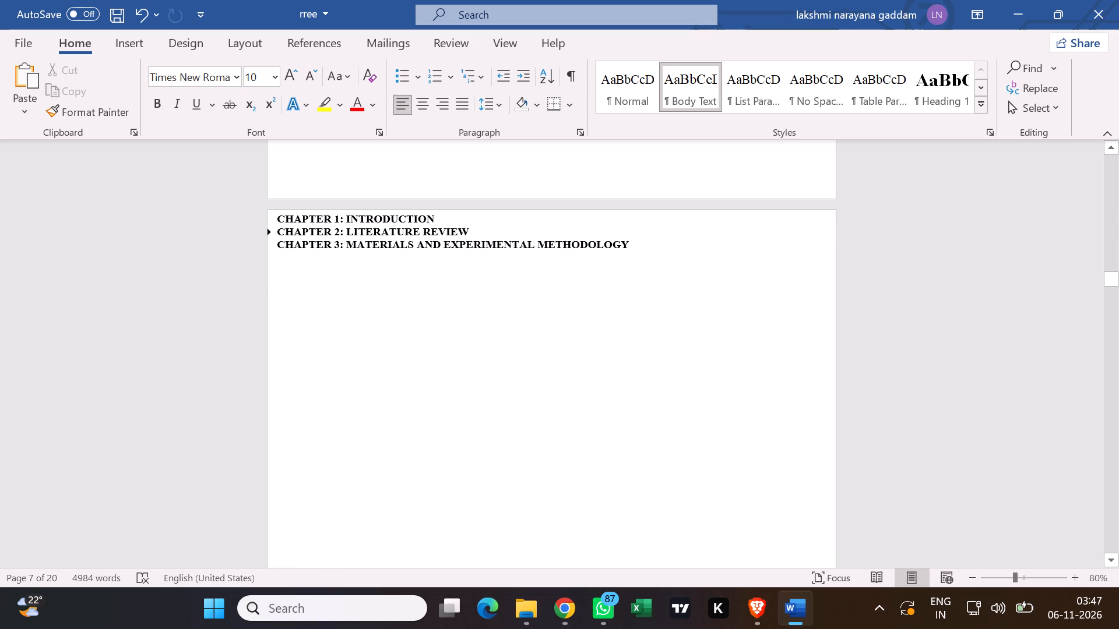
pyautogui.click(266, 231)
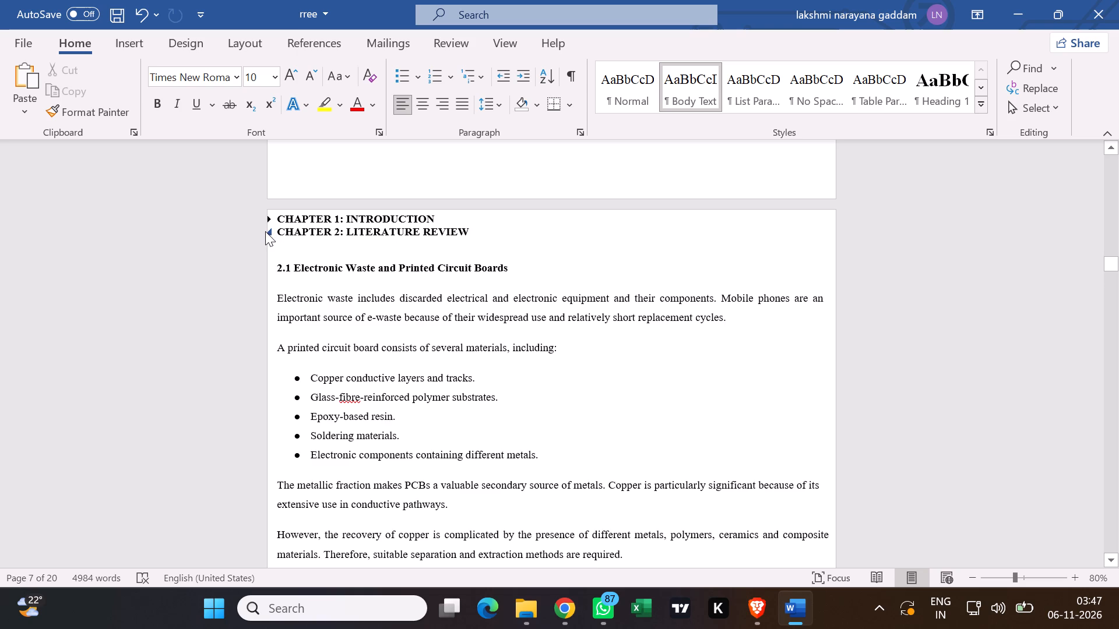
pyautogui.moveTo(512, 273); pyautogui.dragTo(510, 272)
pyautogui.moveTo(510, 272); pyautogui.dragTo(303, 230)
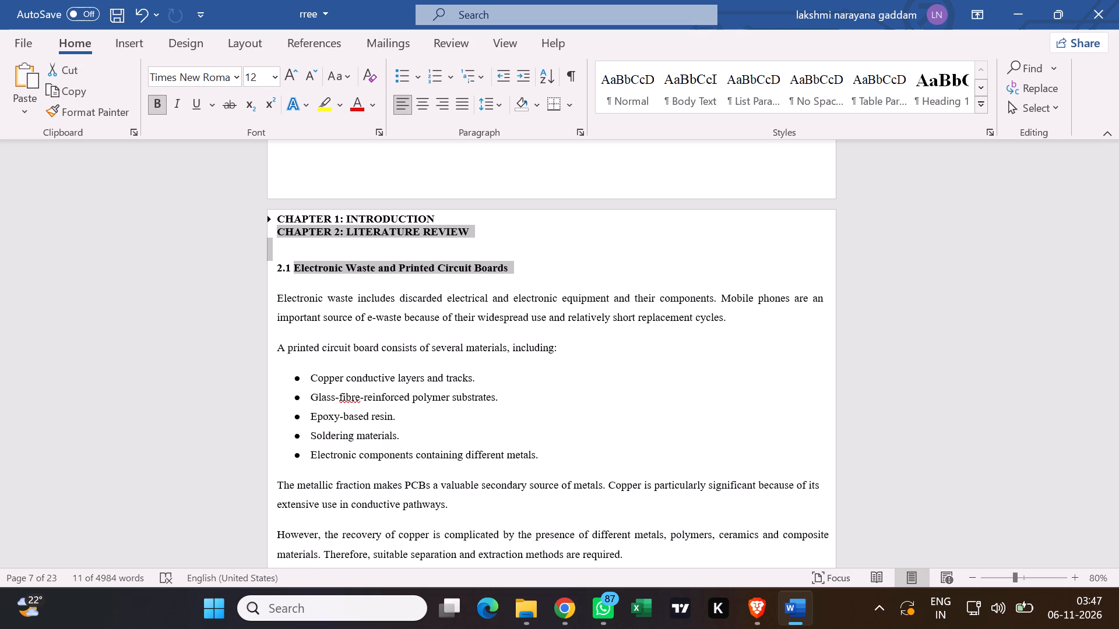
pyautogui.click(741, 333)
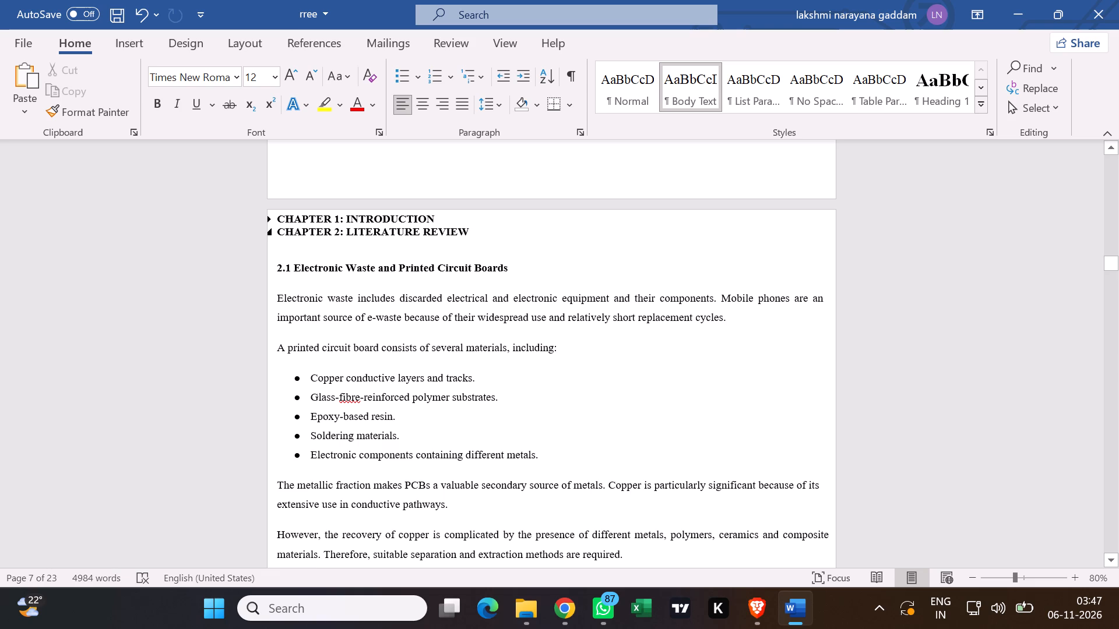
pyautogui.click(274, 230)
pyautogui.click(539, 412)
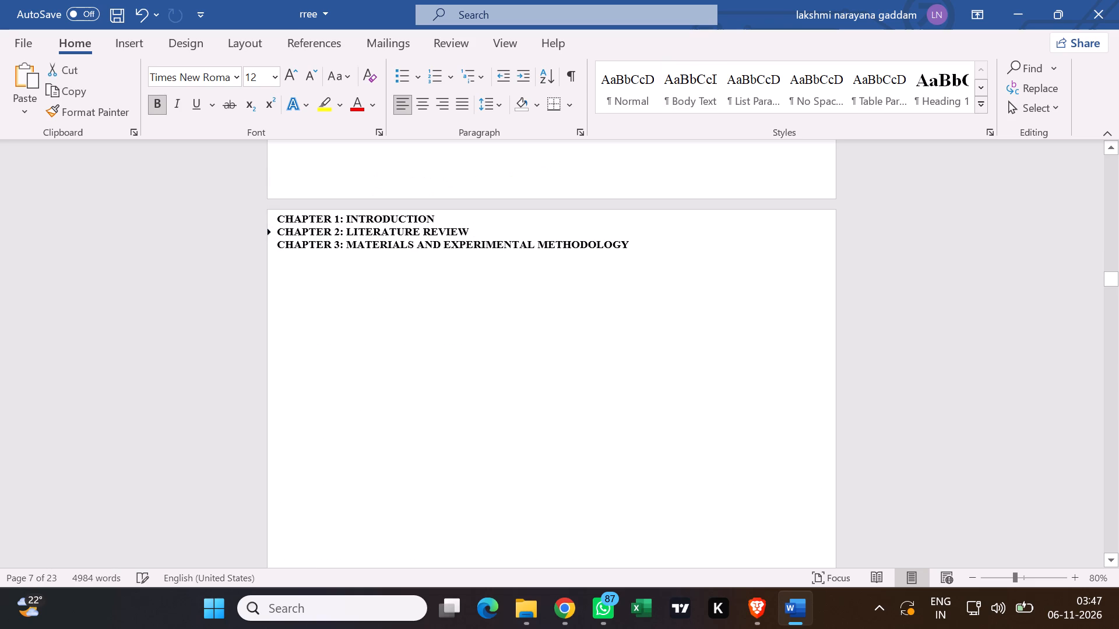
# Review the report from Chapter 2 down to the References and back up to the Chapter 4 heading, checking for blank gaps.
pyautogui.scroll(-19, 644, 482)
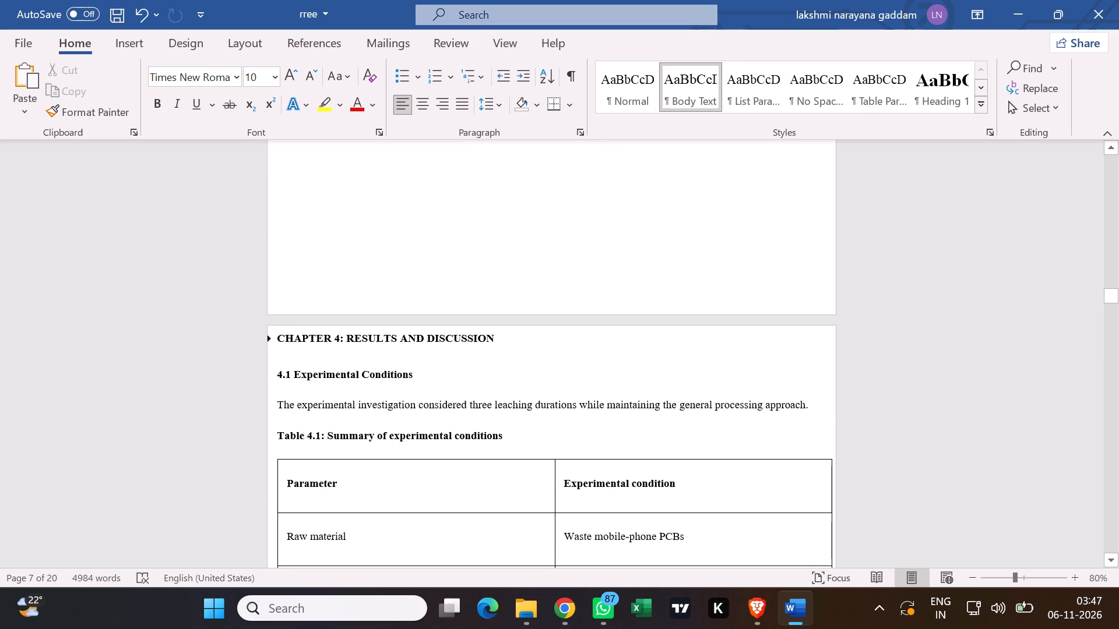
pyautogui.click(497, 340)
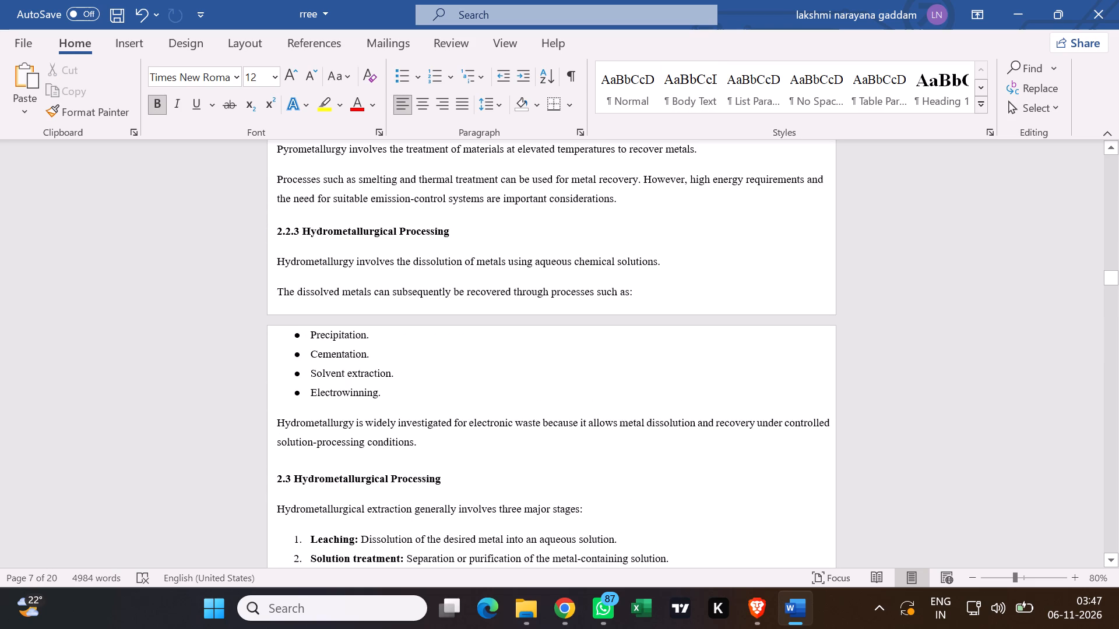
pyautogui.scroll(-11, 503, 367)
pyautogui.middleClick(492, 368)
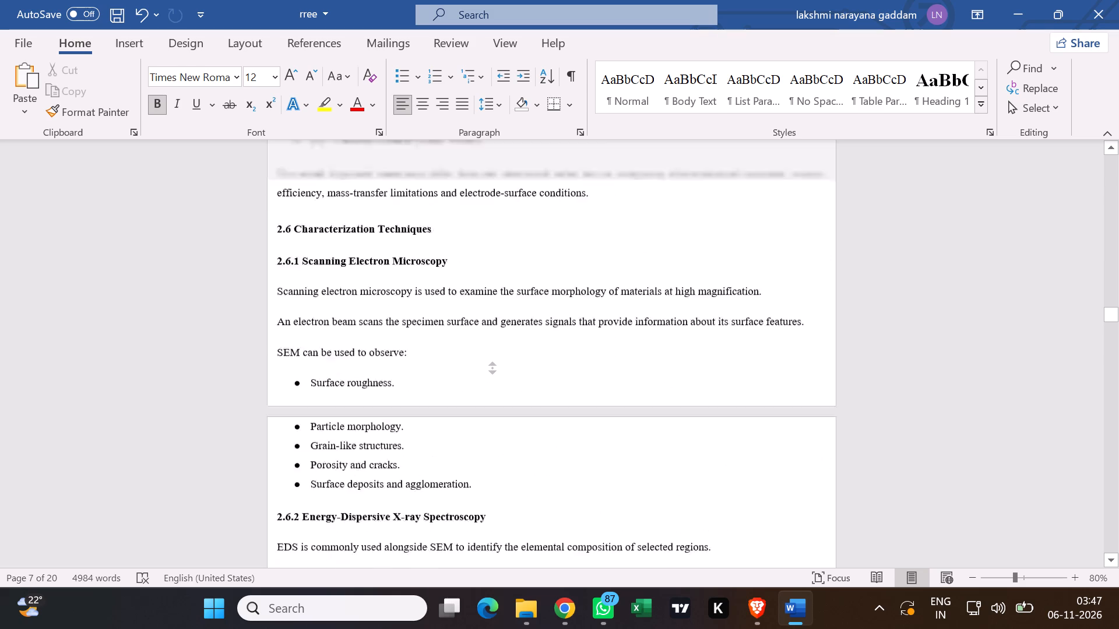
pyautogui.middleClick(528, 493)
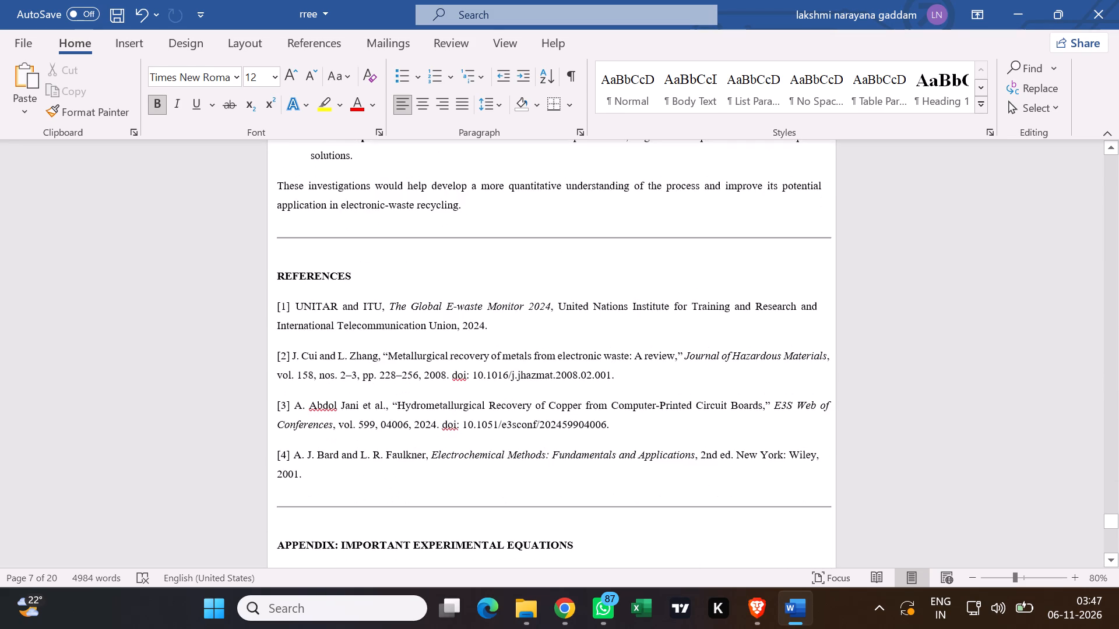
pyautogui.scroll(6, 528, 474)
pyautogui.scroll(20, 500, 374)
pyautogui.scroll(3, 500, 374)
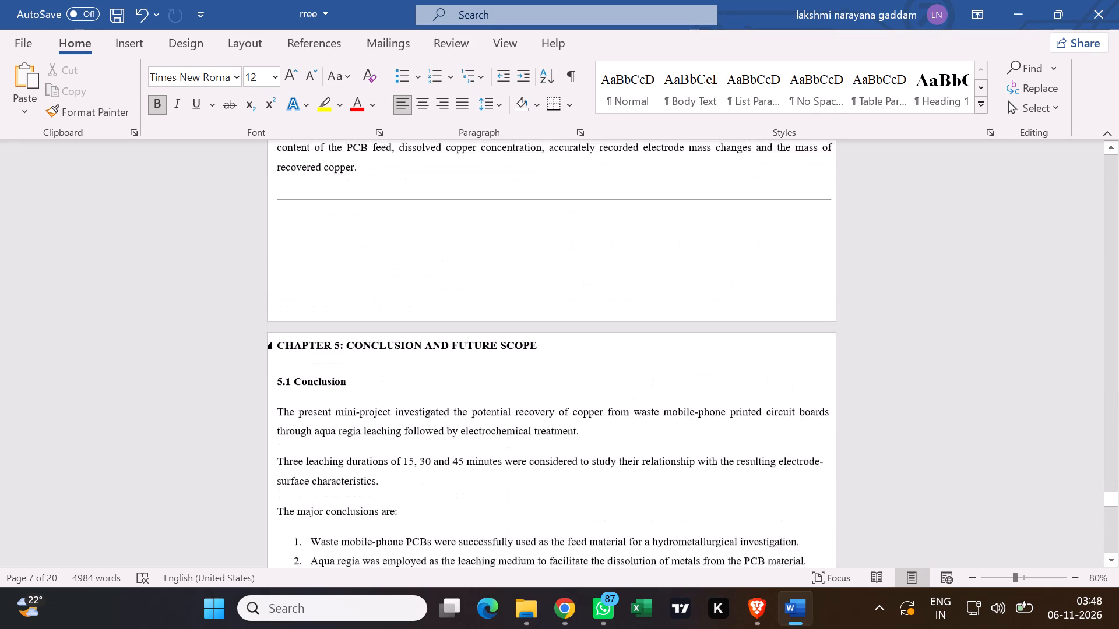
pyautogui.scroll(20, 422, 352)
pyautogui.scroll(10, 422, 352)
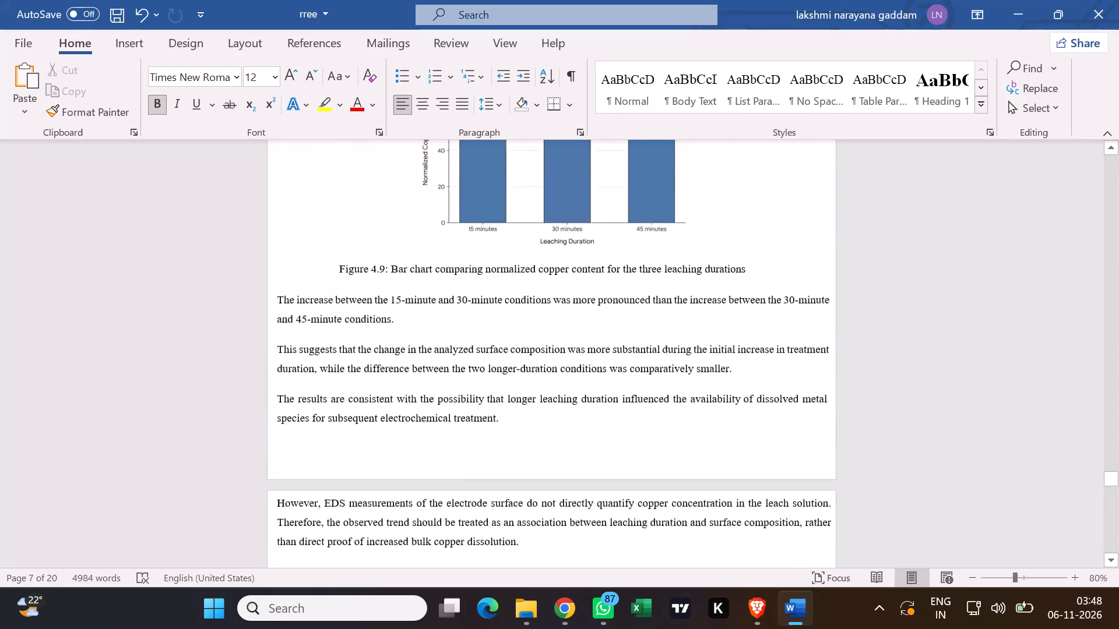
pyautogui.scroll(20, 404, 330)
pyautogui.scroll(17, 404, 330)
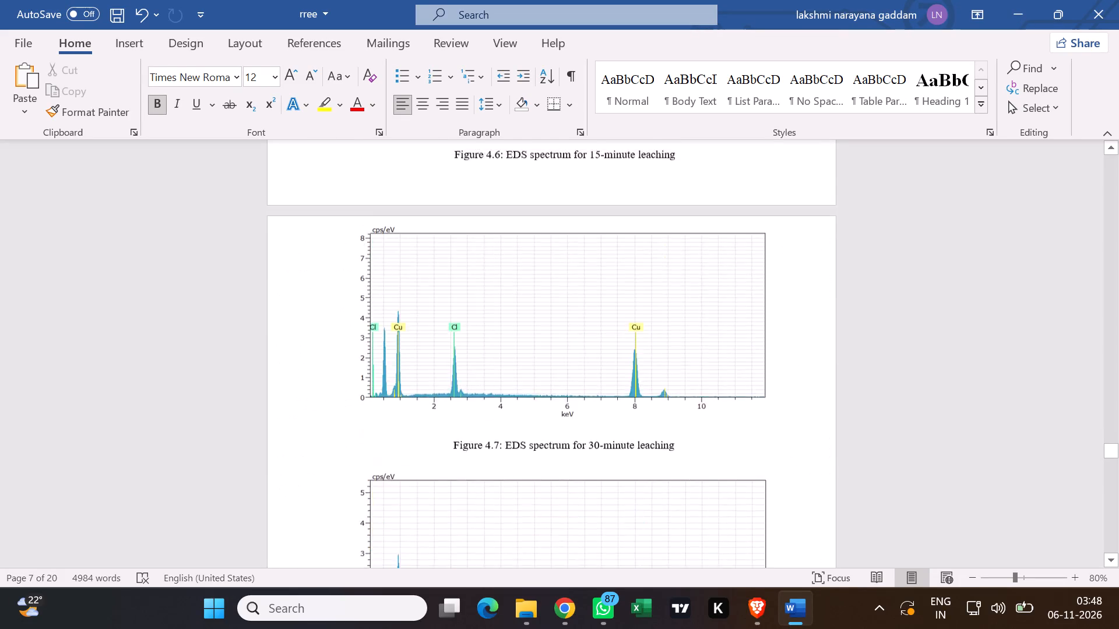
pyautogui.scroll(20, 411, 321)
pyautogui.scroll(17, 411, 321)
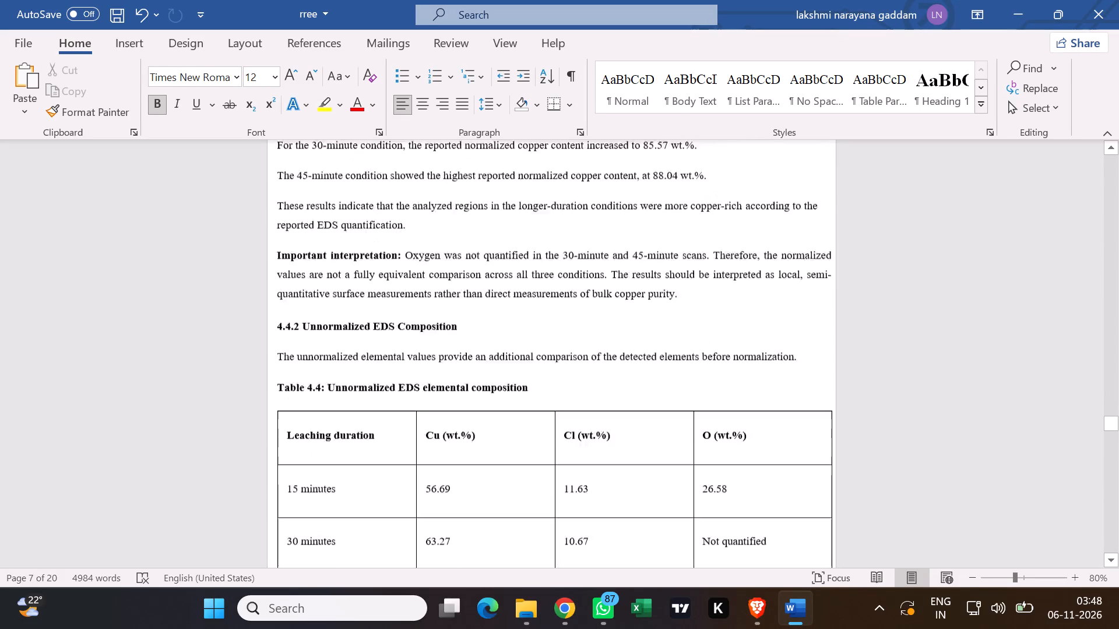
pyautogui.scroll(20, 413, 317)
pyautogui.scroll(16, 413, 317)
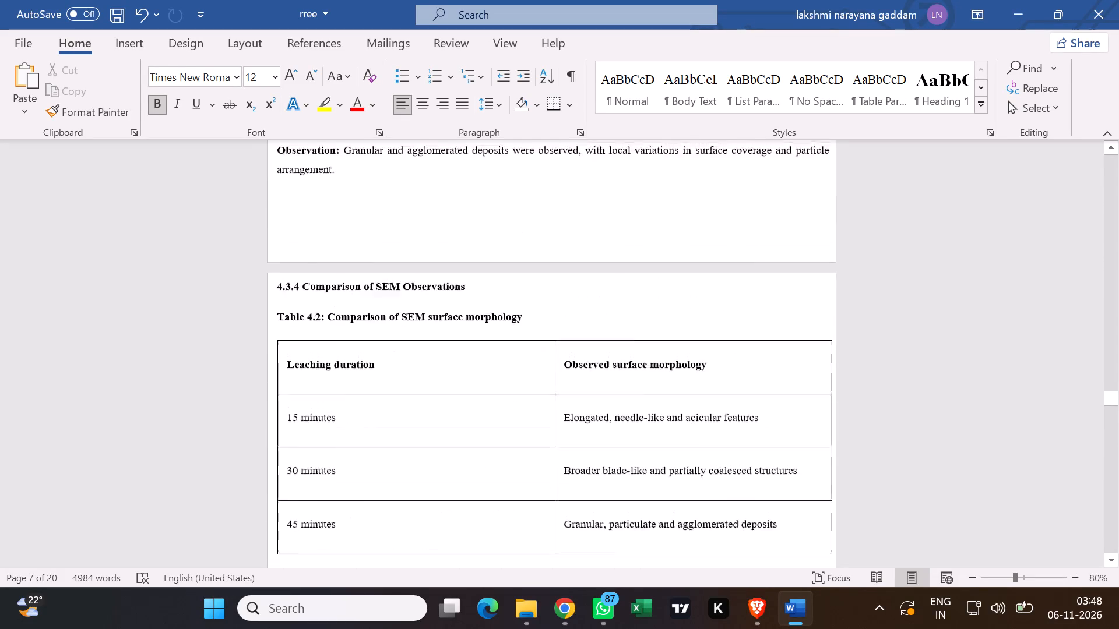
pyautogui.scroll(20, 413, 316)
pyautogui.scroll(16, 413, 316)
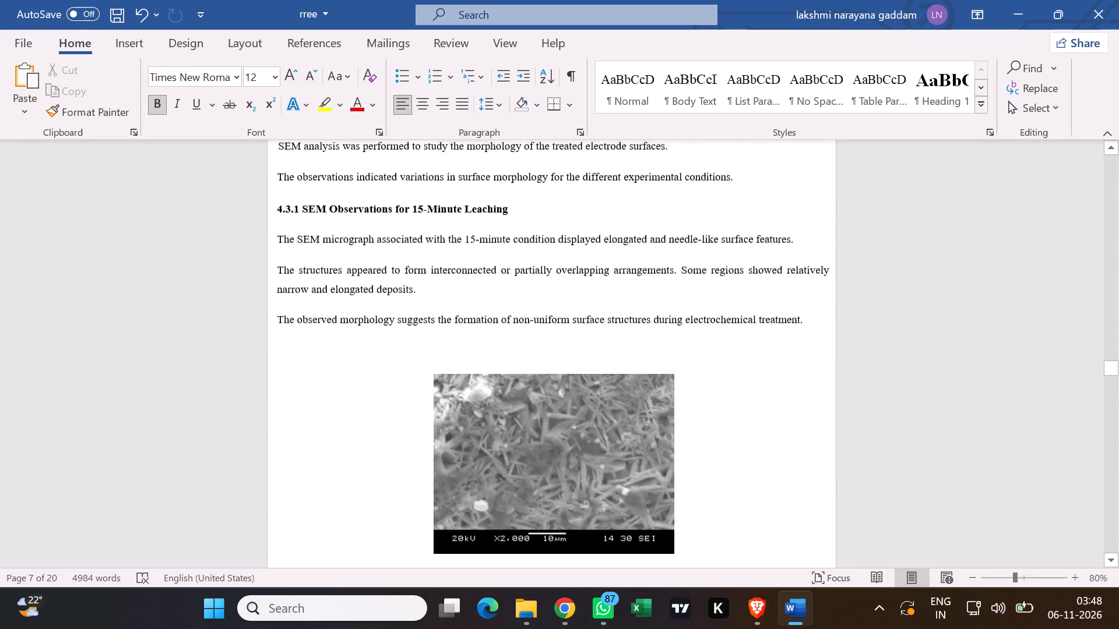
pyautogui.scroll(20, 418, 312)
pyautogui.scroll(16, 418, 312)
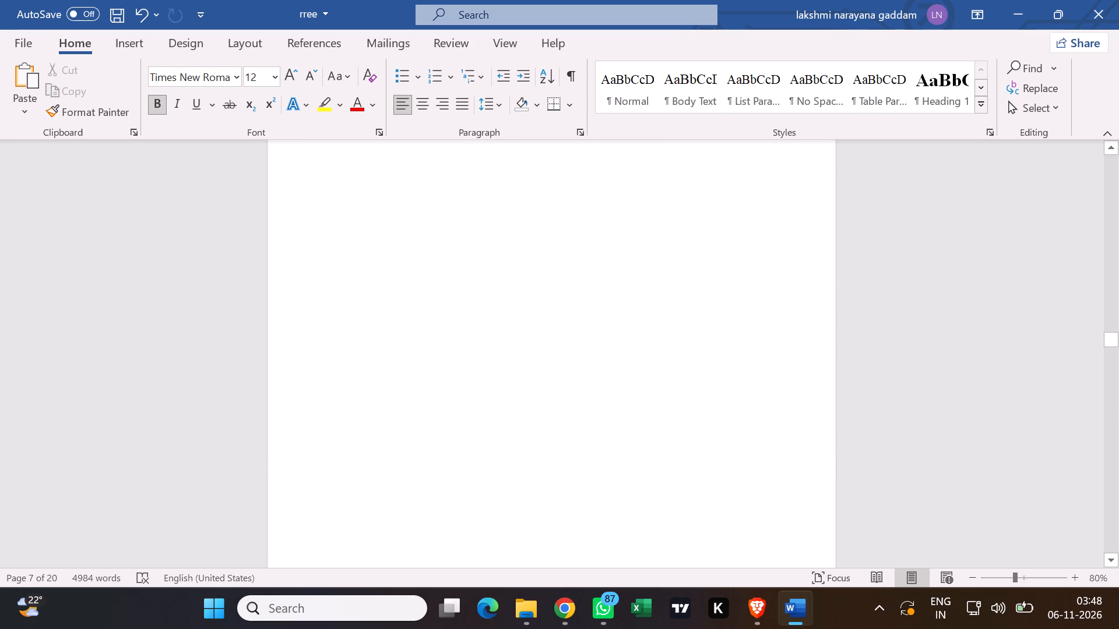
pyautogui.scroll(15, 432, 305)
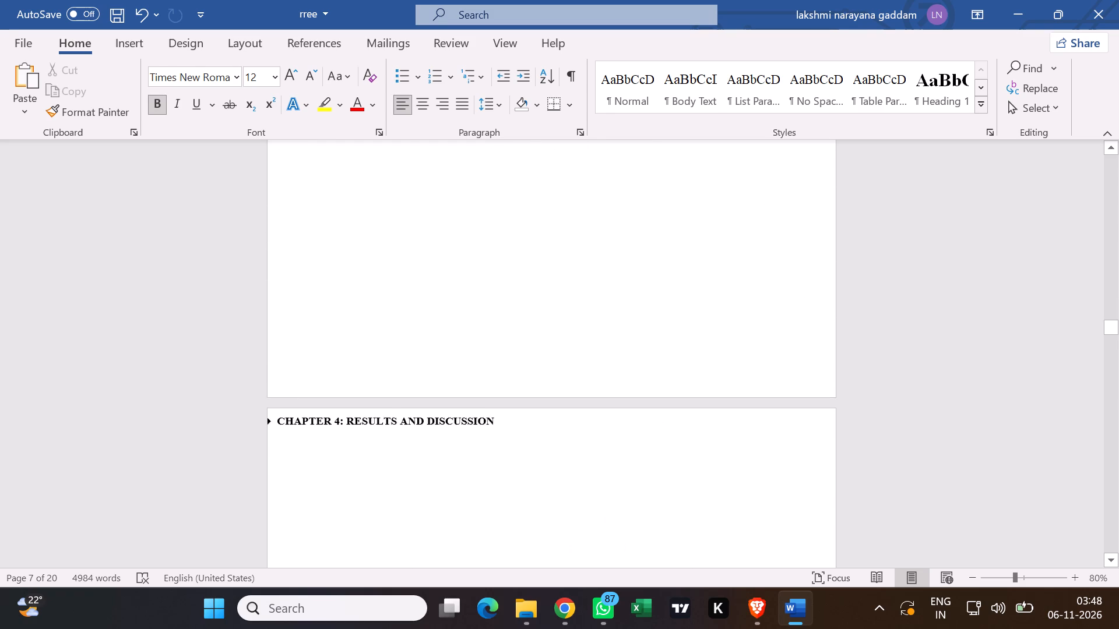
# Expand the collapsed Chapter 4: Results and Discussion heading.
pyautogui.scroll(-5, 433, 304)
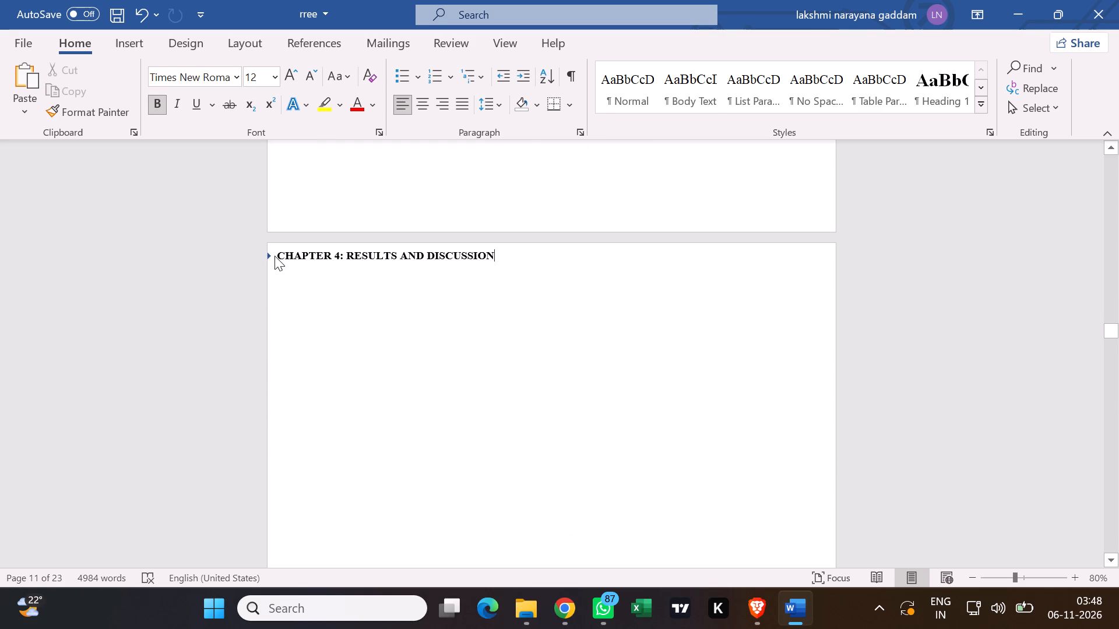
pyautogui.click(275, 256)
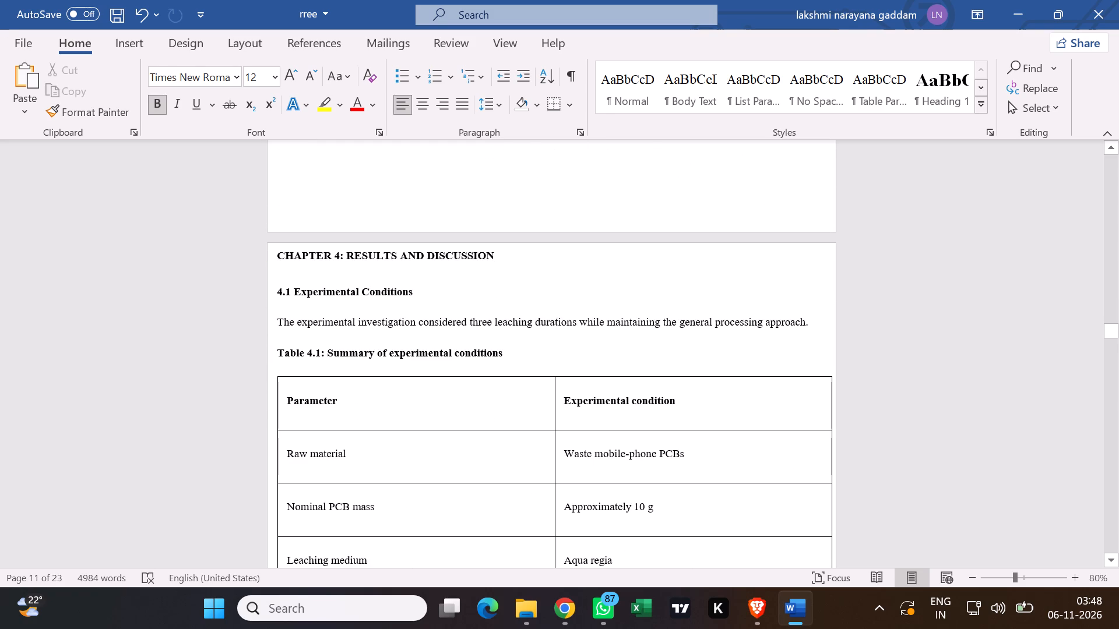
# Delete the empty line between the Chapter 4 heading and 4.1 Experimental Conditions, and insert a new paragraph break after the chapter heading.
pyautogui.click(367, 282)
pyautogui.click(328, 275)
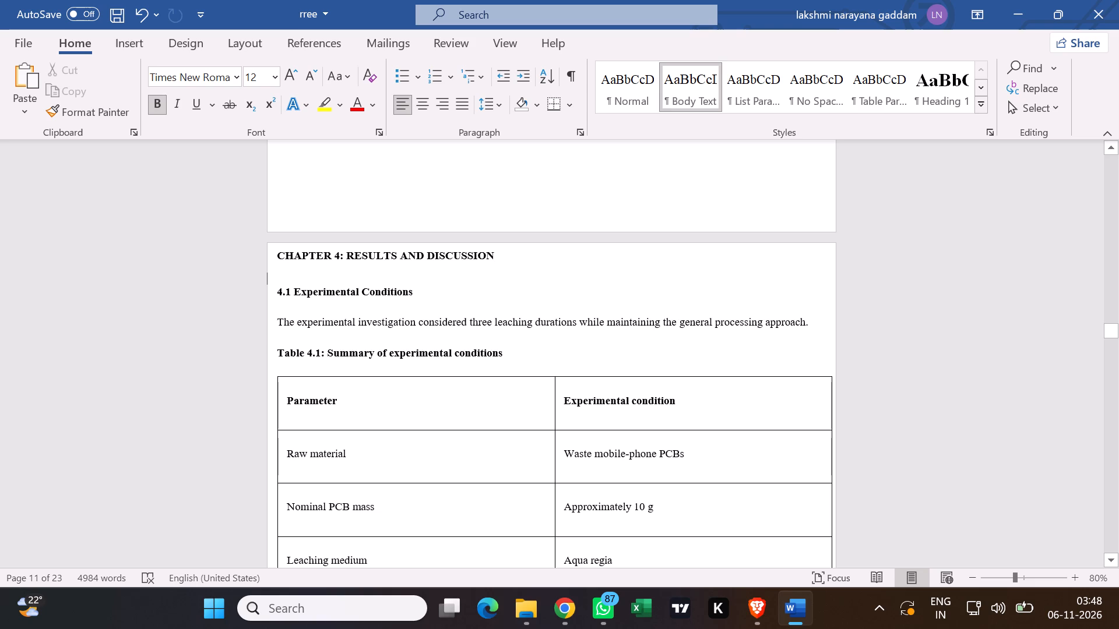
pyautogui.click(288, 280)
pyautogui.press('BackSpace')
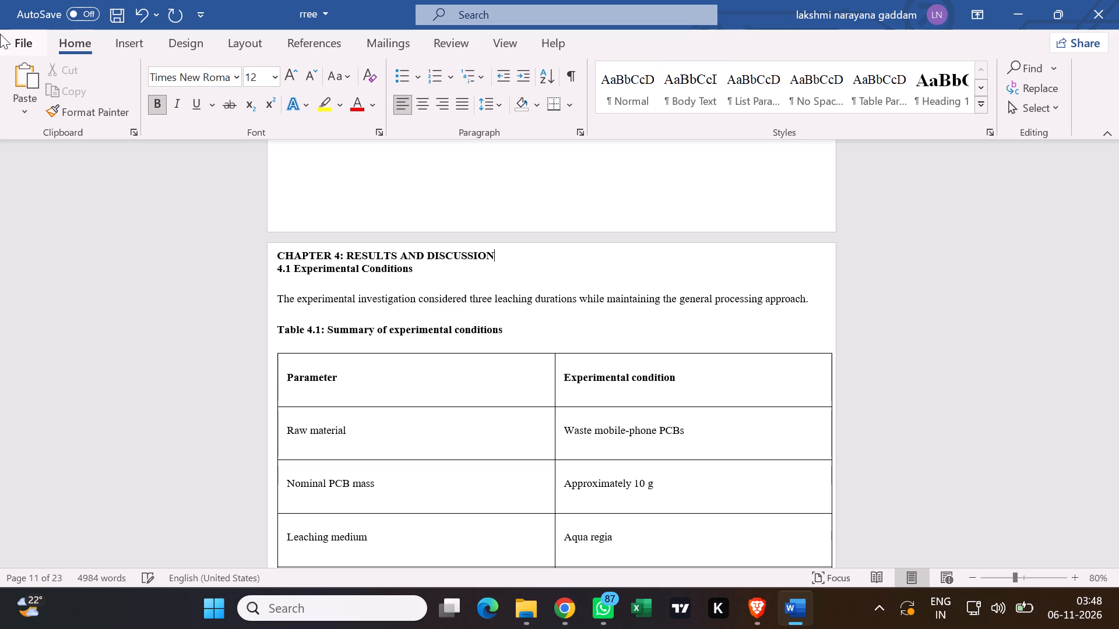
pyautogui.press('Return')
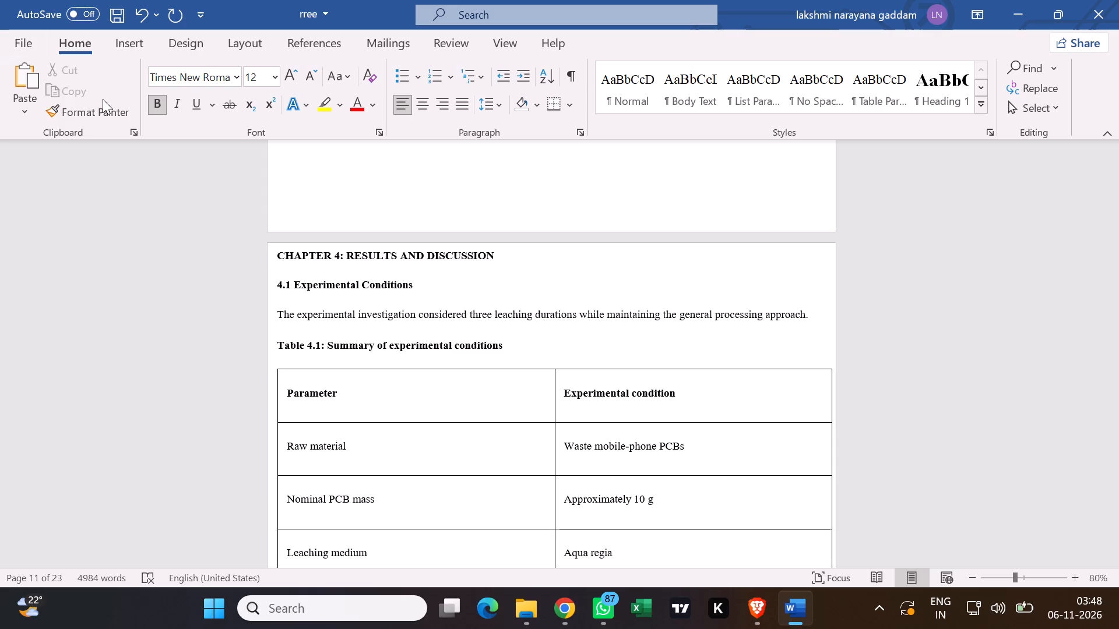
# Check how the Chapter 4 heading collapses and delete the empty line between it and 4.1 Experimental Conditions.
pyautogui.click(267, 259)
pyautogui.click(267, 259)
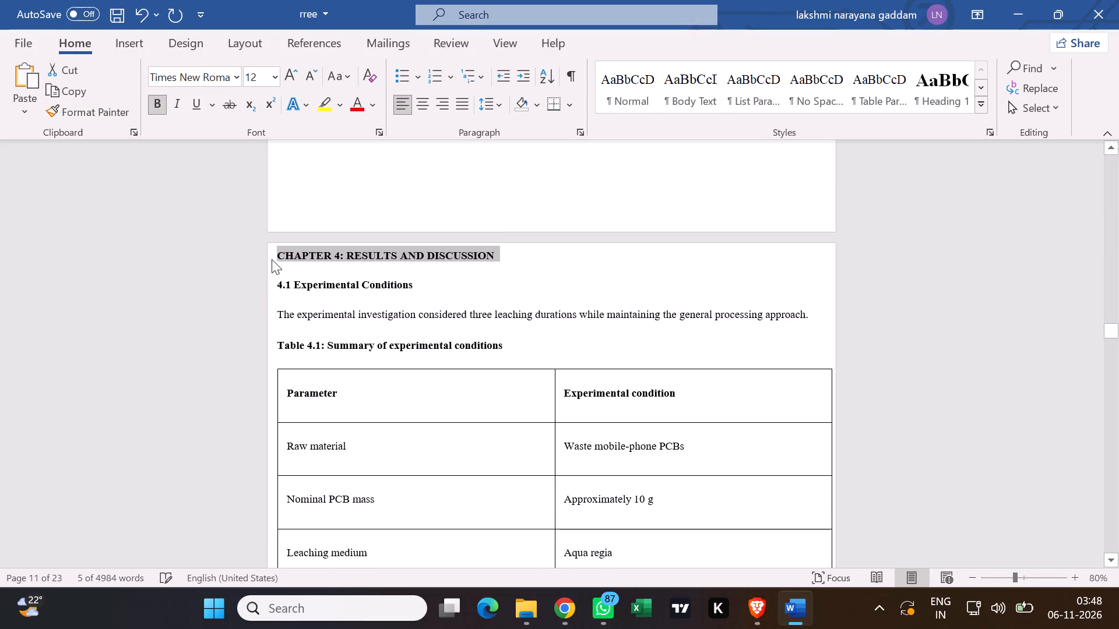
pyautogui.click(279, 259)
pyautogui.doubleClick(275, 259)
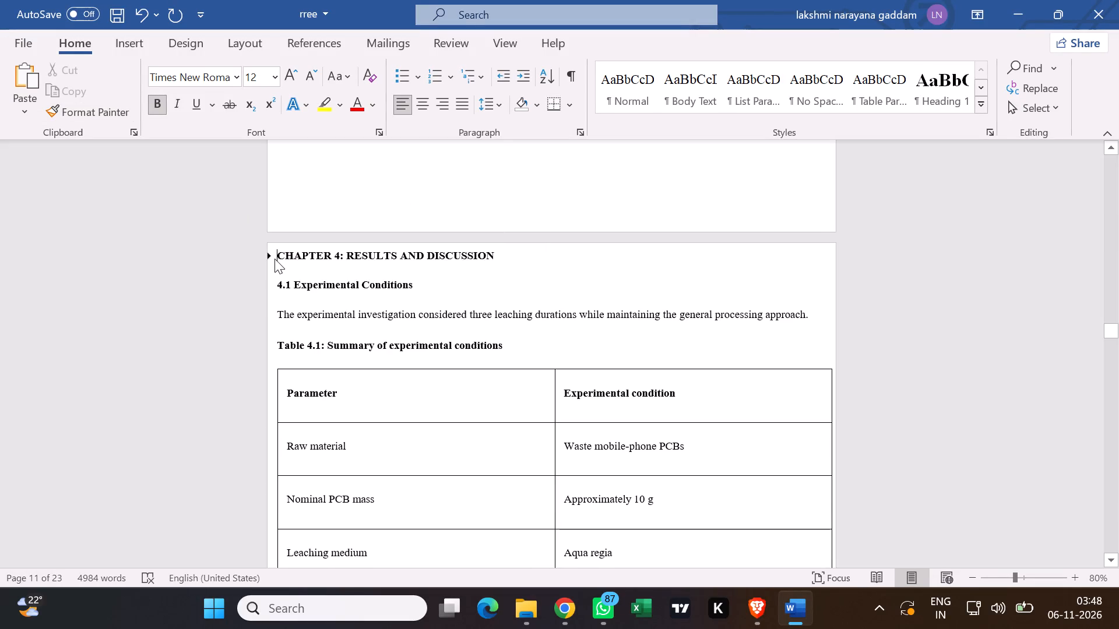
pyautogui.click(286, 274)
pyautogui.press('BackSpace')
pyautogui.press('BackSpace')
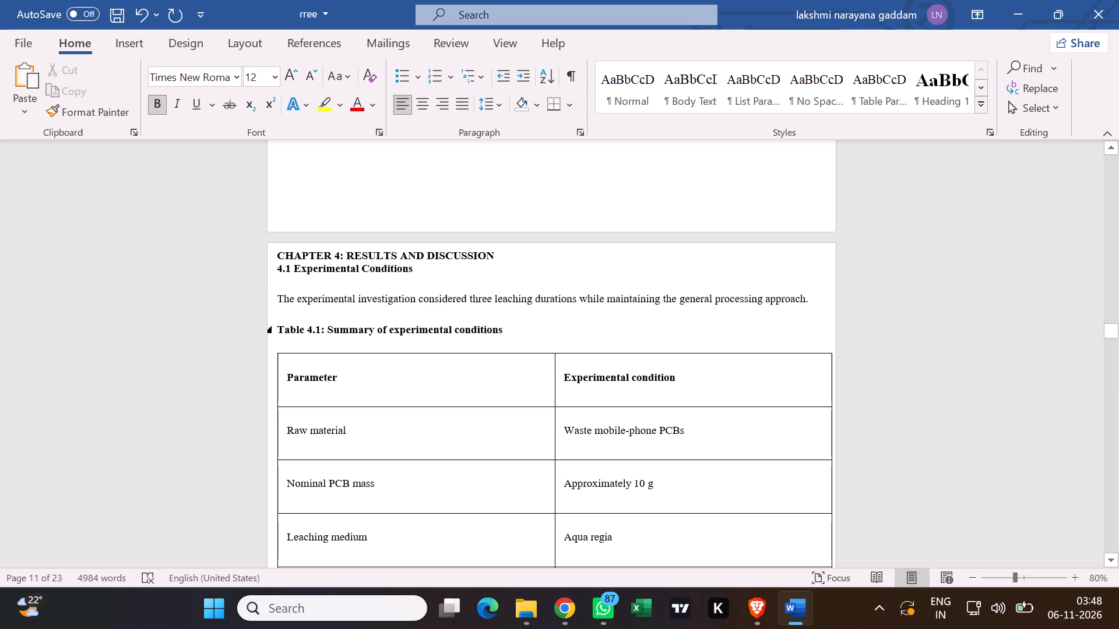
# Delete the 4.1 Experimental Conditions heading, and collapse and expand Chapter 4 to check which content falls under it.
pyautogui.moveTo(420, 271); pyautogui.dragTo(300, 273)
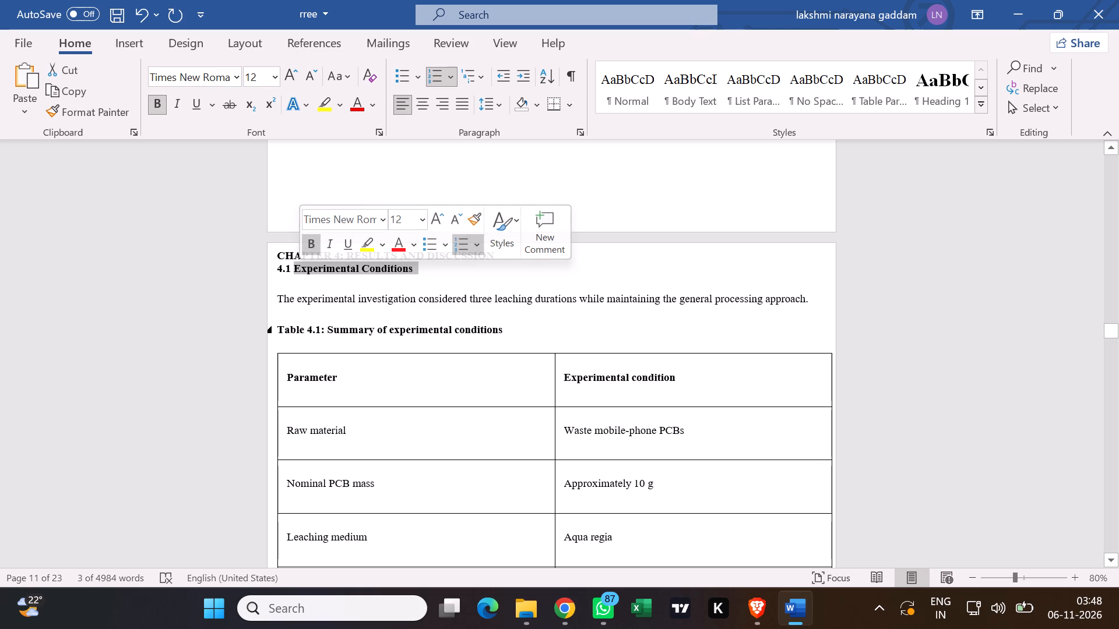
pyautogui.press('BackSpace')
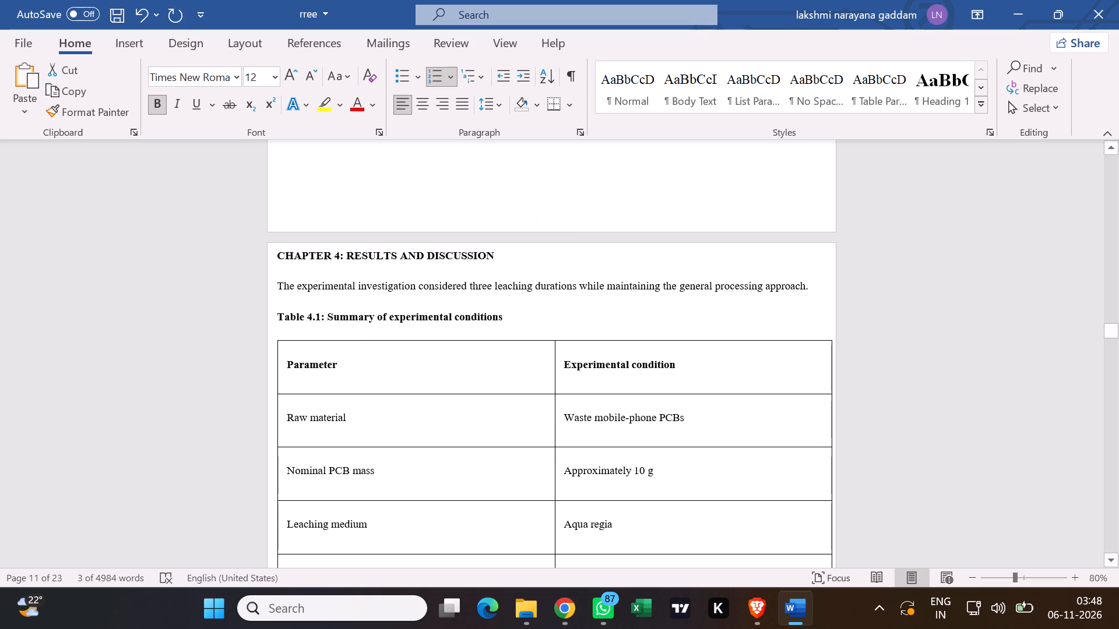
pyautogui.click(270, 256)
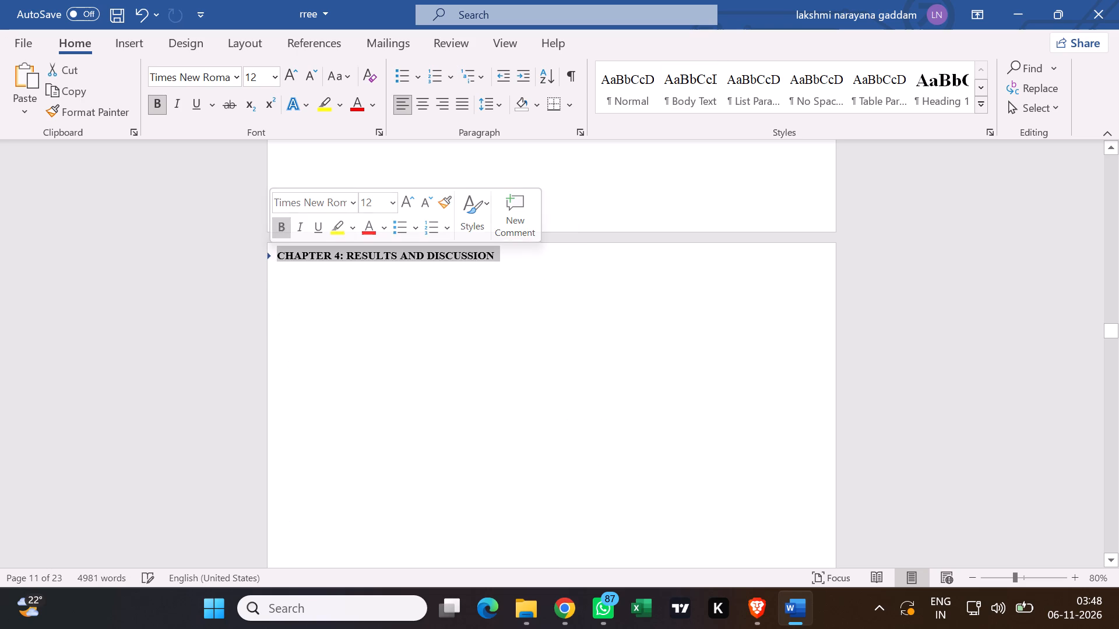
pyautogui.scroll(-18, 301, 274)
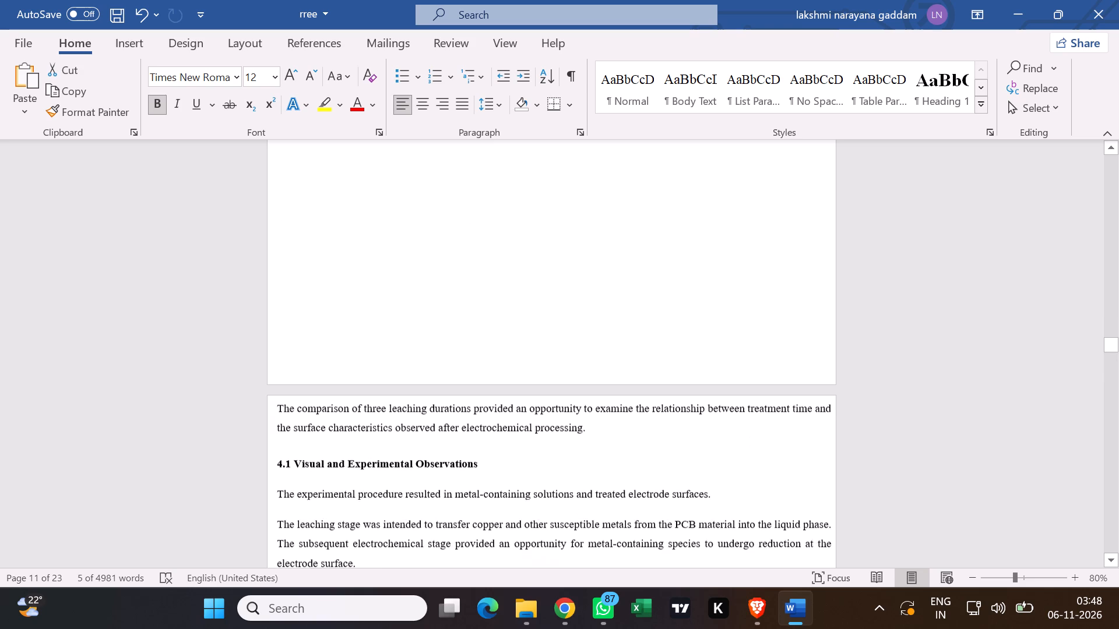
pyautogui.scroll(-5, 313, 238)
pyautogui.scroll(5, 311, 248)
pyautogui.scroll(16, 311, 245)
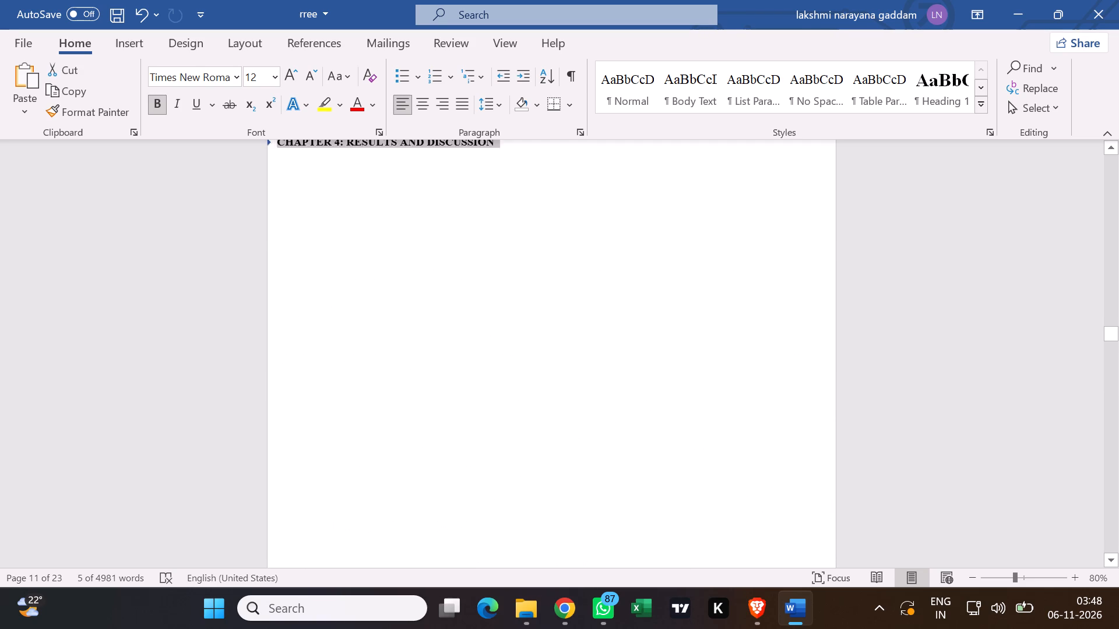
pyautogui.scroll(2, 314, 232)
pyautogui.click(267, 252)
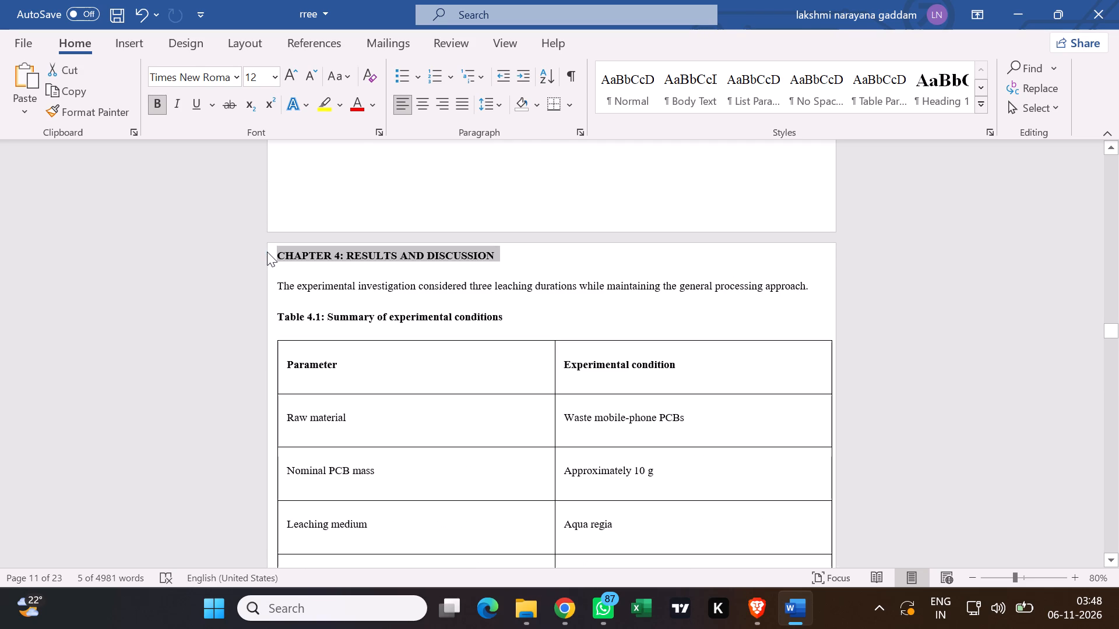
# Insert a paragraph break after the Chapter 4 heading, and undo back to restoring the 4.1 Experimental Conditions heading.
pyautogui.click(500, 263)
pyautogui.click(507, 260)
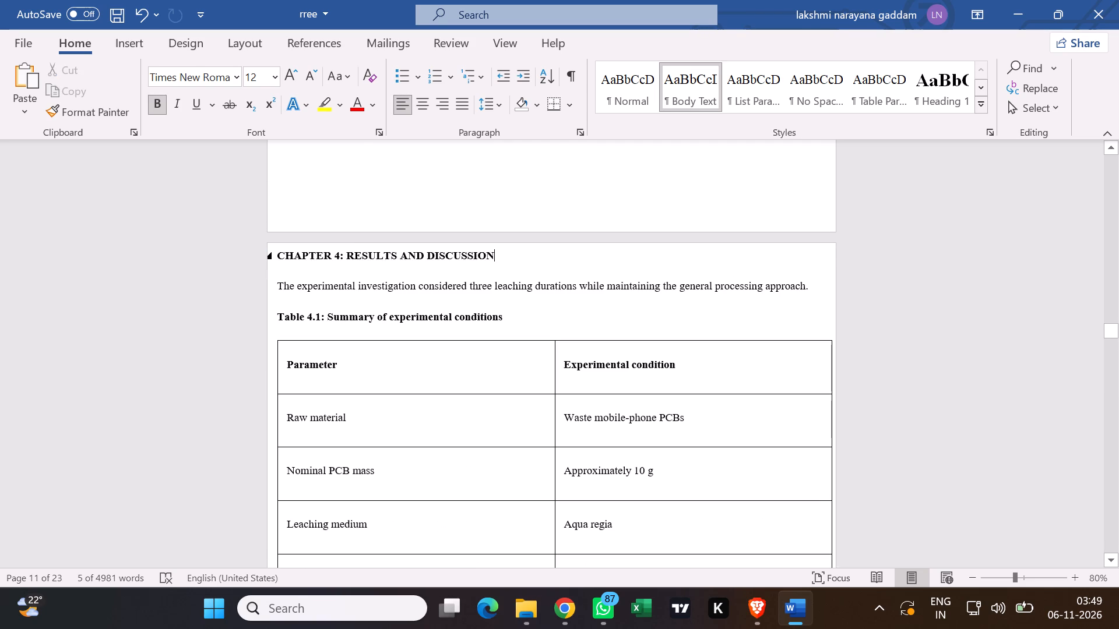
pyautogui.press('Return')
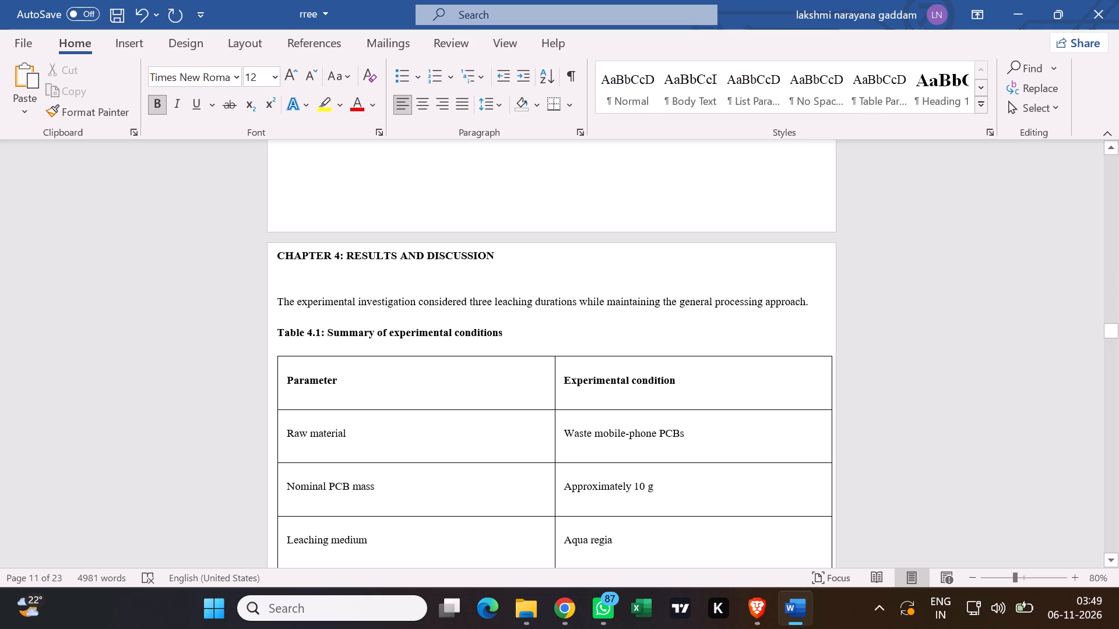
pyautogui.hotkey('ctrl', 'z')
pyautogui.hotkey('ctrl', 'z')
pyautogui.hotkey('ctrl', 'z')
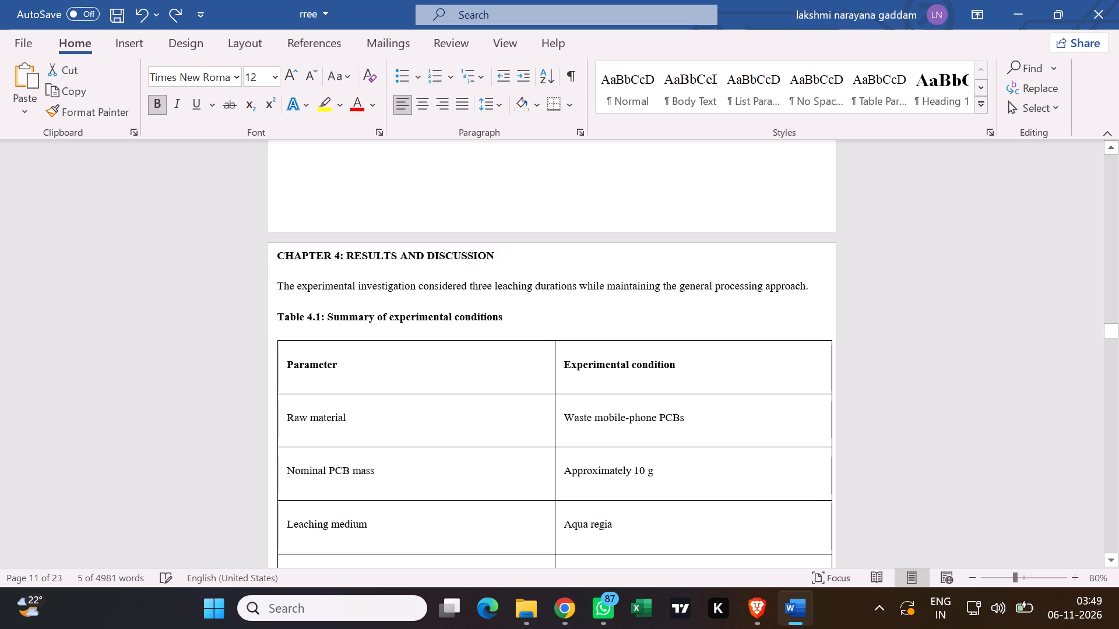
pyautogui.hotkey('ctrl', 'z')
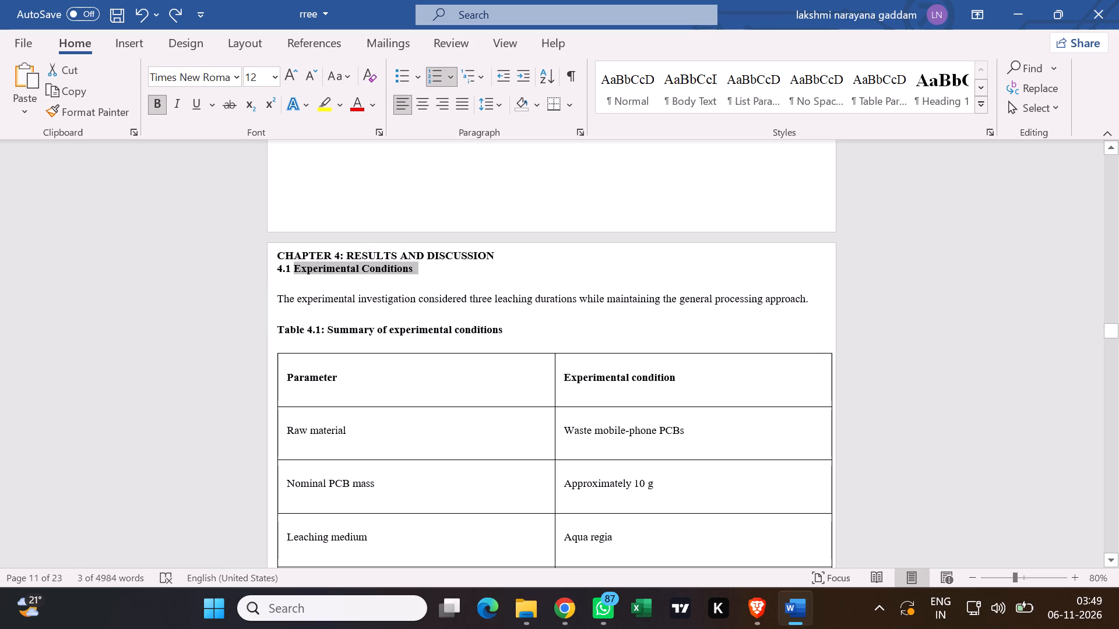
# Copy the 4.1 Experimental Conditions heading and delete it from below the Chapter 4 heading.
pyautogui.hotkey('ctrl', 'c')
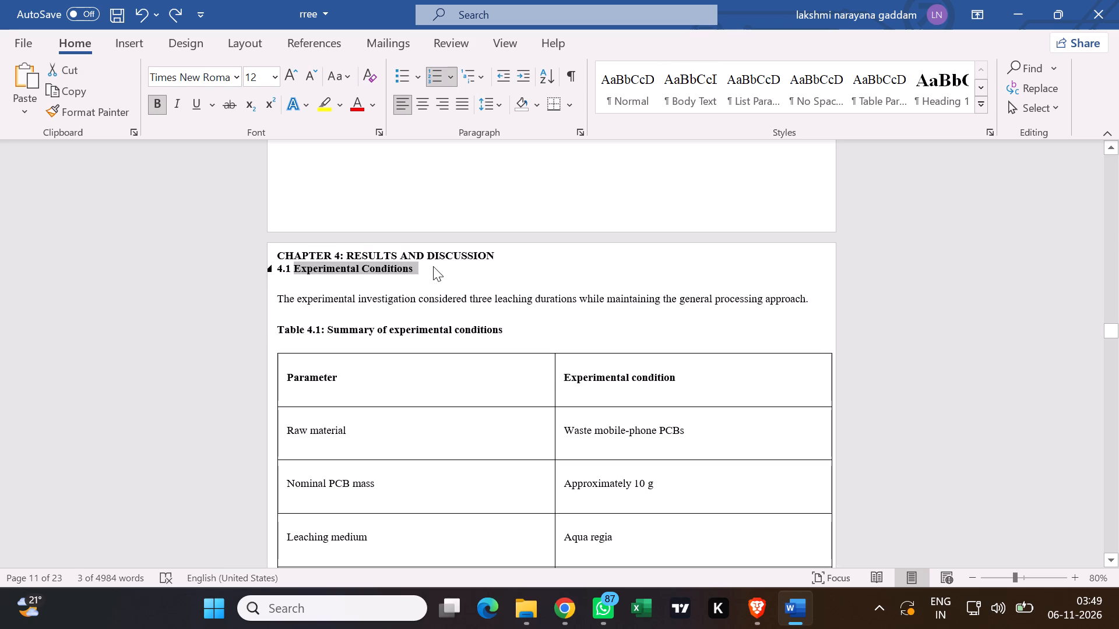
pyautogui.click(419, 268)
pyautogui.moveTo(417, 271); pyautogui.dragTo(339, 262)
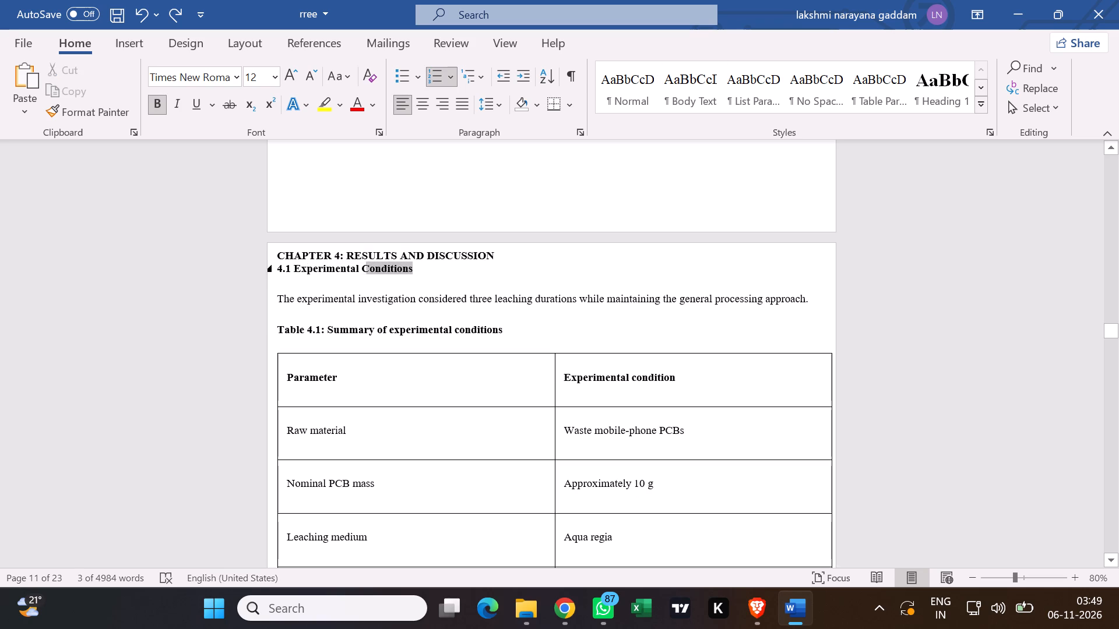
pyautogui.moveTo(339, 262); pyautogui.dragTo(291, 268)
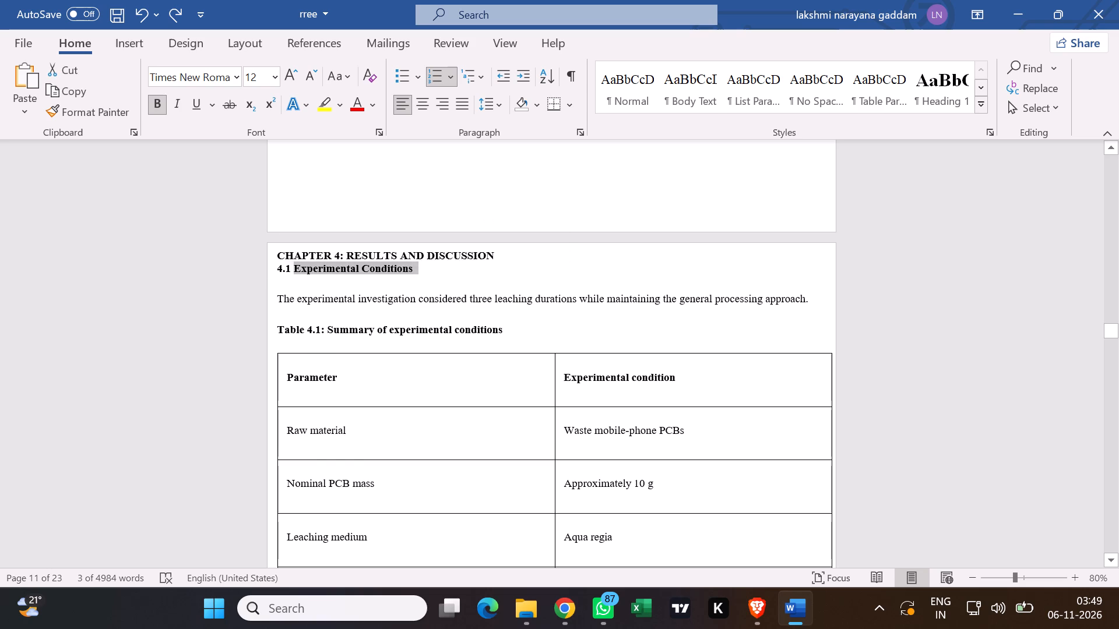
pyautogui.press('BackSpace')
# Add a new line below the Chapter 4 heading, enter 4.1, and paste the copied Experimental Conditions heading there.
pyautogui.click(492, 253)
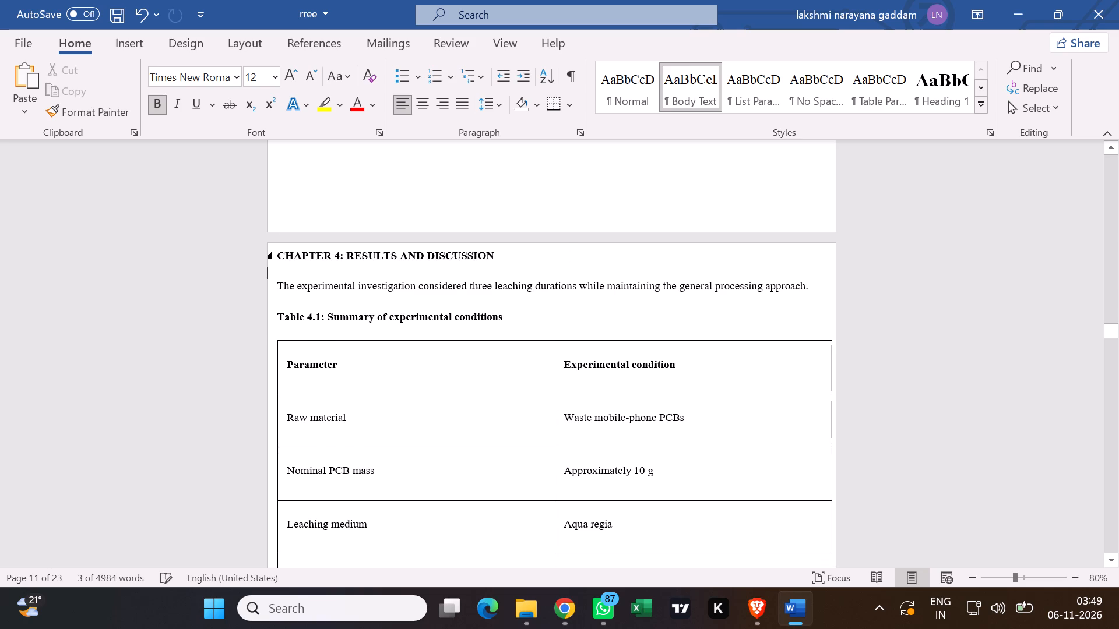
pyautogui.press('Return')
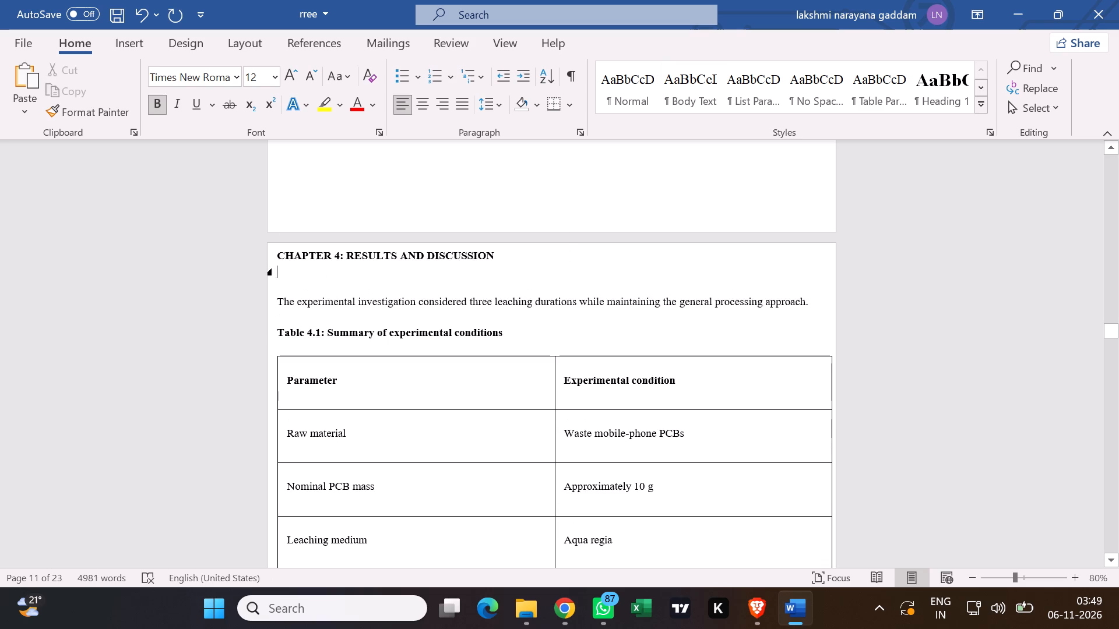
pyautogui.write('4.1')
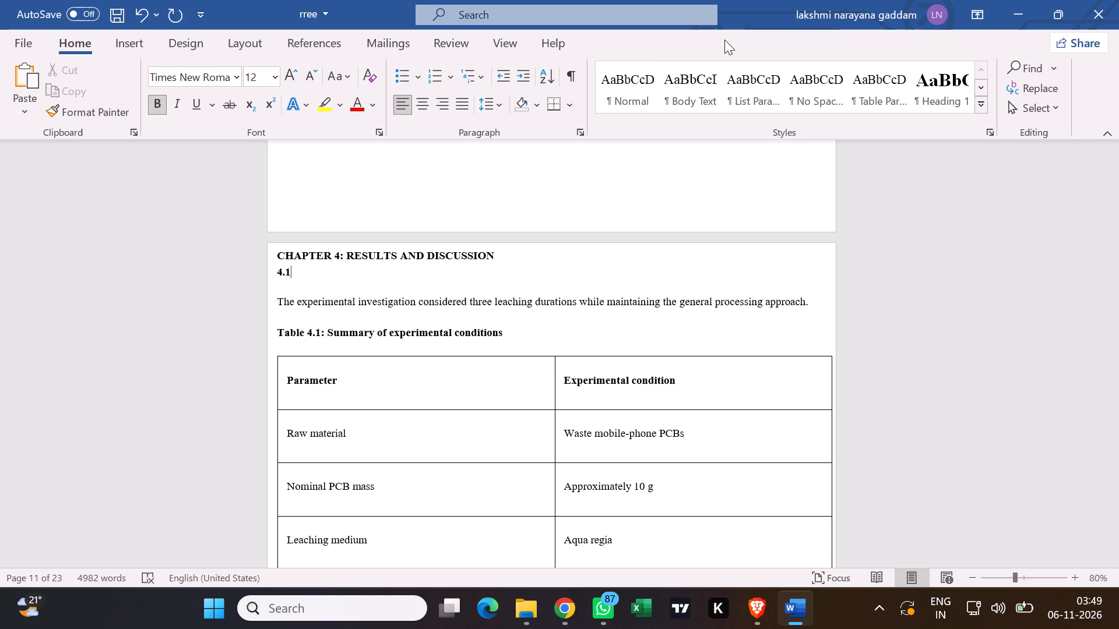
pyautogui.press('Return')
pyautogui.press('BackSpace')
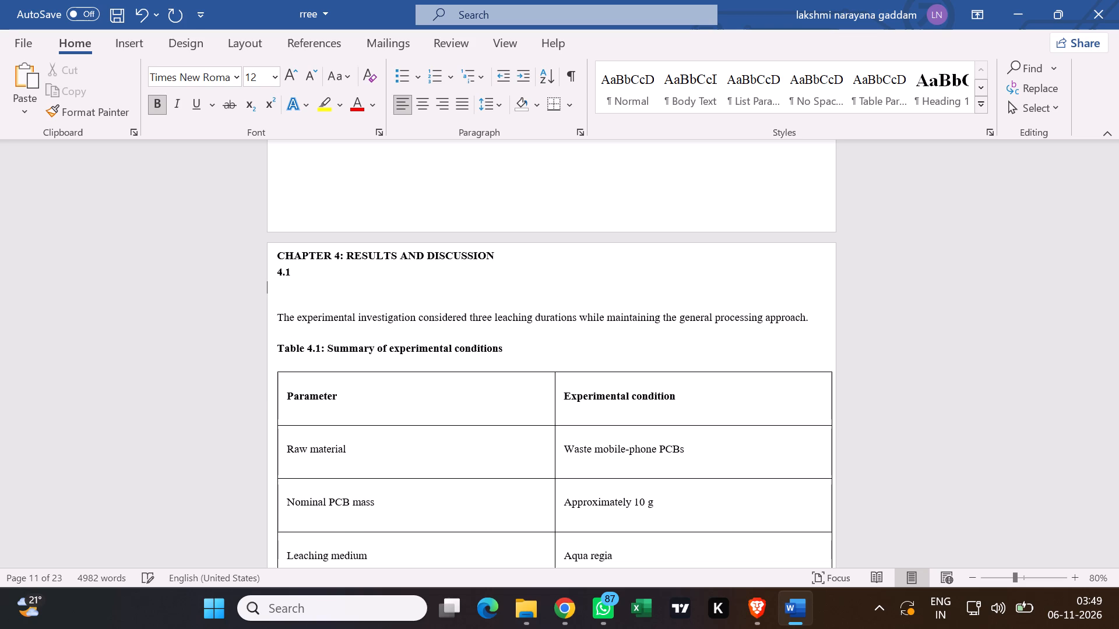
pyautogui.press('BackSpace')
pyautogui.press('space')
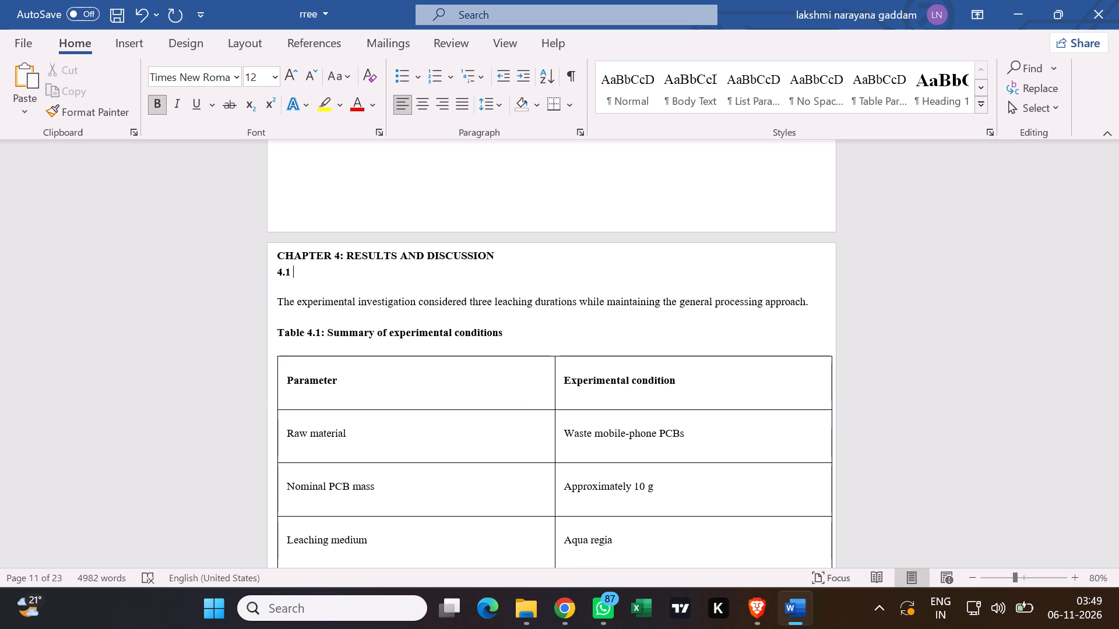
pyautogui.hotkey('ctrl', 'v')
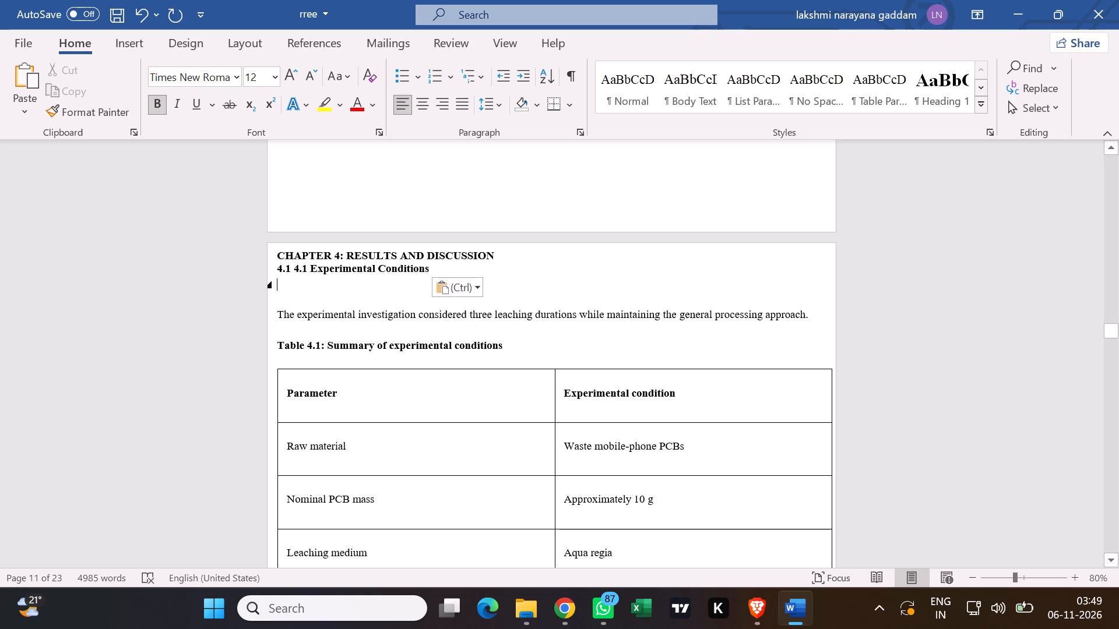
# Remove the duplicate 4.1 from the pasted heading so it reads 4.1 Experimental Conditions.
pyautogui.click(305, 270)
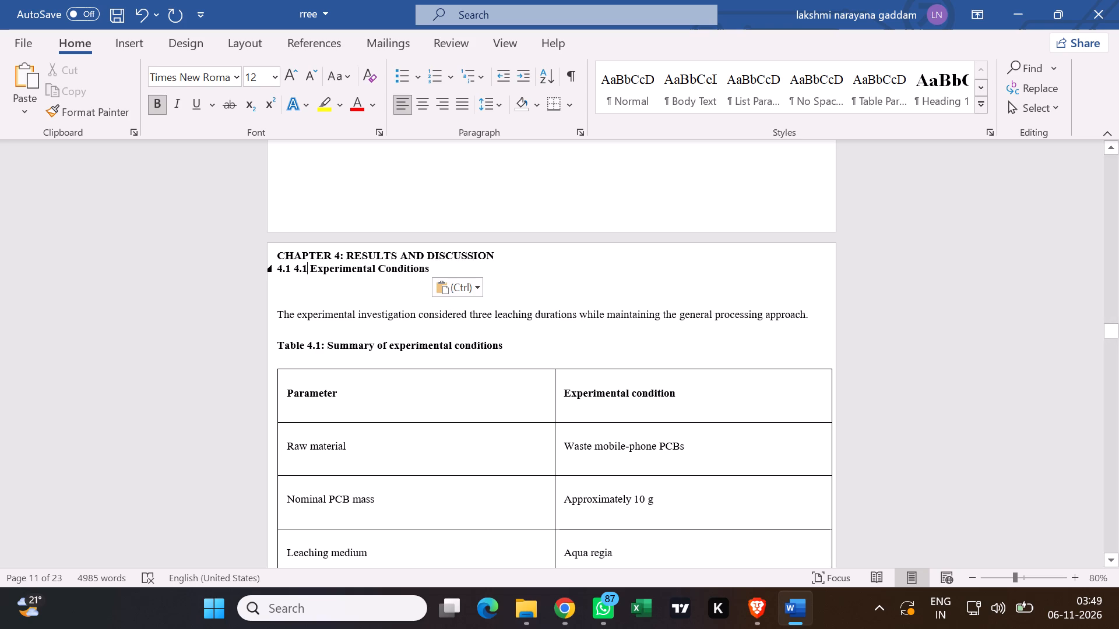
pyautogui.click(309, 271)
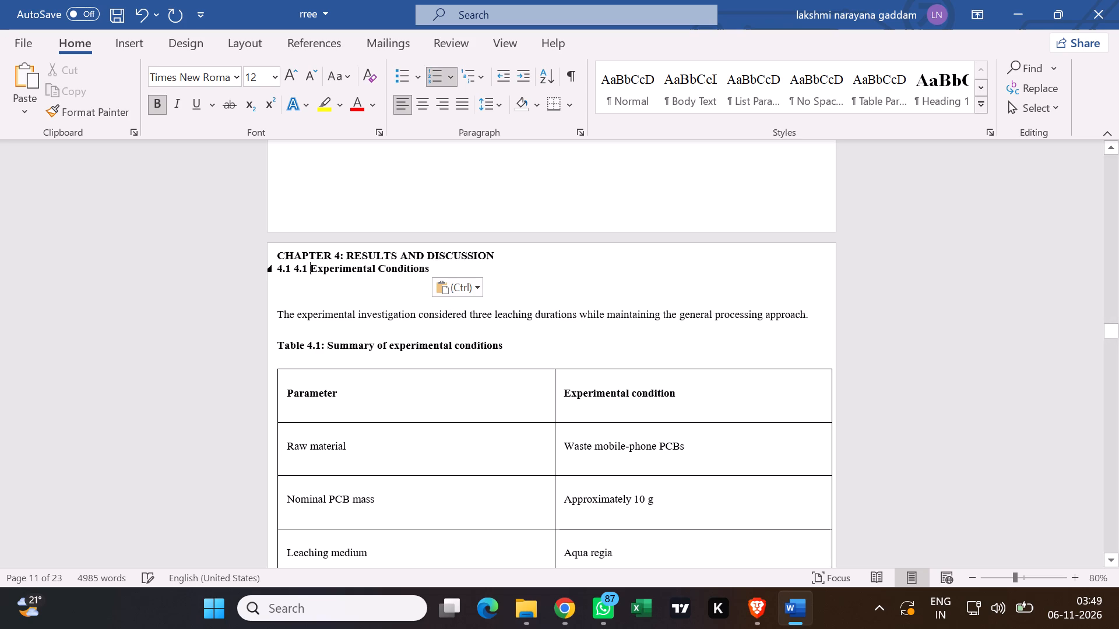
pyautogui.press('BackSpace')
pyautogui.press('BackSpace')
pyautogui.press('BackSpace')
pyautogui.press('BackSpace')
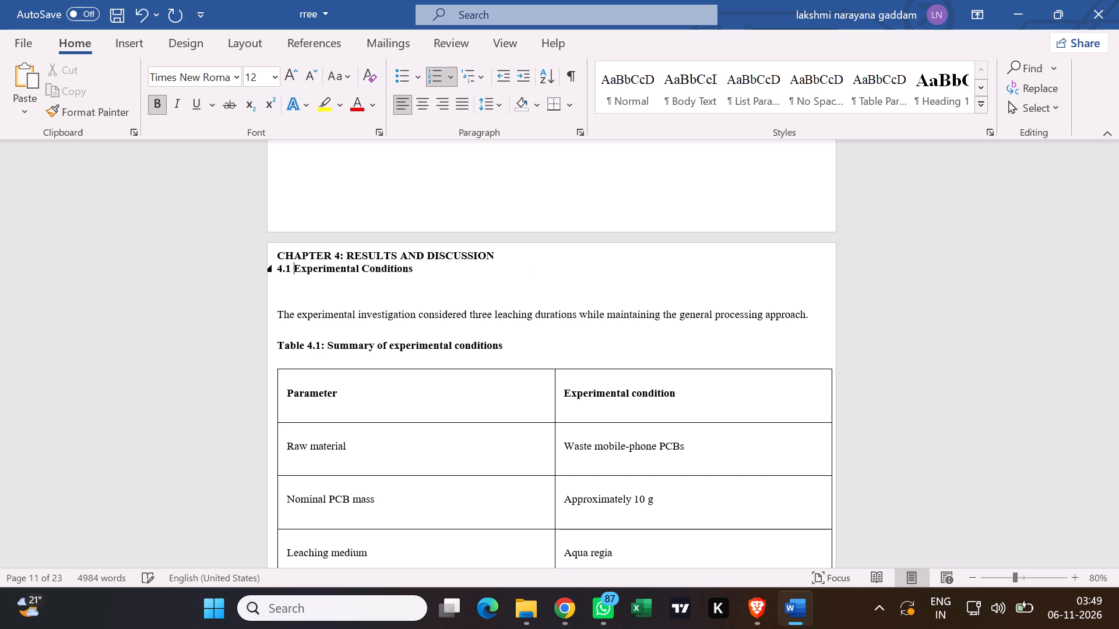
pyautogui.press('BackSpace')
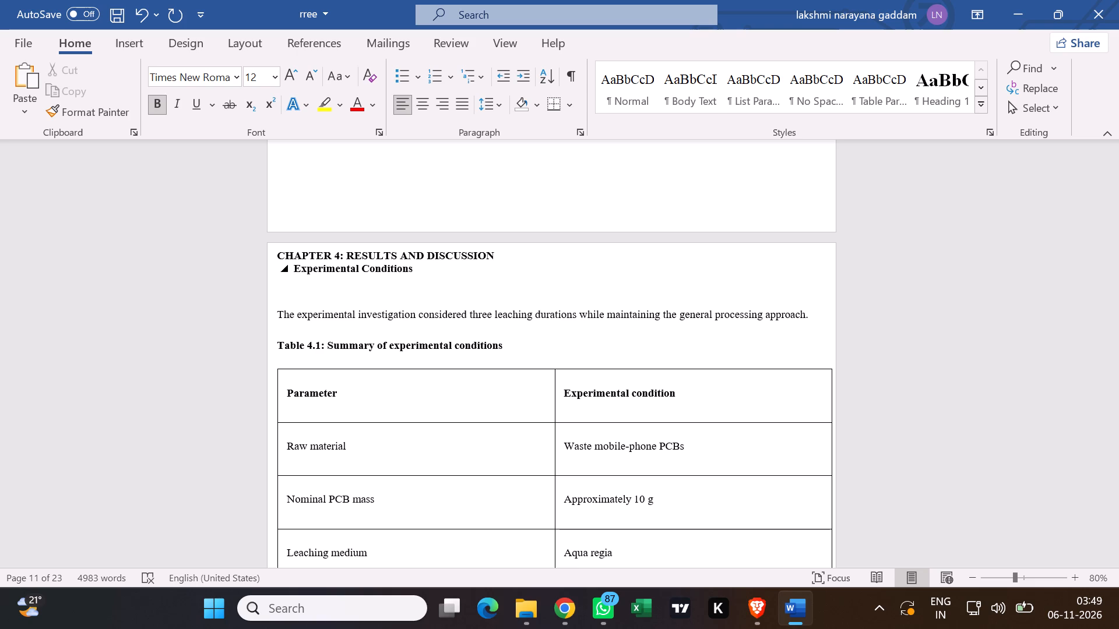
pyautogui.hotkey('ctrl', 'z')
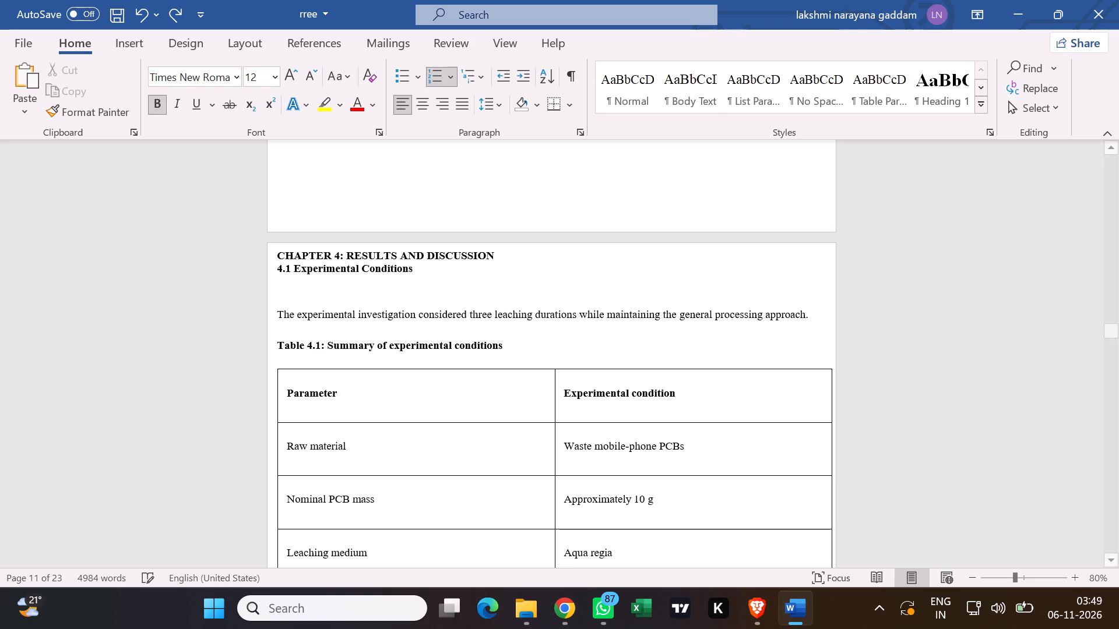
# Insert a paragraph break after the Chapter 4: Results and Discussion heading, and collapse and expand the chapter to check it.
pyautogui.click(502, 259)
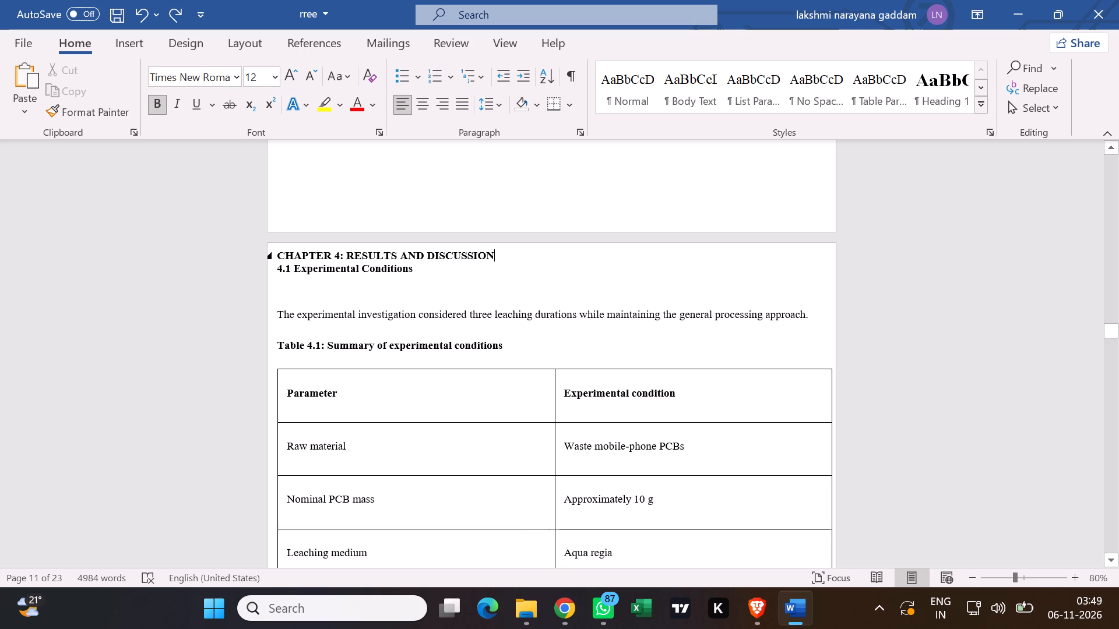
pyautogui.press('Return')
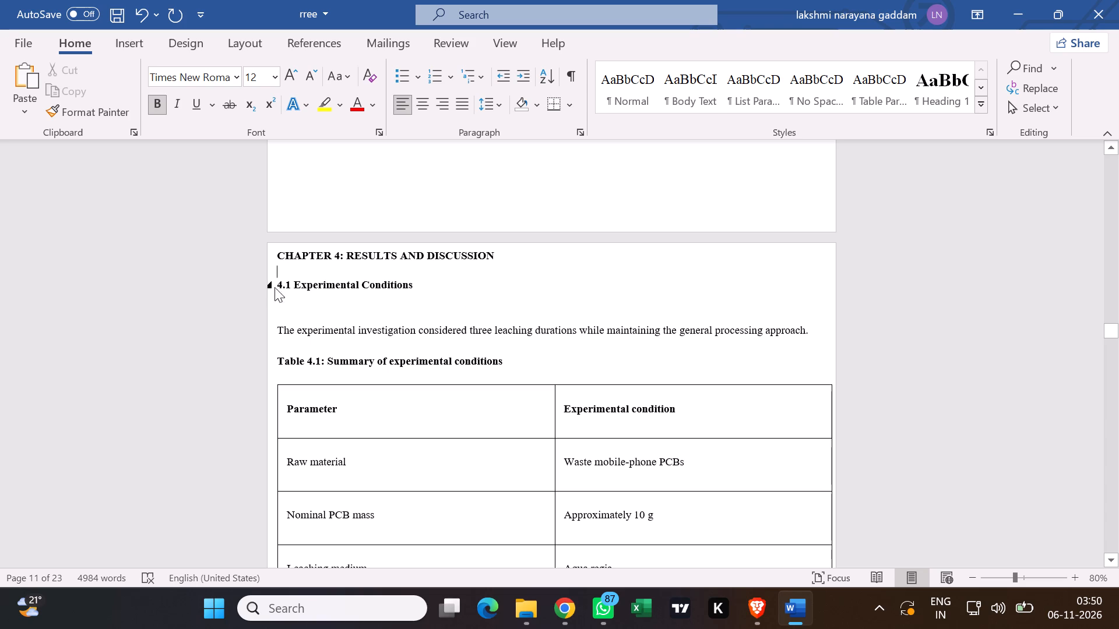
pyautogui.click(270, 253)
pyautogui.click(270, 253)
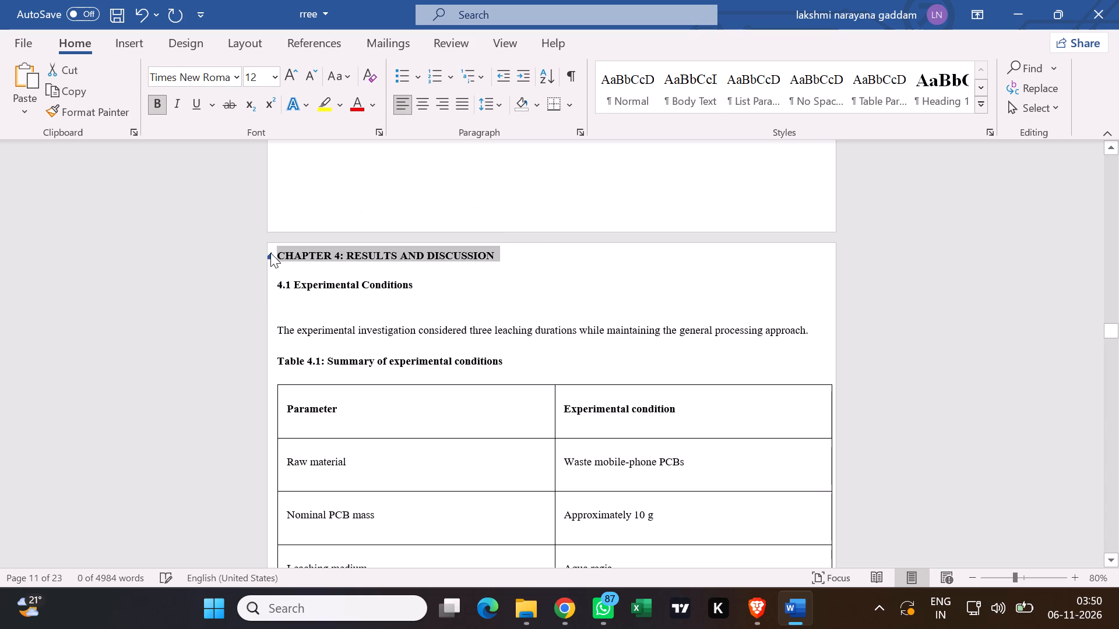
pyautogui.click(270, 253)
pyautogui.click(270, 253)
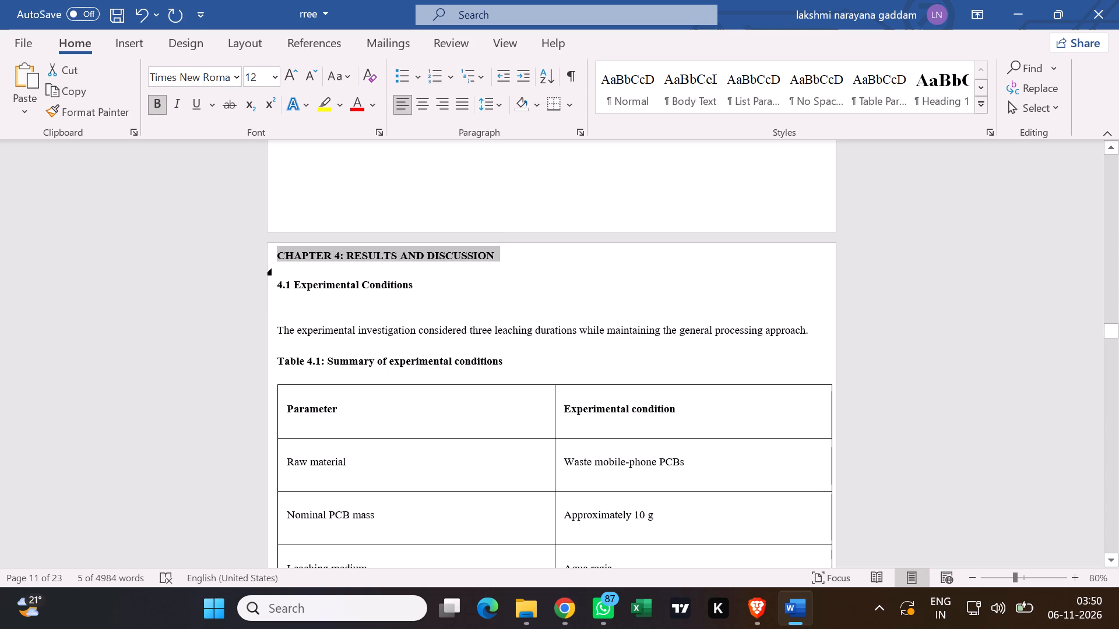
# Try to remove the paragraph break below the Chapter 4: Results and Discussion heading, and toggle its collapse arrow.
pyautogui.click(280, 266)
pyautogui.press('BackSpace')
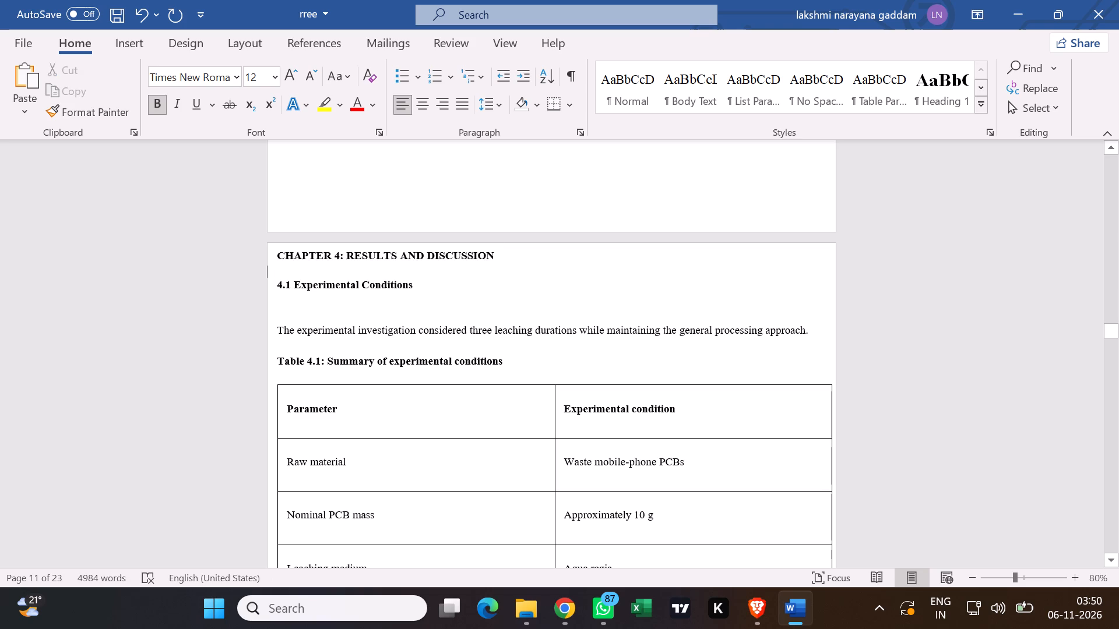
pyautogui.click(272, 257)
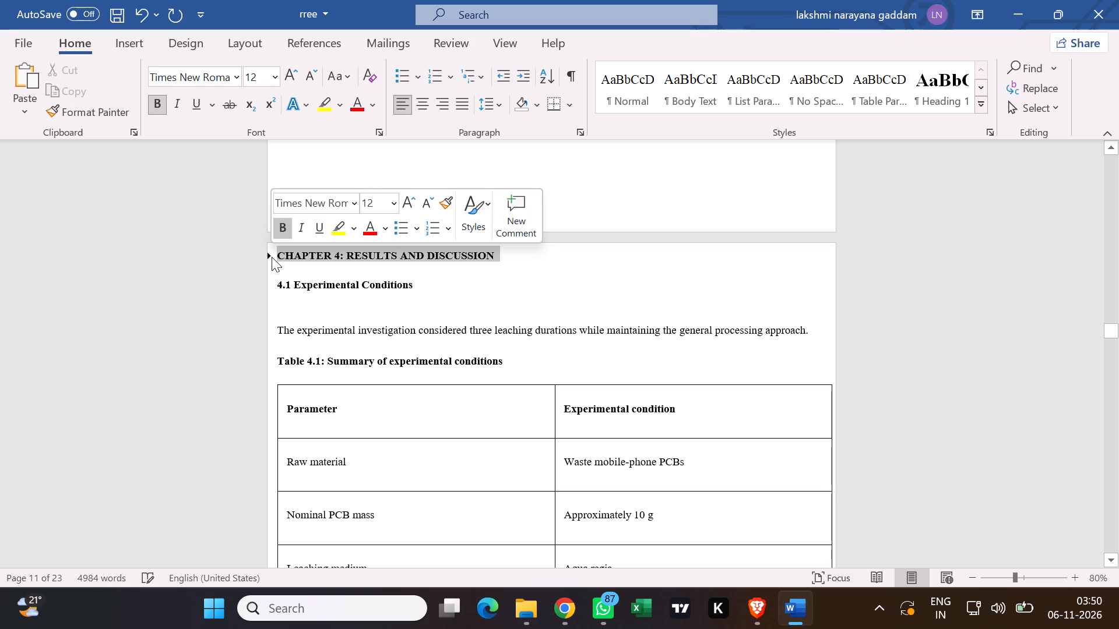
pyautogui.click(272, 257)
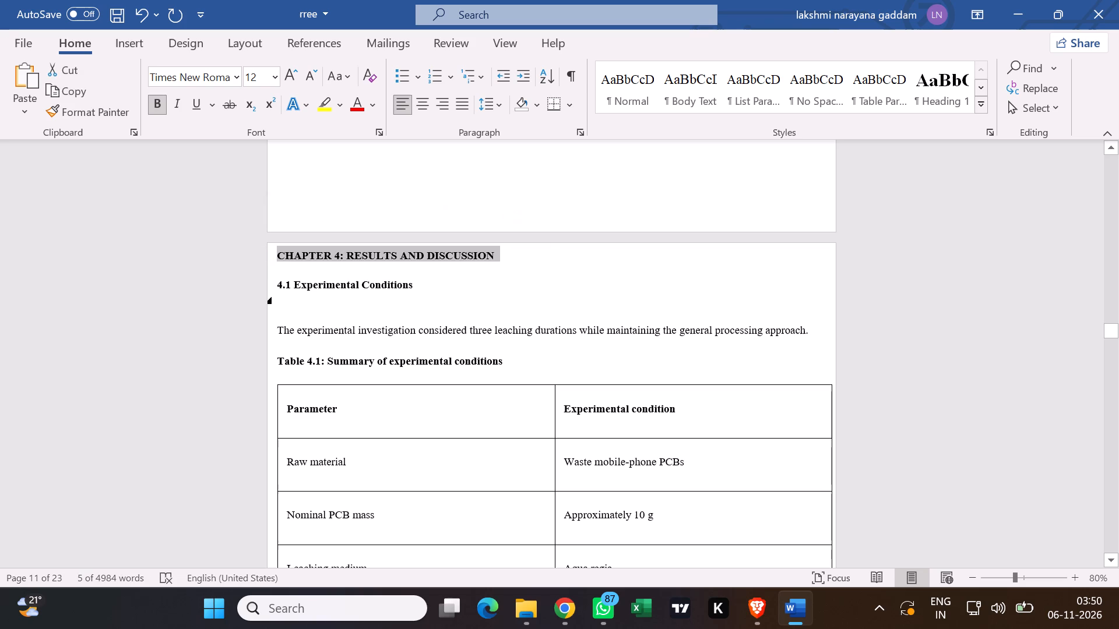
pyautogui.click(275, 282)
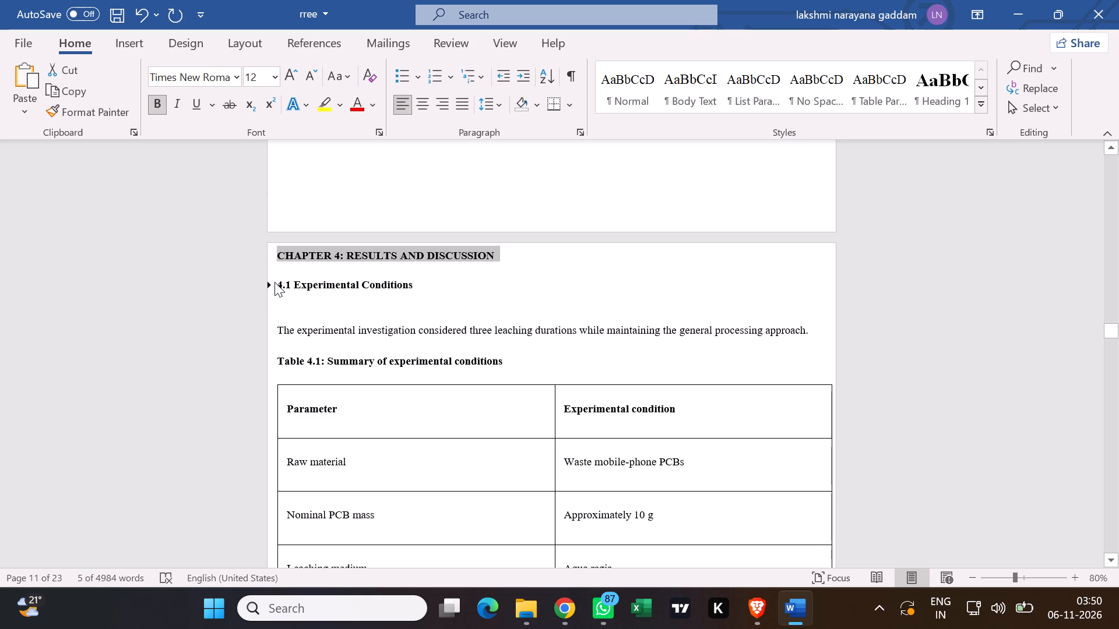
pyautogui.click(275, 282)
# Undo the edits that moved Experimental Conditions, back to the original 4.1 heading before it was deleted and repasted.
pyautogui.hotkey('ctrl', 'z')
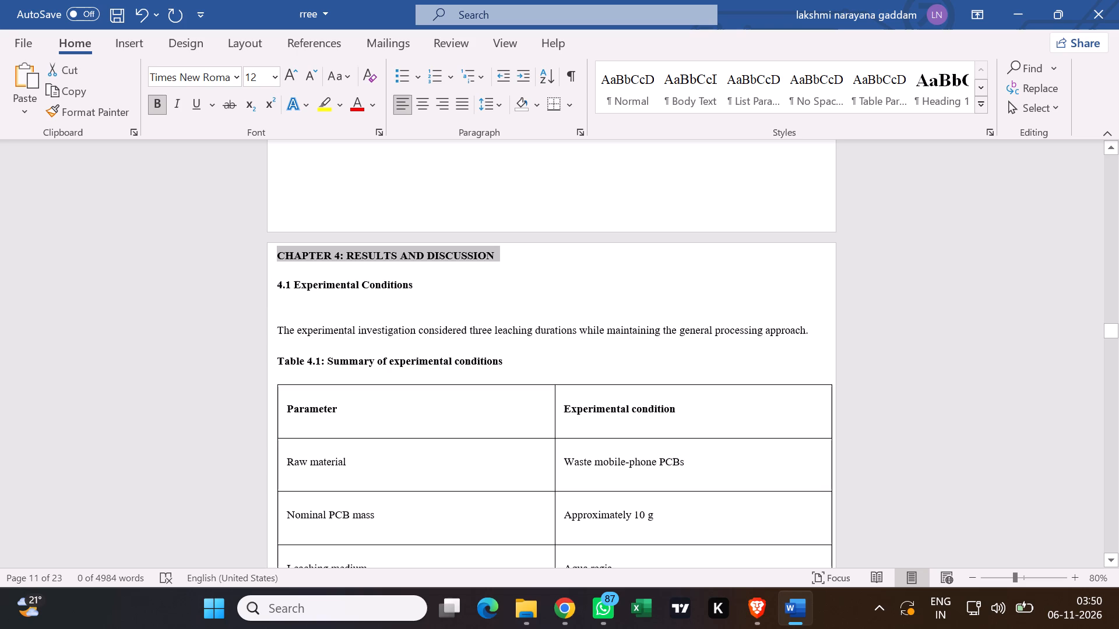
pyautogui.hotkey('ctrl', 'z')
pyautogui.hotkey('ctrl', 'z')
pyautogui.hotkey('ctrl', 'z')
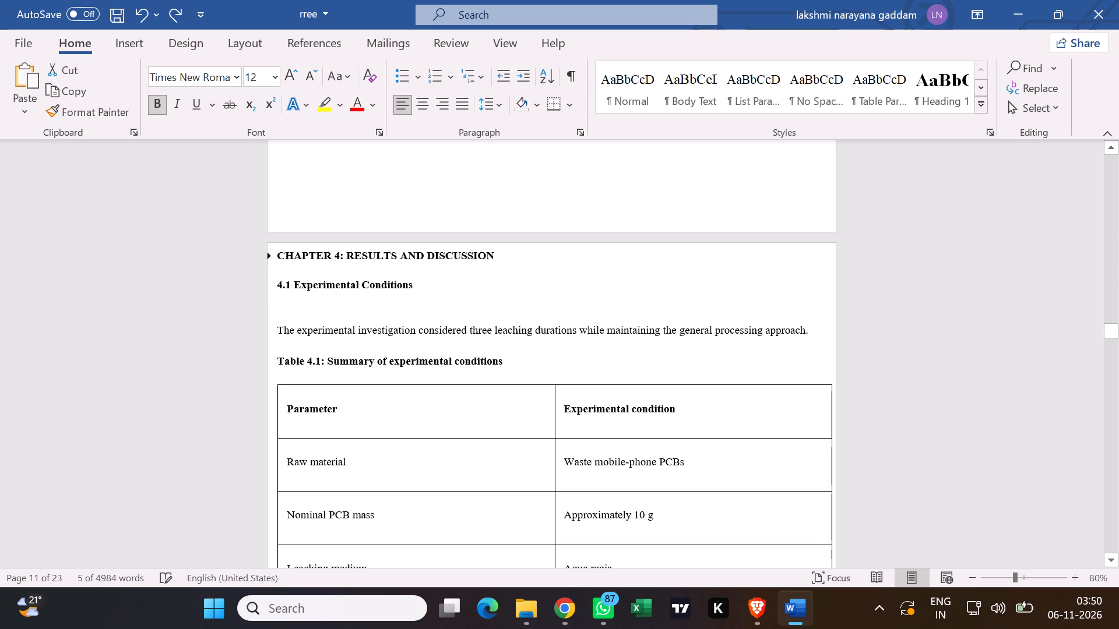
pyautogui.hotkey('ctrl', 'z')
pyautogui.hotkey('ctrl', 'z')
pyautogui.hotkey('ctrl', 'z')
pyautogui.hotkey('ctrl', 'z')
pyautogui.hotkey('ctrl', 'z')
pyautogui.hotkey('ctrl', 'z')
pyautogui.hotkey('ctrl', 'z')
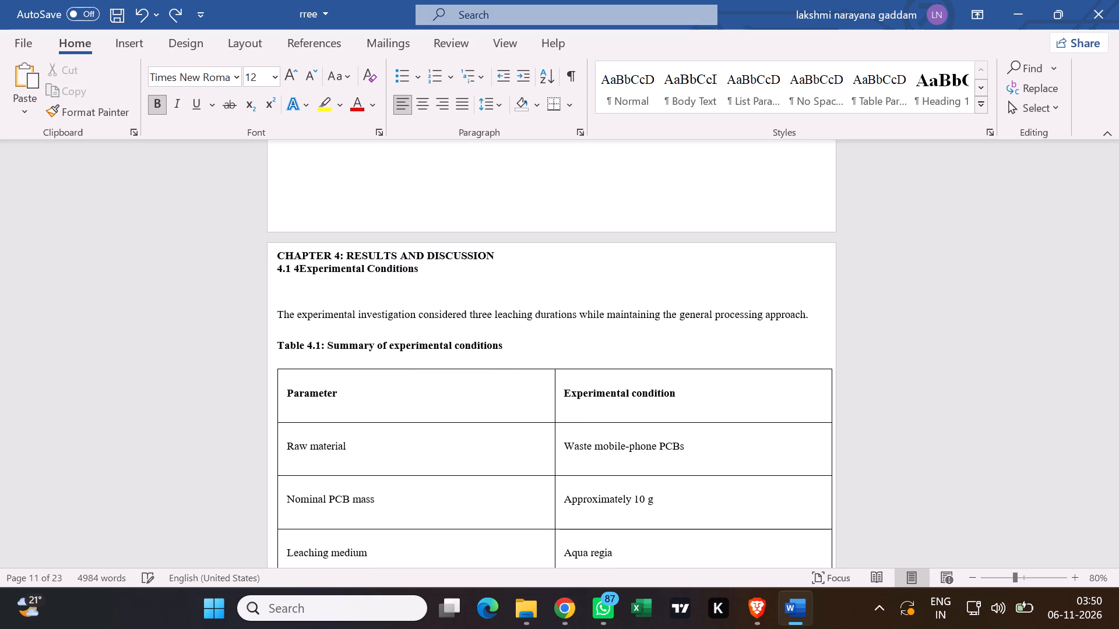
pyautogui.hotkey('ctrl', 'z')
pyautogui.hotkey('ctrl', 'z')
pyautogui.hotkey('ctrl', 'z')
pyautogui.hotkey('ctrl', 'z')
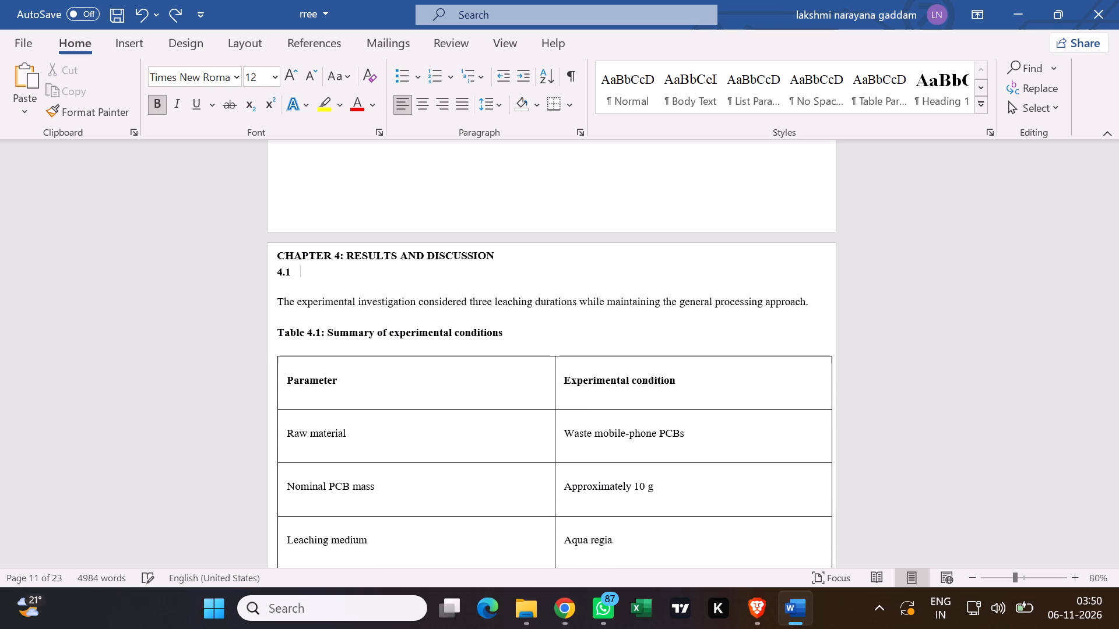
pyautogui.hotkey('ctrl', 'z')
pyautogui.hotkey('ctrl', 'z')
pyautogui.hotkey('ctrl', 'z')
pyautogui.hotkey('ctrl', 'z')
pyautogui.hotkey('ctrl', 'z')
pyautogui.hotkey('ctrl', 'z')
pyautogui.hotkey('ctrl', 'z')
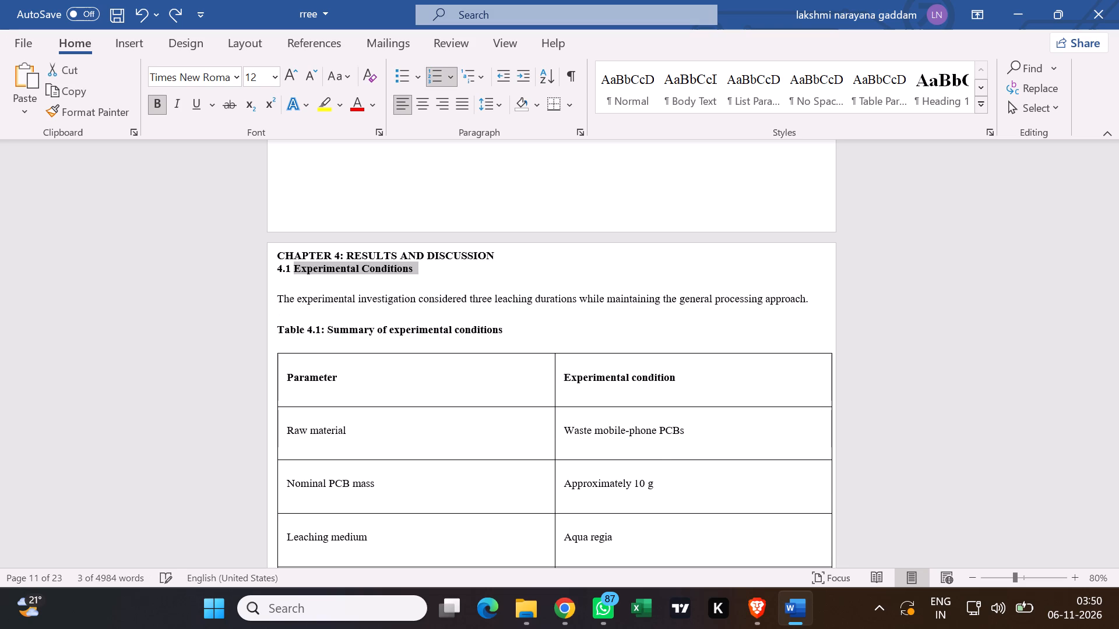
# Undo the earlier line-break and spacing edits between the Chapter 4: Results and Discussion heading and 4.1 Experimental Conditions.
pyautogui.hotkey('ctrl', 'z')
pyautogui.hotkey('ctrl', 'z')
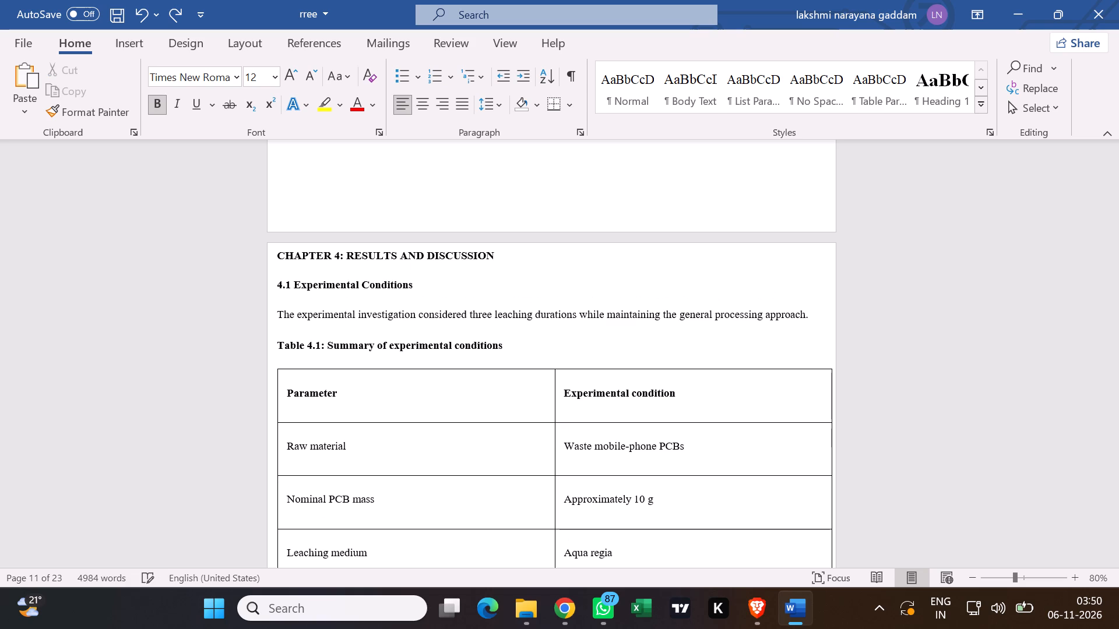
pyautogui.hotkey('ctrl', 'z')
pyautogui.hotkey('ctrl', 'z')
pyautogui.hotkey('ctrl', 'z')
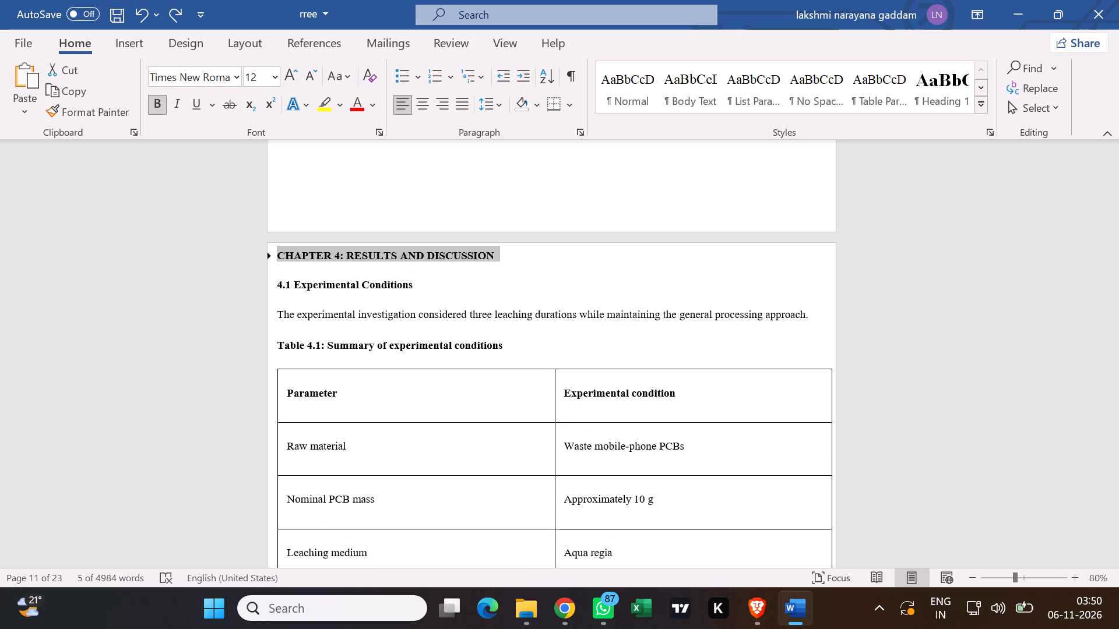
pyautogui.hotkey('ctrl', 'z')
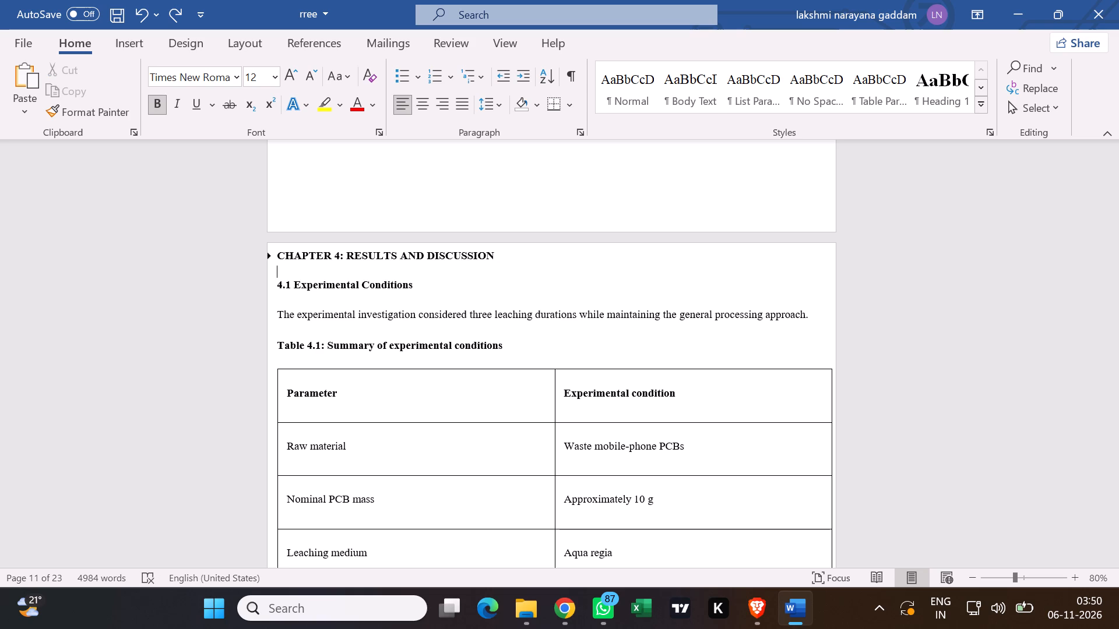
pyautogui.hotkey('ctrl', 'z')
pyautogui.hotkey('ctrl', 'z')
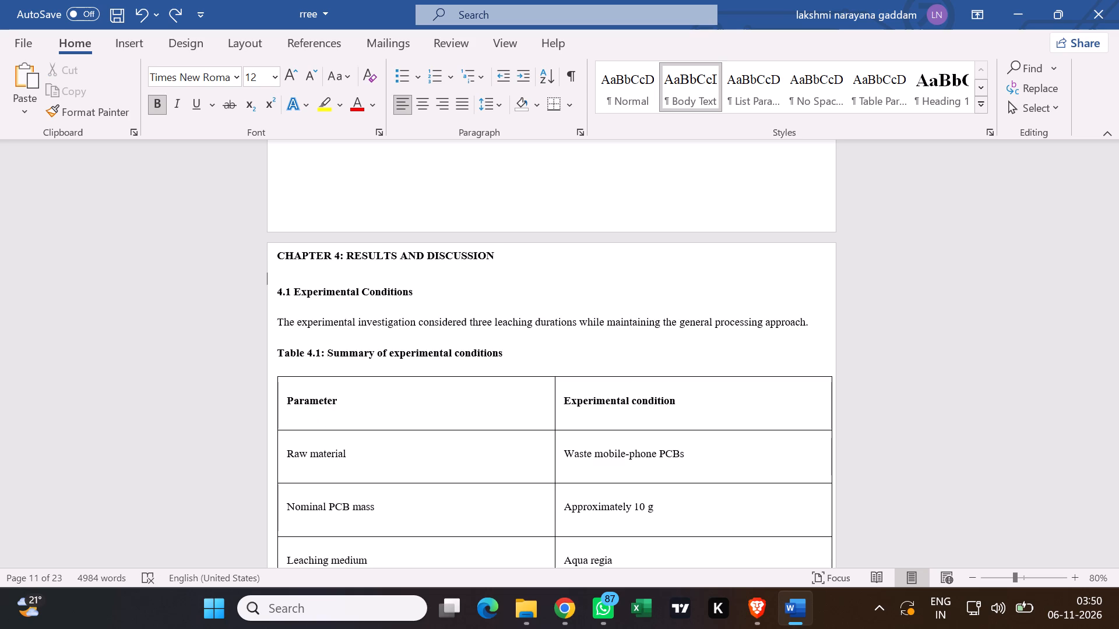
pyautogui.hotkey('ctrl', 'z')
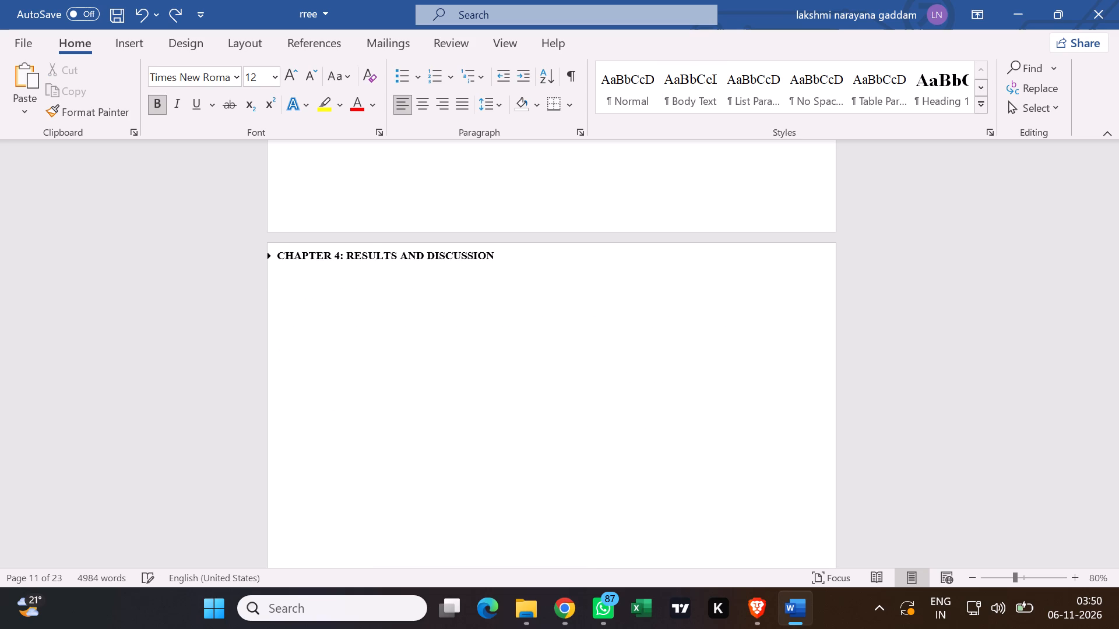
# Examine the blank areas below the collapsed Chapter 3 and Chapter 4 headings and the text that follows them through section 4.2.
pyautogui.scroll(5, 240, 357)
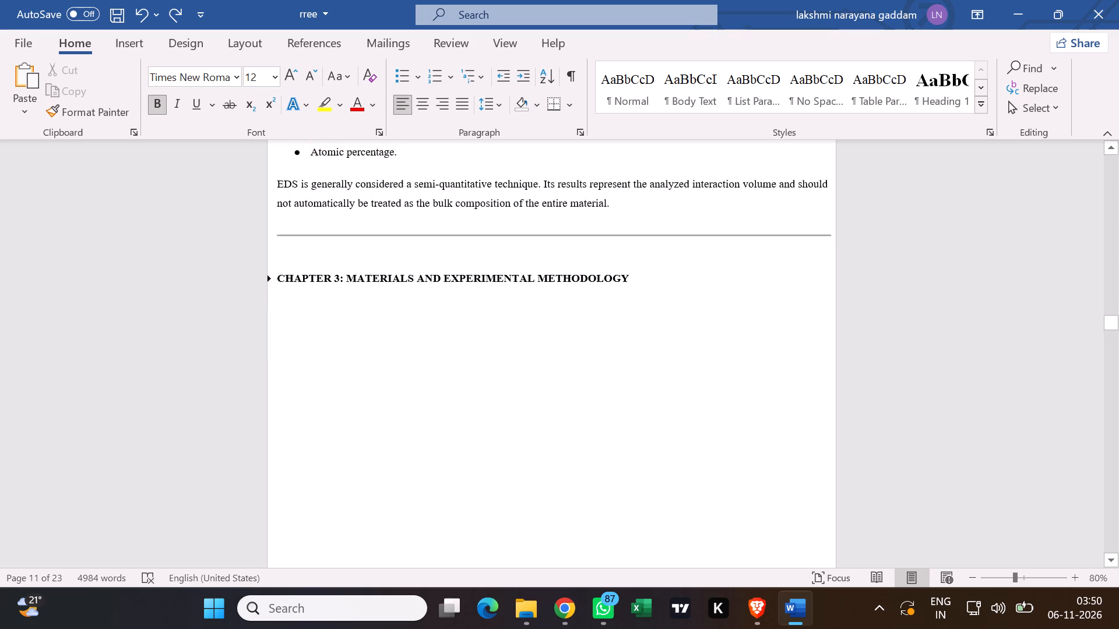
pyautogui.scroll(-1, 240, 357)
pyautogui.scroll(1, 240, 357)
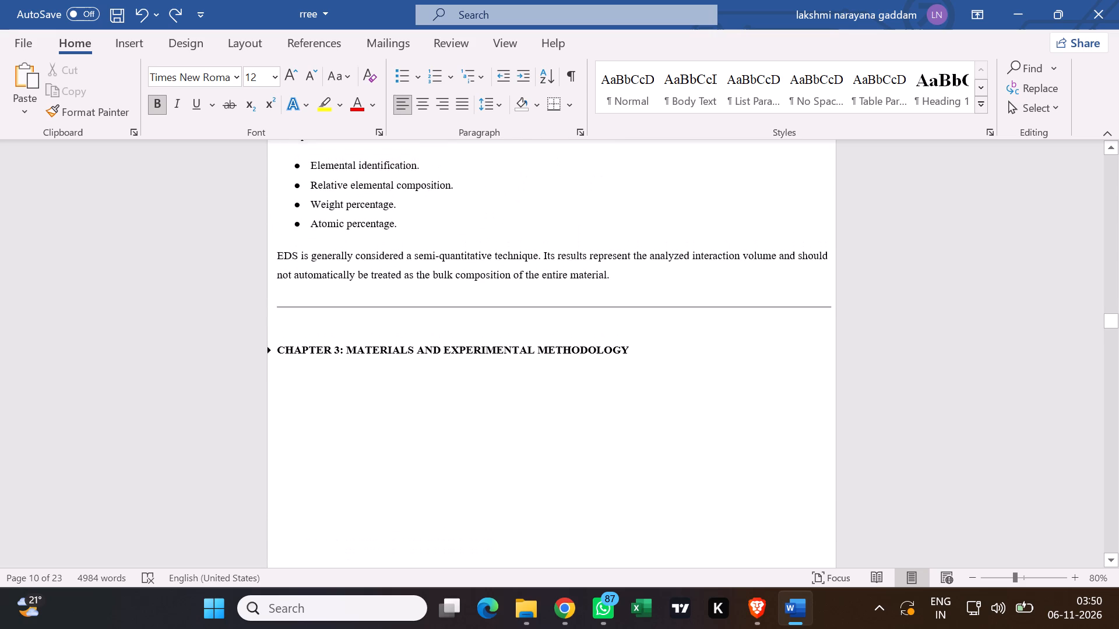
pyautogui.scroll(1, 240, 357)
pyautogui.scroll(-3, 240, 357)
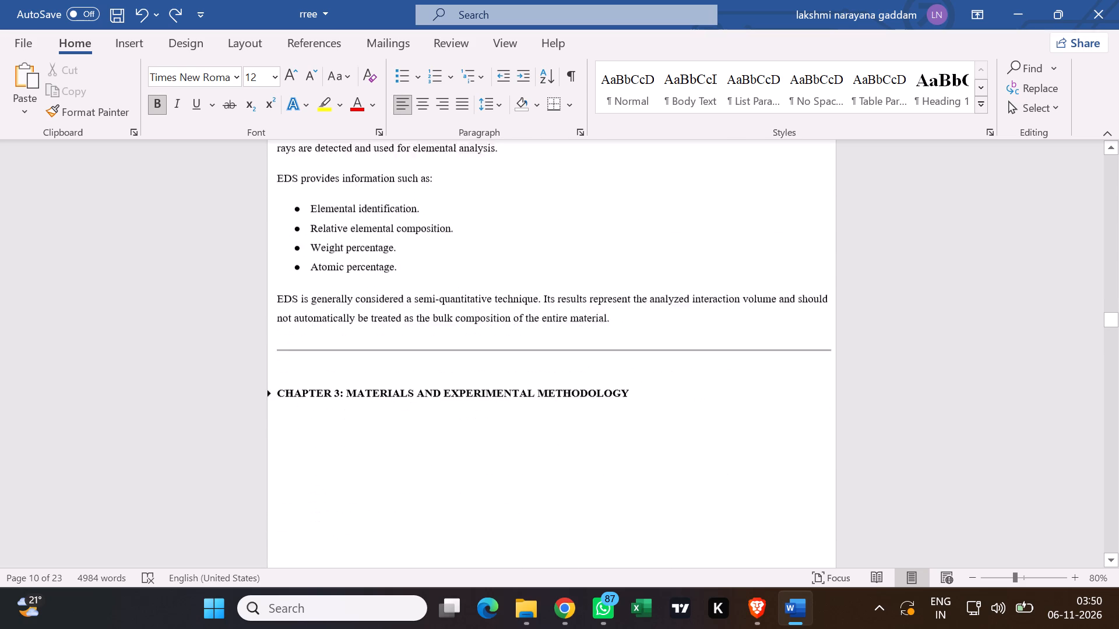
pyautogui.scroll(-4, 240, 357)
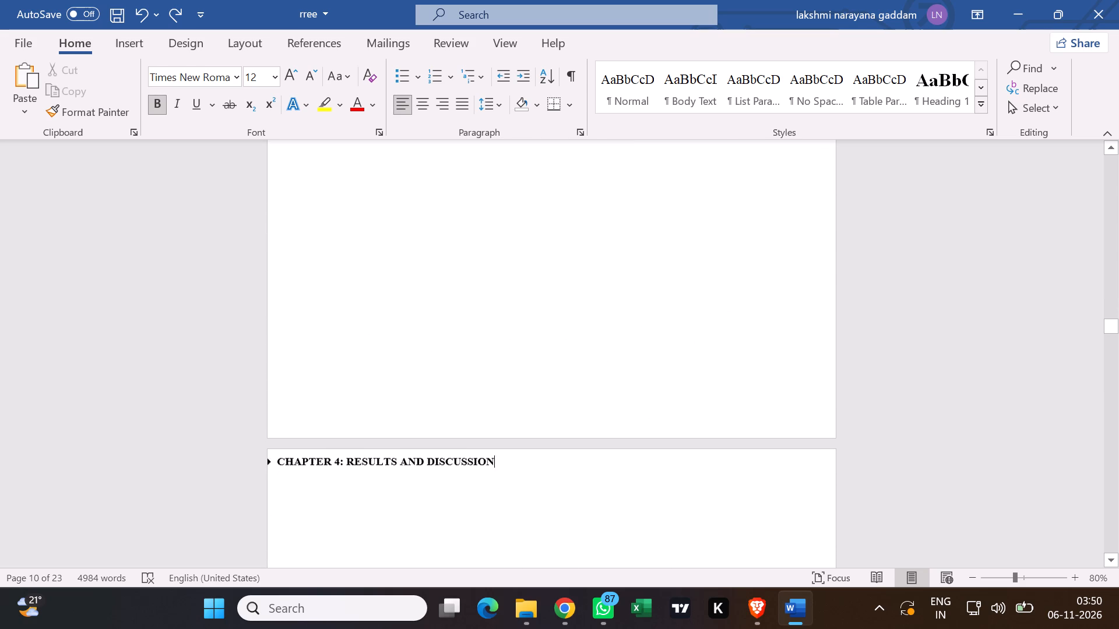
pyautogui.scroll(-1, 240, 357)
pyautogui.scroll(3, 240, 357)
pyautogui.scroll(-1, 240, 357)
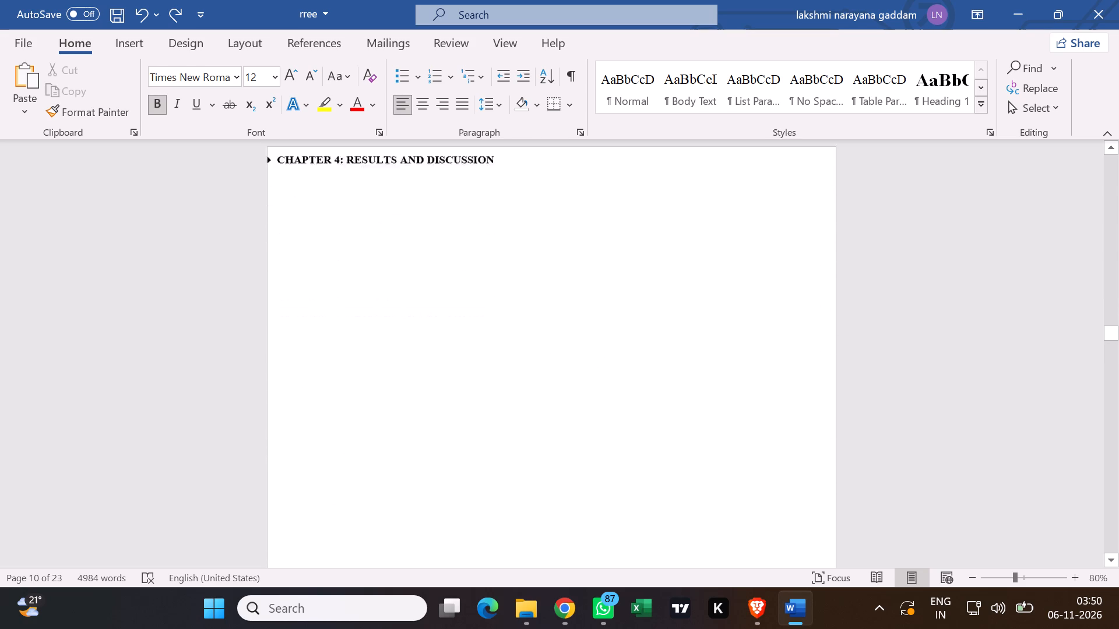
pyautogui.scroll(-4, 240, 357)
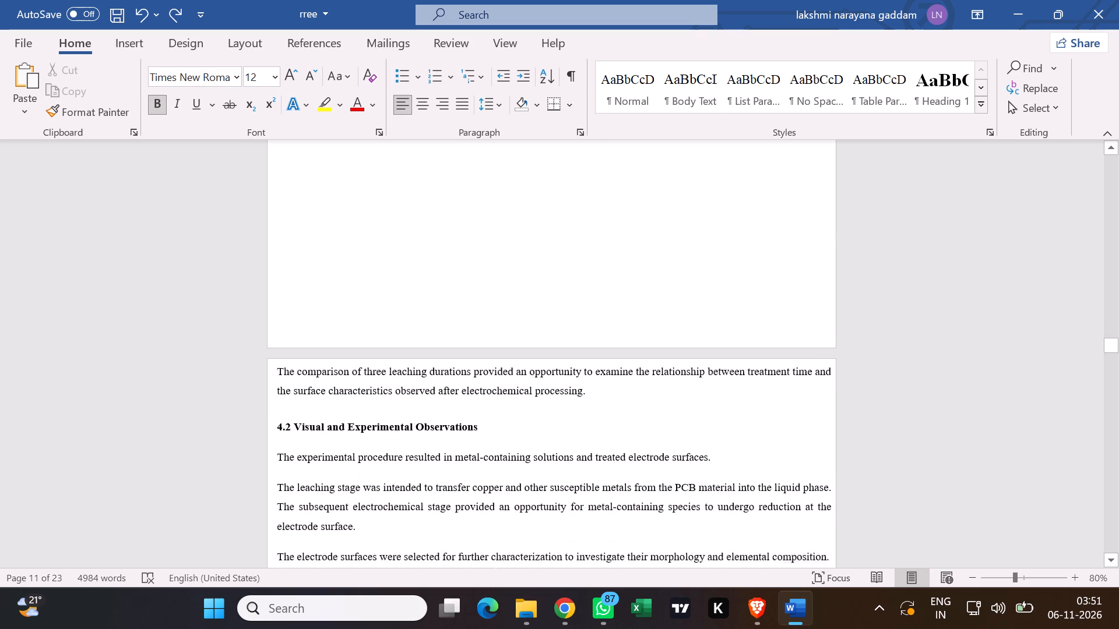
pyautogui.scroll(-1, 240, 357)
pyautogui.scroll(4, 240, 357)
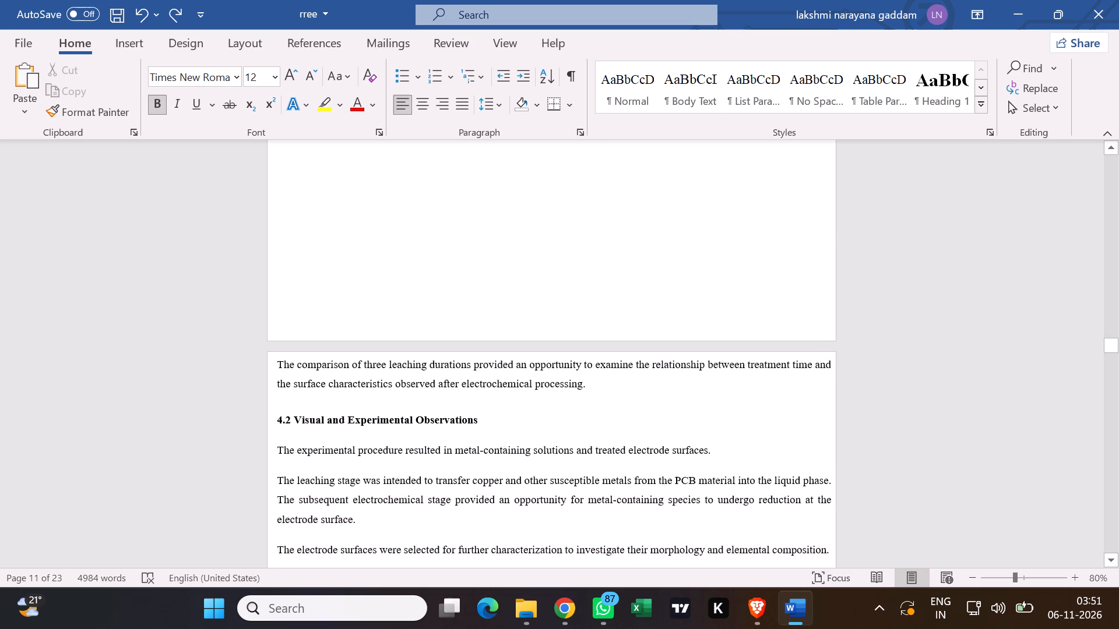
pyautogui.scroll(4, 262, 356)
pyautogui.scroll(8, 261, 296)
pyautogui.scroll(6, 280, 253)
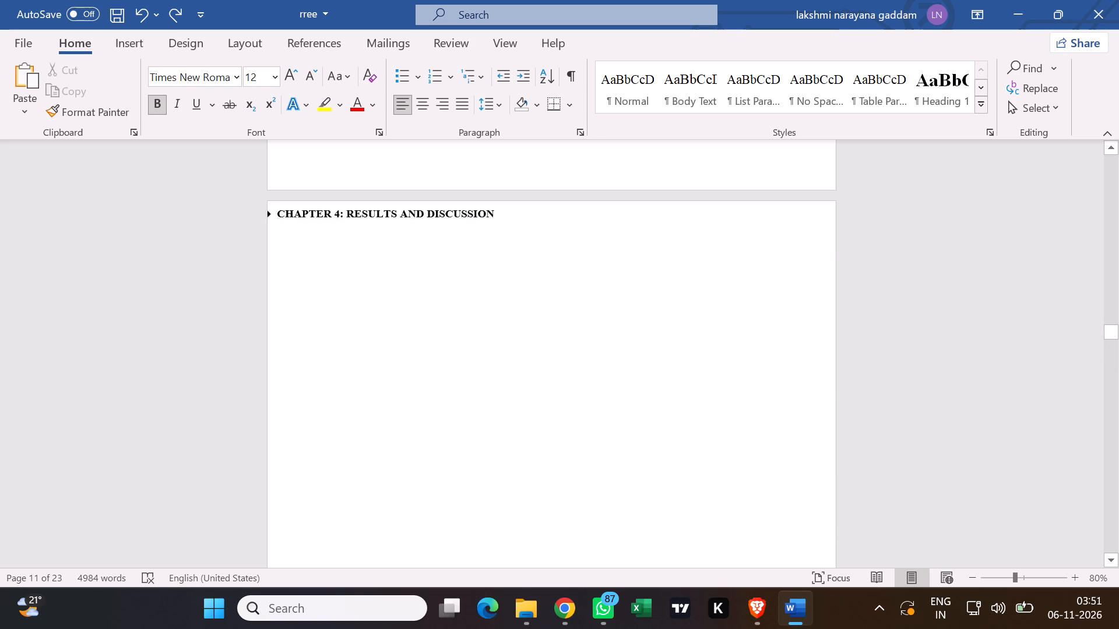
pyautogui.scroll(2, 278, 254)
# Expand, collapse and re-expand Chapter 4: Results and Discussion to check which content folds under it before section 4.2.
pyautogui.click(264, 282)
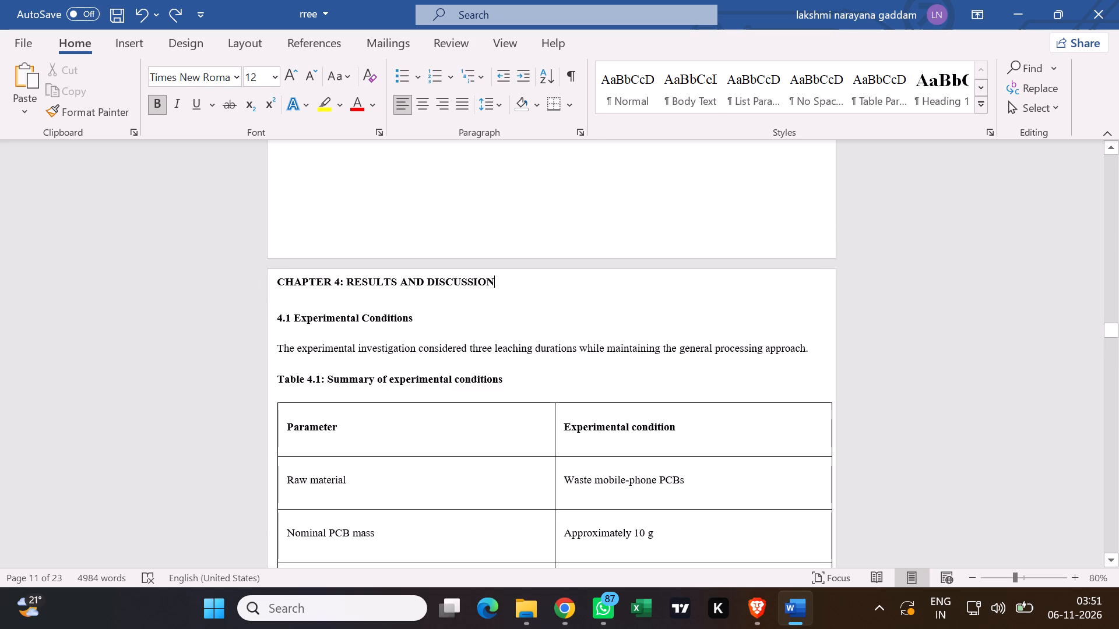
pyautogui.click(271, 284)
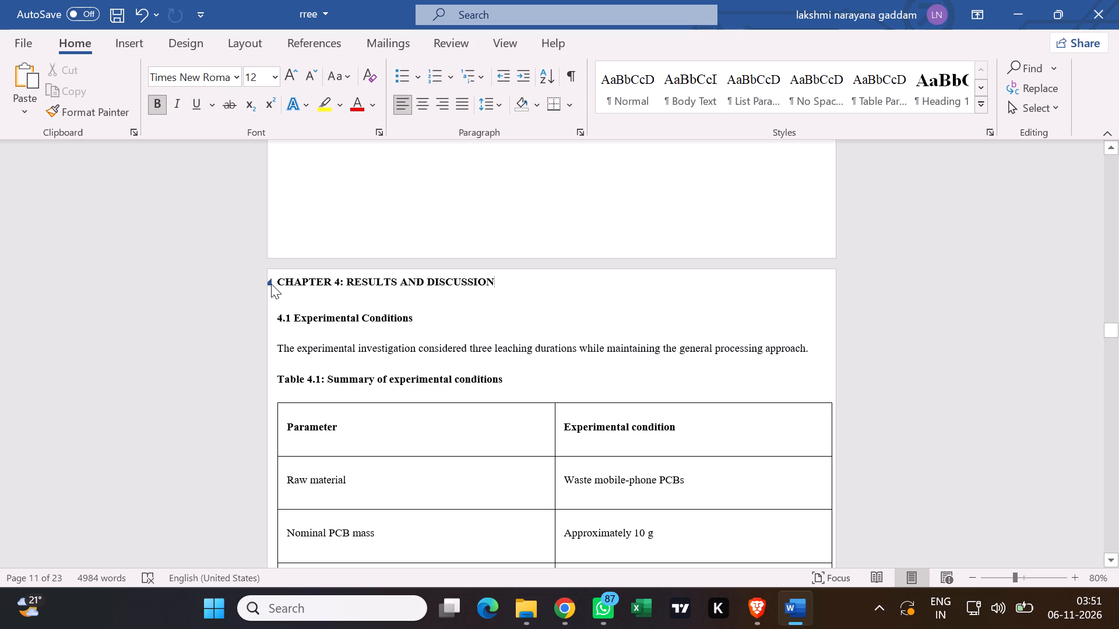
pyautogui.click(271, 284)
pyautogui.scroll(-4, 383, 328)
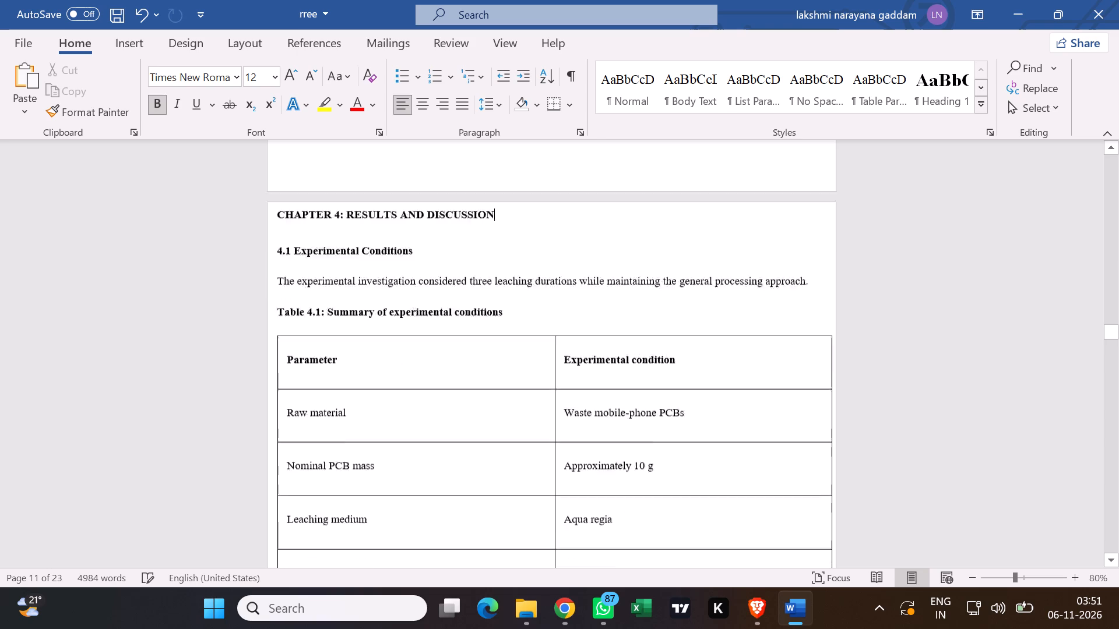
pyautogui.scroll(-2, 413, 340)
pyautogui.scroll(3, 413, 340)
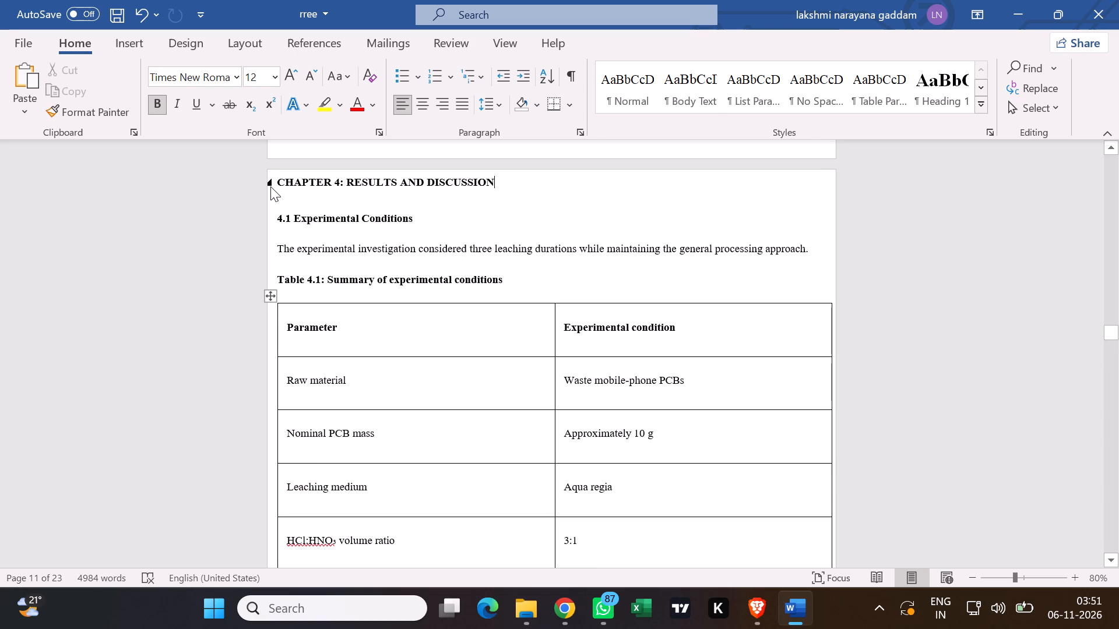
pyautogui.click(270, 185)
pyautogui.scroll(-17, 306, 214)
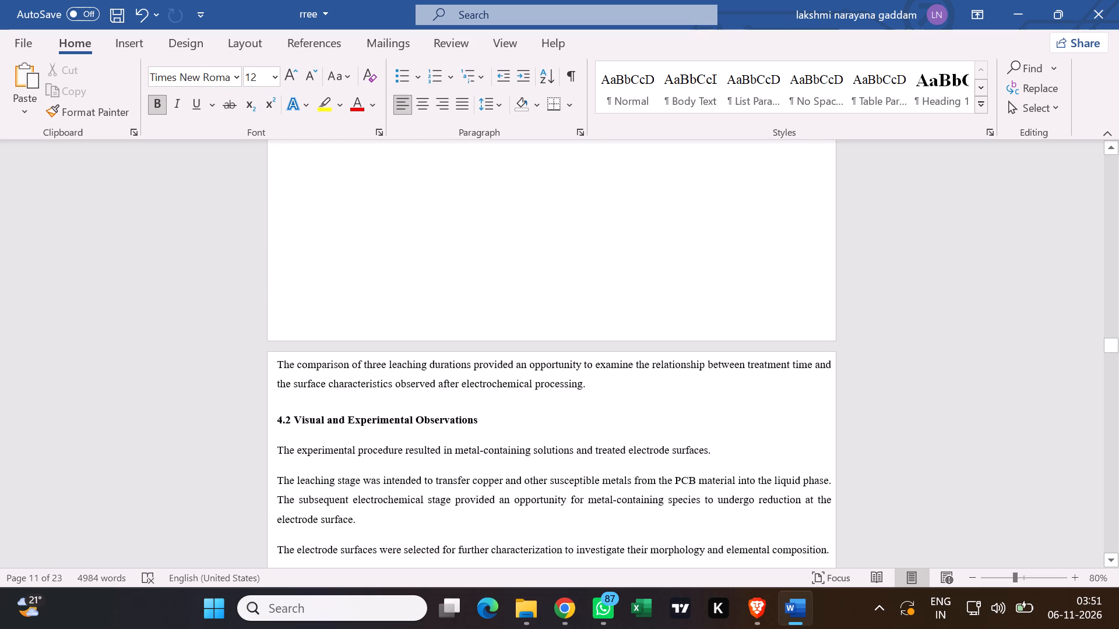
pyautogui.scroll(16, 352, 256)
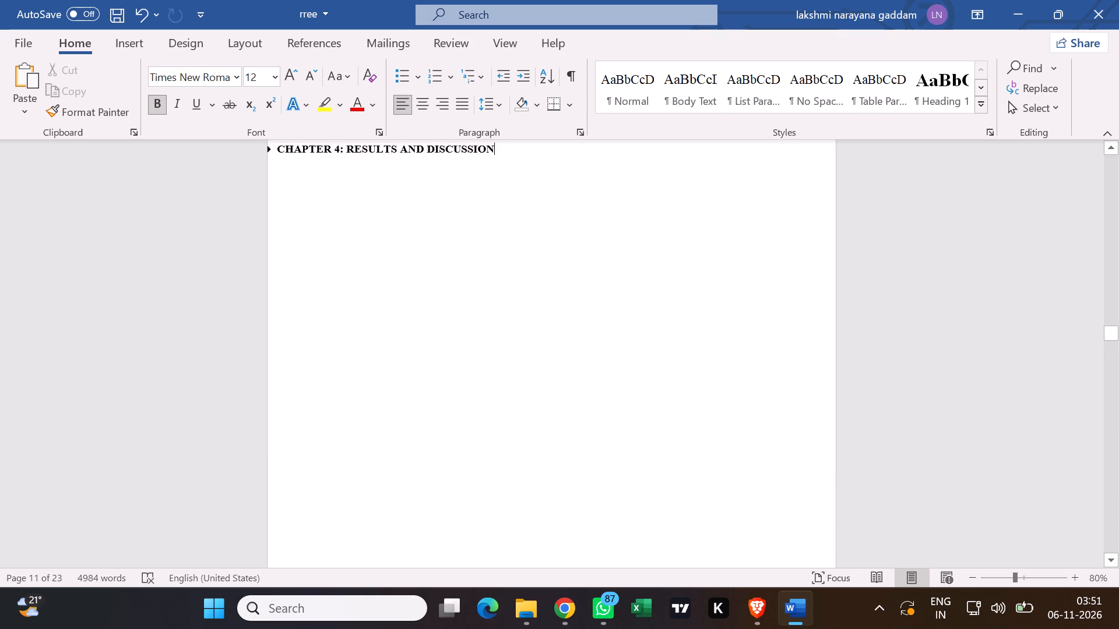
pyautogui.scroll(3, 358, 242)
pyautogui.click(269, 252)
pyautogui.scroll(-3, 321, 301)
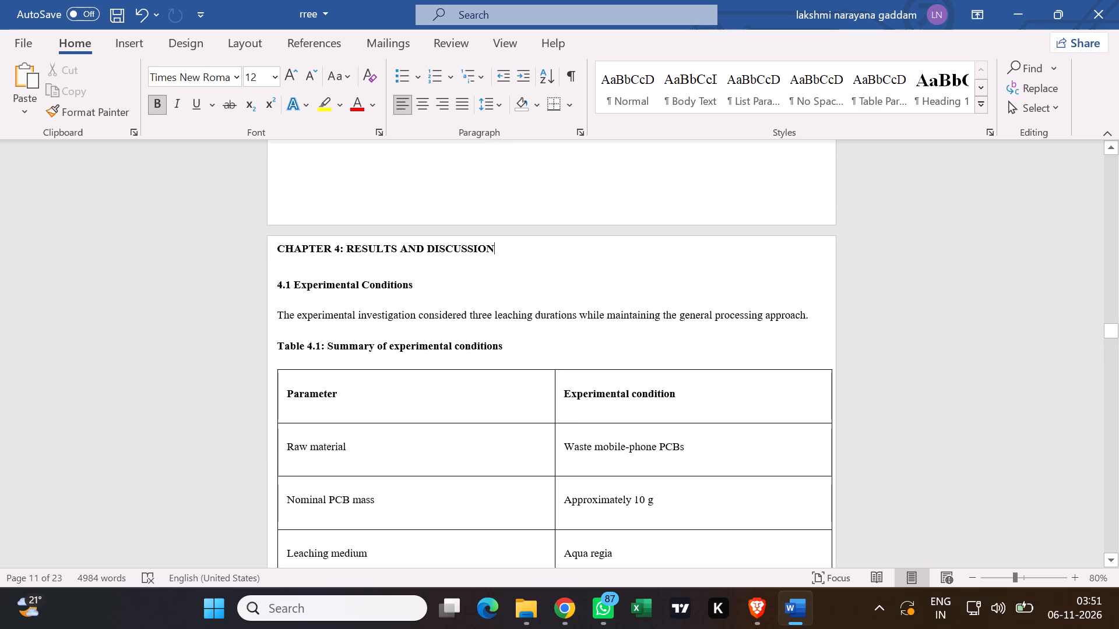
pyautogui.scroll(-19, 326, 303)
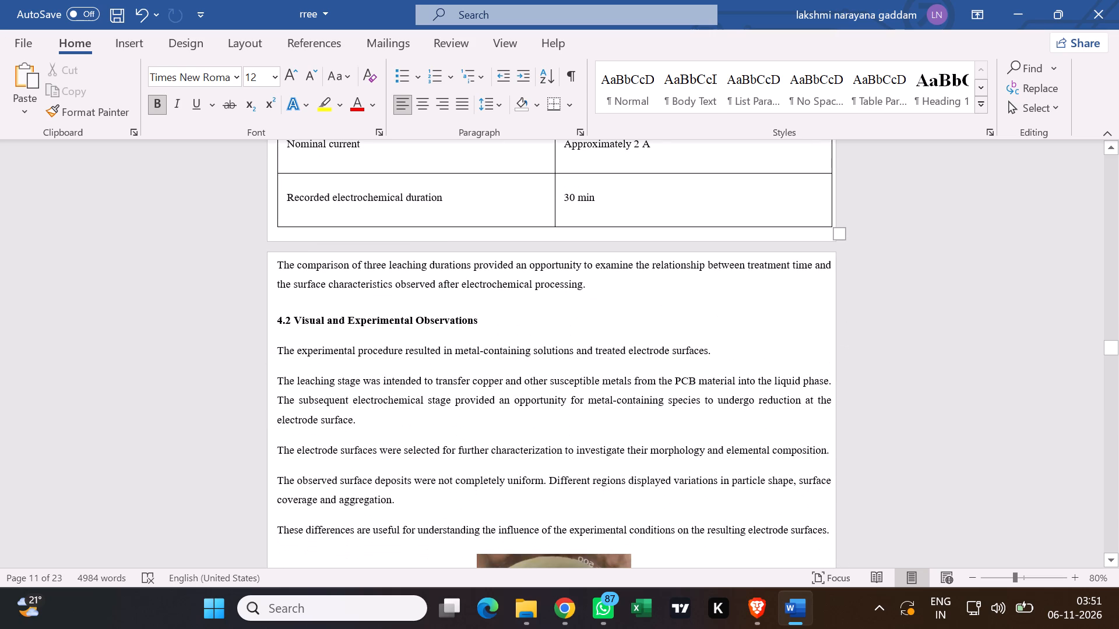
# Show the formatting marks and delete the next-page section break between Table 4.1 and the paragraph comparing the three leaching durations.
pyautogui.click(831, 235)
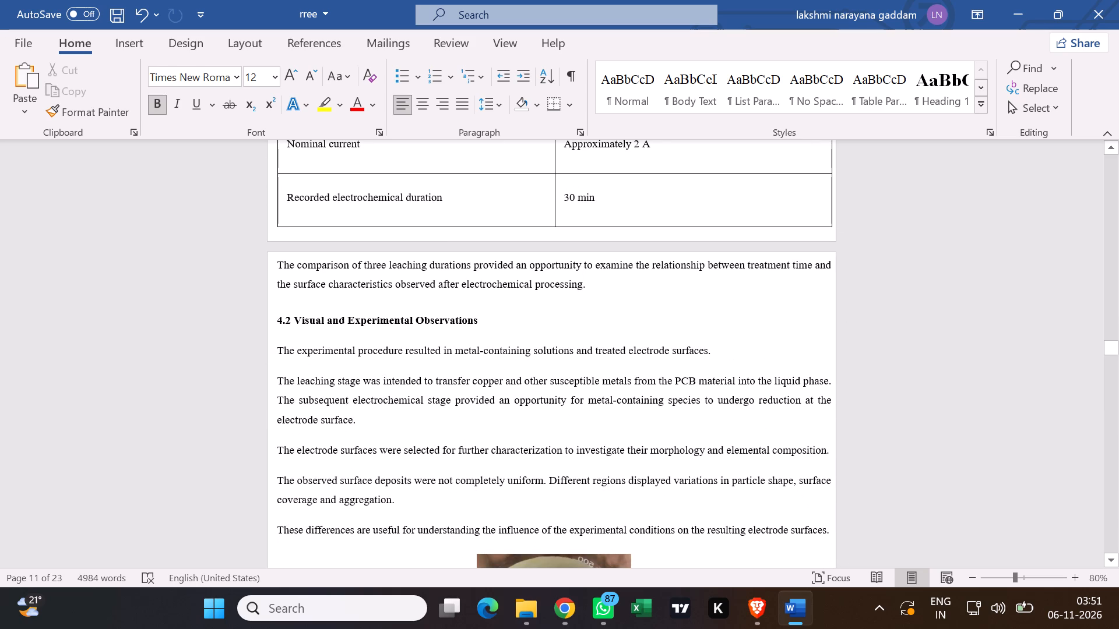
pyautogui.click(822, 236)
pyautogui.click(280, 261)
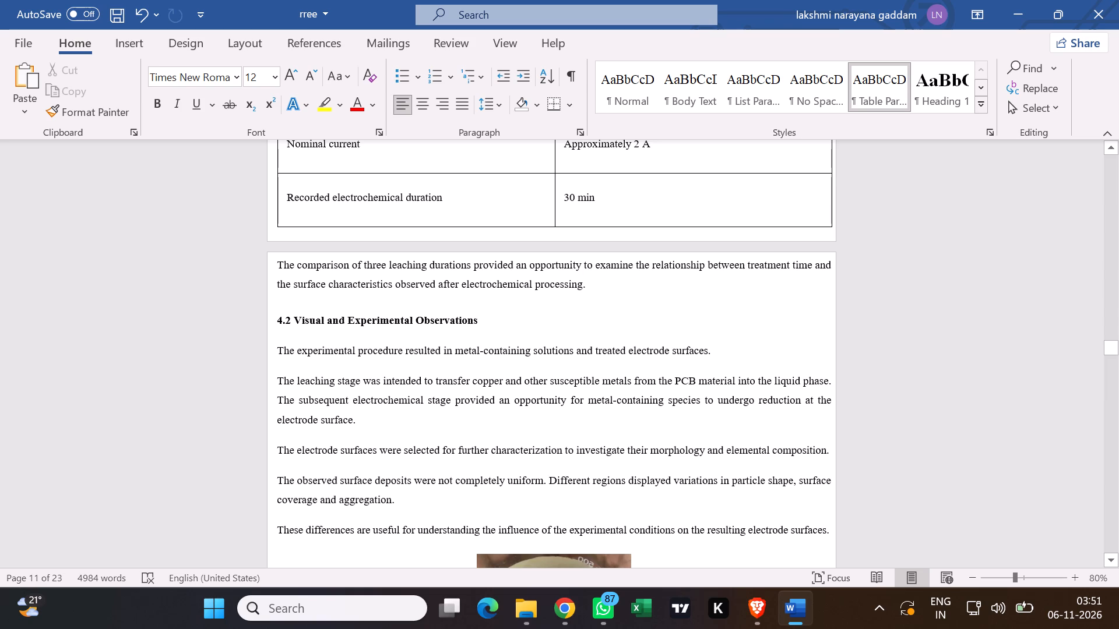
pyautogui.click(571, 70)
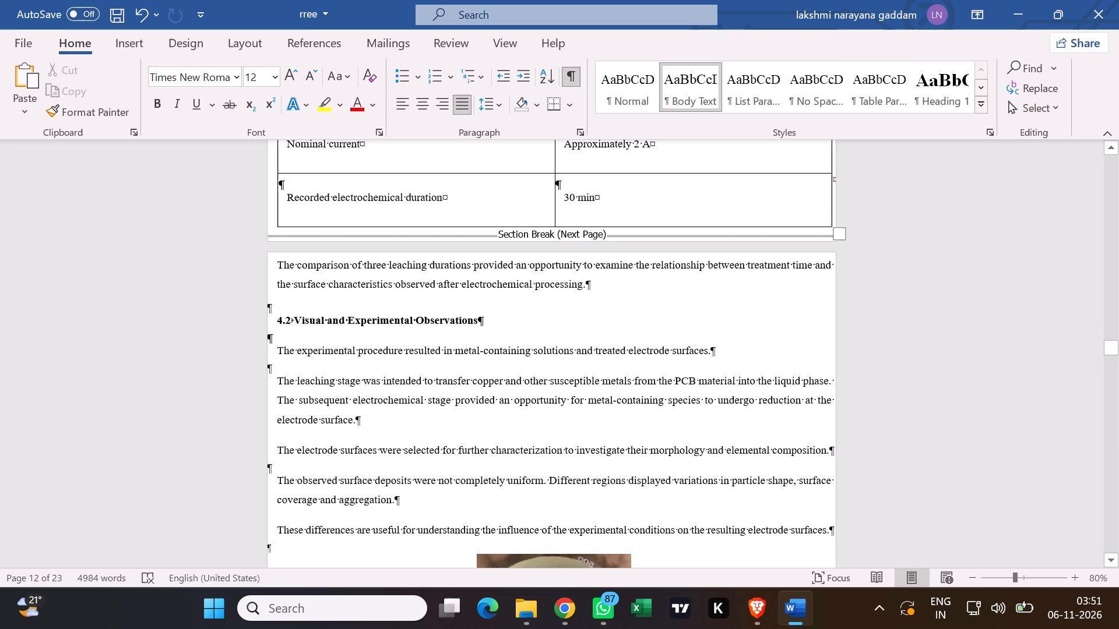
pyautogui.moveTo(547, 235); pyautogui.dragTo(541, 237)
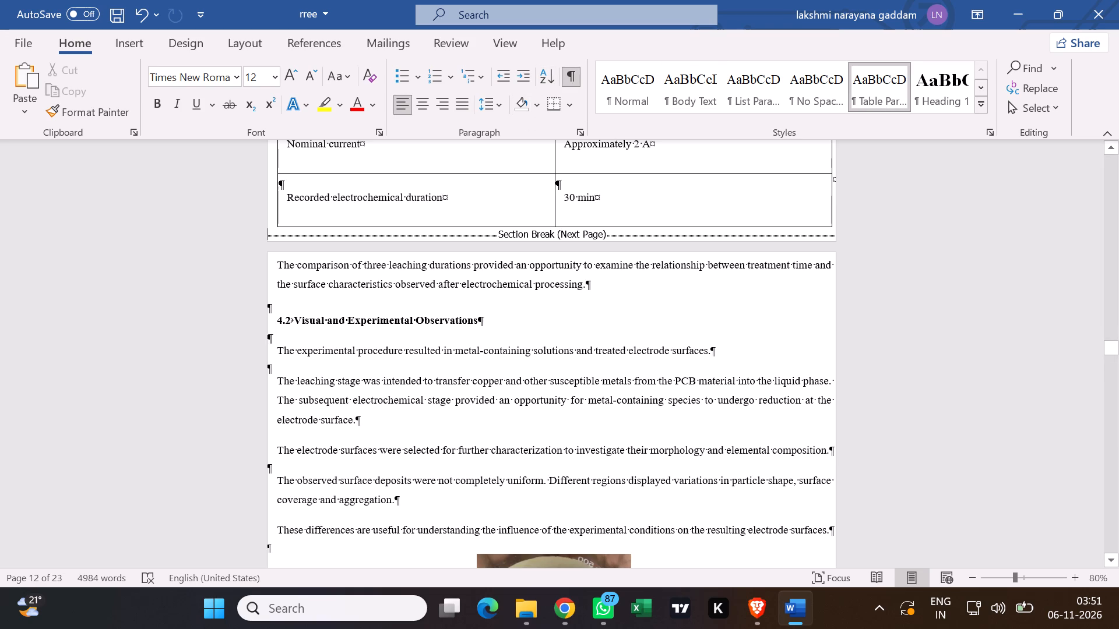
pyautogui.click(267, 236)
pyautogui.press('Delete')
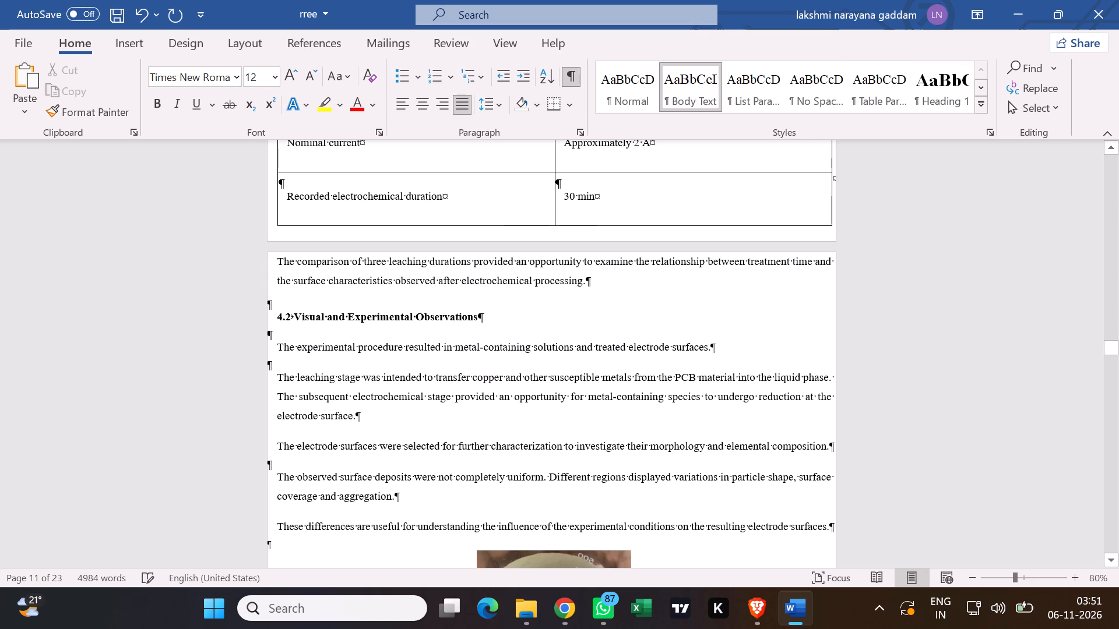
# Hide the formatting marks and collapse Chapter 4: Results and Discussion to check which content folds under it before section 4.3.
pyautogui.scroll(5, 339, 280)
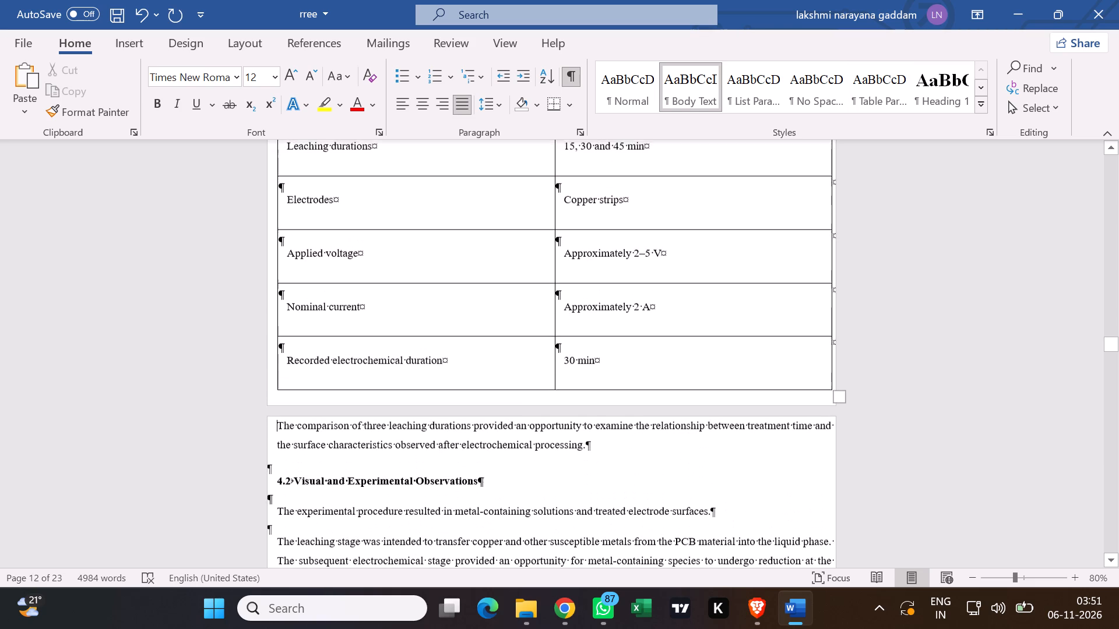
pyautogui.scroll(13, 339, 280)
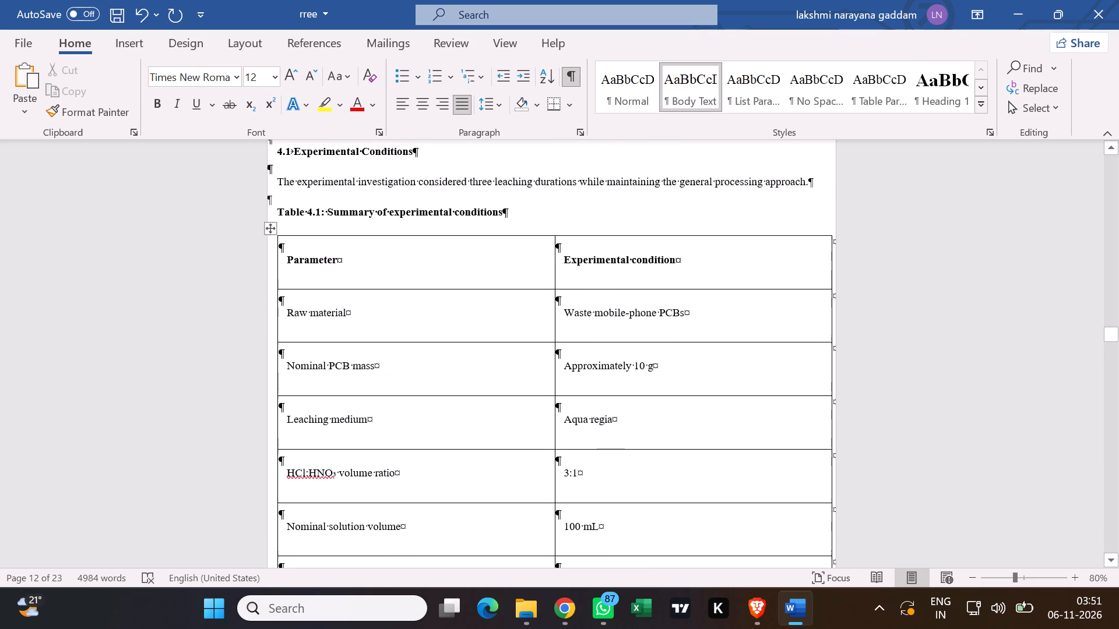
pyautogui.click(566, 73)
pyautogui.scroll(2, 542, 243)
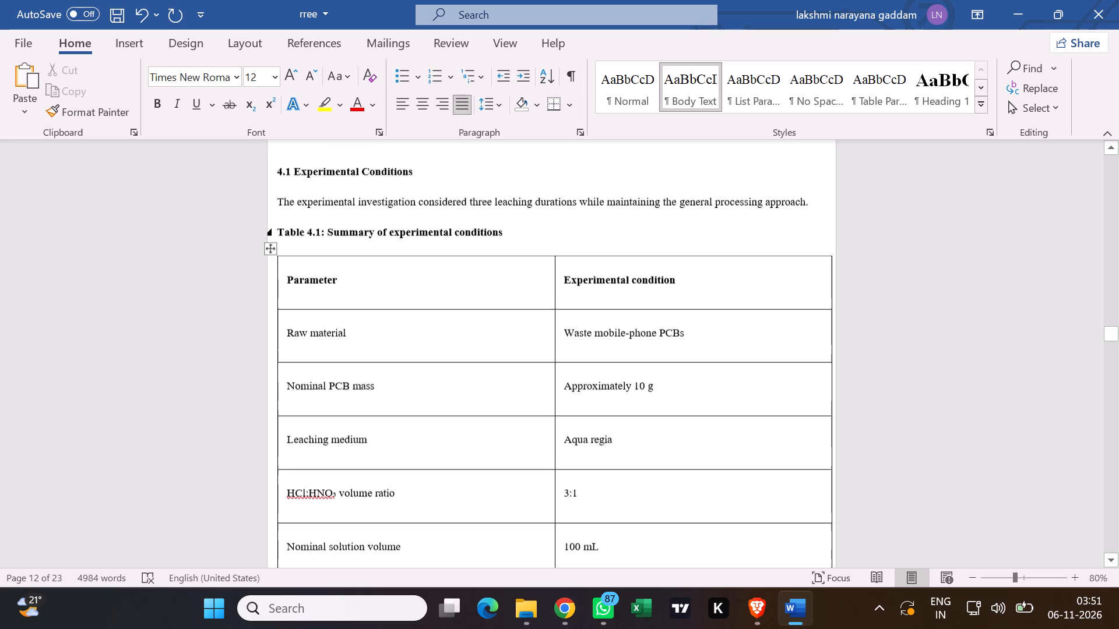
pyautogui.scroll(3, 542, 243)
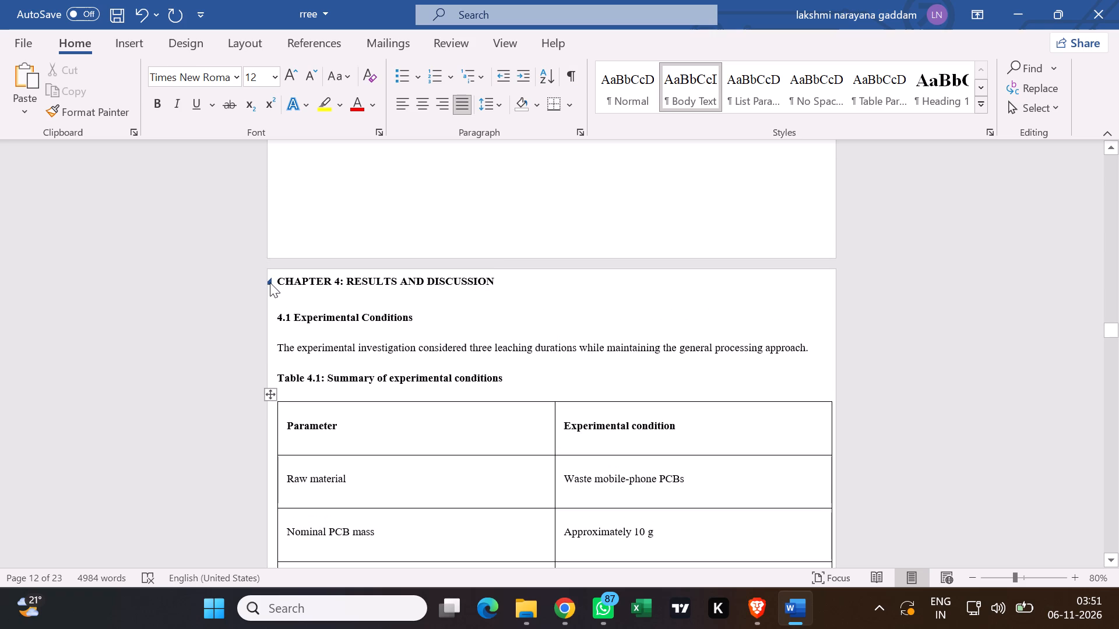
pyautogui.click(270, 282)
pyautogui.scroll(-6, 286, 287)
pyautogui.scroll(-12, 385, 289)
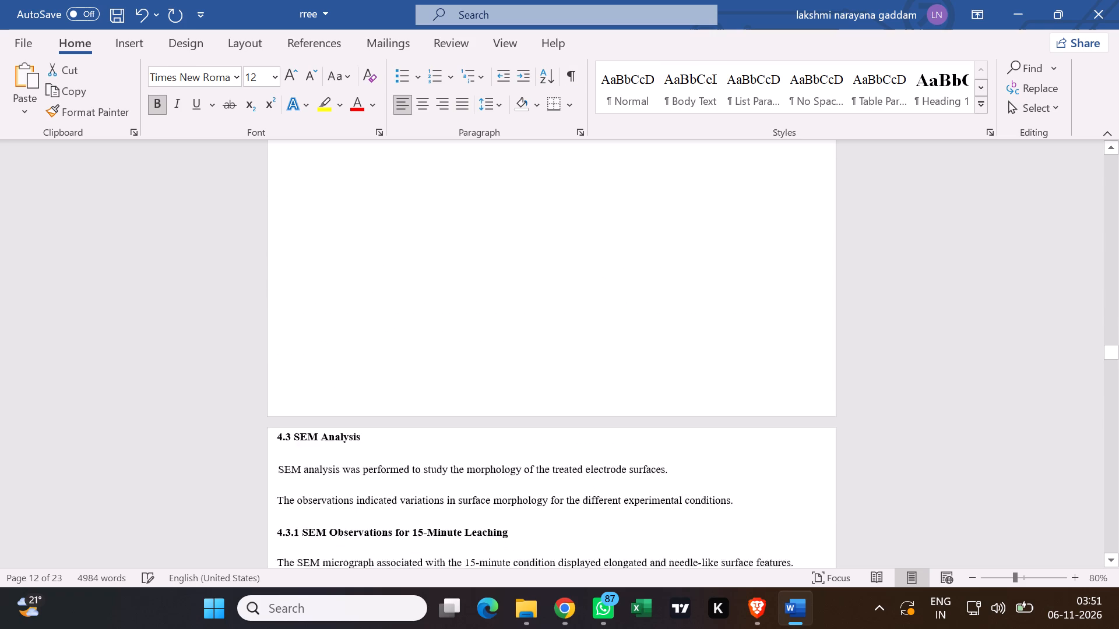
pyautogui.scroll(-4, 391, 289)
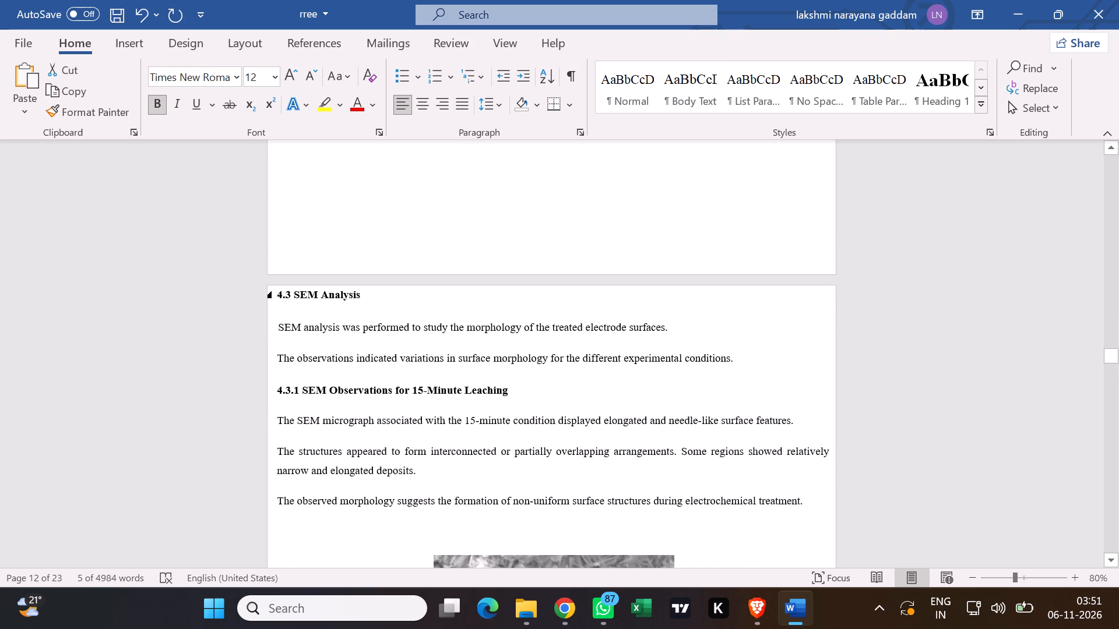
pyautogui.scroll(3, 392, 289)
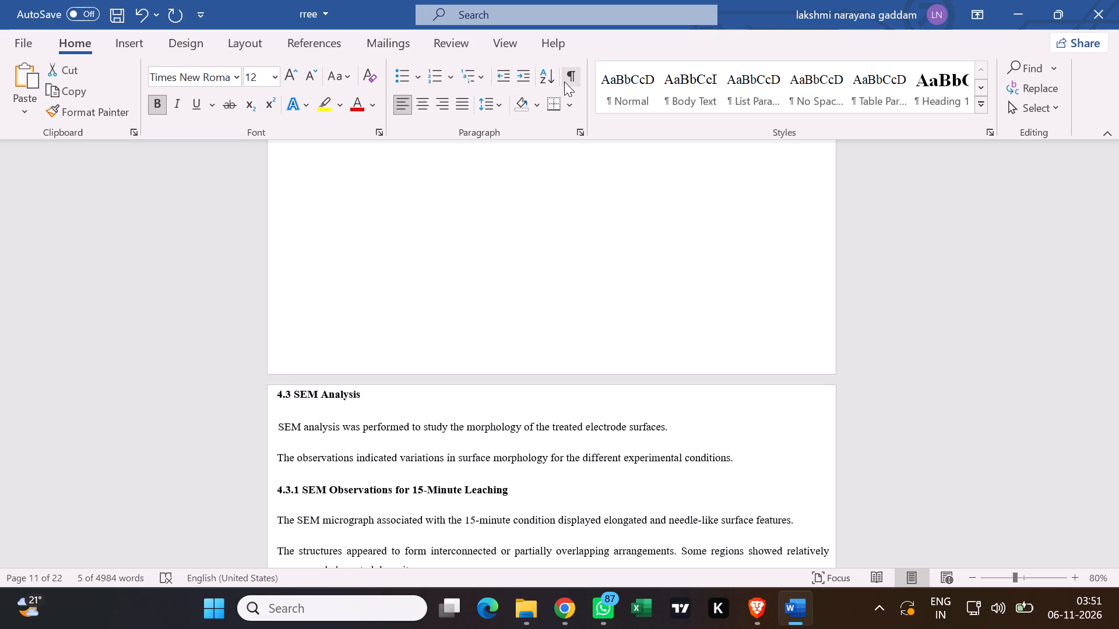
# With formatting marks shown and Chapter 4 expanded again, delete the next-page section break between Figure 4.2 and 4.3 SEM Analysis.
pyautogui.click(565, 77)
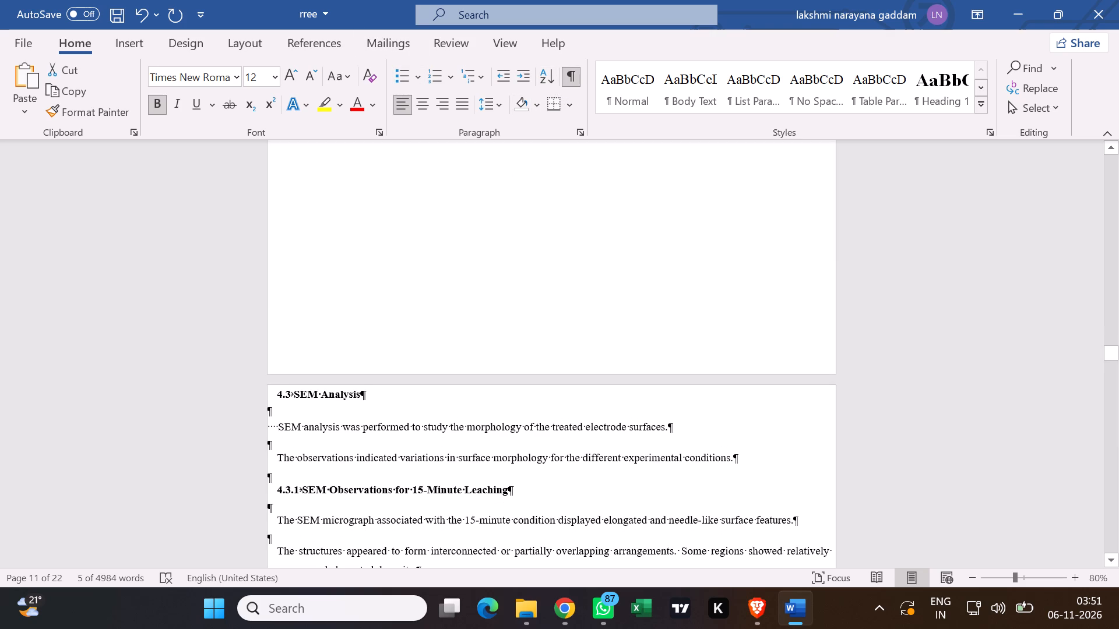
pyautogui.scroll(18, 427, 218)
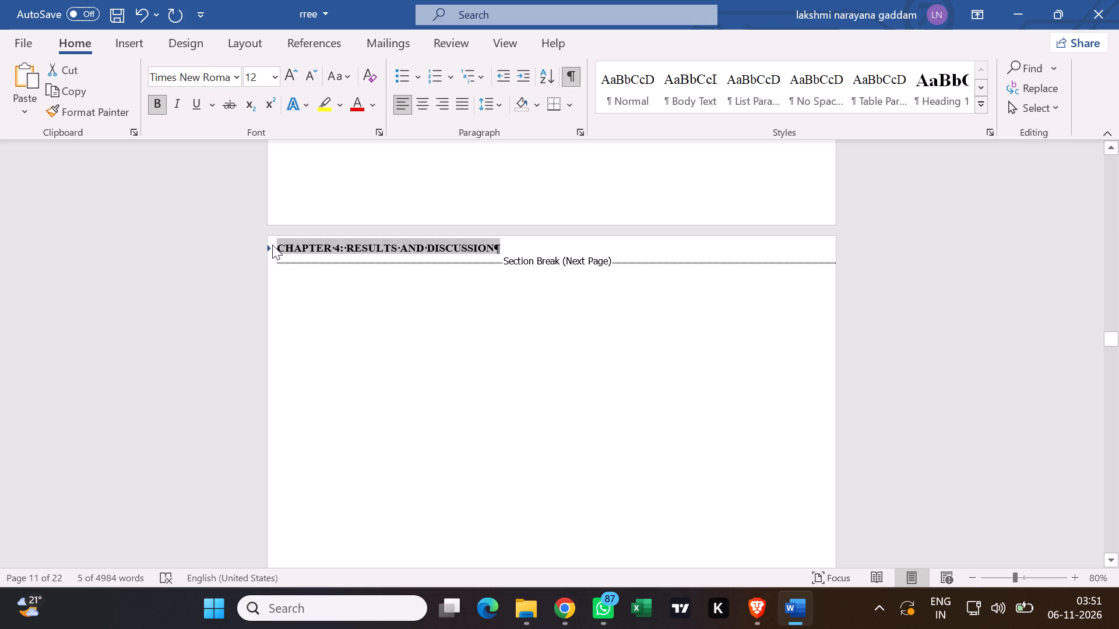
pyautogui.click(266, 245)
pyautogui.scroll(-7, 333, 274)
pyautogui.scroll(-4, 428, 282)
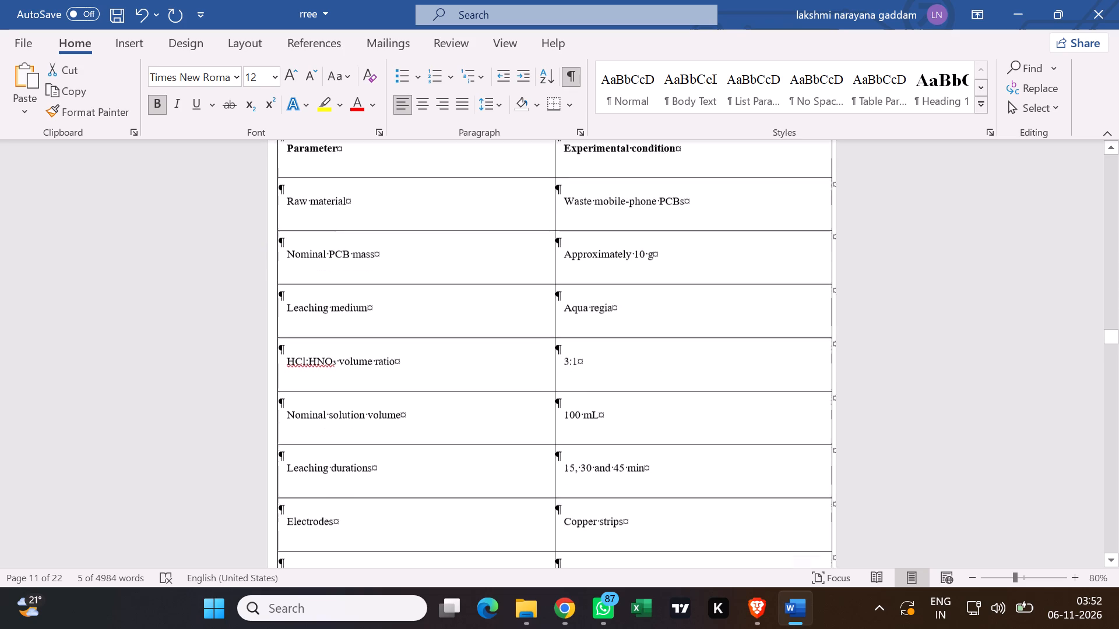
pyautogui.scroll(-14, 428, 284)
pyautogui.scroll(-13, 425, 291)
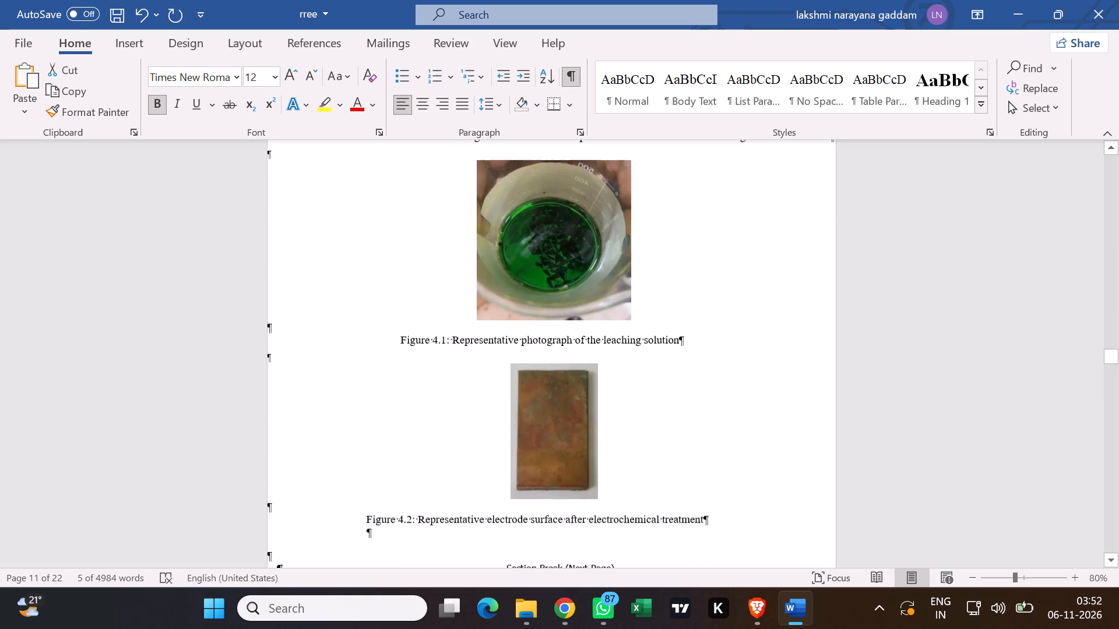
pyautogui.scroll(-3, 430, 299)
pyautogui.click(281, 332)
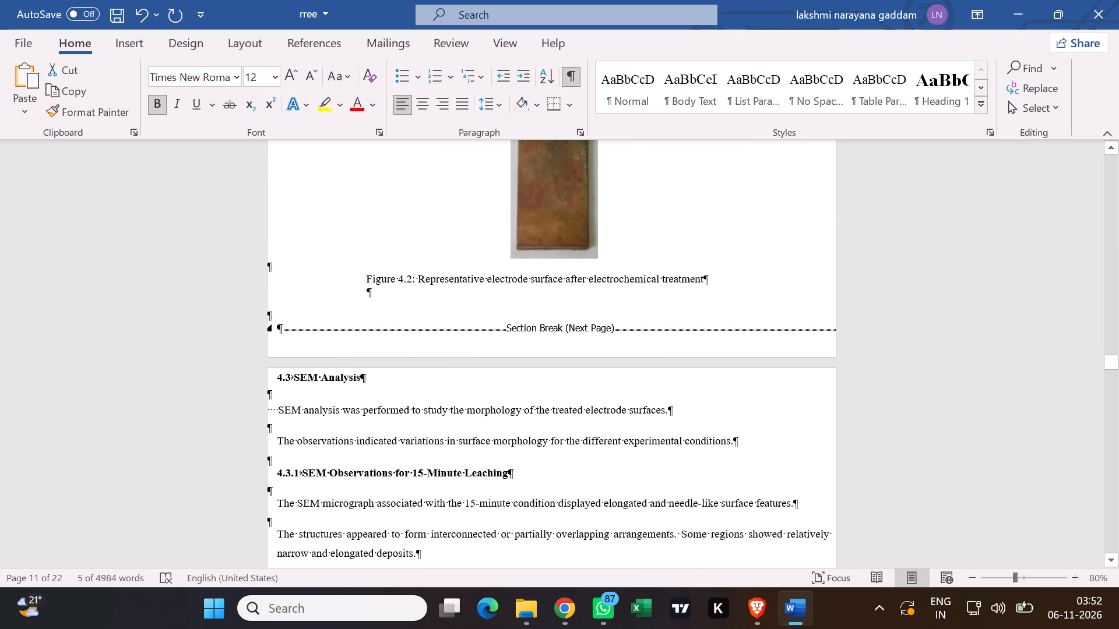
pyautogui.press('Delete')
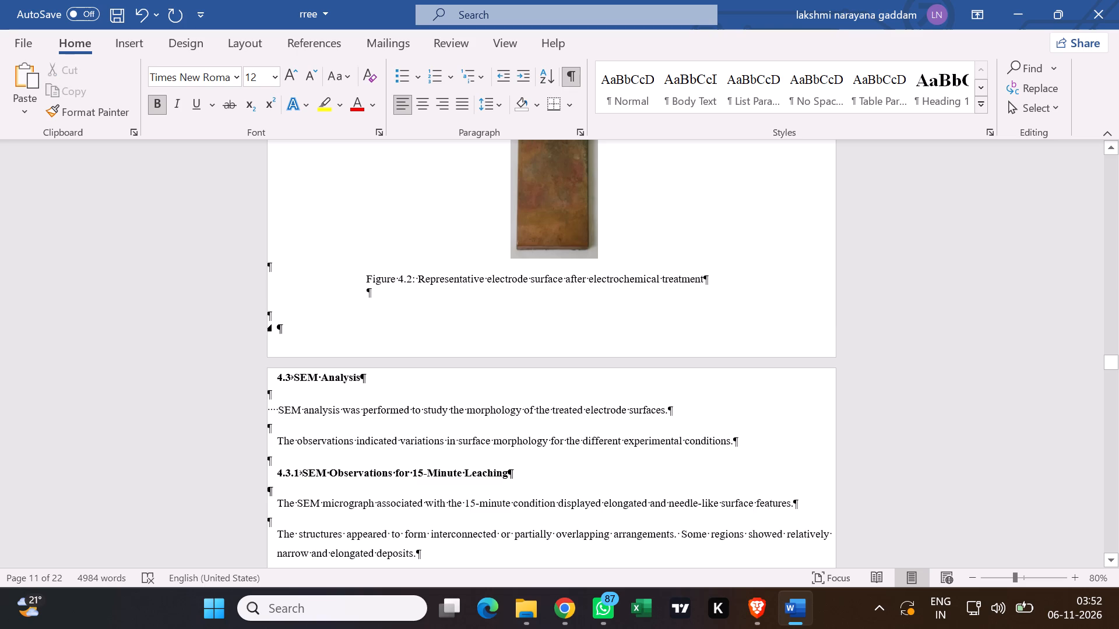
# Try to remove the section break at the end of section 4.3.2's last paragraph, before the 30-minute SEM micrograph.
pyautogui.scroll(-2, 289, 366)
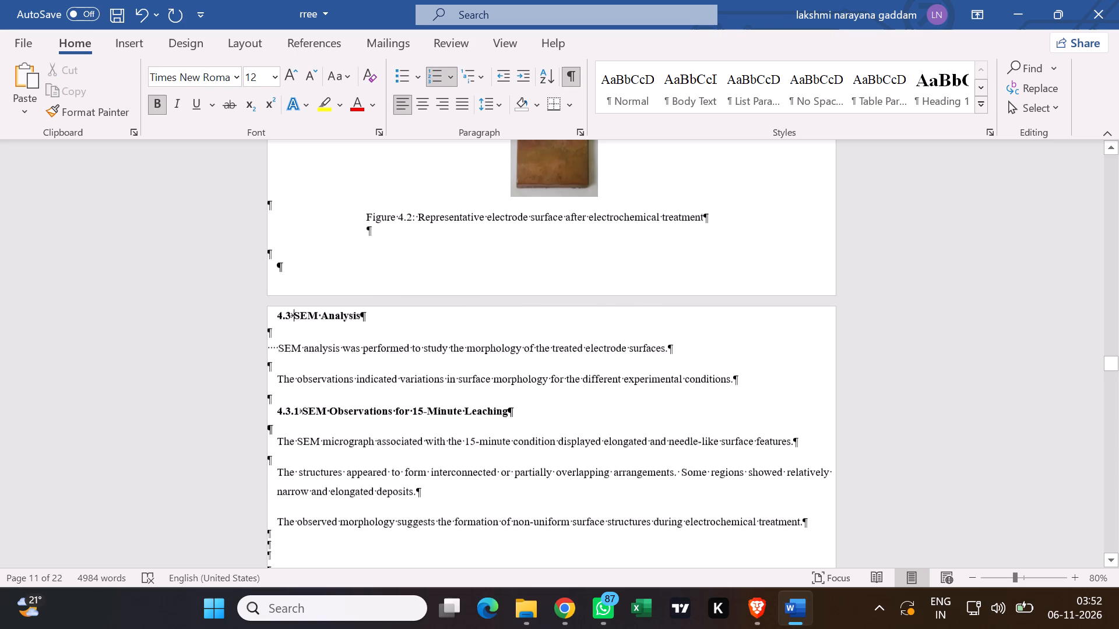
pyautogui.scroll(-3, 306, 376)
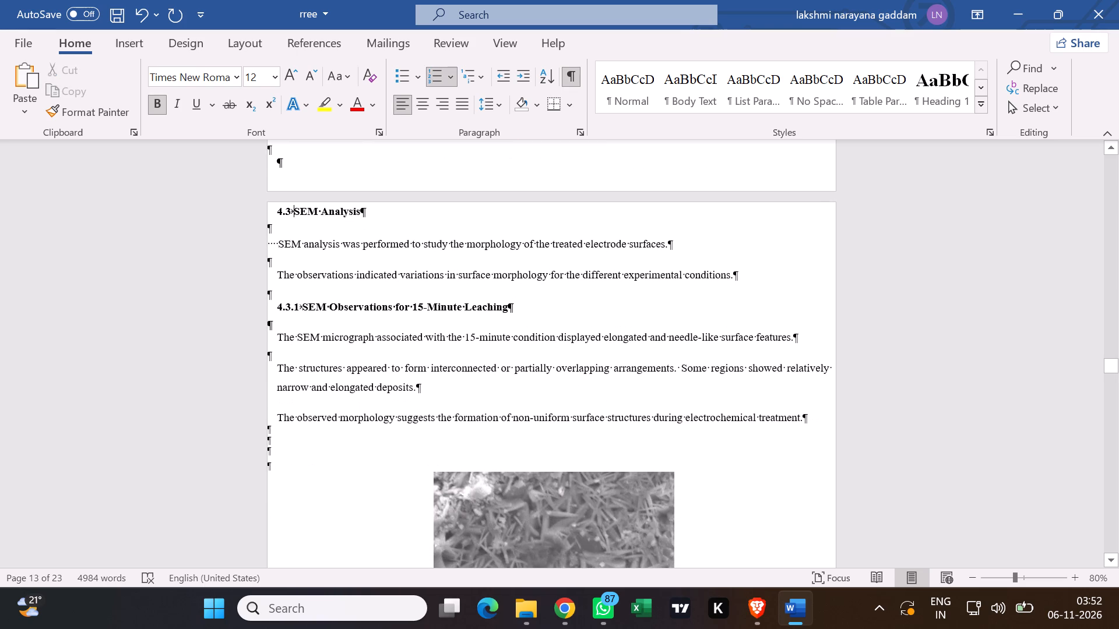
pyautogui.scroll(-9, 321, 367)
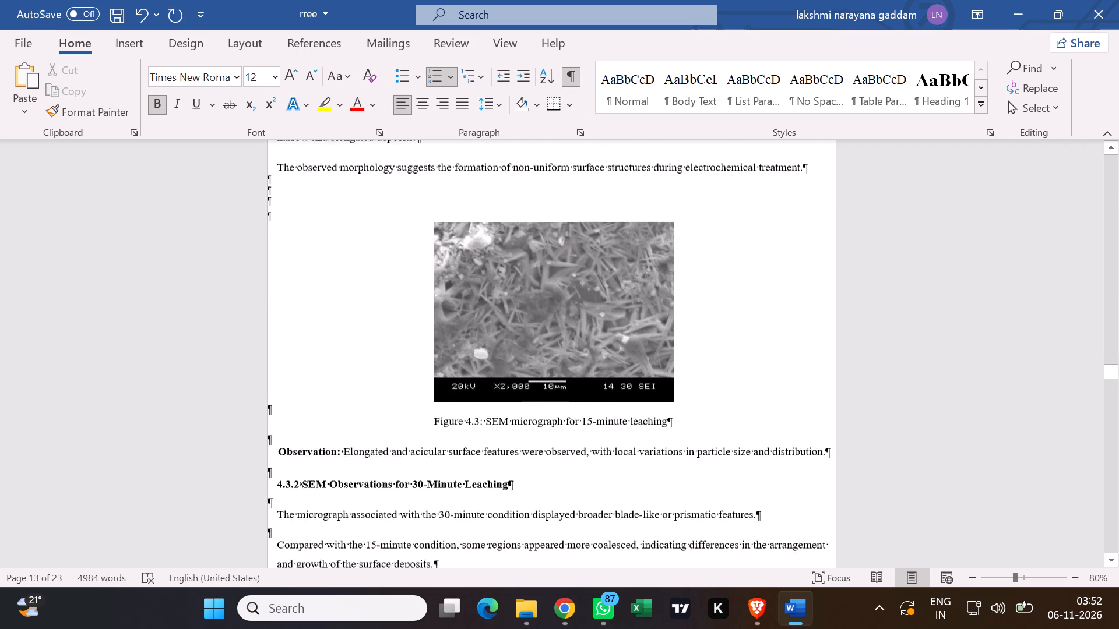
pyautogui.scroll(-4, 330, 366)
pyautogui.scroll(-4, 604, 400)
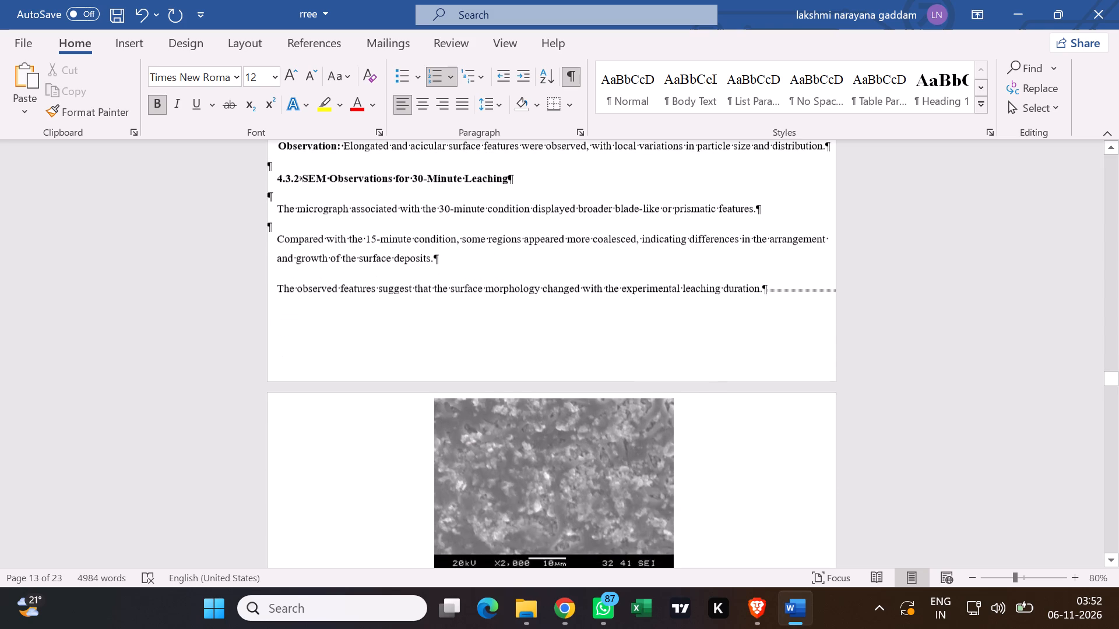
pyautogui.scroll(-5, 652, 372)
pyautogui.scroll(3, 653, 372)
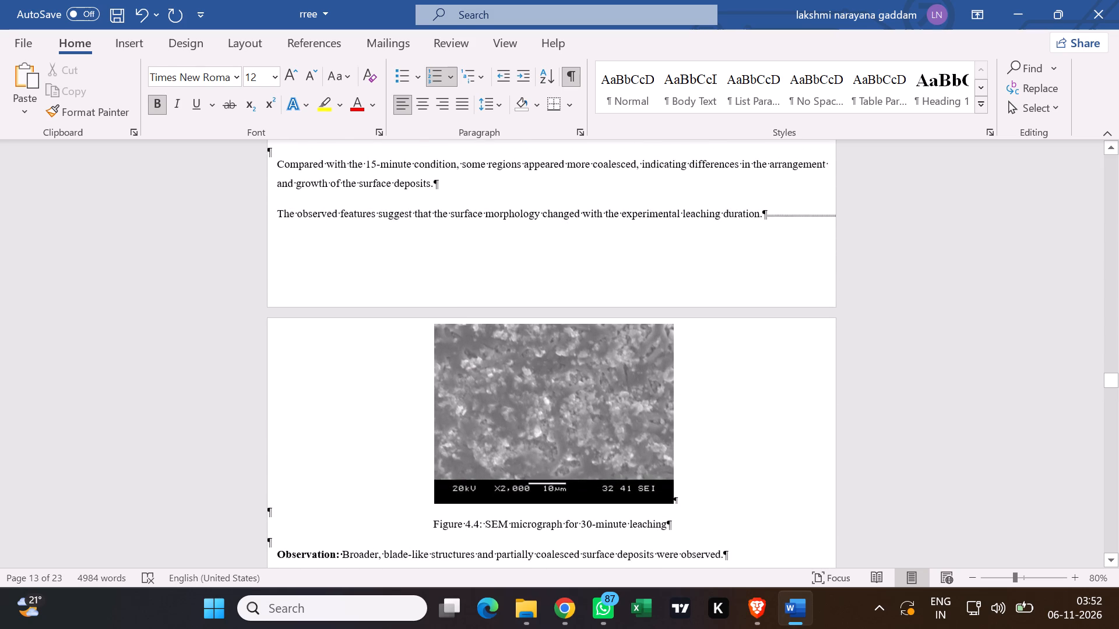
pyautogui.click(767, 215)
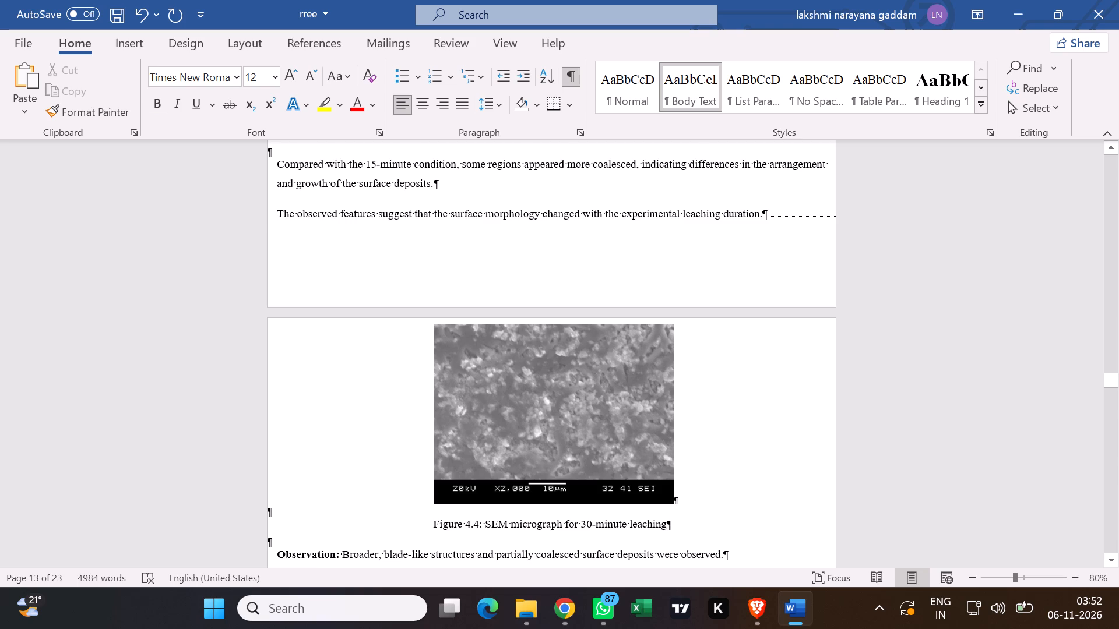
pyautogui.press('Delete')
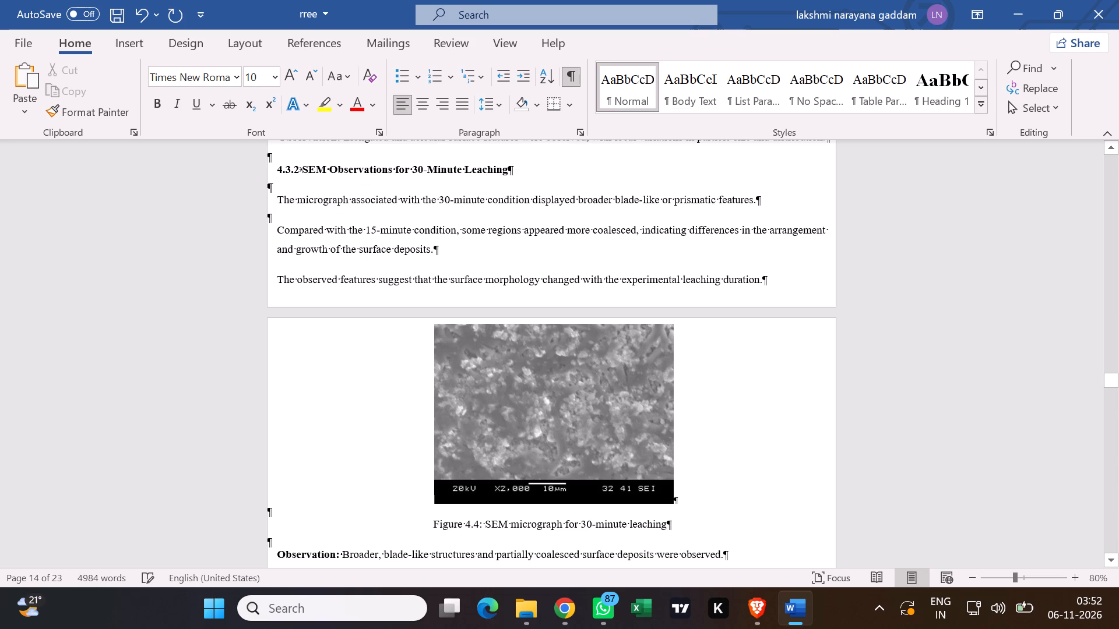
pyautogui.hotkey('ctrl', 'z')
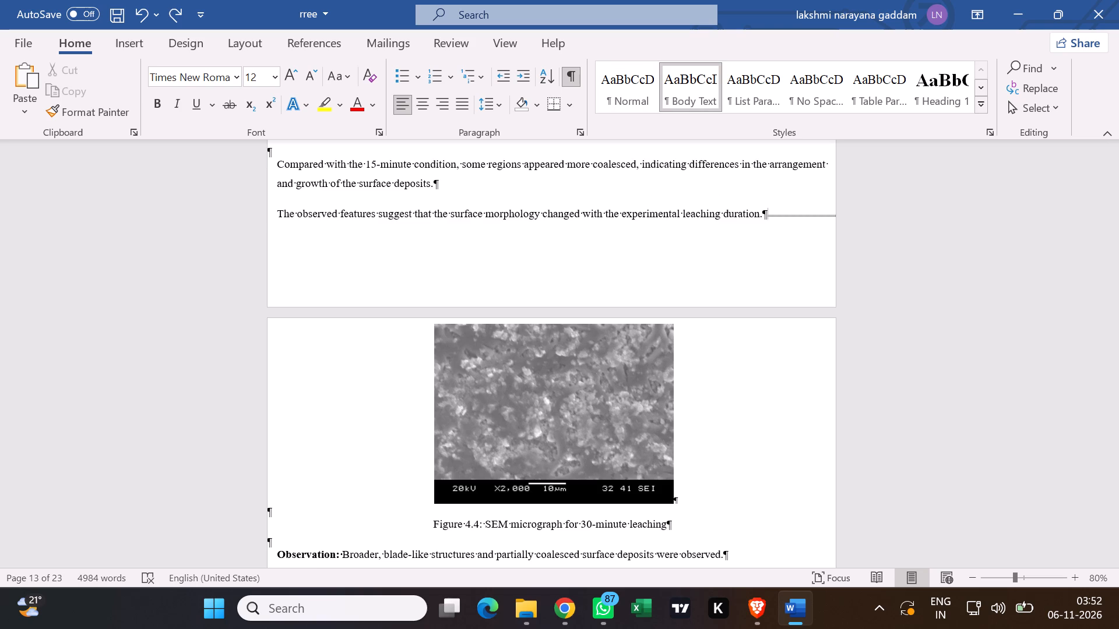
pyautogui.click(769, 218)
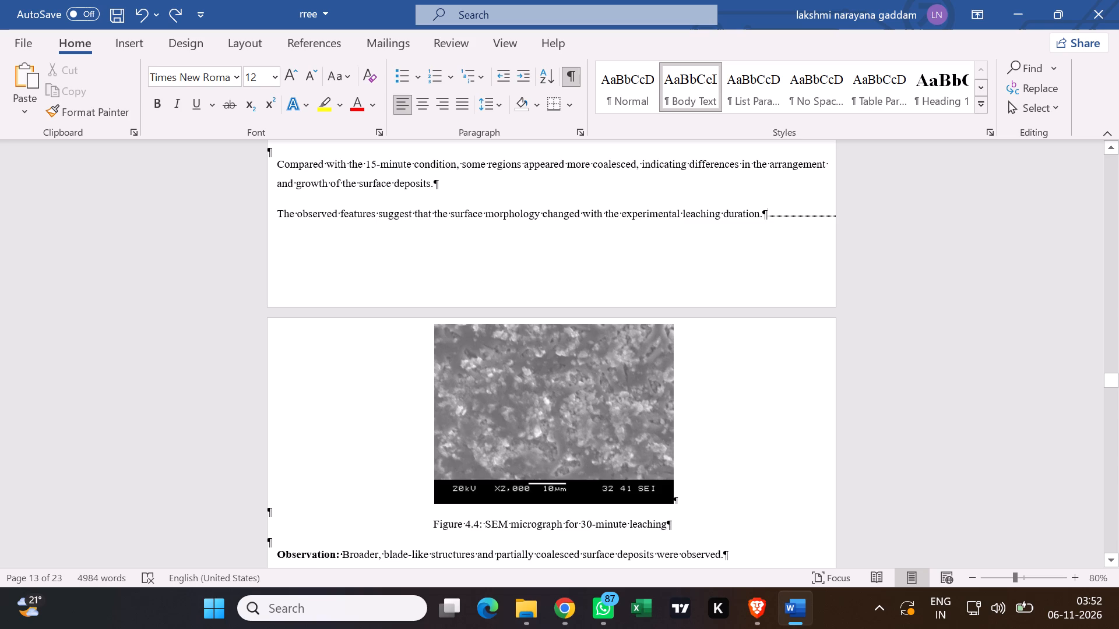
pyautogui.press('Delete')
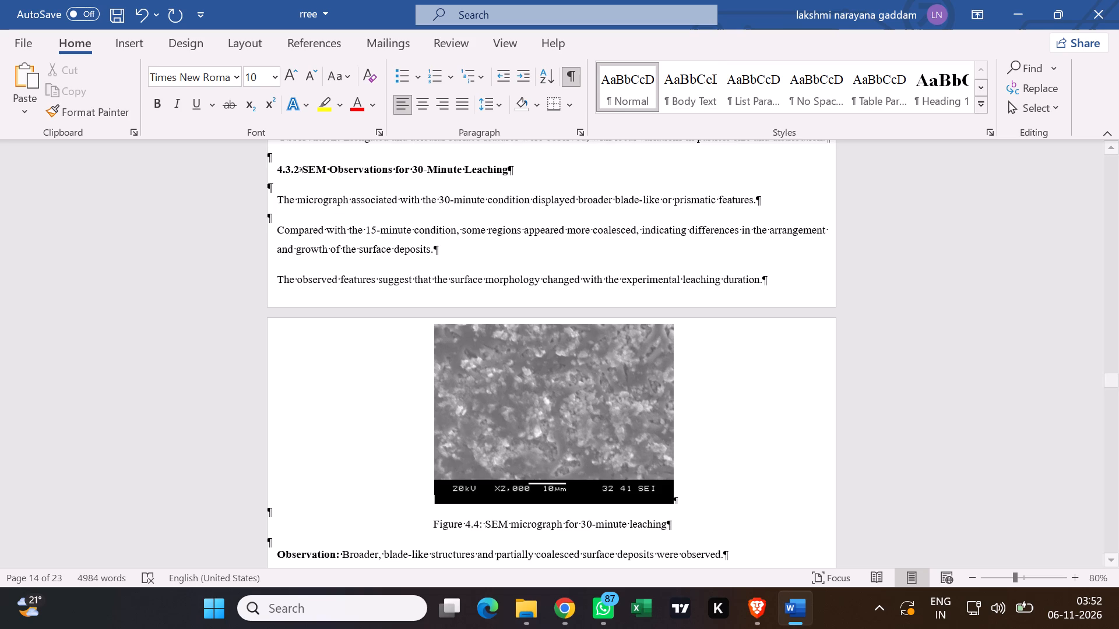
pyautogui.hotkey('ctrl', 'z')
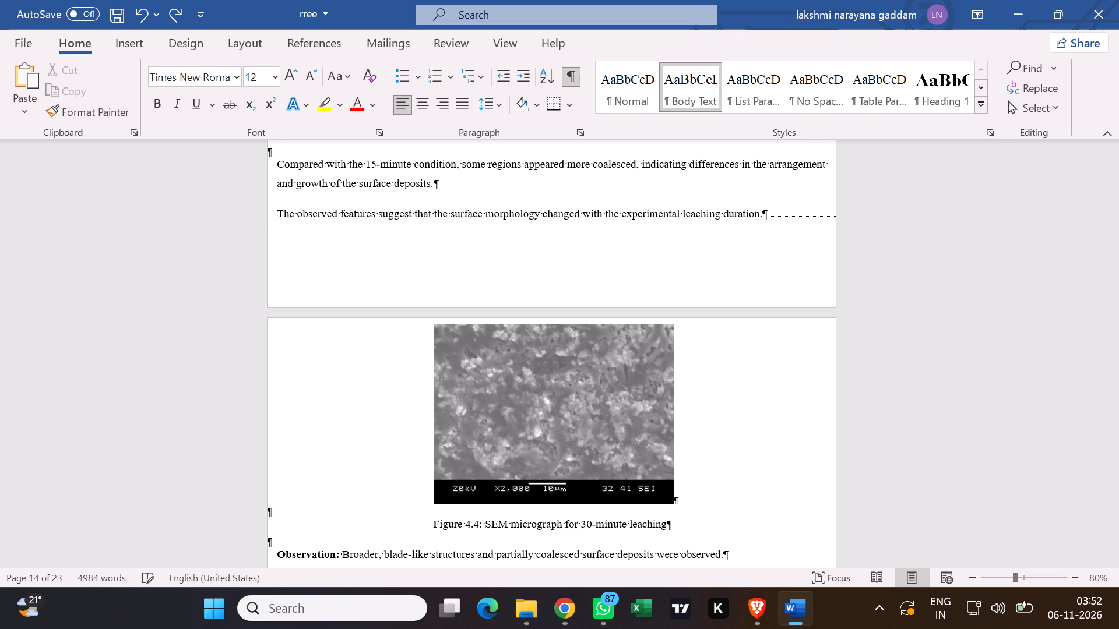
# Hide the formatting marks and collapse Chapter 4: Results and Discussion to check which content folds under it.
pyautogui.click(565, 68)
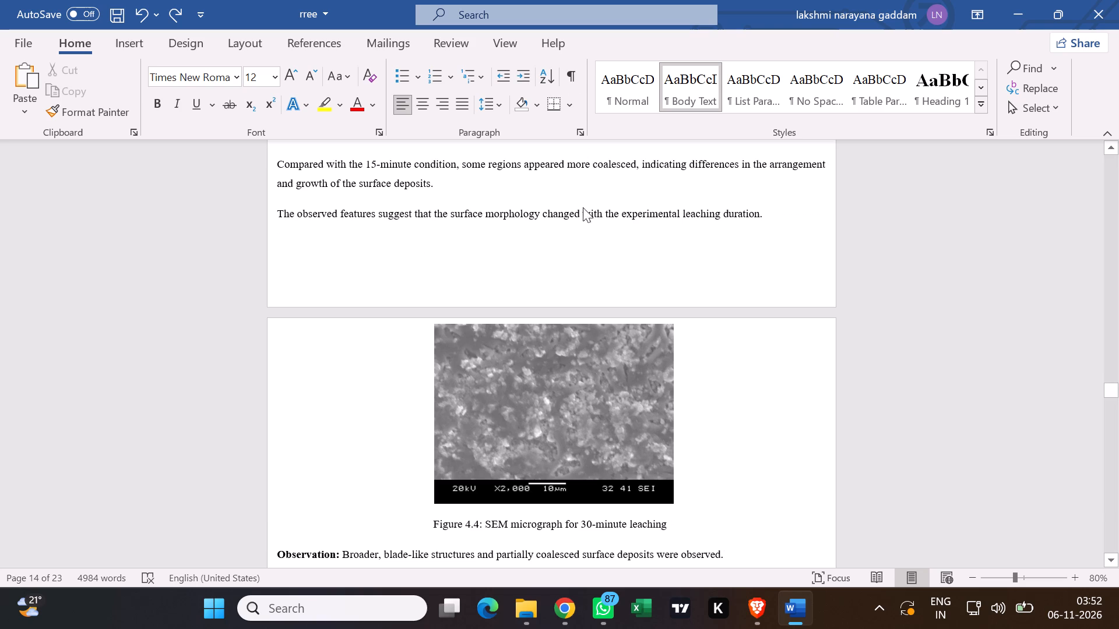
pyautogui.scroll(16, 586, 345)
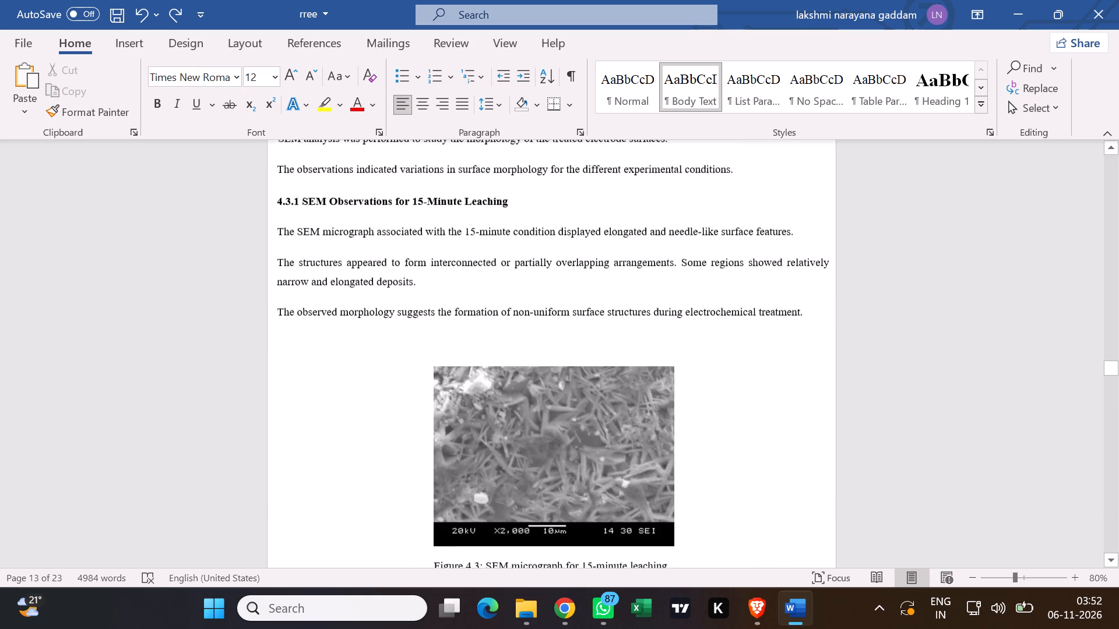
pyautogui.scroll(20, 596, 282)
pyautogui.scroll(20, 596, 282)
pyautogui.scroll(9, 596, 282)
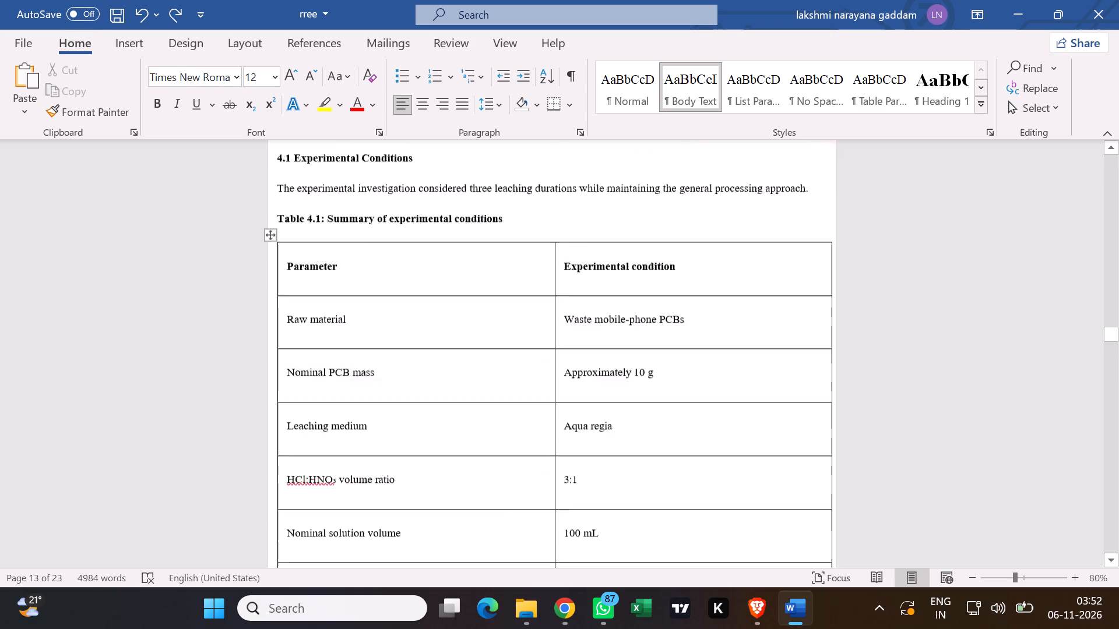
pyautogui.scroll(14, 578, 246)
pyautogui.scroll(-10, 579, 251)
pyautogui.scroll(-1, 583, 337)
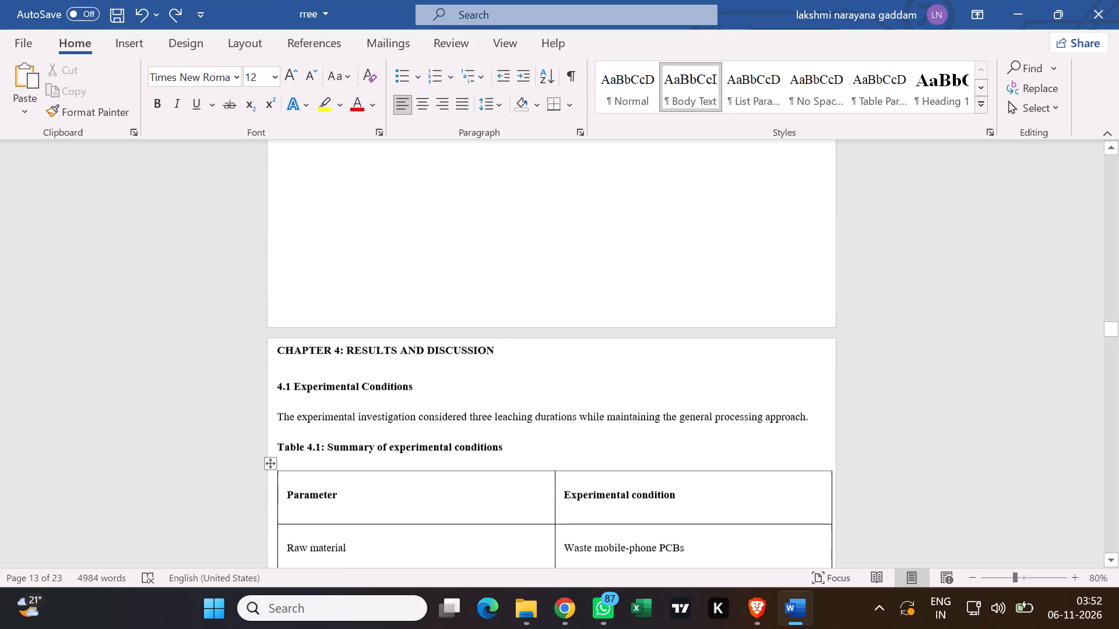
pyautogui.click(270, 347)
pyautogui.scroll(-14, 360, 363)
pyautogui.scroll(-13, 483, 355)
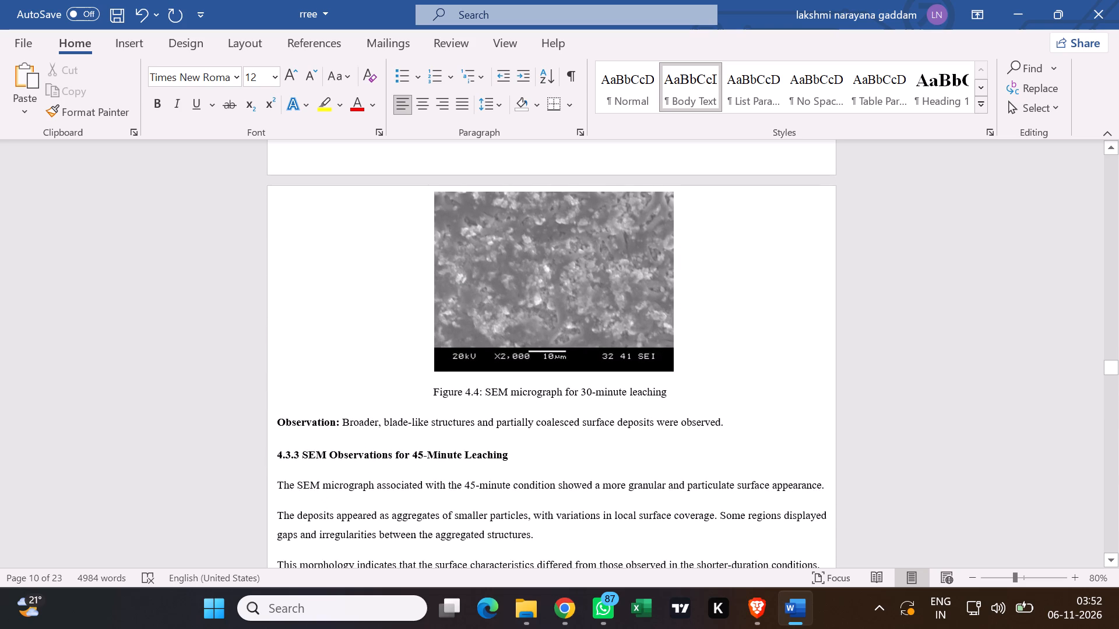
pyautogui.scroll(4, 401, 374)
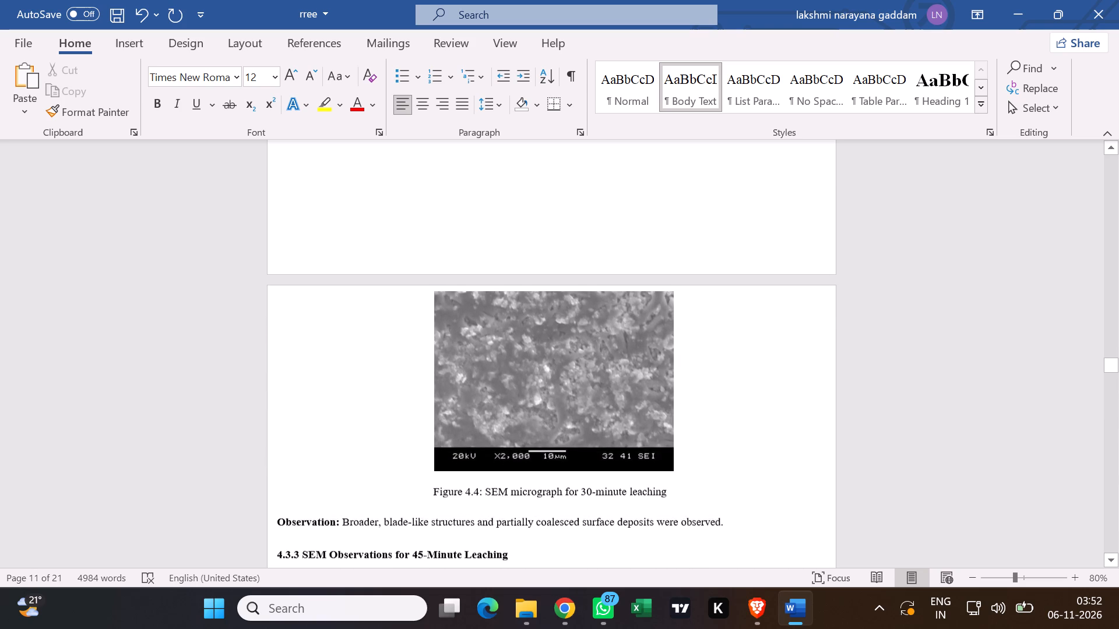
# Expand Chapter 4 again and, with formatting marks shown, delete the section break at the end of section 4.3.2's last paragraph.
pyautogui.scroll(3, 416, 369)
pyautogui.scroll(14, 402, 197)
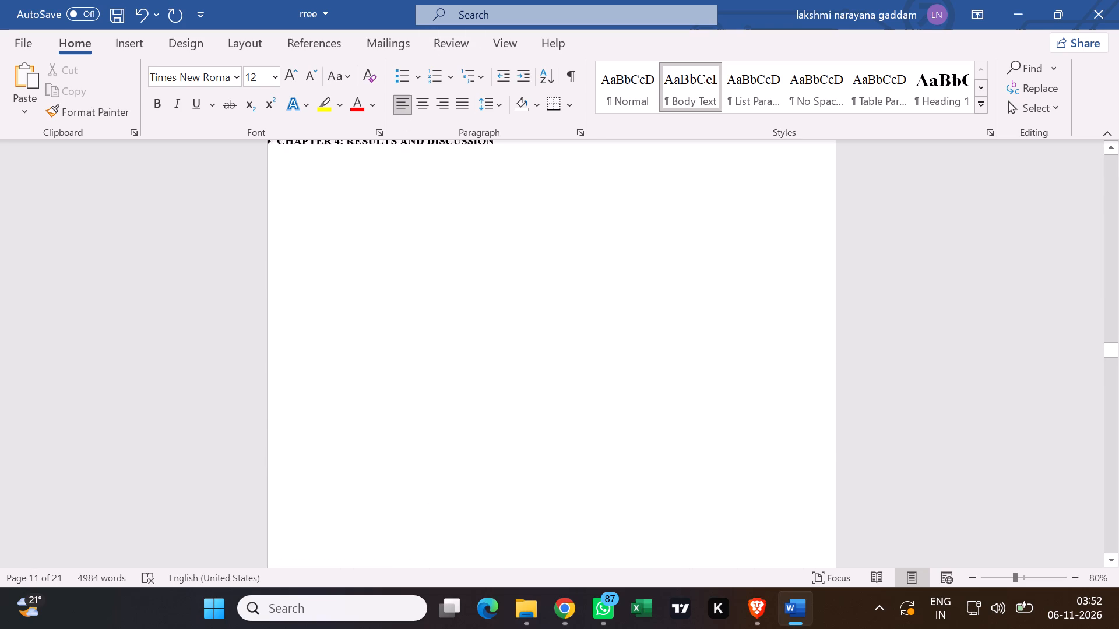
pyautogui.scroll(5, 423, 213)
pyautogui.click(272, 324)
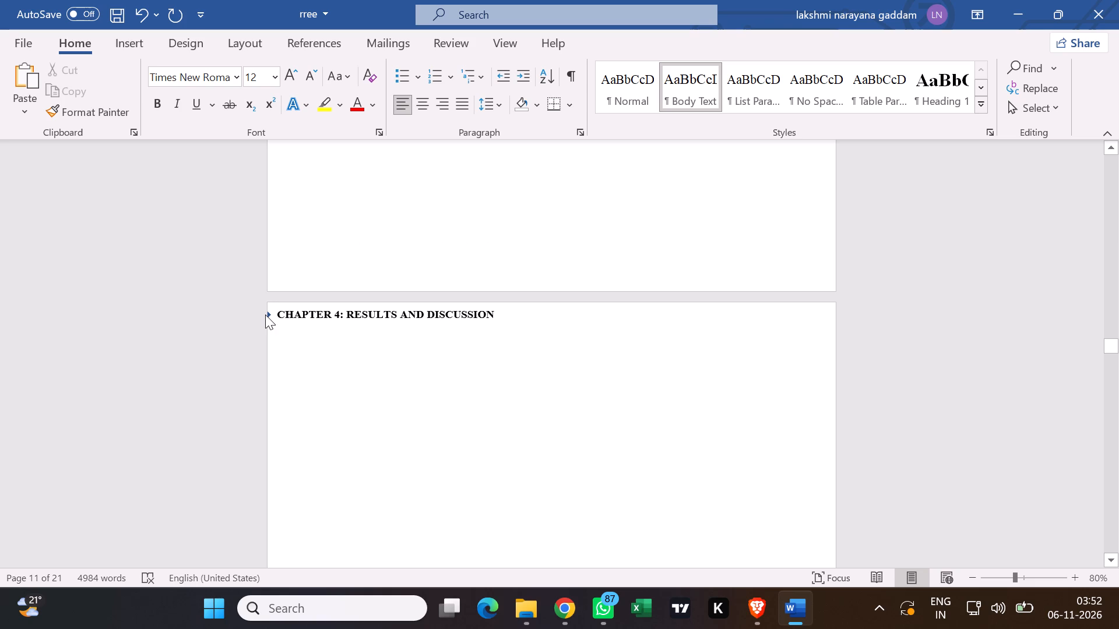
pyautogui.click(265, 314)
pyautogui.scroll(-7, 379, 326)
pyautogui.scroll(-17, 431, 312)
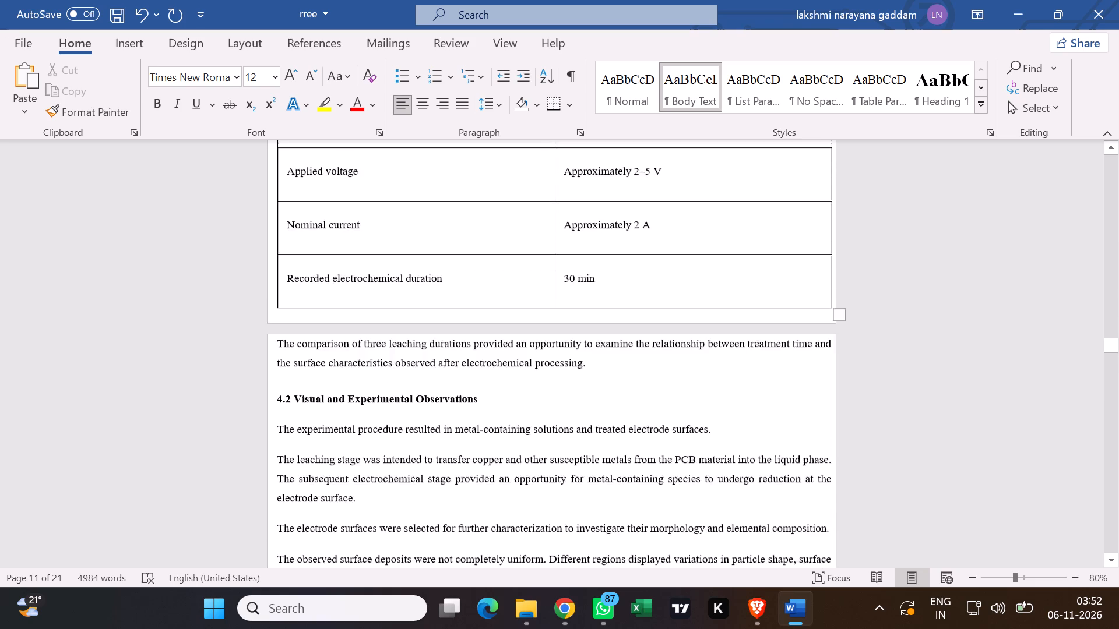
pyautogui.scroll(-5, 425, 313)
pyautogui.scroll(-20, 424, 314)
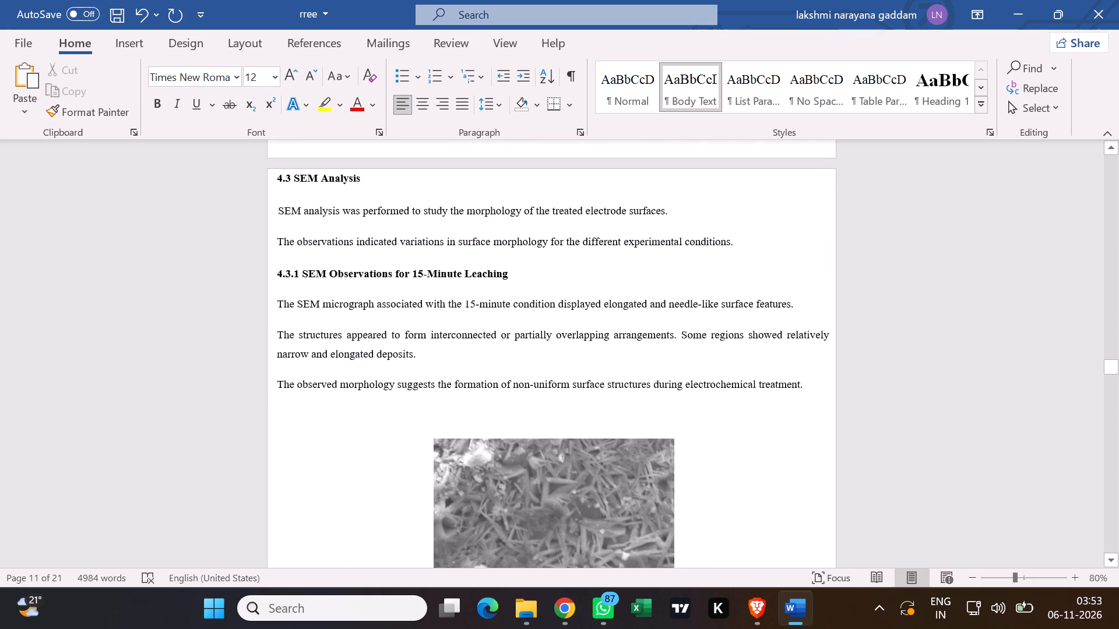
pyautogui.scroll(-12, 428, 312)
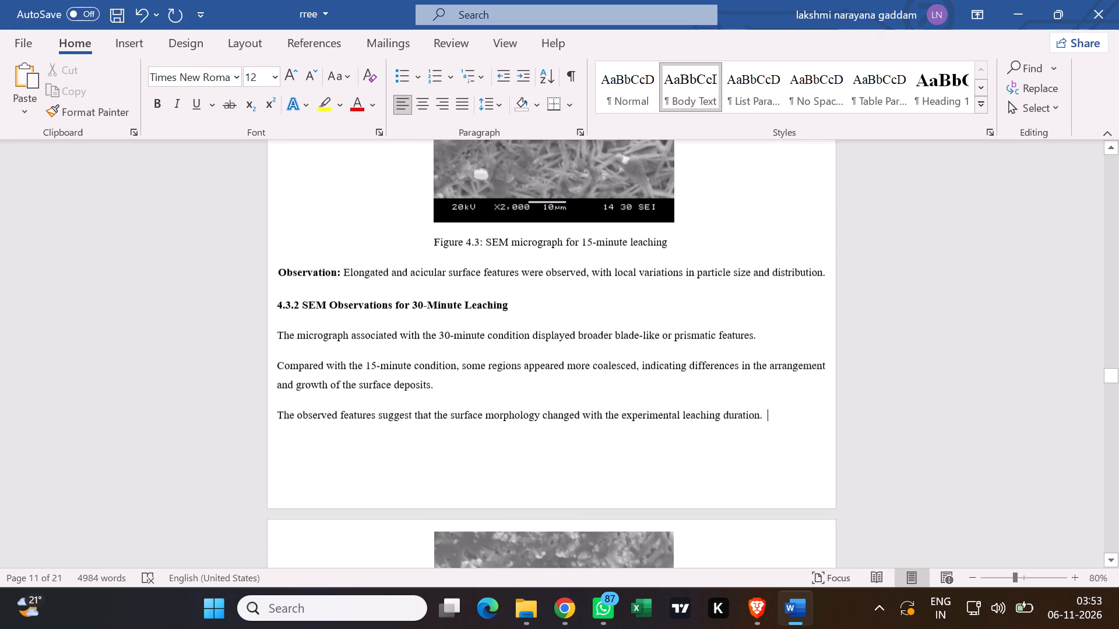
pyautogui.scroll(-3, 410, 312)
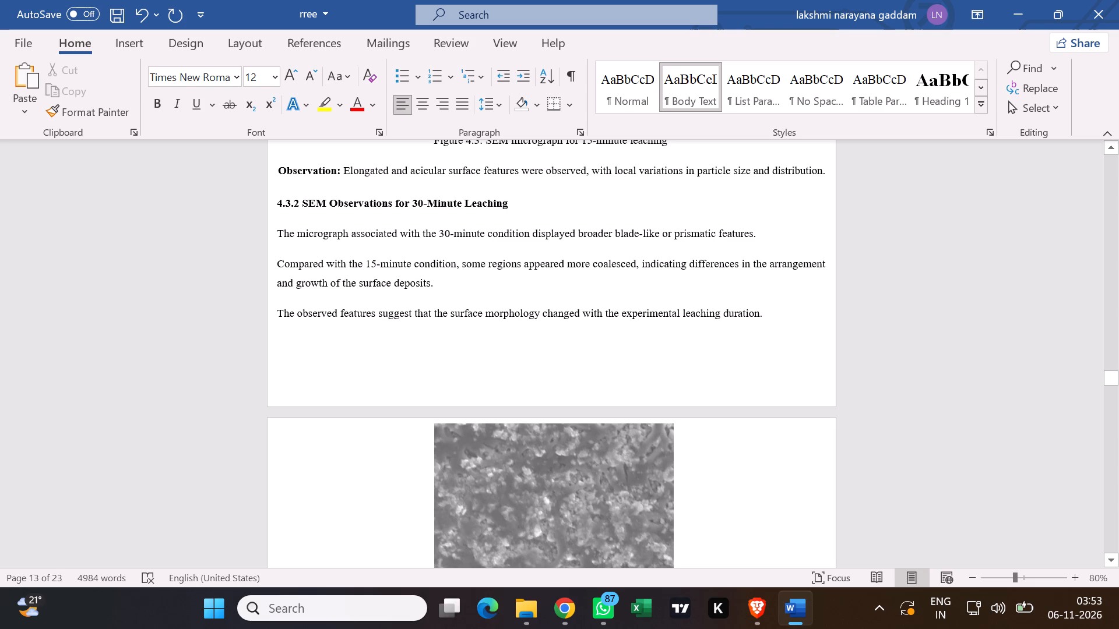
pyautogui.click(761, 313)
pyautogui.click(579, 82)
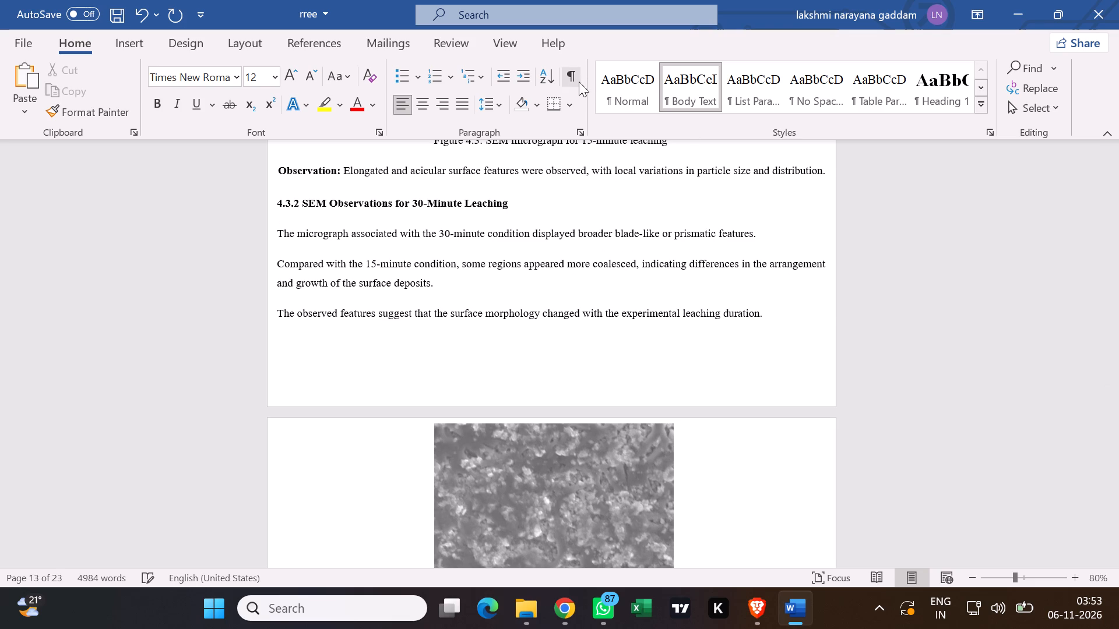
pyautogui.click(766, 315)
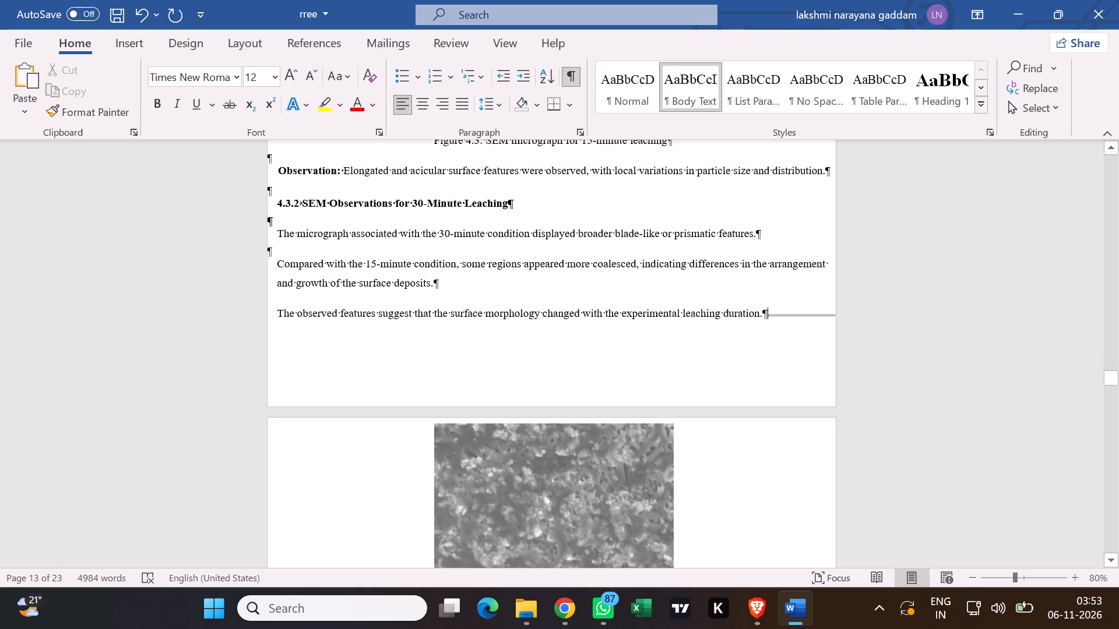
pyautogui.press('Delete')
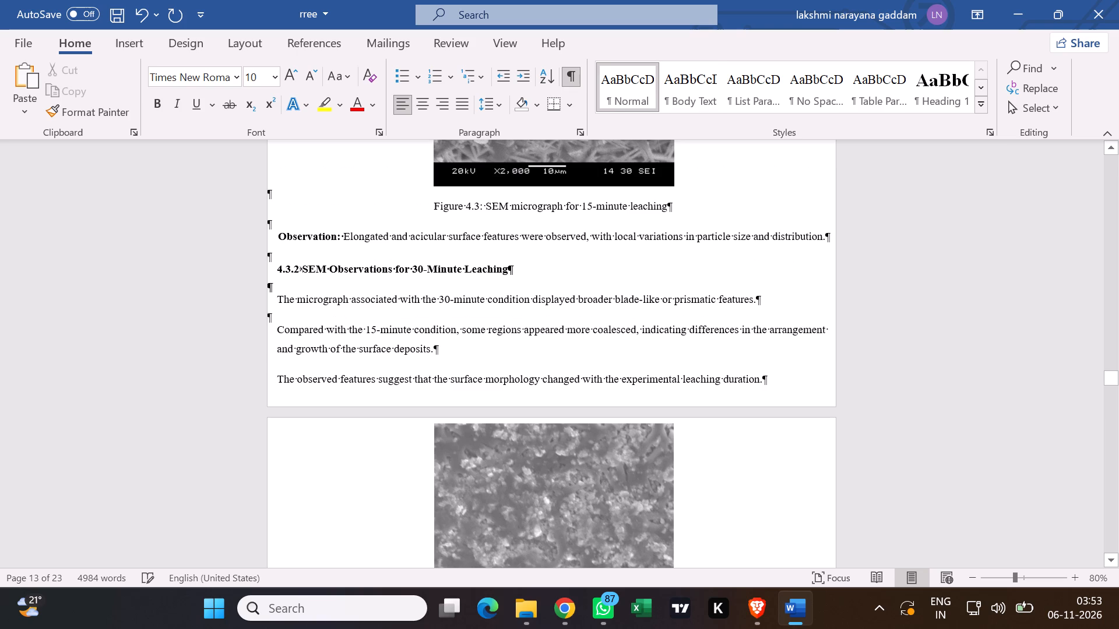
# Delete the empty paragraph between the electrode photograph and the Figure 4.2 caption.
pyautogui.scroll(17, 756, 337)
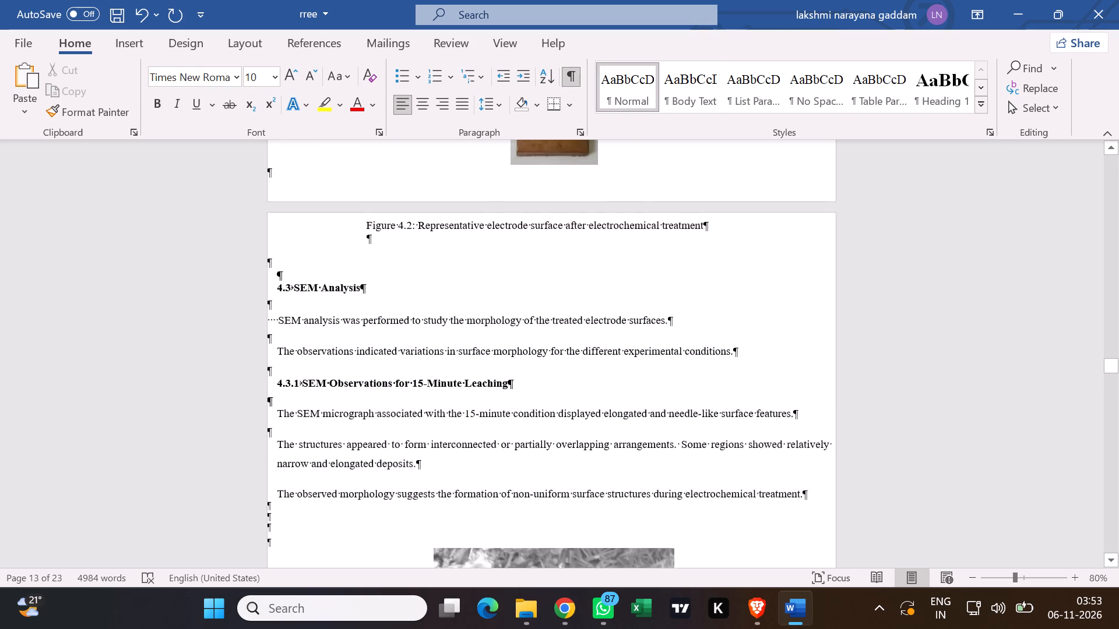
pyautogui.scroll(6, 735, 324)
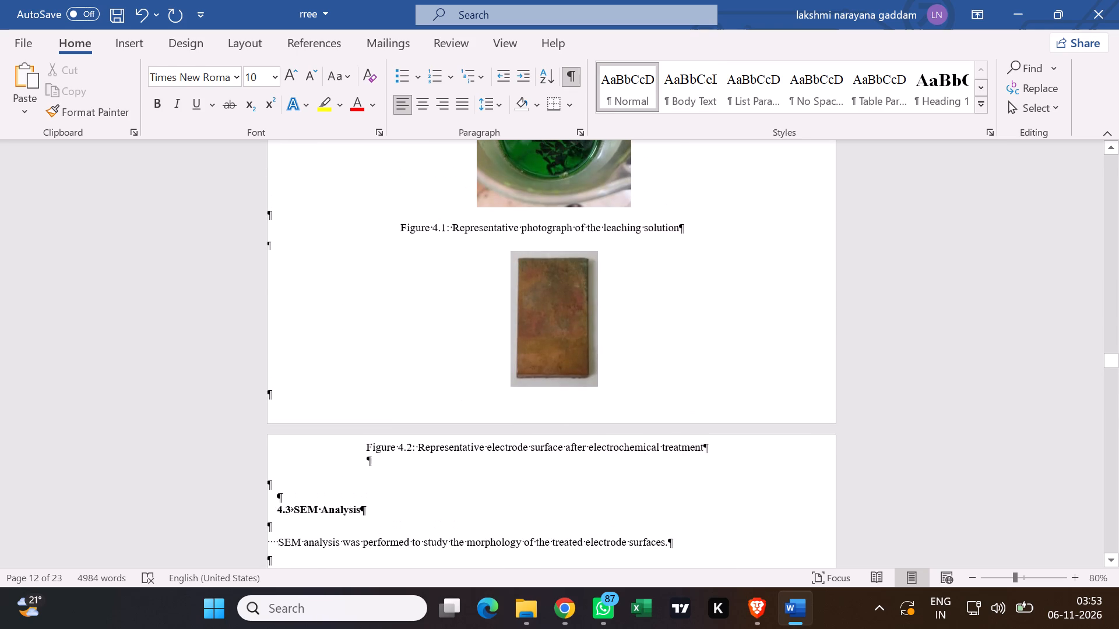
pyautogui.scroll(1, 728, 323)
pyautogui.click(561, 436)
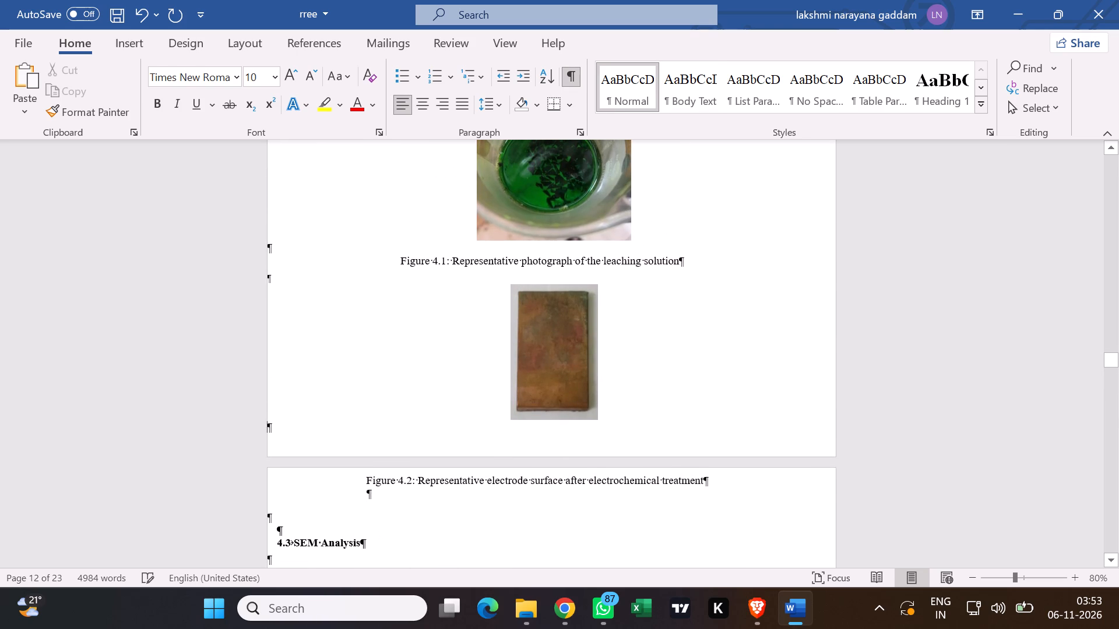
pyautogui.click(531, 439)
pyautogui.click(432, 441)
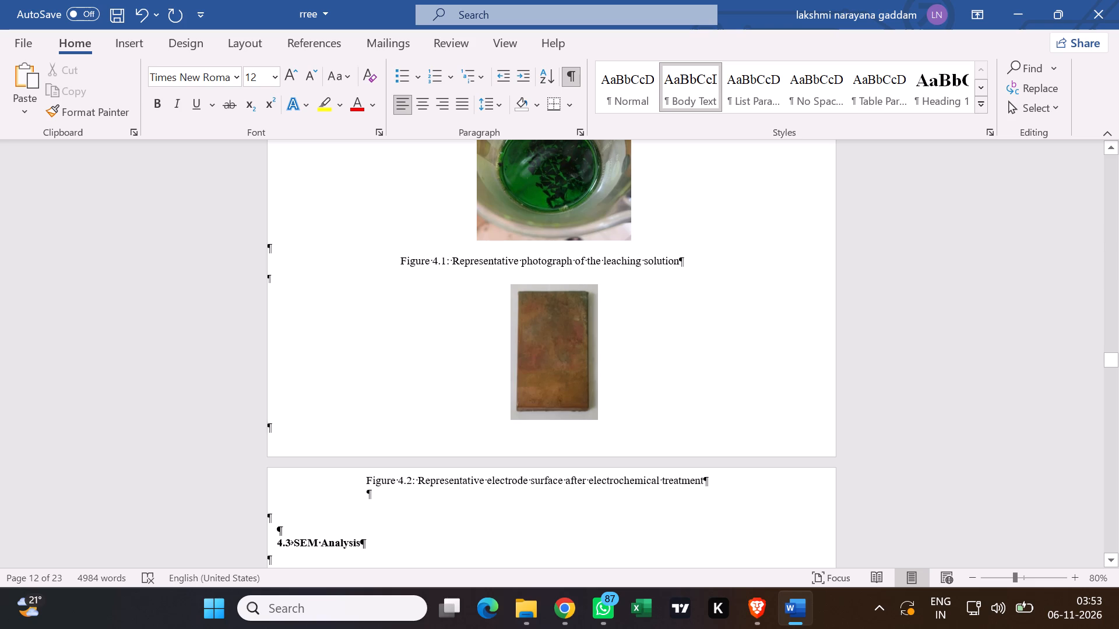
pyautogui.press('BackSpace')
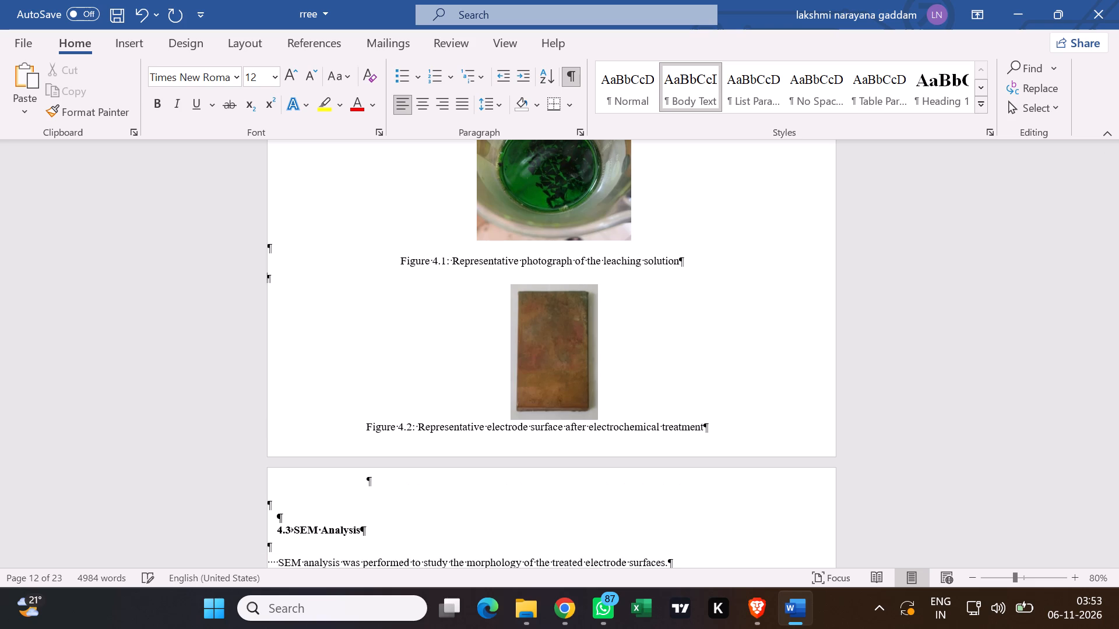
# Look through sections 4.3 to 4.3.3 with formatting marks shown for remaining section breaks and empty paragraphs.
pyautogui.scroll(-3, 411, 434)
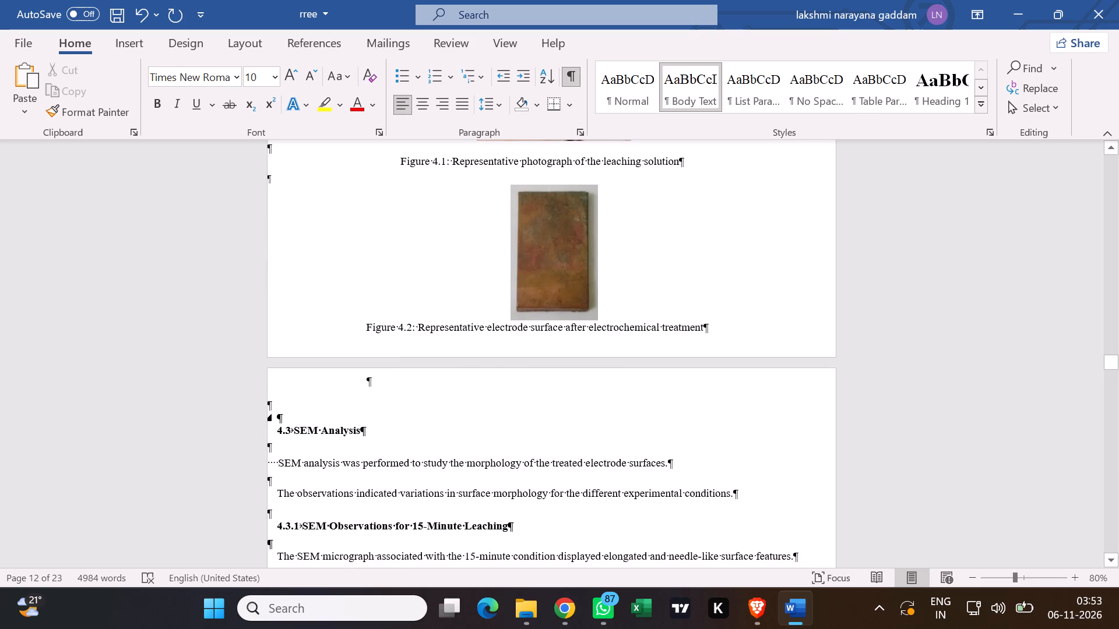
pyautogui.click(350, 415)
pyautogui.scroll(-6, 389, 412)
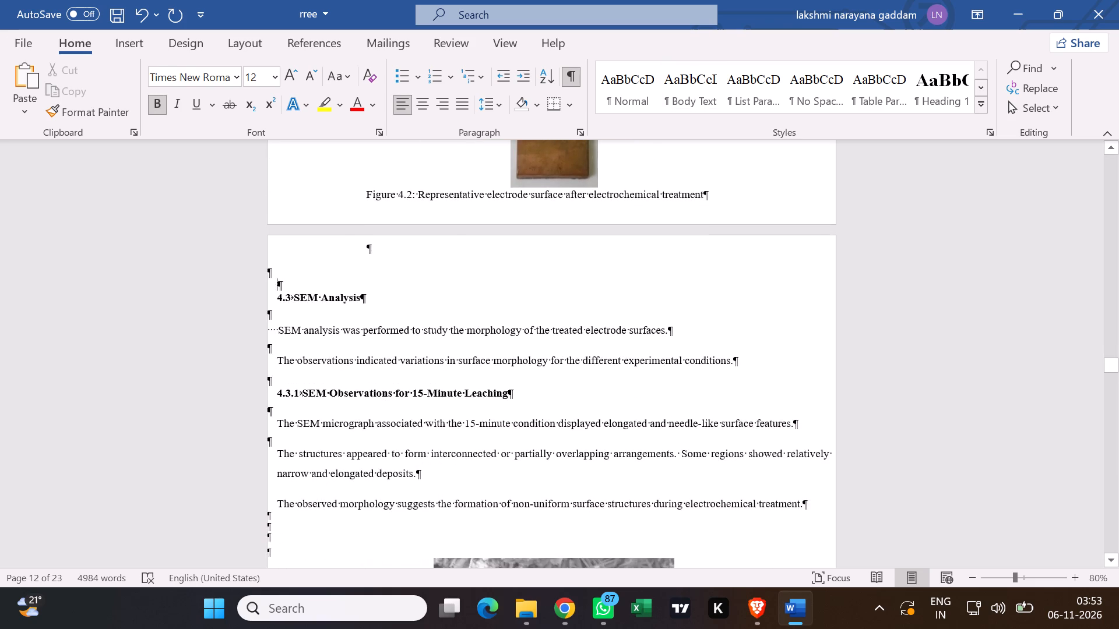
pyautogui.scroll(-16, 392, 412)
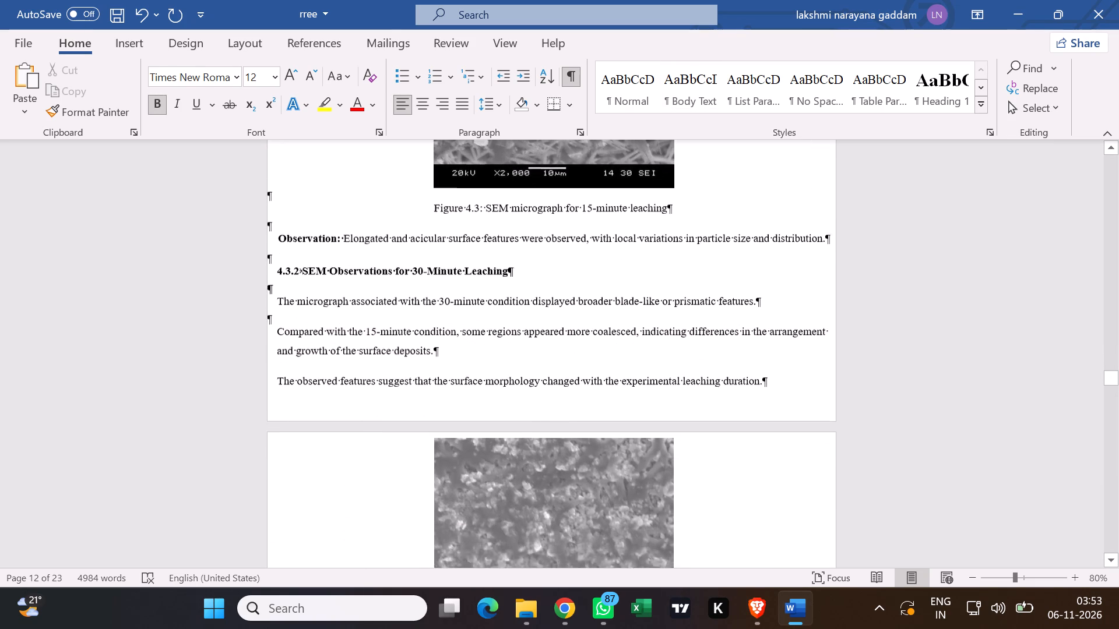
pyautogui.scroll(-9, 397, 419)
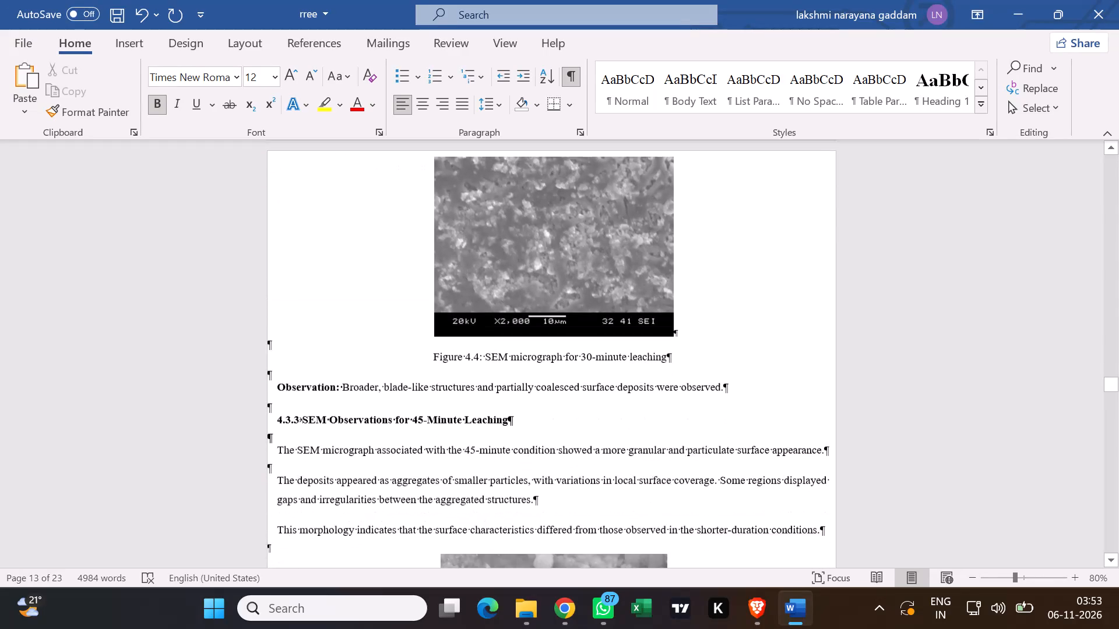
pyautogui.scroll(-5, 397, 419)
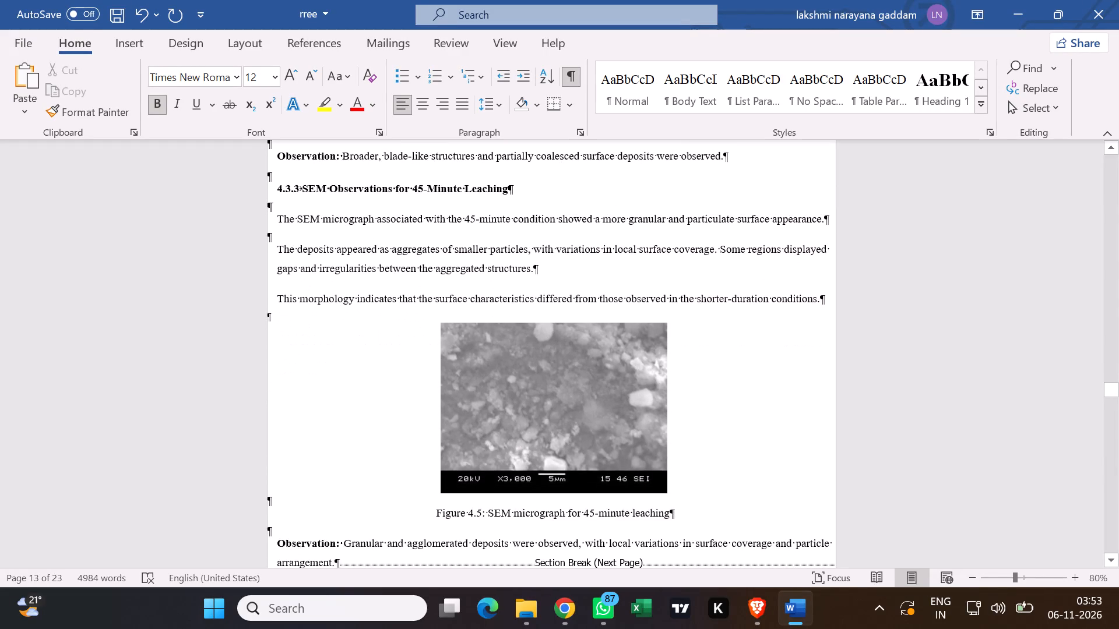
pyautogui.scroll(-2, 397, 419)
# Hide the formatting marks, collapse Chapter 4 to check which content folds under its heading, and expand it again.
pyautogui.click(573, 70)
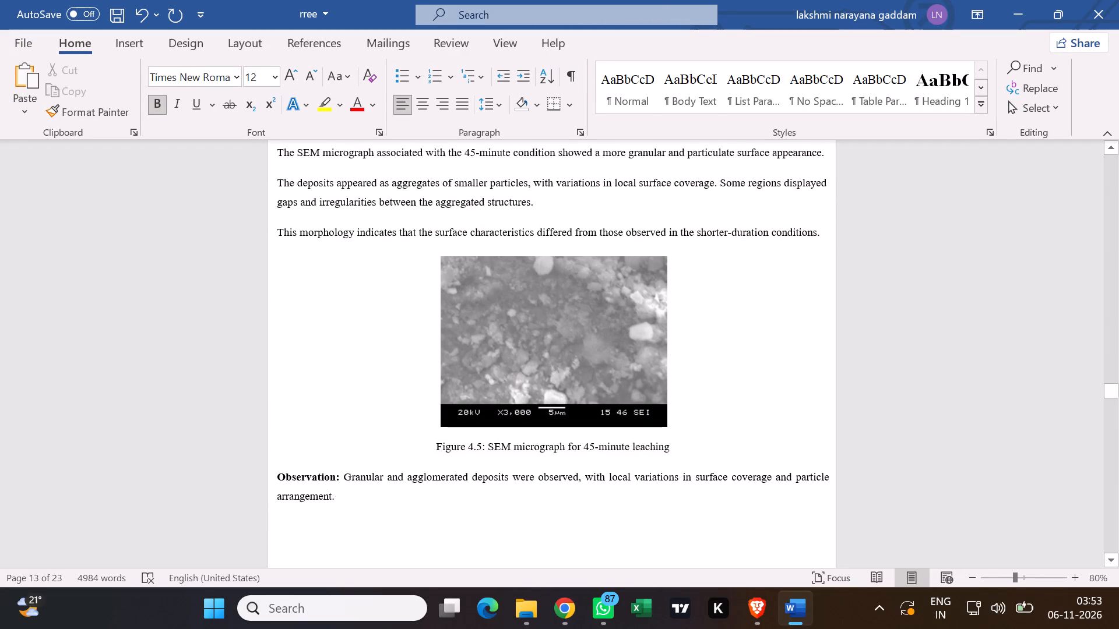
pyautogui.scroll(-5, 544, 221)
pyautogui.scroll(4, 540, 253)
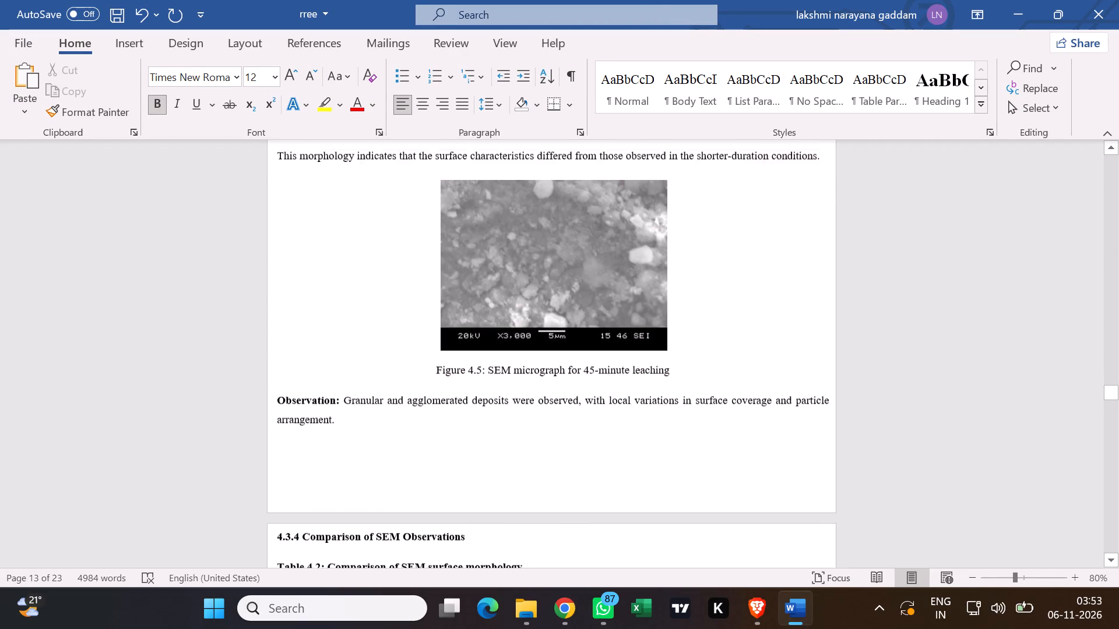
pyautogui.scroll(20, 545, 248)
pyautogui.scroll(12, 545, 248)
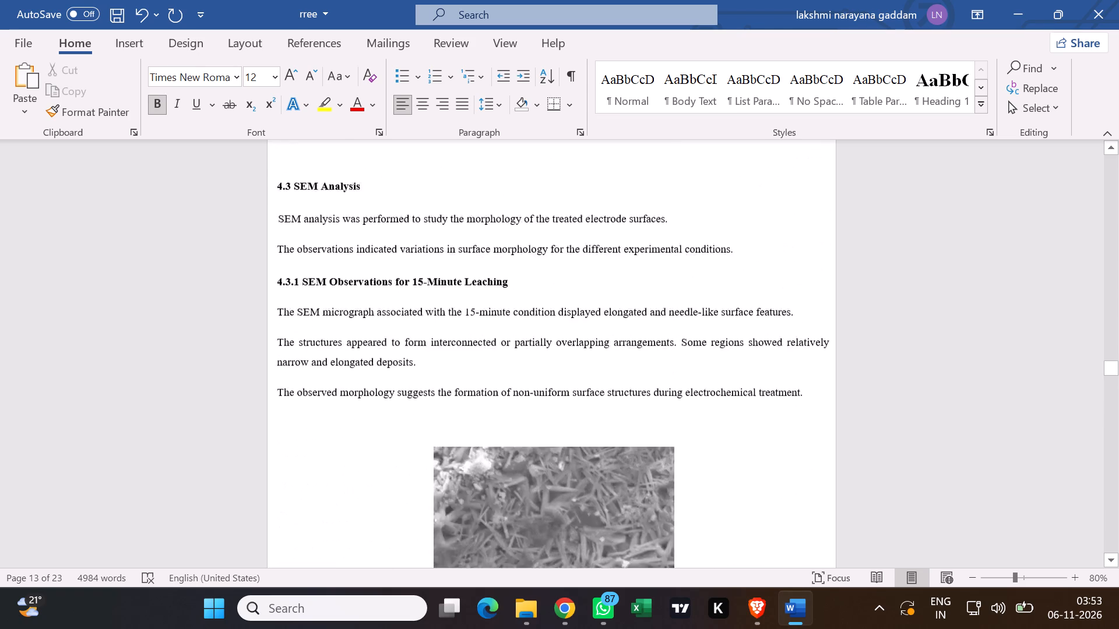
pyautogui.scroll(20, 534, 228)
pyautogui.scroll(18, 534, 228)
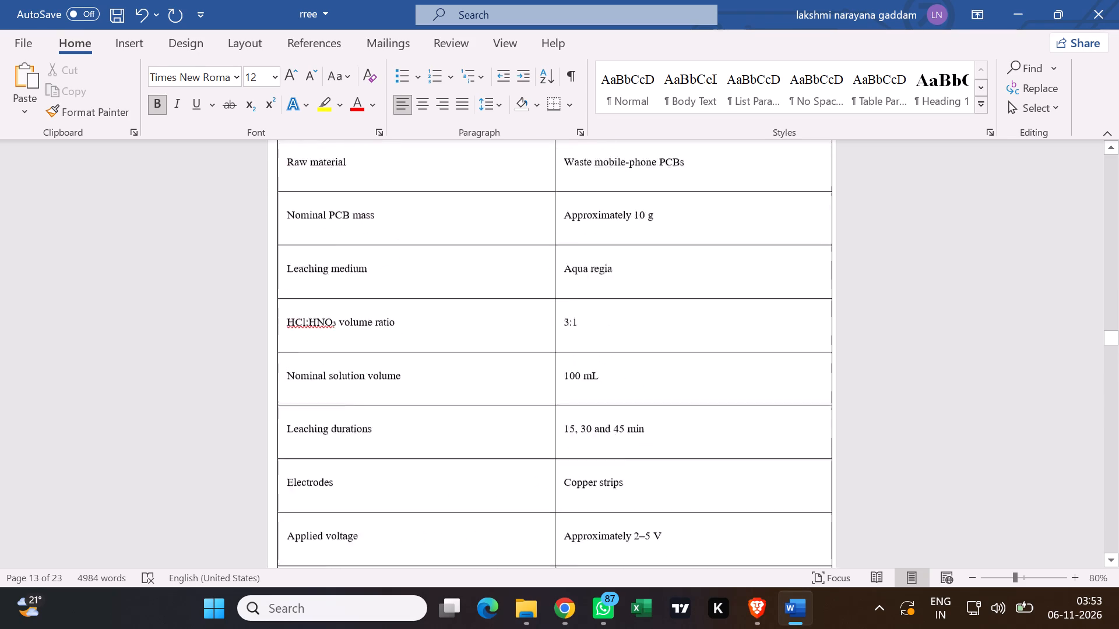
pyautogui.scroll(14, 522, 204)
pyautogui.scroll(-5, 515, 202)
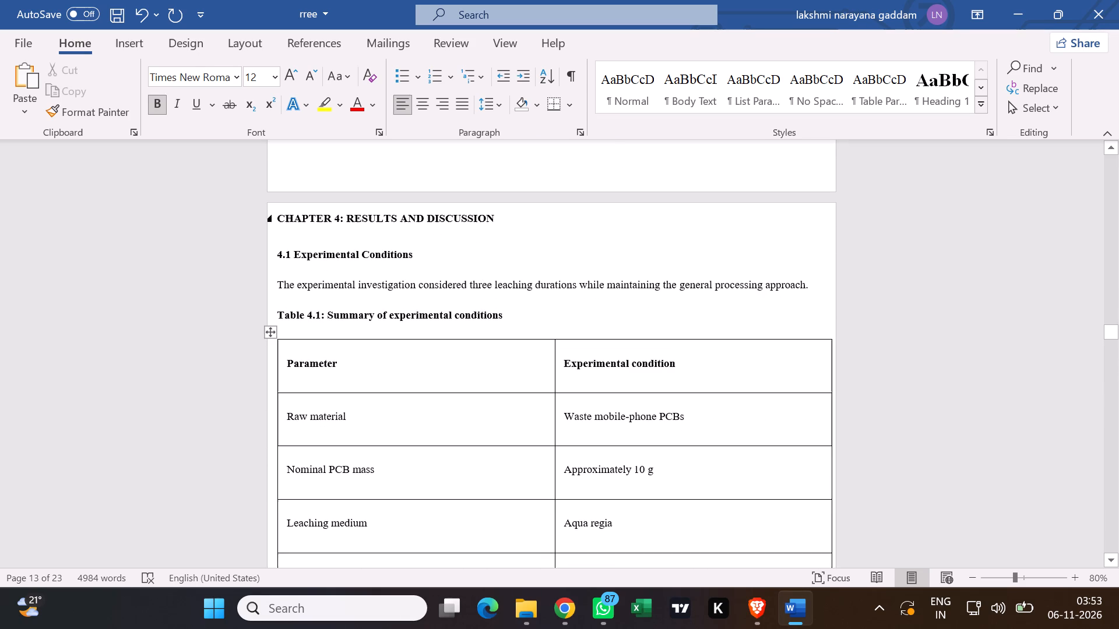
pyautogui.click(270, 220)
pyautogui.scroll(-6, 293, 241)
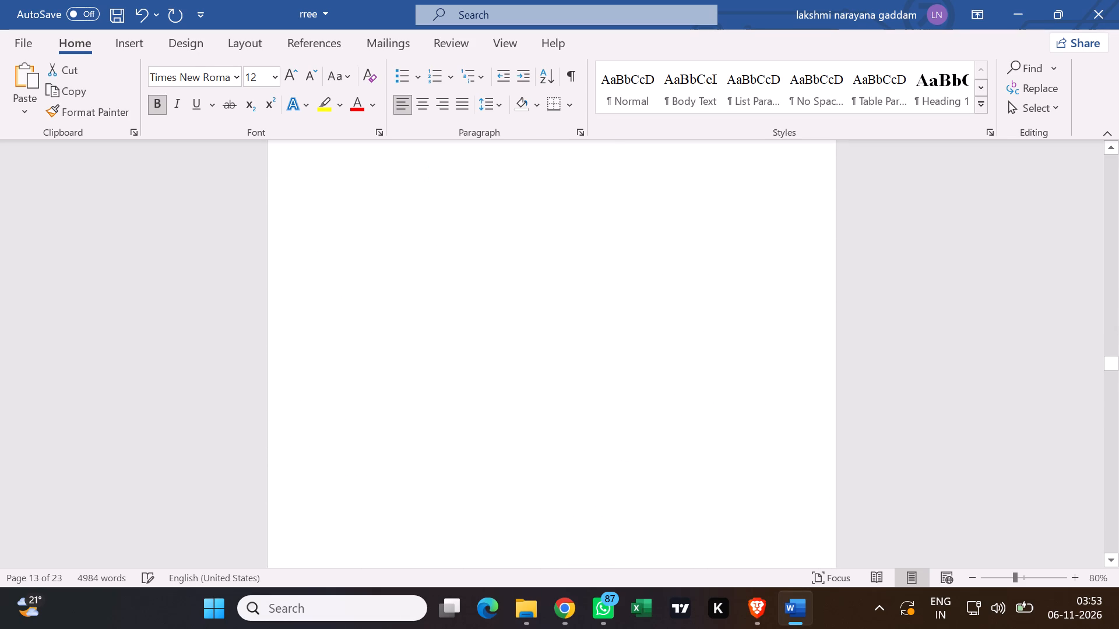
pyautogui.scroll(-17, 336, 250)
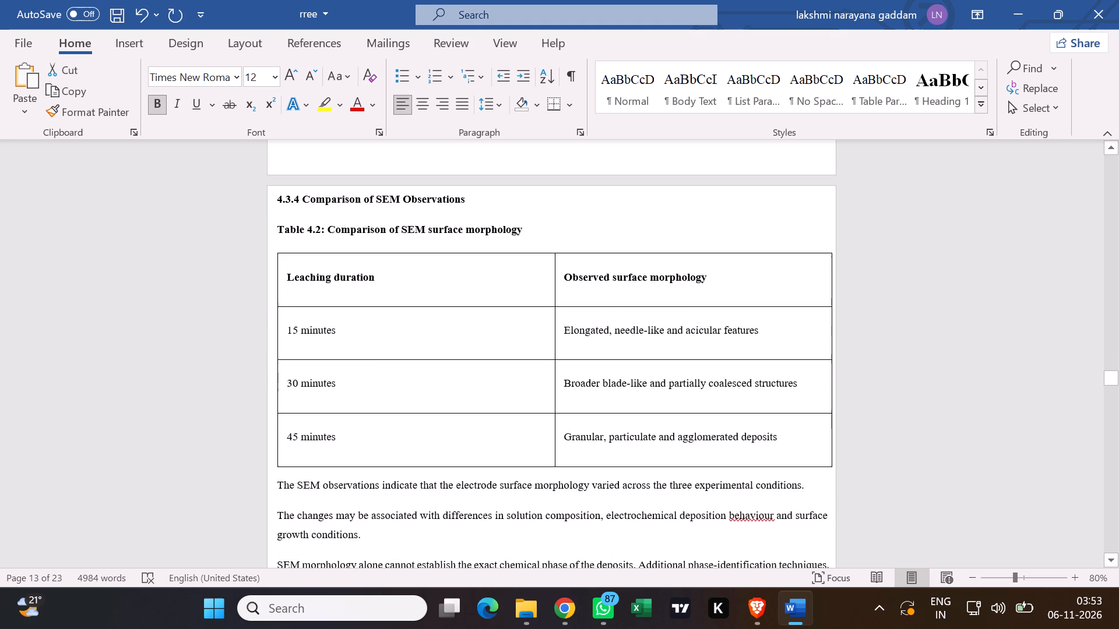
pyautogui.scroll(17, 340, 246)
pyautogui.scroll(6, 340, 234)
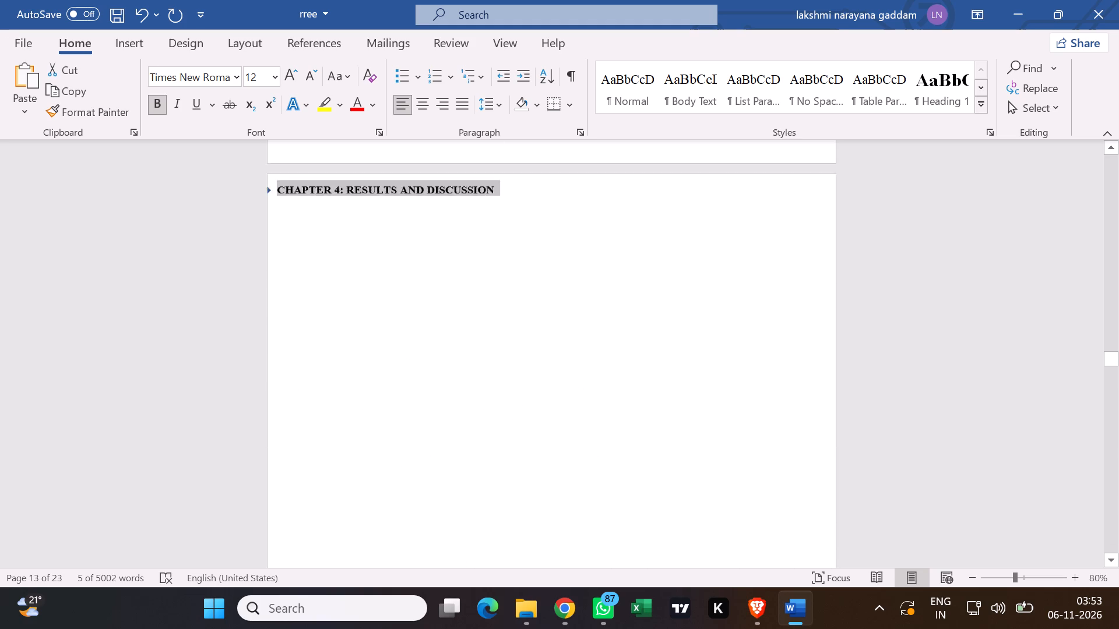
pyautogui.click(269, 217)
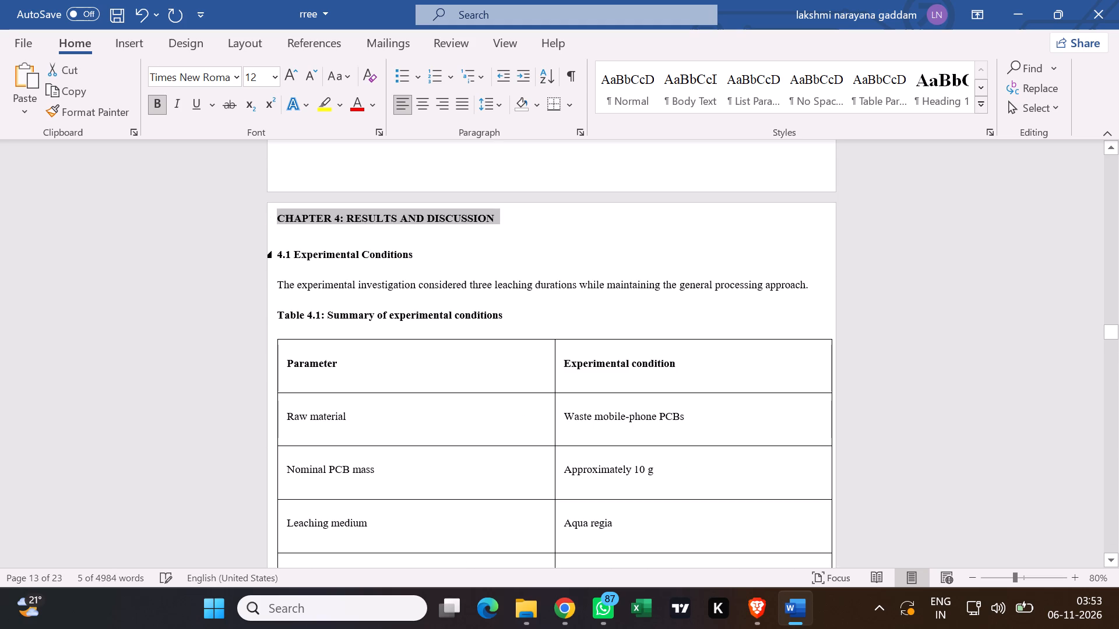
pyautogui.click(604, 244)
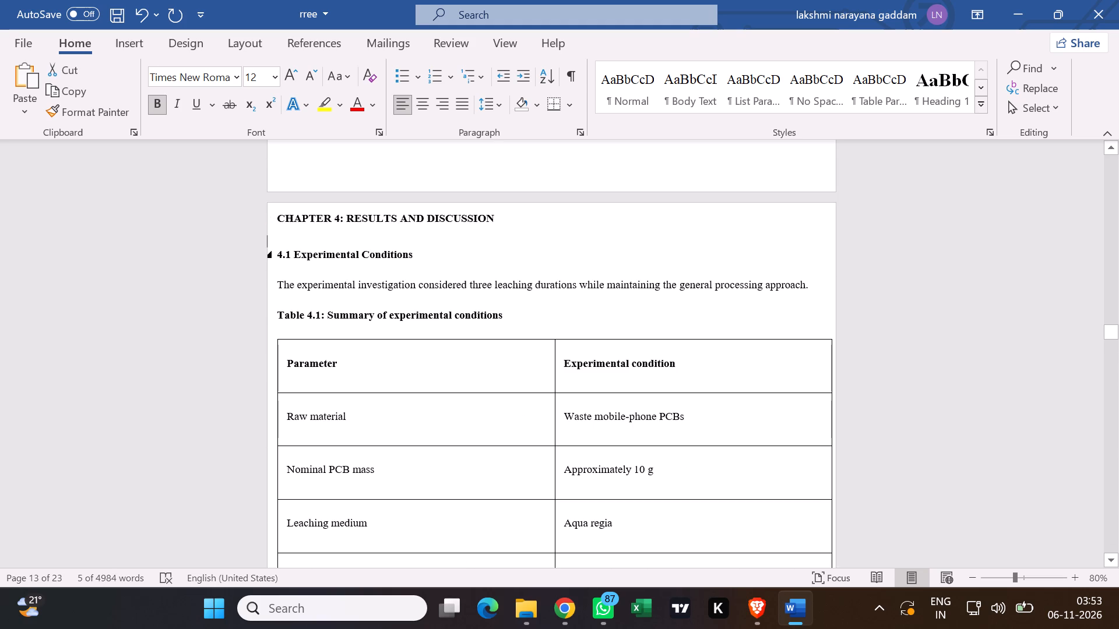
# Shrink Table 4.1 slightly so its Recorded electrochemical duration row fits on the same page, keeping the table nearly as wide as the text.
pyautogui.scroll(-3, 480, 335)
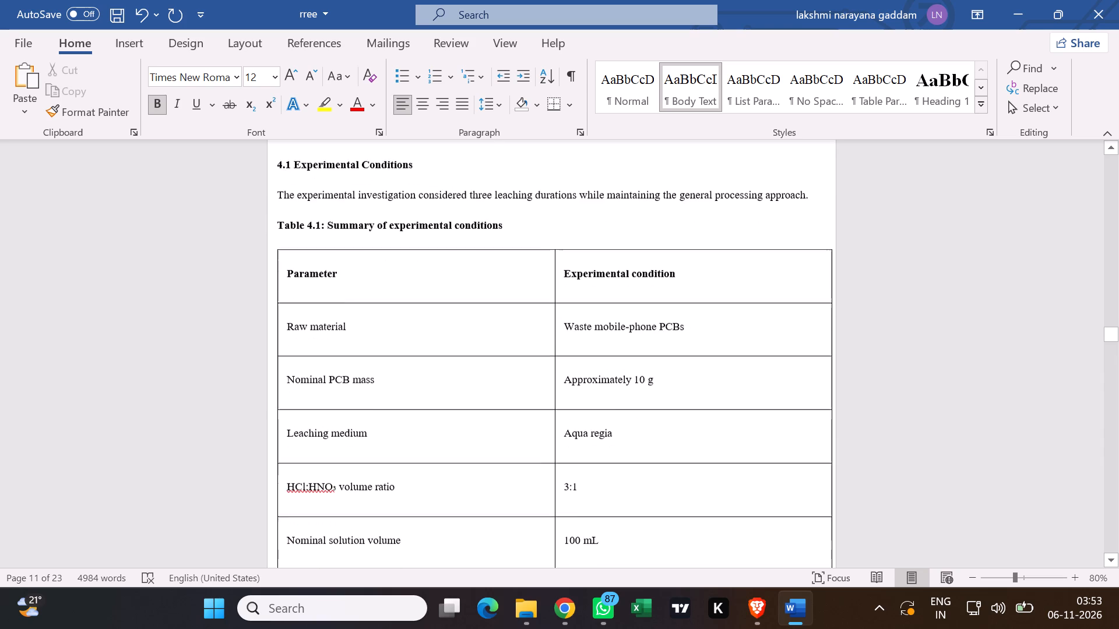
pyautogui.scroll(-11, 452, 321)
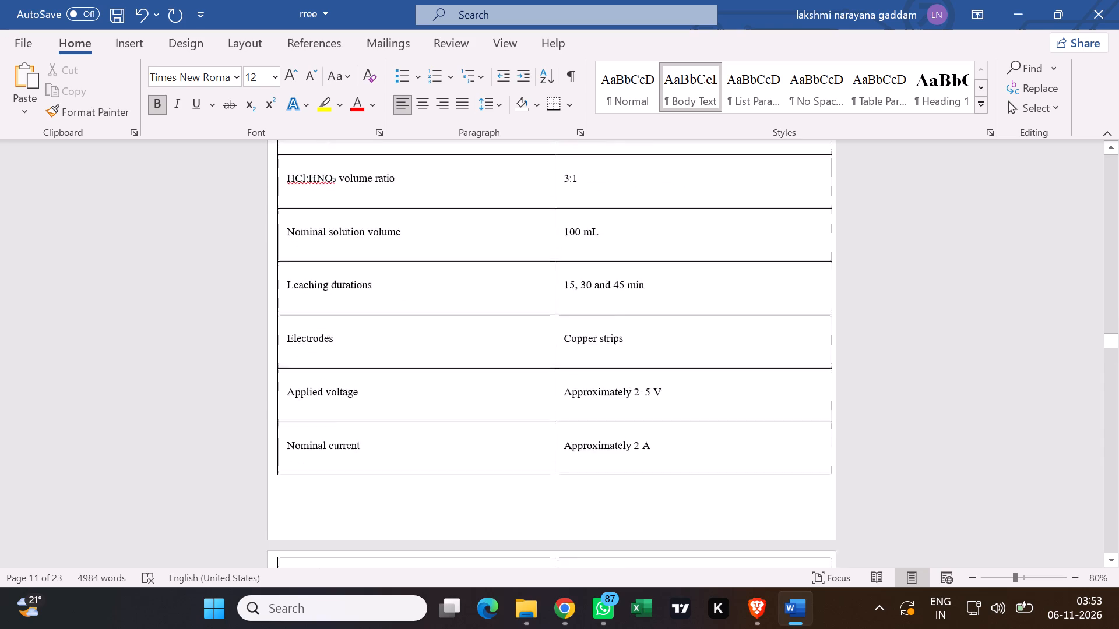
pyautogui.scroll(-8, 452, 318)
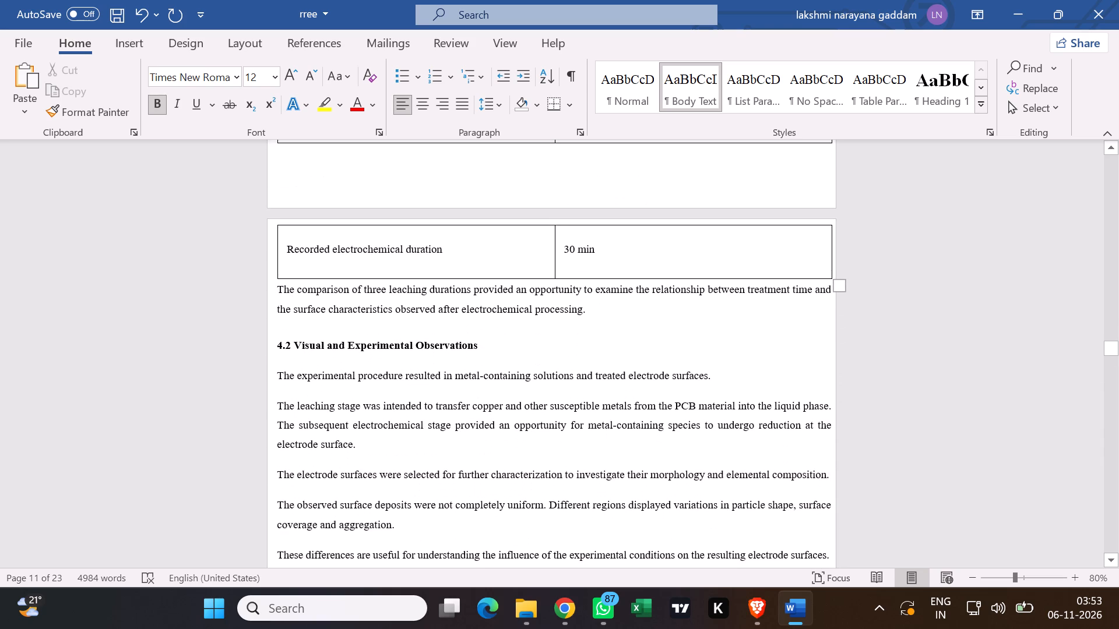
pyautogui.scroll(4, 457, 324)
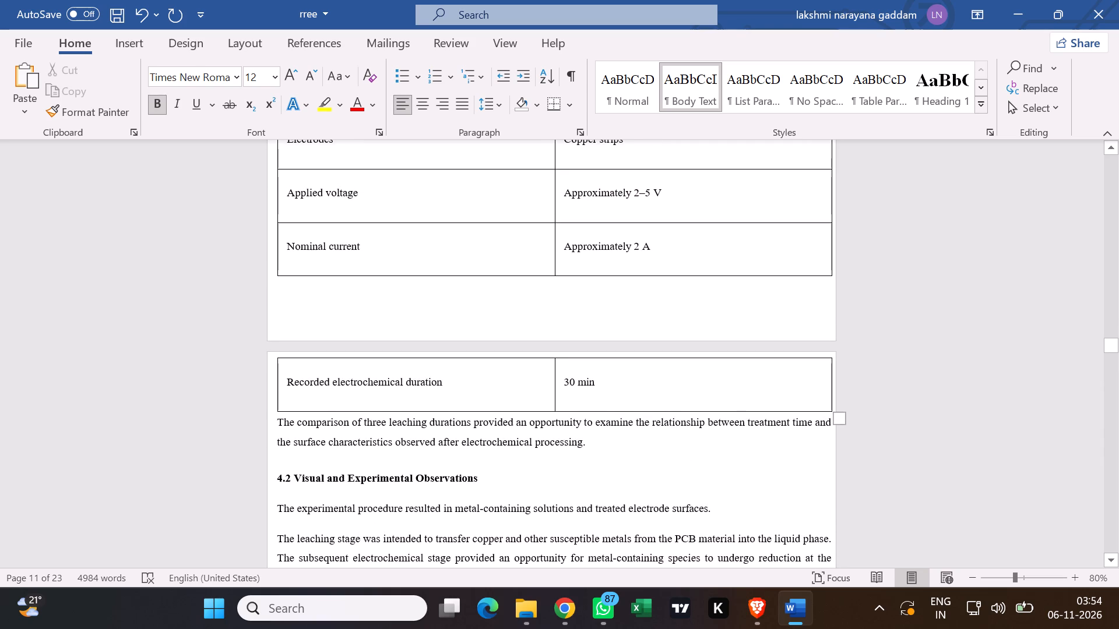
pyautogui.click(375, 309)
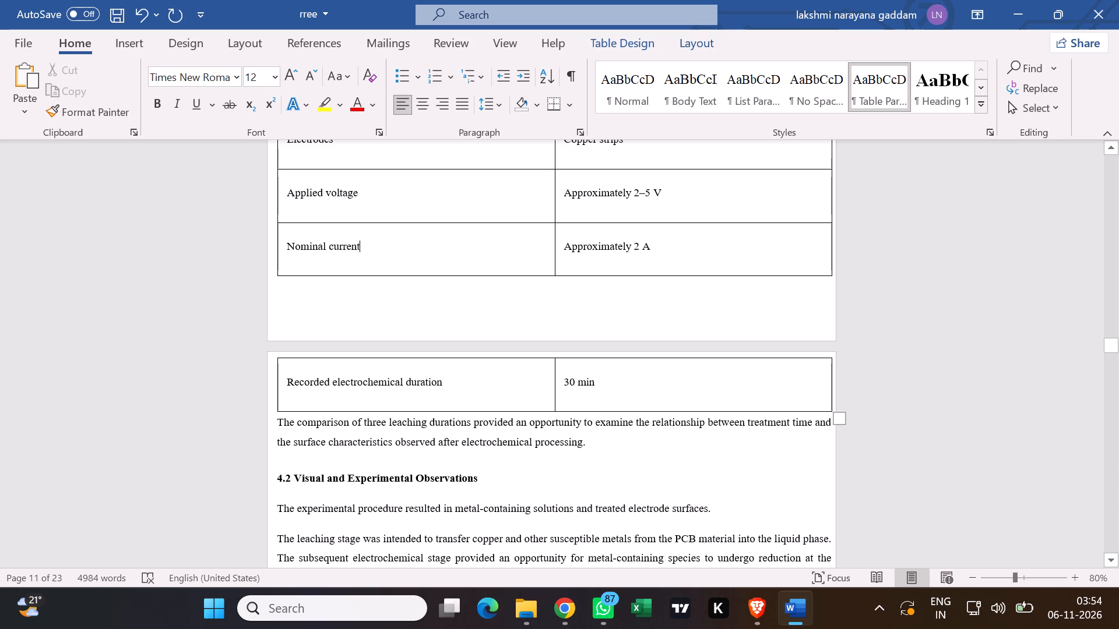
pyautogui.click(377, 384)
pyautogui.click(454, 395)
pyautogui.moveTo(842, 418); pyautogui.dragTo(827, 388)
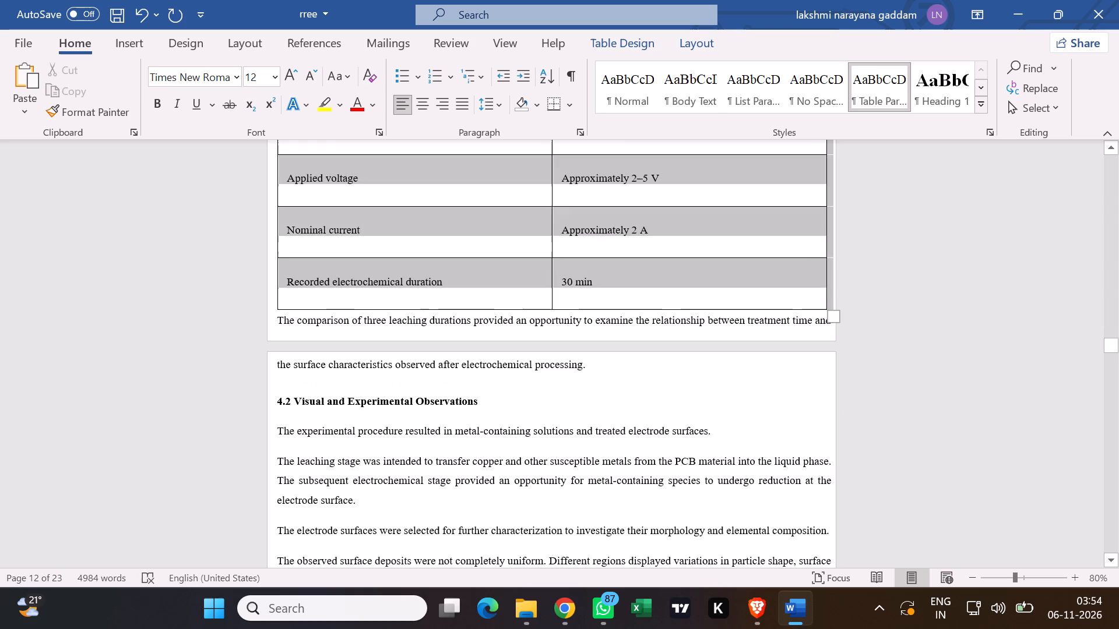
pyautogui.scroll(-3, 808, 389)
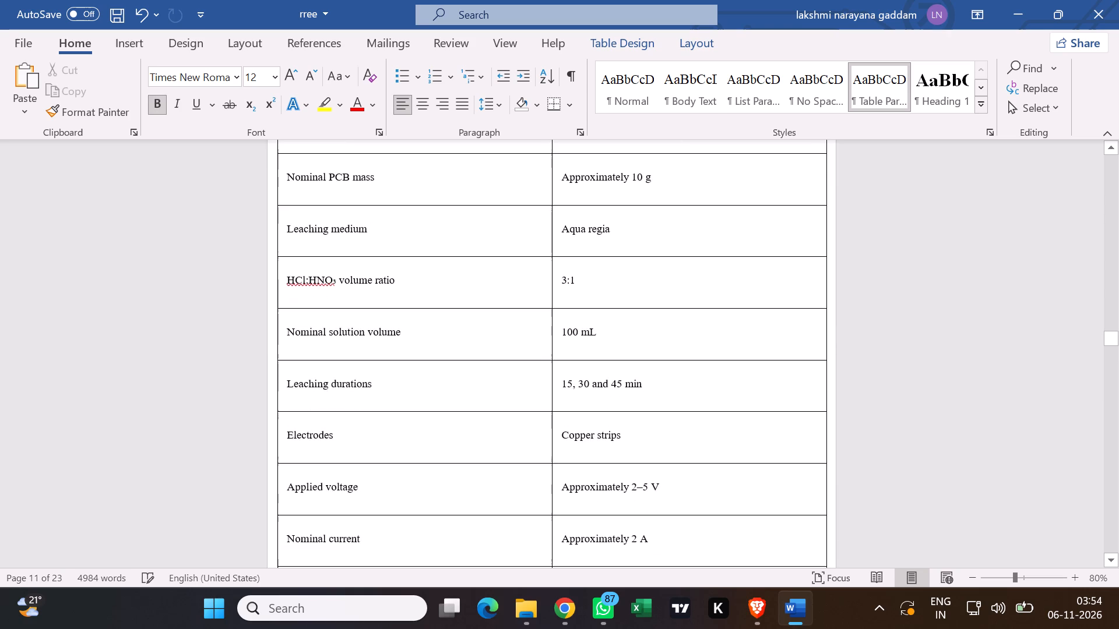
pyautogui.scroll(-6, 832, 372)
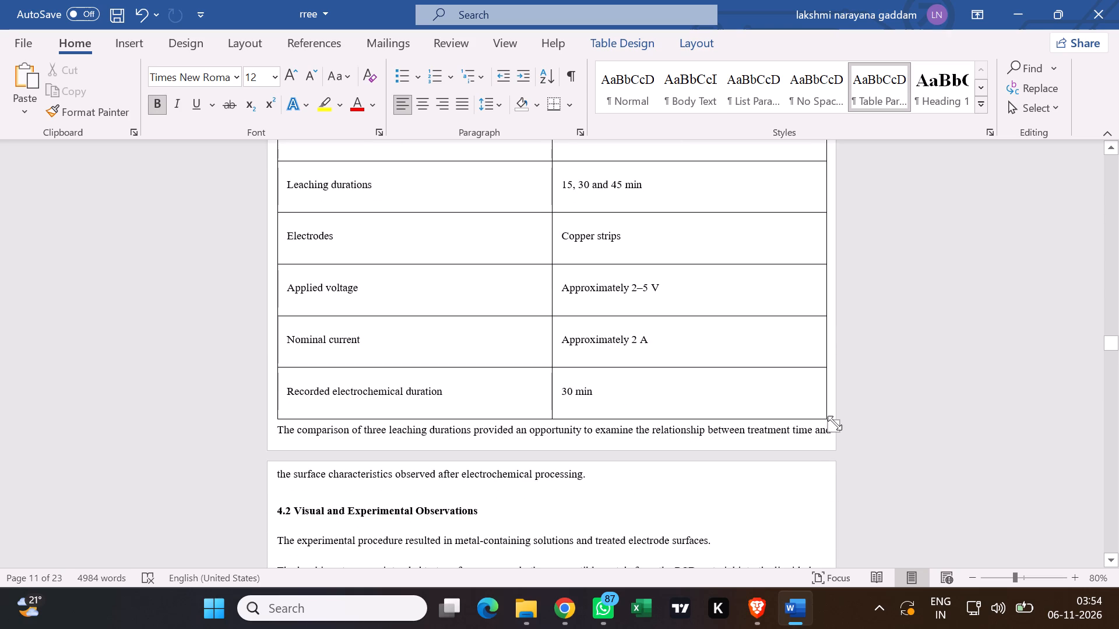
pyautogui.moveTo(835, 423); pyautogui.dragTo(834, 429)
pyautogui.click(931, 455)
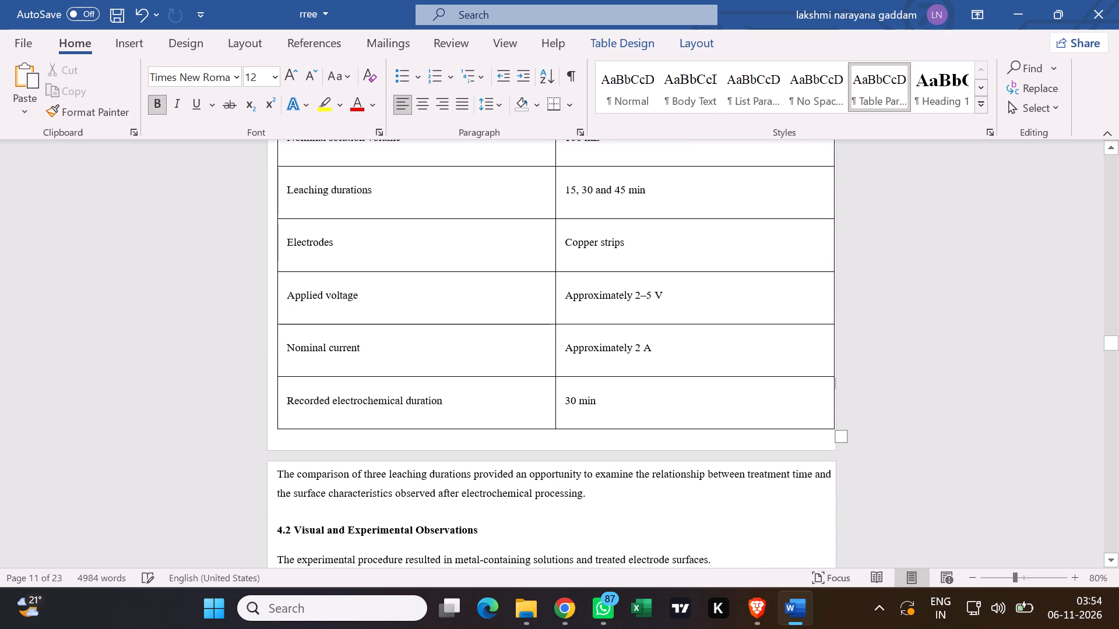
# Check how the resized Table 4.1 and the comparison paragraph after it are laid out across their pages.
pyautogui.scroll(17, 928, 451)
pyautogui.scroll(-2, 920, 460)
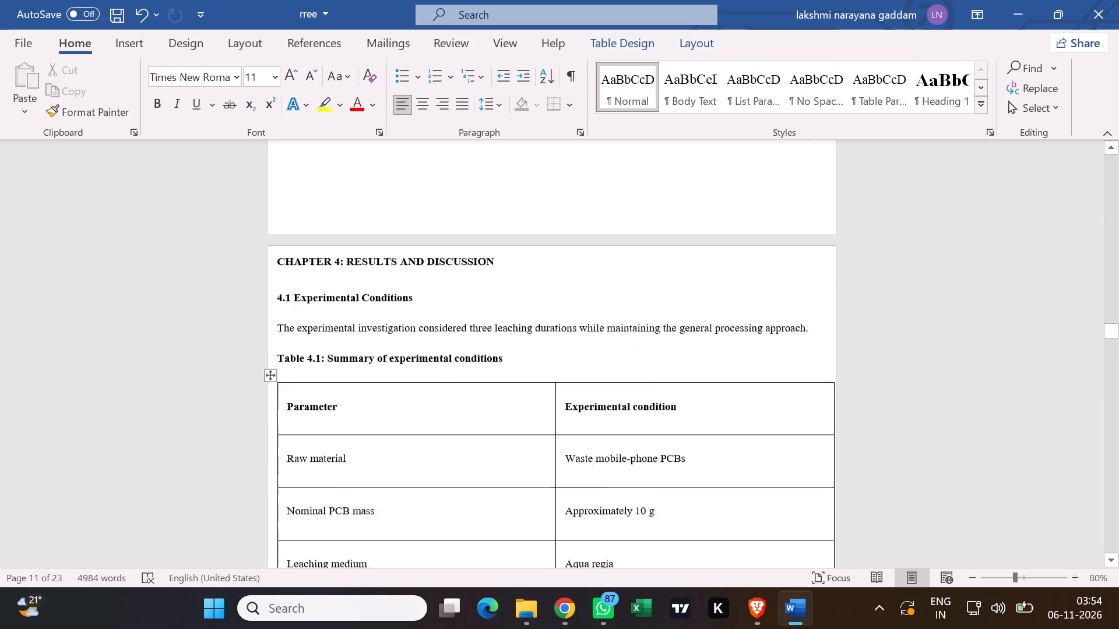
pyautogui.scroll(-15, 930, 496)
pyautogui.scroll(-5, 913, 448)
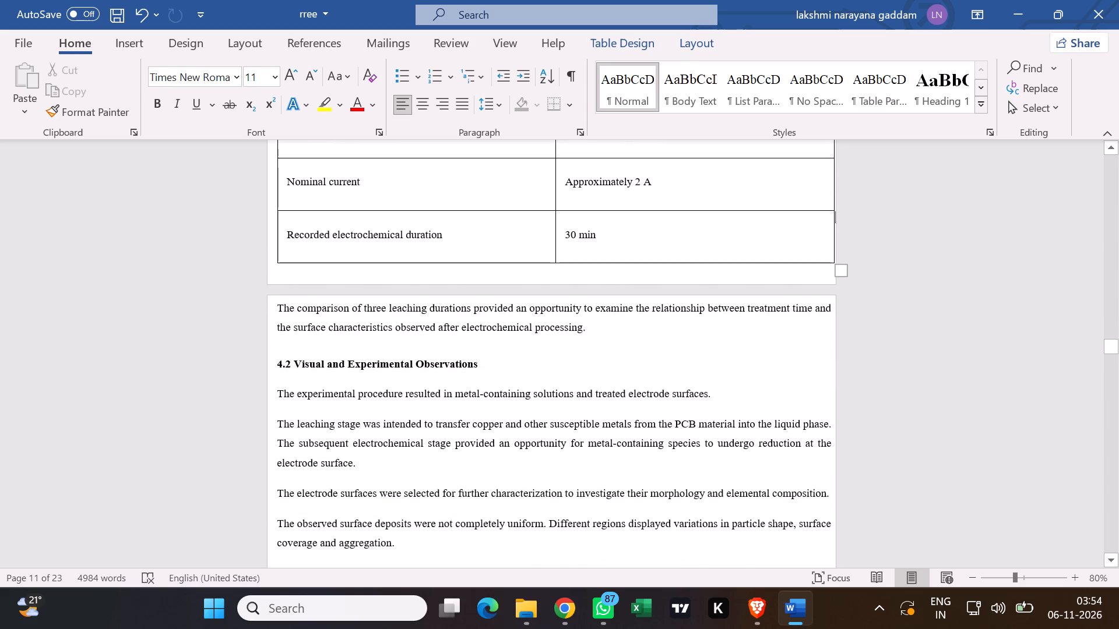
# Insert an empty line above the 4.3 SEM Analysis heading to move it onto the next page with its text.
pyautogui.scroll(-15, 915, 433)
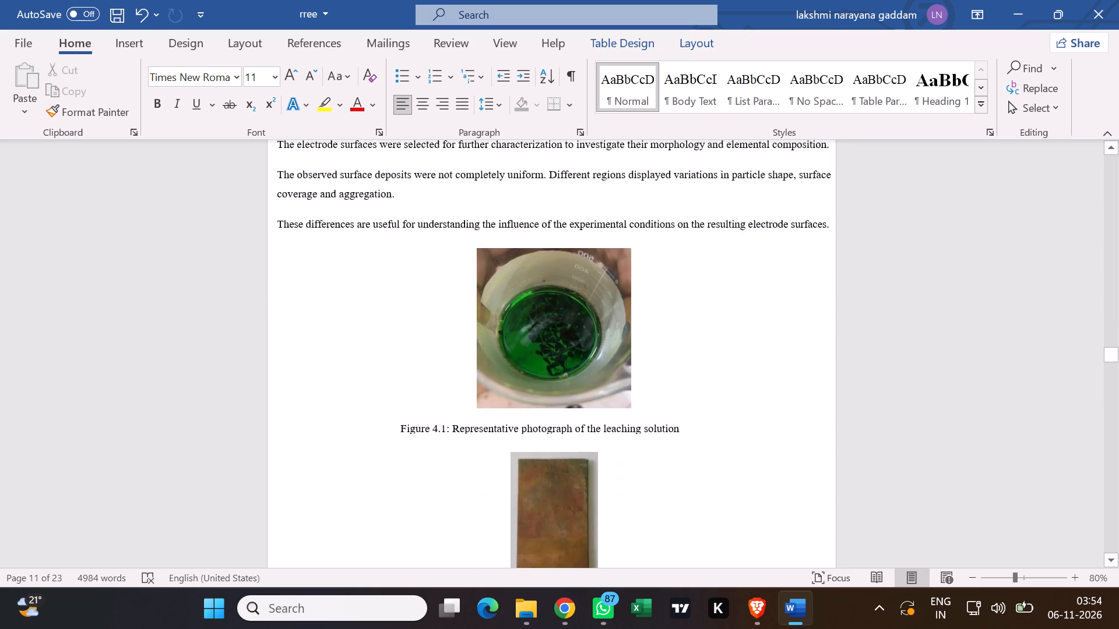
pyautogui.scroll(-1, 889, 418)
pyautogui.scroll(8, 889, 418)
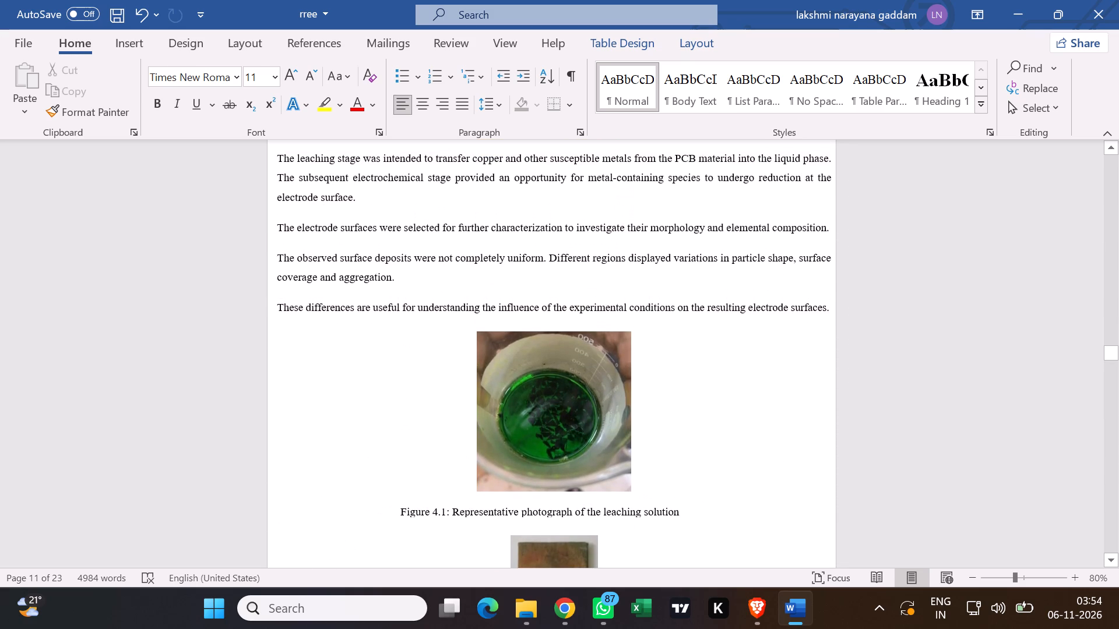
pyautogui.scroll(-9, 897, 433)
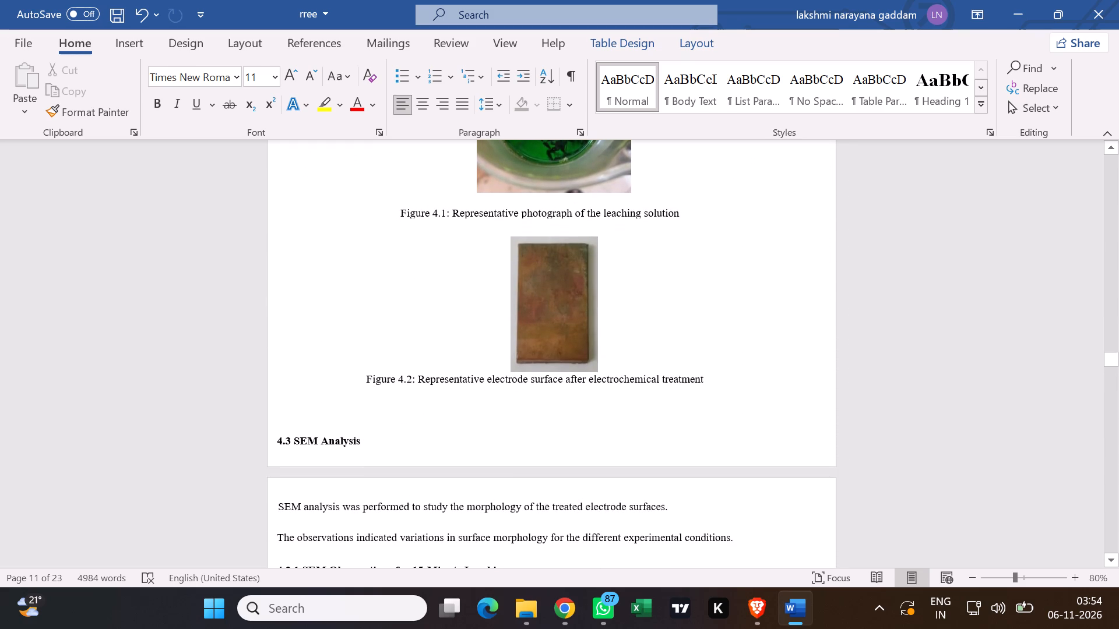
pyautogui.click(283, 418)
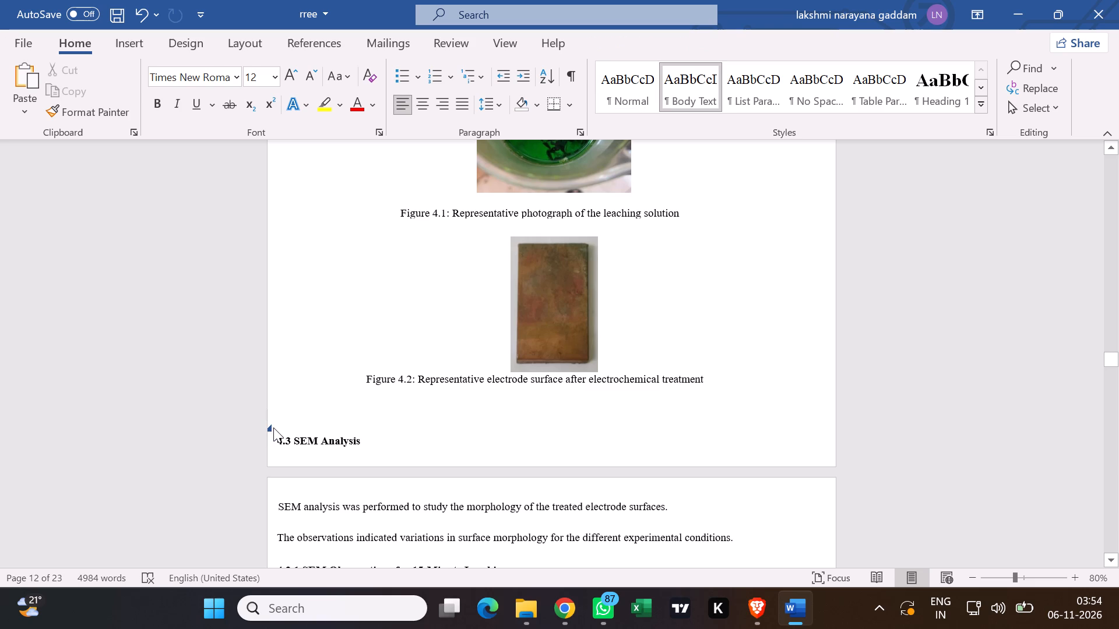
pyautogui.click(281, 423)
pyautogui.press('Return')
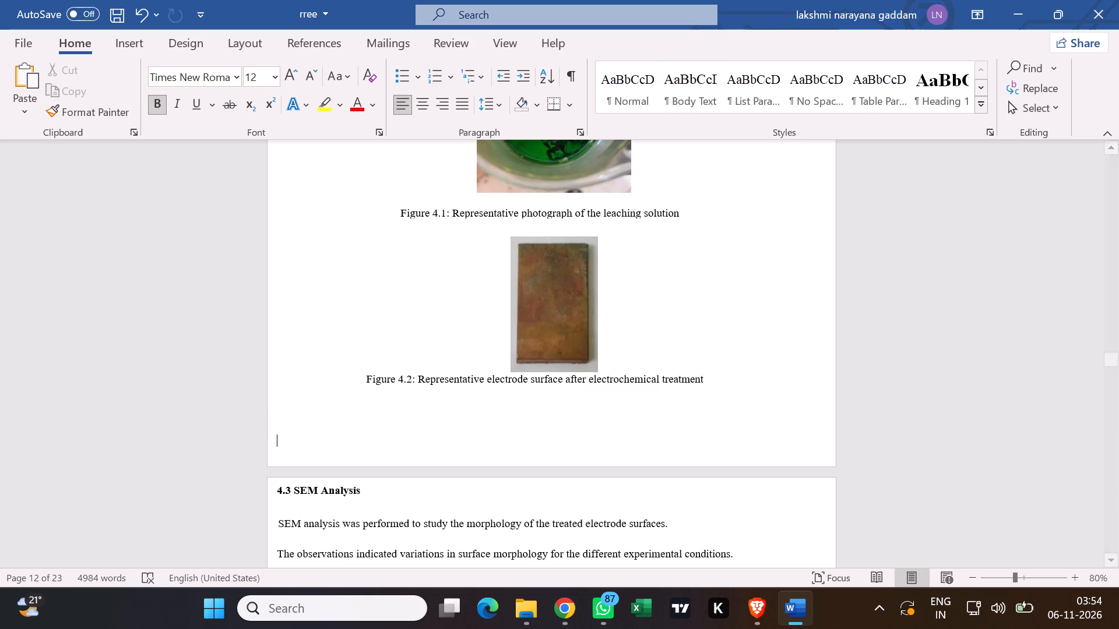
# Collapse Chapter 4 to check which content folds under its heading, and expand it again.
pyautogui.scroll(-3, 370, 496)
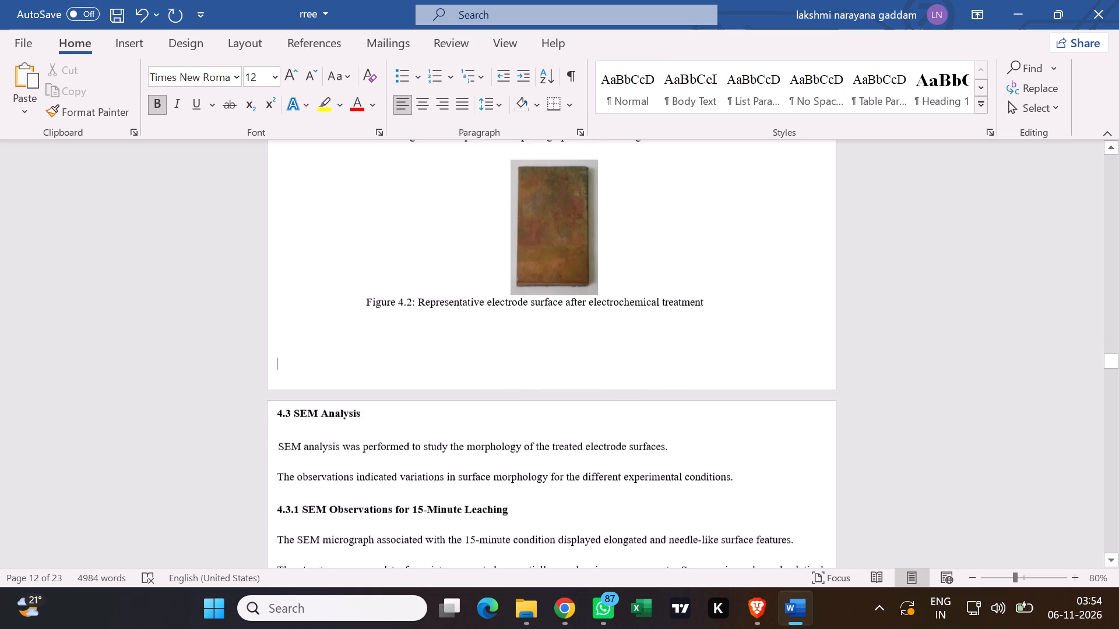
pyautogui.scroll(-2, 389, 458)
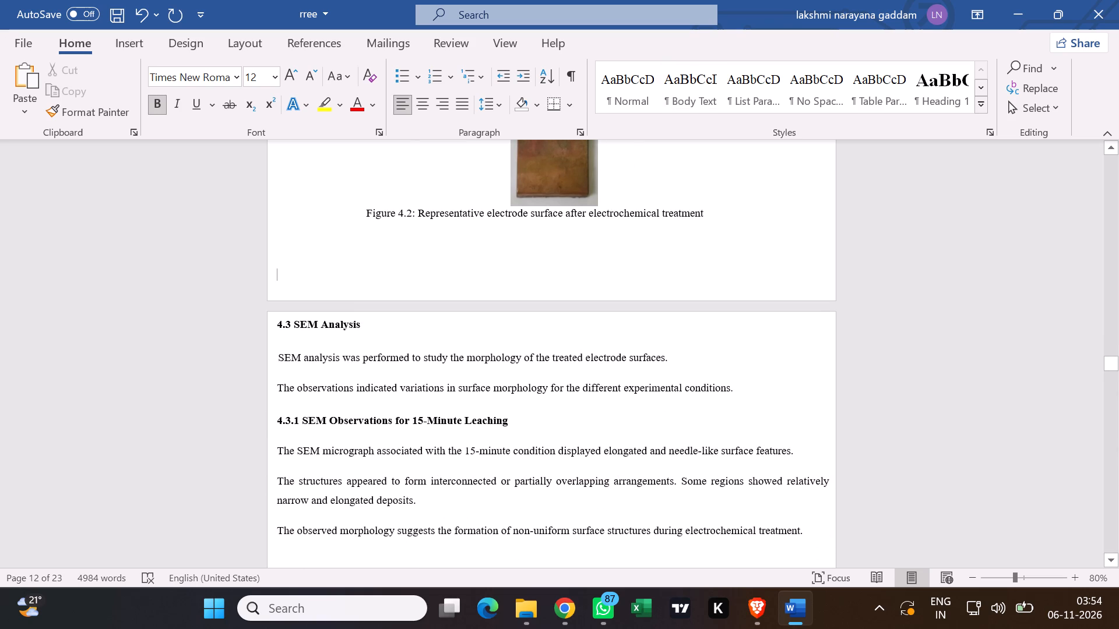
pyautogui.scroll(19, 419, 412)
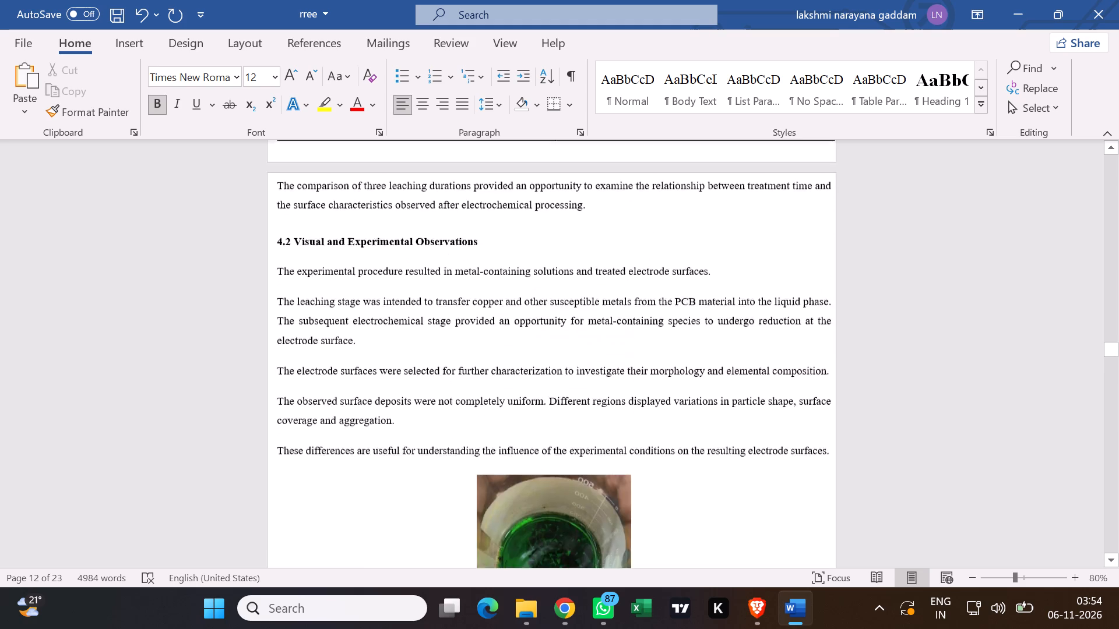
pyautogui.scroll(20, 438, 383)
pyautogui.scroll(8, 438, 383)
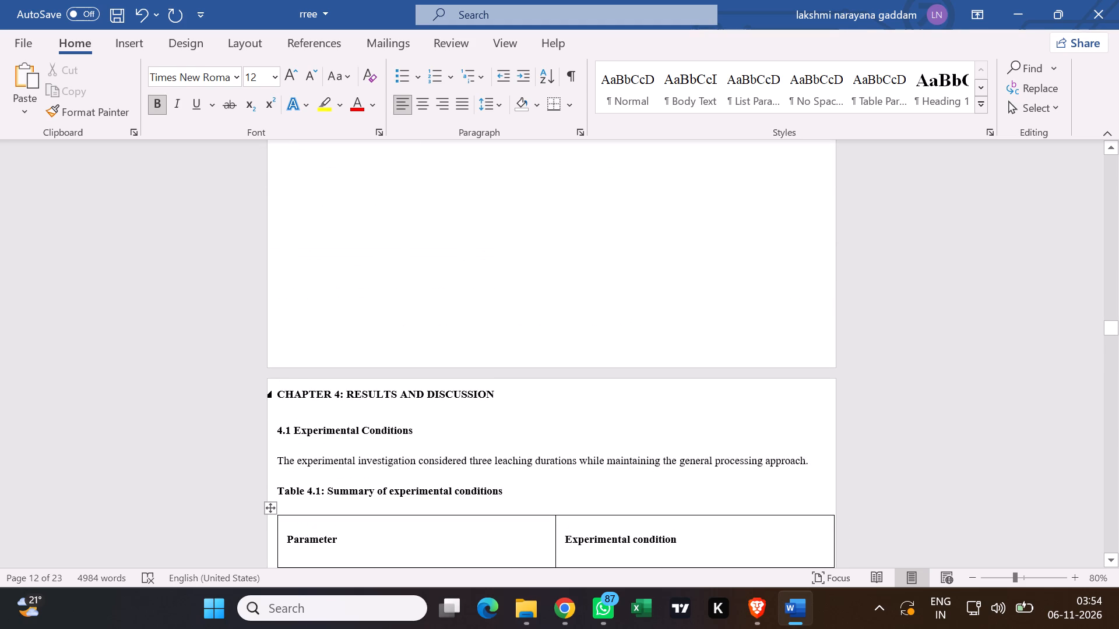
pyautogui.click(268, 395)
pyautogui.scroll(-6, 347, 405)
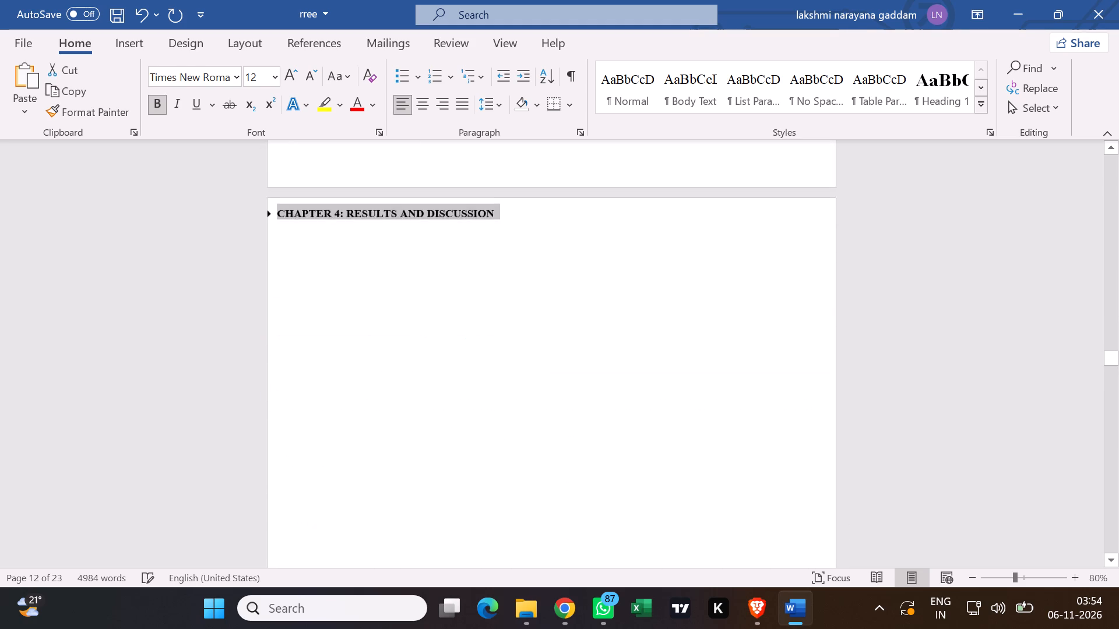
pyautogui.scroll(-15, 361, 398)
pyautogui.scroll(3, 379, 389)
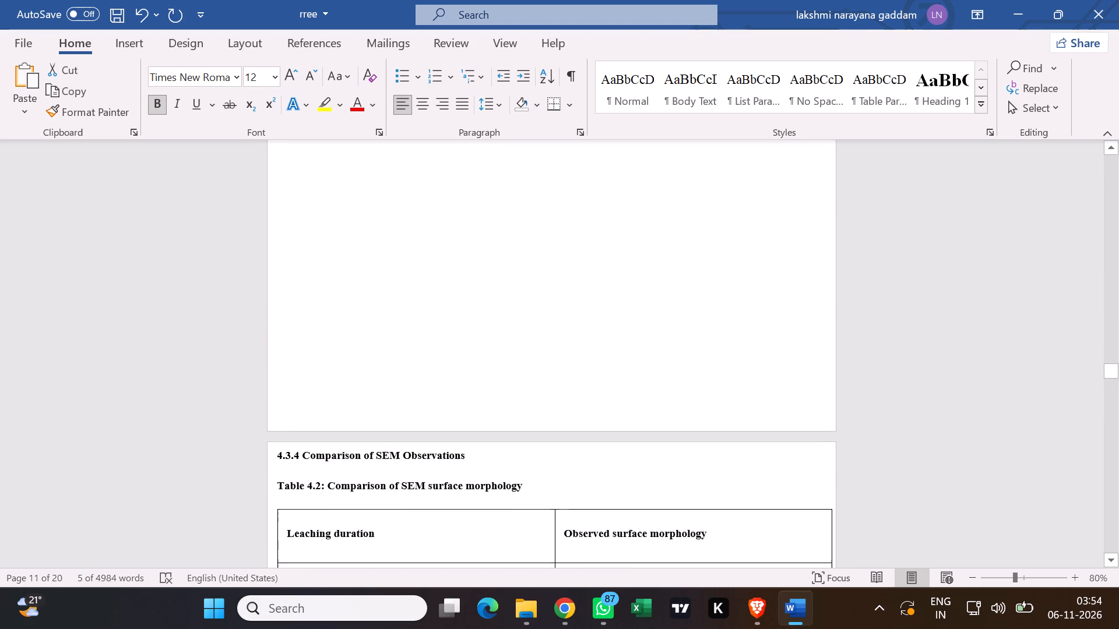
pyautogui.scroll(14, 379, 389)
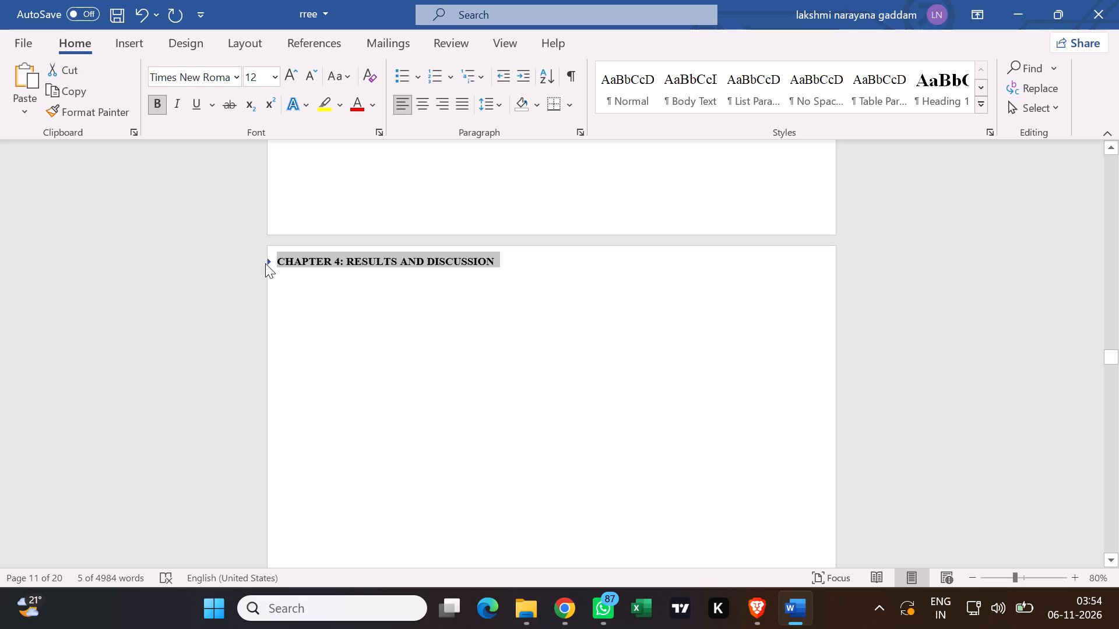
pyautogui.click(265, 262)
# Look through sections 4.1 to 4.3.3 for page gaps and the point where content stops folding under Chapter 4.
pyautogui.scroll(-7, 331, 332)
pyautogui.scroll(-15, 385, 359)
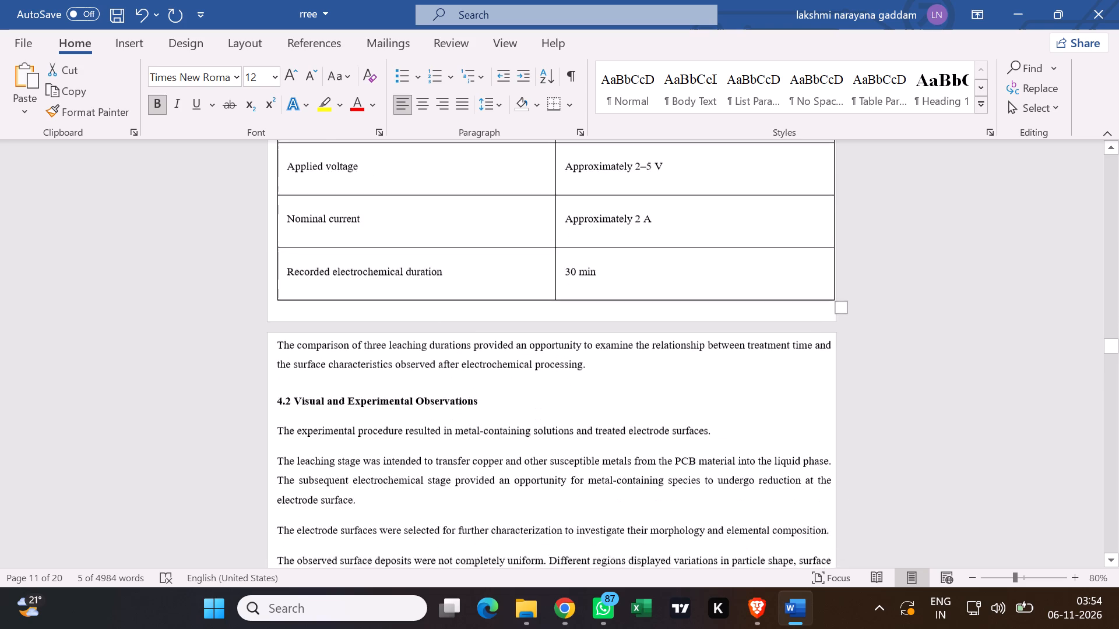
pyautogui.scroll(-17, 397, 373)
pyautogui.scroll(-6, 396, 372)
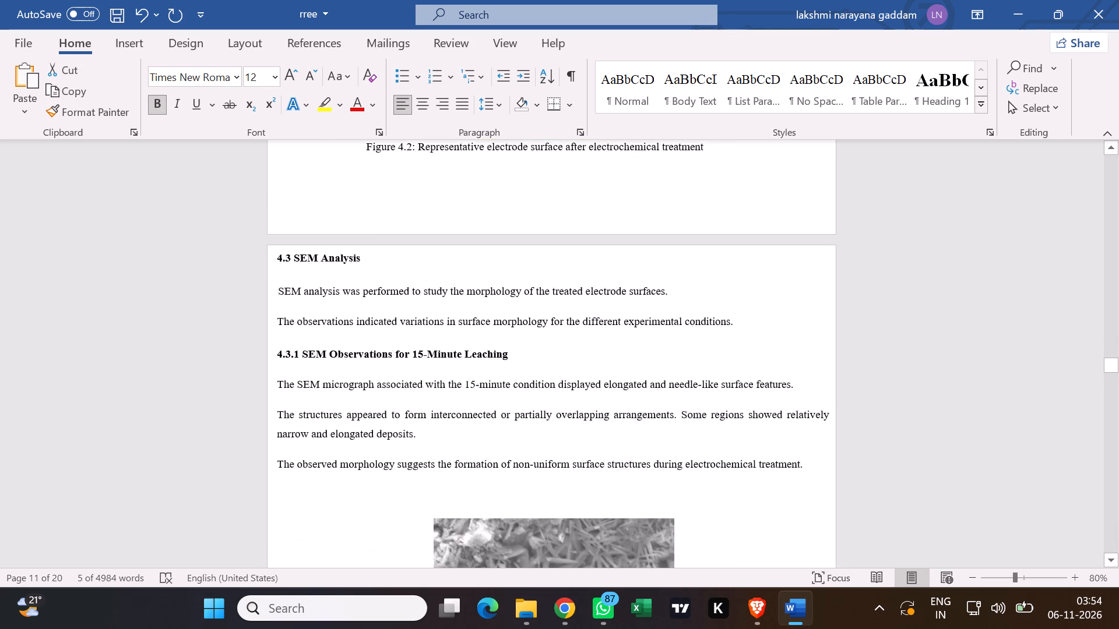
pyautogui.scroll(-9, 394, 375)
pyautogui.scroll(10, 392, 373)
pyautogui.scroll(-11, 402, 322)
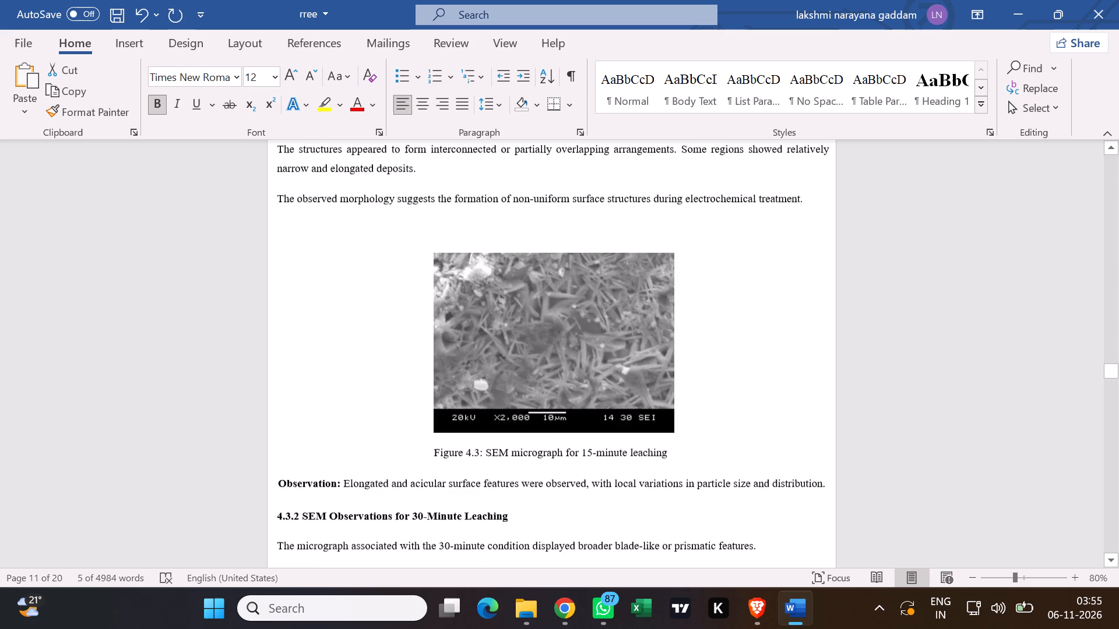
pyautogui.scroll(-10, 393, 344)
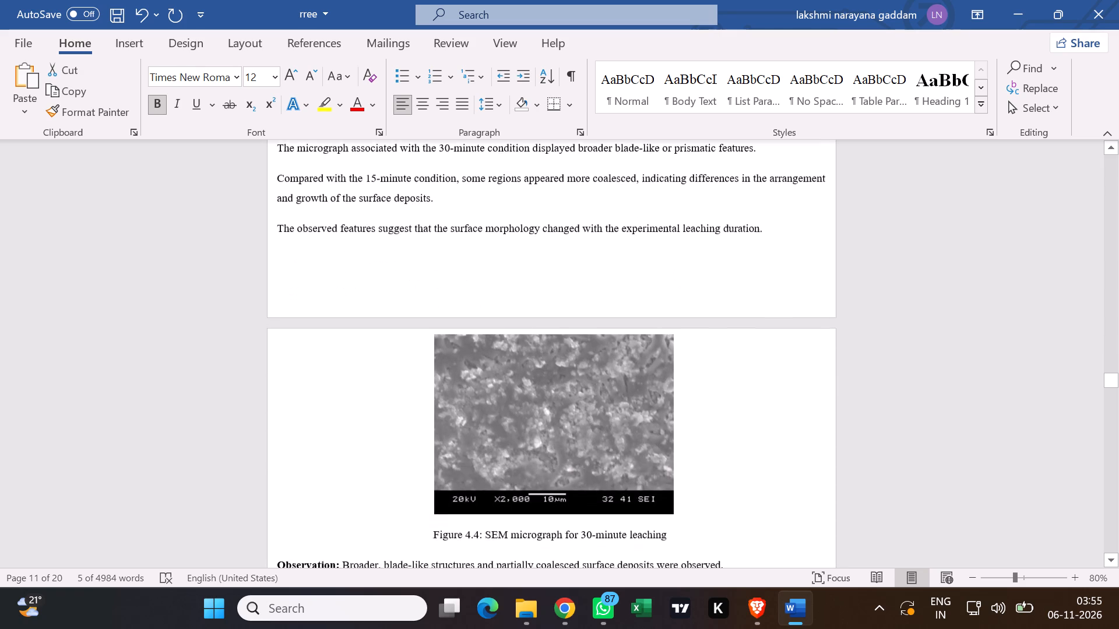
pyautogui.scroll(-11, 400, 365)
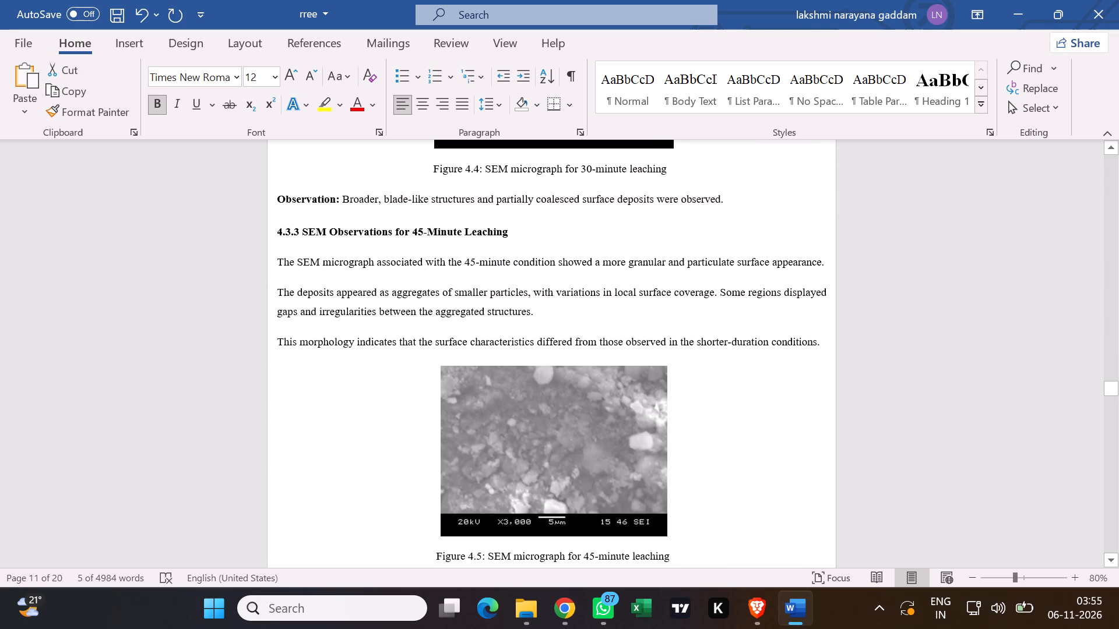
# Show formatting marks, delete the section break between the 45-minute leaching observation and heading 4.3.4, and hide the marks again.
pyautogui.scroll(-10, 401, 366)
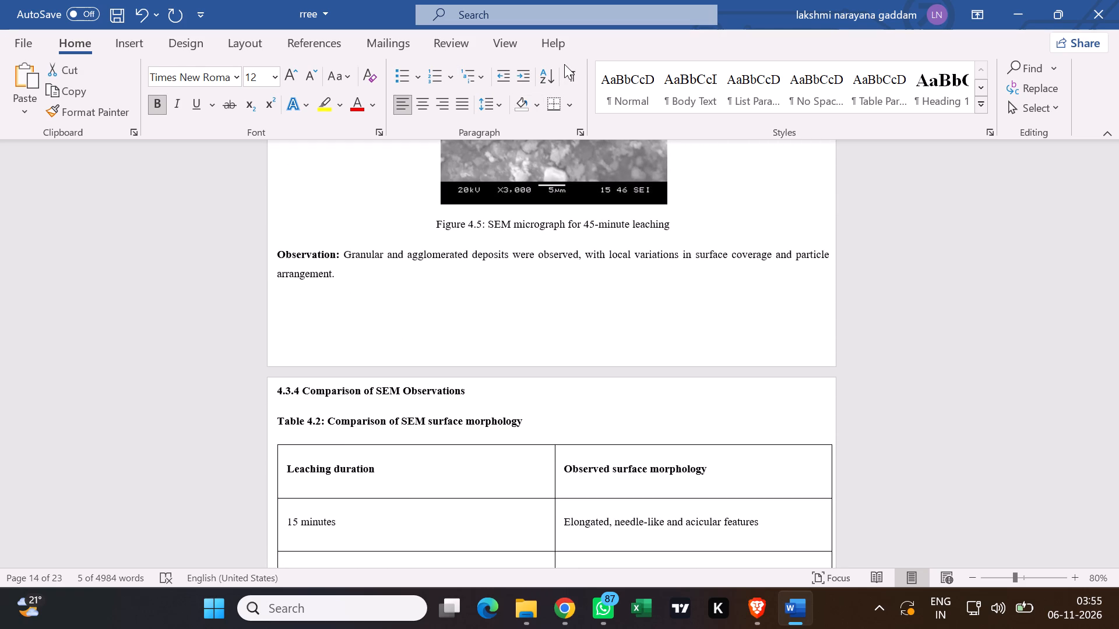
pyautogui.click(572, 82)
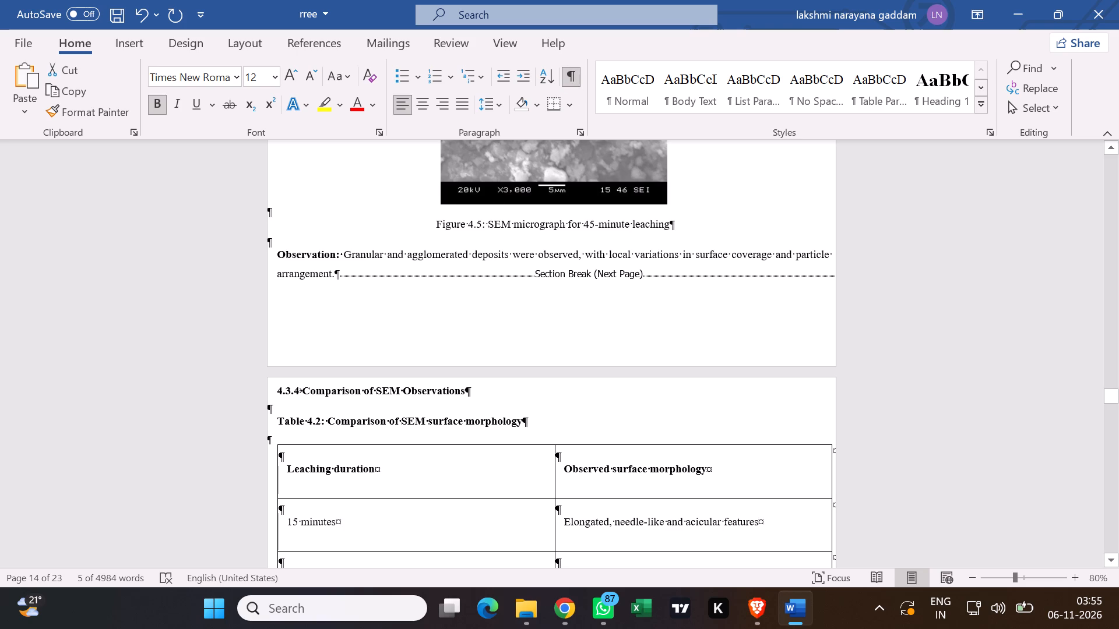
pyautogui.click(338, 277)
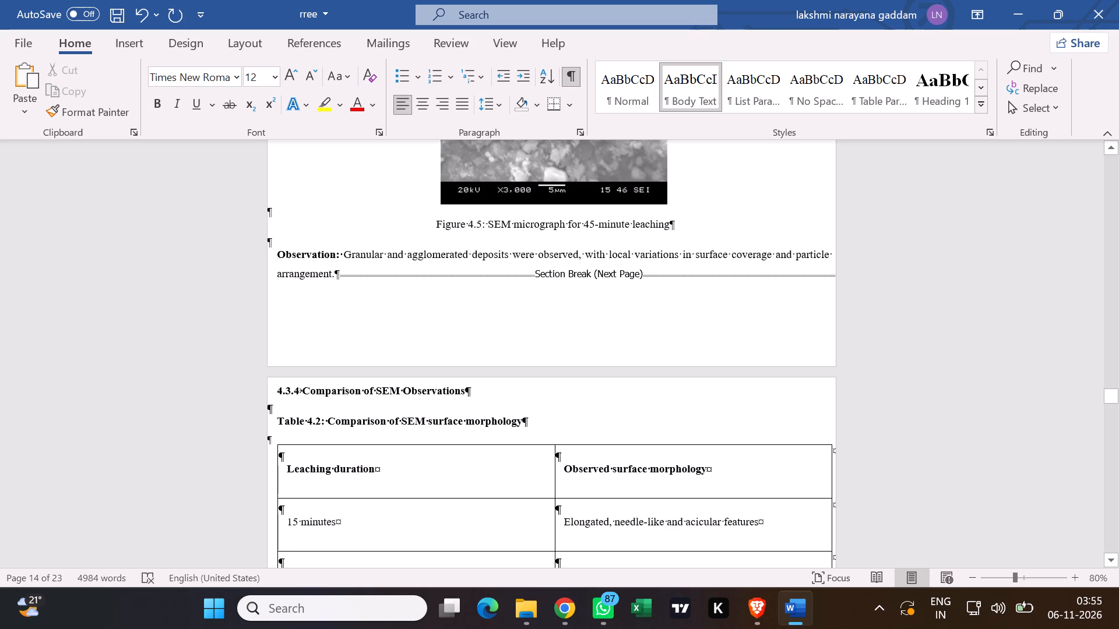
pyautogui.press('Delete')
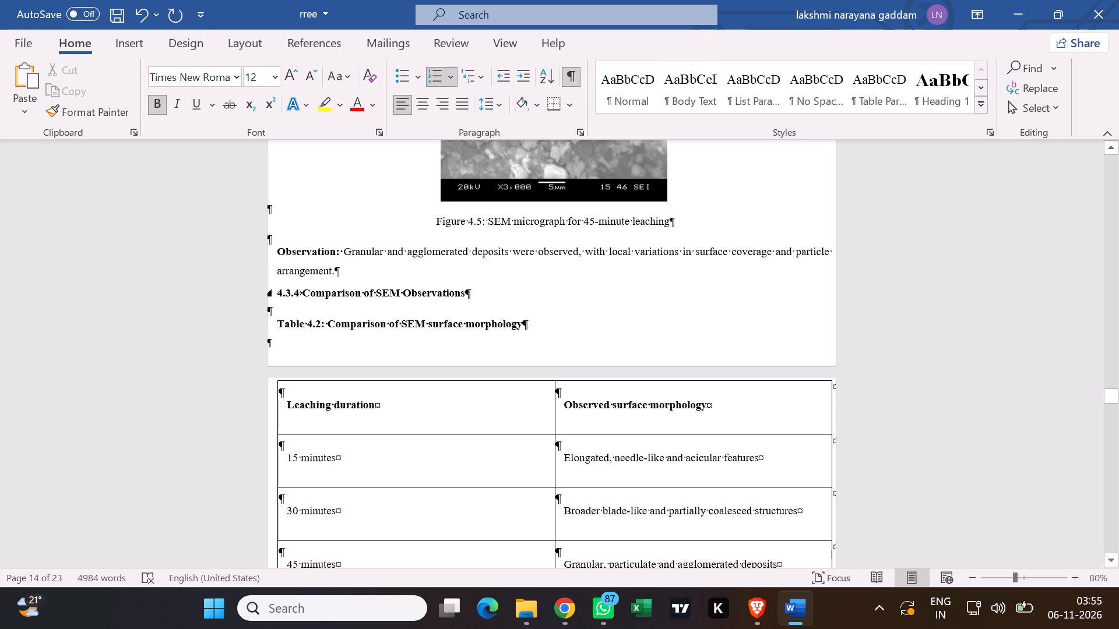
pyautogui.click(564, 69)
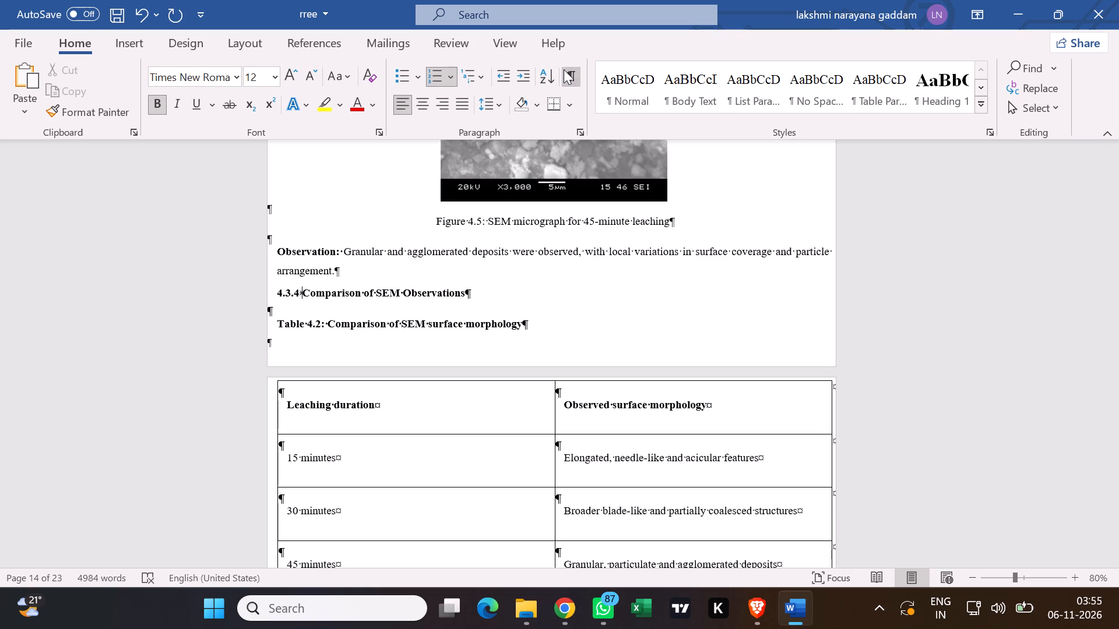
# Insert four empty lines after the 45-minute leaching observation to move heading 4.3.4 onto the next page with its table.
pyautogui.click(360, 273)
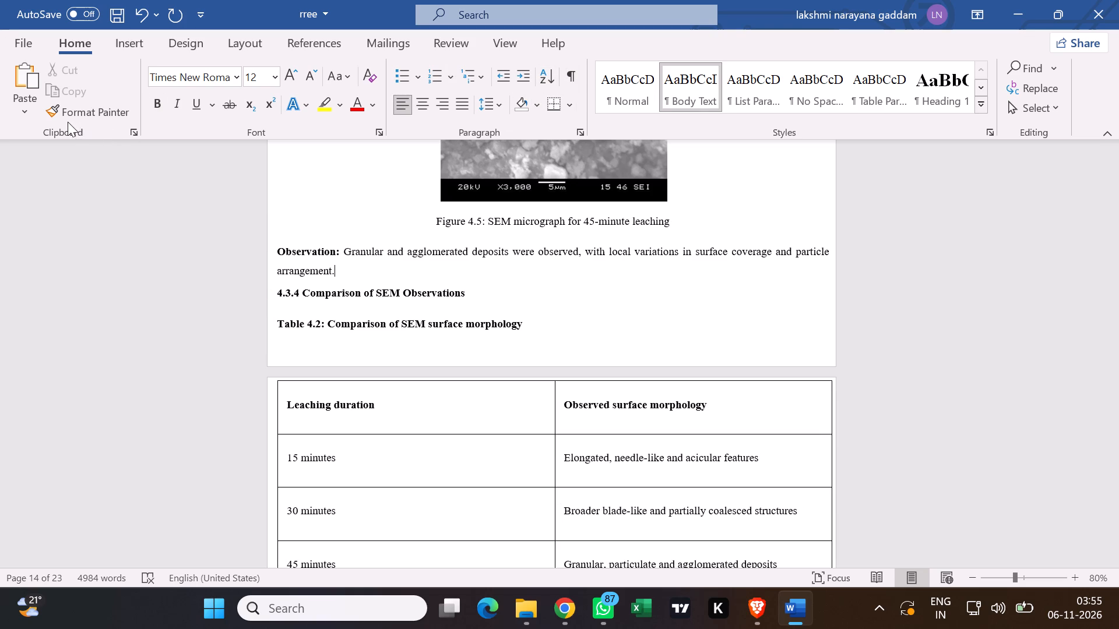
pyautogui.press('Return')
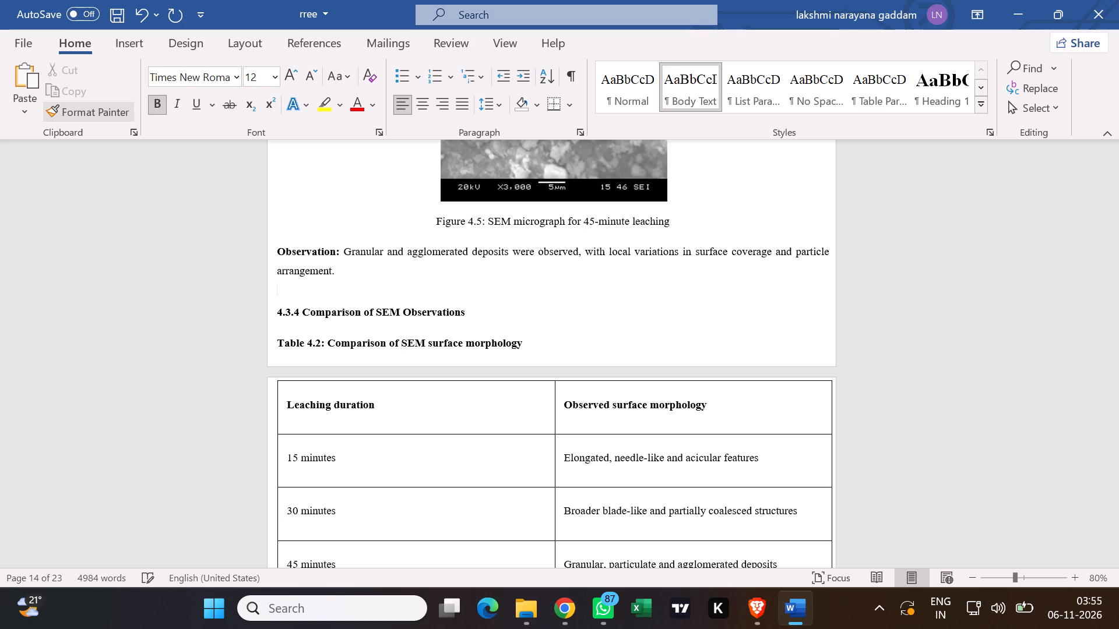
pyautogui.press('Return')
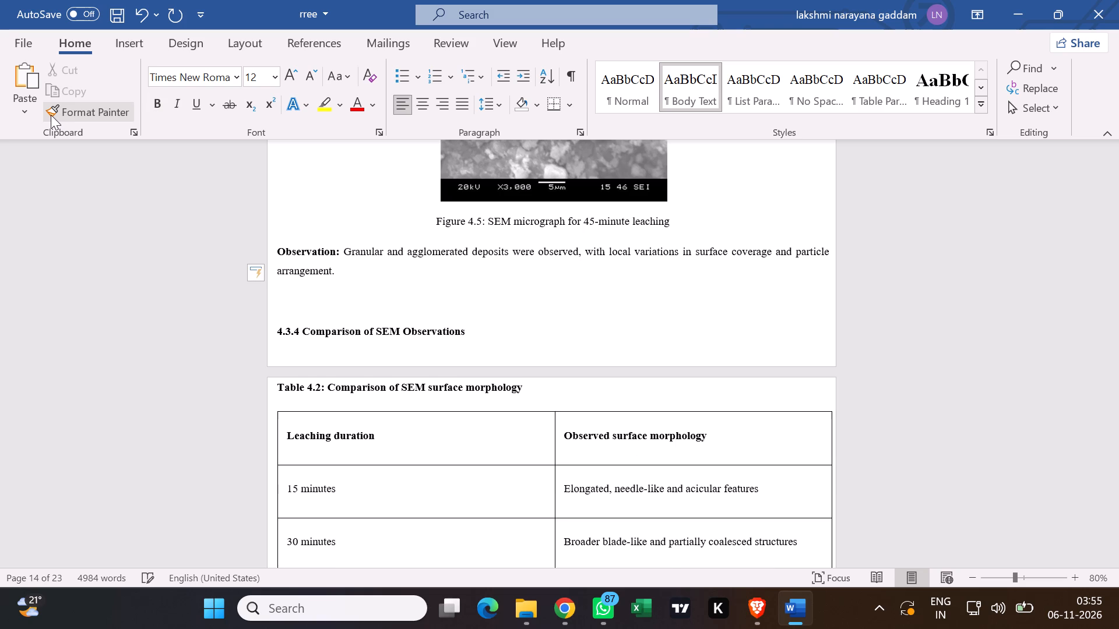
pyautogui.press('Return')
pyautogui.press('Return')
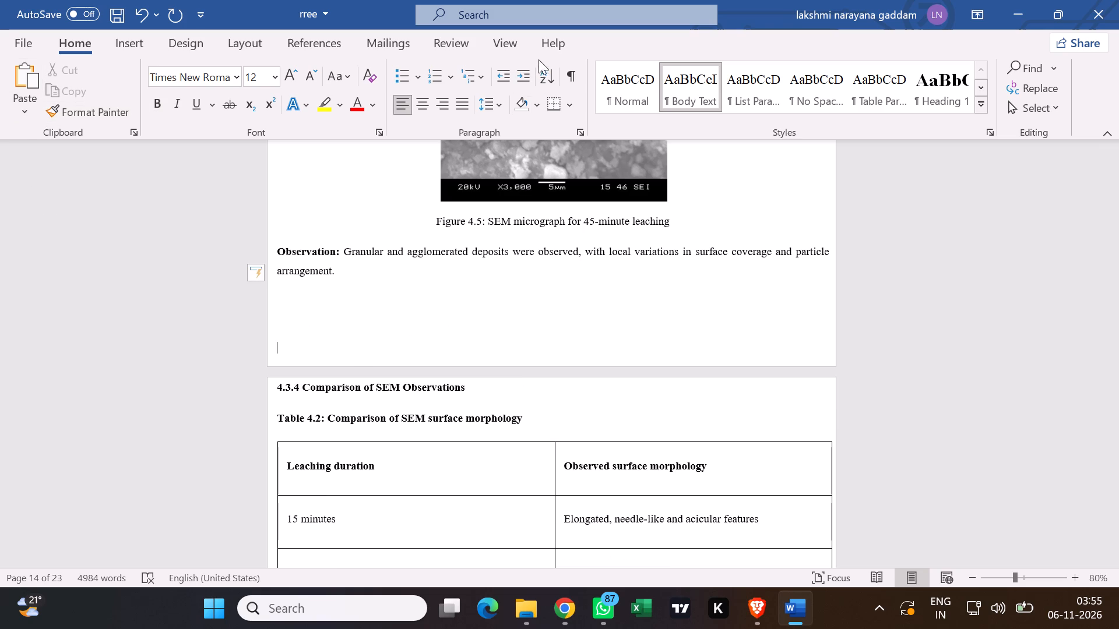
pyautogui.click(562, 71)
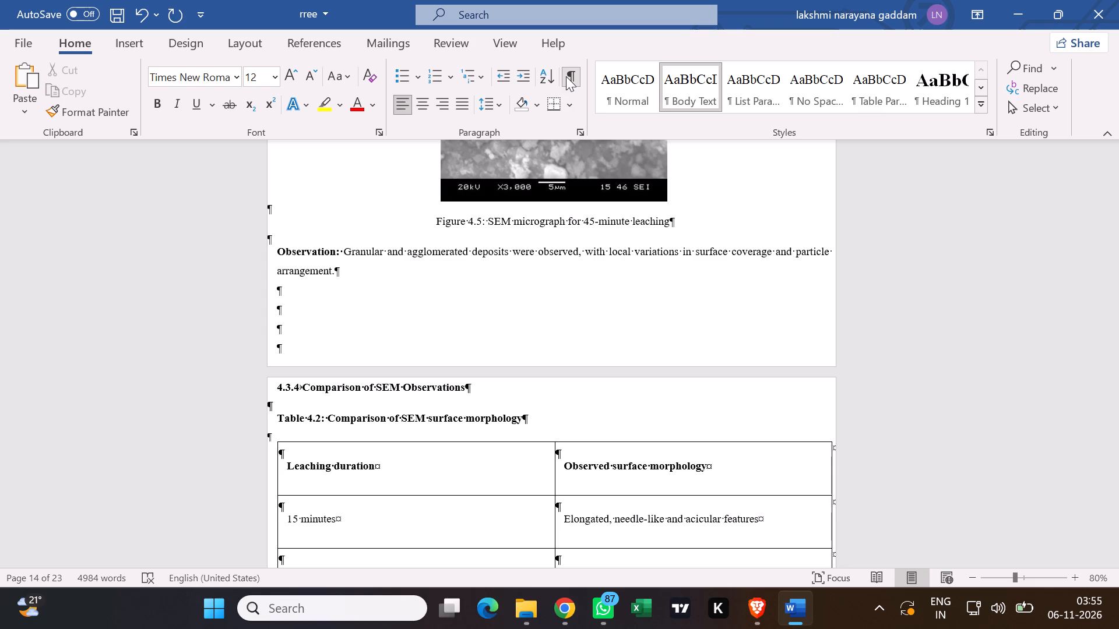
pyautogui.click(566, 76)
# Show formatting marks, delete the section break below Table 4.4 and put one empty line between the table and its following paragraph.
pyautogui.scroll(-3, 437, 344)
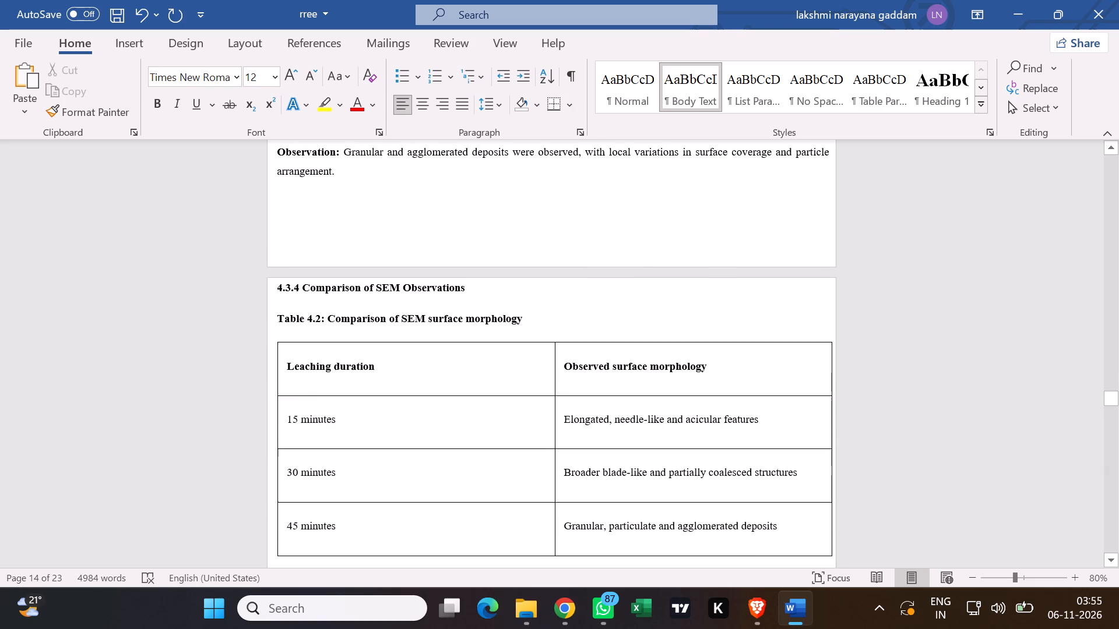
pyautogui.scroll(-7, 436, 344)
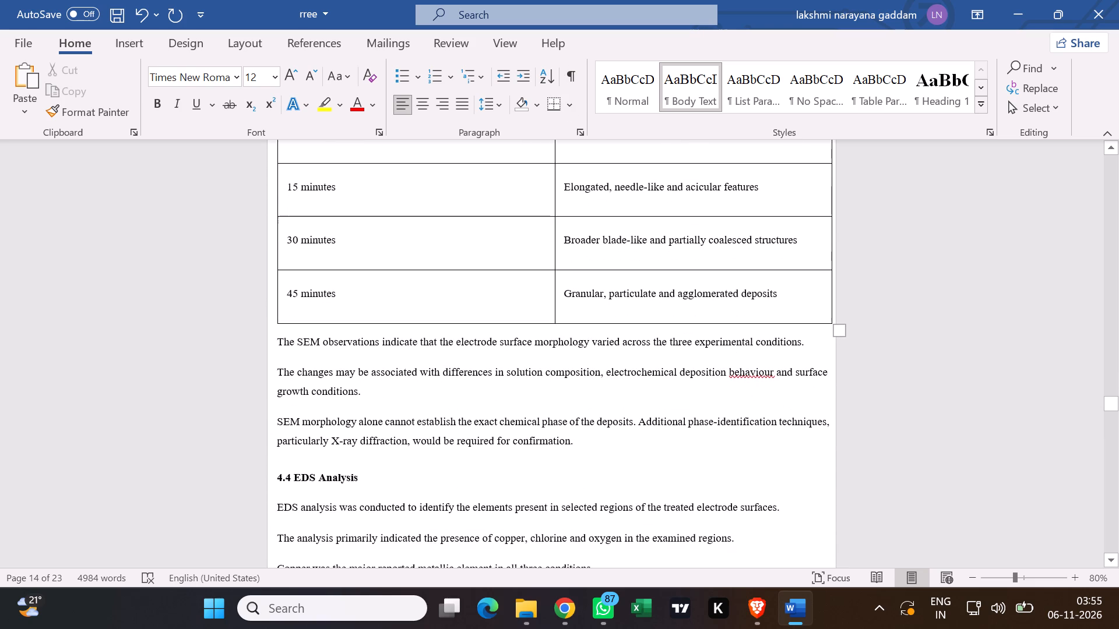
pyautogui.scroll(4, 422, 341)
pyautogui.scroll(-2, 419, 334)
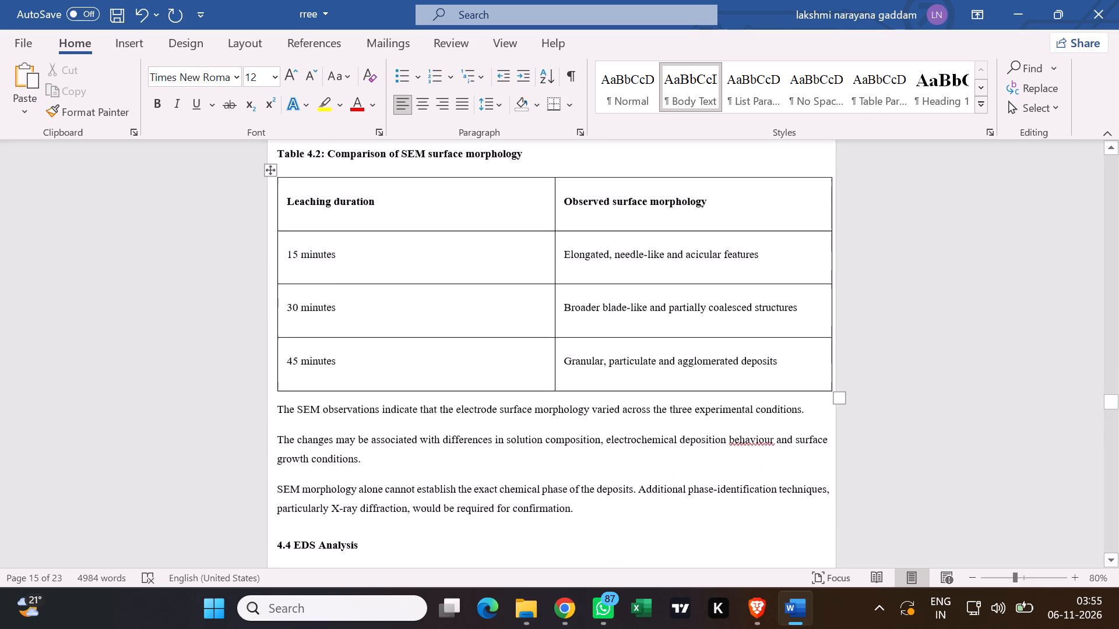
pyautogui.click(571, 80)
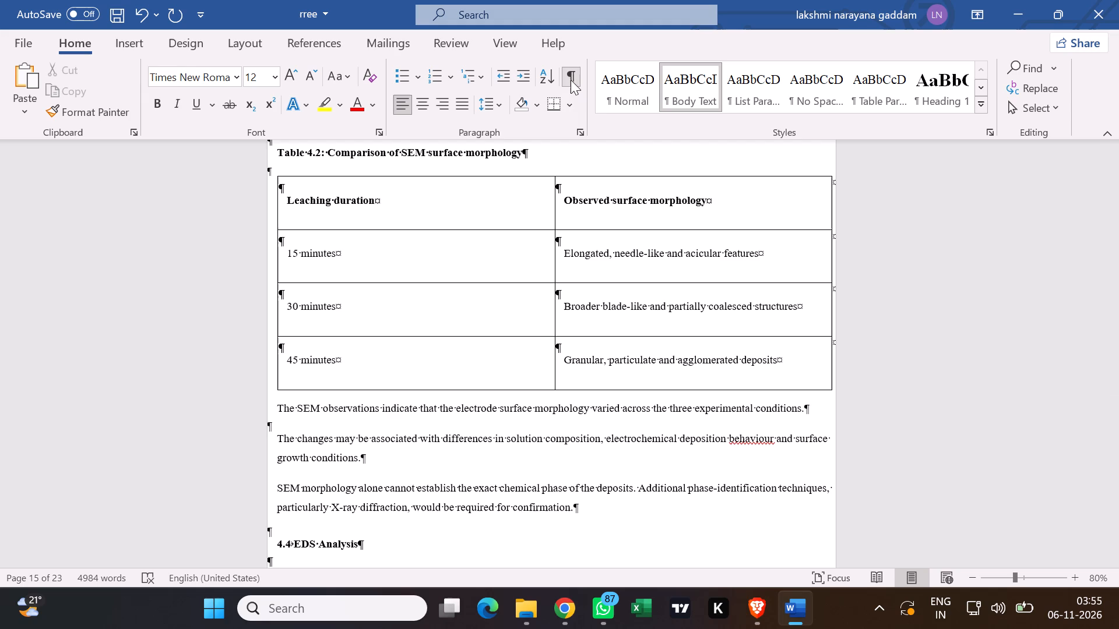
pyautogui.scroll(-5, 395, 320)
pyautogui.scroll(-2, 382, 369)
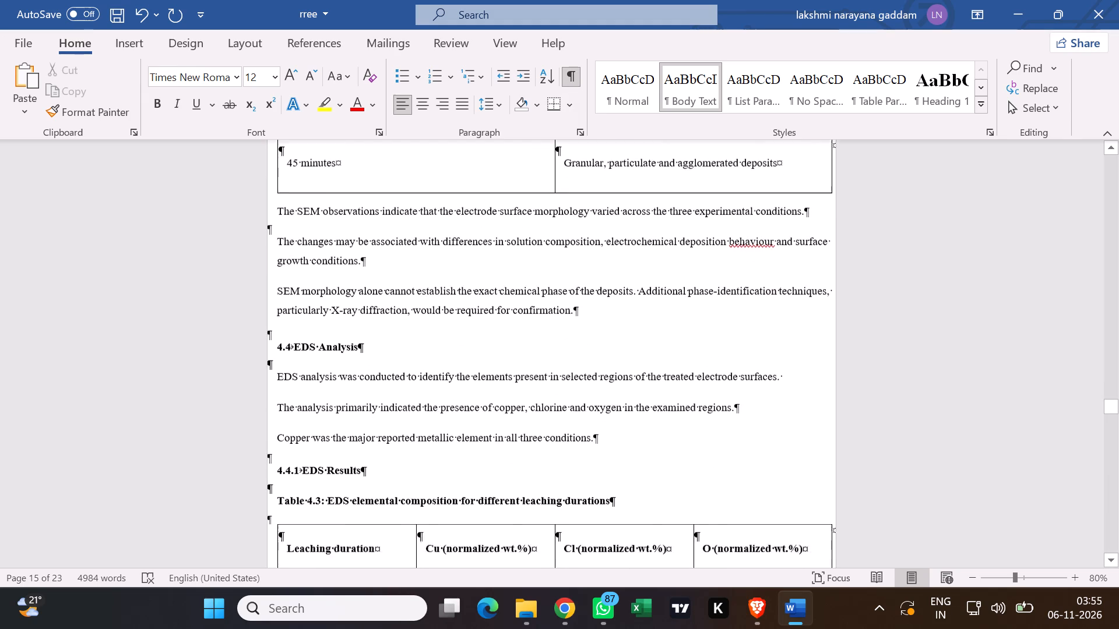
pyautogui.scroll(-11, 382, 371)
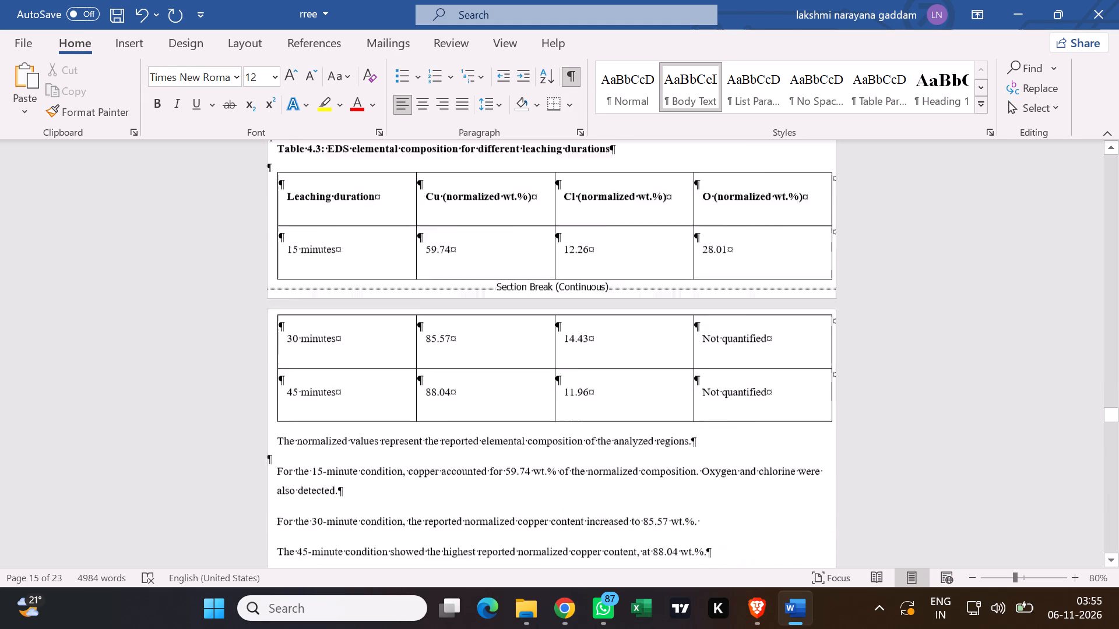
pyautogui.scroll(-11, 378, 374)
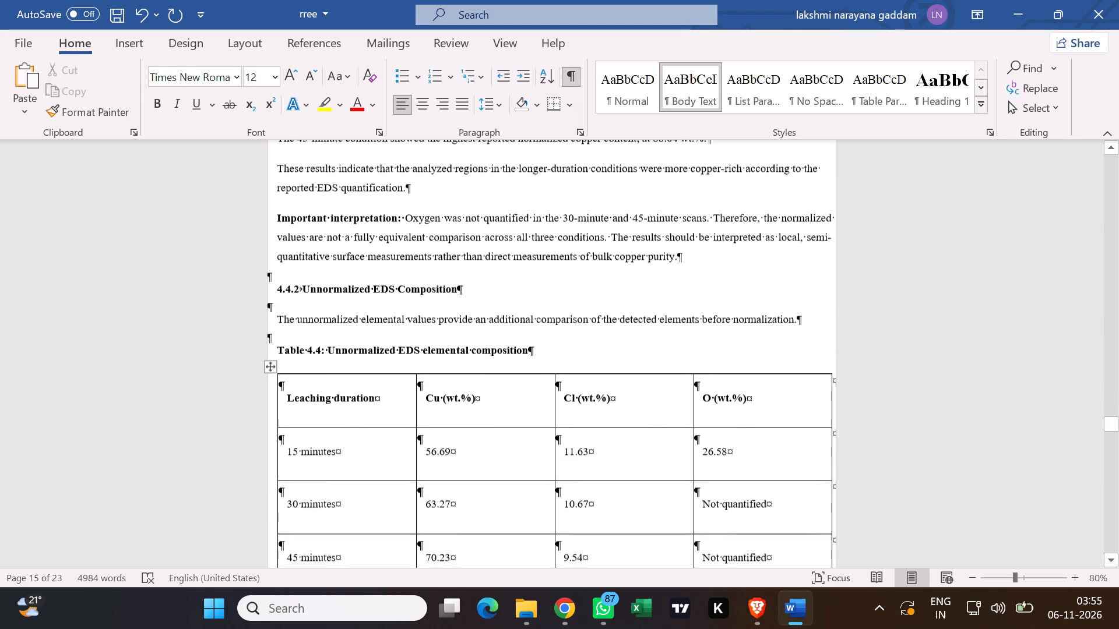
pyautogui.scroll(-7, 361, 380)
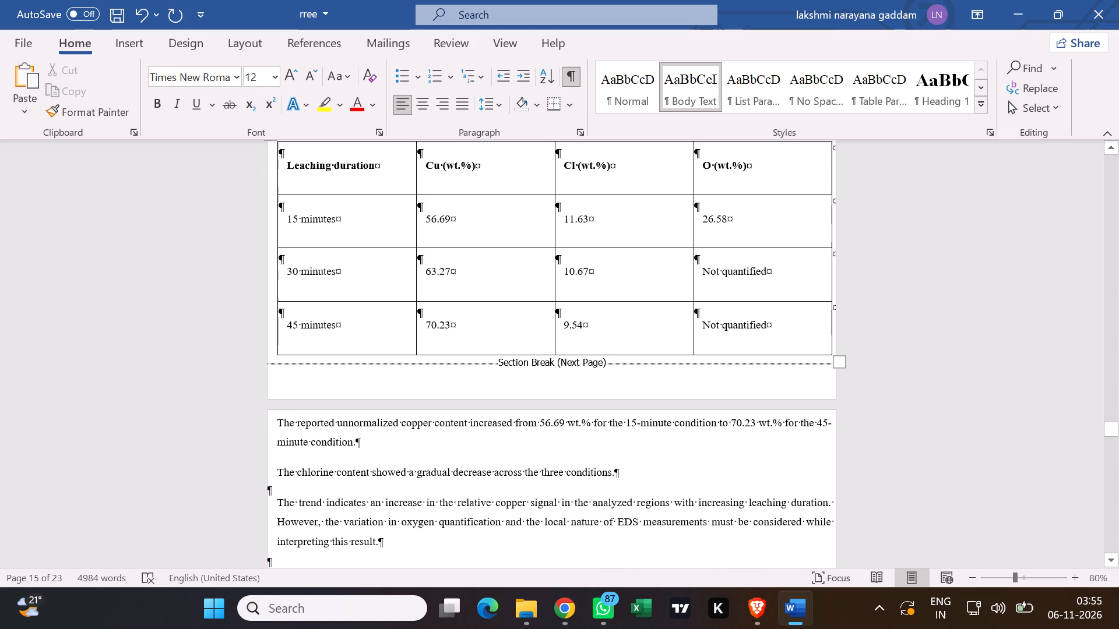
pyautogui.click(268, 369)
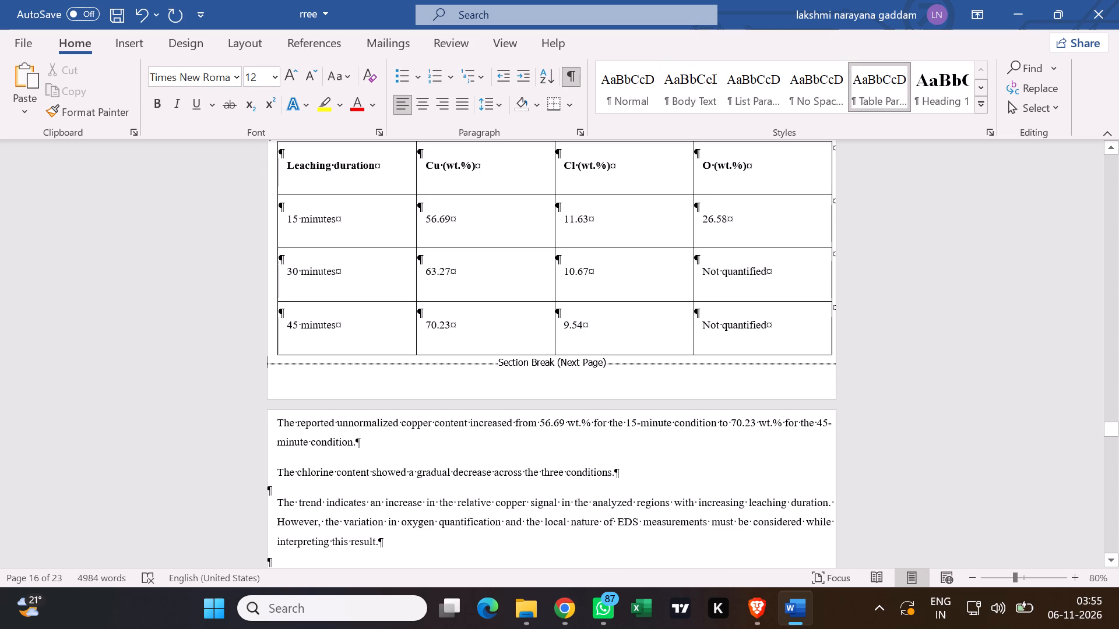
pyautogui.press('Delete')
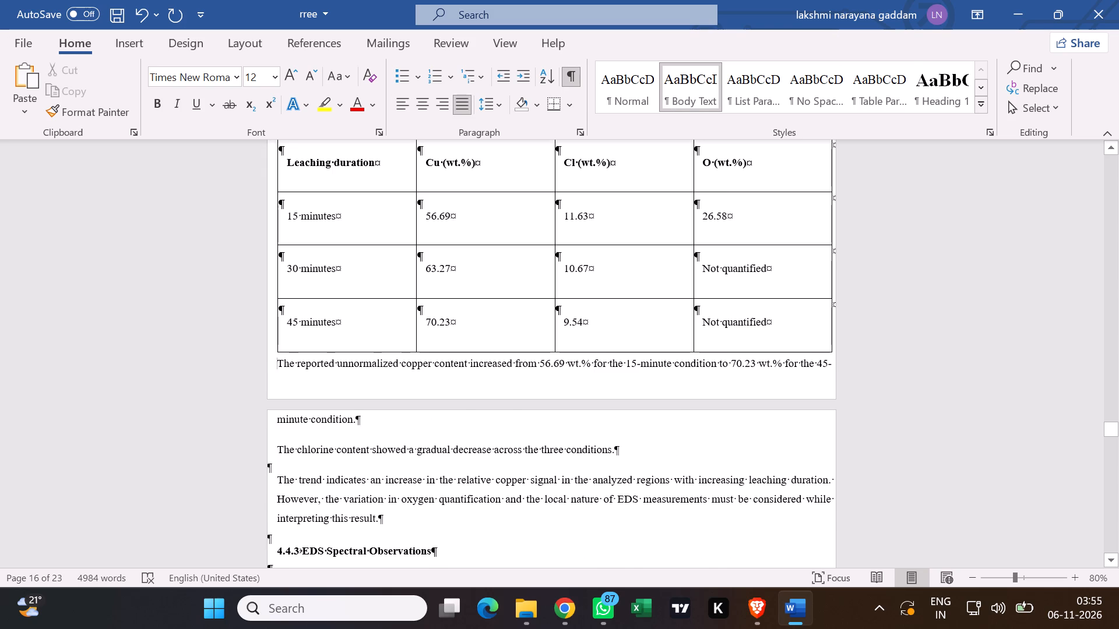
pyautogui.press('Return')
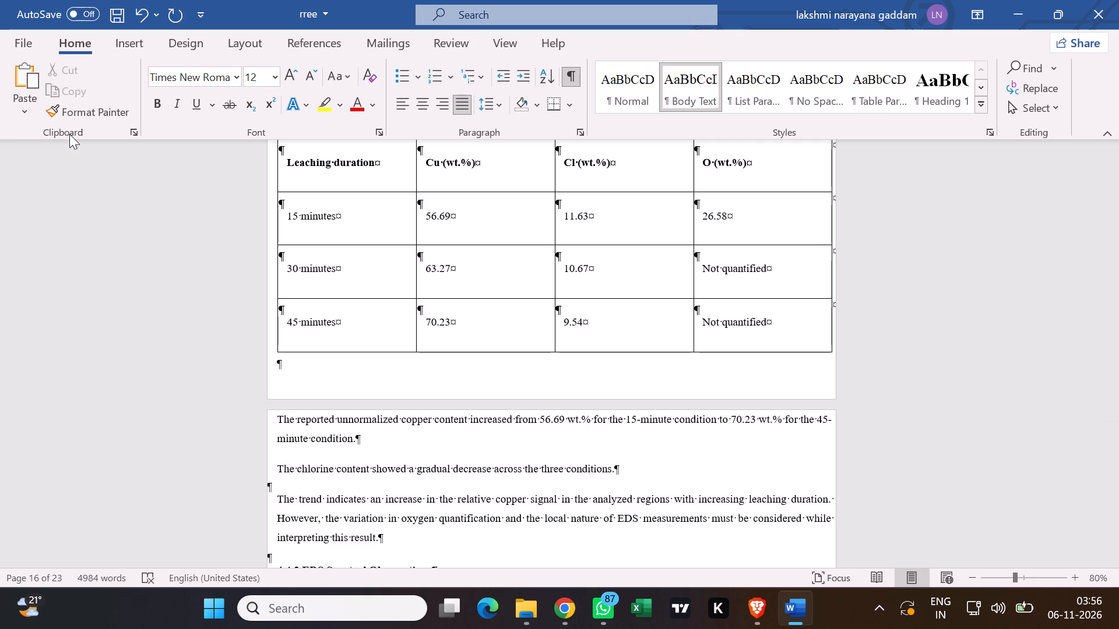
# Delete the section break after the Figure 4.6 caption in section 4.4.3.
pyautogui.scroll(-9, 72, 137)
pyautogui.scroll(-4, 2, 184)
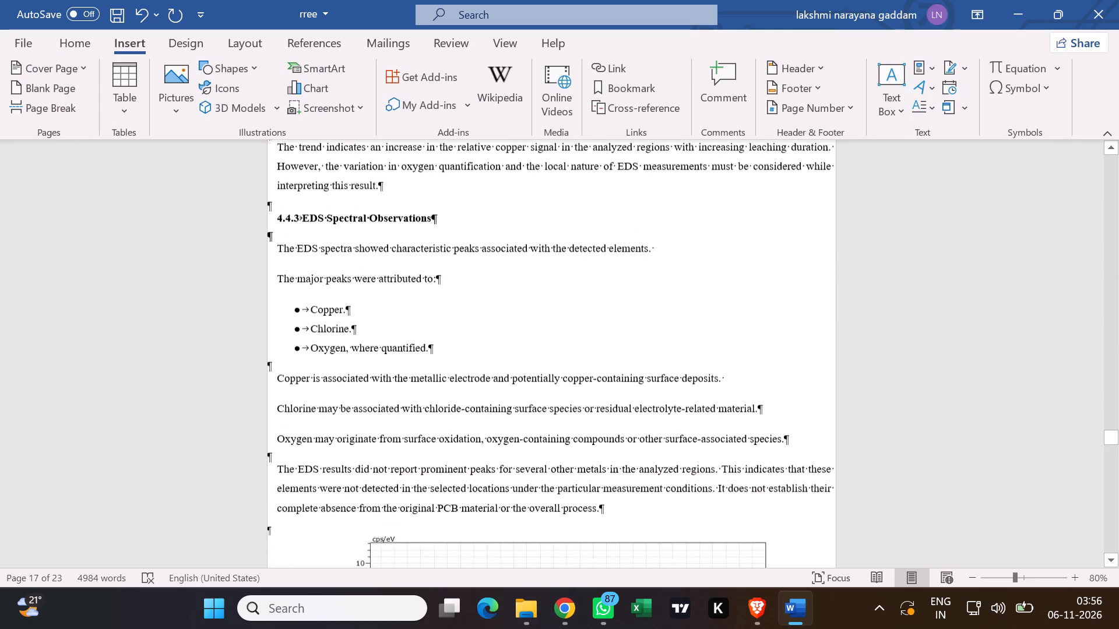
pyautogui.scroll(-4, 0, 178)
pyautogui.scroll(4, 2, 158)
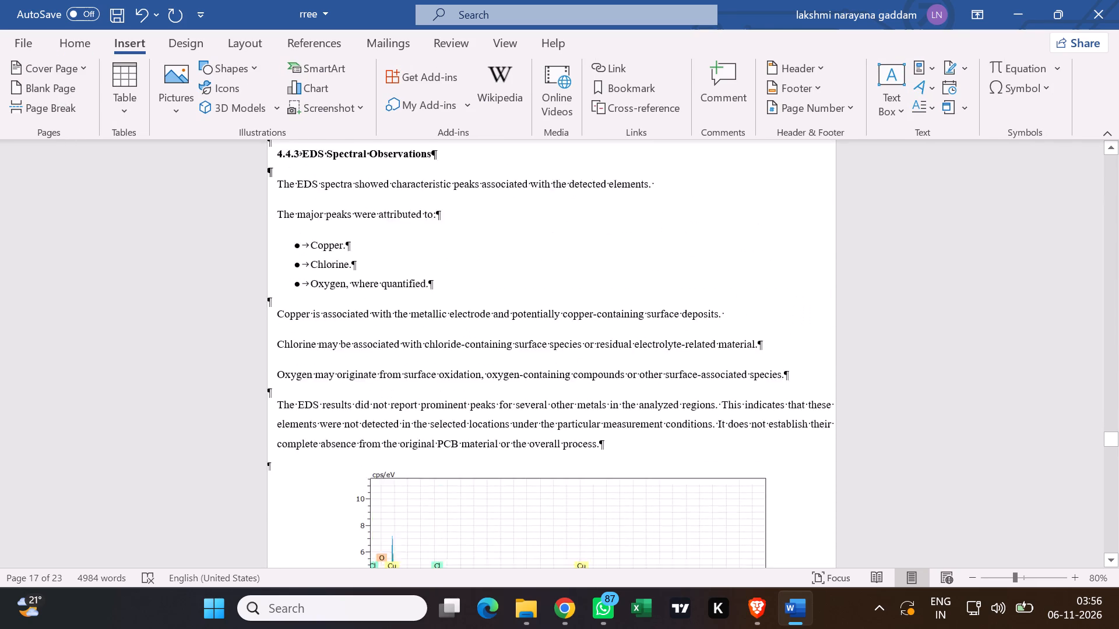
pyautogui.scroll(1, 0, 144)
pyautogui.scroll(-6, 0, 144)
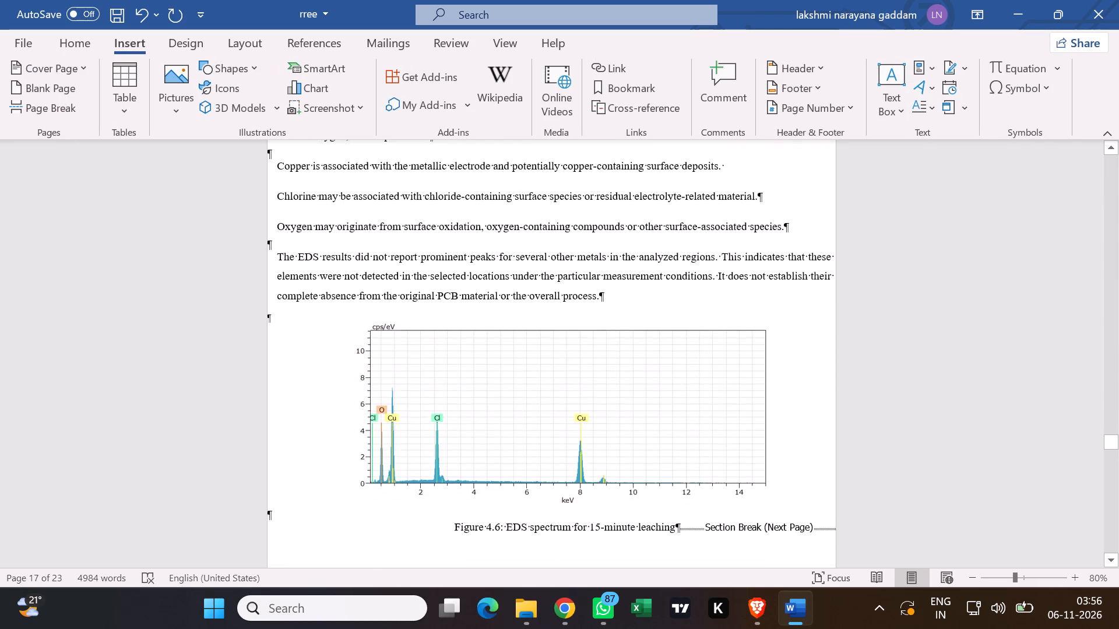
pyautogui.scroll(-6, 1, 151)
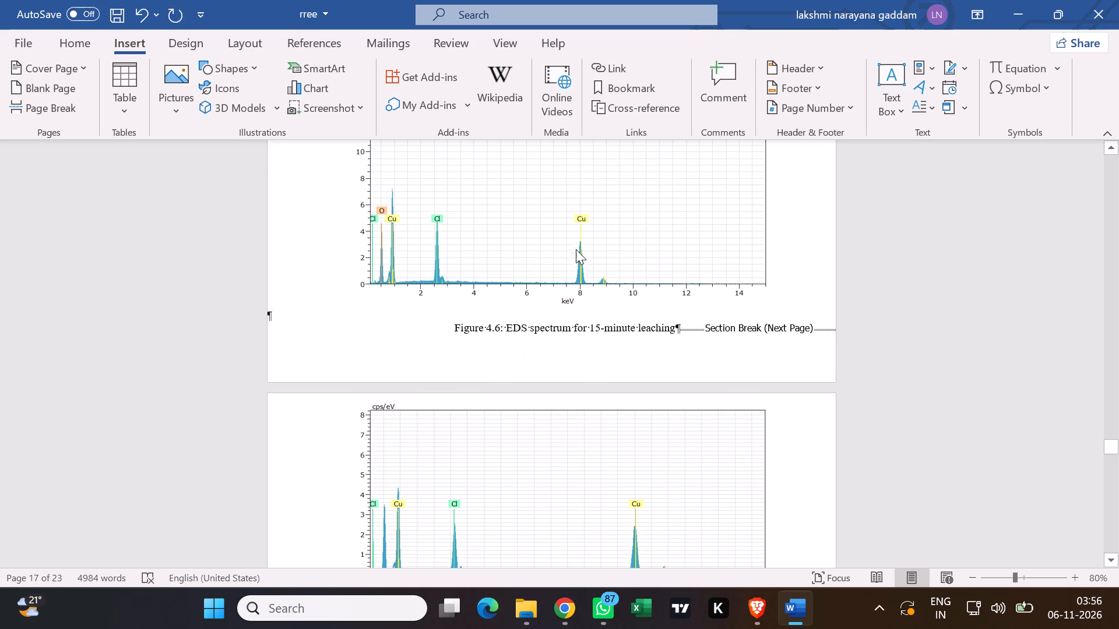
pyautogui.click(680, 329)
pyautogui.press('Delete')
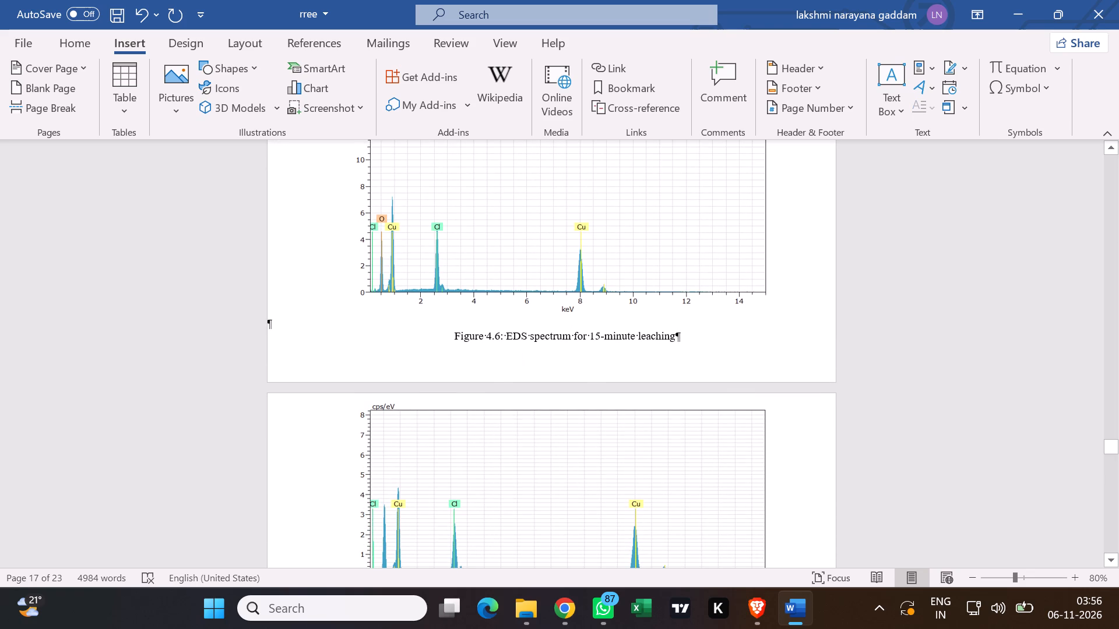
# Delete the section break between the last introductory paragraph of section 4.5 and the Table 4.5 caption.
pyautogui.scroll(-3, 680, 335)
pyautogui.scroll(-4, 698, 400)
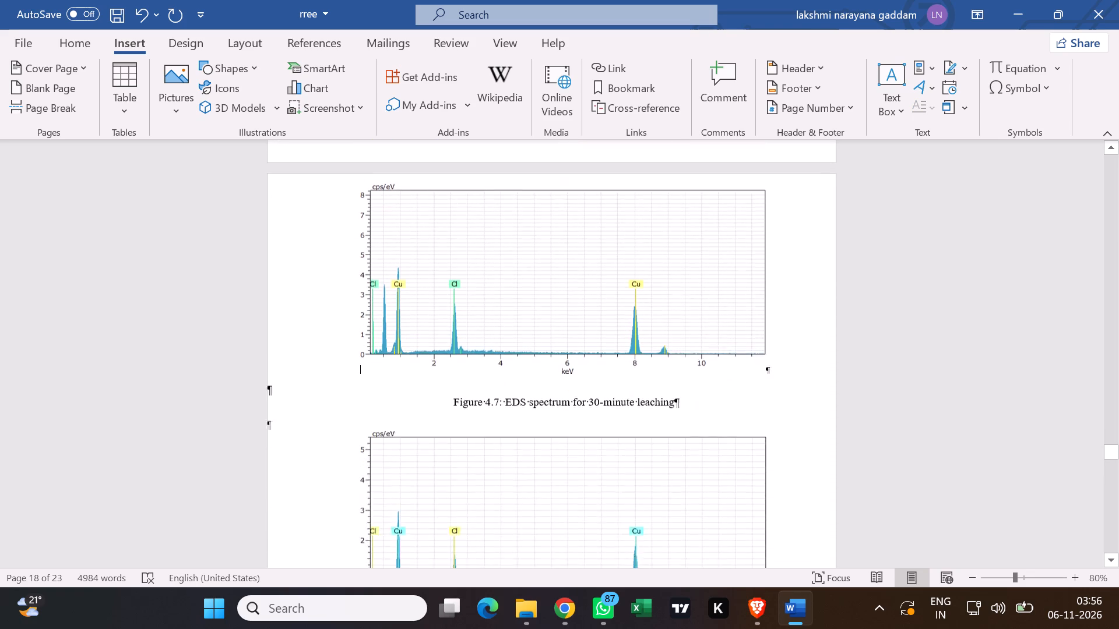
pyautogui.scroll(-11, 698, 396)
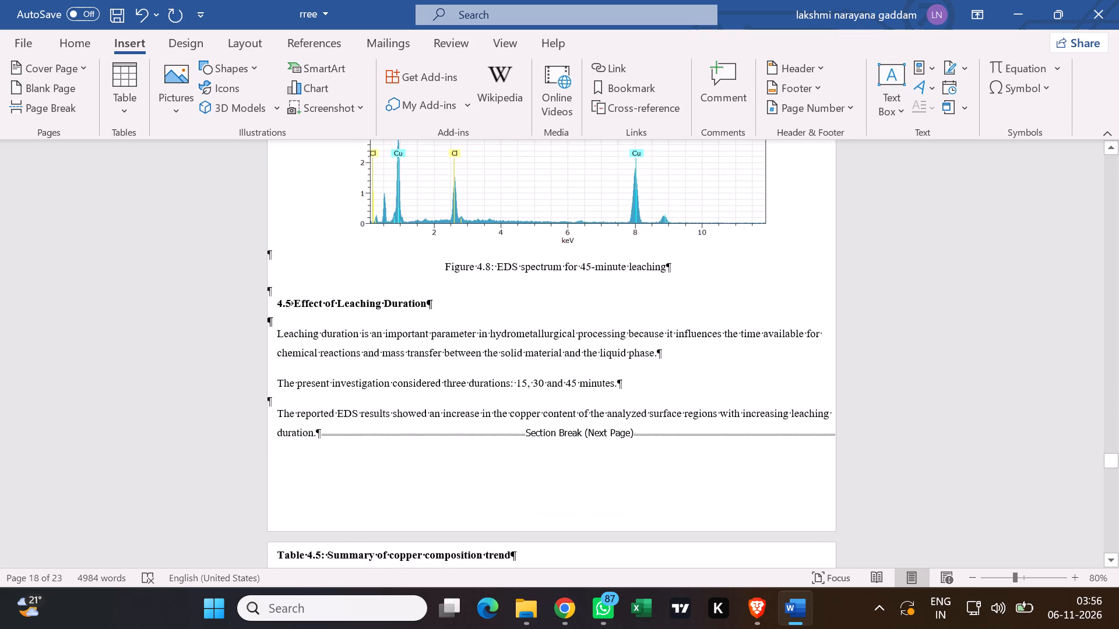
pyautogui.scroll(-1, 695, 393)
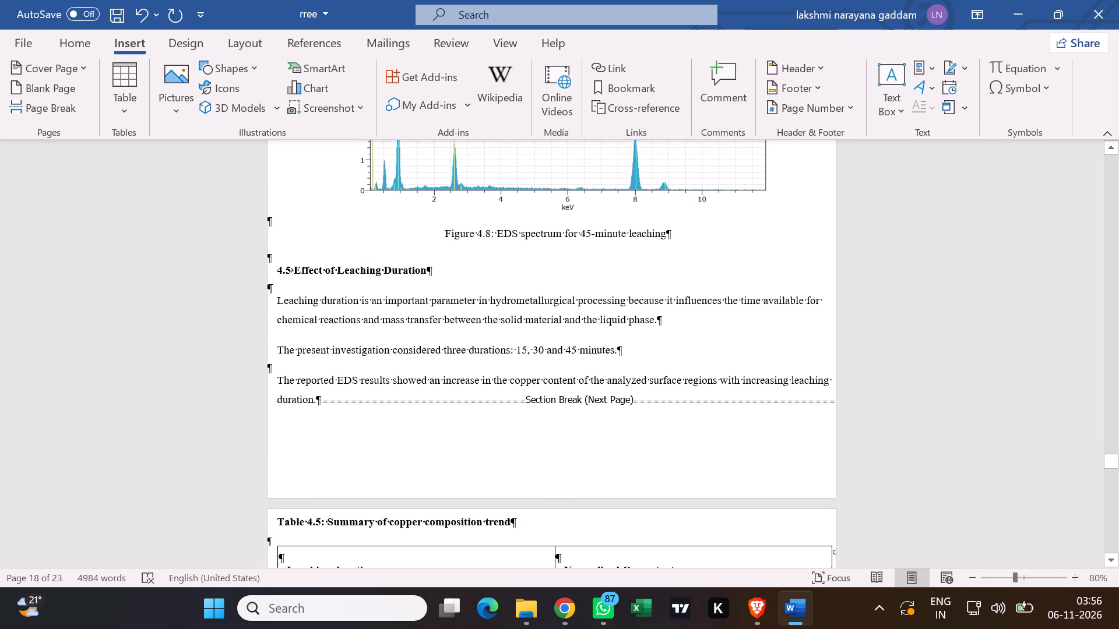
pyautogui.click(321, 402)
pyautogui.press('Delete')
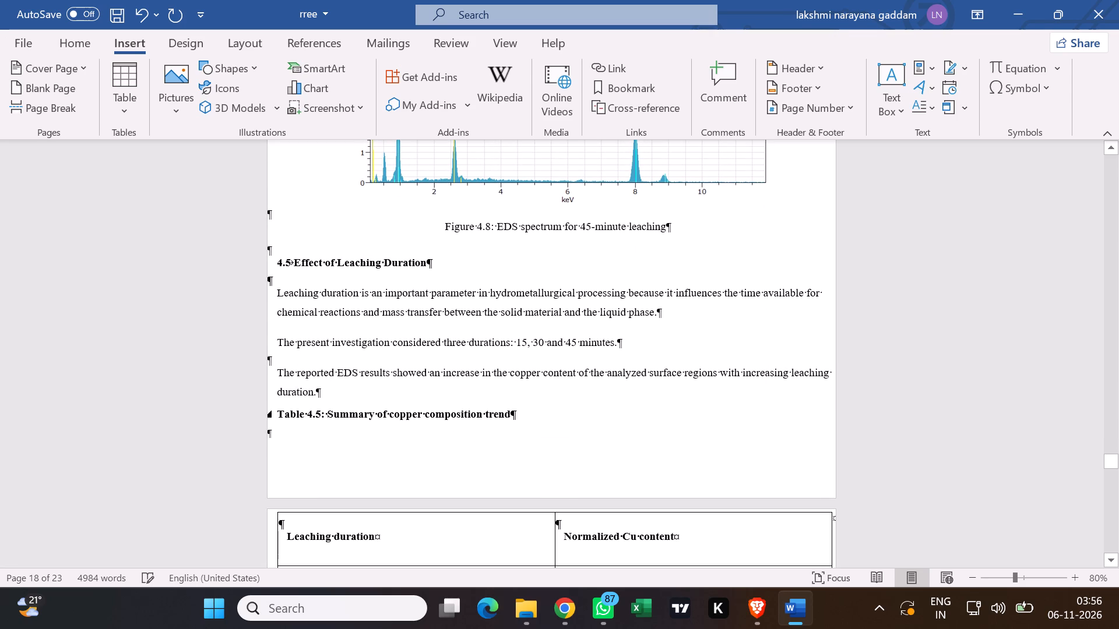
# Insert six empty lines above the Table 4.5 caption to move it onto the next page with its table.
pyautogui.press('Return')
pyautogui.press('Return')
pyautogui.press('Return')
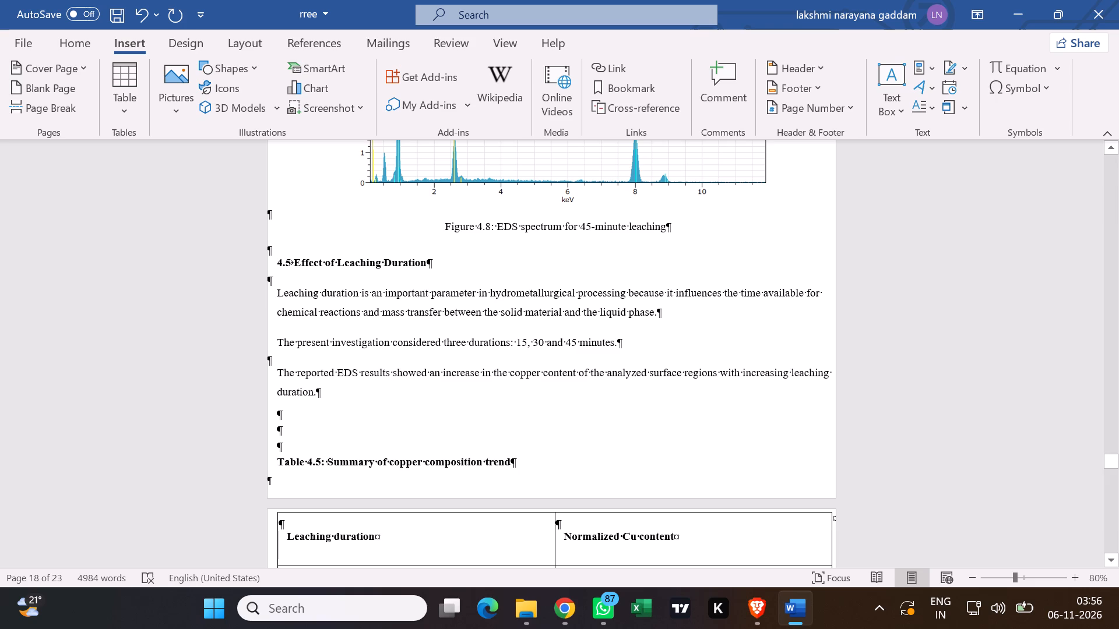
pyautogui.press('Return')
pyautogui.press('Return')
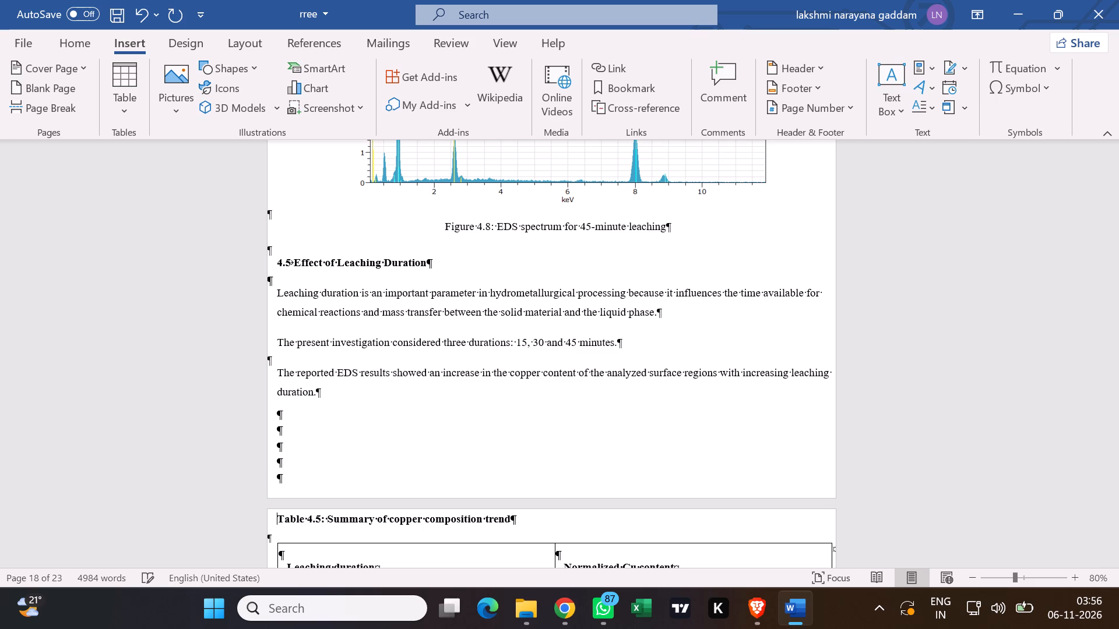
pyautogui.scroll(-7, 238, 368)
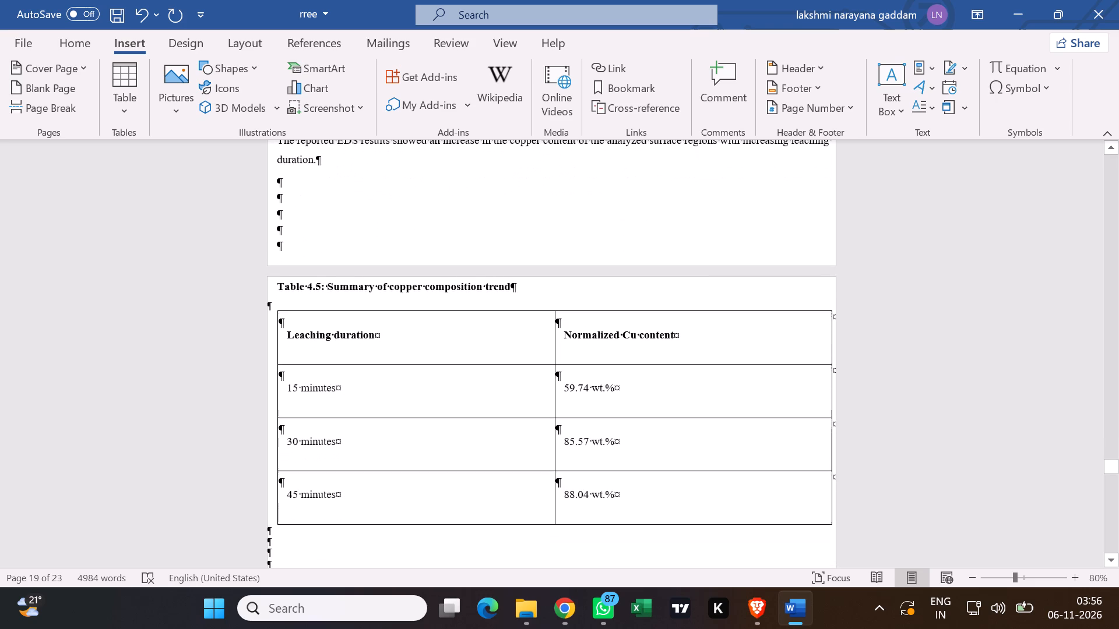
pyautogui.press('Return')
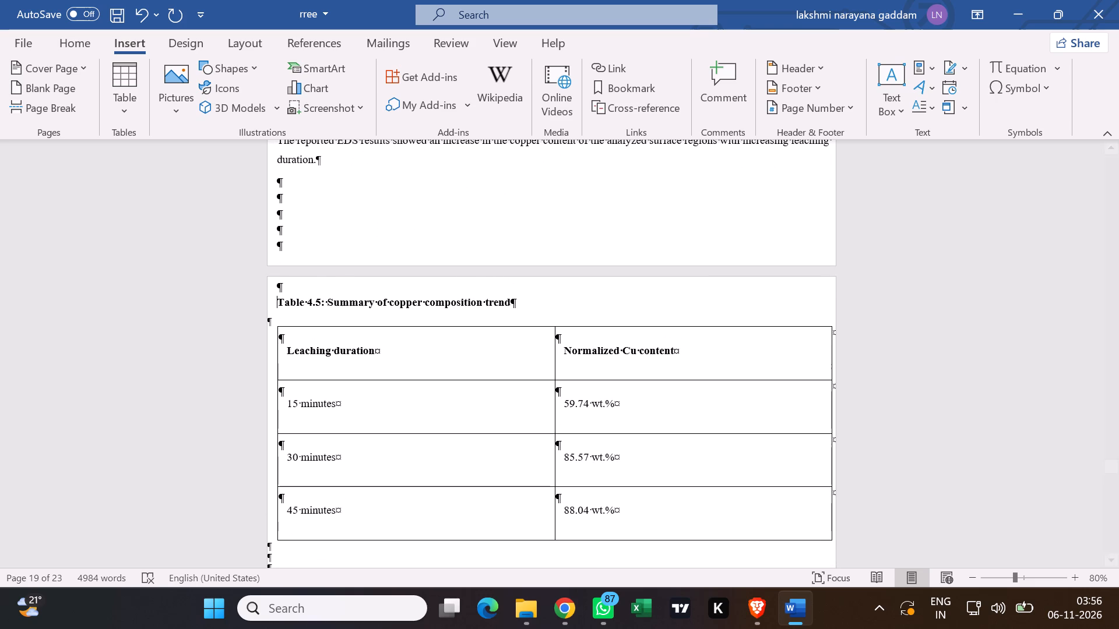
# Delete the section break after the section 4.5 paragraph ending "subsequent electrochemical treatment".
pyautogui.scroll(-3, 281, 319)
pyautogui.scroll(8, 302, 334)
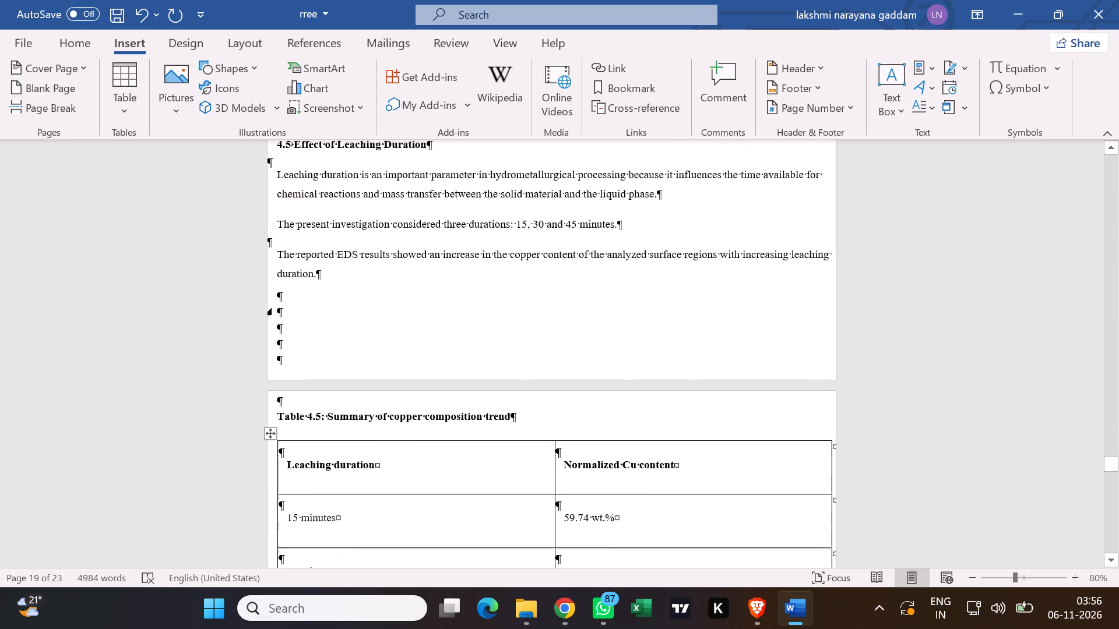
pyautogui.scroll(-2, 309, 424)
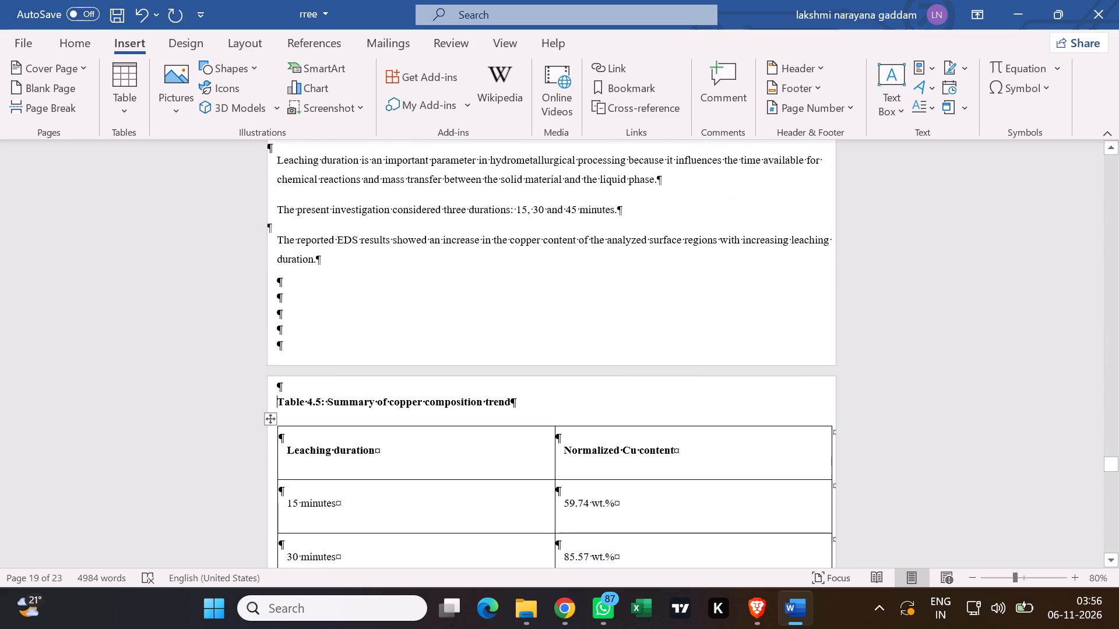
pyautogui.scroll(1, 309, 423)
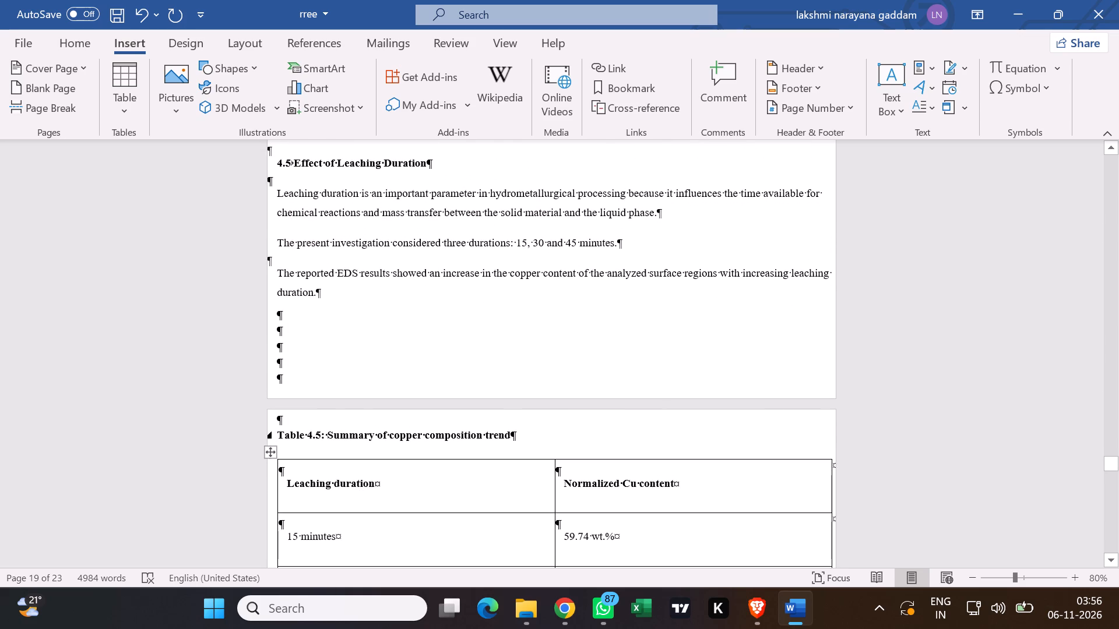
pyautogui.scroll(-8, 294, 448)
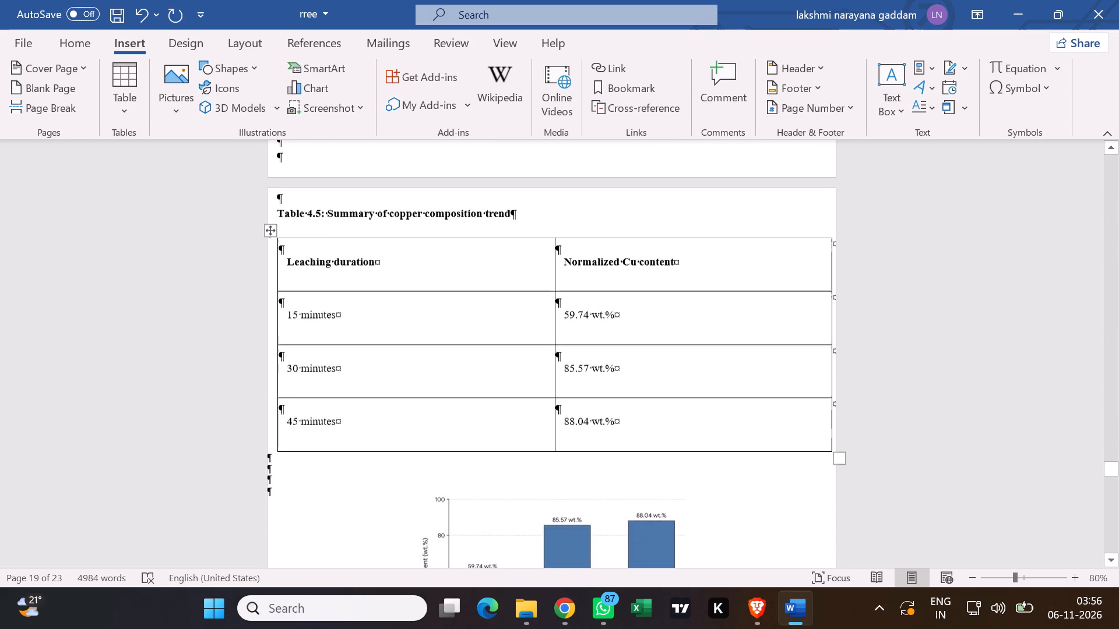
pyautogui.scroll(-13, 310, 441)
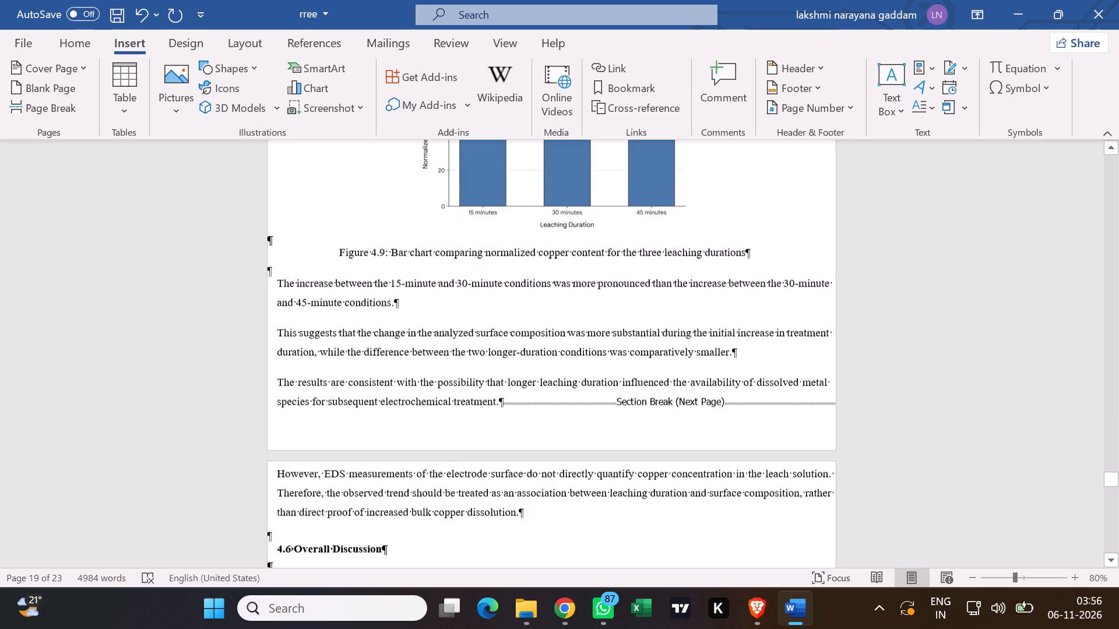
pyautogui.scroll(-3, 310, 440)
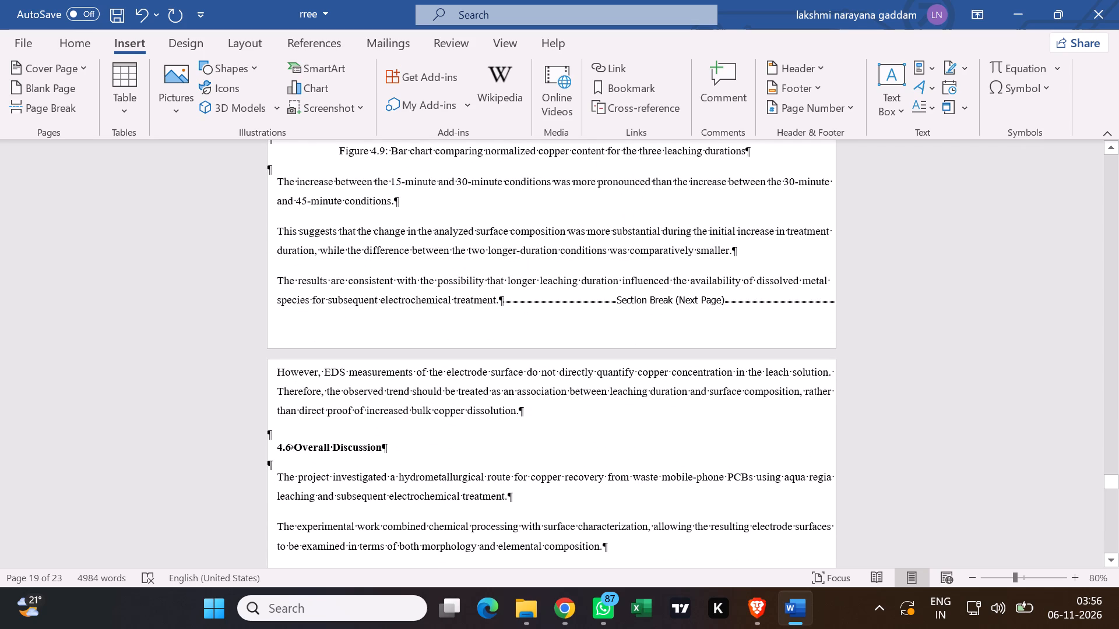
pyautogui.click(503, 301)
pyautogui.press('Delete')
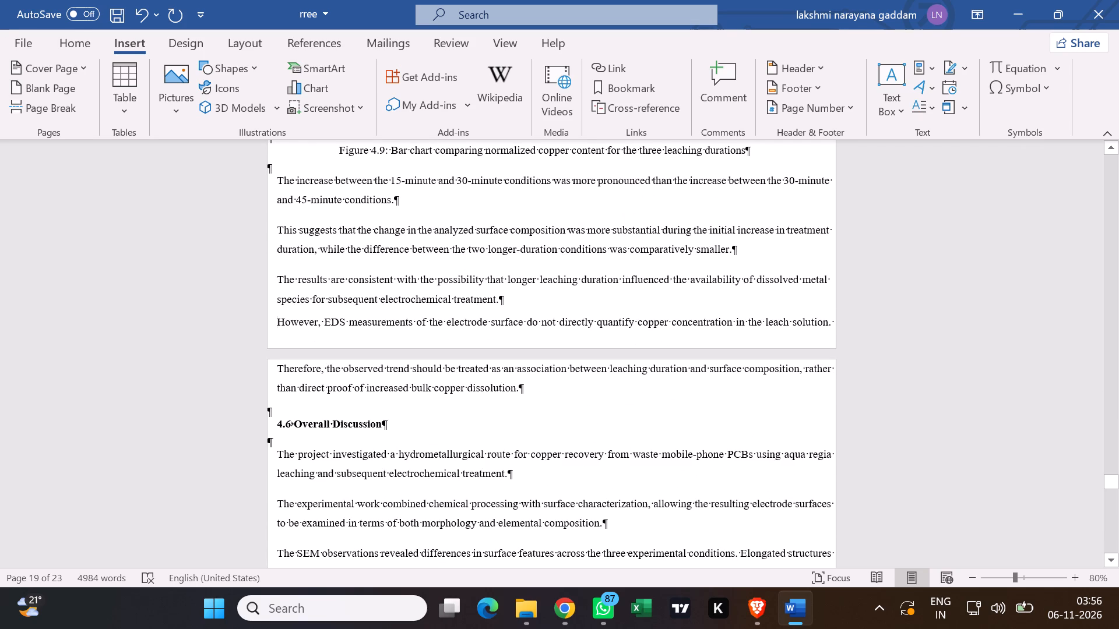
# Examine the end of section 4.5 and section 4.6 up to the Chapter 5 heading for remaining section breaks.
pyautogui.scroll(1, 531, 343)
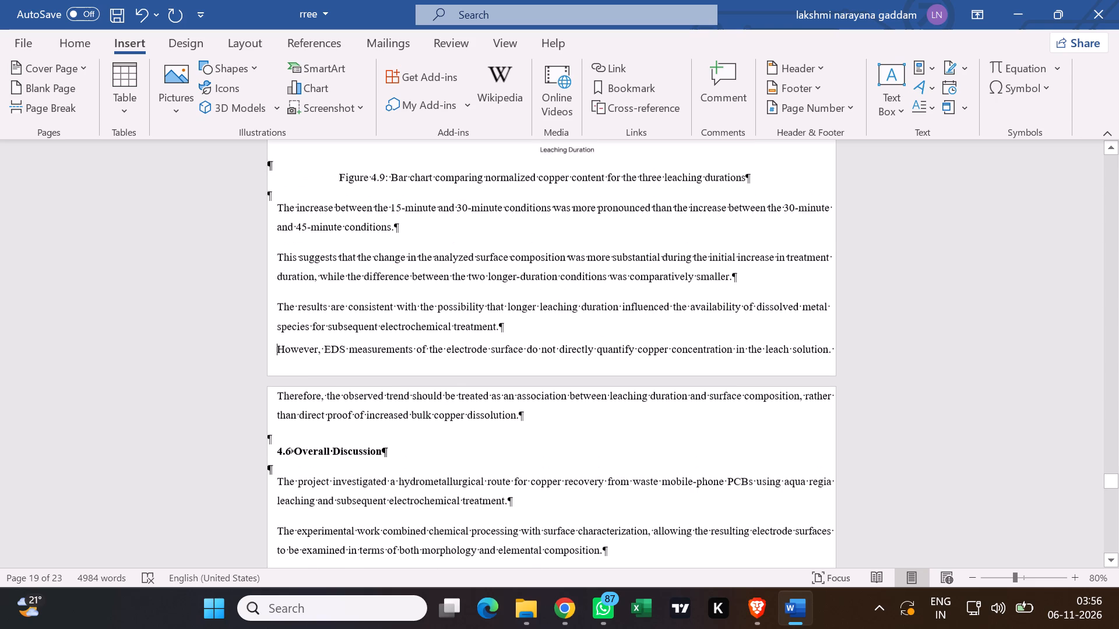
pyautogui.scroll(1, 533, 337)
pyautogui.scroll(-5, 536, 327)
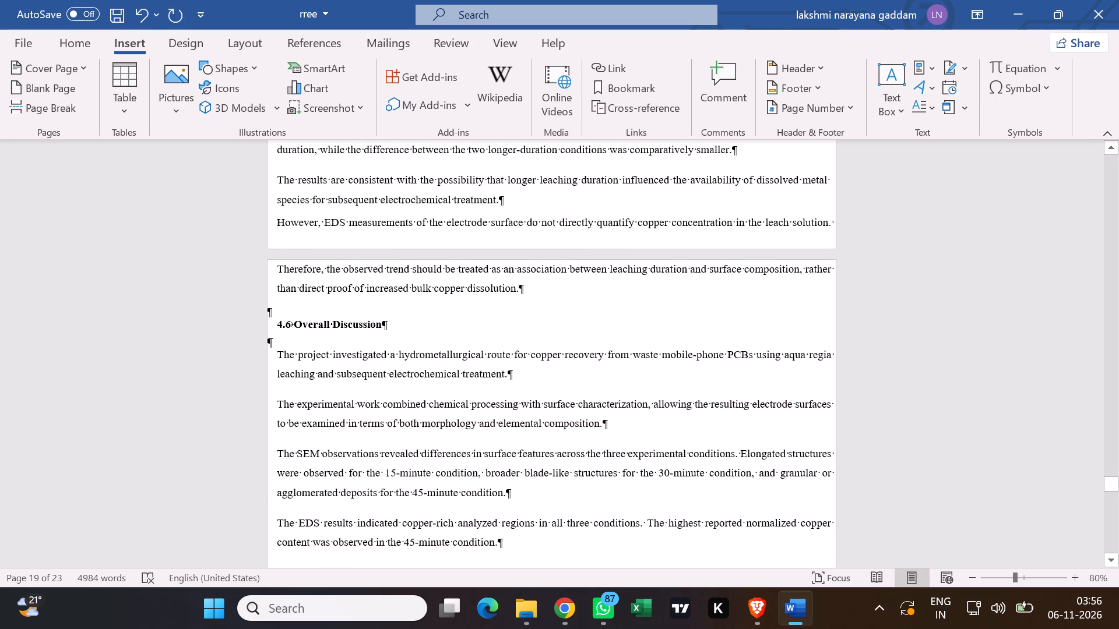
pyautogui.scroll(-5, 505, 352)
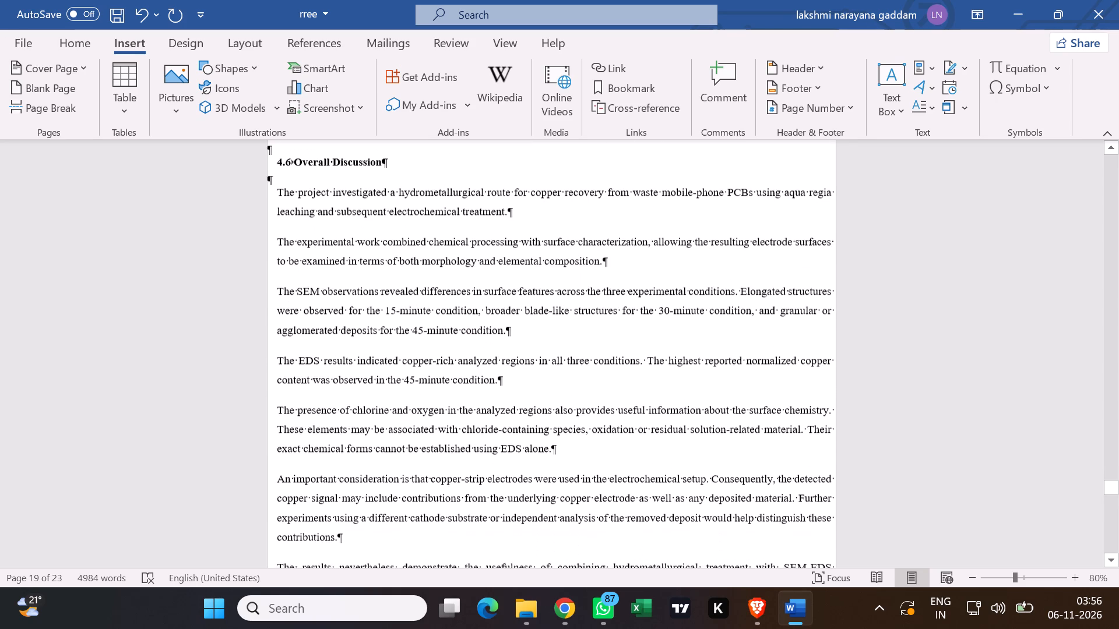
pyautogui.scroll(-9, 497, 343)
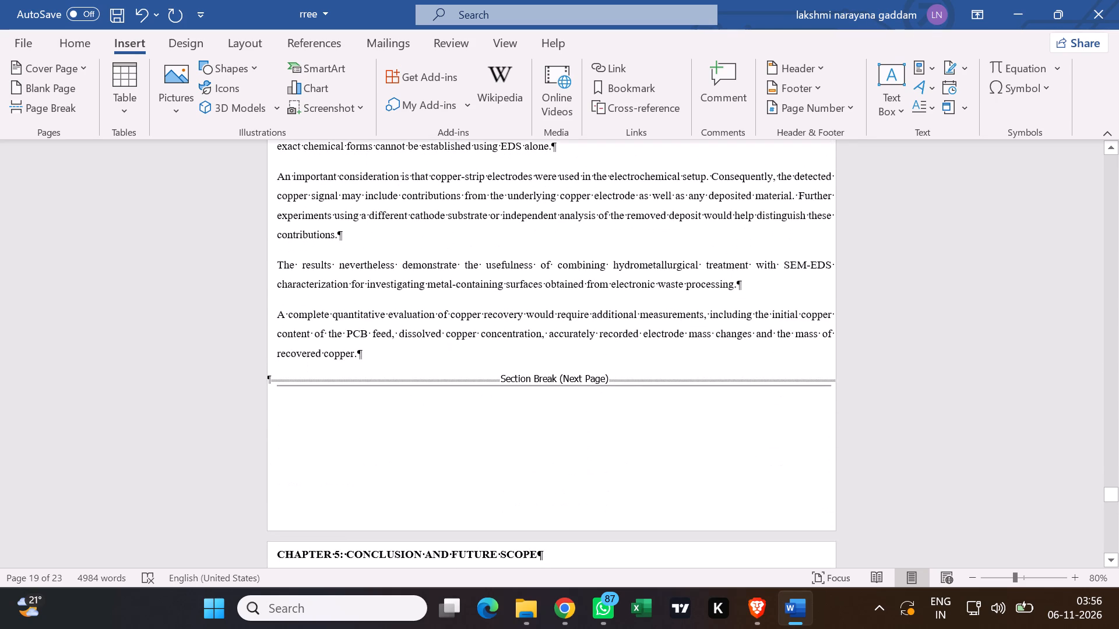
pyautogui.scroll(-4, 447, 358)
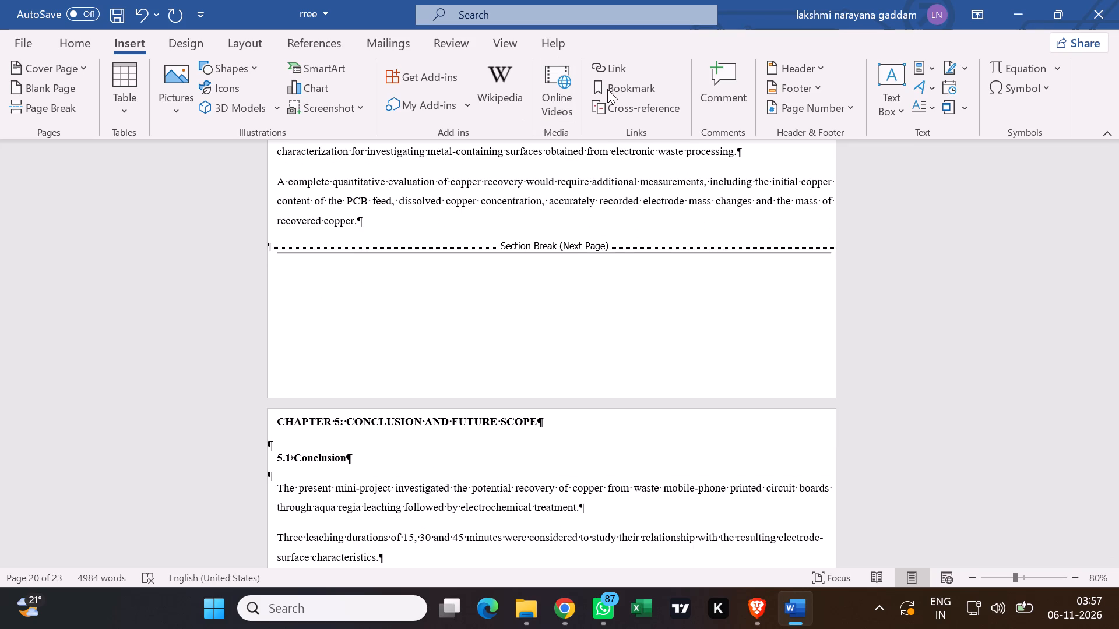
# Hide the formatting marks.
pyautogui.click(82, 36)
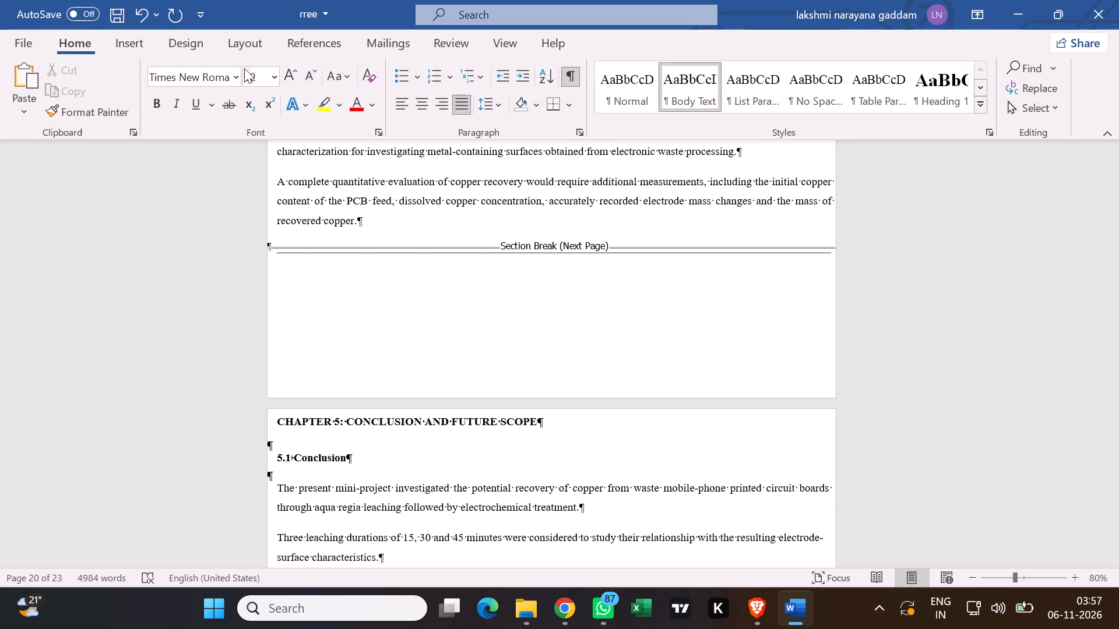
pyautogui.click(580, 79)
pyautogui.click(576, 79)
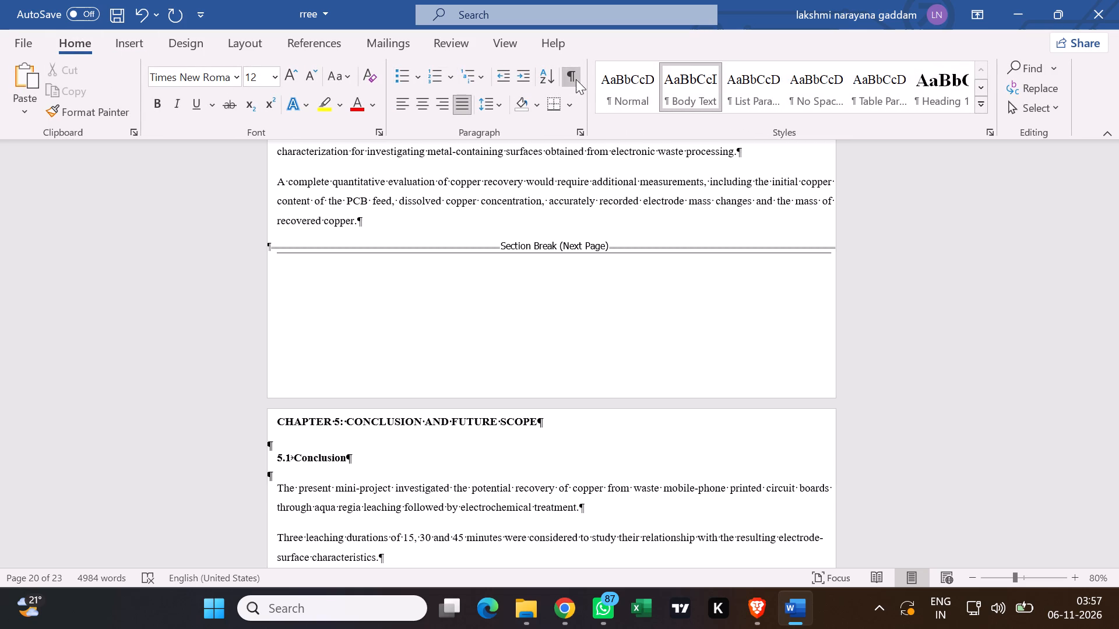
# Go back to the CHAPTER 4: RESULTS AND DISCUSSION heading and collapse it.
pyautogui.scroll(1, 569, 249)
pyautogui.middleClick(569, 249)
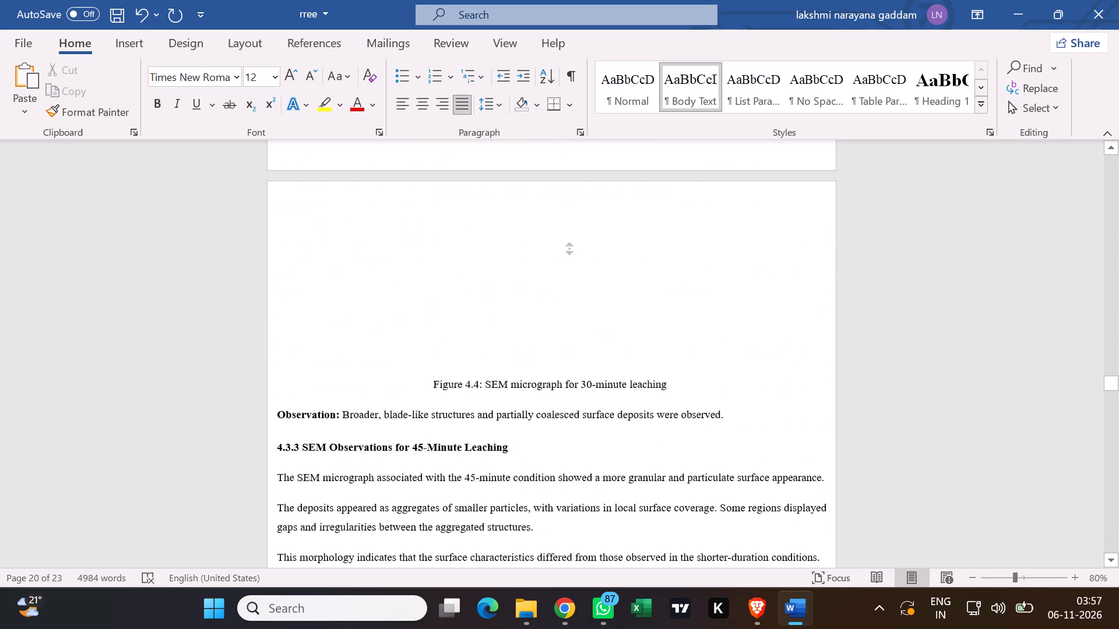
pyautogui.middleClick(564, 147)
pyautogui.scroll(-1, 564, 147)
pyautogui.scroll(1, 564, 147)
pyautogui.scroll(1, 553, 324)
pyautogui.middleClick(553, 324)
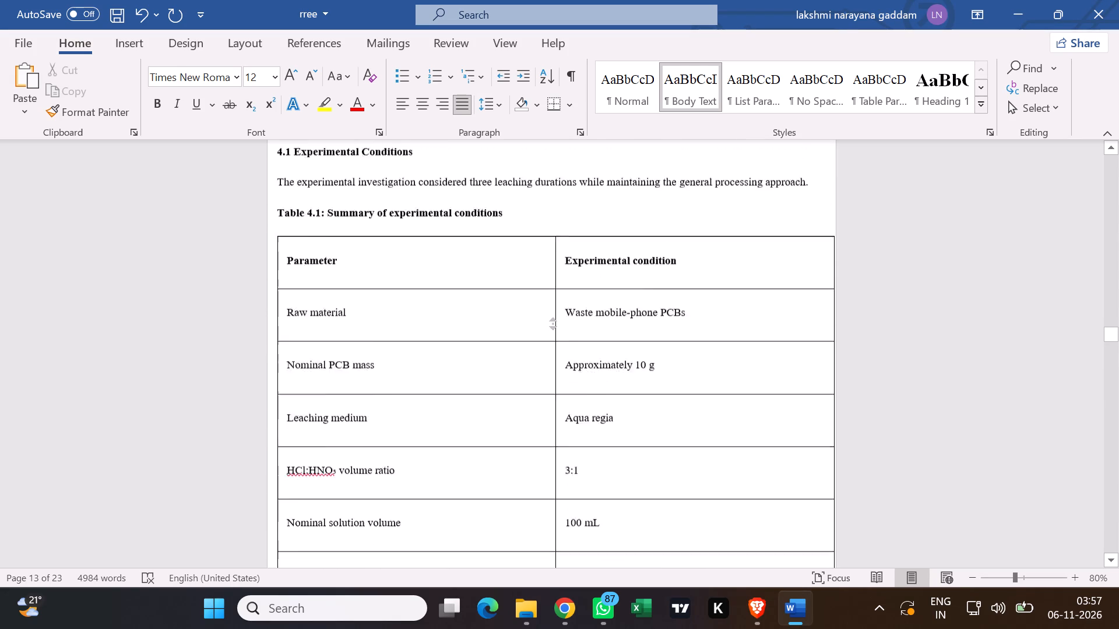
pyautogui.middleClick(556, 236)
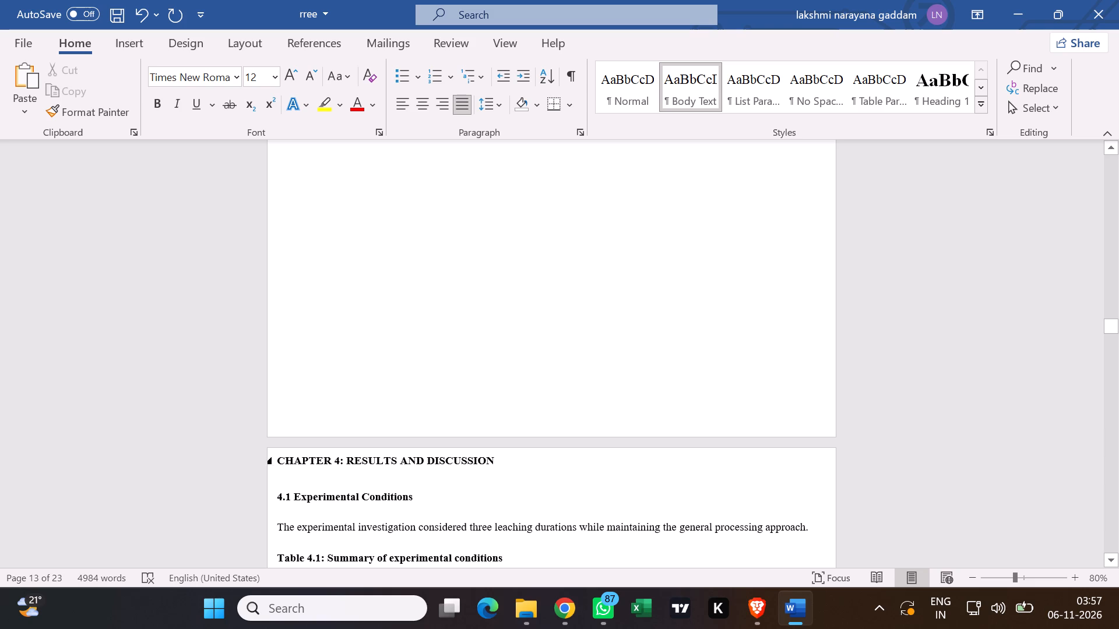
pyautogui.click(258, 456)
pyautogui.click(275, 461)
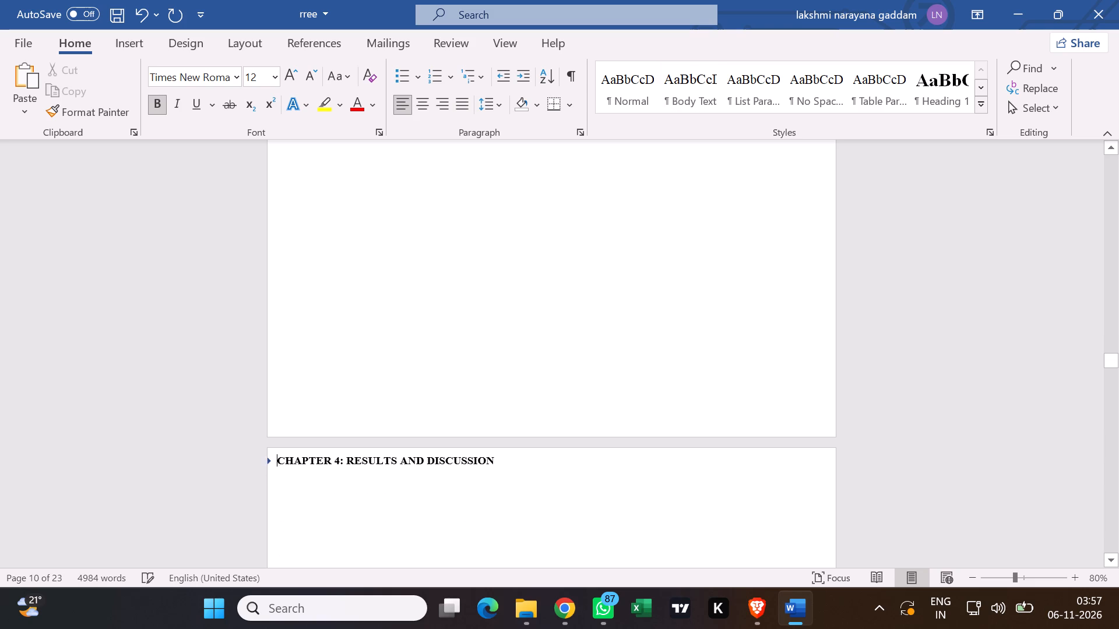
# Examine the pages below the collapsed Chapter 4 heading for content that stays outside the collapse.
pyautogui.scroll(-20, 277, 456)
pyautogui.scroll(-6, 296, 439)
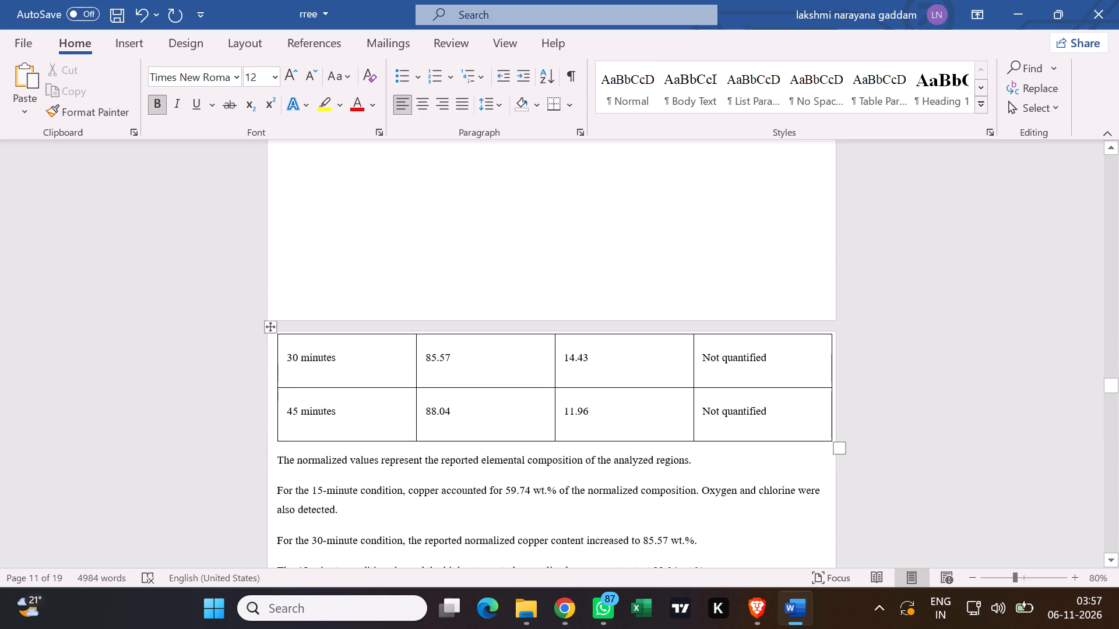
pyautogui.scroll(-3, 299, 435)
pyautogui.scroll(1, 298, 435)
pyautogui.scroll(-2, 298, 436)
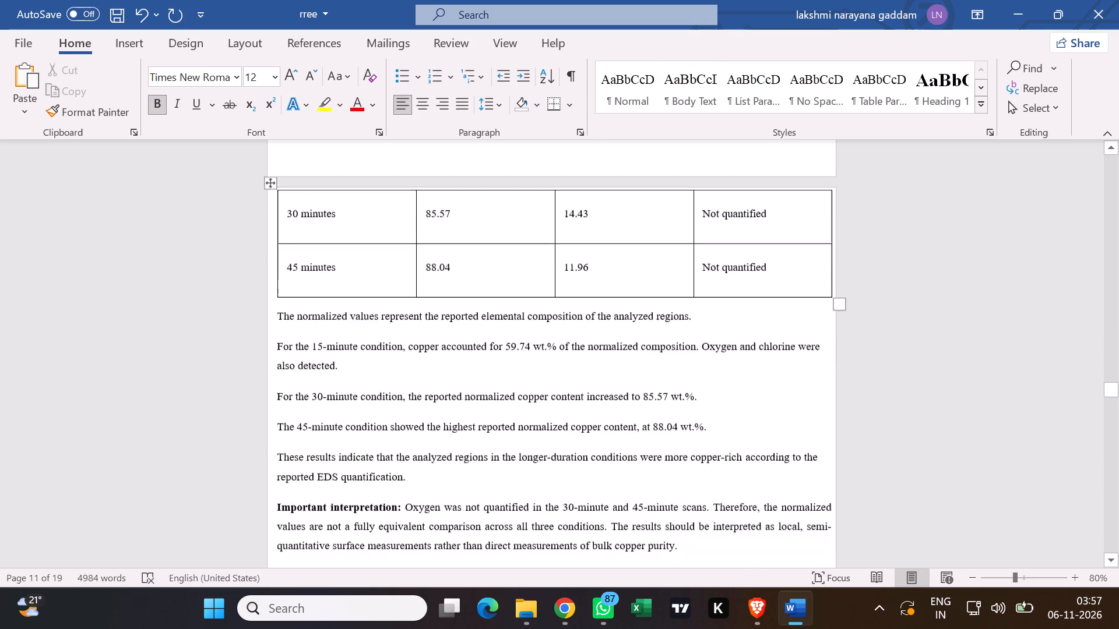
pyautogui.scroll(-2, 297, 436)
pyautogui.scroll(1, 301, 337)
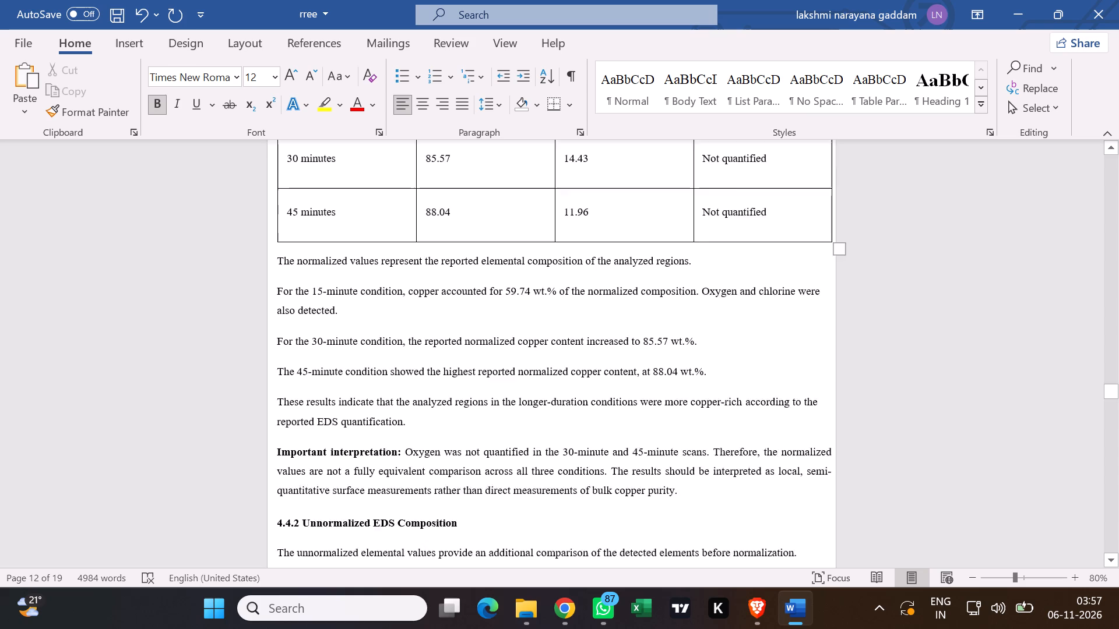
pyautogui.scroll(-1, 294, 342)
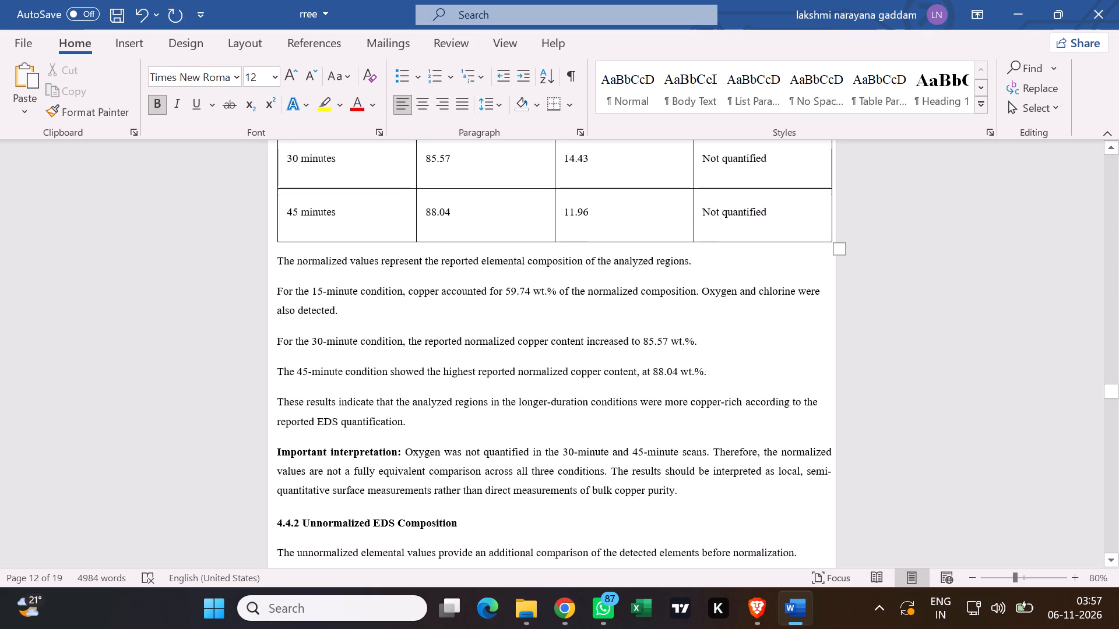
pyautogui.scroll(17, 295, 338)
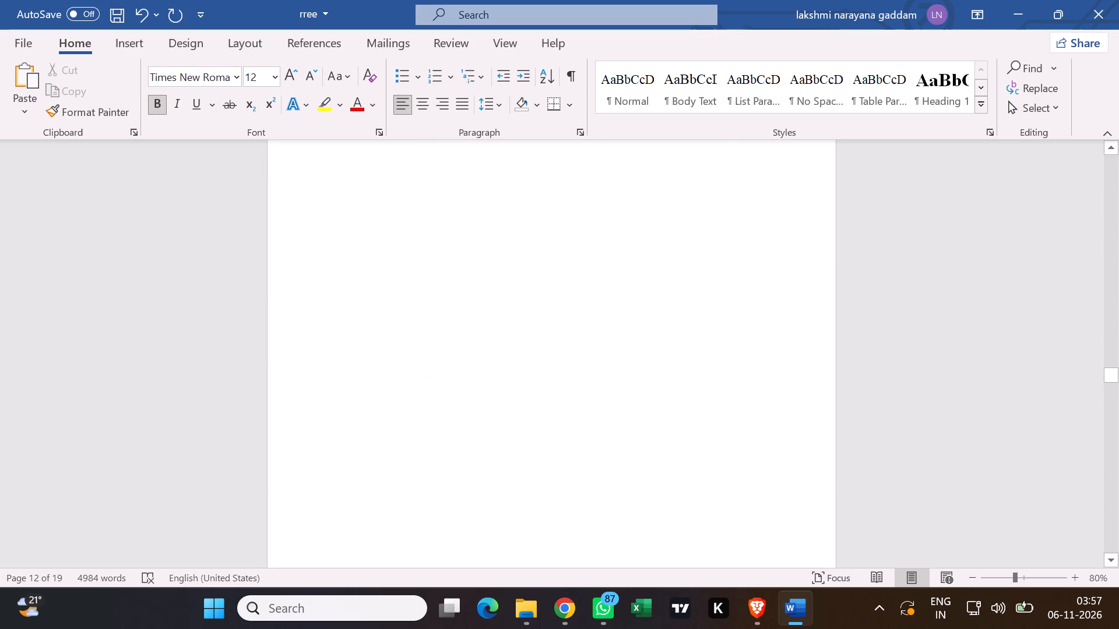
pyautogui.scroll(11, 283, 287)
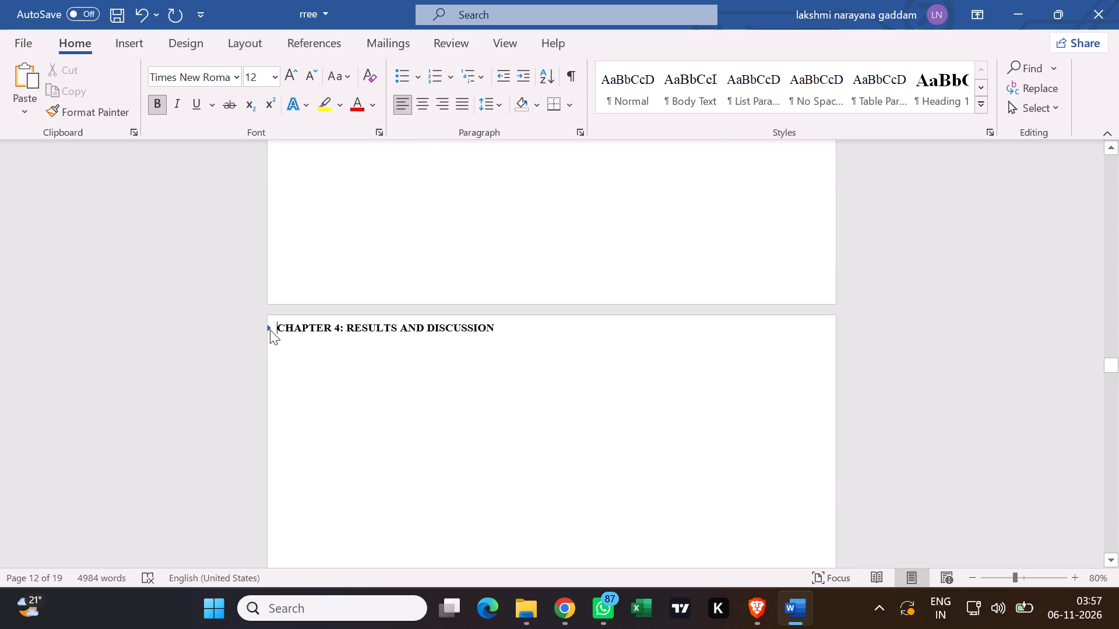
# Expand the Chapter 4 heading again.
pyautogui.click(270, 330)
# Show formatting marks, delete the section break between the 15-minute and 30-minute rows of Table 4.3, and hide the marks again.
pyautogui.scroll(-19, 300, 361)
pyautogui.middleClick(305, 343)
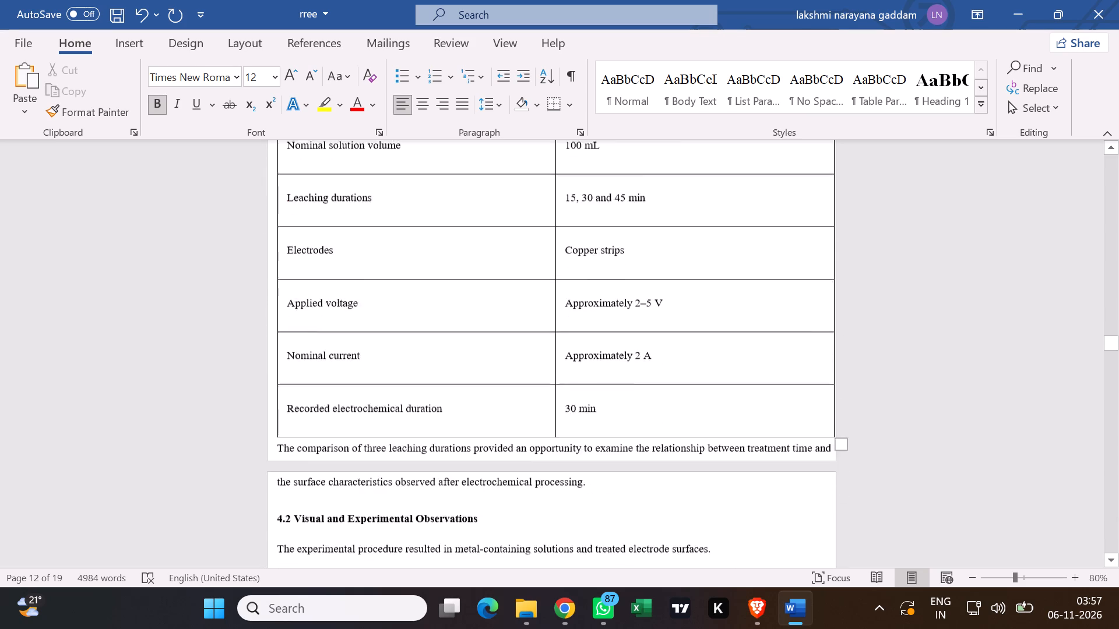
pyautogui.scroll(-20, 330, 350)
pyautogui.scroll(-19, 330, 350)
pyautogui.moveTo(343, 389); pyautogui.dragTo(348, 395, button='middle')
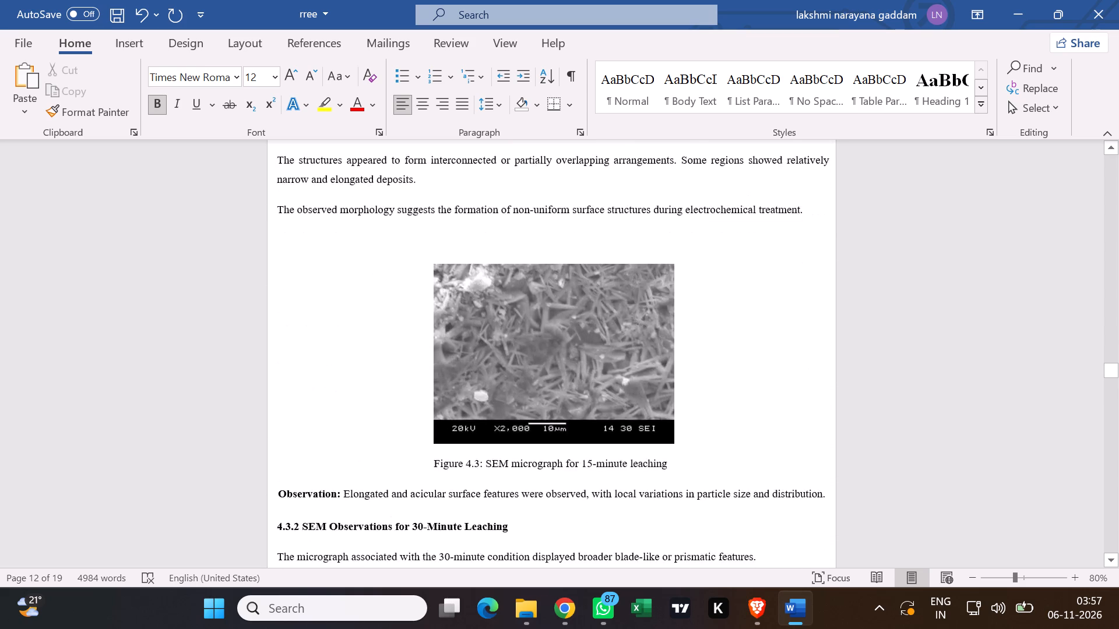
pyautogui.scroll(-9, 350, 365)
pyautogui.scroll(-12, 349, 352)
pyautogui.scroll(-10, 350, 344)
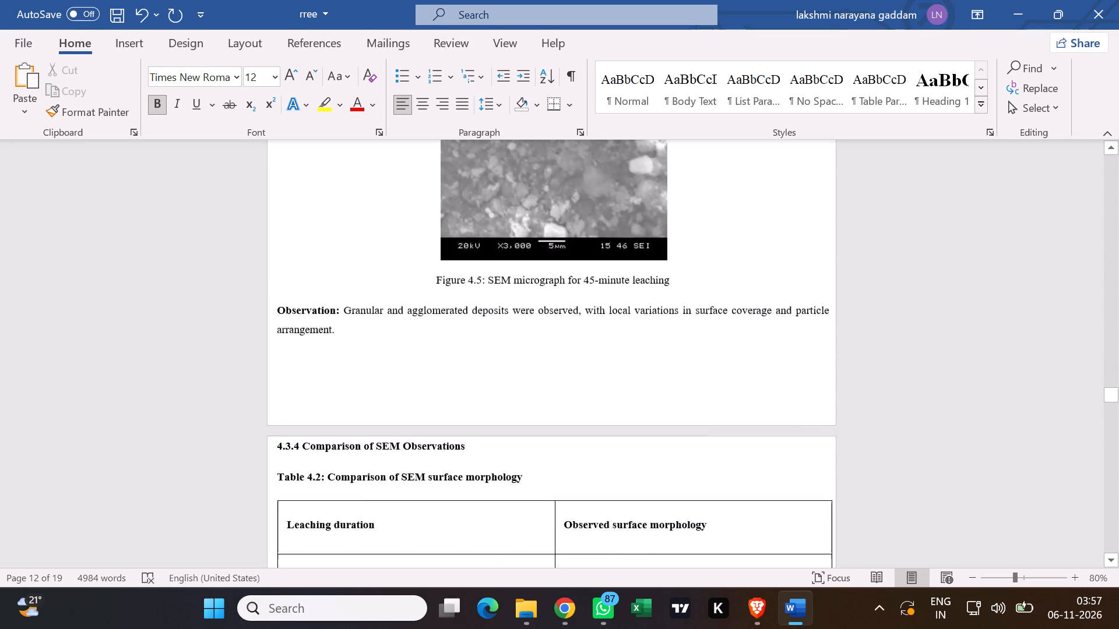
pyautogui.scroll(-17, 350, 341)
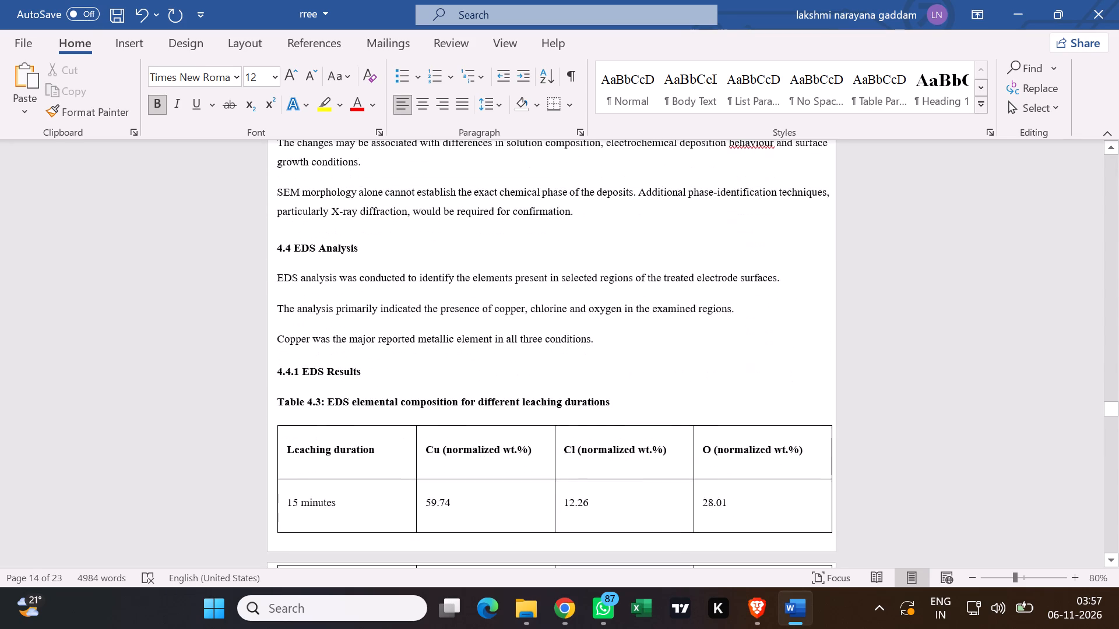
pyautogui.scroll(-6, 351, 342)
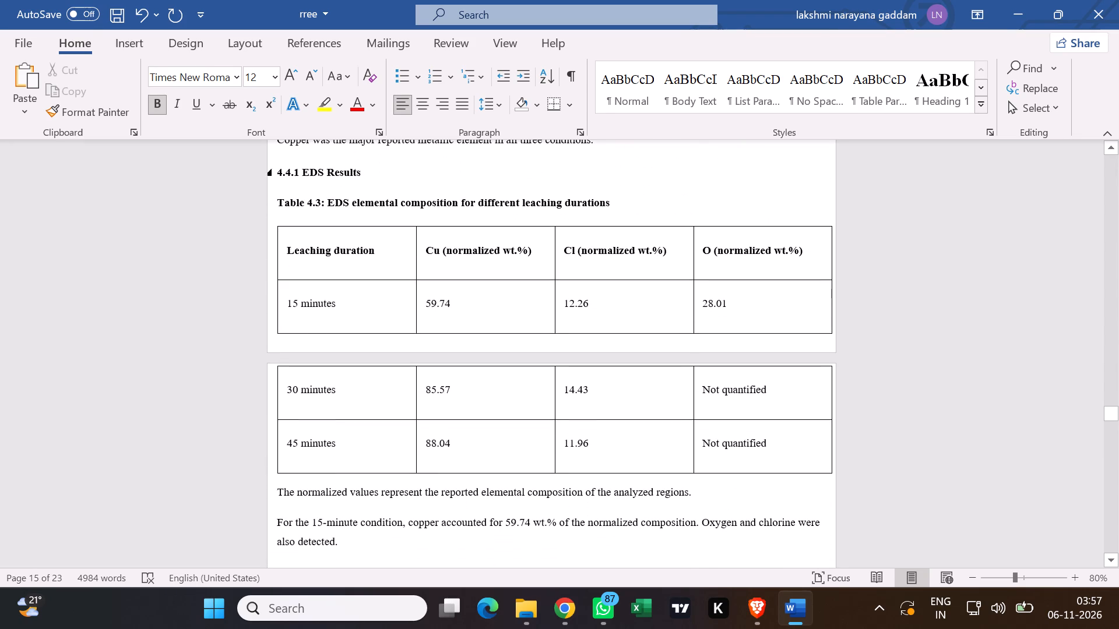
pyautogui.click(570, 76)
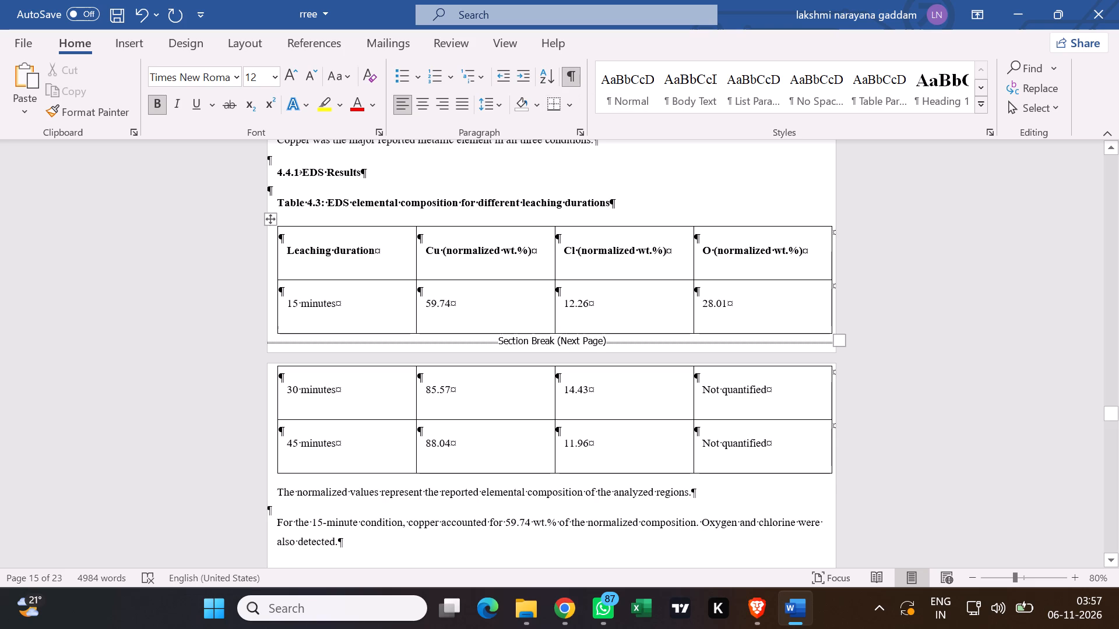
pyautogui.click(265, 342)
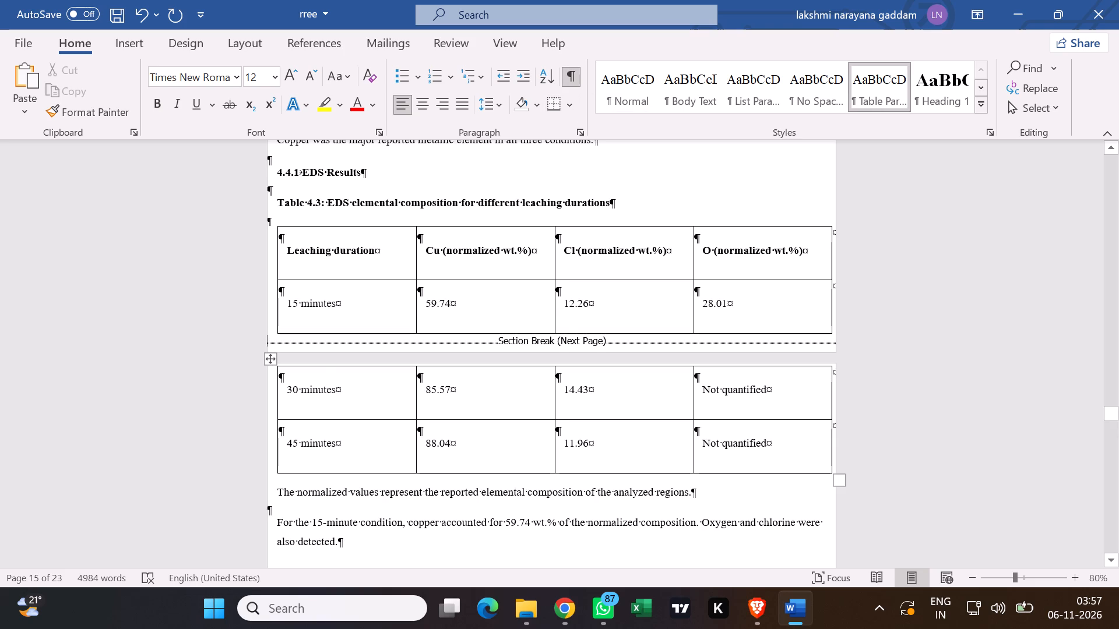
pyautogui.press('Delete')
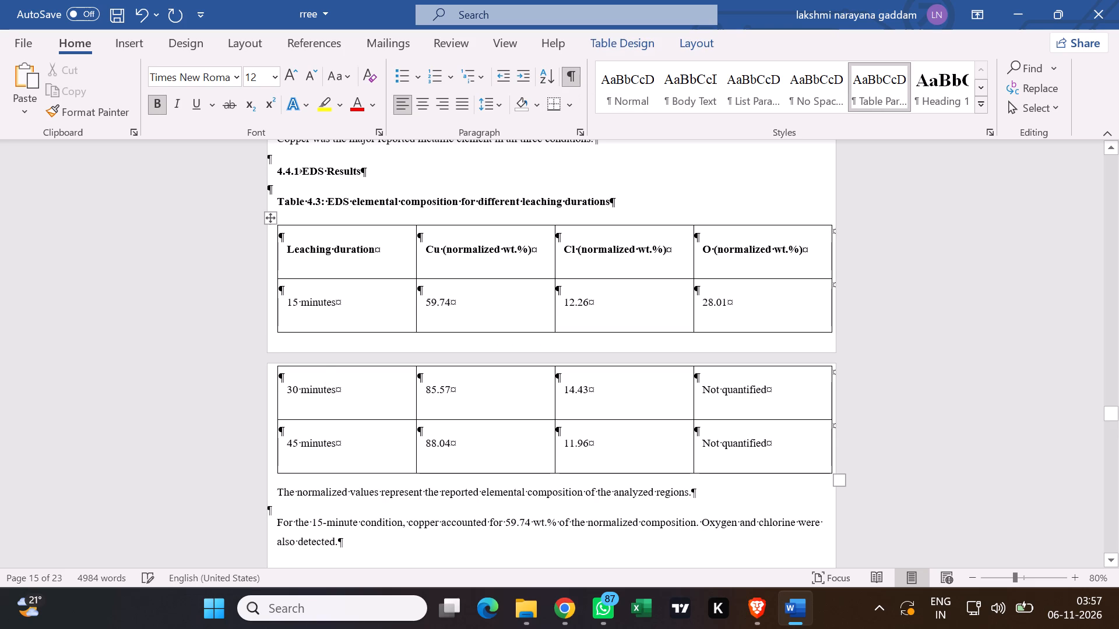
pyautogui.click(571, 77)
# Go back to the CHAPTER 4: RESULTS AND DISCUSSION heading and collapse it.
pyautogui.scroll(20, 466, 268)
pyautogui.scroll(5, 466, 268)
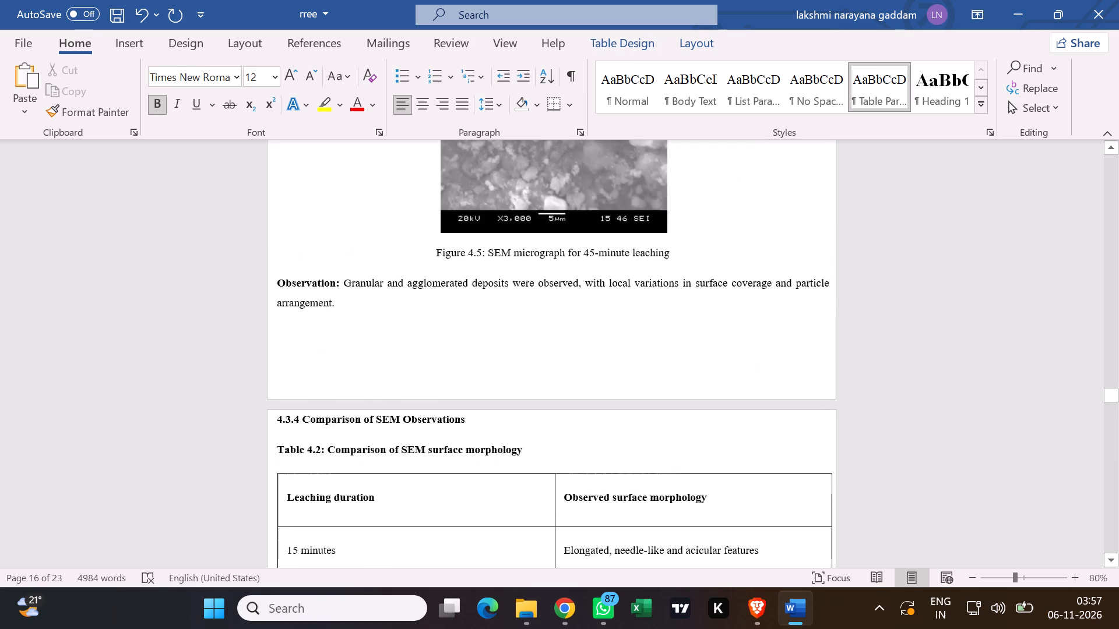
pyautogui.scroll(12, 459, 268)
pyautogui.scroll(15, 369, 277)
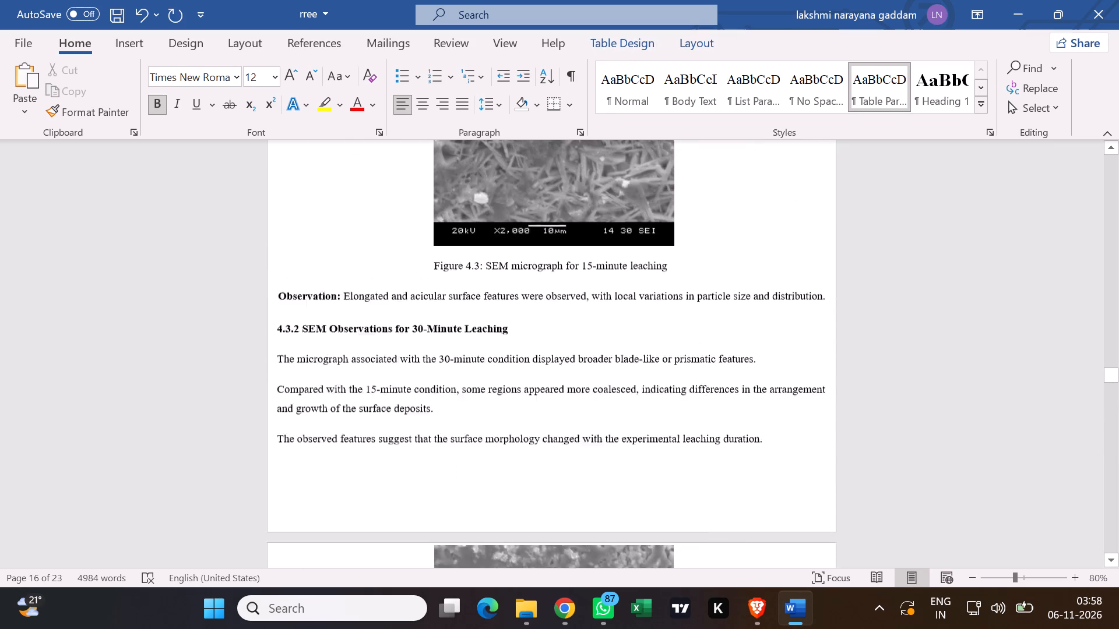
pyautogui.scroll(16, 336, 249)
pyautogui.middleClick(336, 246)
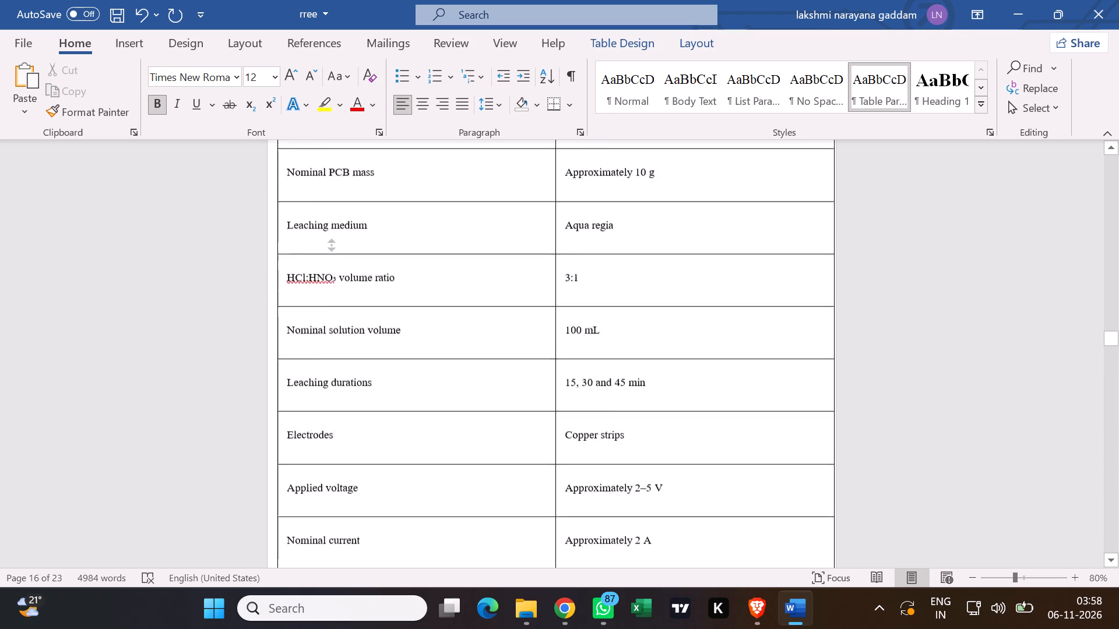
pyautogui.click(351, 157)
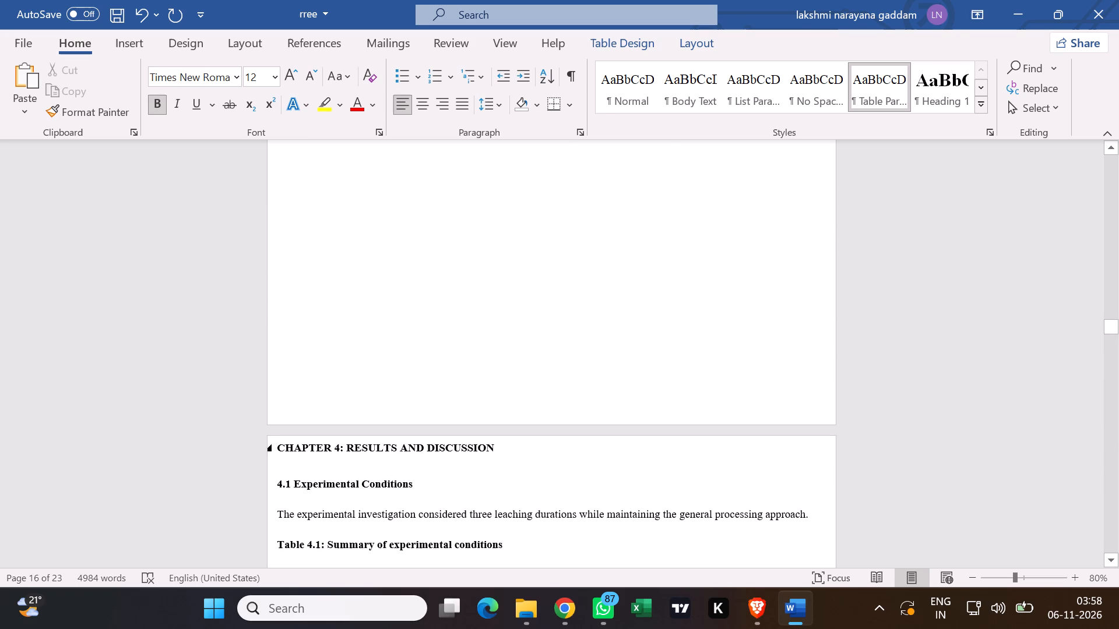
pyautogui.click(269, 446)
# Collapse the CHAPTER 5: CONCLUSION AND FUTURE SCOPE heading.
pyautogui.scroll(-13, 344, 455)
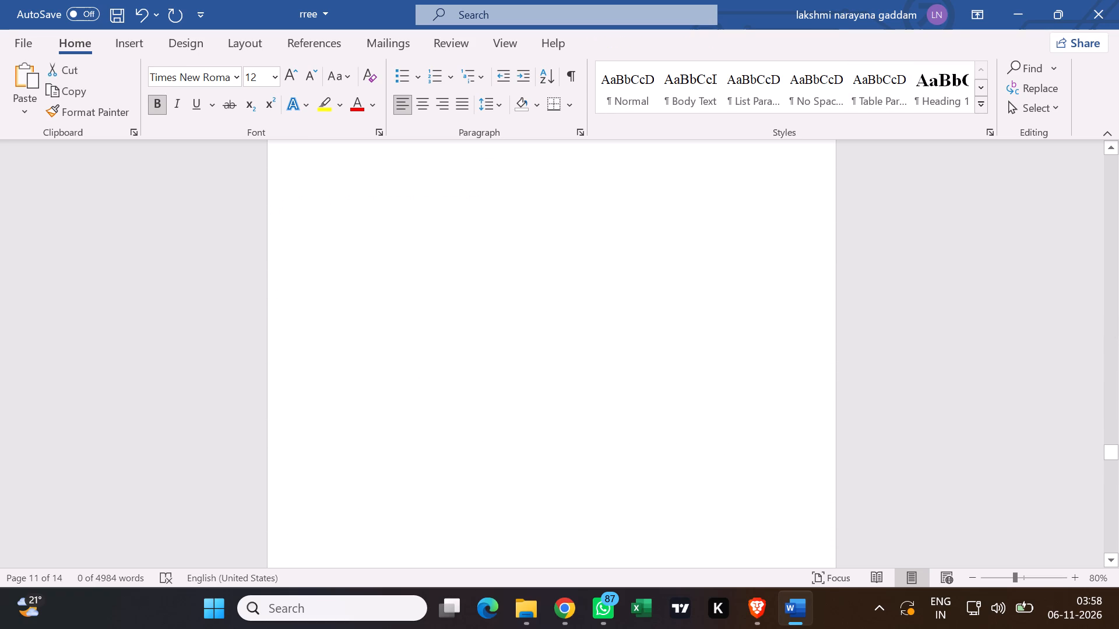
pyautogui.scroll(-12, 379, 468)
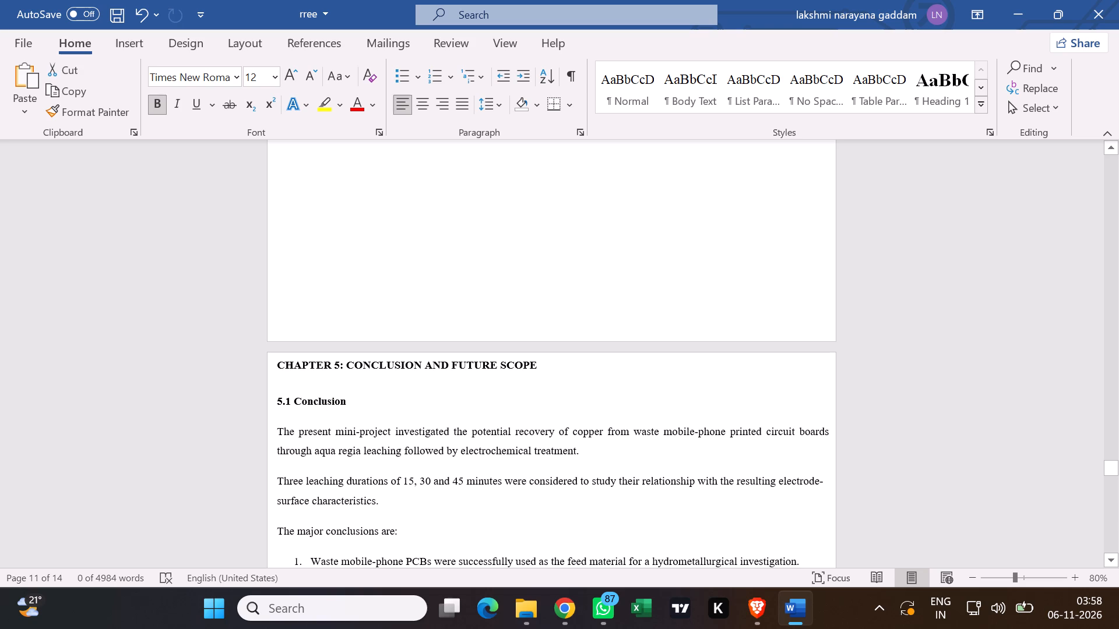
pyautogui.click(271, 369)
# Examine the pages below the collapsed Chapter 5 heading for content that stays outside the collapse.
pyautogui.scroll(-6, 305, 374)
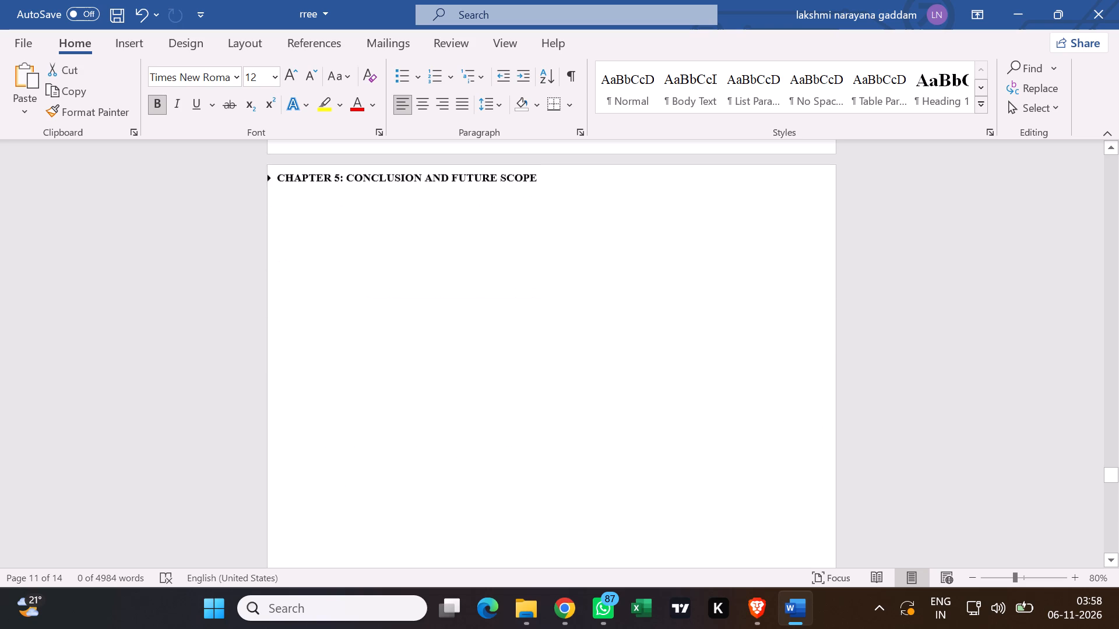
pyautogui.scroll(-18, 374, 366)
pyautogui.scroll(2, 402, 370)
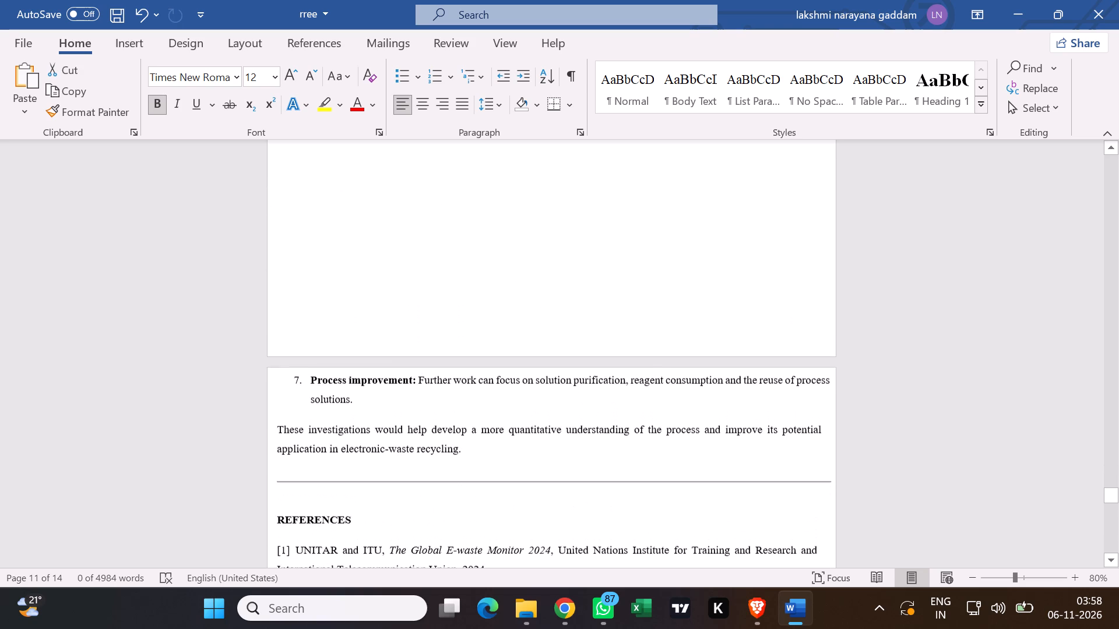
pyautogui.scroll(18, 402, 370)
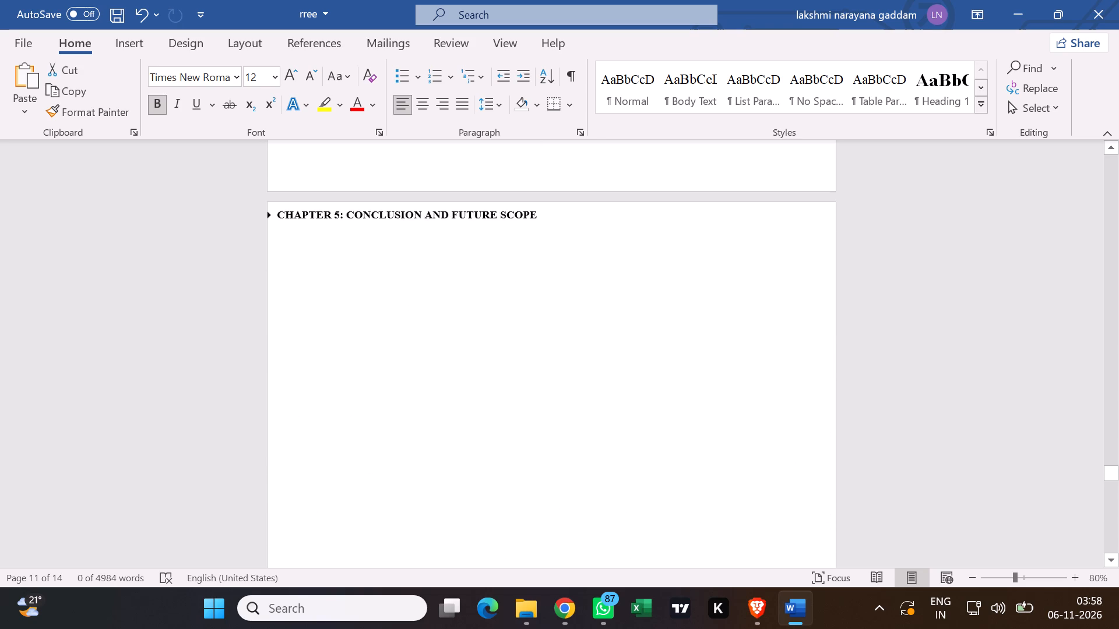
pyautogui.scroll(4, 410, 350)
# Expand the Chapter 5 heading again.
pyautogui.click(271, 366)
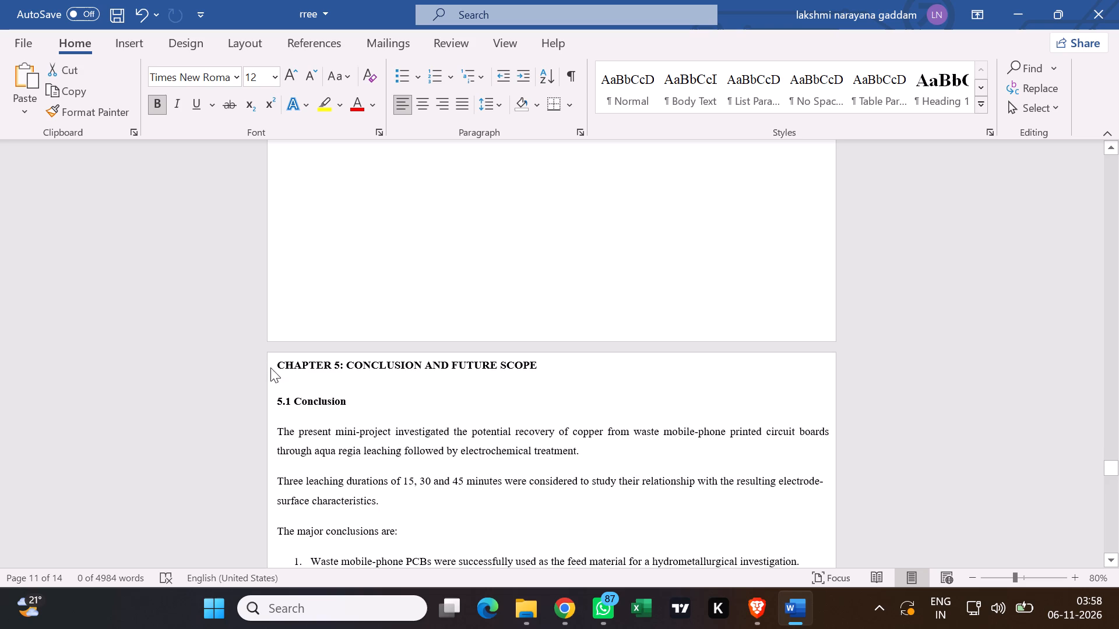
# Show formatting marks and delete the section break between items 6 and 7 of the 5.2 Future Scope list.
pyautogui.scroll(-7, 287, 344)
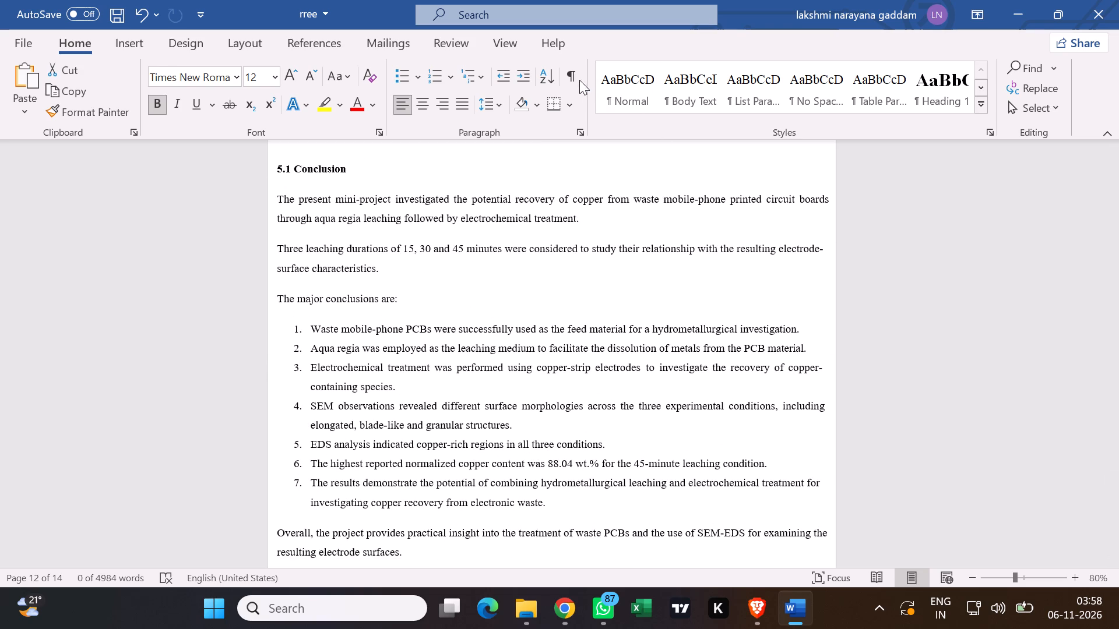
pyautogui.click(577, 79)
pyautogui.scroll(-8, 584, 255)
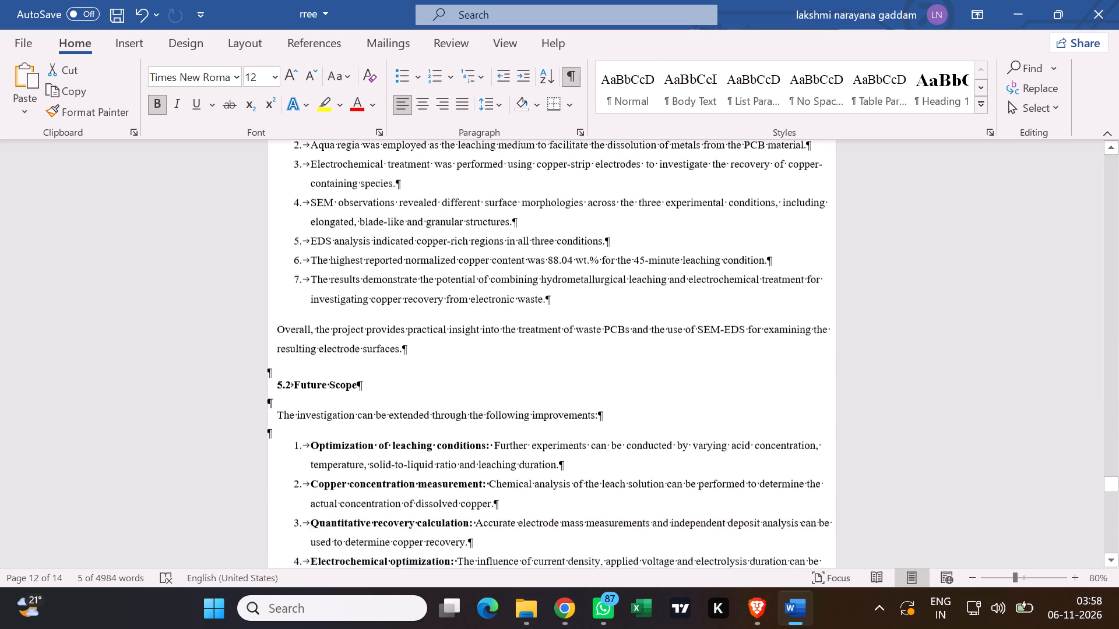
pyautogui.scroll(-11, 569, 298)
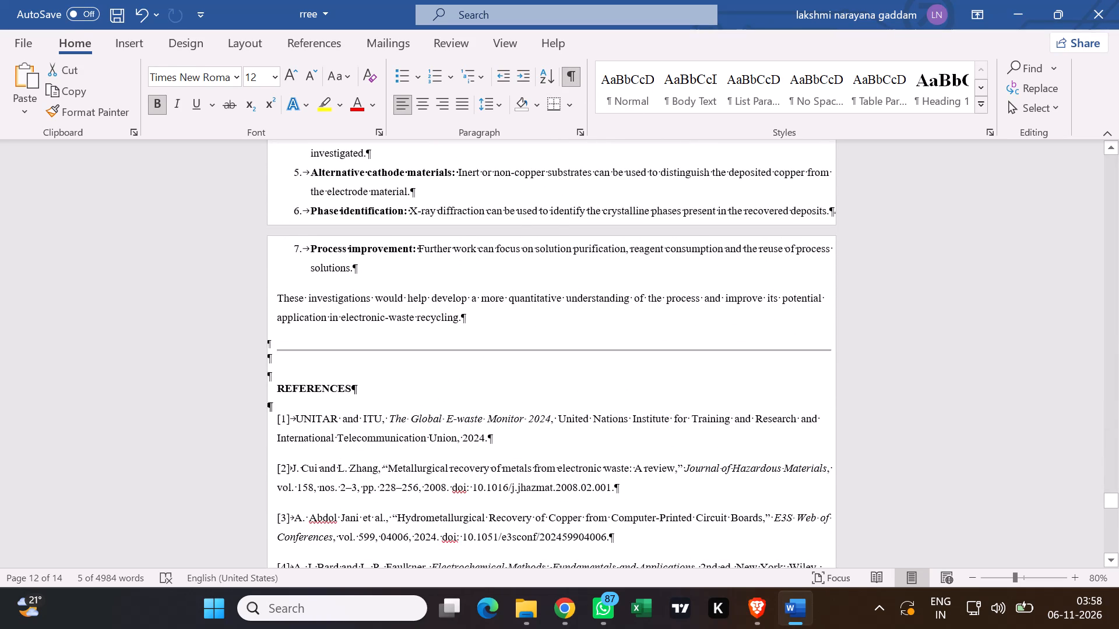
pyautogui.scroll(-5, 540, 331)
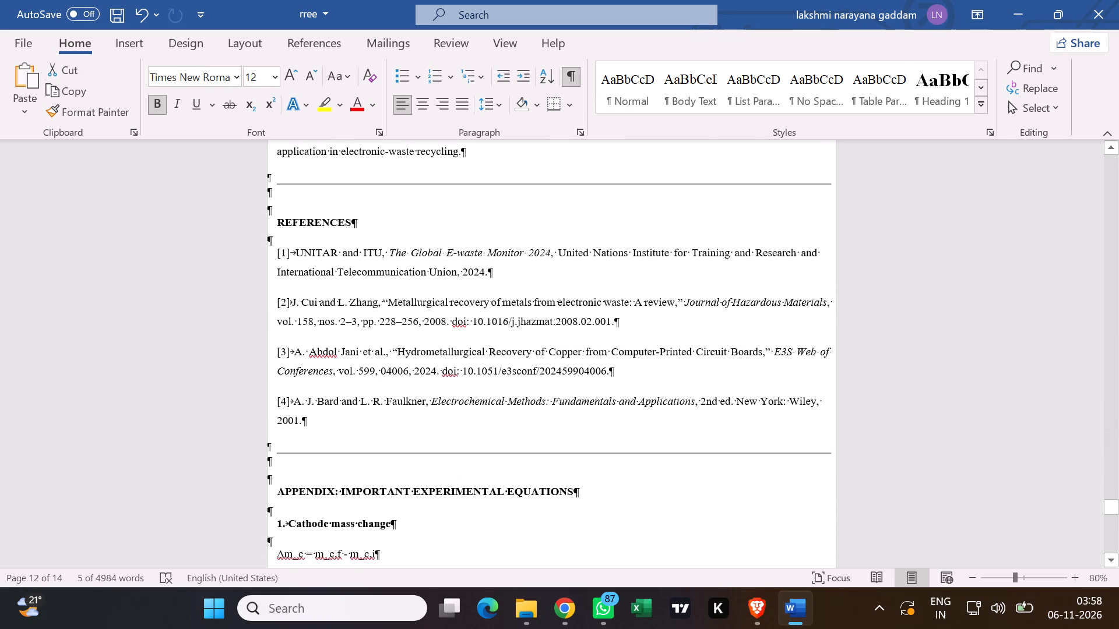
pyautogui.scroll(7, 533, 344)
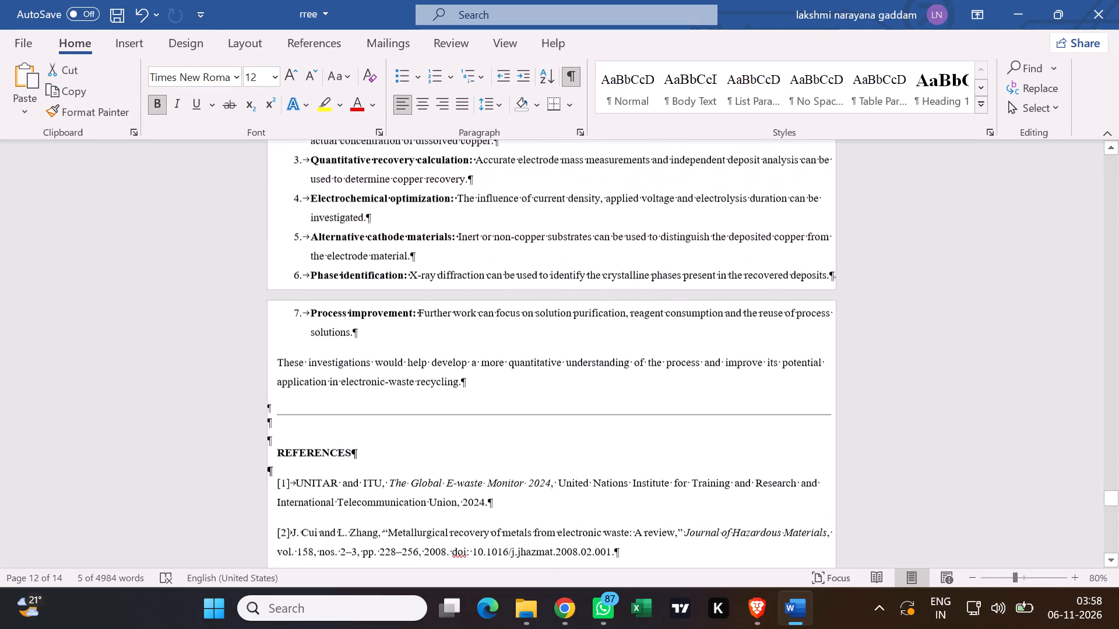
pyautogui.click(832, 278)
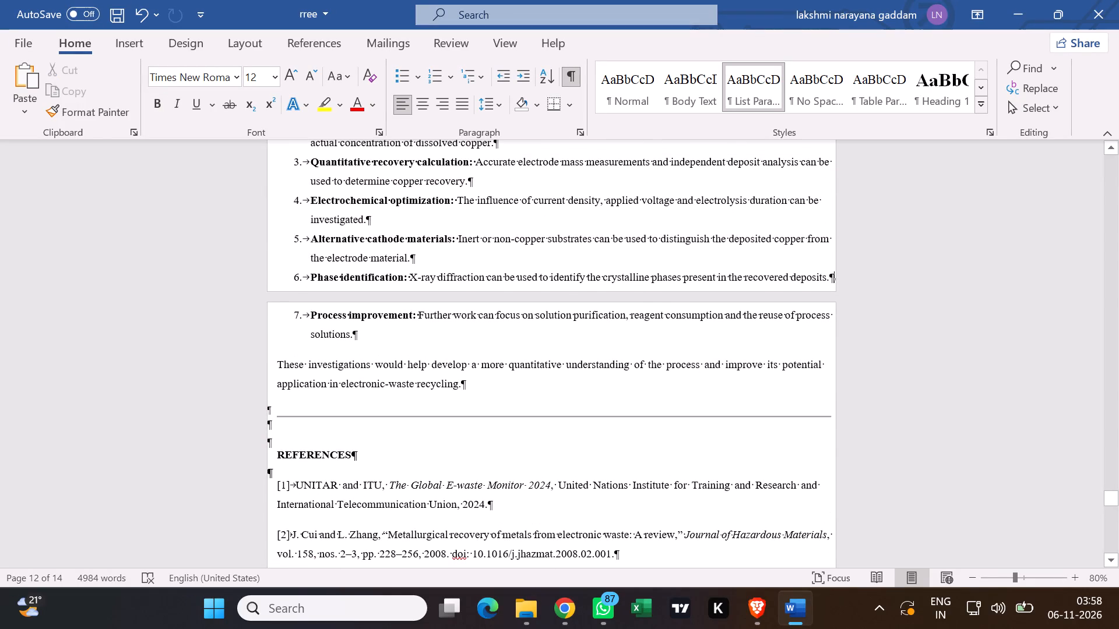
pyautogui.press('Delete')
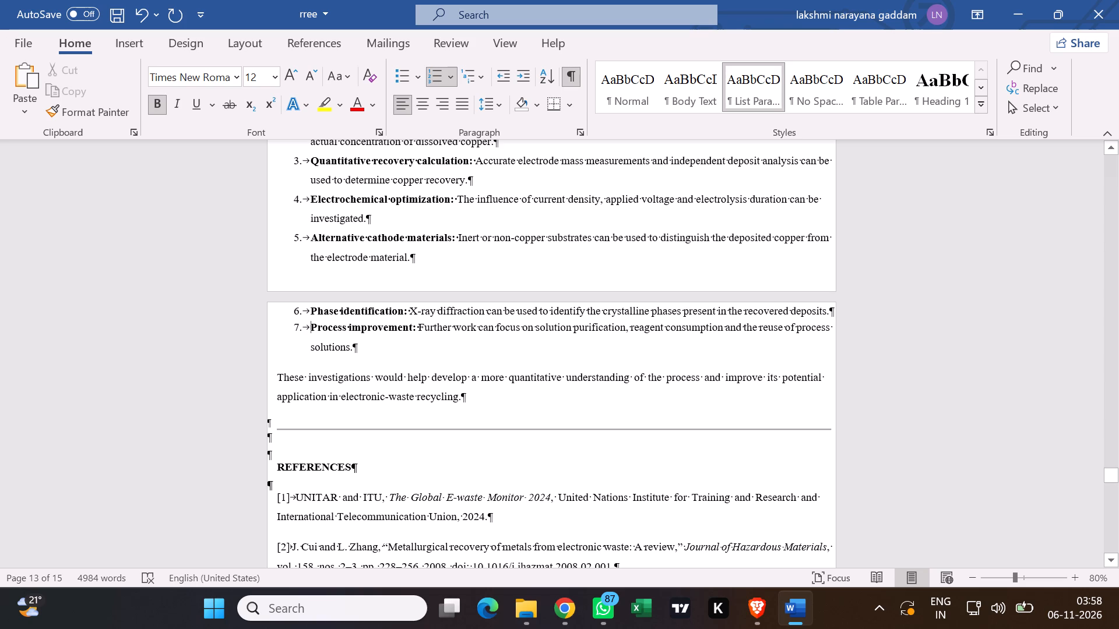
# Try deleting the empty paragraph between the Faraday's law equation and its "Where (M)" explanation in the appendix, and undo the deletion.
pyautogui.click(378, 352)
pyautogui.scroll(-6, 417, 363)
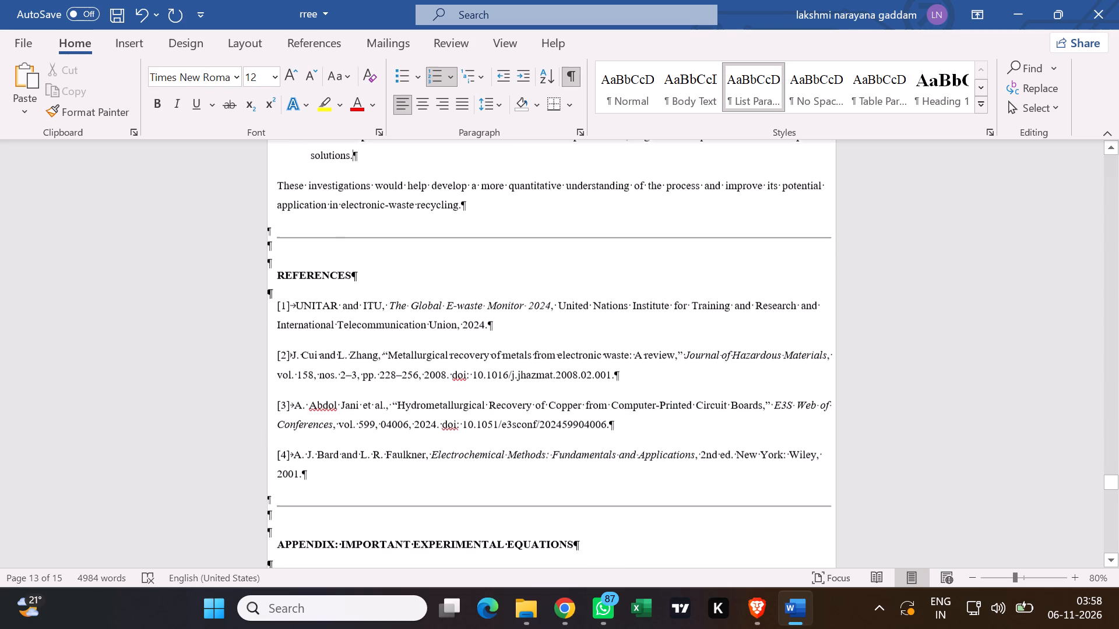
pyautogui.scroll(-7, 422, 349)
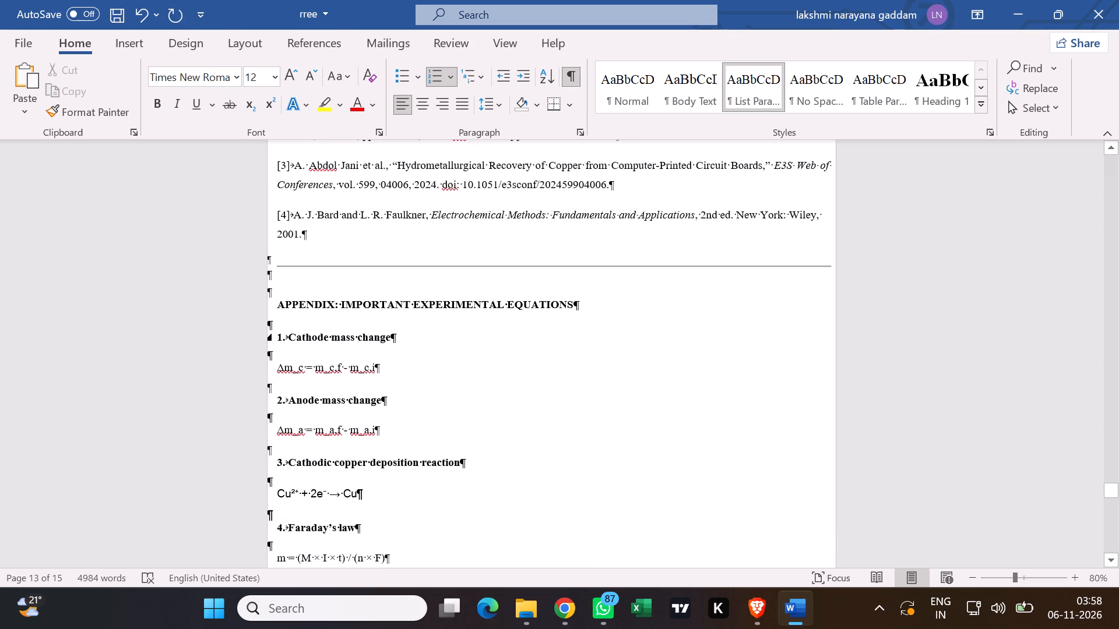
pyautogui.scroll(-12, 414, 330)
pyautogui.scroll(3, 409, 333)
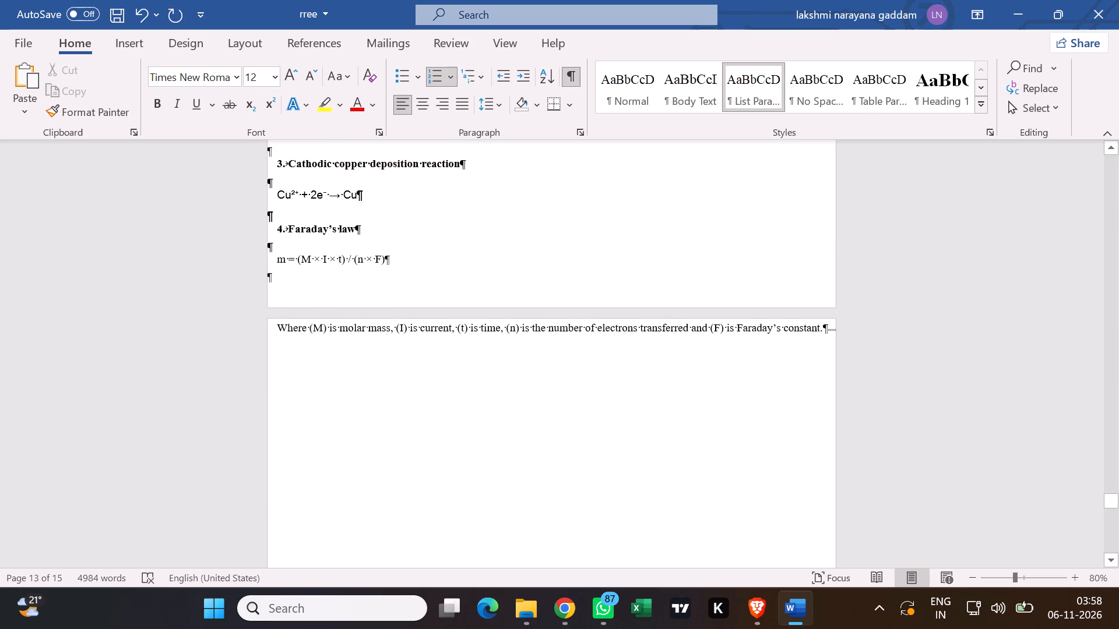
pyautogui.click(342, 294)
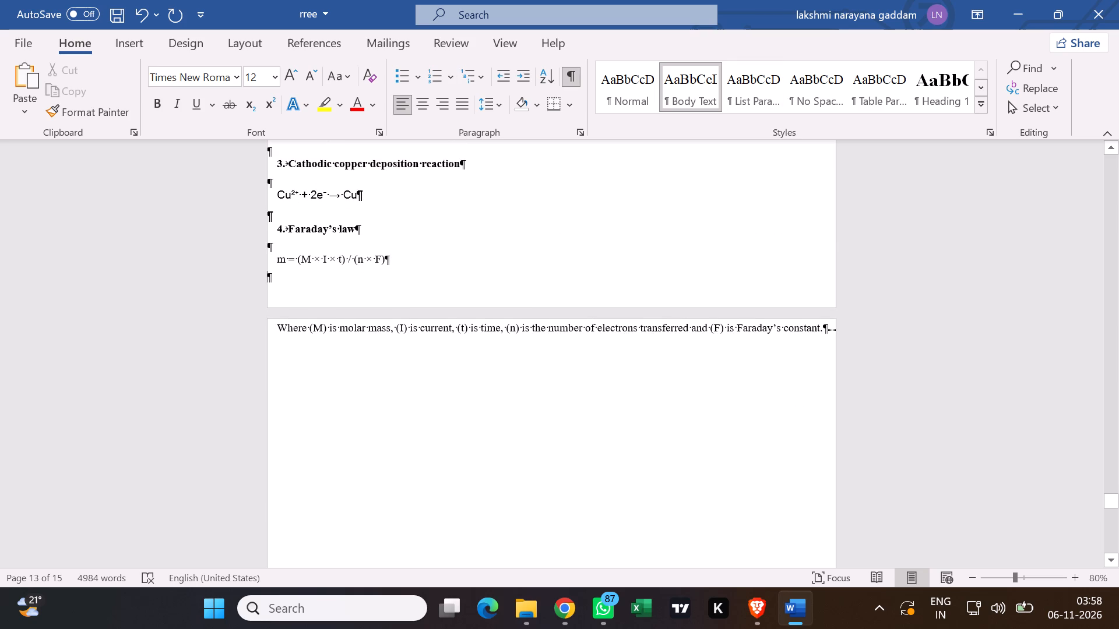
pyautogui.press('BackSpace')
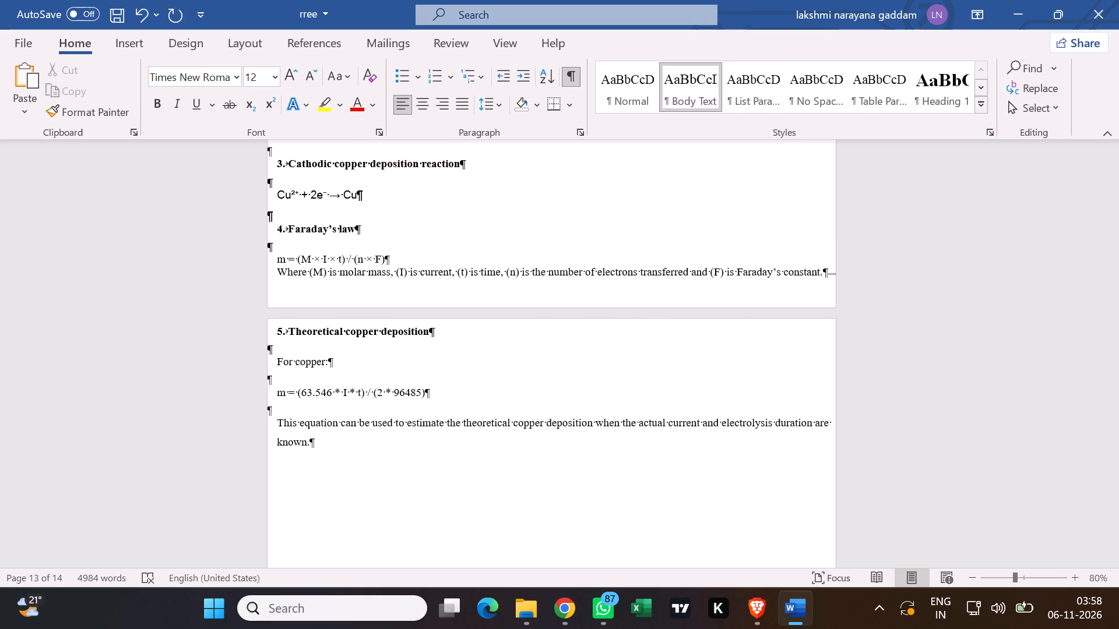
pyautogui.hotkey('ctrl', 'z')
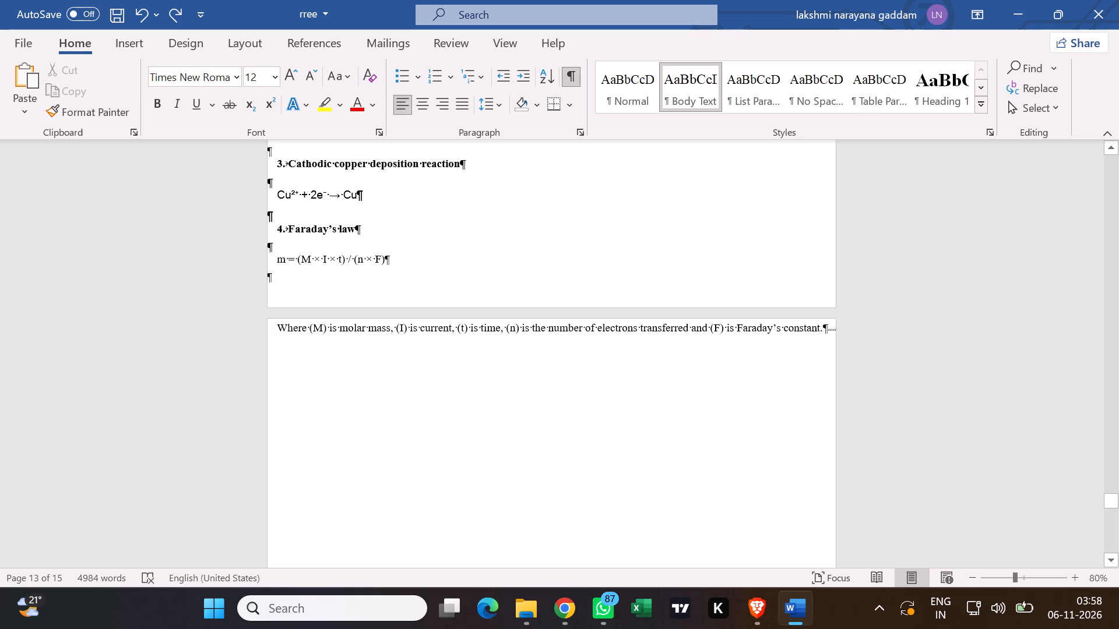
# Delete the empty paragraph between the Faraday's law equation and its "Where (M)" explanation.
pyautogui.scroll(1, 312, 295)
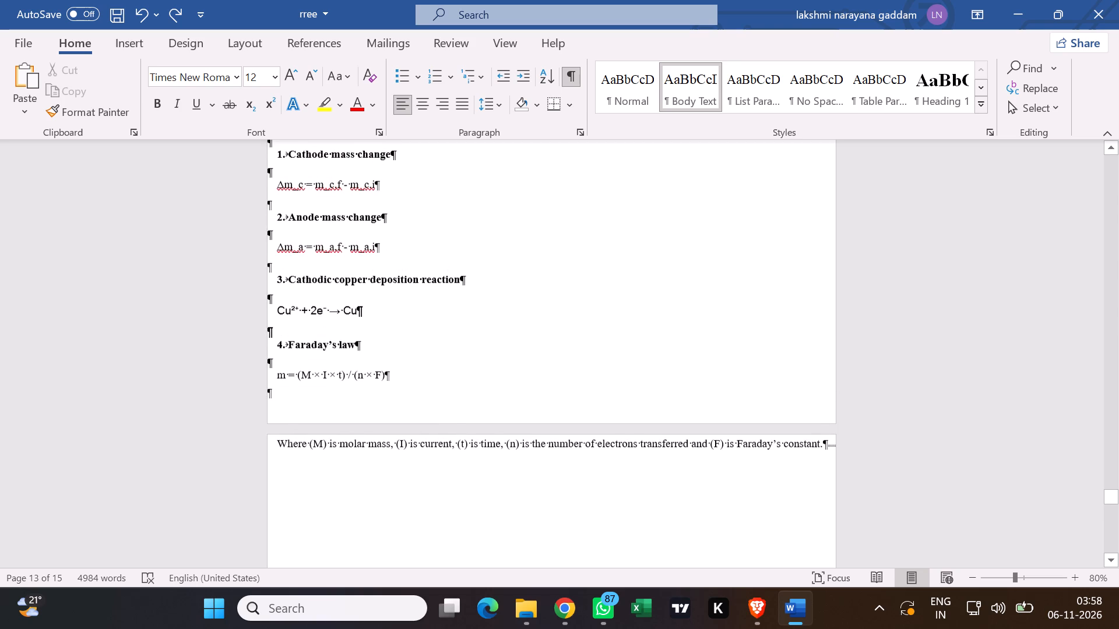
pyautogui.scroll(1, 312, 295)
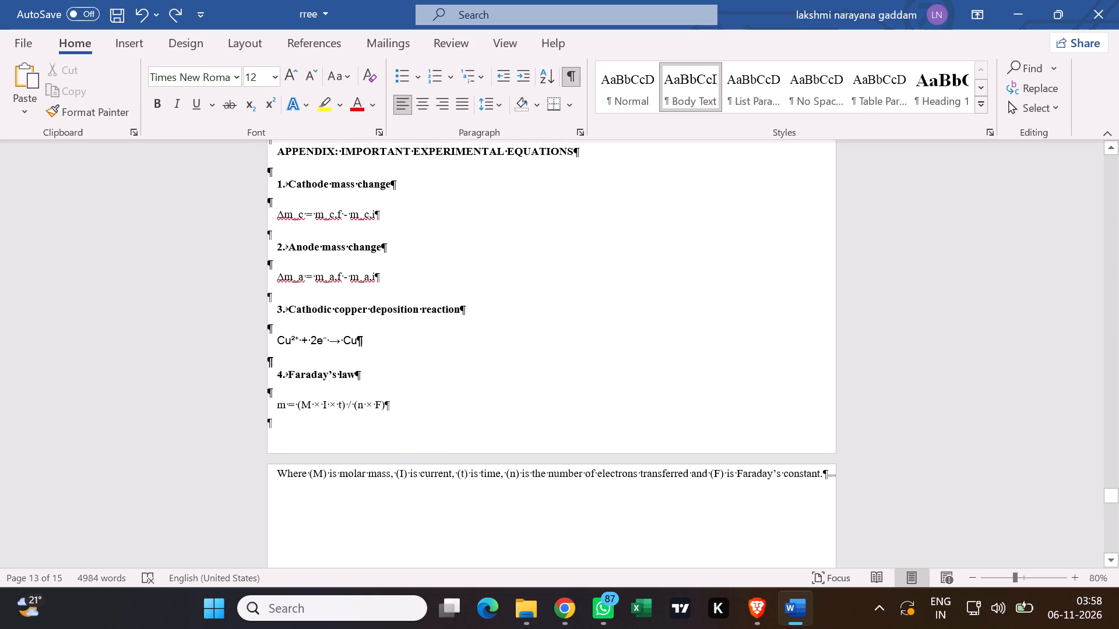
pyautogui.press('BackSpace')
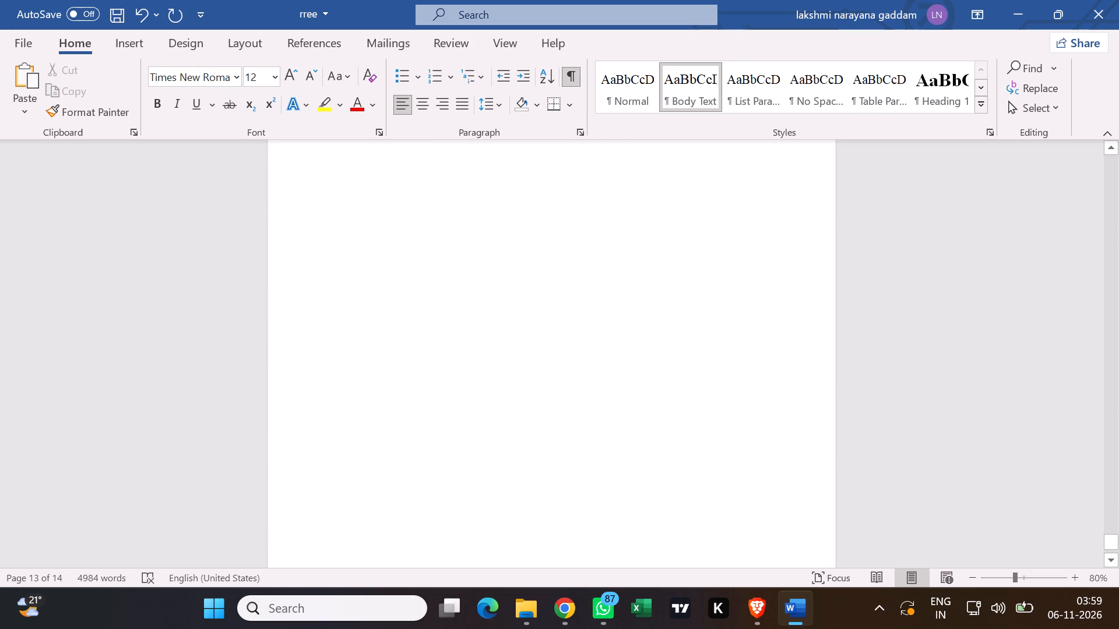
# Go back up to section 5.1 Conclusion and hide the formatting marks.
pyautogui.scroll(7, 312, 295)
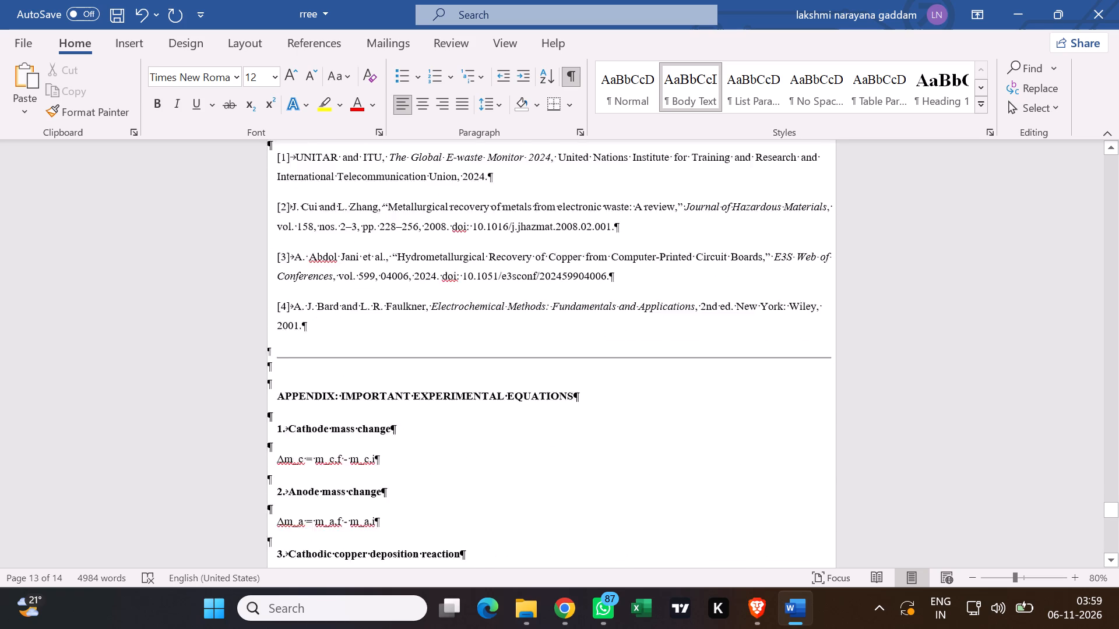
pyautogui.scroll(4, 312, 295)
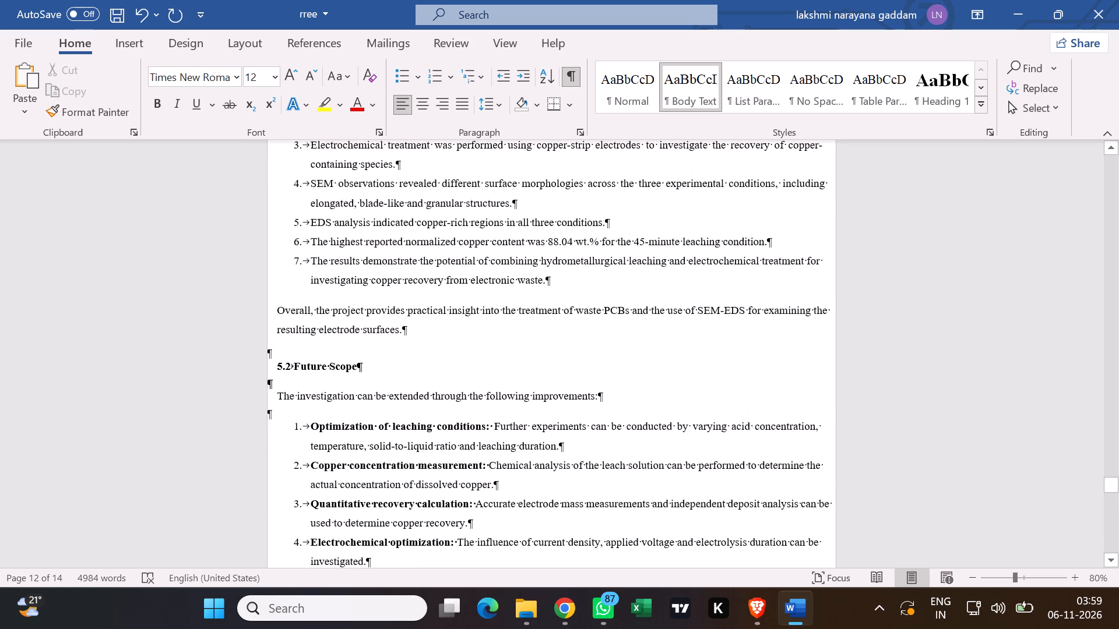
pyautogui.scroll(2, 312, 295)
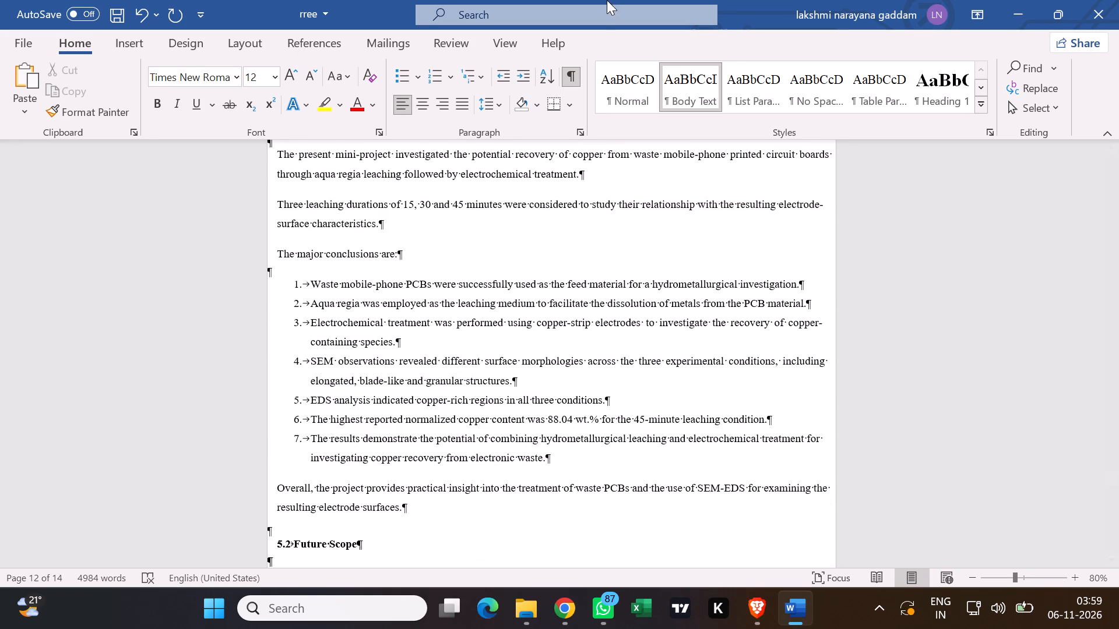
pyautogui.click(569, 77)
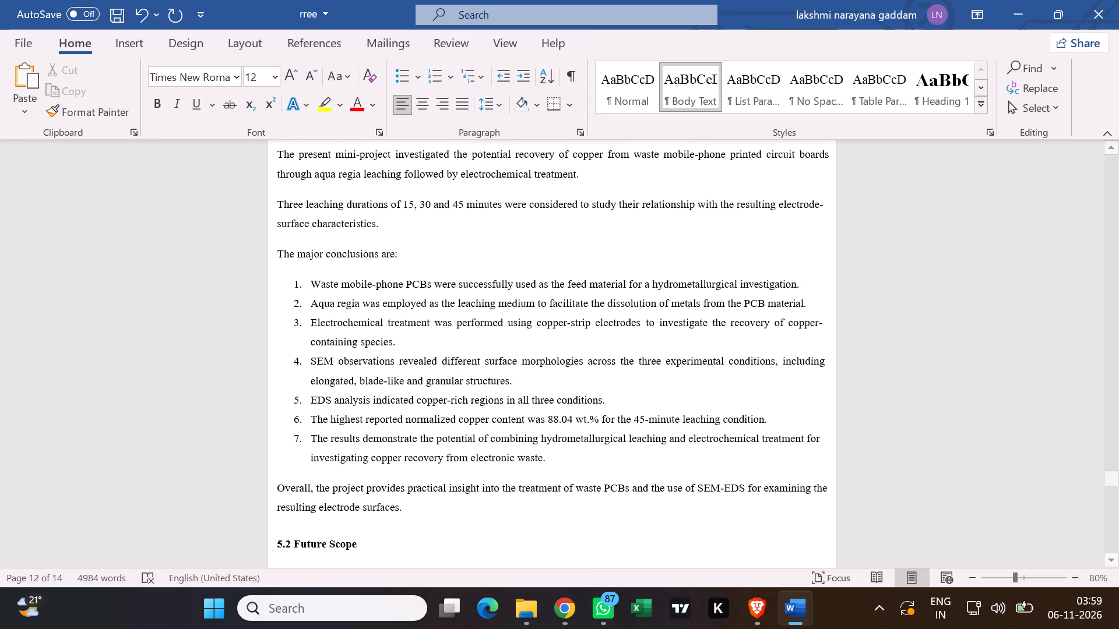
# Collapse the CHAPTER 5: CONCLUSION AND FUTURE SCOPE heading.
pyautogui.scroll(8, 512, 349)
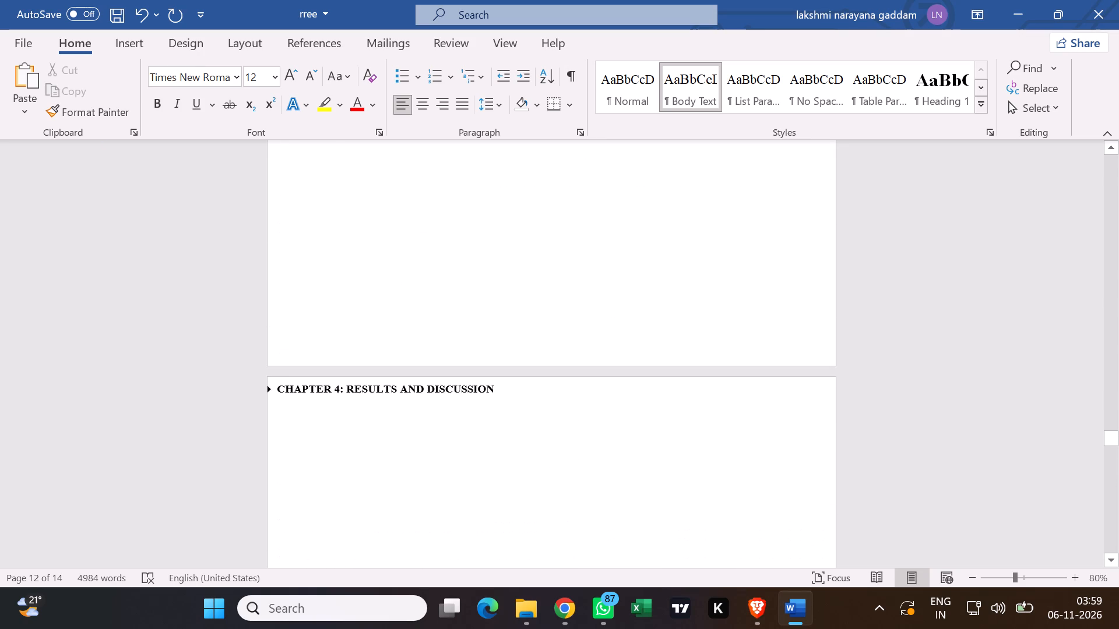
pyautogui.scroll(-9, 564, 415)
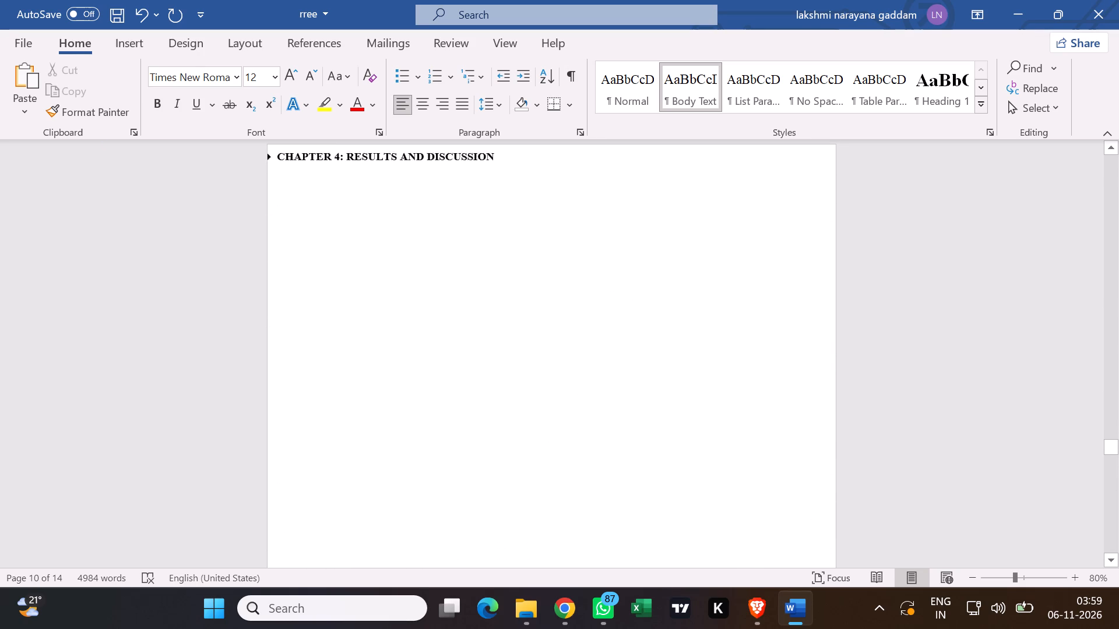
pyautogui.scroll(-4, 587, 382)
pyautogui.scroll(-11, 299, 427)
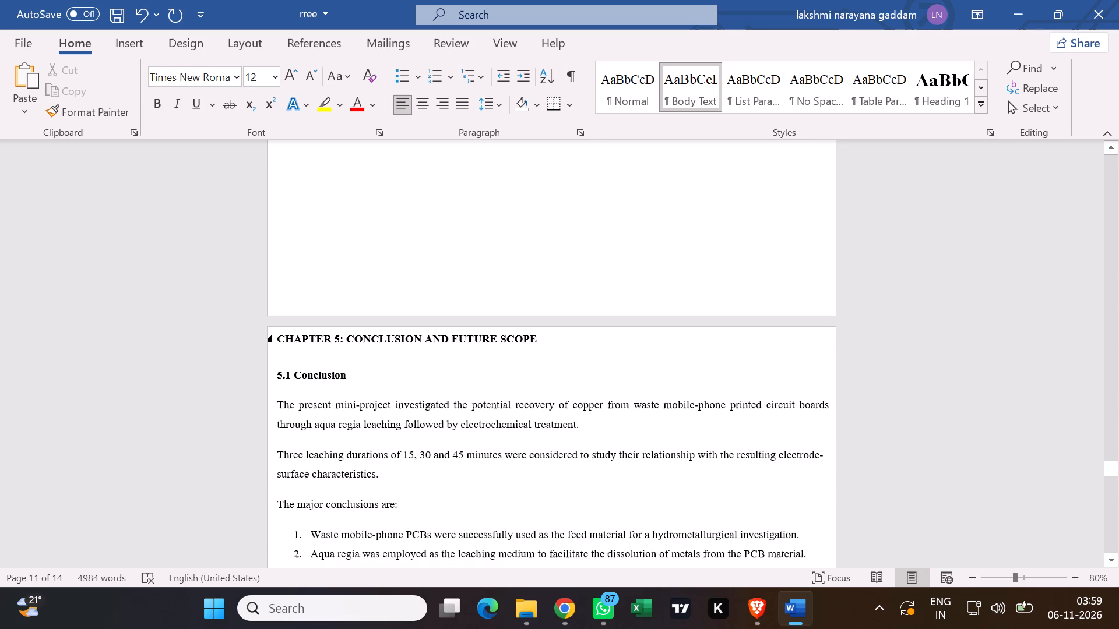
pyautogui.click(268, 345)
pyautogui.click(276, 342)
pyautogui.click(269, 339)
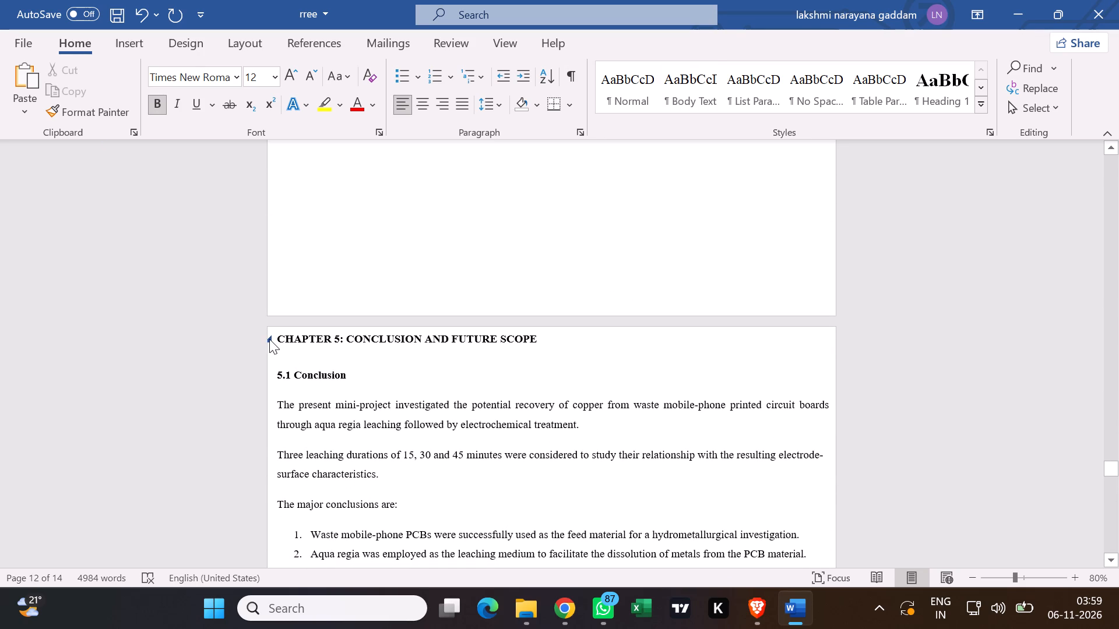
# Examine the references and appendix pages that follow the collapsed Chapter 5 heading.
pyautogui.scroll(-15, 327, 349)
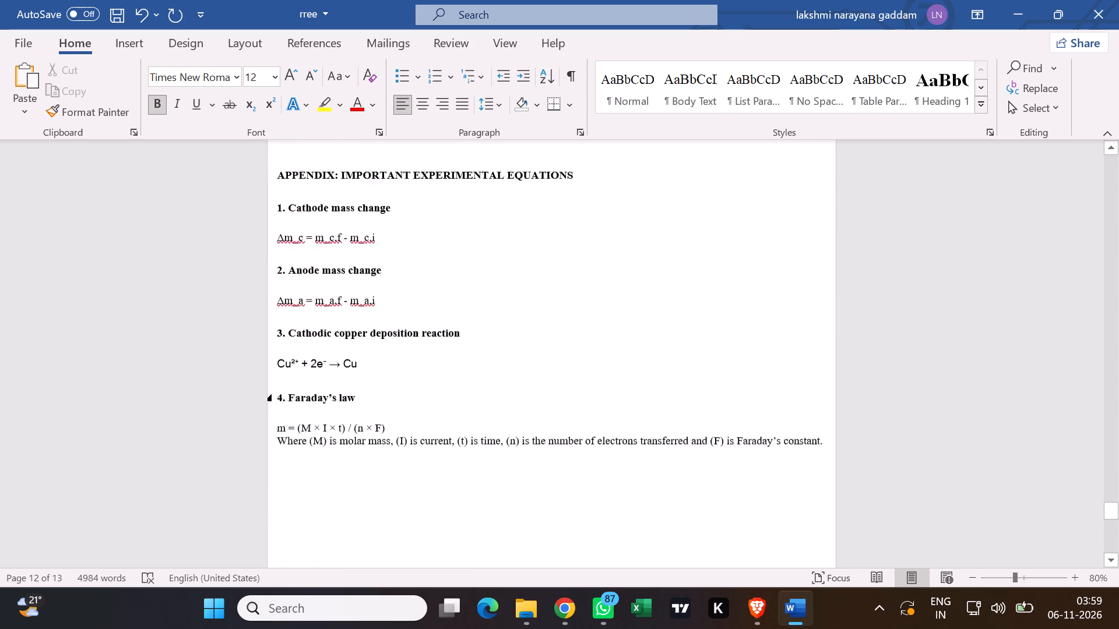
pyautogui.scroll(-8, 366, 348)
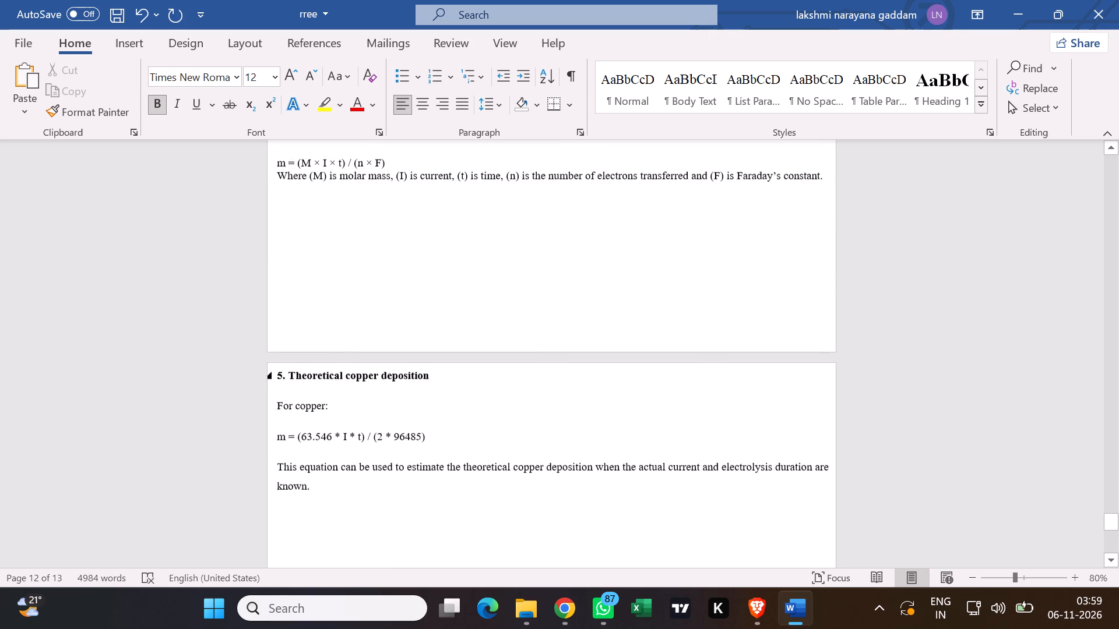
pyautogui.scroll(-6, 358, 351)
pyautogui.scroll(2, 358, 350)
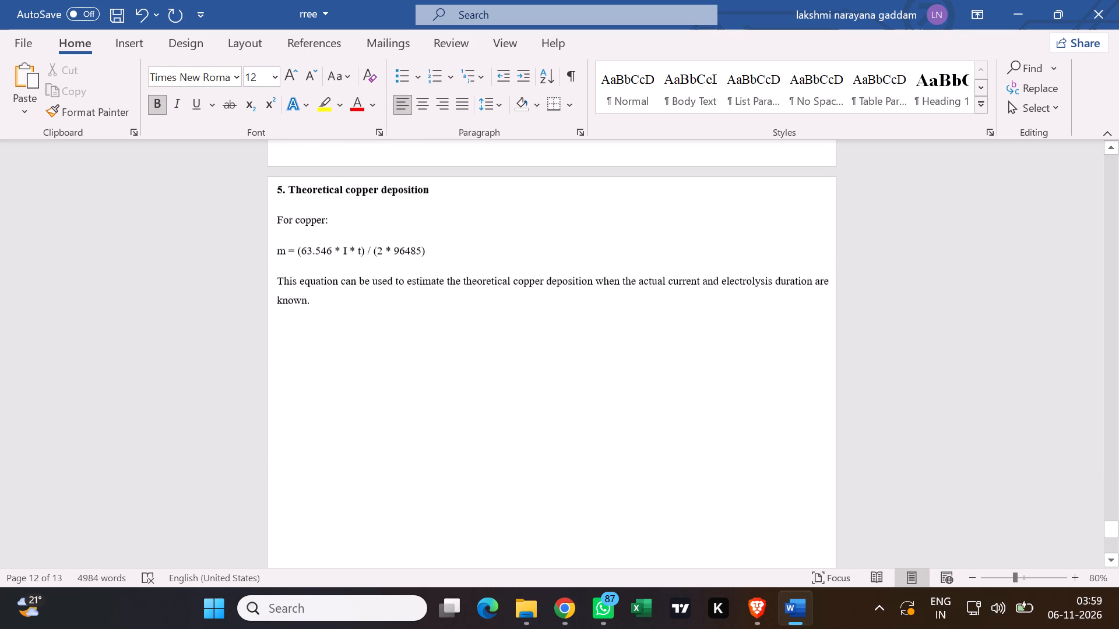
pyautogui.scroll(19, 358, 348)
pyautogui.scroll(3, 375, 313)
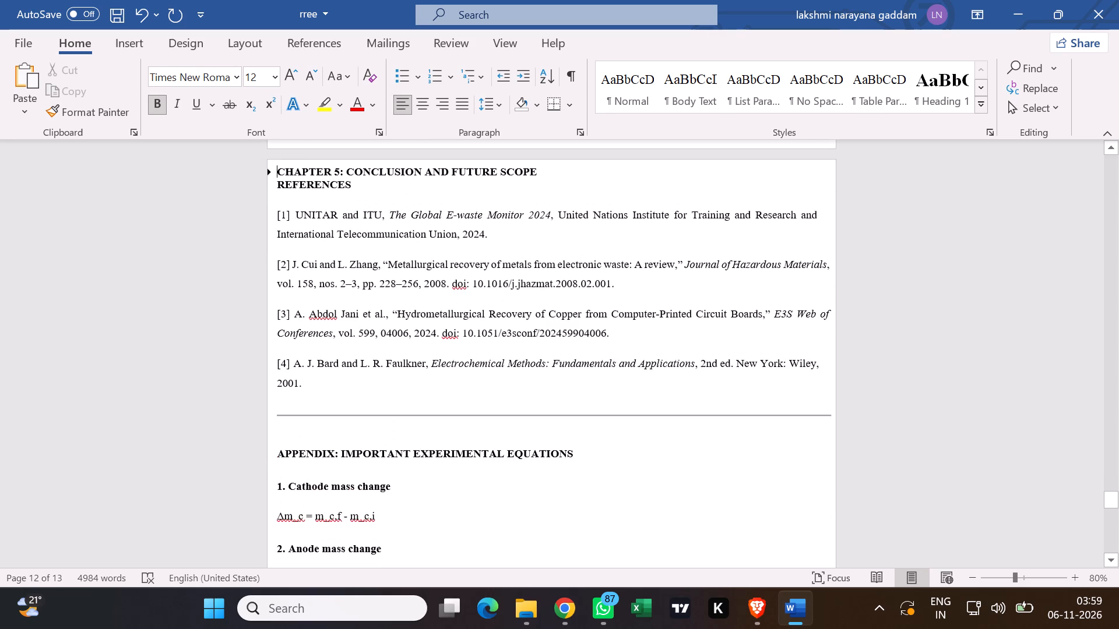
pyautogui.scroll(2, 376, 313)
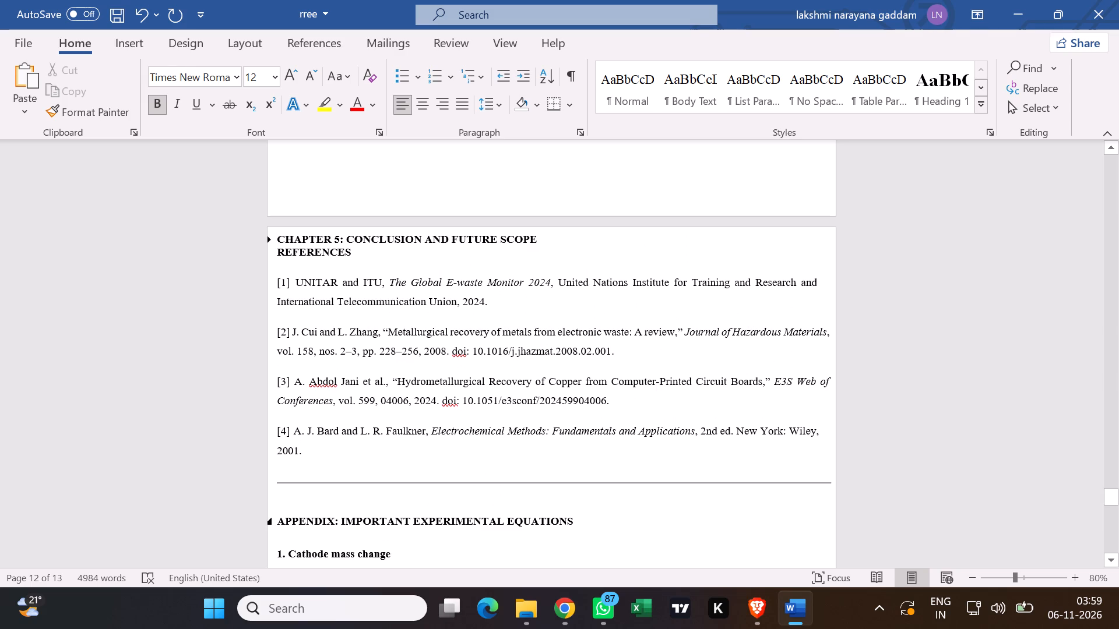
# Collapse the APPENDIX: IMPORTANT EXPERIMENTAL EQUATIONS and REFERENCES headings.
pyautogui.click(270, 517)
pyautogui.click(267, 236)
pyautogui.click(267, 236)
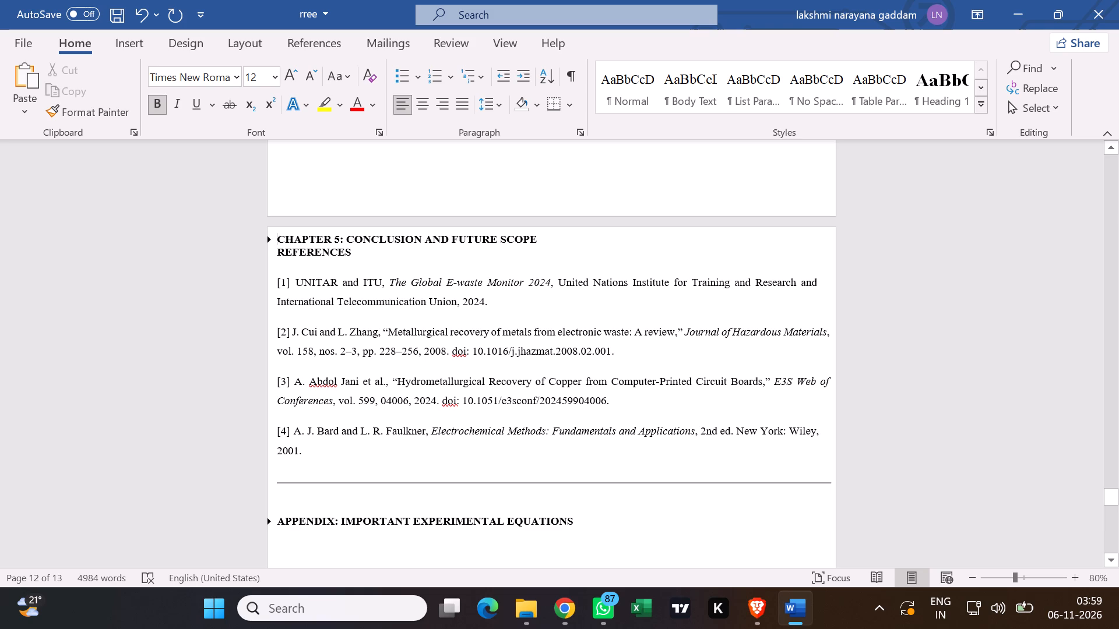
pyautogui.click(272, 253)
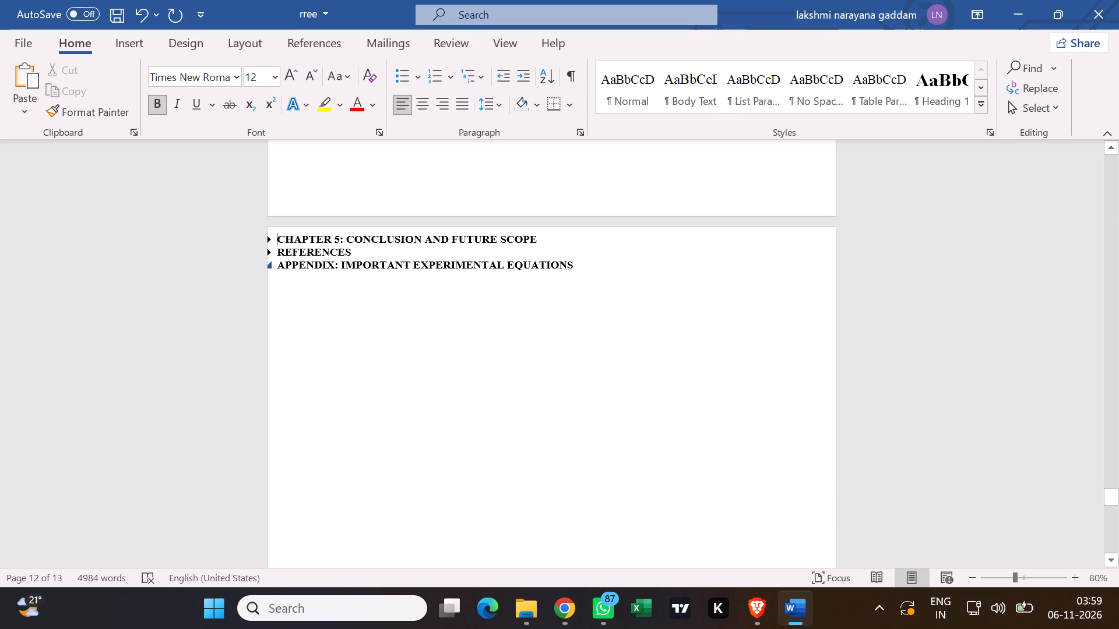
# Examine the pages after the collapsed APPENDIX heading for content left outside it.
pyautogui.scroll(-11, 316, 313)
pyautogui.scroll(3, 330, 376)
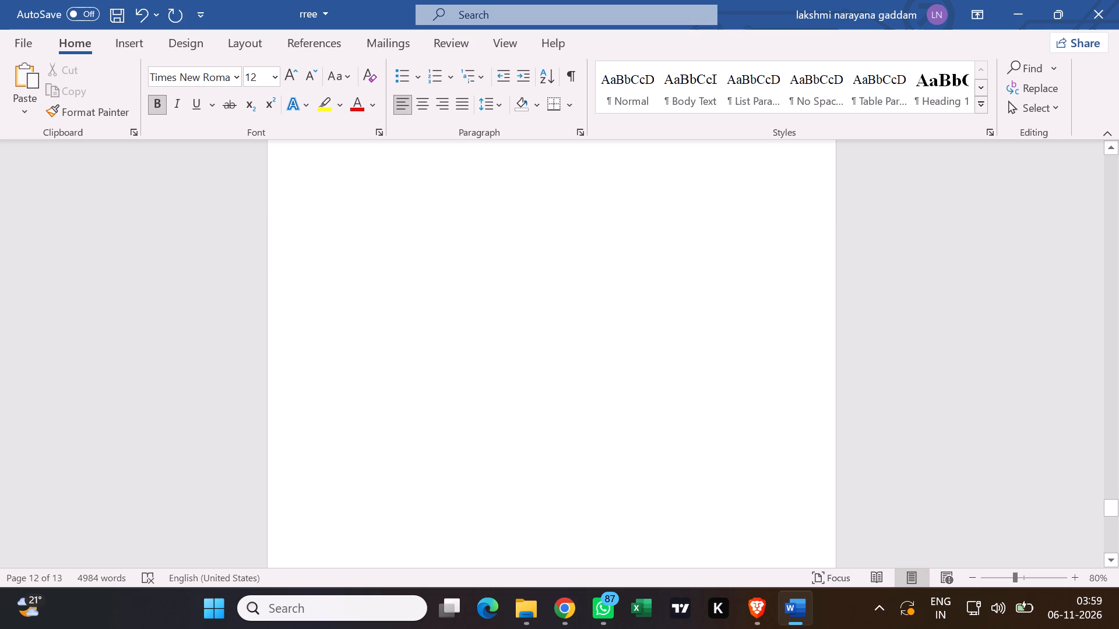
pyautogui.scroll(-15, 330, 379)
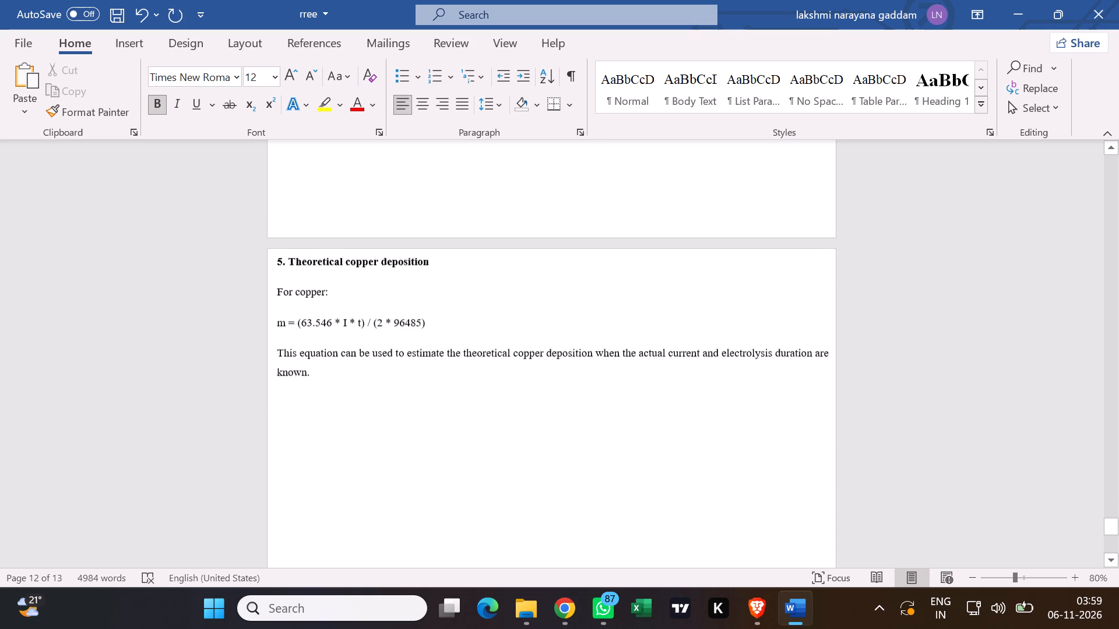
pyautogui.scroll(-12, 339, 400)
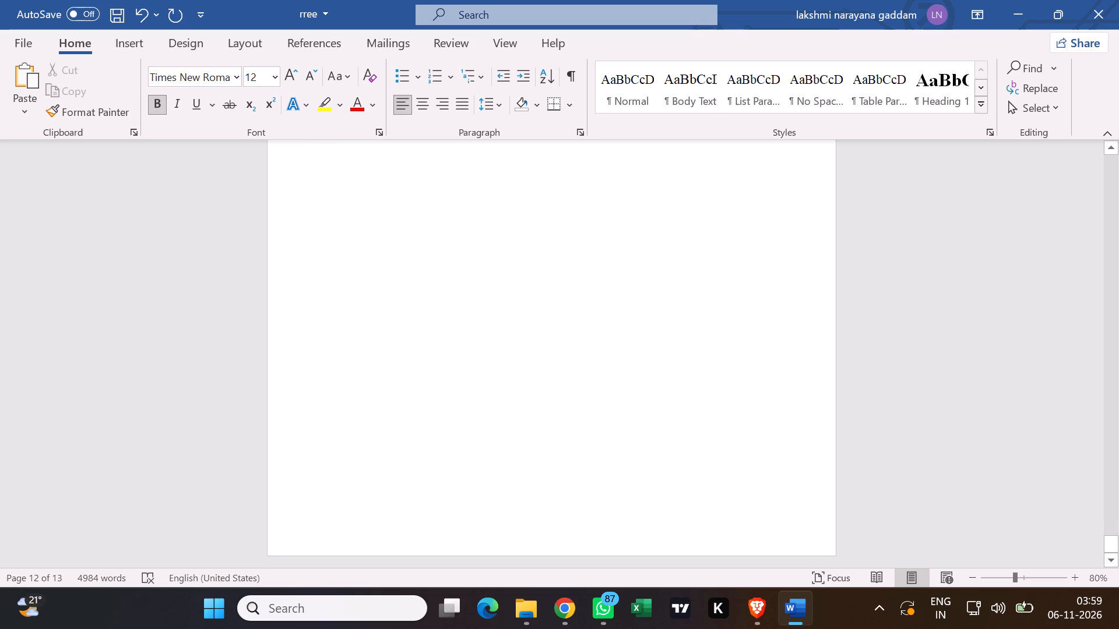
pyautogui.scroll(16, 341, 414)
pyautogui.scroll(5, 336, 393)
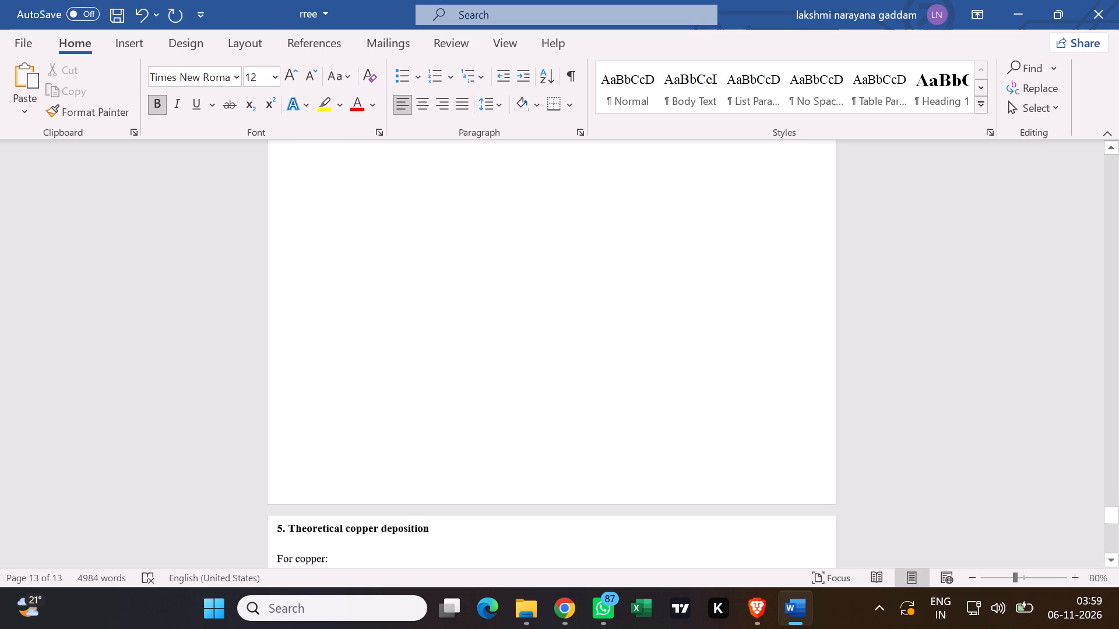
pyautogui.scroll(13, 325, 383)
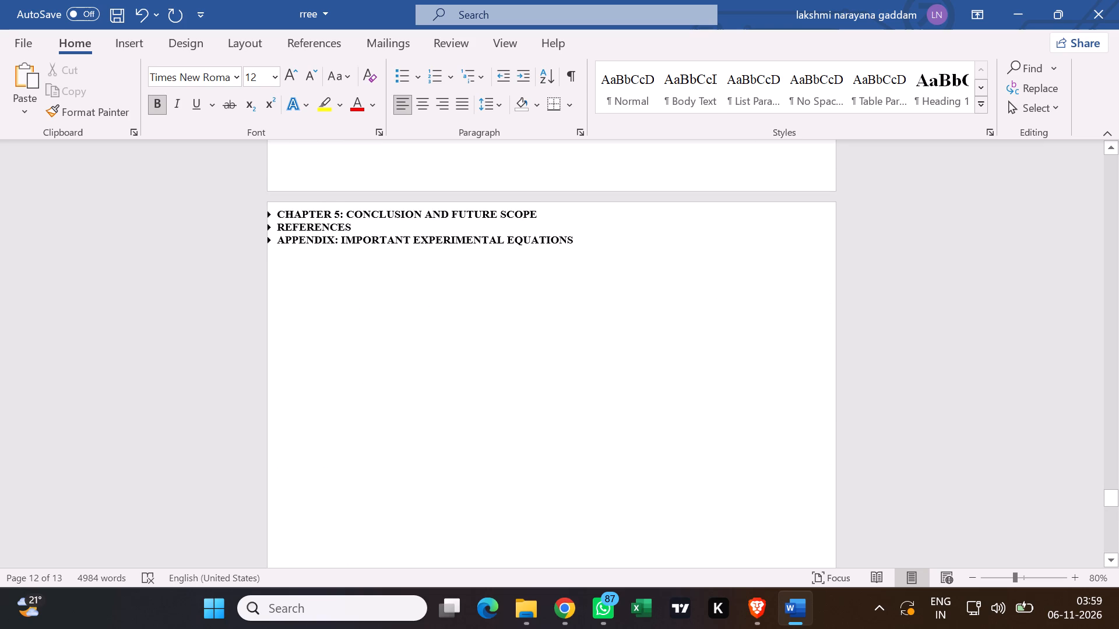
# Expand the appendix and, with formatting marks shown, delete the break between the Faraday's law explanation and "5. Theoretical copper deposition".
pyautogui.click(272, 241)
pyautogui.scroll(-9, 312, 284)
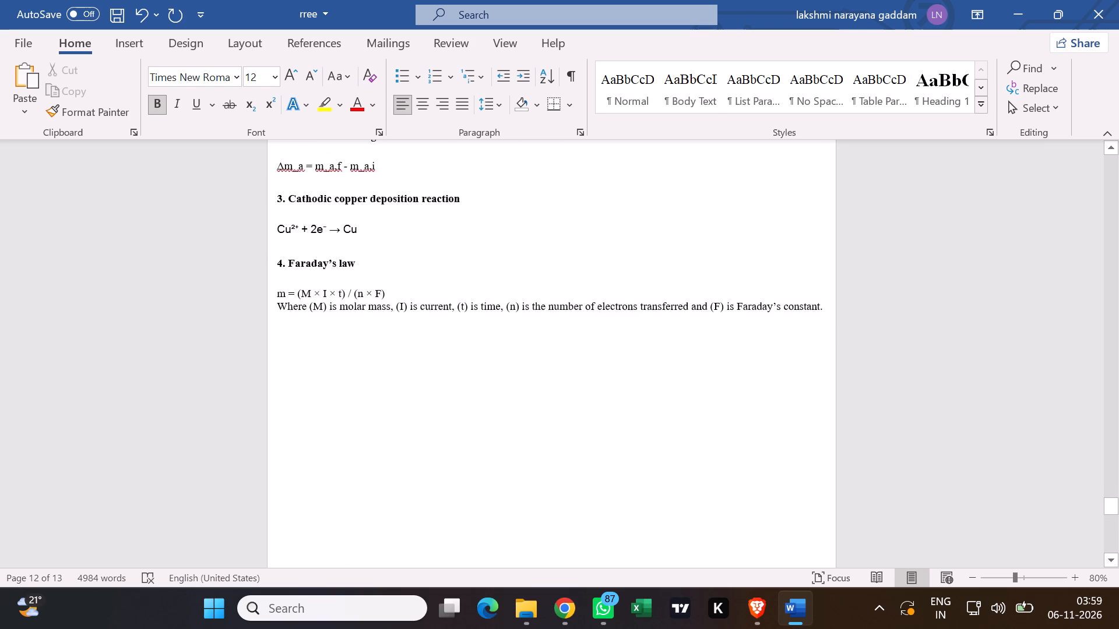
pyautogui.scroll(-10, 319, 295)
pyautogui.scroll(3, 315, 297)
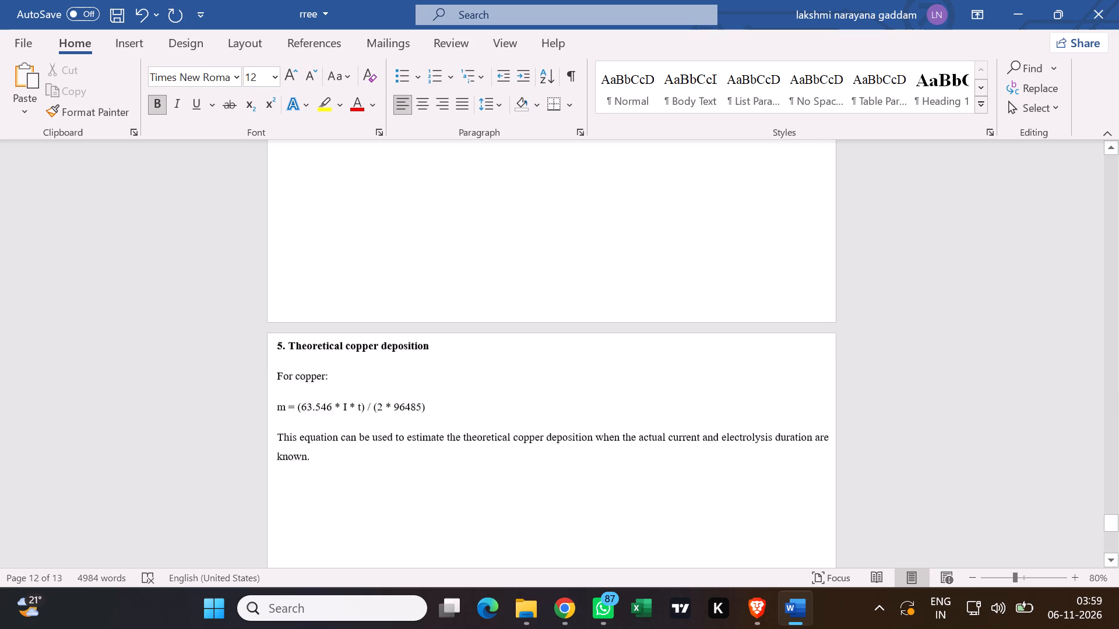
pyautogui.click(571, 82)
pyautogui.scroll(5, 505, 257)
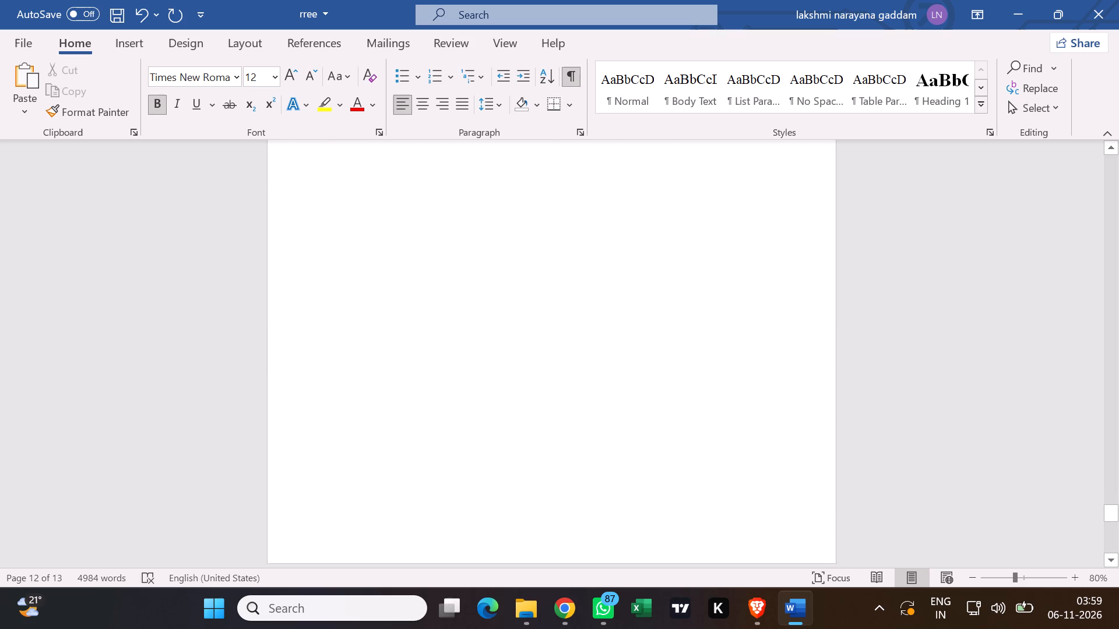
pyautogui.scroll(2, 492, 289)
pyautogui.scroll(2, 458, 334)
pyautogui.click(827, 271)
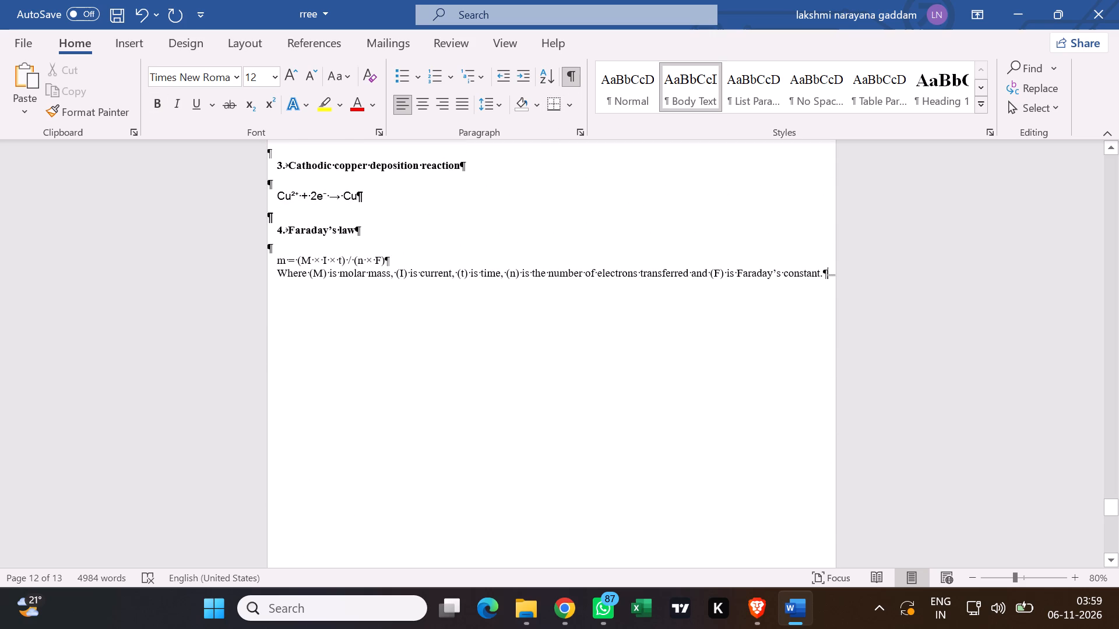
pyautogui.press('Delete')
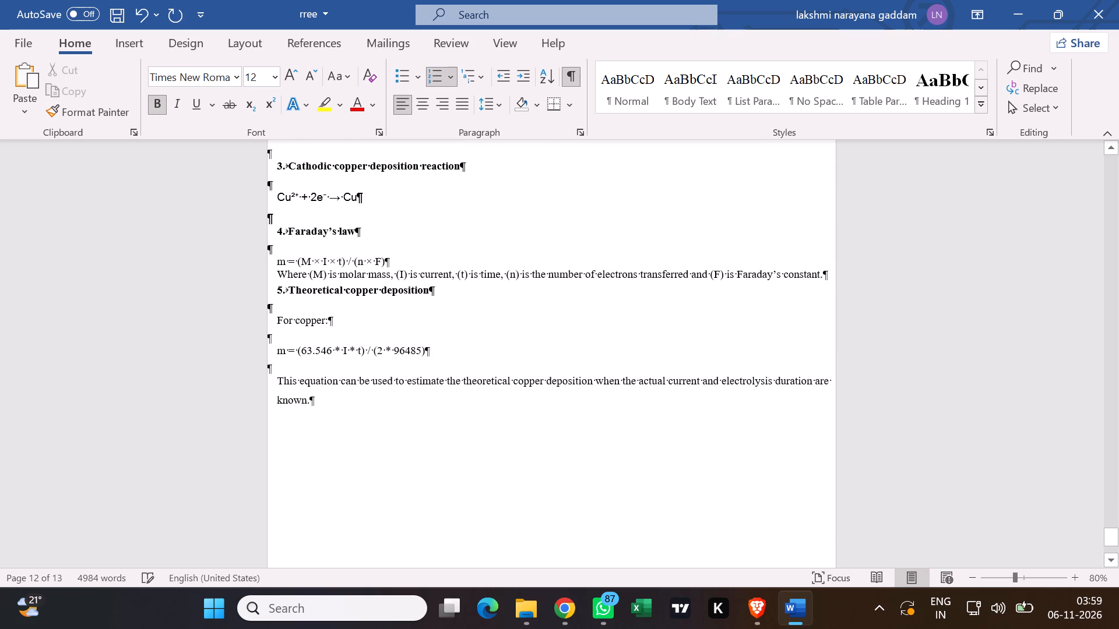
# Hide the formatting marks and test the APPENDIX heading by collapsing and re-expanding it.
pyautogui.scroll(-11, 655, 409)
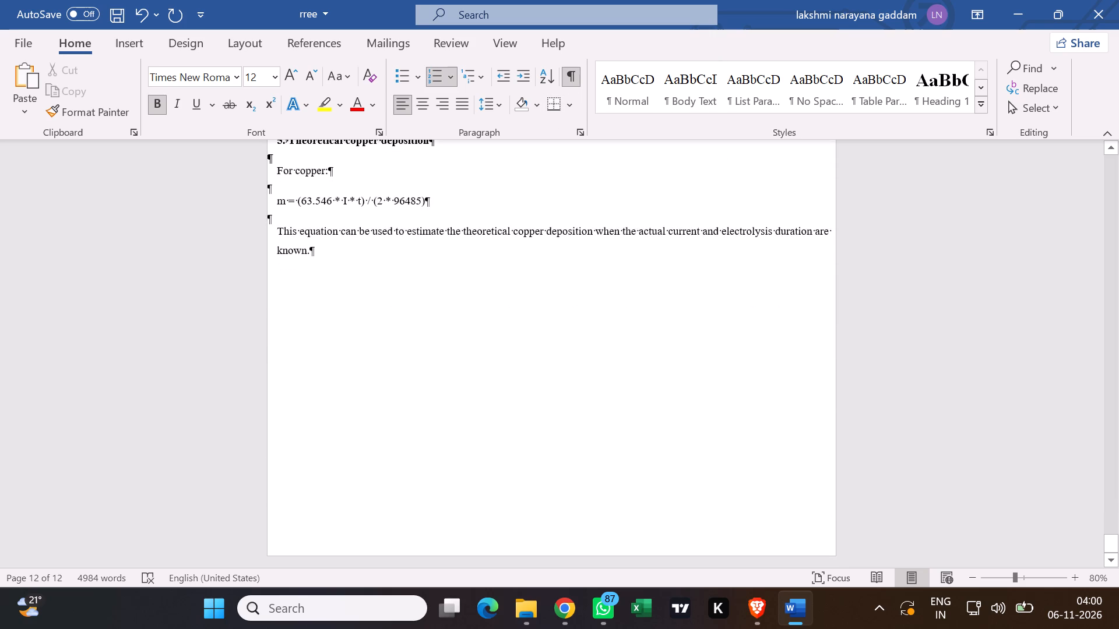
pyautogui.scroll(14, 633, 400)
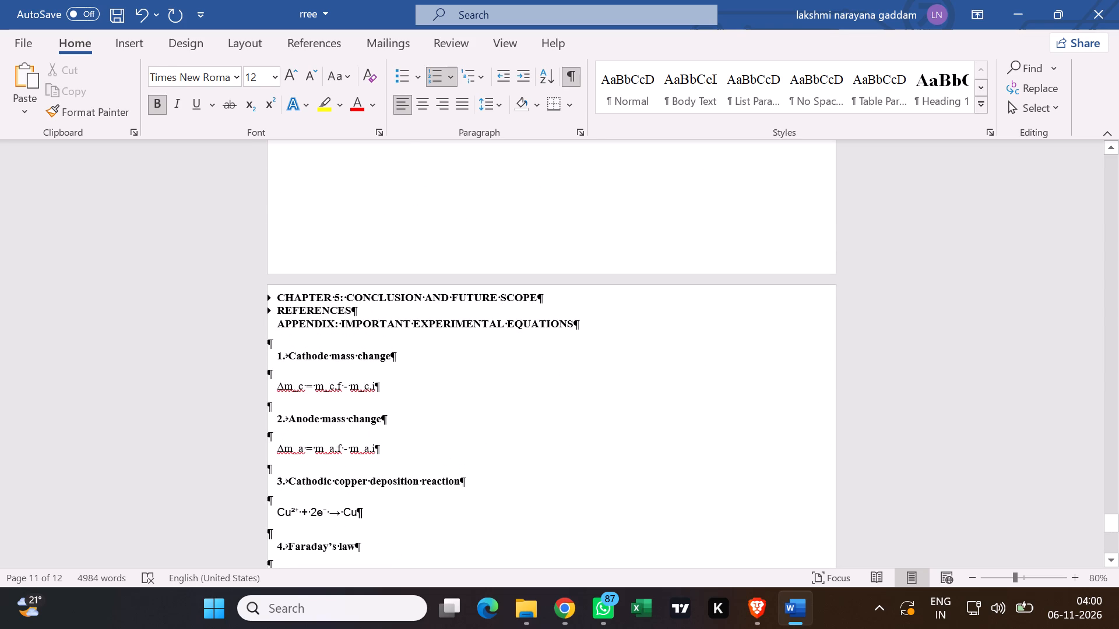
pyautogui.click(572, 75)
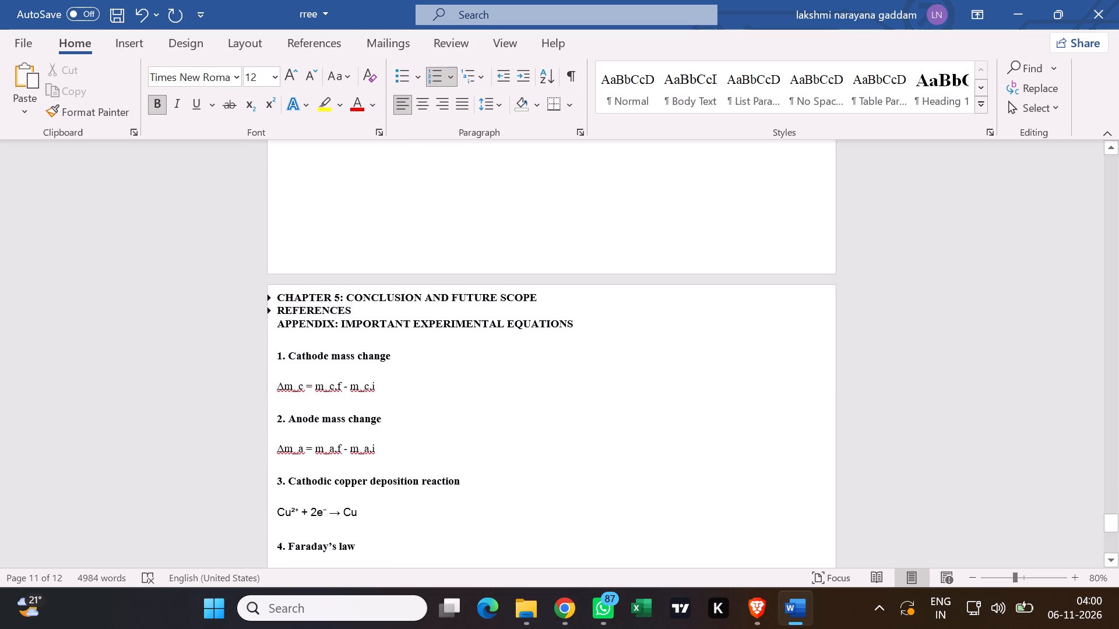
pyautogui.click(272, 321)
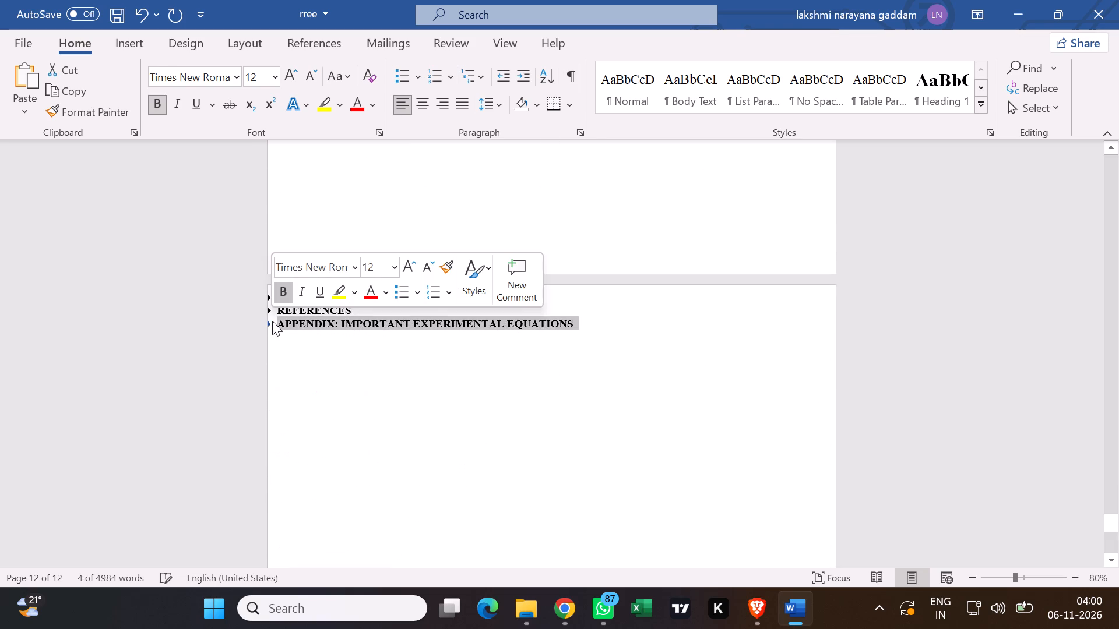
pyautogui.click(272, 321)
# Split the Faraday's law explanation onto separate lines for "Where" and the definitions of (M), (I), (t), (n) and (F).
pyautogui.scroll(-6, 291, 337)
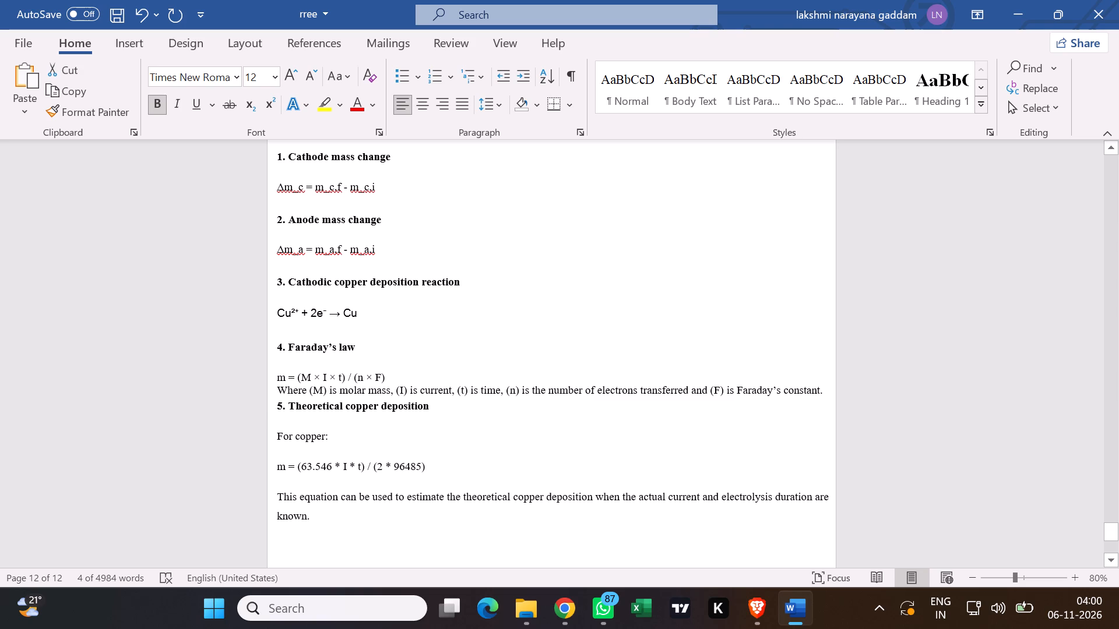
pyautogui.click(306, 392)
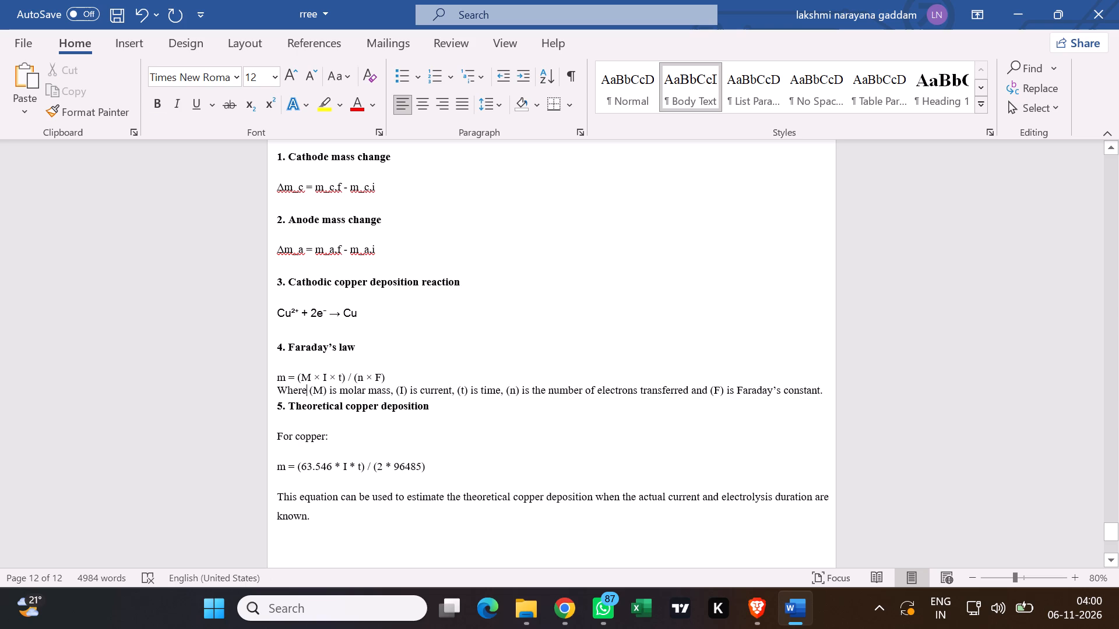
pyautogui.press('Return')
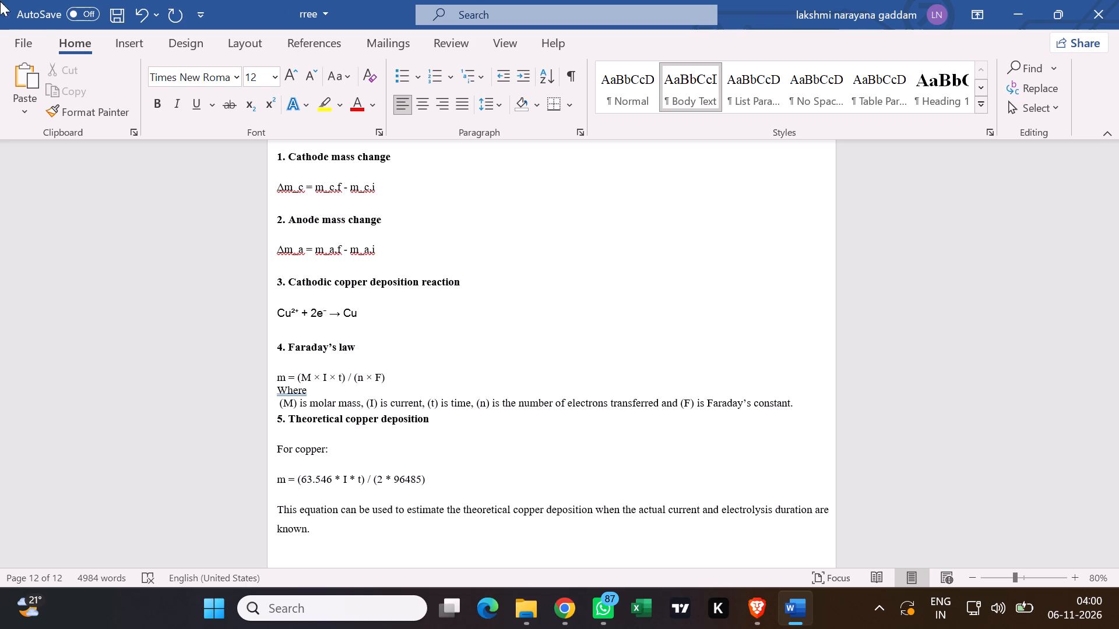
pyautogui.press('Right')
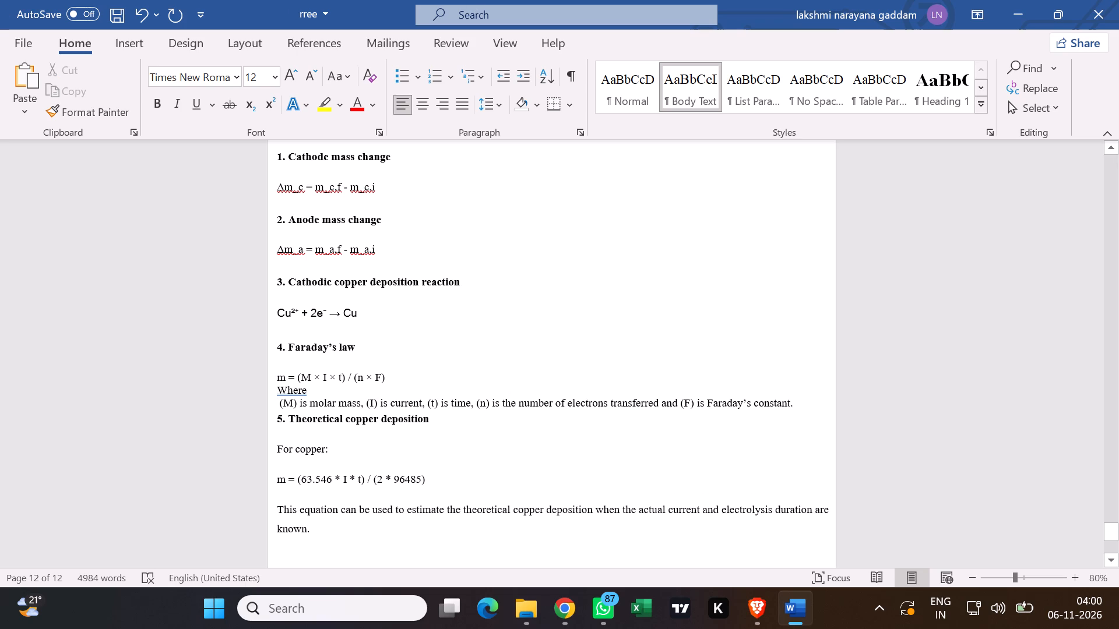
pyautogui.scroll(-4, 0, 206)
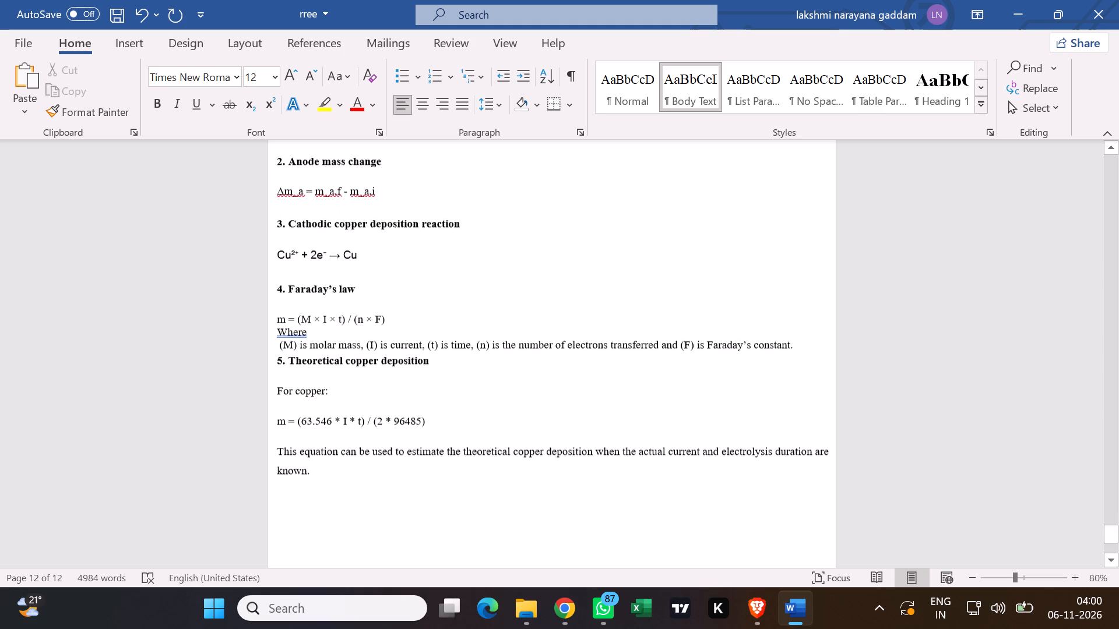
pyautogui.scroll(-3, 7, 206)
pyautogui.scroll(-3, 400, 257)
pyautogui.scroll(-3, 333, 207)
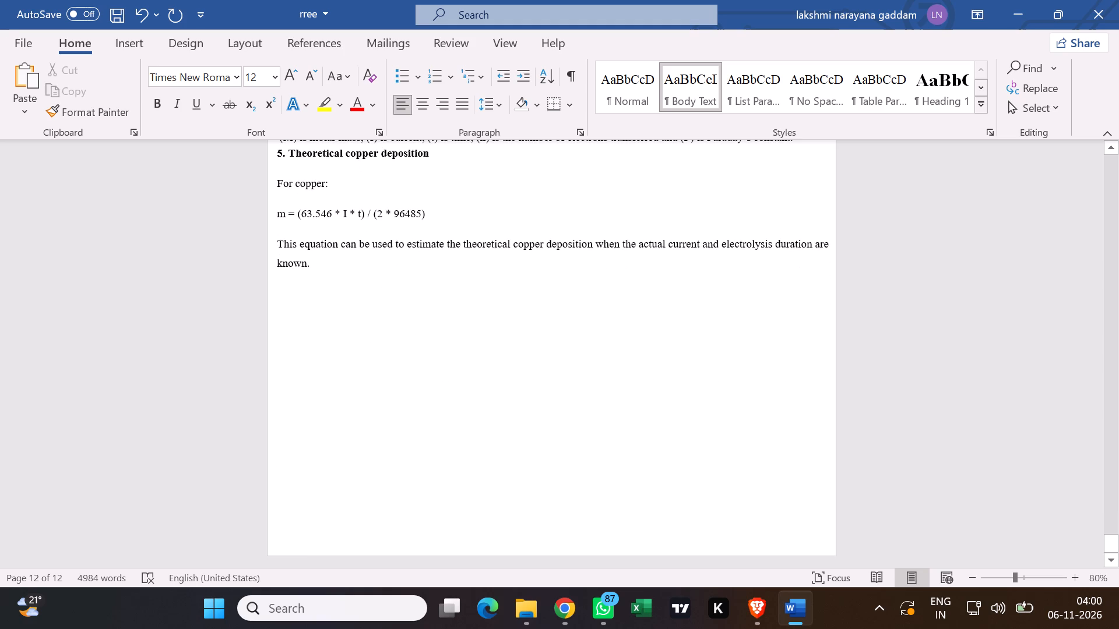
pyautogui.scroll(3, 316, 219)
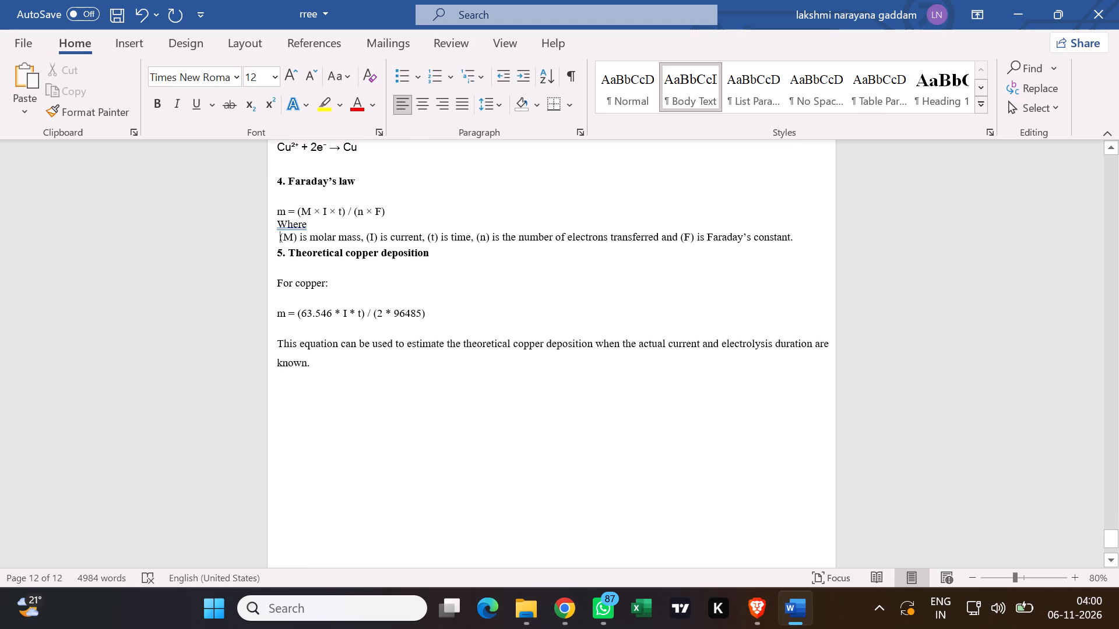
pyautogui.click(365, 240)
pyautogui.press('Return')
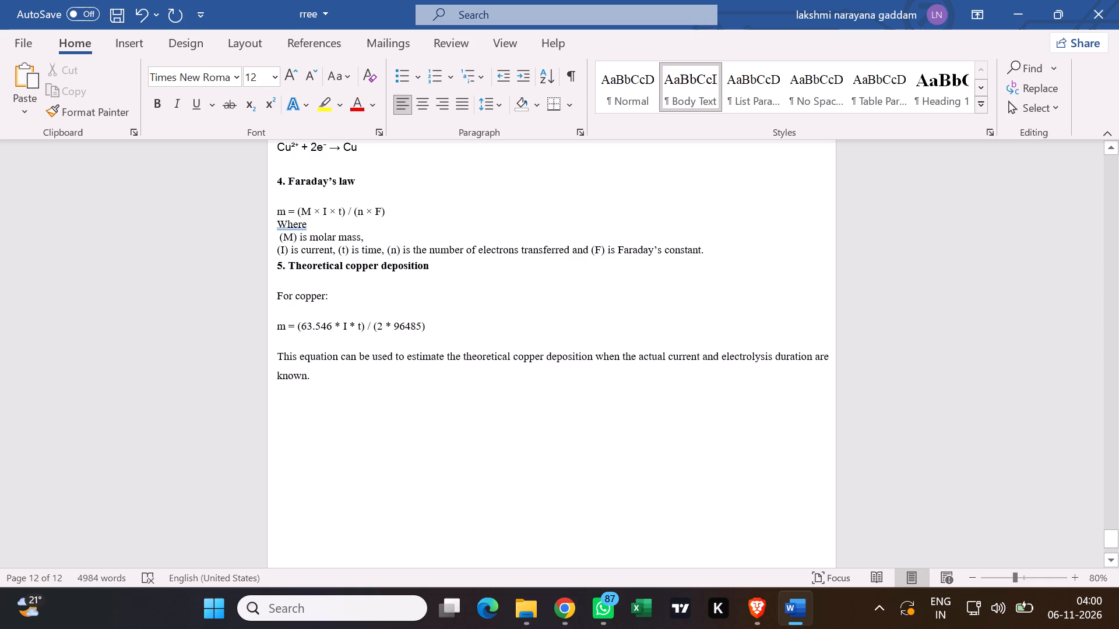
pyautogui.click(337, 251)
pyautogui.press('Return')
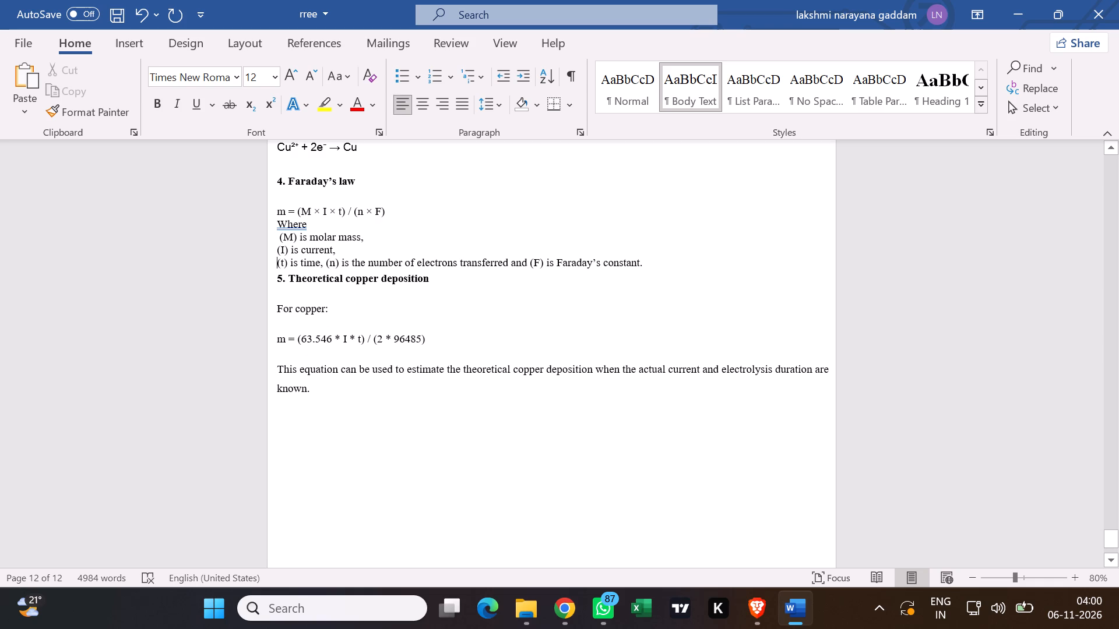
pyautogui.click(325, 263)
pyautogui.press('Return')
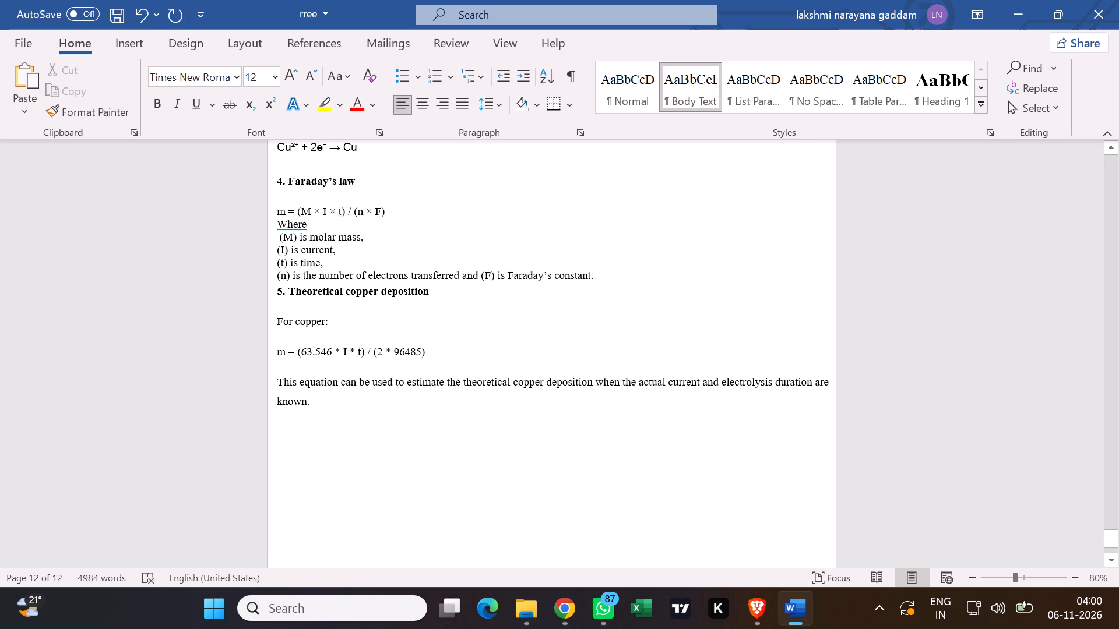
pyautogui.click(480, 278)
pyautogui.press('Return')
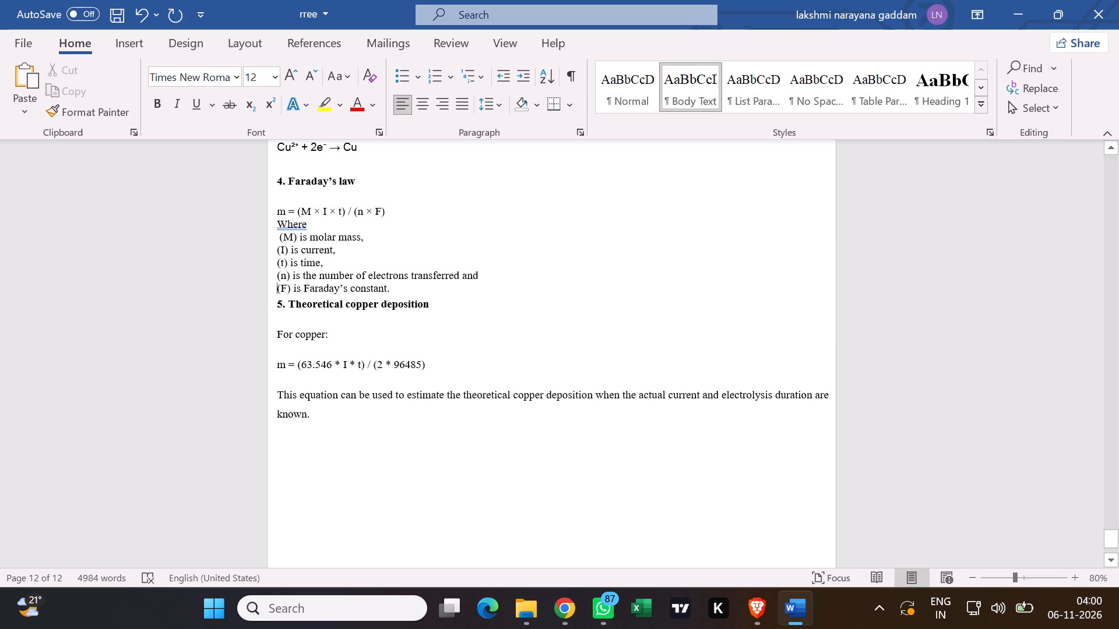
# Add blank lines before and after "Where" and between the Faraday's constant line and "5. Theoretical copper deposition".
pyautogui.scroll(3, 518, 350)
pyautogui.click(276, 322)
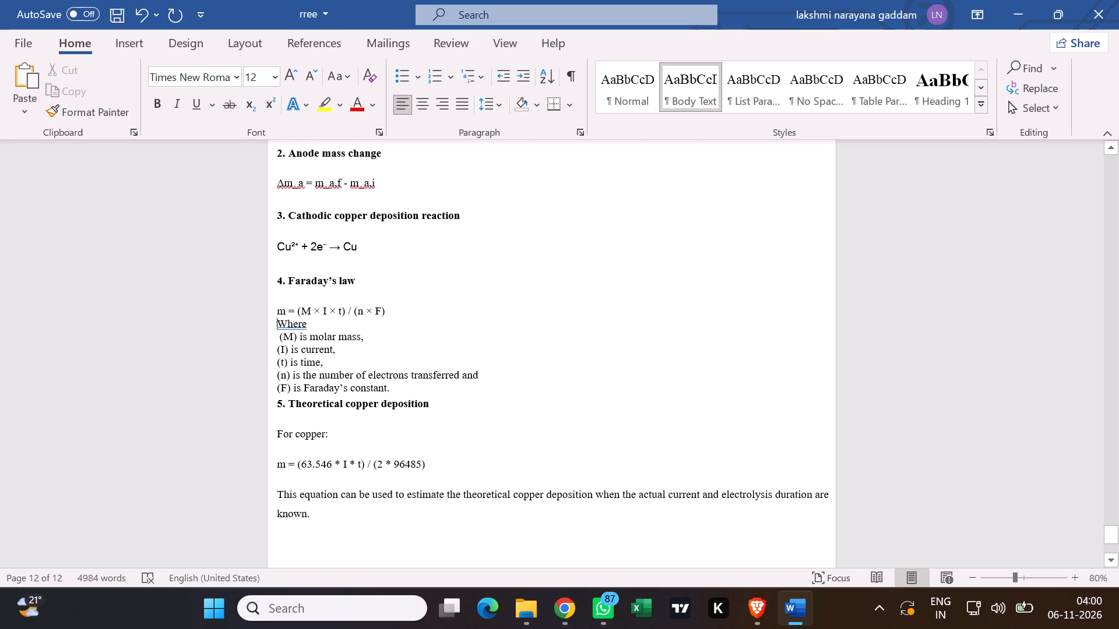
pyautogui.press('Return')
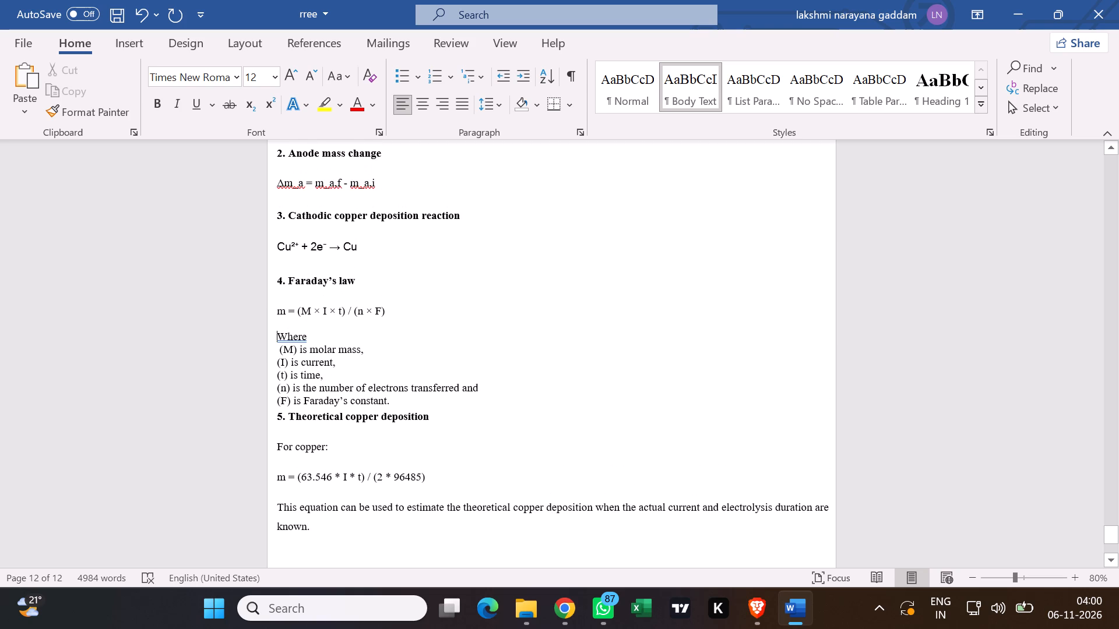
pyautogui.press('BackSpace')
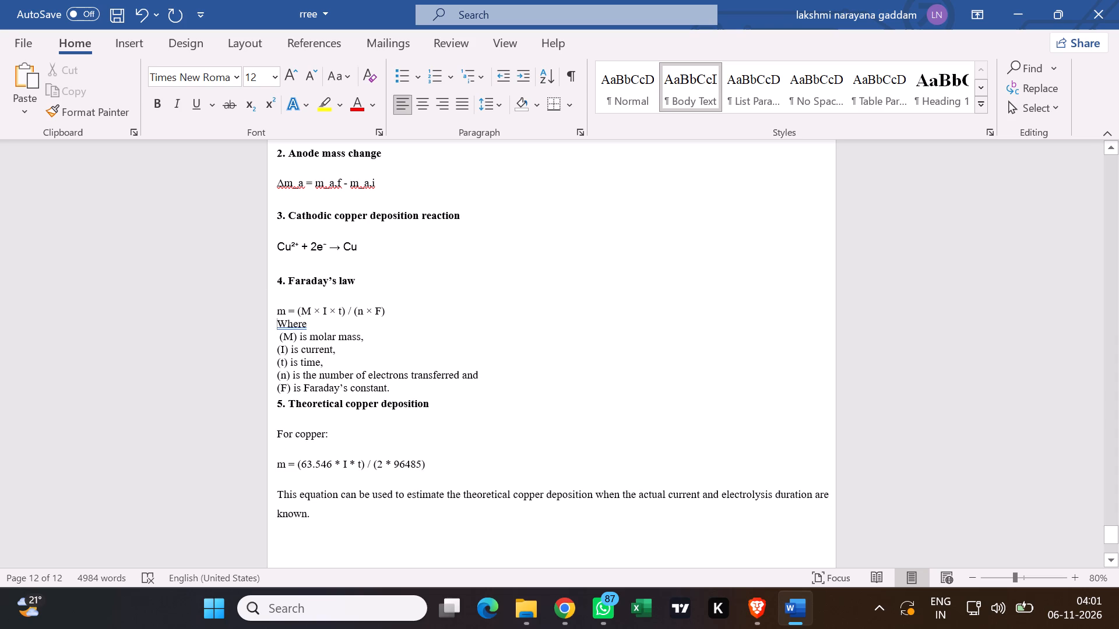
pyautogui.press('Return')
pyautogui.click(406, 310)
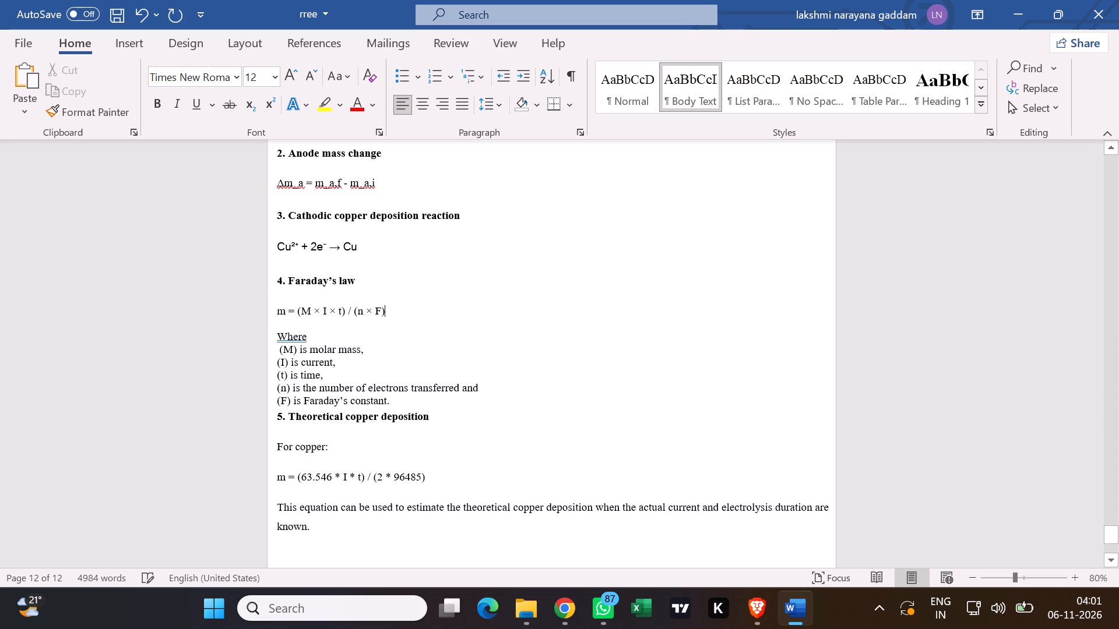
pyautogui.click(316, 341)
pyautogui.press('Return')
pyautogui.scroll(-9, 330, 354)
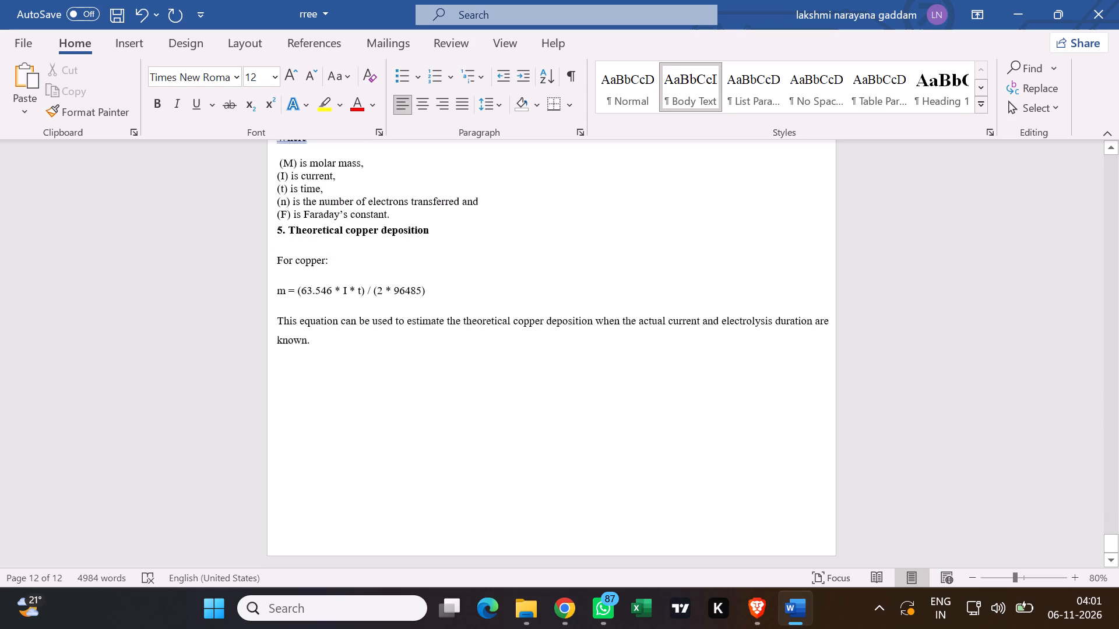
pyautogui.scroll(2, 321, 363)
pyautogui.click(392, 280)
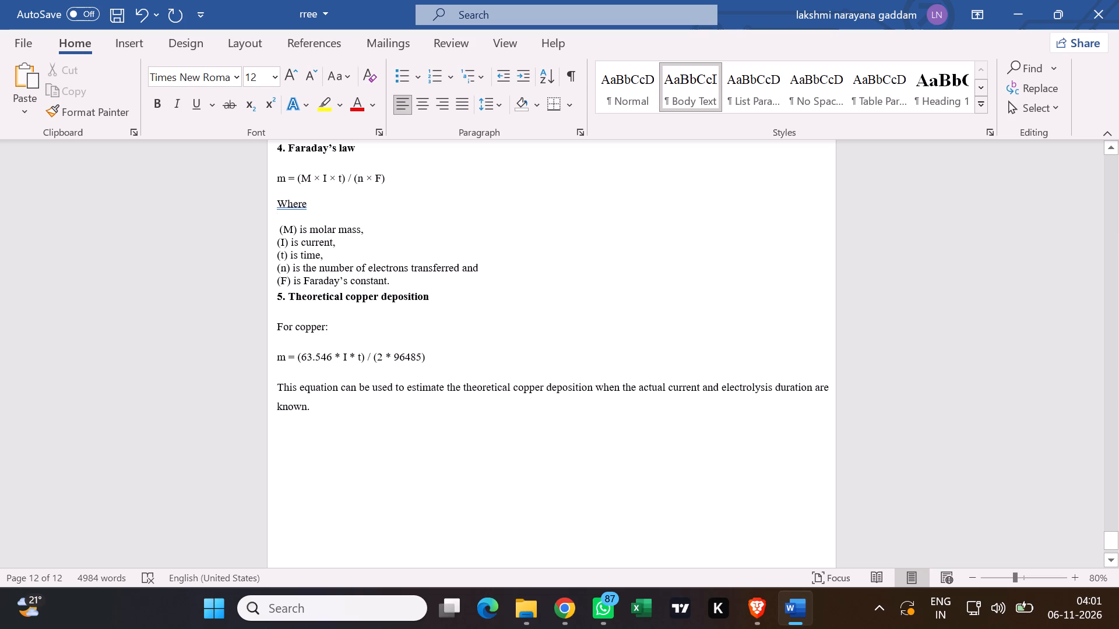
pyautogui.press('Return')
# Test the APPENDIX: IMPORTANT EXPERIMENTAL EQUATIONS heading by collapsing and re-expanding it.
pyautogui.scroll(5, 446, 317)
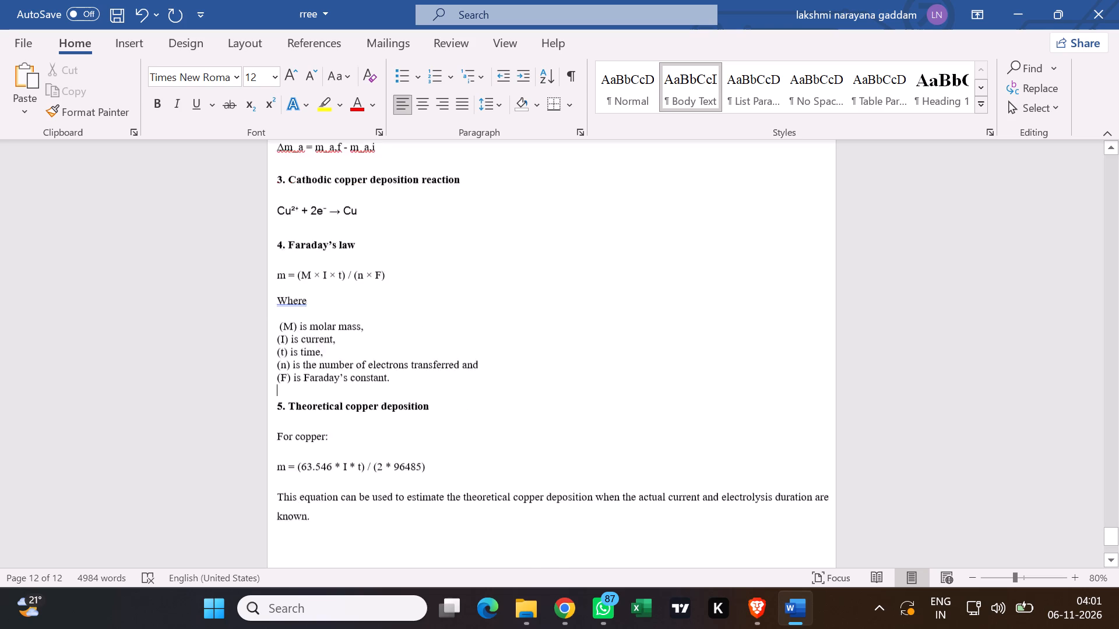
pyautogui.scroll(6, 451, 316)
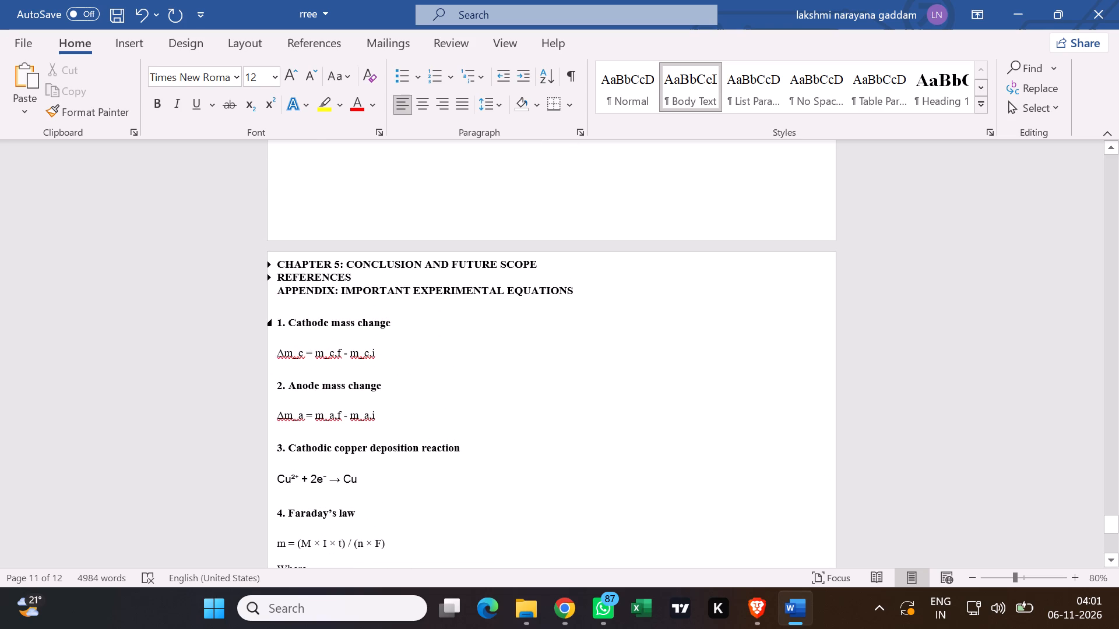
pyautogui.click(270, 288)
pyautogui.scroll(-4, 281, 295)
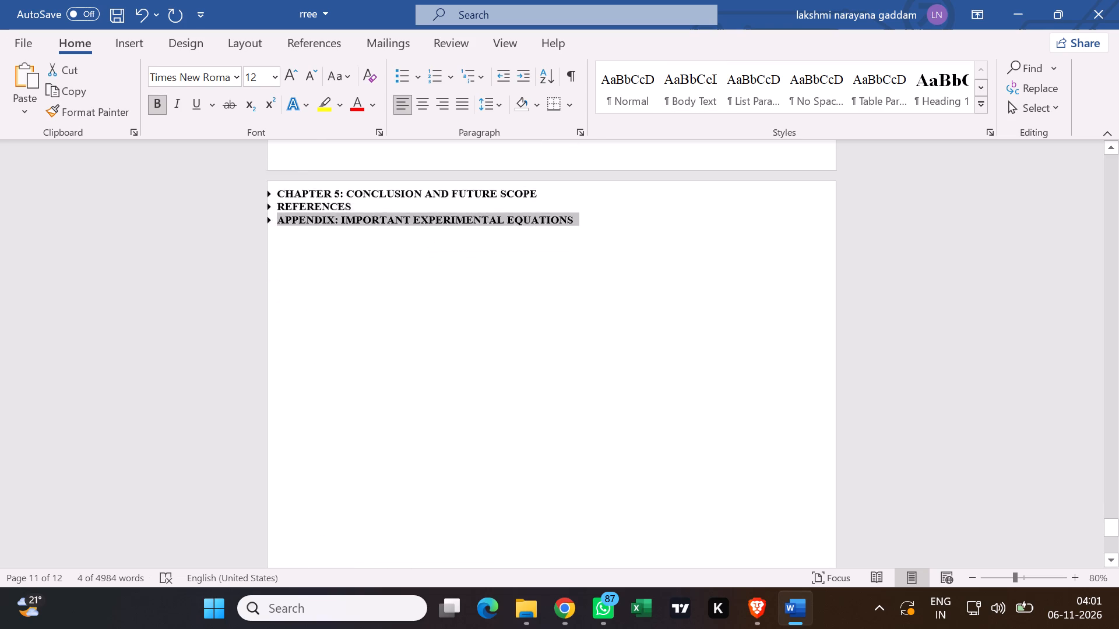
pyautogui.scroll(2, 291, 303)
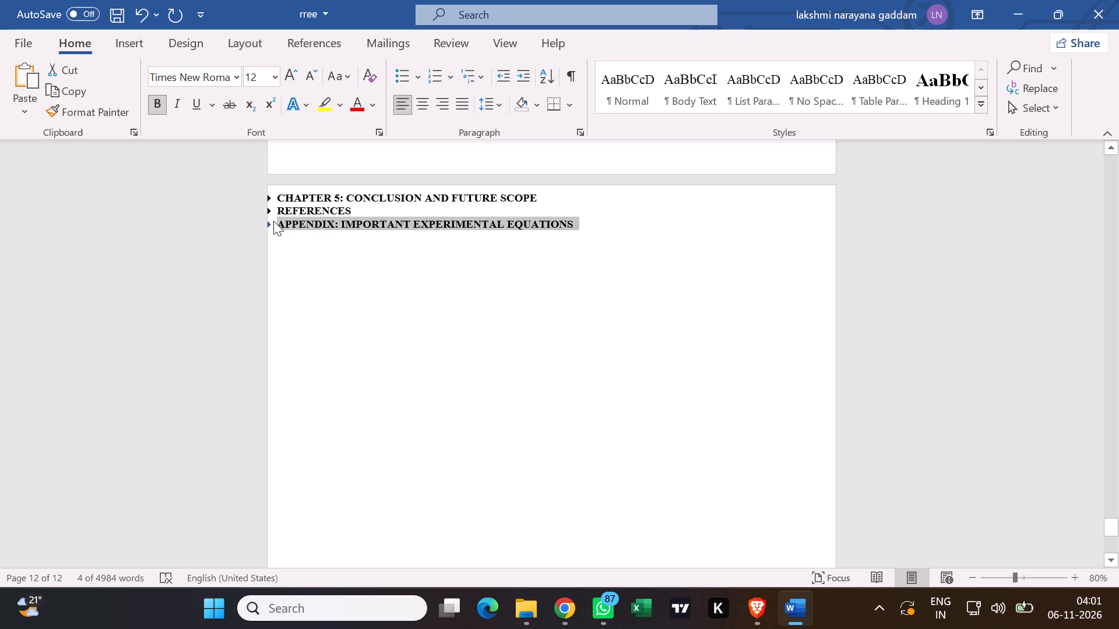
pyautogui.click(268, 223)
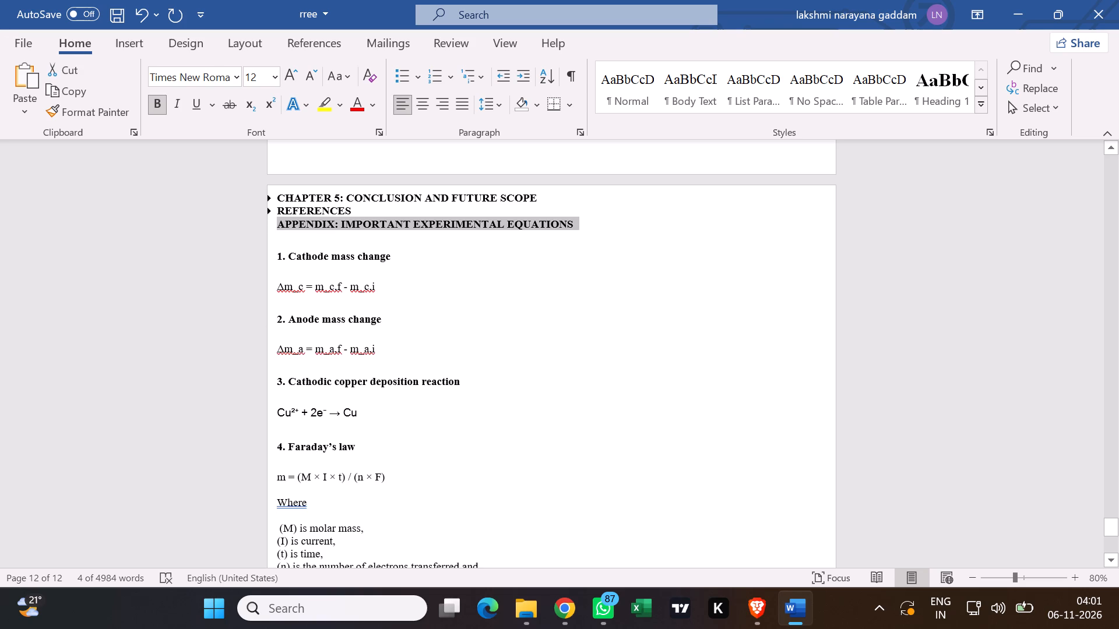
# Delete the leading space before "(M) is molar mass," in the Faraday's law definitions.
pyautogui.scroll(-4, 339, 455)
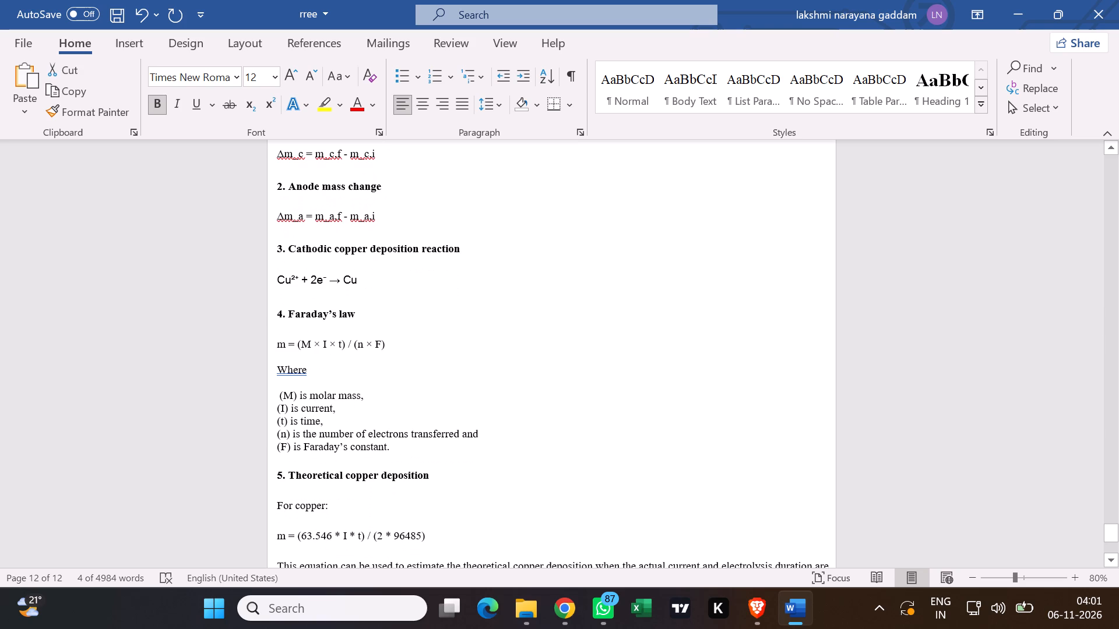
pyautogui.scroll(-1, 307, 446)
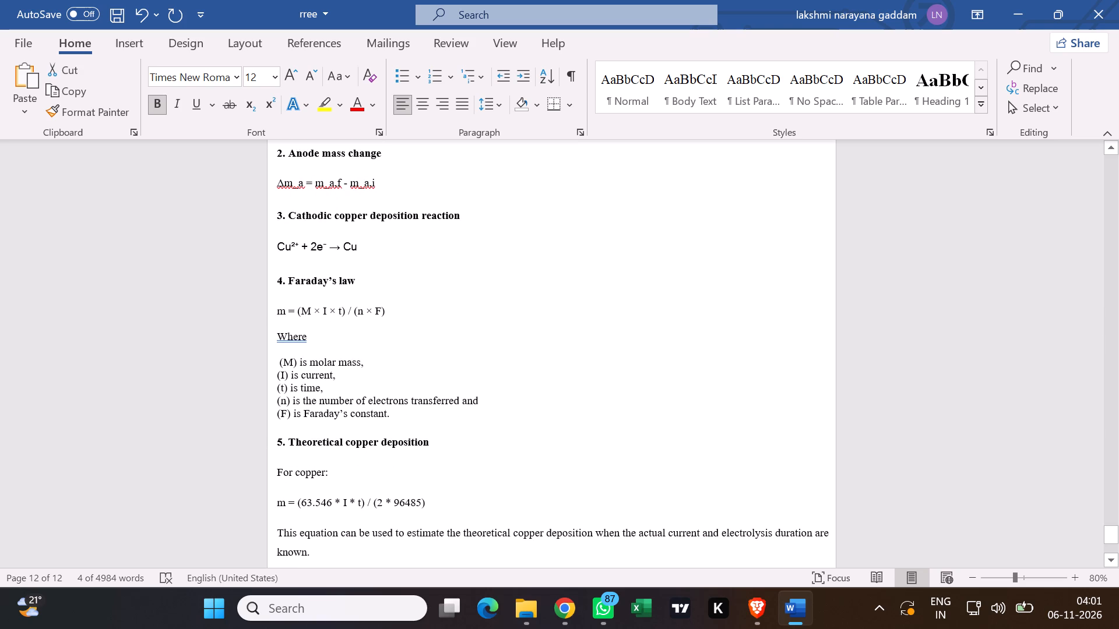
pyautogui.click(277, 359)
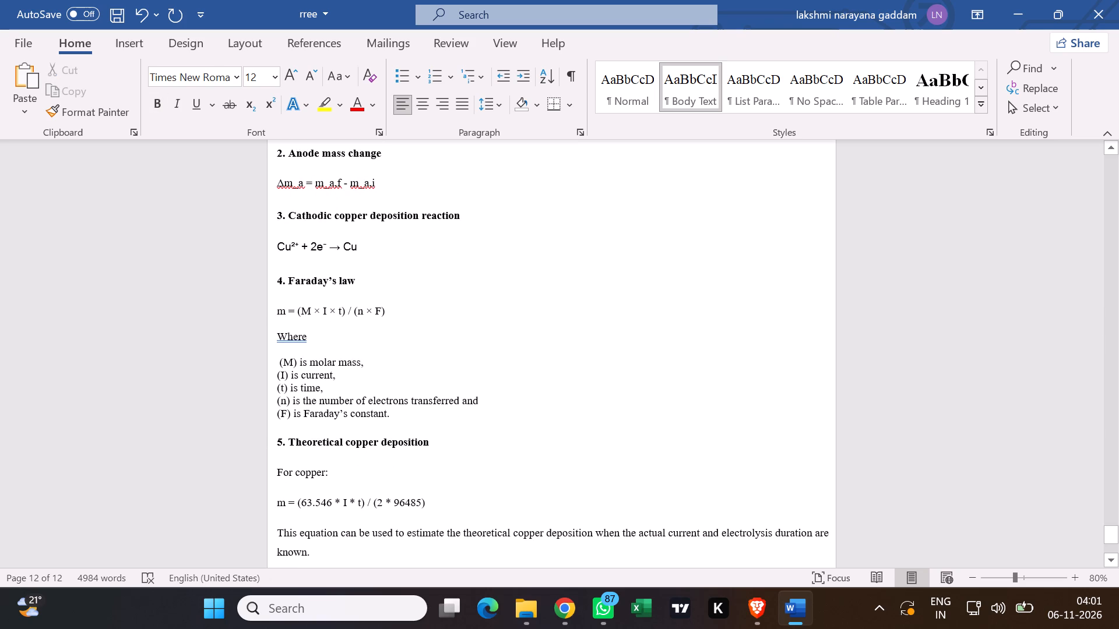
pyautogui.click(279, 361)
pyautogui.press('BackSpace')
# Review the spacing of the appendix's Faraday's law and theoretical copper deposition sections, and return to the report's title page.
pyautogui.click(435, 446)
pyautogui.scroll(-3, 463, 466)
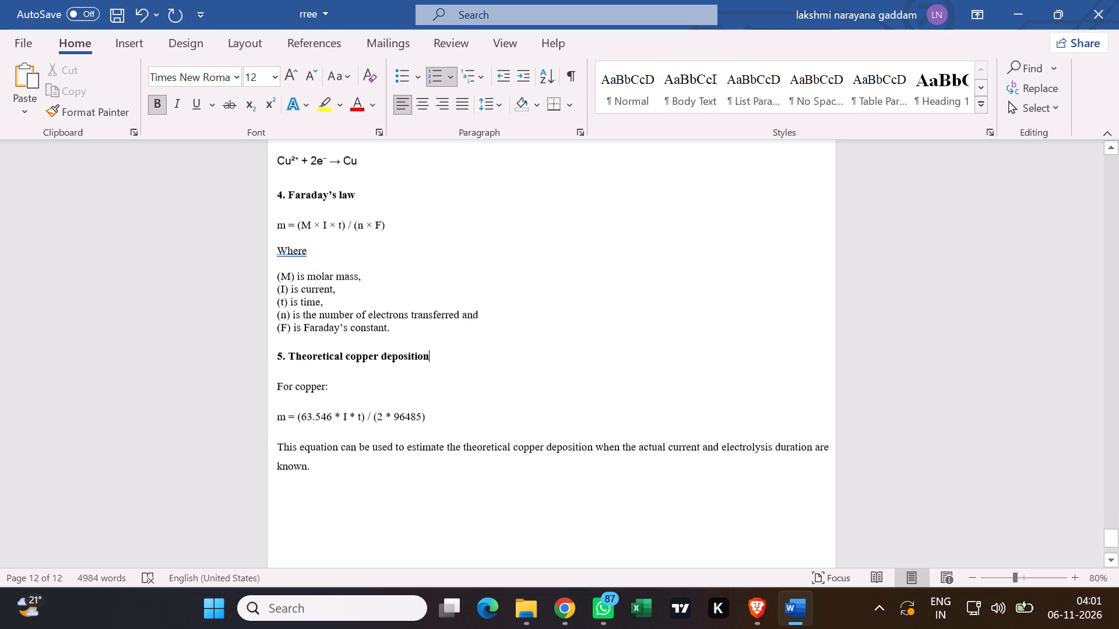
pyautogui.scroll(-2, 451, 459)
pyautogui.scroll(2, 423, 448)
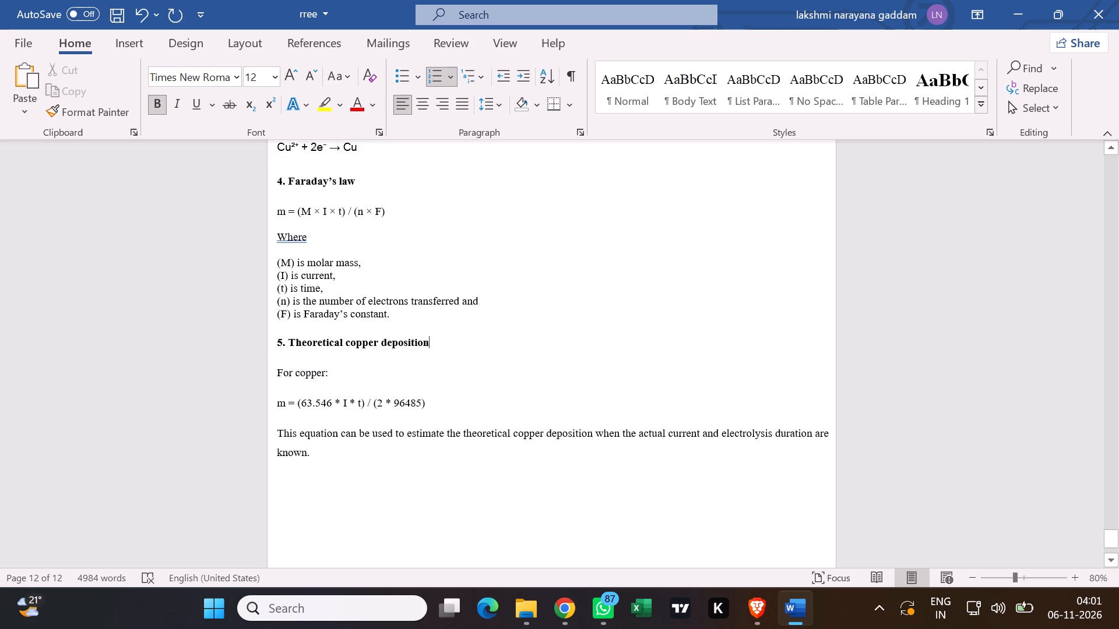
pyautogui.scroll(-5, 361, 464)
pyautogui.scroll(-7, 435, 409)
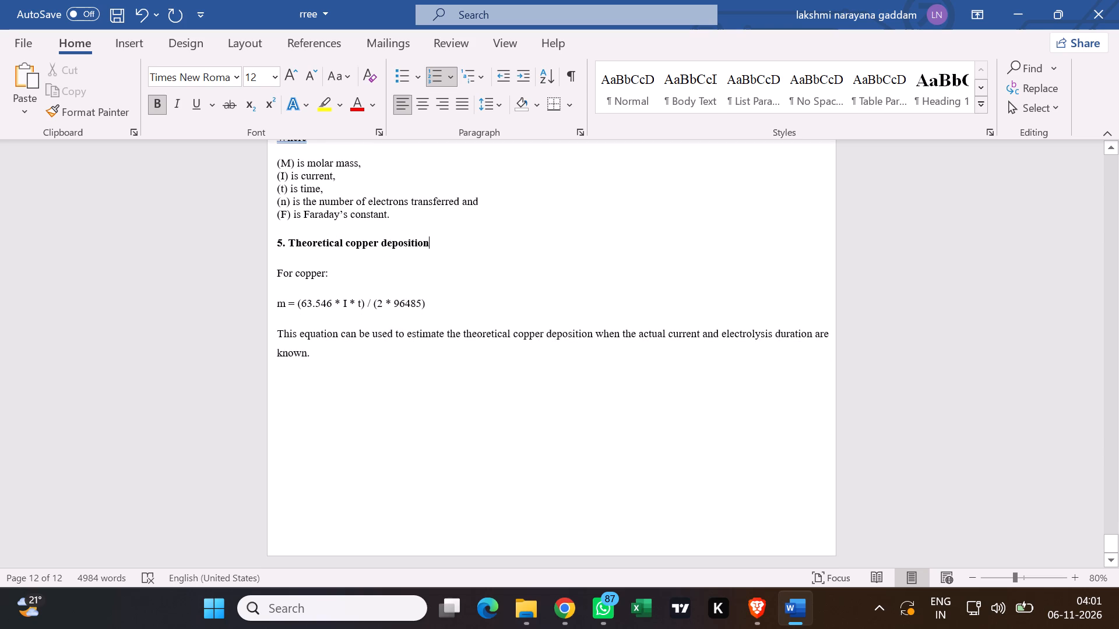
pyautogui.scroll(7, 441, 443)
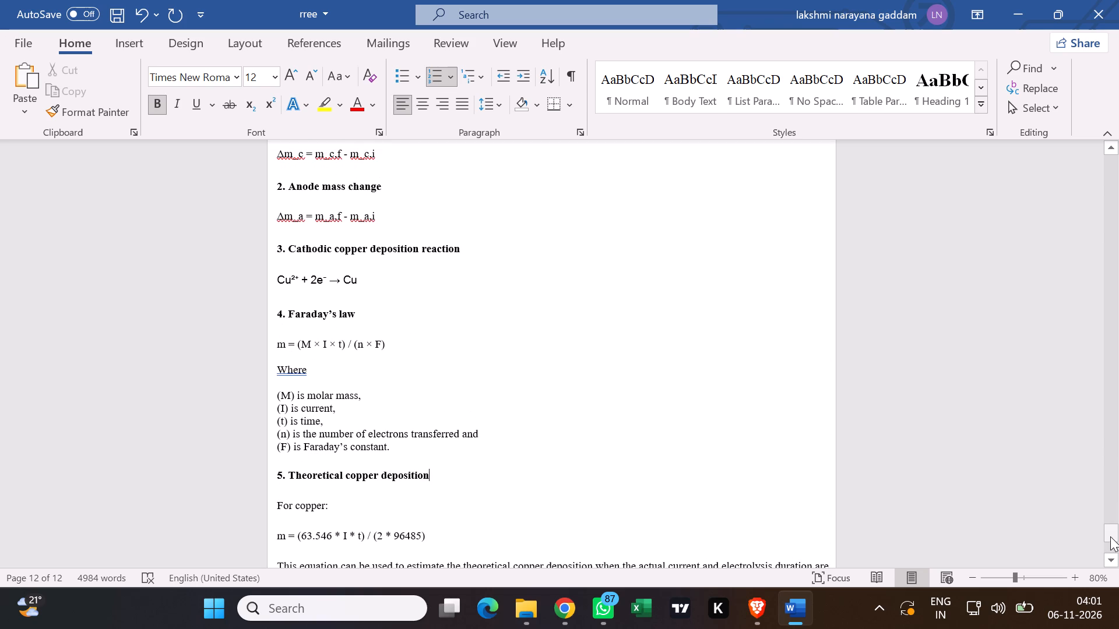
pyautogui.moveTo(1115, 531); pyautogui.dragTo(1115, 527)
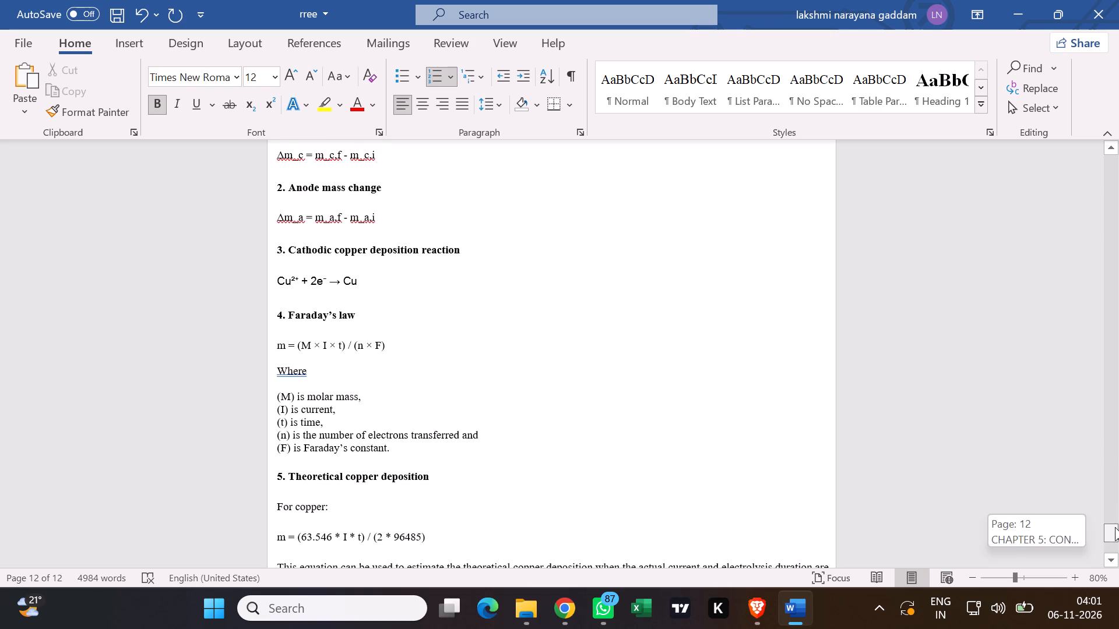
pyautogui.moveTo(1115, 527); pyautogui.dragTo(1103, 140)
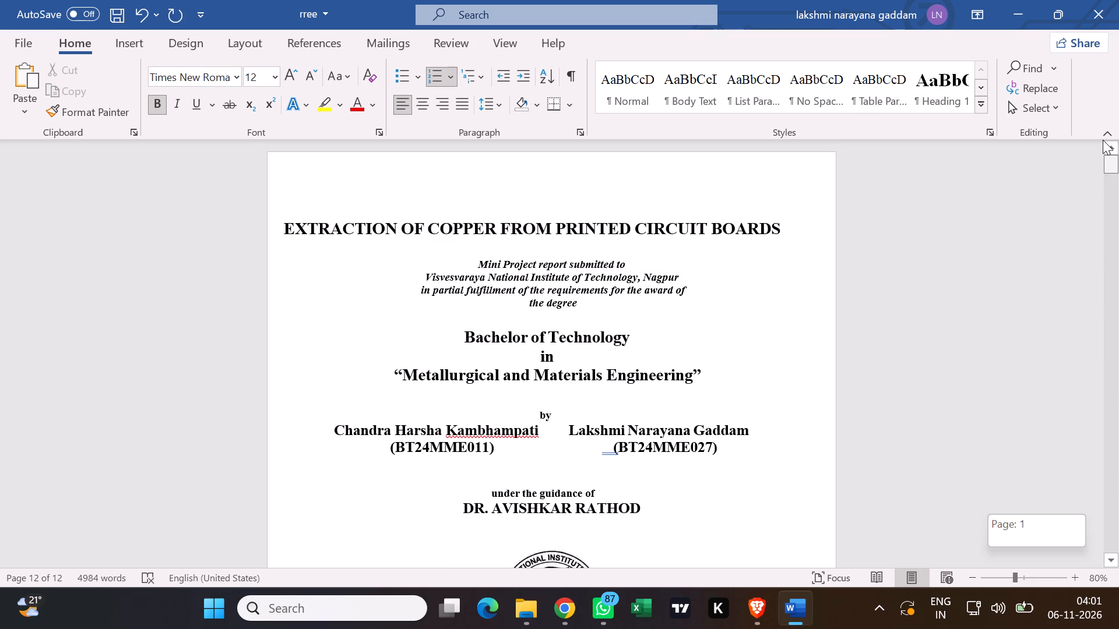
pyautogui.moveTo(1103, 140); pyautogui.dragTo(1104, 135)
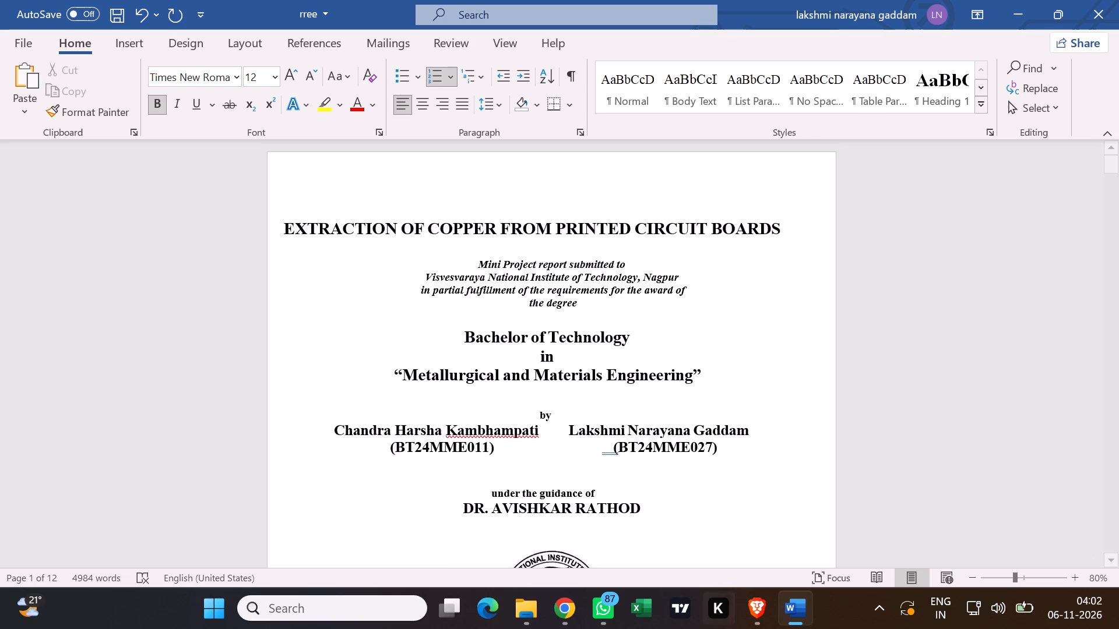
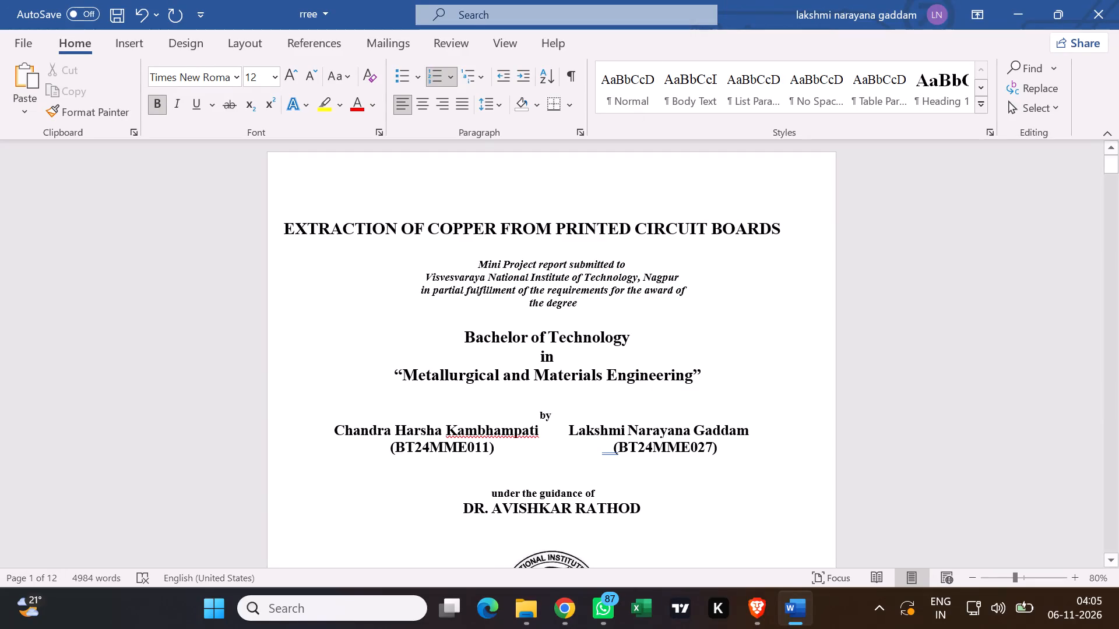
# Open the PDF version of the rree report from the Downloads folder.
pyautogui.click(538, 619)
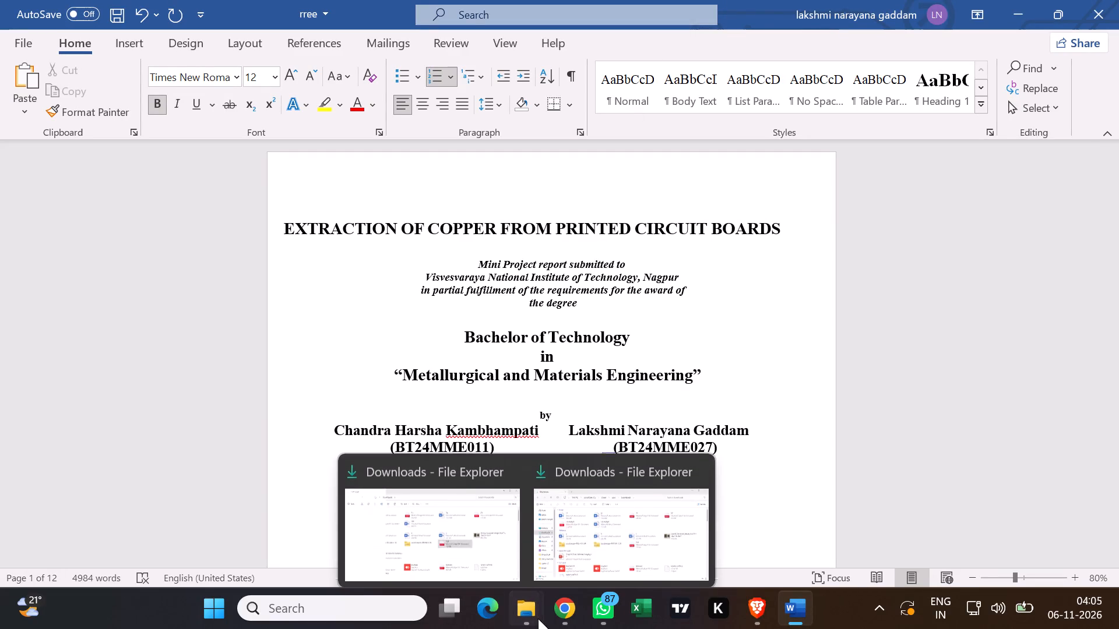
pyautogui.click(517, 605)
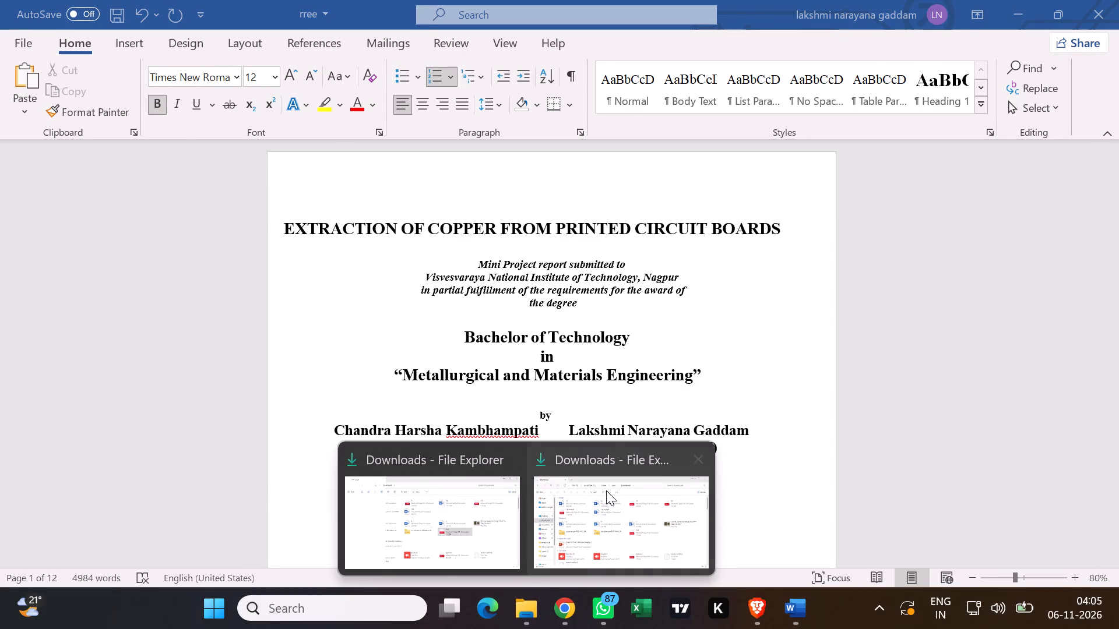
pyautogui.click(509, 448)
pyautogui.click(509, 499)
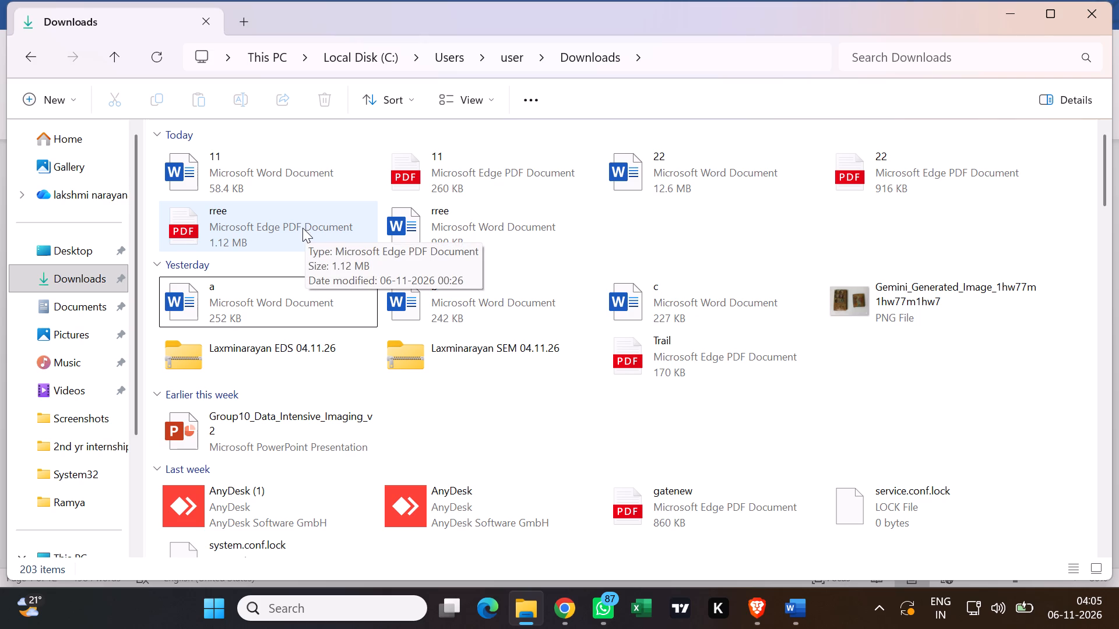
pyautogui.doubleClick(298, 228)
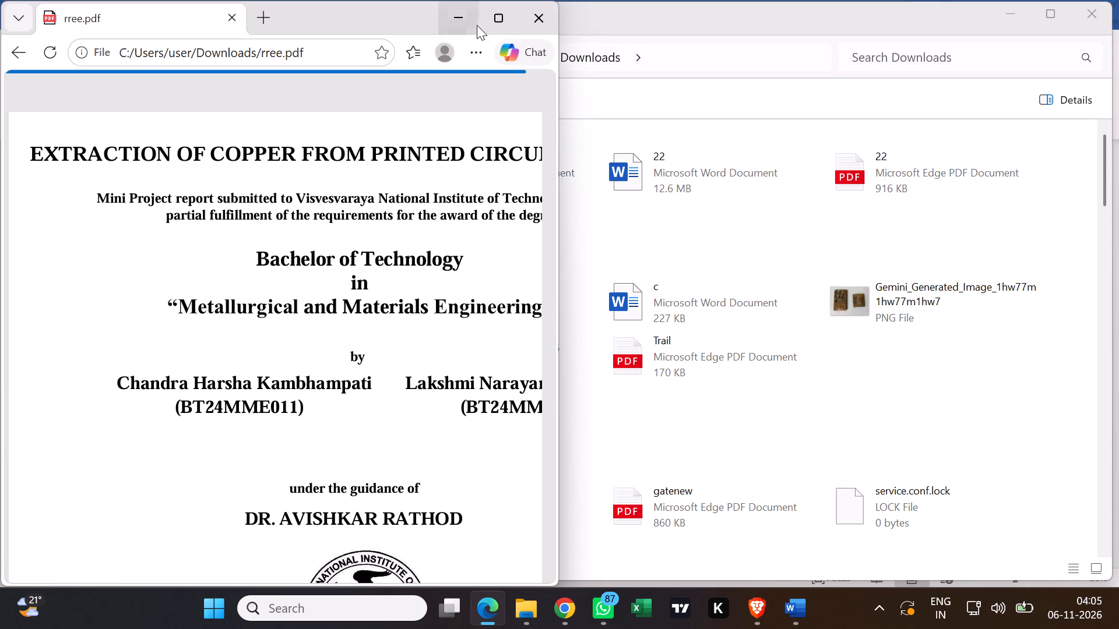
# Arrange the rree Word document and the rree PDF side by side, with the Downloads window out of the way.
pyautogui.click(1015, 11)
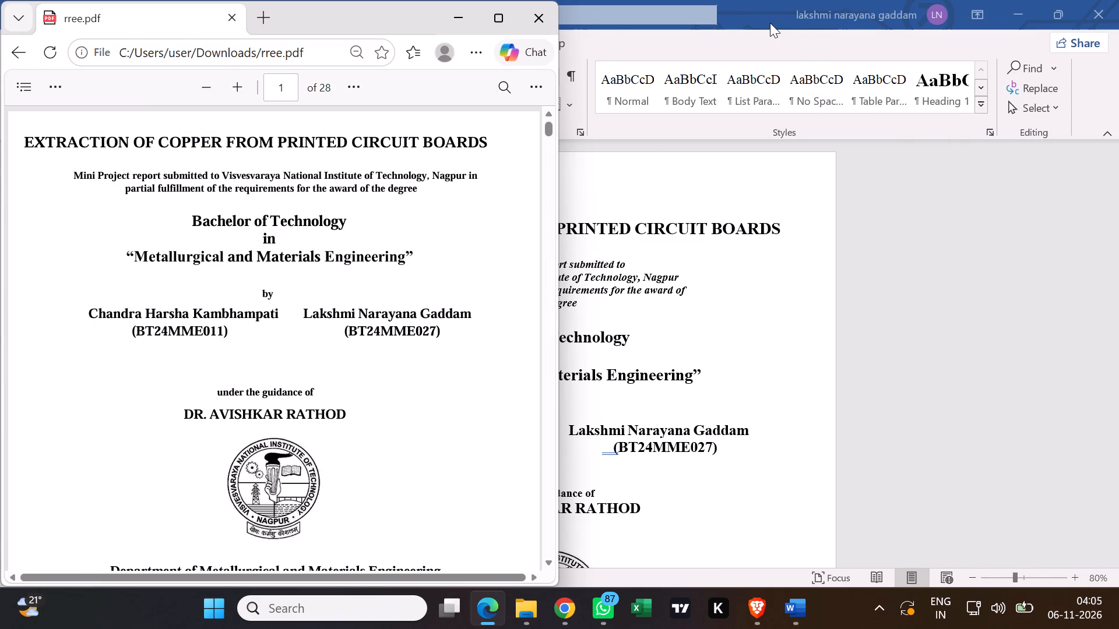
pyautogui.moveTo(769, 16); pyautogui.dragTo(731, 77)
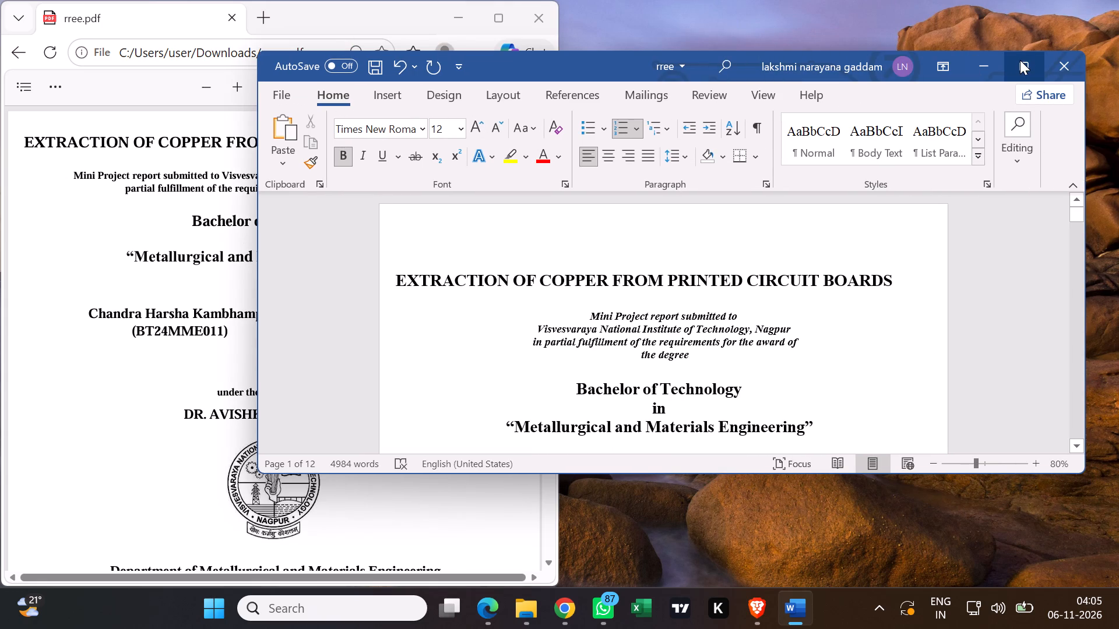
pyautogui.click(951, 113)
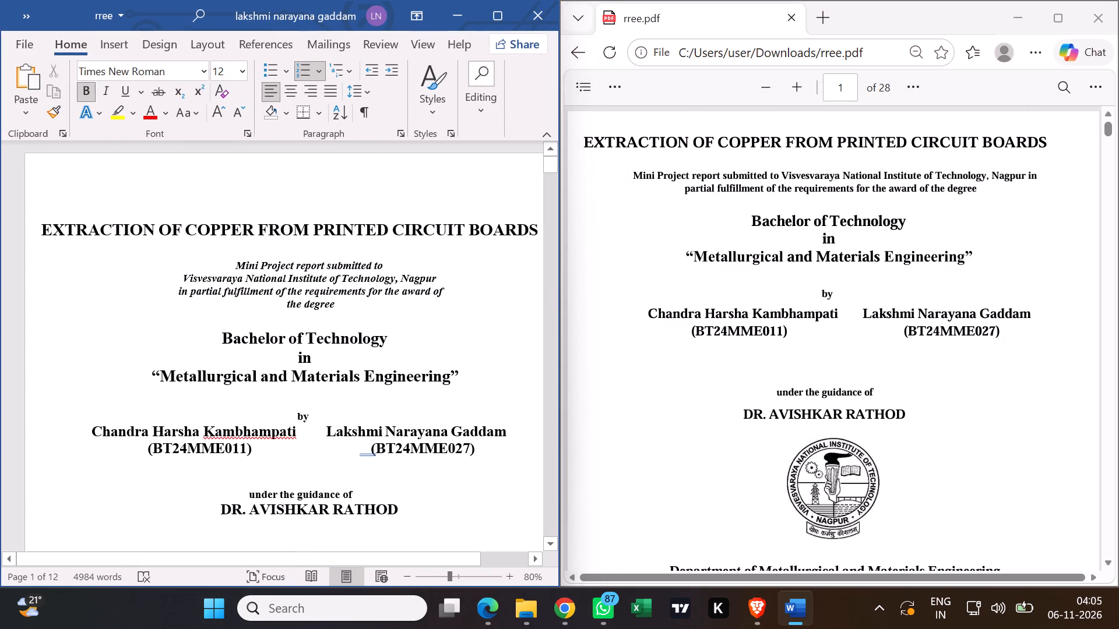
# Compare the title page of the Word report with the PDF's title page, from the project title down to the year.
pyautogui.scroll(6, 444, 321)
pyautogui.scroll(-1, 622, 269)
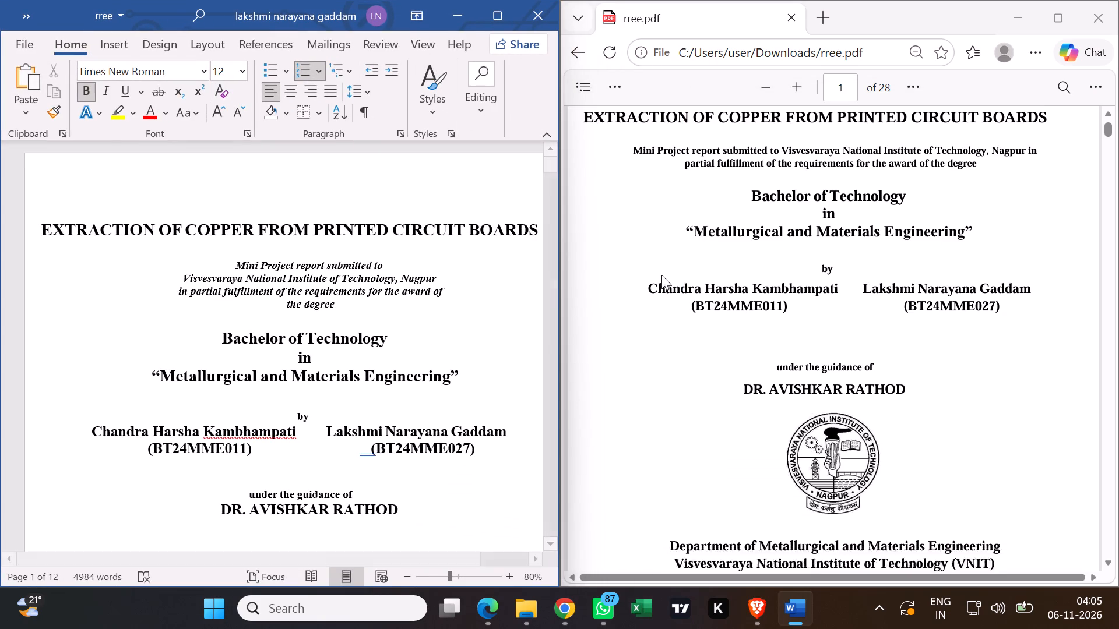
pyautogui.scroll(1, 663, 276)
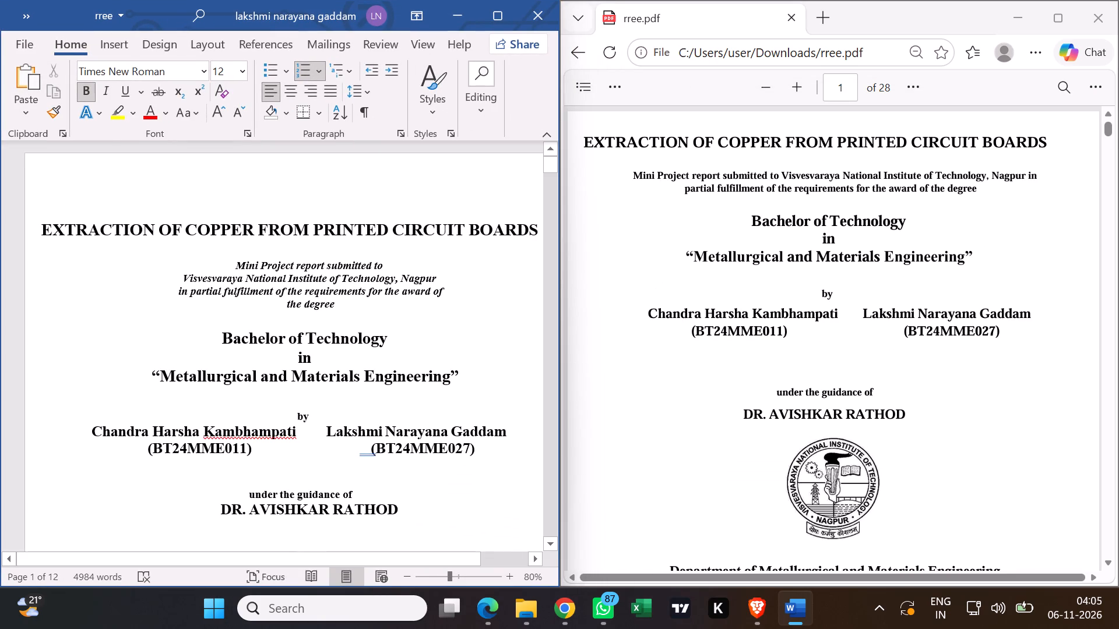
pyautogui.scroll(-1, 312, 365)
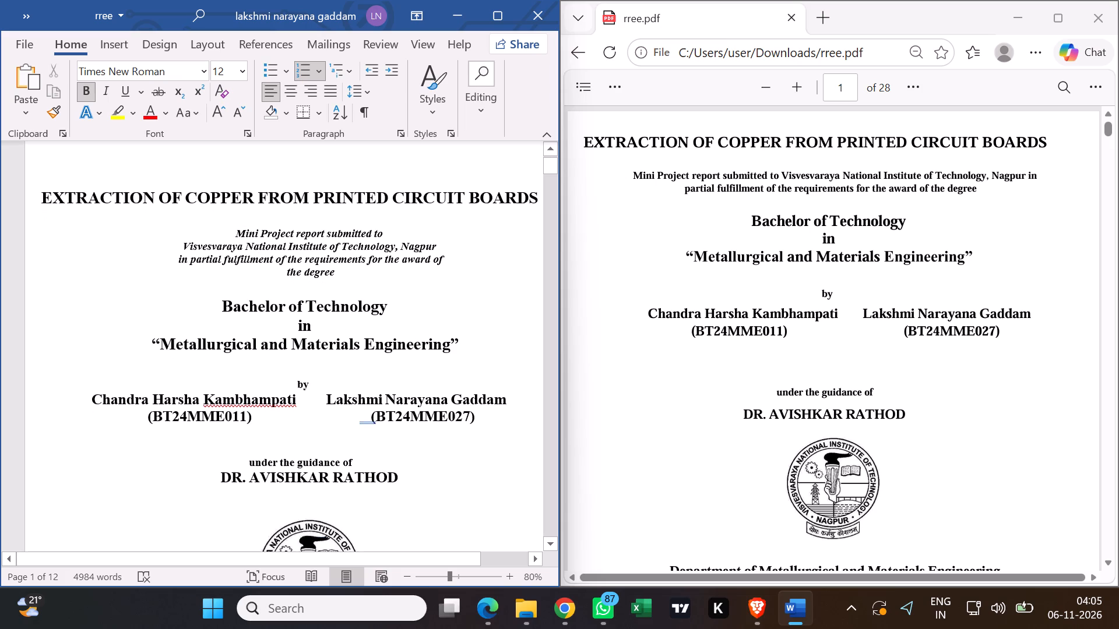
pyautogui.scroll(-14, 310, 369)
pyautogui.scroll(-4, 878, 359)
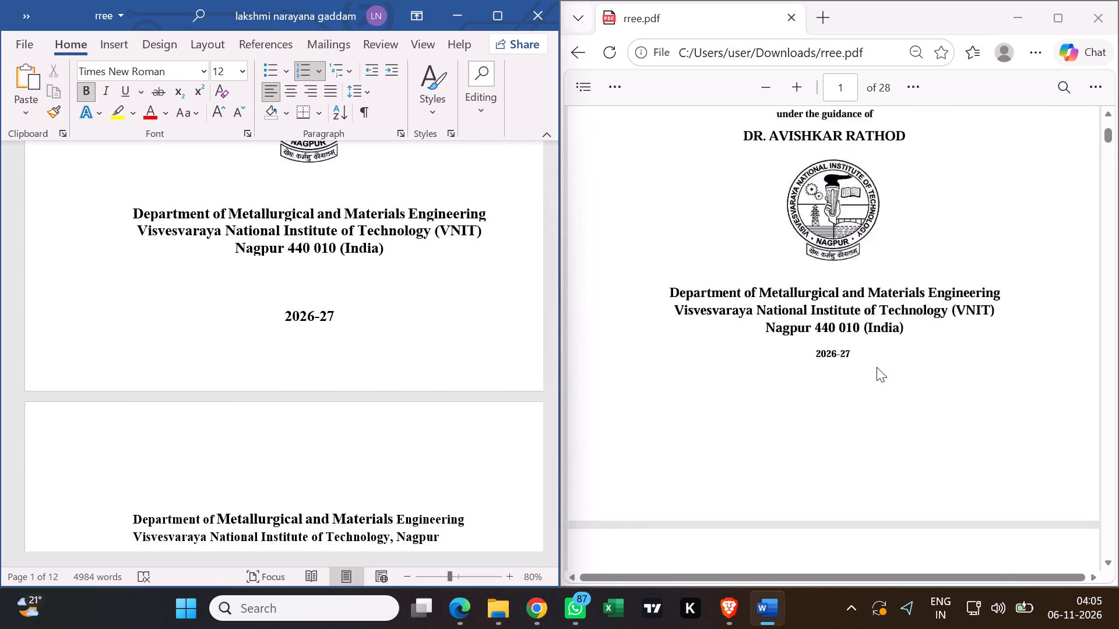
# Compare the Declaration page in both versions, checking the department heading, declaration text, signature block and date.
pyautogui.scroll(-4, 875, 365)
pyautogui.scroll(-3, 384, 436)
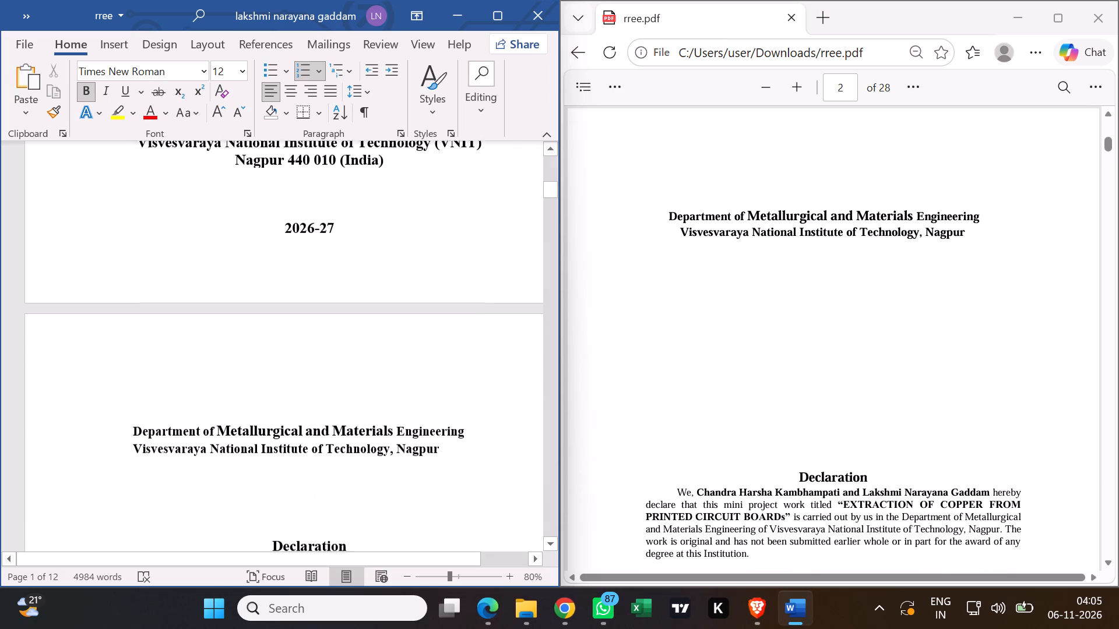
pyautogui.scroll(-8, 381, 439)
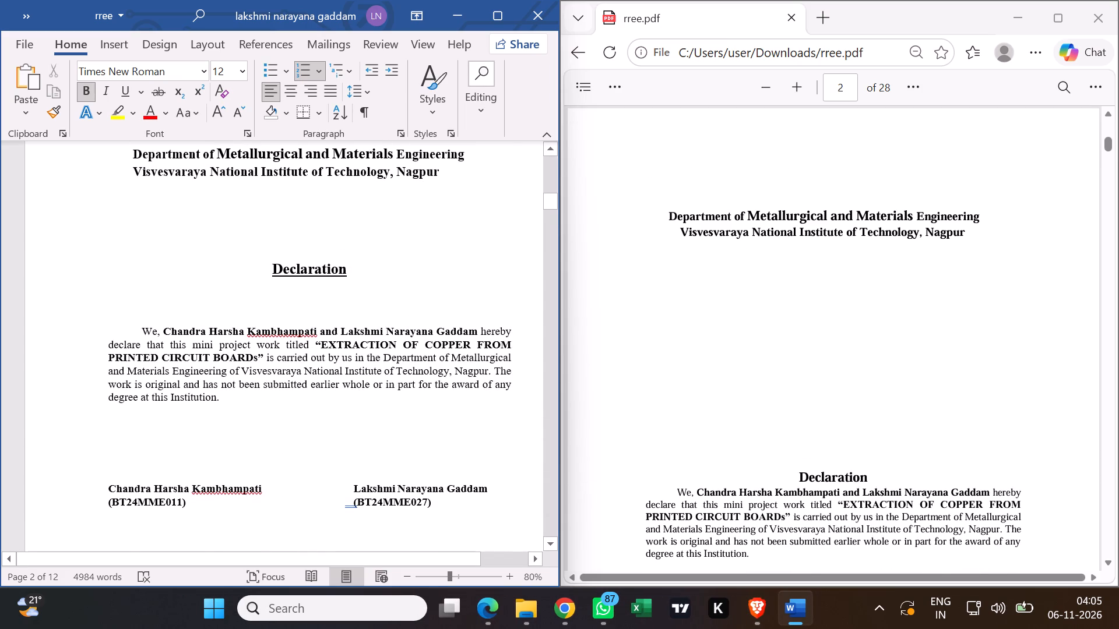
pyautogui.scroll(-4, 926, 310)
pyautogui.scroll(2, 902, 307)
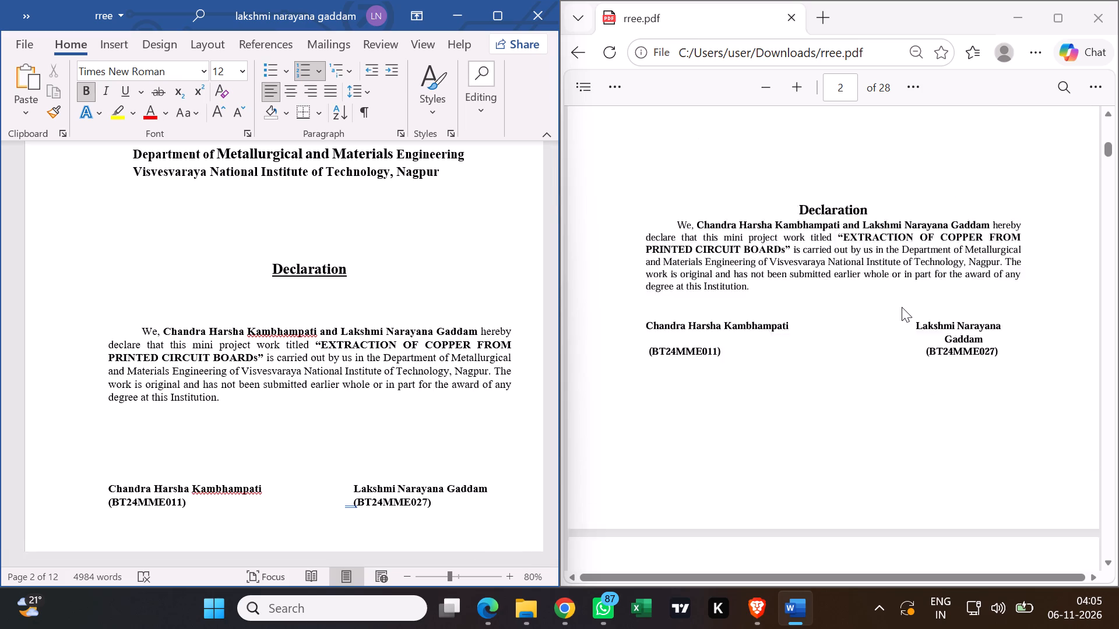
pyautogui.scroll(4, 902, 307)
pyautogui.scroll(-2, 724, 354)
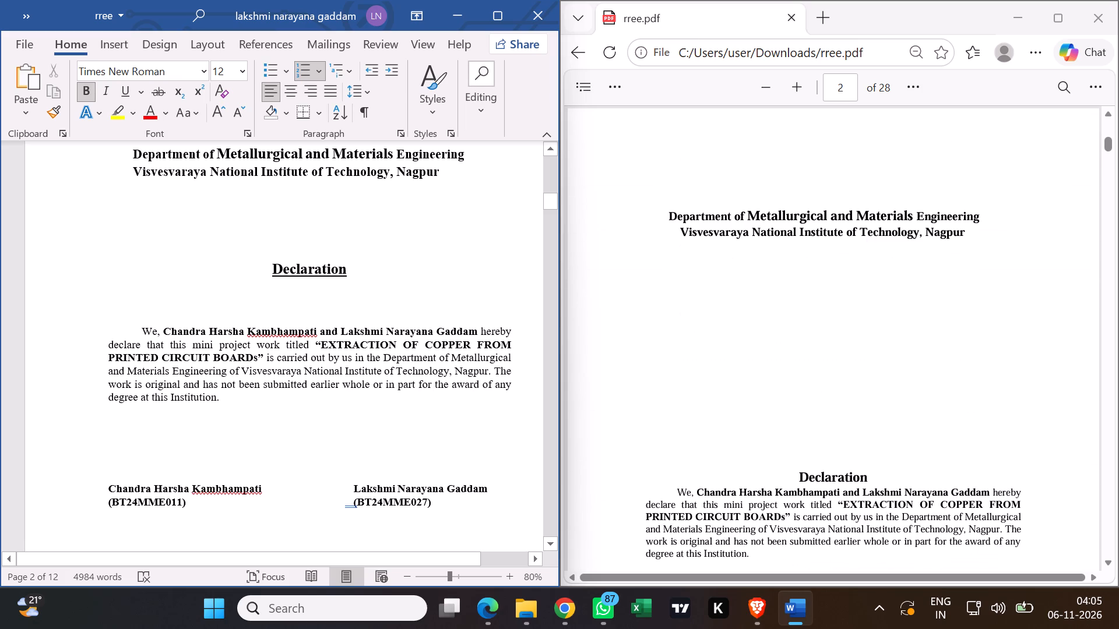
pyautogui.scroll(5, 372, 395)
pyautogui.scroll(-4, 372, 394)
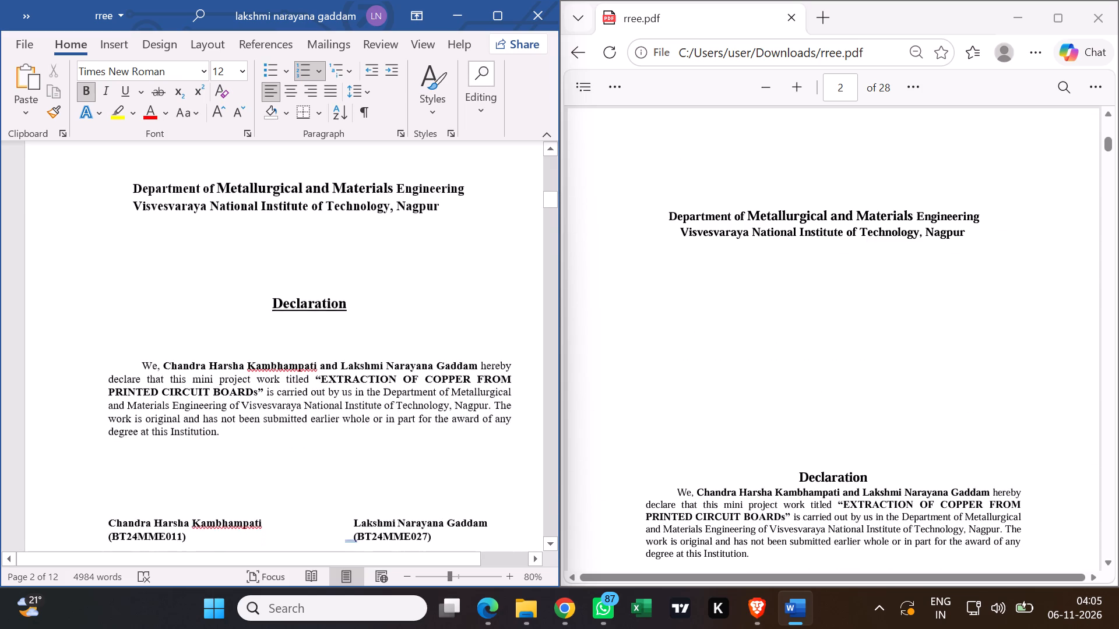
pyautogui.scroll(-4, 372, 394)
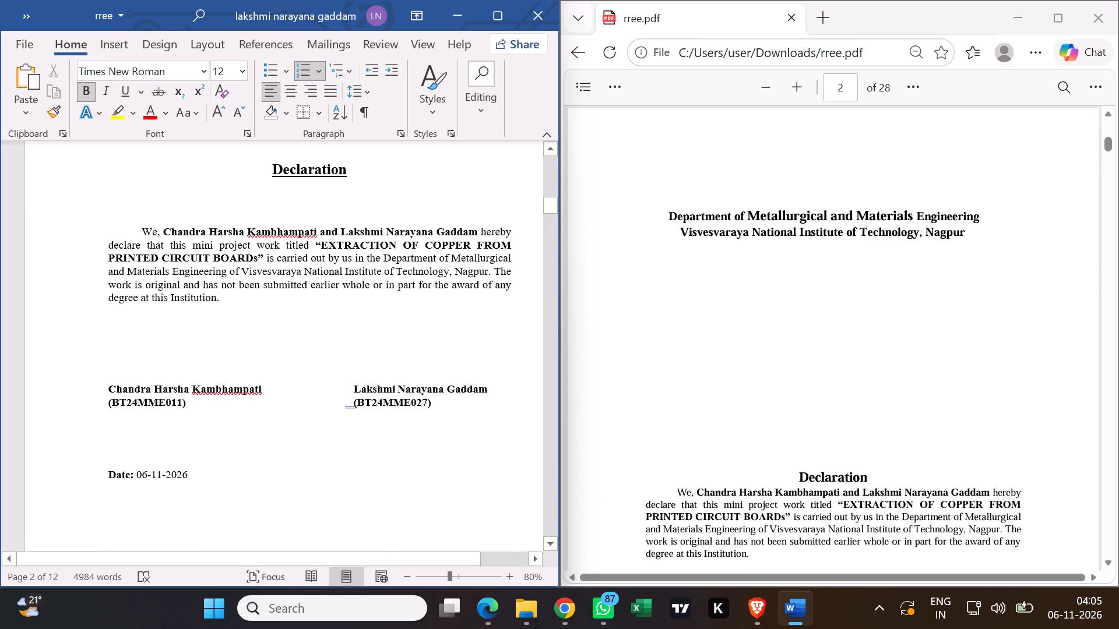
pyautogui.scroll(-3, 706, 354)
pyautogui.scroll(-3, 530, 379)
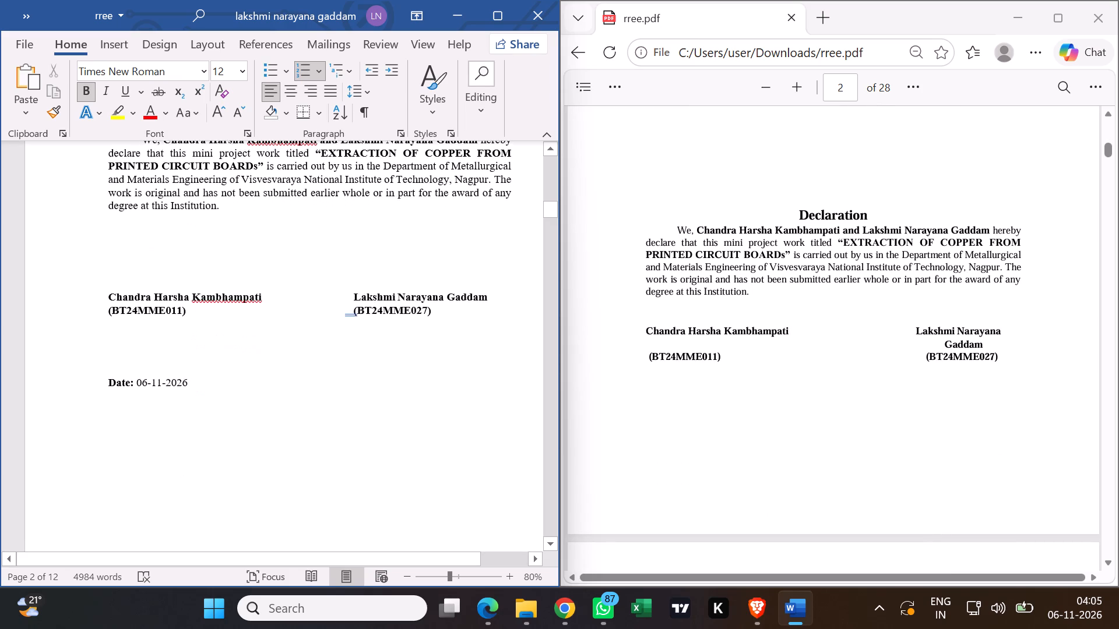
pyautogui.scroll(-5, 377, 421)
pyautogui.scroll(2, 379, 416)
# Compare the Certificate page in both versions, checking the certification text, the signatory blocks and the date.
pyautogui.scroll(-7, 448, 404)
pyautogui.scroll(-7, 290, 465)
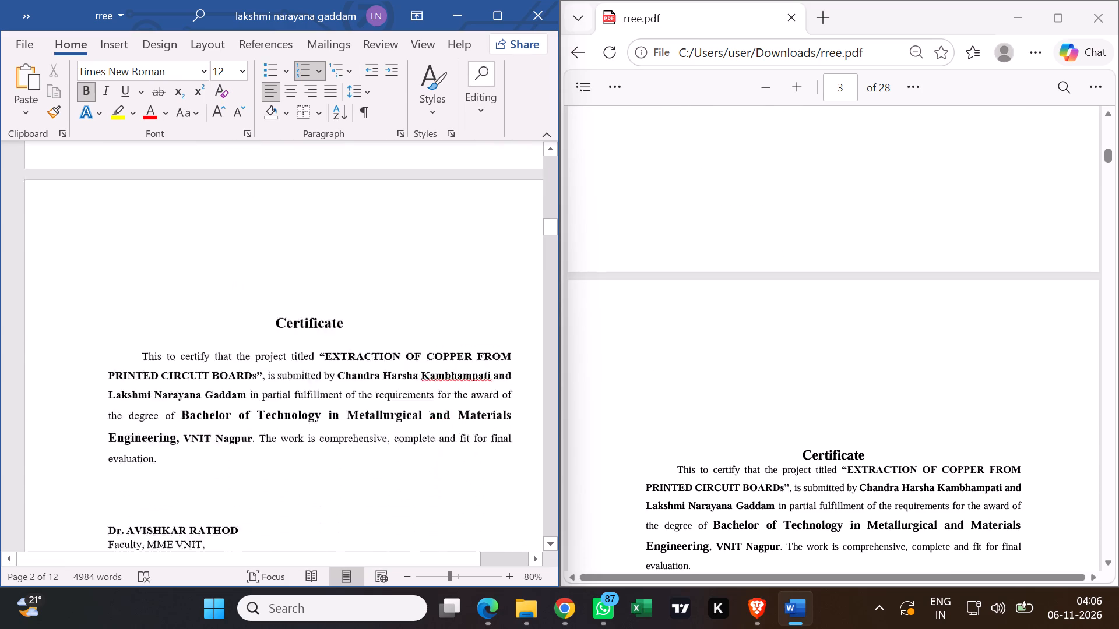
pyautogui.scroll(2, 287, 465)
pyautogui.scroll(-3, 288, 452)
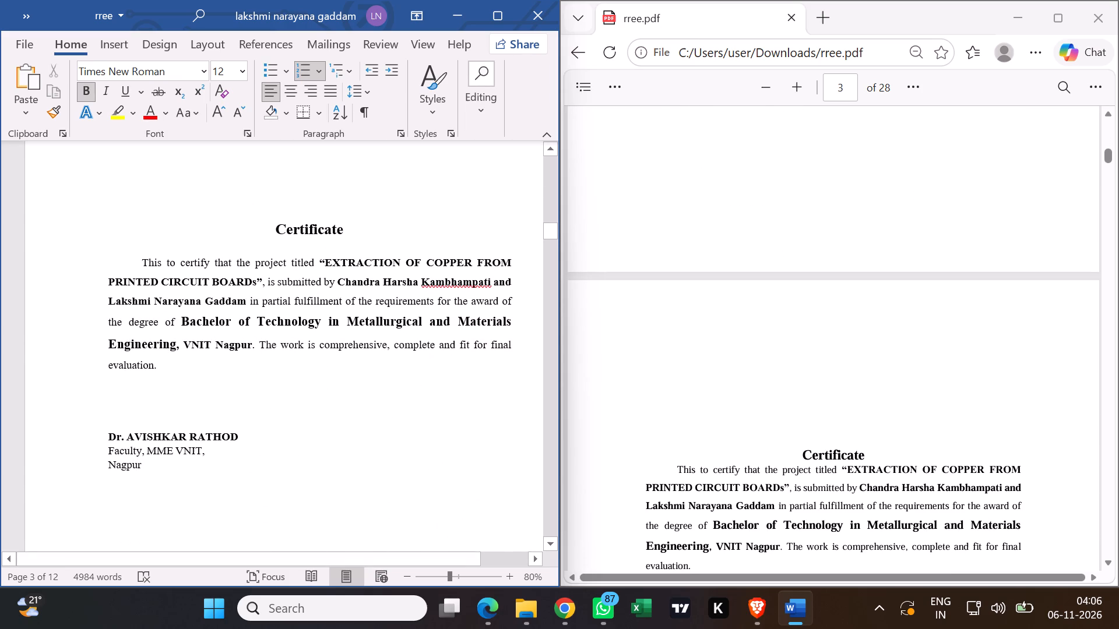
pyautogui.scroll(-2, 666, 404)
pyautogui.scroll(-3, 381, 419)
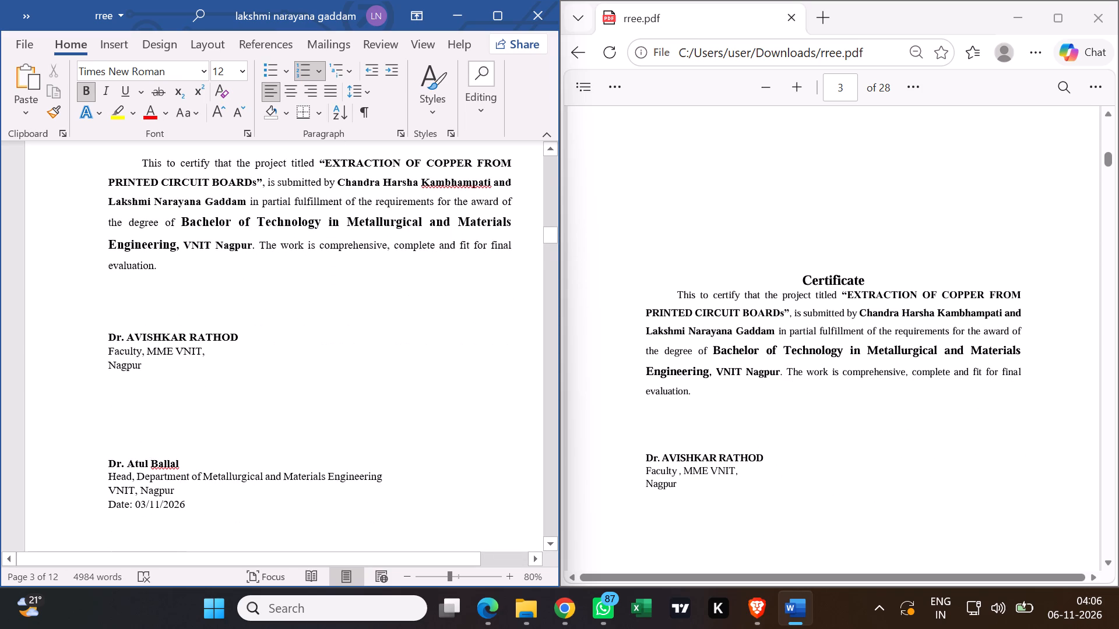
pyautogui.scroll(-3, 370, 427)
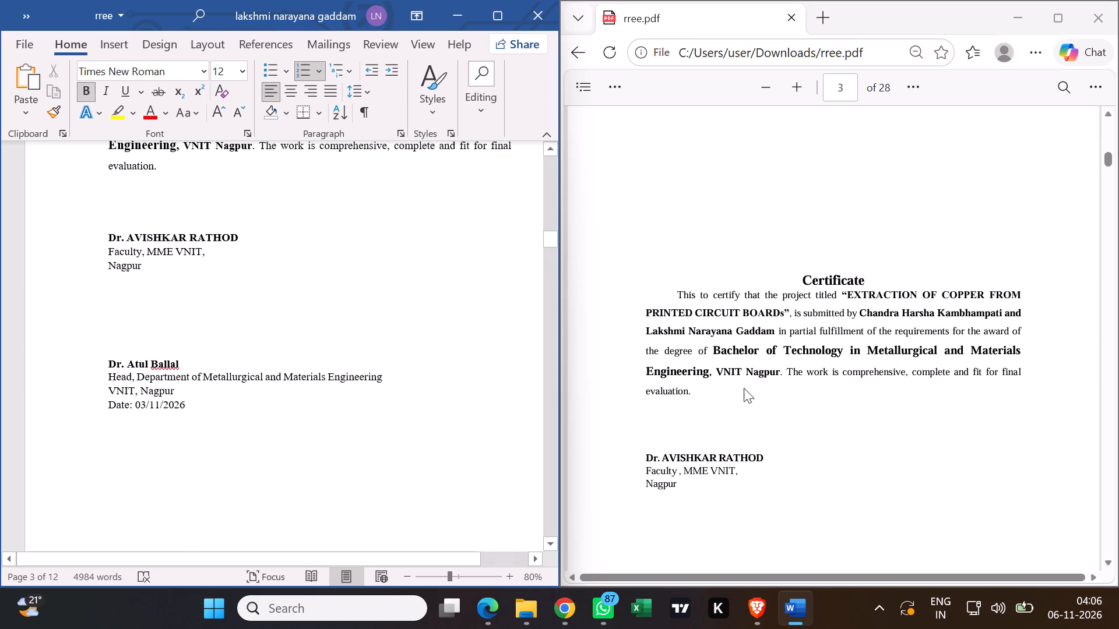
pyautogui.scroll(-4, 815, 394)
pyautogui.scroll(1, 805, 394)
pyautogui.scroll(1, 353, 444)
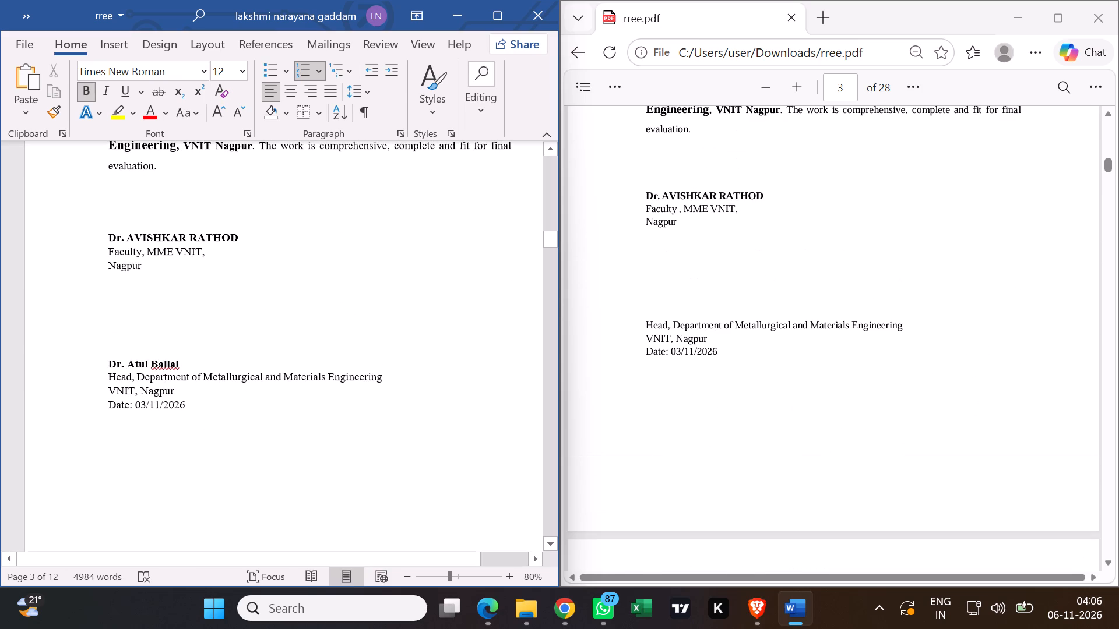
pyautogui.scroll(5, 353, 444)
pyautogui.scroll(-7, 353, 441)
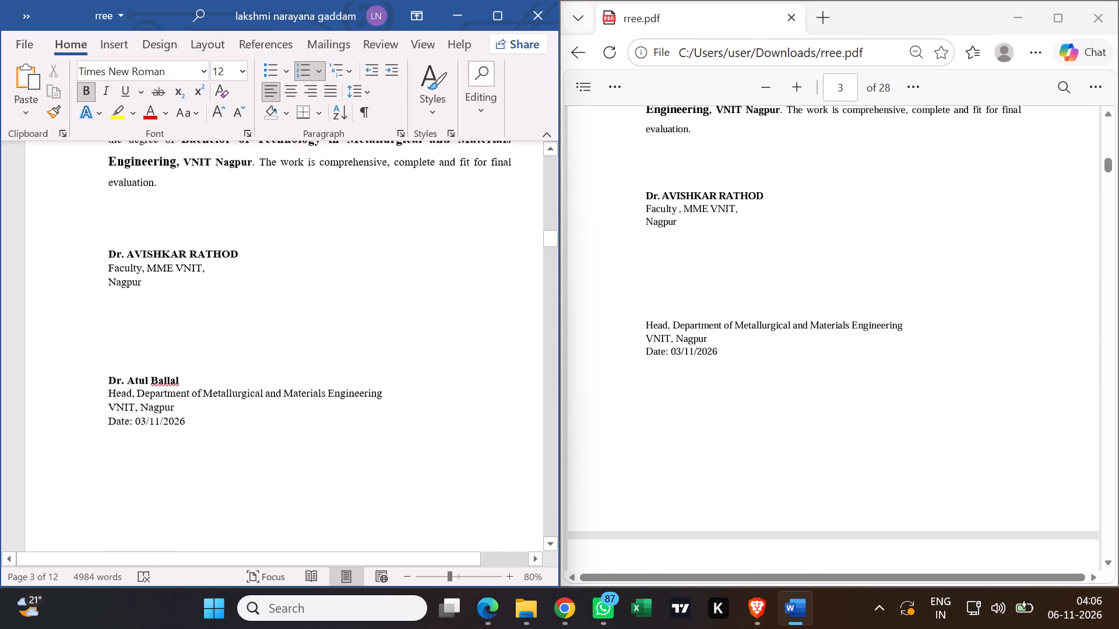
# Compare the Acknowledgment page in both versions, checking its paragraphs and the authors' closing block.
pyautogui.scroll(-9, 352, 444)
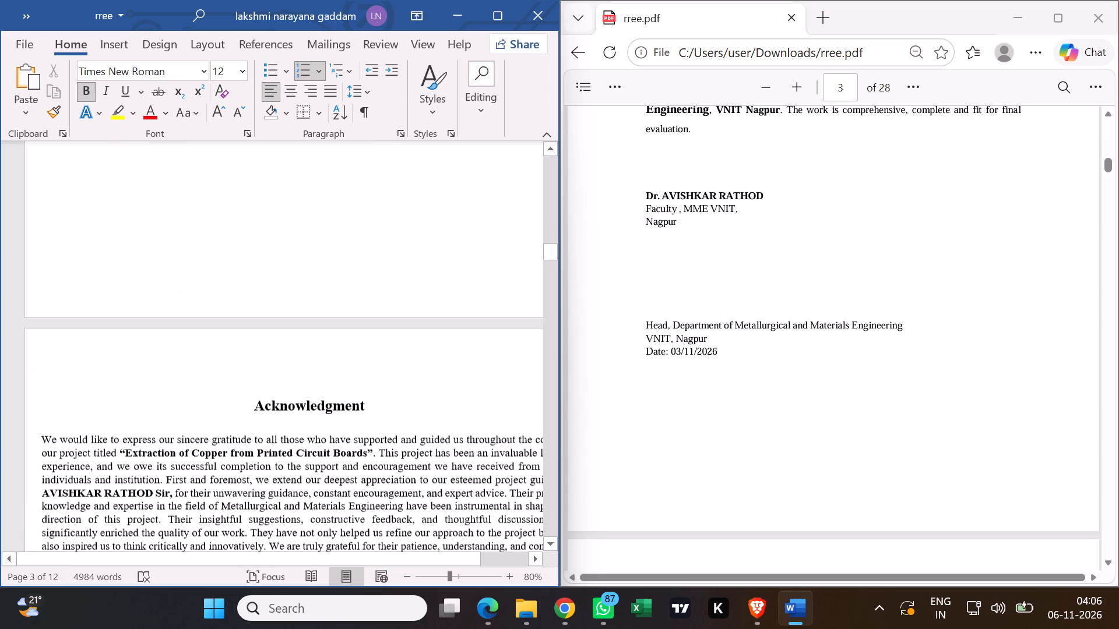
pyautogui.scroll(-4, 515, 430)
pyautogui.scroll(-3, 974, 373)
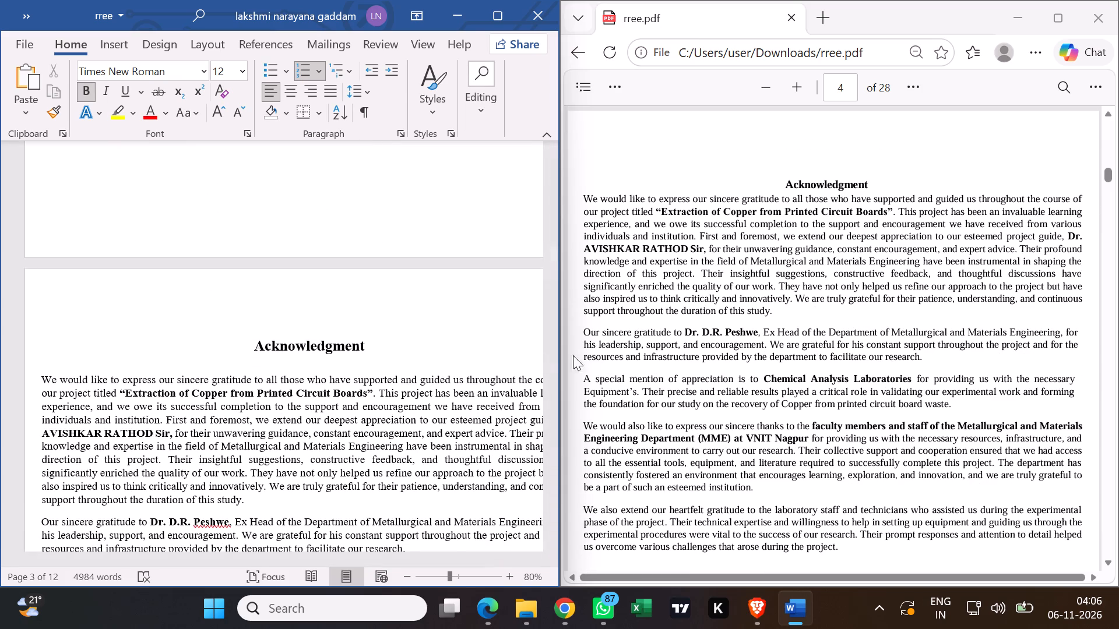
pyautogui.scroll(-5, 484, 365)
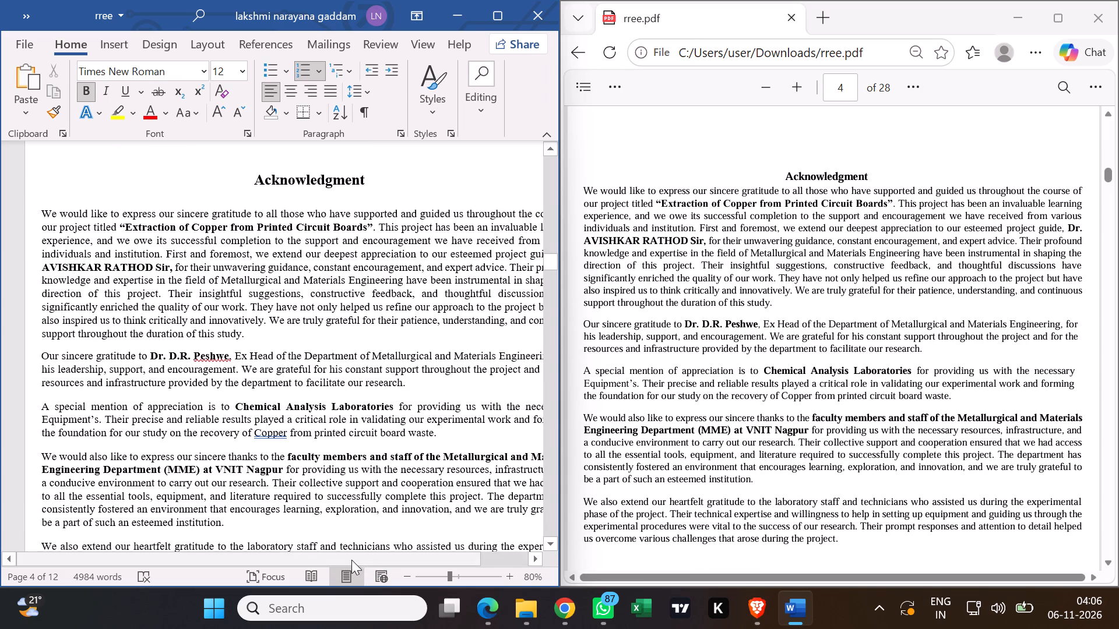
pyautogui.moveTo(351, 560); pyautogui.dragTo(371, 560)
pyautogui.scroll(-3, 847, 365)
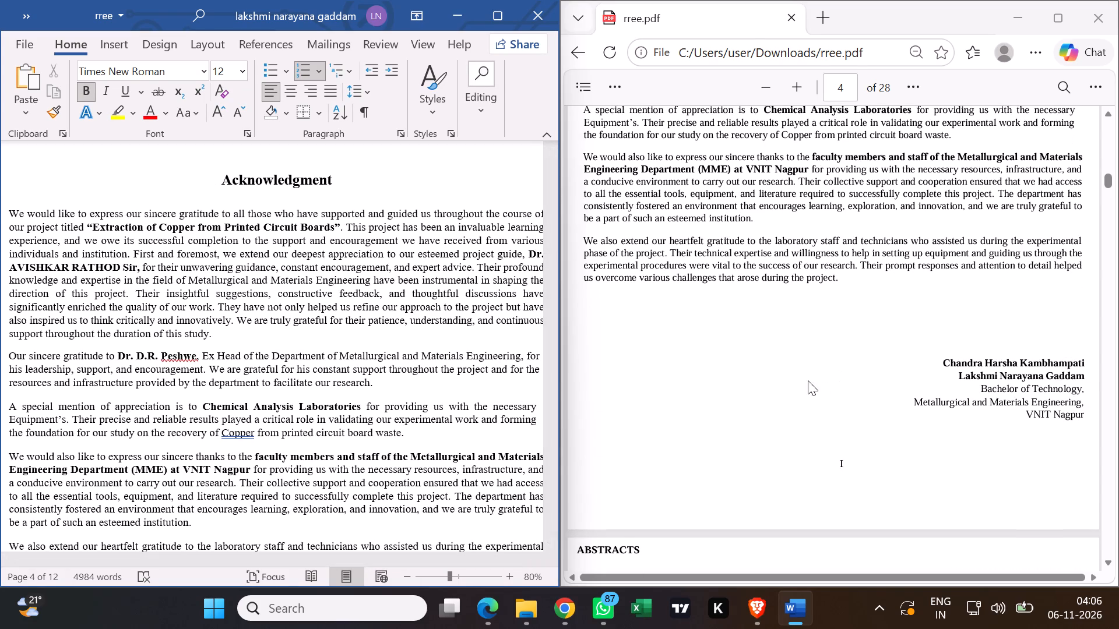
pyautogui.scroll(-7, 457, 427)
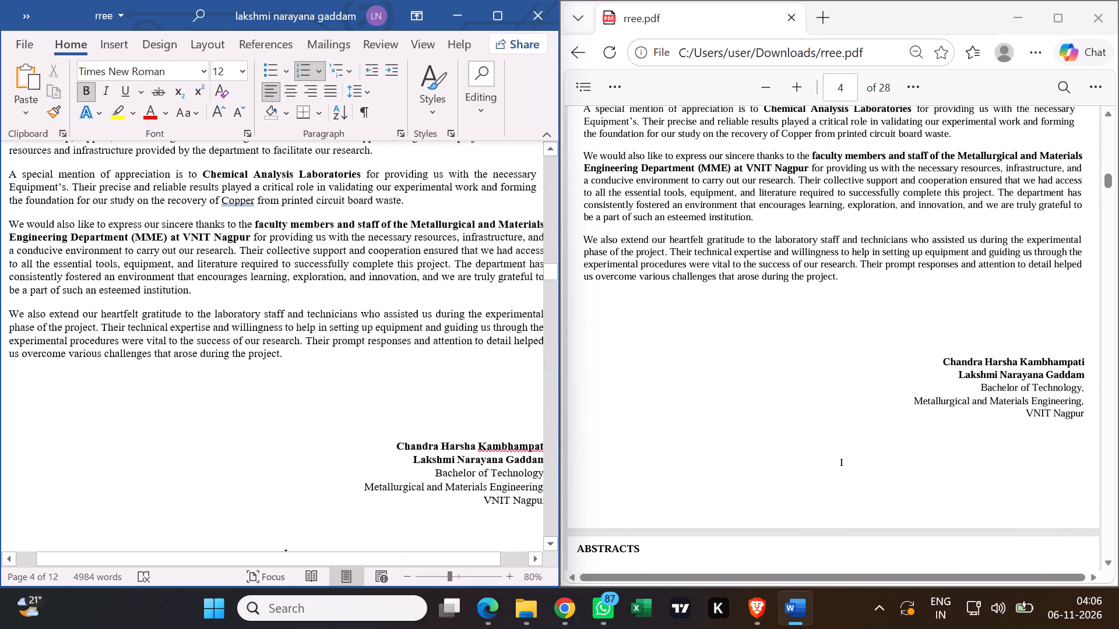
pyautogui.scroll(2, 455, 429)
pyautogui.scroll(-1, 455, 429)
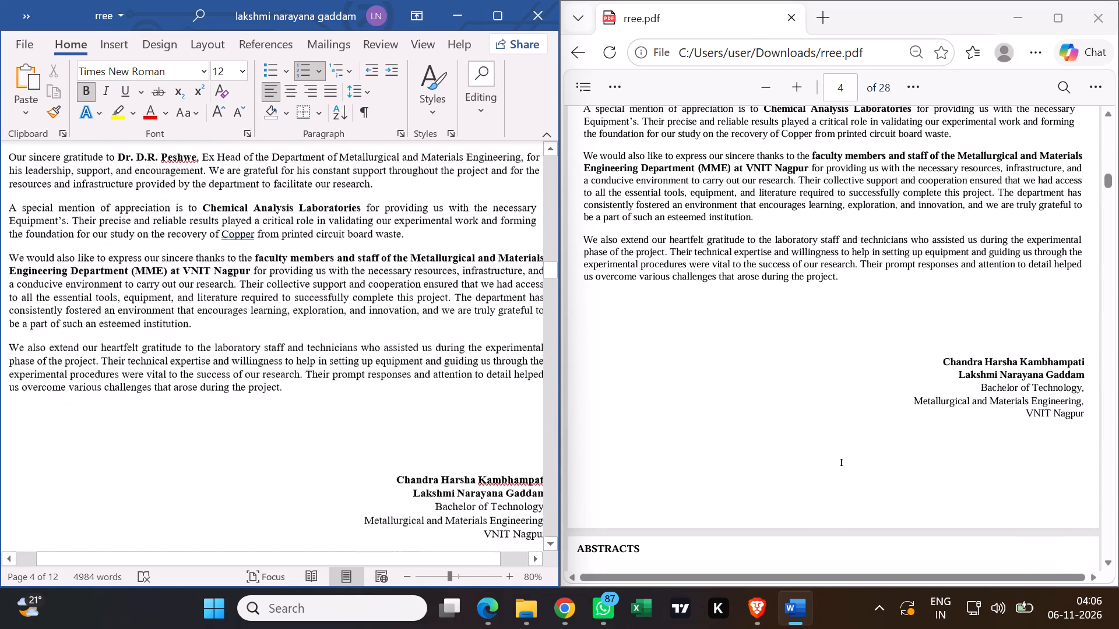
pyautogui.scroll(-2, 450, 434)
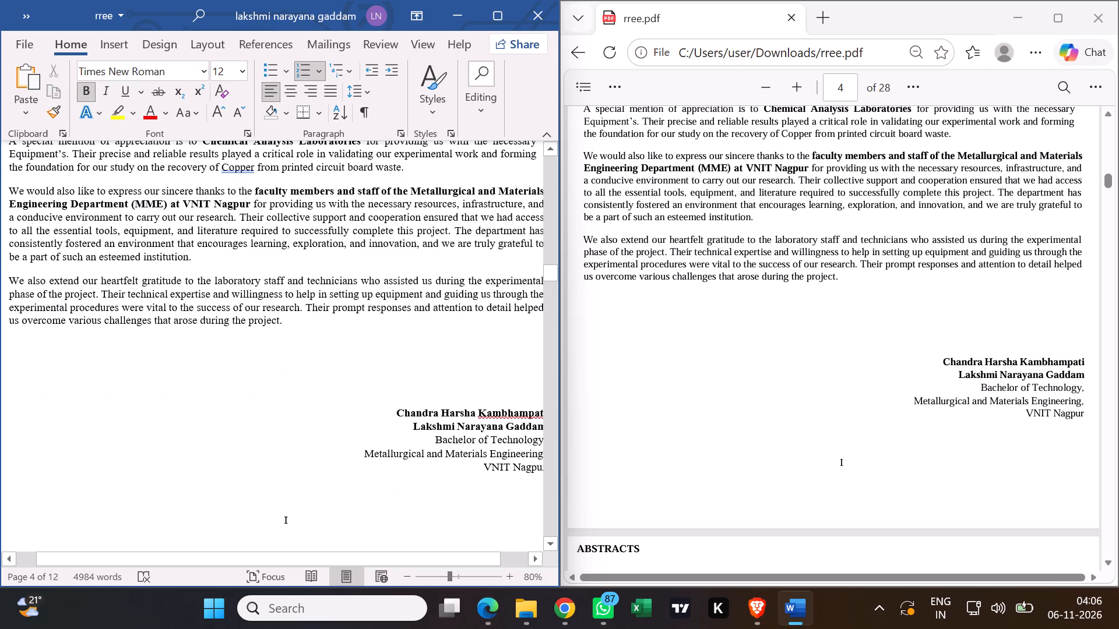
pyautogui.moveTo(406, 557); pyautogui.dragTo(439, 554)
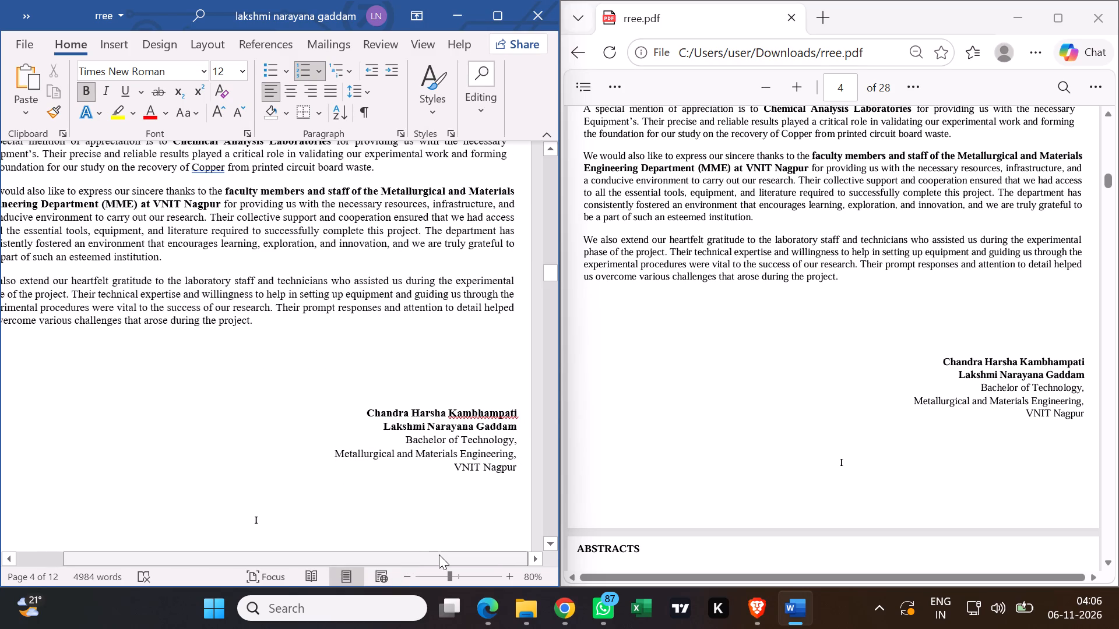
pyautogui.moveTo(439, 554); pyautogui.dragTo(428, 553)
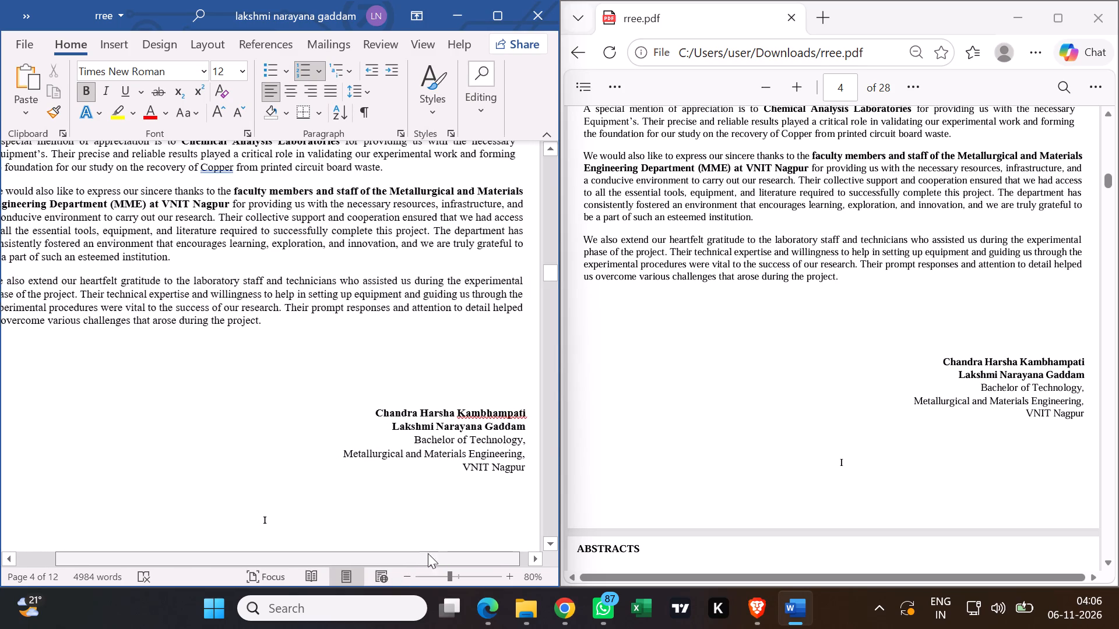
pyautogui.moveTo(428, 553); pyautogui.dragTo(393, 548)
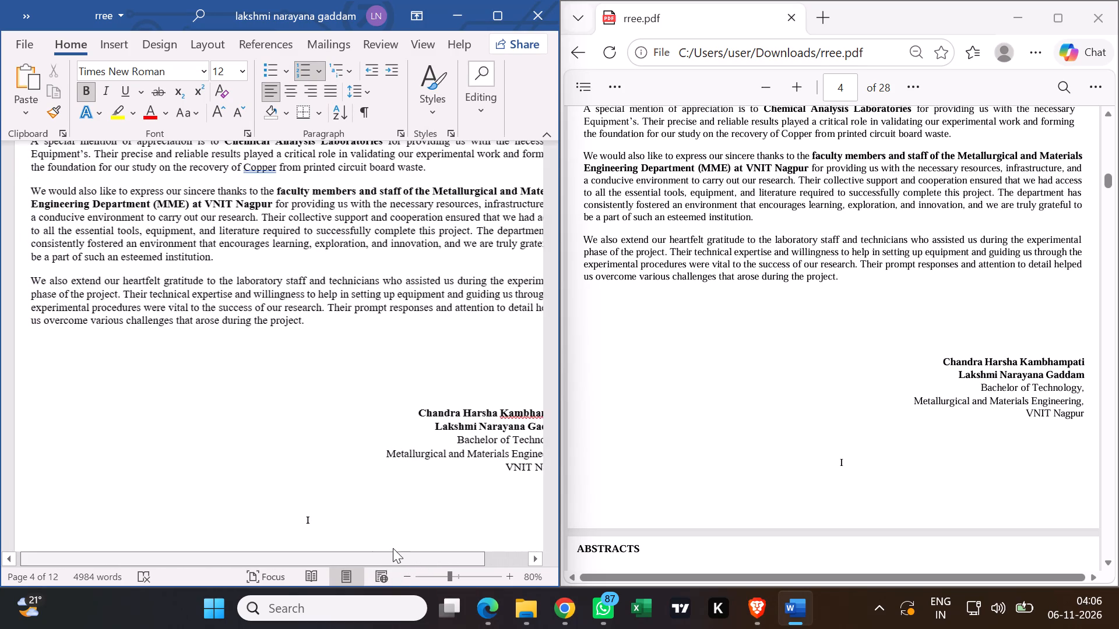
pyautogui.moveTo(393, 548); pyautogui.dragTo(397, 548)
# Insert the missing space between "disposal." and "The present project" in the Abstract's first paragraph.
pyautogui.scroll(-8, 386, 467)
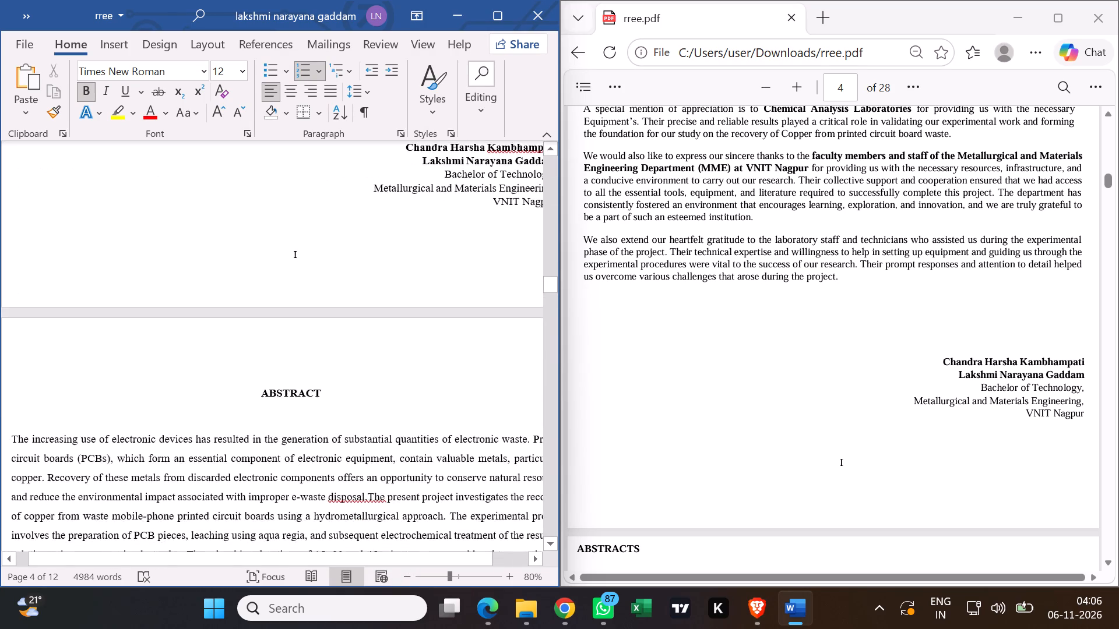
pyautogui.scroll(-4, 409, 461)
pyautogui.scroll(-4, 822, 371)
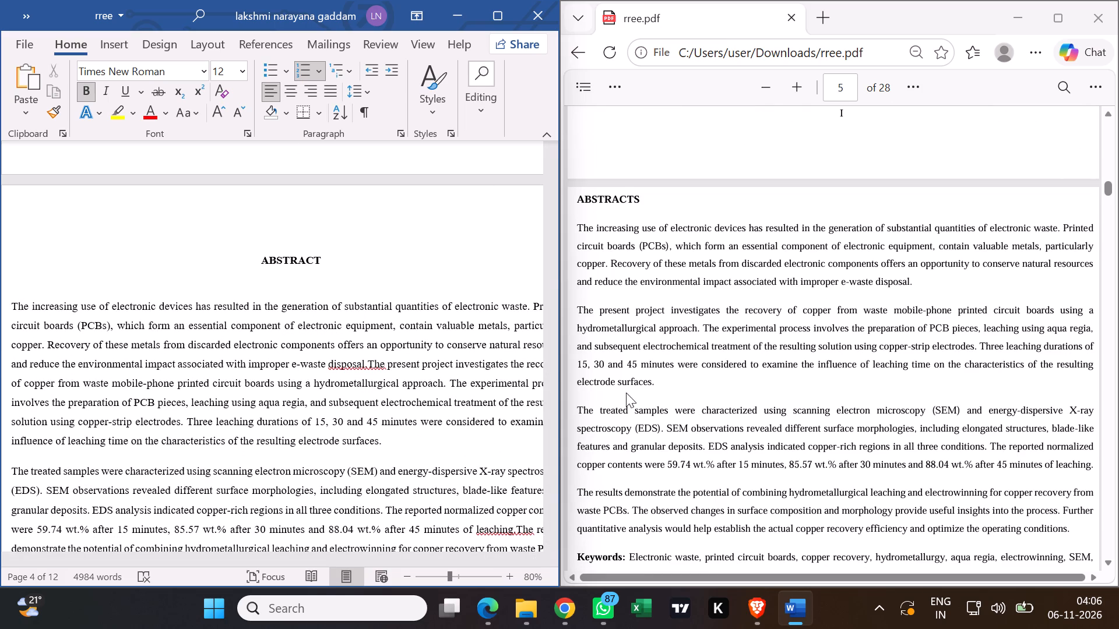
pyautogui.scroll(-3, 279, 322)
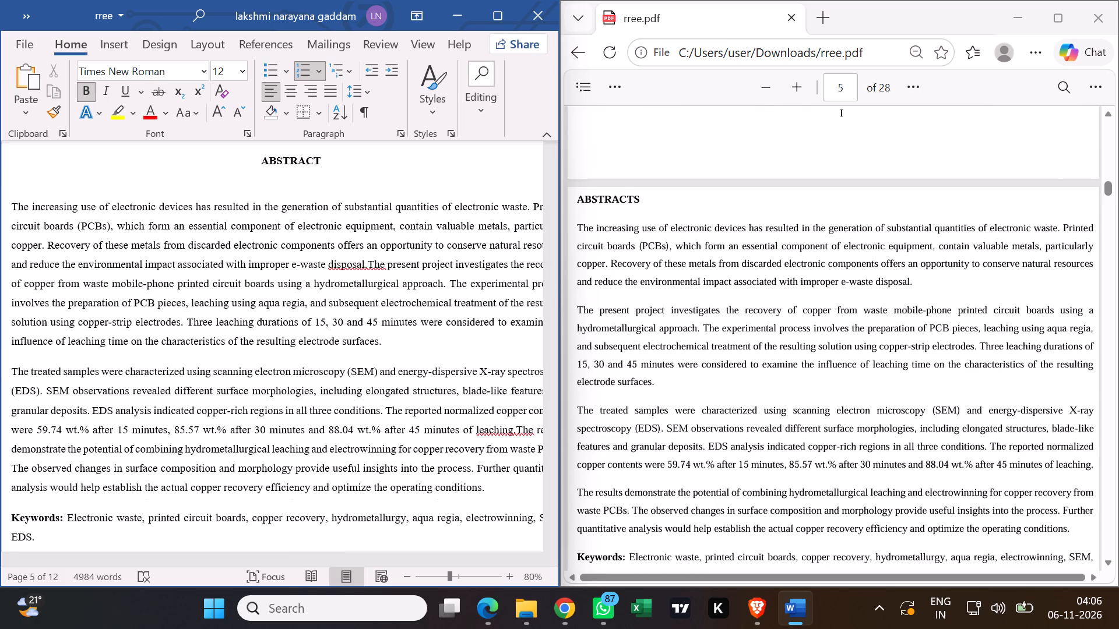
pyautogui.click(370, 264)
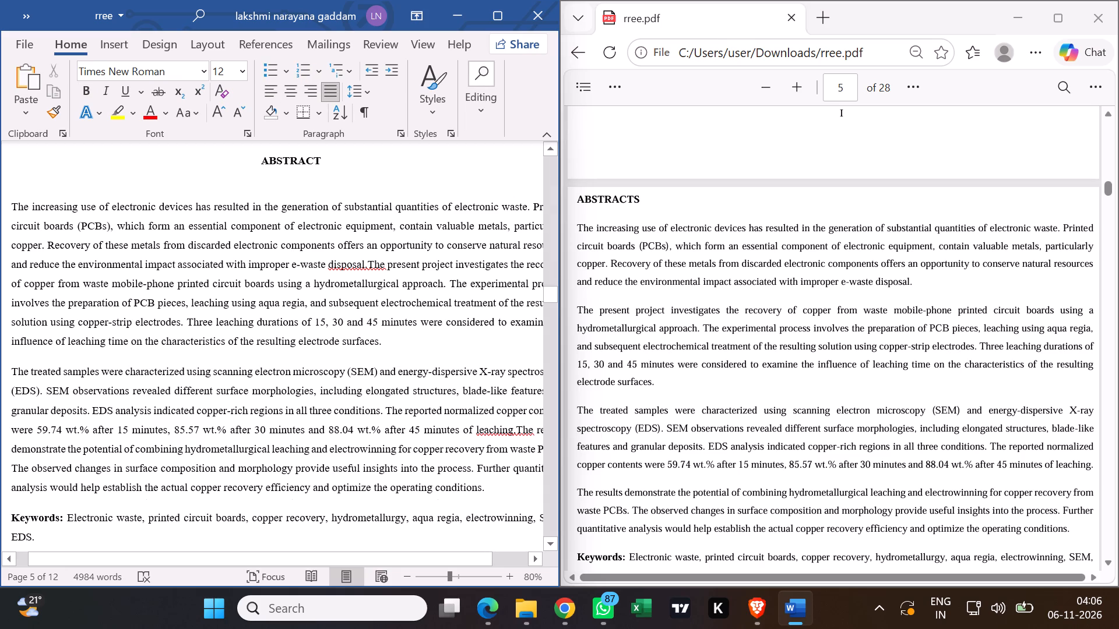
pyautogui.press('space')
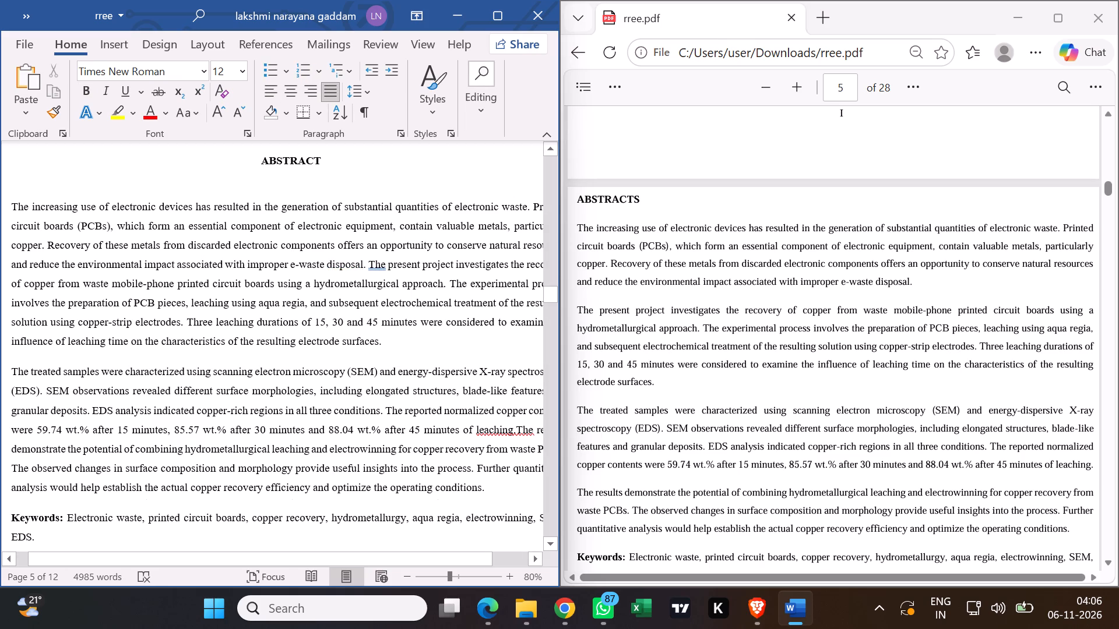
pyautogui.click(376, 368)
# Remove the space after the comma in the leaching durations of the Abstract's first paragraph, making them read "15,30 and 45 minutes".
pyautogui.click(330, 325)
pyautogui.click(334, 321)
pyautogui.press('BackSpace')
pyautogui.click(377, 357)
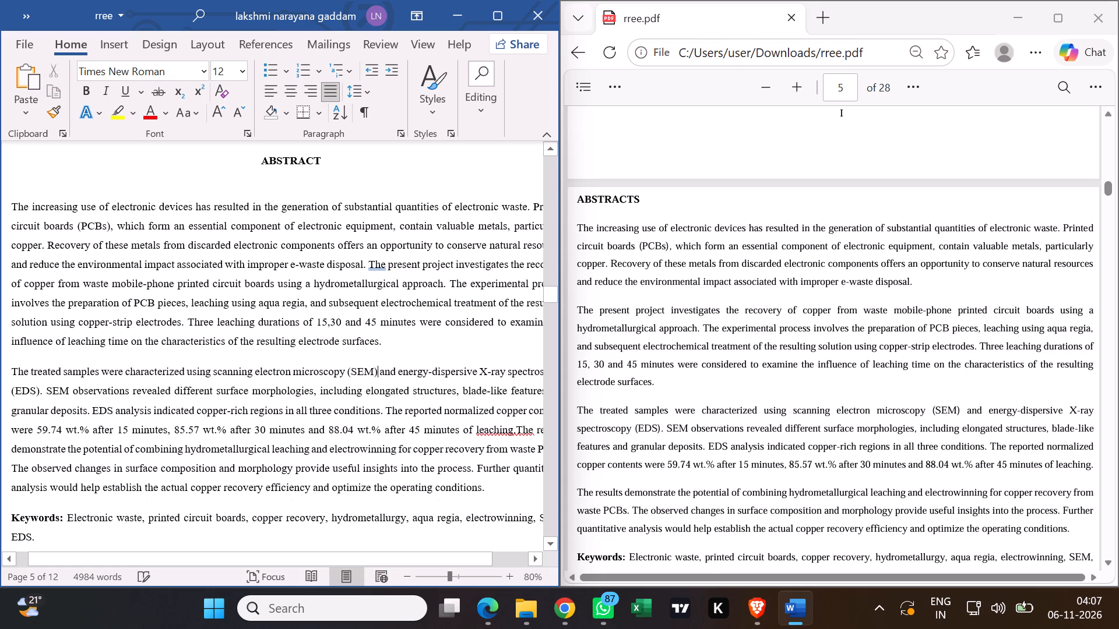
pyautogui.click(367, 397)
# Insert the missing space between "leaching." and "The results" in the Abstract's second paragraph, with the full page width in view.
pyautogui.keyDown('ctrl'); pyautogui.scroll(-3, 159, 363); pyautogui.keyUp('ctrl')
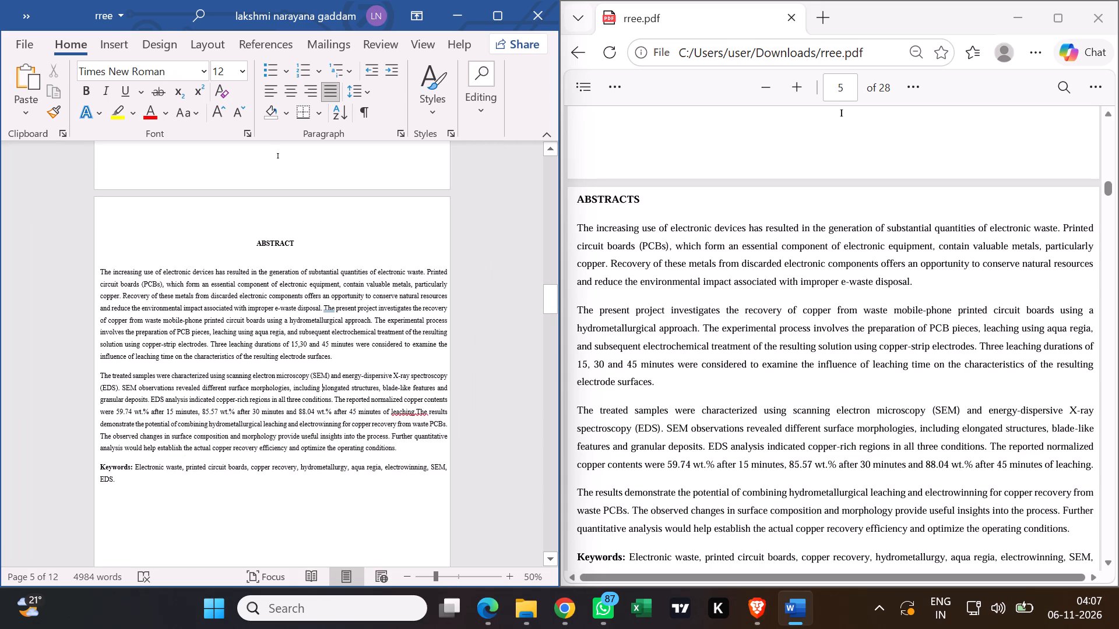
pyautogui.keyDown('ctrl'); pyautogui.scroll(2, 159, 363); pyautogui.keyUp('ctrl')
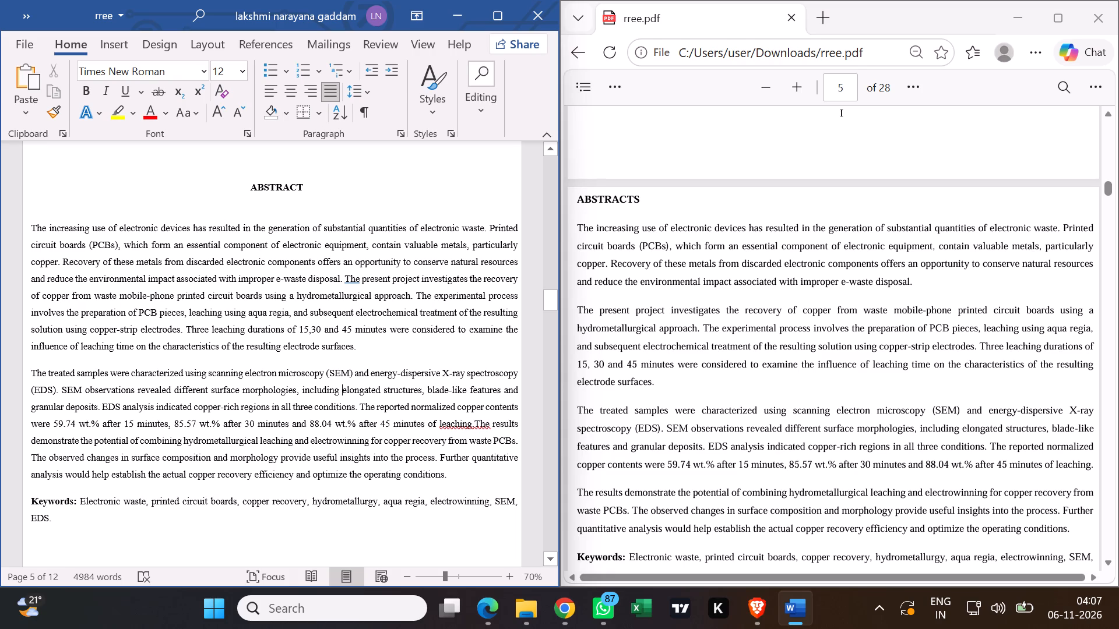
pyautogui.scroll(-2, 864, 441)
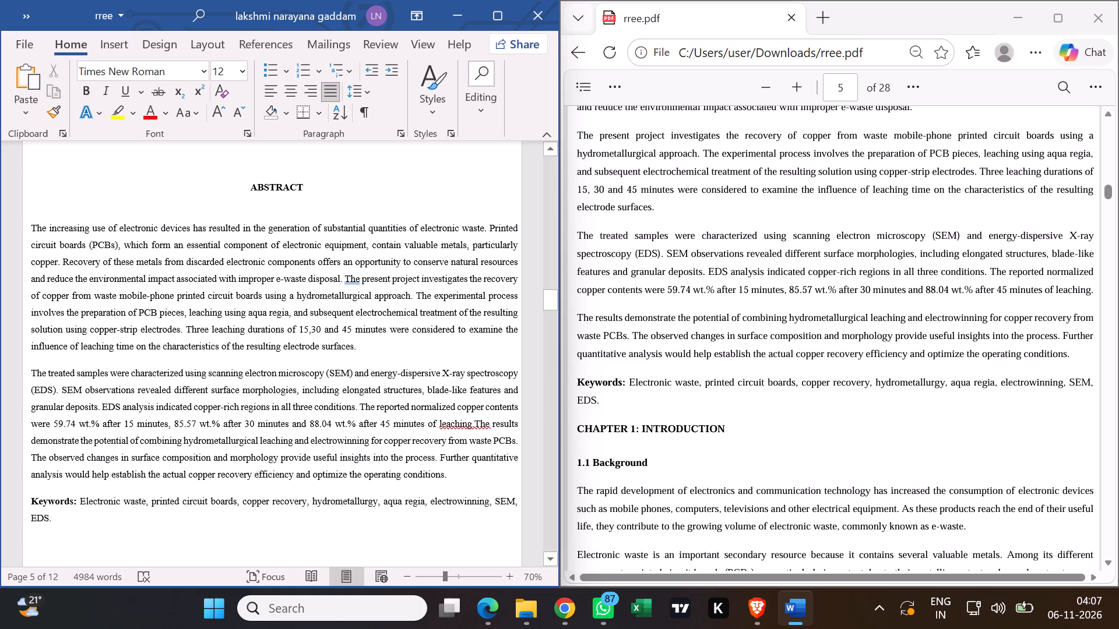
pyautogui.click(474, 429)
pyautogui.press('space')
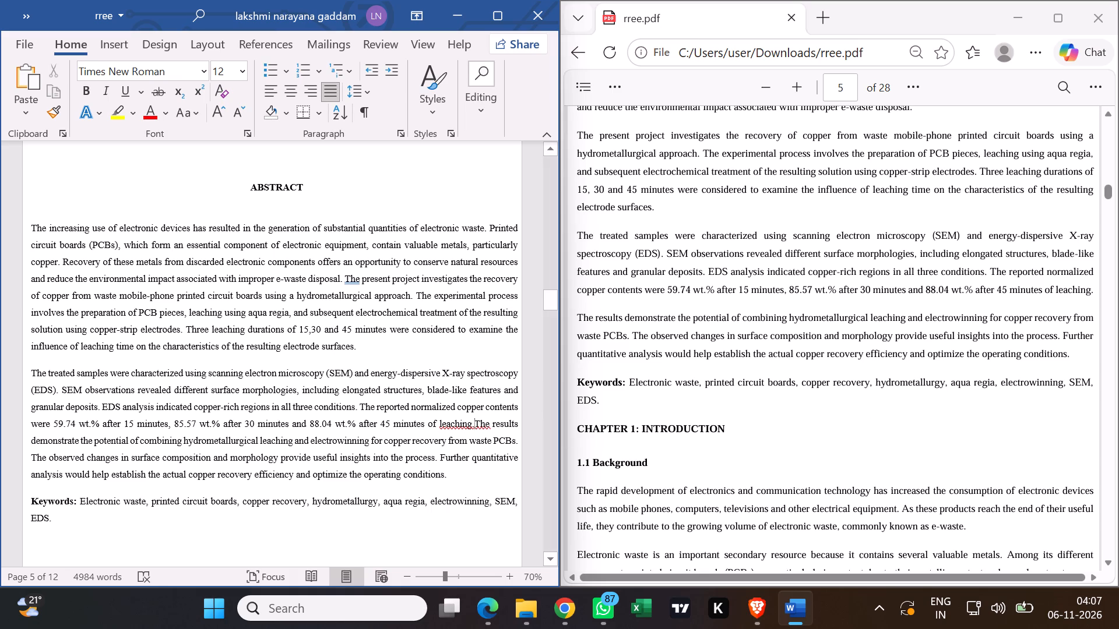
pyautogui.click(497, 491)
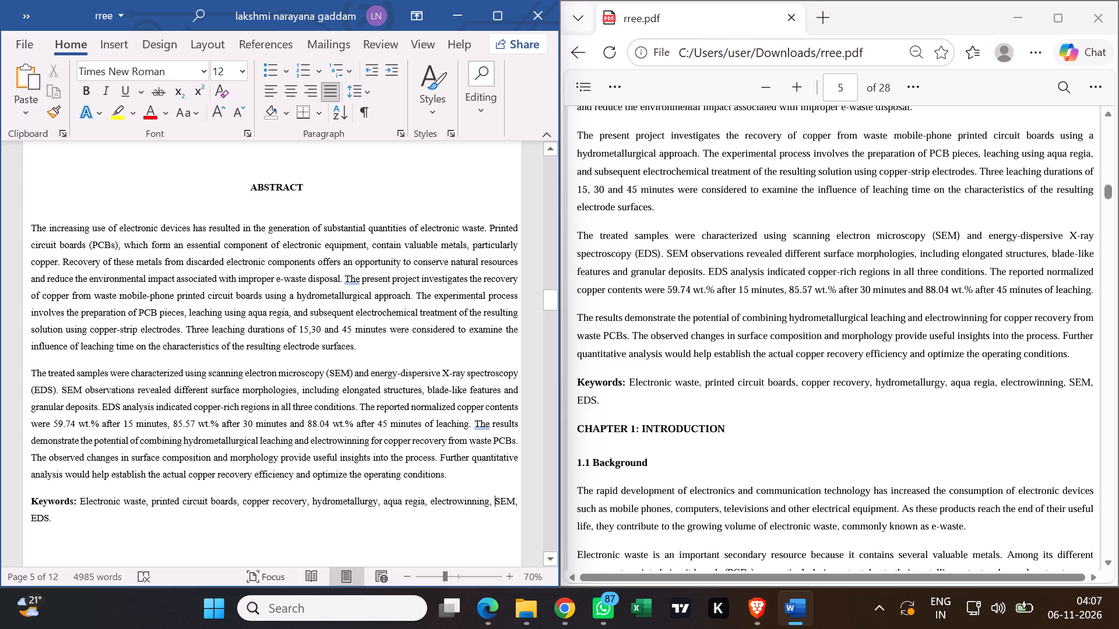
# Add two blank lines after the Abstract, just above the Contents heading, so the table of contents starts on a new page.
pyautogui.scroll(-2, 852, 388)
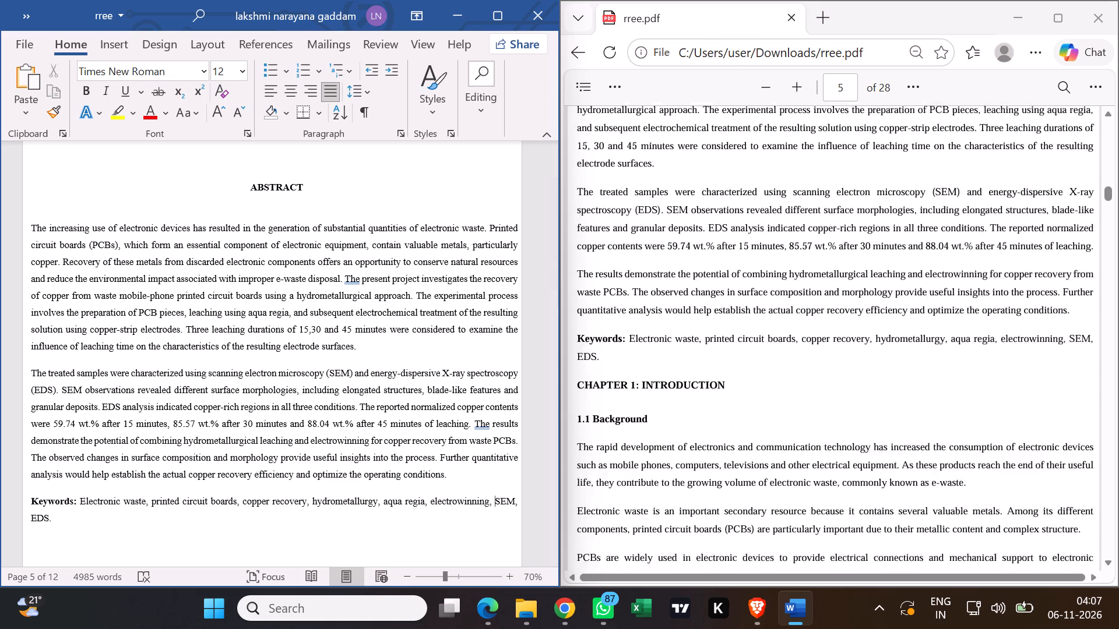
pyautogui.scroll(-7, 272, 472)
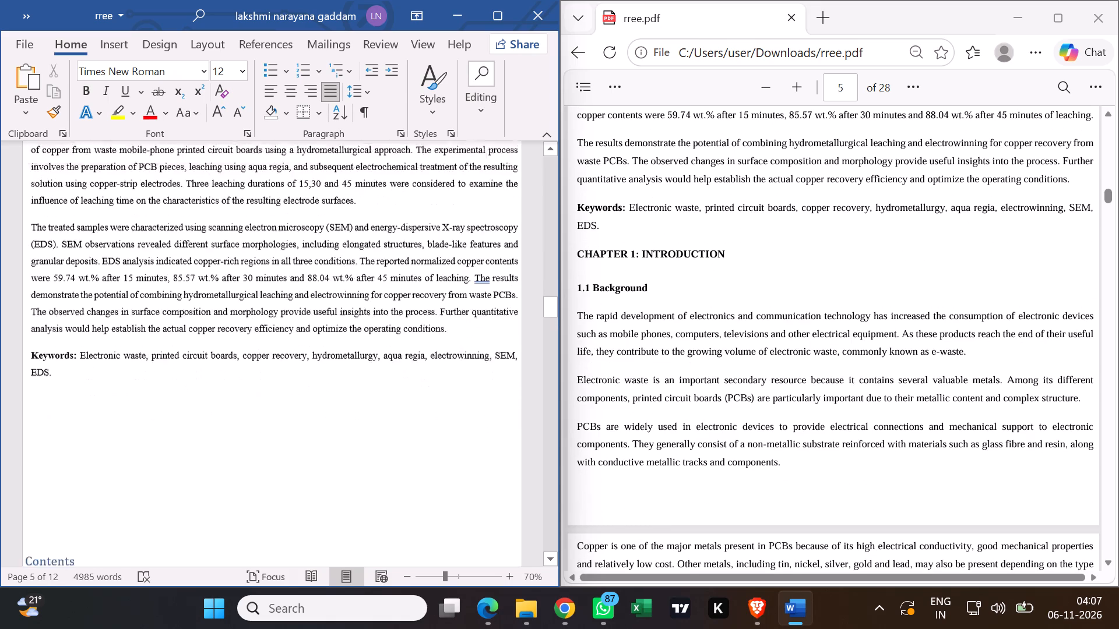
pyautogui.scroll(-3, 282, 477)
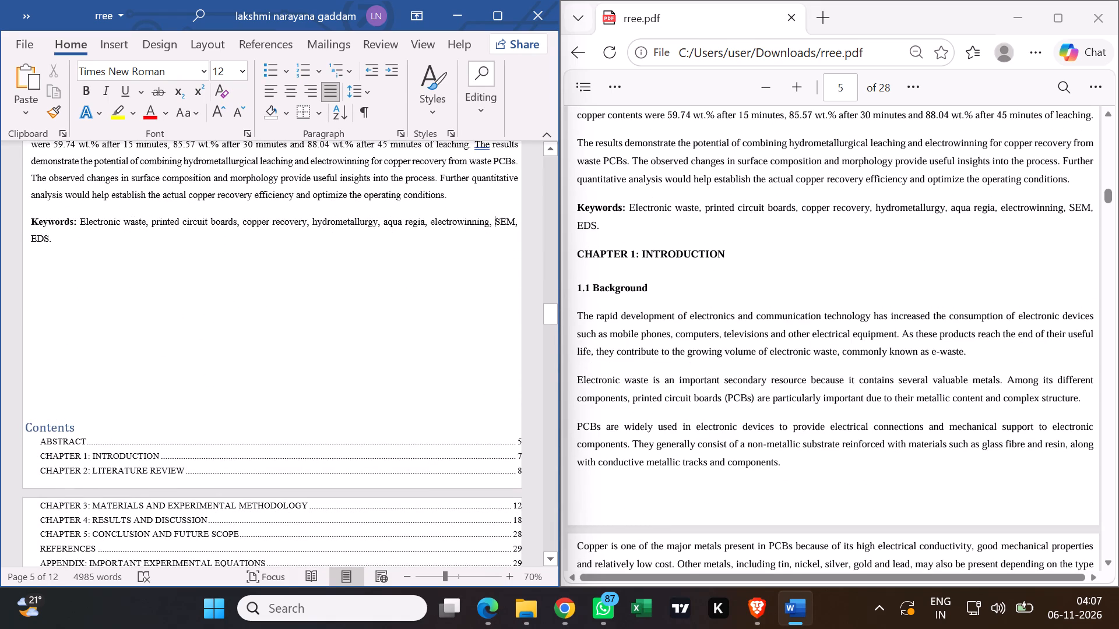
pyautogui.click(68, 377)
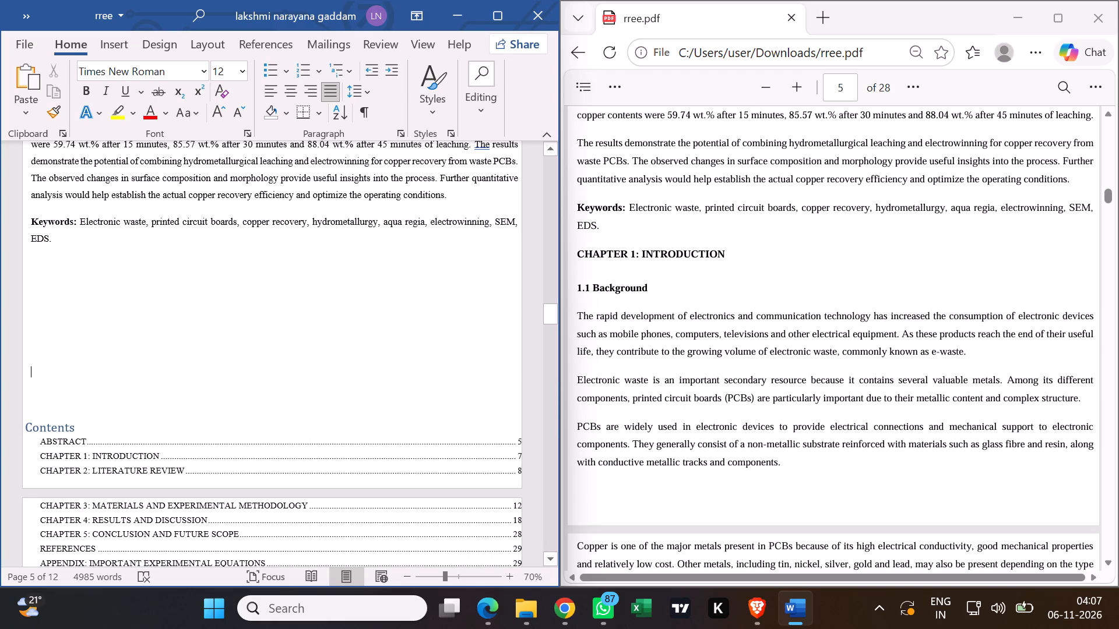
pyautogui.click(37, 395)
pyautogui.press('Return')
pyautogui.press('Return')
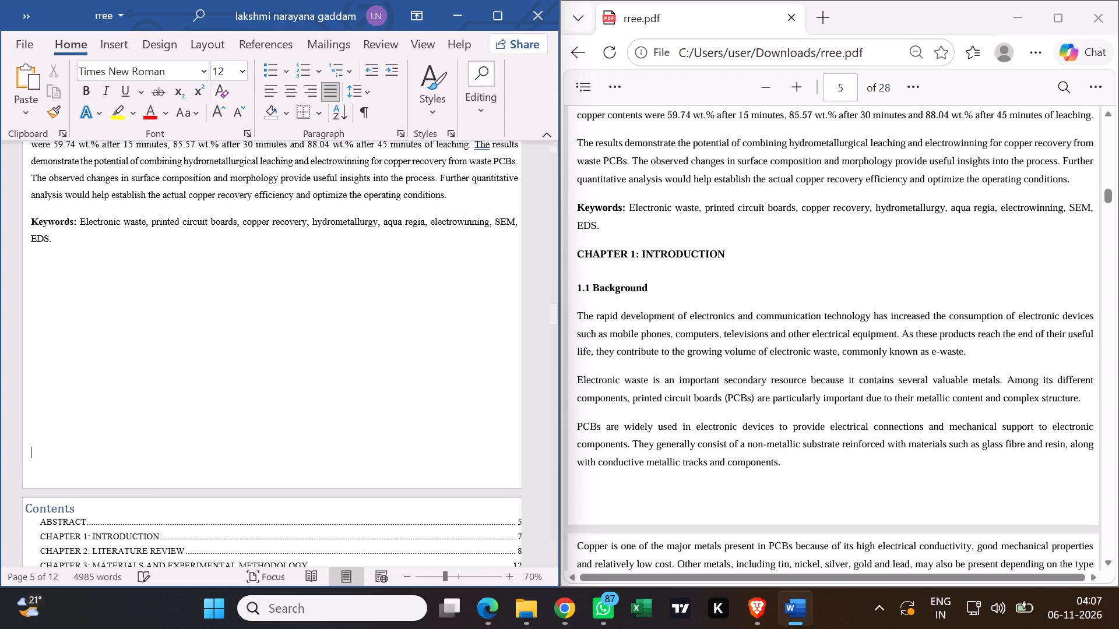
# Examine the layout of the Abstract page and its separation from the Contents page.
pyautogui.scroll(-3, 117, 405)
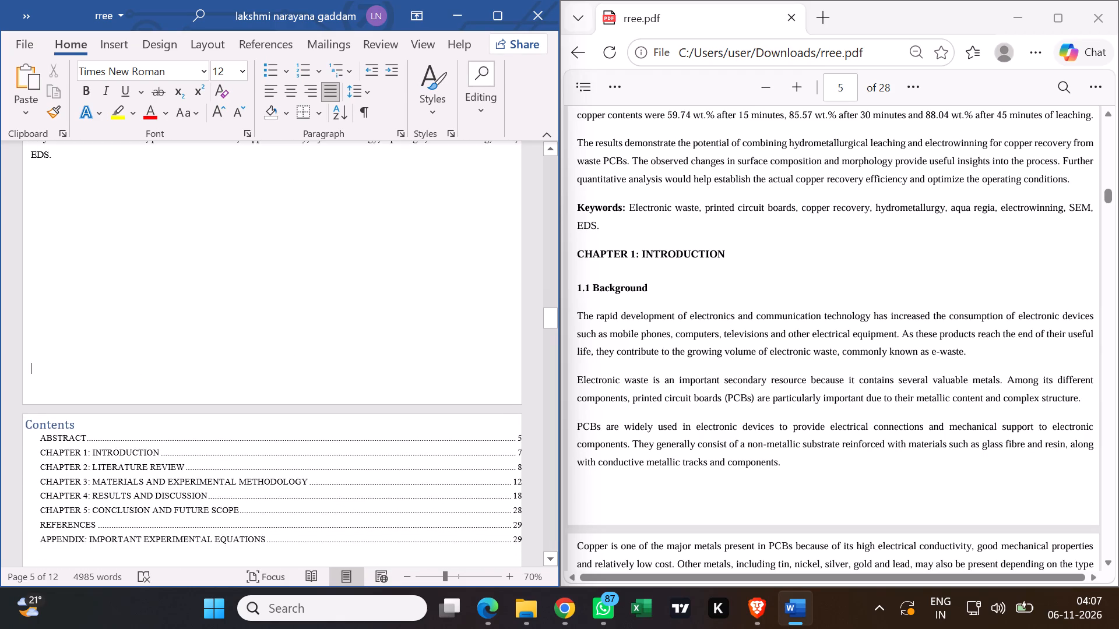
pyautogui.scroll(4, 117, 405)
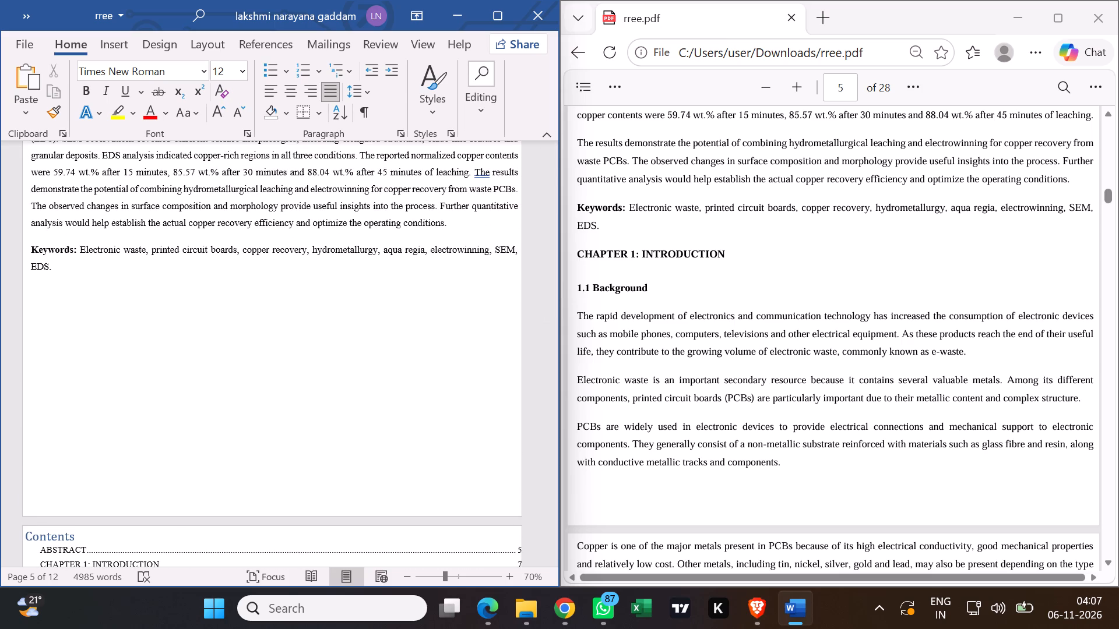
pyautogui.scroll(1, 679, 367)
pyautogui.scroll(-3, 680, 362)
pyautogui.scroll(15, 276, 424)
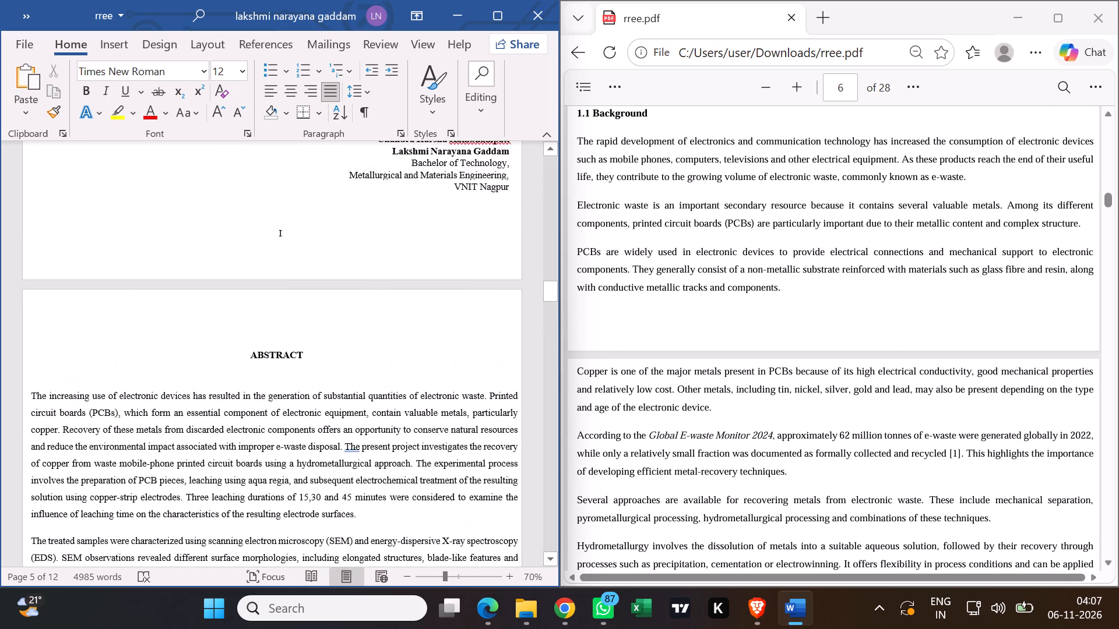
# Add six more blank lines above the Contents heading to lower the table of contents on its page.
pyautogui.scroll(-6, 234, 426)
pyautogui.scroll(-13, 174, 488)
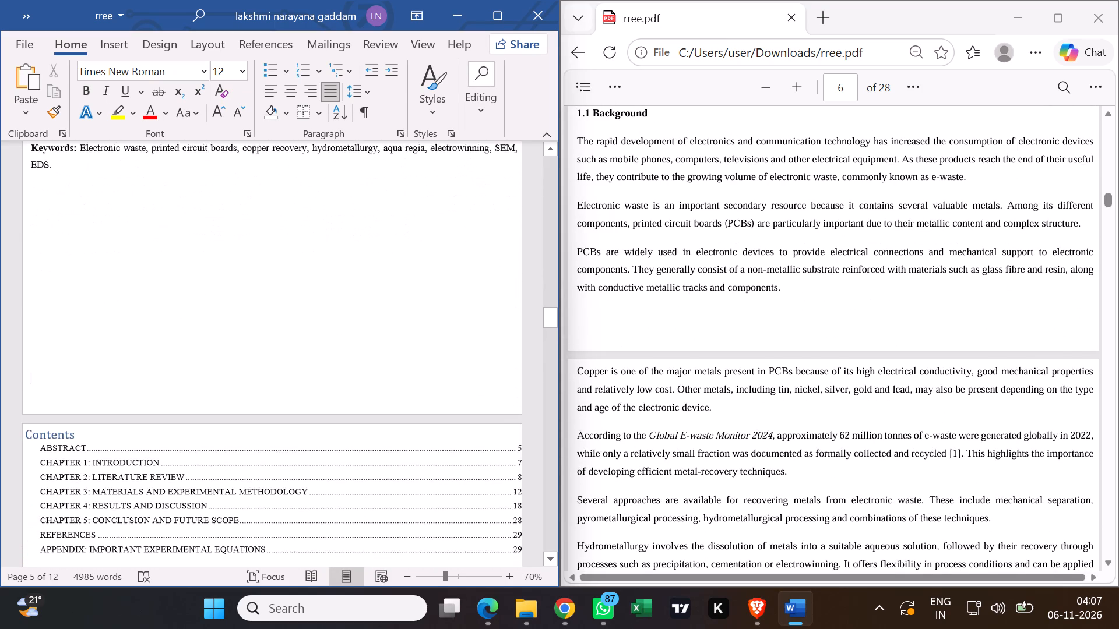
pyautogui.scroll(-3, 192, 475)
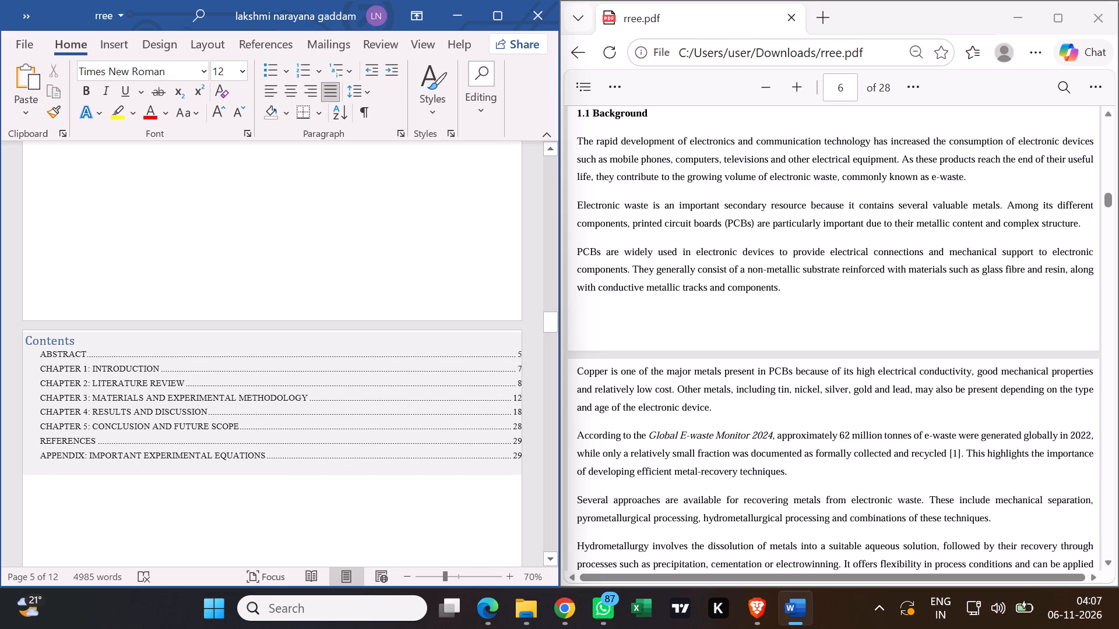
pyautogui.press('Return')
pyautogui.press('Return')
pyautogui.press('Return')
pyautogui.press('Return')
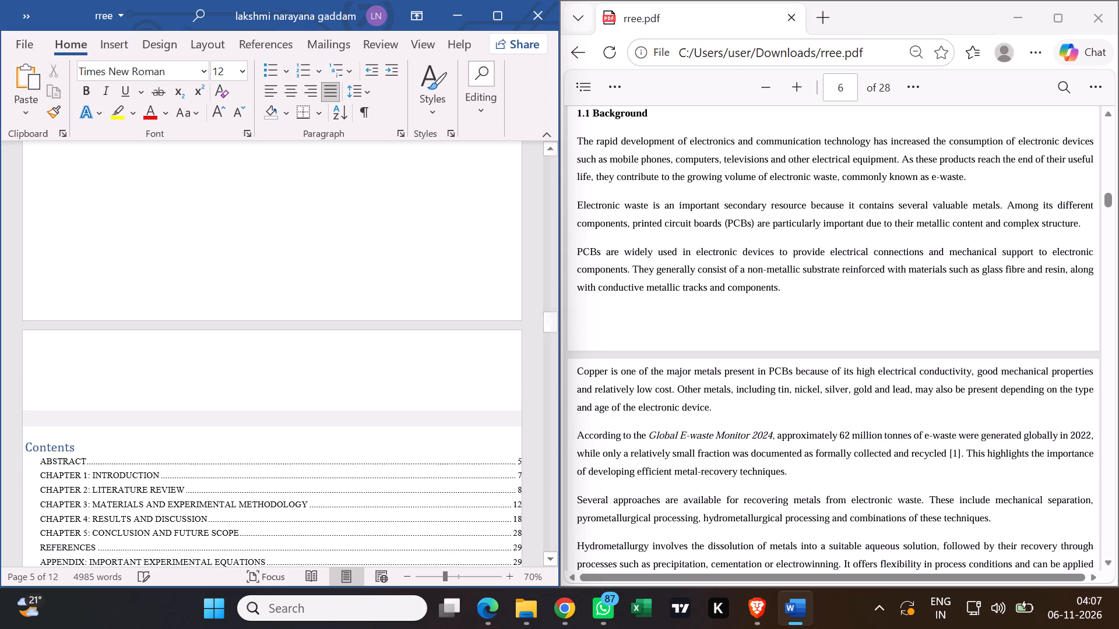
pyautogui.scroll(-6, 214, 435)
pyautogui.scroll(-3, 294, 395)
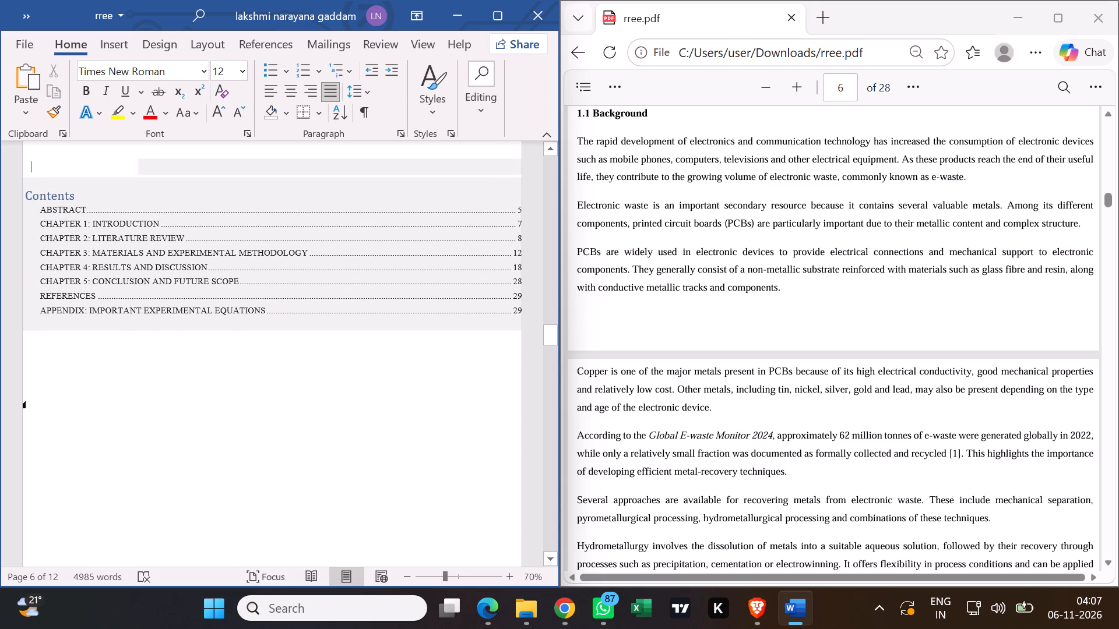
pyautogui.press('Return')
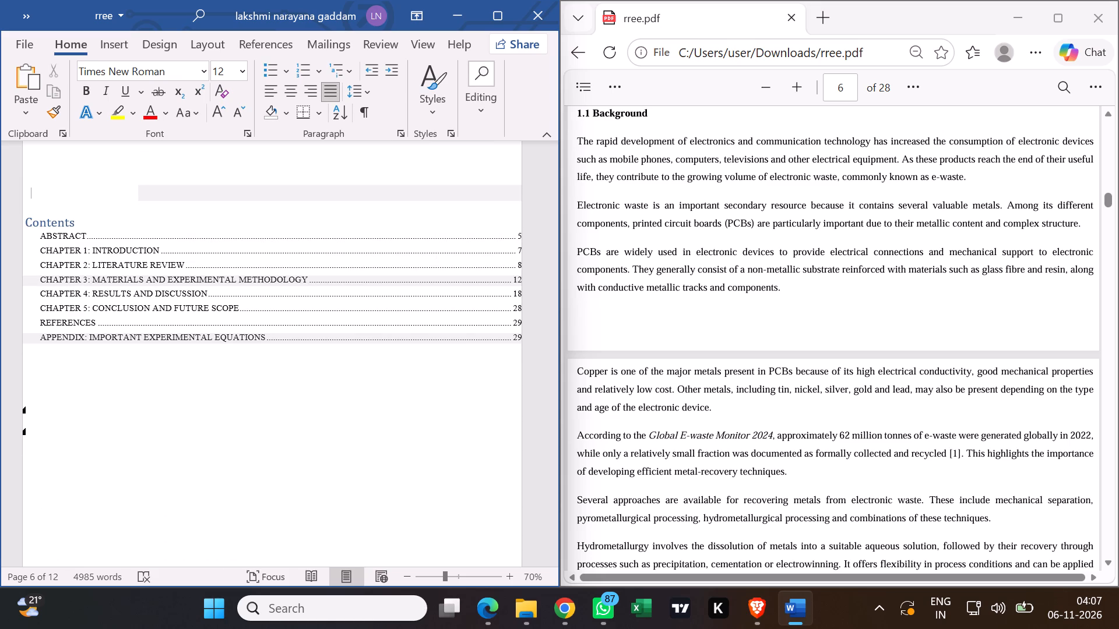
pyautogui.press('Return')
# Examine the Contents page layout, checking the space above the heading and the blank area before Chapter 1.
pyautogui.scroll(4, 315, 387)
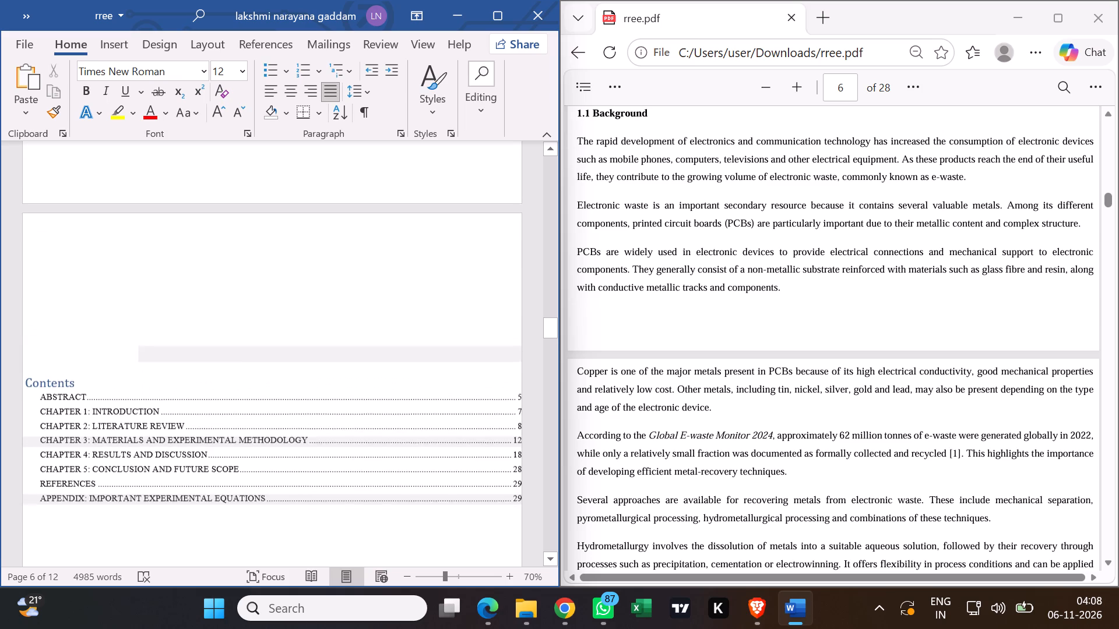
pyautogui.scroll(2, 314, 387)
pyautogui.scroll(-10, 311, 391)
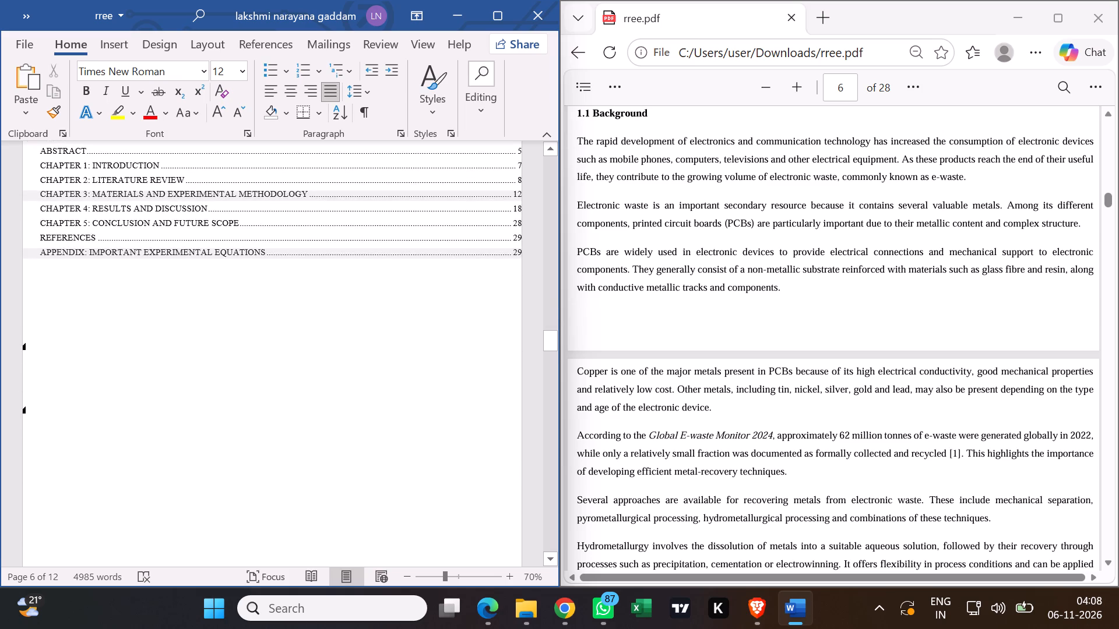
pyautogui.scroll(-5, 291, 413)
pyautogui.scroll(2, 294, 412)
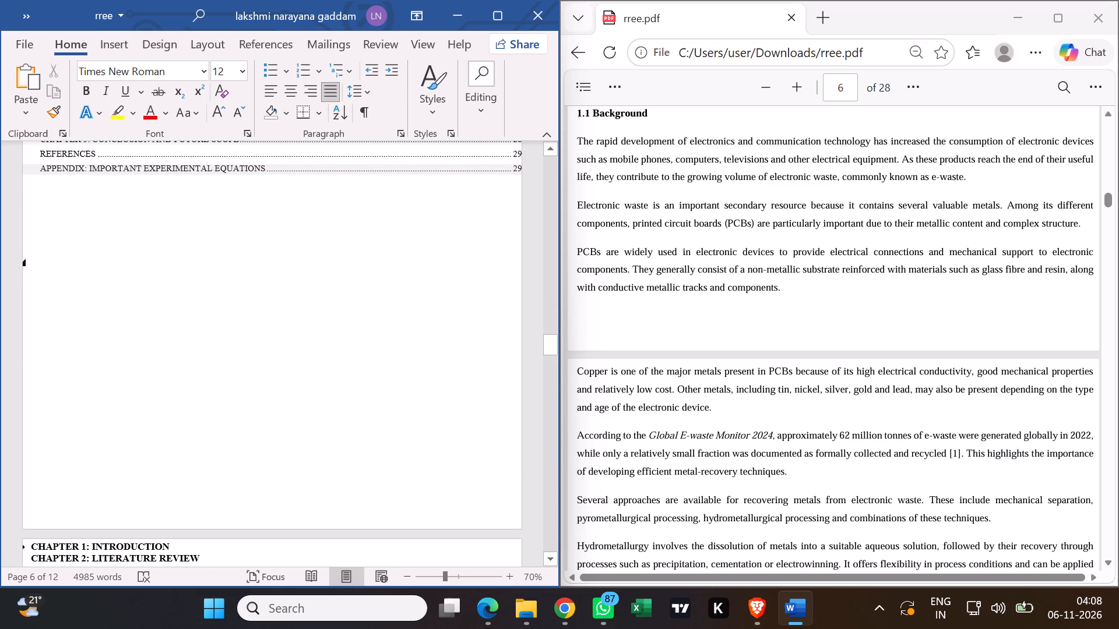
pyautogui.scroll(1, 300, 408)
pyautogui.click(300, 408)
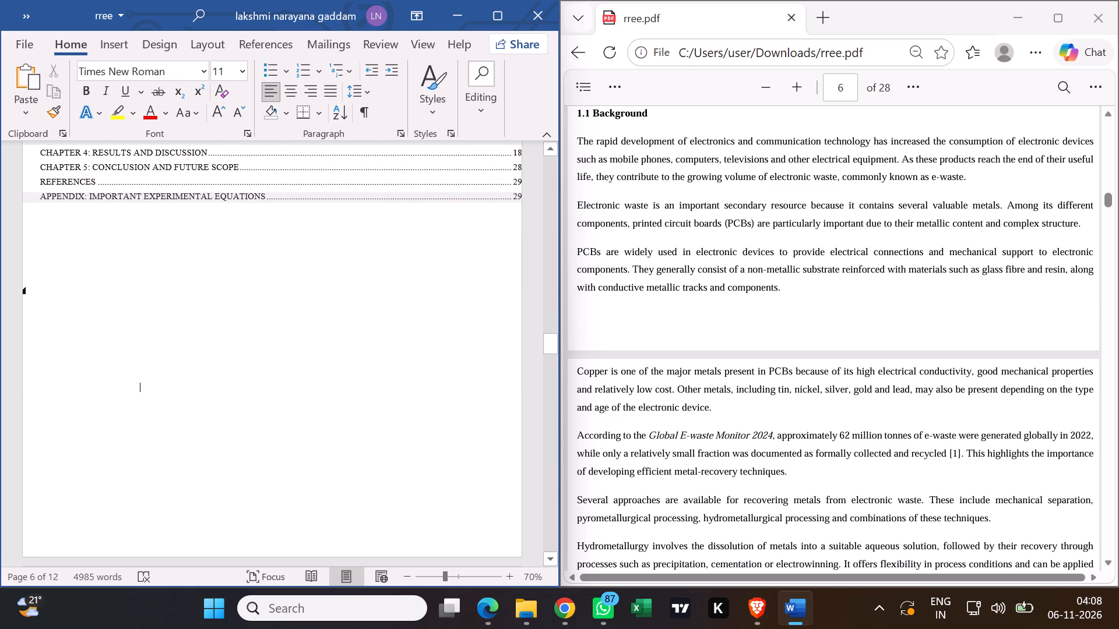
pyautogui.scroll(4, 295, 407)
pyautogui.scroll(-4, 277, 412)
pyautogui.scroll(3, 277, 413)
pyautogui.click(275, 414)
pyautogui.scroll(2, 276, 413)
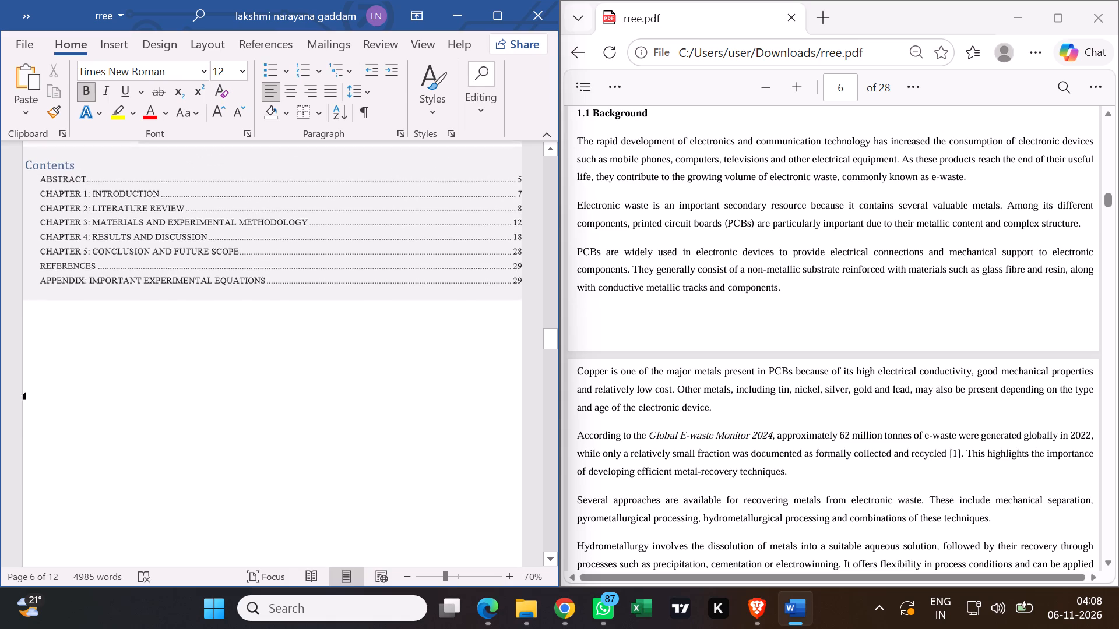
pyautogui.scroll(10, 276, 413)
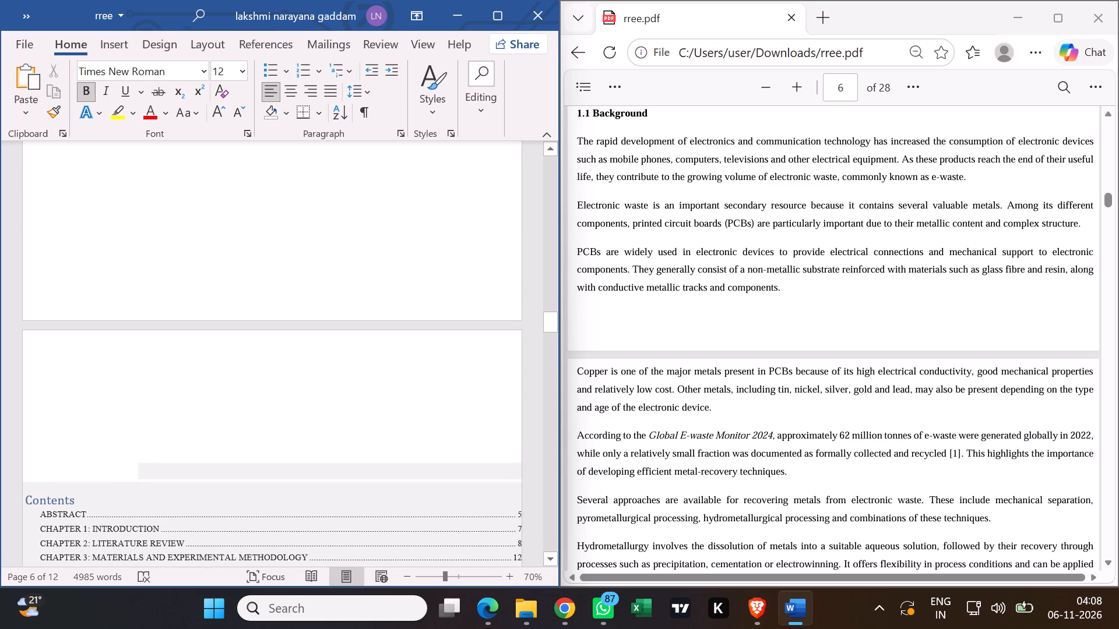
# Expand the collapsed CHAPTER 1: INTRODUCTION heading after the Contents page so its section text shows.
pyautogui.scroll(-11, 279, 412)
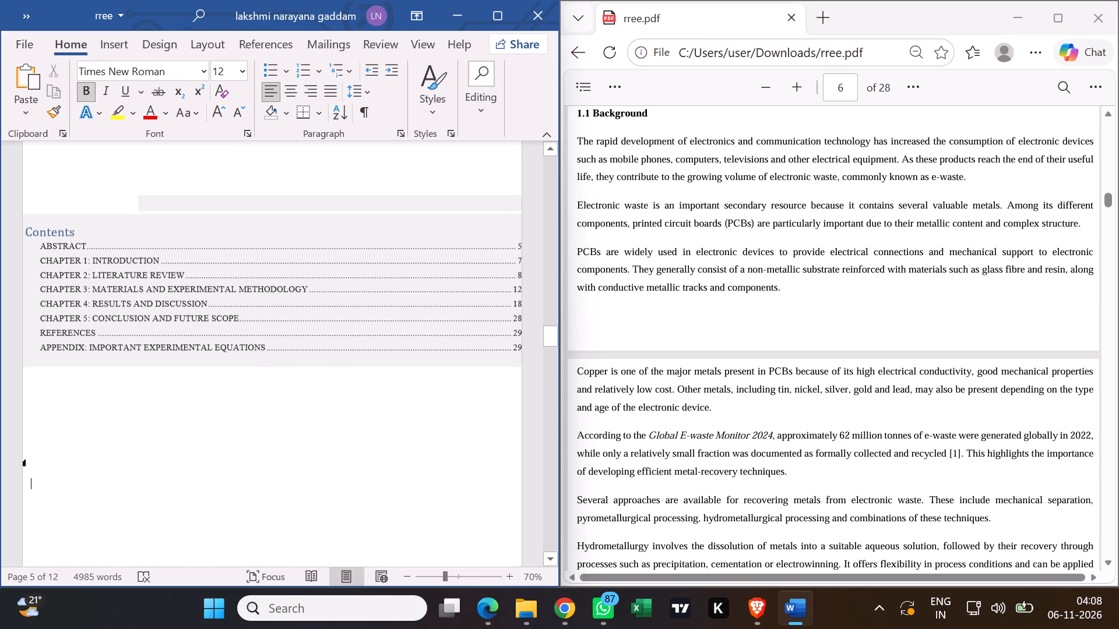
pyautogui.scroll(-6, 279, 412)
pyautogui.scroll(-4, 232, 429)
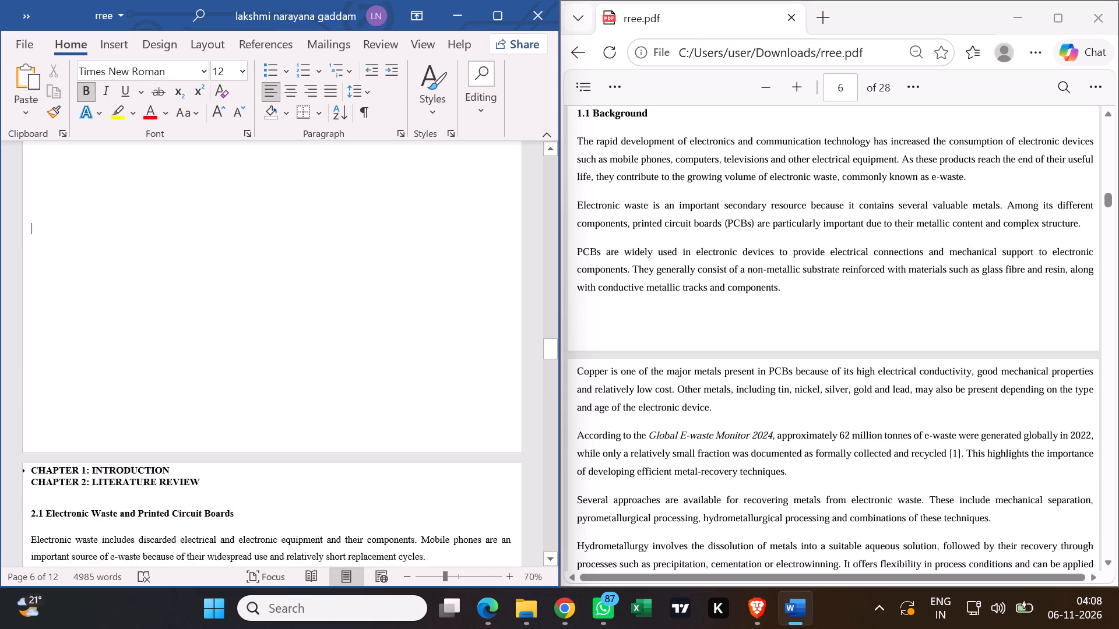
pyautogui.scroll(-4, 233, 429)
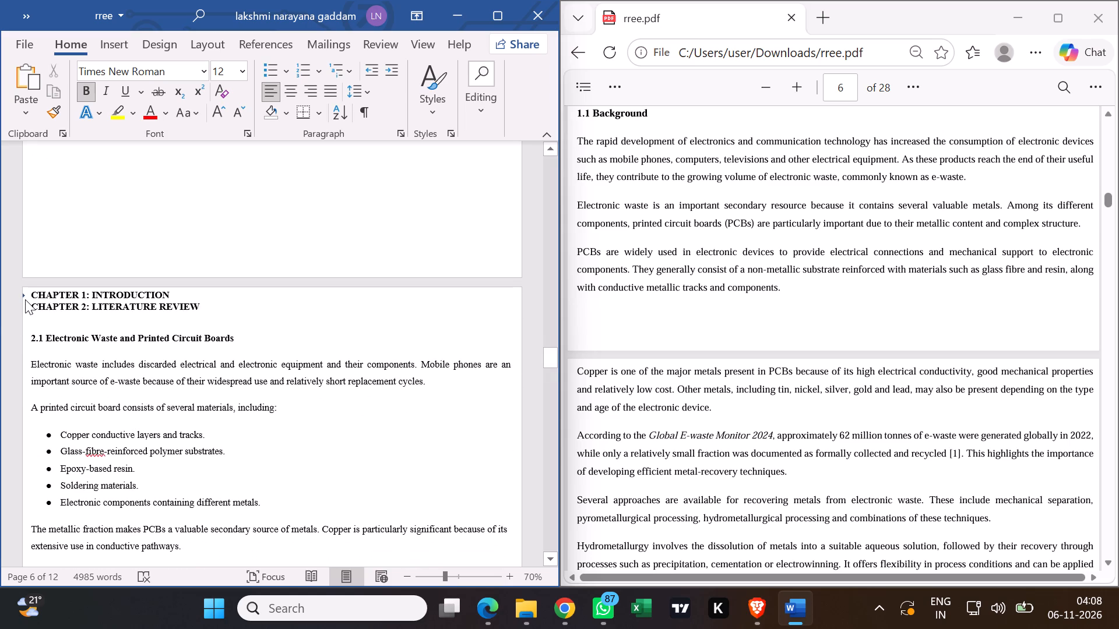
pyautogui.click(25, 295)
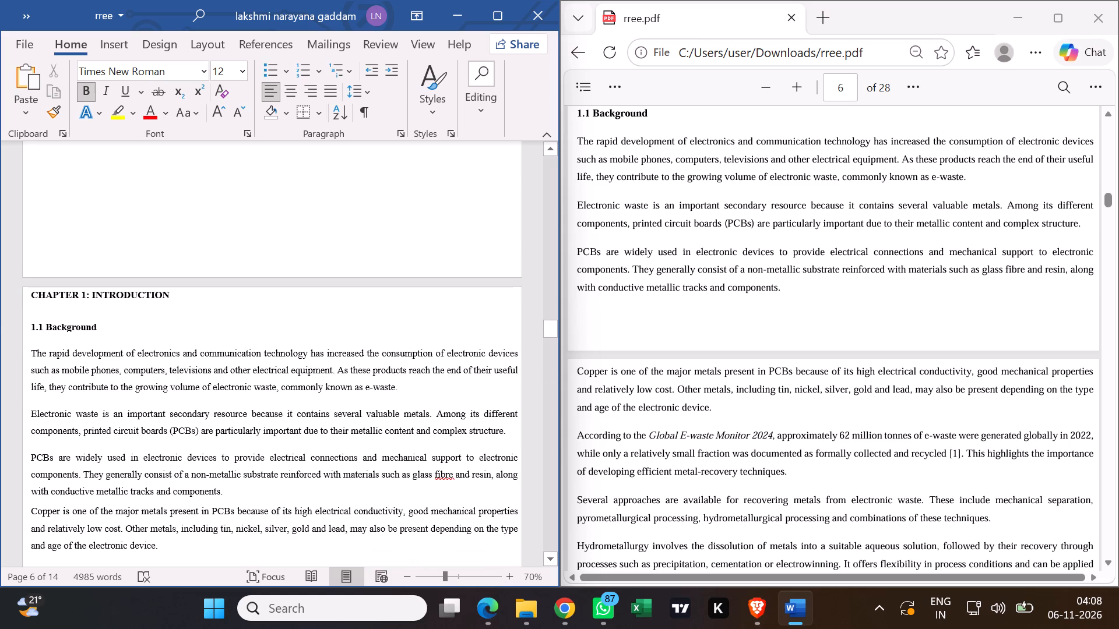
# Compare the placement of the CHAPTER 1: INTRODUCTION heading with the same heading after the Abstract in the PDF.
pyautogui.scroll(6, 760, 342)
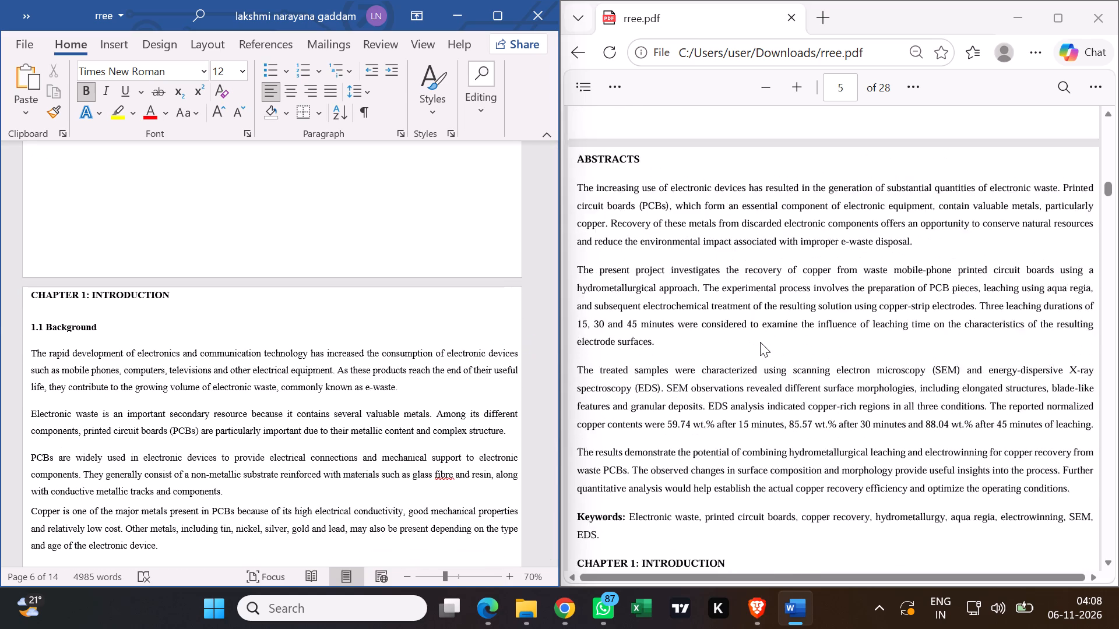
pyautogui.scroll(-4, 760, 342)
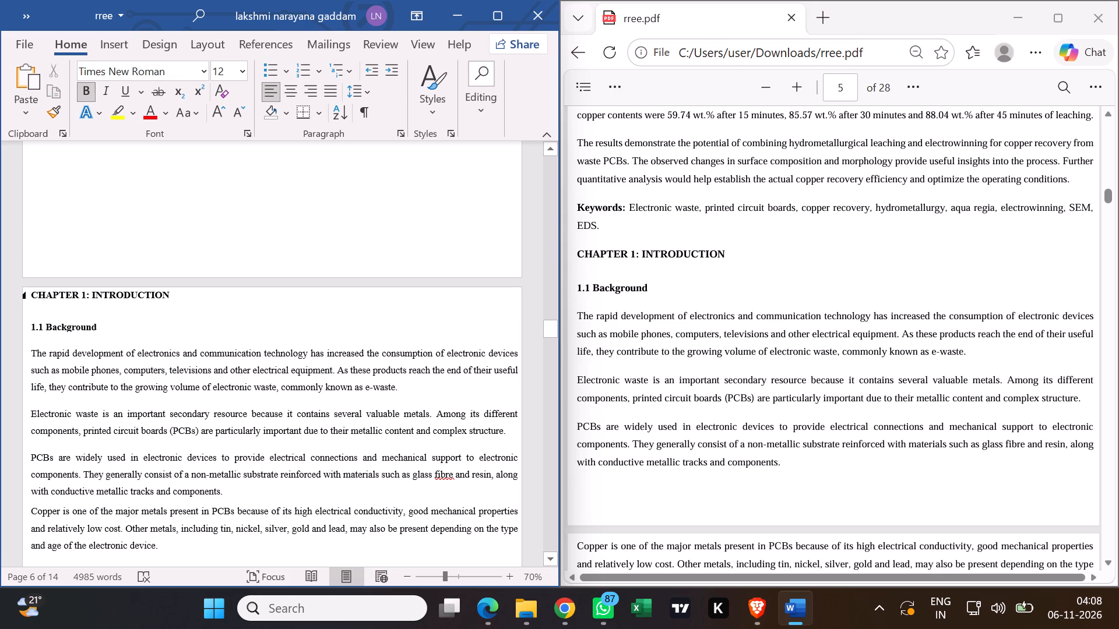
pyautogui.moveTo(178, 298); pyautogui.dragTo(37, 287)
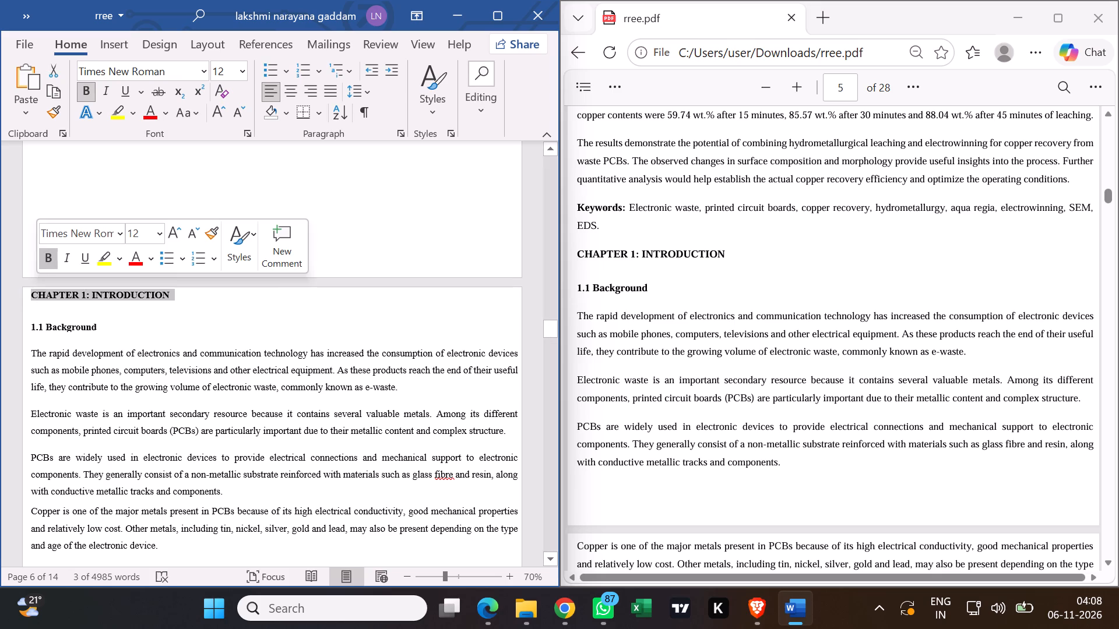
pyautogui.click(29, 262)
pyautogui.click(31, 303)
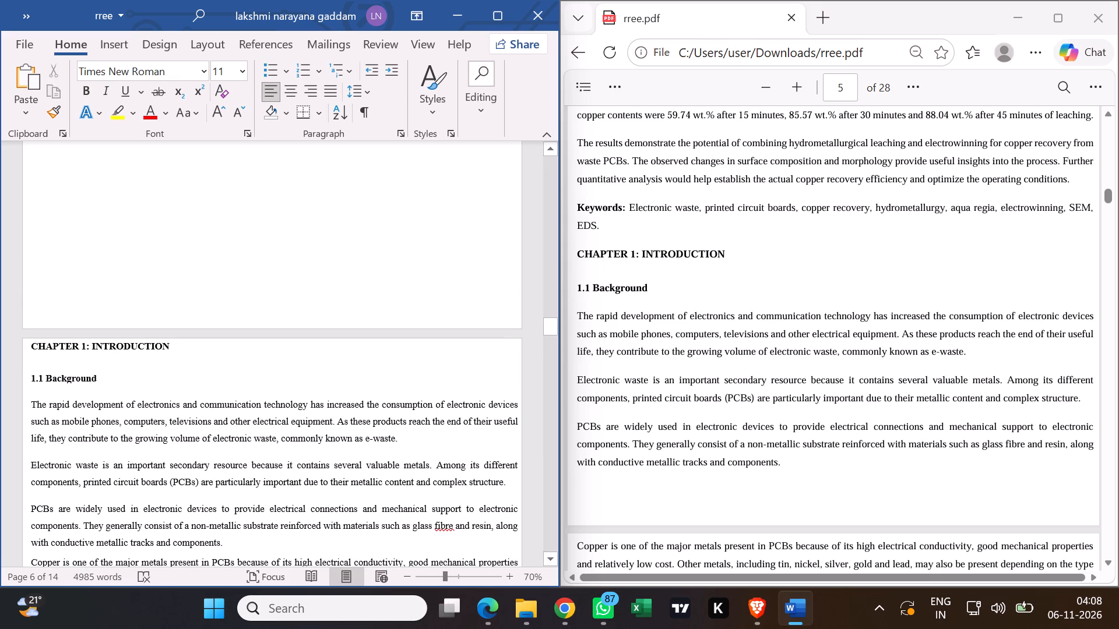
pyautogui.click(58, 302)
# Add seven blank lines in the empty area below the table of contents, before the Chapter 1 page.
pyautogui.scroll(3, 271, 296)
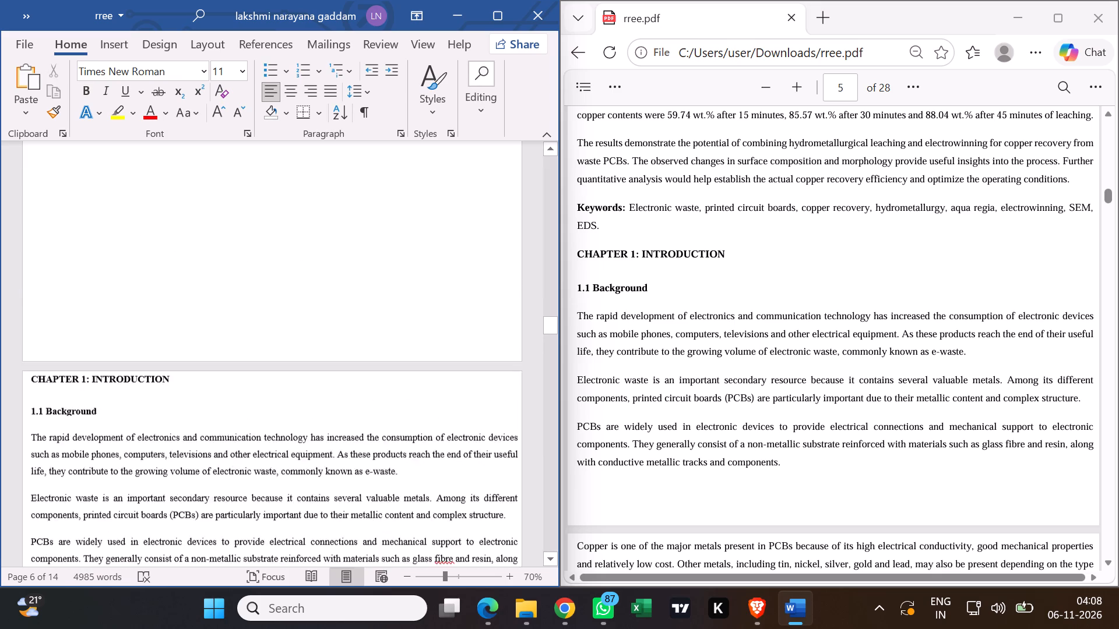
pyautogui.scroll(3, 272, 296)
pyautogui.scroll(3, 169, 317)
pyautogui.click(159, 315)
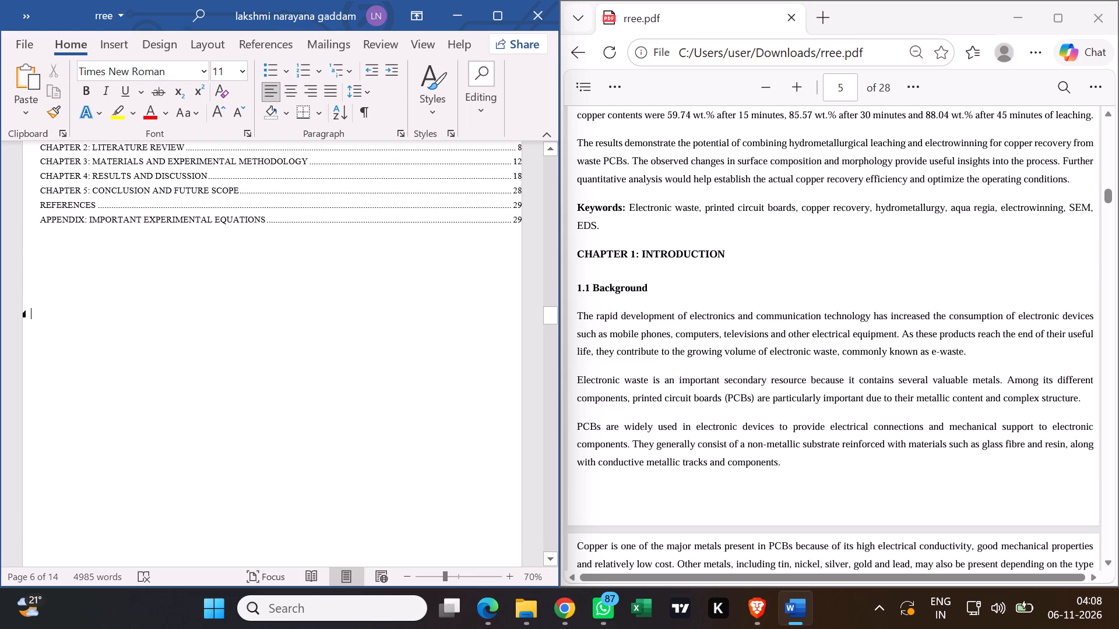
pyautogui.press('Return')
pyautogui.scroll(-5, 163, 321)
pyautogui.press('Return')
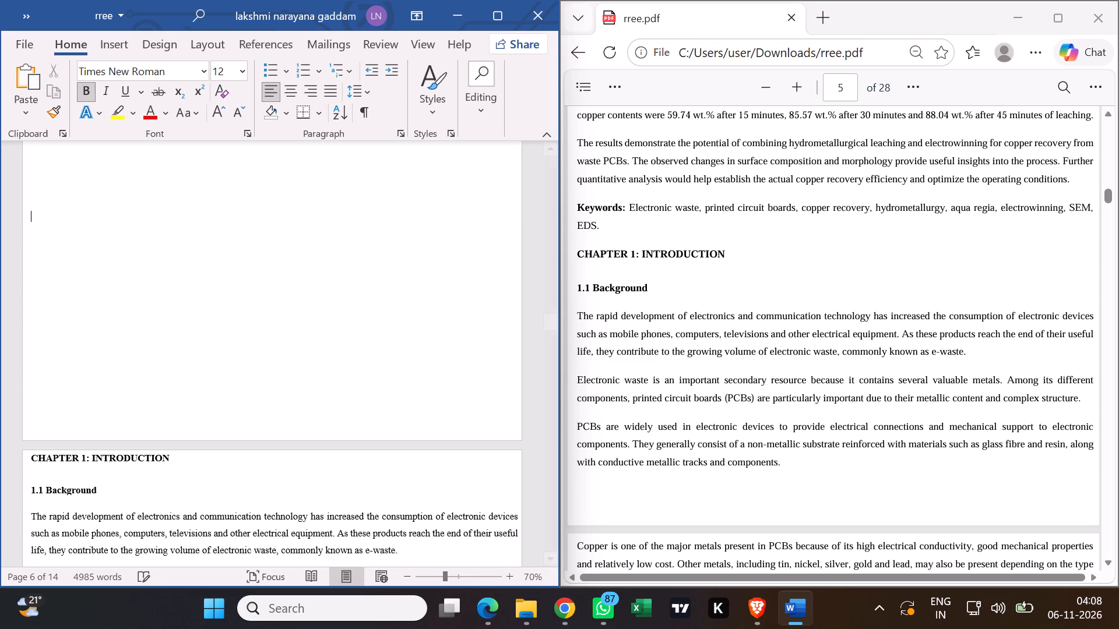
pyautogui.press('Return')
pyautogui.press('Return')
pyautogui.press('Return')
pyautogui.press('Return')
pyautogui.press('Return')
pyautogui.press('Return')
pyautogui.press('Return')
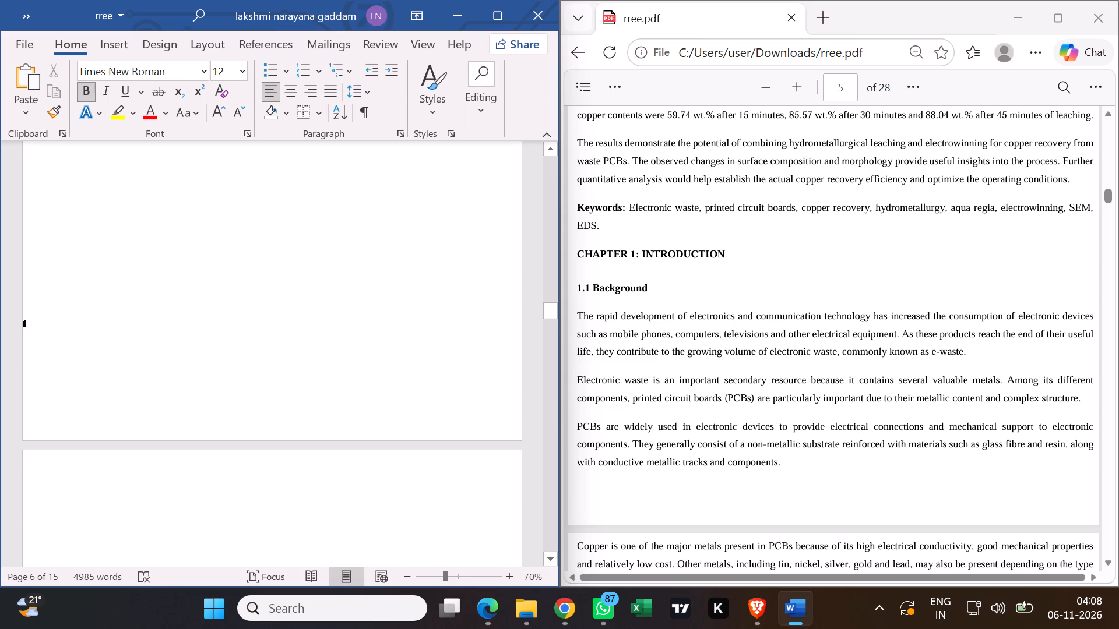
pyautogui.press('BackSpace')
pyautogui.press('BackSpace')
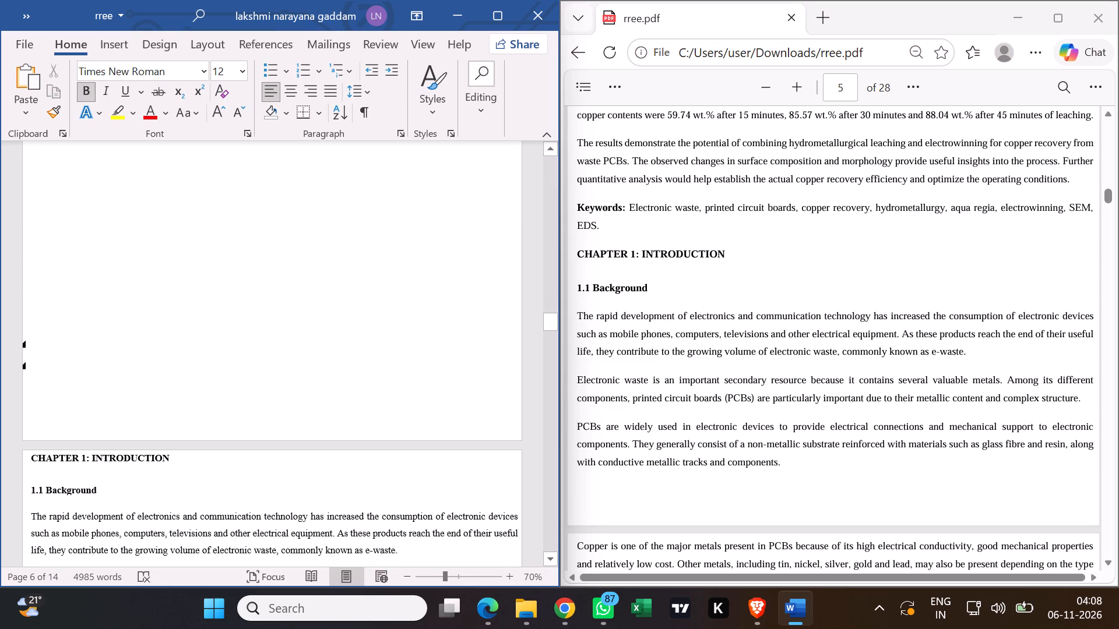
pyautogui.press('Return')
pyautogui.scroll(-11, 176, 362)
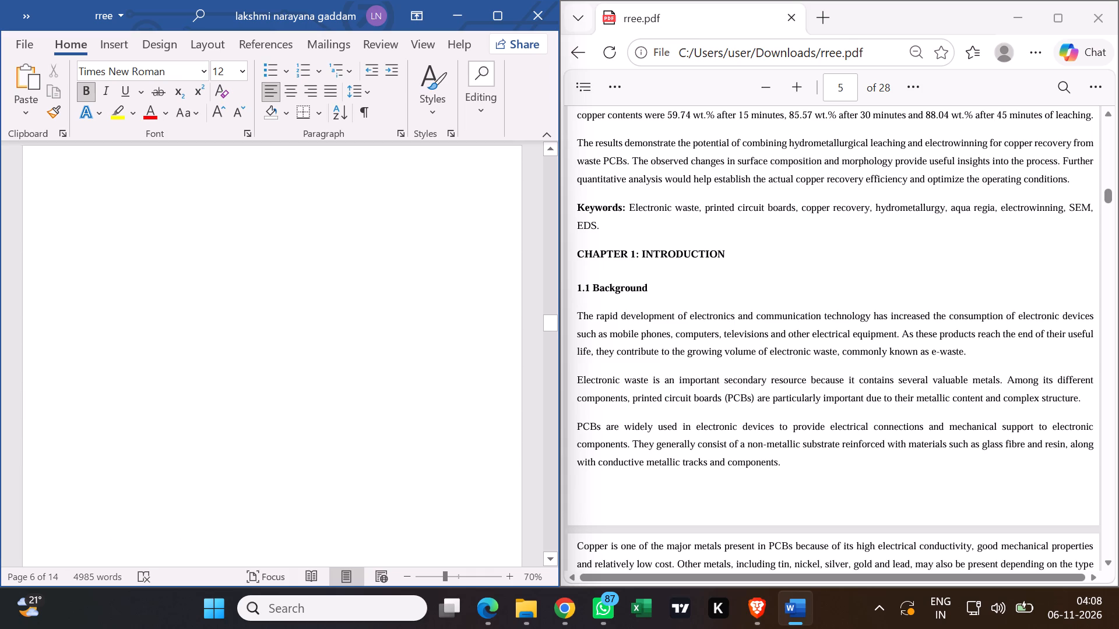
pyautogui.press('BackSpace')
# Insert one blank line directly above the CHAPTER 1: INTRODUCTION heading at the top of its page.
pyautogui.scroll(-2, 205, 364)
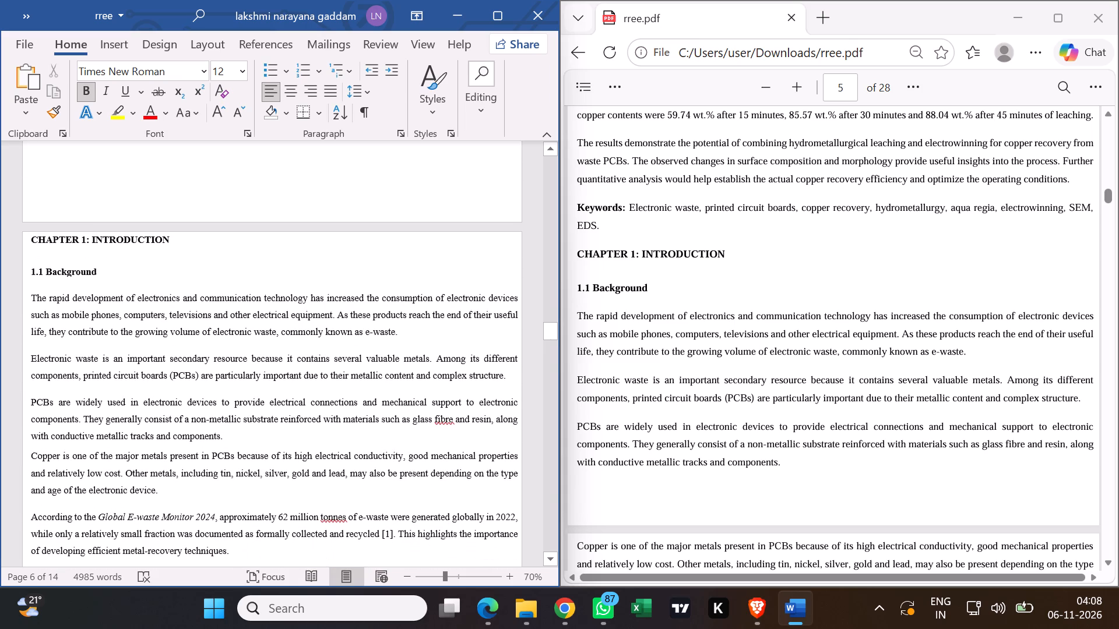
pyautogui.click(31, 238)
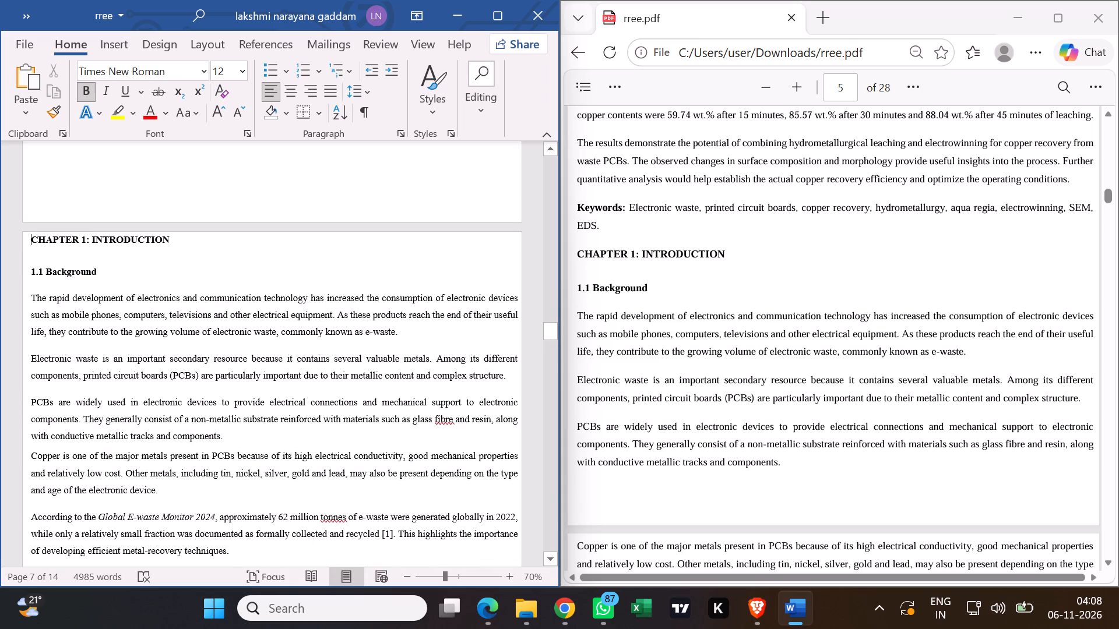
pyautogui.press('Return')
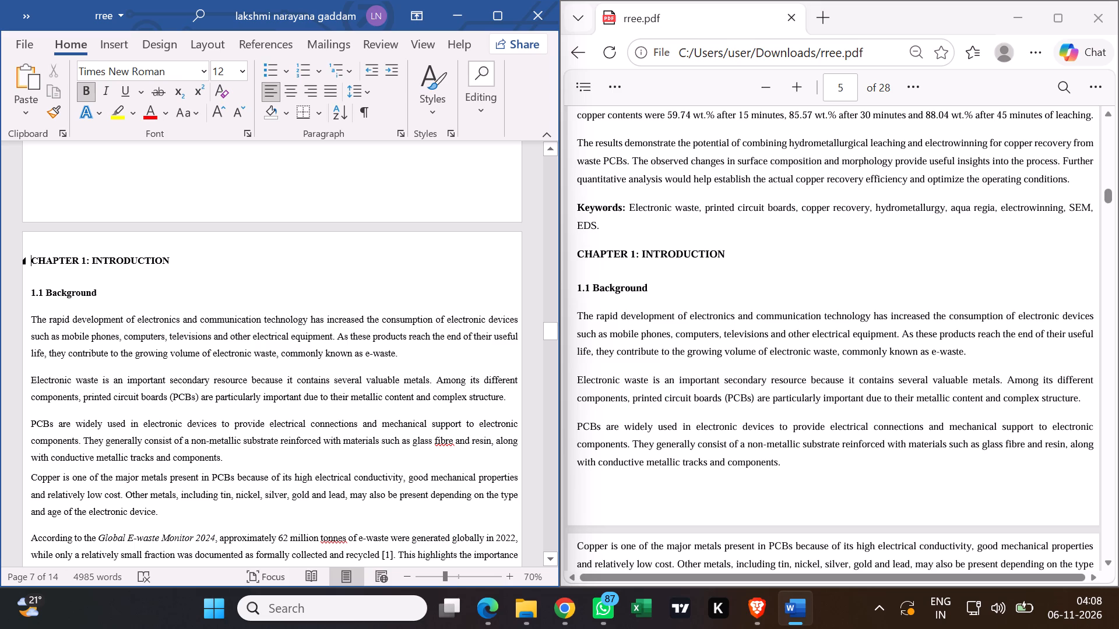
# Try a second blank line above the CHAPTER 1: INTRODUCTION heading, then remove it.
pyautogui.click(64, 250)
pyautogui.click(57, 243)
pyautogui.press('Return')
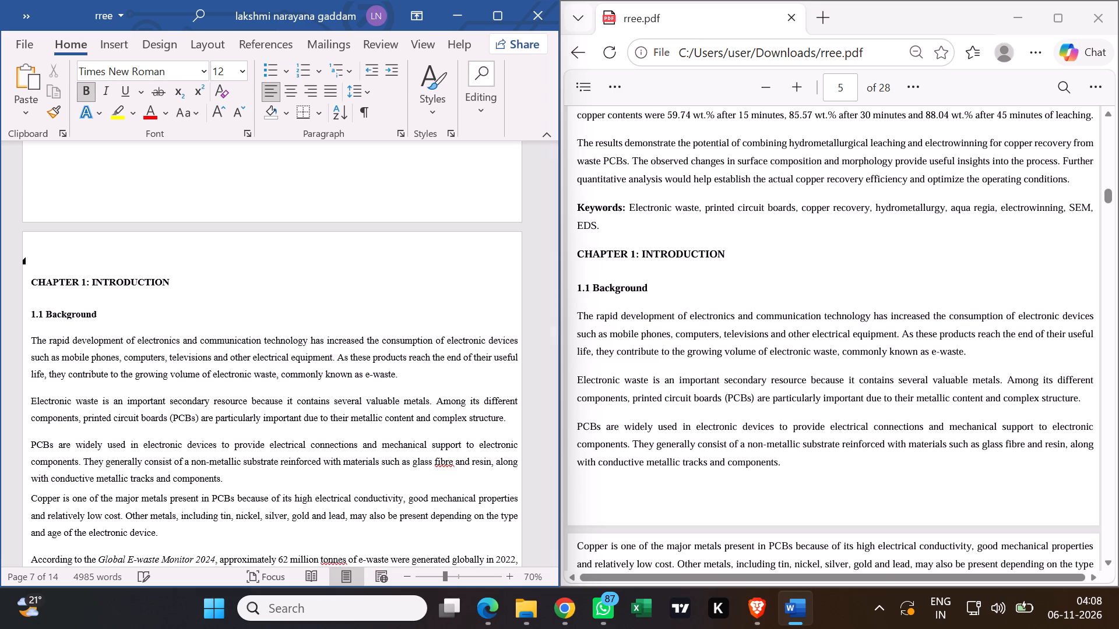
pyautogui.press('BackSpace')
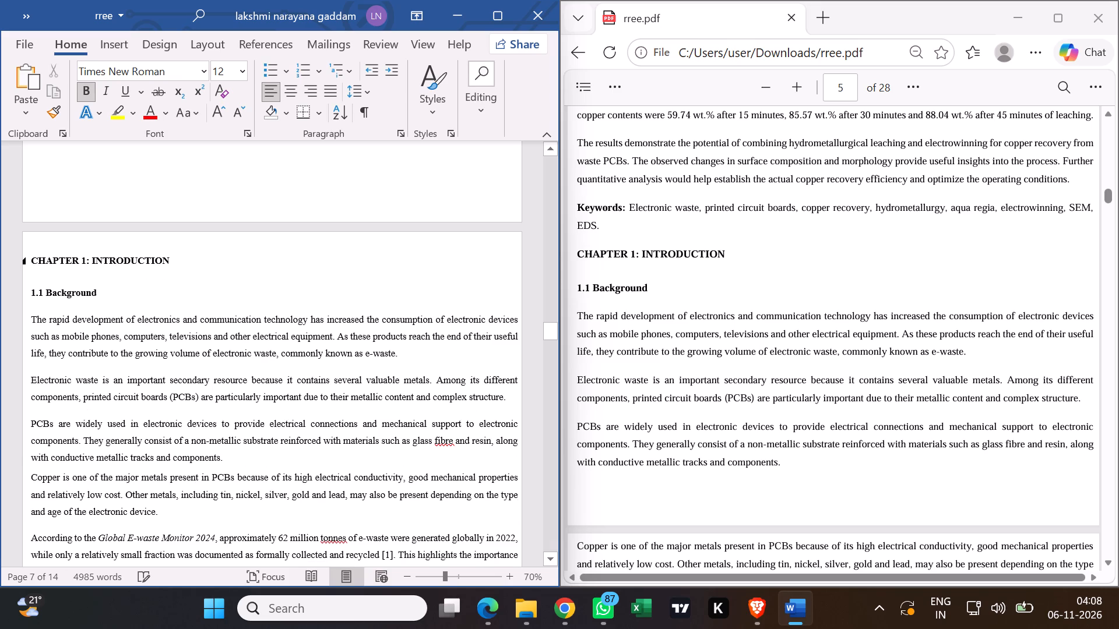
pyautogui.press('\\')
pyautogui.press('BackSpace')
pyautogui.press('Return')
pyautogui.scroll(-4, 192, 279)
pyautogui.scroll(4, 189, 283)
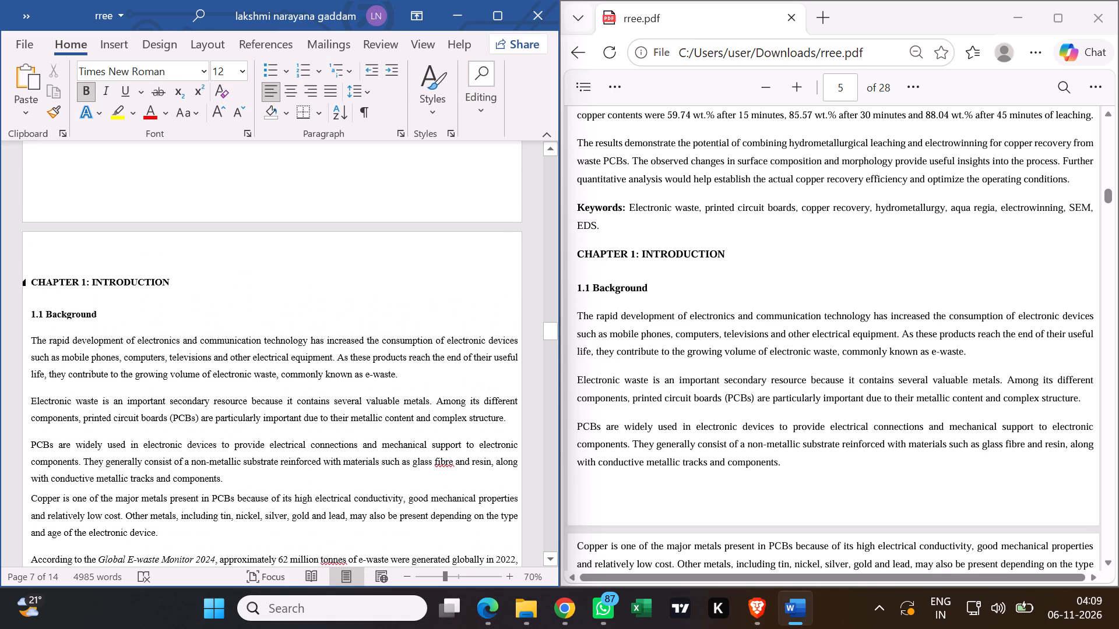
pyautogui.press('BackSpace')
# Examine the page layout from the Contents page to the start of Chapter 1, checking the spacing above the chapter heading.
pyautogui.scroll(-1, 186, 285)
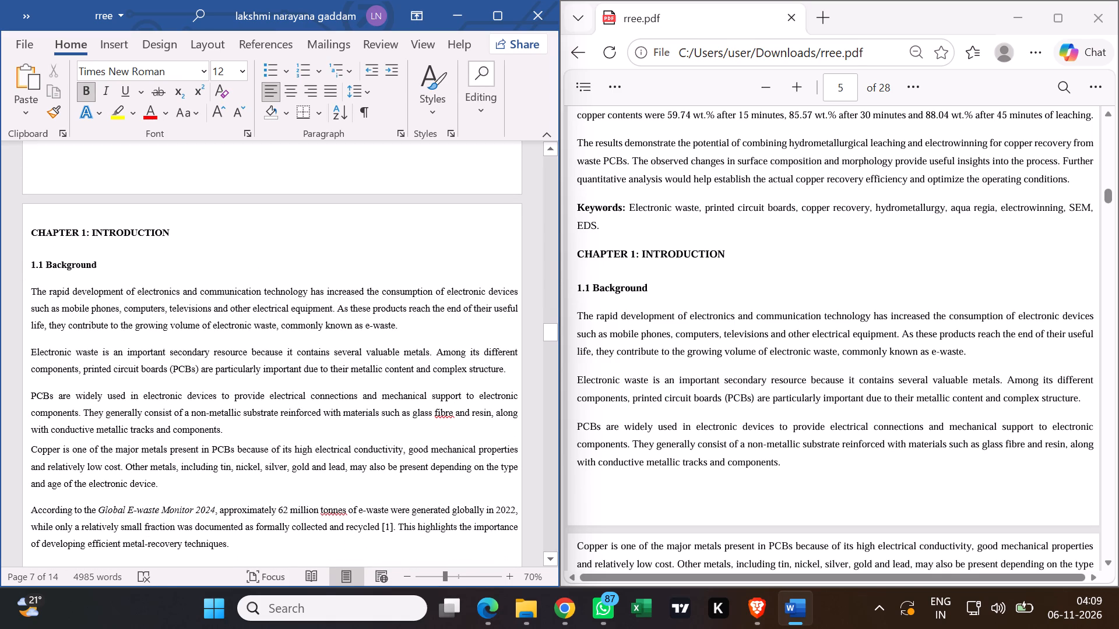
pyautogui.scroll(-2, 189, 290)
pyautogui.scroll(1, 188, 285)
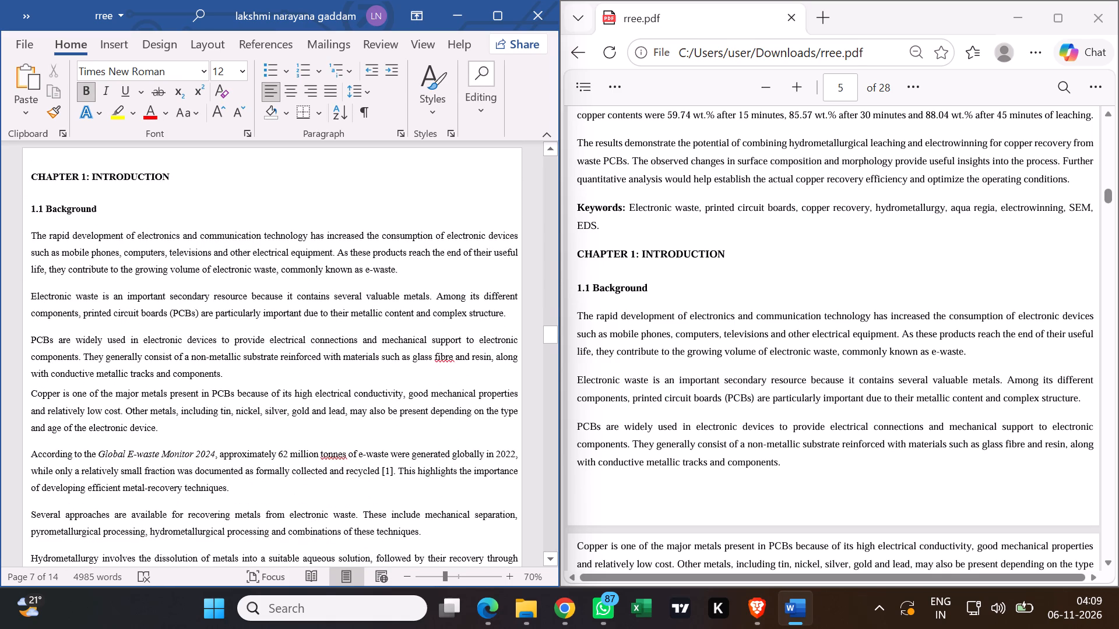
pyautogui.scroll(11, 188, 285)
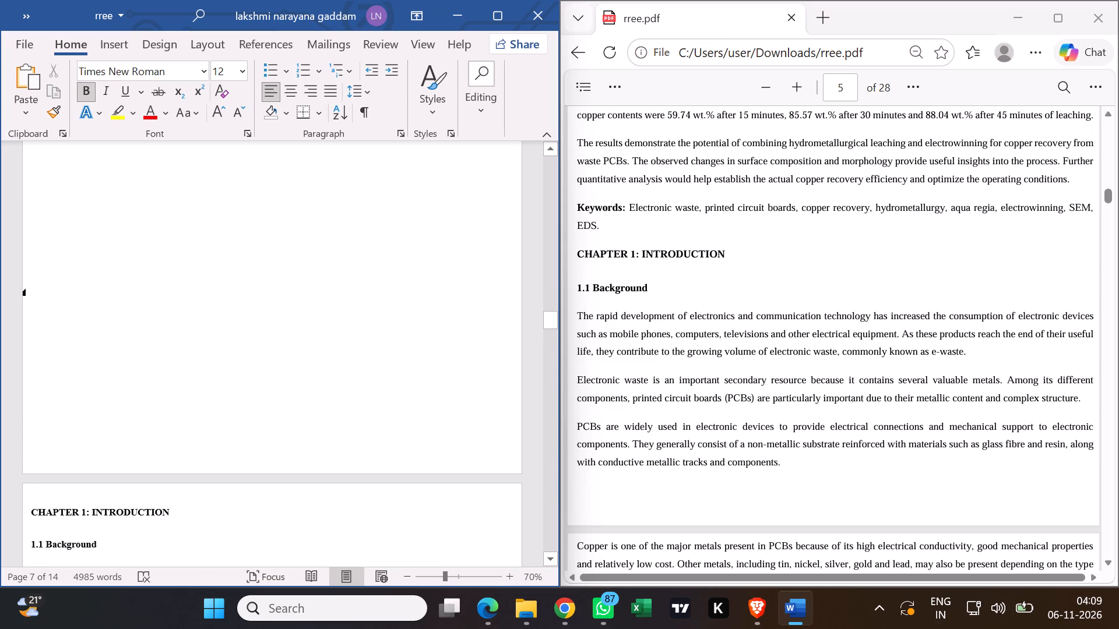
pyautogui.scroll(9, 210, 293)
pyautogui.scroll(-4, 214, 285)
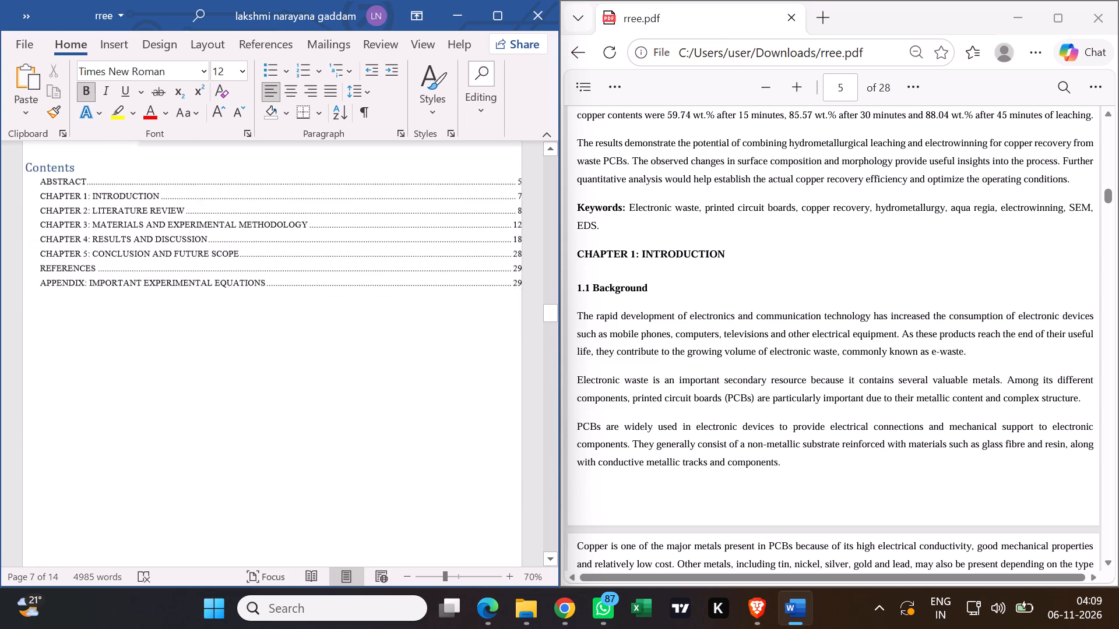
pyautogui.scroll(-15, 214, 287)
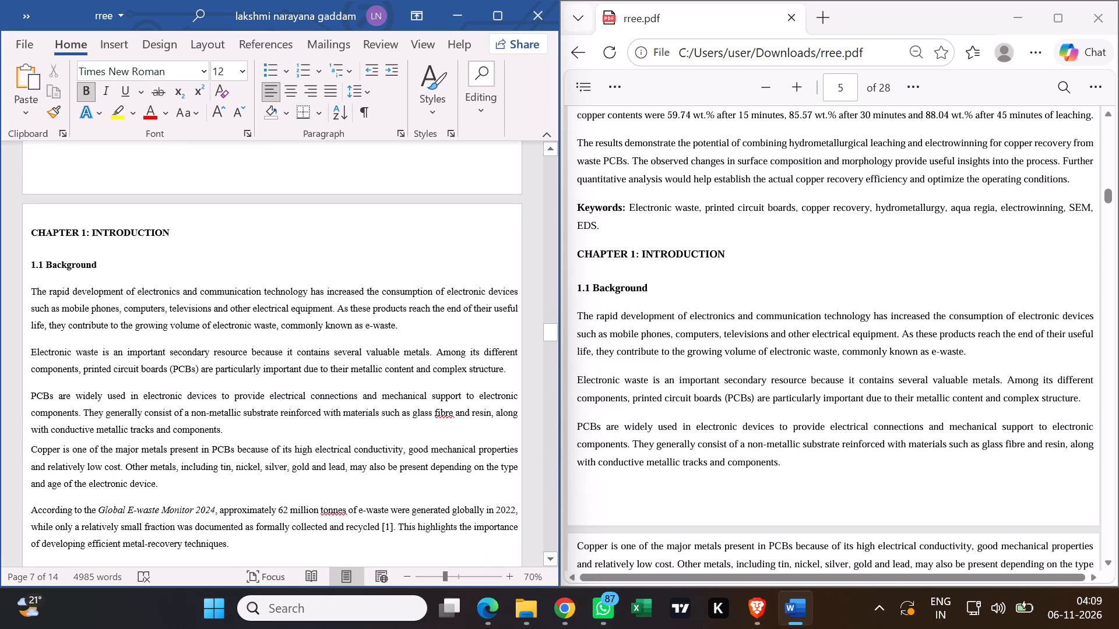
# Review the Chapter 1 text from 1.1 Background to 1.4 Objectives, checking paragraph spacing and the page break in 1.2 Problem Statement.
pyautogui.scroll(-2, 219, 287)
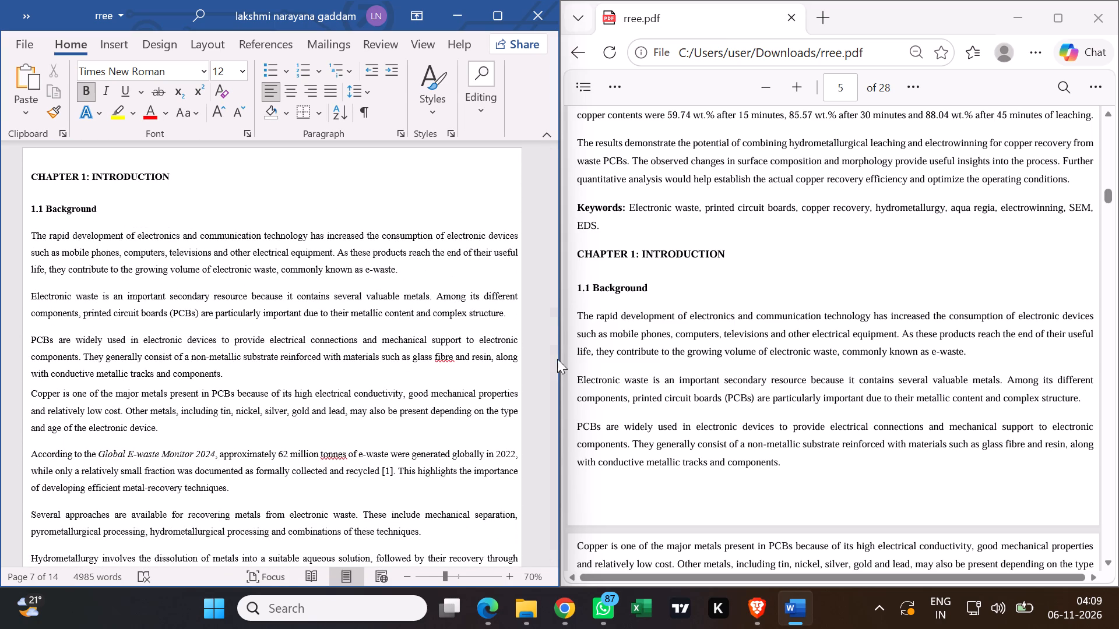
pyautogui.scroll(-11, 462, 354)
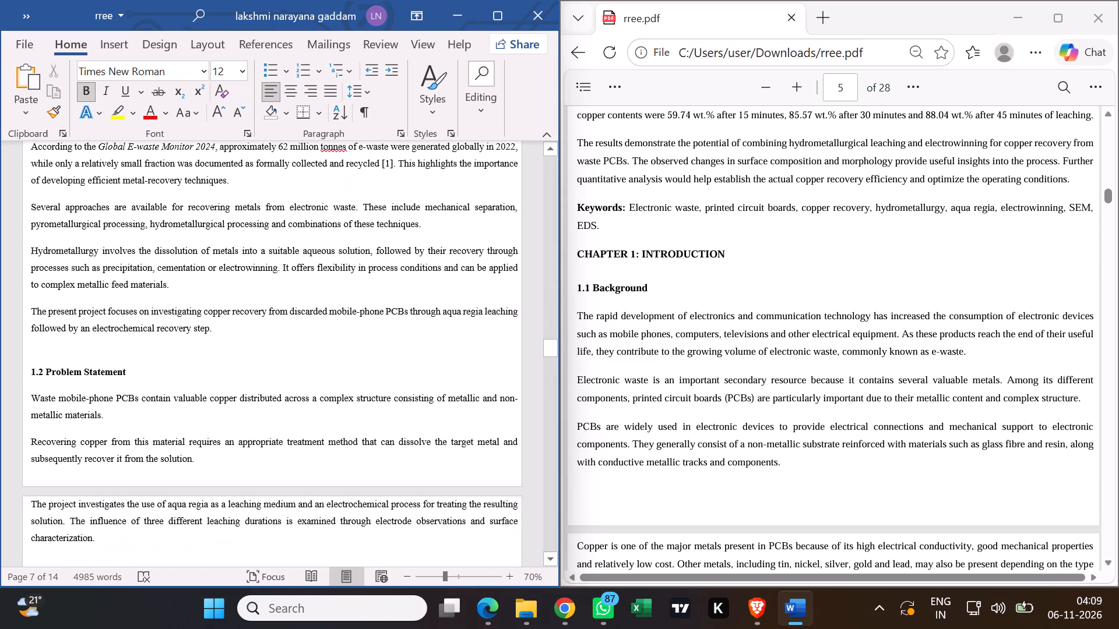
pyautogui.scroll(-4, 458, 357)
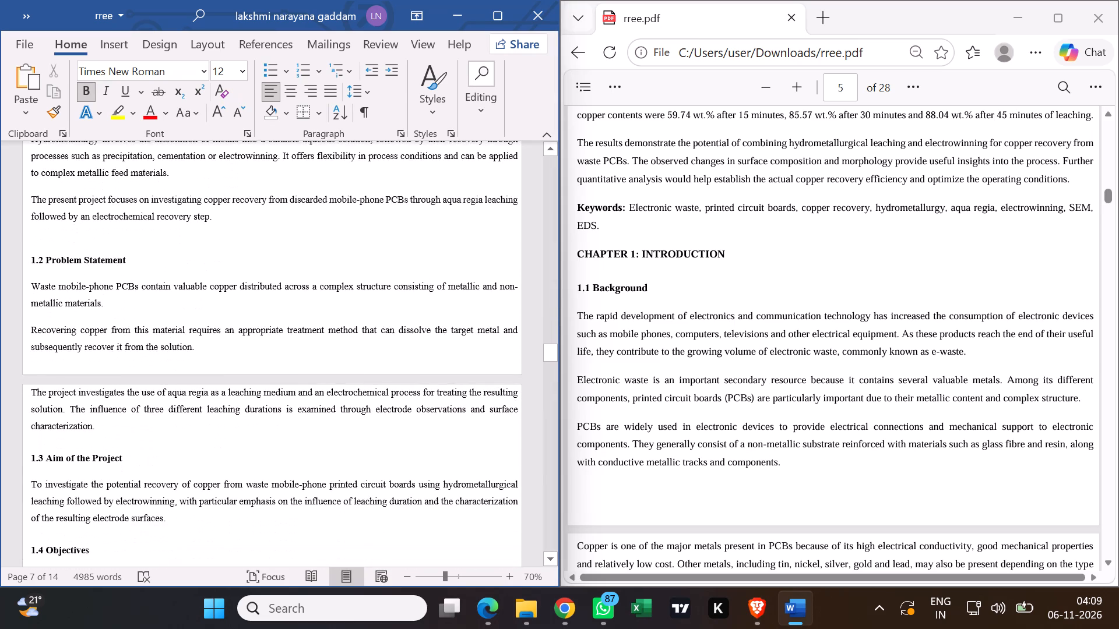
pyautogui.scroll(10, 463, 354)
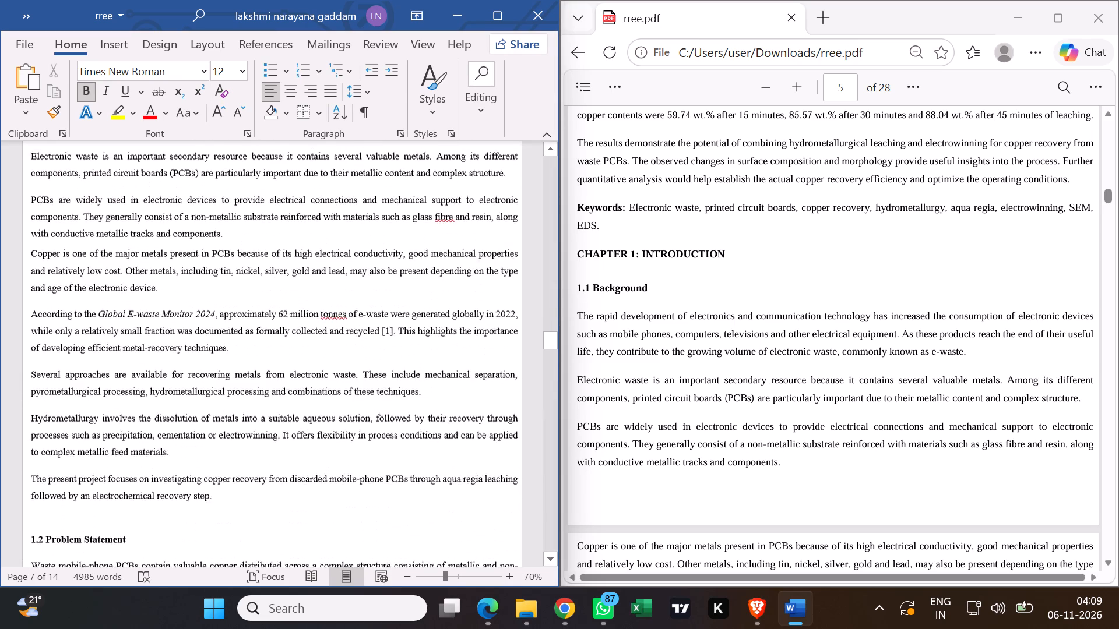
pyautogui.scroll(4, 459, 352)
pyautogui.scroll(1, 112, 224)
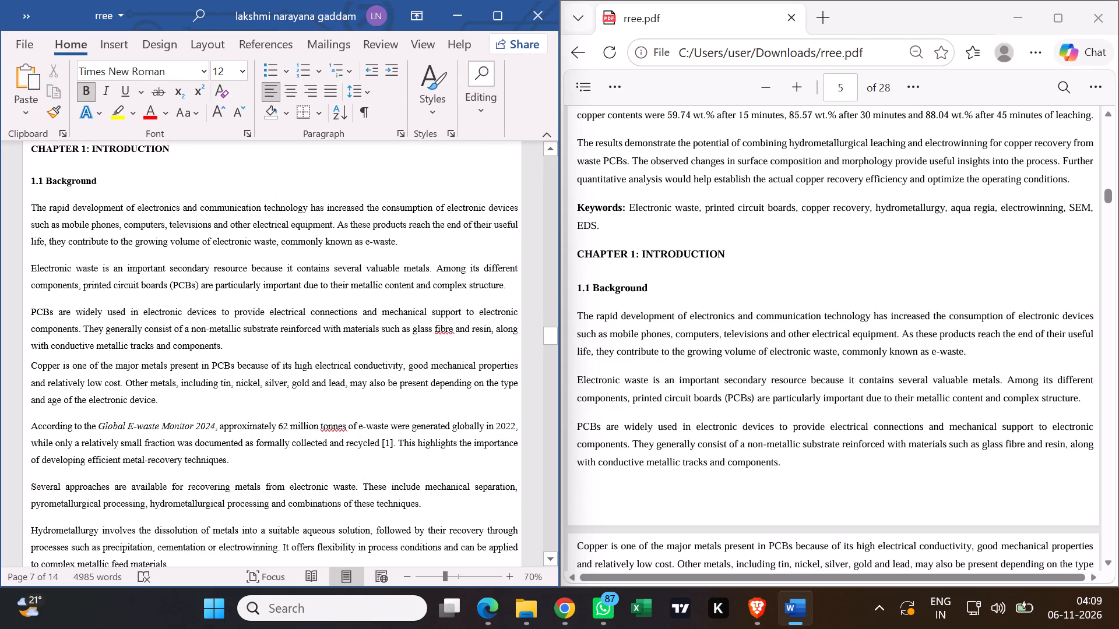
pyautogui.scroll(1, 114, 224)
pyautogui.scroll(-1, 55, 285)
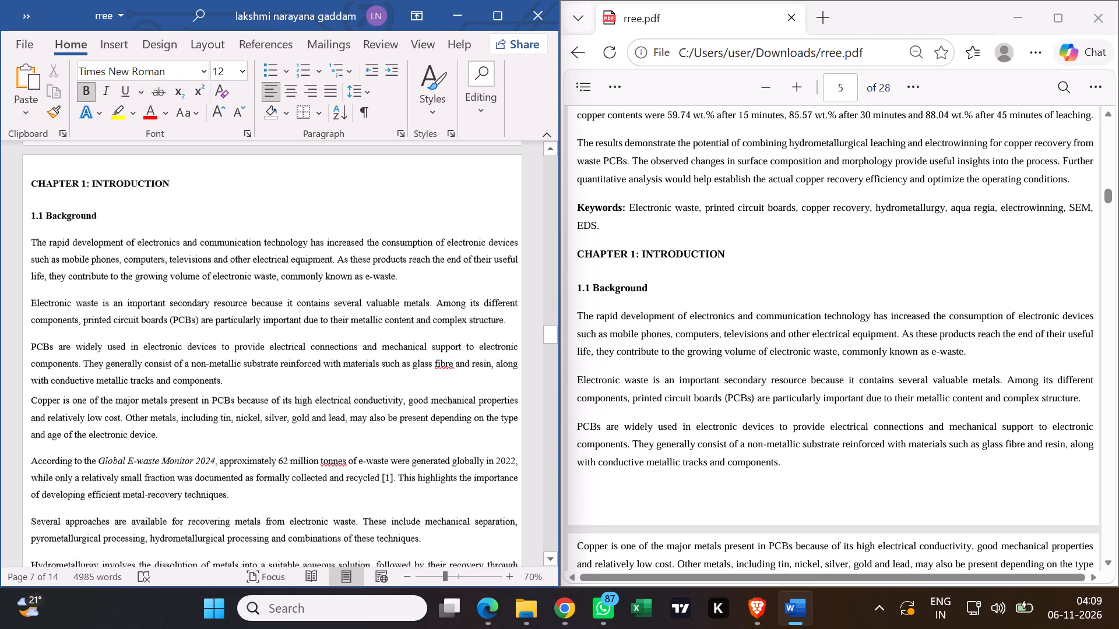
pyautogui.scroll(-1, 55, 286)
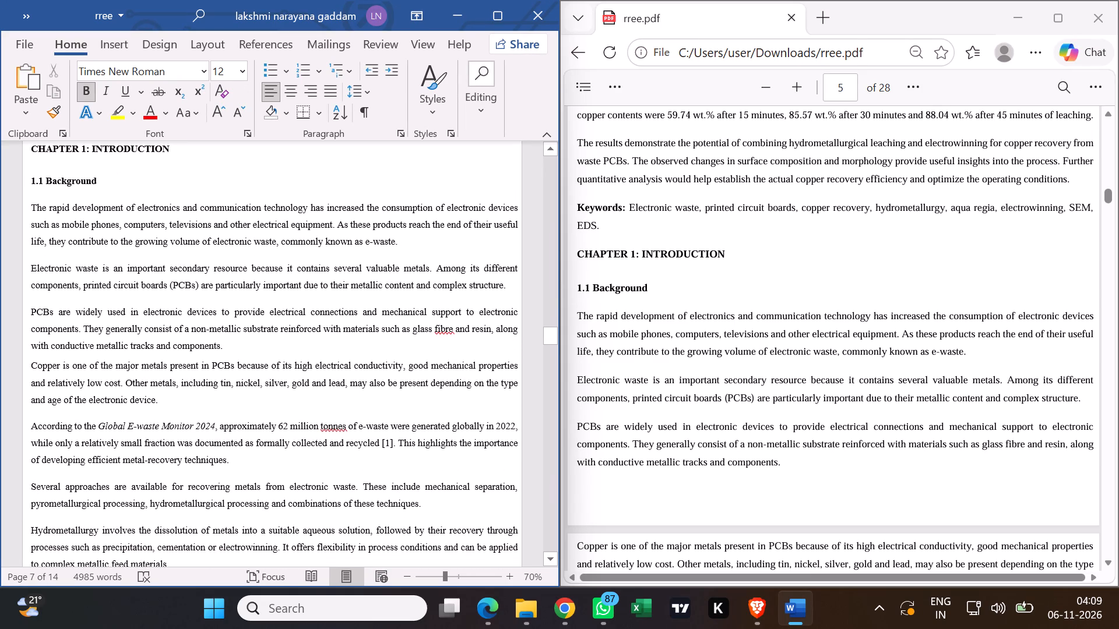
pyautogui.scroll(-3, 86, 277)
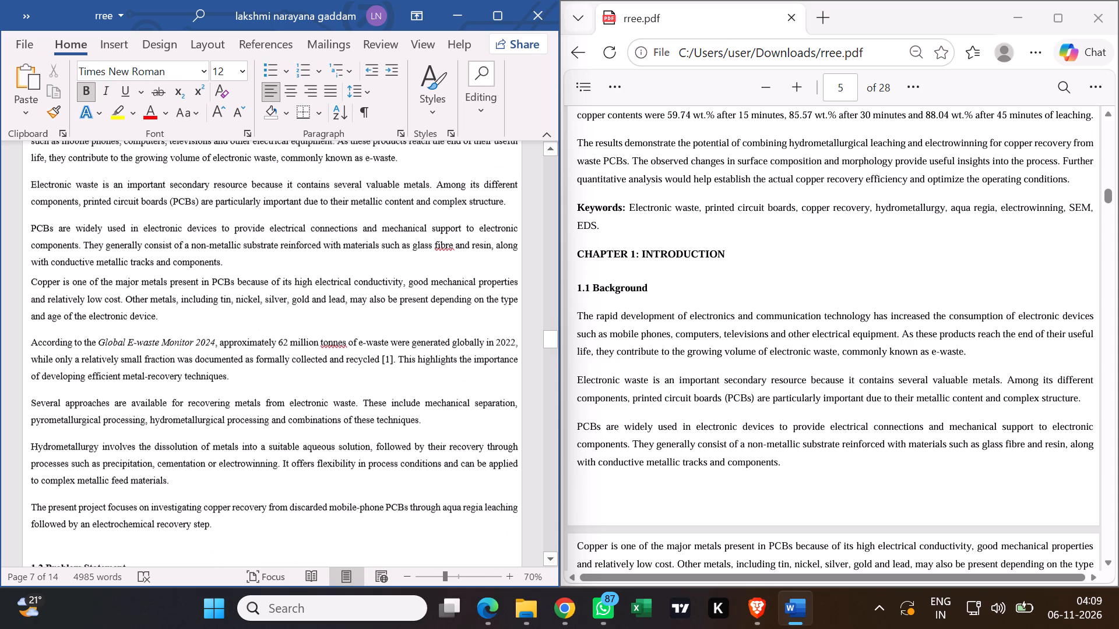
# Review the Word text from CHAPTER 1: INTRODUCTION to the start of Chapter 2, checking paragraph spacing and page breaks.
pyautogui.scroll(-4, 76, 275)
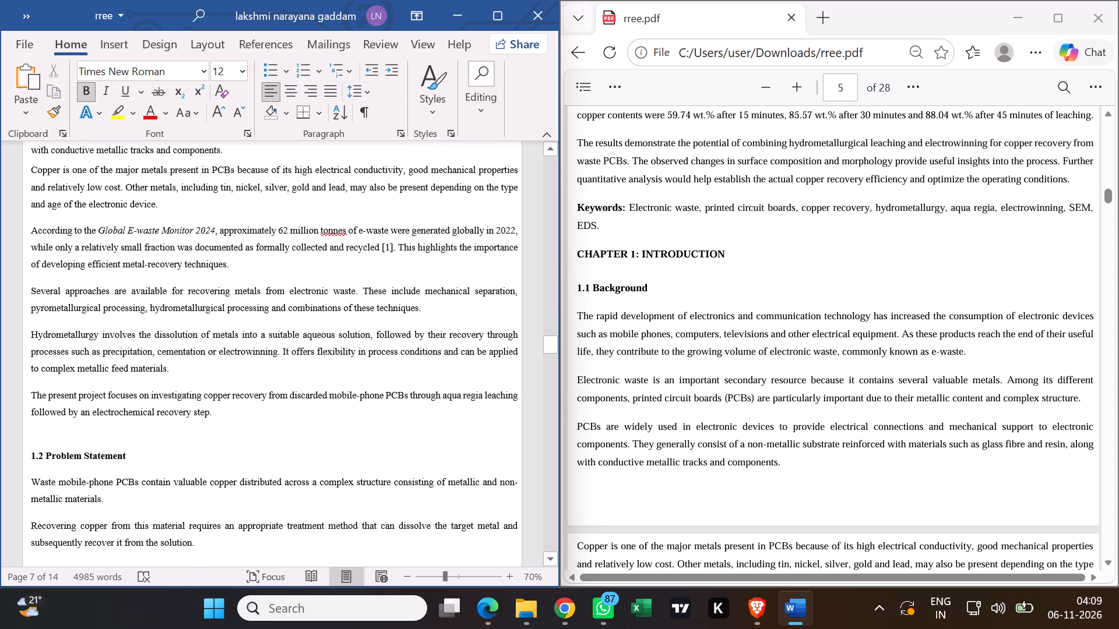
pyautogui.scroll(-7, 58, 274)
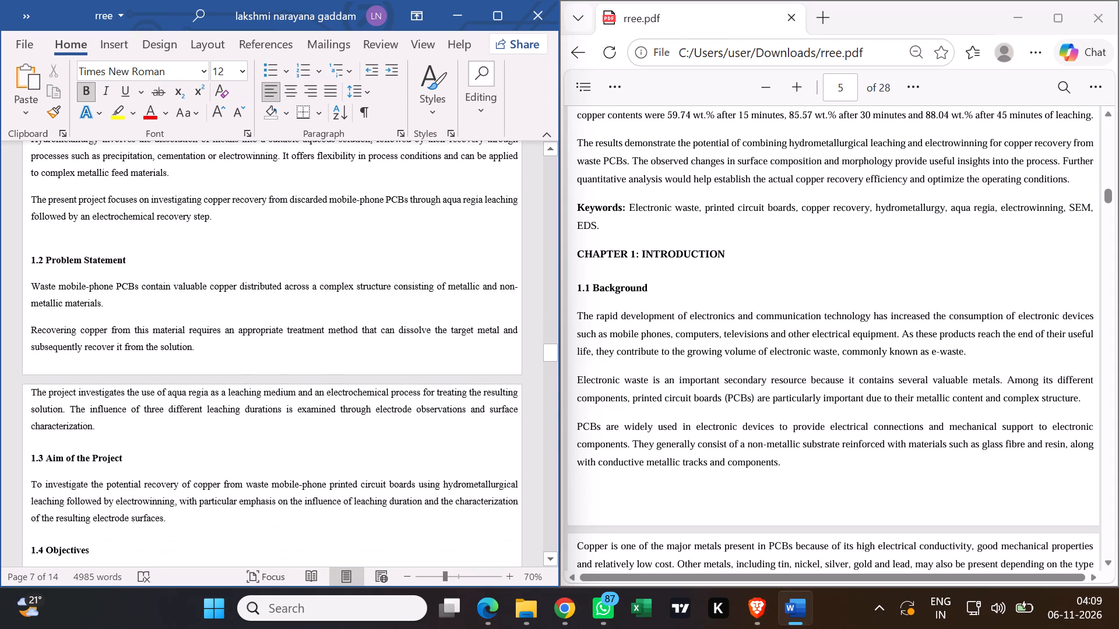
pyautogui.scroll(-5, 58, 275)
pyautogui.scroll(2, 58, 275)
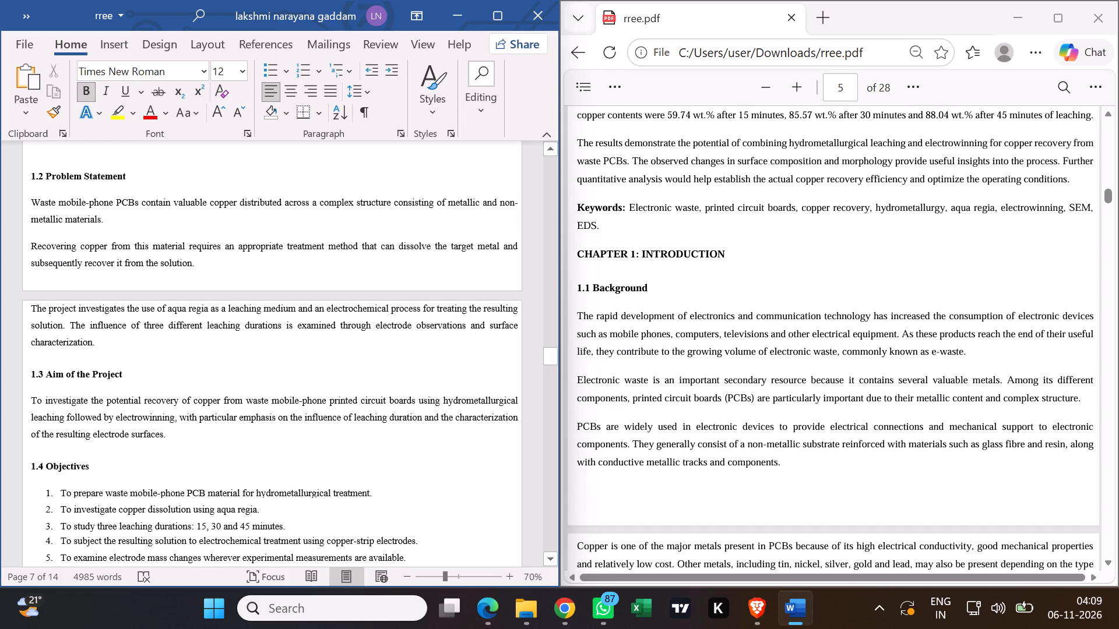
pyautogui.scroll(4, 106, 254)
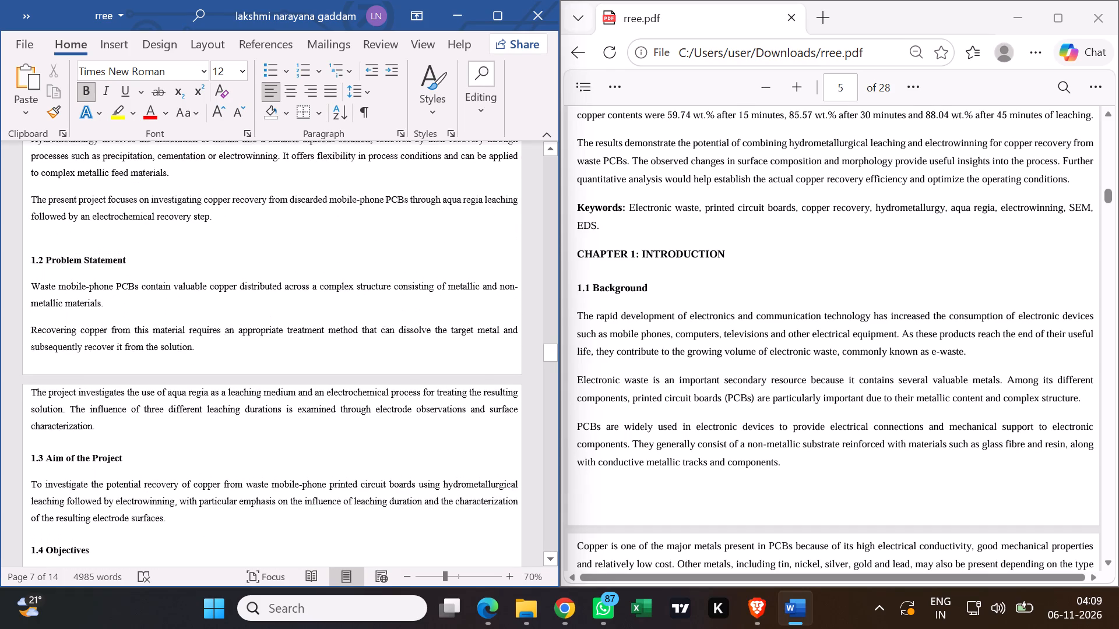
pyautogui.scroll(14, 108, 253)
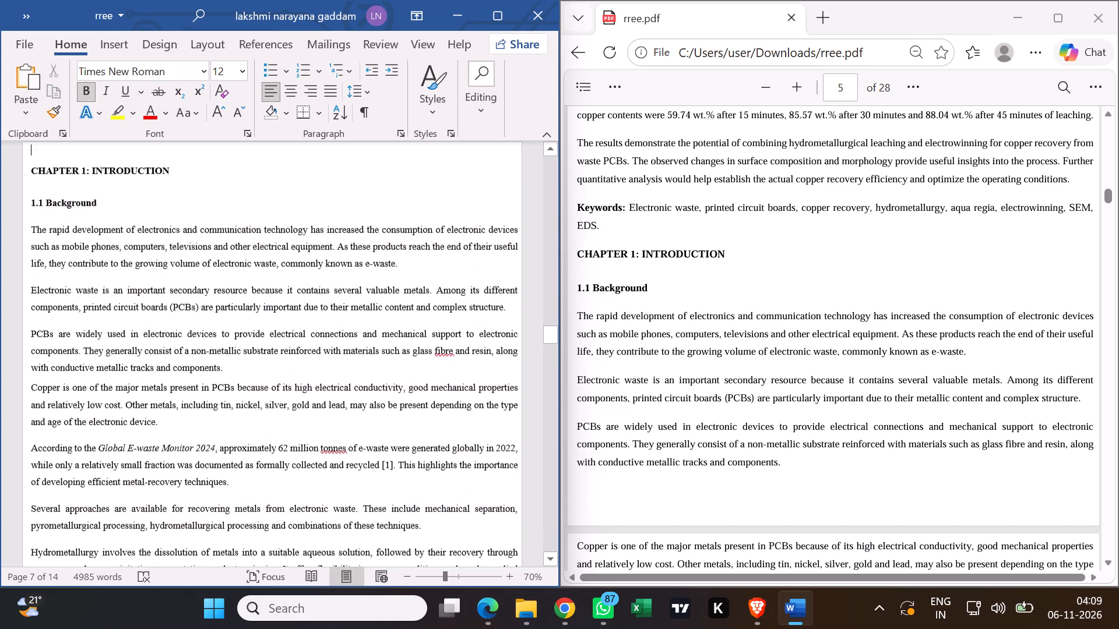
pyautogui.scroll(-8, 112, 259)
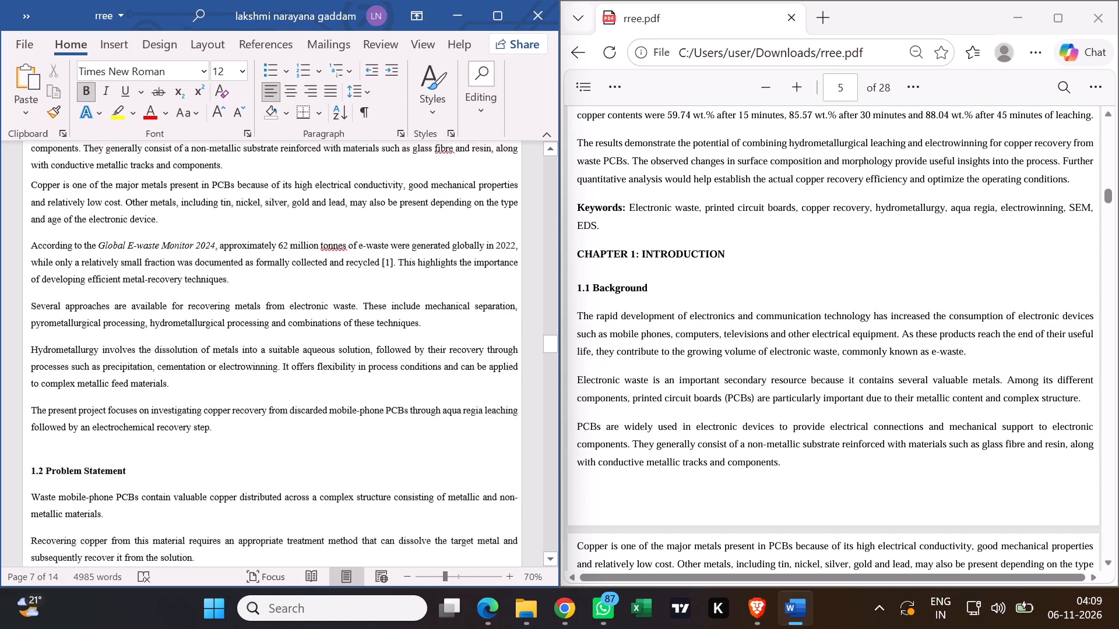
pyautogui.scroll(-8, 118, 318)
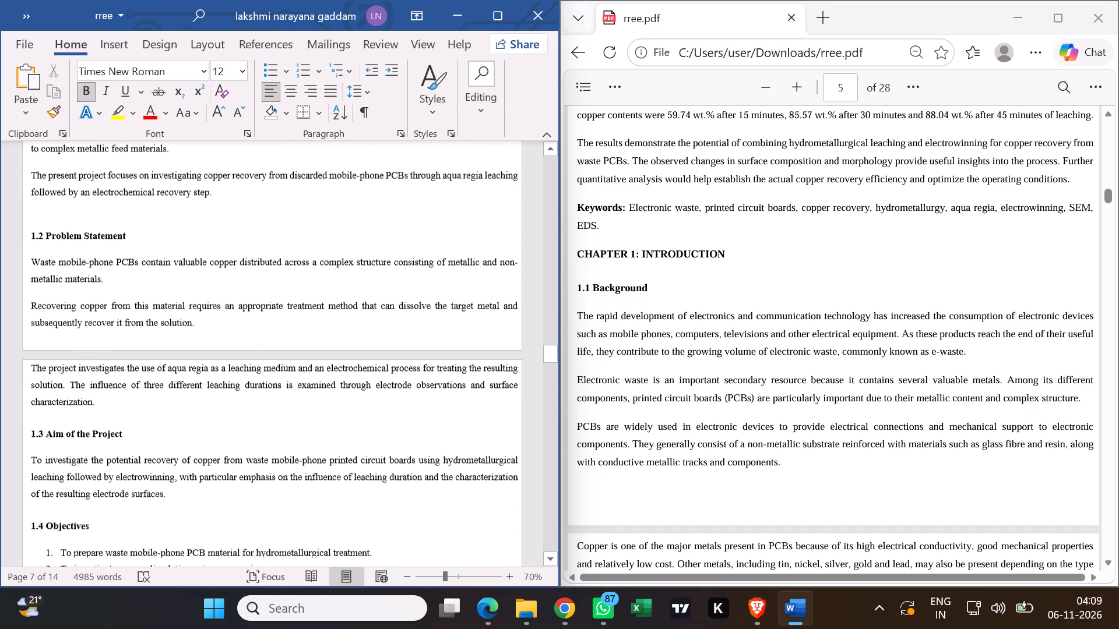
pyautogui.scroll(-7, 115, 344)
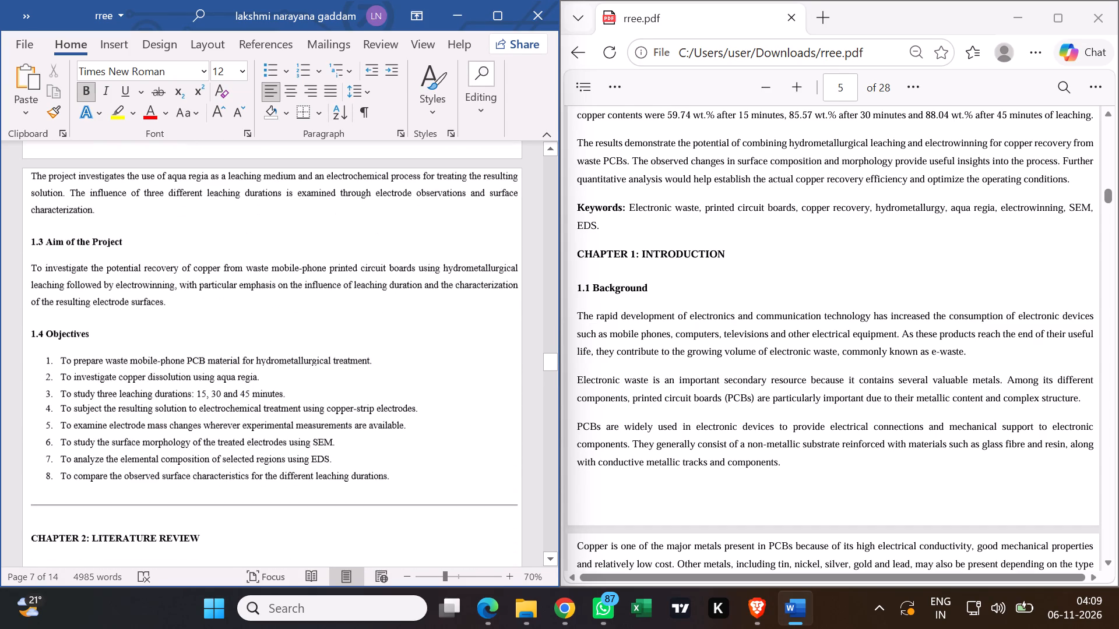
pyautogui.scroll(-3, 115, 342)
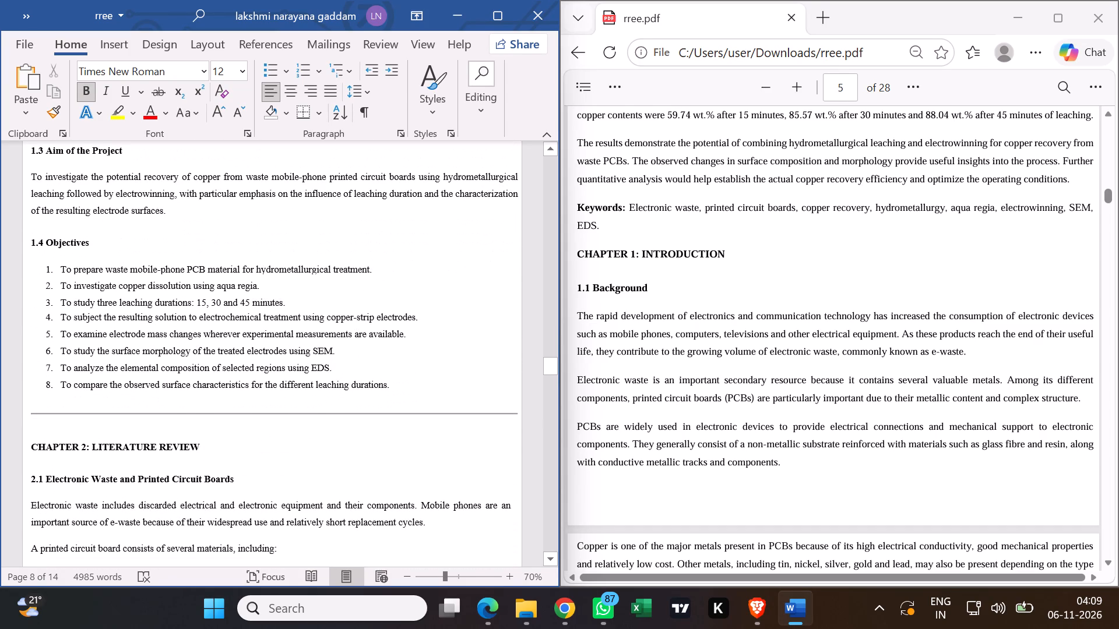
pyautogui.scroll(16, 127, 333)
pyautogui.scroll(5, 128, 328)
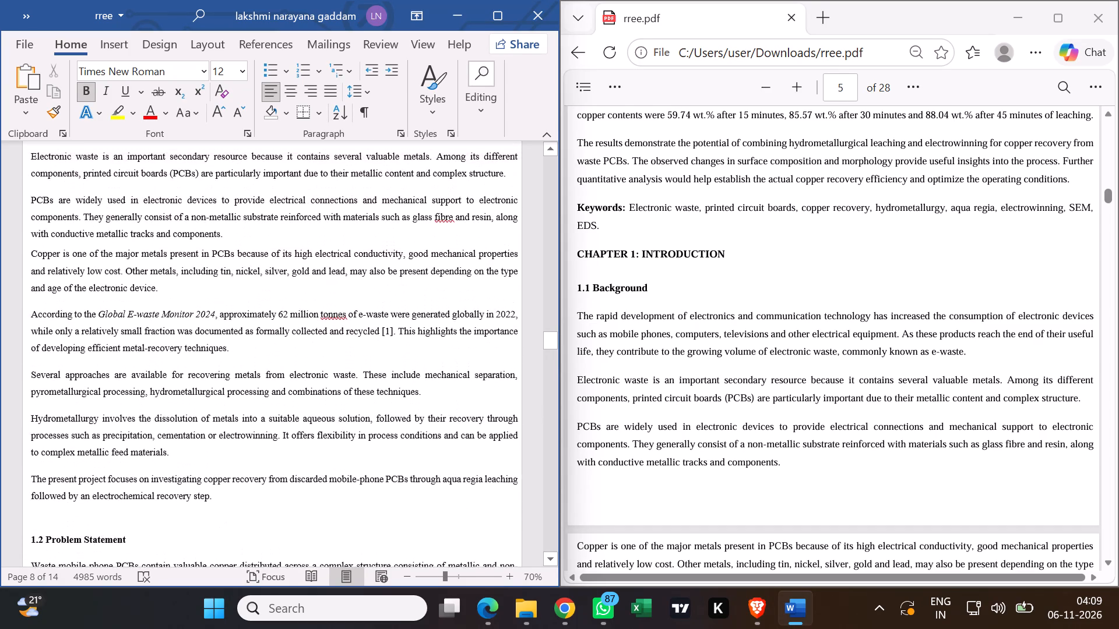
pyautogui.scroll(7, 126, 330)
# Compare the Chapter 1 sections and the opening of Chapter 2 in the Word report with the PDF version.
pyautogui.scroll(-2, 789, 404)
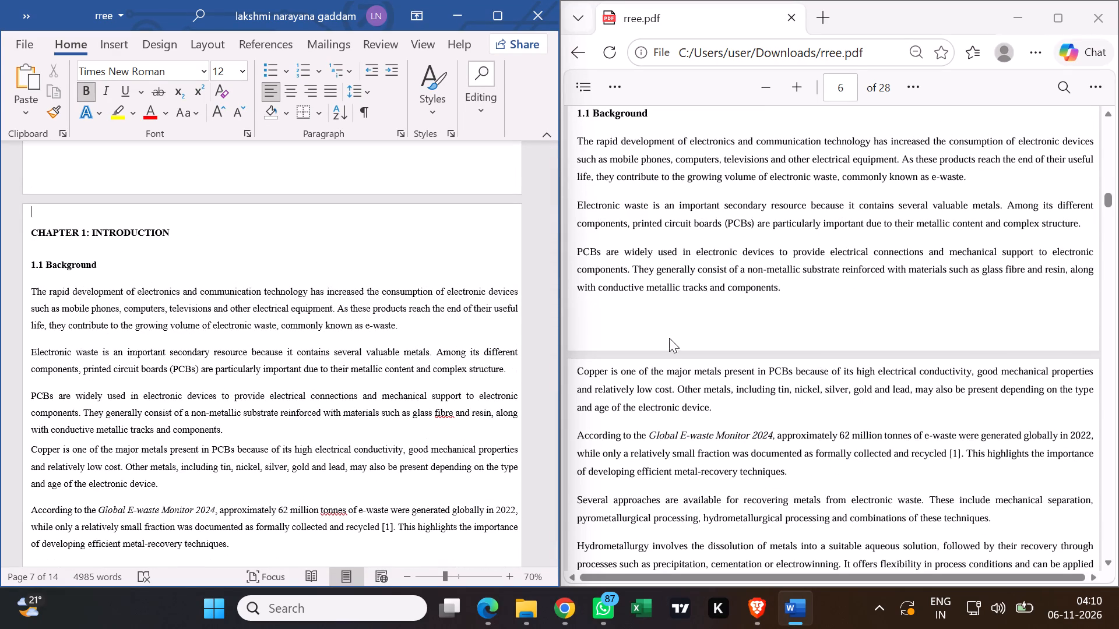
pyautogui.scroll(-4, 666, 348)
pyautogui.scroll(-2, 374, 356)
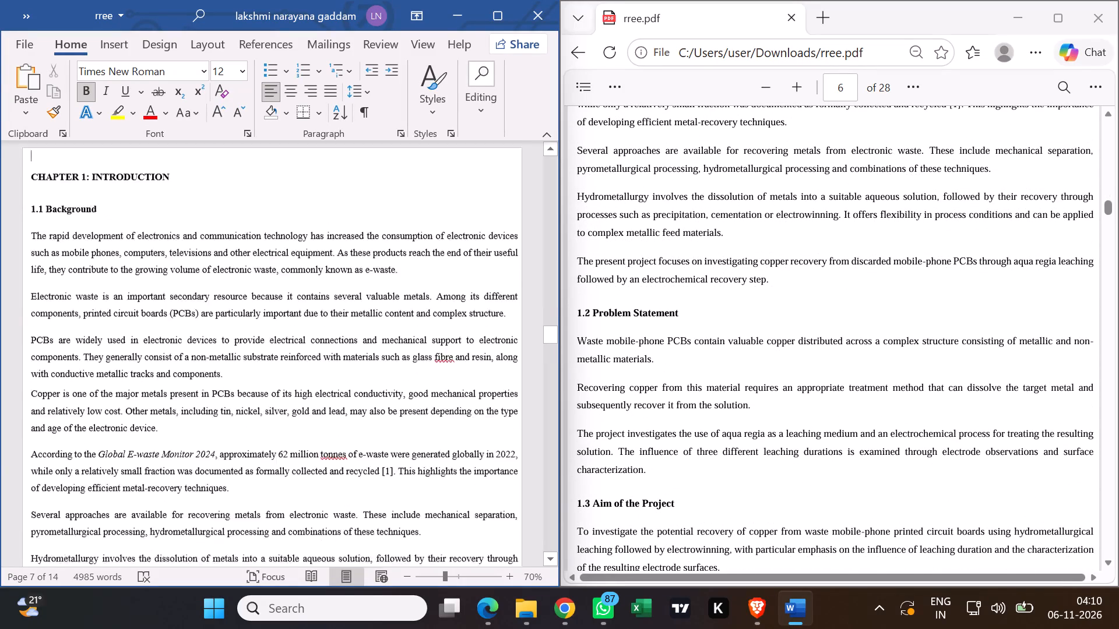
pyautogui.scroll(-6, 375, 359)
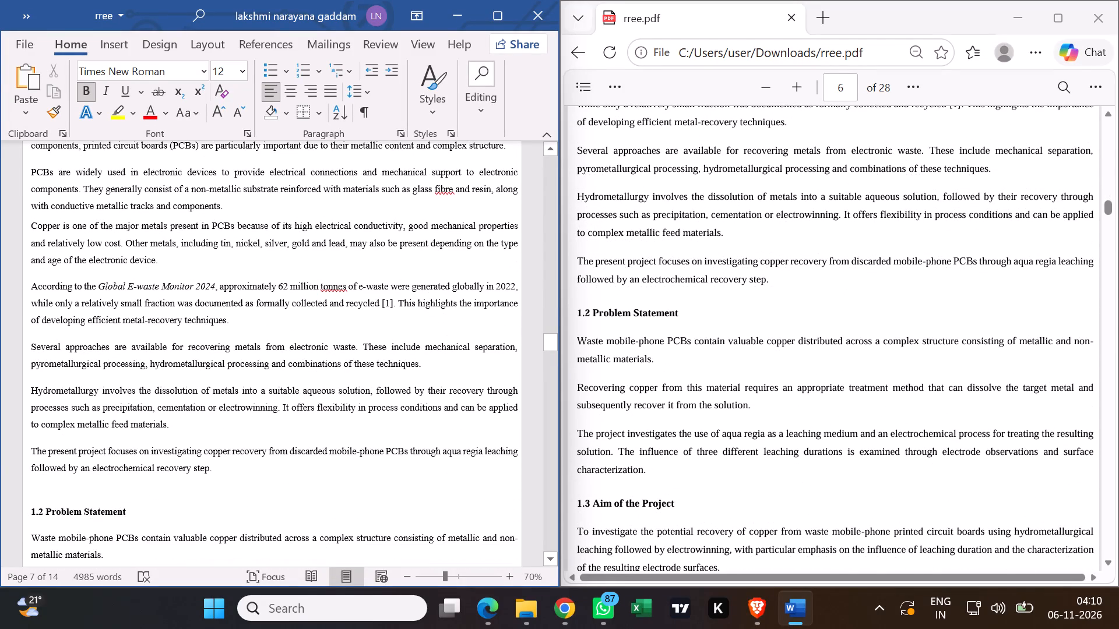
pyautogui.scroll(-10, 383, 361)
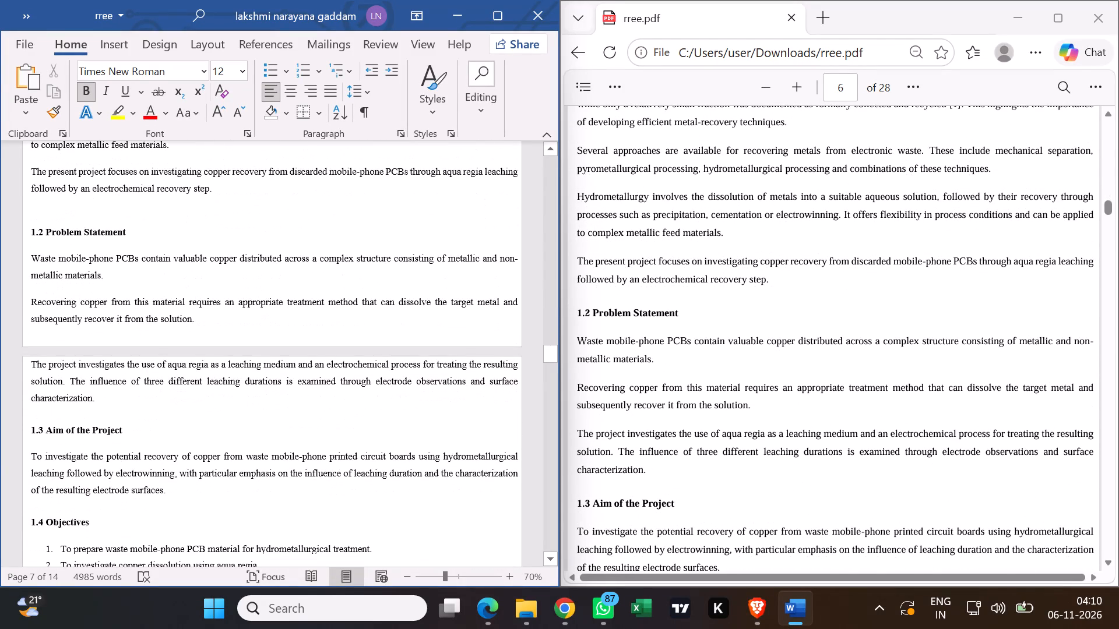
pyautogui.scroll(-4, 629, 395)
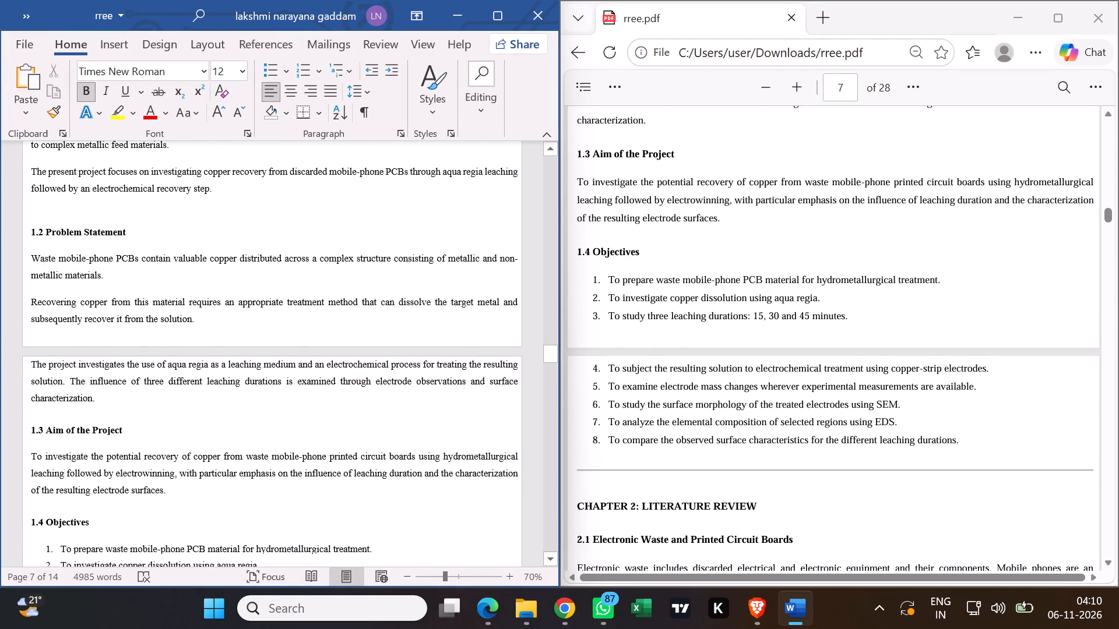
pyautogui.scroll(-4, 233, 337)
pyautogui.scroll(-2, 186, 347)
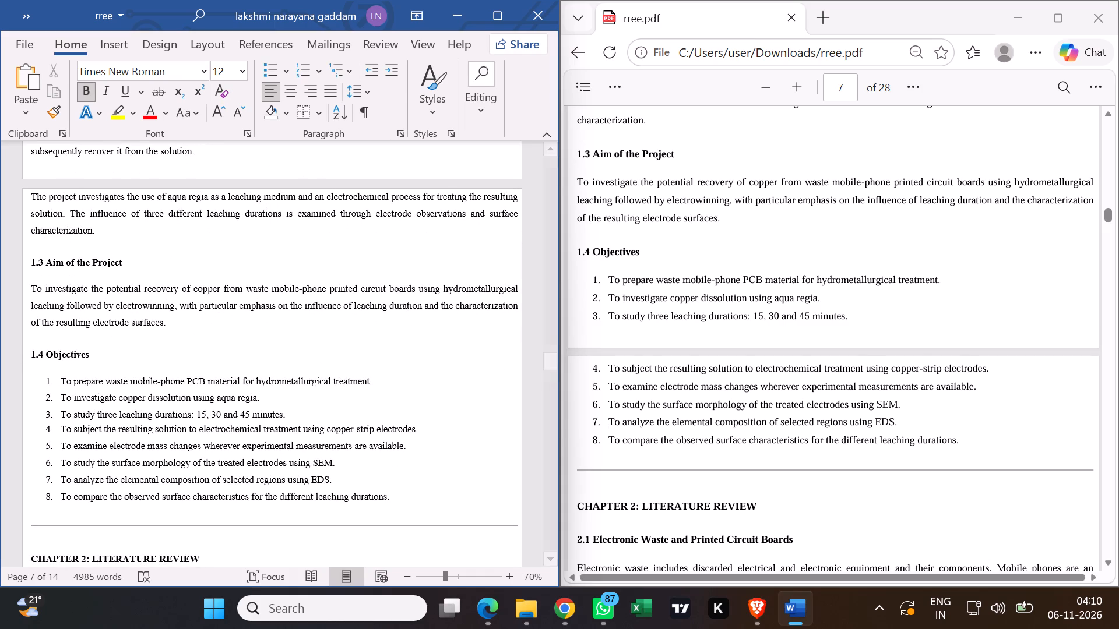
pyautogui.scroll(-4, 219, 392)
pyautogui.scroll(-2, 741, 398)
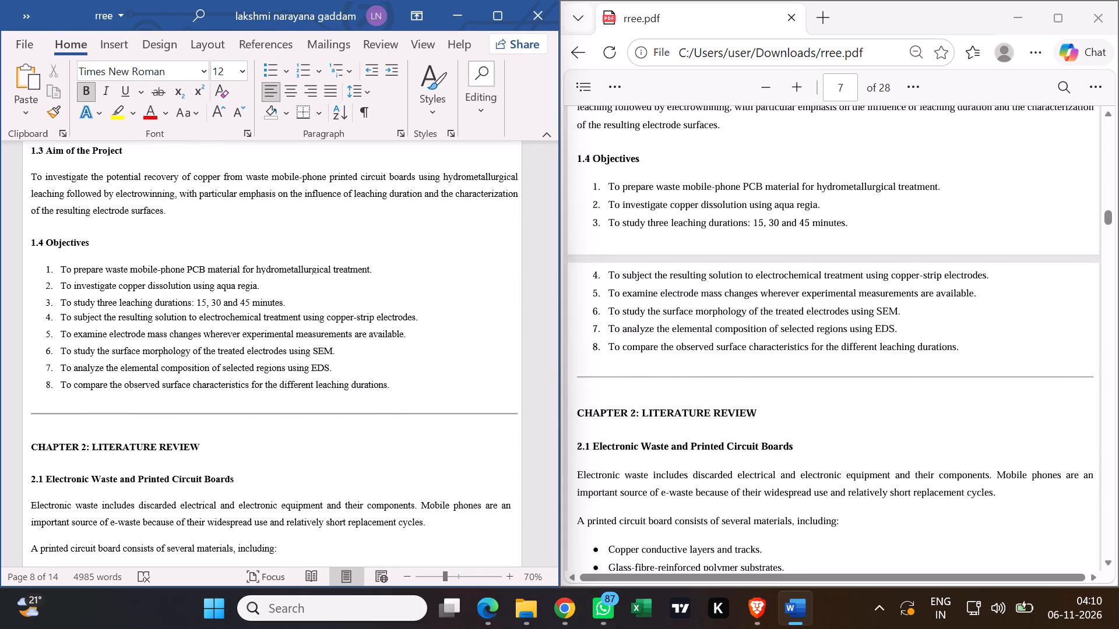
pyautogui.scroll(-1, 736, 403)
pyautogui.scroll(-8, 301, 359)
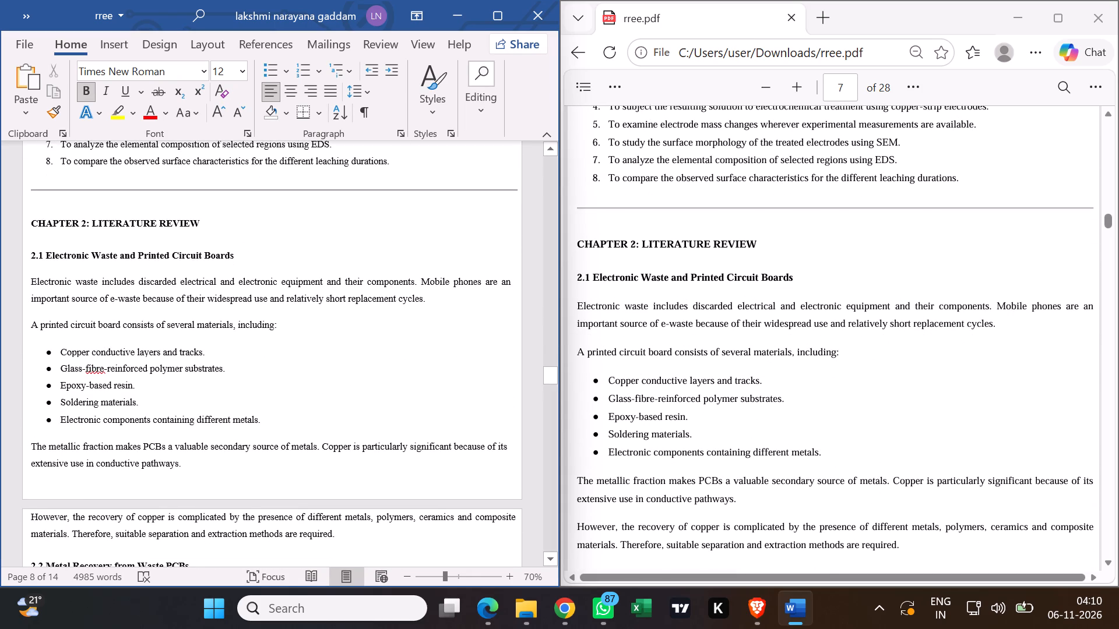
# Compare sections 2.1 to 2.2.3 with the PDF, checking paragraph indents, spacing and page breaks.
pyautogui.scroll(-4, 298, 372)
pyautogui.scroll(3, 298, 372)
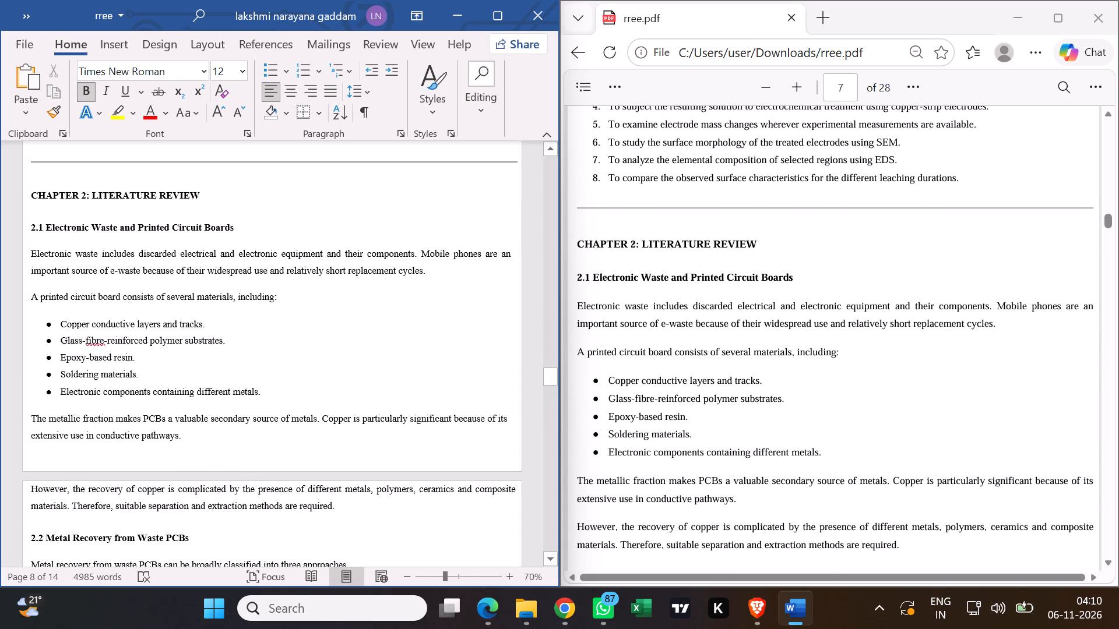
pyautogui.scroll(-3, 208, 358)
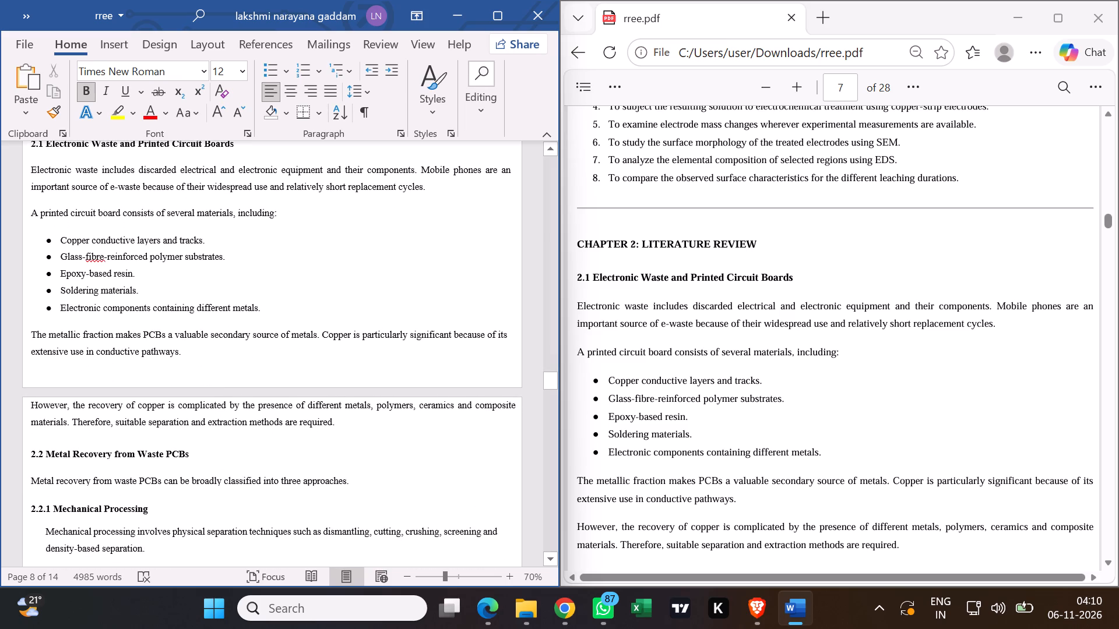
pyautogui.scroll(-3, 810, 400)
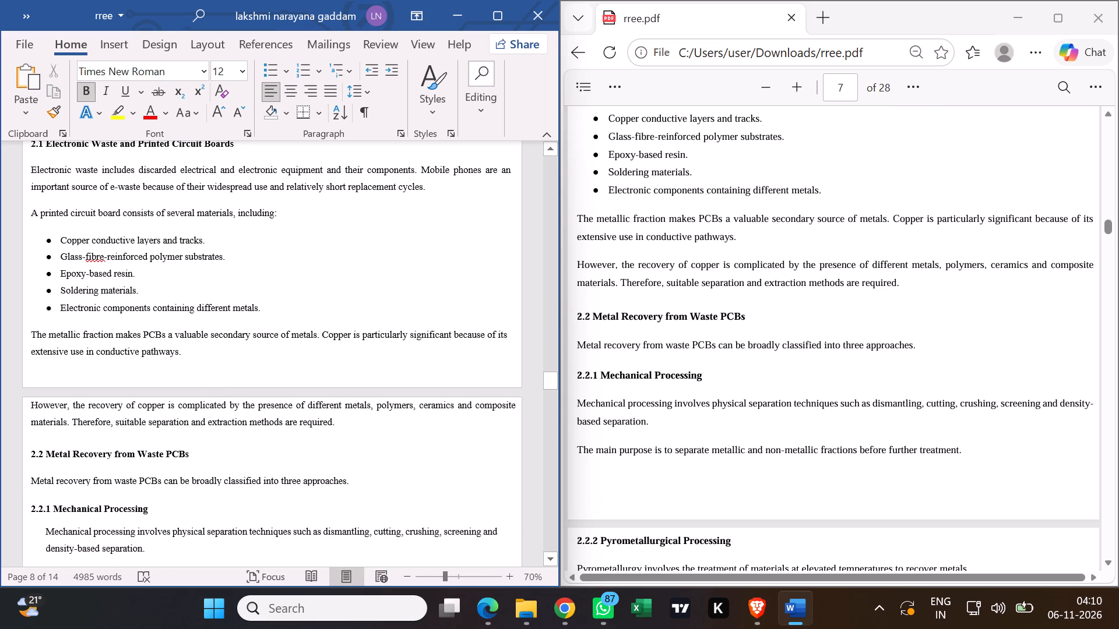
pyautogui.scroll(-7, 361, 386)
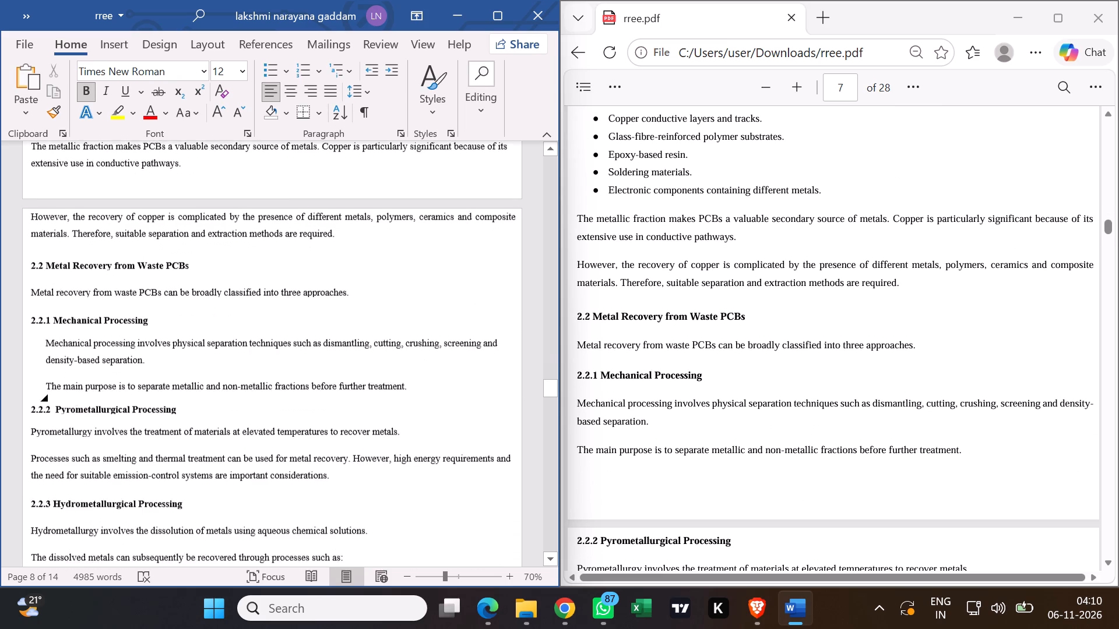
pyautogui.scroll(-4, 364, 395)
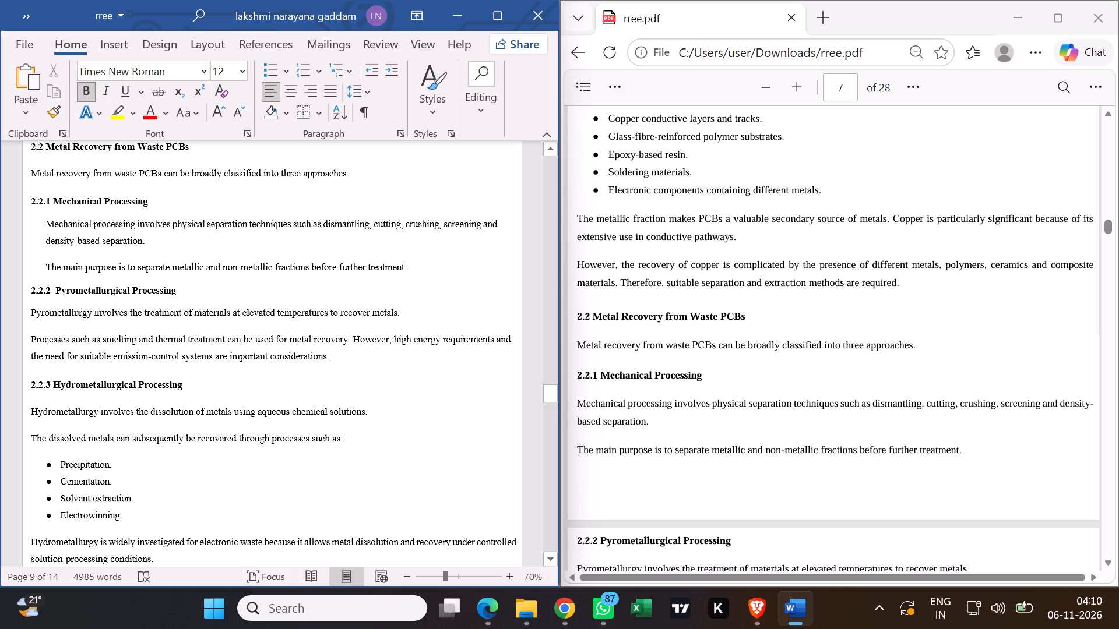
pyautogui.scroll(-1, 332, 425)
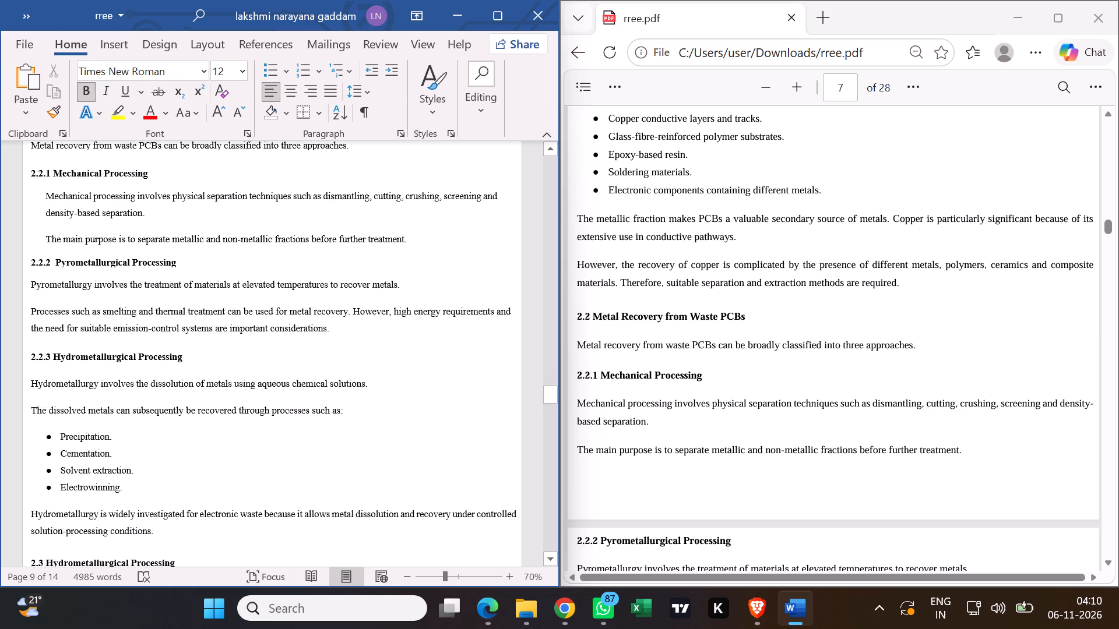
# Remove the indent of the first paragraph under 2.2.1 Mechanical Processing and insert four spaces before its first word.
pyautogui.scroll(3, 297, 286)
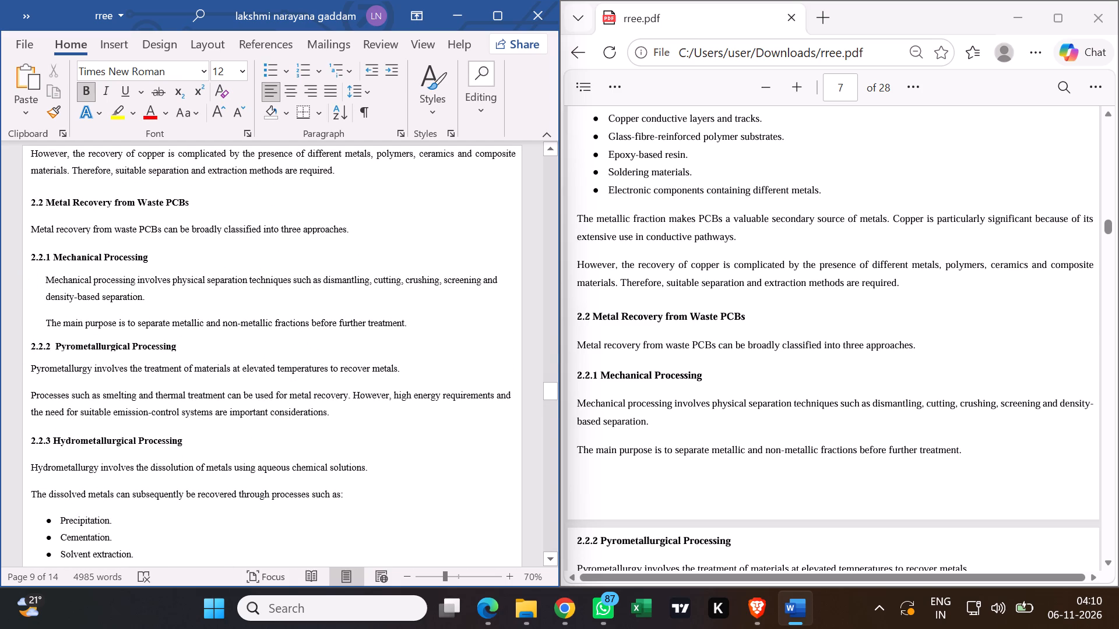
pyautogui.click(39, 277)
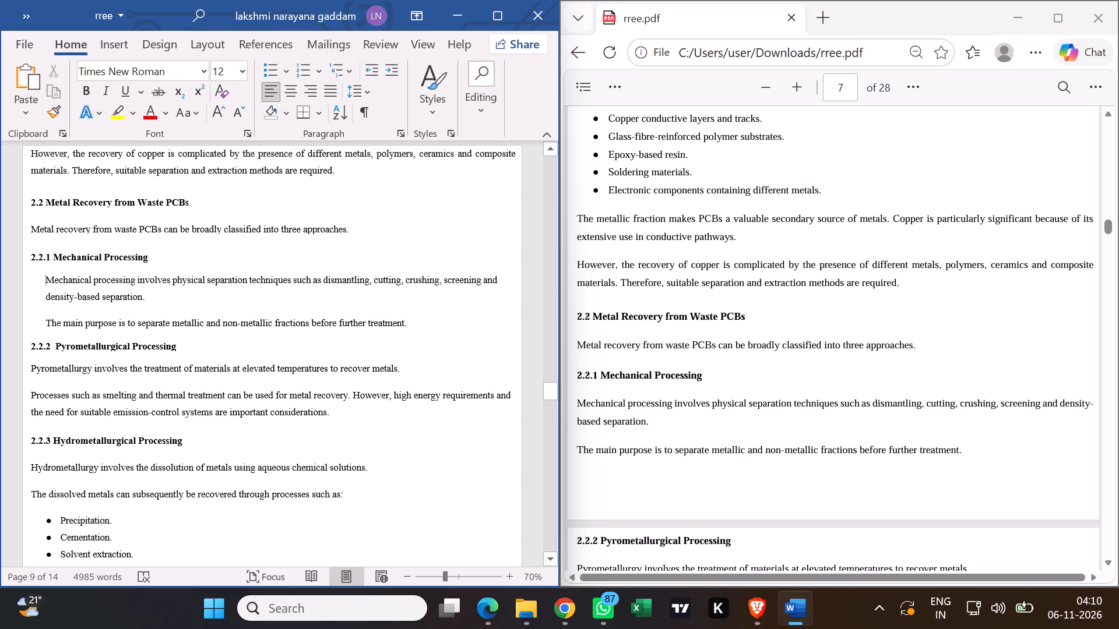
pyautogui.press('BackSpace')
pyautogui.press('BackSpace')
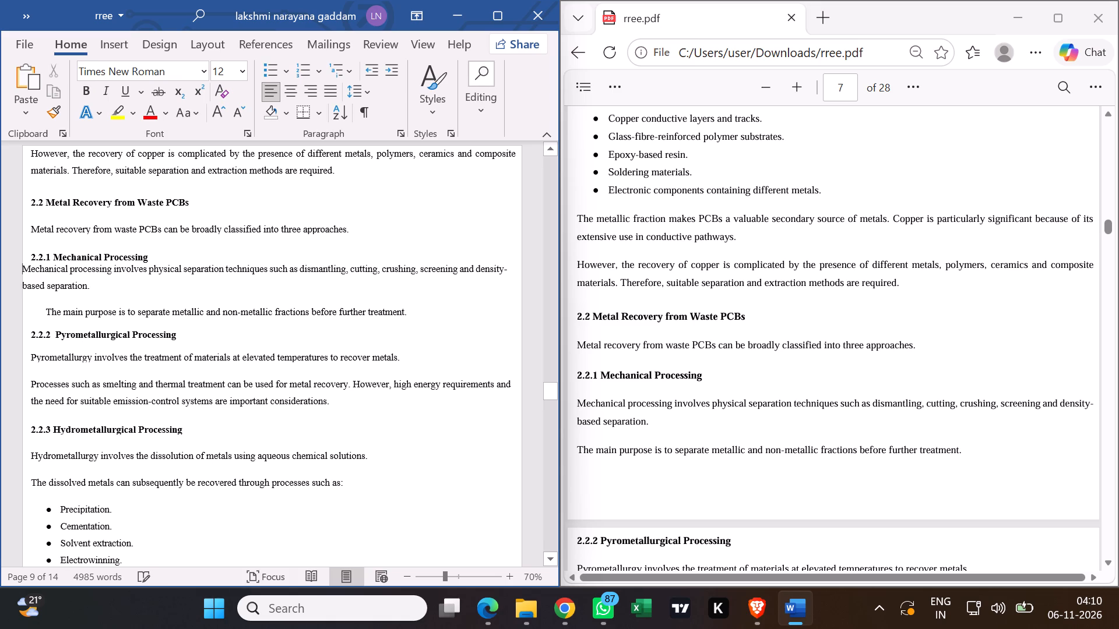
pyautogui.press('space')
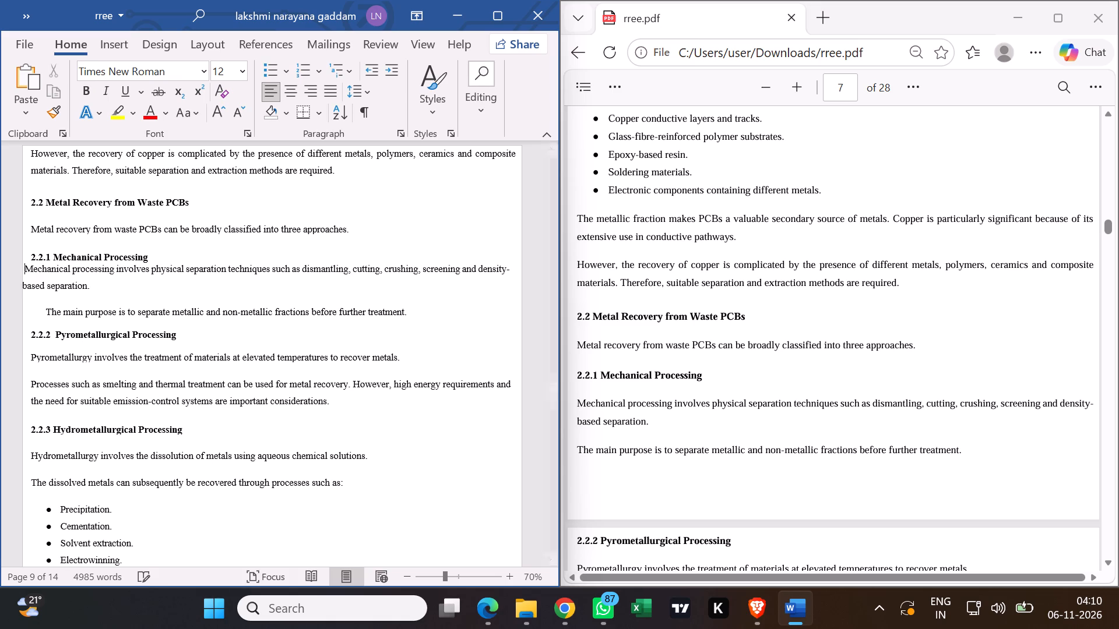
pyautogui.press('space')
pyautogui.press('space')
pyautogui.press('space')
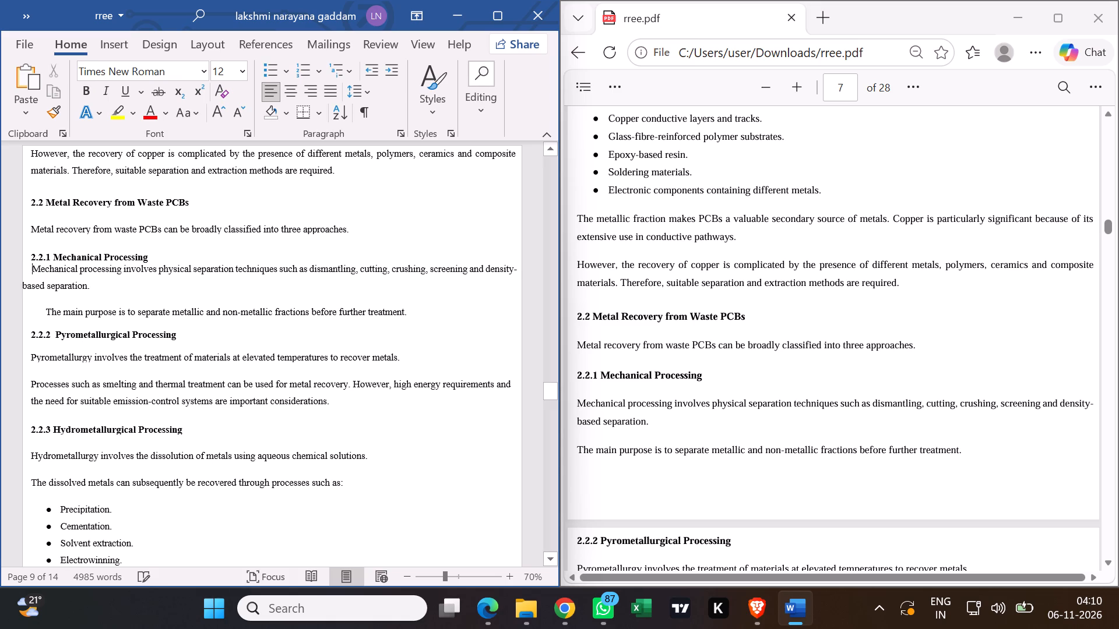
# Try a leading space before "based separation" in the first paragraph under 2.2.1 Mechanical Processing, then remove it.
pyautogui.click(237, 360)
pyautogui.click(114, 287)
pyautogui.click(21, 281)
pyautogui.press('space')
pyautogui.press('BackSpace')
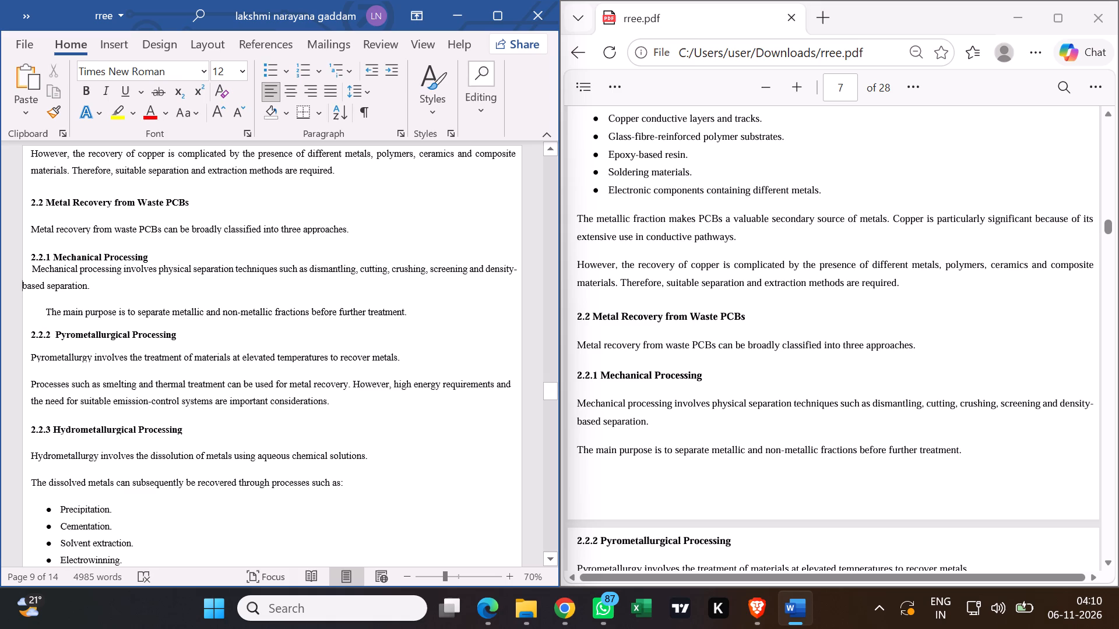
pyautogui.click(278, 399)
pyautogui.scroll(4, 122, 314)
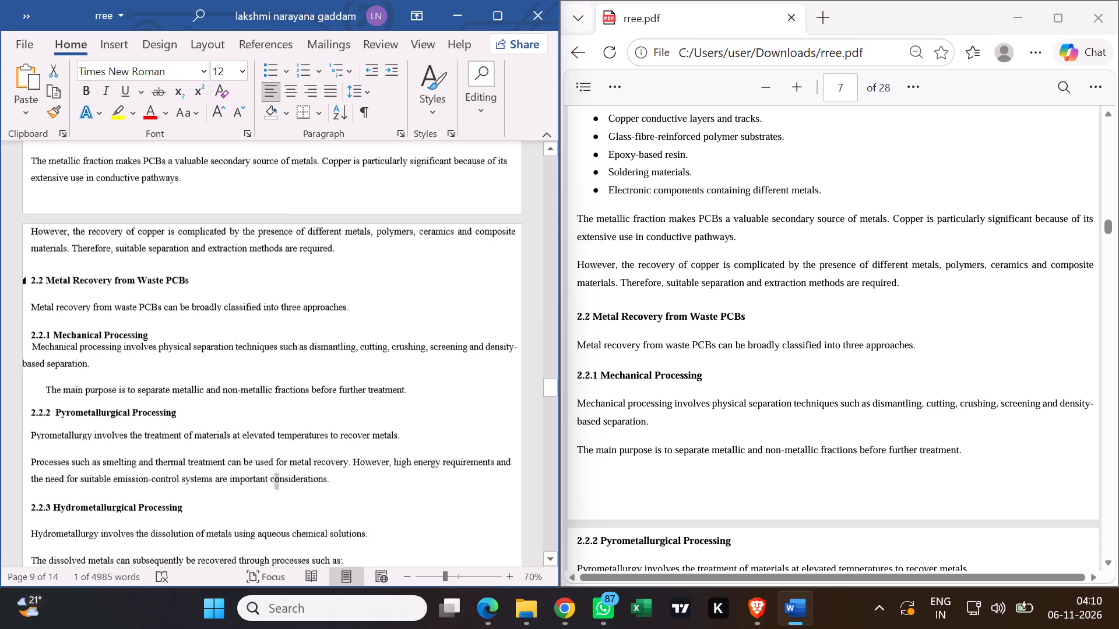
# Insert an unnumbered blank line below the 2.2.1 Mechanical Processing heading.
pyautogui.scroll(1, 127, 314)
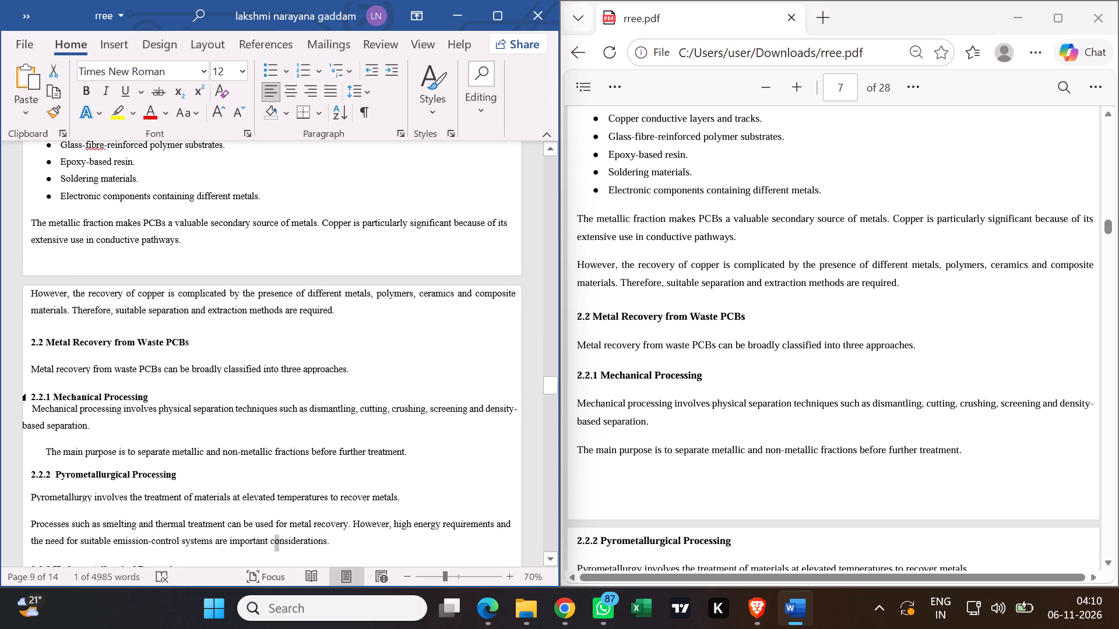
pyautogui.click(150, 400)
pyautogui.press('Return')
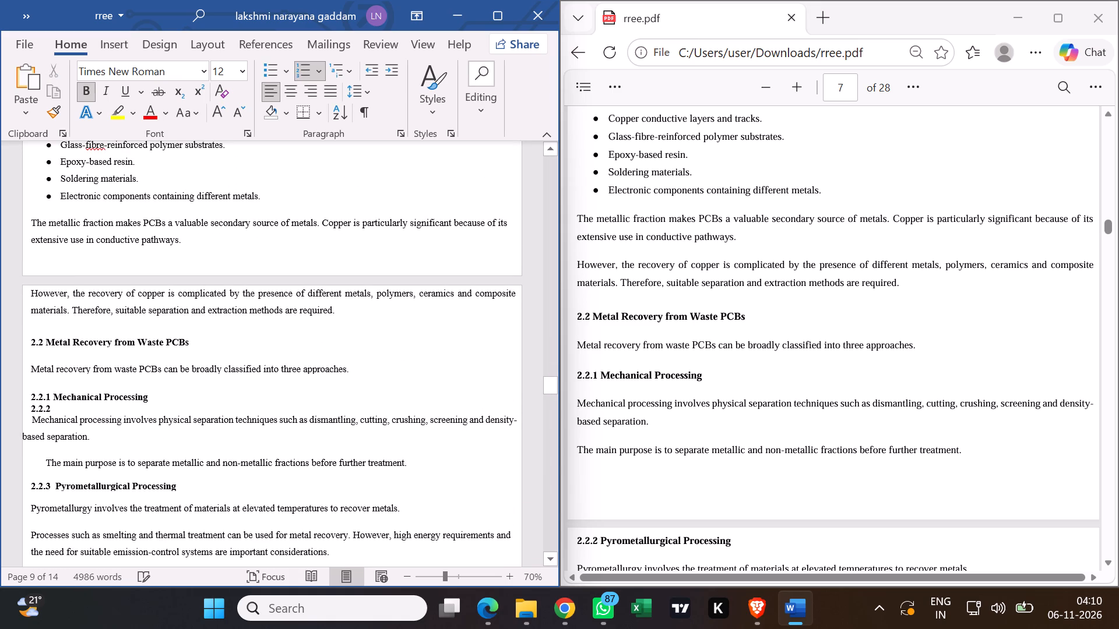
pyautogui.press('BackSpace')
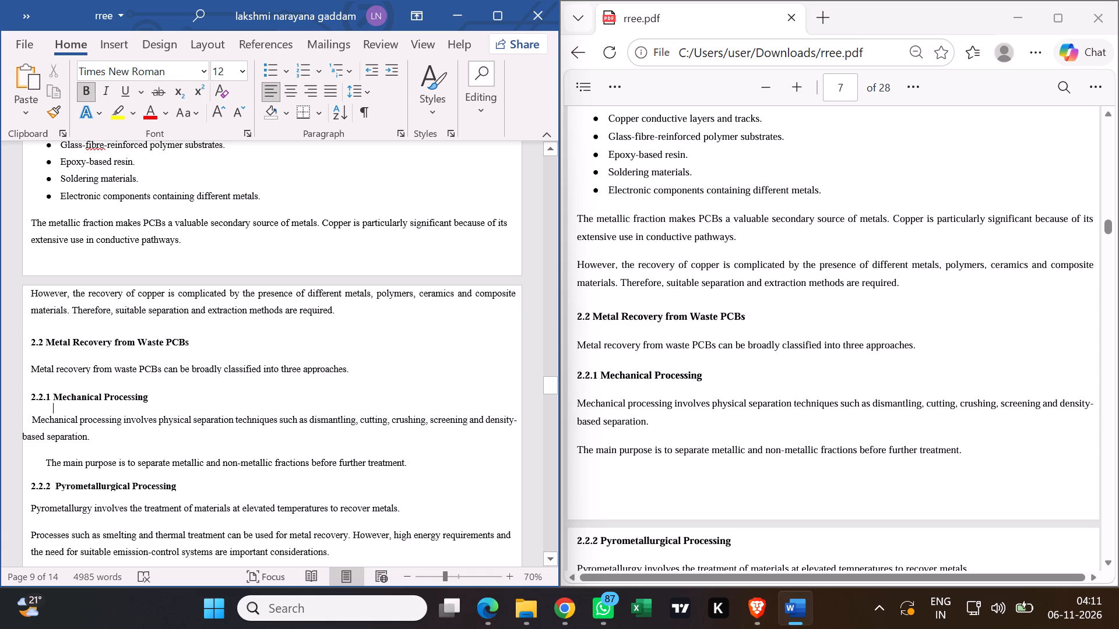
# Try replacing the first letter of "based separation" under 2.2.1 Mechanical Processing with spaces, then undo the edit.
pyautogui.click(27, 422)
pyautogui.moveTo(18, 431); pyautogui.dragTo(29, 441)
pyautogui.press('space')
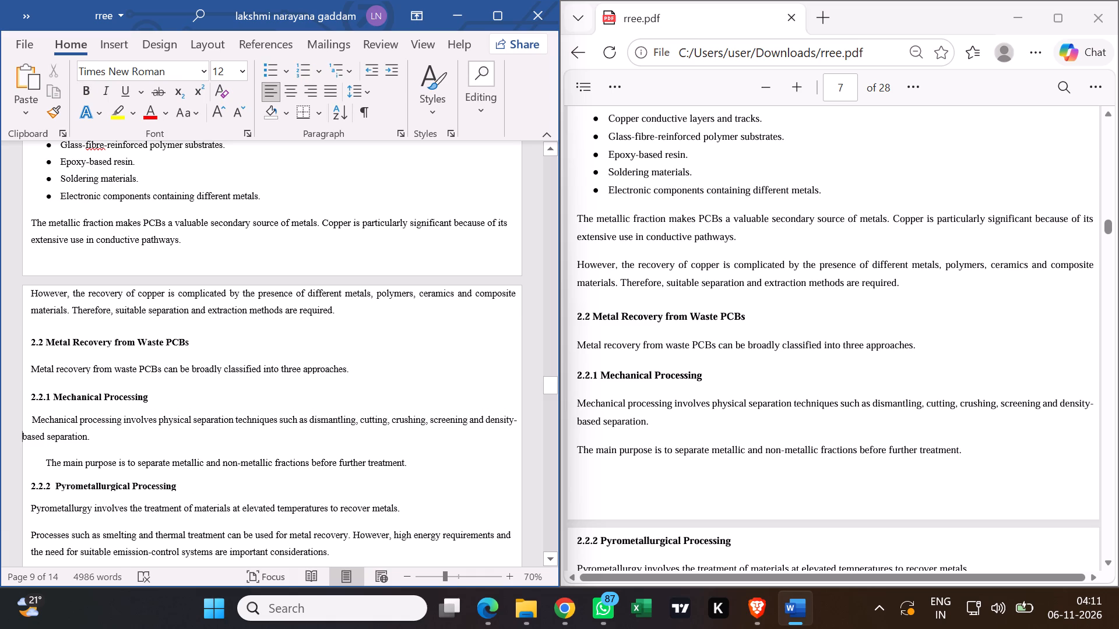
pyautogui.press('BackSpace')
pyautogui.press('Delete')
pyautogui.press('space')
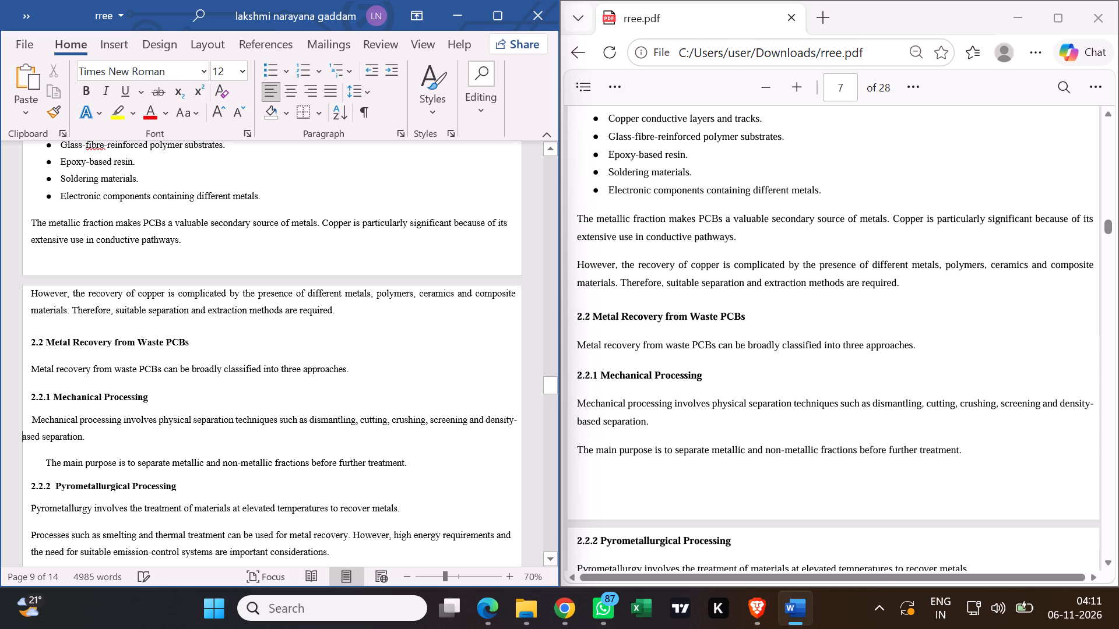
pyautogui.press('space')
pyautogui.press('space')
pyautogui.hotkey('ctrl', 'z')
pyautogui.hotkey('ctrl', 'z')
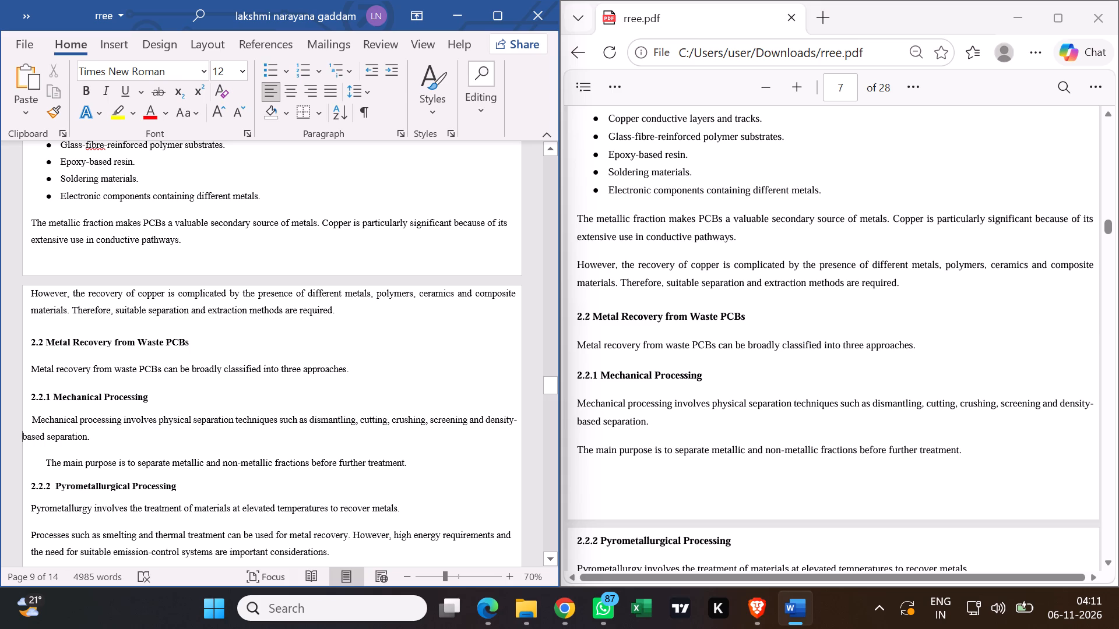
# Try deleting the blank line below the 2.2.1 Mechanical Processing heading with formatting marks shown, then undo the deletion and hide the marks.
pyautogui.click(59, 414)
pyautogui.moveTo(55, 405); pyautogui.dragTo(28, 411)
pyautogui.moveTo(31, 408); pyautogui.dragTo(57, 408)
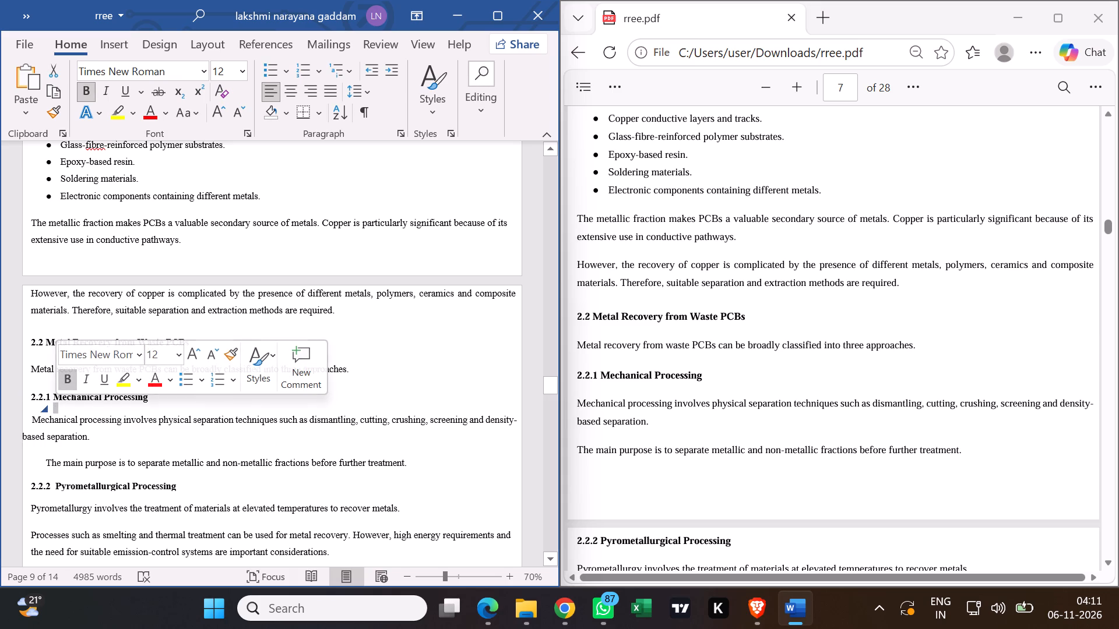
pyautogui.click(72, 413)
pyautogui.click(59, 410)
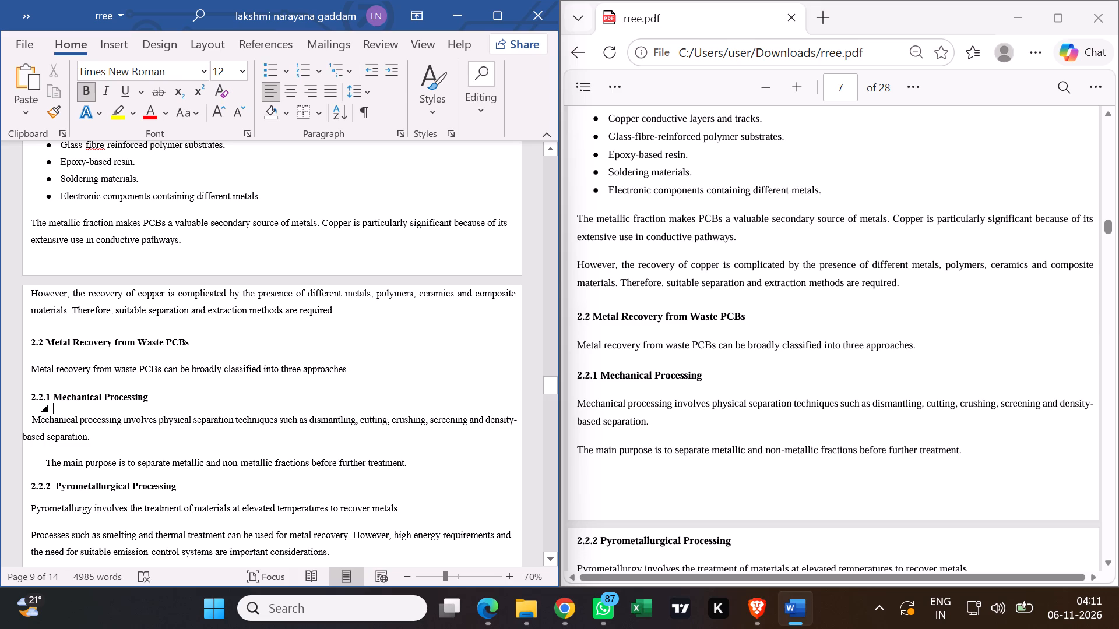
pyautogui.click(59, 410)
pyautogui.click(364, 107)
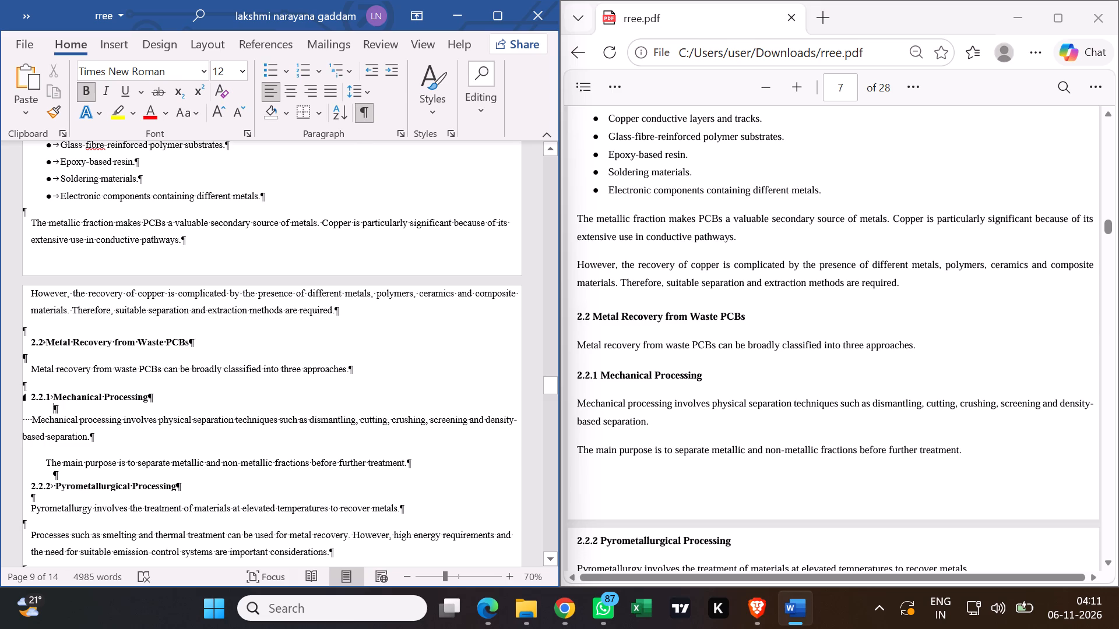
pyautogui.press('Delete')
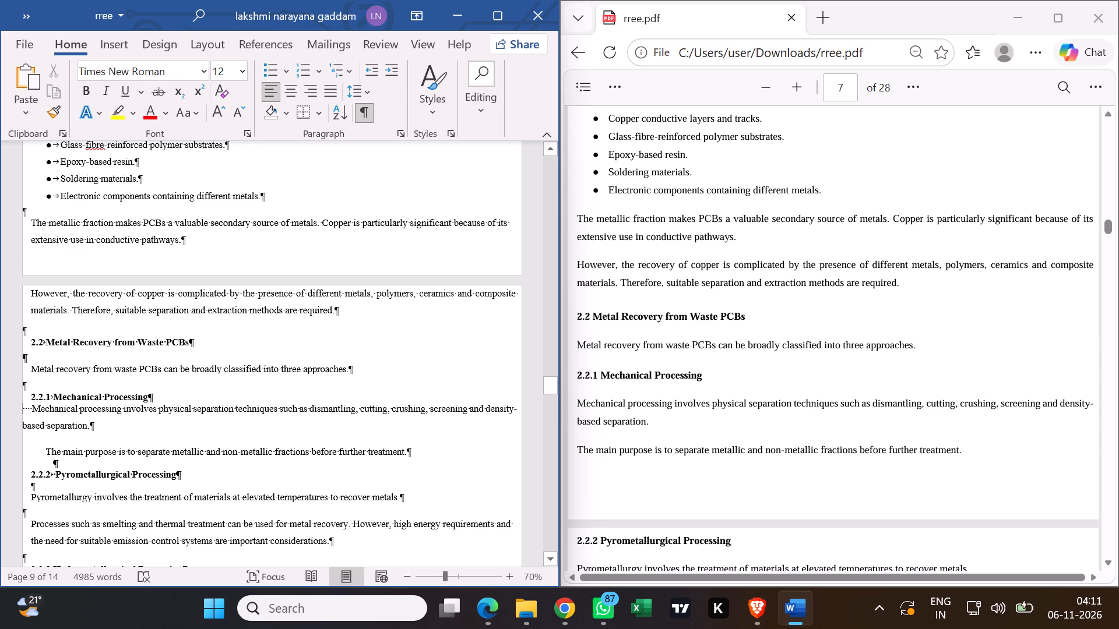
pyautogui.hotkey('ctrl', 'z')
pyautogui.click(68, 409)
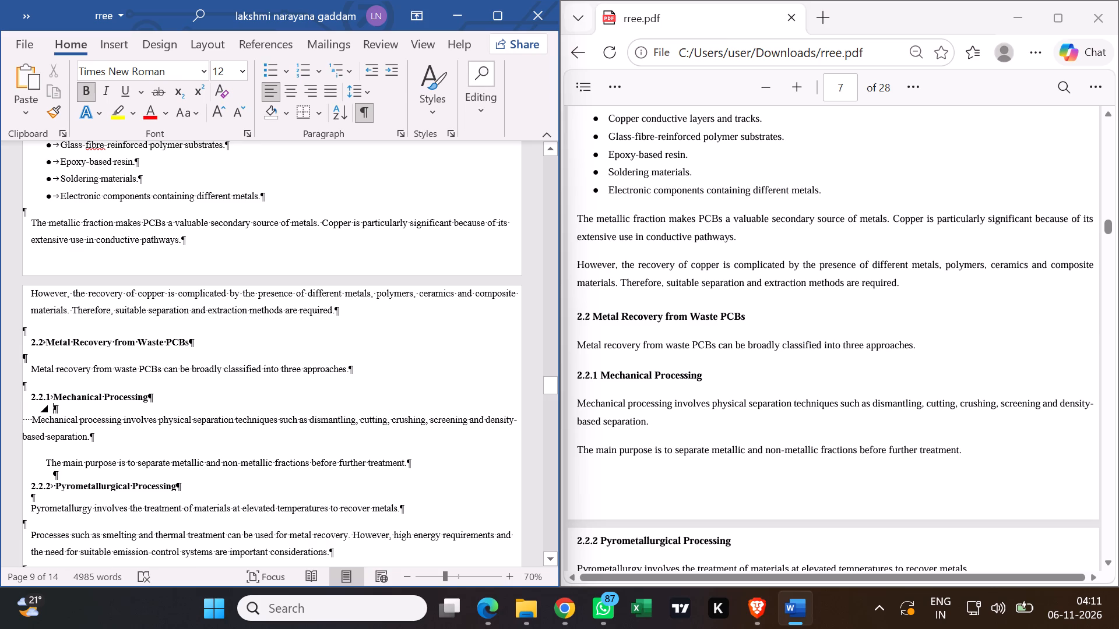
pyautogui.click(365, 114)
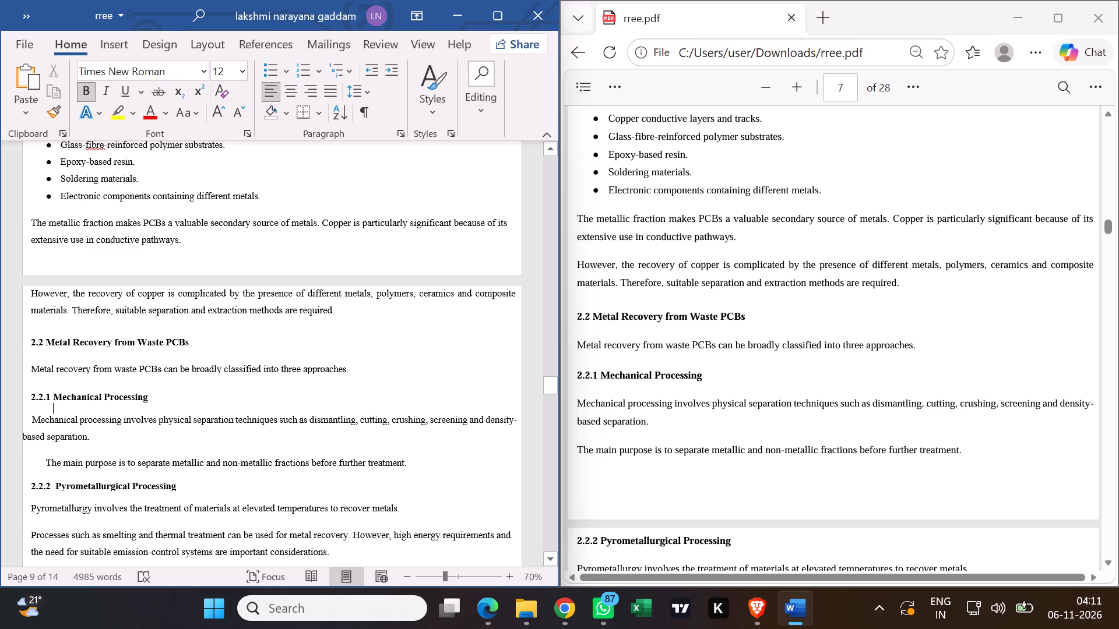
# Remove the indent of "The main purpose is to separate" under 2.2.1 Mechanical Processing and insert four spaces before its first word.
pyautogui.click(22, 437)
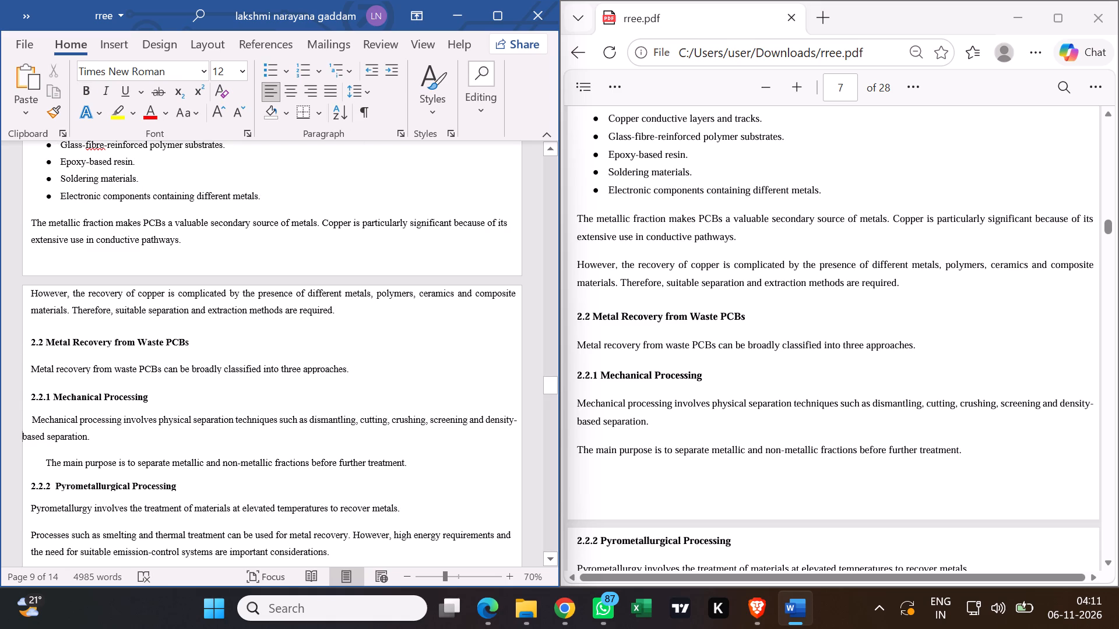
pyautogui.scroll(3, 474, 415)
pyautogui.scroll(-1, 502, 397)
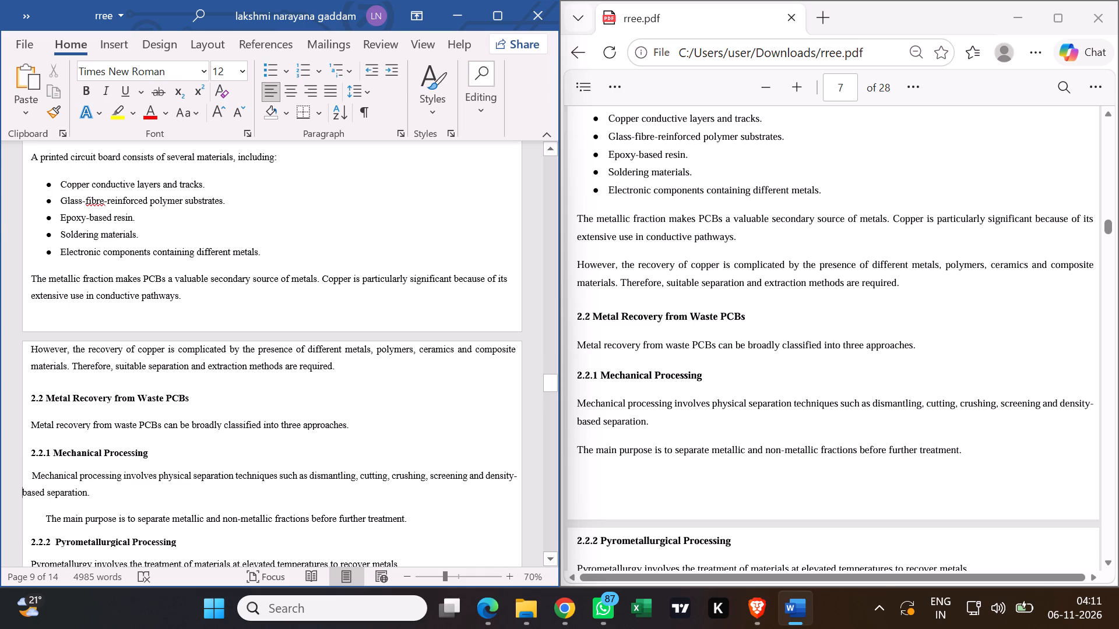
pyautogui.scroll(-2, 90, 476)
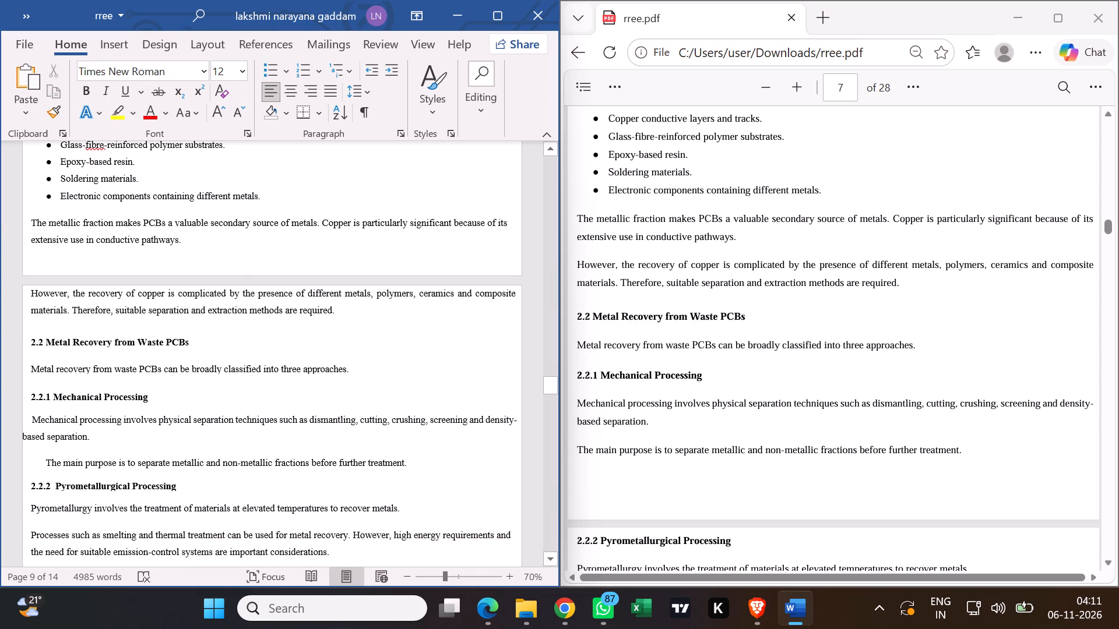
pyautogui.click(46, 461)
pyautogui.press('BackSpace')
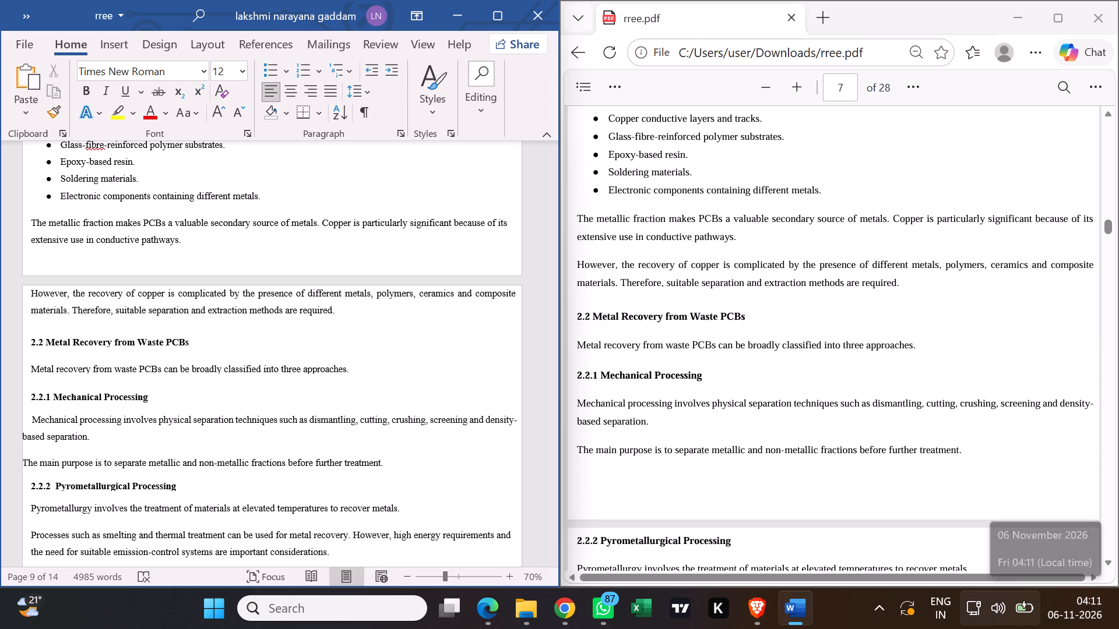
pyautogui.press('space')
pyautogui.press('space')
pyautogui.press('space')
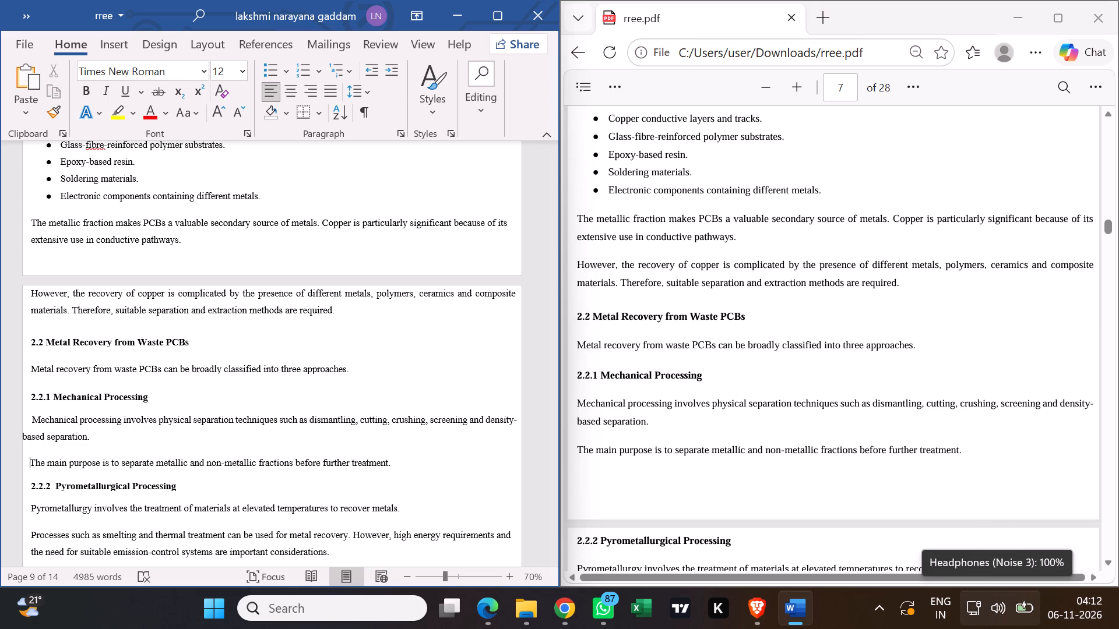
pyautogui.press('BackSpace')
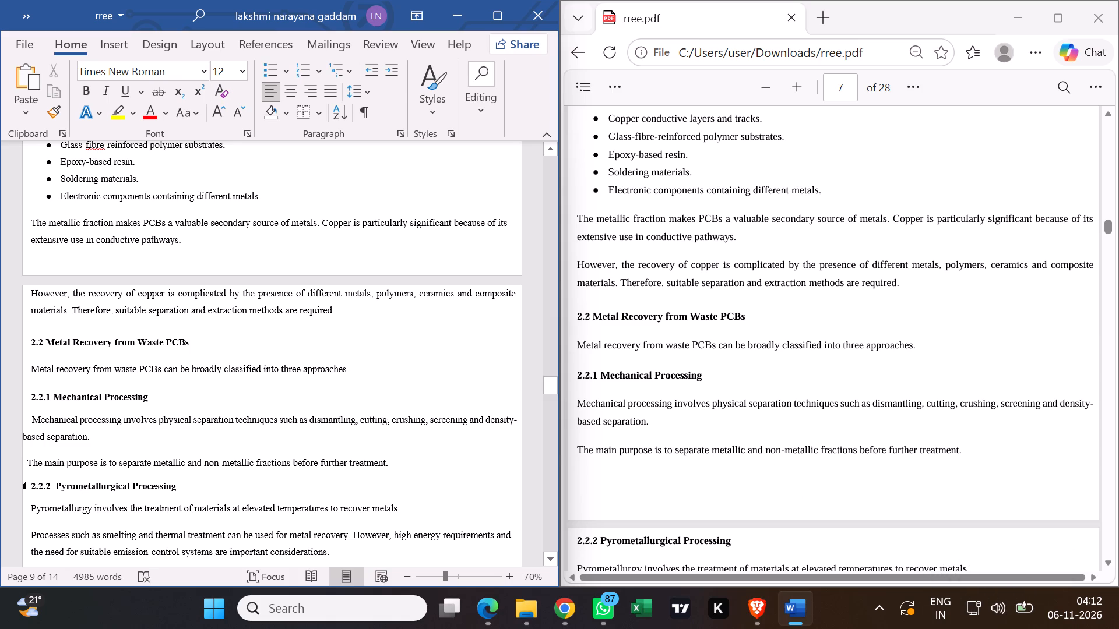
pyautogui.press('space')
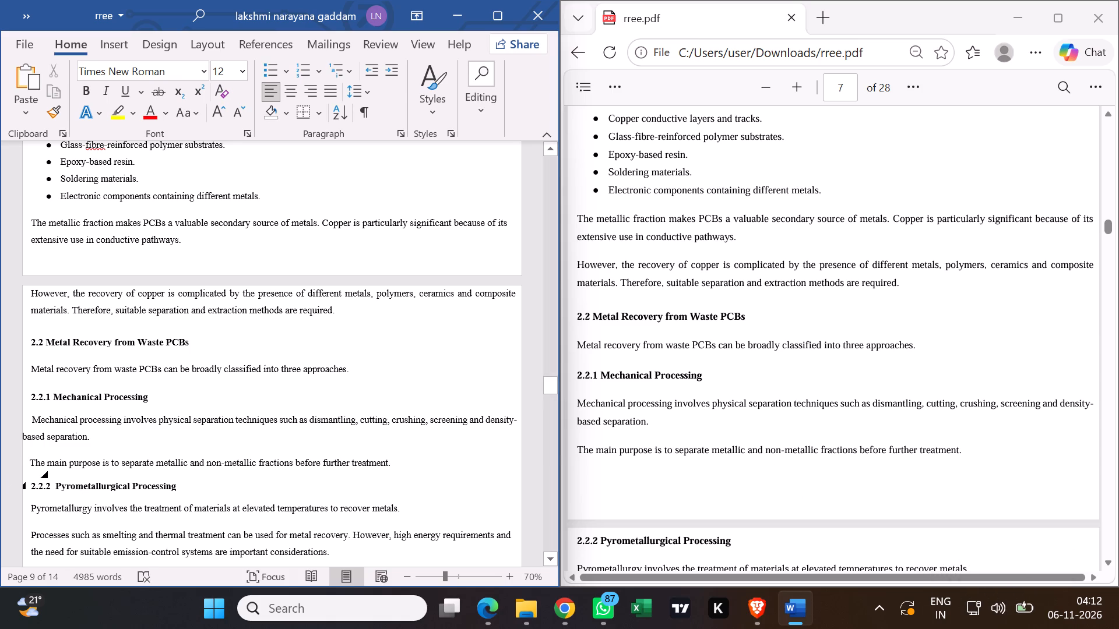
pyautogui.press('space')
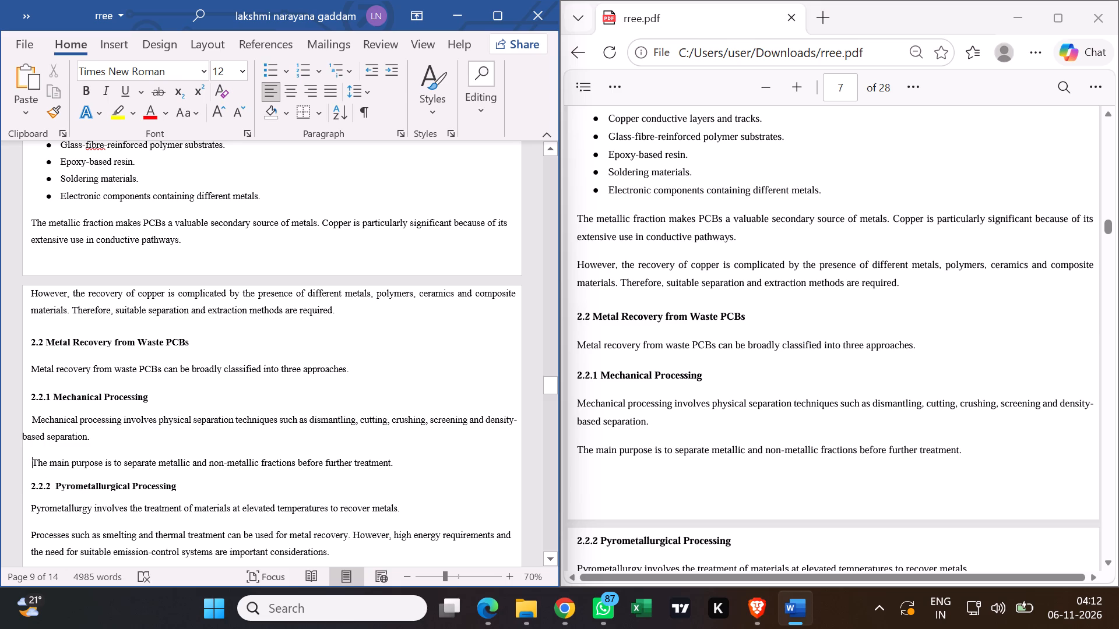
pyautogui.click(219, 454)
# Check the paragraph indents and spacing in sections 2.2.1 to 2.2.3, undoing any stray space in "non-metallic".
pyautogui.scroll(-1, 310, 564)
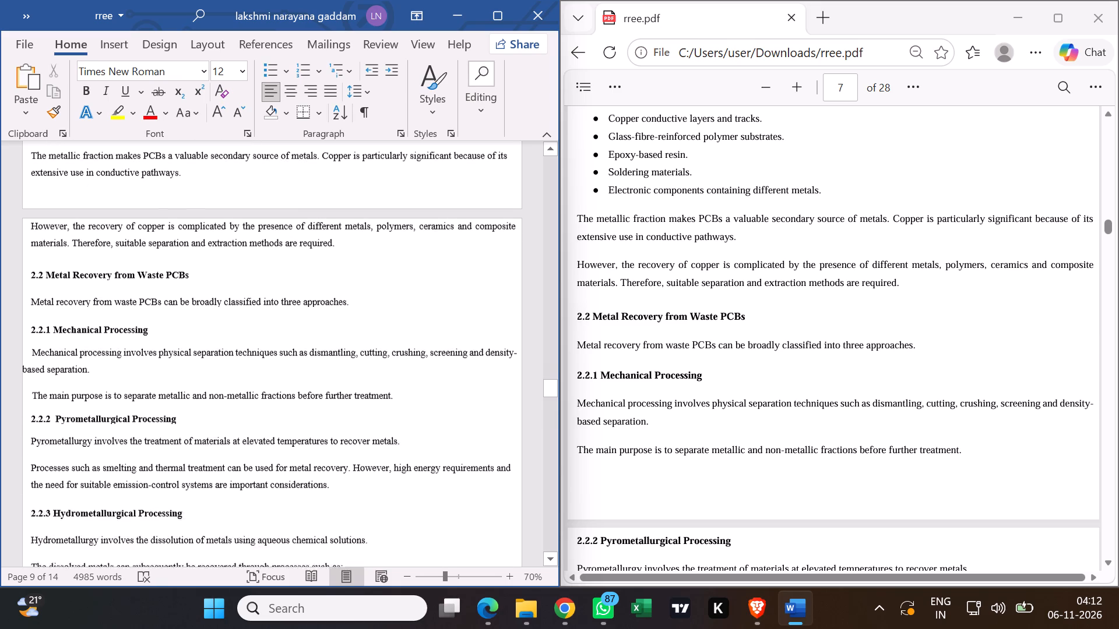
pyautogui.scroll(-1, 310, 564)
pyautogui.scroll(2, 310, 564)
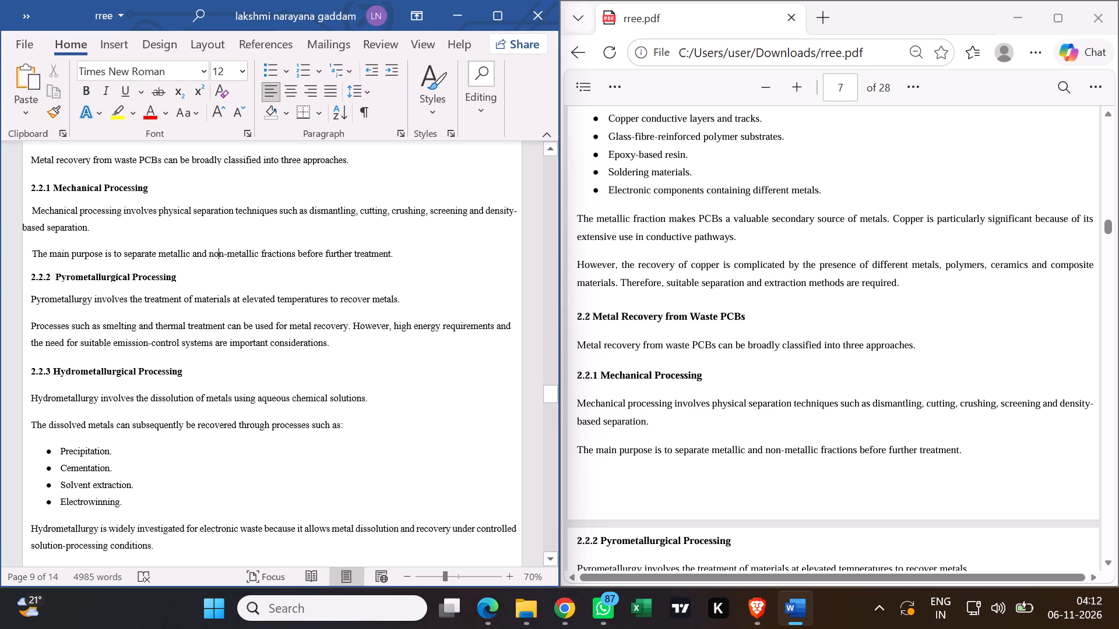
pyautogui.scroll(1, 509, 259)
pyautogui.scroll(1, 516, 308)
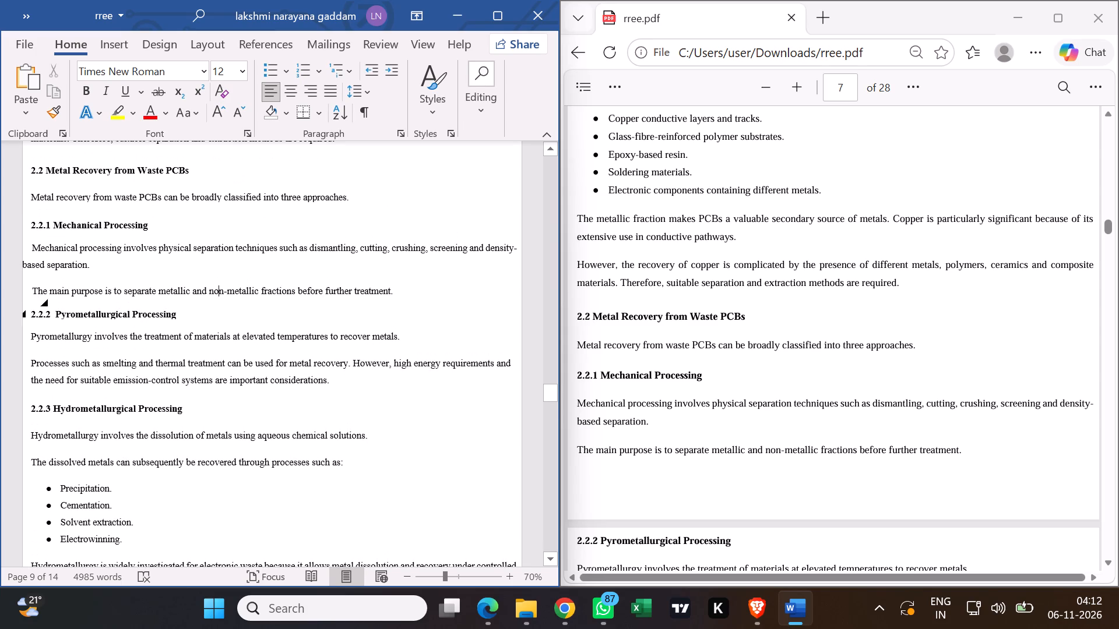
pyautogui.scroll(1, 516, 313)
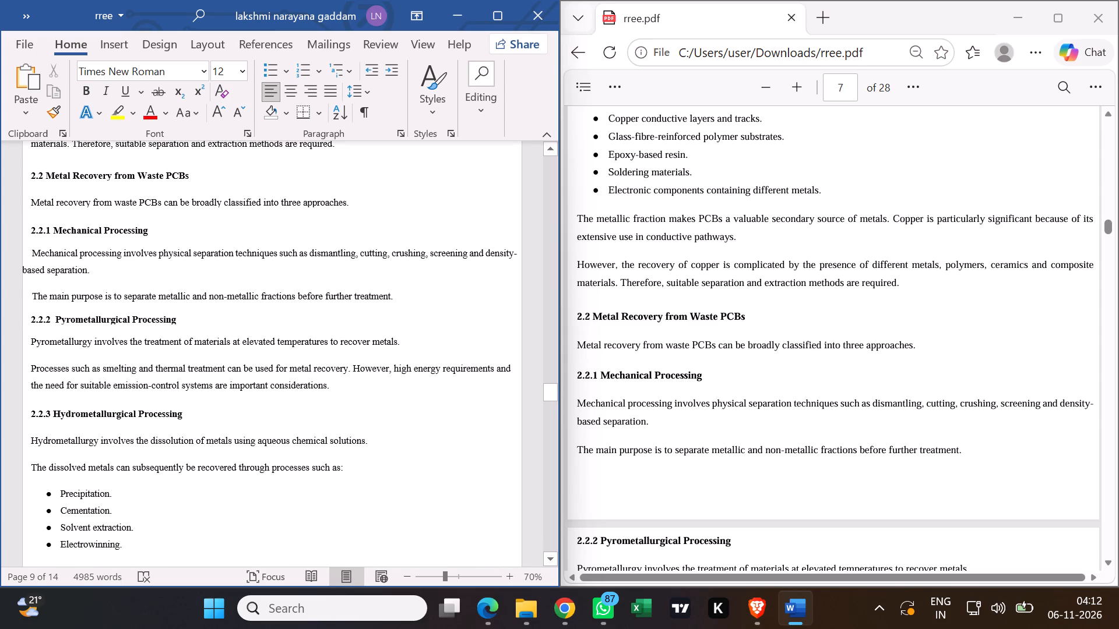
pyautogui.press('space')
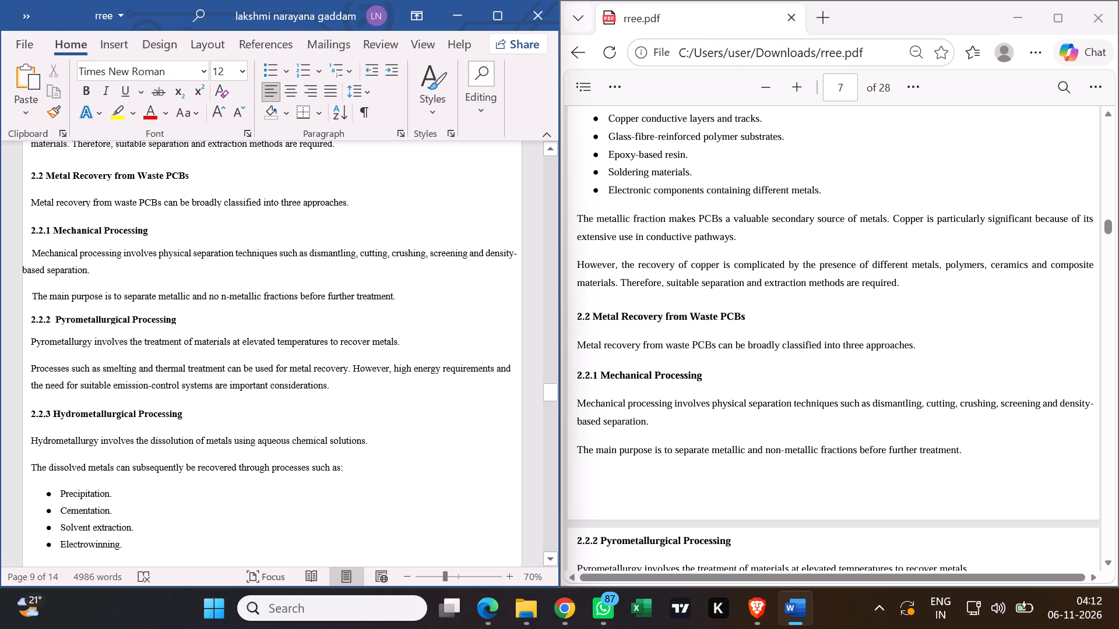
pyautogui.hotkey('ctrl', 'z')
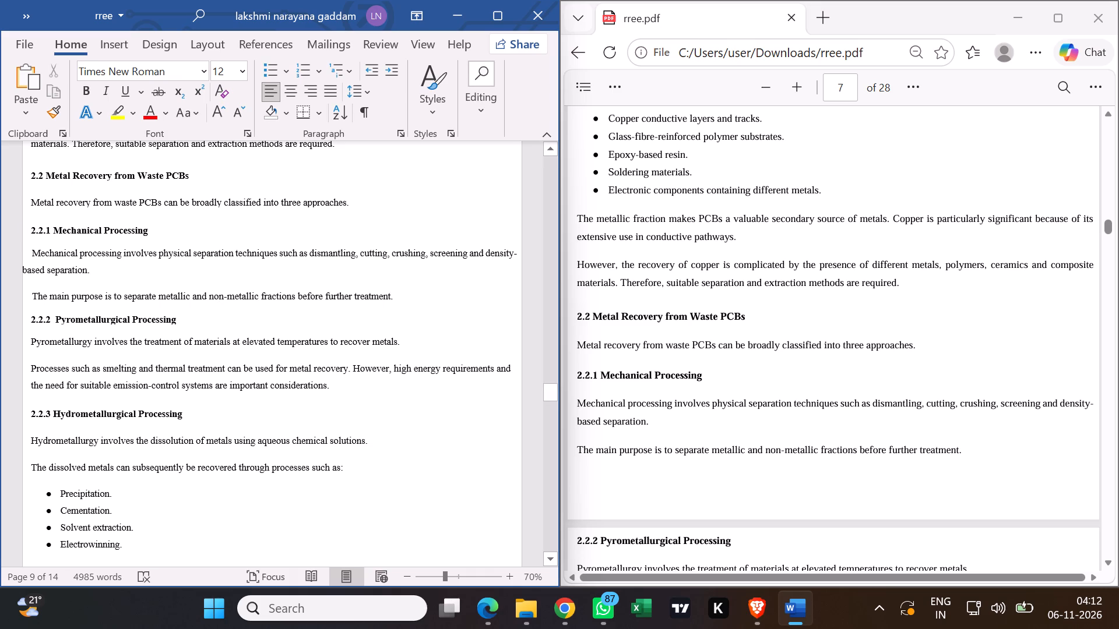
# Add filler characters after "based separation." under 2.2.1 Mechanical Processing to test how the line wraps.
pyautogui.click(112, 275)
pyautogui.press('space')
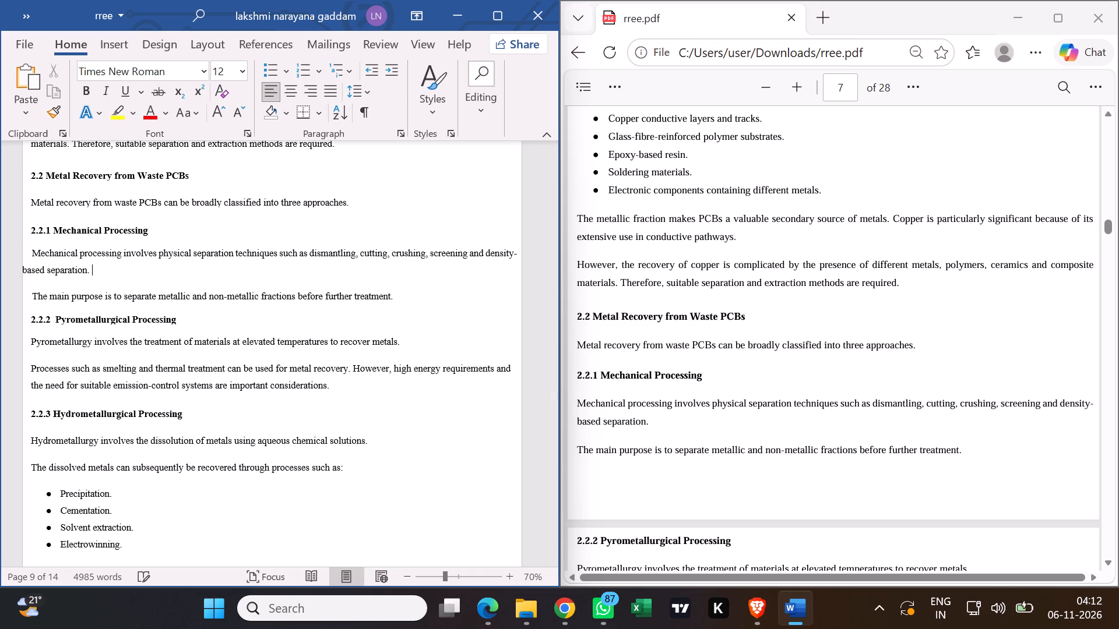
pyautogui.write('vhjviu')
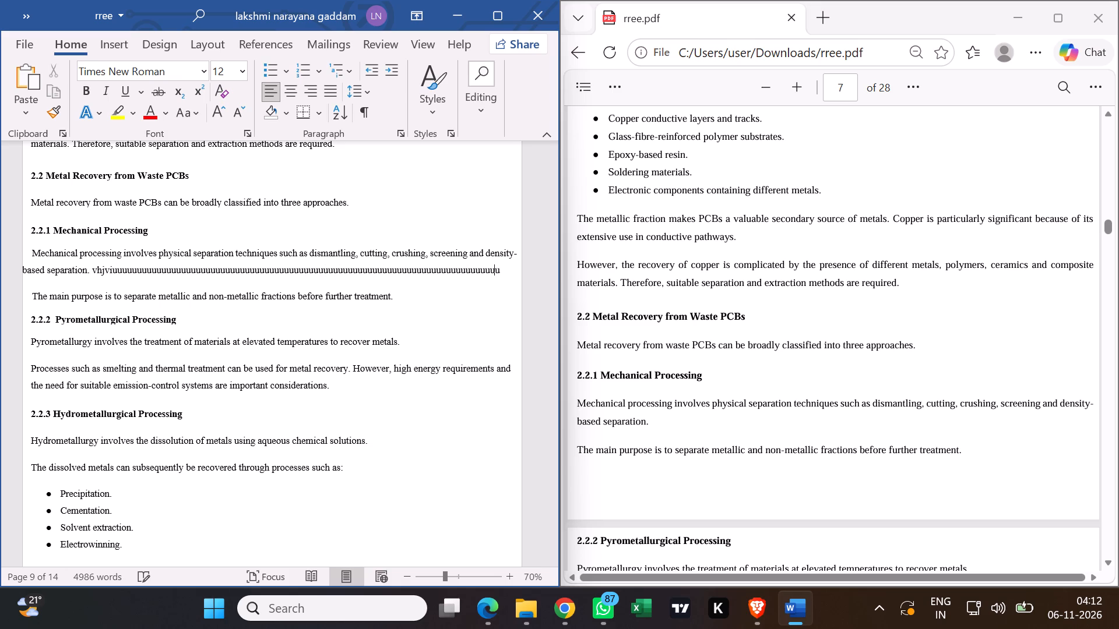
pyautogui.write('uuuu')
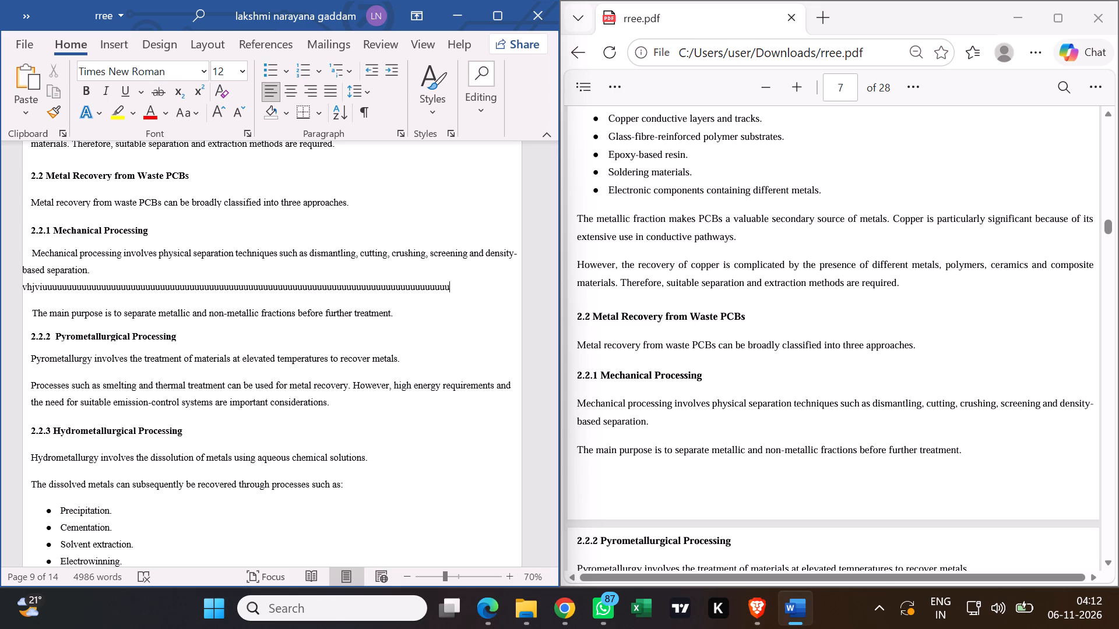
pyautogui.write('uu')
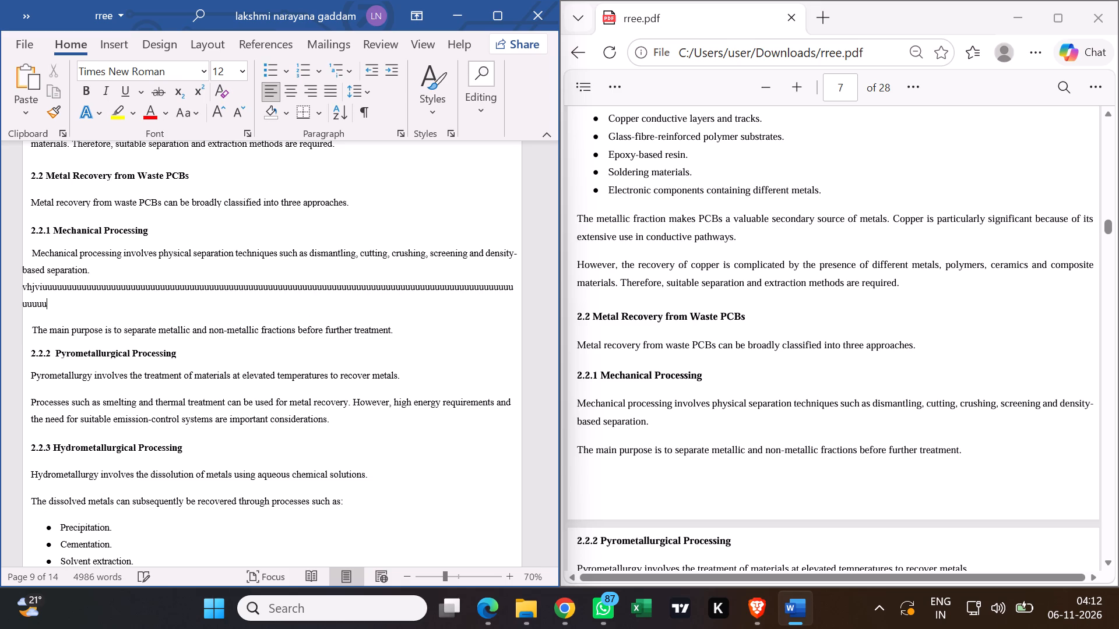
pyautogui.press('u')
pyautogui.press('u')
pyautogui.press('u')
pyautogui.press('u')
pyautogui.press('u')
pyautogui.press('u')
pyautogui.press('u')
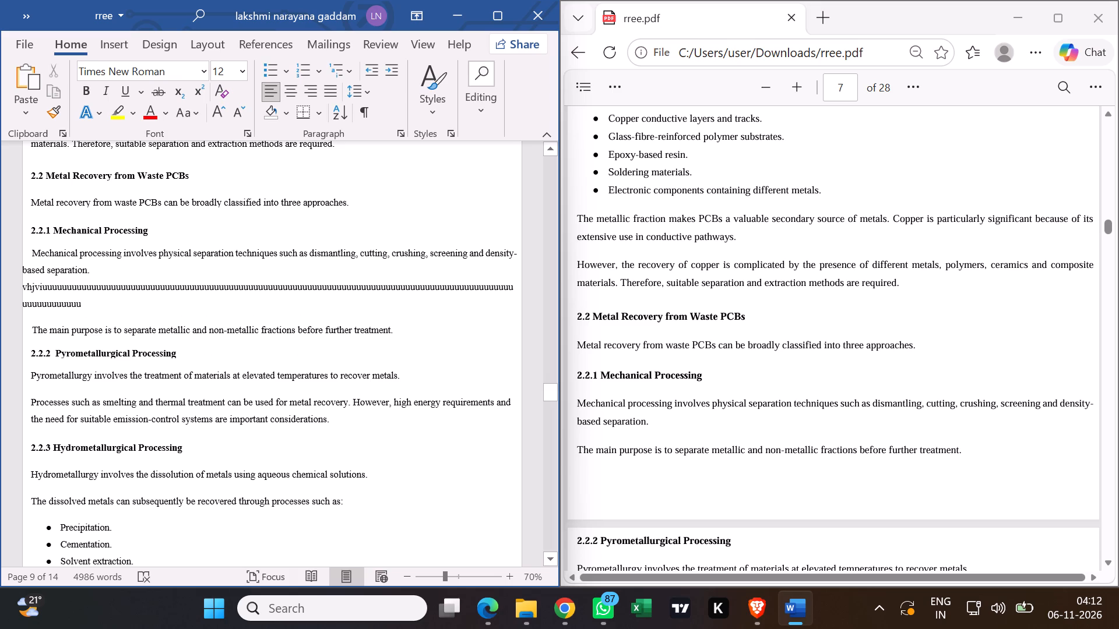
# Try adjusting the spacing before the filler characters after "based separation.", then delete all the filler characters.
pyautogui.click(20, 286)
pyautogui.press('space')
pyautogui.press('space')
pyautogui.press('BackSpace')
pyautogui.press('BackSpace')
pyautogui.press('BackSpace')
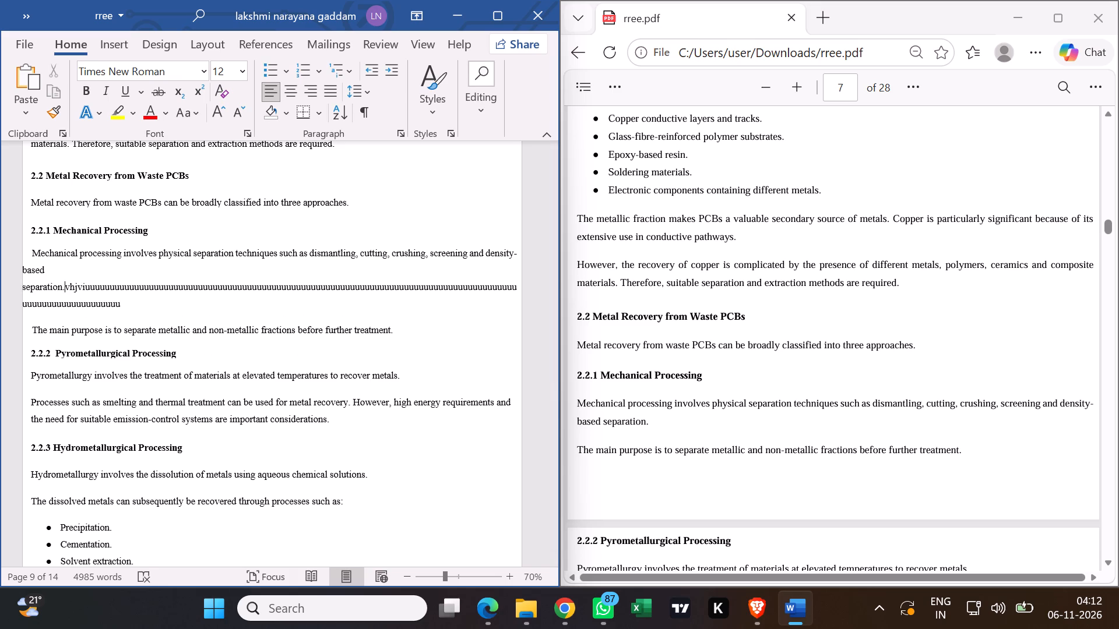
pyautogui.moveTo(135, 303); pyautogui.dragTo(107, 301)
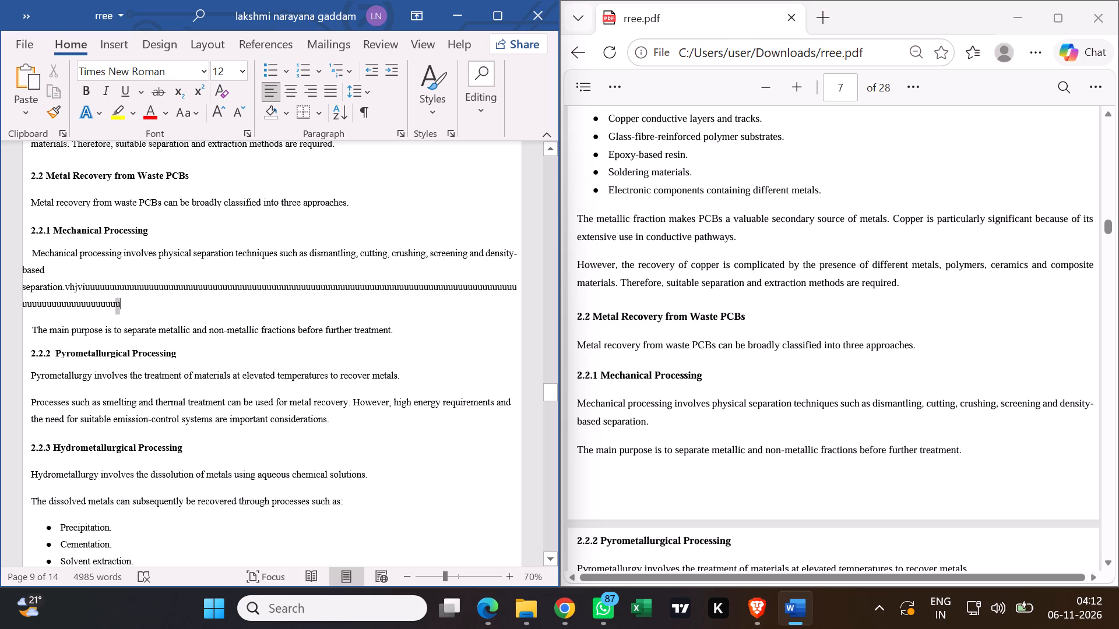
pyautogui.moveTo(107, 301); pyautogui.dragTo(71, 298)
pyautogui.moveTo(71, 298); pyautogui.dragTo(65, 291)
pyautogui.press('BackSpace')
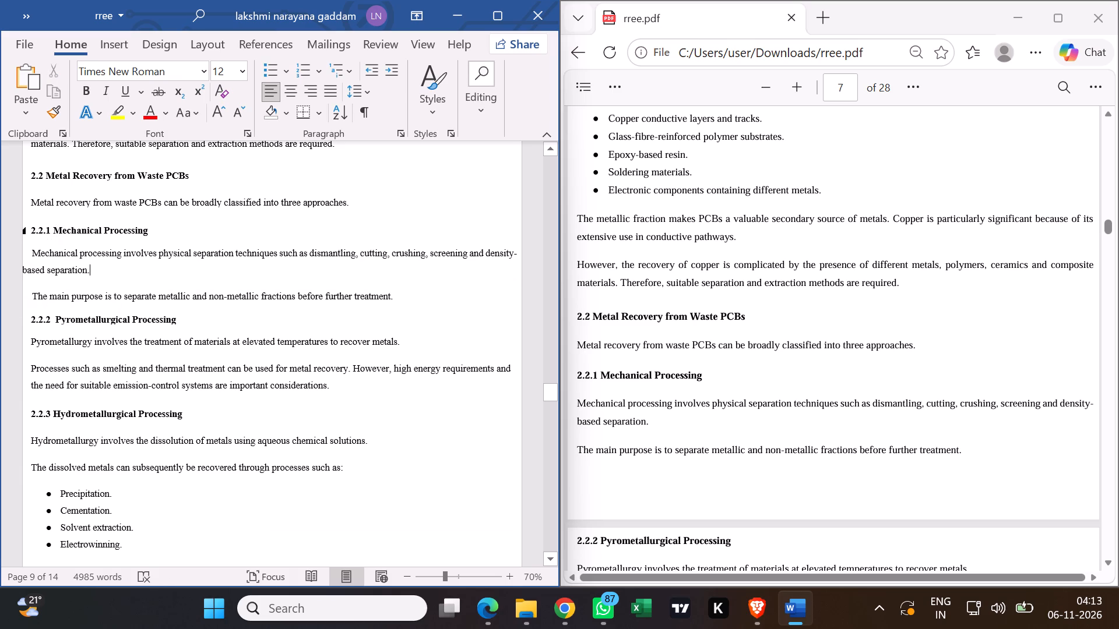
# Copy the "Mechanical Processing" heading text, then delete the heading and both paragraphs below it in section 2.2.1.
pyautogui.moveTo(157, 232); pyautogui.dragTo(37, 235)
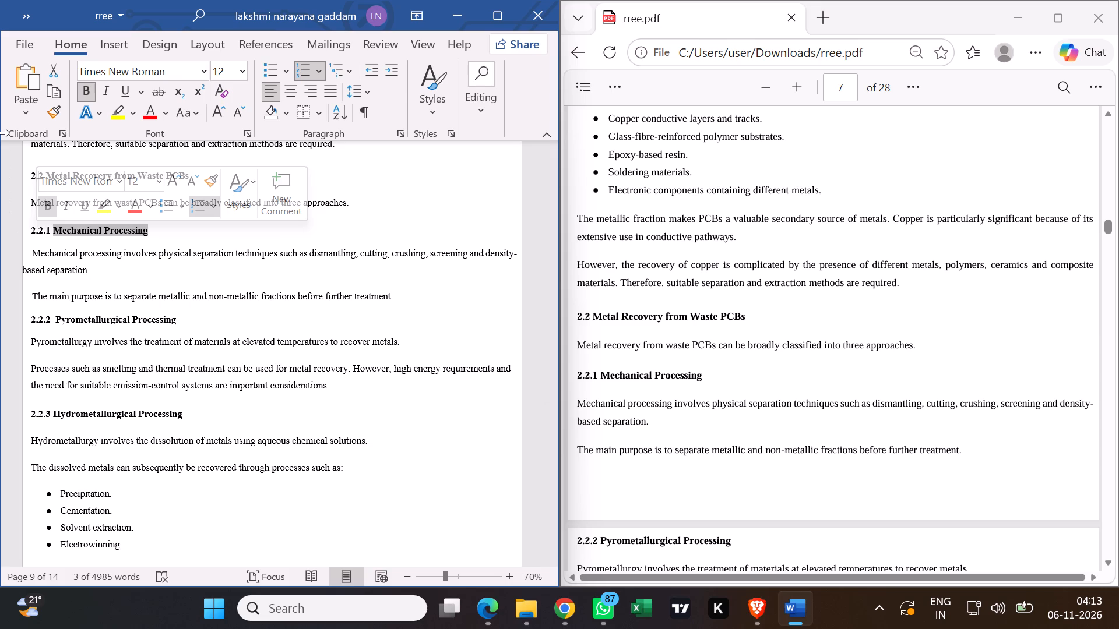
pyautogui.hotkey('ctrl', 'c')
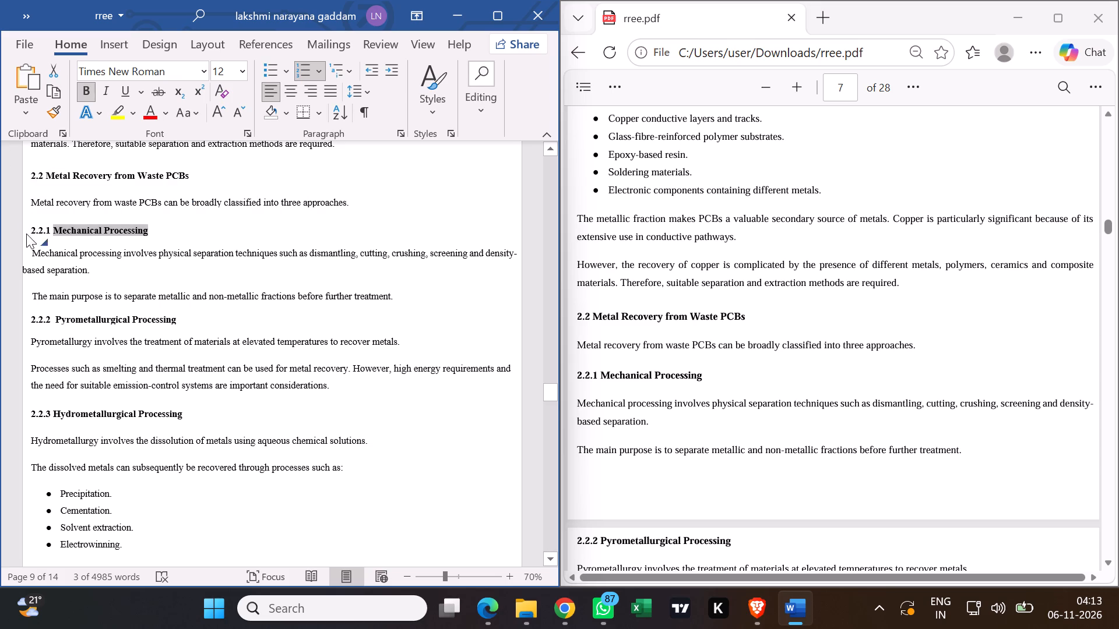
pyautogui.click(407, 292)
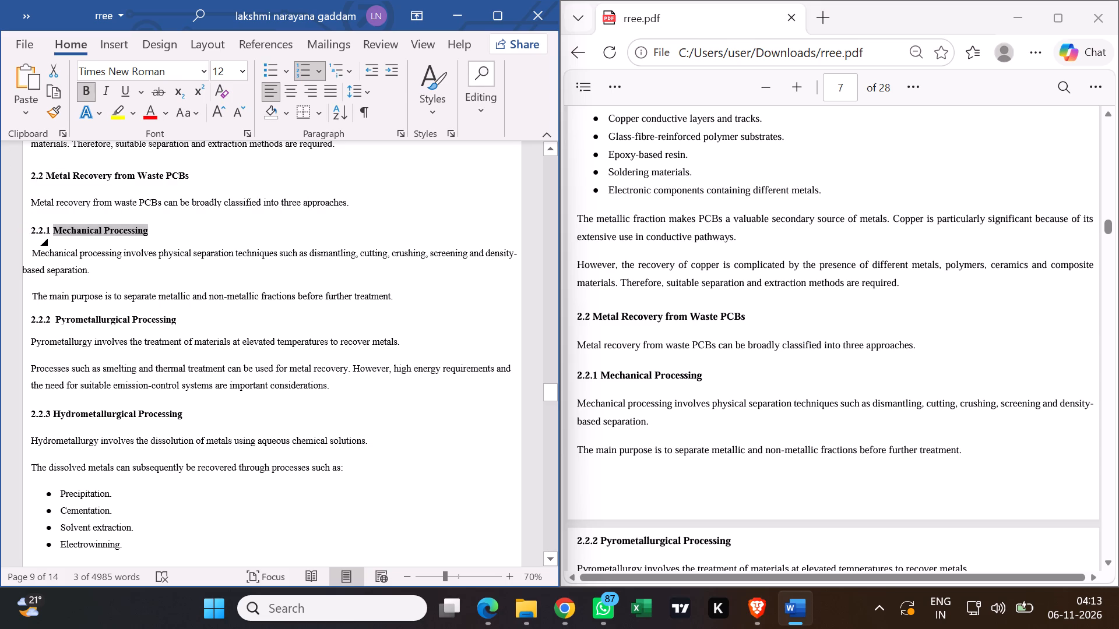
pyautogui.click(407, 292)
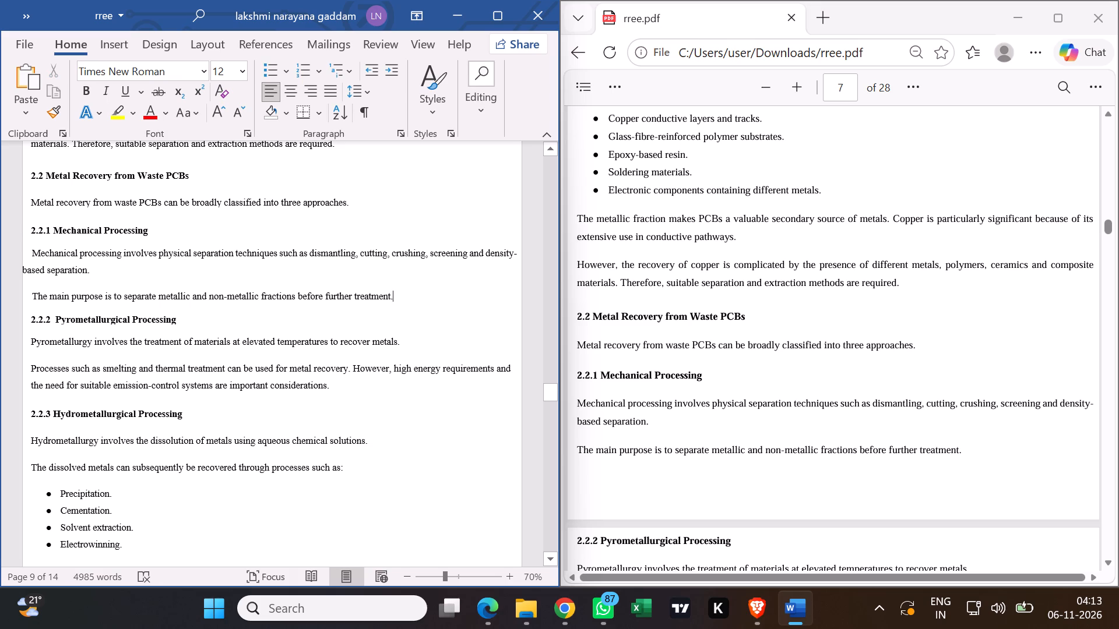
pyautogui.moveTo(395, 294); pyautogui.dragTo(335, 289)
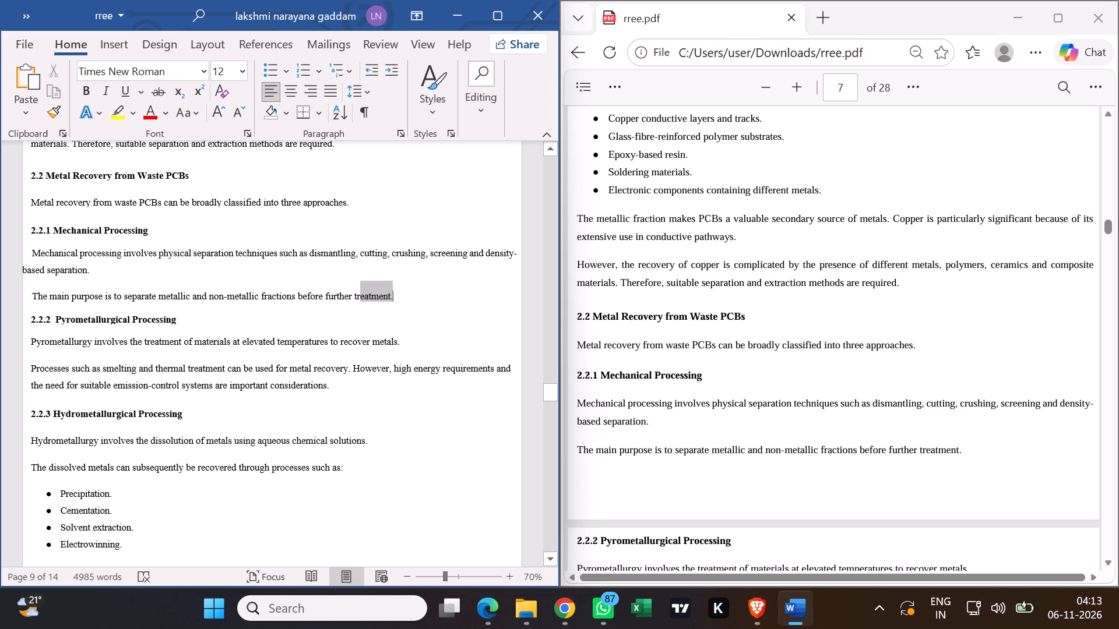
pyautogui.moveTo(335, 289); pyautogui.dragTo(50, 232)
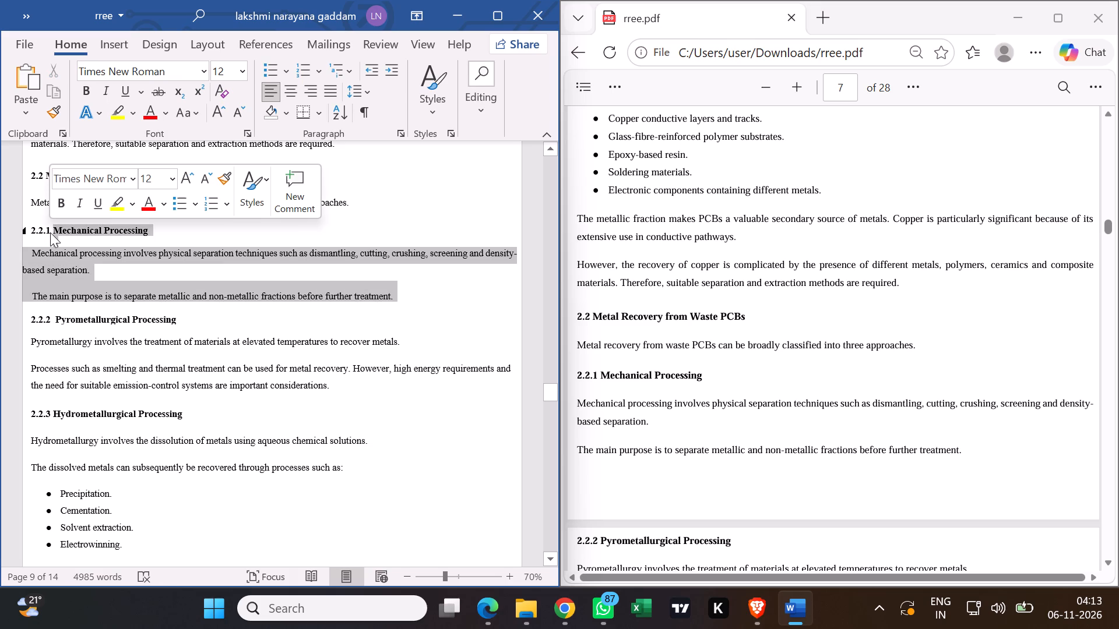
pyautogui.press('BackSpace')
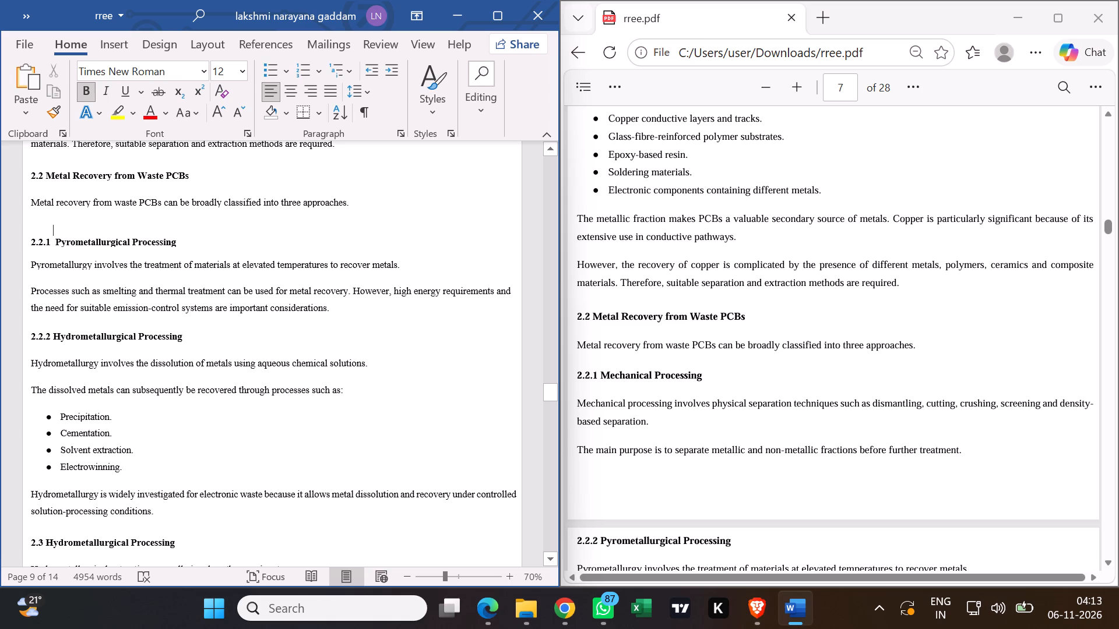
# Enter the bold heading "Mechanical Processing" on the emptied line above Pyrometallurgical Processing.
pyautogui.hotkey('shift', 'm')
pyautogui.press('e')
pyautogui.press('c')
pyautogui.press('h')
pyautogui.press('a')
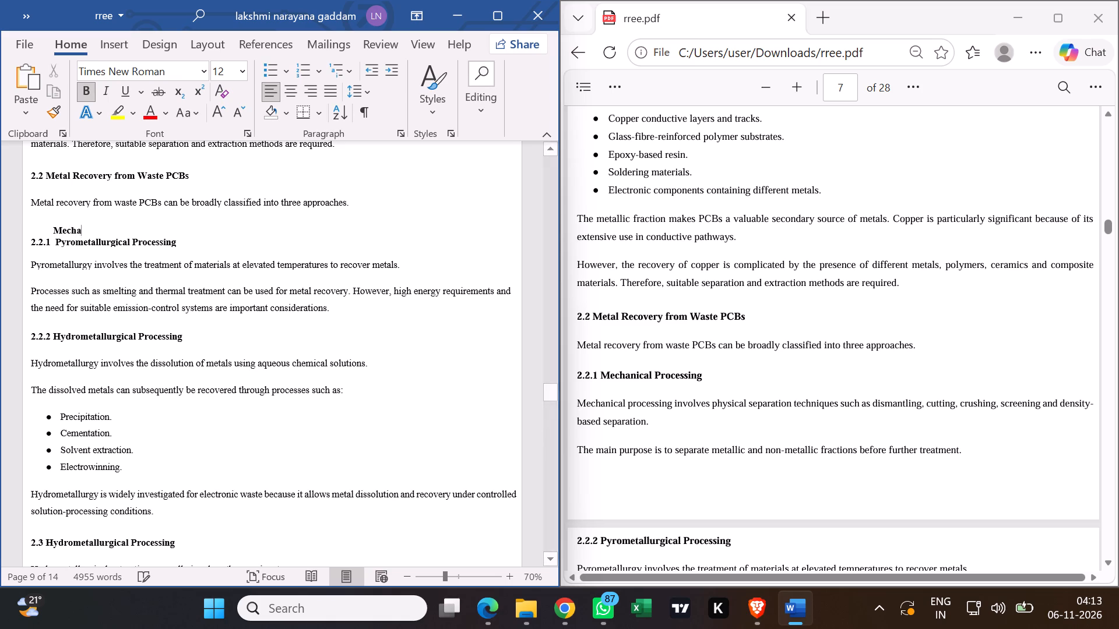
pyautogui.press('n')
pyautogui.press('i')
pyautogui.press('c')
pyautogui.press('a')
pyautogui.press('l')
pyautogui.press('space')
pyautogui.hotkey('shift', 'p')
pyautogui.press('r')
pyautogui.press('o')
pyautogui.press('c')
pyautogui.write('ess')
pyautogui.press('i')
pyautogui.press('n')
pyautogui.press('g')
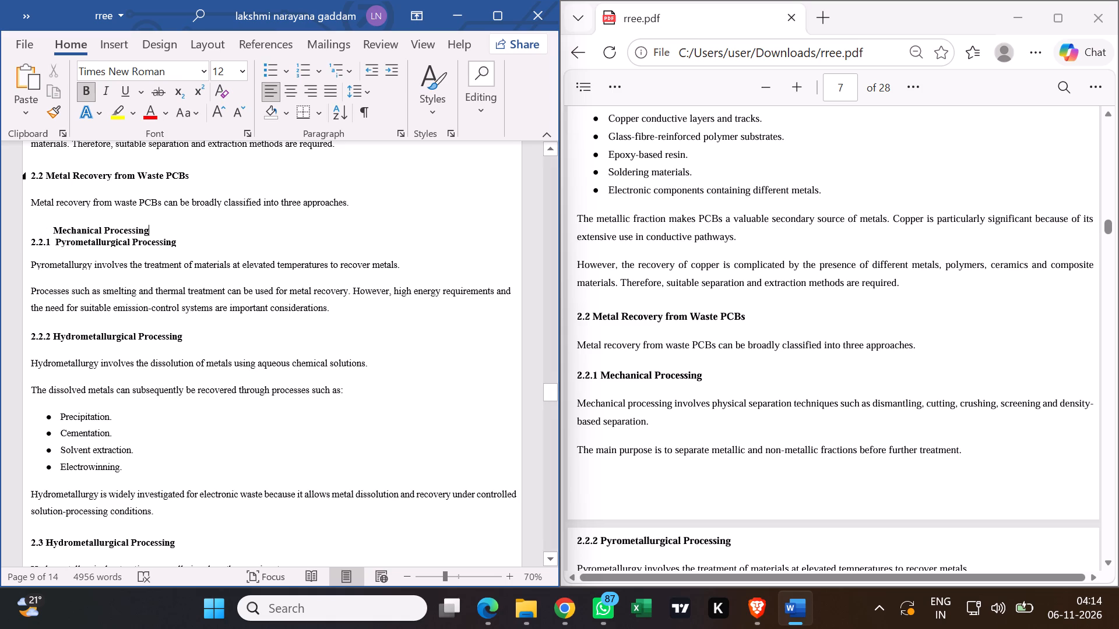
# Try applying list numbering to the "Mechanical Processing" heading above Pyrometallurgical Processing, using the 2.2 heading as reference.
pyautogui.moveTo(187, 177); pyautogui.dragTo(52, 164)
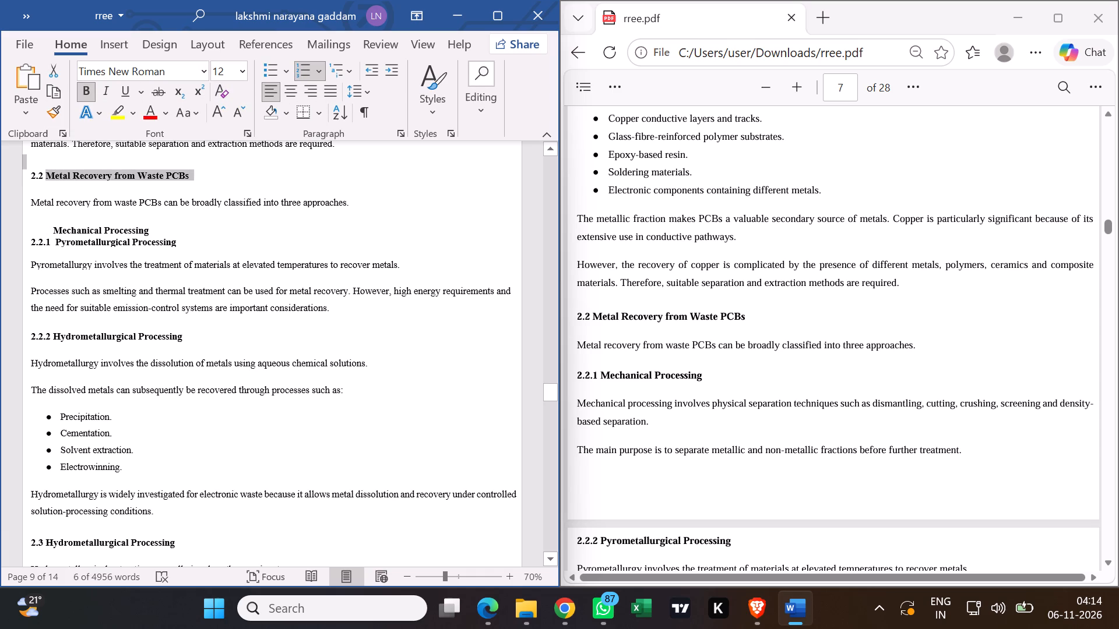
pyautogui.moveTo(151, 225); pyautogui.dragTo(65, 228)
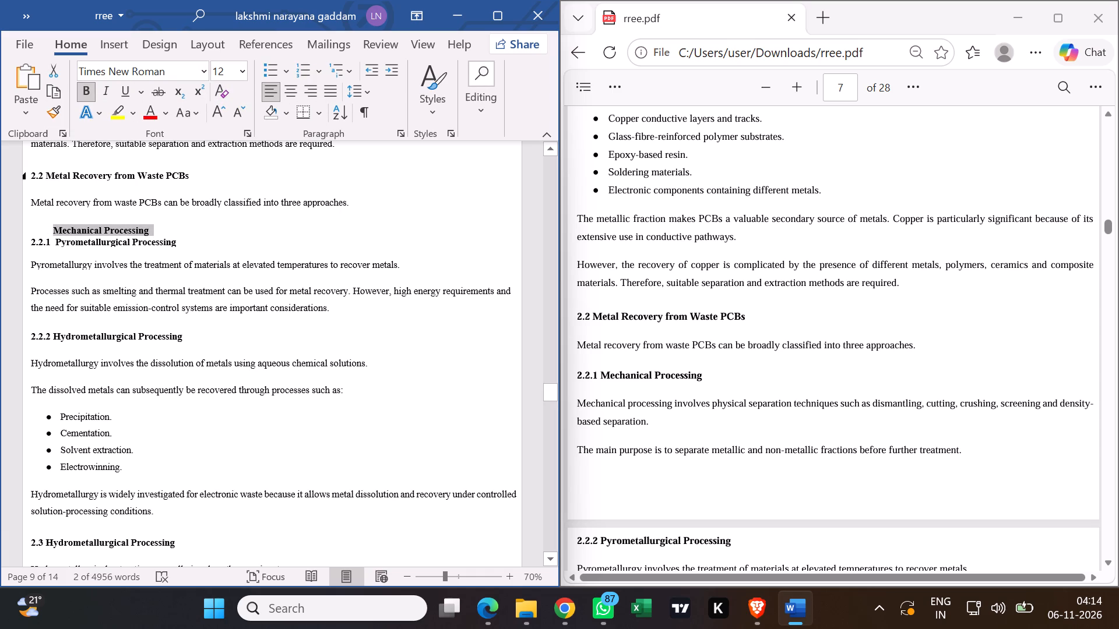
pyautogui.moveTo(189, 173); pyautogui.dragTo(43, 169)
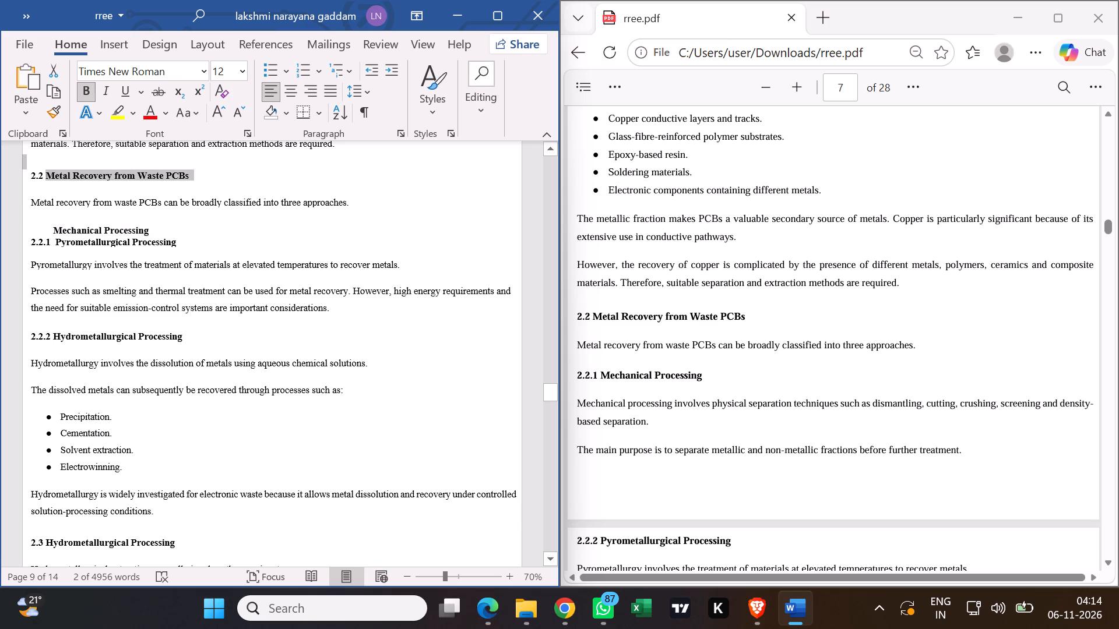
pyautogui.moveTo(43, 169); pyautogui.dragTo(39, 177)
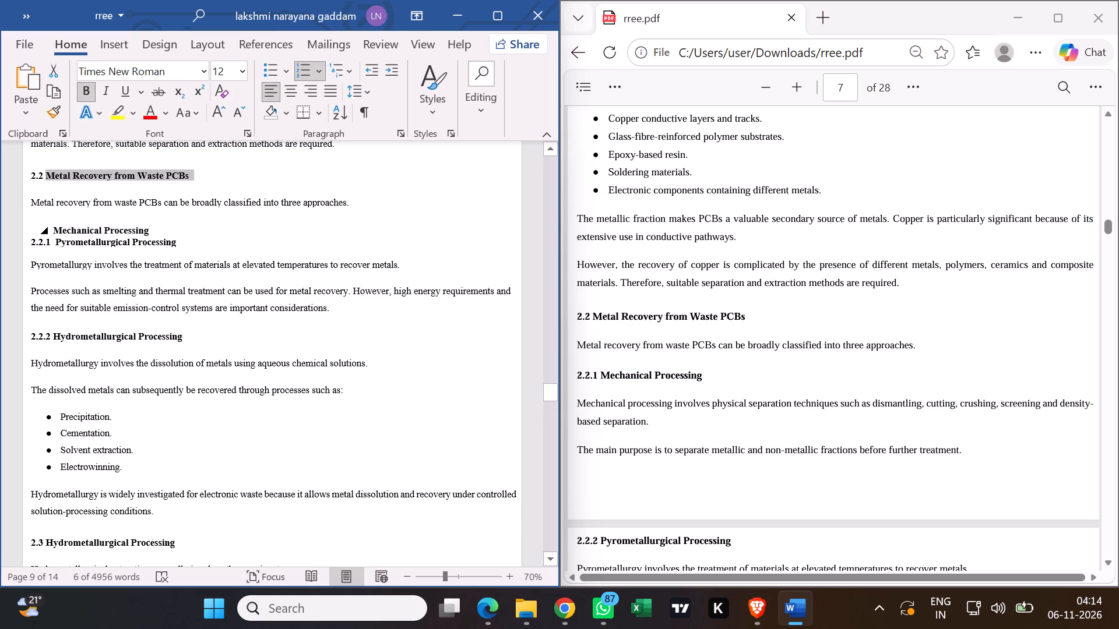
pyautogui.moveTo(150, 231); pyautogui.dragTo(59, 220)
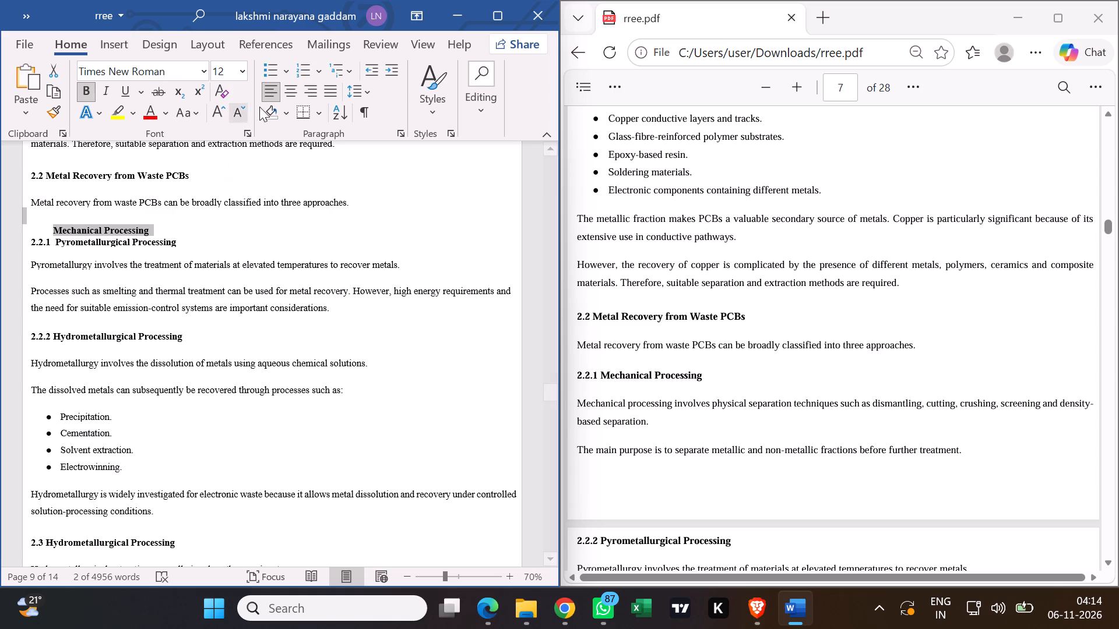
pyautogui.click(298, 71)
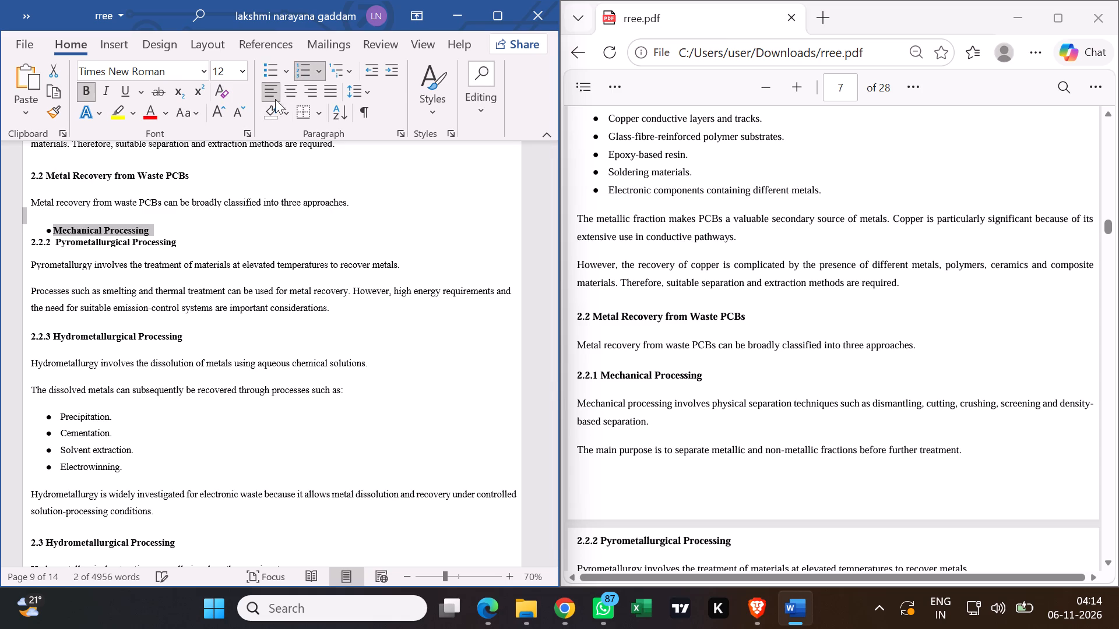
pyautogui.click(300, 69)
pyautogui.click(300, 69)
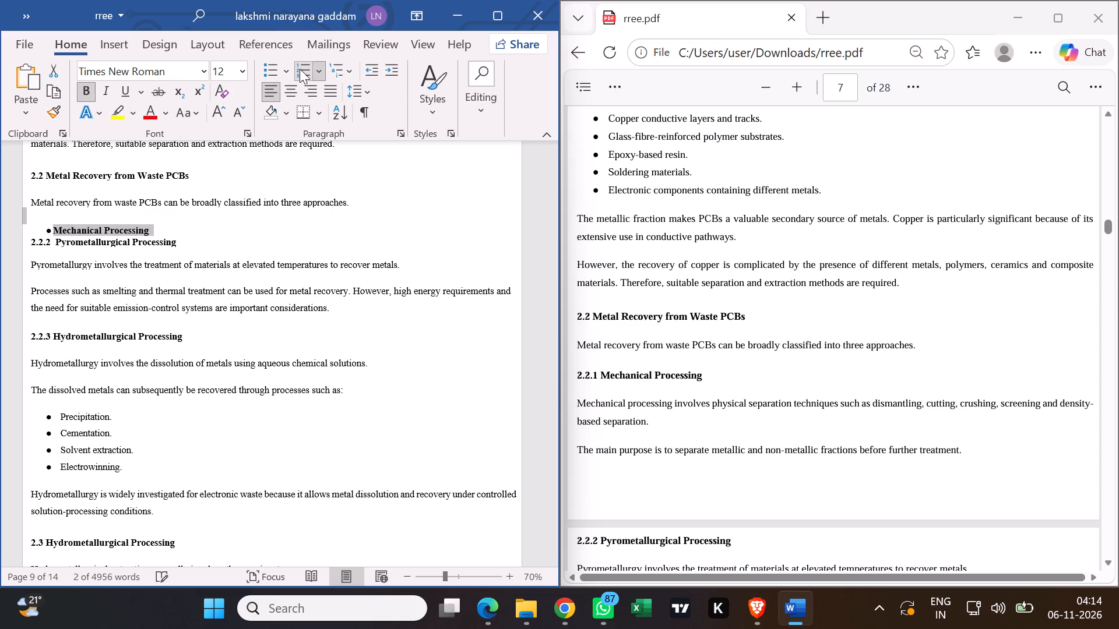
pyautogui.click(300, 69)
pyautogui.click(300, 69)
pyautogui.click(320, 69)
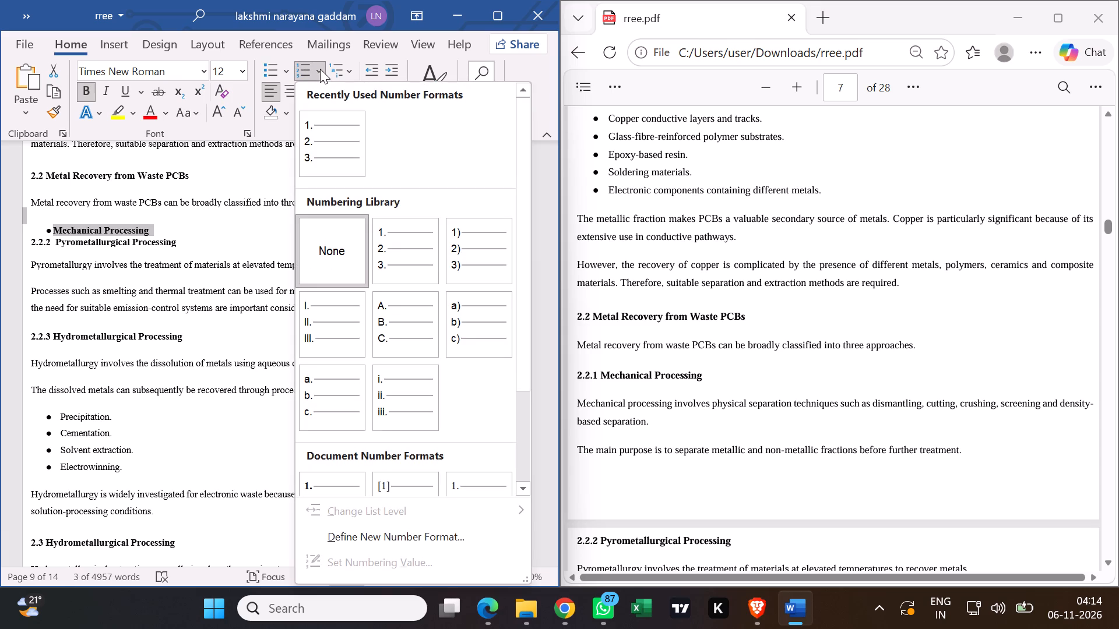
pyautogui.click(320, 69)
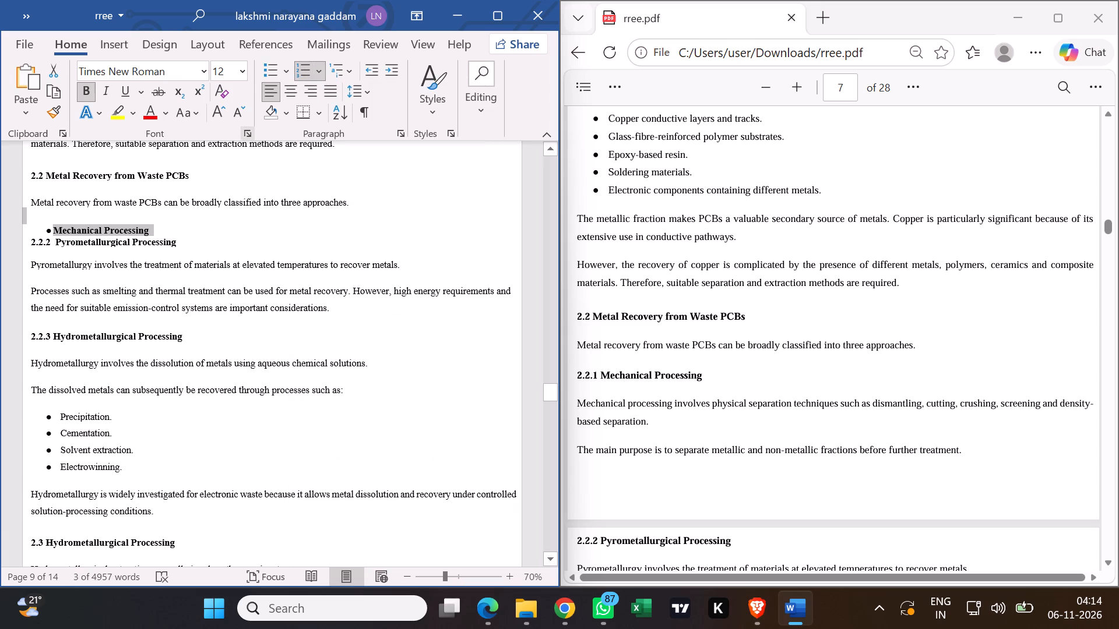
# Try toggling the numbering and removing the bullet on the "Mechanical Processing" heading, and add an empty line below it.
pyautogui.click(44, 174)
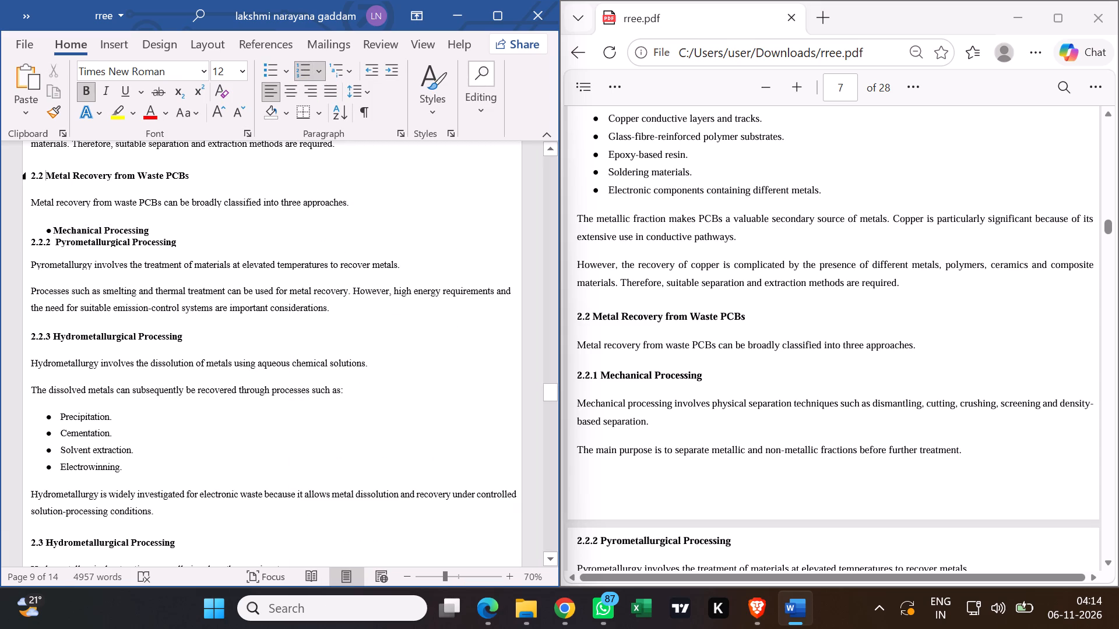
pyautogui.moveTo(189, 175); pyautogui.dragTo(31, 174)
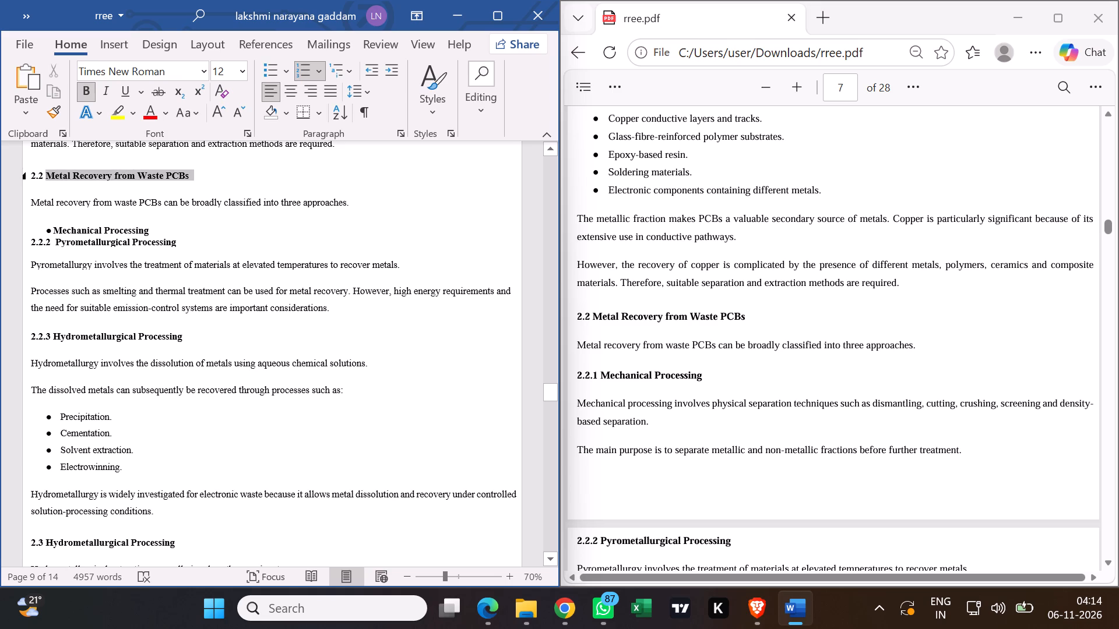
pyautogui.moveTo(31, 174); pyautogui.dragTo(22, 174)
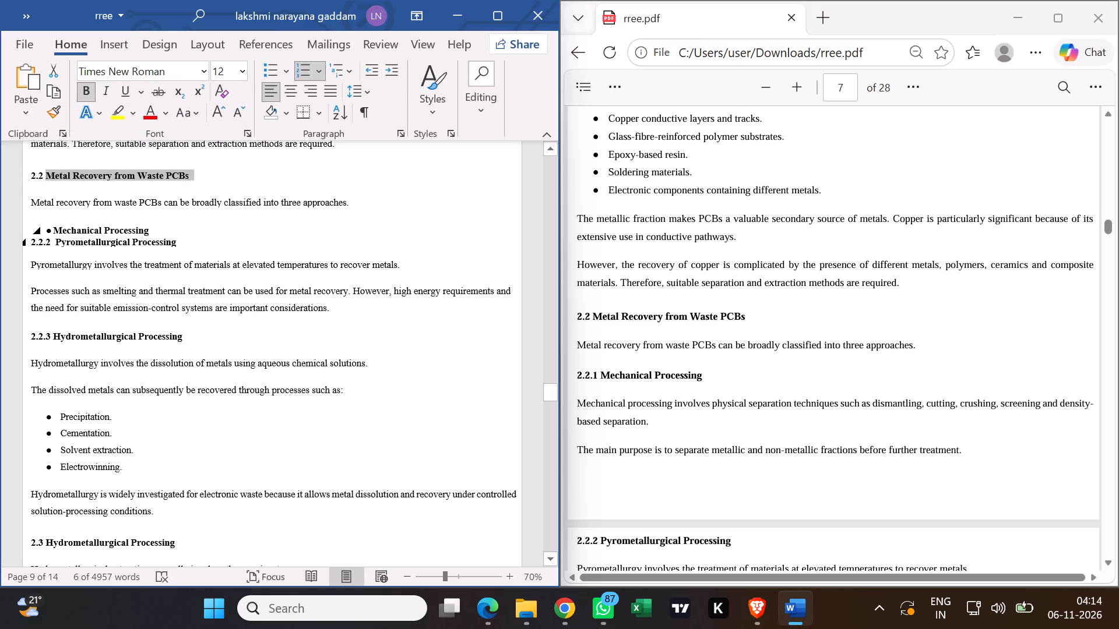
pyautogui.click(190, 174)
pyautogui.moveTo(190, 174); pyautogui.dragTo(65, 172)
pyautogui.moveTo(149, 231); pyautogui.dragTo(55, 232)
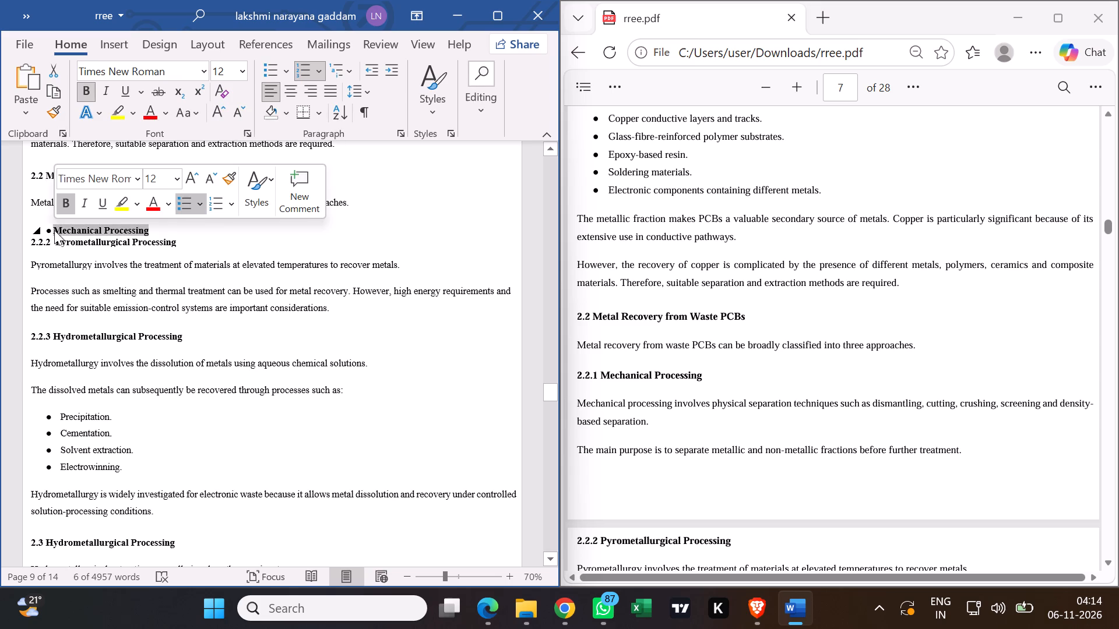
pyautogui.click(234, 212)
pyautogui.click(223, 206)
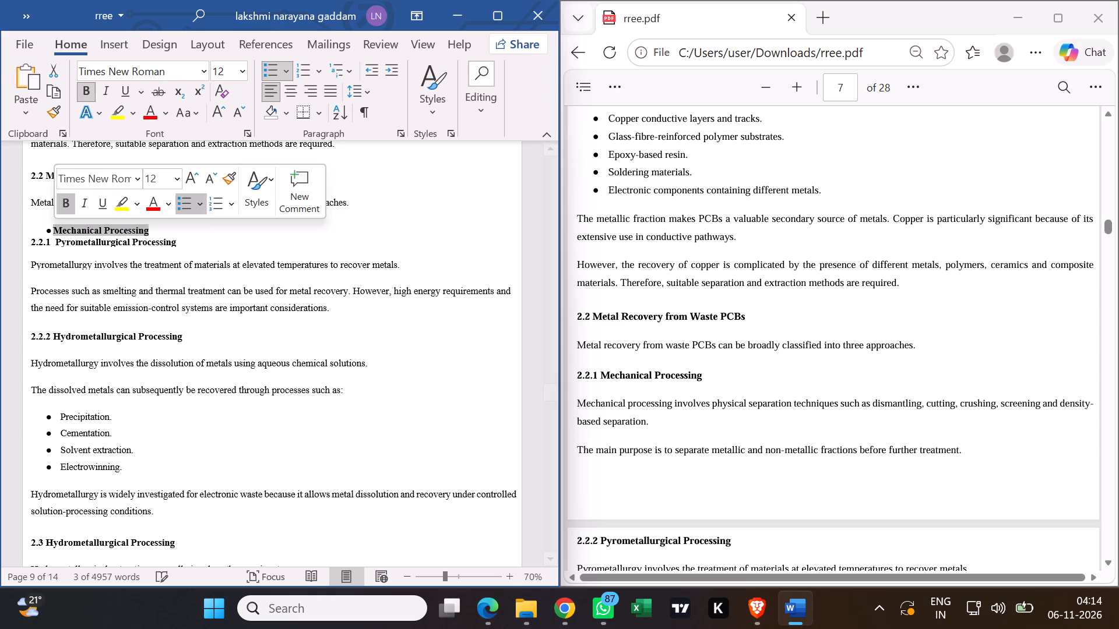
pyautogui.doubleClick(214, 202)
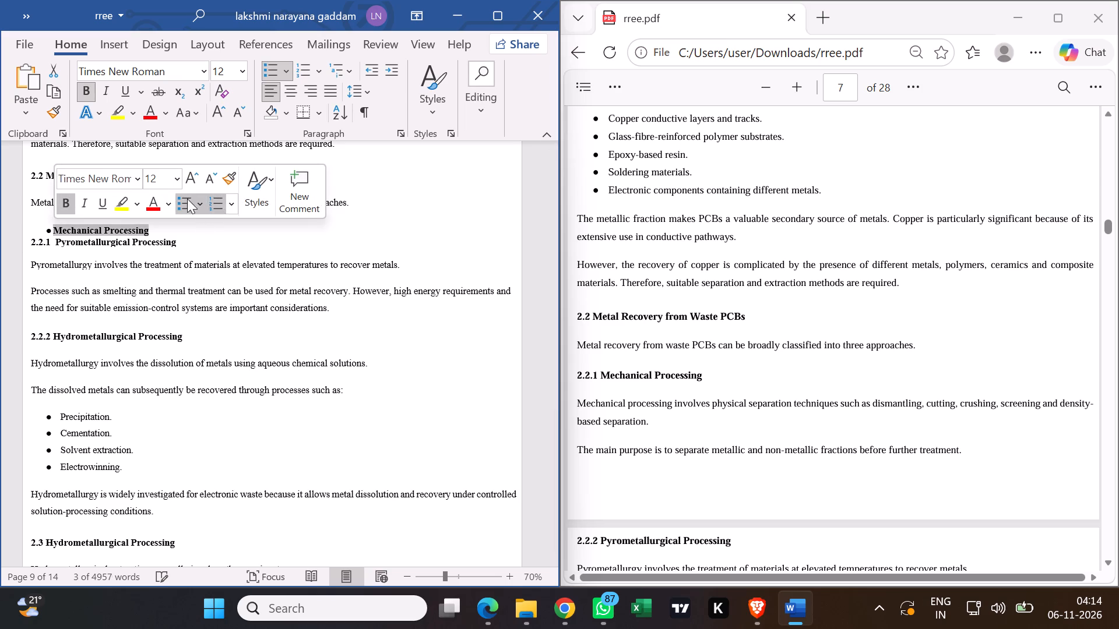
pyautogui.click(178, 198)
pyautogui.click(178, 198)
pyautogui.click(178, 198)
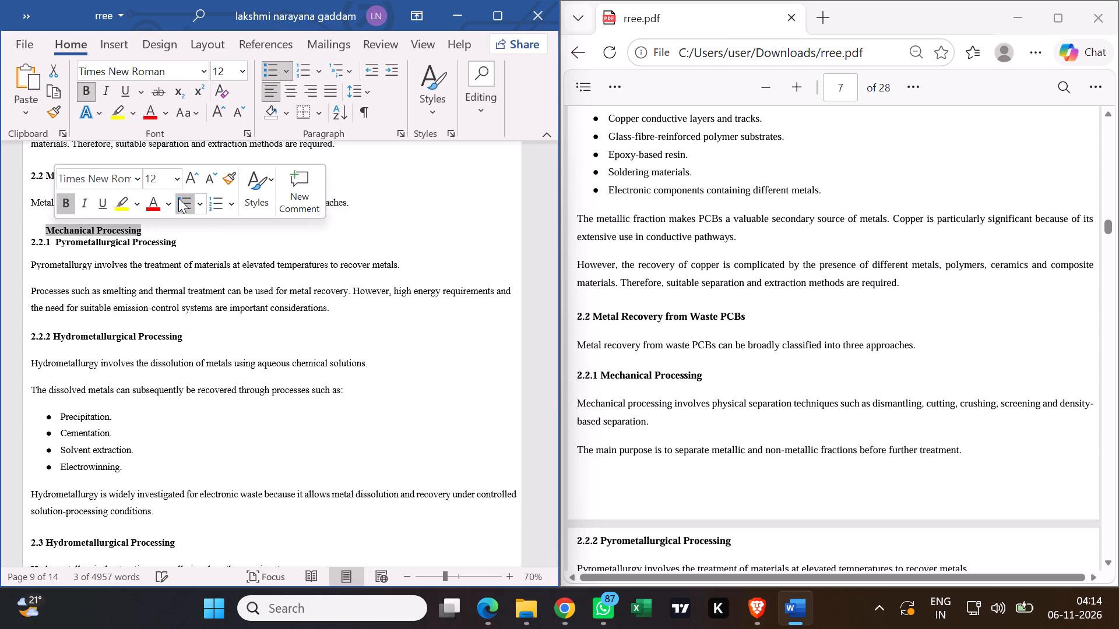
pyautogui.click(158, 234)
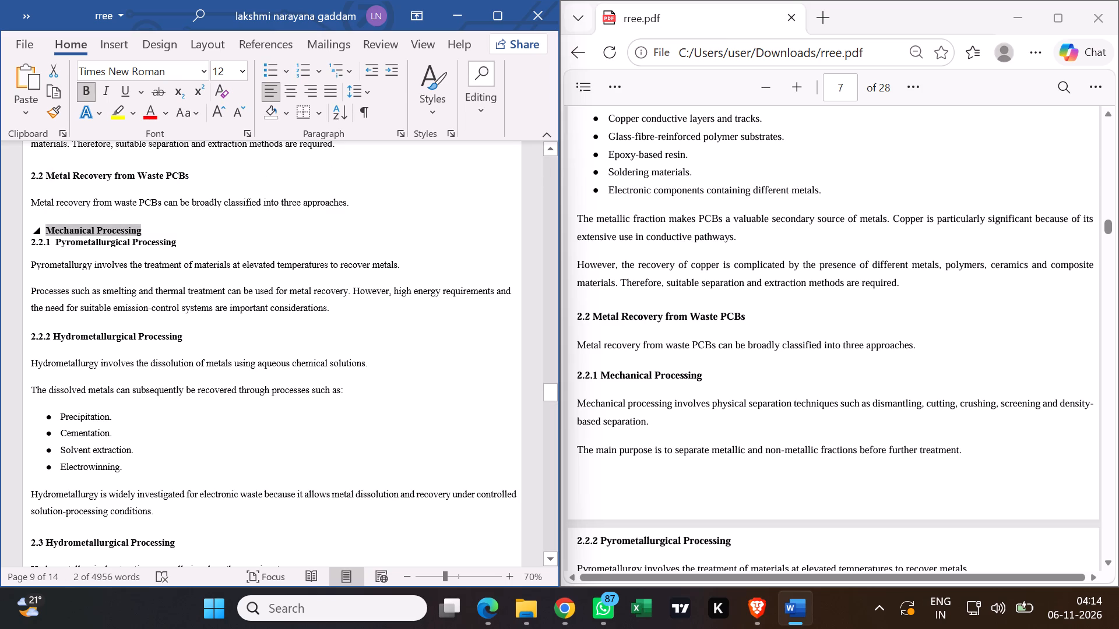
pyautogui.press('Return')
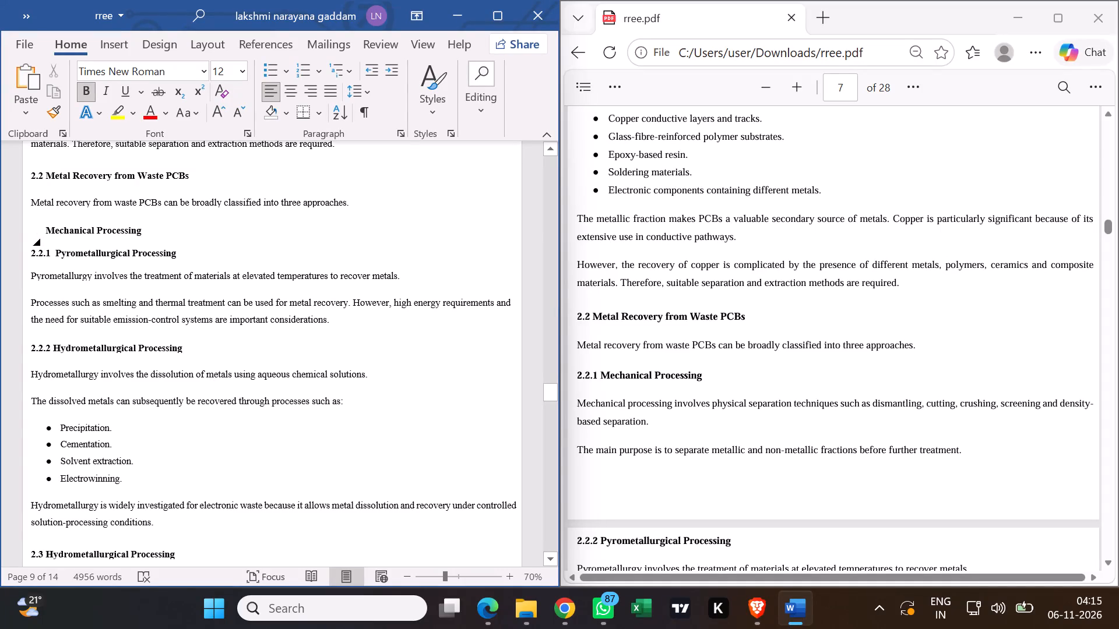
# Undo the list changes and the section deletion to restore the numbered 2.2.1 Mechanical Processing heading and its two paragraphs.
pyautogui.hotkey('ctrl', 'z')
pyautogui.hotkey('ctrl', 'z')
pyautogui.hotkey('ctrl', 'z')
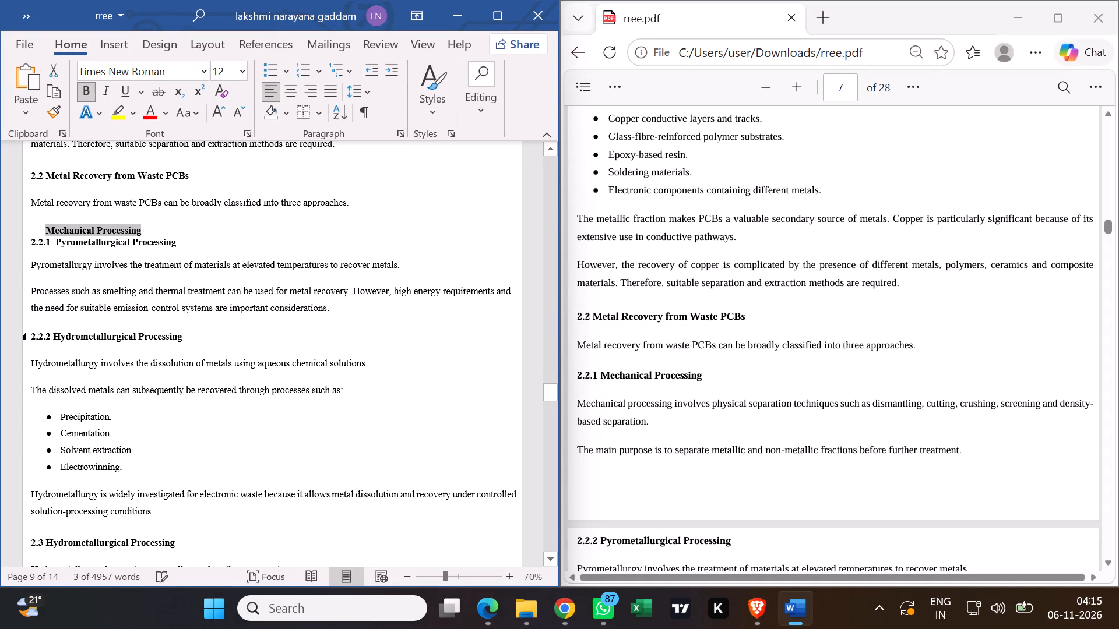
pyautogui.hotkey('ctrl', 'z')
pyautogui.hotkey('ctrl', 'z')
pyautogui.hotkey('ctrl', 'z')
pyautogui.hotkey('ctrl', 'z')
pyautogui.hotkey('ctrl', 'z')
pyautogui.hotkey('ctrl', 'z')
pyautogui.hotkey('ctrl', 'z')
pyautogui.hotkey('ctrl', 'z')
pyautogui.hotkey('ctrl', 'z')
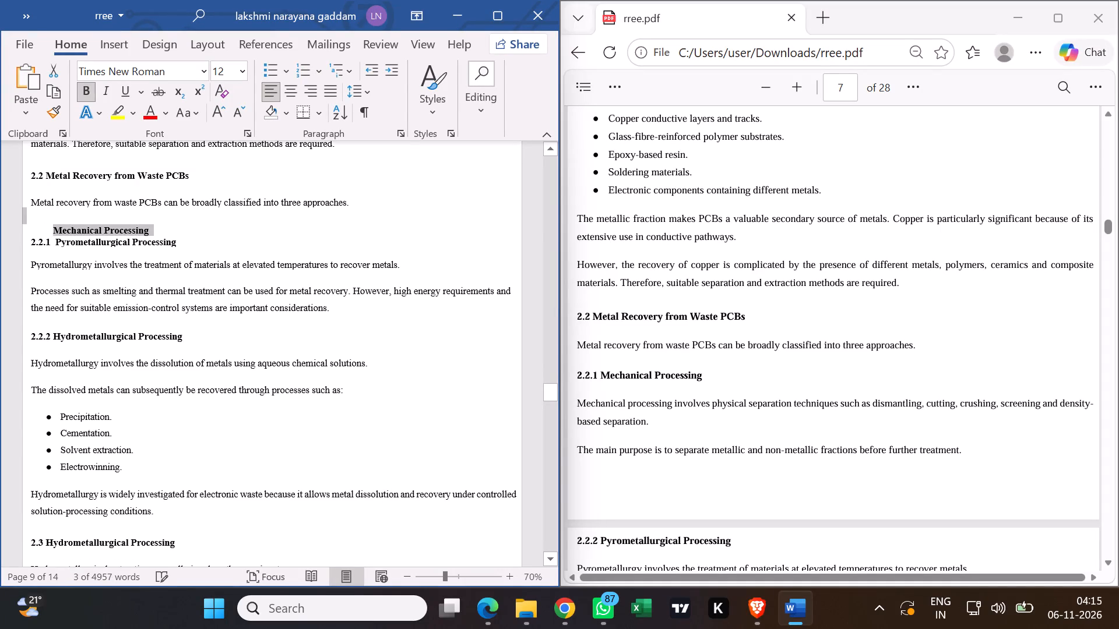
pyautogui.hotkey('ctrl', 'z')
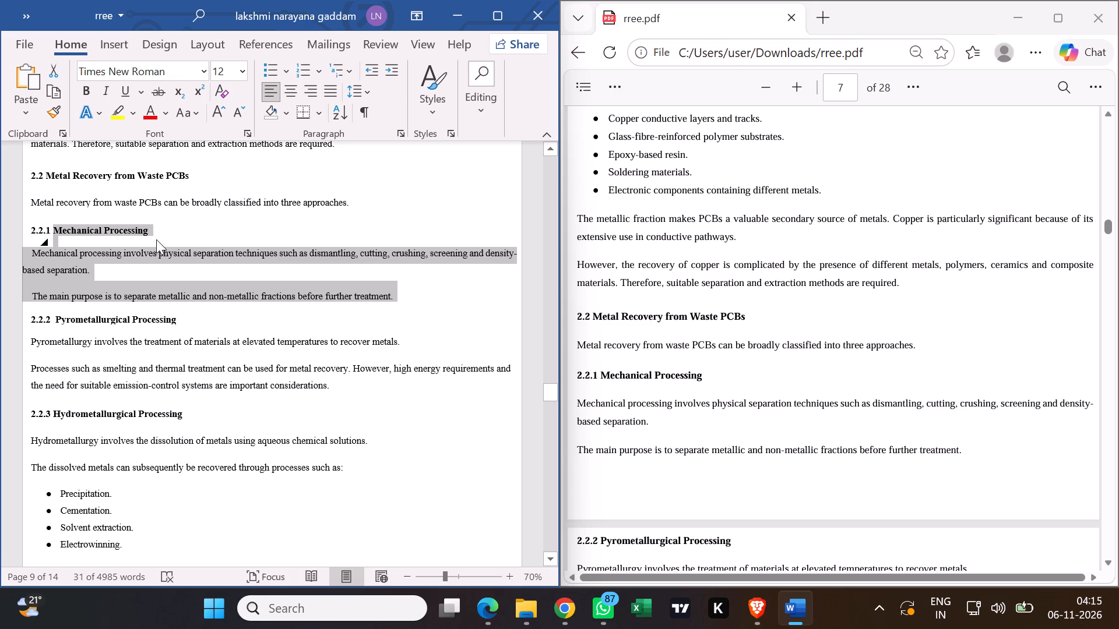
pyautogui.click(187, 229)
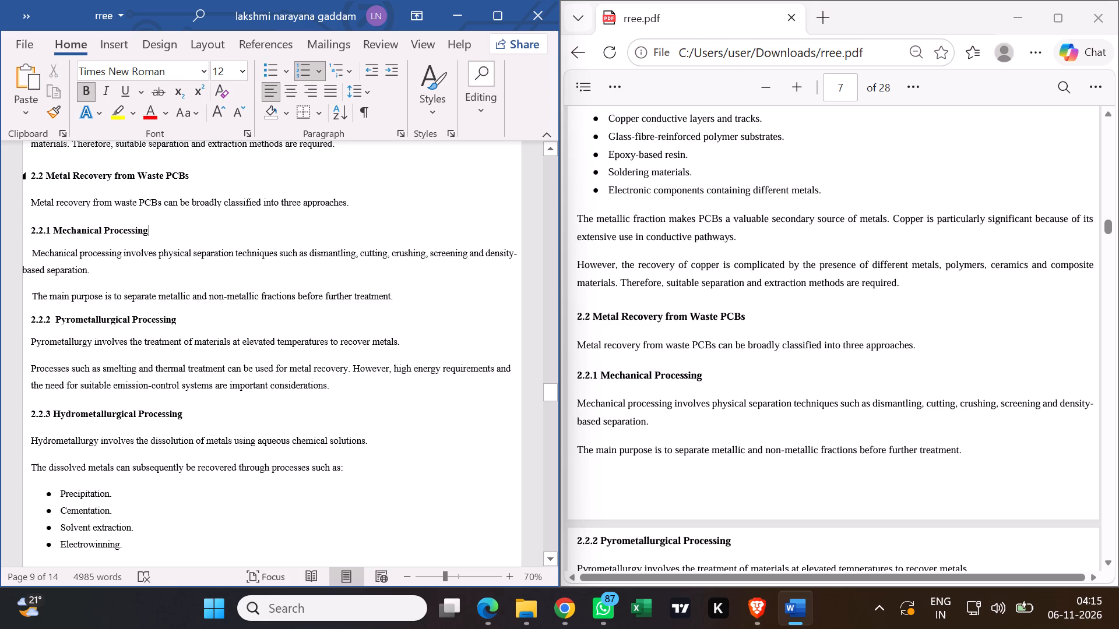
# Paste a copy of the numbered "Mechanical Processing" heading on a new line under the 2.2 heading and remove the leftover 2.3 number.
pyautogui.click(193, 173)
pyautogui.press('Return')
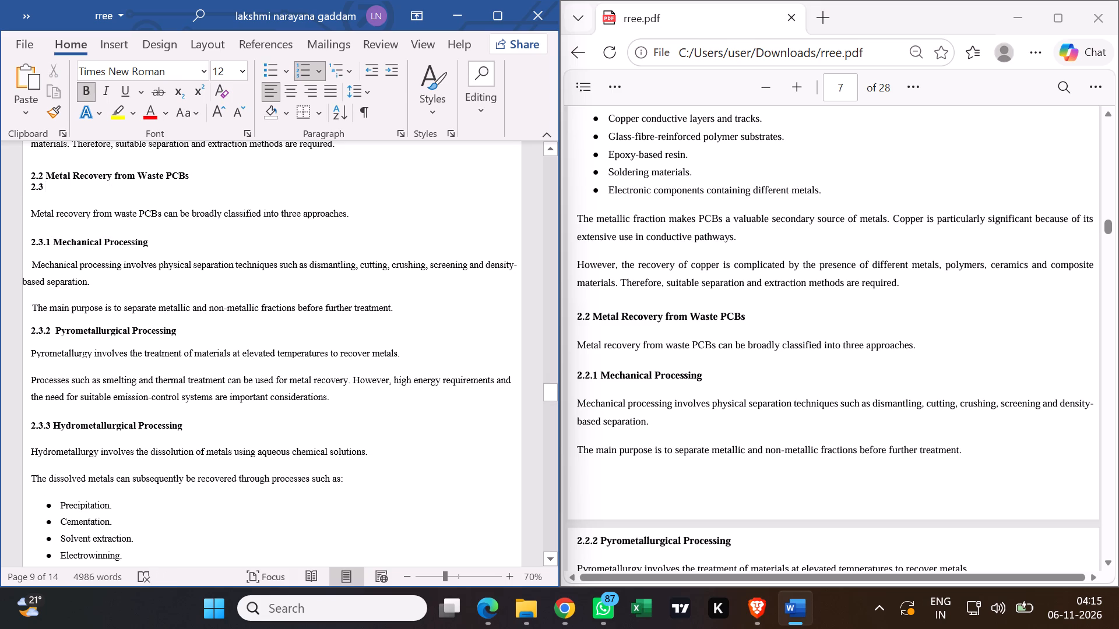
pyautogui.moveTo(152, 246); pyautogui.dragTo(83, 246)
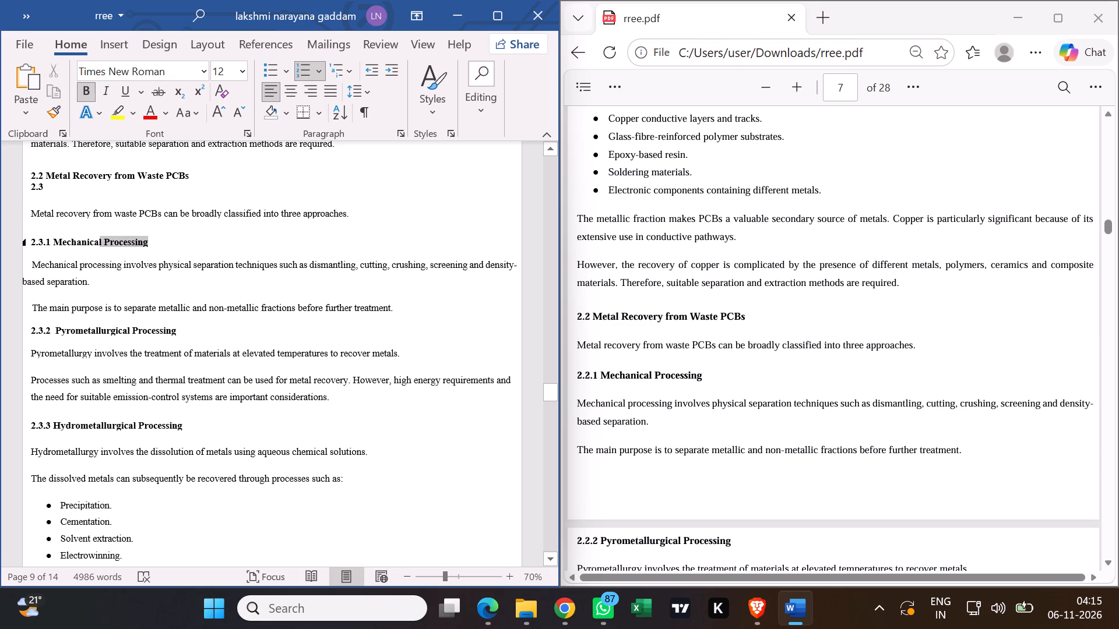
pyautogui.moveTo(83, 246); pyautogui.dragTo(55, 240)
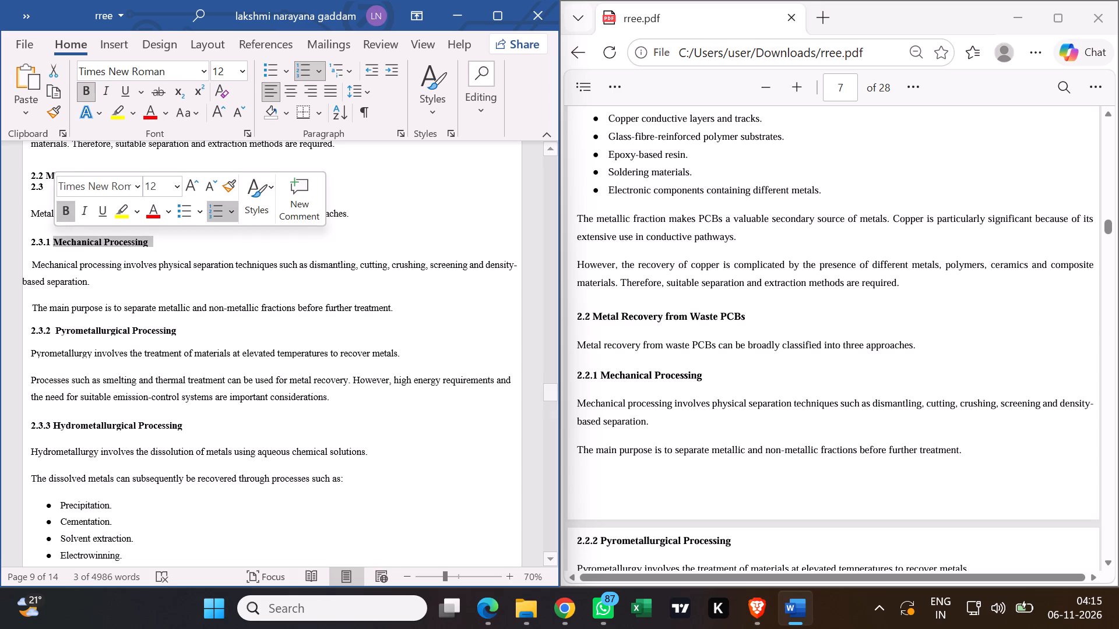
pyautogui.hotkey('ctrl', 'c')
pyautogui.click(58, 192)
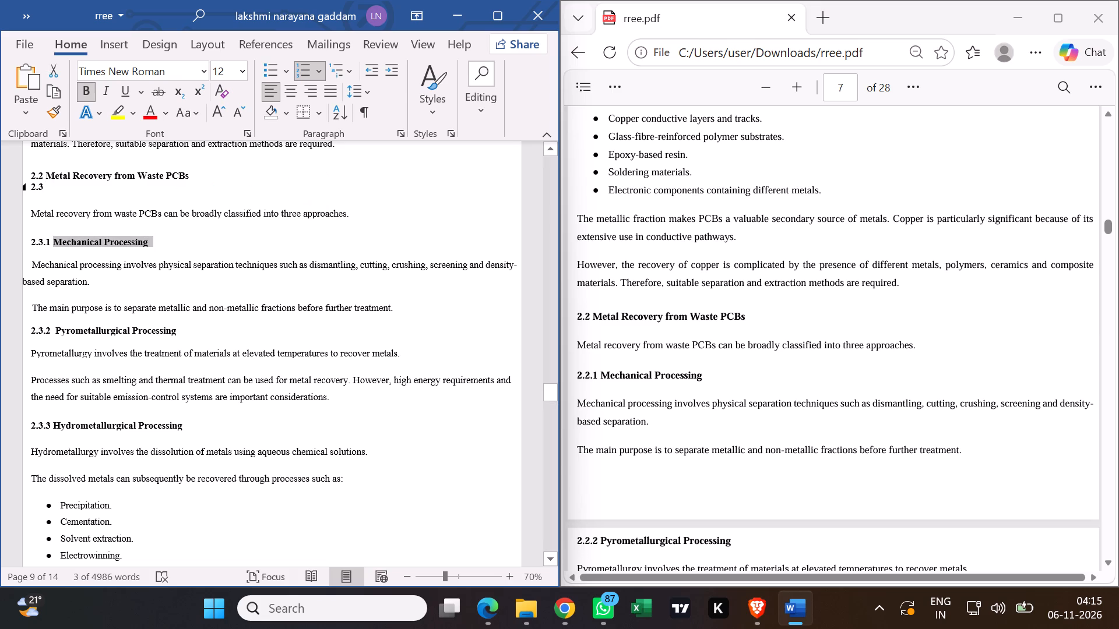
pyautogui.hotkey('ctrl', 'v')
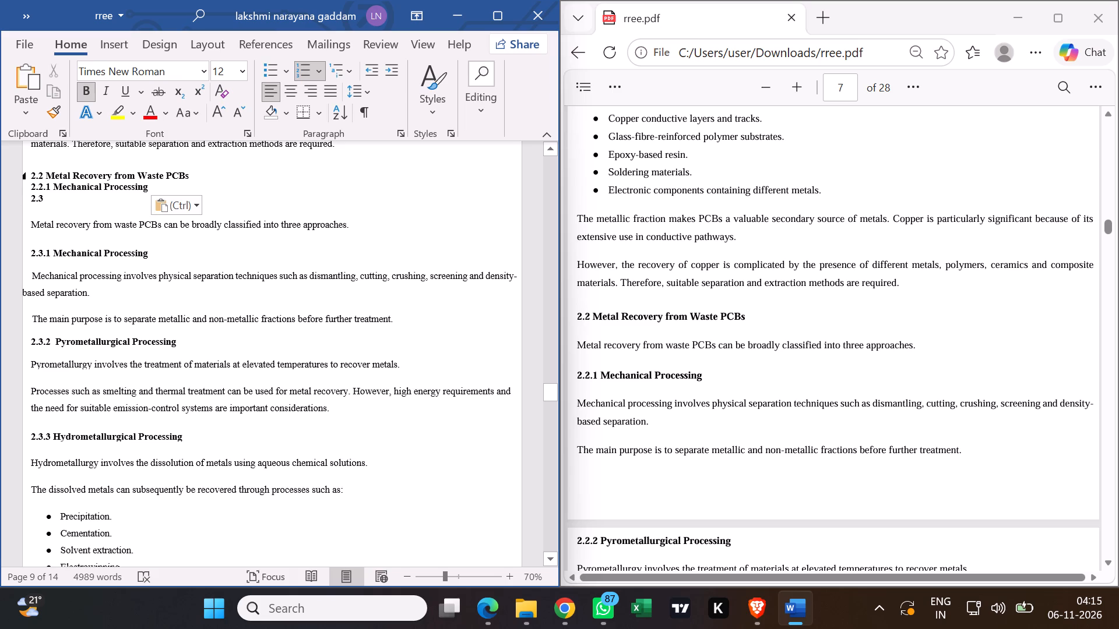
pyautogui.press('BackSpace')
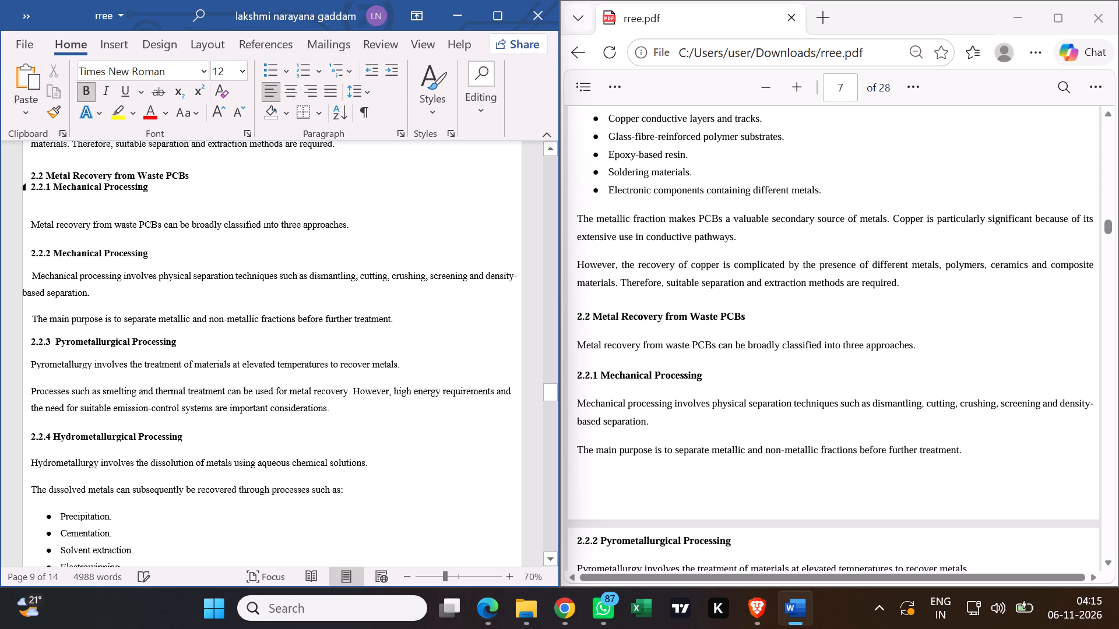
# Insert an unnumbered, unindented blank line between the 2.2 Metal Recovery from Waste PCBs heading and the pasted "Mechanical Processing" heading.
pyautogui.click(192, 175)
pyautogui.press('Return')
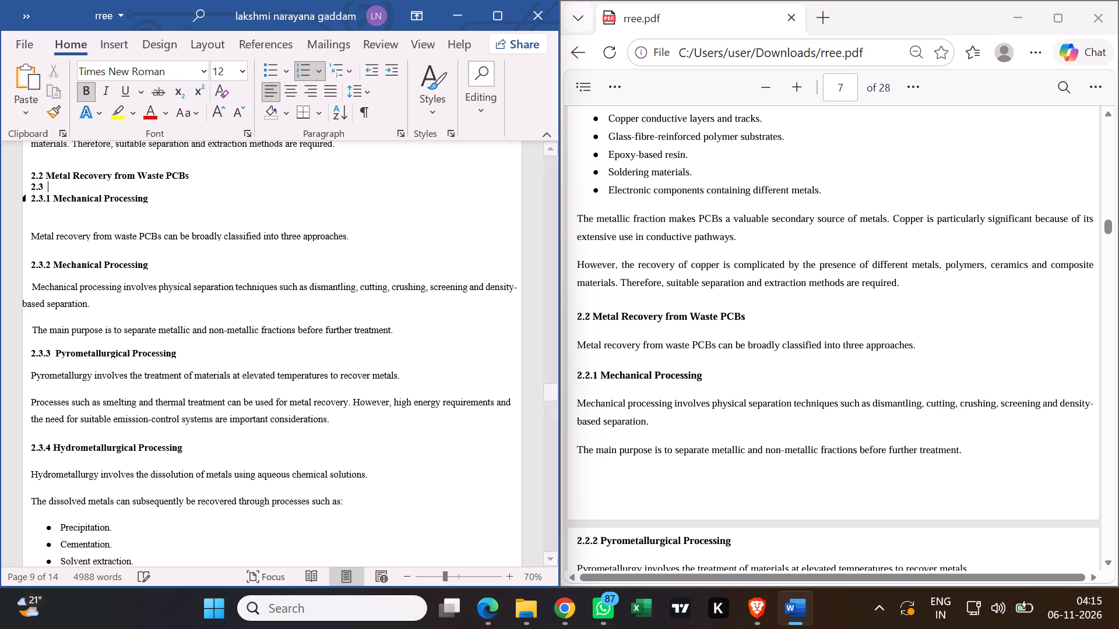
pyautogui.press('BackSpace')
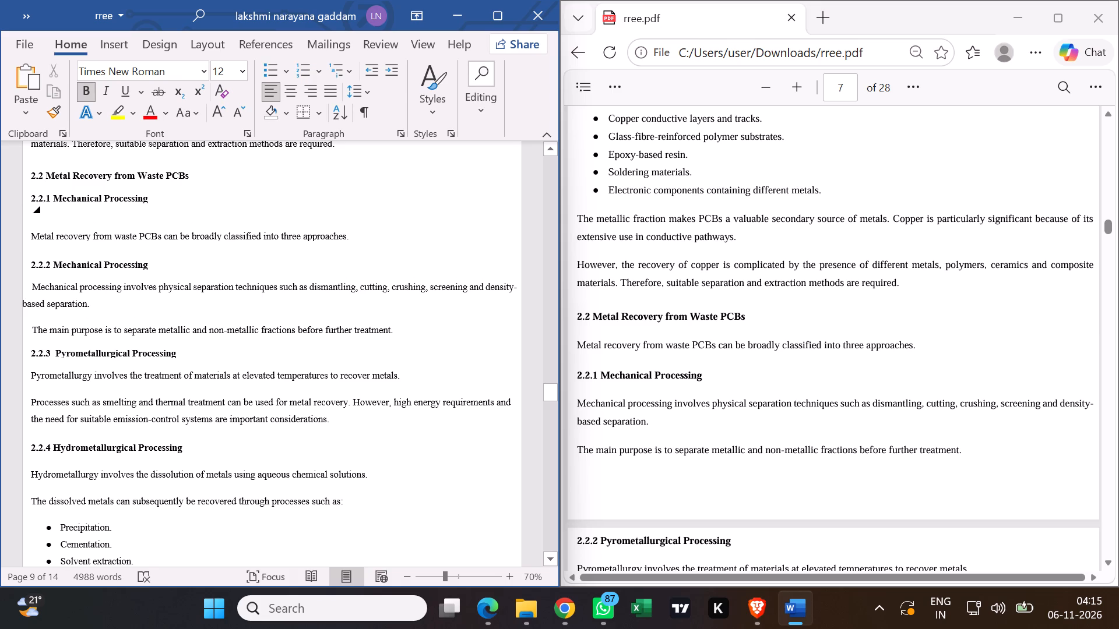
pyautogui.press('BackSpace')
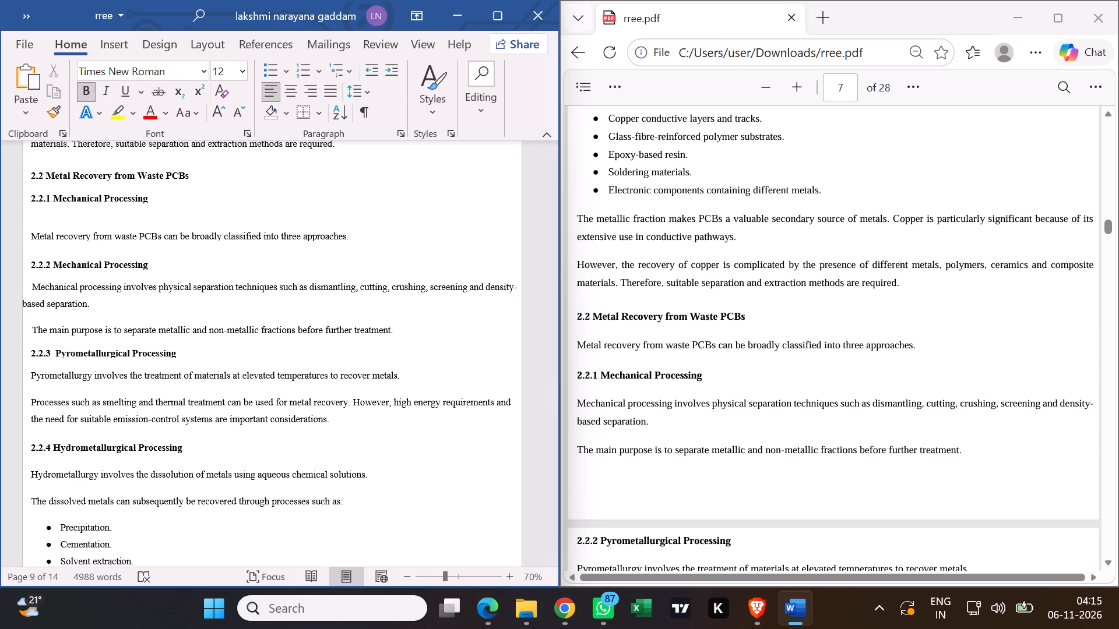
# Copy the sentence "Metal recovery from waste PCBs can be broadly classified into three approaches." from the PDF and paste it under the 2.2 heading in Word.
pyautogui.moveTo(916, 342); pyautogui.dragTo(596, 328)
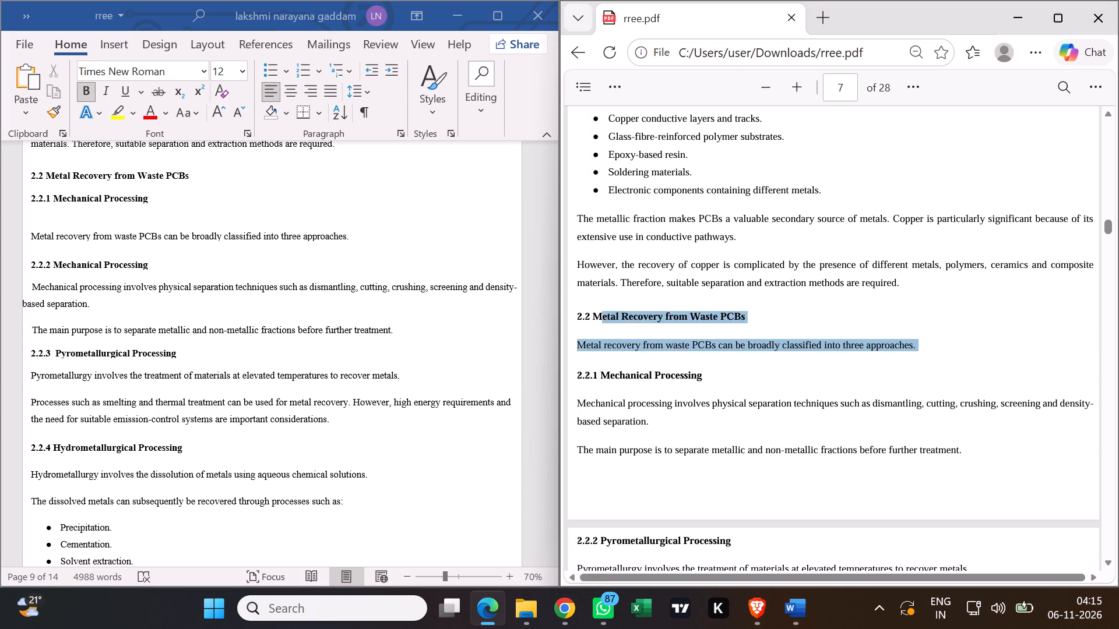
pyautogui.moveTo(596, 328); pyautogui.dragTo(582, 343)
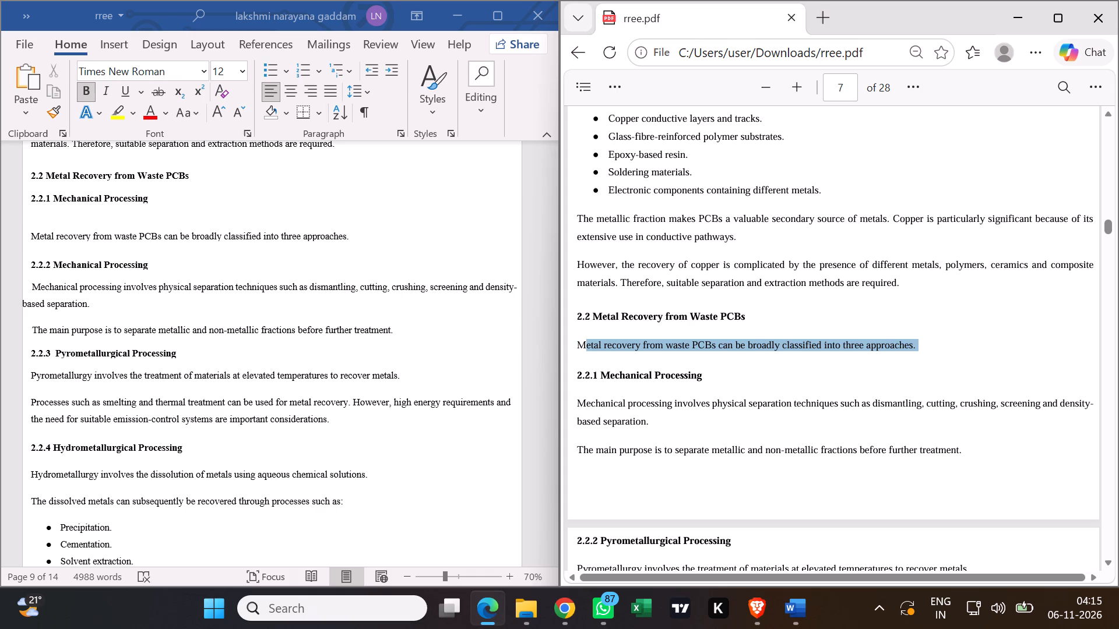
pyautogui.moveTo(582, 343); pyautogui.dragTo(573, 346)
pyautogui.click(573, 345)
pyautogui.moveTo(574, 345); pyautogui.dragTo(838, 345)
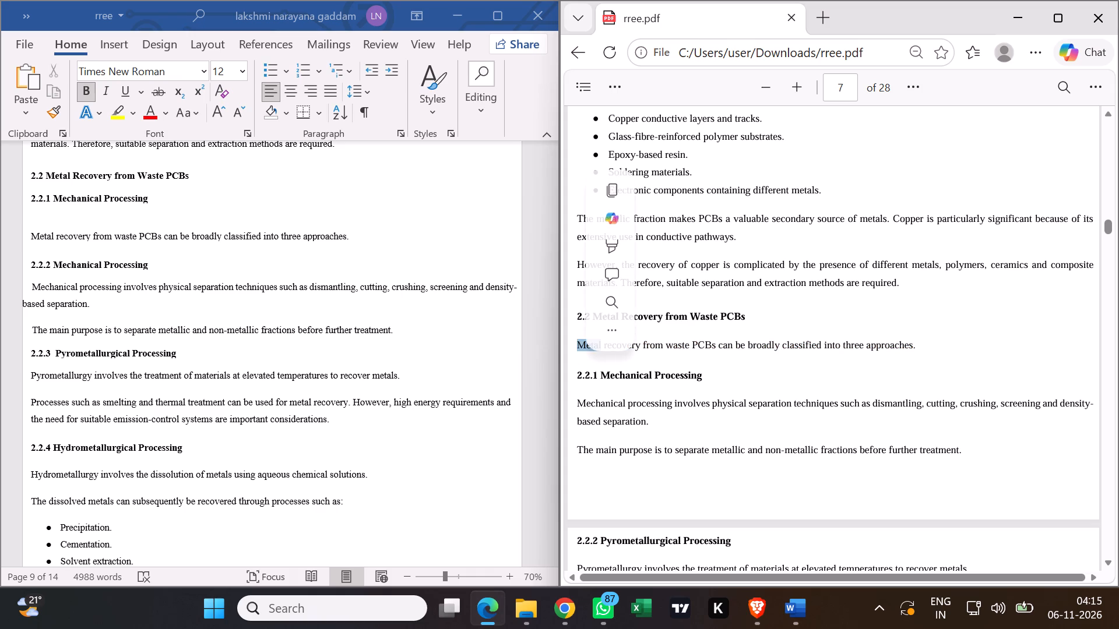
pyautogui.moveTo(838, 345); pyautogui.dragTo(836, 345)
pyautogui.moveTo(914, 348); pyautogui.dragTo(846, 349)
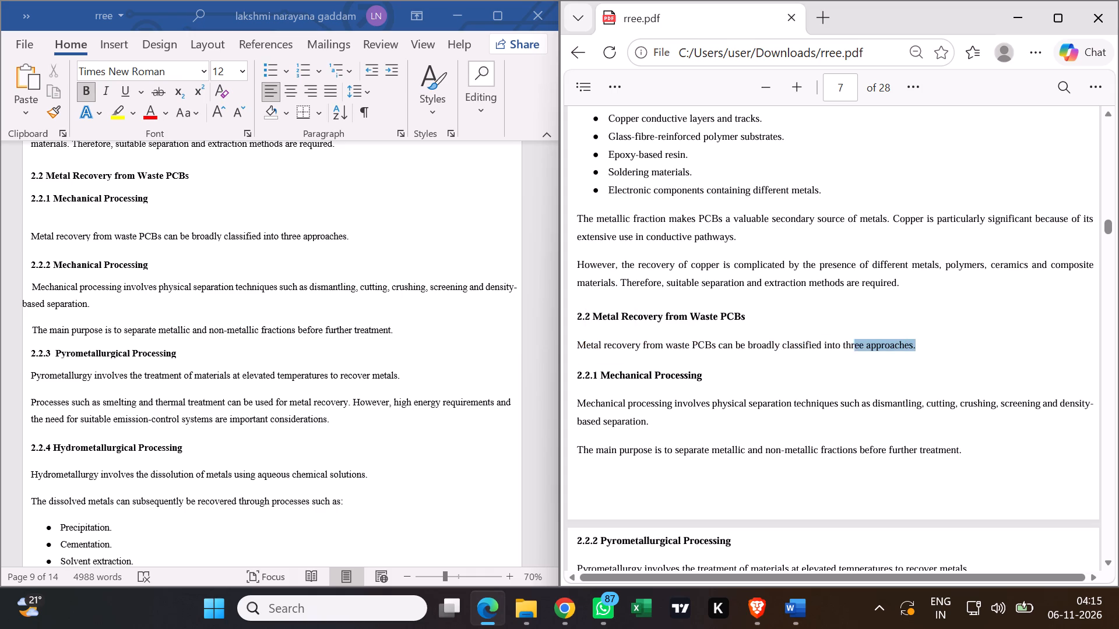
pyautogui.moveTo(846, 349); pyautogui.dragTo(592, 351)
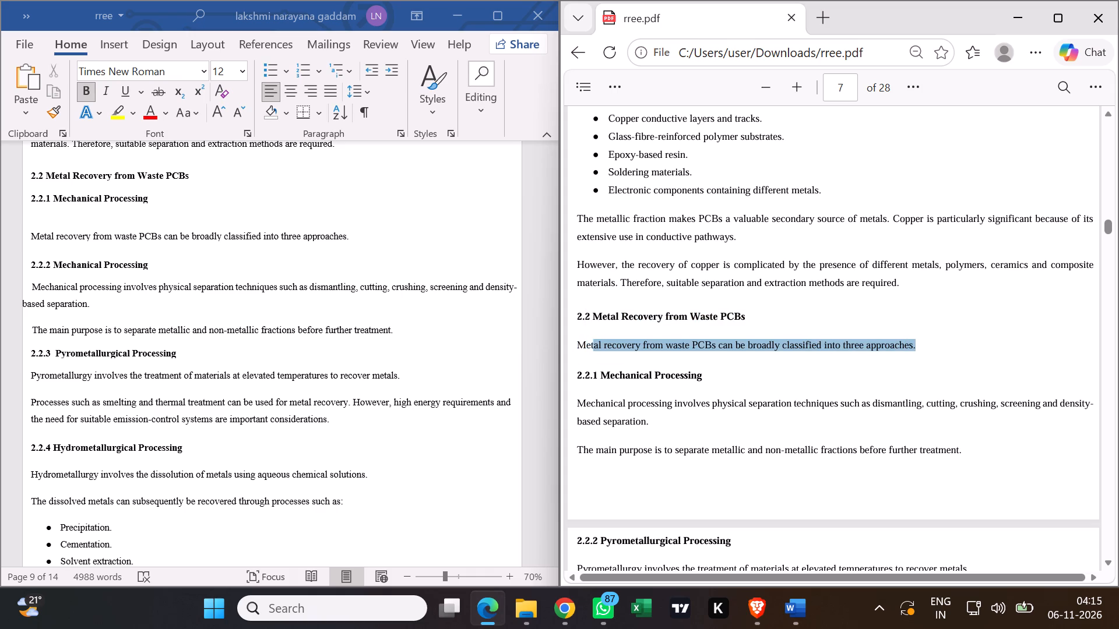
pyautogui.moveTo(592, 351); pyautogui.dragTo(571, 359)
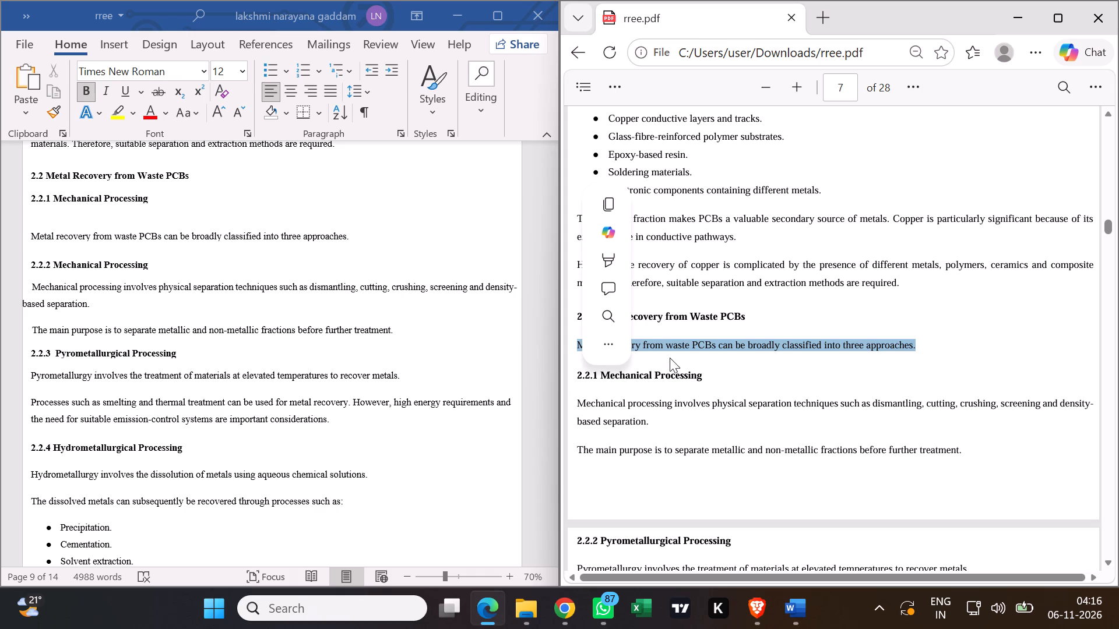
pyautogui.rightClick(670, 348)
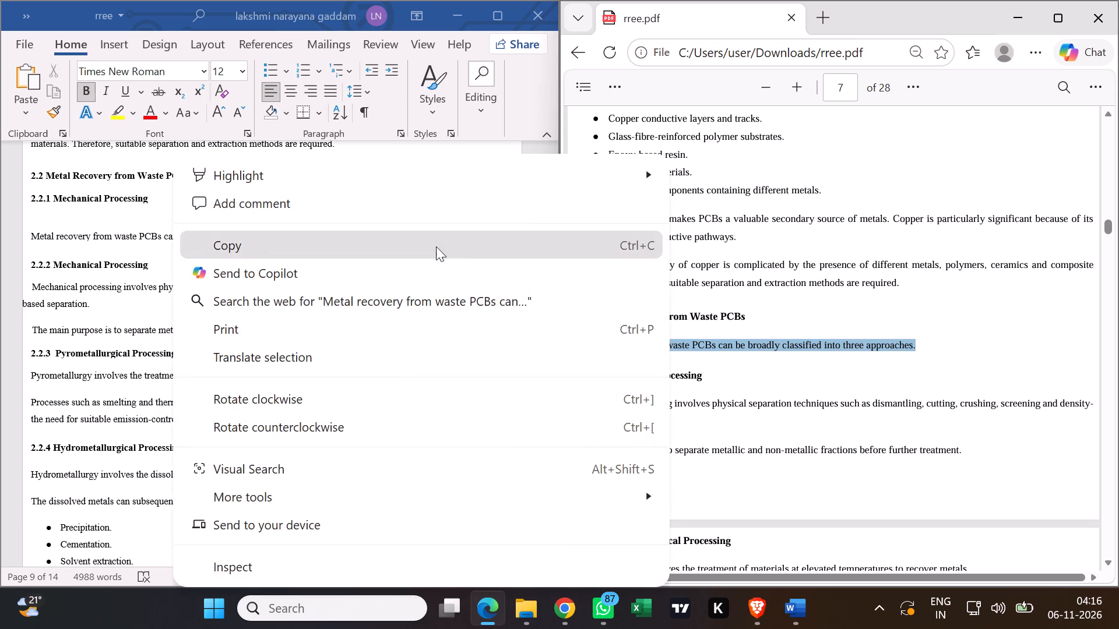
pyautogui.click(436, 246)
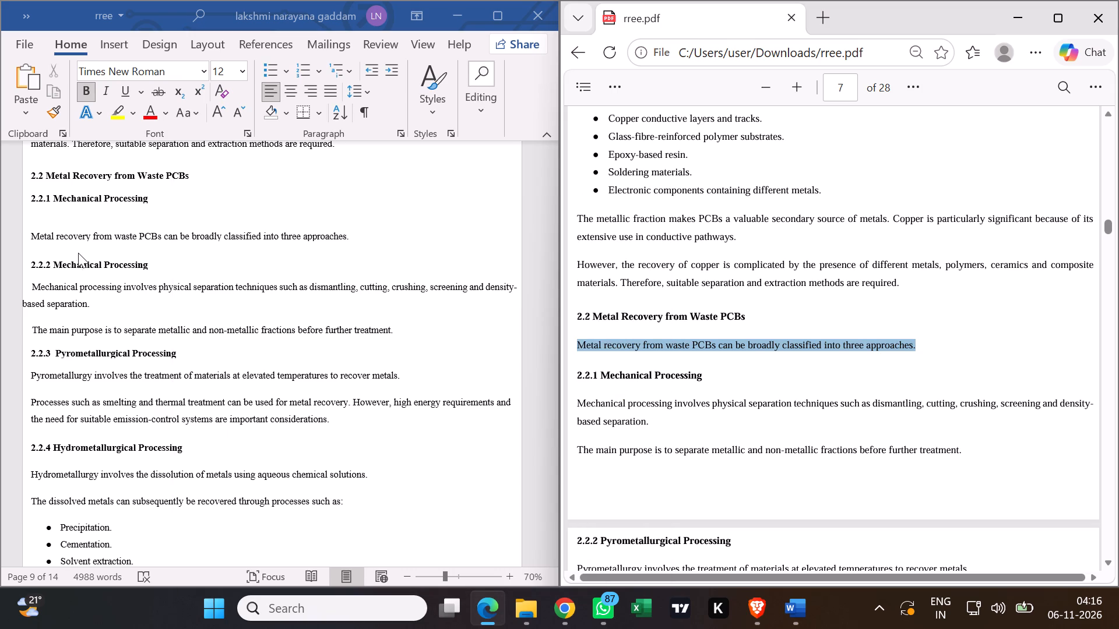
pyautogui.click(146, 192)
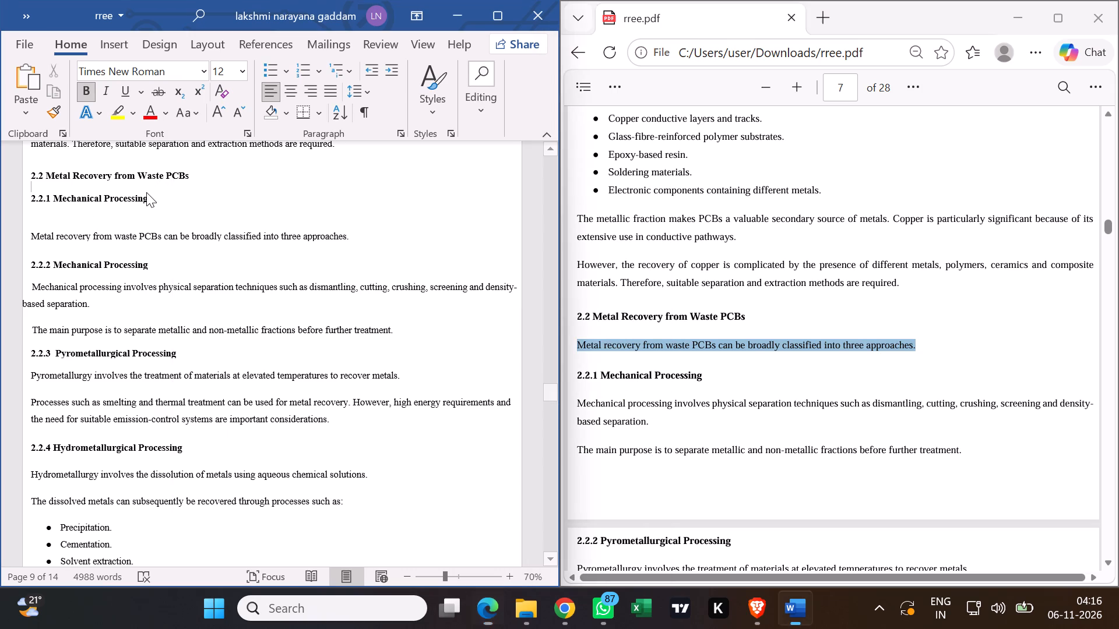
pyautogui.rightClick(122, 189)
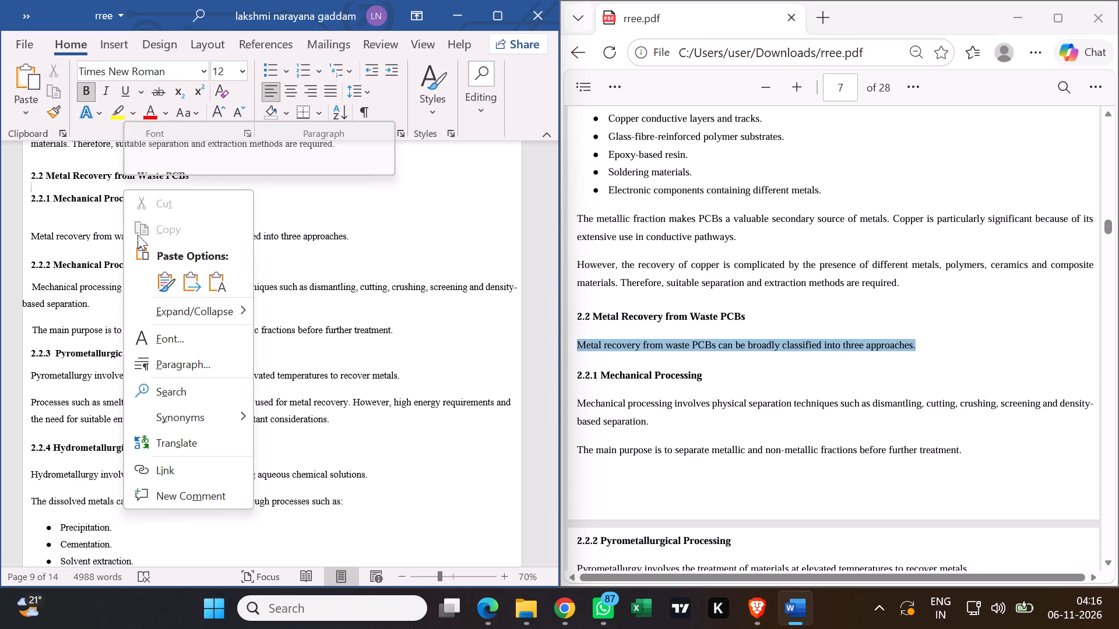
pyautogui.click(48, 185)
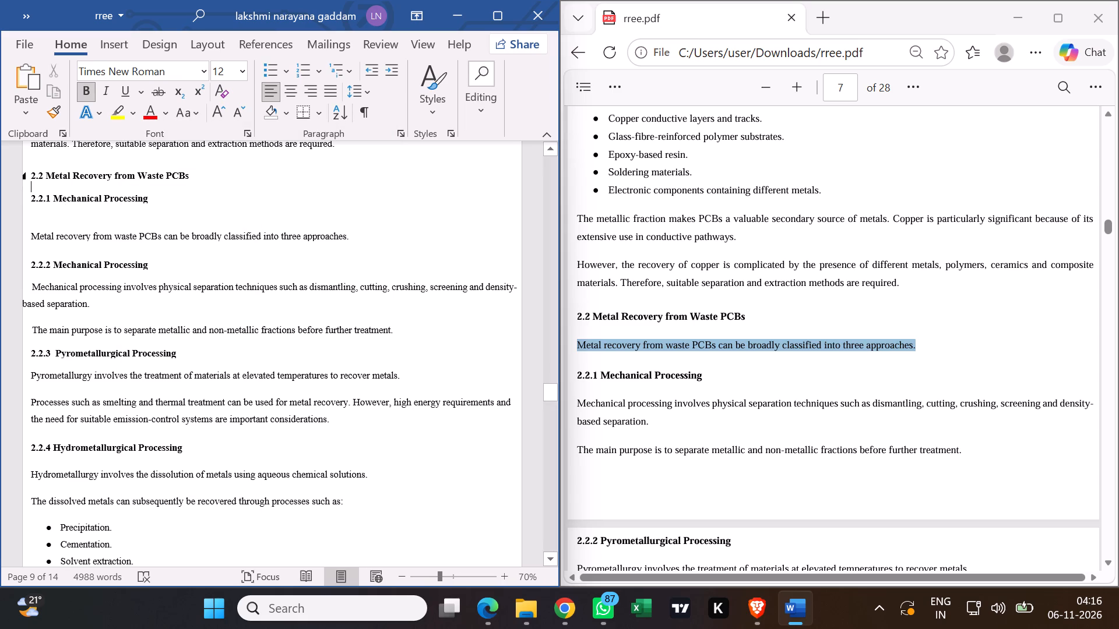
pyautogui.hotkey('ctrl', 'v')
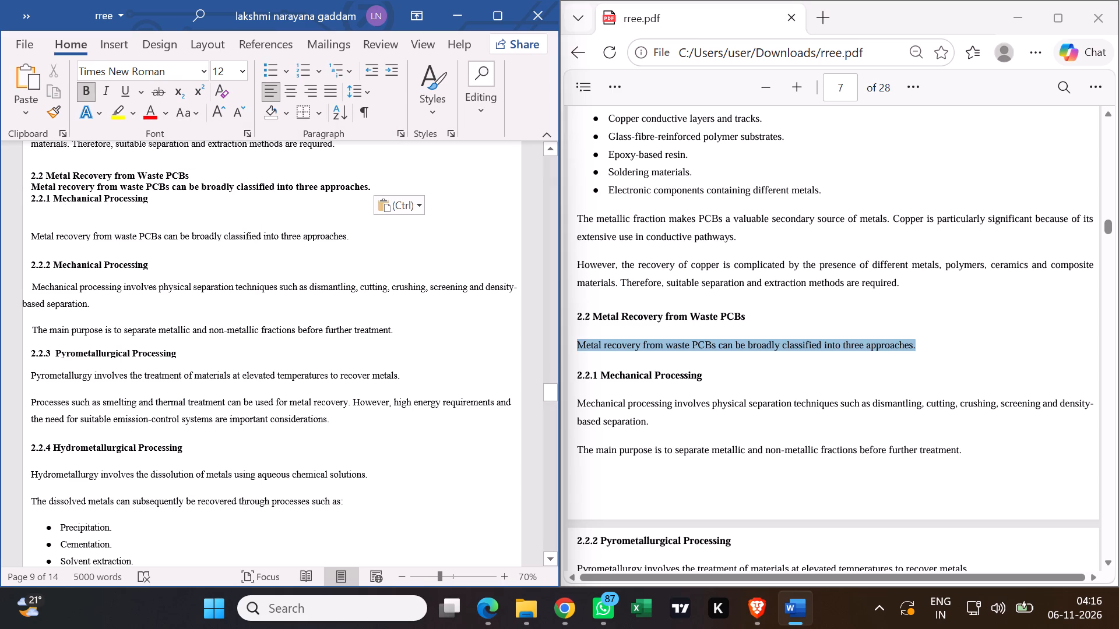
# Remove the bold formatting from the pasted sentence under the 2.2 Metal Recovery from Waste PCBs heading.
pyautogui.moveTo(370, 188); pyautogui.dragTo(0, 189)
pyautogui.moveTo(0, 189); pyautogui.dragTo(6, 186)
pyautogui.click(84, 94)
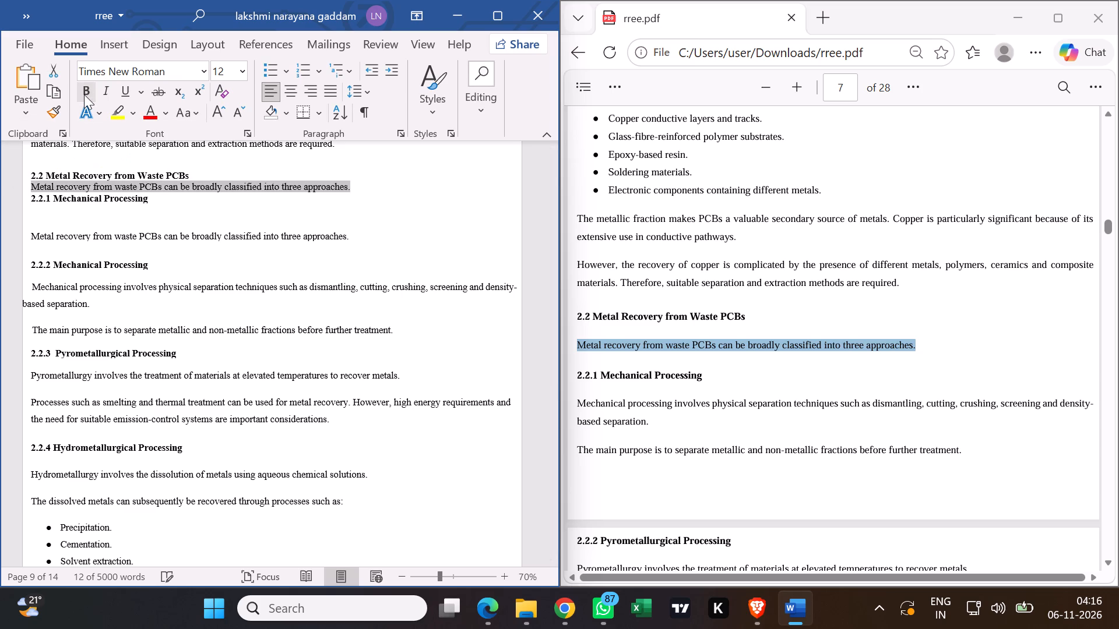
pyautogui.click(110, 232)
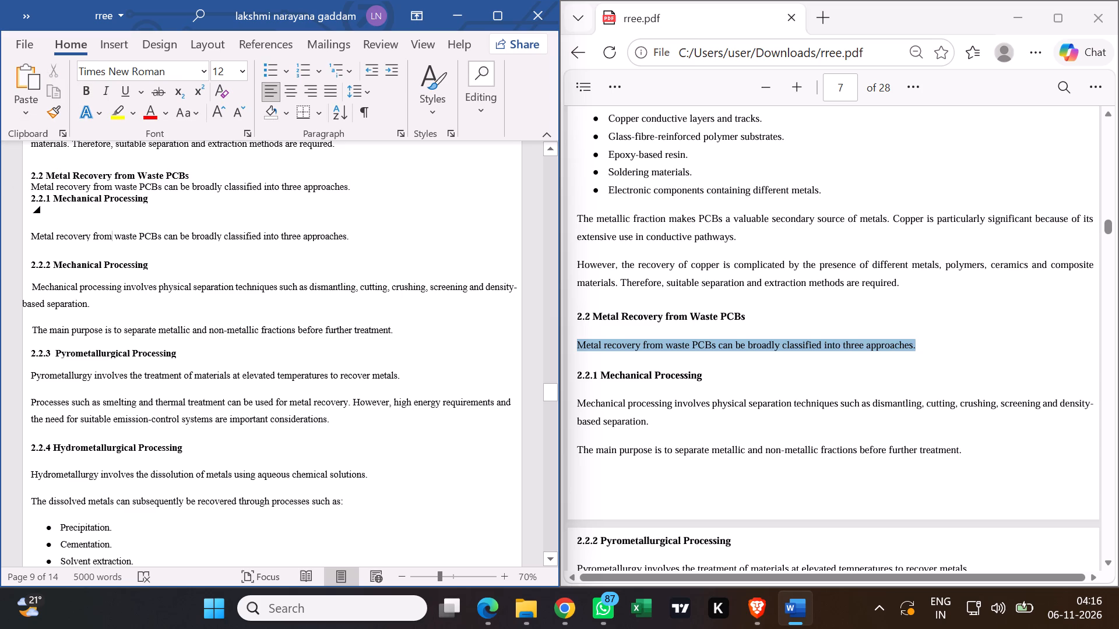
# Insert an unnumbered blank line above and a blank line below the pasted sentence to separate it from the 2.2 and 2.2.1 headings.
pyautogui.click(203, 175)
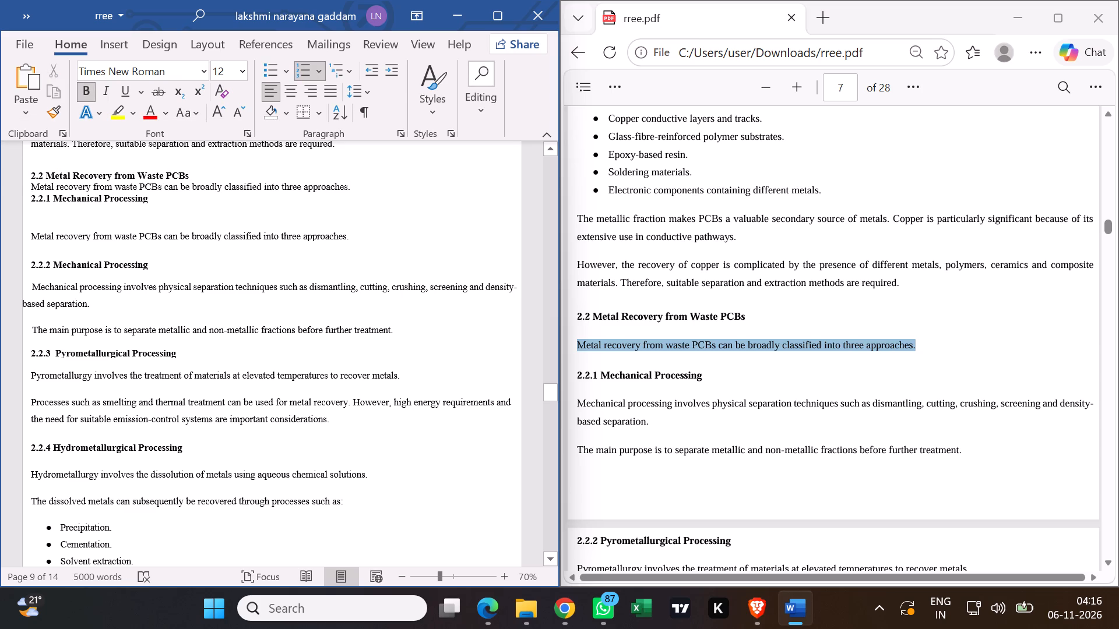
pyautogui.press('Return')
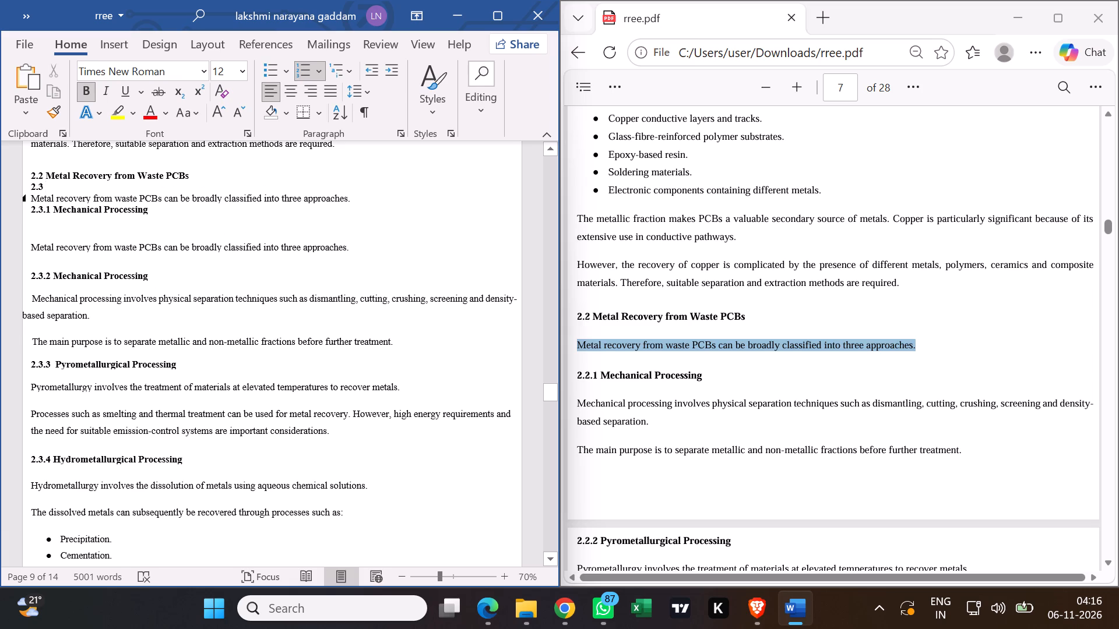
pyautogui.press('BackSpace')
pyautogui.press('BackSpace')
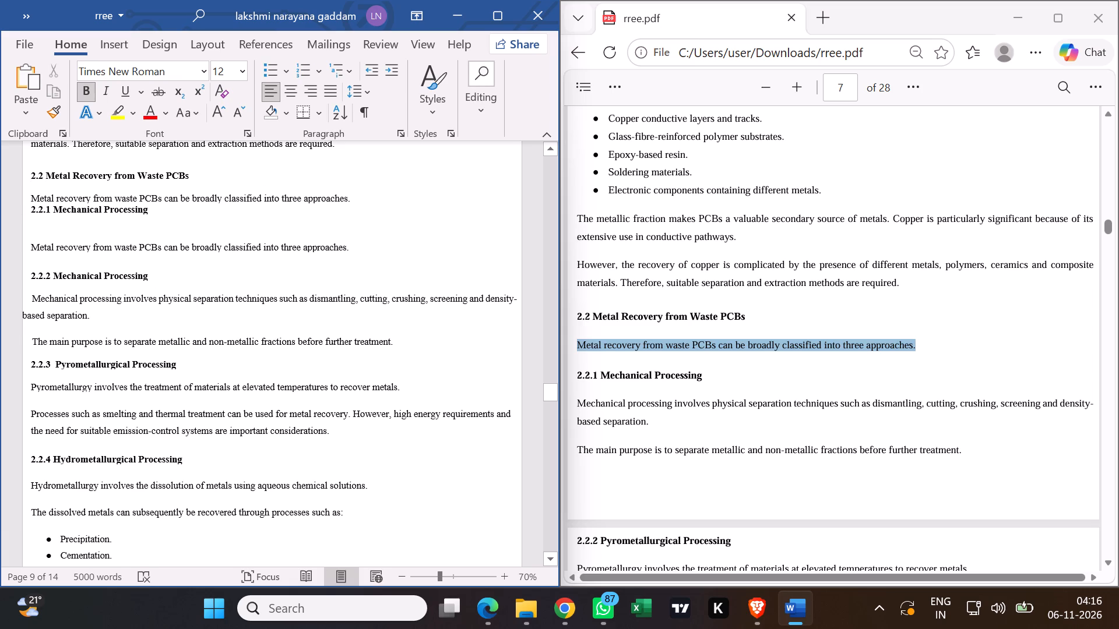
pyautogui.click(354, 199)
pyautogui.press('Return')
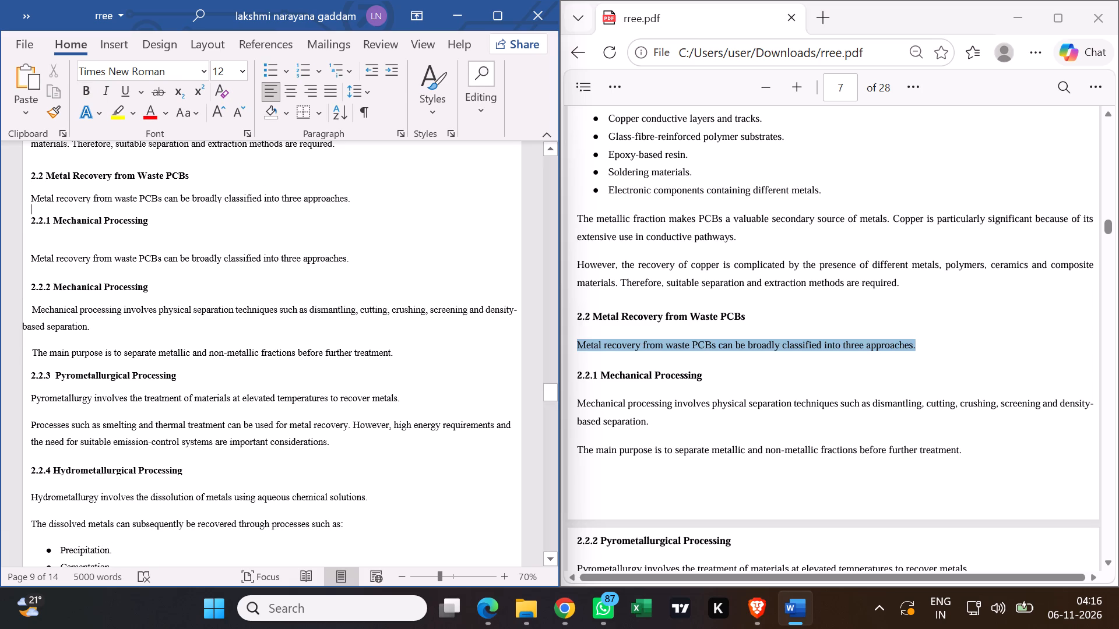
pyautogui.click(157, 222)
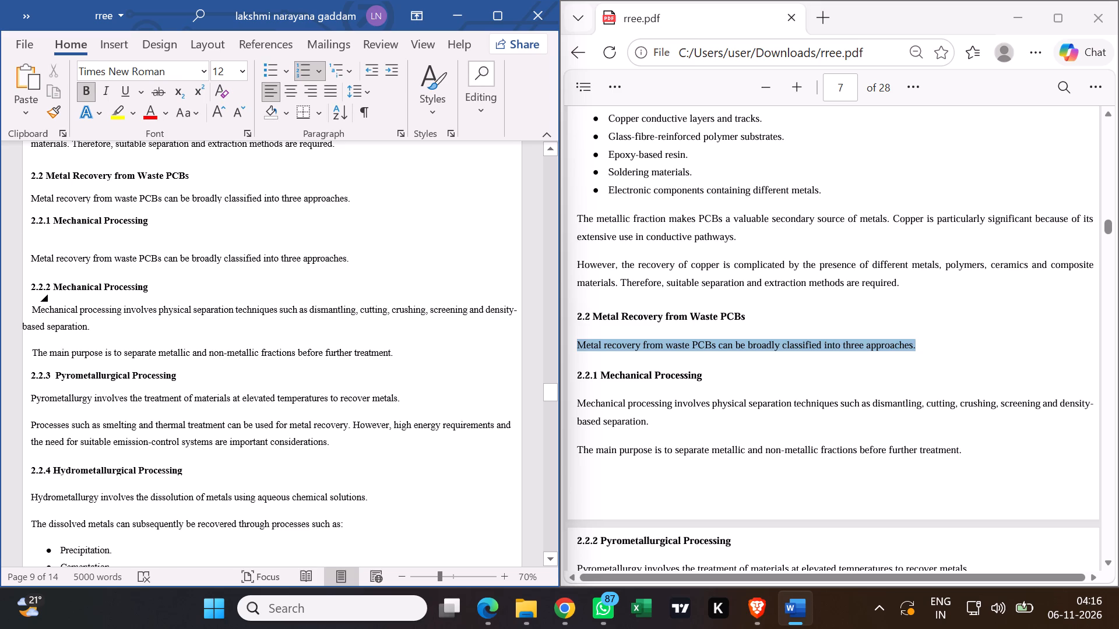
# Delete the duplicate "Metal recovery from waste PCBs" sentence and the extra blank line above it under the 2.2.1 Mechanical Processing heading.
pyautogui.scroll(2, 173, 295)
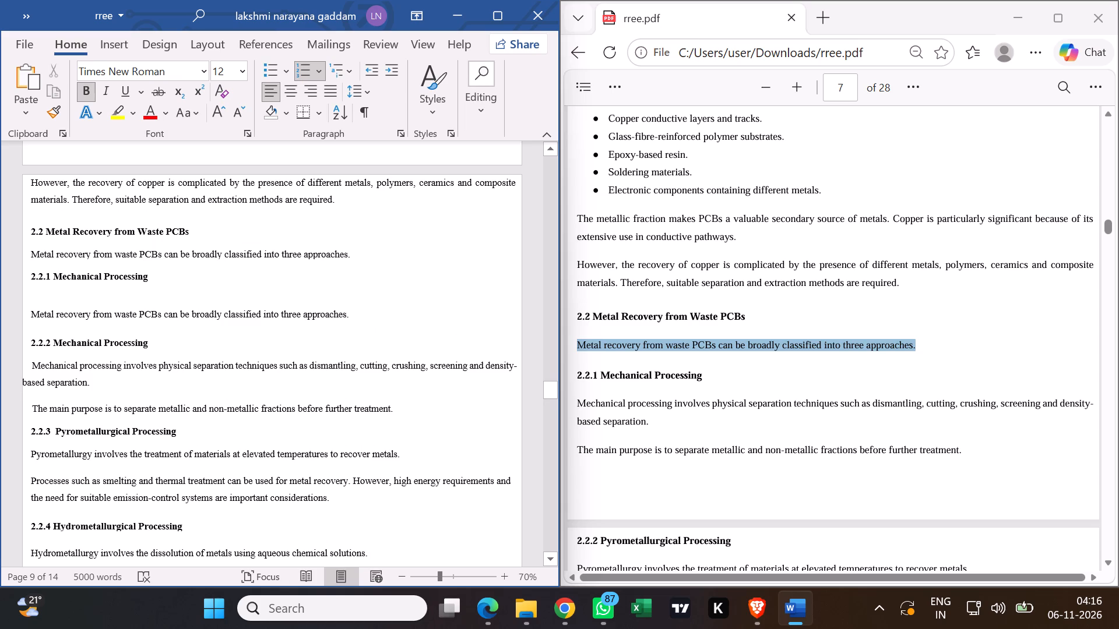
pyautogui.click(96, 304)
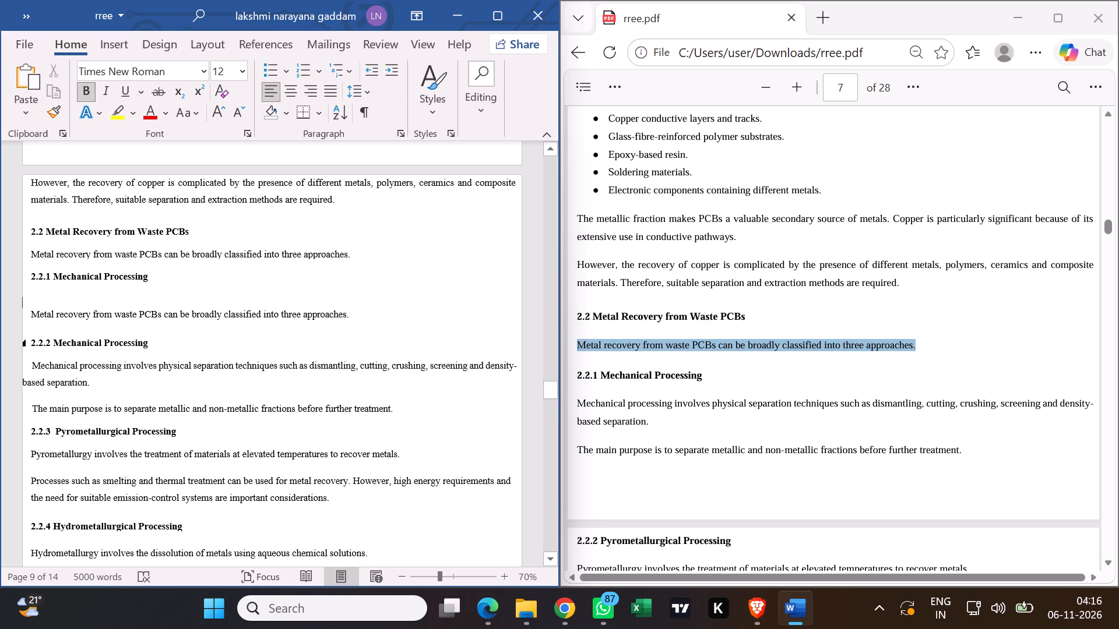
pyautogui.moveTo(359, 321); pyautogui.dragTo(132, 302)
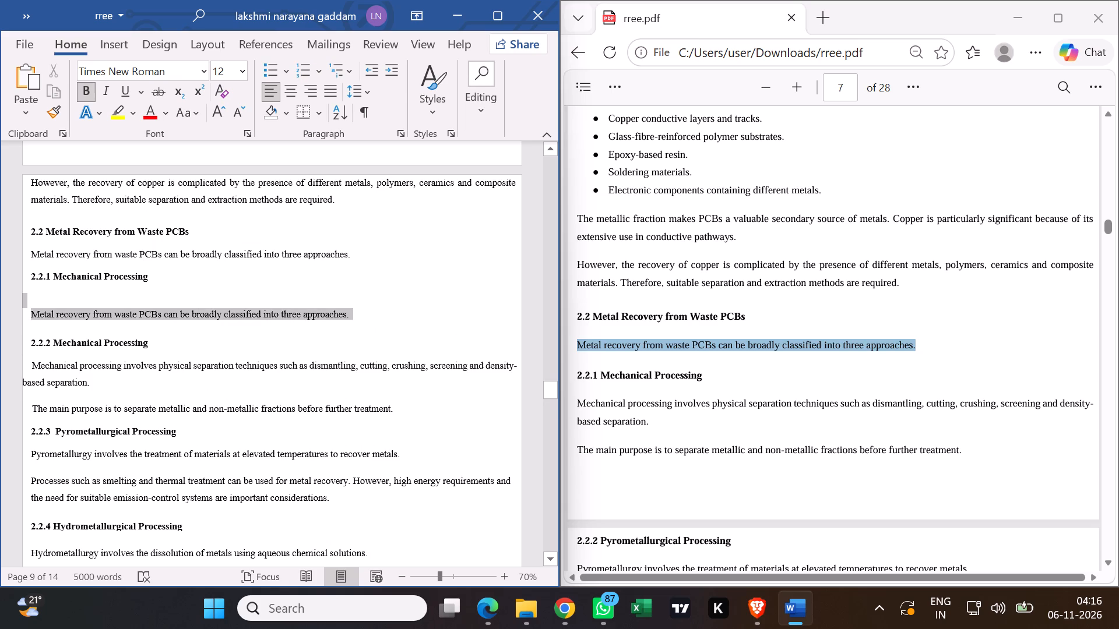
pyautogui.moveTo(132, 302); pyautogui.dragTo(102, 288)
pyautogui.press('BackSpace')
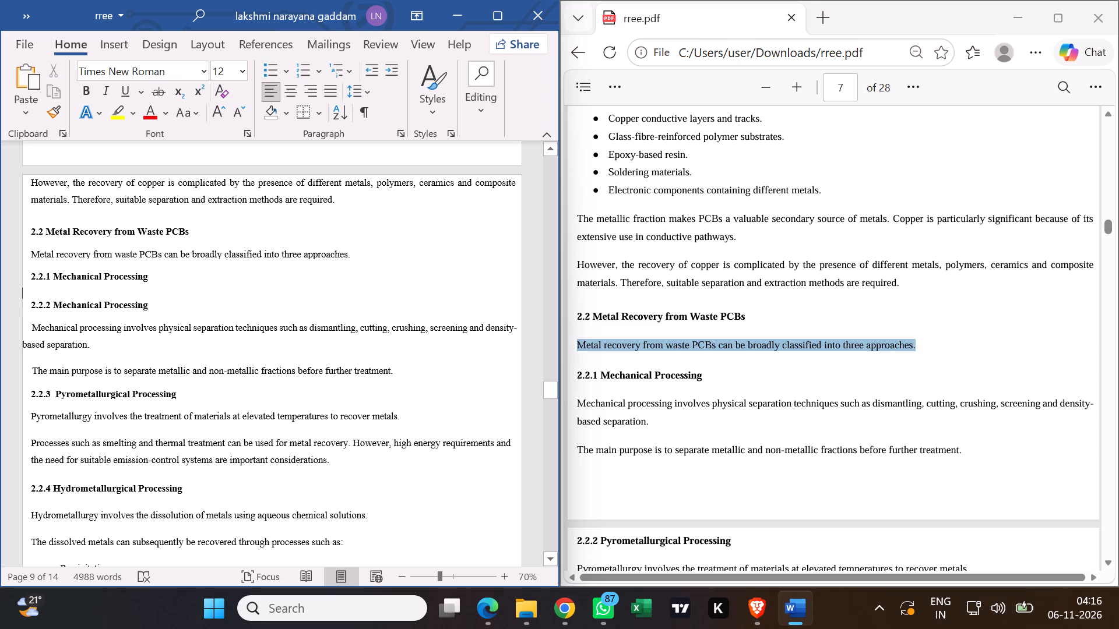
# Delete the duplicate 2.2.2 Mechanical Processing heading and the surplus empty lines above the paragraph that follows it.
pyautogui.moveTo(178, 317); pyautogui.dragTo(107, 304)
pyautogui.moveTo(107, 304); pyautogui.dragTo(40, 302)
pyautogui.press('BackSpace')
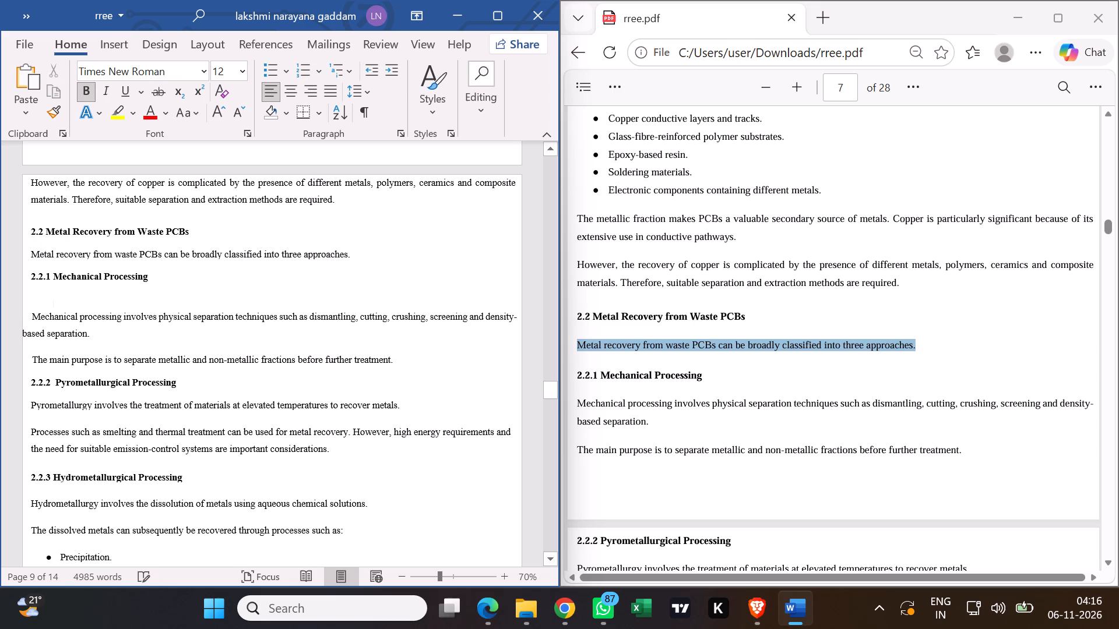
pyautogui.press('BackSpace')
pyautogui.press('BackSpace')
pyautogui.press('BackSpace')
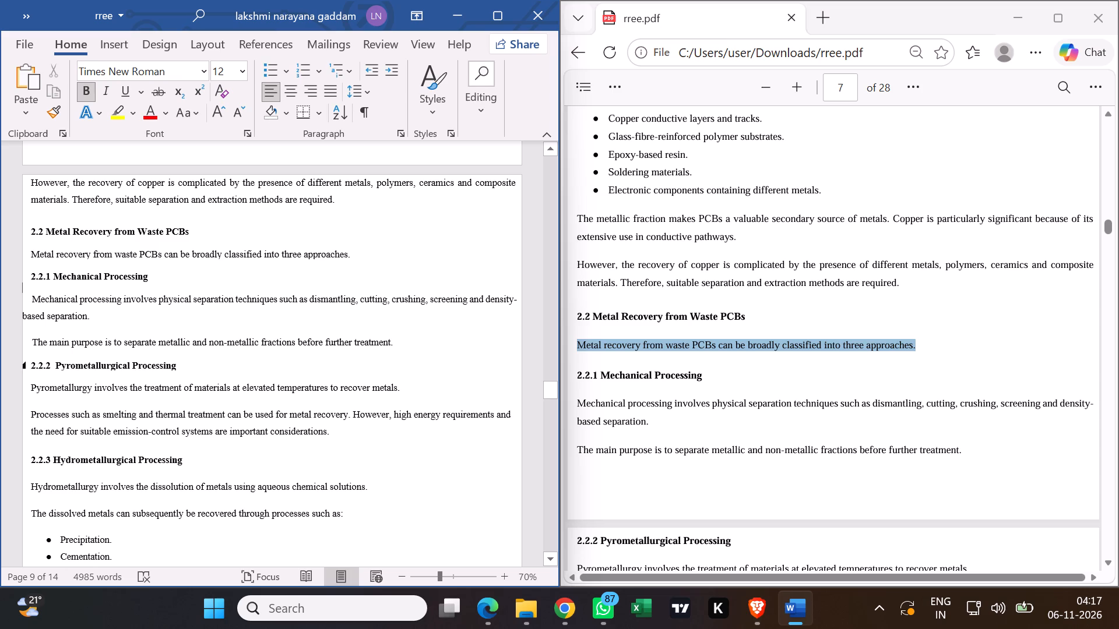
# Delete the two misaligned body paragraphs under the 2.2.1 Mechanical Processing heading.
pyautogui.moveTo(395, 343); pyautogui.dragTo(389, 344)
pyautogui.moveTo(389, 344); pyautogui.dragTo(51, 288)
pyautogui.press('BackSpace')
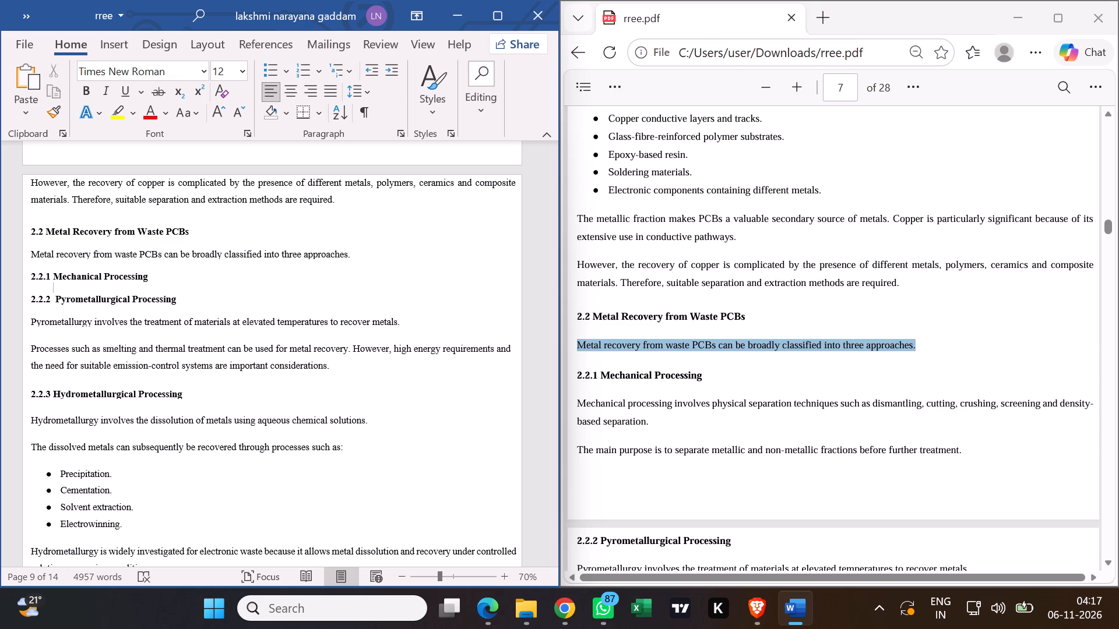
# Copy the PDF's "Mechanical processing involves physical separation techniques" paragraph under the 2.2.1 Mechanical Processing heading in Word and remove its bold formatting.
pyautogui.moveTo(647, 423); pyautogui.dragTo(596, 402)
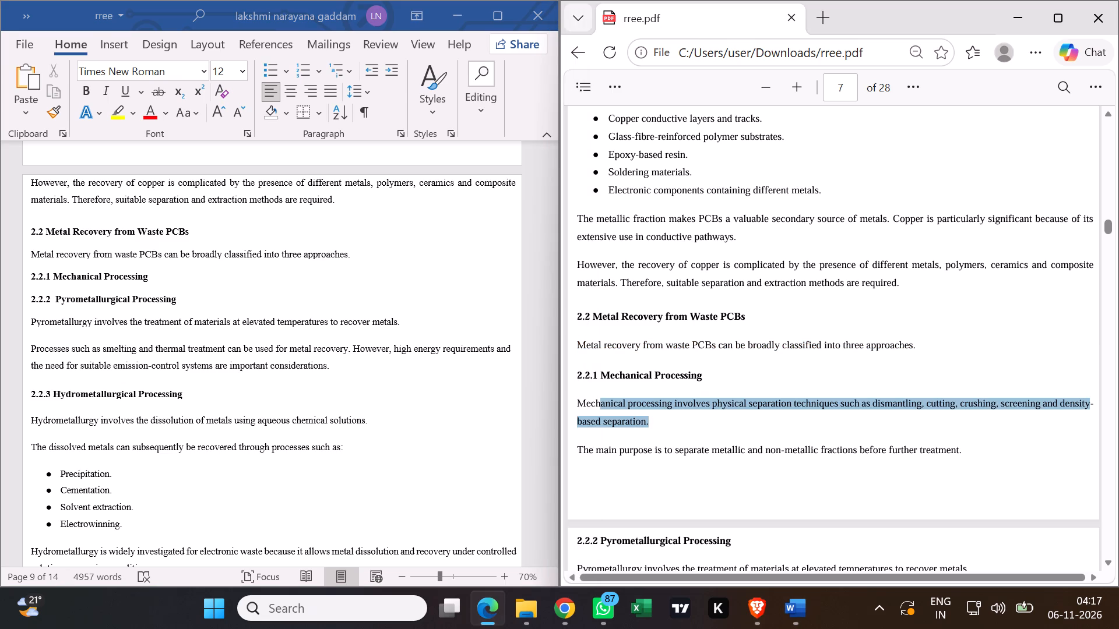
pyautogui.moveTo(596, 402); pyautogui.dragTo(567, 395)
pyautogui.hotkey('ctrl', 'c')
pyautogui.click(64, 284)
pyautogui.click(64, 284)
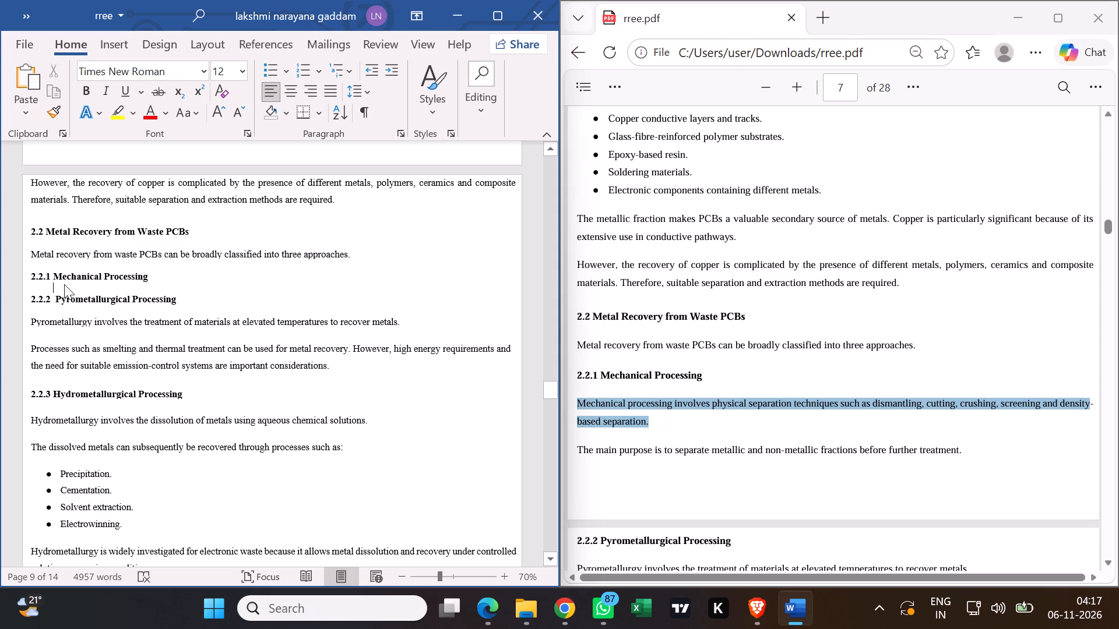
pyautogui.press('BackSpace')
pyautogui.hotkey('ctrl', 'v')
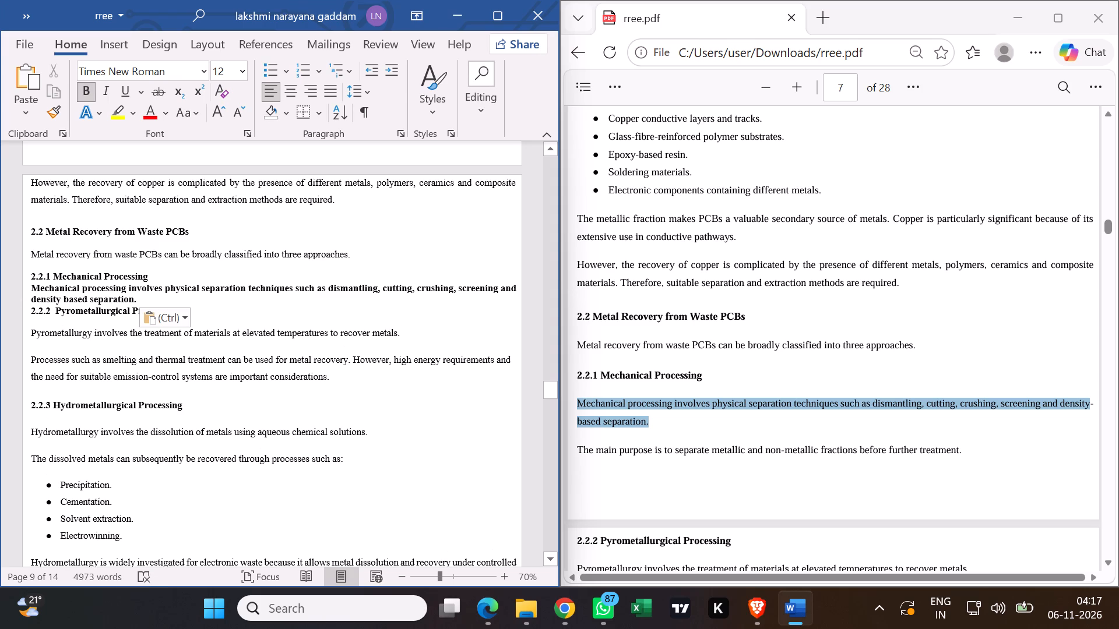
pyautogui.moveTo(138, 298); pyautogui.dragTo(34, 286)
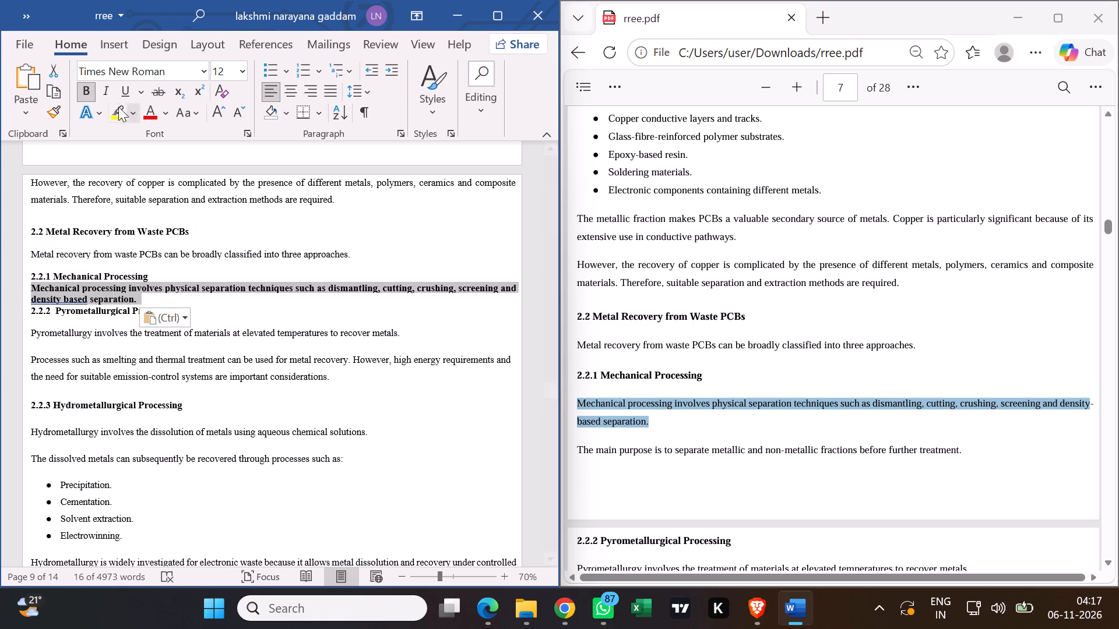
pyautogui.click(90, 91)
pyautogui.click(231, 320)
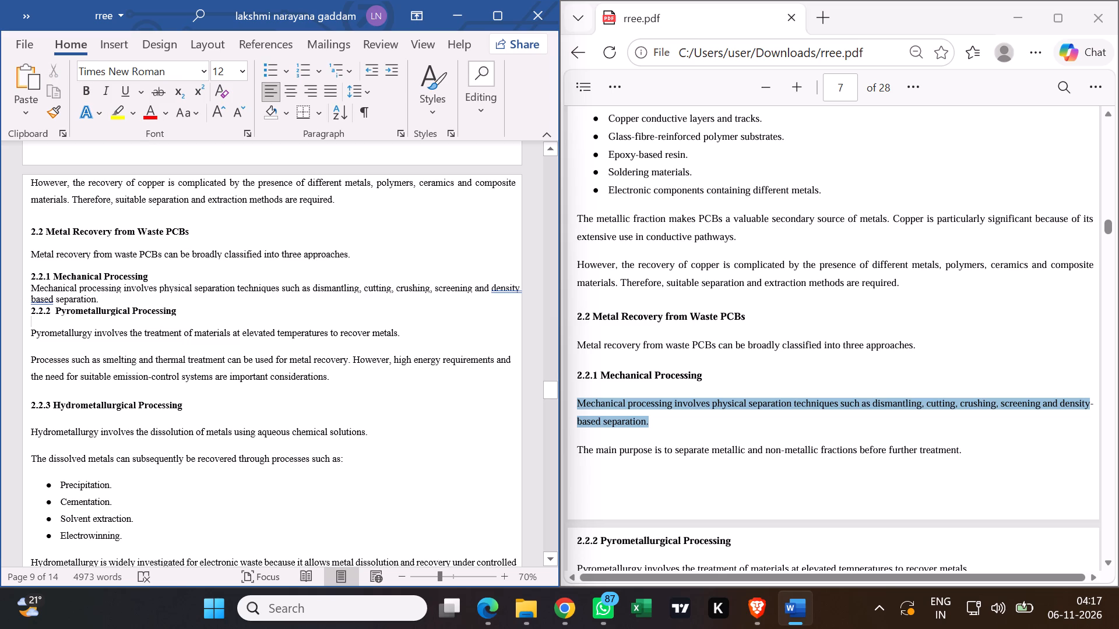
# Add the PDF sentence "The main purpose is to separate metallic and non-metallic fractions…" below that paragraph, separated by a blank line and without bold.
pyautogui.click(168, 295)
pyautogui.press('Return')
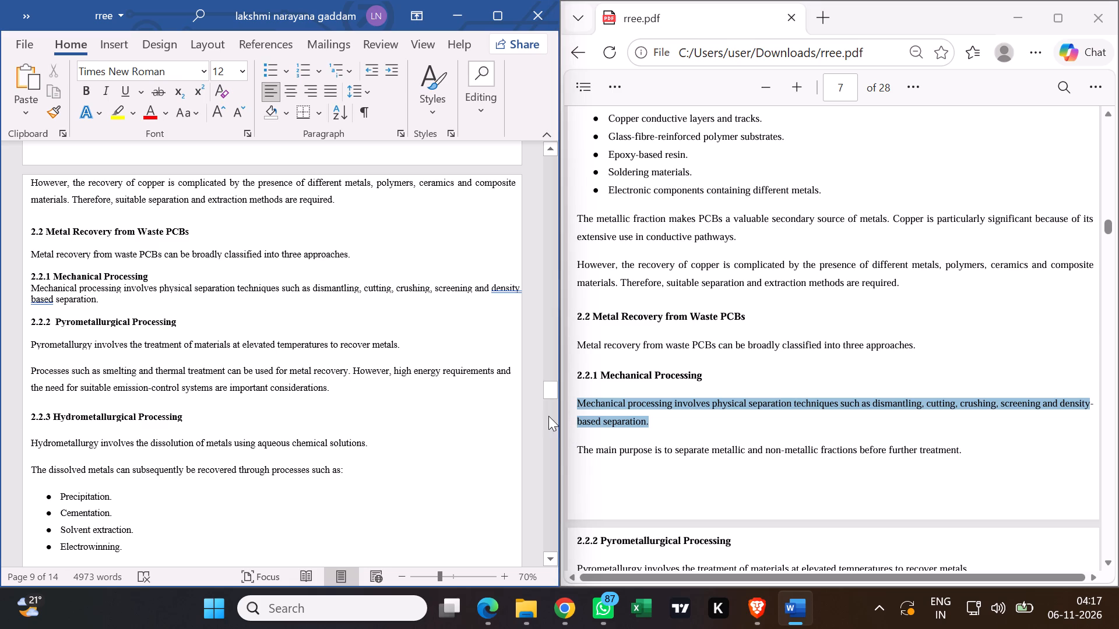
pyautogui.press('Return')
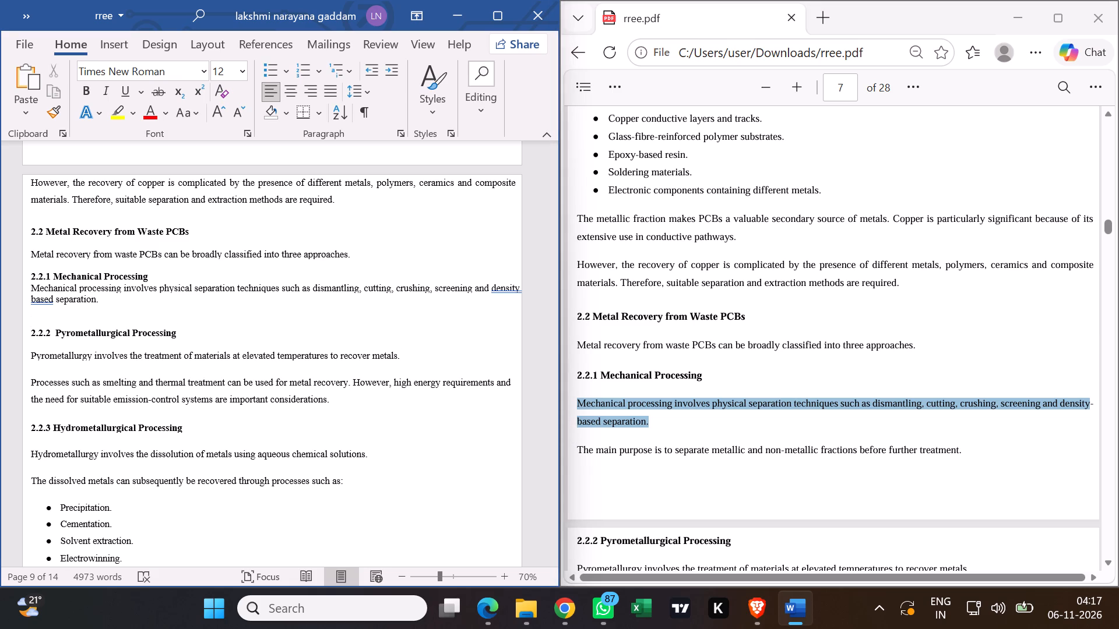
pyautogui.click(679, 450)
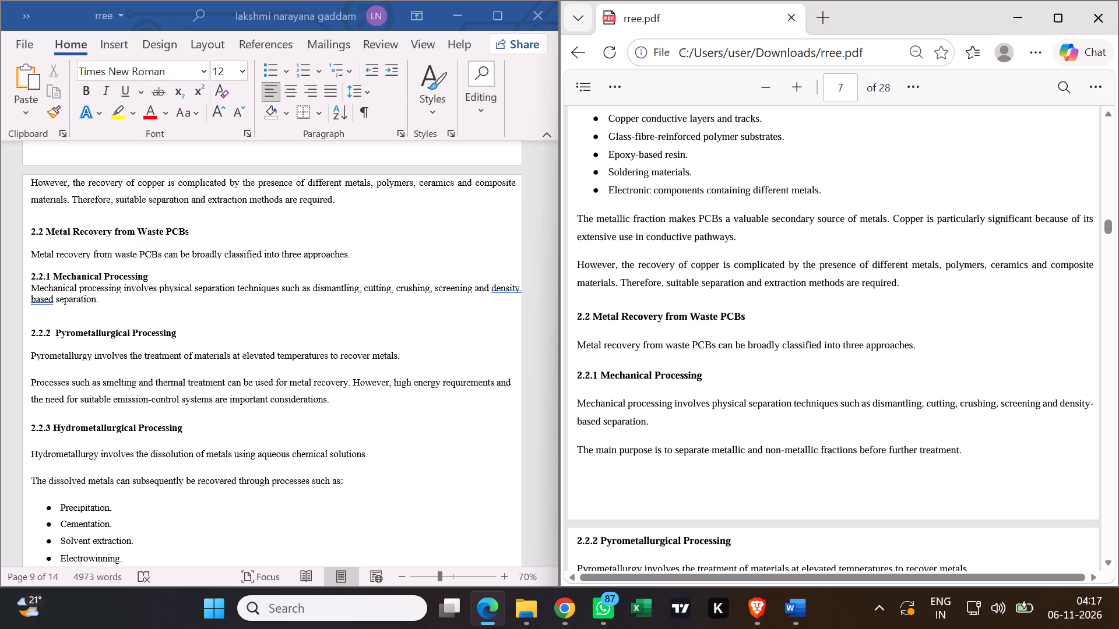
pyautogui.moveTo(963, 451); pyautogui.dragTo(576, 446)
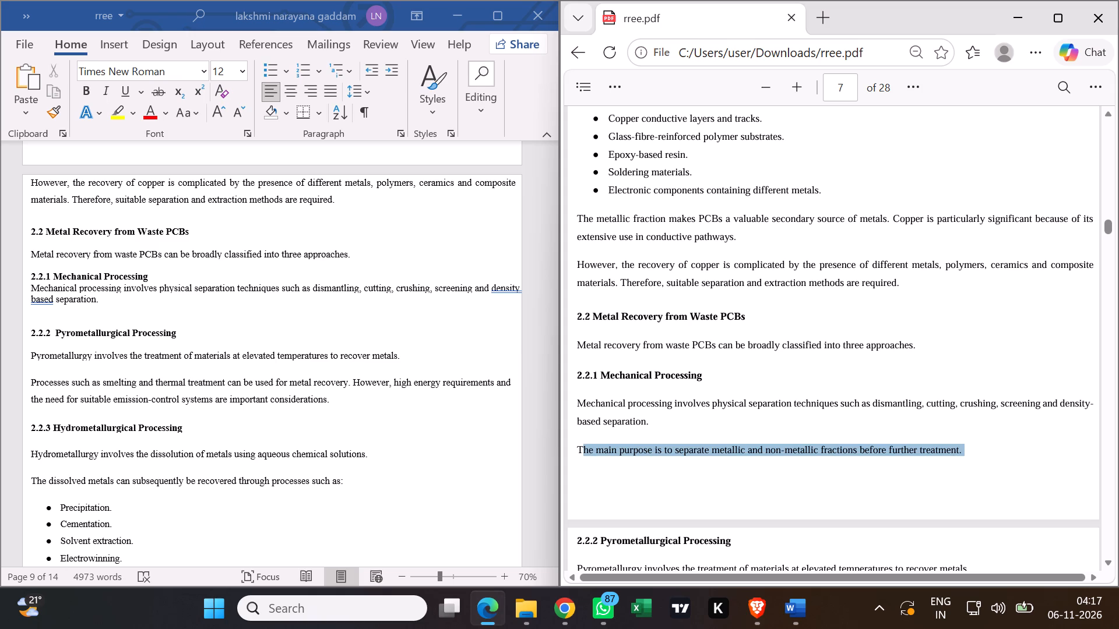
pyautogui.moveTo(576, 446); pyautogui.dragTo(558, 446)
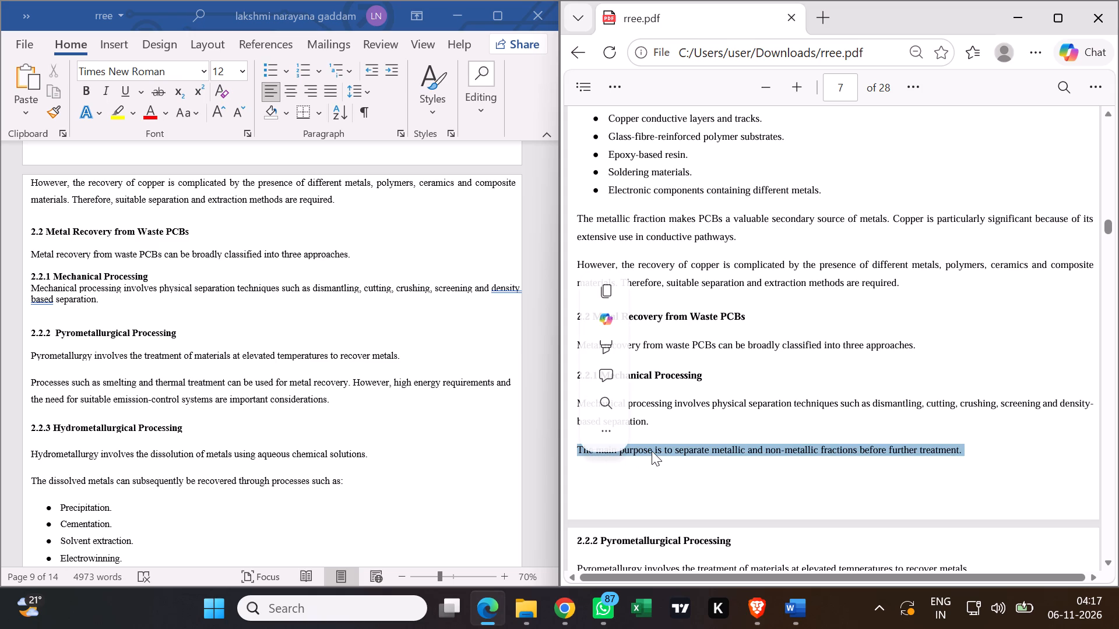
pyautogui.hotkey('ctrl', 'c')
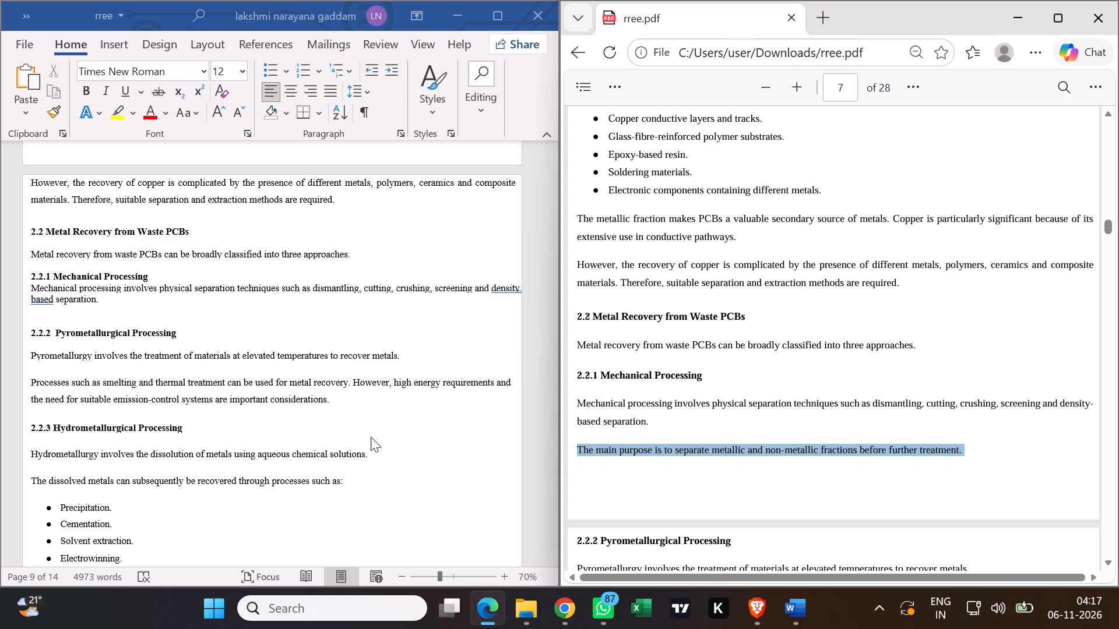
pyautogui.click(57, 320)
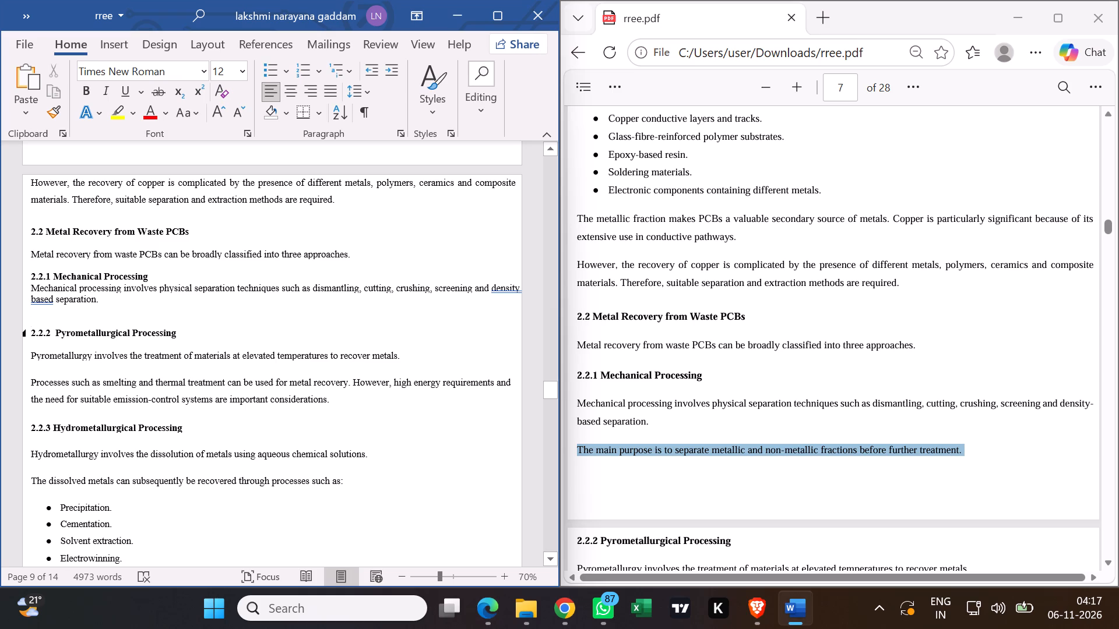
pyautogui.hotkey('ctrl', 'v')
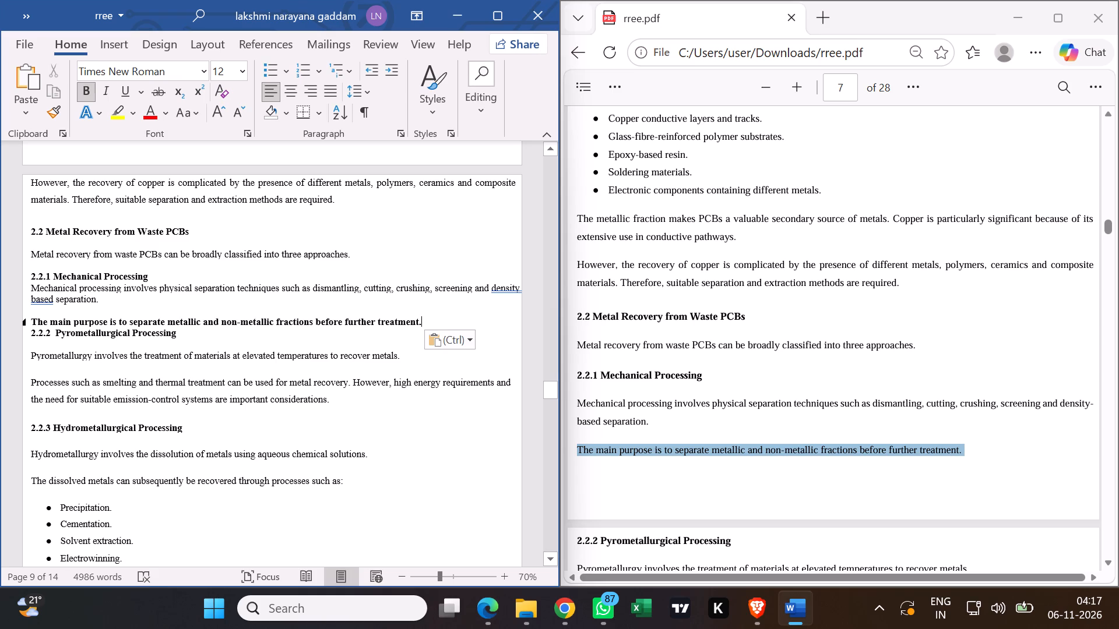
pyautogui.moveTo(421, 323); pyautogui.dragTo(46, 318)
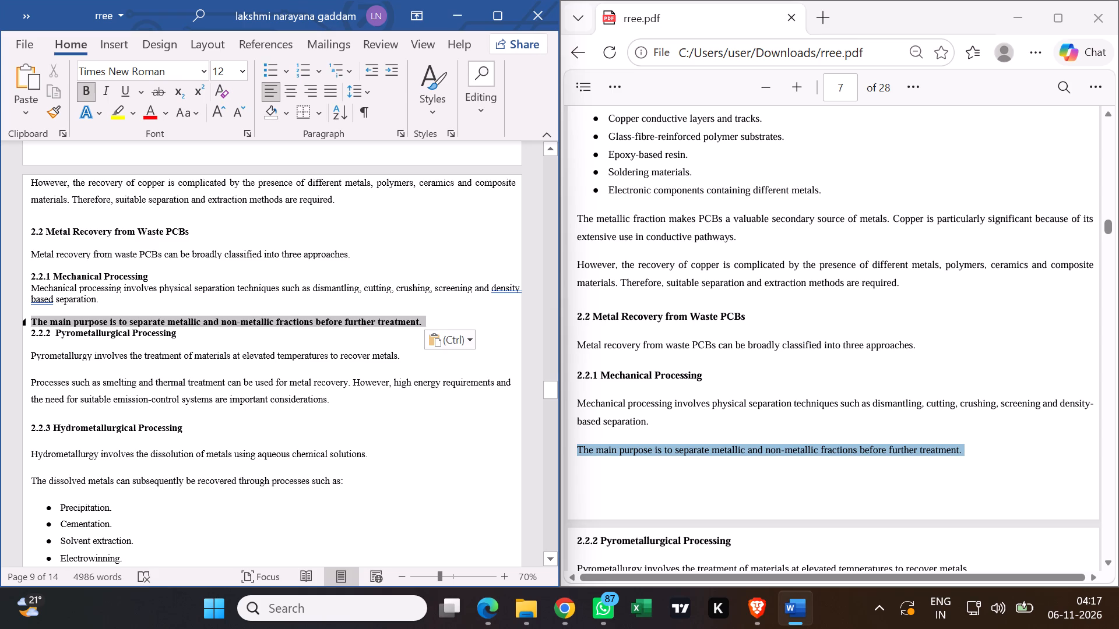
pyautogui.moveTo(46, 318); pyautogui.dragTo(41, 319)
pyautogui.click(88, 90)
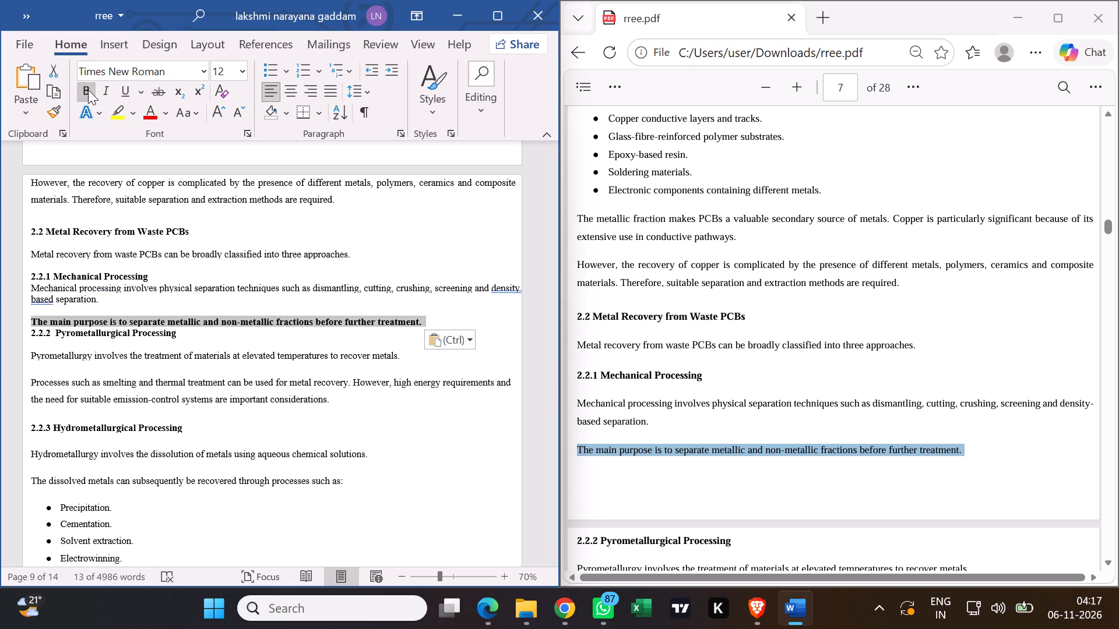
pyautogui.click(458, 342)
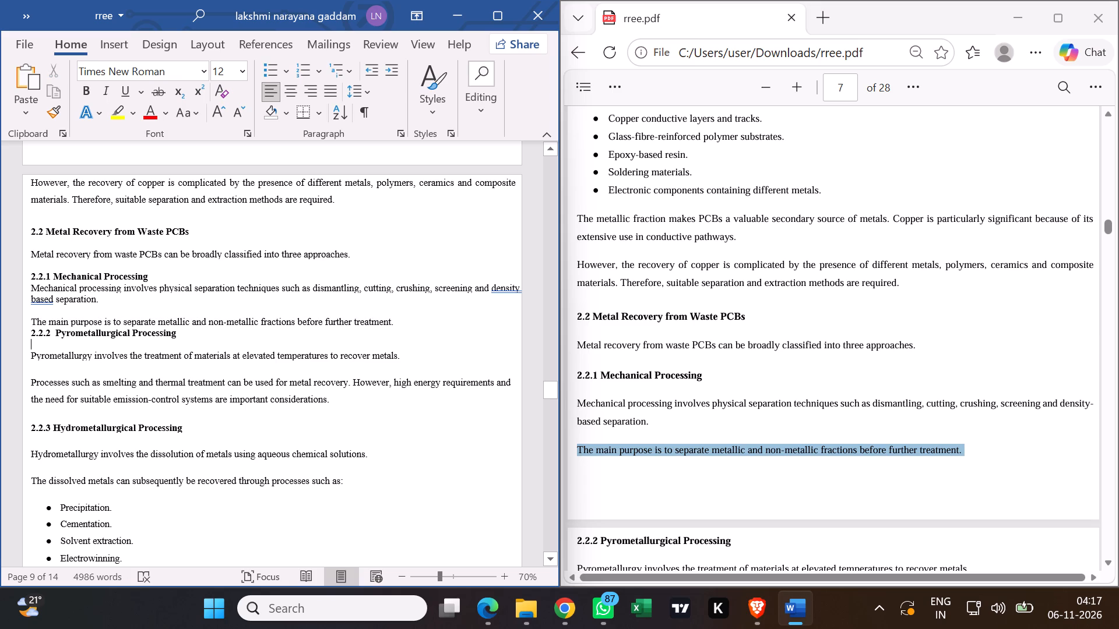
# Insert a blank line above the Pyrometallurgical Processing heading and an unnumbered blank line below the 2.2.1 Mechanical Processing heading.
pyautogui.click(398, 317)
pyautogui.press('Return')
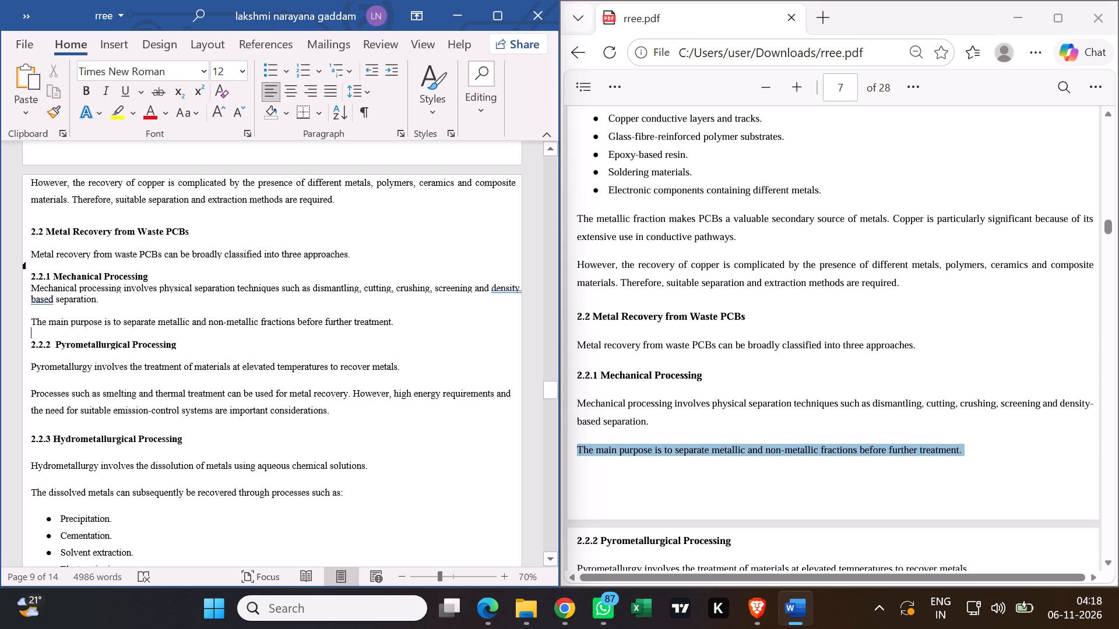
pyautogui.click(157, 277)
pyautogui.press('Return')
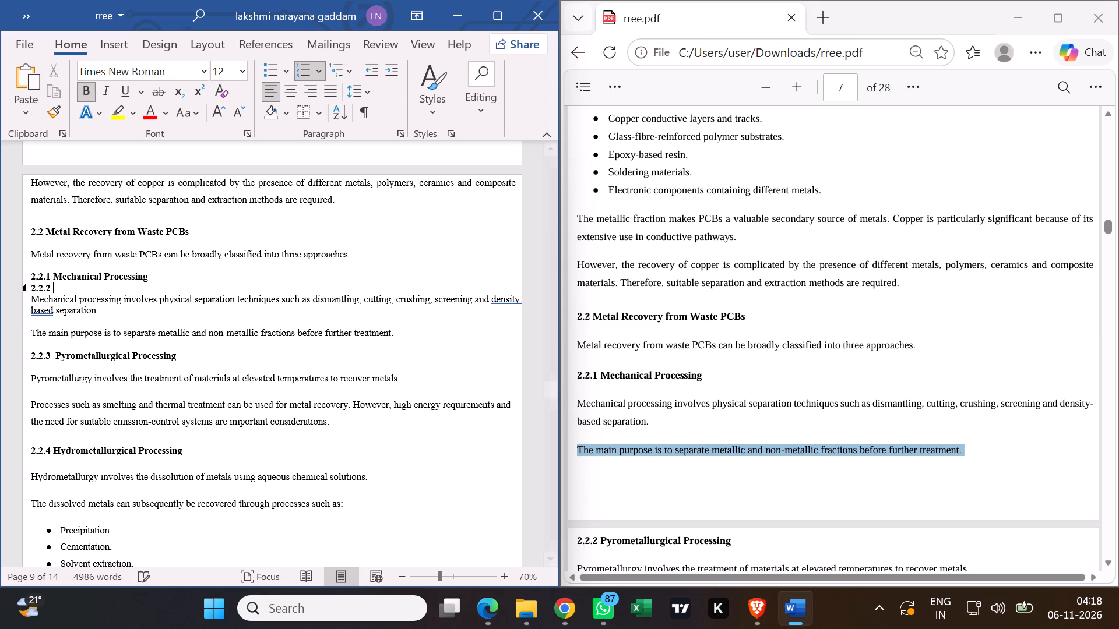
pyautogui.press('BackSpace')
pyautogui.press('BackSpace')
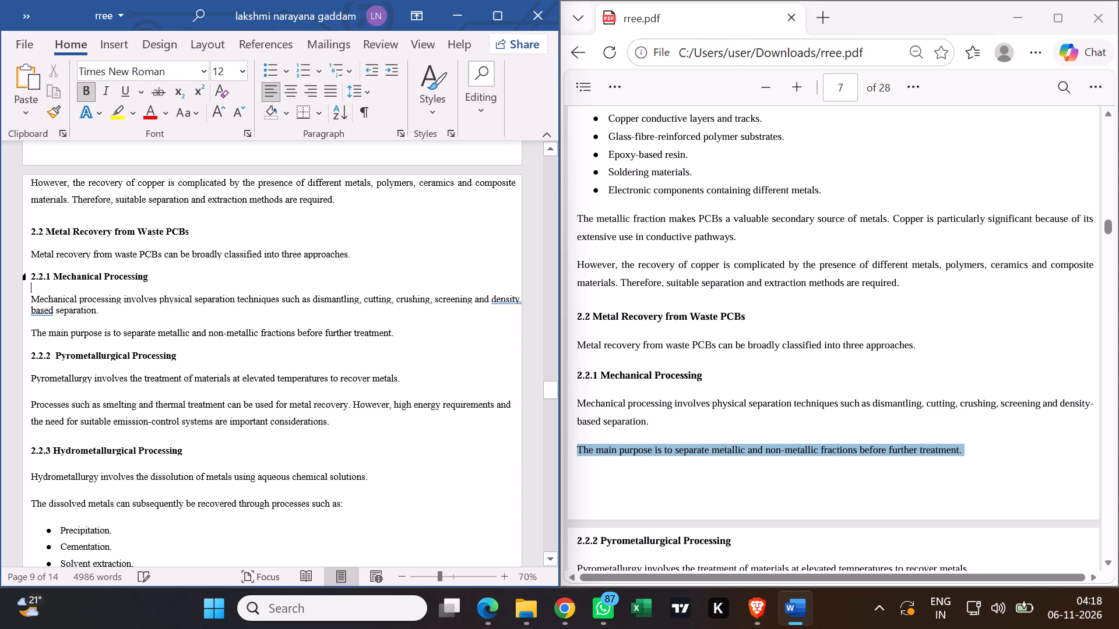
# Review sections 2.1 to 2.2.3 of the Word report against the corresponding PDF text for order and spacing.
pyautogui.click(133, 336)
pyautogui.scroll(1, 175, 323)
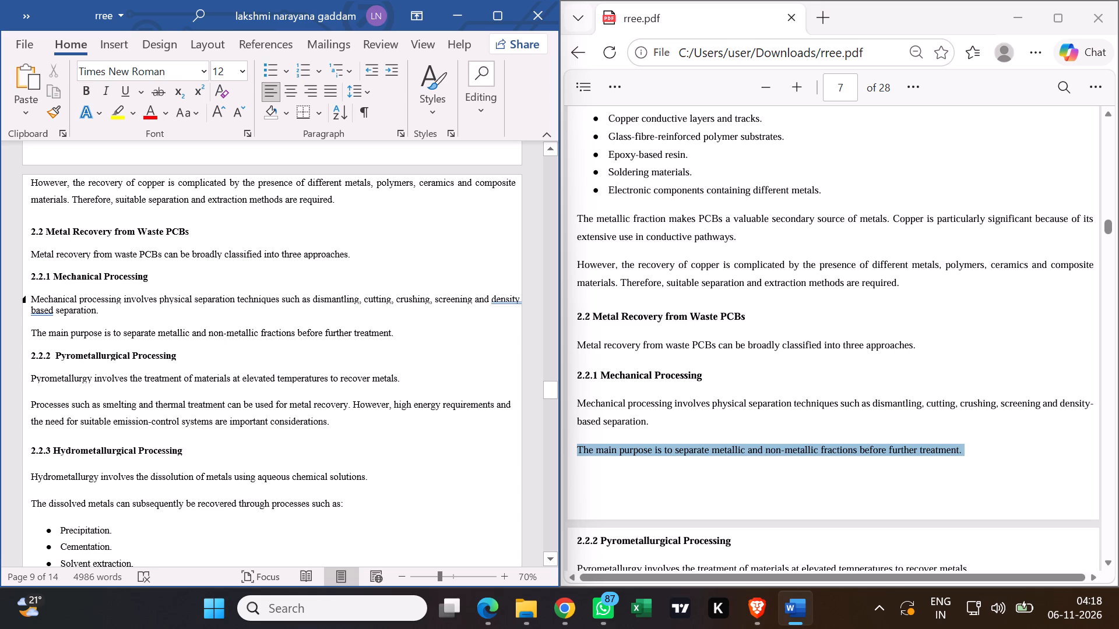
pyautogui.scroll(8, 175, 323)
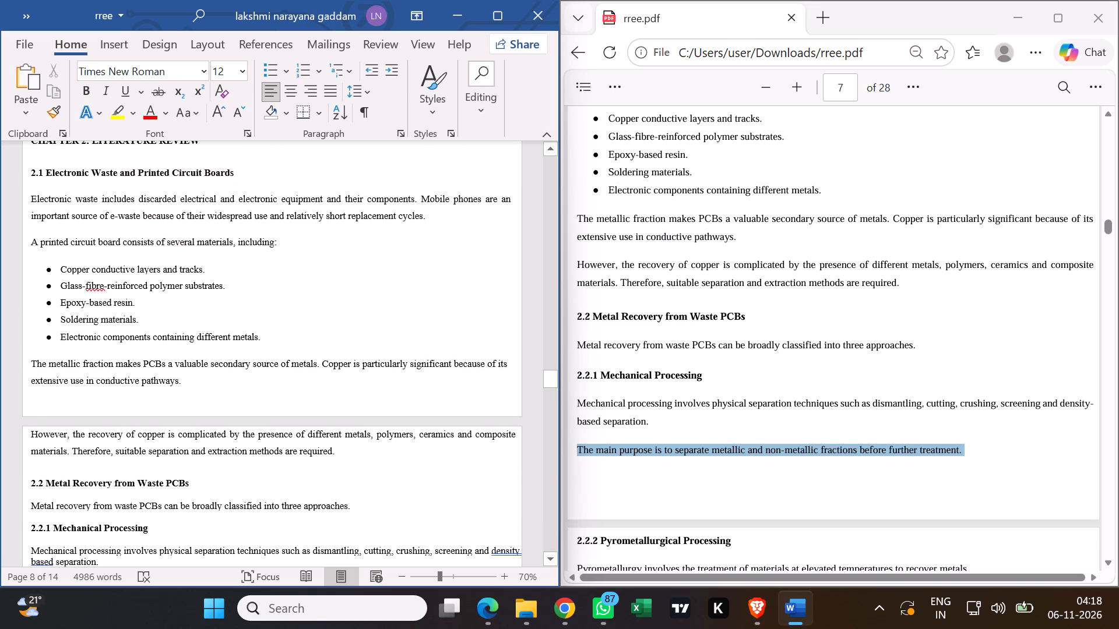
pyautogui.scroll(-1, 189, 339)
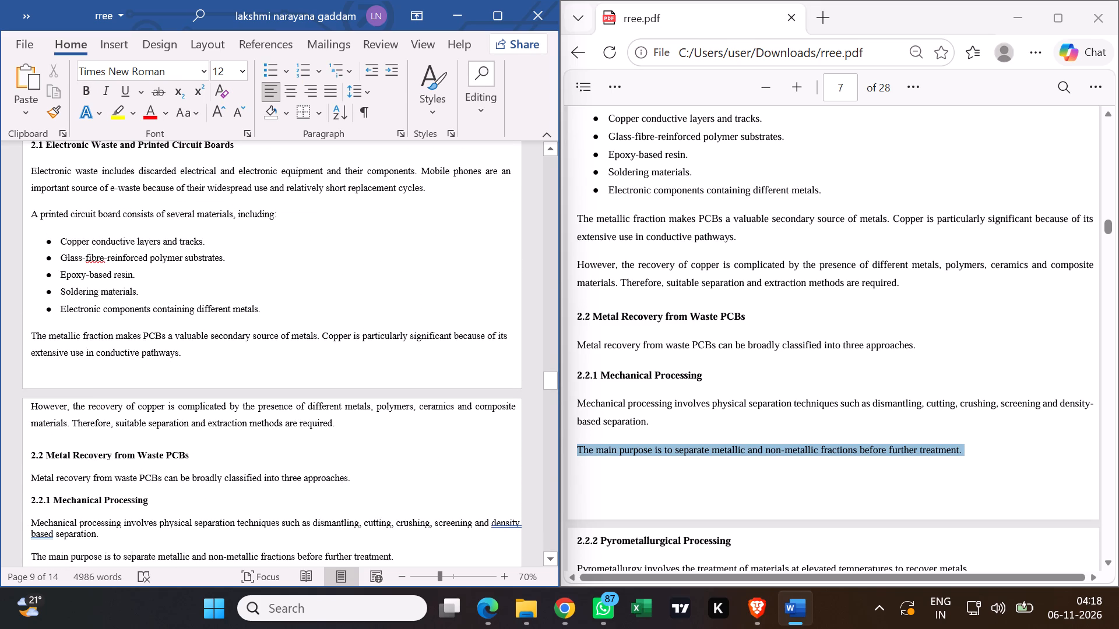
pyautogui.click(57, 161)
pyautogui.scroll(-1, 89, 369)
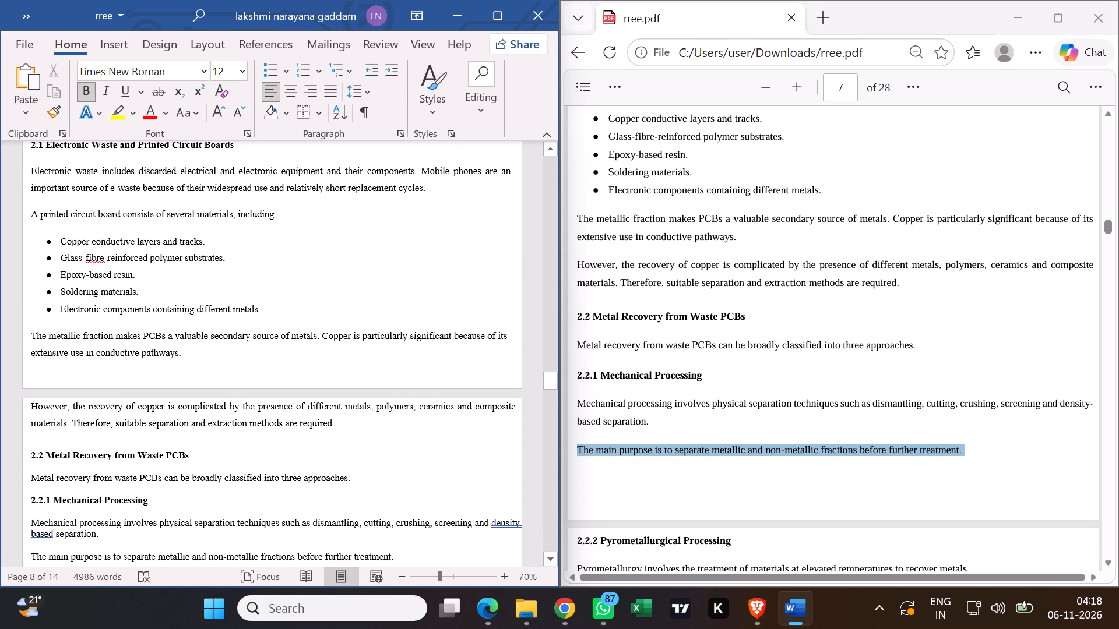
pyautogui.scroll(-6, 89, 370)
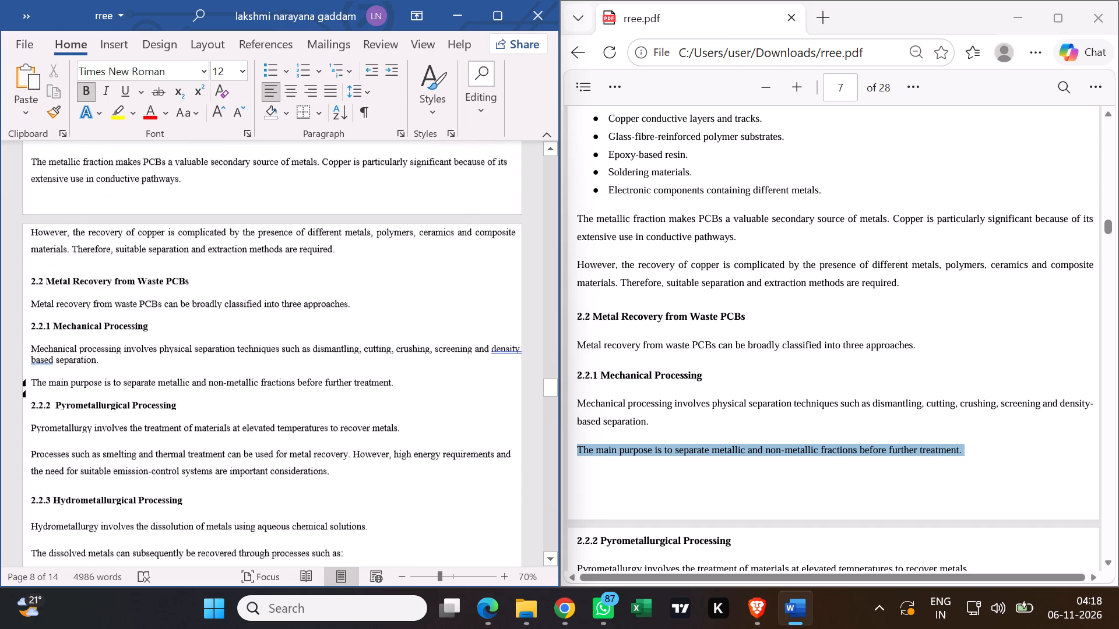
pyautogui.scroll(-2, 73, 366)
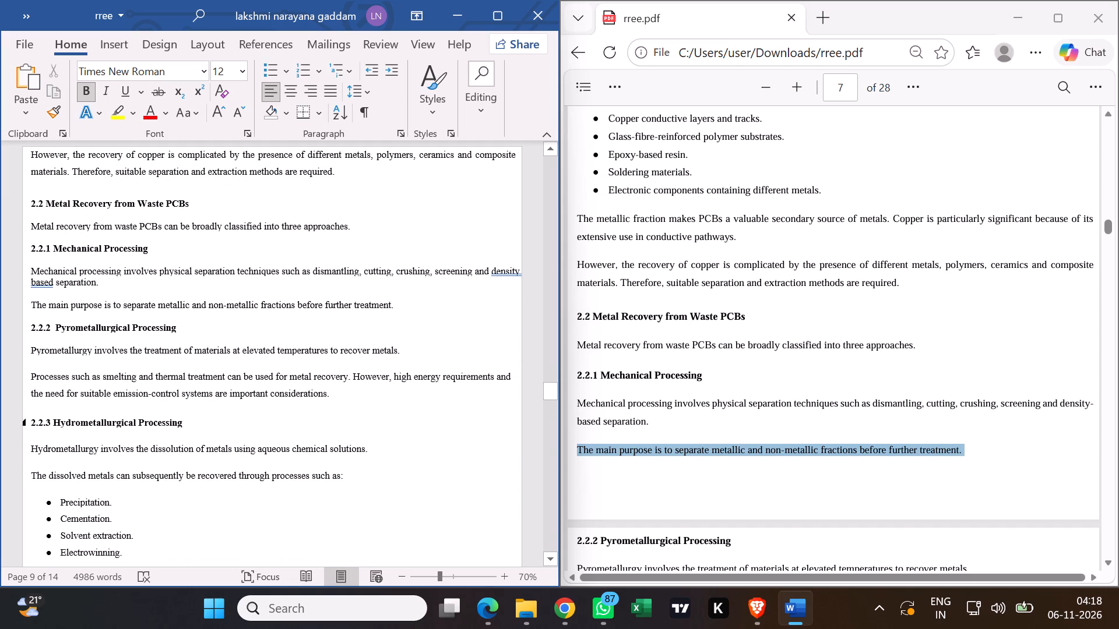
pyautogui.scroll(-1, 592, 397)
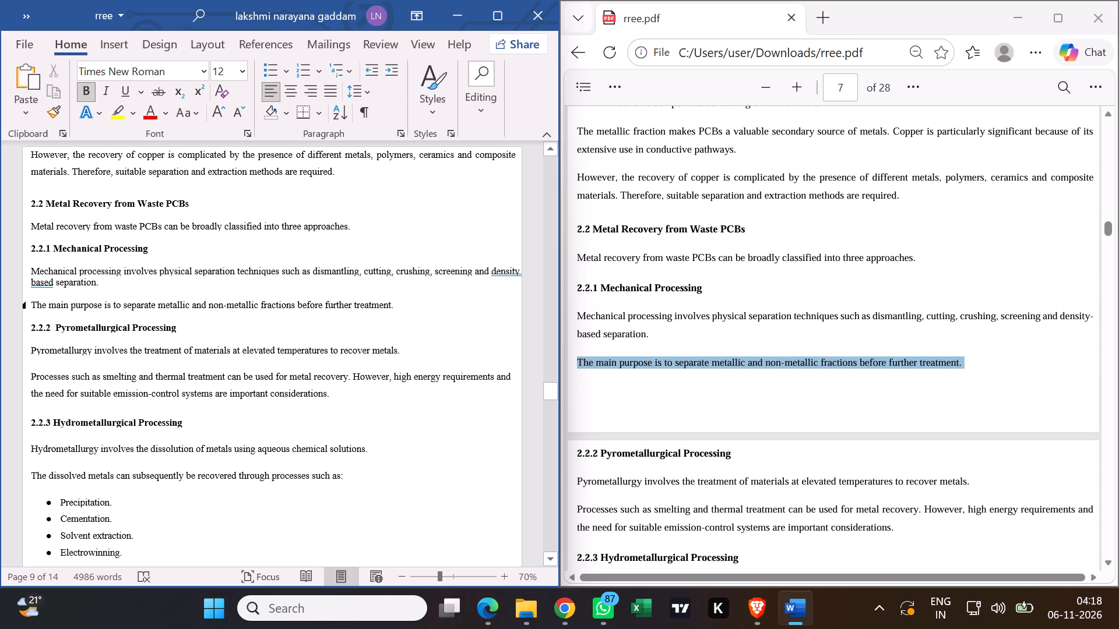
# Check the indent and spacing settings of the "Processes such as smelting and thermal treatment" paragraph under Pyrometallurgical Processing.
pyautogui.moveTo(141, 398); pyautogui.dragTo(97, 372)
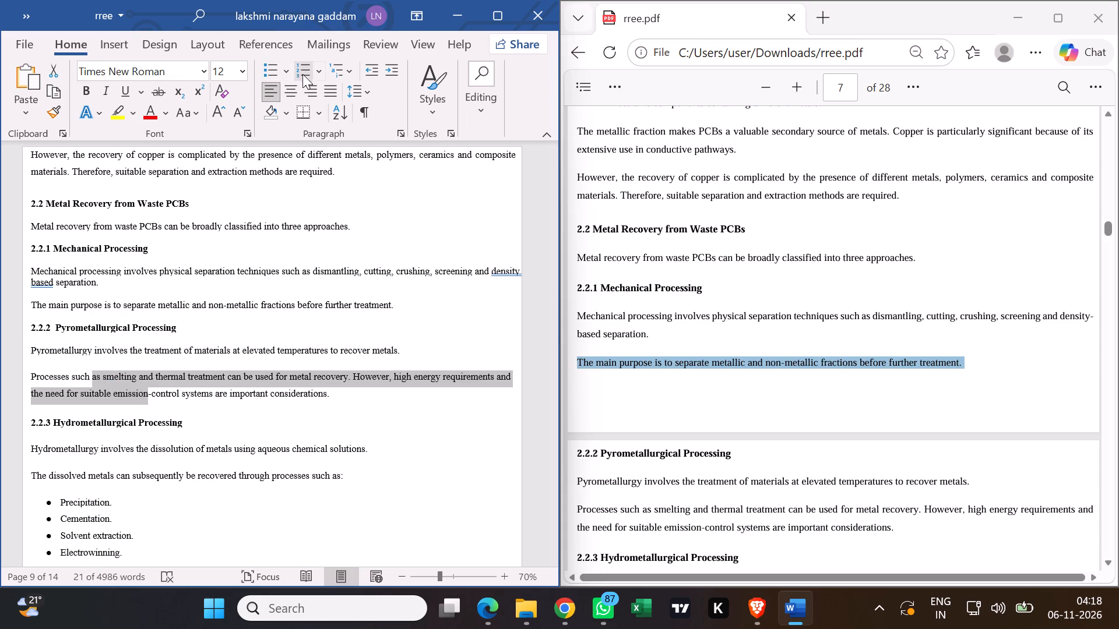
pyautogui.click(115, 39)
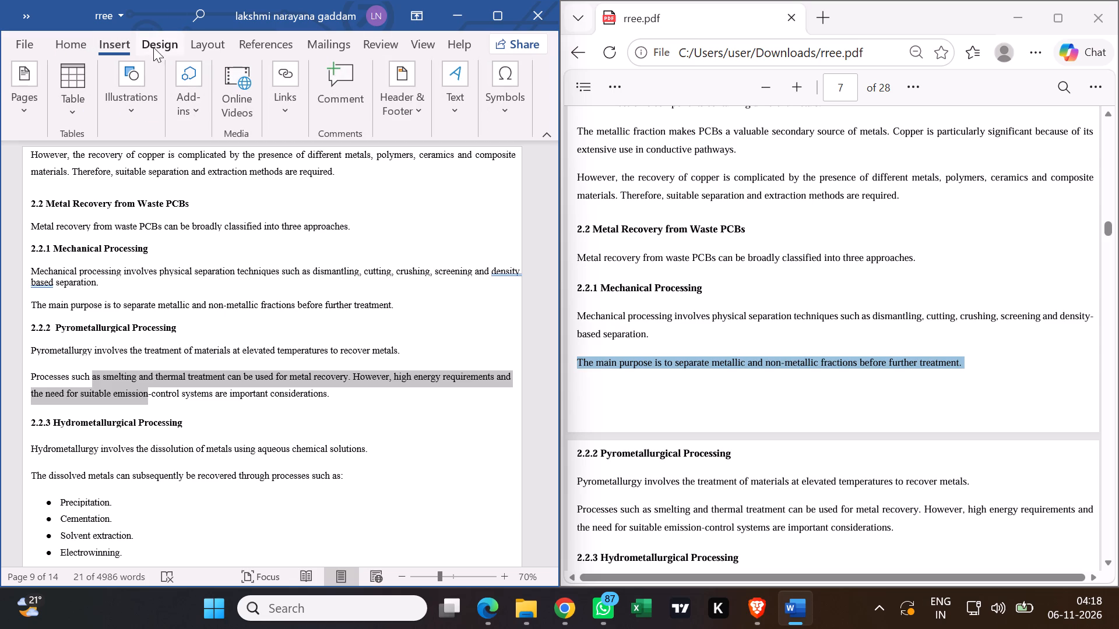
pyautogui.click(223, 37)
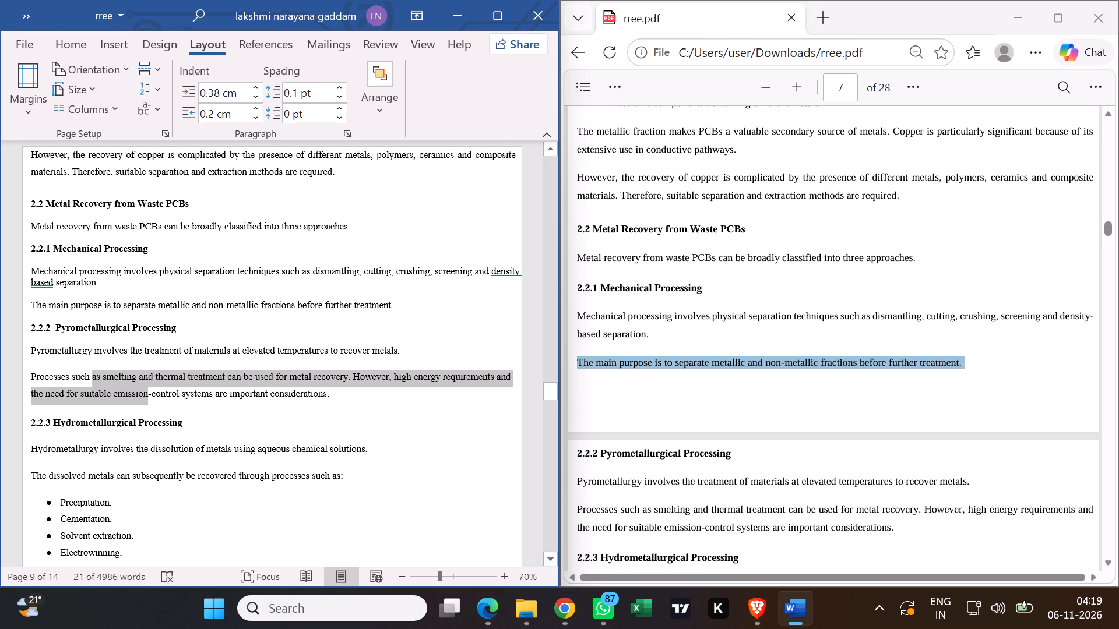
# Set the spacing before the "Mechanical processing involves physical separation techniques…" paragraph under 2.2.1 to 0.1 pt.
pyautogui.moveTo(31, 269); pyautogui.dragTo(41, 271)
pyautogui.moveTo(41, 271); pyautogui.dragTo(82, 282)
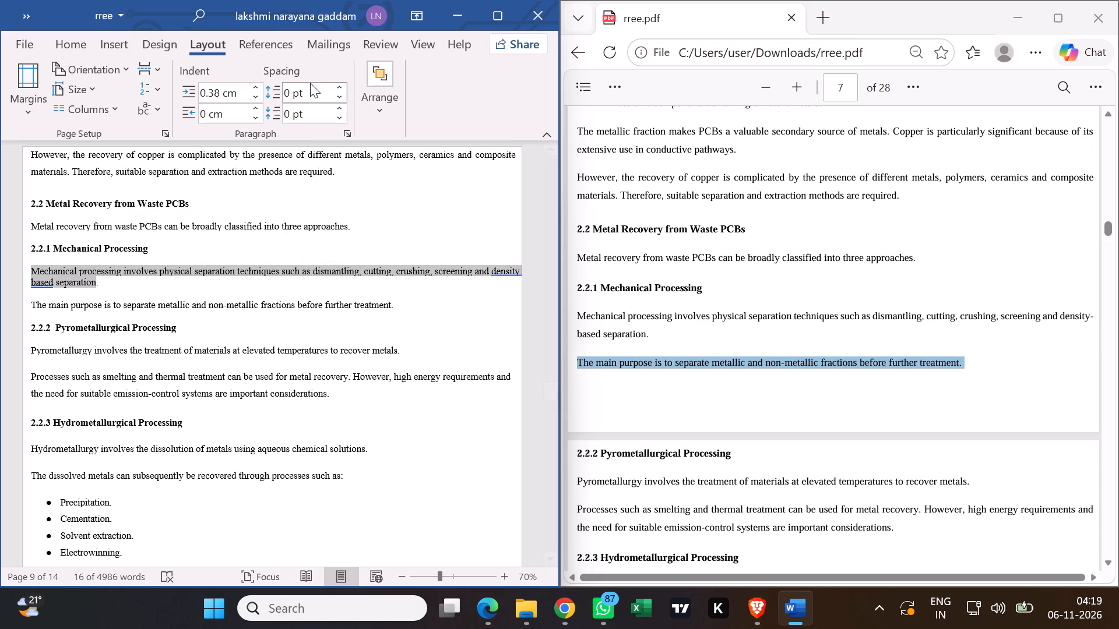
pyautogui.click(338, 86)
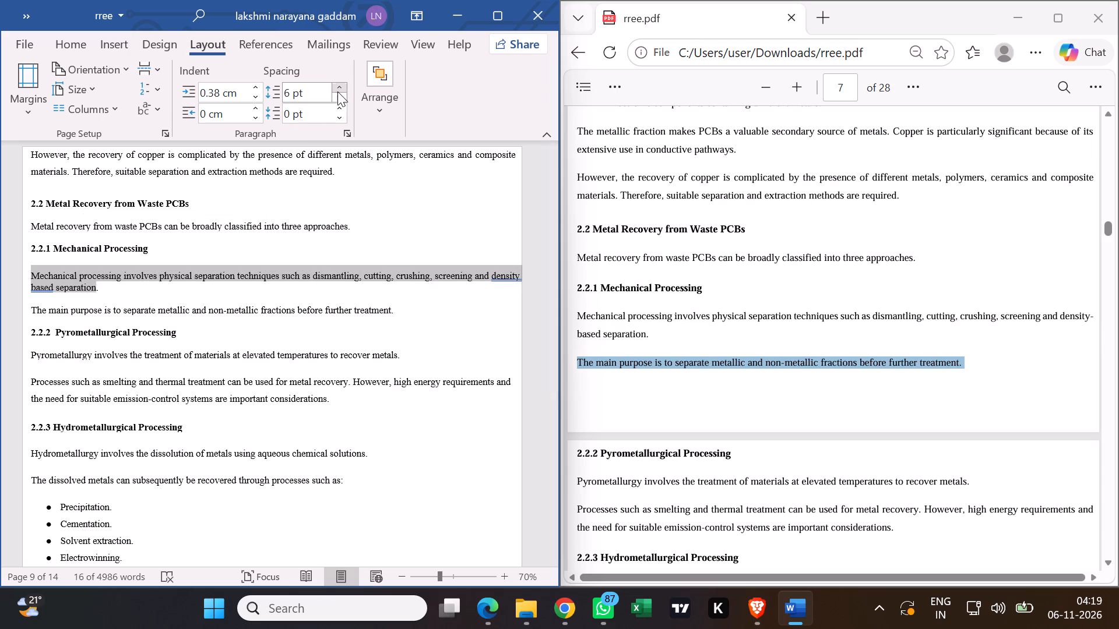
pyautogui.click(337, 92)
pyautogui.click(289, 88)
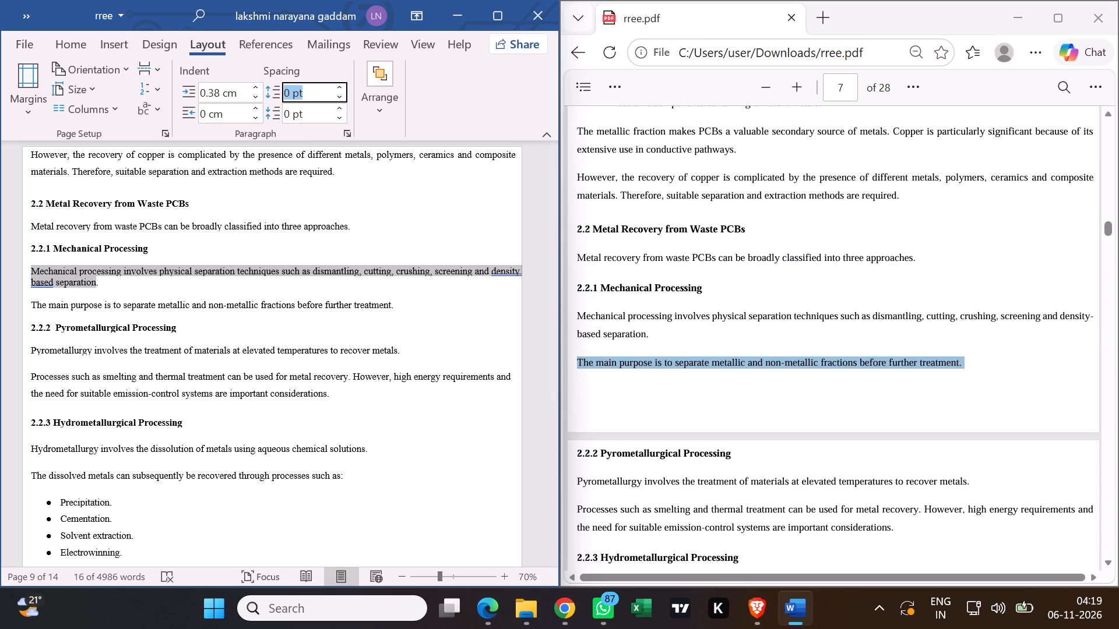
pyautogui.click(289, 92)
pyautogui.write('.1')
pyautogui.click(374, 188)
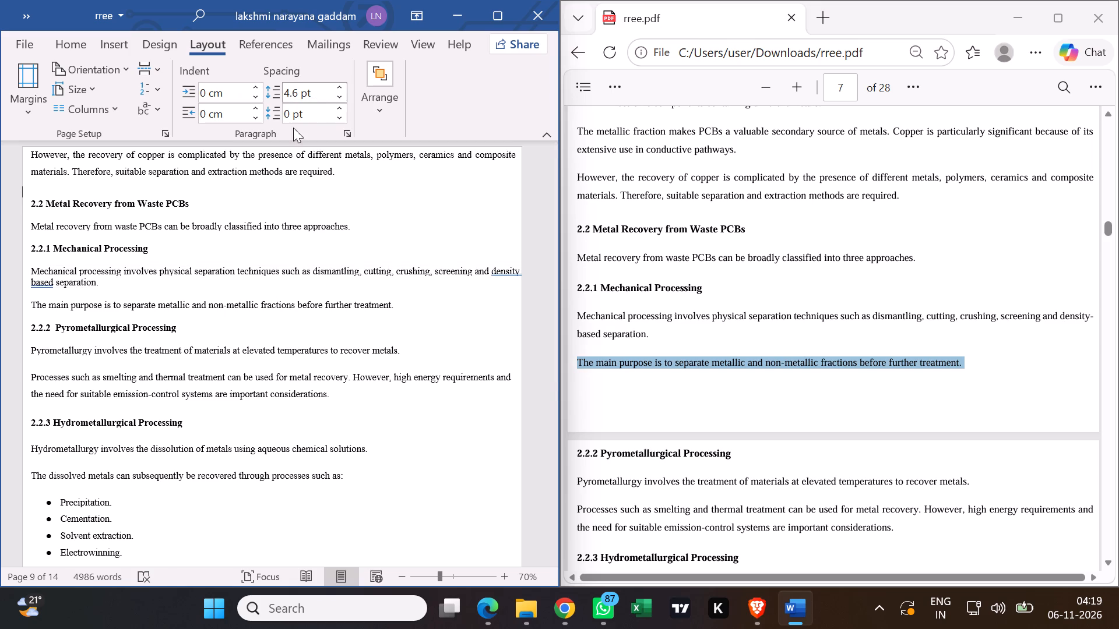
# Compare the paragraph's indents with the "Processes such as smelting…" paragraph and set its right indent to 0.2 cm.
pyautogui.moveTo(99, 284); pyautogui.dragTo(49, 268)
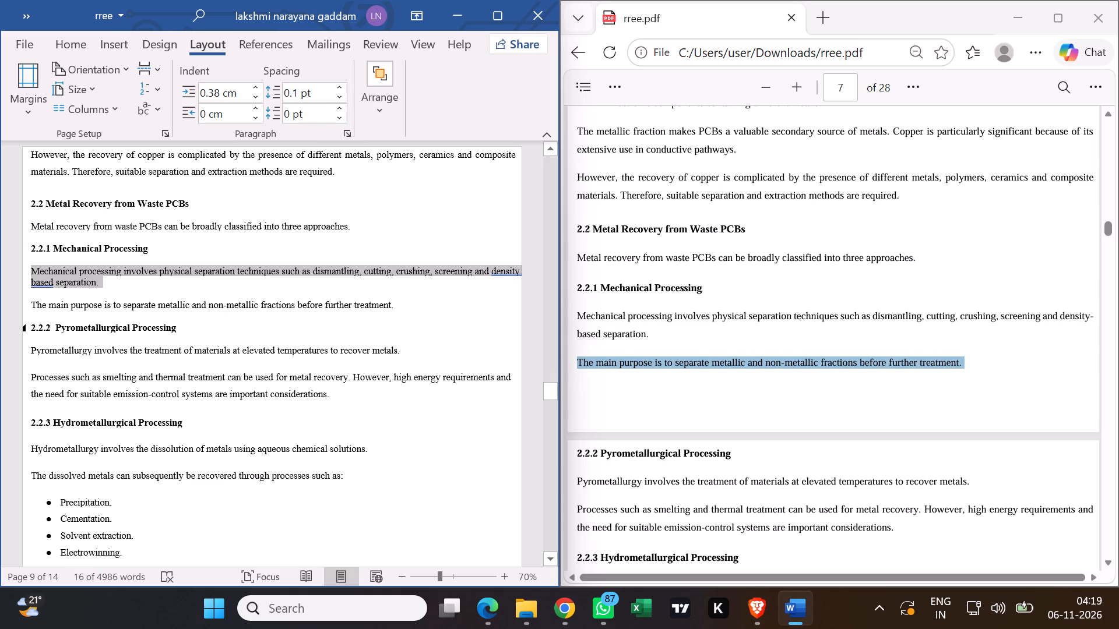
pyautogui.moveTo(171, 398); pyautogui.dragTo(132, 376)
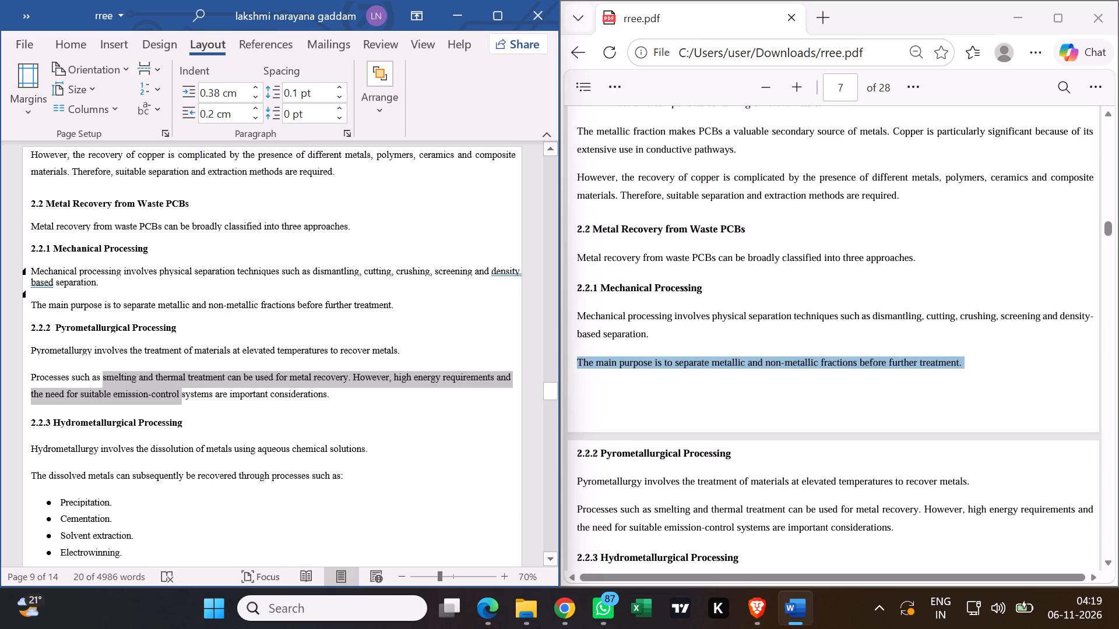
pyautogui.moveTo(98, 287); pyautogui.dragTo(57, 275)
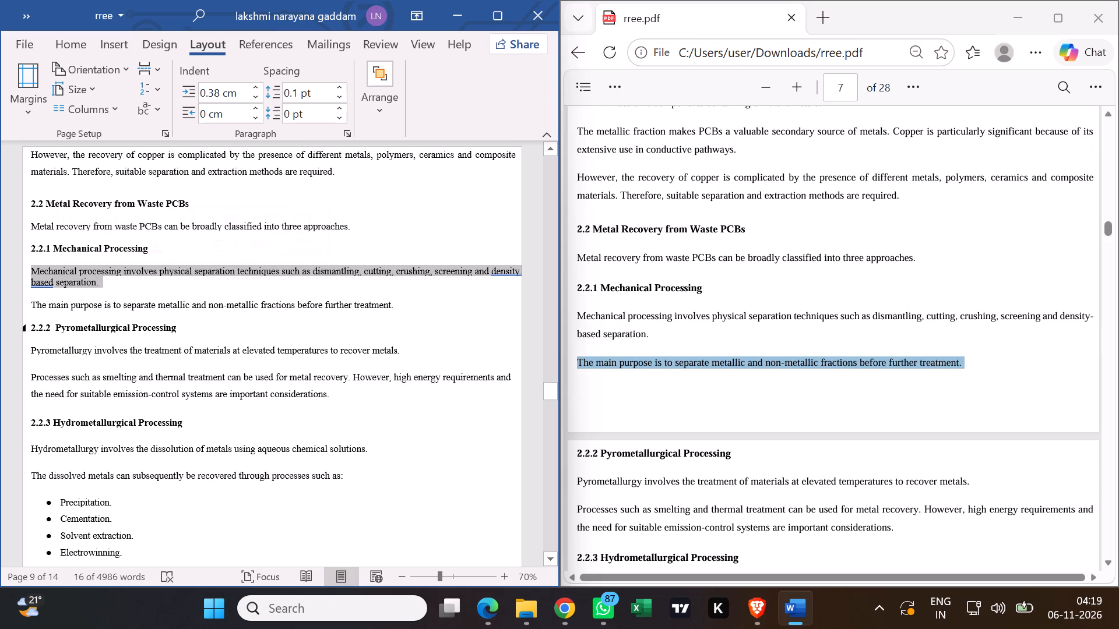
pyautogui.click(206, 111)
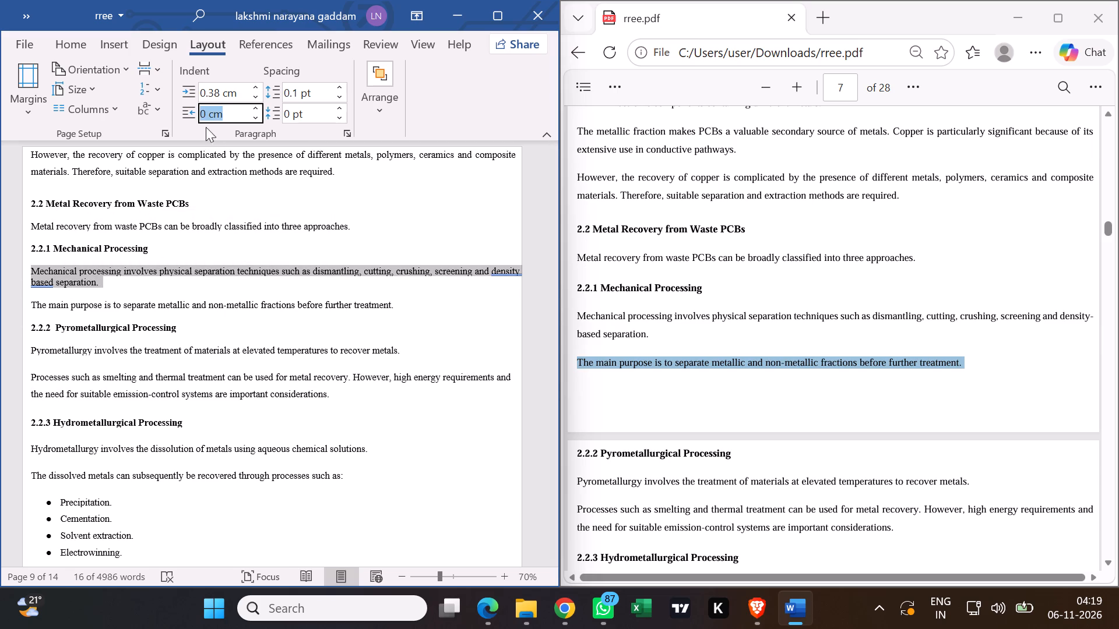
pyautogui.click(202, 117)
pyautogui.click(205, 115)
pyautogui.write('.2')
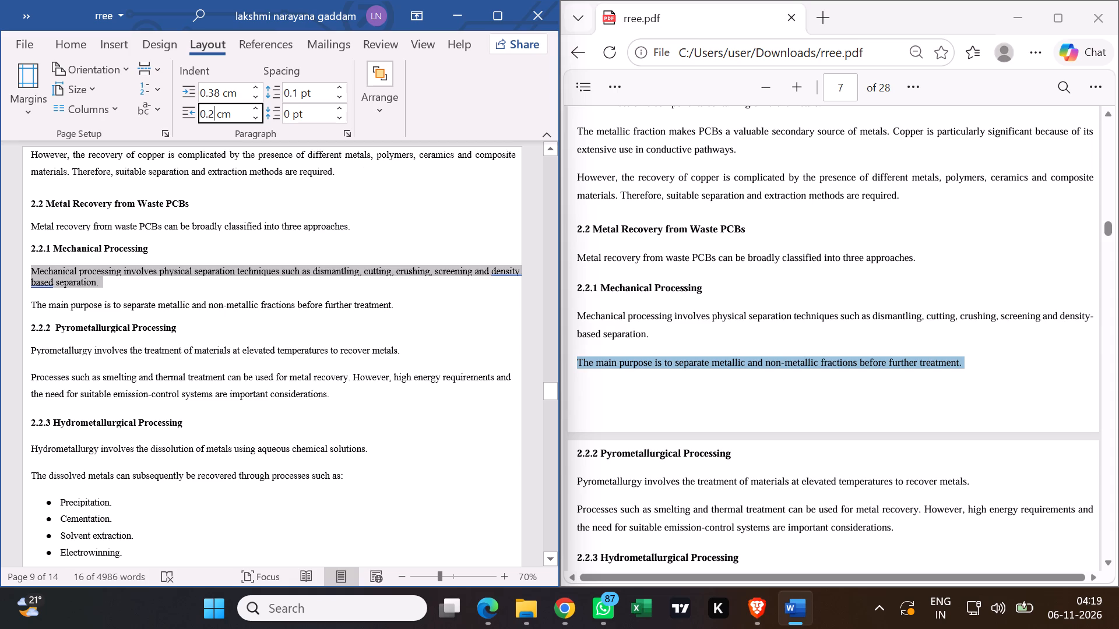
pyautogui.press('Return')
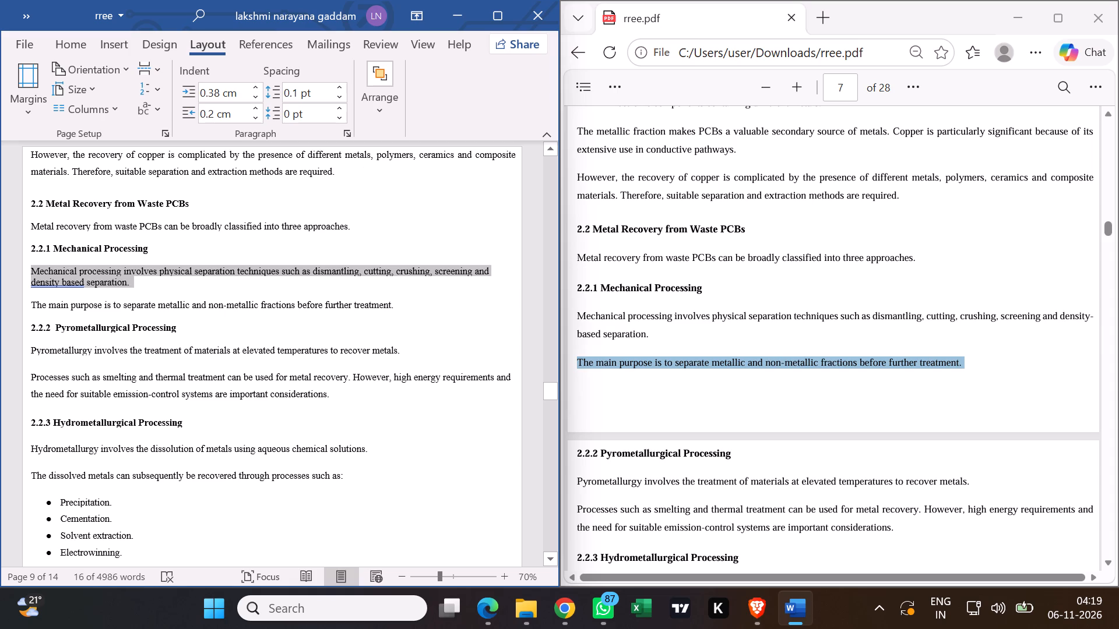
pyautogui.click(321, 94)
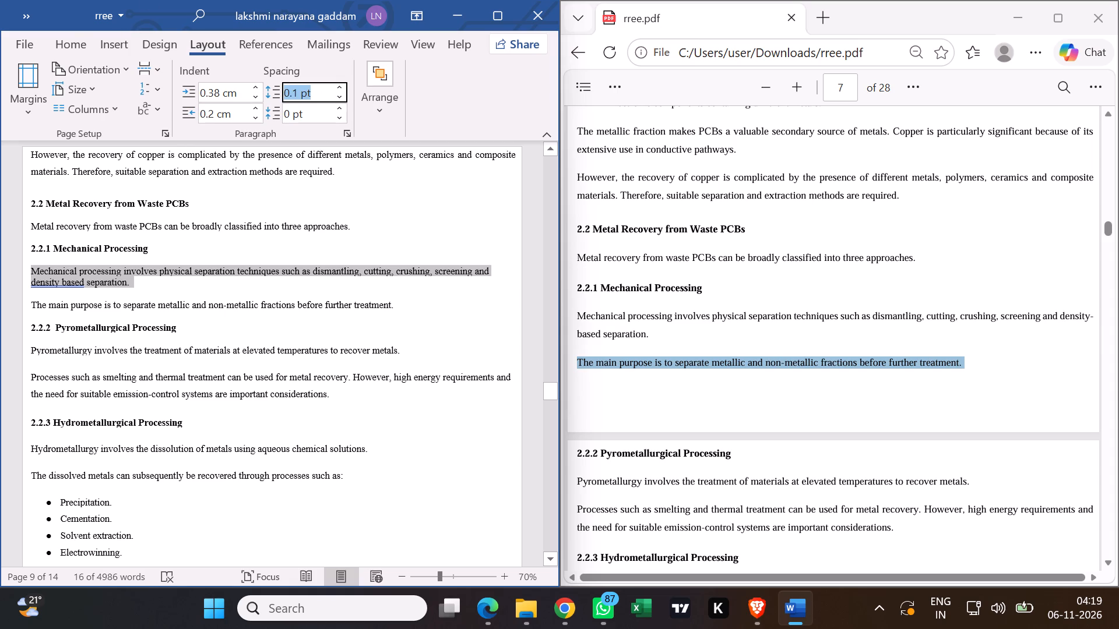
pyautogui.click(325, 97)
pyautogui.press('Return')
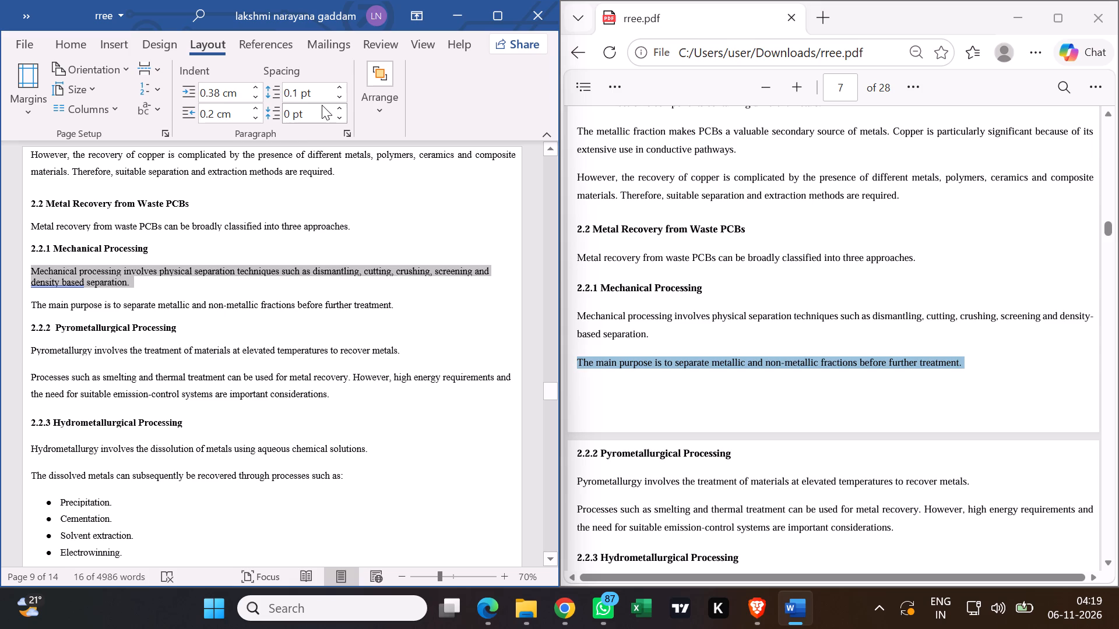
# Check the indent and spacing settings of the lines and blank lines around the 2.2.1 Mechanical Processing paragraph.
pyautogui.click(129, 294)
pyautogui.click(150, 365)
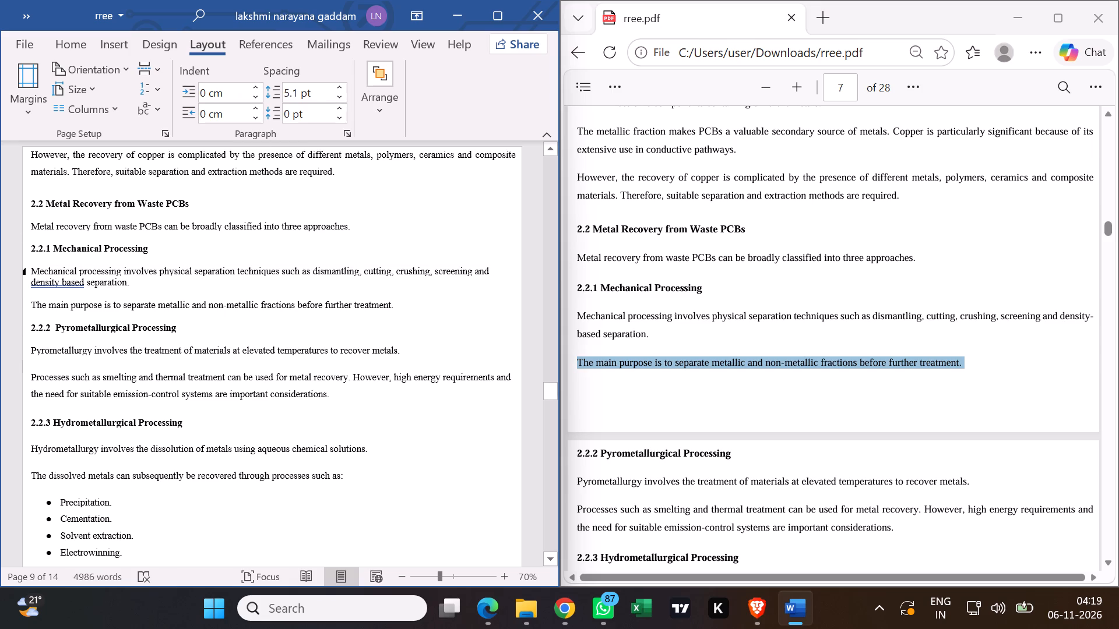
pyautogui.click(39, 258)
pyautogui.click(33, 265)
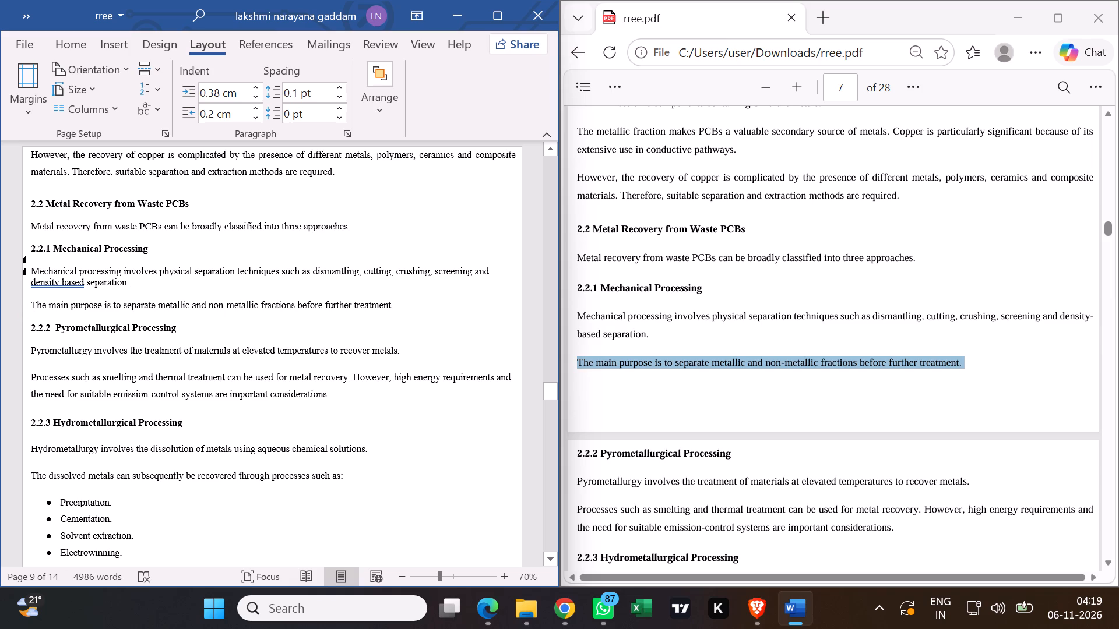
pyautogui.click(33, 286)
pyautogui.click(155, 287)
pyautogui.click(278, 461)
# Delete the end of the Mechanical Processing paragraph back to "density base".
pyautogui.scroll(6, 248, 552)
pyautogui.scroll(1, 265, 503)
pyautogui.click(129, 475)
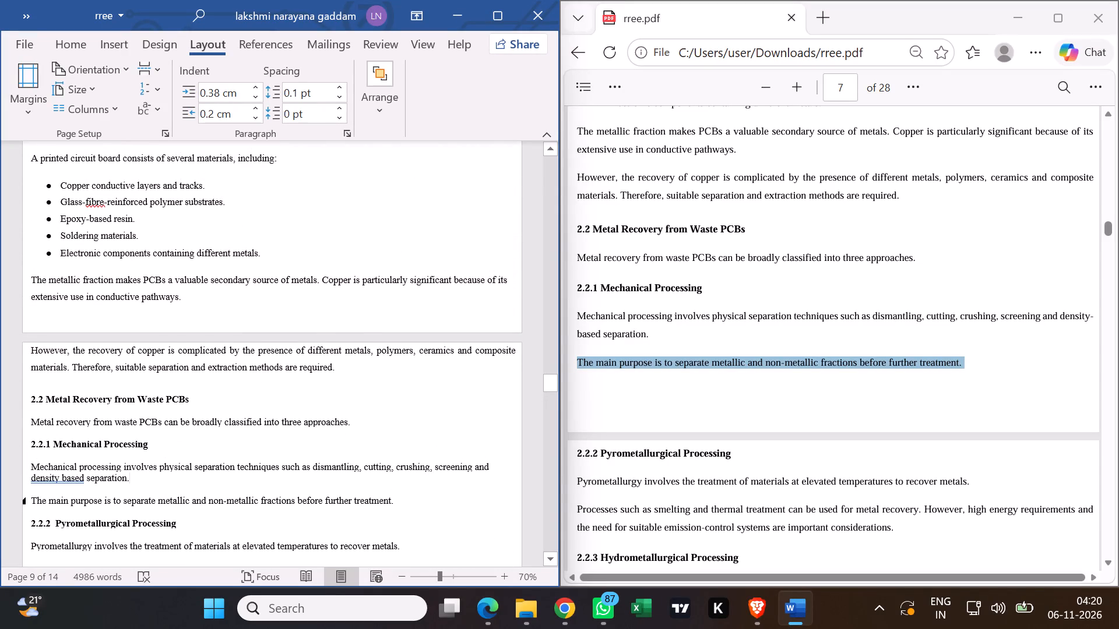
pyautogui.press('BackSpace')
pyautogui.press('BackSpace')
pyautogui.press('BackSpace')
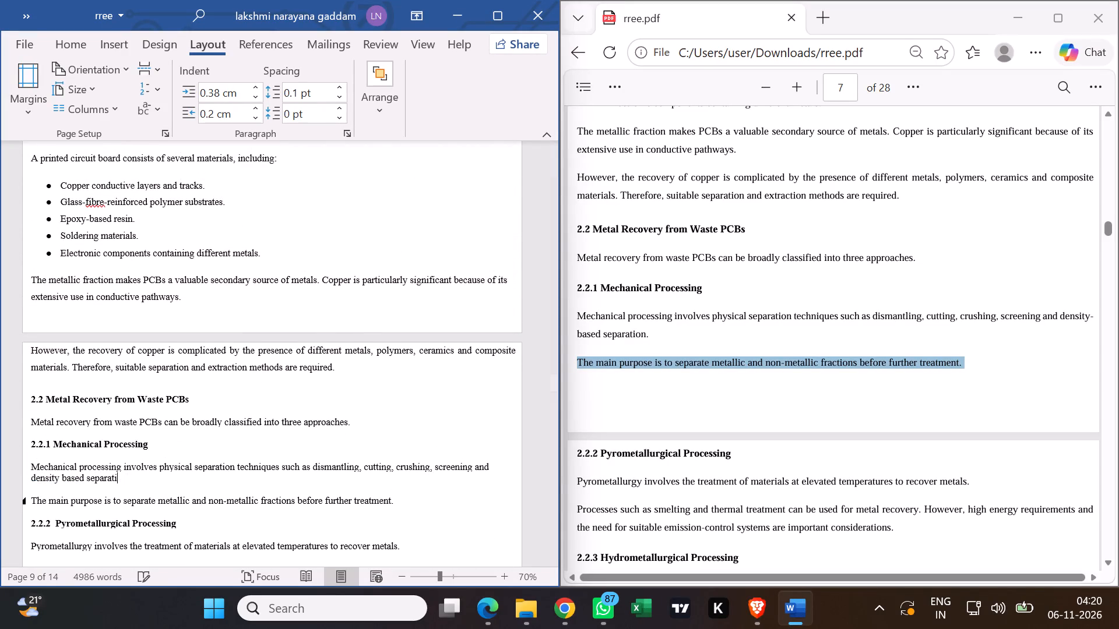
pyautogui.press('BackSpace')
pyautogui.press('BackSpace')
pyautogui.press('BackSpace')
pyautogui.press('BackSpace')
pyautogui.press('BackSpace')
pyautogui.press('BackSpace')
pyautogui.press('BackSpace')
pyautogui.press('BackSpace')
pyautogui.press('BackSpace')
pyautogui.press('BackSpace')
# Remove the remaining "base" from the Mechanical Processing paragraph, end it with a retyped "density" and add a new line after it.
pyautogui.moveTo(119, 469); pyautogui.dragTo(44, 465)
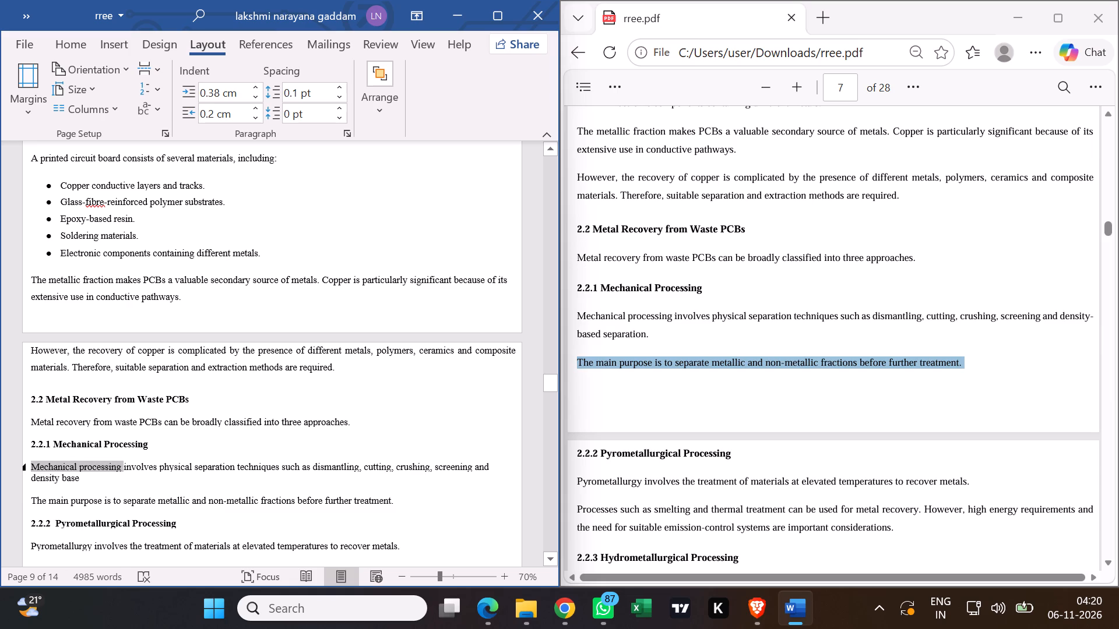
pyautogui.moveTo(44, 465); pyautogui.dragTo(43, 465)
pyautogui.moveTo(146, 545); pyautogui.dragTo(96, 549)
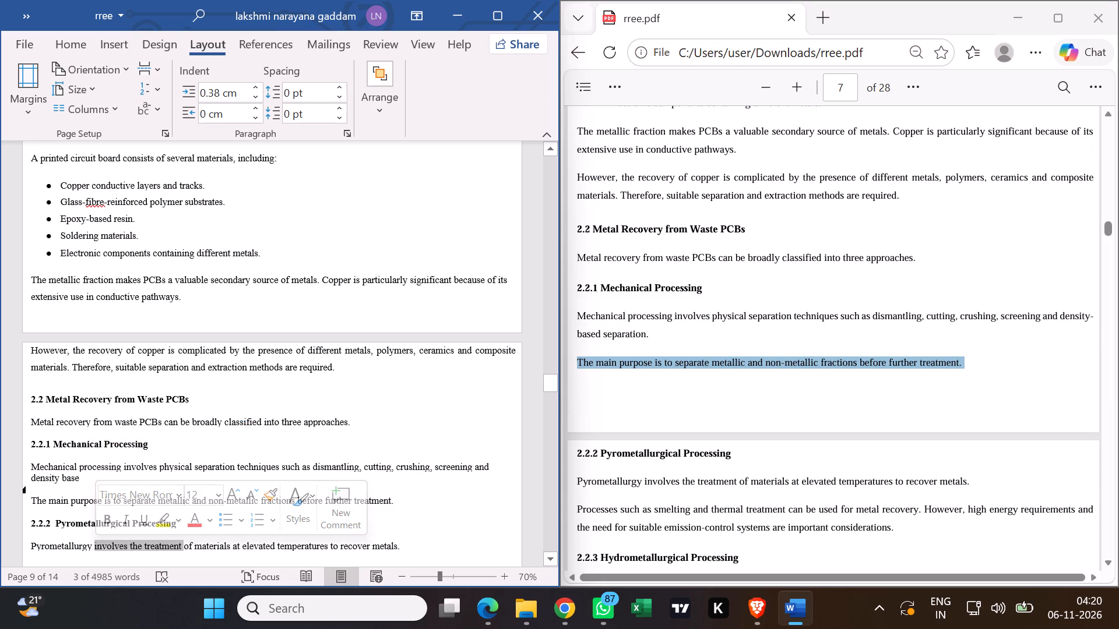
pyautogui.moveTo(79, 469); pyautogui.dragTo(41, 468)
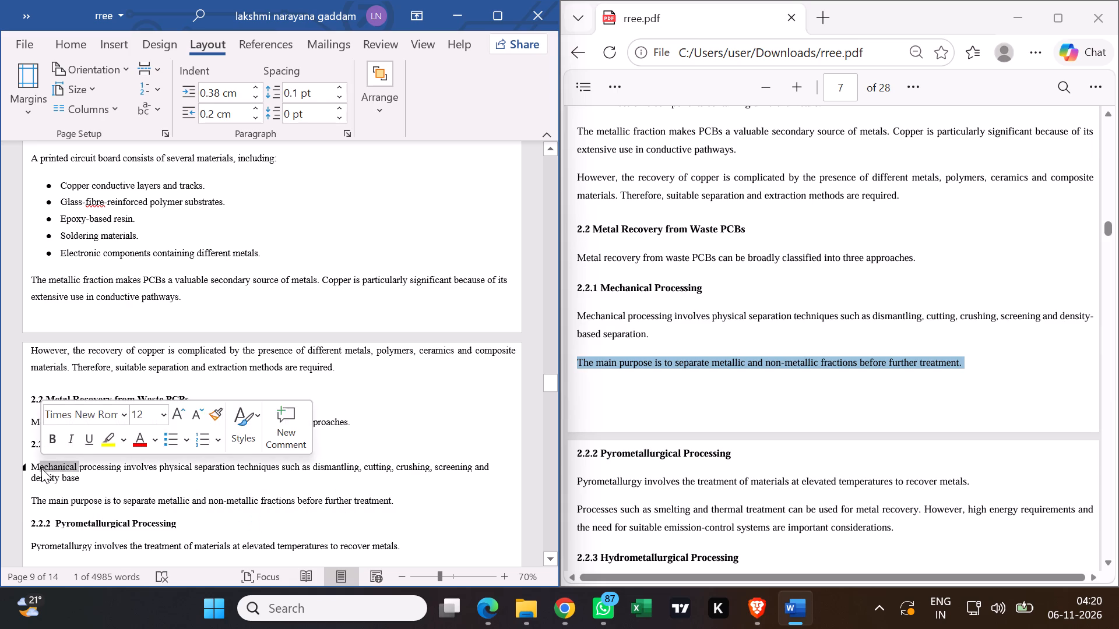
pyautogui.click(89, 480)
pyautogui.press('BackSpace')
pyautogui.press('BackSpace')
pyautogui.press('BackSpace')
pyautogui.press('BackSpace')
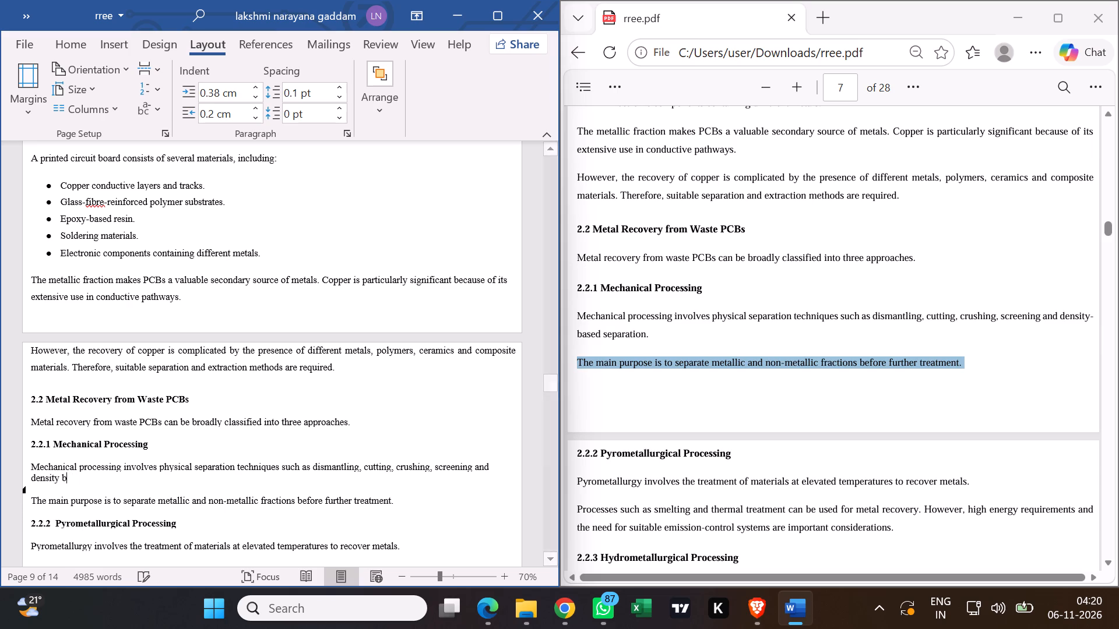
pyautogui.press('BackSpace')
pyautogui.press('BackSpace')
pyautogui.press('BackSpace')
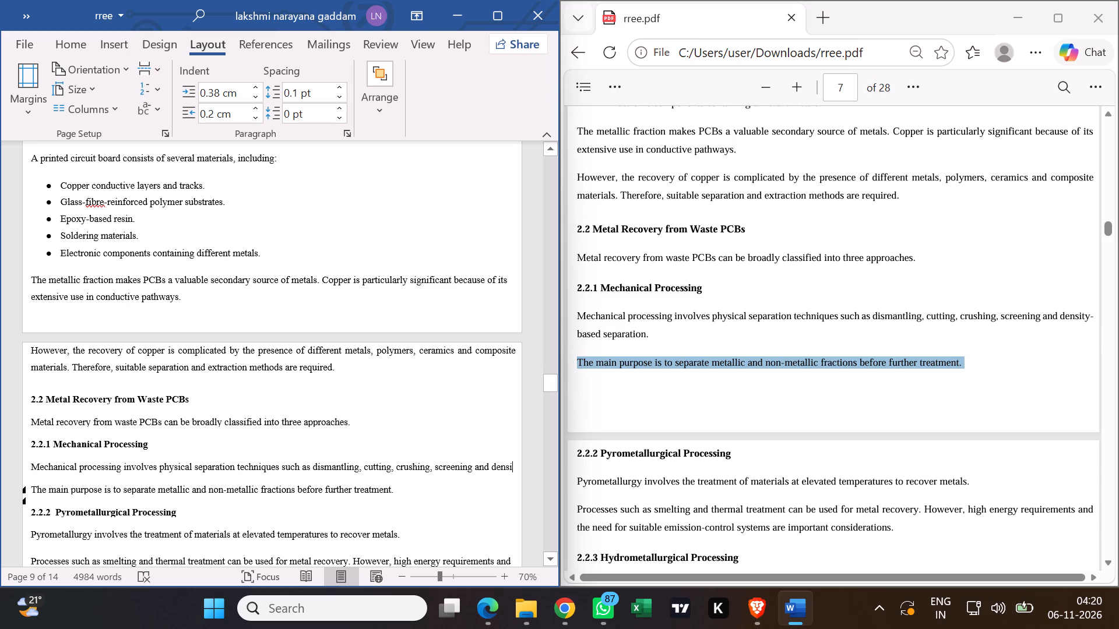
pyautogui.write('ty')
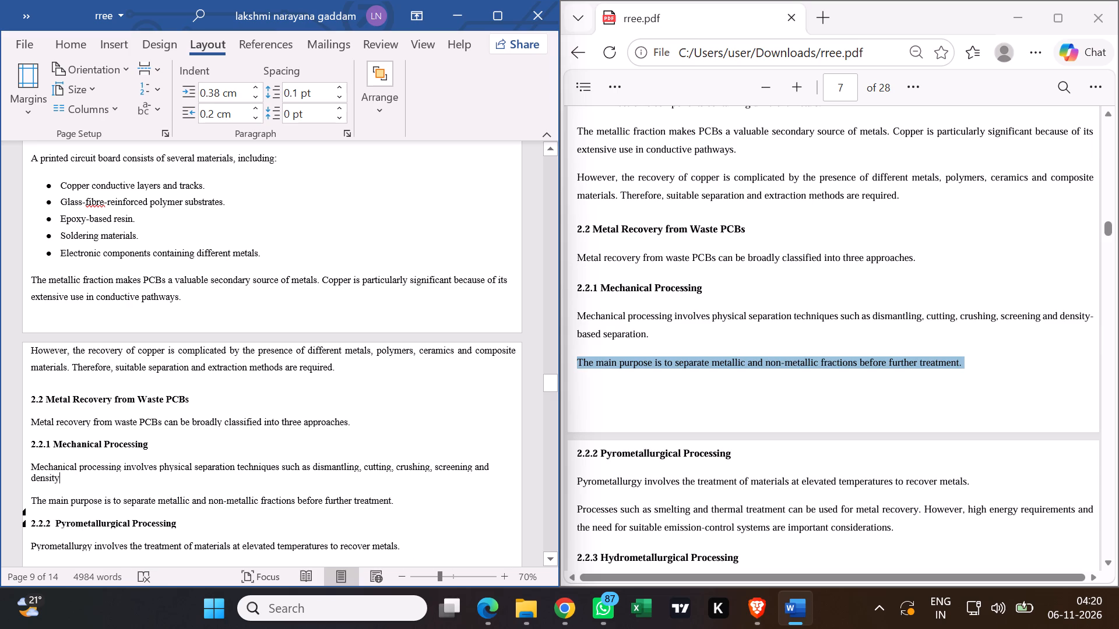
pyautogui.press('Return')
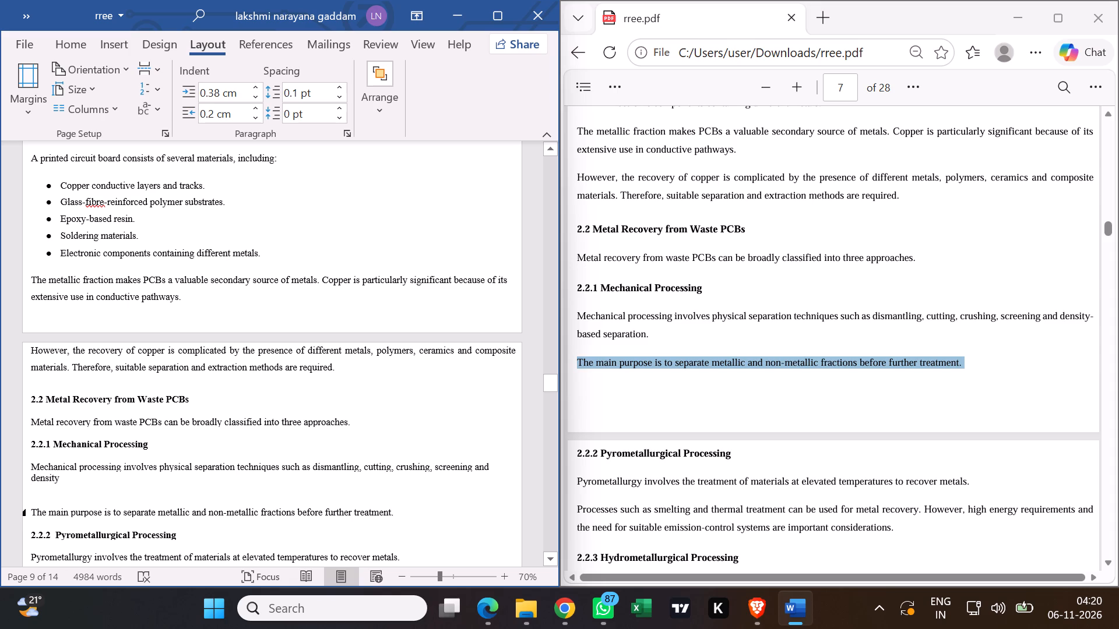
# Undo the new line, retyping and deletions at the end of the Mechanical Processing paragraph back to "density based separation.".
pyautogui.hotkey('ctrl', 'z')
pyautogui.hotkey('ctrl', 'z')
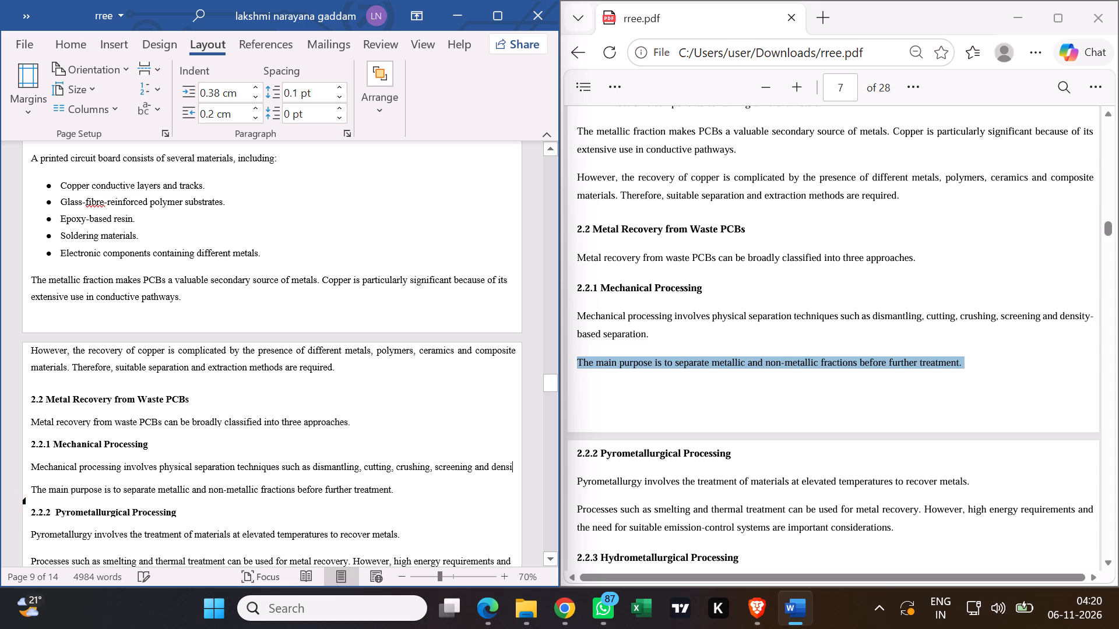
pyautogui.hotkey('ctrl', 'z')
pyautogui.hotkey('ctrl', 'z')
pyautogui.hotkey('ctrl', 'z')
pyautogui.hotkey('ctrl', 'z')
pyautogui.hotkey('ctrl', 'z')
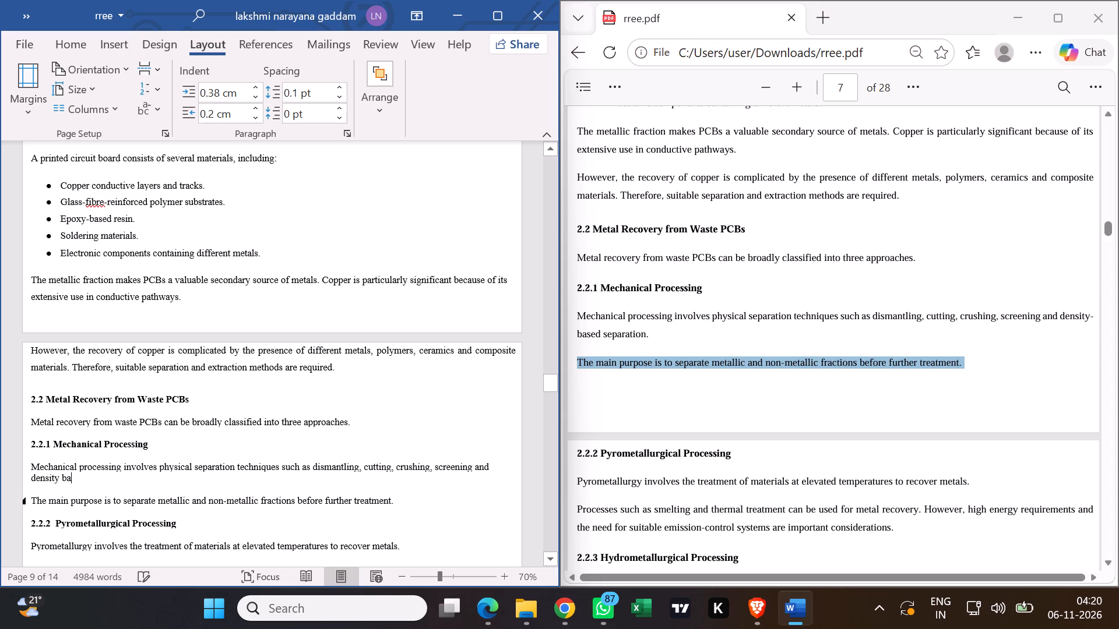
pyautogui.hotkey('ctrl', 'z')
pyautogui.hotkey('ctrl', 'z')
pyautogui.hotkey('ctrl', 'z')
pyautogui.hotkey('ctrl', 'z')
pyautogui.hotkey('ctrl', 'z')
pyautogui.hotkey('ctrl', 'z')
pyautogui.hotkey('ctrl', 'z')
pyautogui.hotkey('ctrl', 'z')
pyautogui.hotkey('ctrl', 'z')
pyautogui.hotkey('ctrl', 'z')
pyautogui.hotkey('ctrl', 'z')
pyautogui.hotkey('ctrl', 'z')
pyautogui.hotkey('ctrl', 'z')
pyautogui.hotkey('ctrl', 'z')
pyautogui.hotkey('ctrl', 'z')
# Undo the 0.2 cm right indent on the Mechanical Processing paragraph.
pyautogui.hotkey('ctrl', 'z')
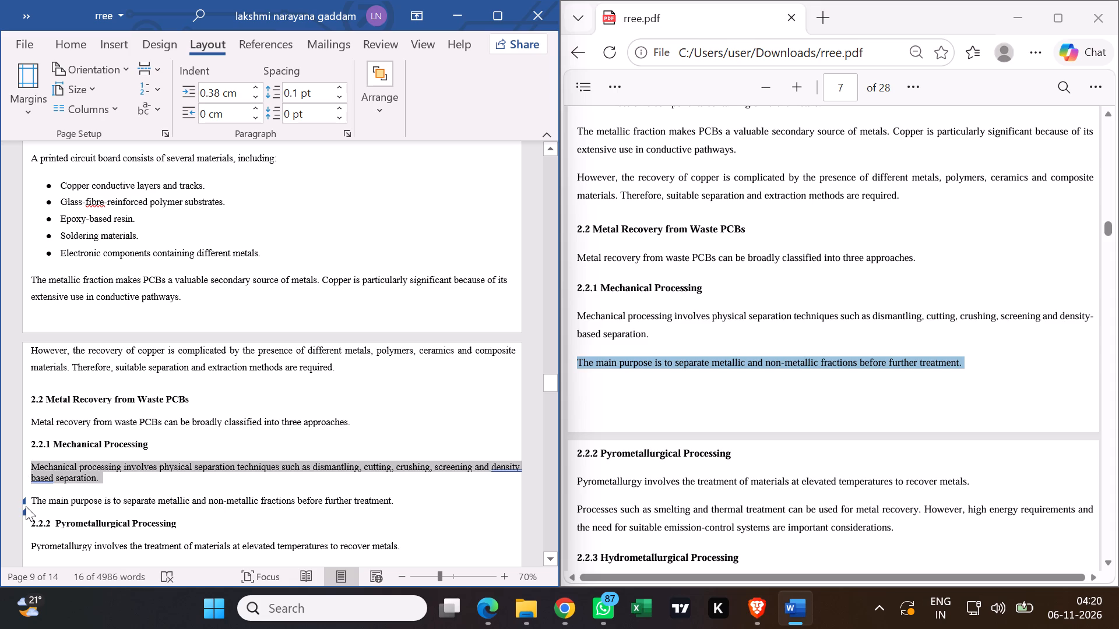
# Compare section 2.2.1 Mechanical Processing with the PDF and check the font and paragraph formatting of its text and the metallic fraction paragraph.
pyautogui.click(676, 398)
pyautogui.scroll(-1, 684, 395)
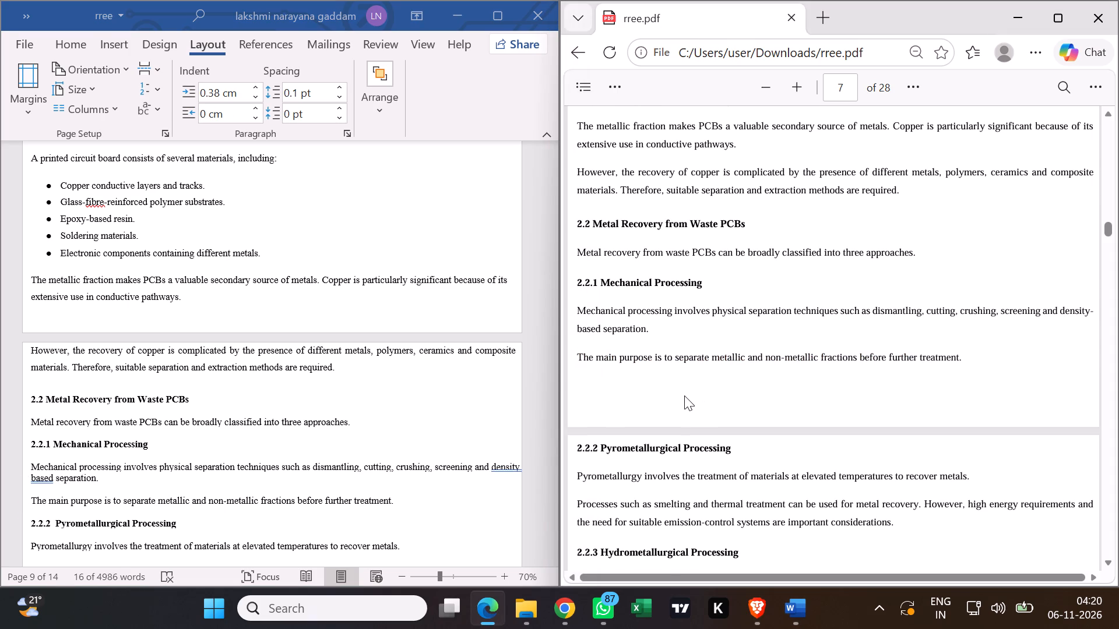
pyautogui.scroll(-1, 684, 395)
pyautogui.scroll(2, 681, 393)
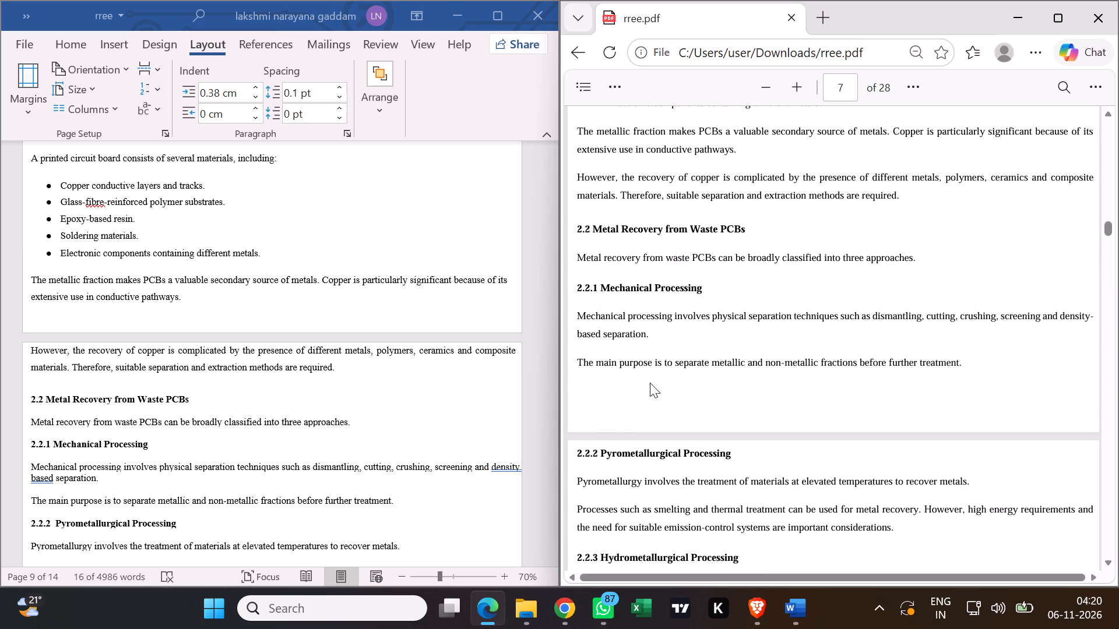
pyautogui.click(245, 480)
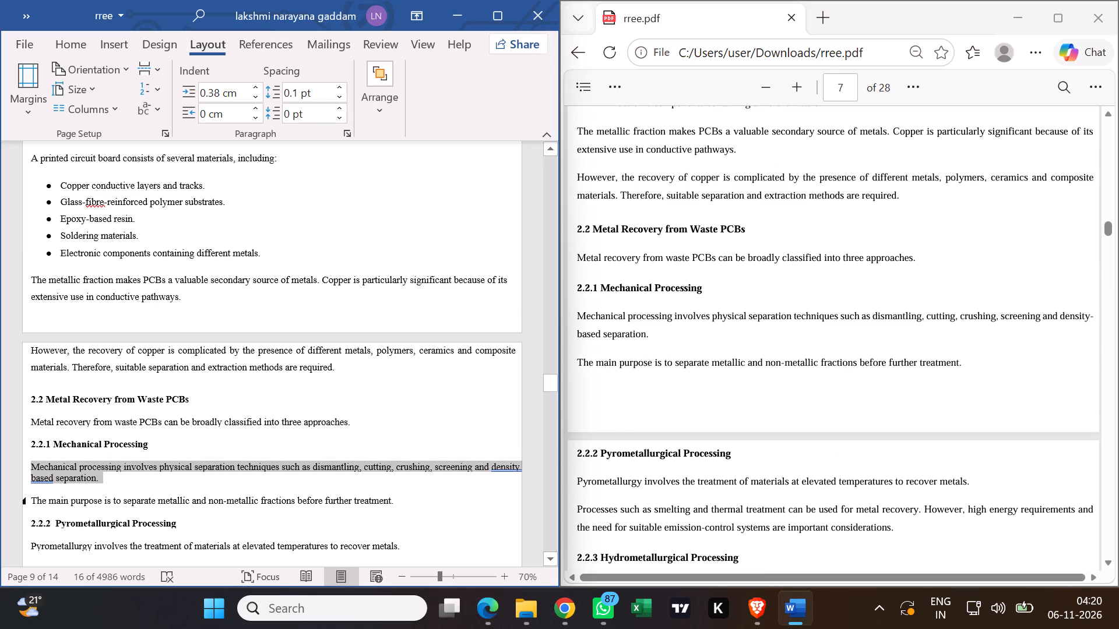
pyautogui.click(256, 500)
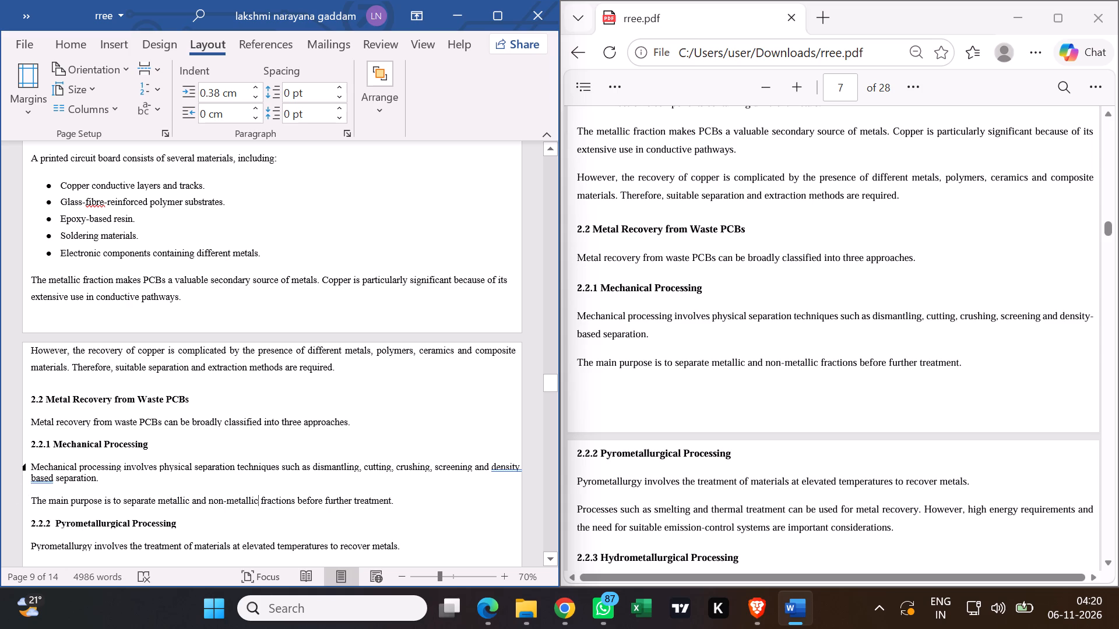
pyautogui.click(55, 47)
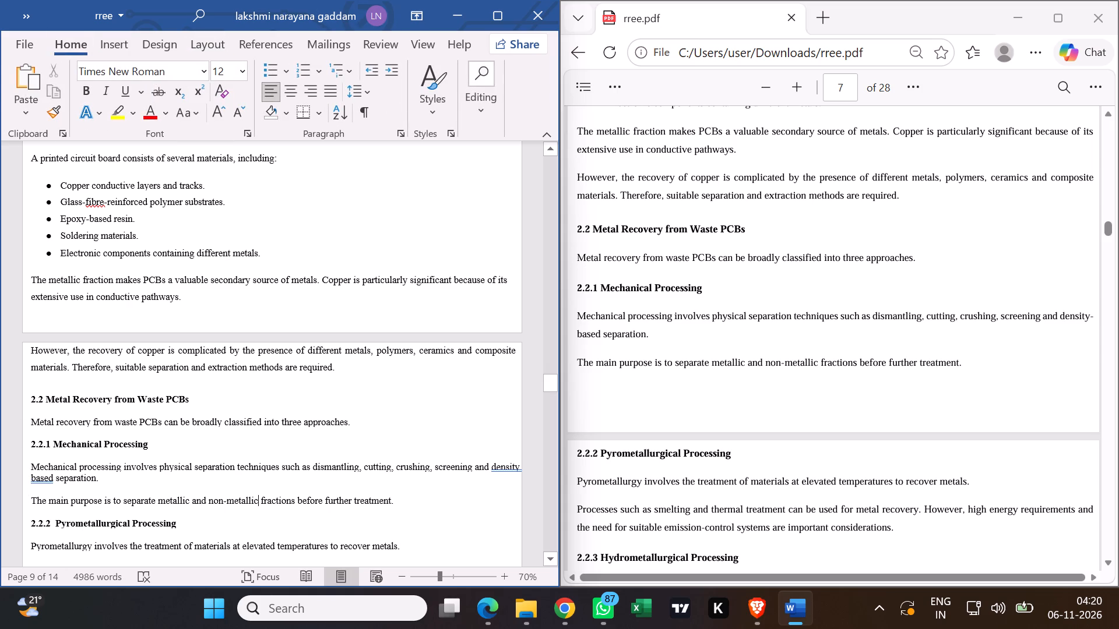
pyautogui.moveTo(35, 273); pyautogui.dragTo(124, 300)
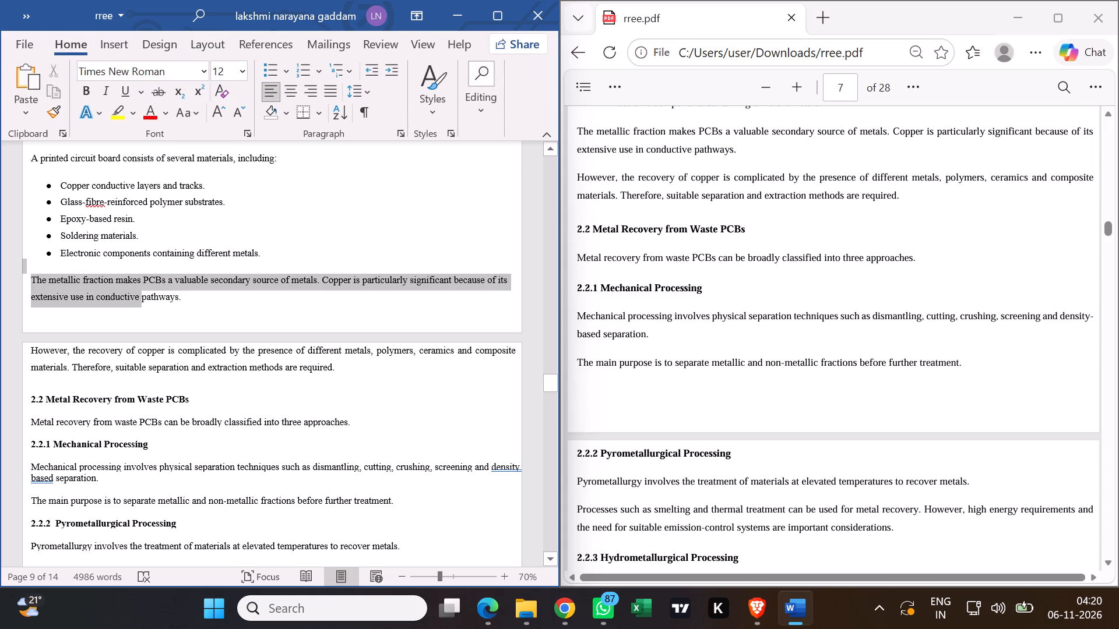
pyautogui.moveTo(124, 300); pyautogui.dragTo(147, 295)
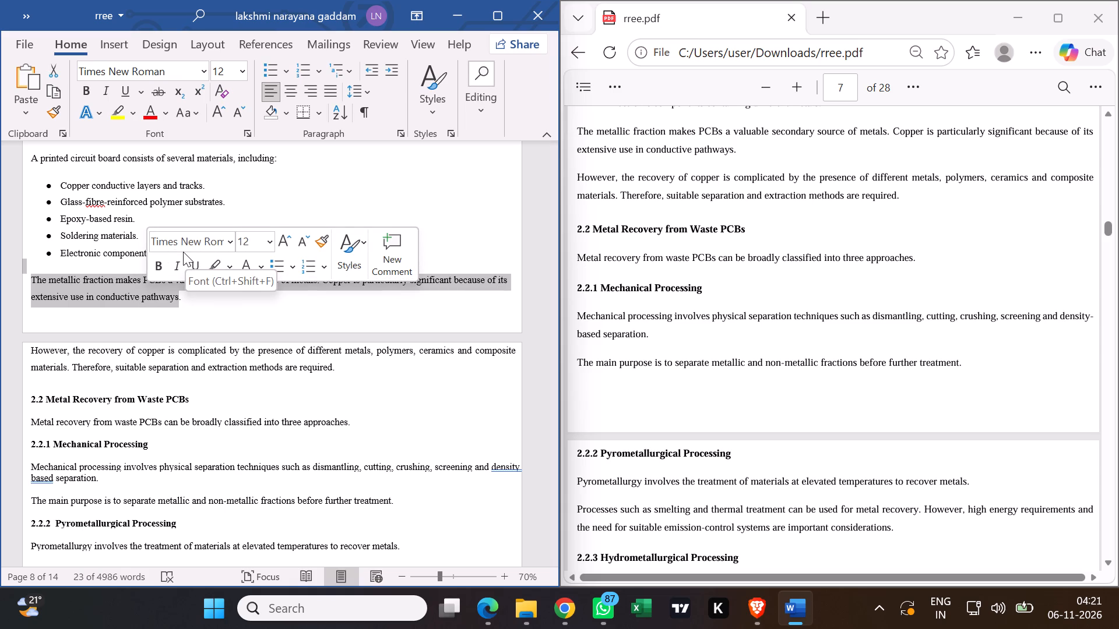
pyautogui.click(307, 451)
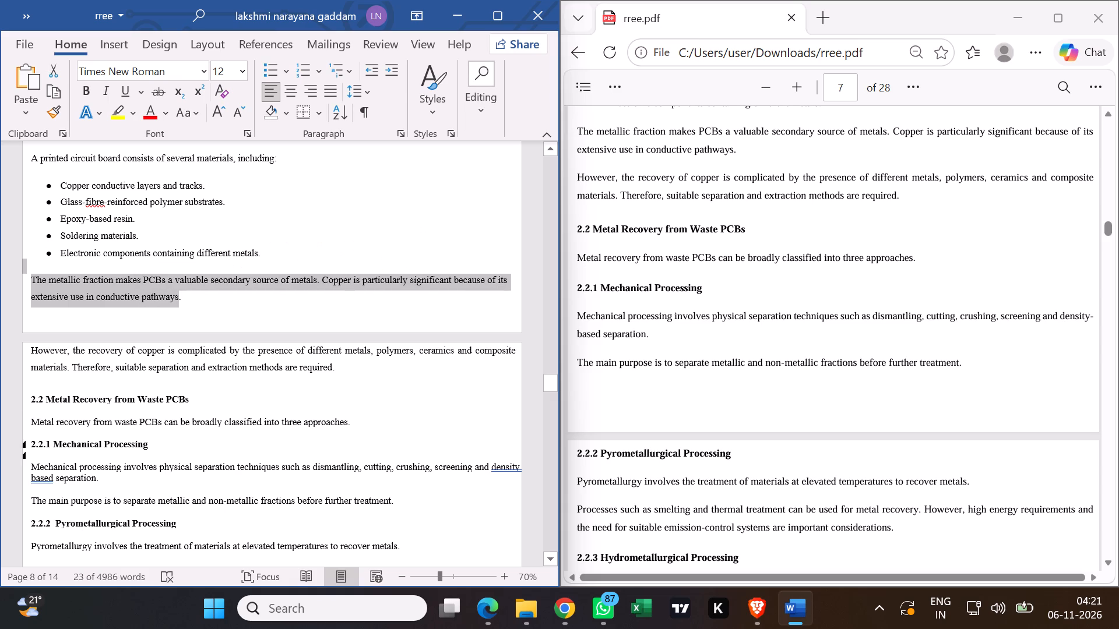
pyautogui.moveTo(31, 463); pyautogui.dragTo(79, 483)
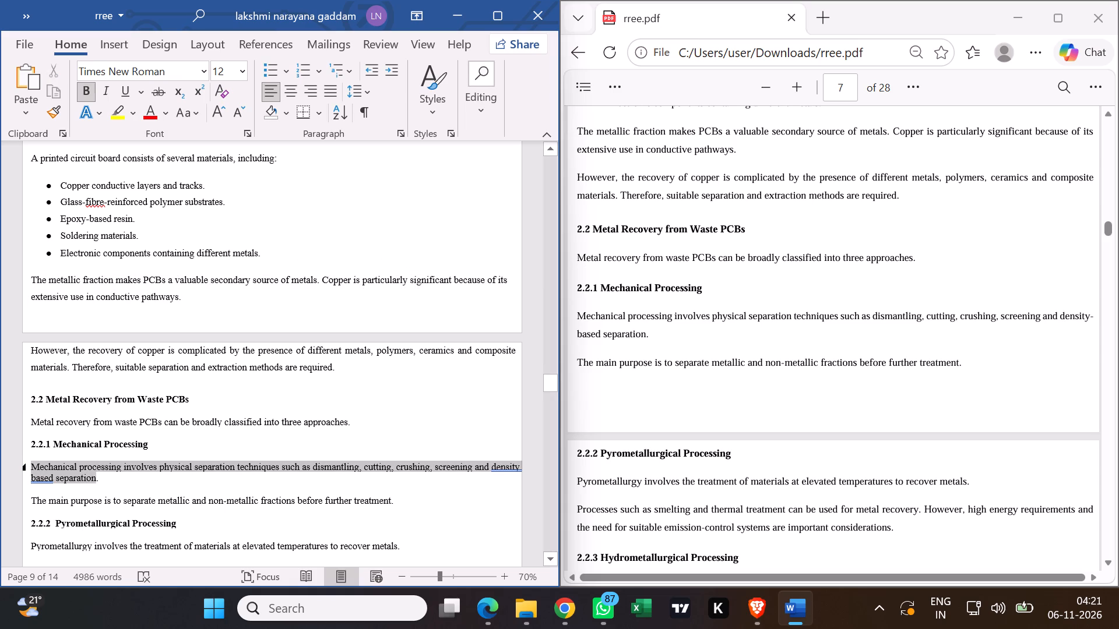
pyautogui.moveTo(79, 483); pyautogui.dragTo(115, 503)
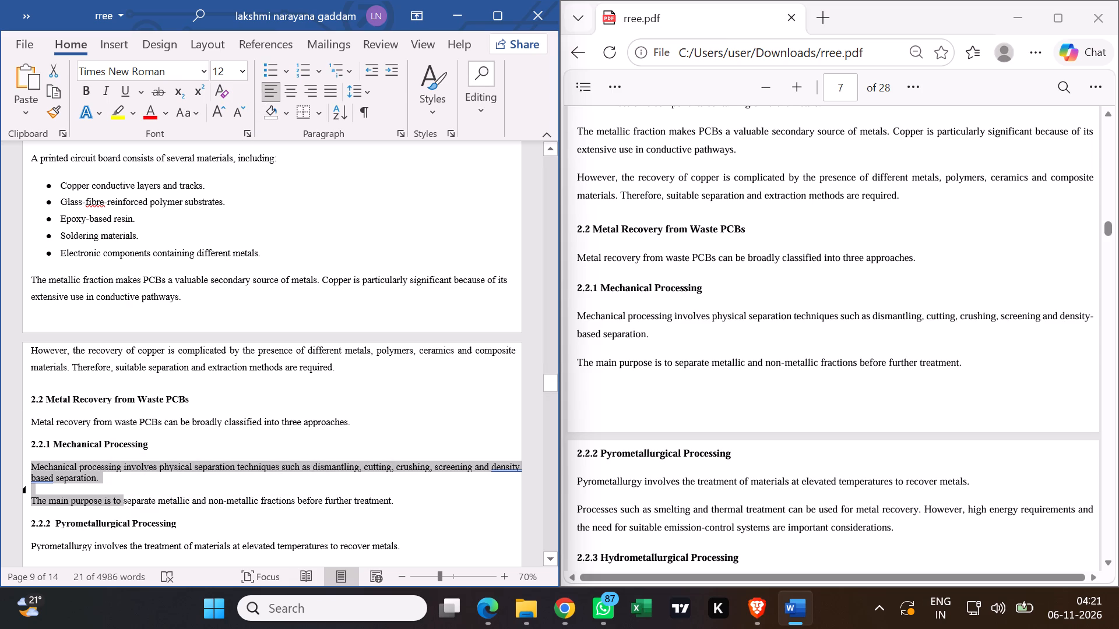
pyautogui.click(196, 394)
# Review the Word report's layout from 2.2.1 Mechanical Processing through 2.3 Hydrometallurgical Processing.
pyautogui.scroll(-4, 186, 437)
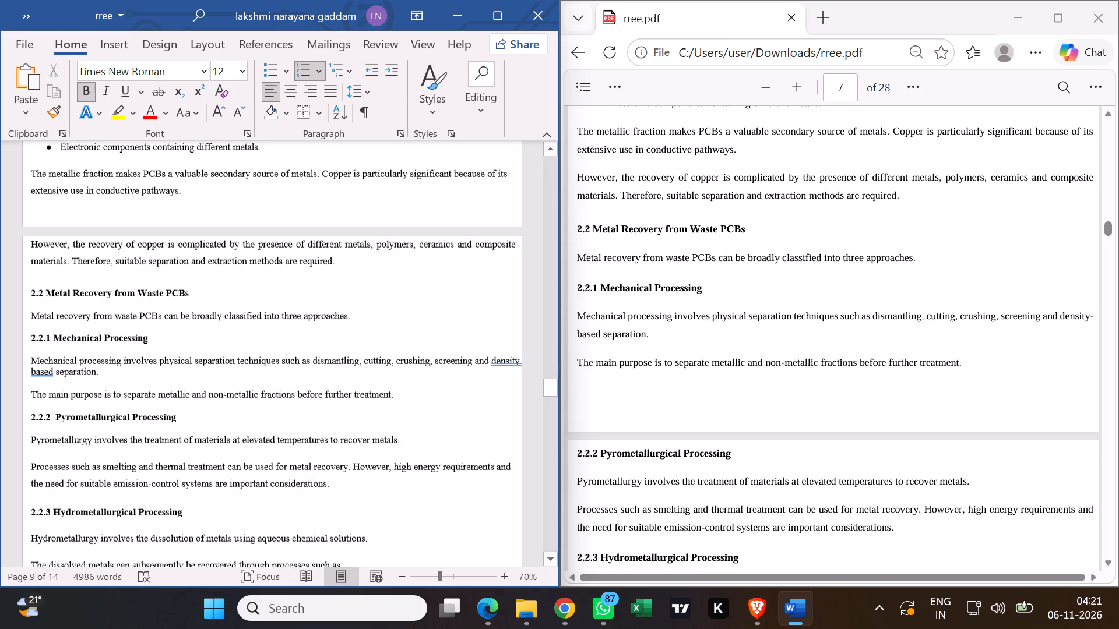
pyautogui.scroll(-4, 185, 436)
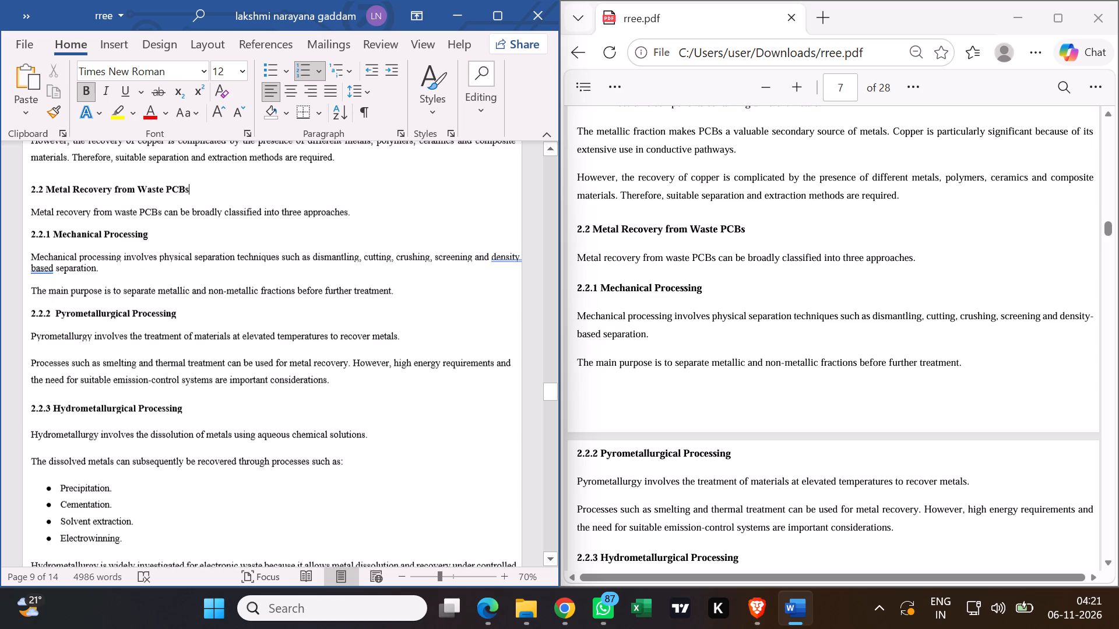
pyautogui.scroll(-1, 175, 427)
pyautogui.scroll(-1, 69, 353)
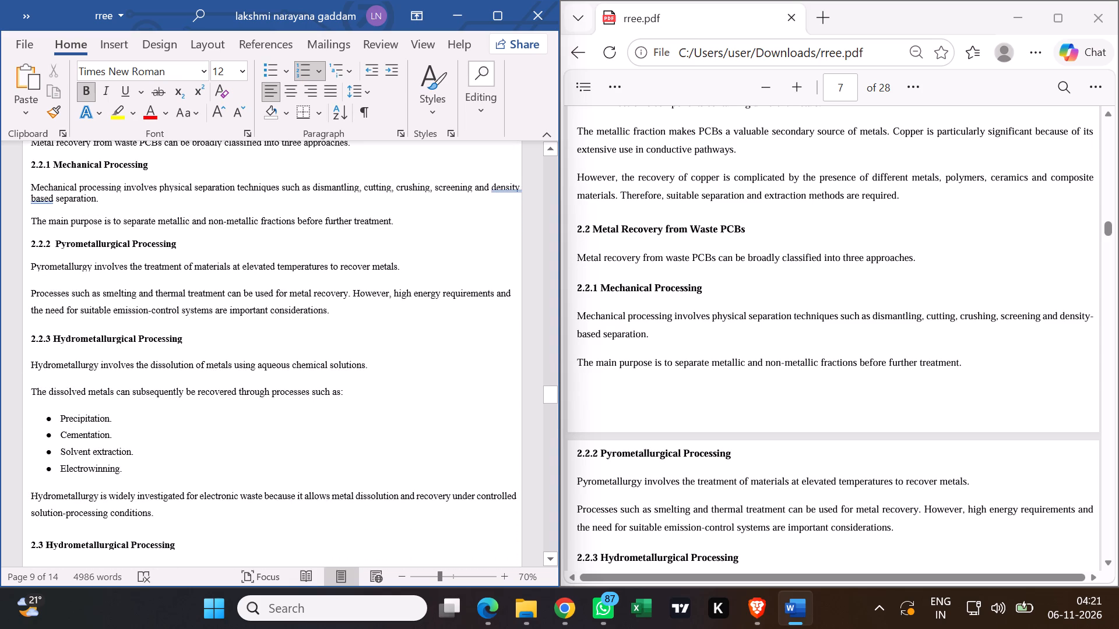
pyautogui.scroll(2, 69, 353)
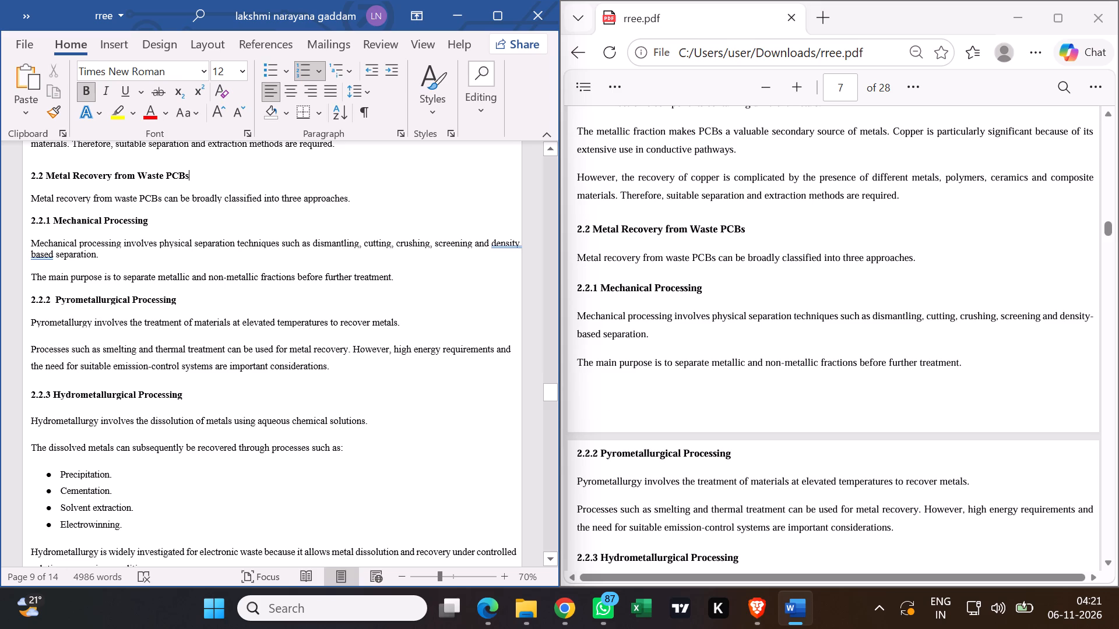
pyautogui.scroll(-2, 378, 453)
pyautogui.scroll(-1, 131, 401)
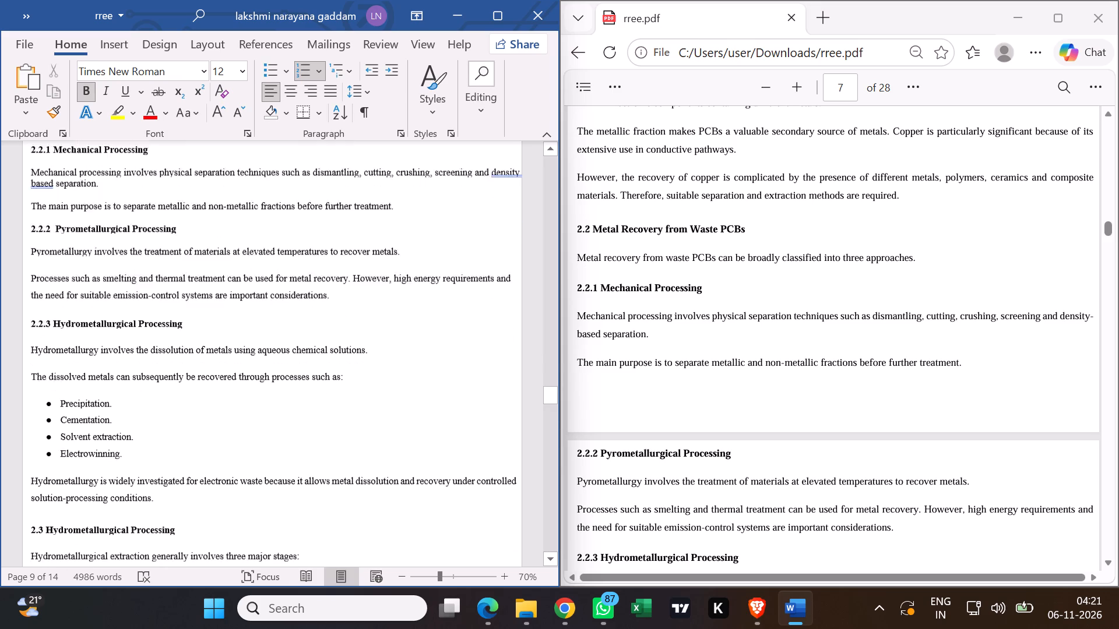
pyautogui.scroll(-2, 131, 405)
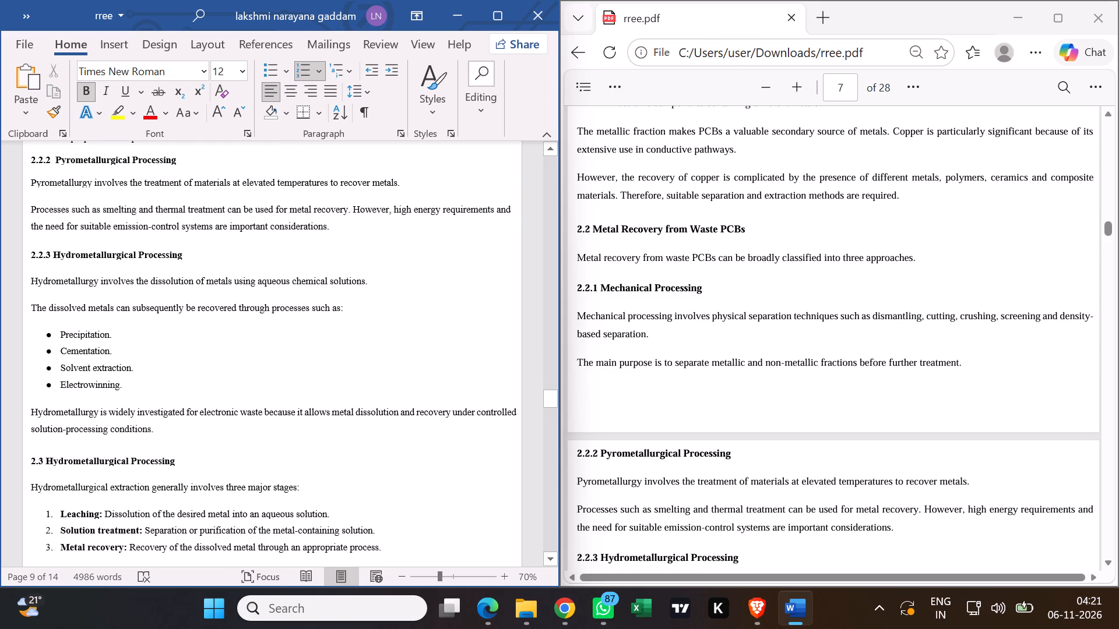
pyautogui.scroll(-1, 126, 414)
pyautogui.scroll(1, 126, 407)
# Compare the pyrometallurgical and hydrometallurgical sections 2.2.2 to 2.3, including their lists and page breaks, with page 8 of the PDF.
pyautogui.scroll(-3, 638, 457)
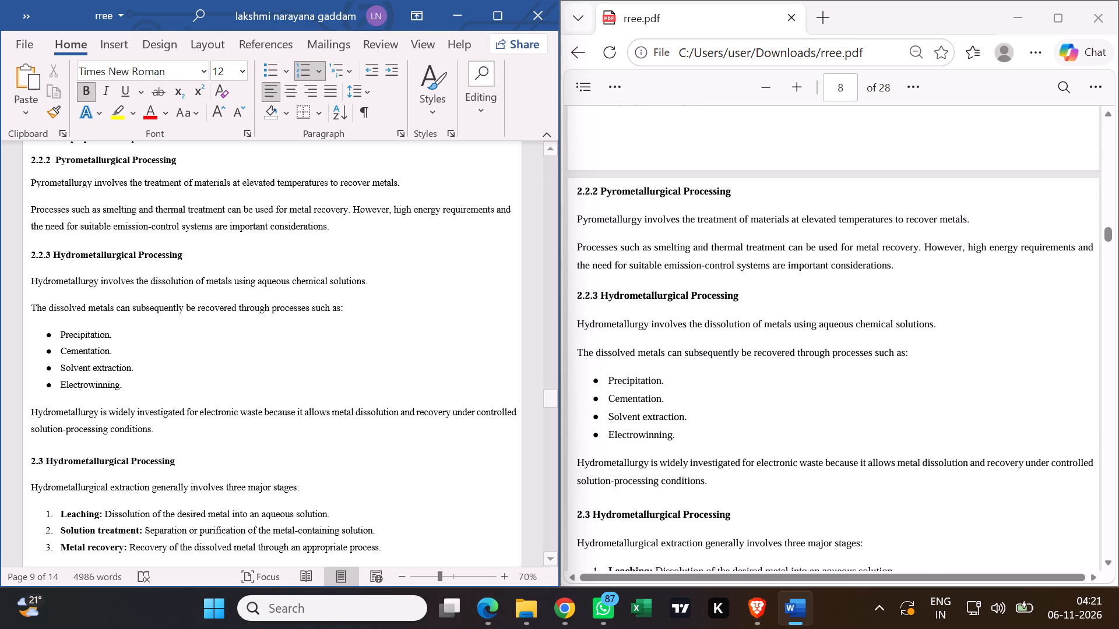
pyautogui.scroll(-2, 321, 401)
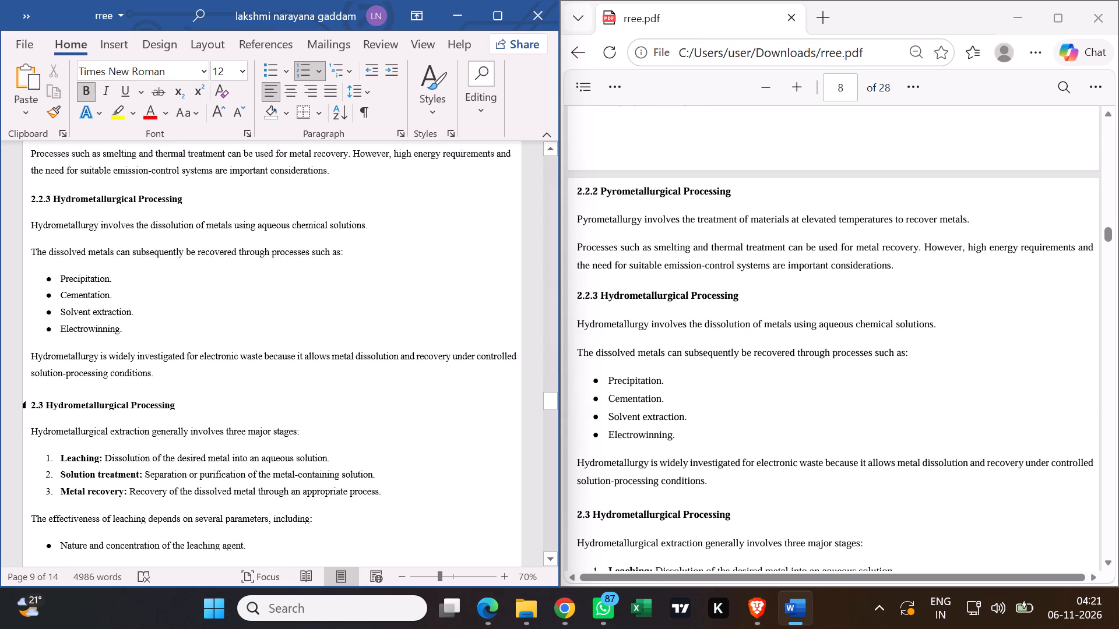
pyautogui.scroll(-2, 818, 448)
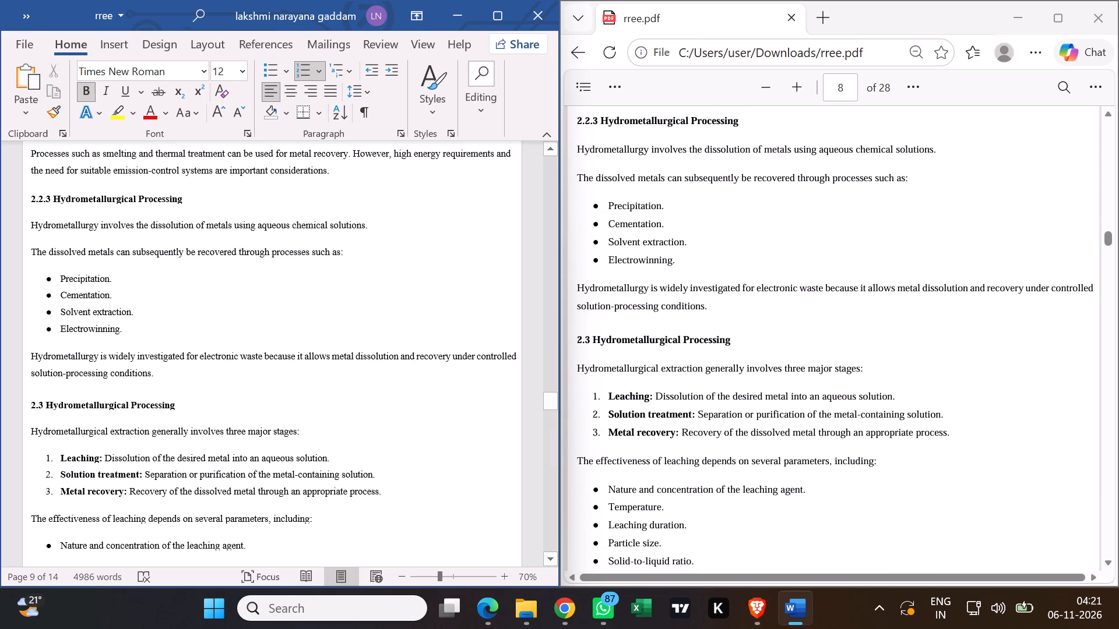
pyautogui.scroll(-4, 423, 440)
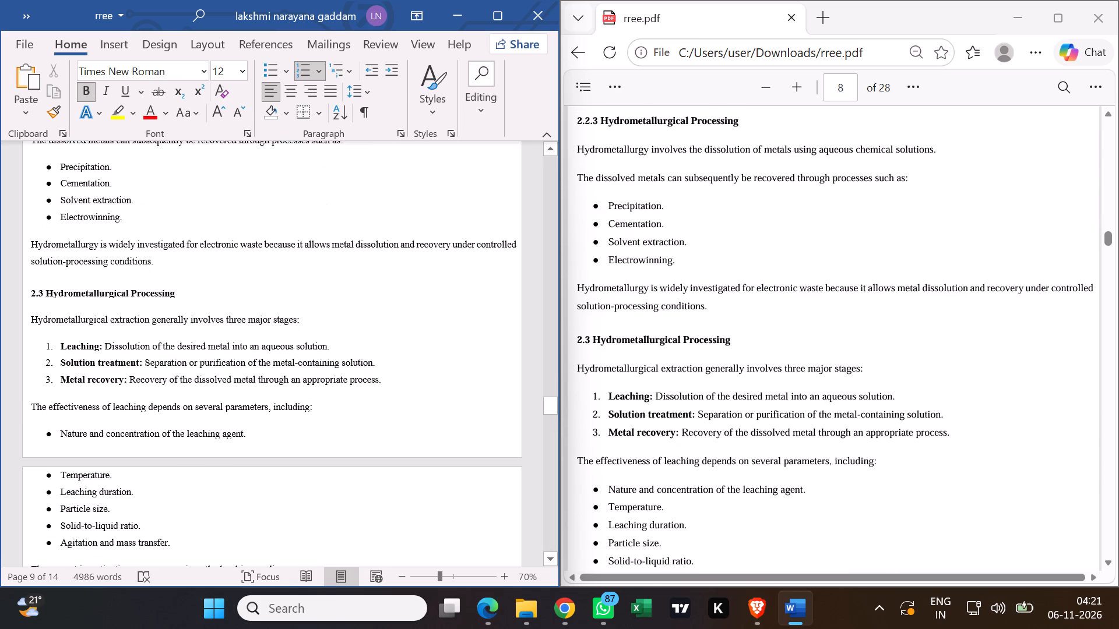
pyautogui.scroll(-7, 349, 432)
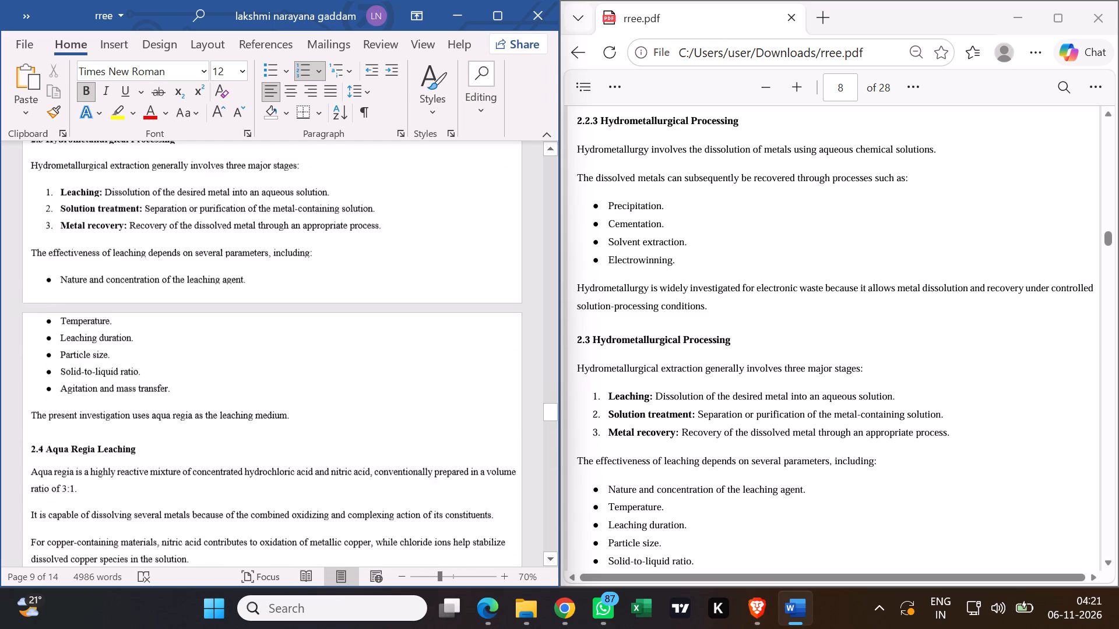
pyautogui.scroll(-4, 752, 414)
pyautogui.scroll(2, 726, 431)
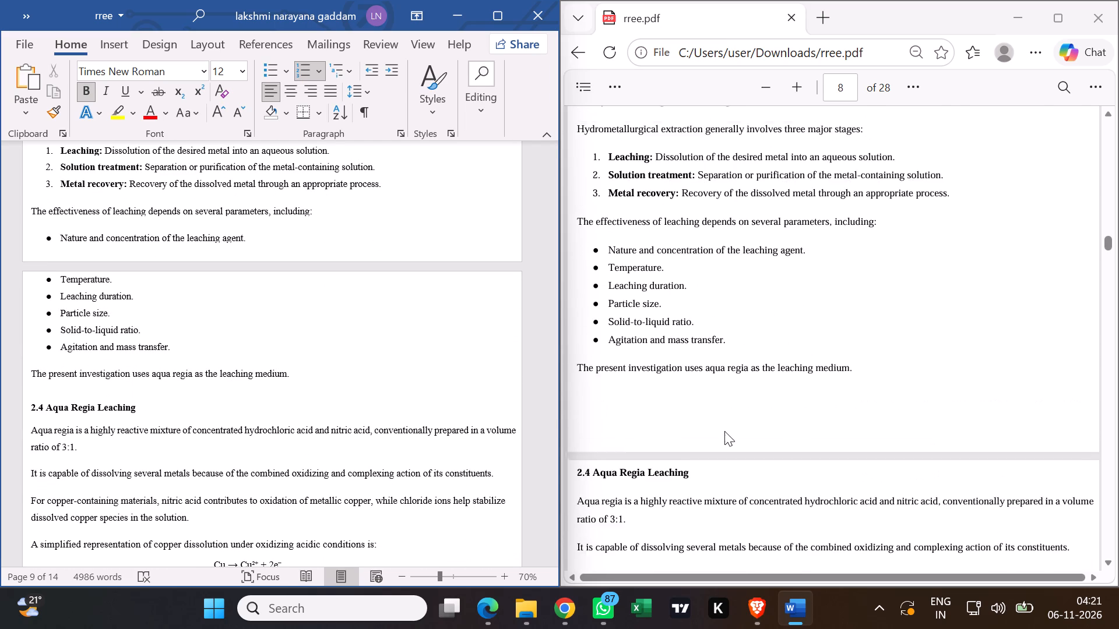
pyautogui.scroll(-8, 322, 387)
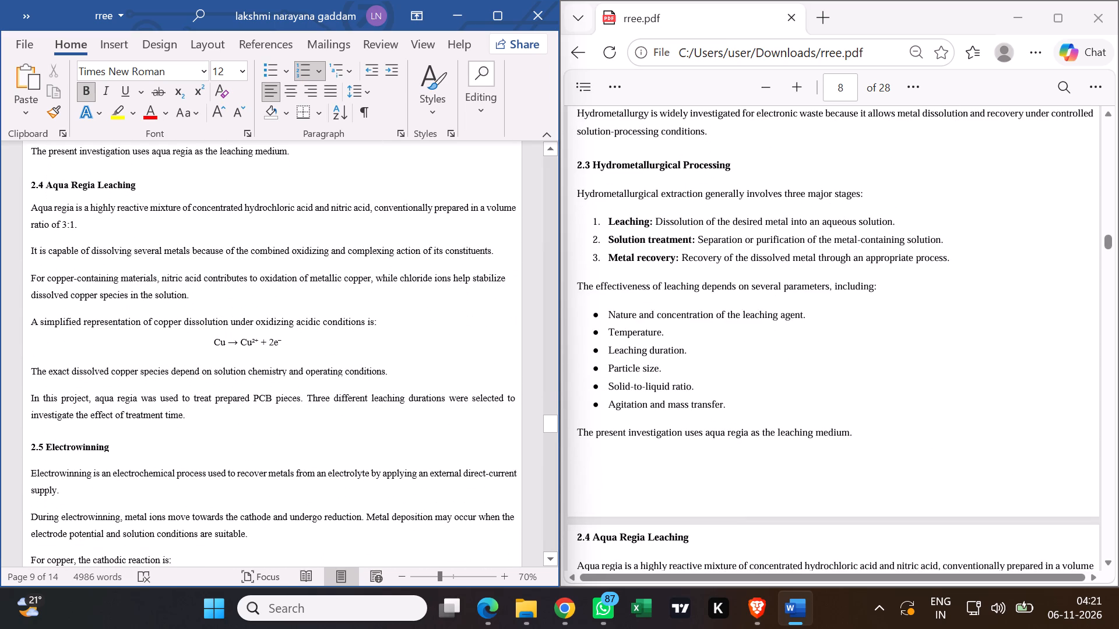
# Compare sections 2.4 Aqua Regia Leaching and 2.5 Electrowinning, including their equations and page break, with page 9 of the PDF.
pyautogui.scroll(-4, 948, 451)
pyautogui.scroll(-2, 376, 384)
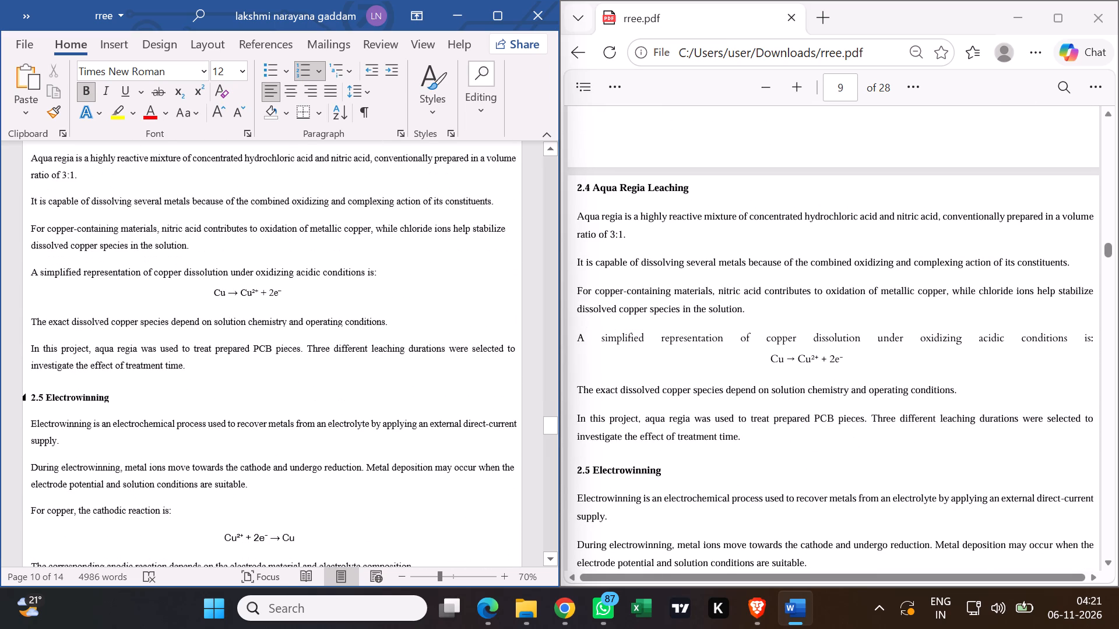
pyautogui.scroll(-4, 692, 425)
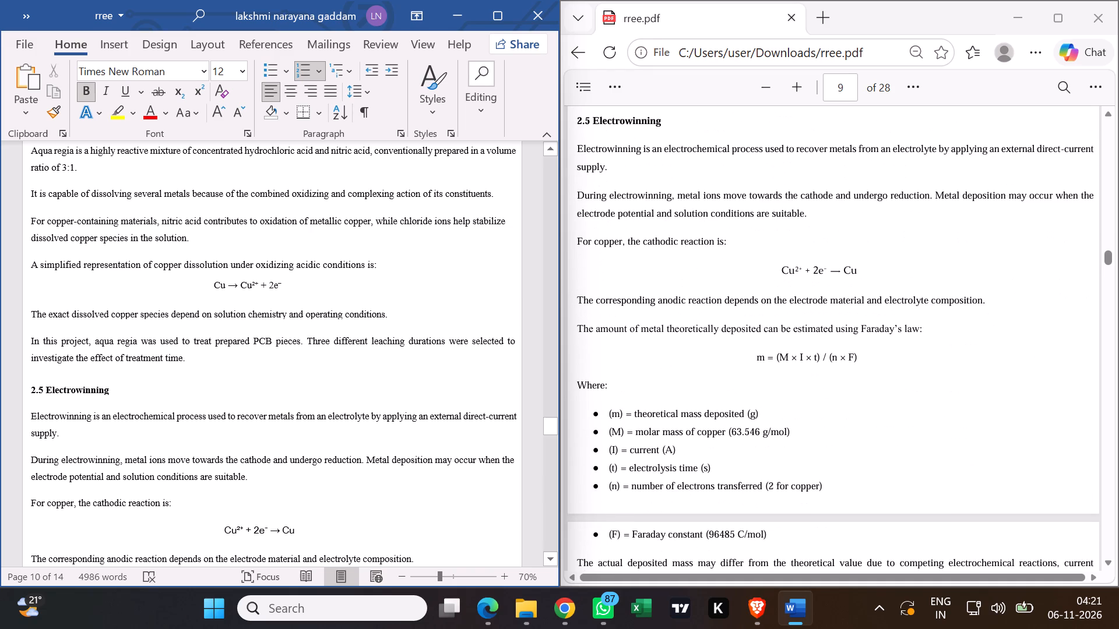
pyautogui.scroll(-1, 254, 463)
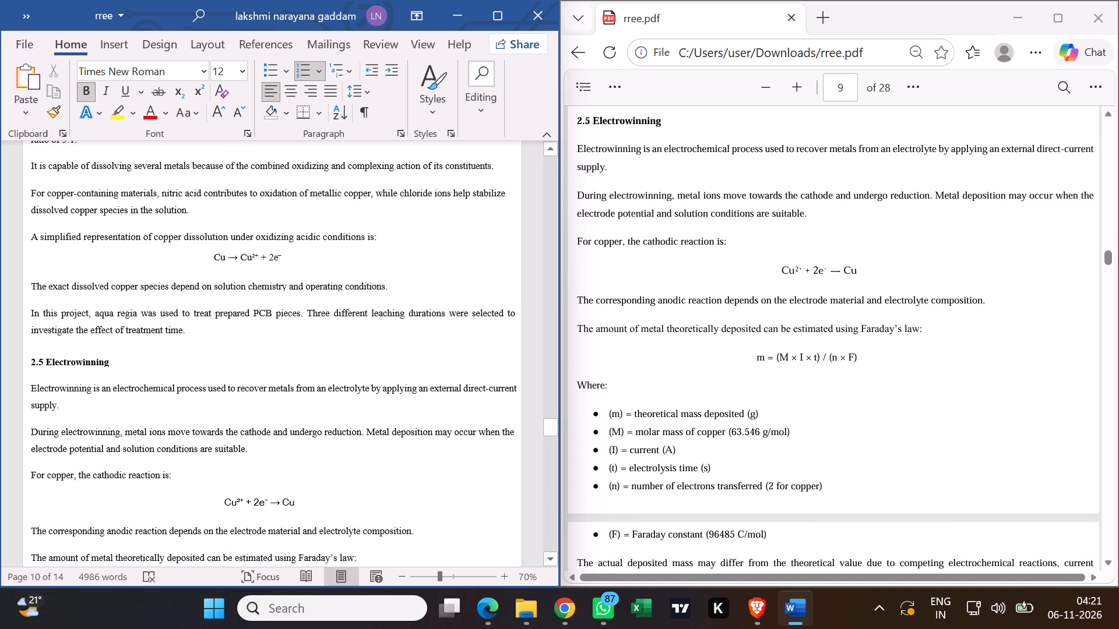
pyautogui.scroll(2, 254, 461)
pyautogui.scroll(-9, 254, 444)
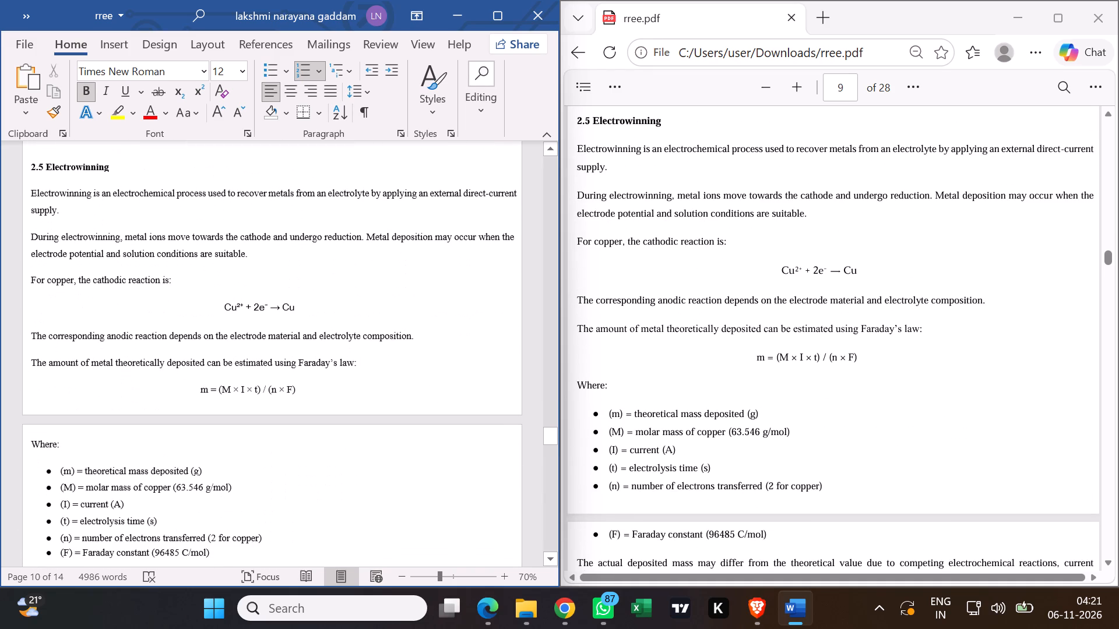
pyautogui.scroll(-3, 261, 446)
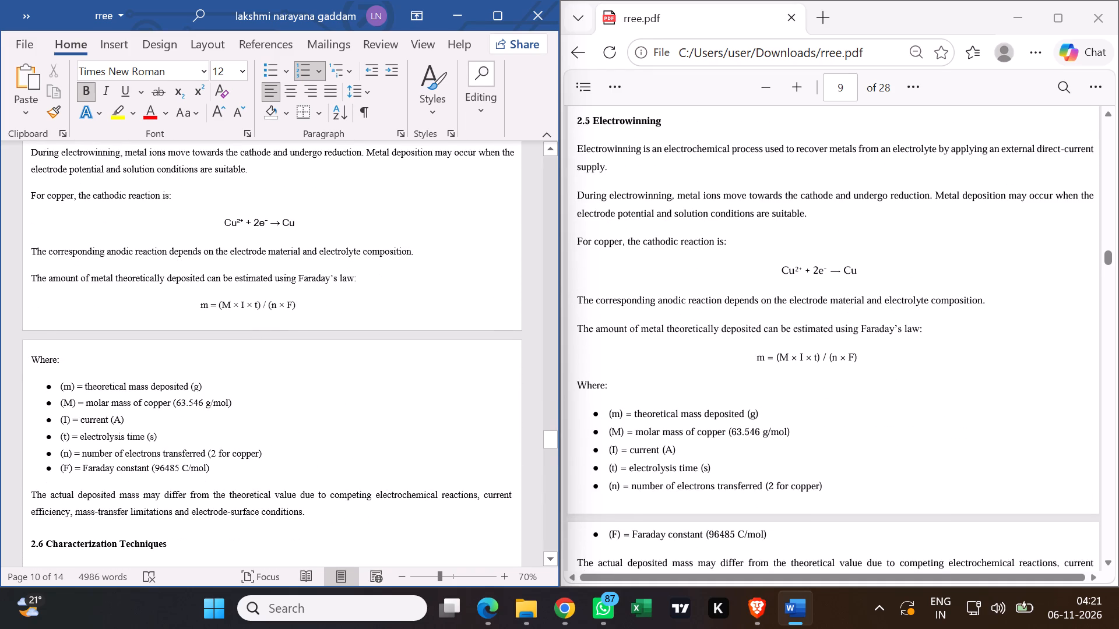
pyautogui.scroll(-3, 261, 446)
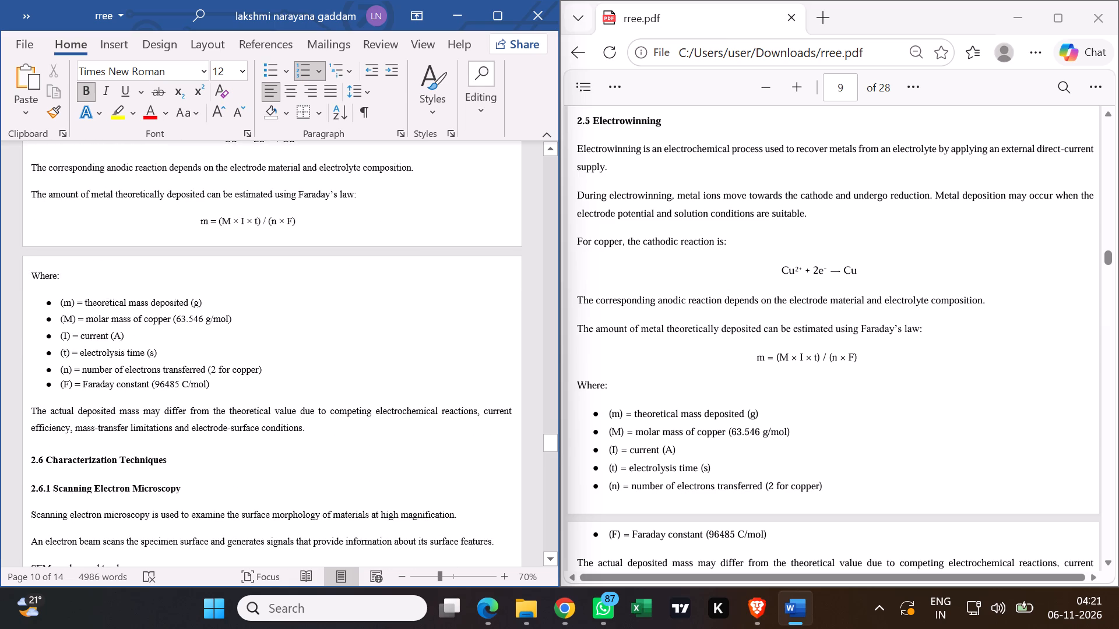
# Compare section 2.6 Characterization Techniques, including 2.6.1 and 2.6.2 with their lists and page breaks, with page 10 of the PDF.
pyautogui.scroll(-3, 289, 451)
pyautogui.scroll(-4, 814, 372)
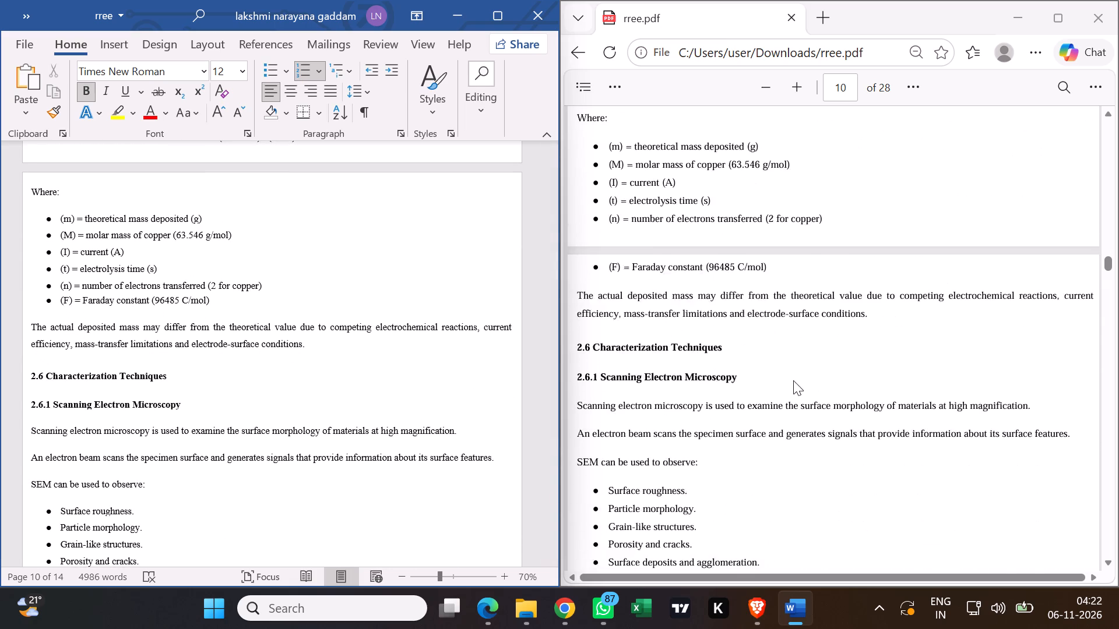
pyautogui.scroll(-2, 266, 377)
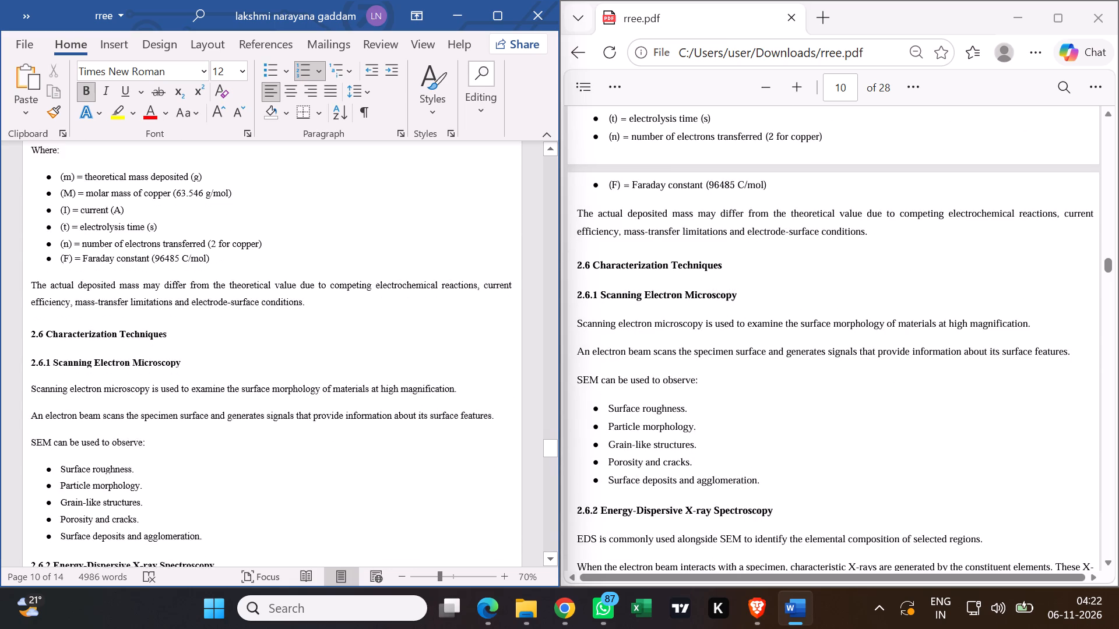
pyautogui.scroll(-2, 265, 380)
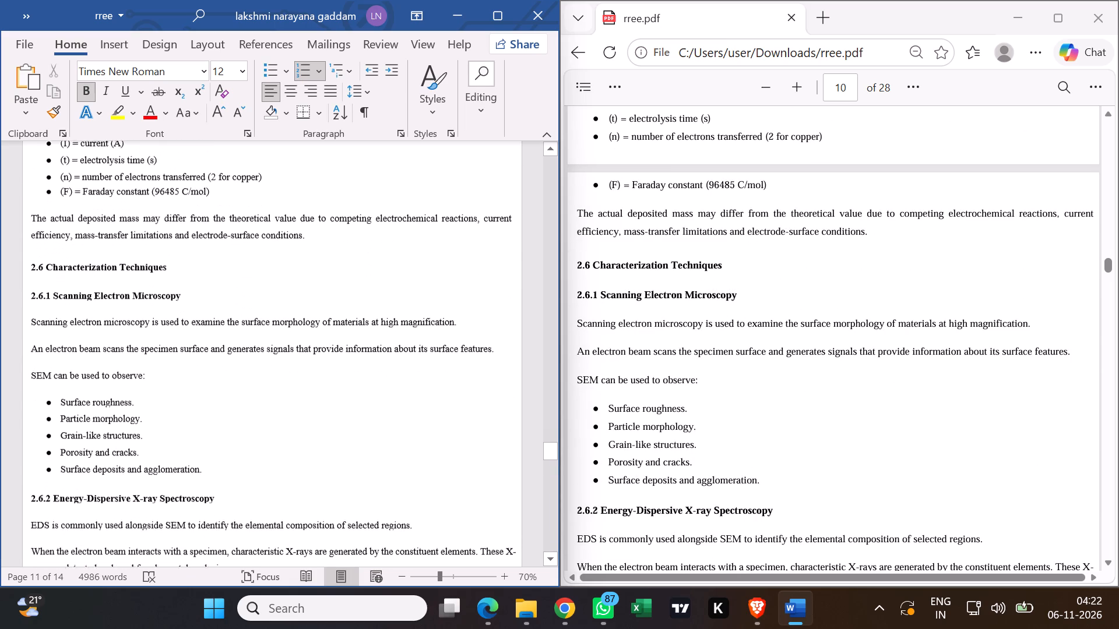
pyautogui.scroll(-4, 269, 378)
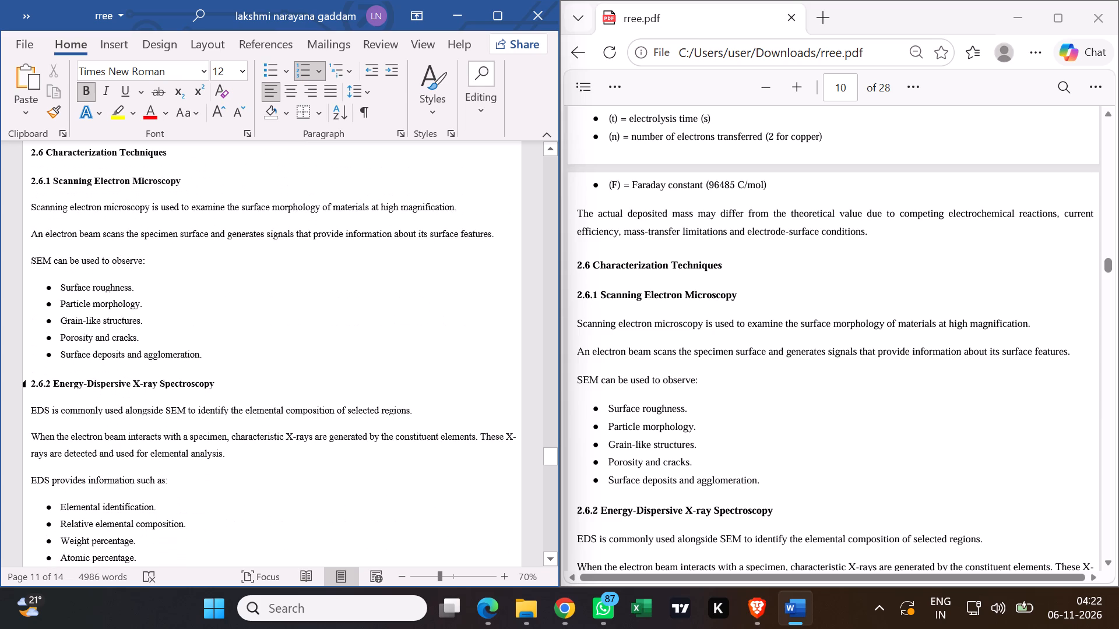
pyautogui.scroll(-1, 706, 327)
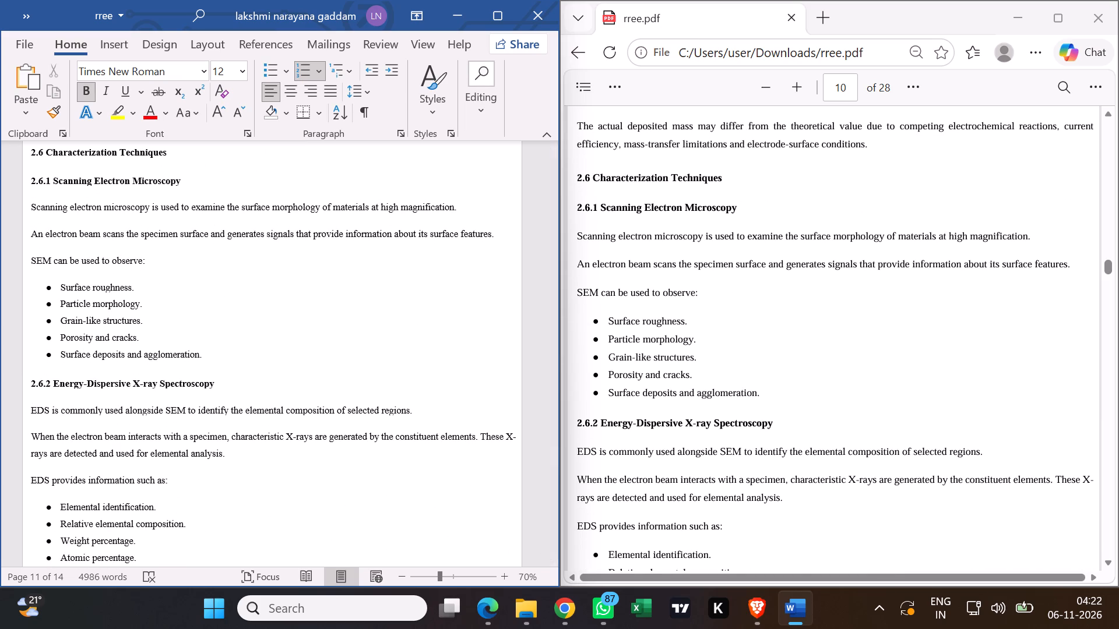
pyautogui.scroll(-2, 697, 339)
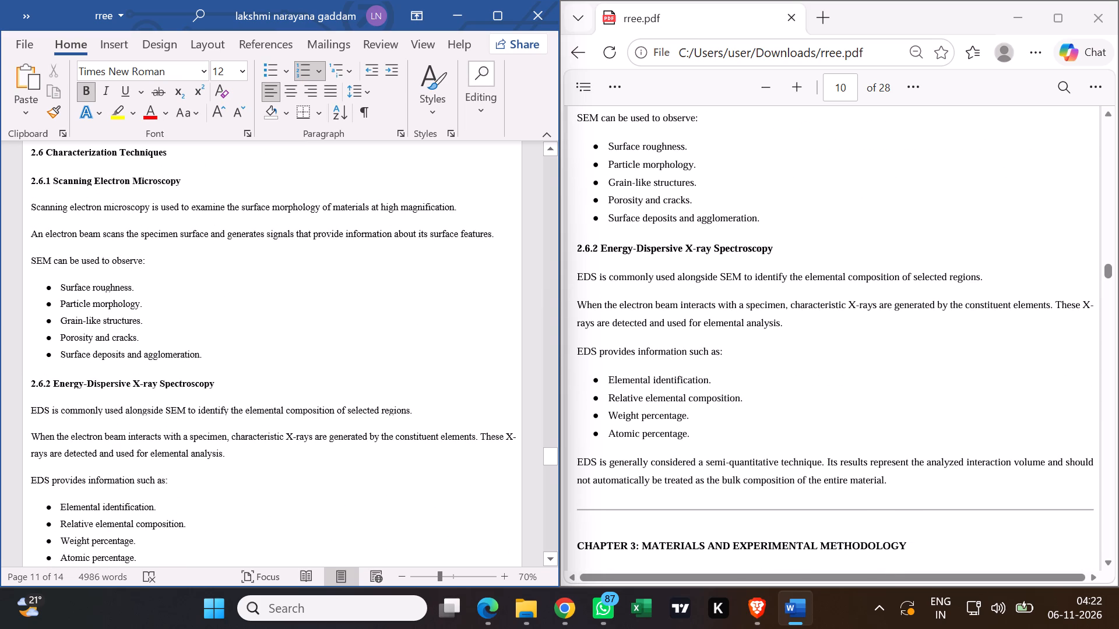
pyautogui.scroll(-4, 314, 389)
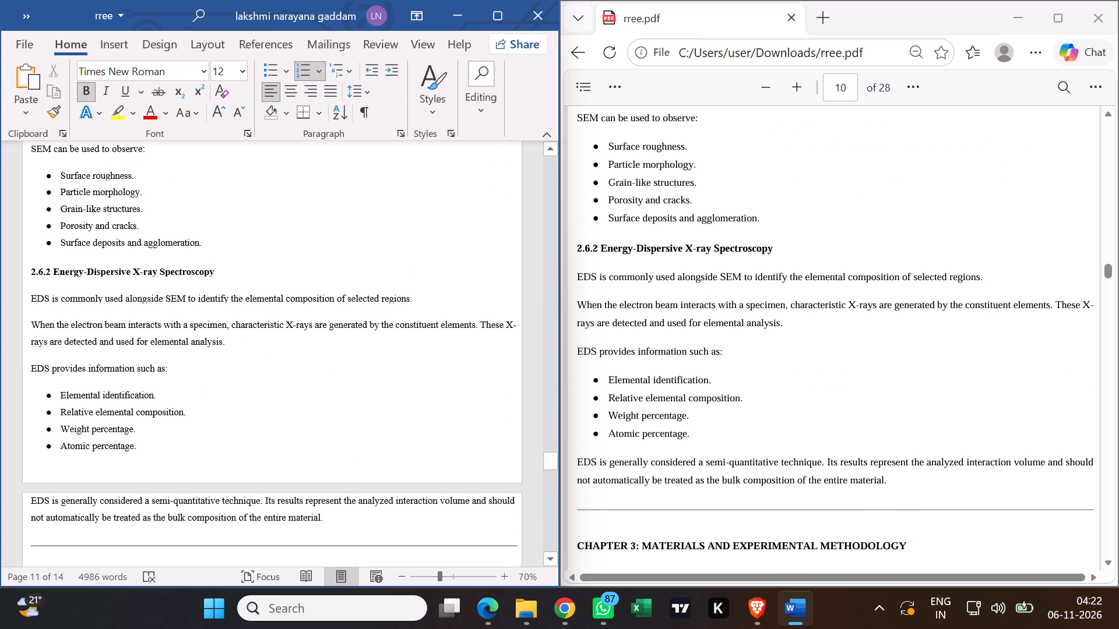
pyautogui.scroll(-6, 321, 377)
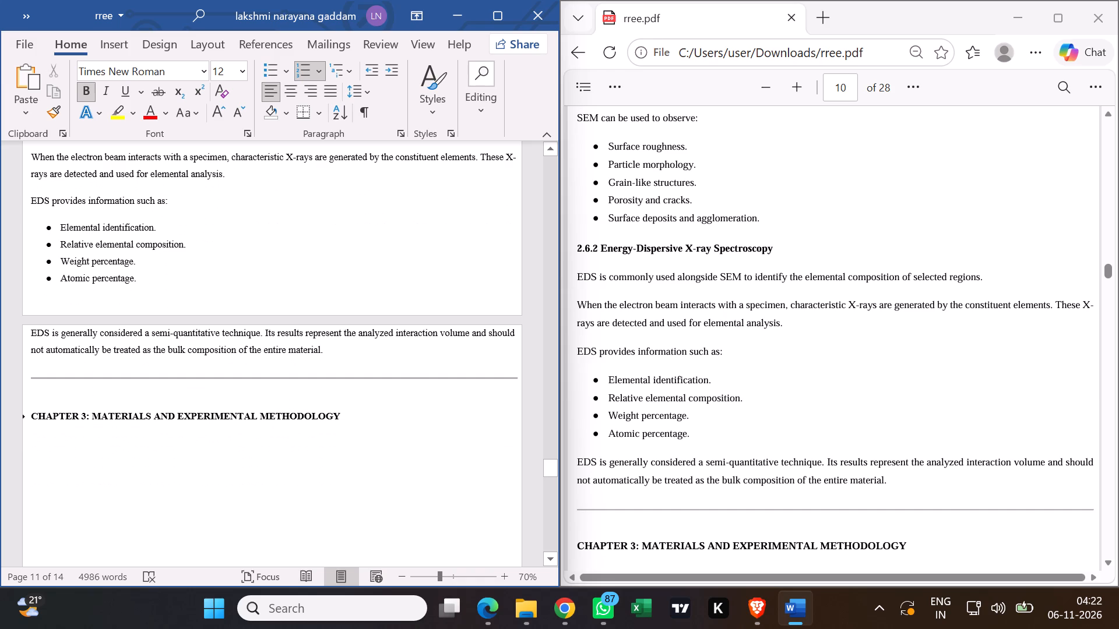
pyautogui.scroll(-3, 783, 396)
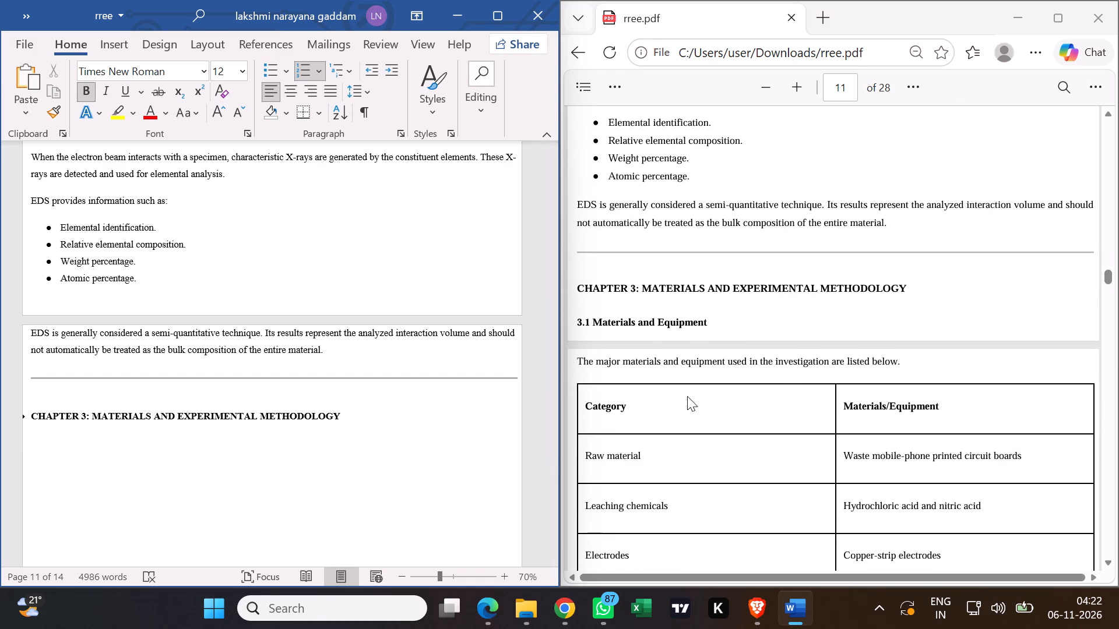
# Review the Word report from the Chapter 3 heading to the appendix and compare the start of Chapter 3 with the PDF.
pyautogui.scroll(-3, 374, 379)
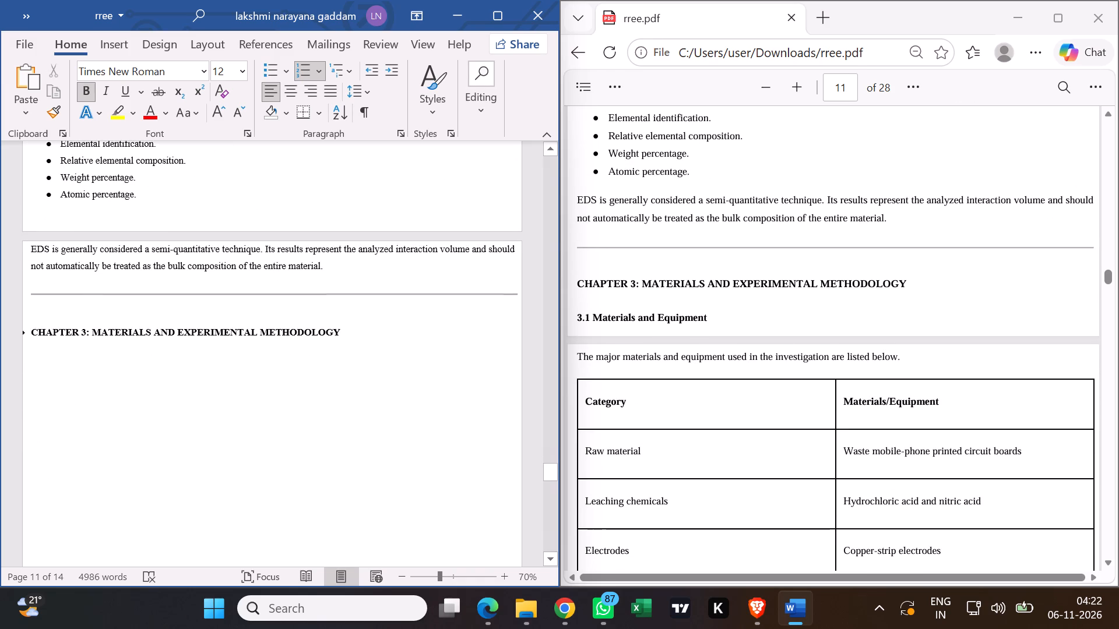
pyautogui.scroll(-4, 351, 373)
pyautogui.scroll(-4, 691, 318)
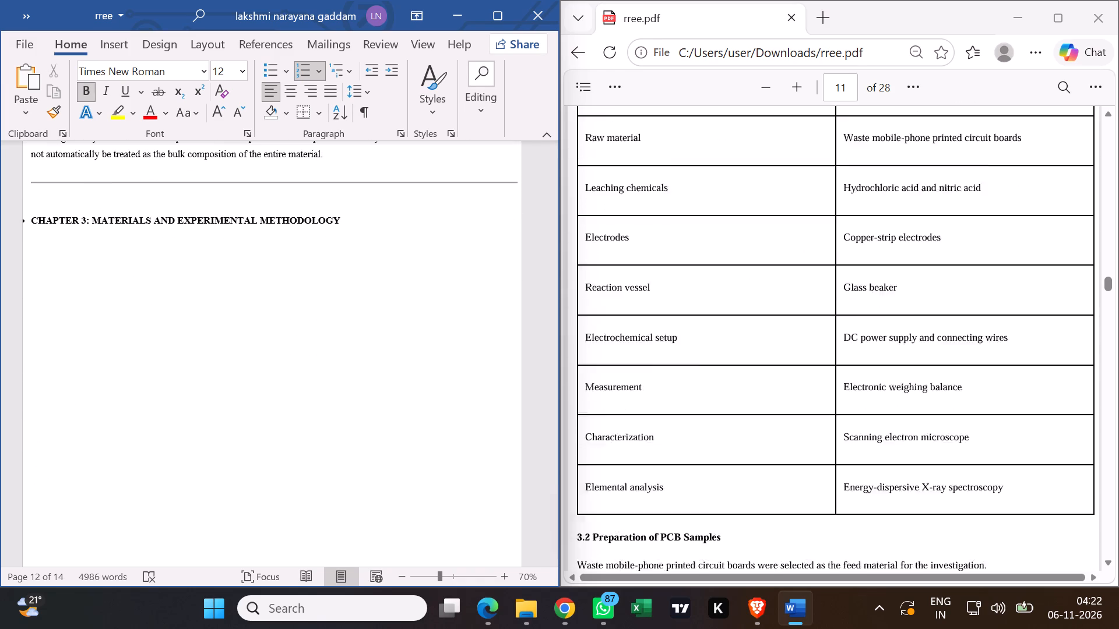
pyautogui.scroll(3, 691, 318)
pyautogui.scroll(-10, 314, 358)
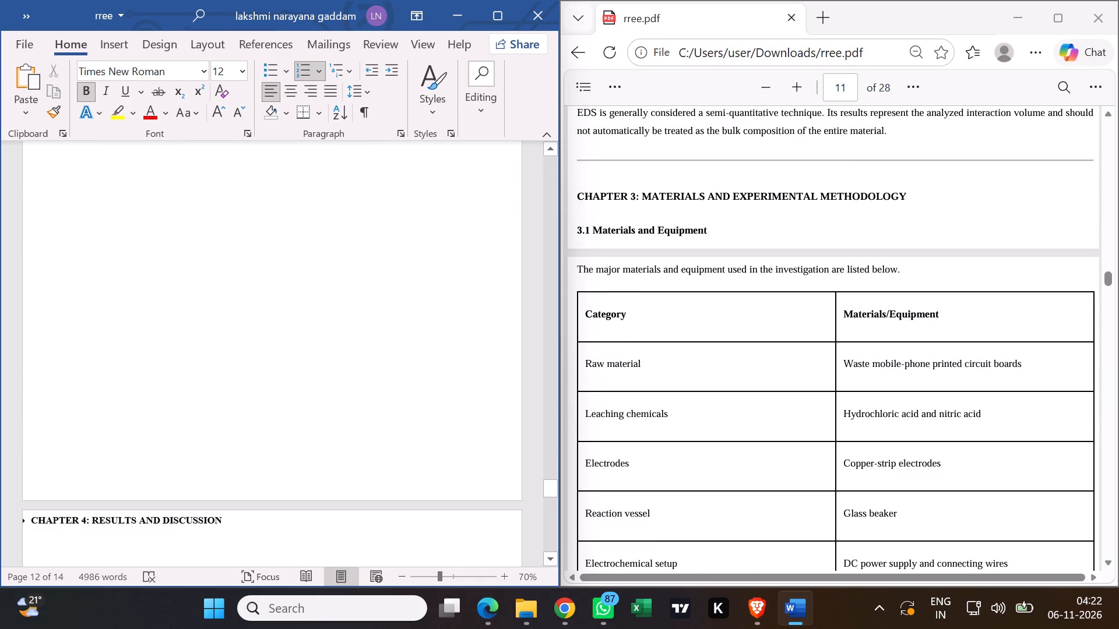
pyautogui.scroll(-5, 312, 361)
pyautogui.scroll(4, 312, 361)
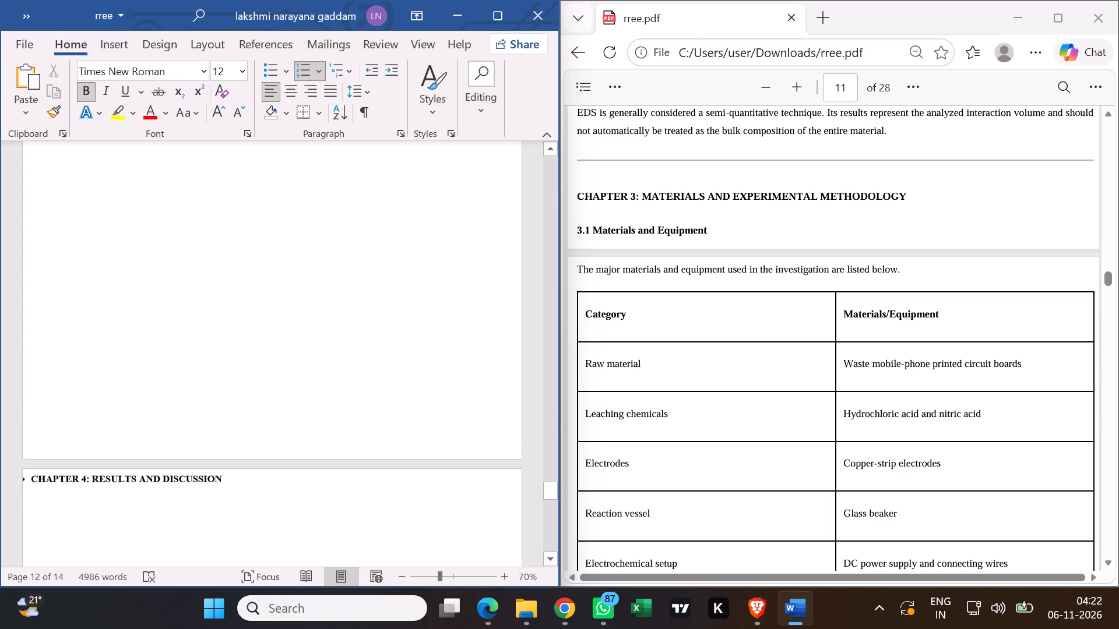
pyautogui.click(309, 355)
pyautogui.scroll(4, 307, 349)
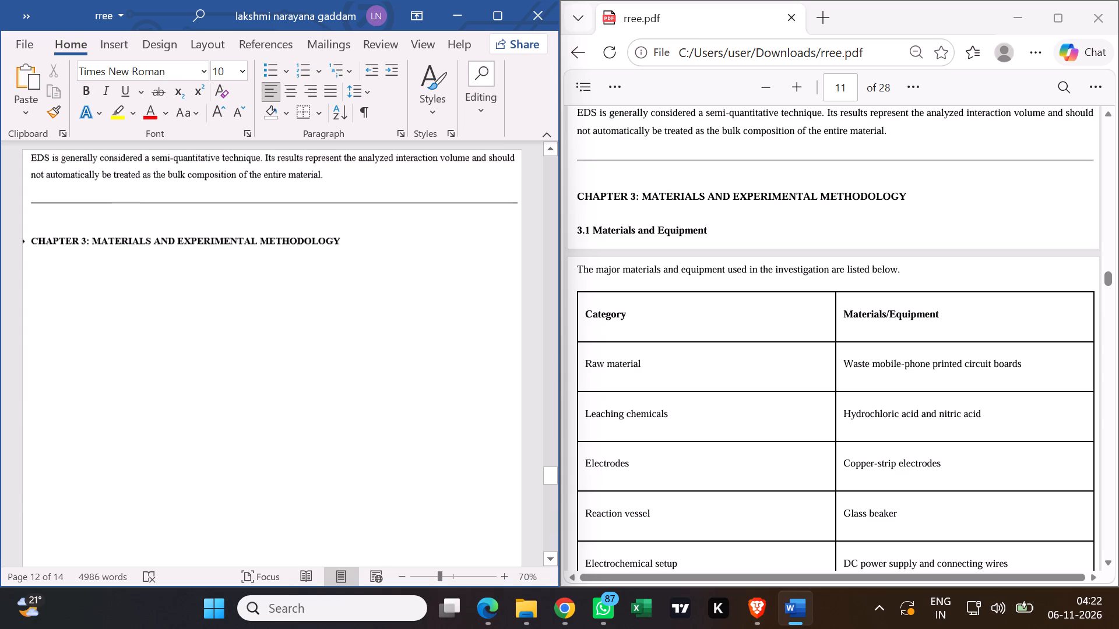
pyautogui.scroll(1, 308, 347)
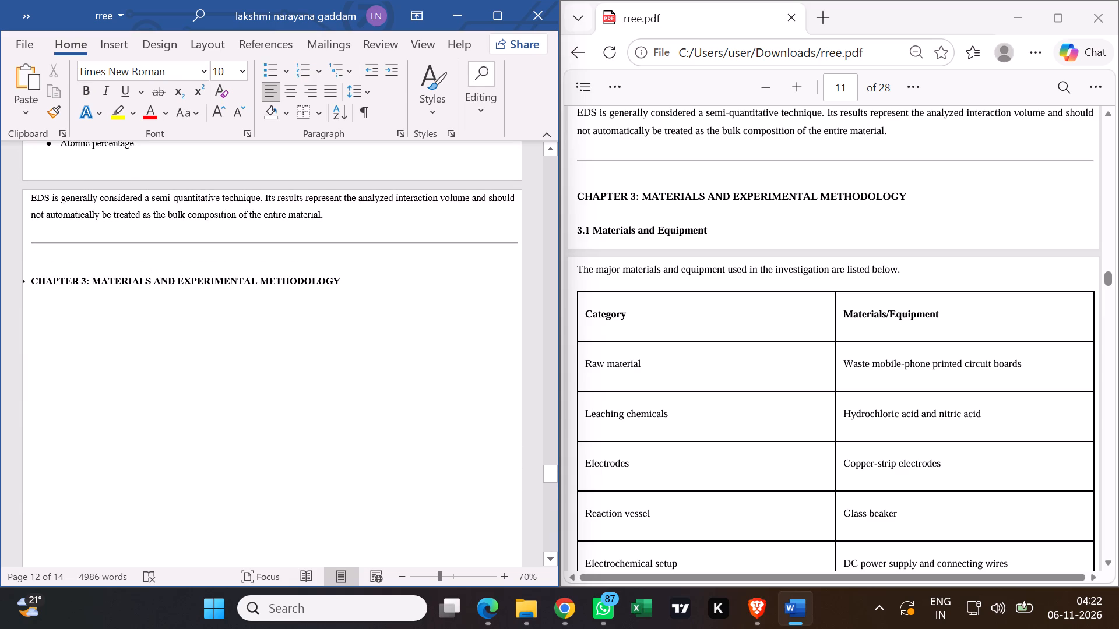
pyautogui.scroll(-17, 314, 343)
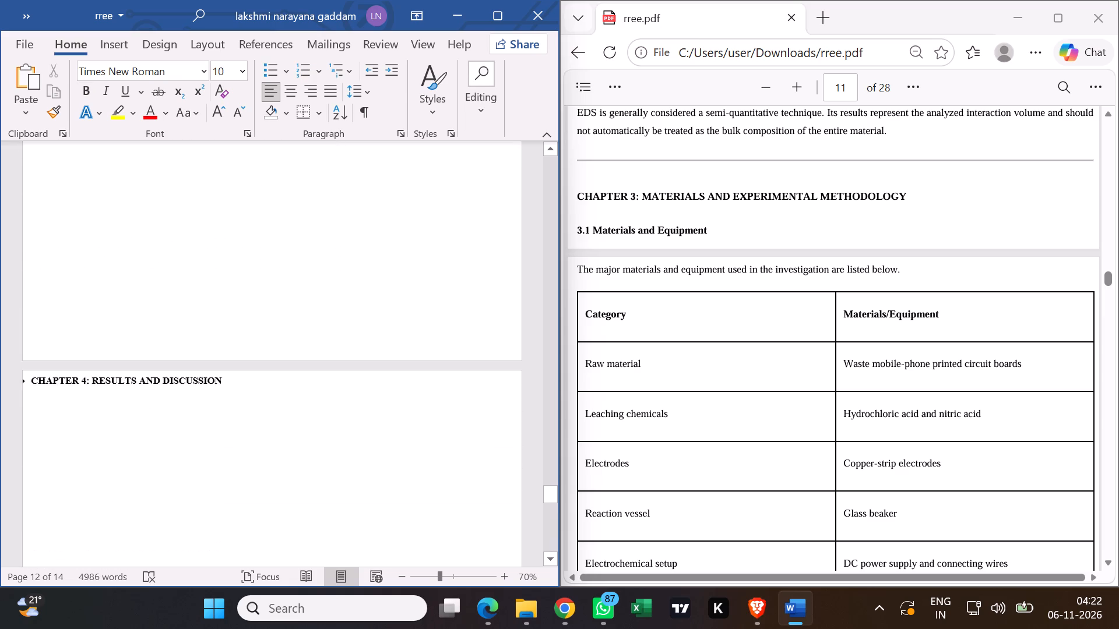
pyautogui.scroll(-18, 320, 335)
pyautogui.scroll(-5, 319, 329)
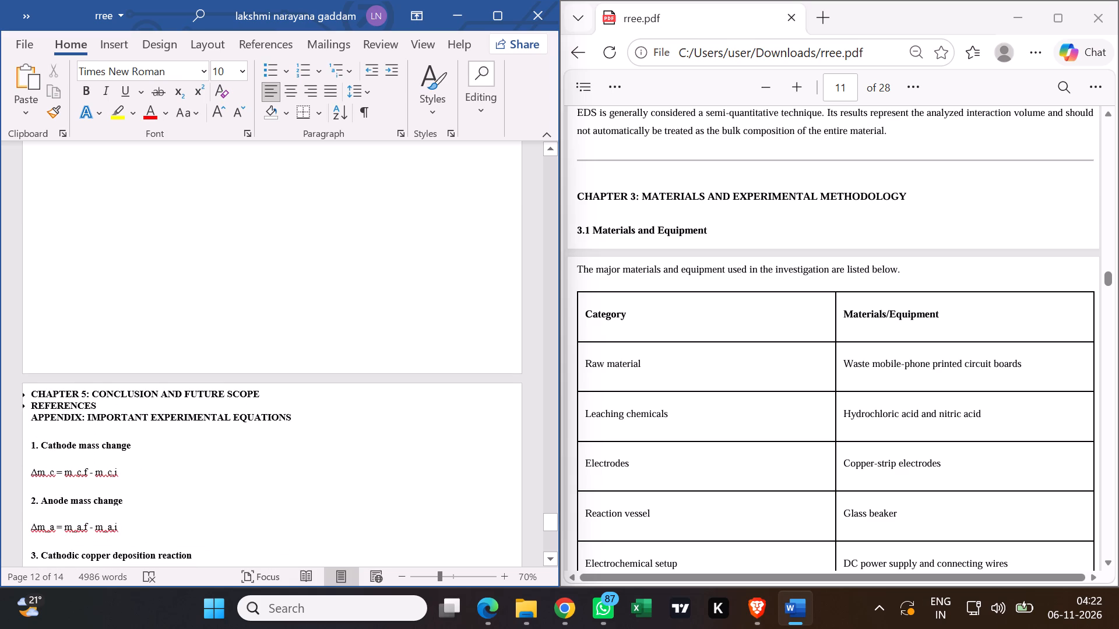
pyautogui.scroll(-4, 319, 330)
pyautogui.scroll(4, 319, 333)
# Expand the collapsed heading CHAPTER 3: MATERIALS AND EXPERIMENTAL METHODOLOGY in the Word report.
pyautogui.scroll(20, 323, 326)
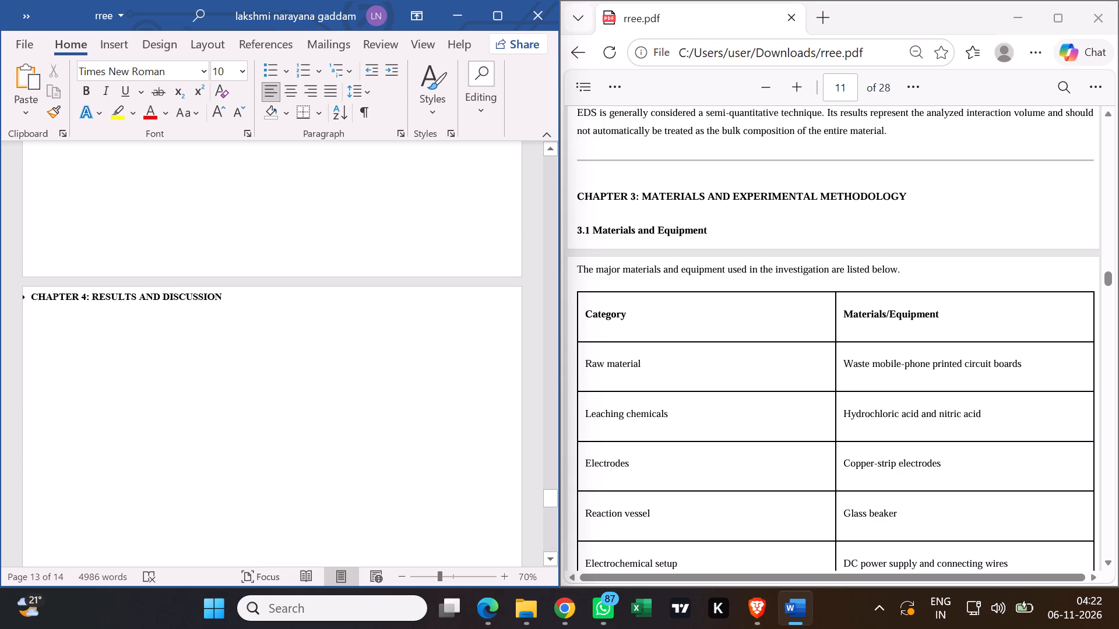
pyautogui.scroll(17, 173, 311)
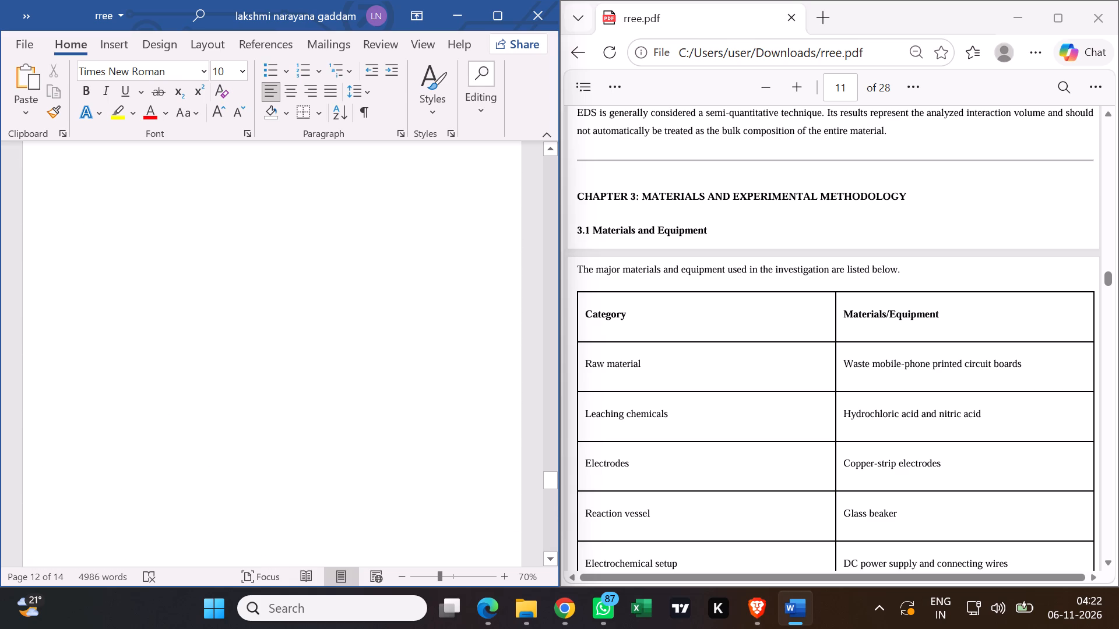
pyautogui.scroll(5, 179, 305)
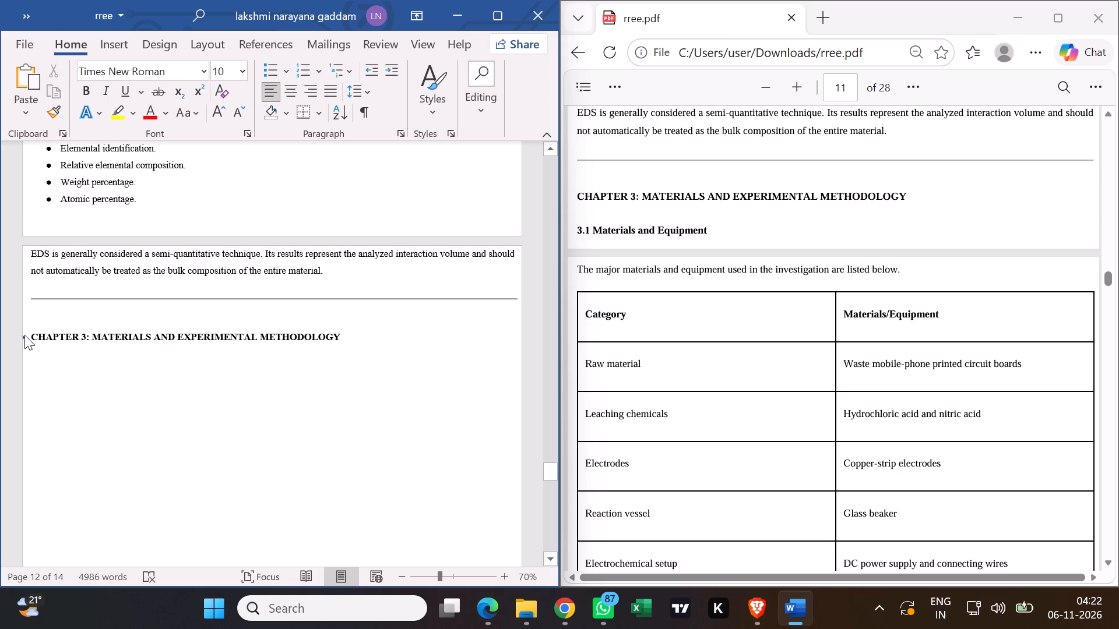
pyautogui.click(24, 335)
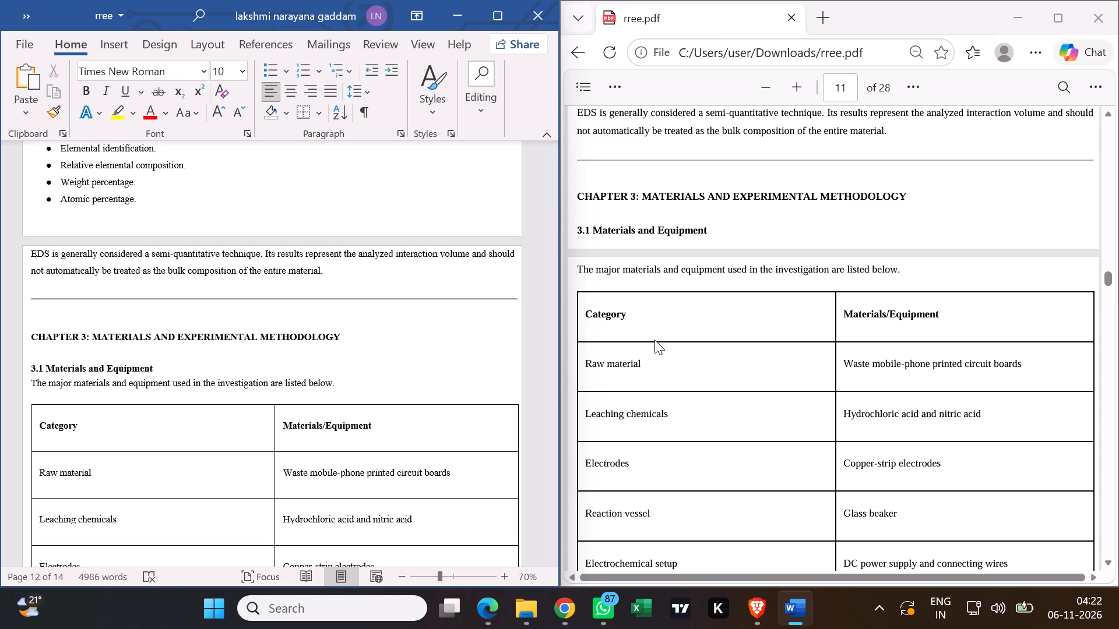
# Compare section 3.1 Materials and Equipment, including its heading spacing and table, with page 11 of the PDF.
pyautogui.scroll(-2, 653, 342)
pyautogui.scroll(2, 625, 337)
pyautogui.scroll(-1, 311, 333)
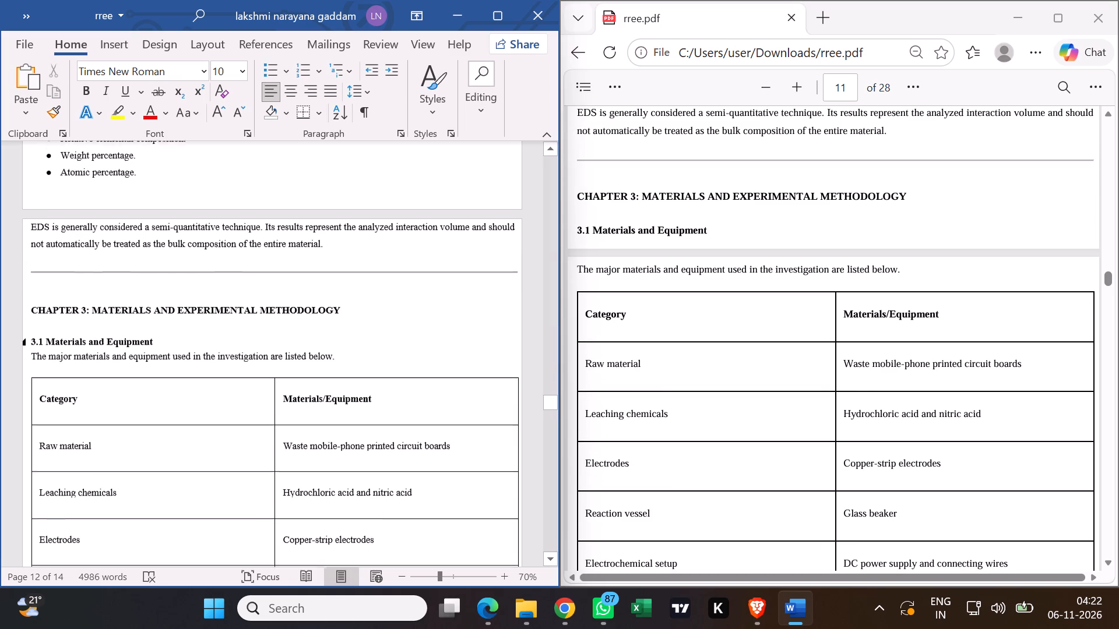
pyautogui.scroll(-4, 309, 346)
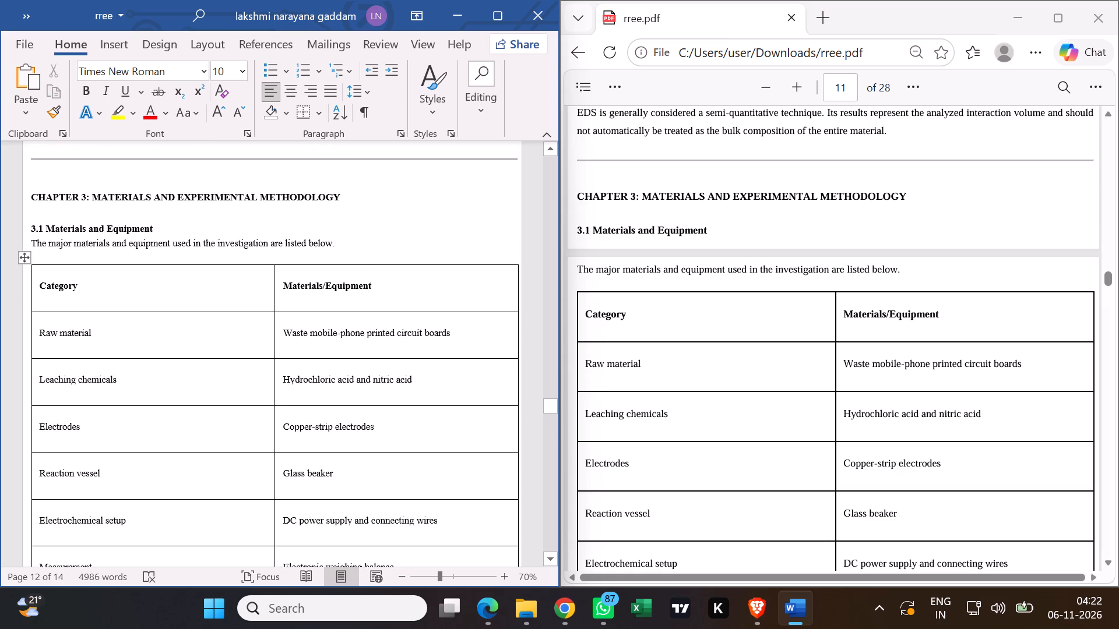
pyautogui.scroll(-2, 310, 358)
pyautogui.scroll(-3, 750, 344)
pyautogui.scroll(2, 737, 352)
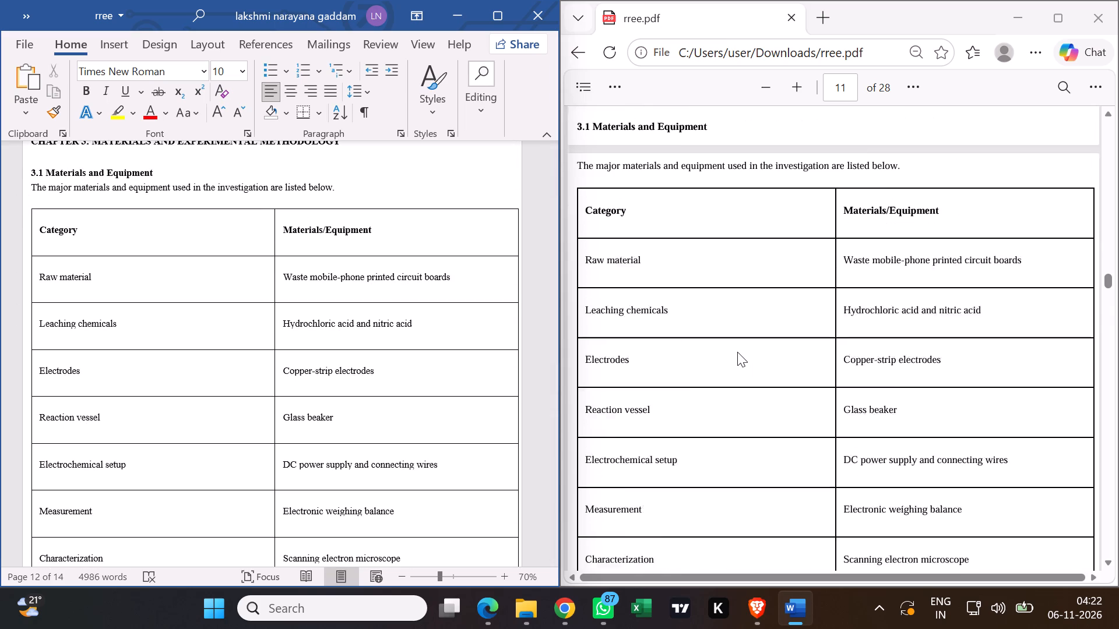
pyautogui.scroll(-1, 717, 363)
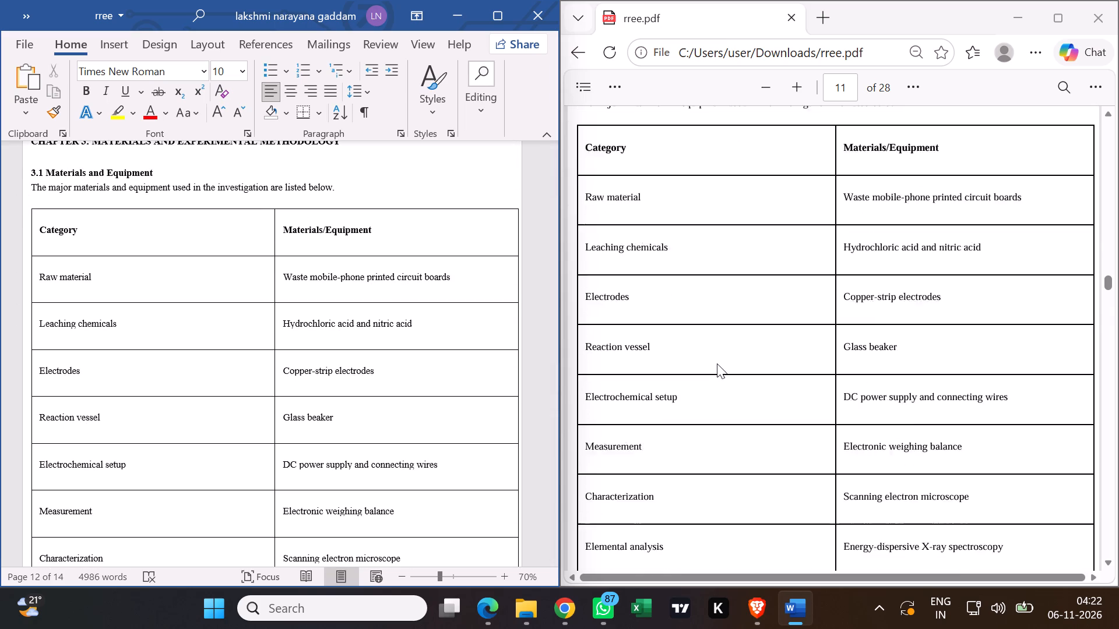
pyautogui.scroll(-3, 717, 363)
pyautogui.scroll(-5, 466, 427)
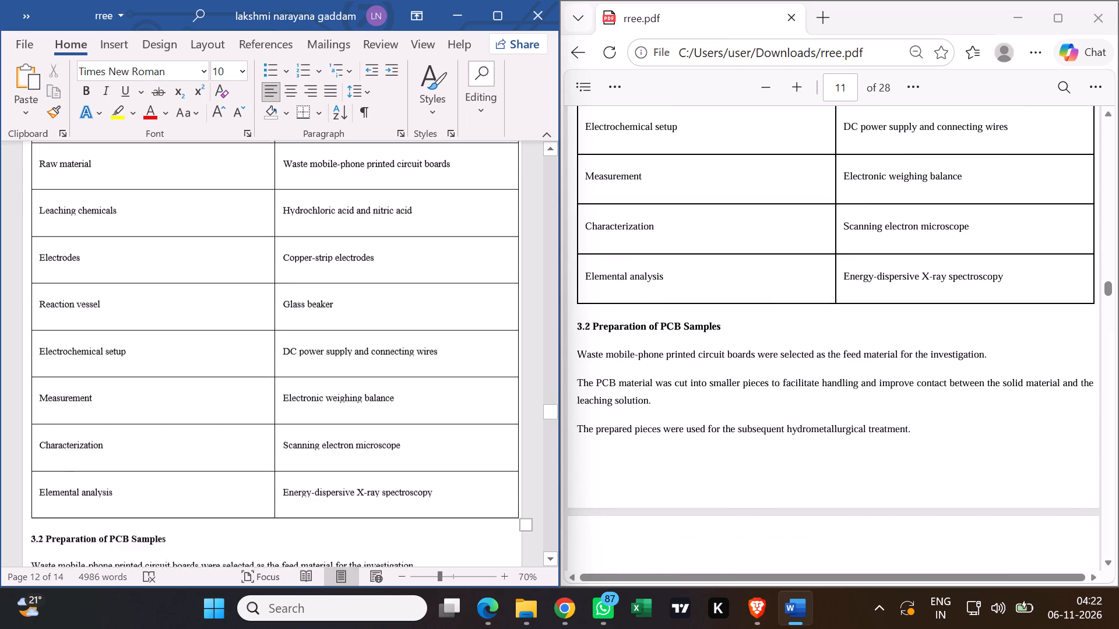
# Compare section 3.2 Preparation of PCB Samples, with its page break and Figures 3.1 and 3.2, with pages 11 and 12 of the PDF.
pyautogui.scroll(-10, 466, 422)
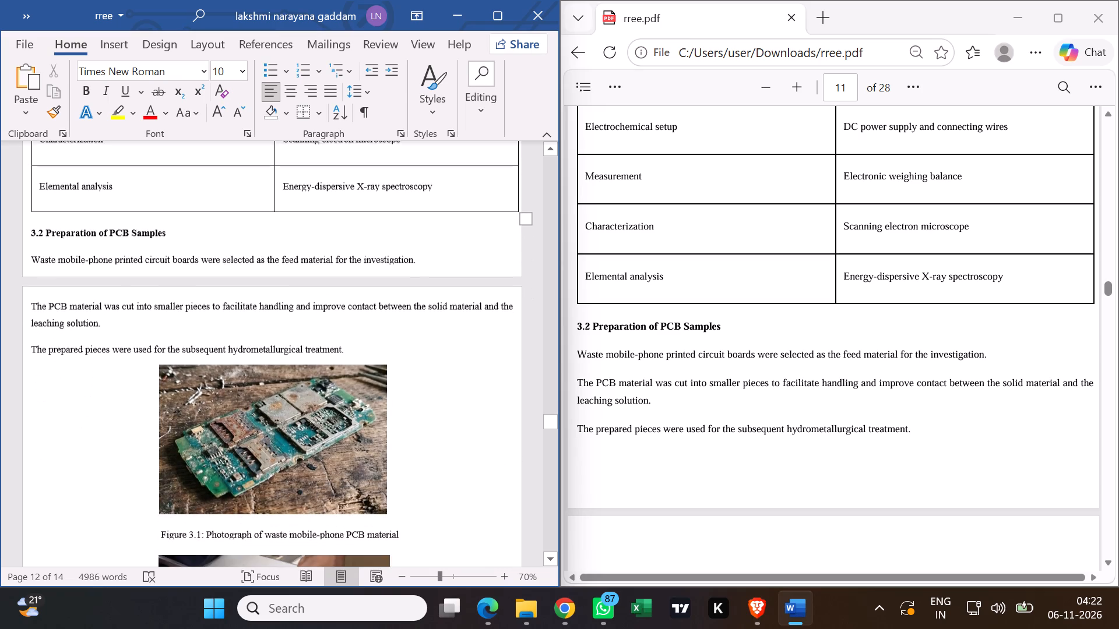
pyautogui.scroll(-4, 466, 420)
pyautogui.scroll(-1, 605, 426)
pyautogui.scroll(1, 308, 410)
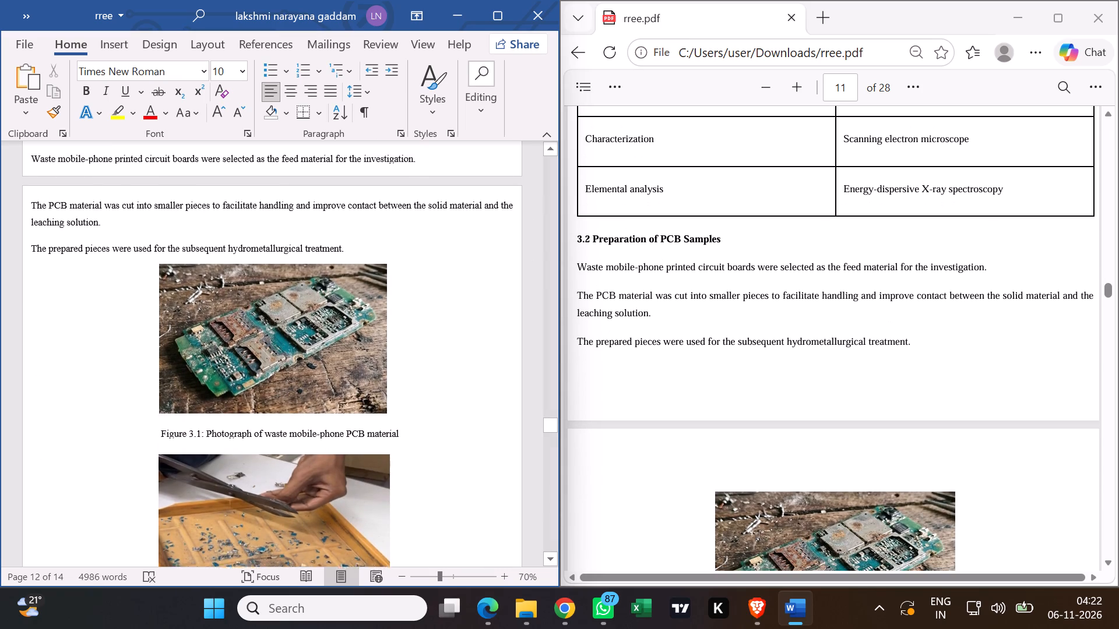
pyautogui.scroll(1, 309, 409)
pyautogui.scroll(-6, 309, 409)
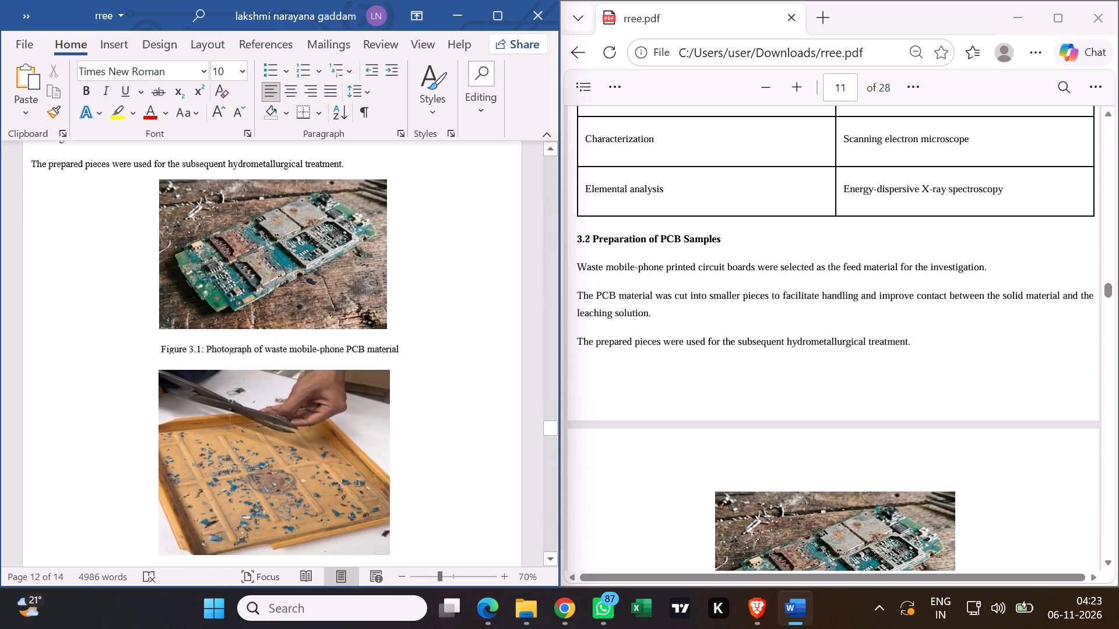
pyautogui.scroll(-9, 314, 412)
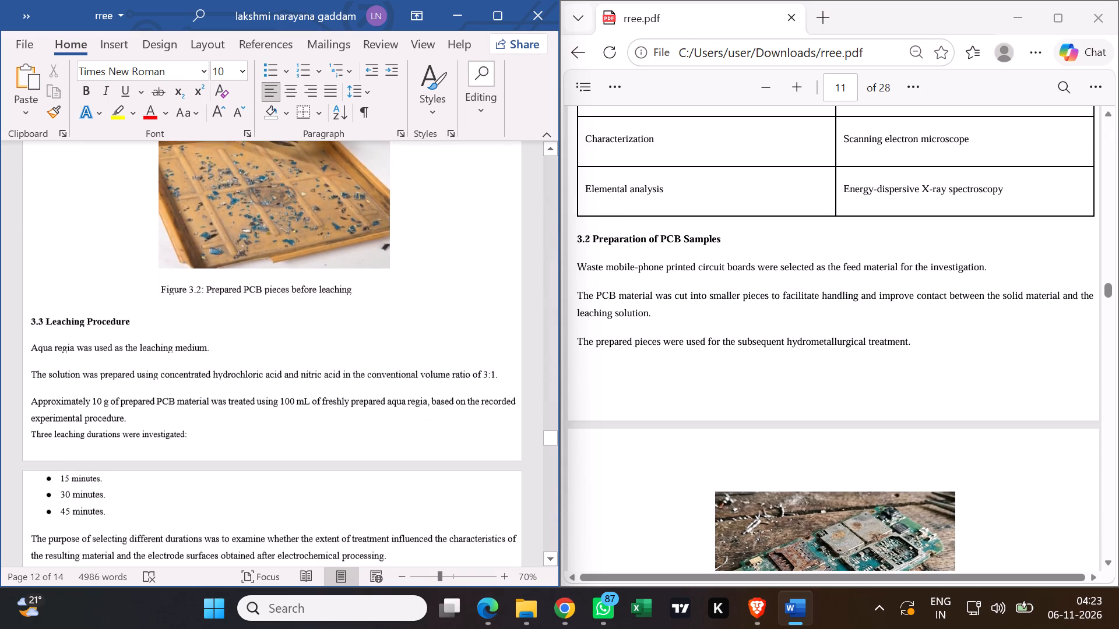
pyautogui.scroll(-3, 314, 412)
pyautogui.scroll(-5, 696, 394)
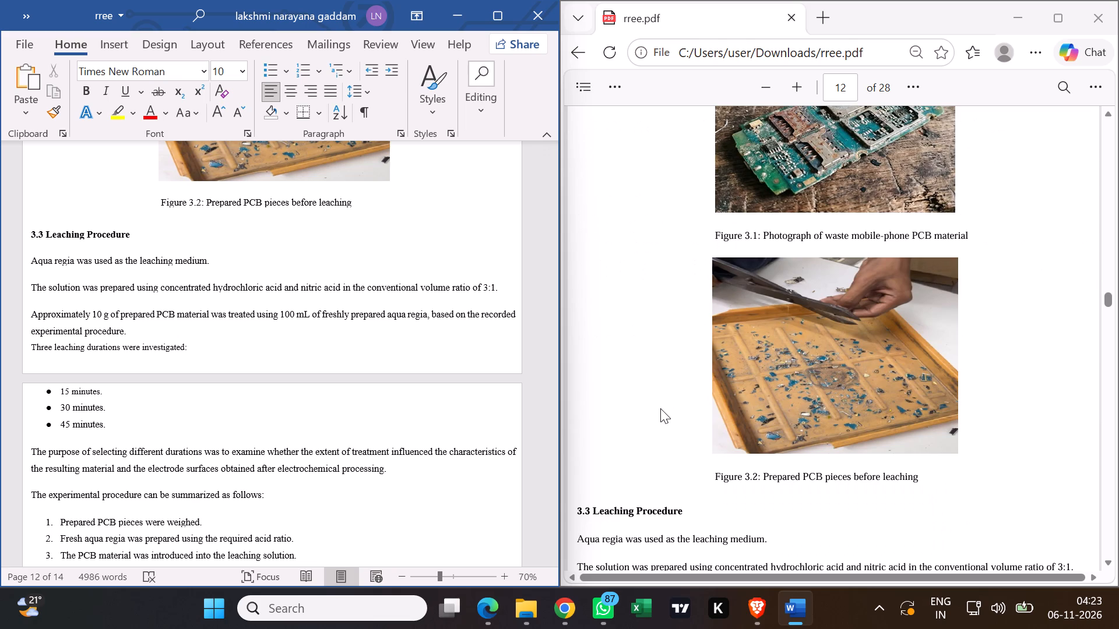
# Compare section 3.3 Leaching Procedure, including its page break, numbered steps and Figure 3.3, with pages 12 and 13 of the PDF.
pyautogui.scroll(-2, 660, 408)
pyautogui.scroll(-5, 557, 425)
pyautogui.scroll(-4, 714, 409)
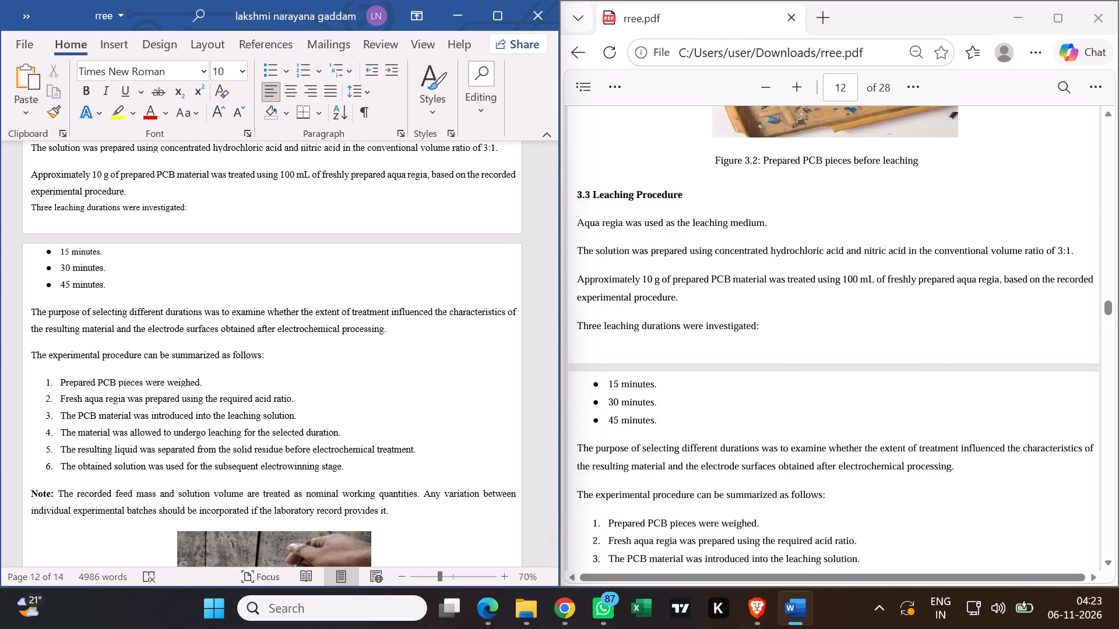
pyautogui.scroll(-2, 692, 412)
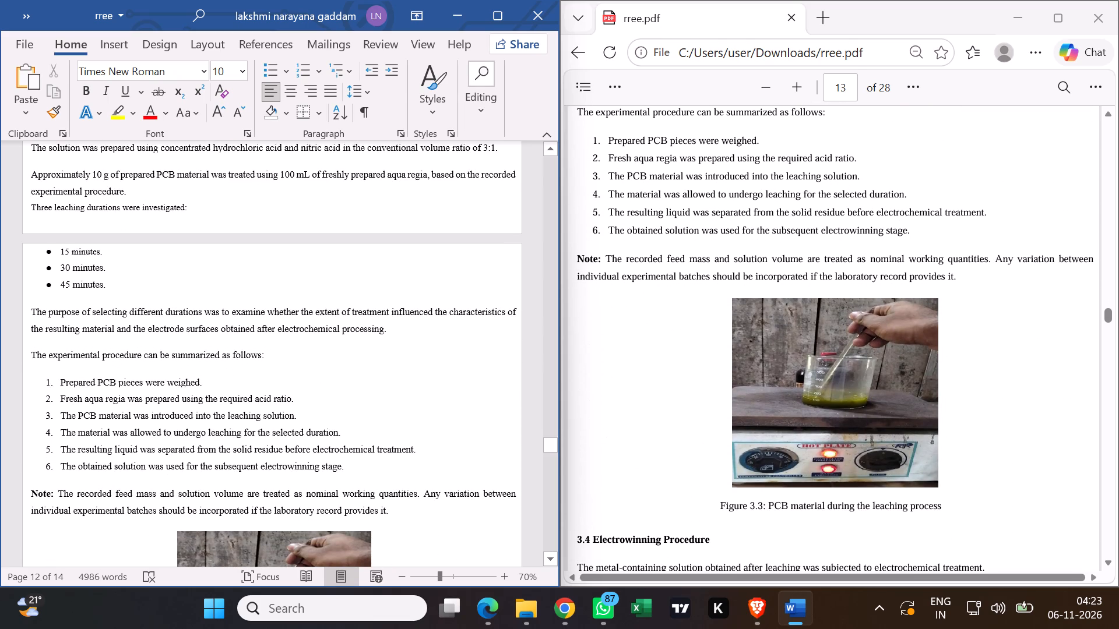
pyautogui.scroll(-19, 403, 433)
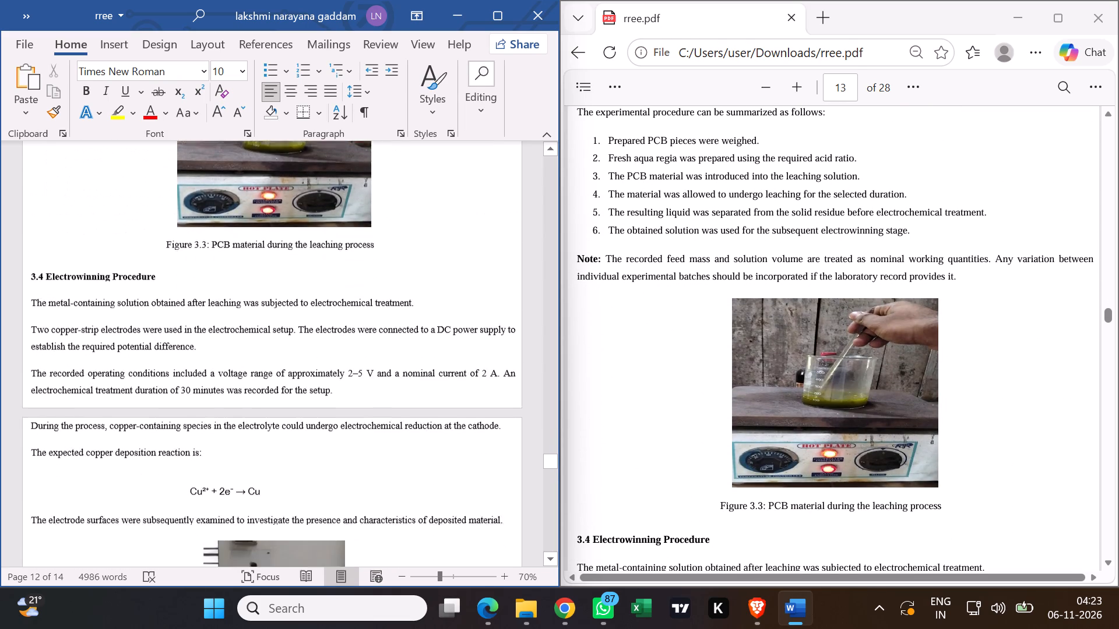
# Compare section 3.4 Electrowinning Procedure, with its reaction equation, page break and Figures 3.4 and 3.5, with pages 13 and 14 of the PDF.
pyautogui.scroll(-5, 417, 412)
pyautogui.scroll(-5, 803, 365)
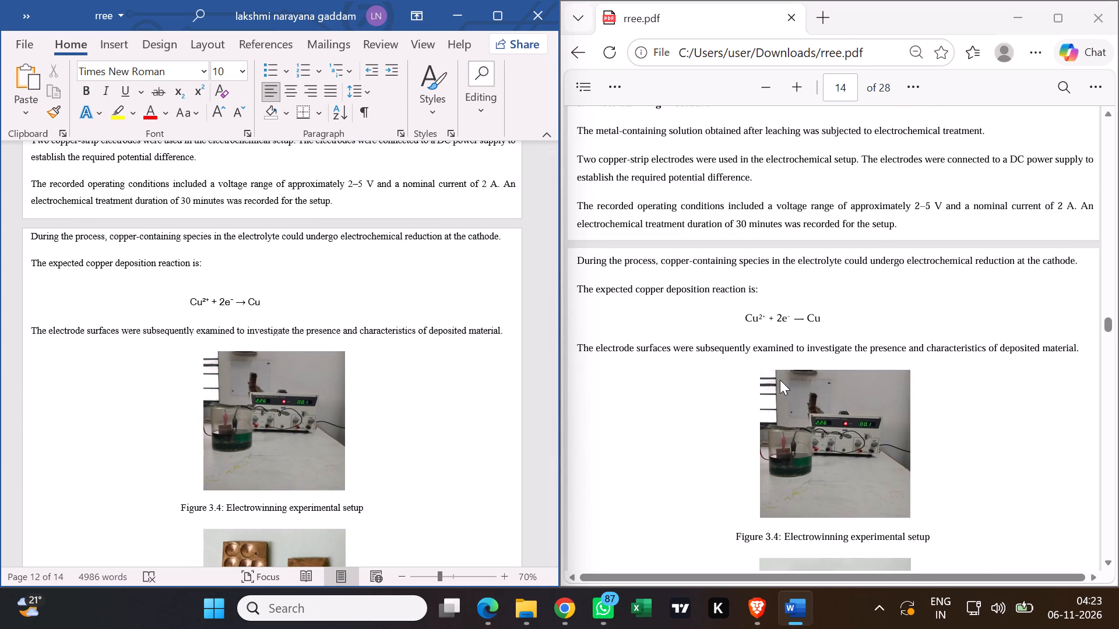
pyautogui.scroll(3, 776, 379)
pyautogui.scroll(-9, 402, 410)
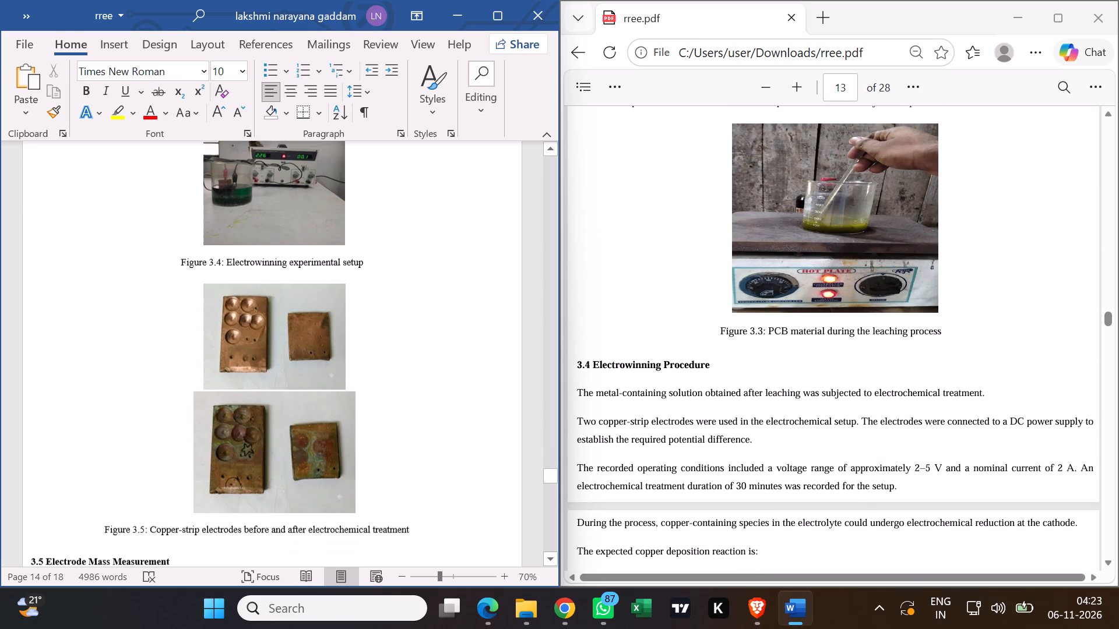
pyautogui.scroll(-4, 738, 398)
pyautogui.scroll(-5, 414, 405)
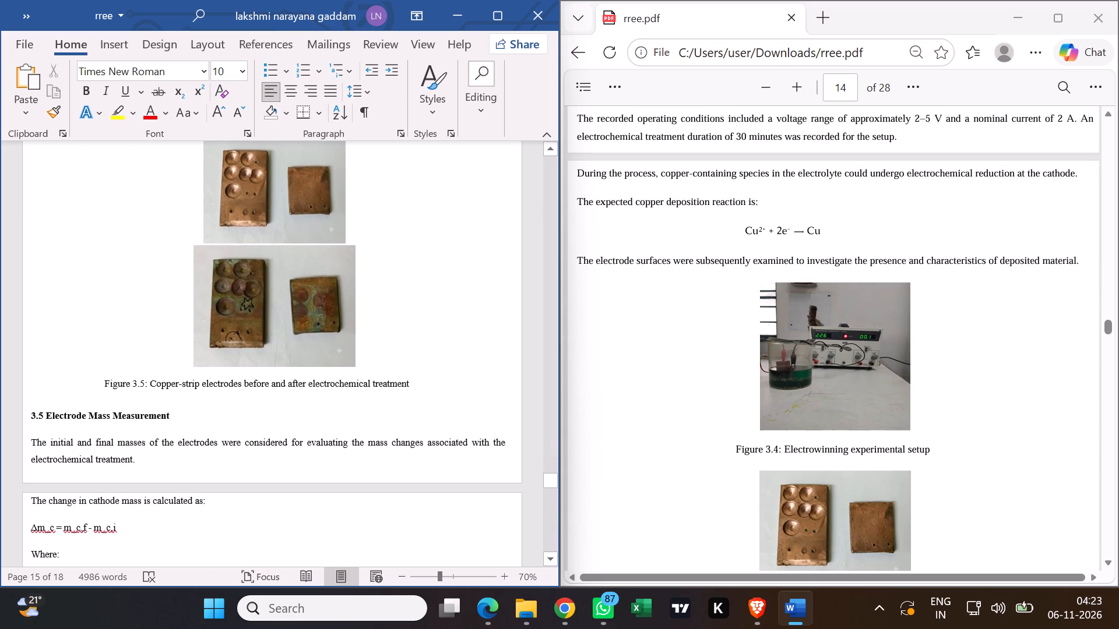
# Compare section 3.5 Electrode Mass Measurement, including its page break, mass-change formulas and bullet list, with the PDF.
pyautogui.scroll(-5, 413, 406)
pyautogui.scroll(-7, 888, 365)
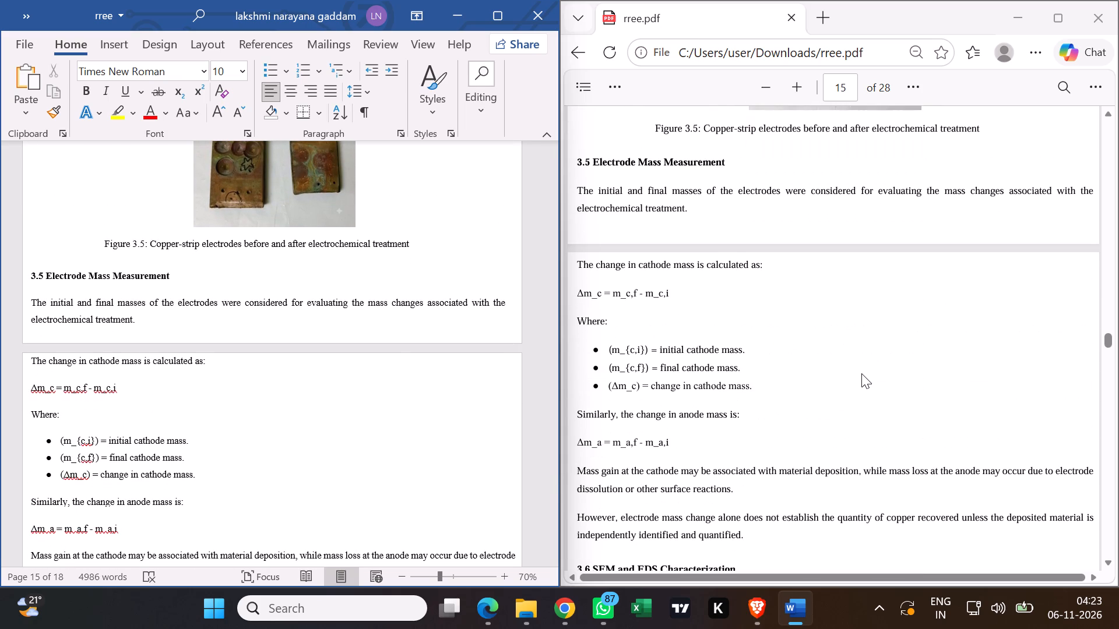
pyautogui.scroll(-7, 262, 428)
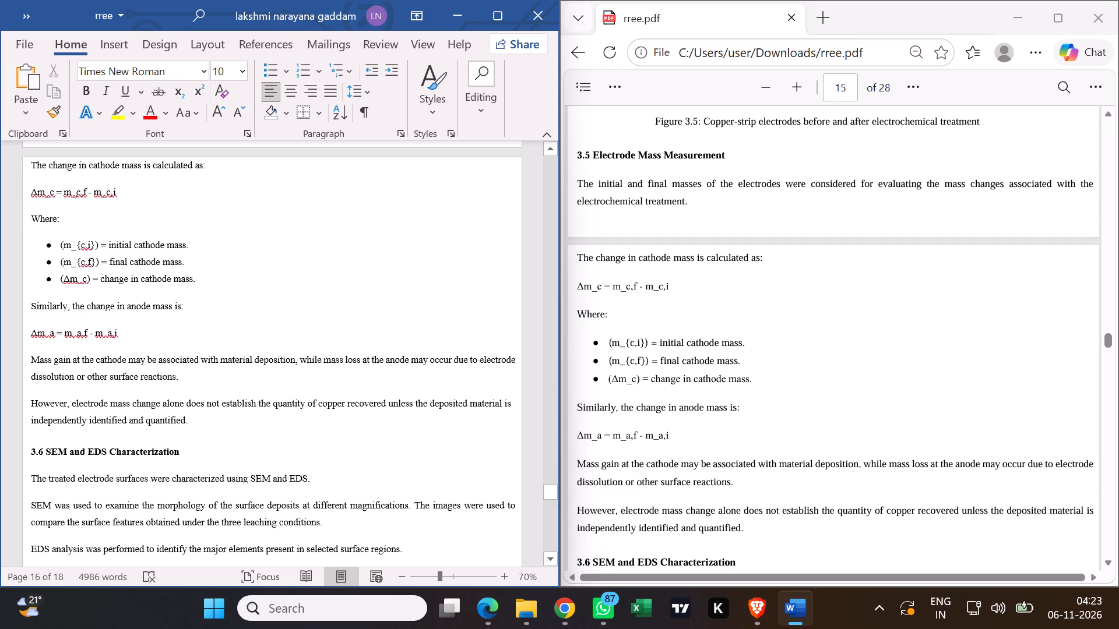
pyautogui.scroll(3, 265, 391)
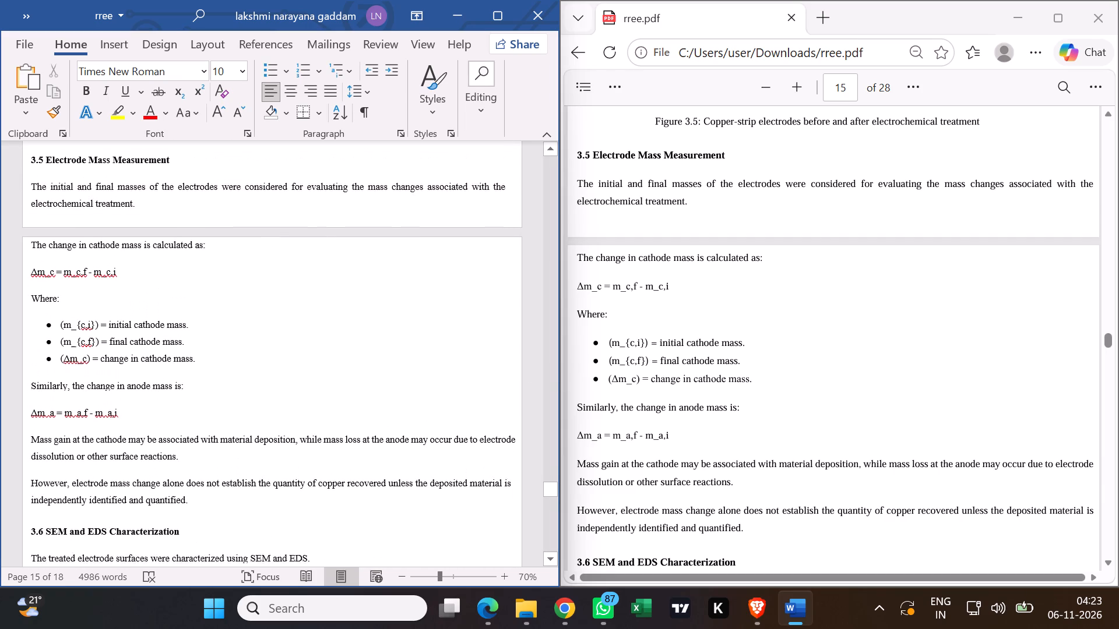
pyautogui.scroll(-6, 282, 379)
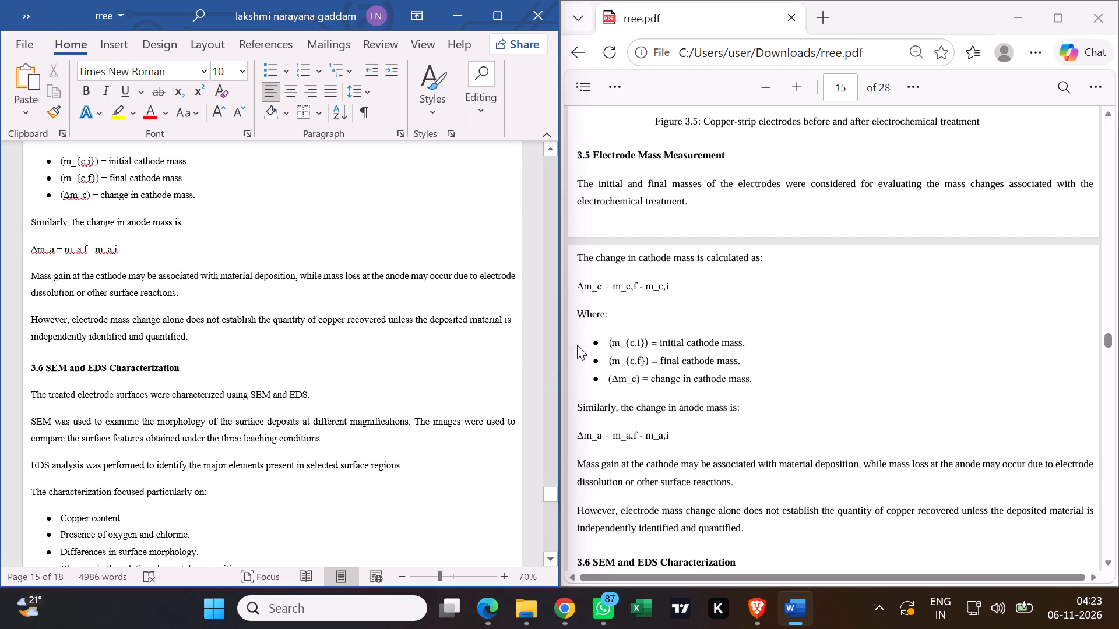
# Compare section 3.6 SEM and EDS Characterization and the end of Chapter 3 with page 15 of the PDF.
pyautogui.scroll(-3, 690, 341)
pyautogui.scroll(-3, 439, 382)
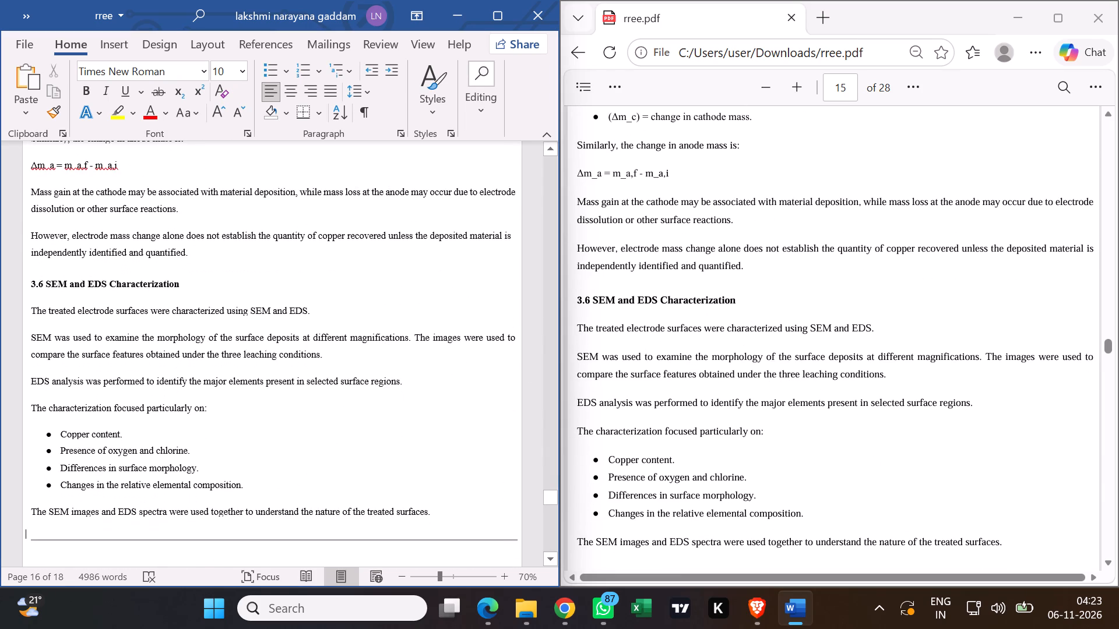
pyautogui.scroll(-2, 440, 383)
pyautogui.scroll(-2, 728, 378)
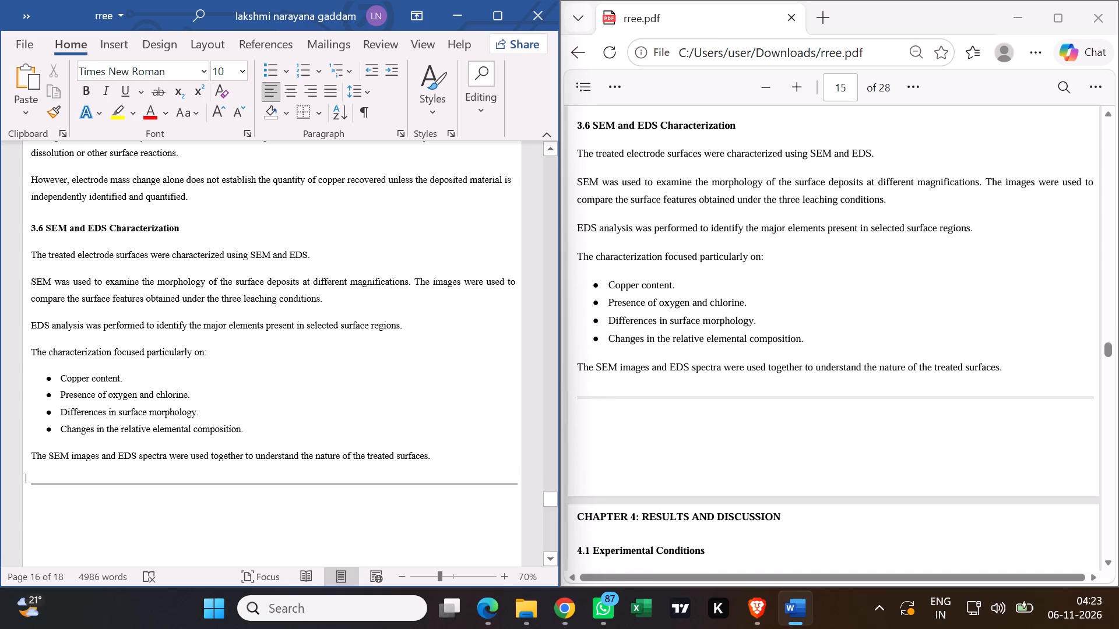
pyautogui.scroll(-9, 443, 382)
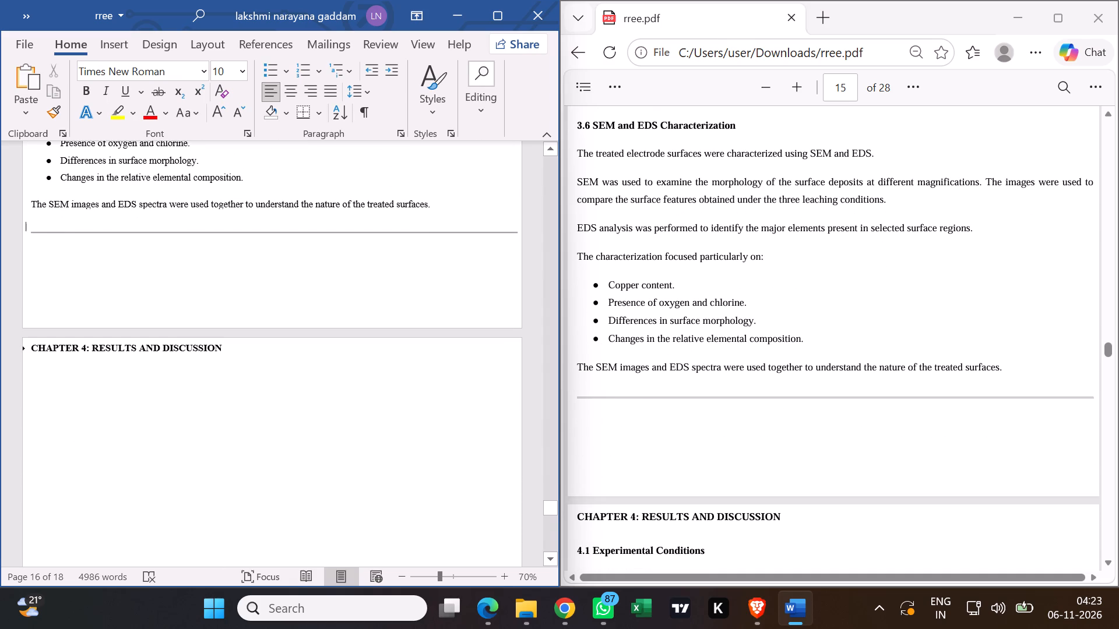
# Expand the collapsed heading CHAPTER 4: RESULTS AND DISCUSSION in the Word report.
pyautogui.scroll(-3, 281, 387)
pyautogui.scroll(-5, 843, 380)
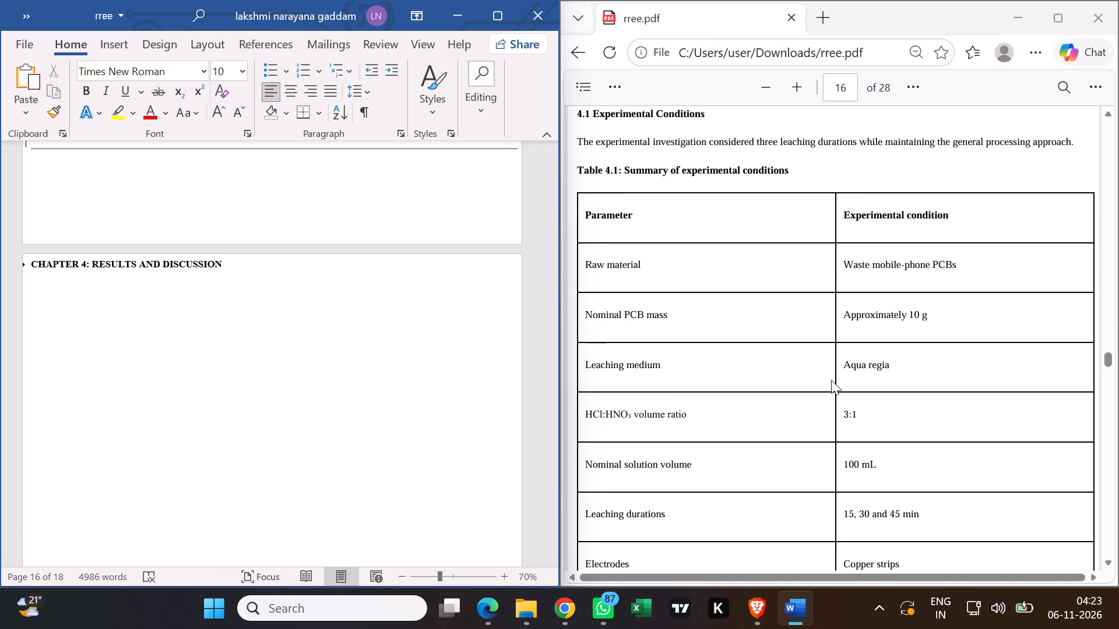
pyautogui.scroll(1, 831, 376)
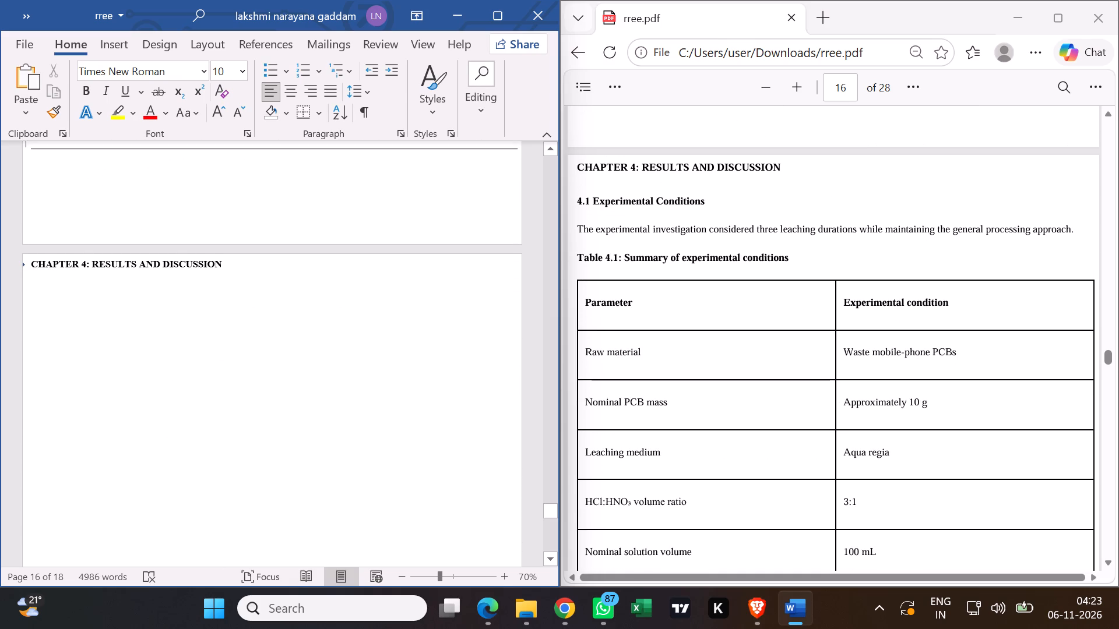
pyautogui.click(34, 263)
pyautogui.click(22, 263)
# Compare section 4.1 Experimental Conditions and Table 4.1 with page 16 of the PDF.
pyautogui.scroll(-1, 344, 287)
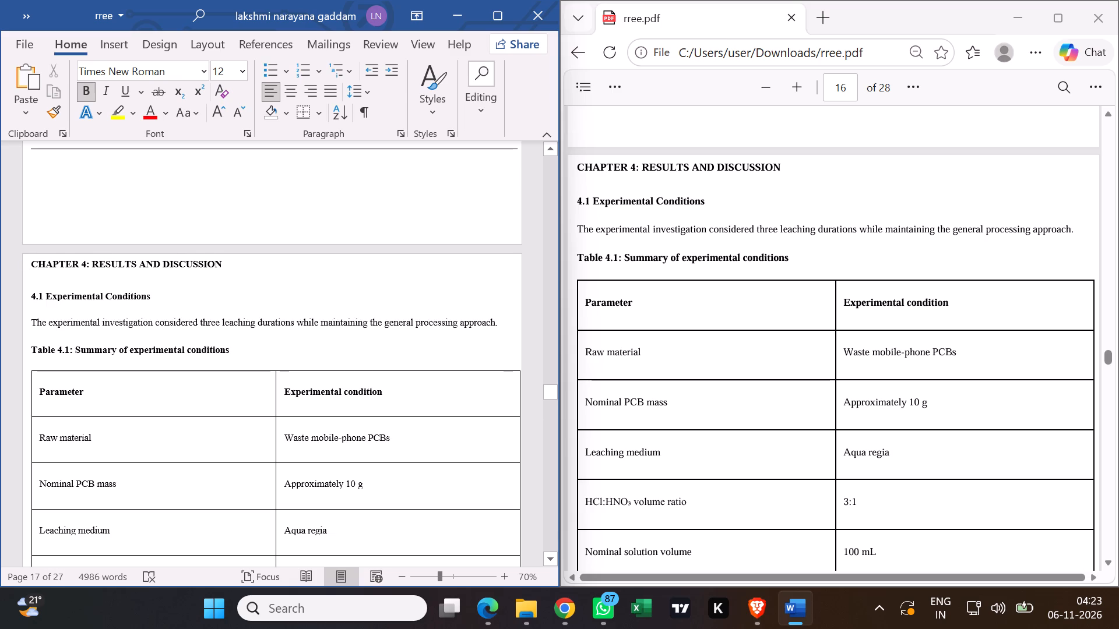
pyautogui.scroll(-6, 344, 287)
pyautogui.scroll(-2, 735, 261)
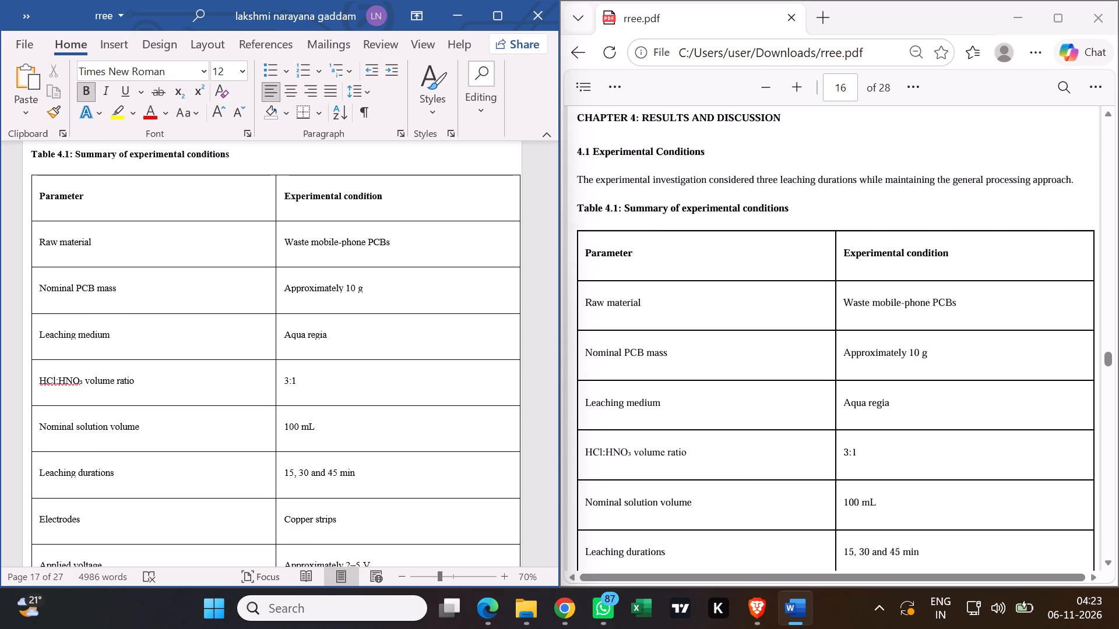
pyautogui.scroll(-2, 735, 261)
pyautogui.scroll(-4, 643, 269)
pyautogui.scroll(-8, 312, 382)
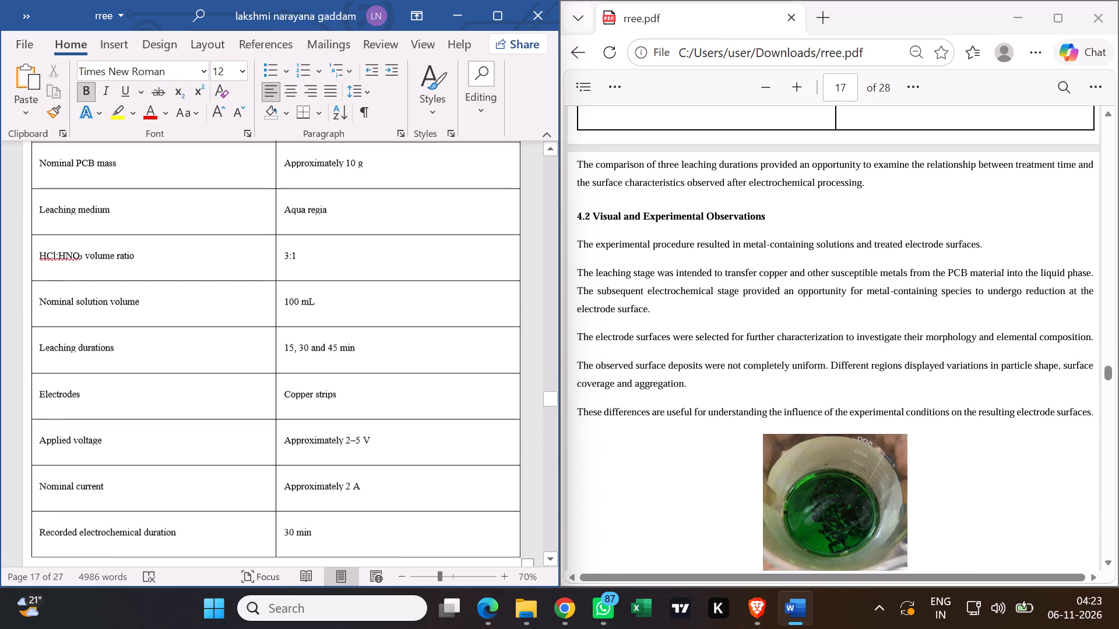
# Compare section 4.2 Visual and Experimental Observations, with Figures 4.1 and 4.2, with page 17 of the PDF.
pyautogui.scroll(-9, 312, 381)
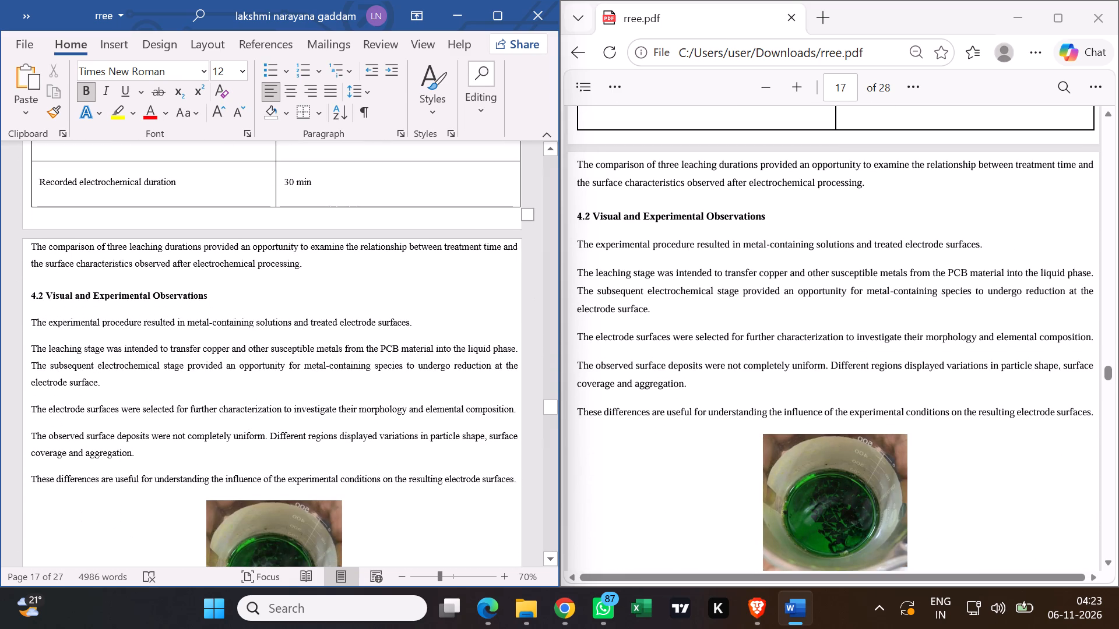
pyautogui.scroll(-7, 321, 376)
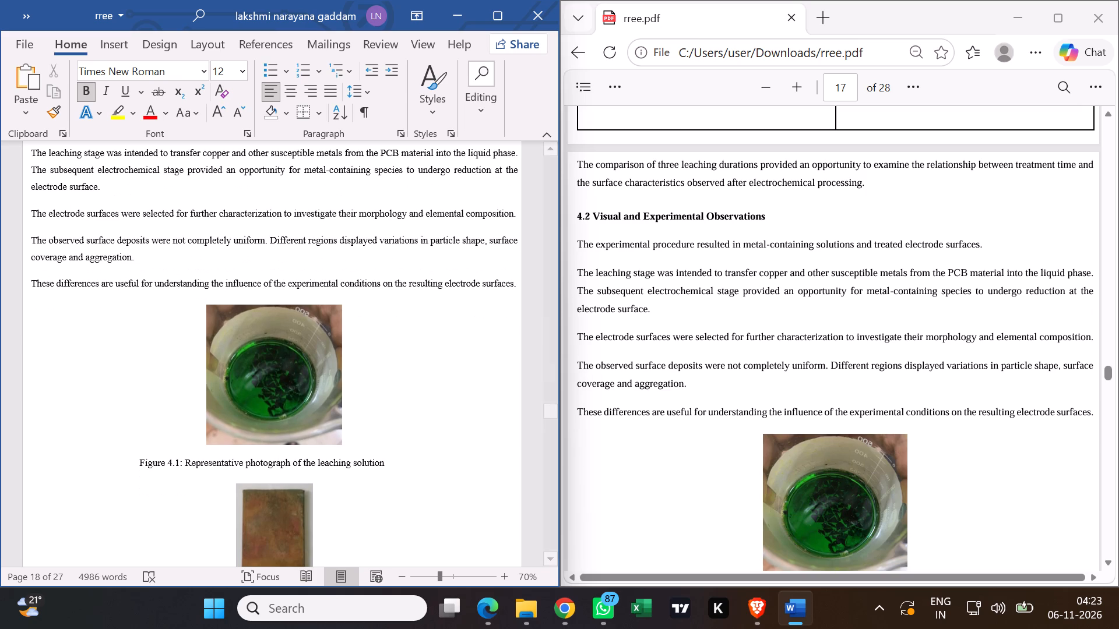
pyautogui.scroll(-4, 667, 359)
pyautogui.scroll(-9, 421, 387)
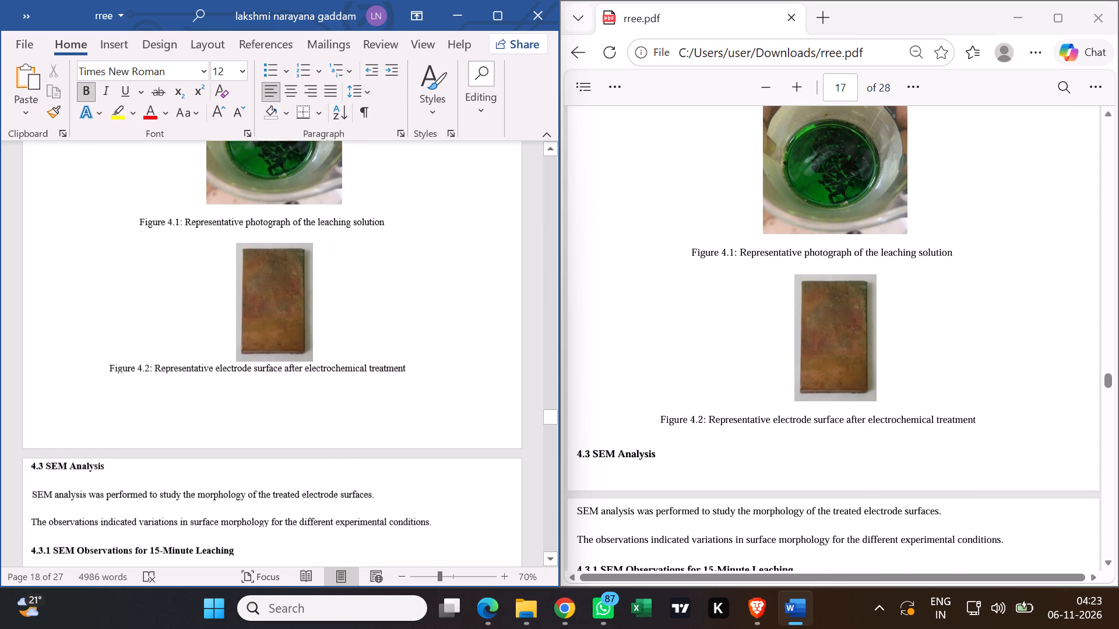
# Compare the page position of heading 4.3 SEM Analysis and the layout of section 4.3.1 with pages 17 and 18 of the PDF.
pyautogui.scroll(-11, 421, 389)
pyautogui.scroll(-2, 678, 401)
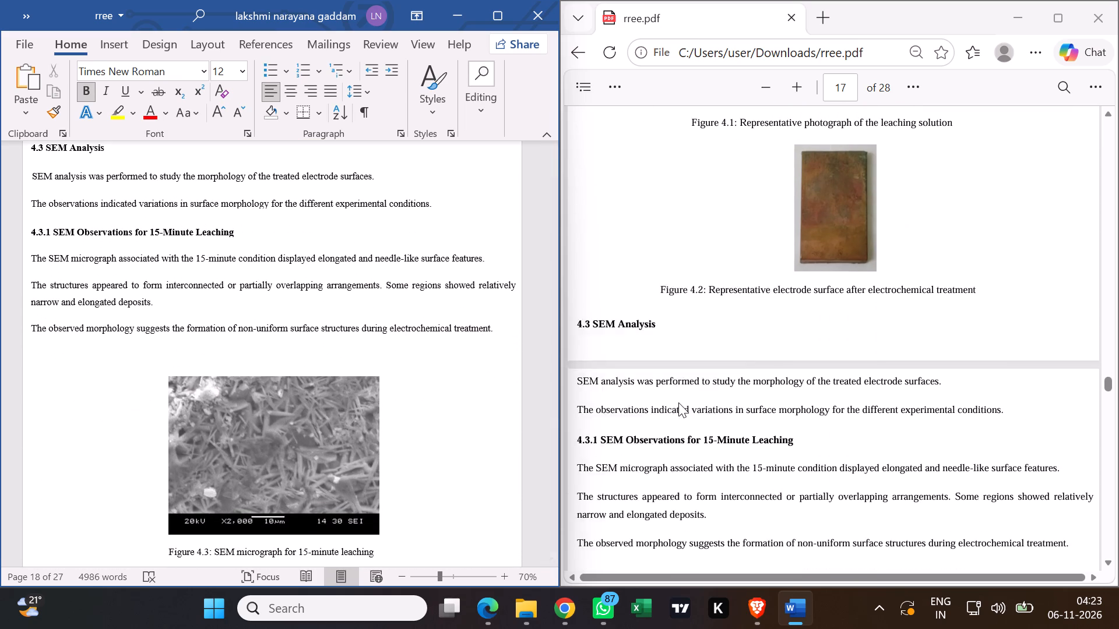
pyautogui.scroll(1, 678, 402)
pyautogui.scroll(-5, 324, 410)
pyautogui.scroll(5, 323, 410)
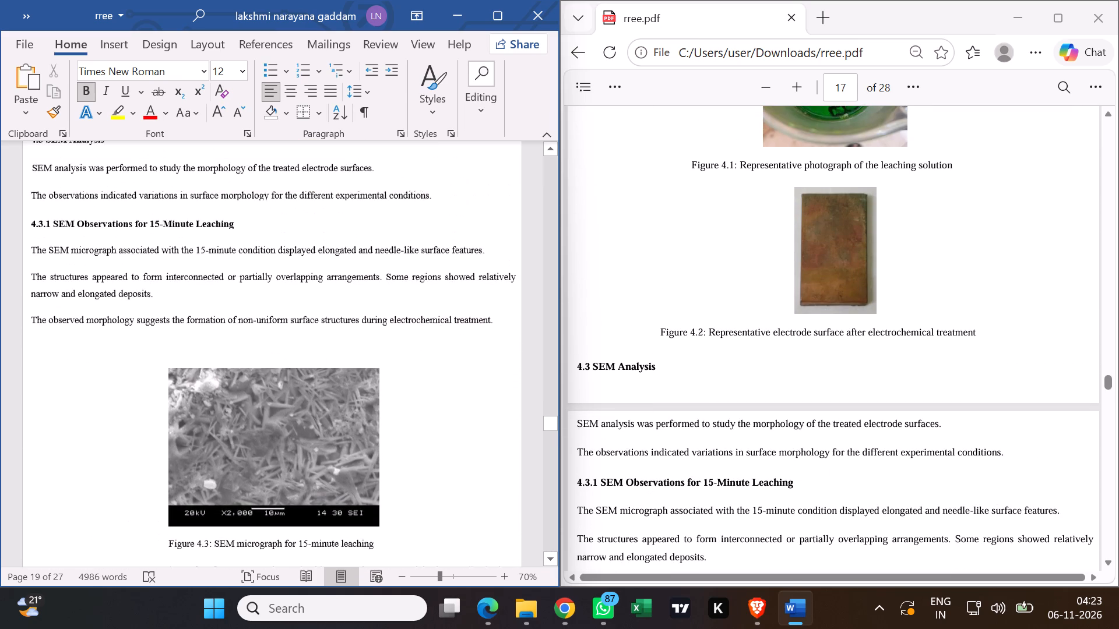
pyautogui.scroll(4, 328, 405)
pyautogui.scroll(-11, 328, 405)
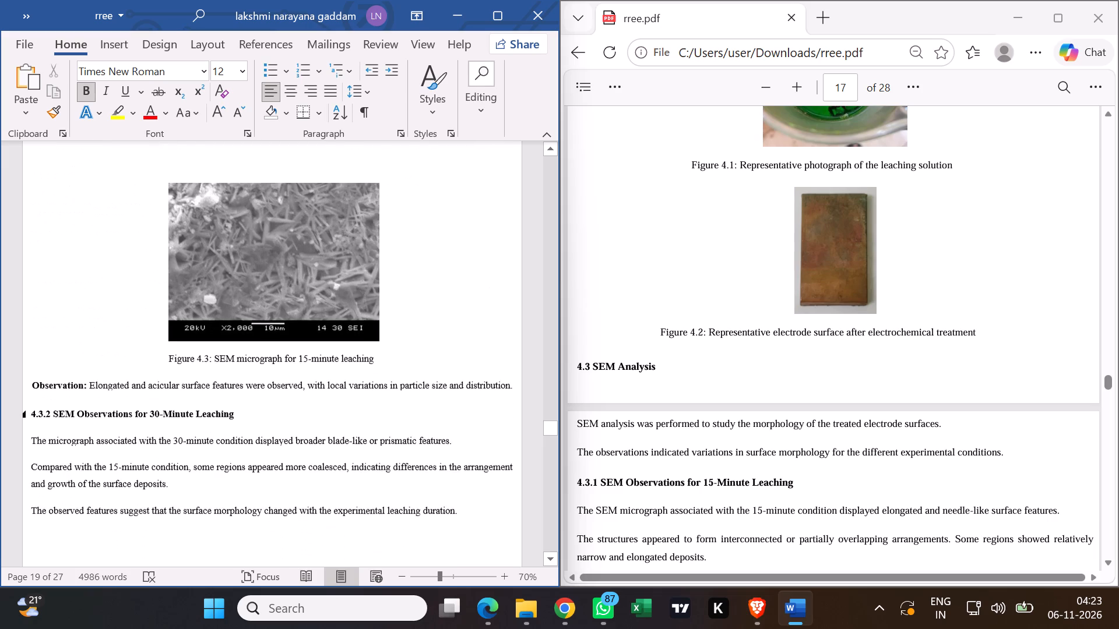
# Compare section 4.3.2 SEM Observations for 30-Minute Leaching, including its page break and Figure 4.4, with pages 18 and 19 of the PDF.
pyautogui.scroll(-4, 337, 407)
pyautogui.scroll(-8, 749, 384)
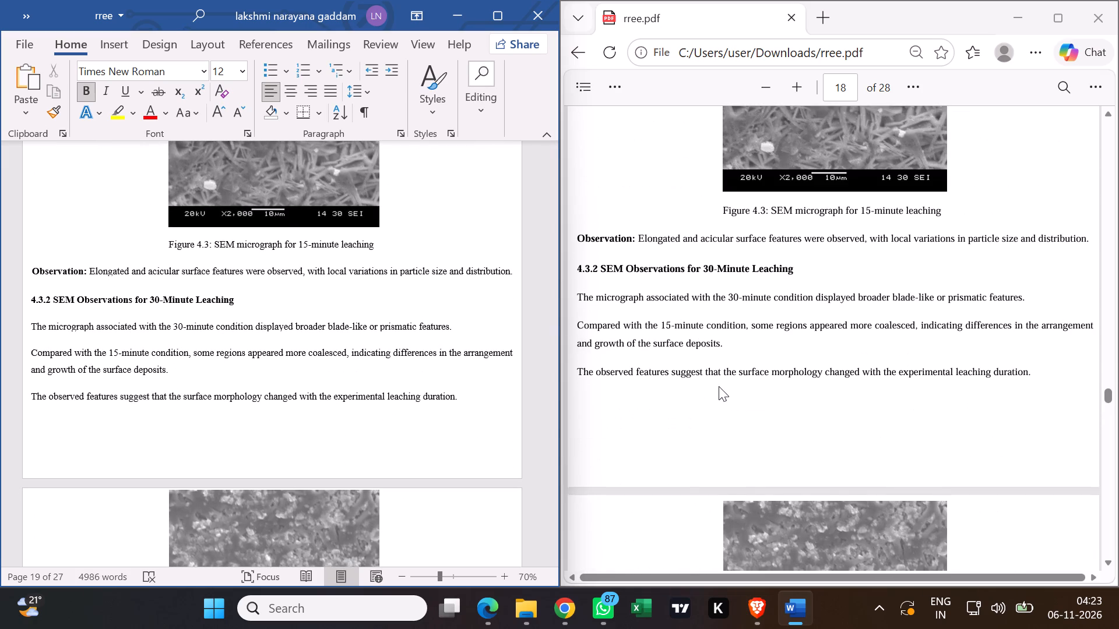
pyautogui.scroll(-1, 719, 386)
pyautogui.scroll(-4, 368, 420)
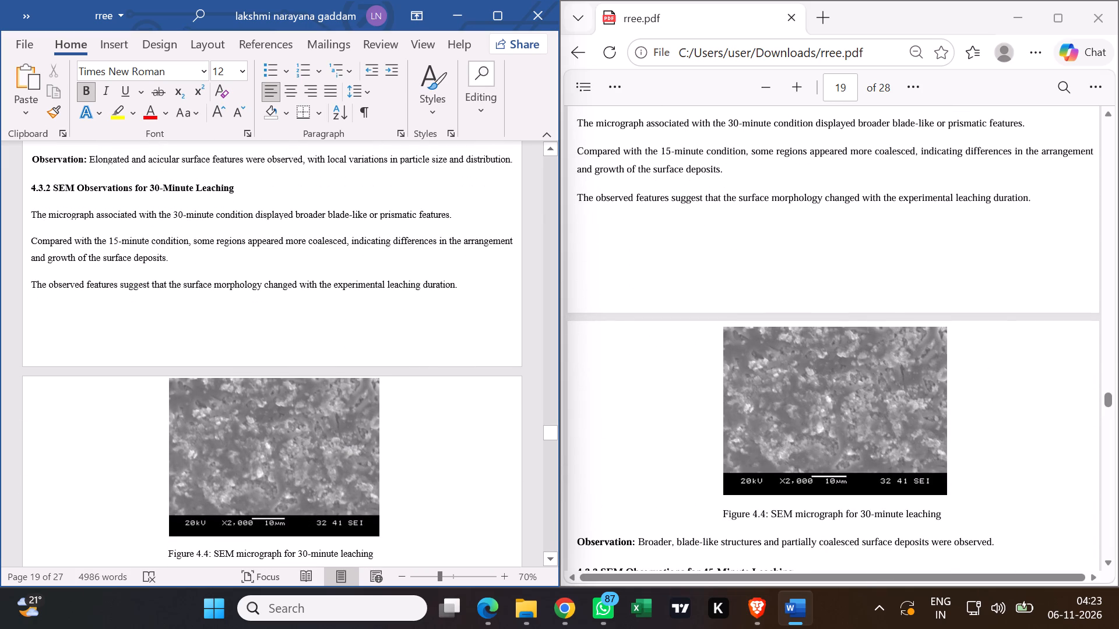
pyautogui.scroll(-2, 287, 422)
pyautogui.scroll(-3, 355, 408)
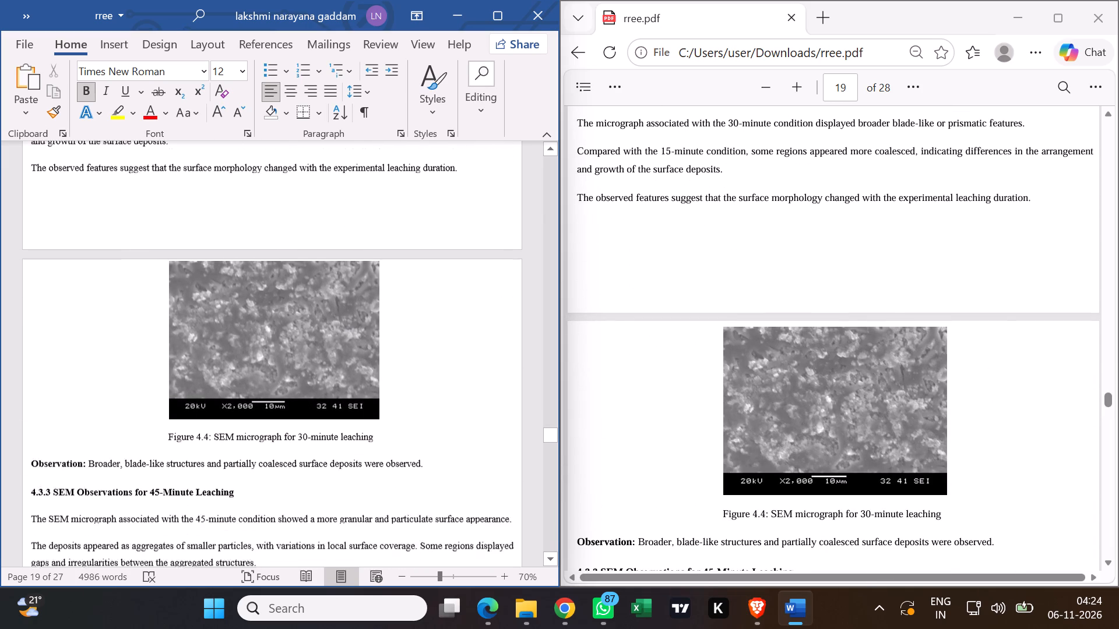
# Compare section 4.3.3 SEM Observations for 45-Minute Leaching and Figure 4.5 with page 19 of the PDF.
pyautogui.scroll(-1, 355, 408)
pyautogui.scroll(1, 363, 400)
pyautogui.scroll(-4, 370, 389)
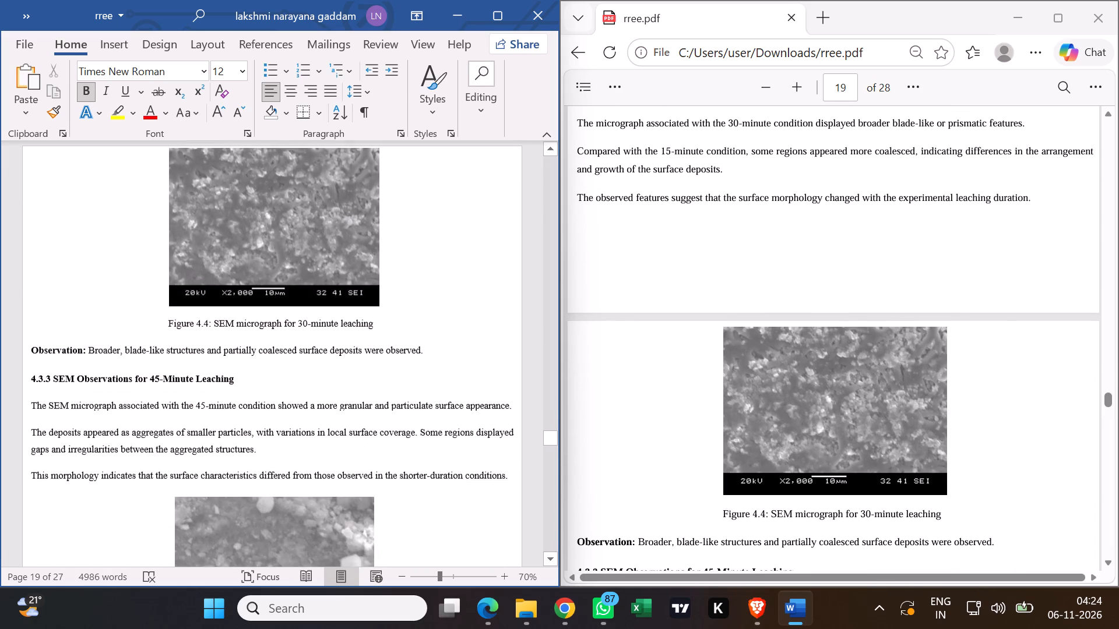
pyautogui.scroll(-4, 797, 362)
pyautogui.scroll(-3, 399, 391)
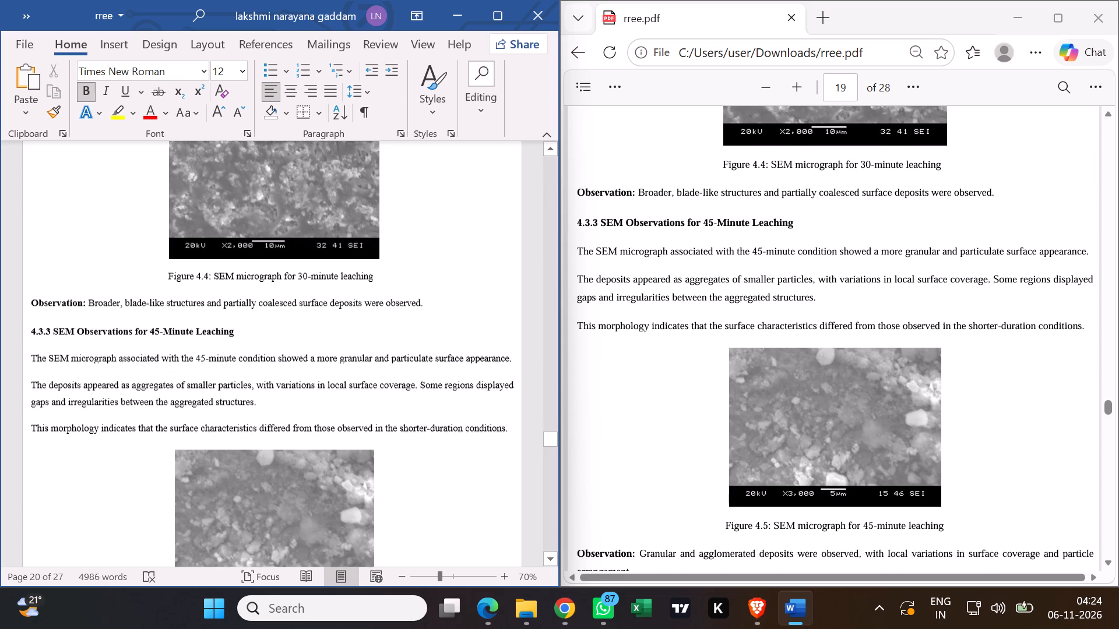
pyautogui.scroll(-6, 394, 396)
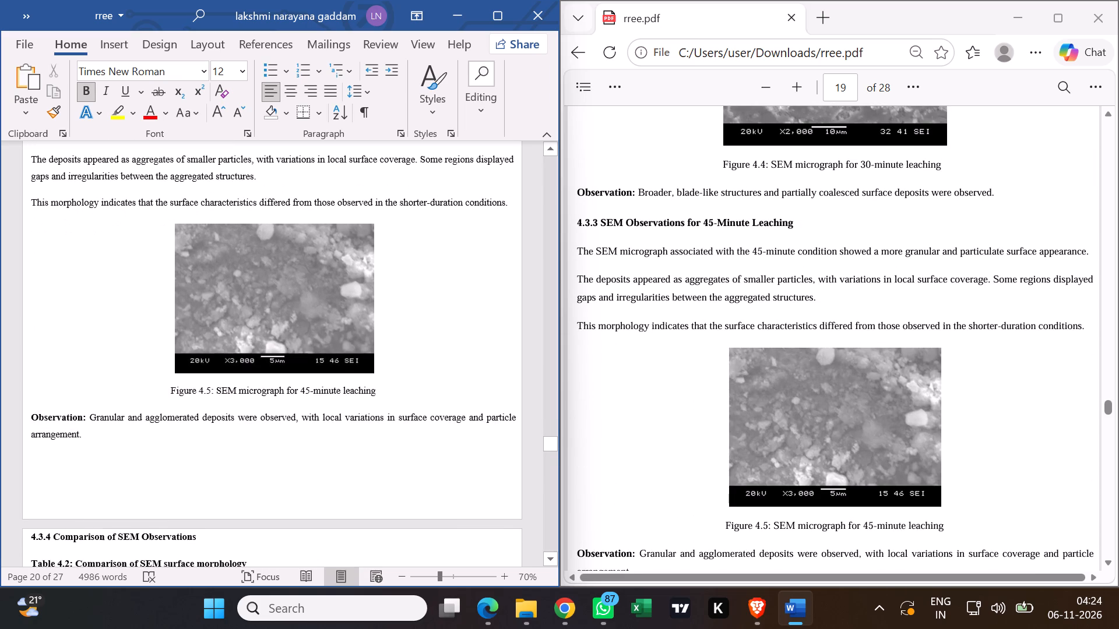
# Compare section 4.3.4 Comparison of SEM Observations and Table 4.2 with page 20 of the PDF.
pyautogui.scroll(-8, 395, 395)
pyautogui.scroll(-4, 923, 379)
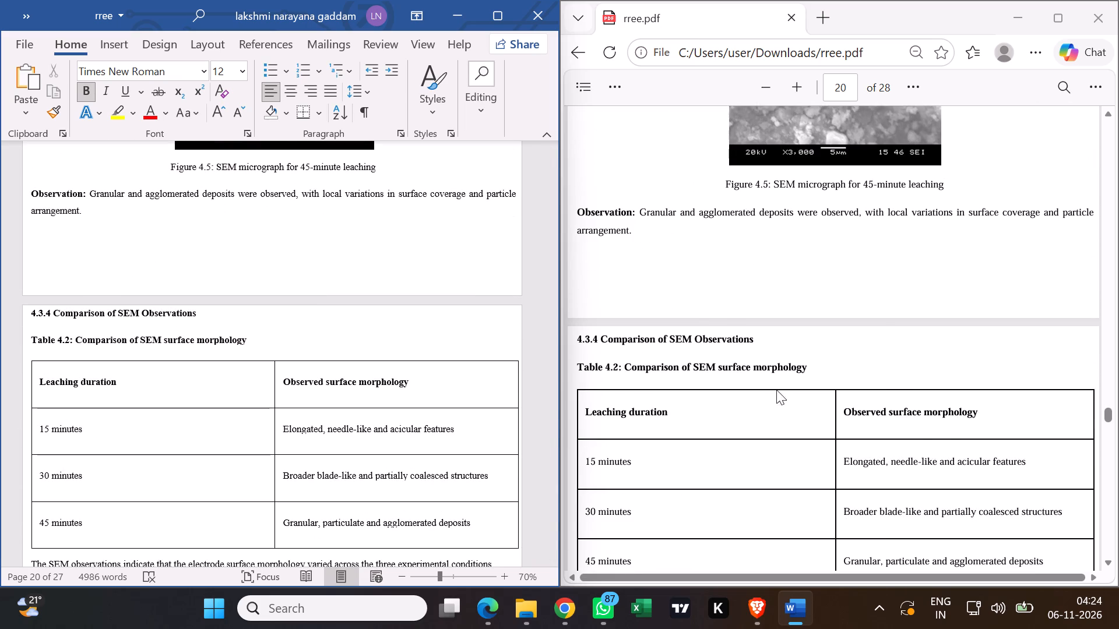
pyautogui.scroll(-9, 439, 414)
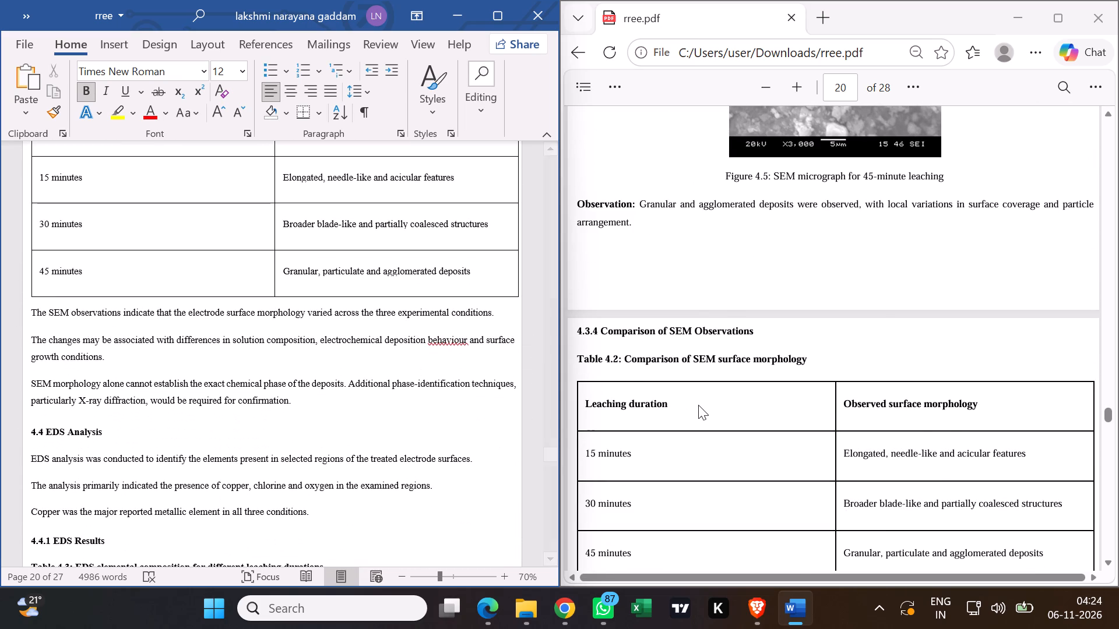
# Compare section 4.4 EDS Analysis and the page split of Table 4.3 in section 4.4.1 with pages 20 and 21 of the PDF.
pyautogui.scroll(-6, 698, 405)
pyautogui.scroll(-3, 437, 435)
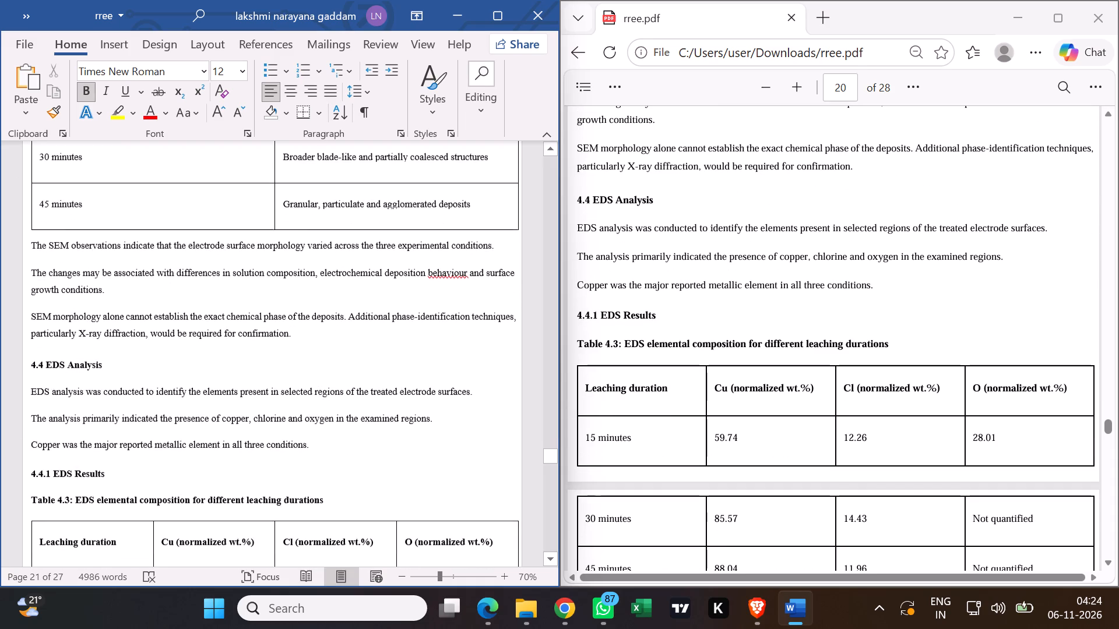
pyautogui.scroll(-11, 435, 436)
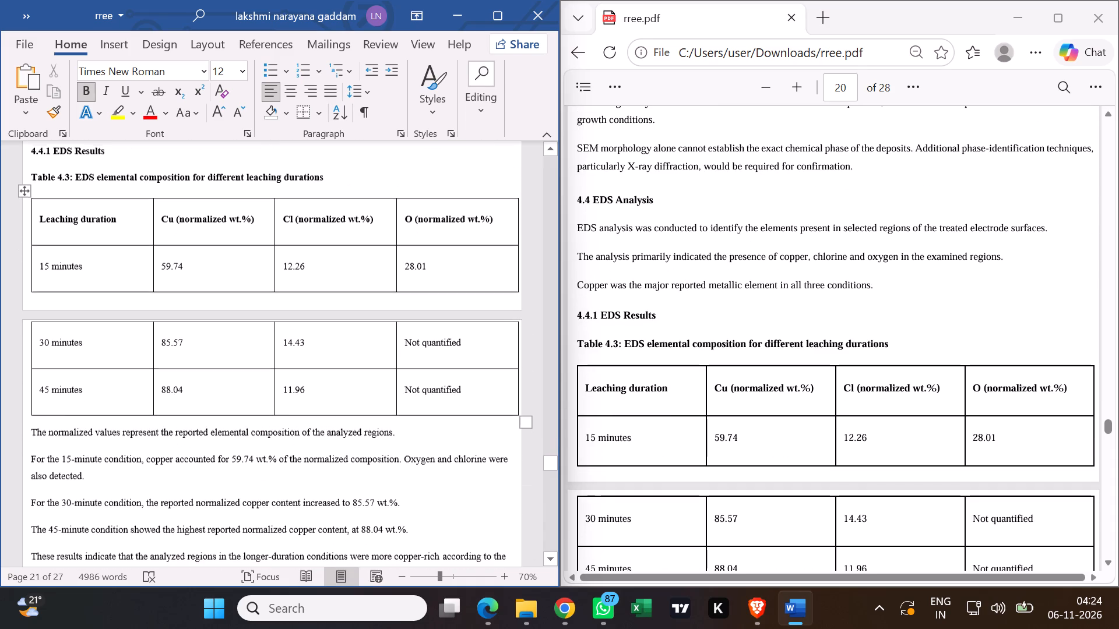
pyautogui.scroll(-3, 702, 396)
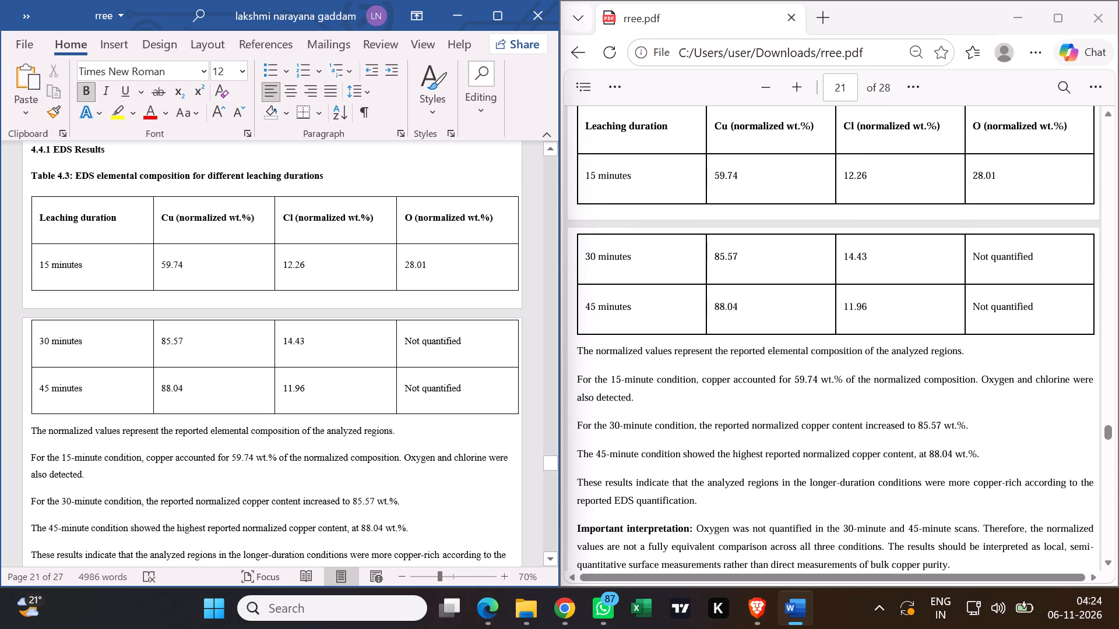
# Compare section 4.4.2 Unnormalized EDS Composition, including Table 4.4 and the page break after it, with pages 21 and 22 of the PDF.
pyautogui.scroll(-13, 434, 423)
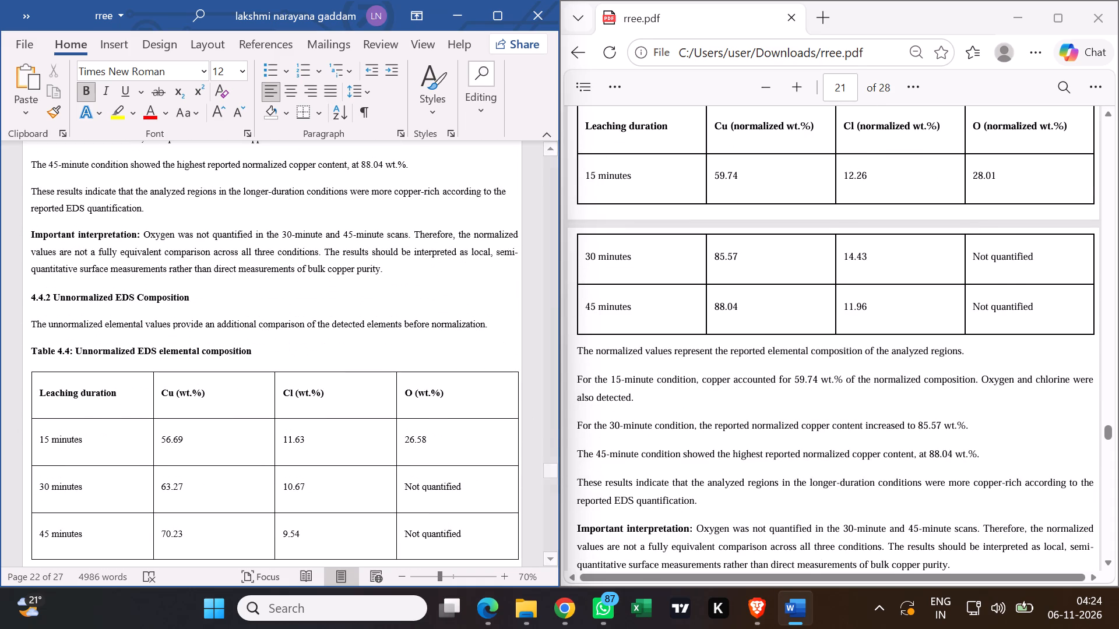
pyautogui.scroll(-1, 844, 376)
pyautogui.scroll(-3, 487, 426)
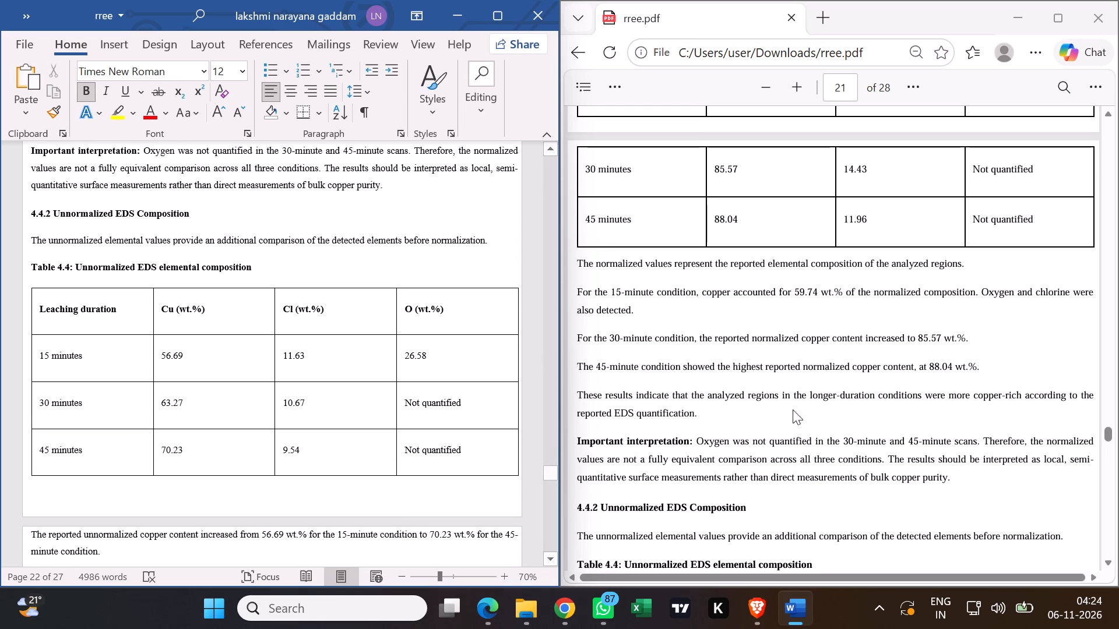
pyautogui.scroll(-2, 817, 407)
pyautogui.scroll(-4, 456, 429)
pyautogui.scroll(-5, 844, 419)
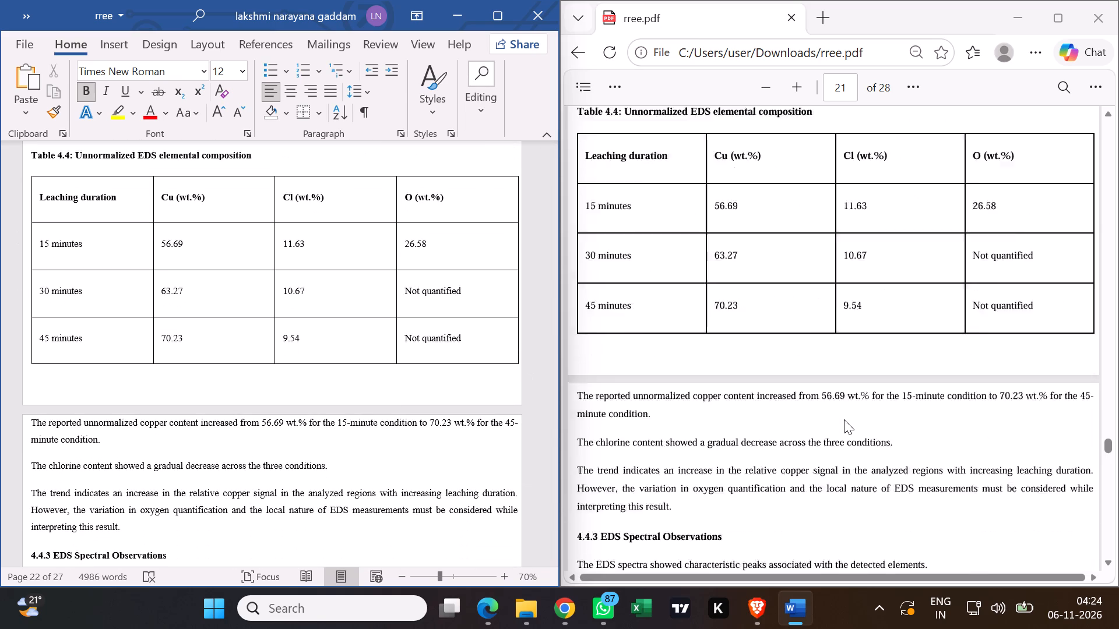
# Compare section 4.4.3 EDS Spectral Observations and the Figure 4.6 spectrum with page 22 of the PDF.
pyautogui.scroll(-3, 844, 419)
pyautogui.scroll(-19, 319, 451)
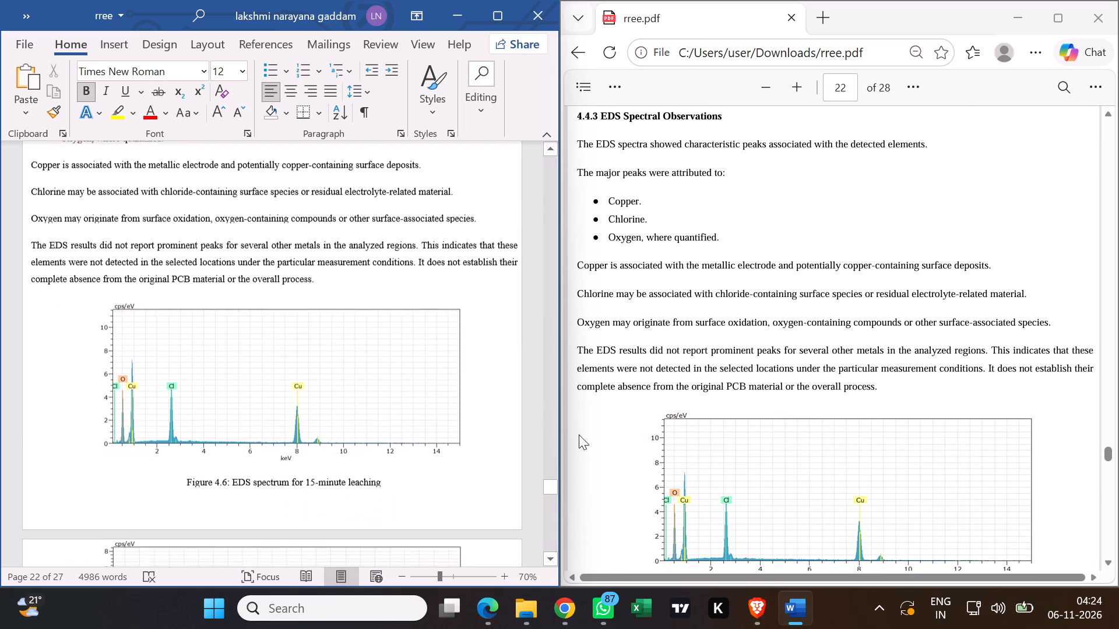
pyautogui.scroll(-10, 765, 412)
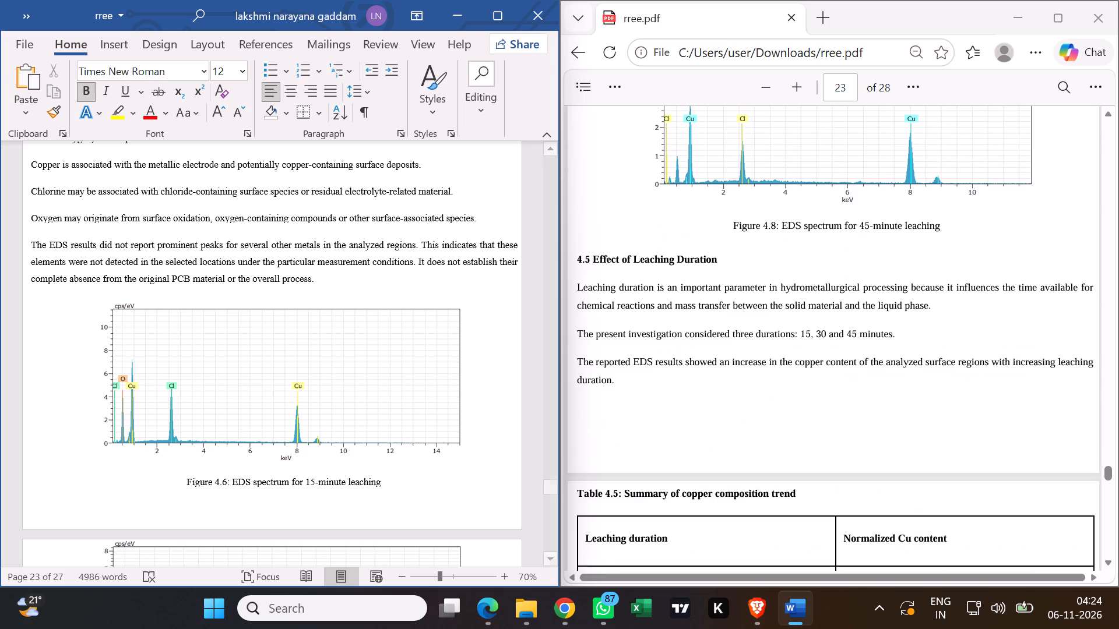
# Compare Figure 4.8, section 4.5 Effect of Leaching Duration and its page break before Table 4.5 with page 23 of the PDF.
pyautogui.scroll(-16, 425, 432)
pyautogui.scroll(-5, 444, 436)
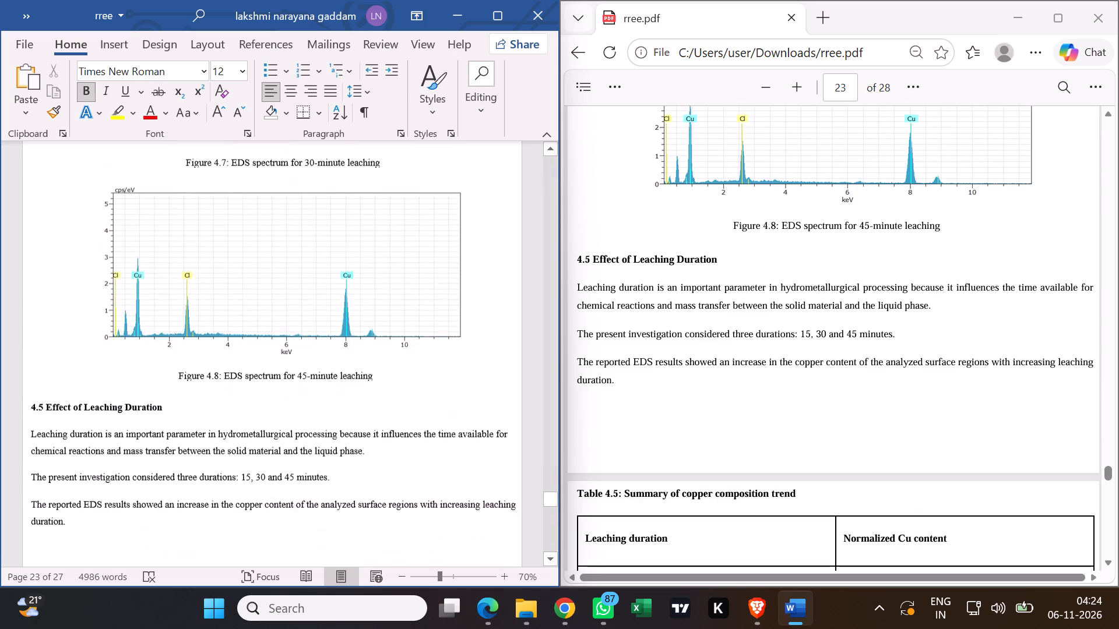
pyautogui.scroll(-9, 448, 439)
pyautogui.scroll(1, 460, 435)
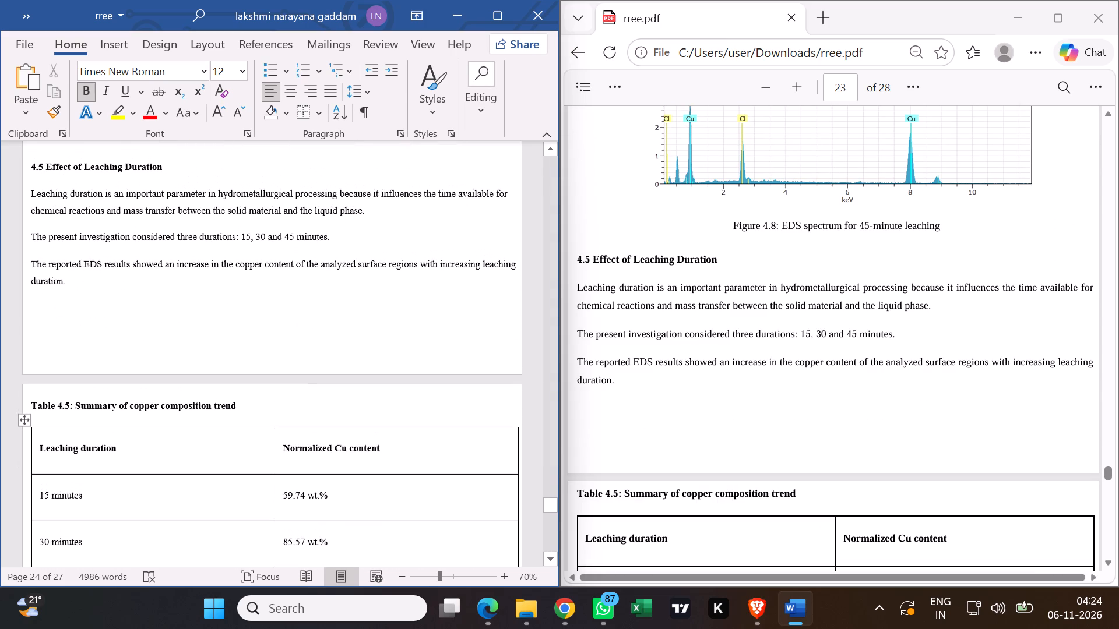
# Recheck the Word layout from section 4.4.3 through Figures 4.6 to 4.8 and section 4.5 up to Table 4.5.
pyautogui.scroll(13, 458, 431)
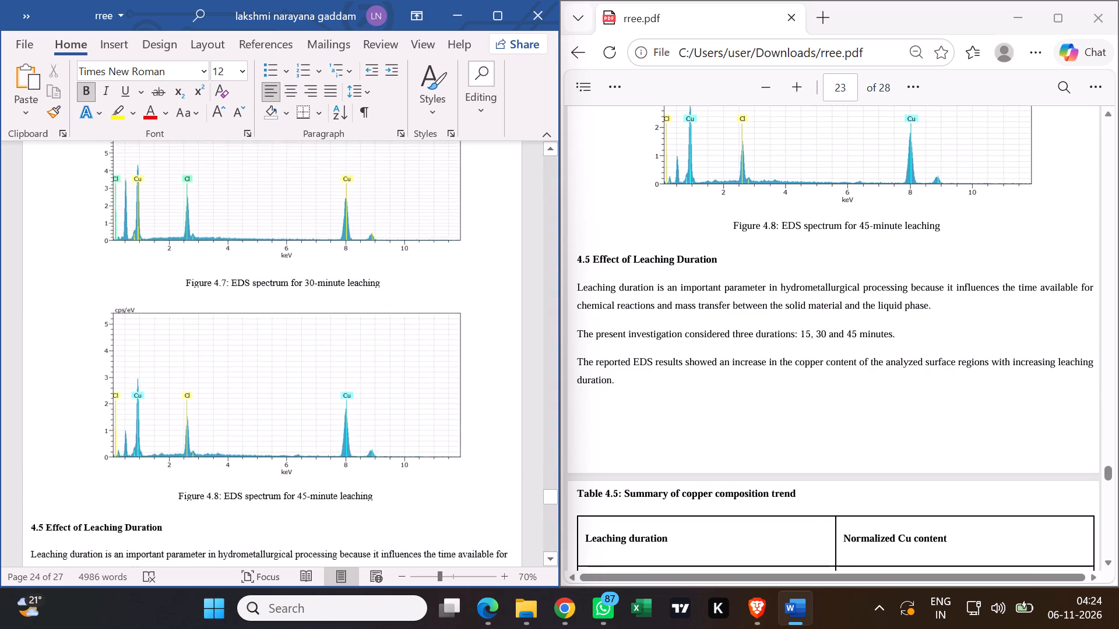
pyautogui.scroll(19, 458, 428)
pyautogui.scroll(2, 457, 418)
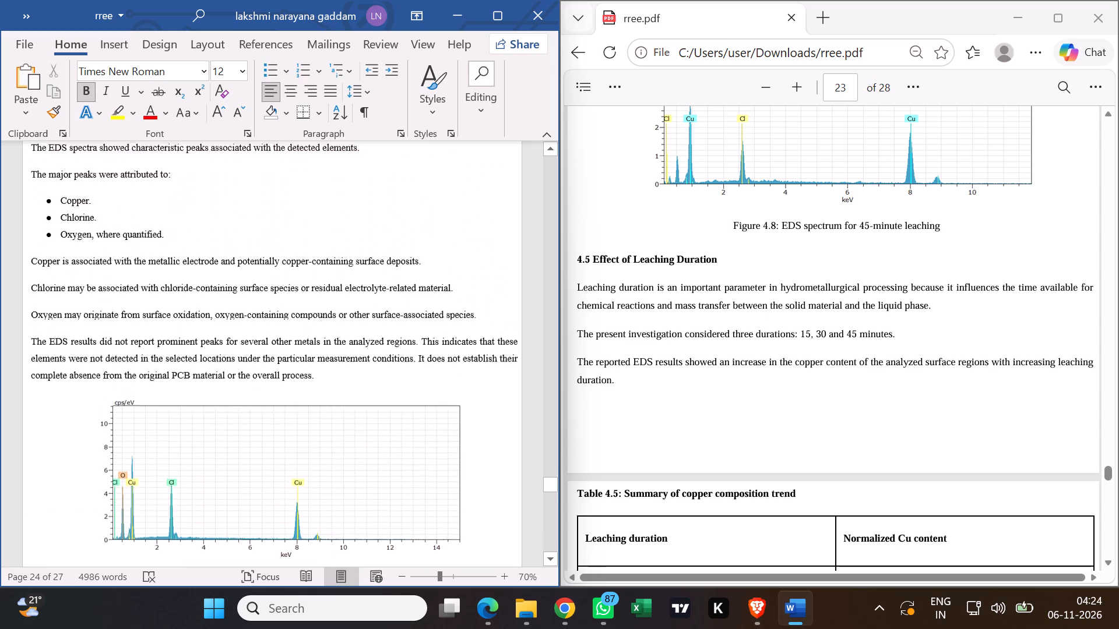
pyautogui.scroll(10, 456, 418)
pyautogui.scroll(-2, 456, 417)
pyautogui.scroll(1, 456, 417)
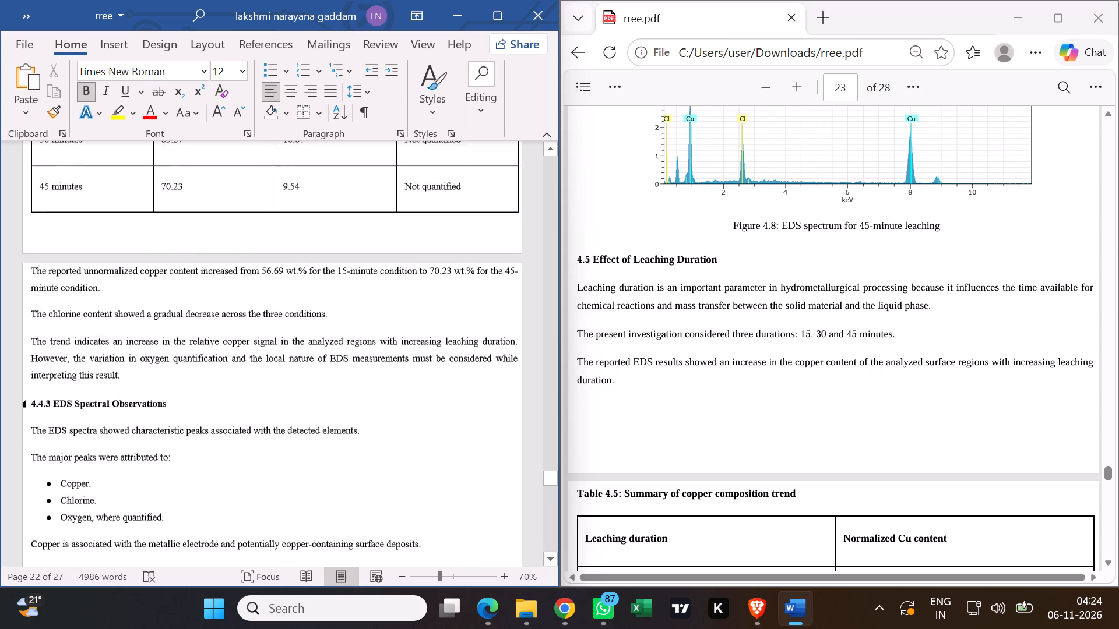
pyautogui.scroll(1, 456, 417)
pyautogui.scroll(-6, 458, 413)
pyautogui.middleClick(457, 414)
pyautogui.scroll(-19, 456, 411)
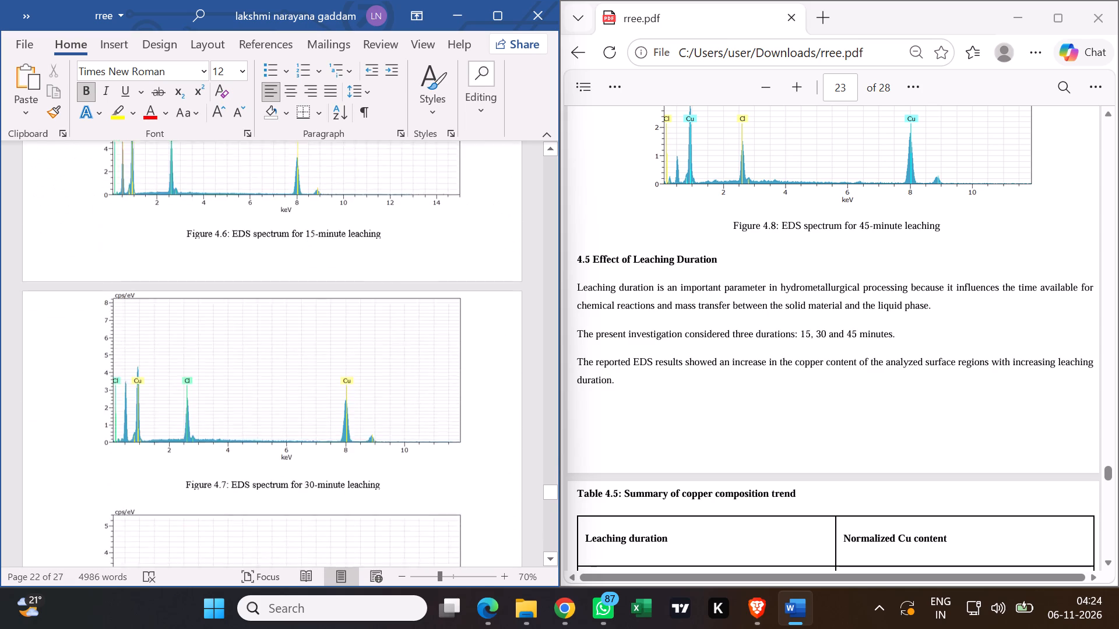
pyautogui.scroll(-18, 471, 423)
pyautogui.scroll(-4, 469, 426)
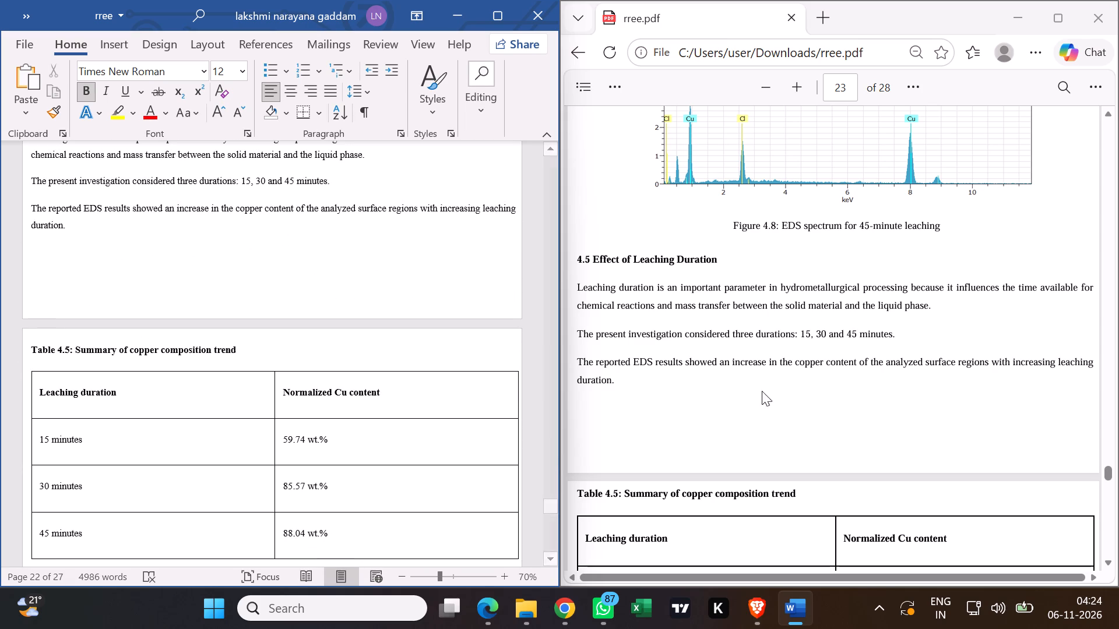
# Compare Table 4.5, the Figure 4.9 bar chart and the paragraphs below it with page 24 of the PDF.
pyautogui.scroll(-8, 780, 388)
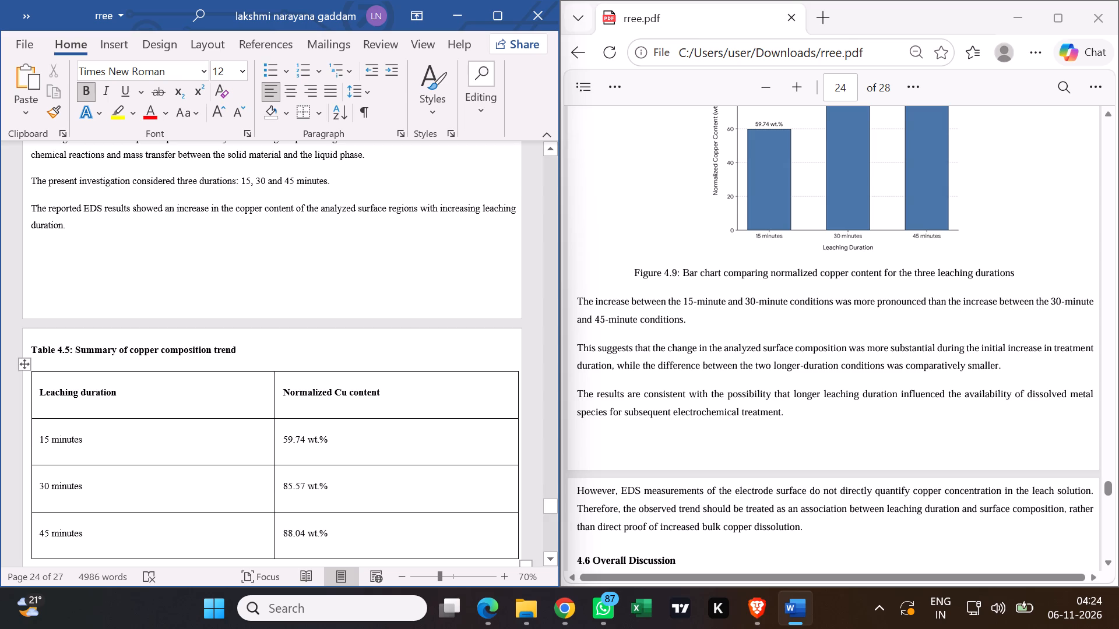
pyautogui.scroll(-16, 234, 429)
pyautogui.scroll(-8, 284, 461)
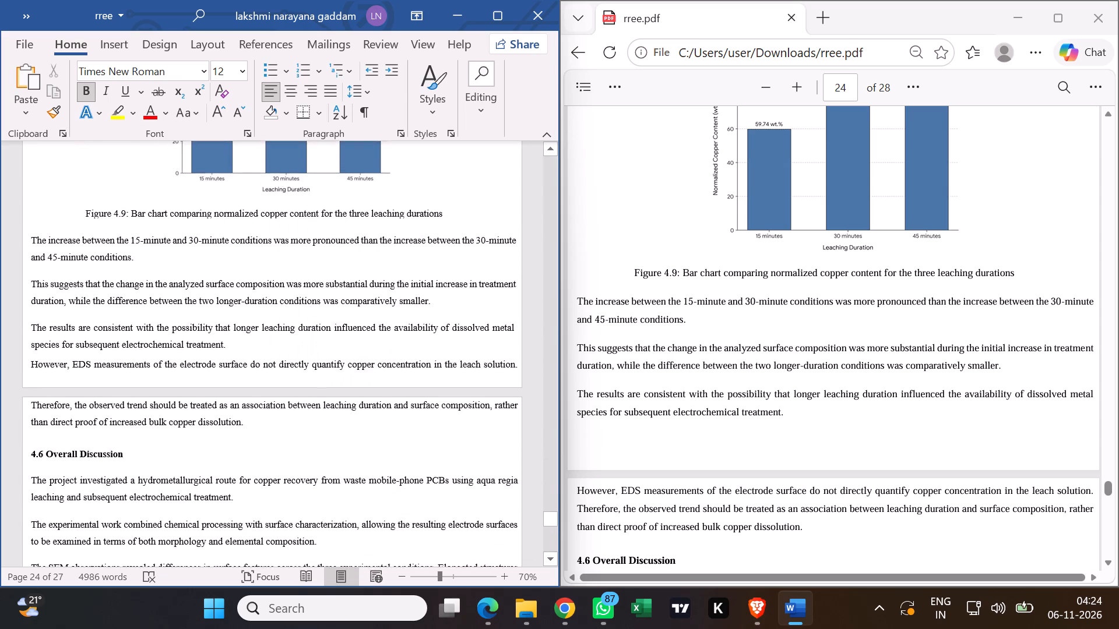
# Compare section 4.6 Overall Discussion, from its preceding paragraph through the closing rule before Chapter 5, with page 25 of the PDF.
pyautogui.scroll(-3, 291, 457)
pyautogui.scroll(-5, 688, 380)
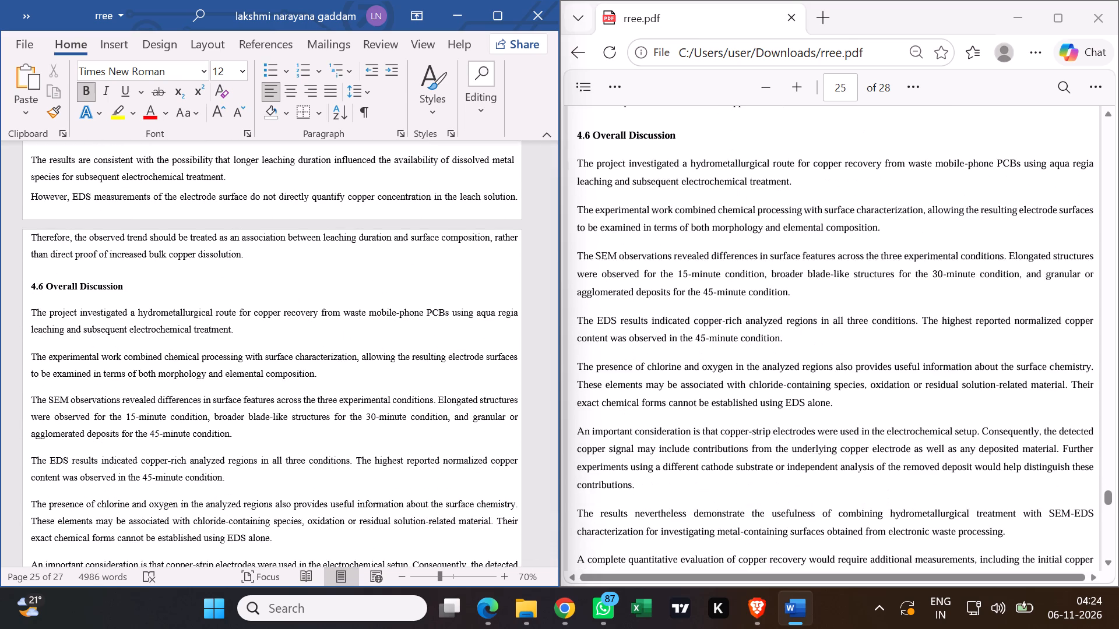
pyautogui.scroll(-5, 687, 380)
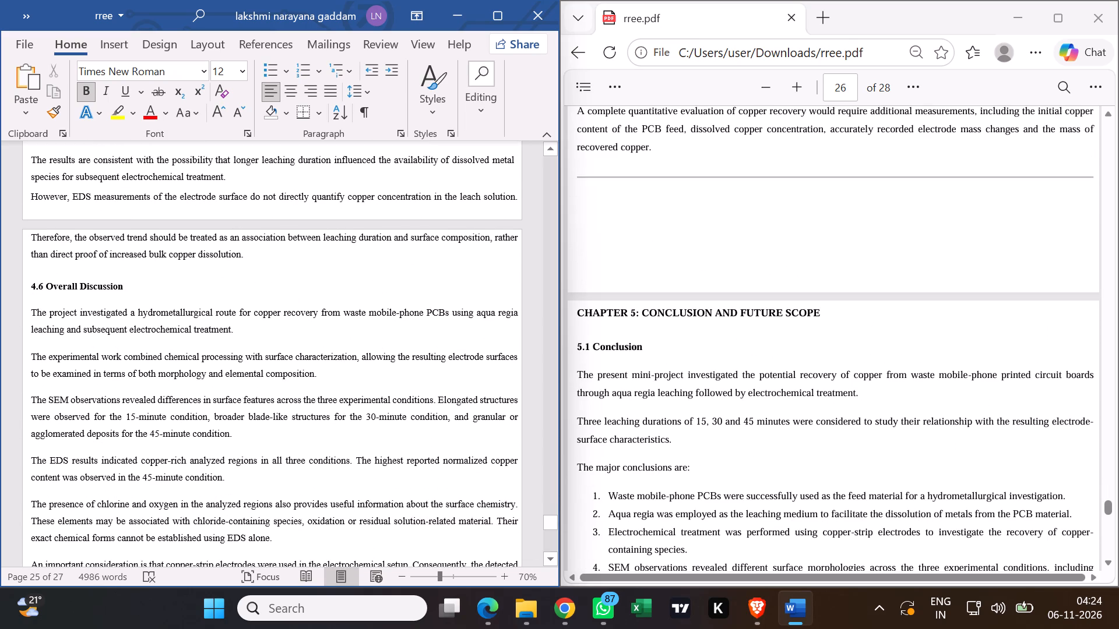
pyautogui.scroll(-20, 189, 432)
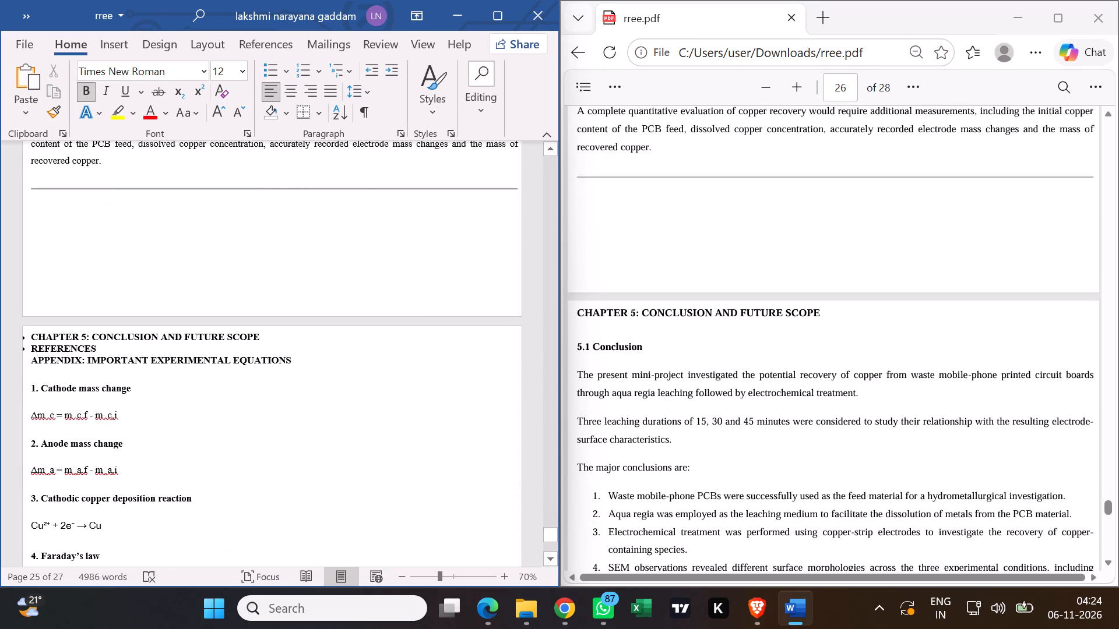
# Expand the collapsed heading CHAPTER 5: CONCLUSION AND FUTURE SCOPE in the Word report.
pyautogui.click(25, 337)
# Compare sections 5.1 Conclusion and 5.2 Future Scope, including their numbered lists and page break, with page 26 of the PDF.
pyautogui.scroll(-5, 937, 362)
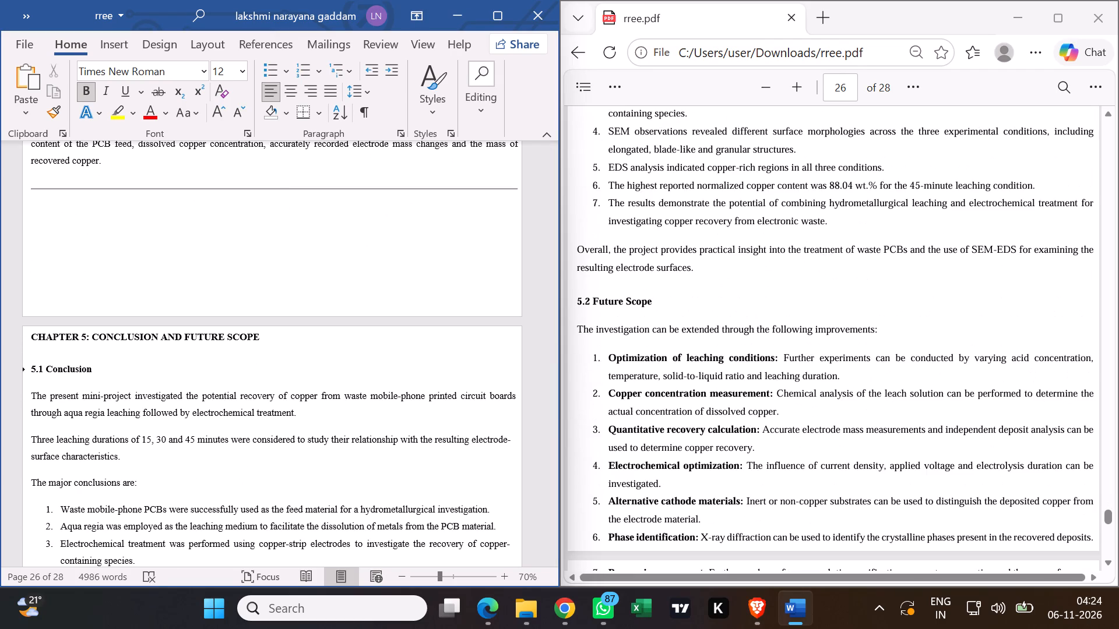
pyautogui.scroll(6, 655, 429)
pyautogui.scroll(-8, 295, 447)
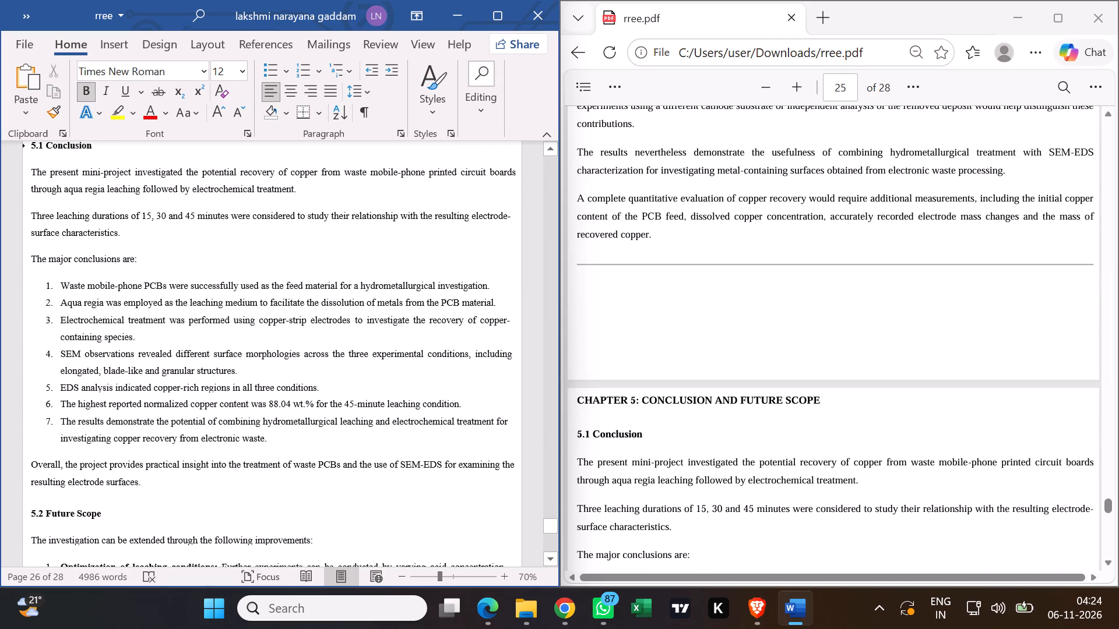
pyautogui.scroll(-3, 295, 450)
pyautogui.scroll(-4, 488, 443)
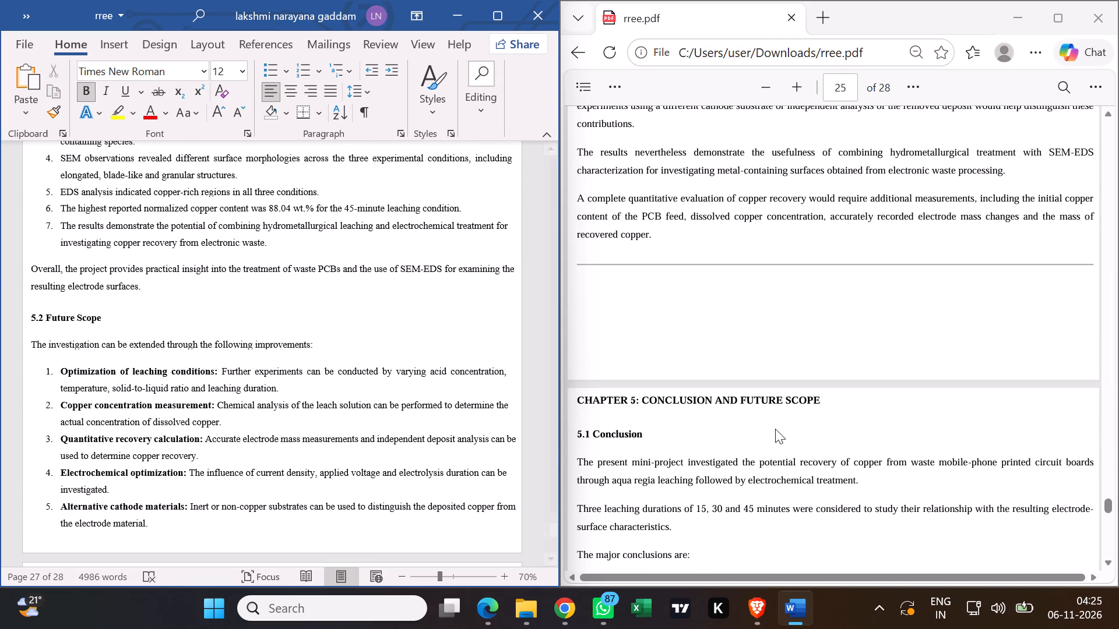
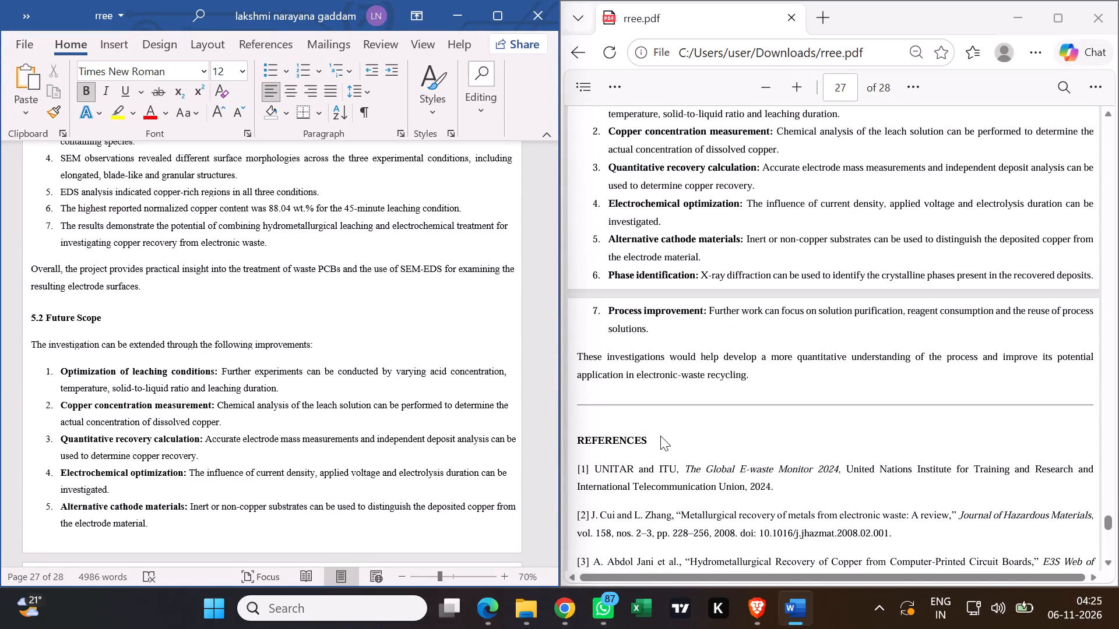
# Expand the collapsed REFERENCES heading after section 5.2 in the Word report.
pyautogui.scroll(-6, 427, 425)
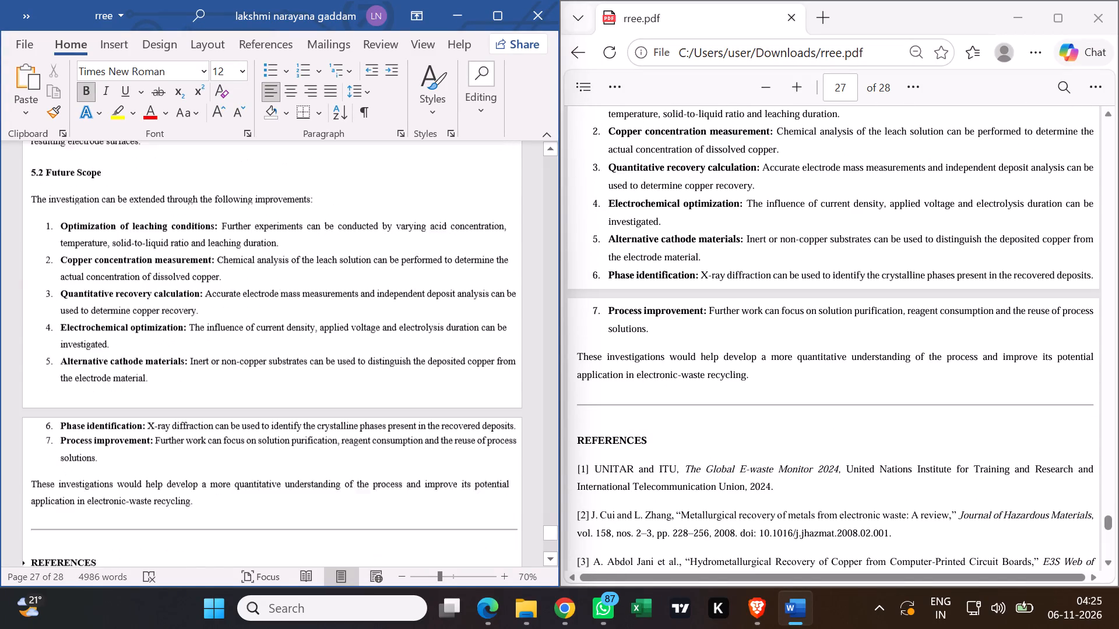
pyautogui.scroll(-9, 453, 444)
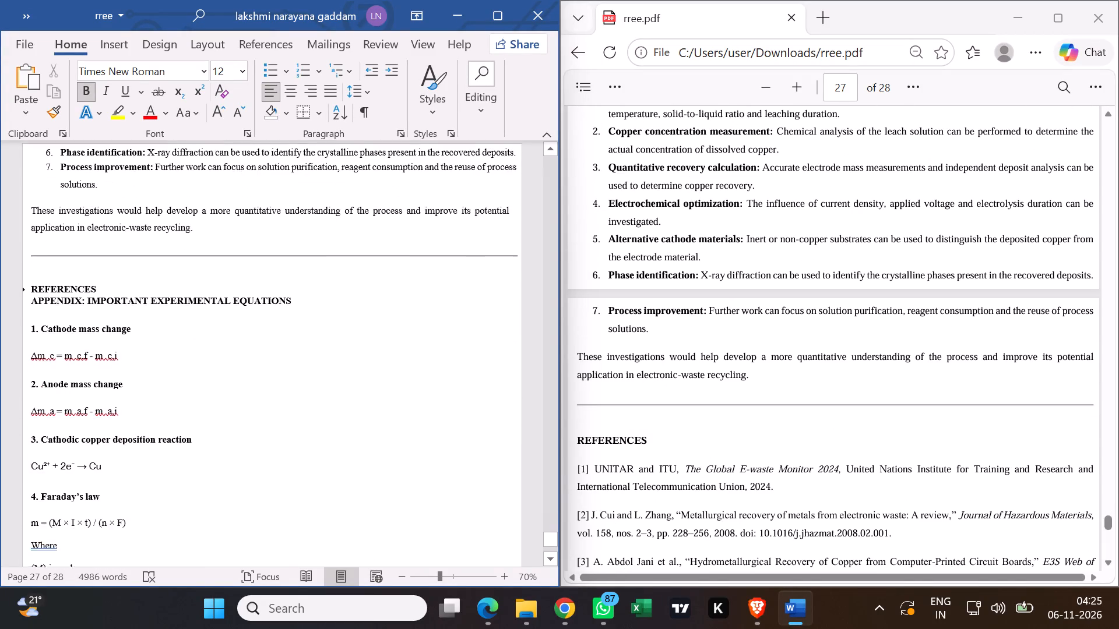
pyautogui.scroll(-4, 425, 455)
pyautogui.scroll(-2, 692, 428)
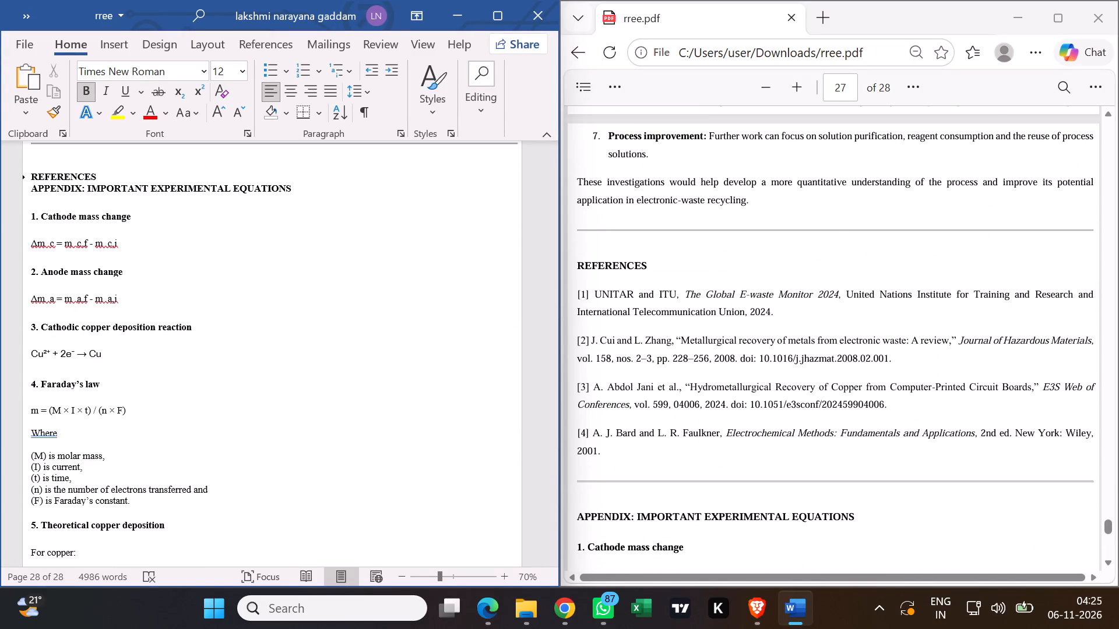
pyautogui.click(26, 175)
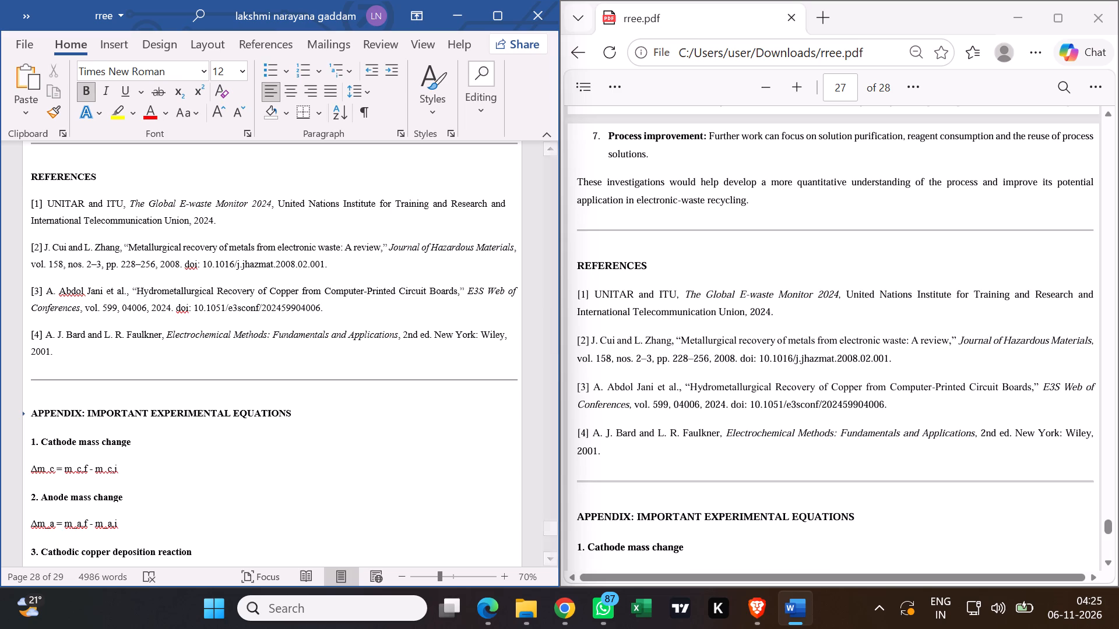
# Compare the References list and the appendix of important experimental equations with pages 27 and 28 of the PDF.
pyautogui.scroll(-4, 984, 338)
pyautogui.scroll(2, 733, 357)
pyautogui.scroll(1, 765, 322)
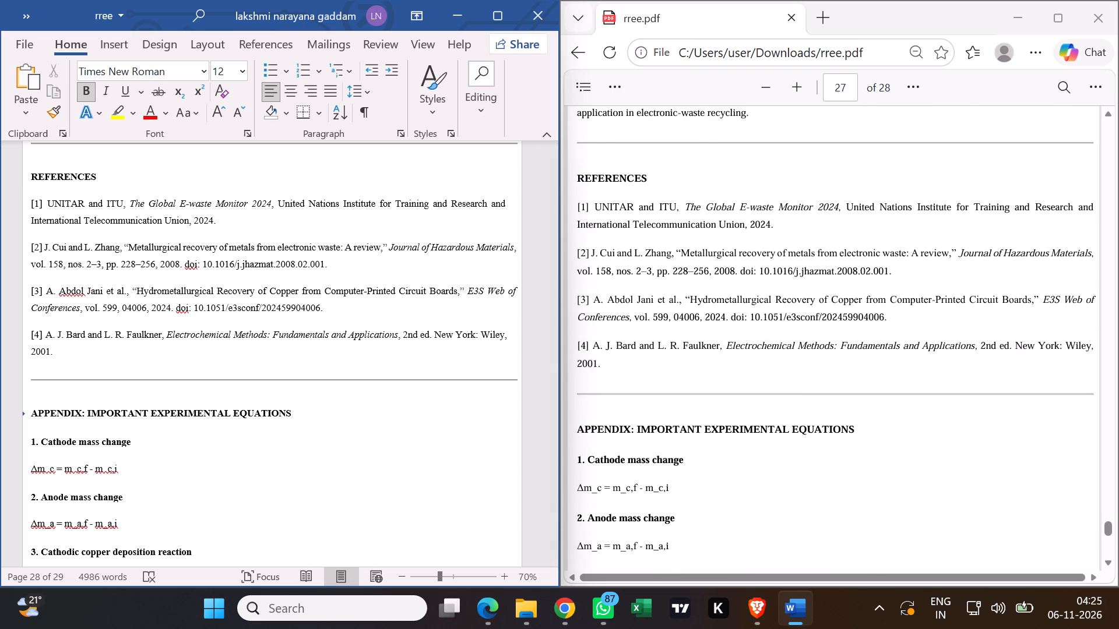
pyautogui.scroll(-3, 361, 423)
pyautogui.scroll(-4, 314, 417)
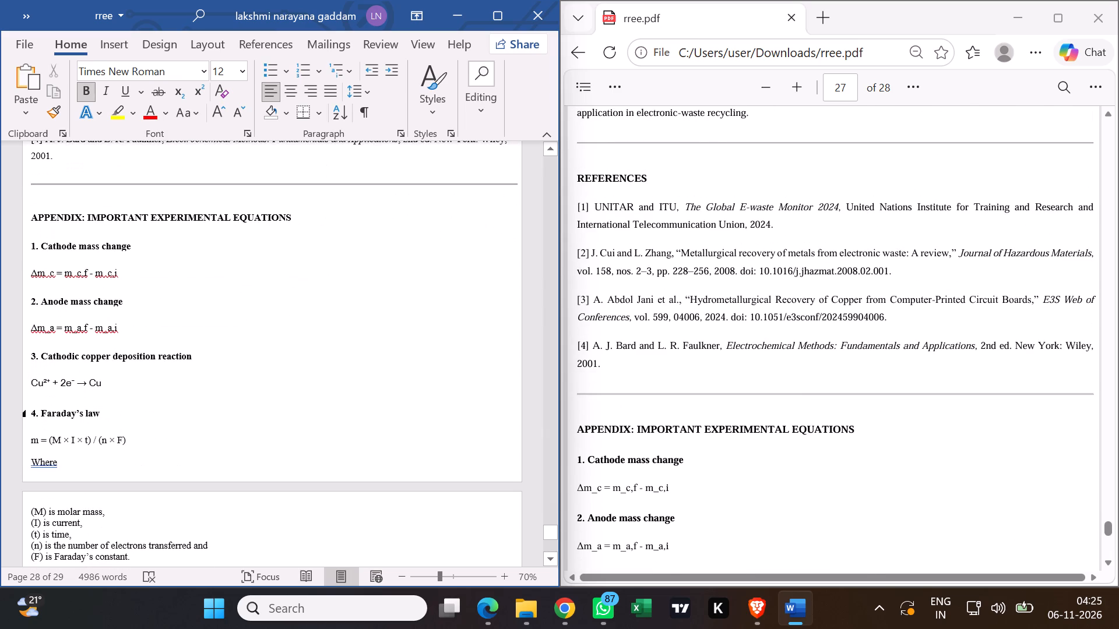
pyautogui.scroll(-3, 316, 420)
pyautogui.scroll(-2, 872, 441)
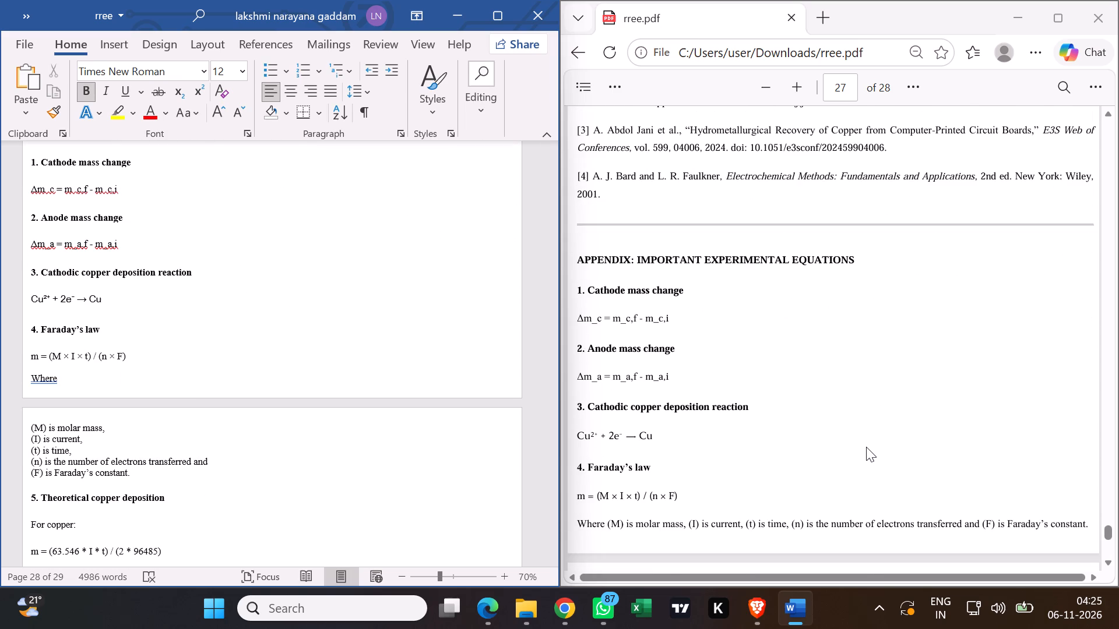
pyautogui.scroll(-3, 865, 447)
pyautogui.scroll(1, 864, 448)
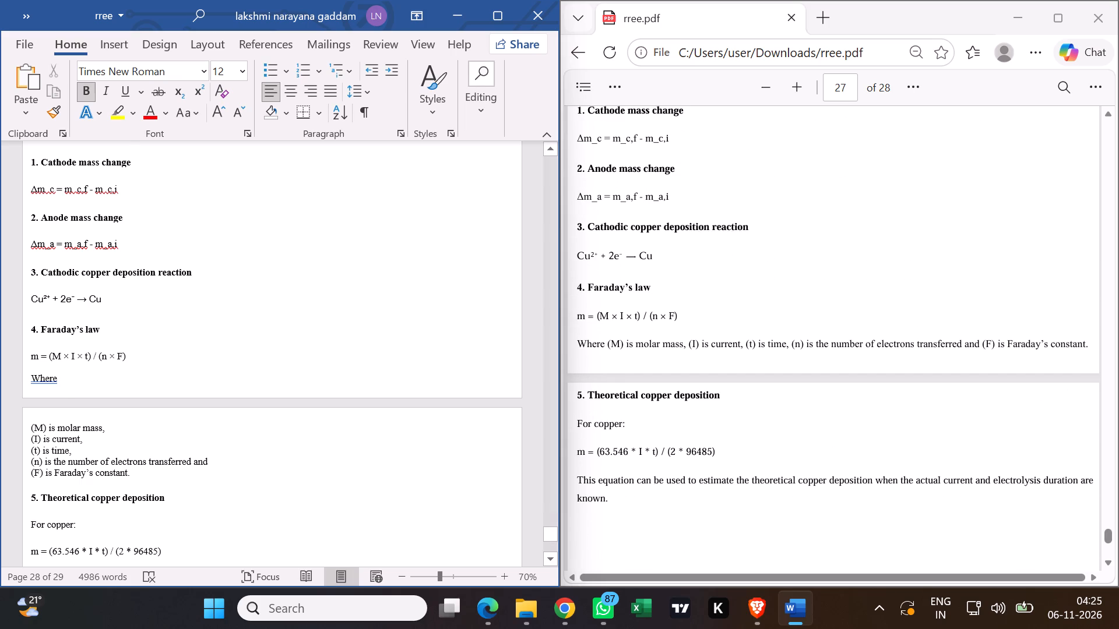
pyautogui.scroll(-3, 387, 454)
pyautogui.scroll(5, 386, 455)
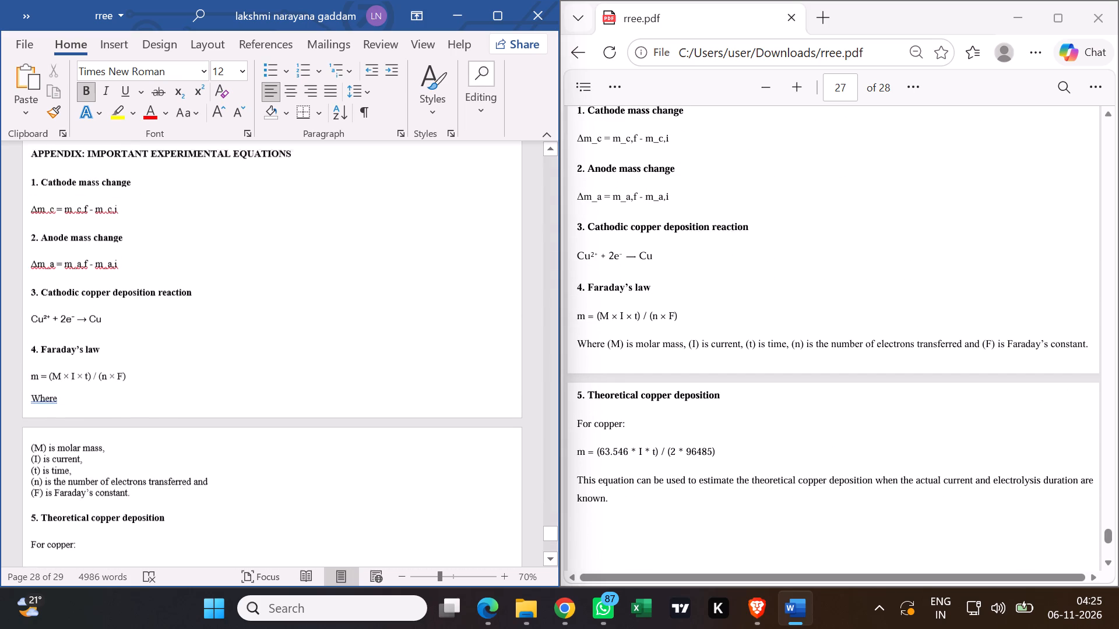
pyautogui.scroll(-3, 389, 458)
pyautogui.scroll(-2, 589, 454)
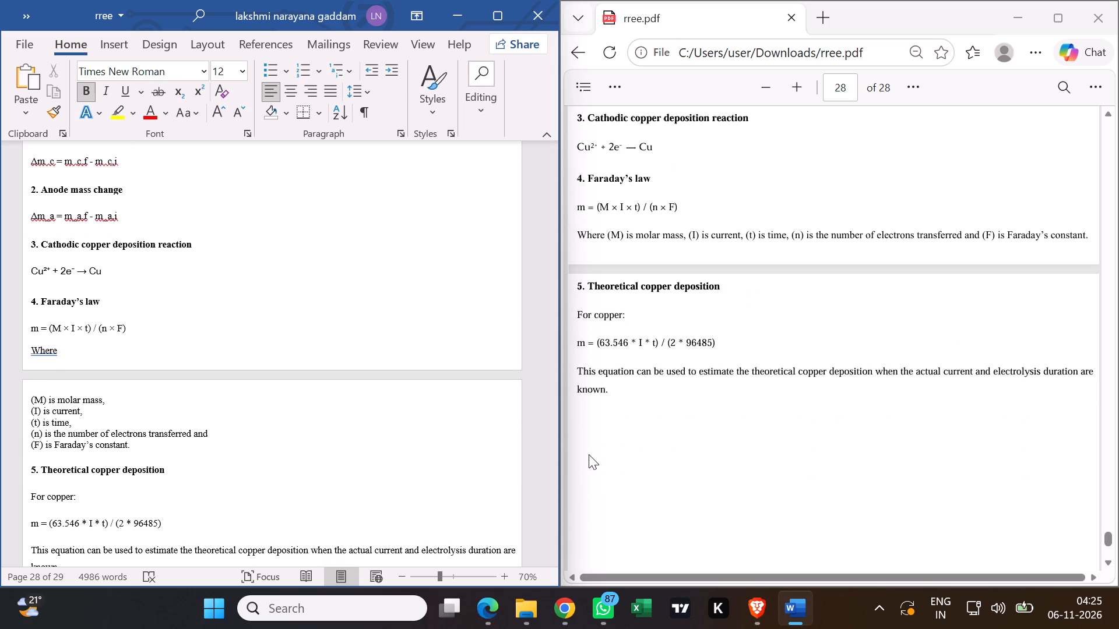
pyautogui.scroll(5, 266, 452)
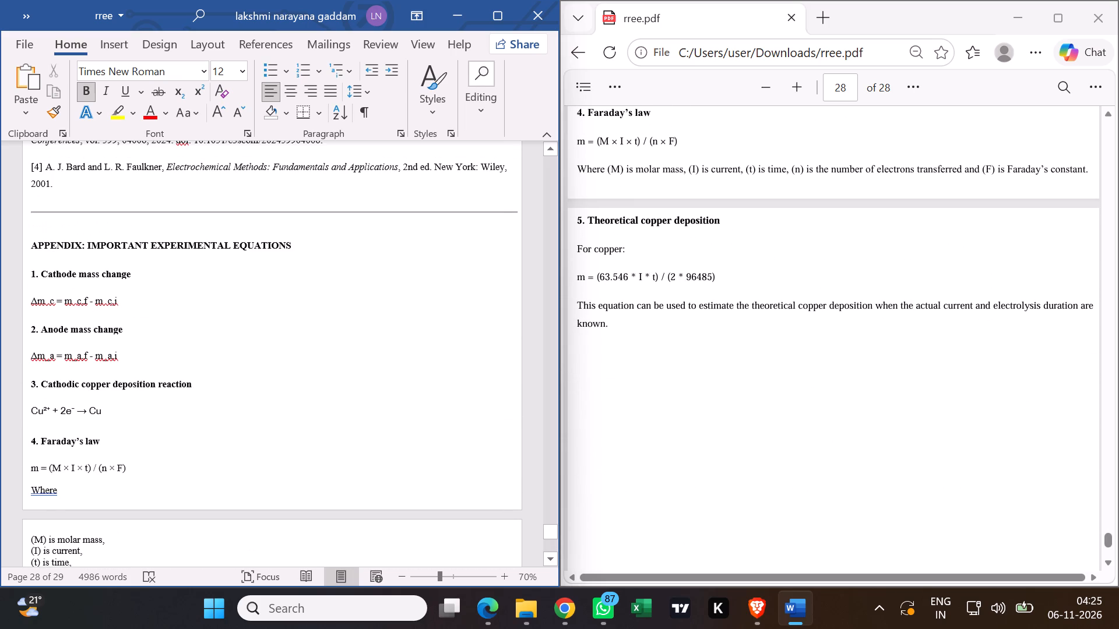
pyautogui.scroll(-1, 272, 451)
pyautogui.scroll(2, 688, 404)
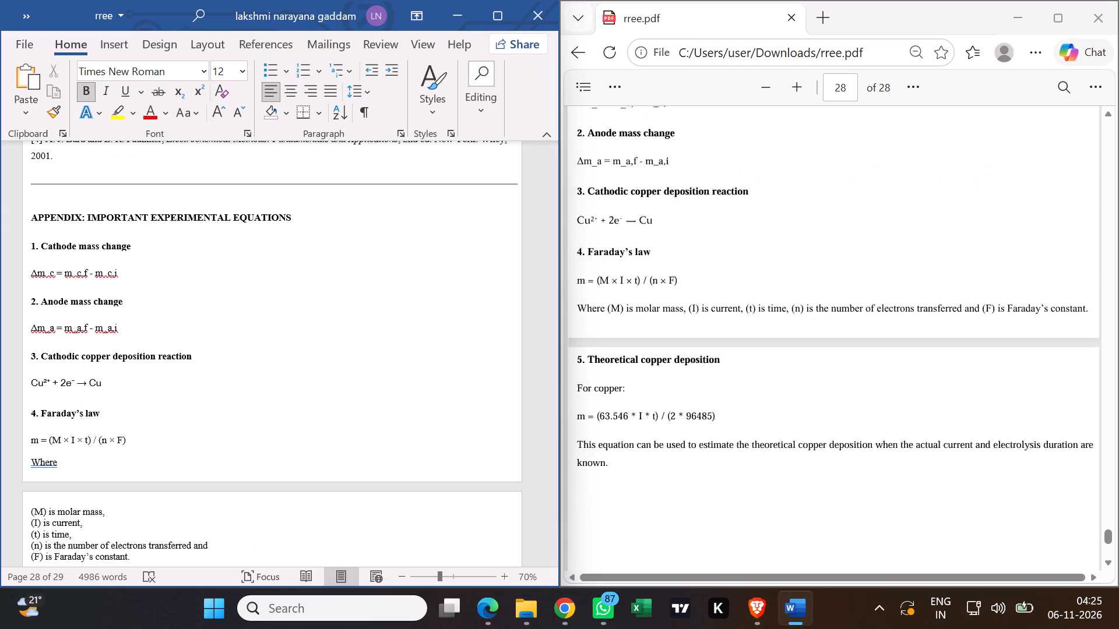
pyautogui.scroll(3, 694, 402)
pyautogui.scroll(-2, 697, 412)
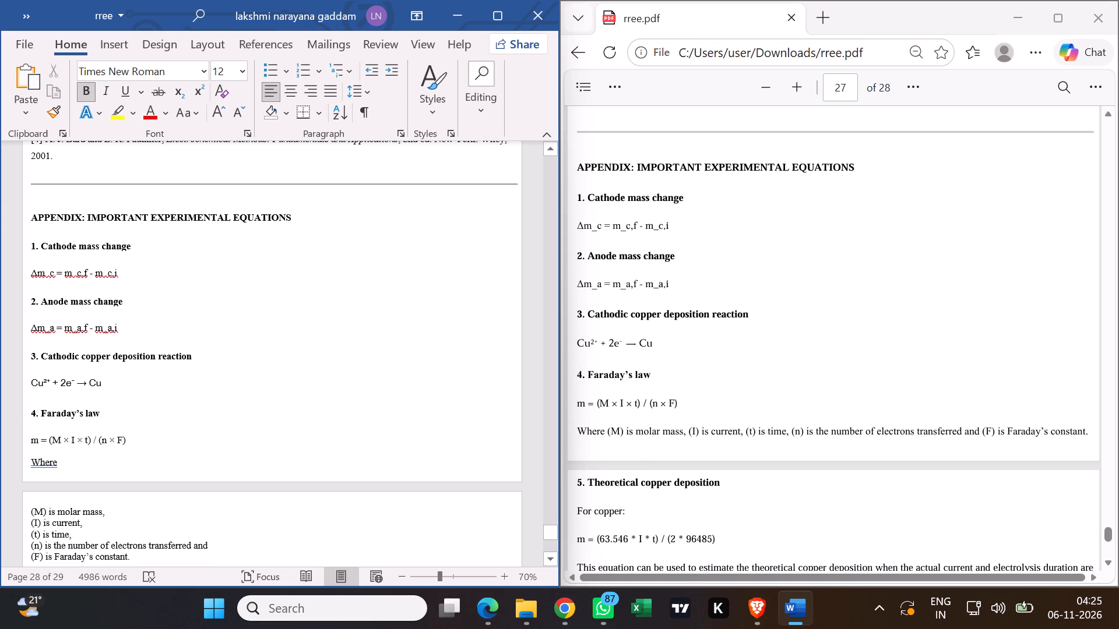
pyautogui.scroll(-4, 301, 480)
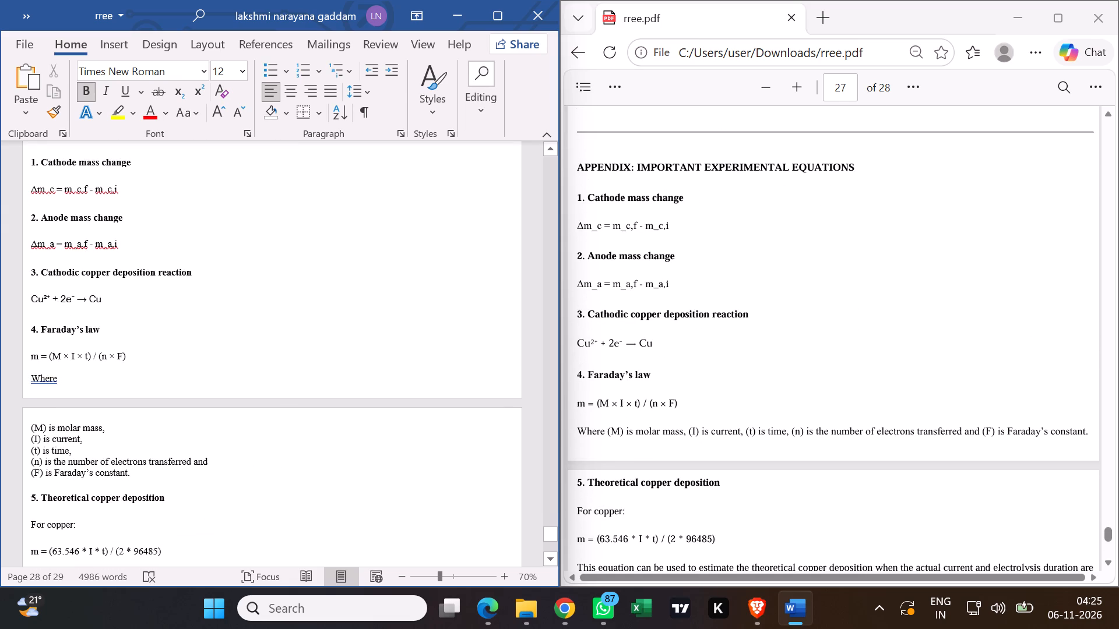
pyautogui.scroll(-2, 303, 479)
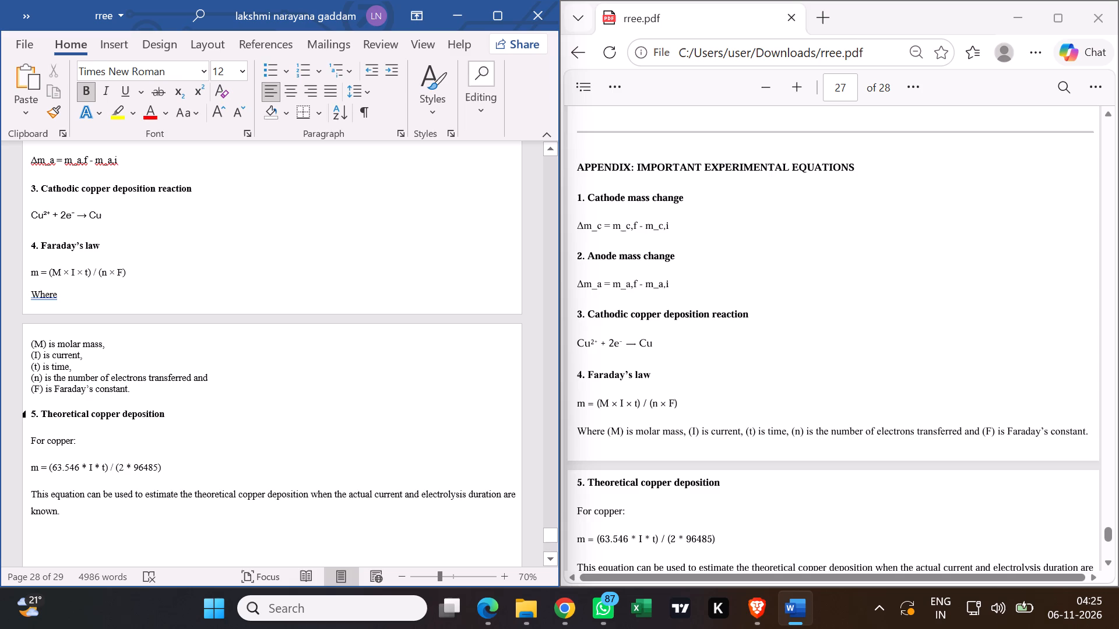
# Insert two blank lines before "Where" under 4. Faraday's law to move it onto the following page.
pyautogui.click(27, 295)
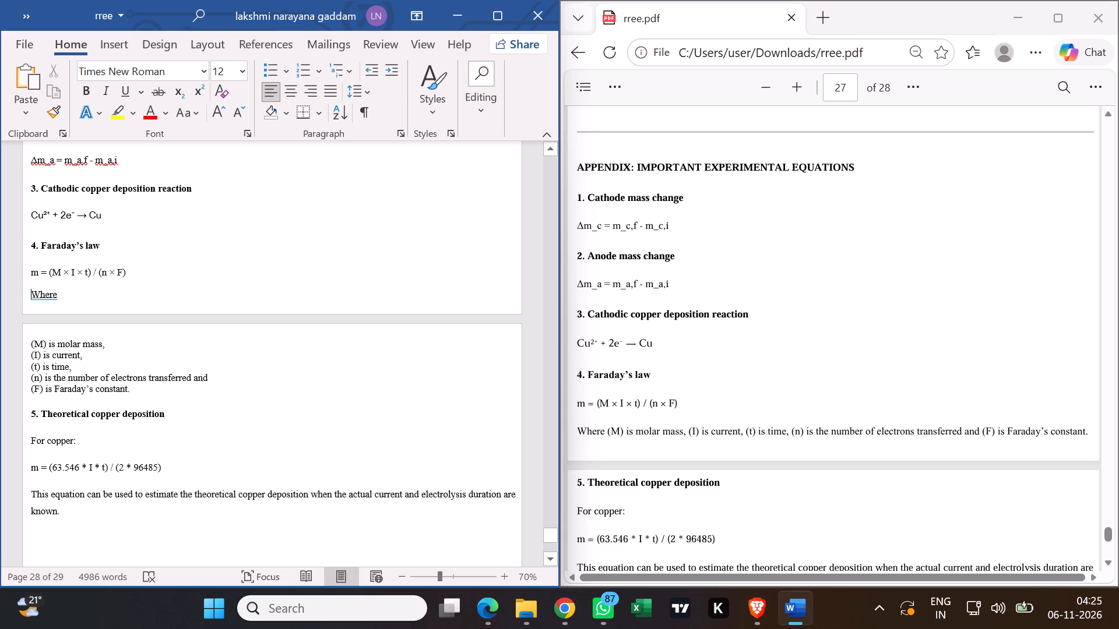
pyautogui.press('Return')
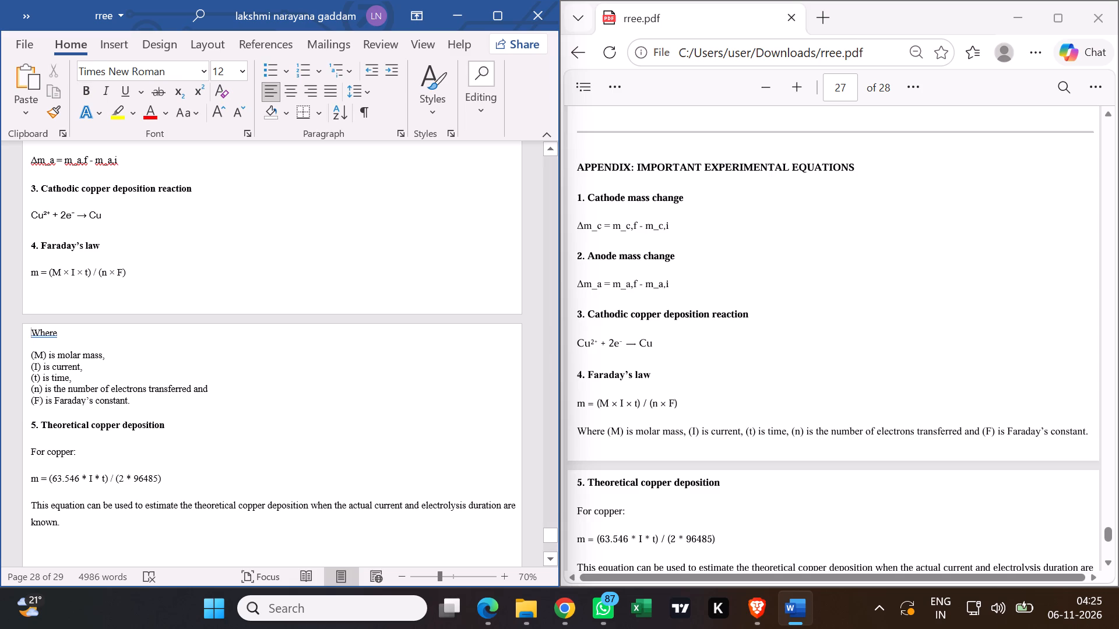
pyautogui.press('Return')
# Compare the end of the appendix, through 5. Theoretical copper deposition and the rest of the last page, with page 28 of the PDF.
pyautogui.scroll(-2, 216, 323)
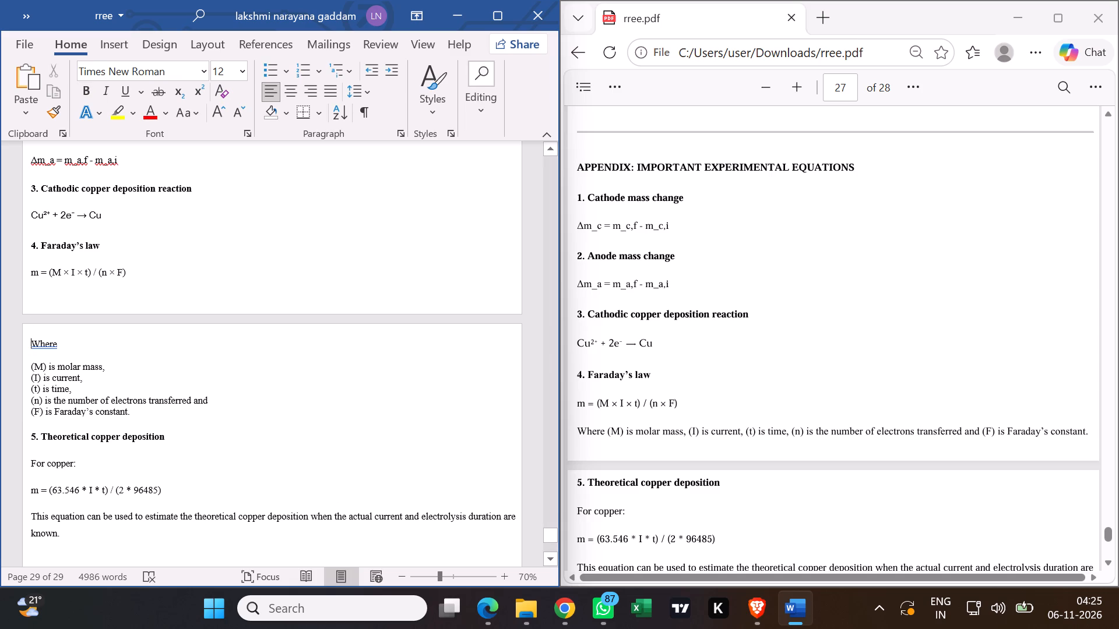
pyautogui.scroll(-2, 216, 324)
pyautogui.scroll(-2, 819, 398)
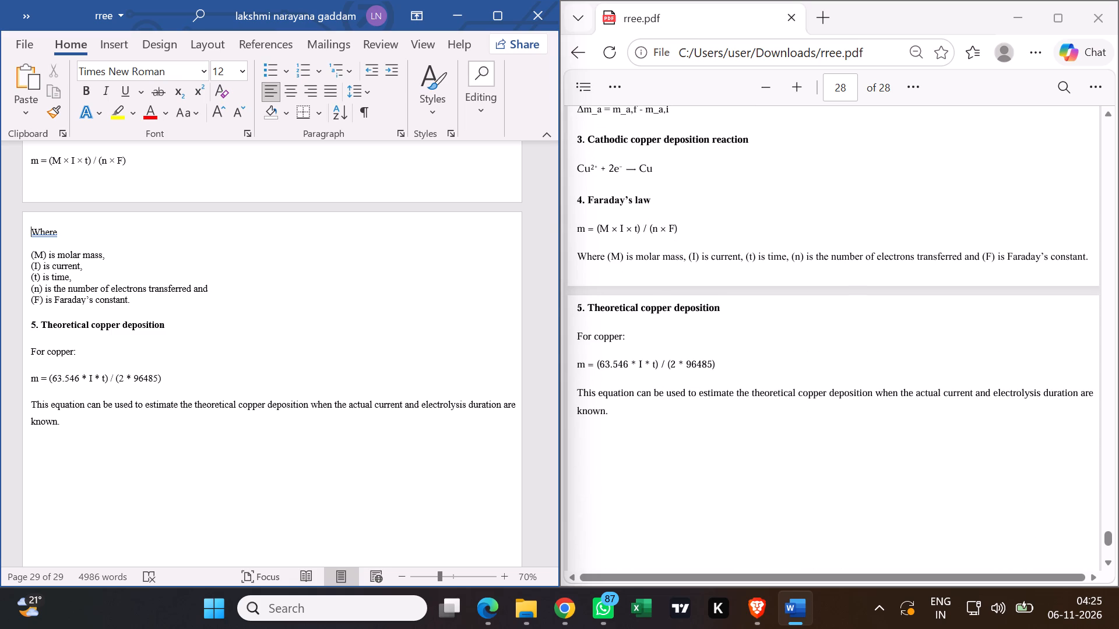
pyautogui.scroll(-1, 759, 384)
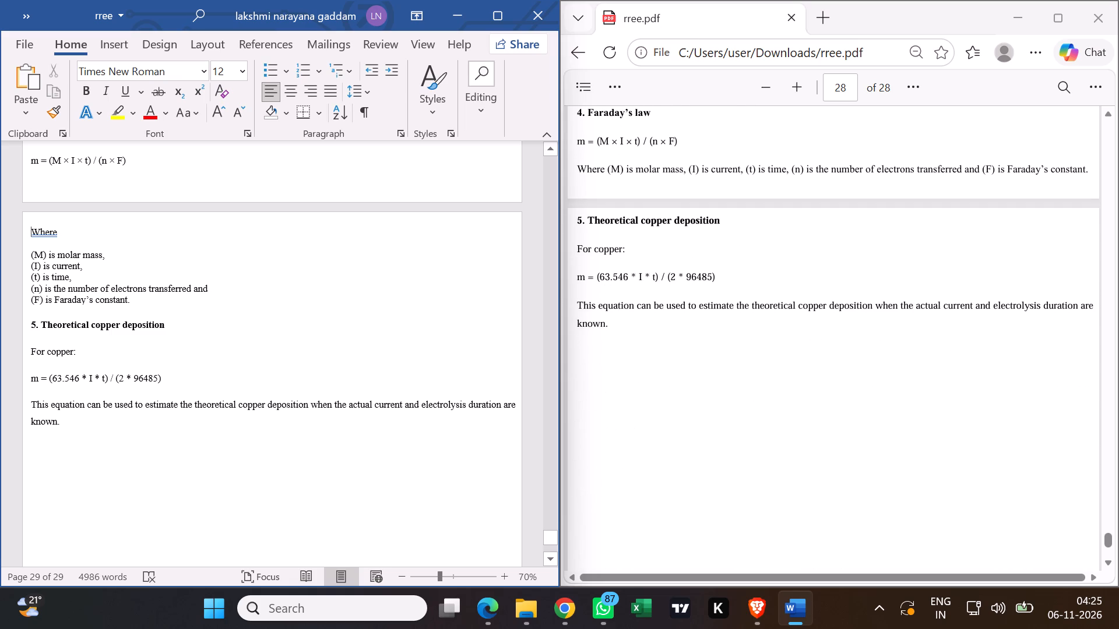
pyautogui.scroll(-3, 659, 383)
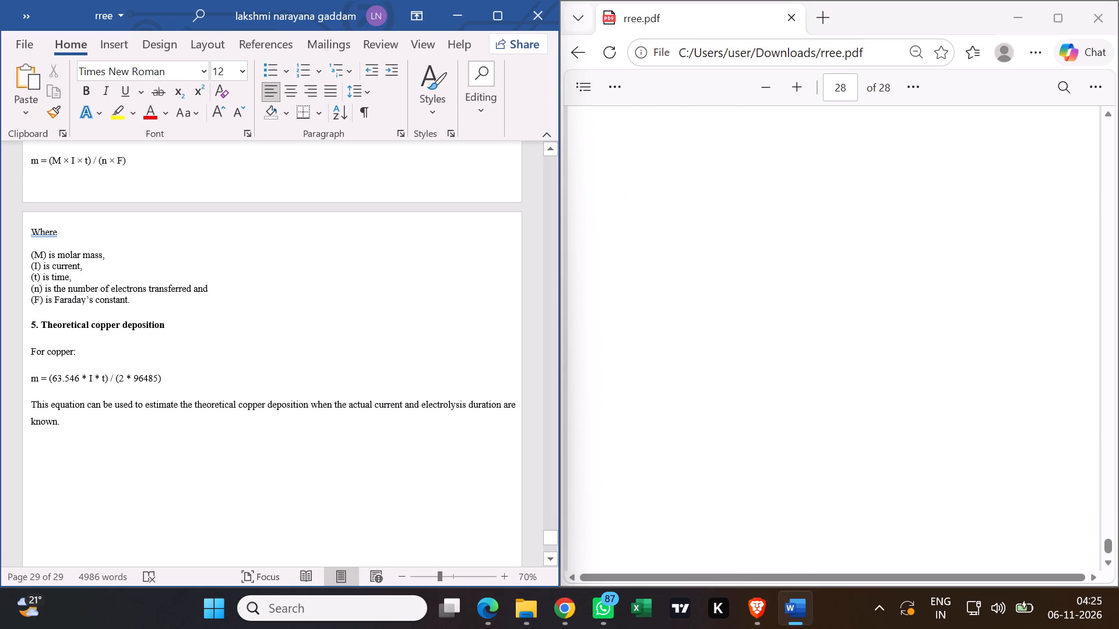
pyautogui.scroll(-19, 467, 407)
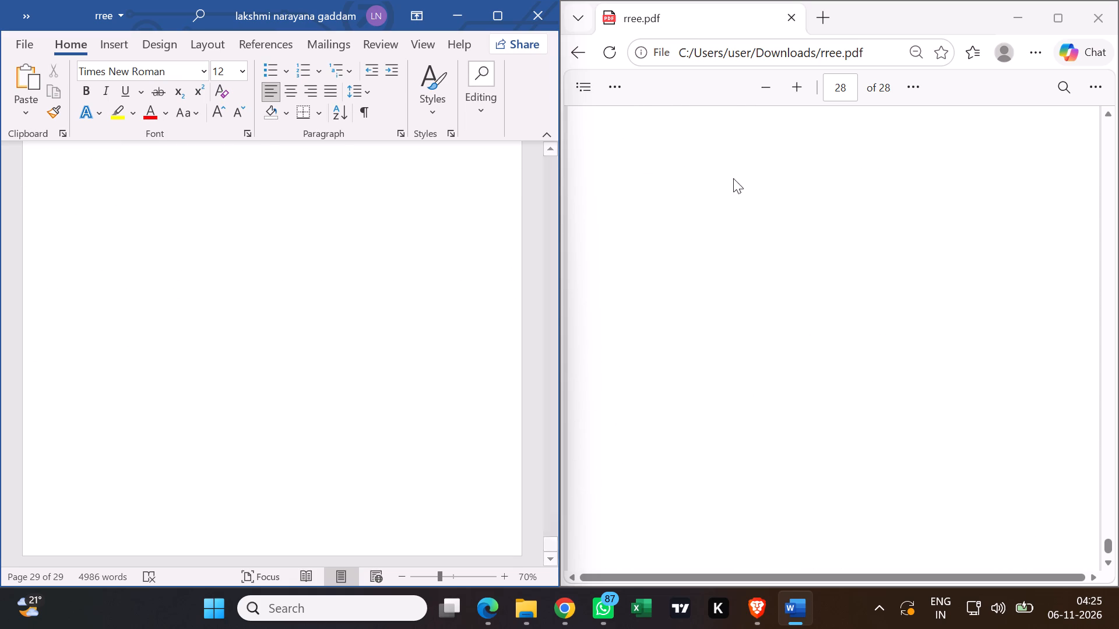
# Minimise the PDF window and maximise the Word report.
pyautogui.click(1018, 30)
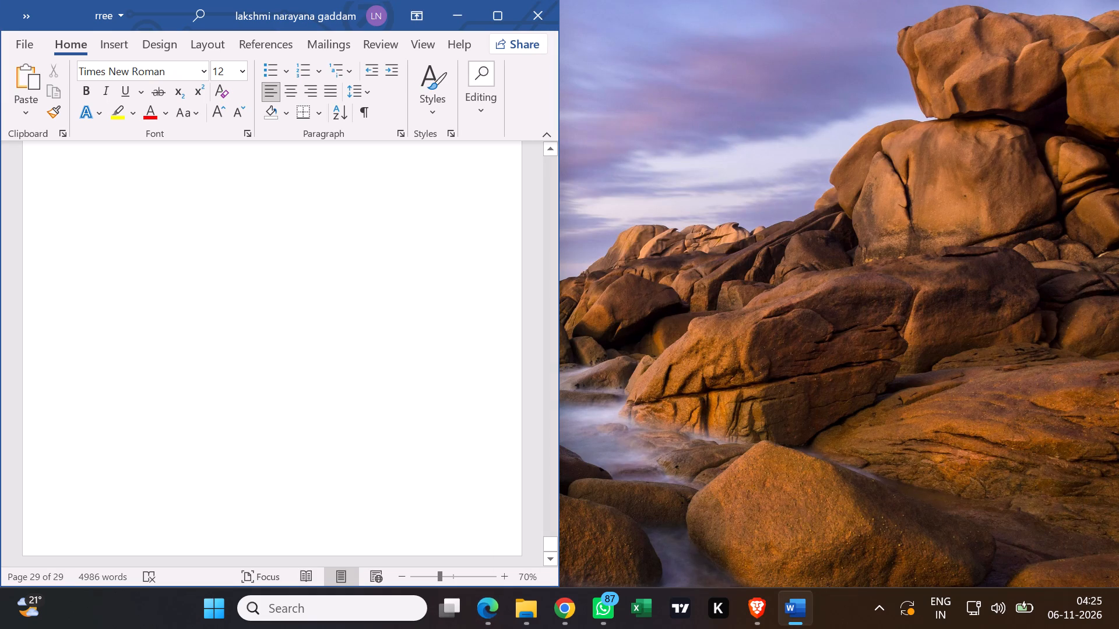
pyautogui.click(202, 207)
pyautogui.click(502, 22)
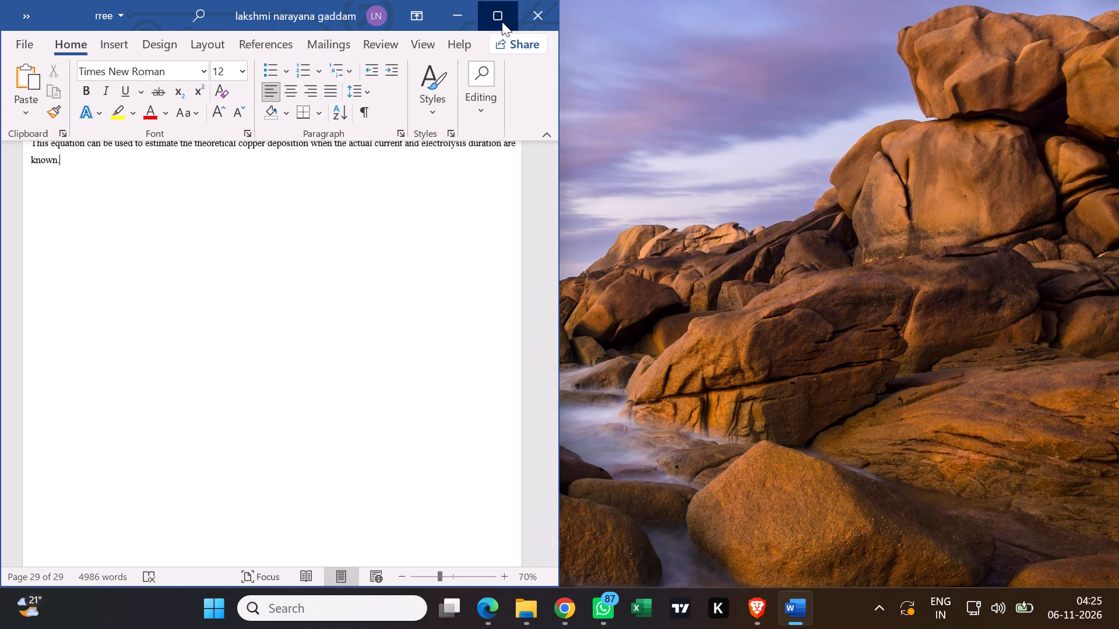
pyautogui.click(668, 260)
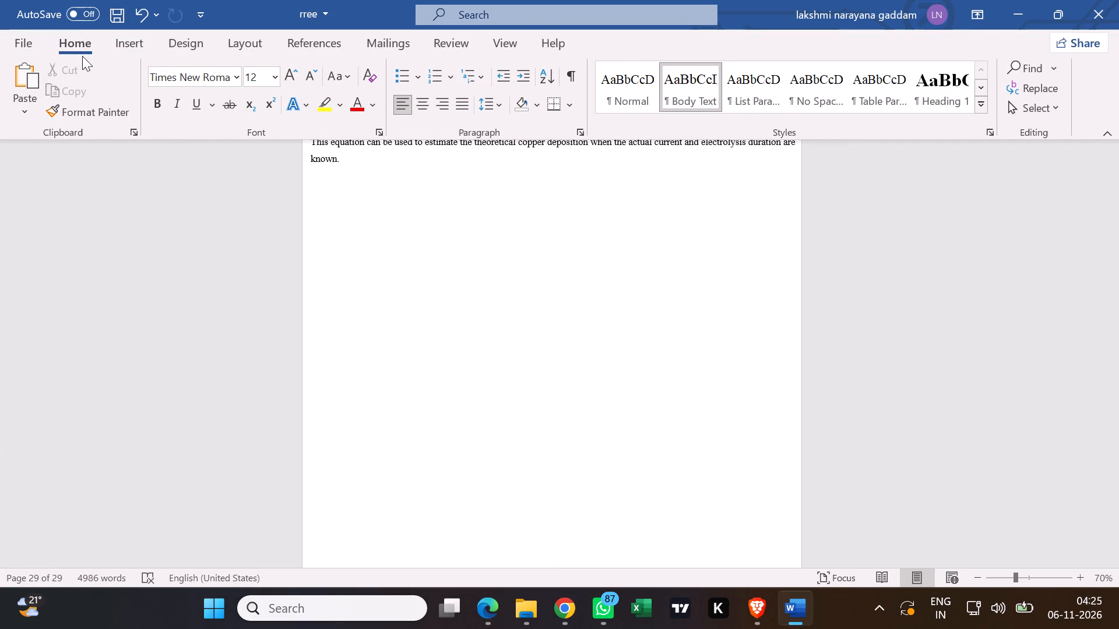
# Save the rree Word report.
pyautogui.click(77, 12)
pyautogui.click(116, 24)
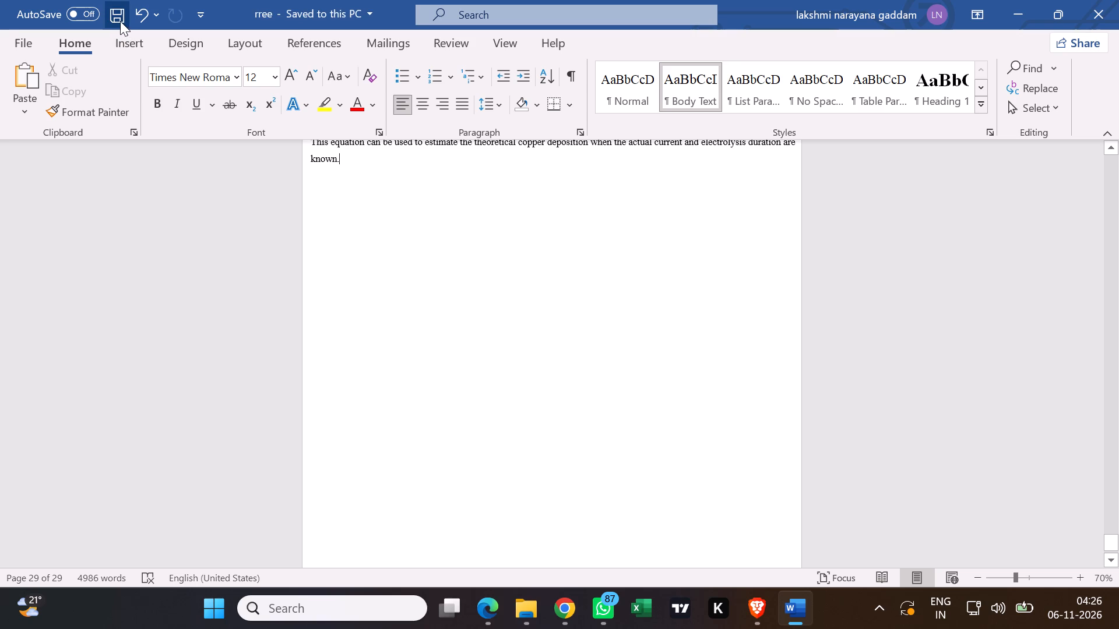
pyautogui.click(120, 21)
pyautogui.click(120, 21)
# Switch to File Explorer, check the rree files in Downloads, and open the rree Word document from there.
pyautogui.click(1013, 9)
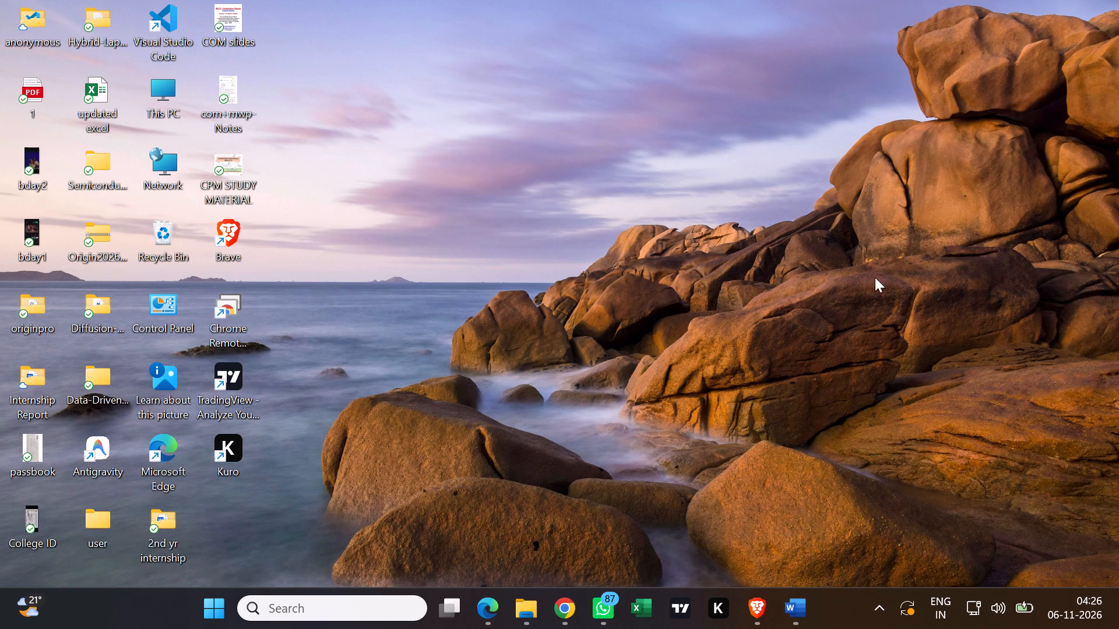
pyautogui.click(518, 599)
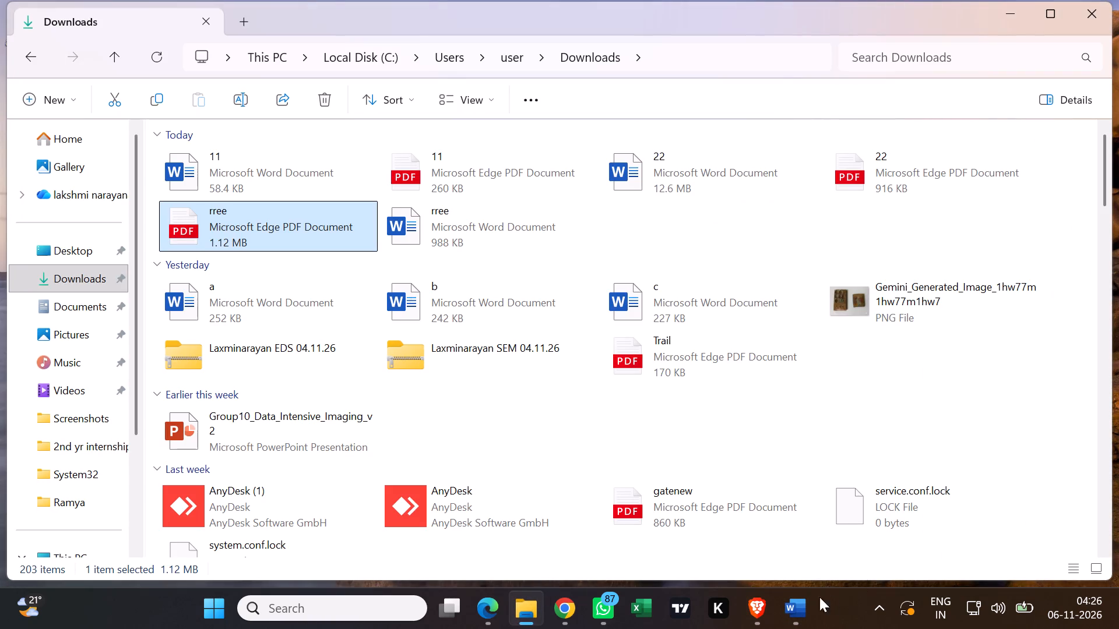
pyautogui.click(800, 600)
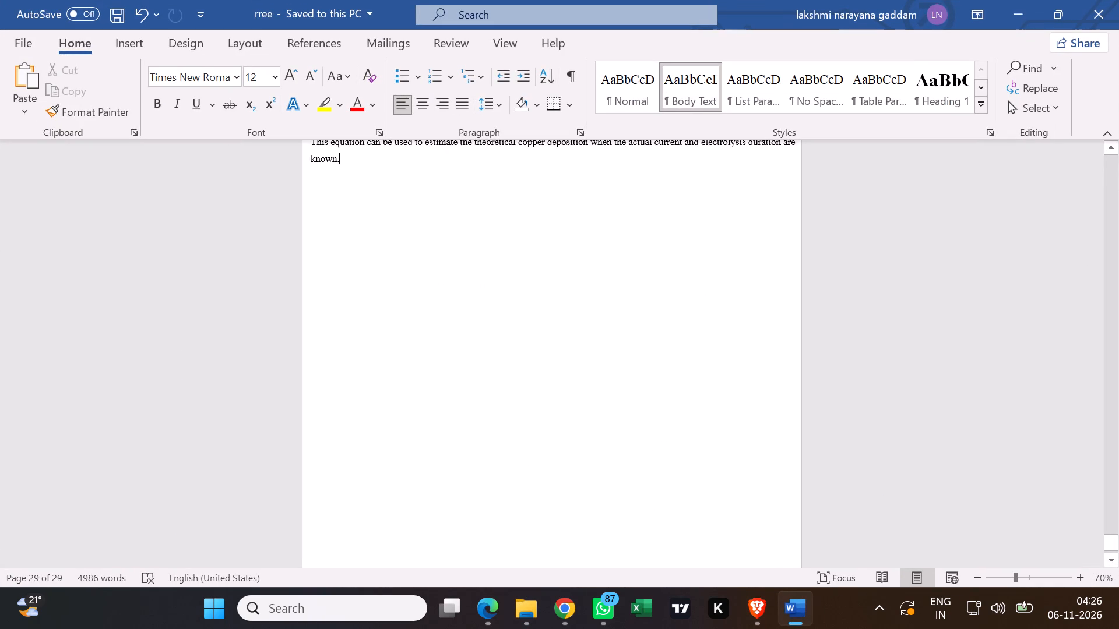
pyautogui.click(1033, 4)
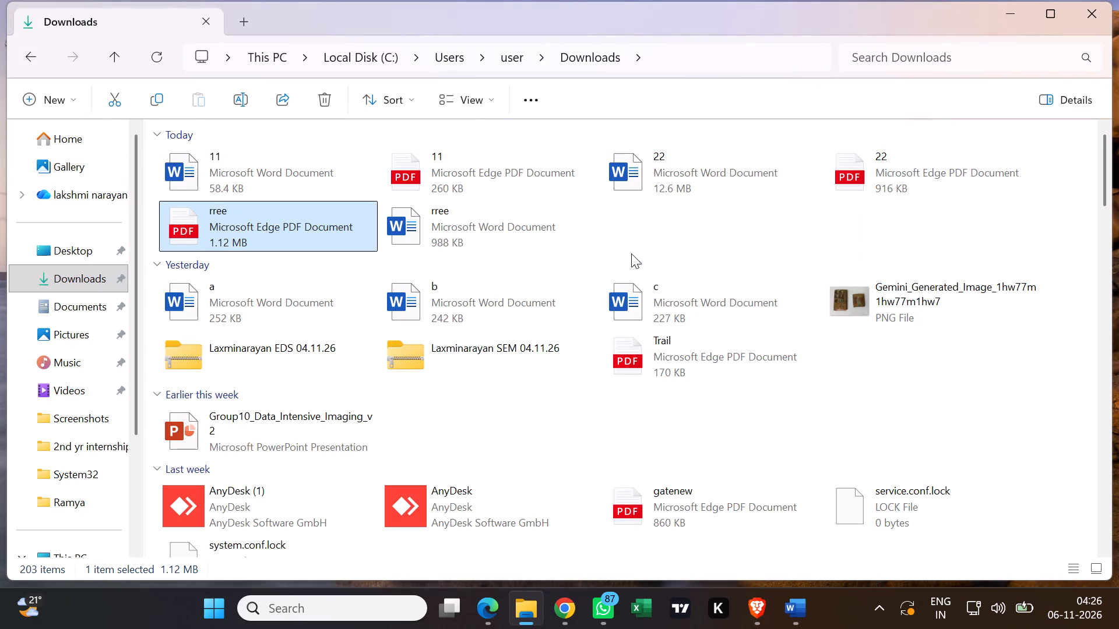
pyautogui.click(492, 237)
pyautogui.click(492, 237)
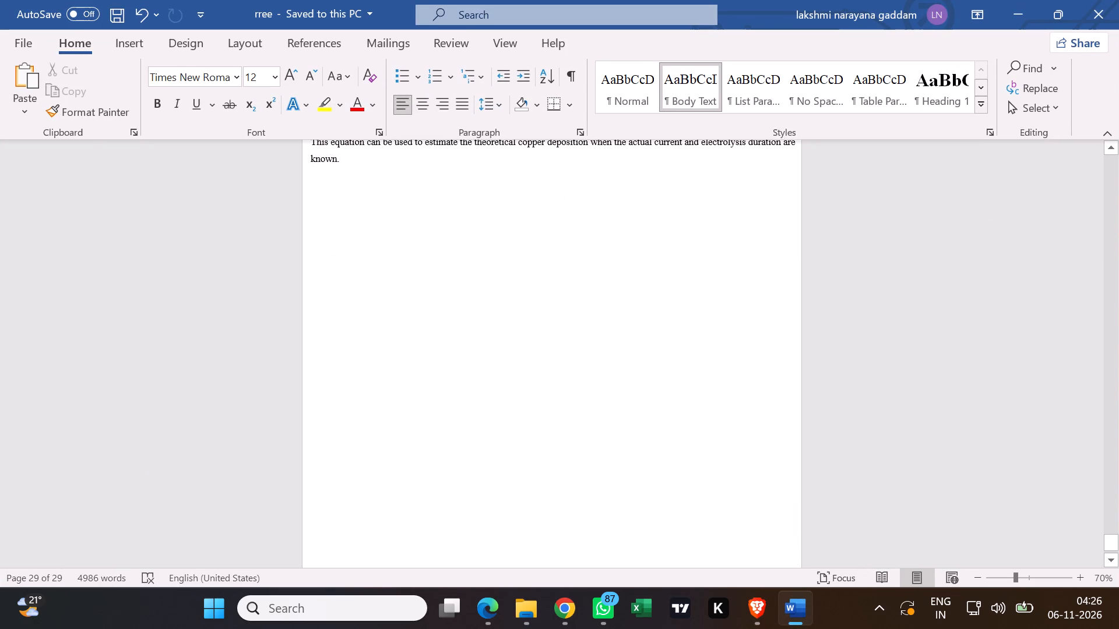
# Save the rree Word report again.
pyautogui.click(121, 15)
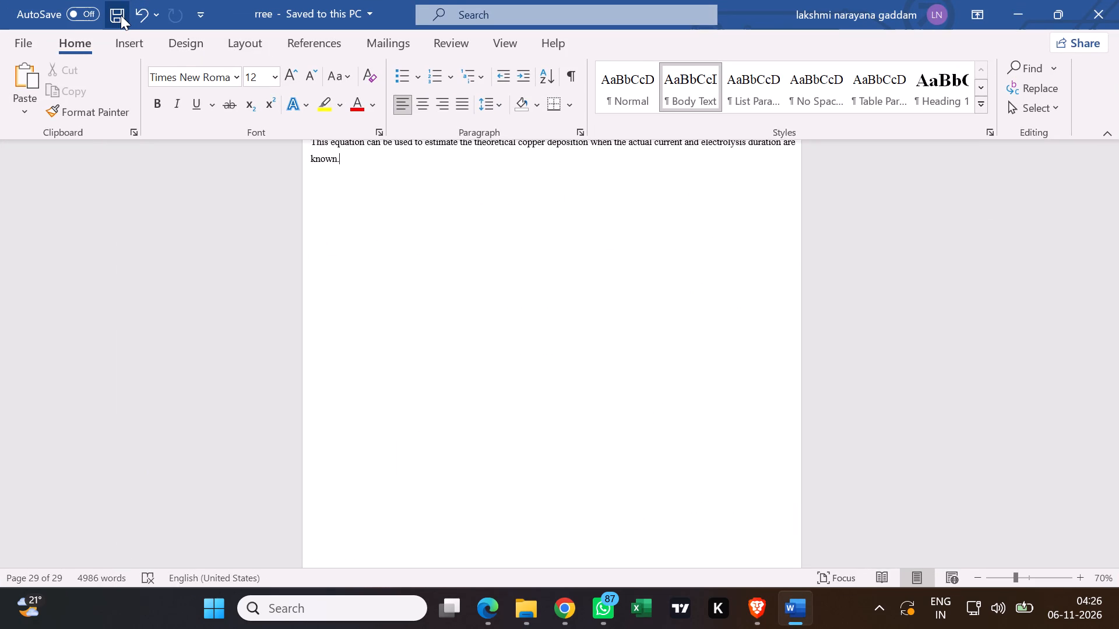
pyautogui.tripleClick(122, 15)
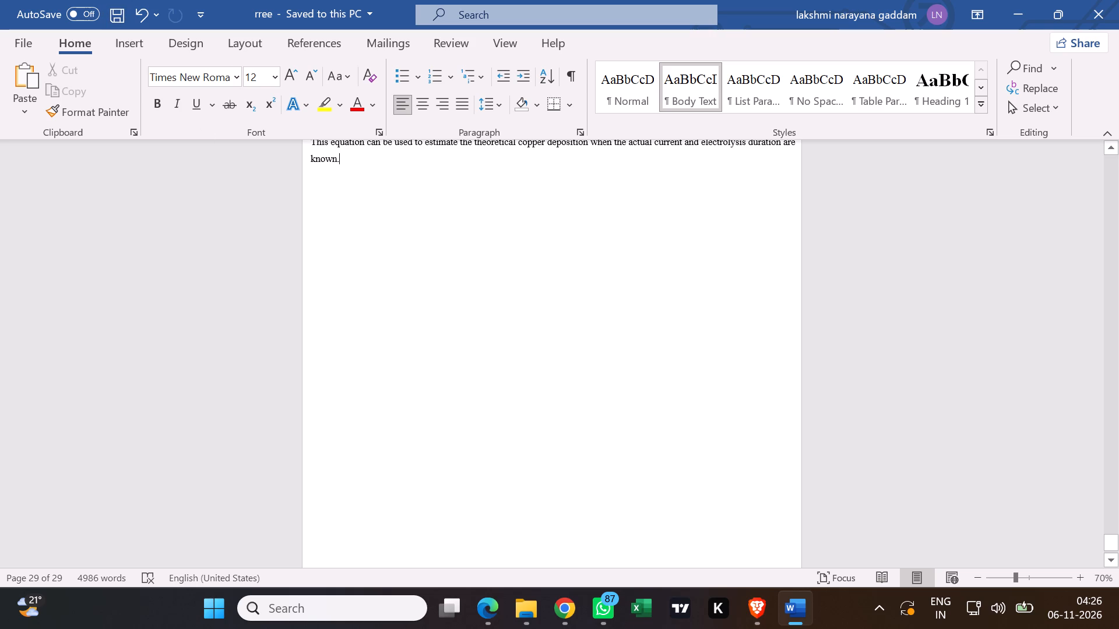
pyautogui.hotkey('ctrl', 's')
# Save the rree Word report again.
pyautogui.hotkey('ctrl', 's')
pyautogui.scroll(3, 423, 281)
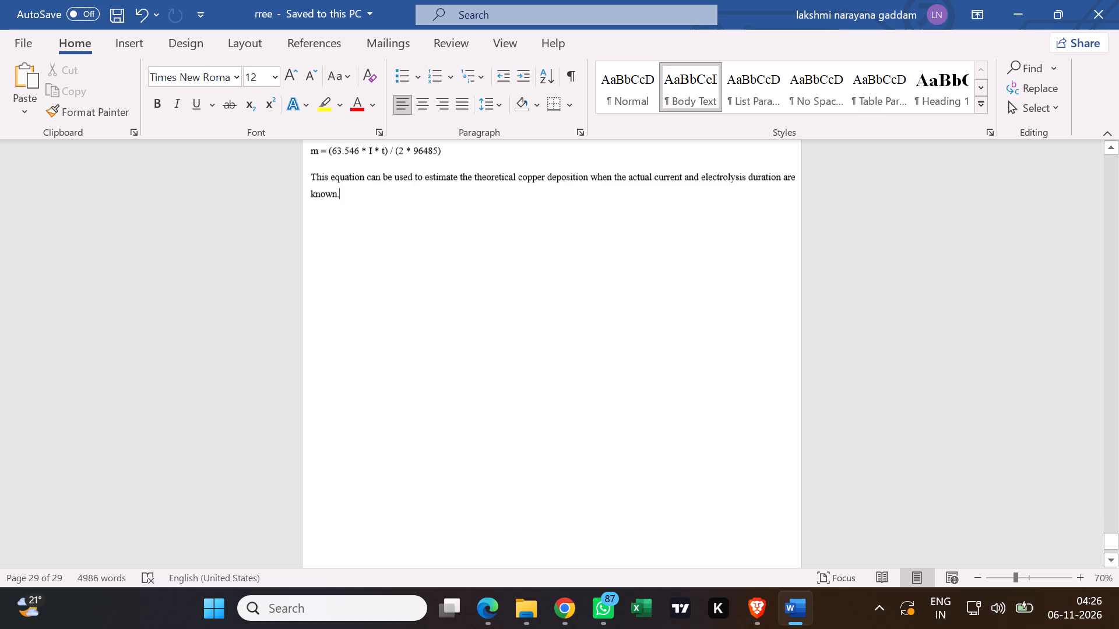
pyautogui.scroll(3, 426, 278)
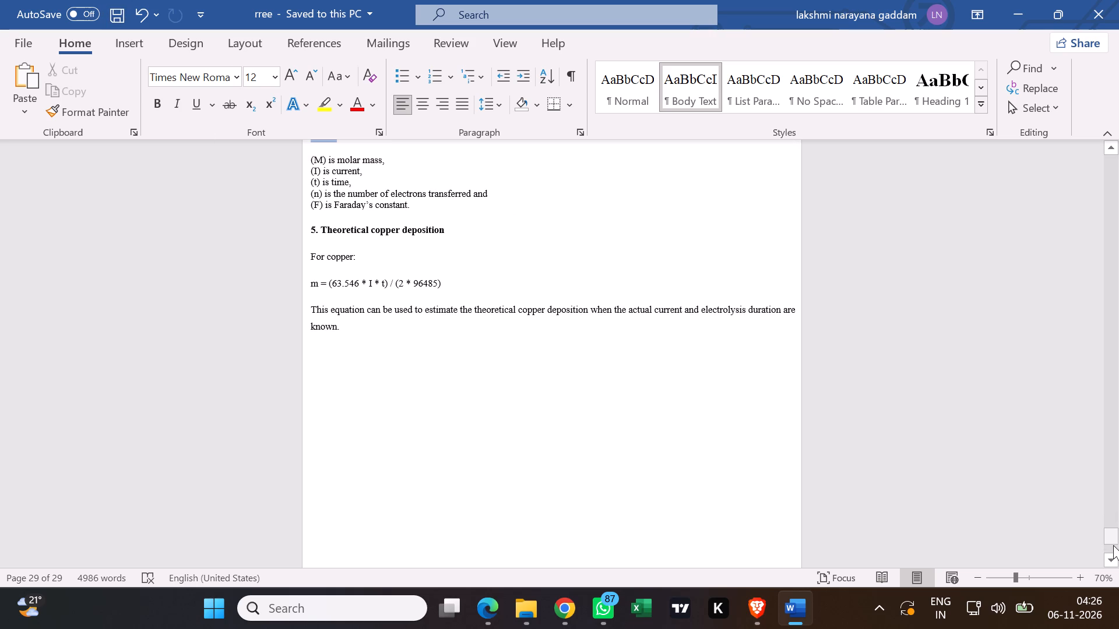
pyautogui.moveTo(1113, 535); pyautogui.dragTo(1118, 165)
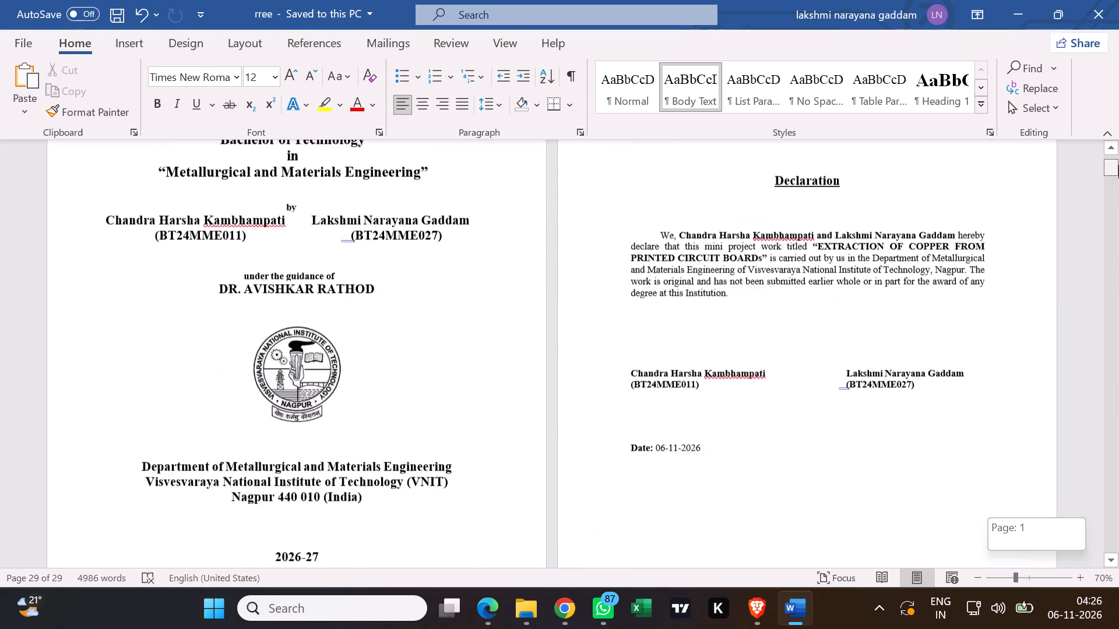
pyautogui.moveTo(1118, 165); pyautogui.dragTo(1118, 136)
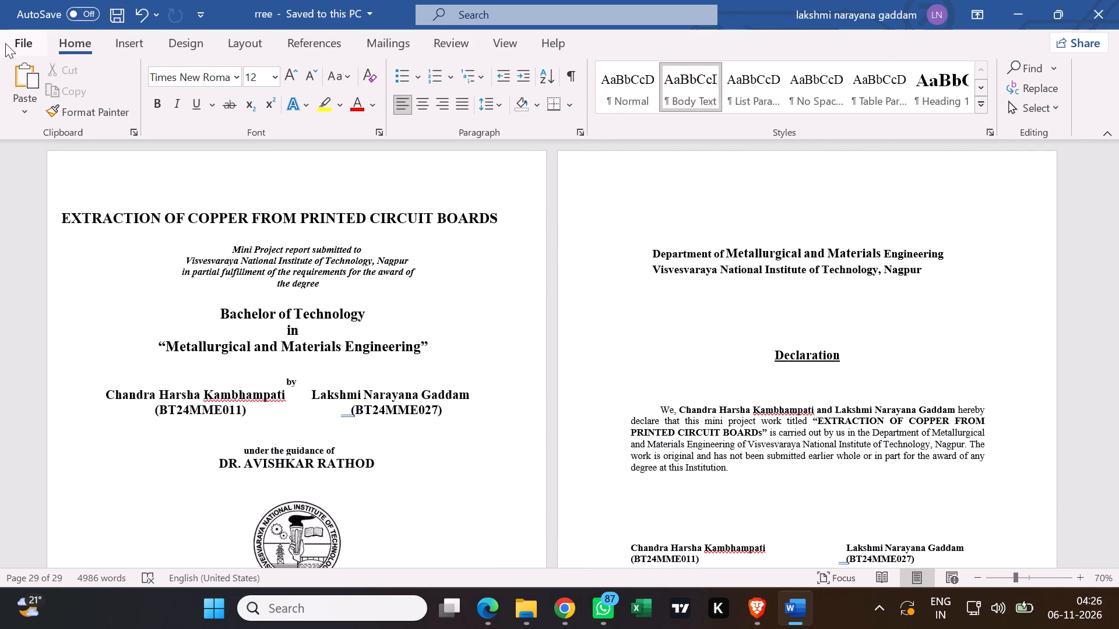
pyautogui.click(10, 43)
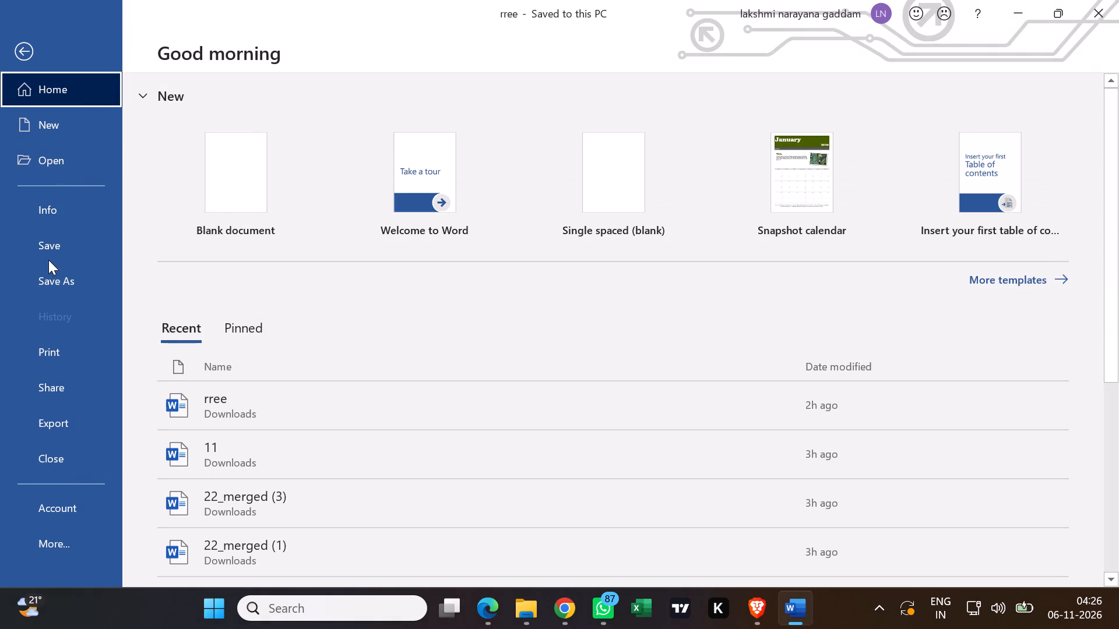
pyautogui.click(55, 250)
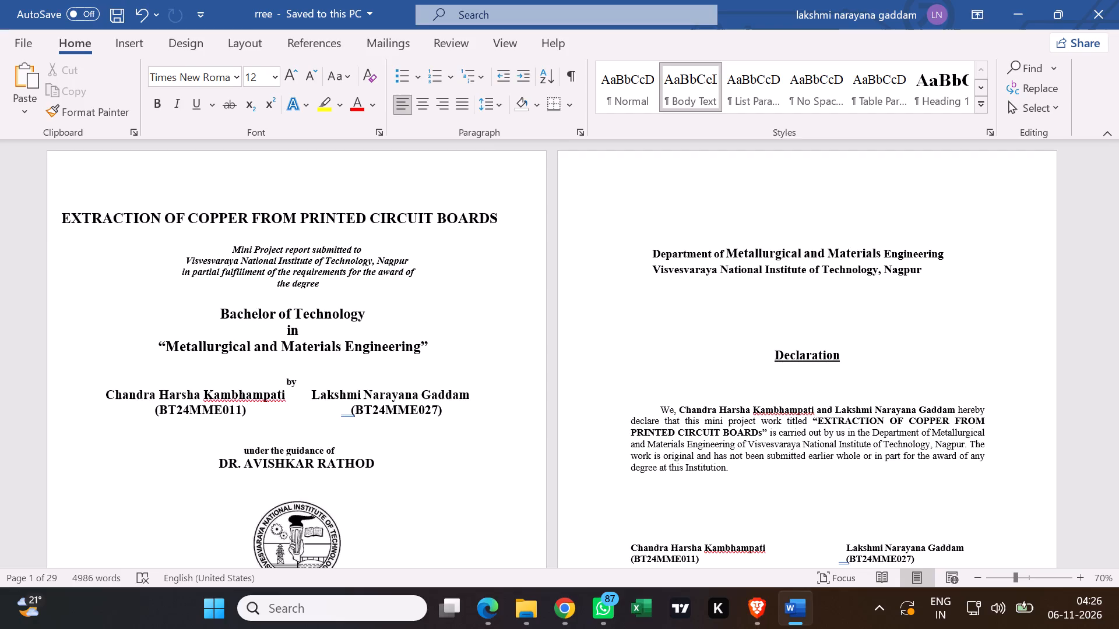
# Save a copy of the report in Downloads as a Word document named MINI PROJECT.
pyautogui.click(17, 32)
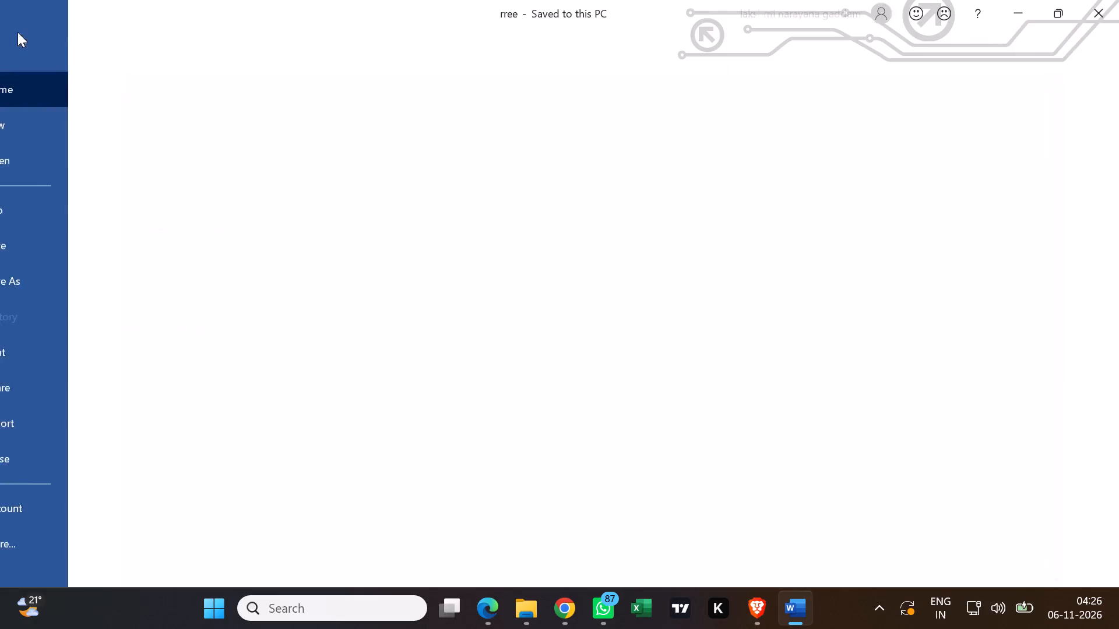
pyautogui.click(59, 276)
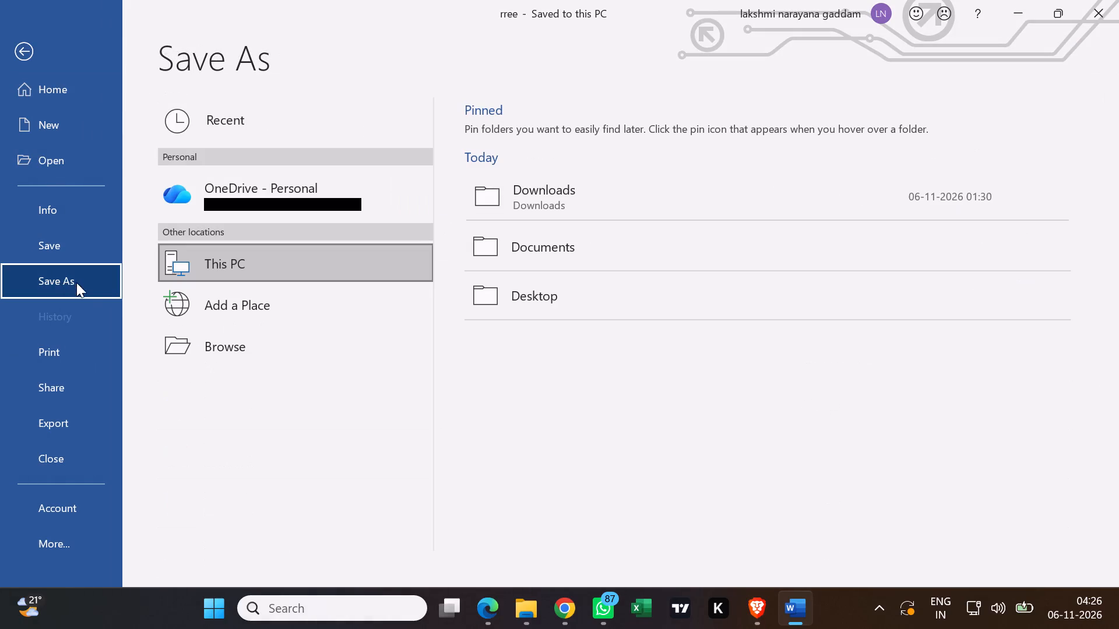
pyautogui.click(580, 206)
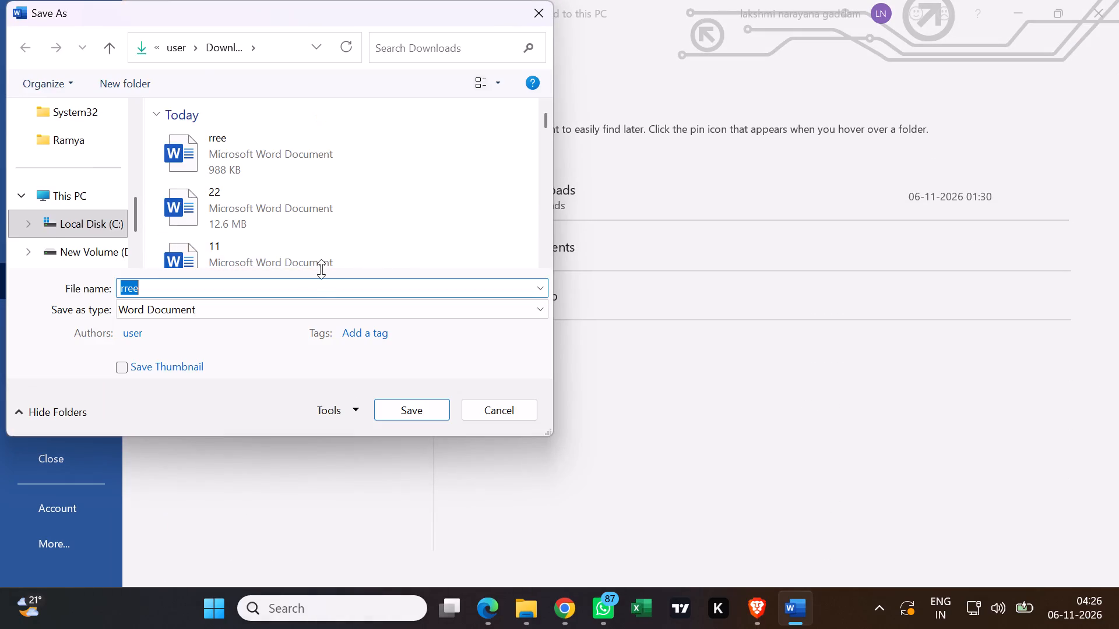
pyautogui.press('BackSpace')
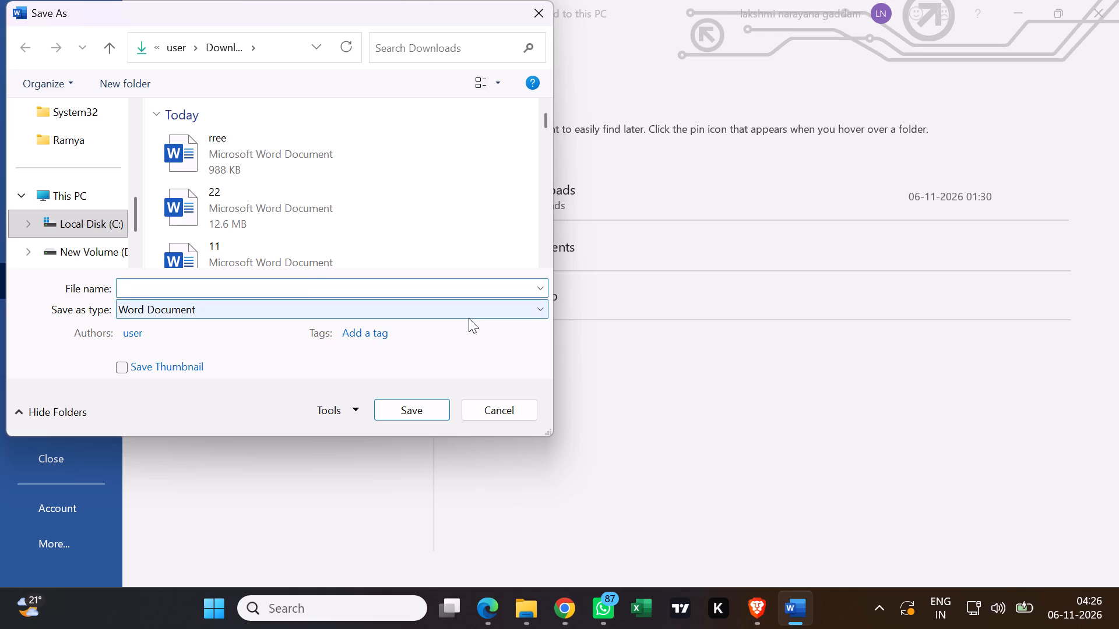
pyautogui.write('MIN')
pyautogui.press('u')
pyautogui.press('BackSpace')
pyautogui.write('I')
pyautogui.press('space')
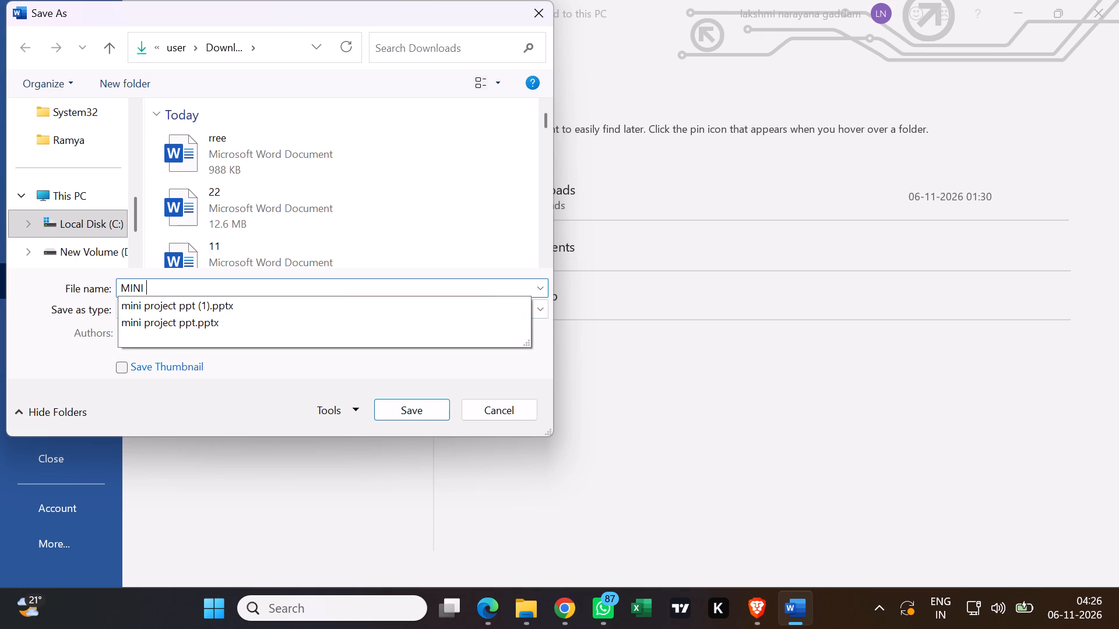
pyautogui.write('PROH')
pyautogui.press('BackSpace')
pyautogui.write('JECT')
pyautogui.press('Return')
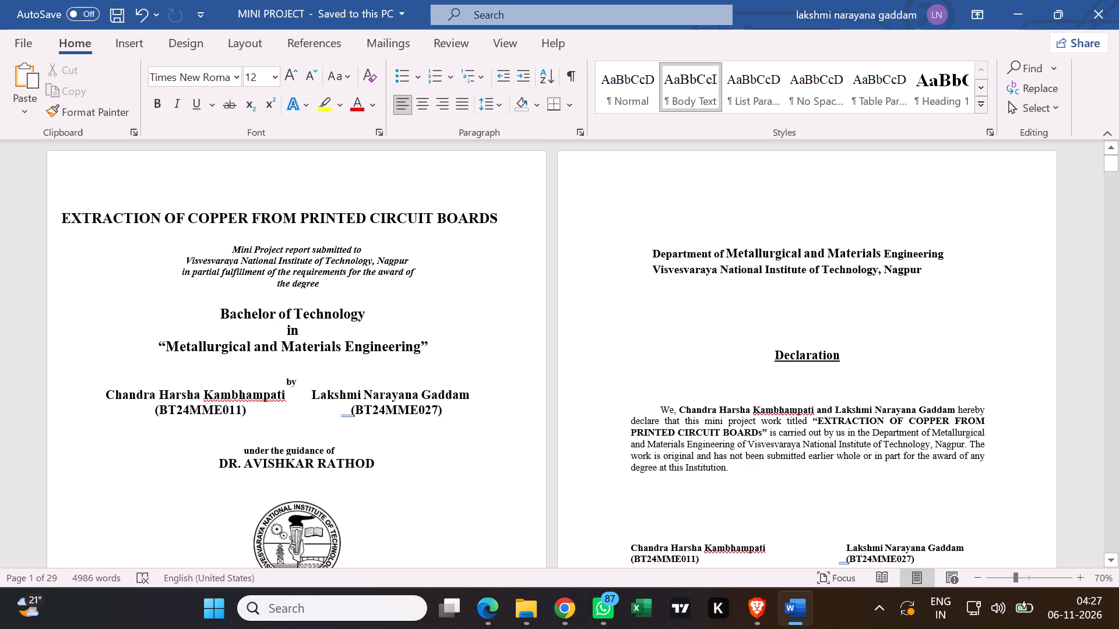
# Switch to the Downloads folder, close the open MINI PROJECT document and reopen it from there.
pyautogui.click(1032, 15)
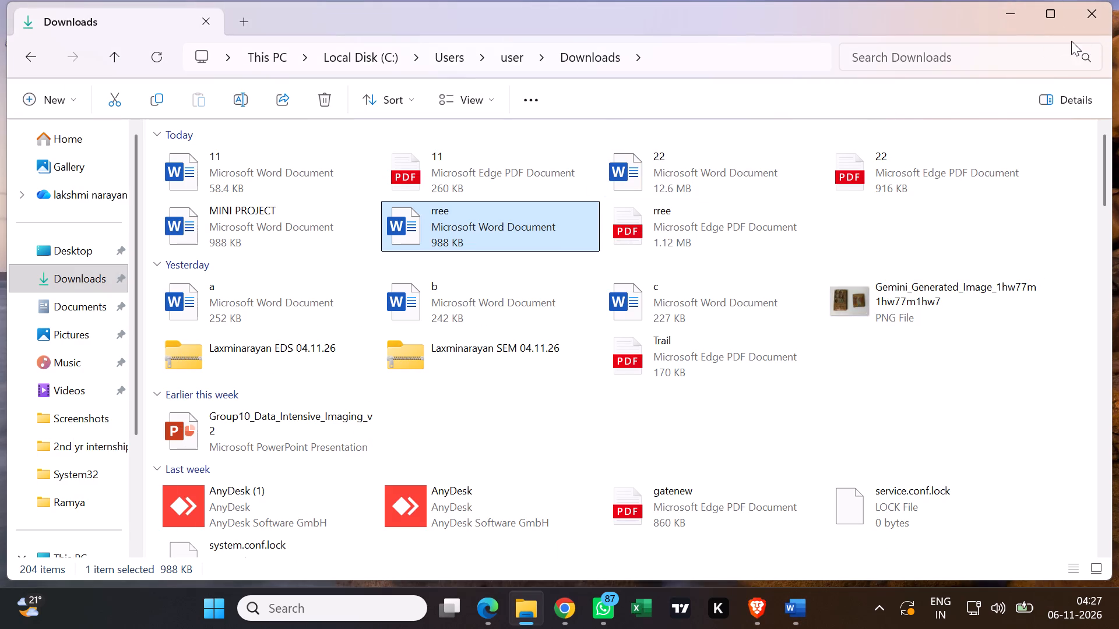
pyautogui.doubleClick(273, 238)
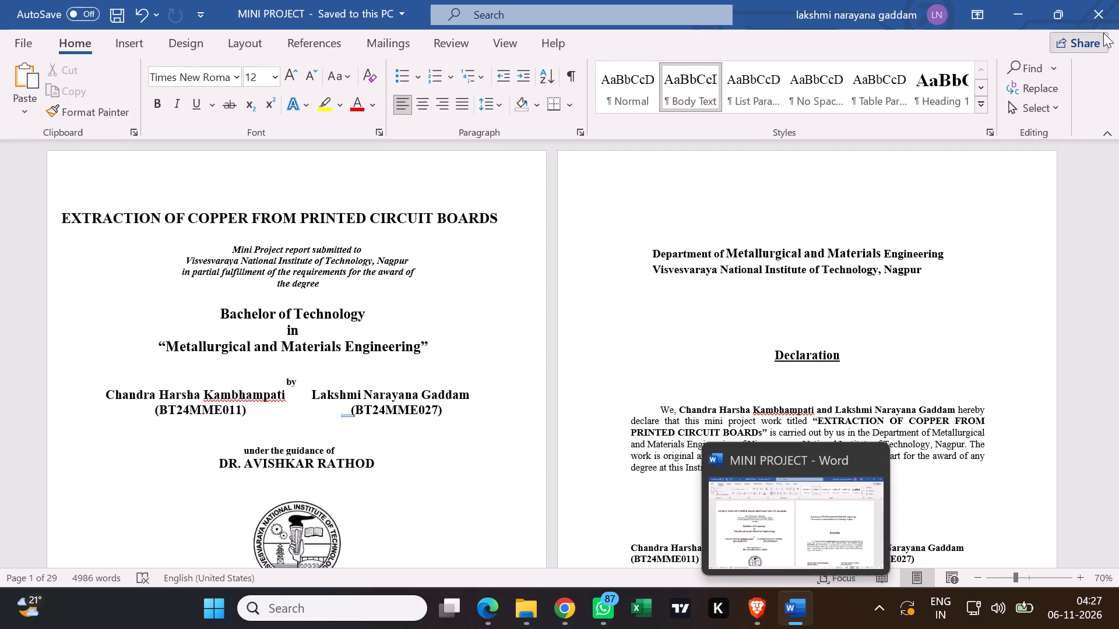
pyautogui.click(1091, 18)
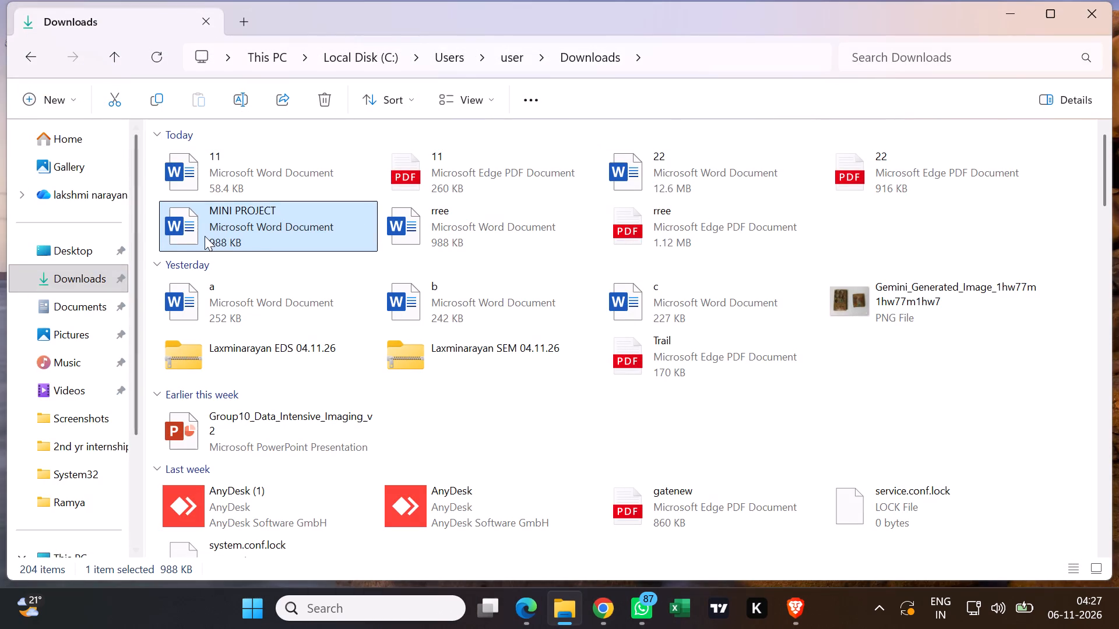
pyautogui.doubleClick(205, 236)
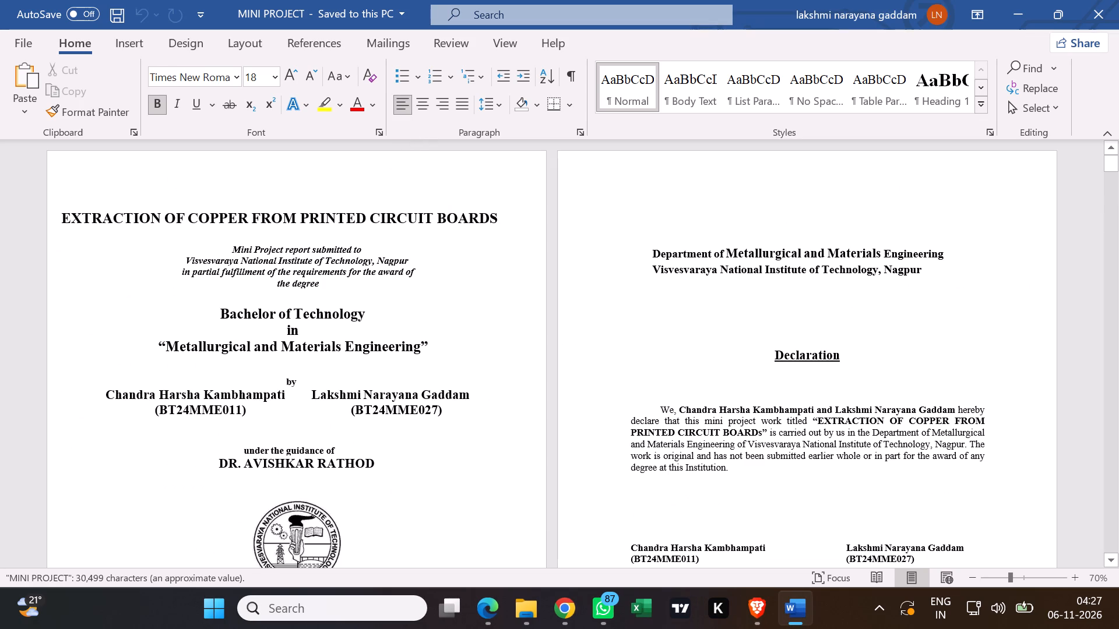
# Review the front pages of the MINI PROJECT report, from the cover and declaration to the abstract and contents.
pyautogui.scroll(-4, 532, 262)
pyautogui.scroll(4, 525, 267)
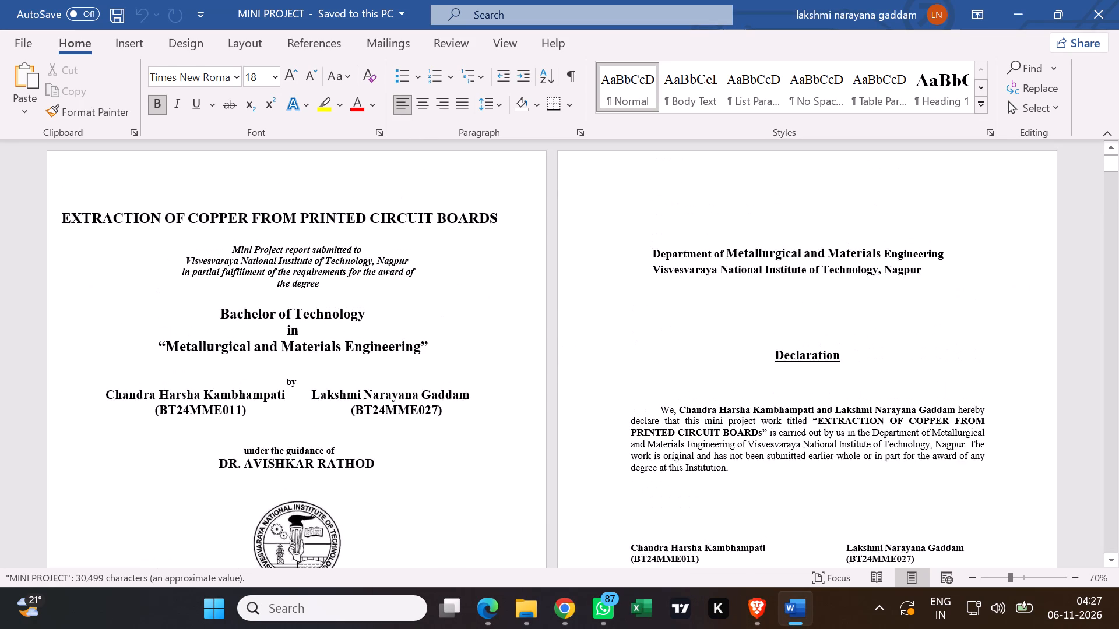
pyautogui.scroll(-5, 524, 261)
pyautogui.scroll(2, 522, 259)
pyautogui.scroll(-1, 508, 234)
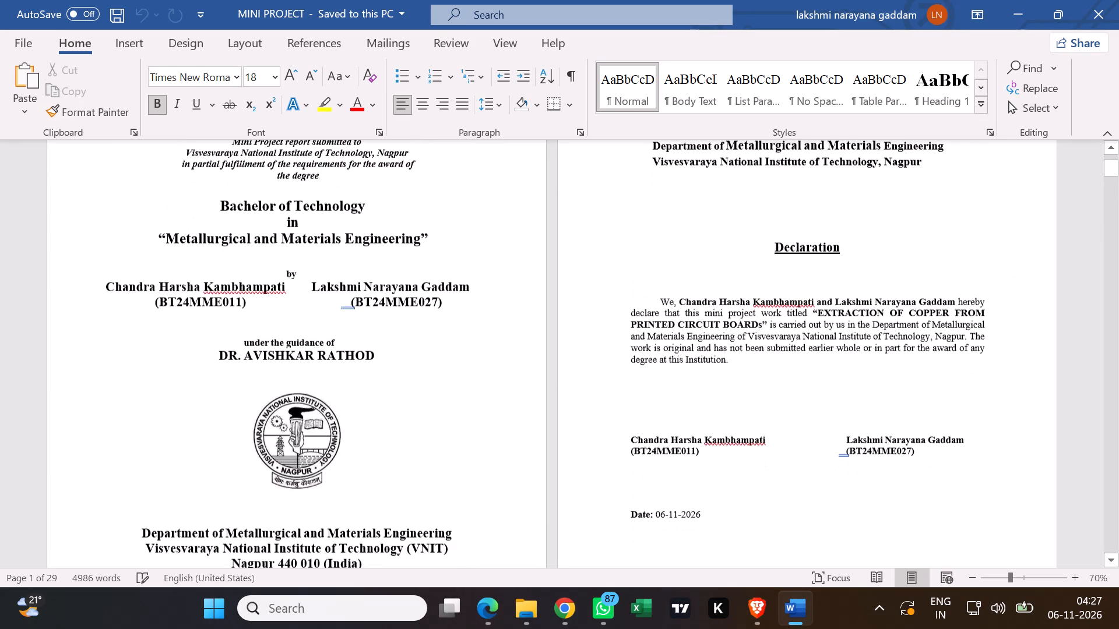
pyautogui.scroll(-10, 509, 239)
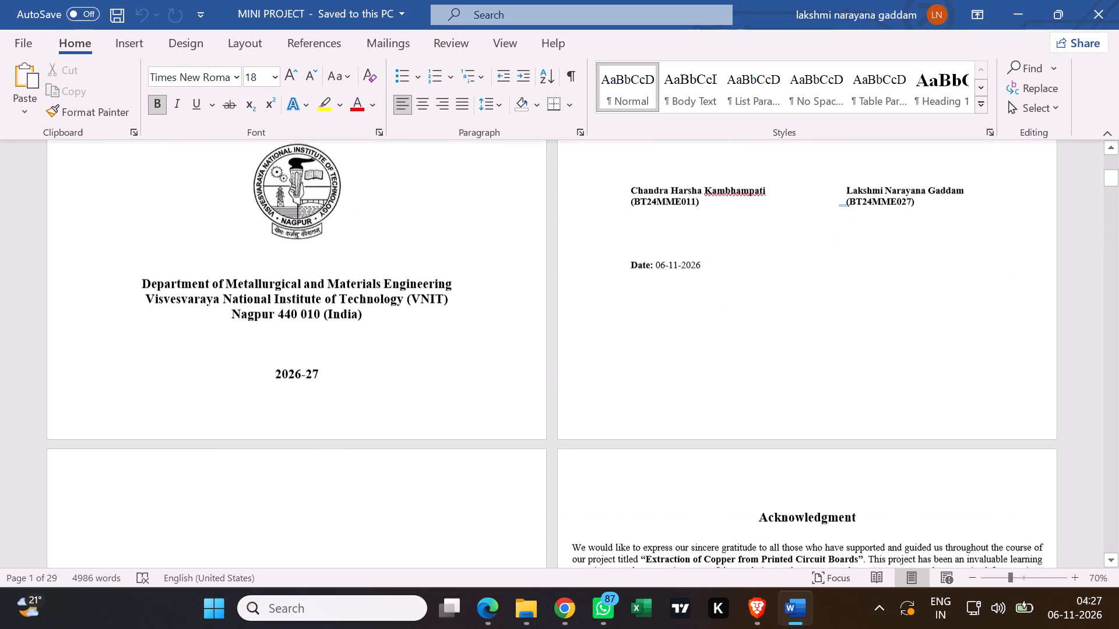
pyautogui.scroll(-13, 509, 250)
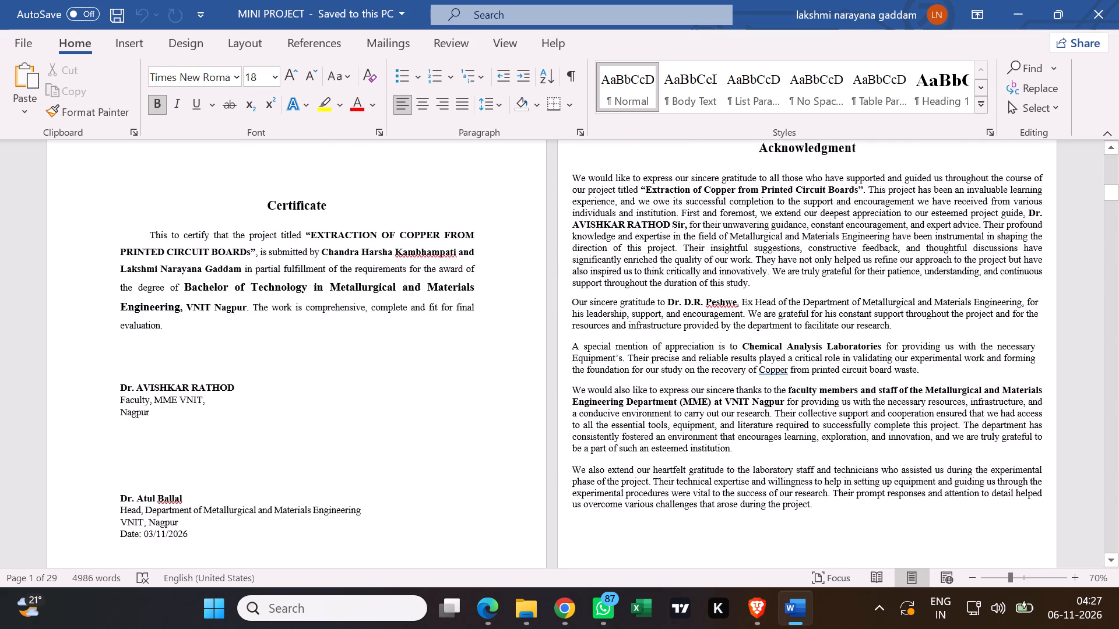
pyautogui.scroll(-15, 509, 250)
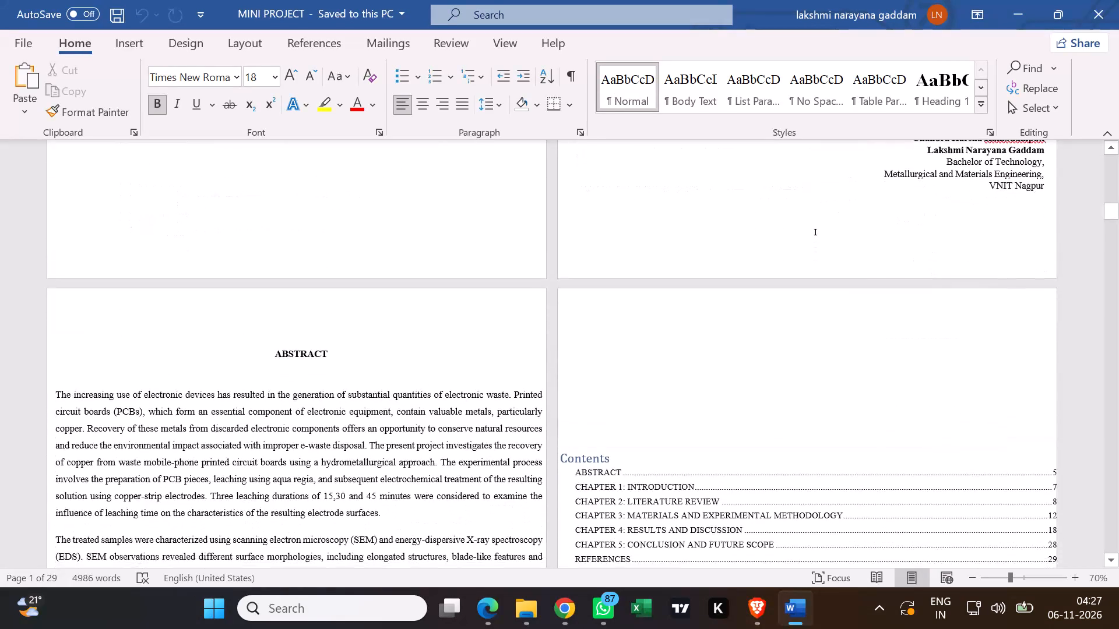
pyautogui.scroll(-14, 501, 253)
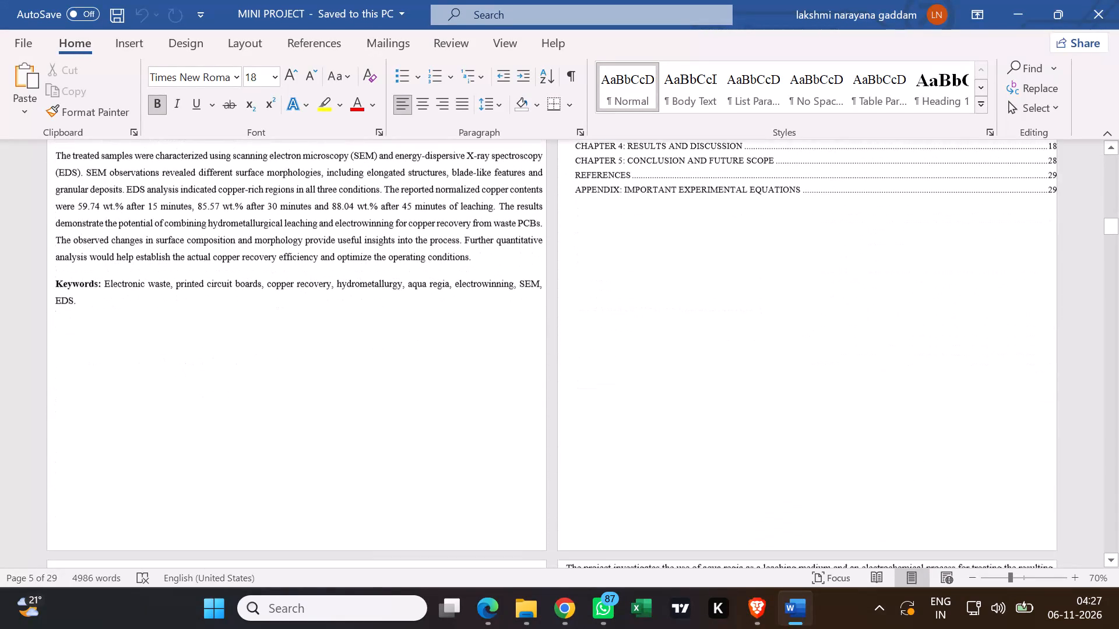
# Review the text and page layout of Chapter 1: Introduction and Chapter 2: Literature Review.
pyautogui.scroll(-12, 497, 252)
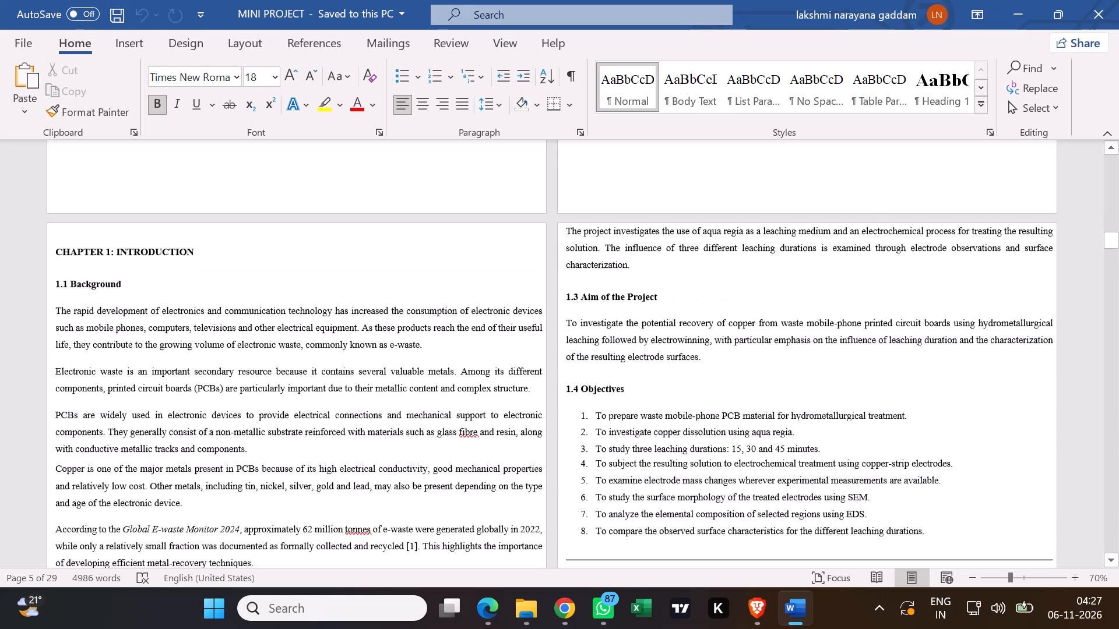
pyautogui.scroll(-8, 484, 255)
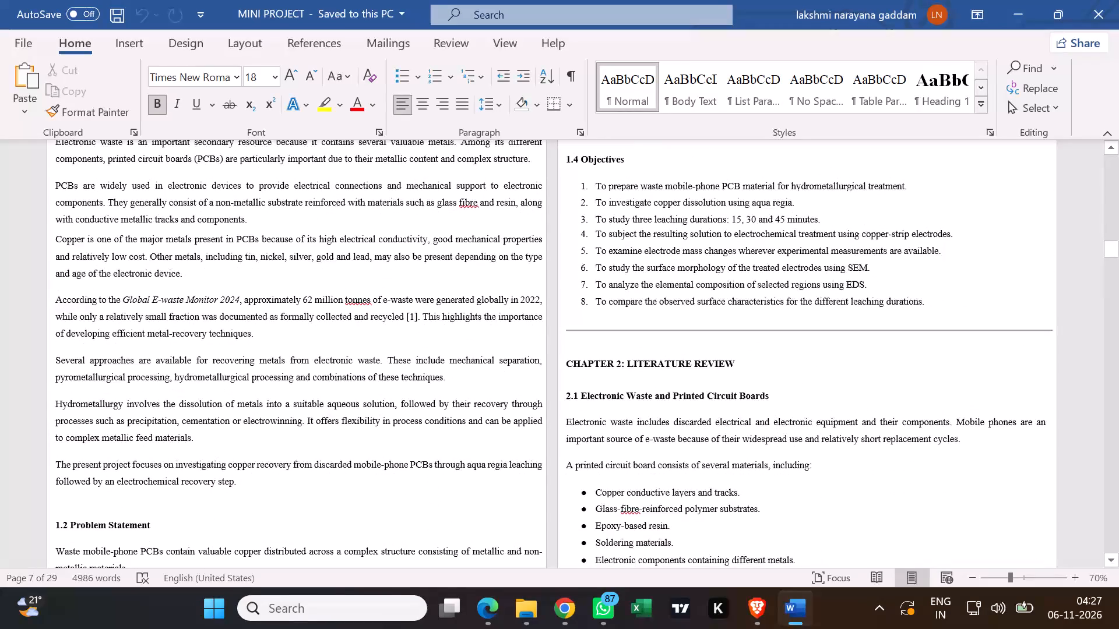
pyautogui.scroll(-14, 485, 249)
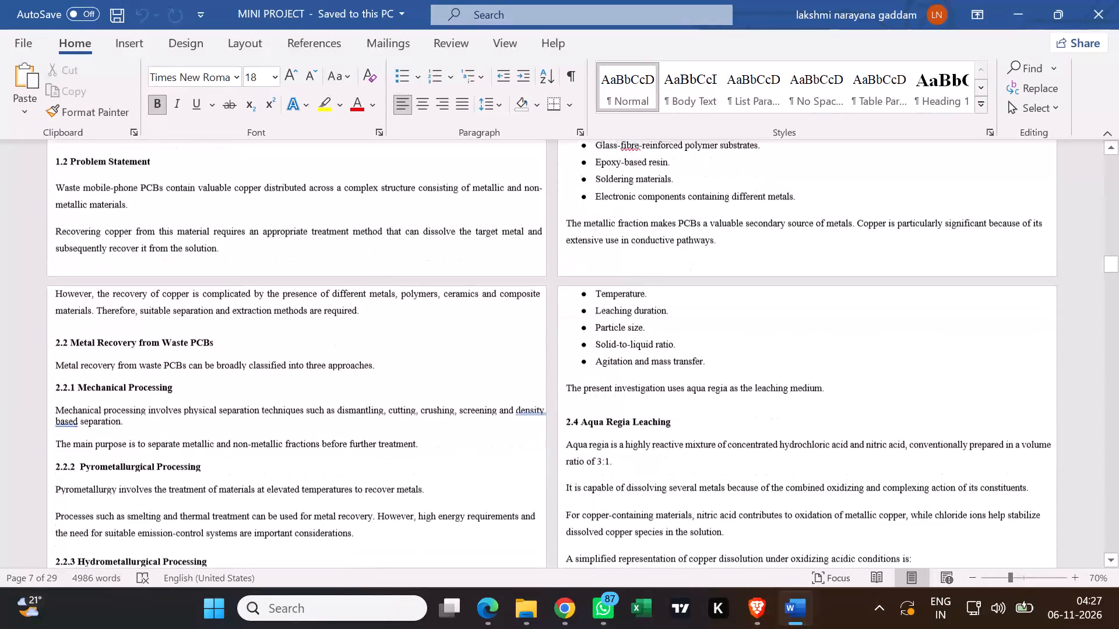
pyautogui.scroll(-12, 484, 252)
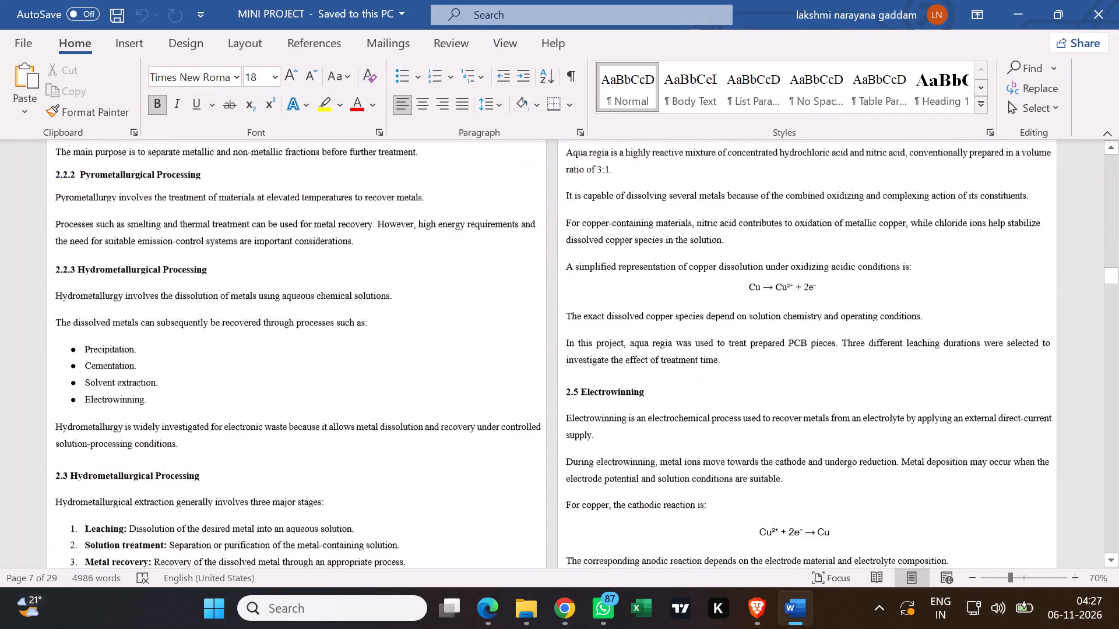
pyautogui.scroll(-10, 483, 252)
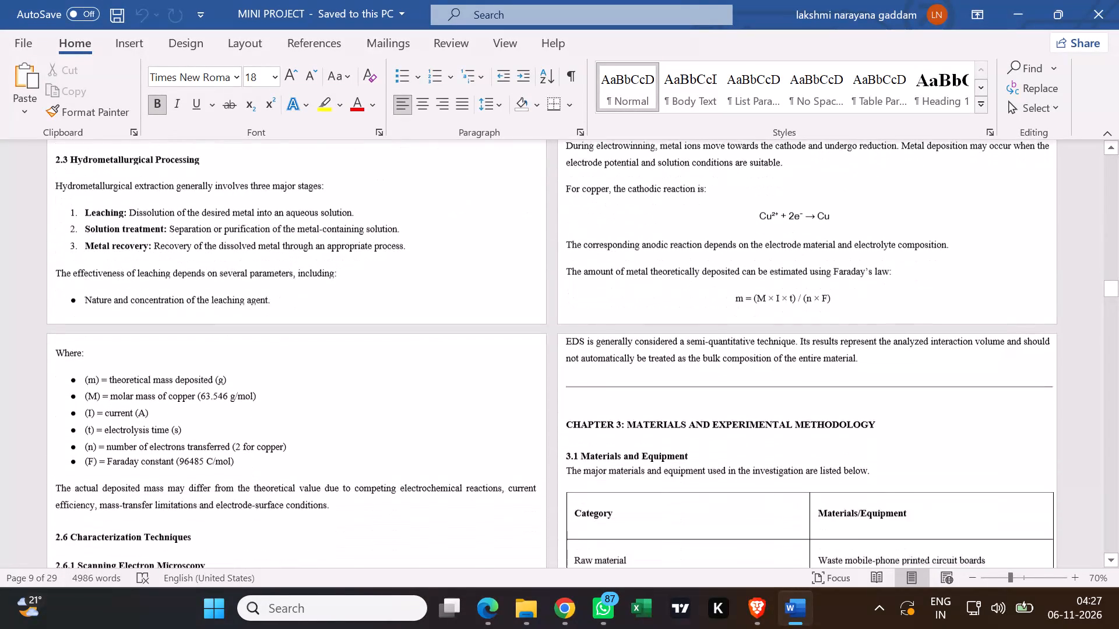
# Review the characterization techniques section and Chapter 3: Materials and Experimental Methodology, including its equipment table, photographs and equations.
pyautogui.scroll(-9, 483, 253)
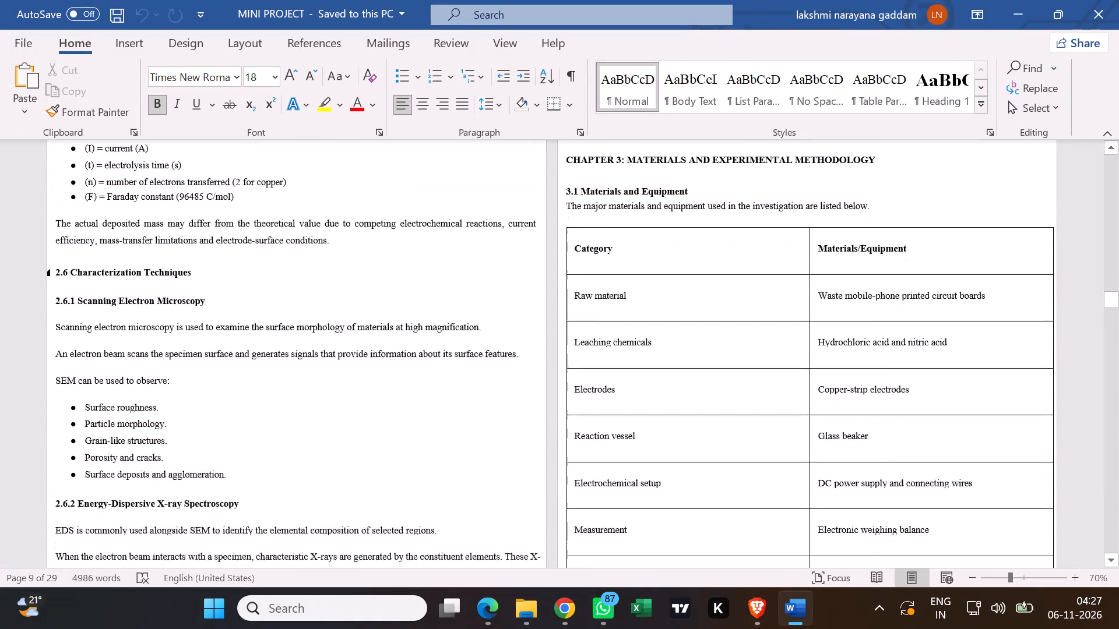
pyautogui.scroll(-2, 481, 254)
pyautogui.scroll(5, 481, 254)
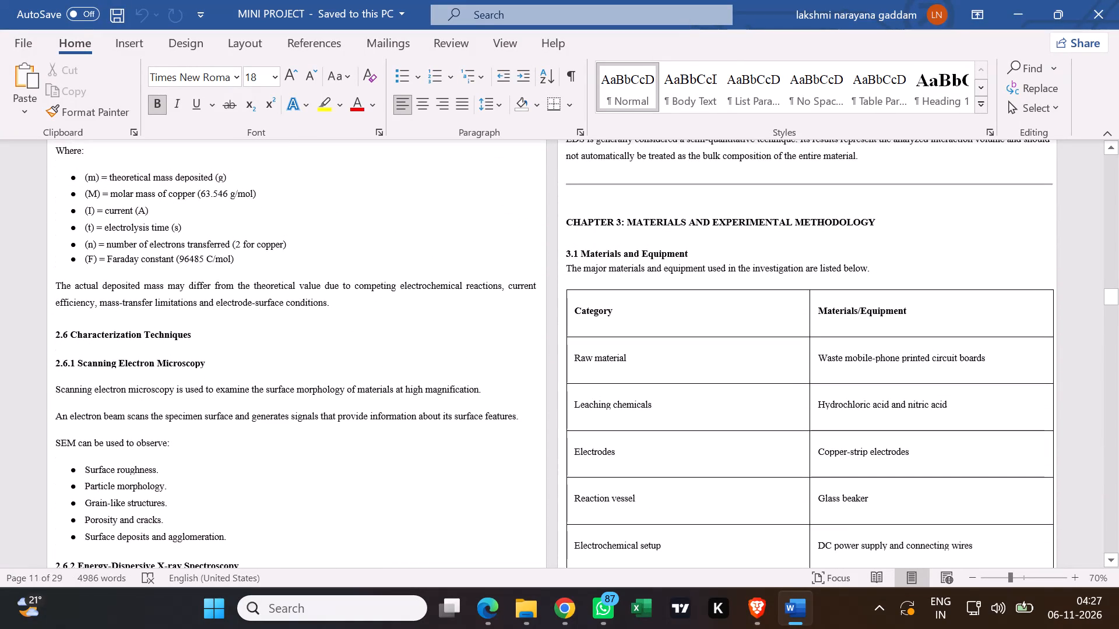
pyautogui.scroll(-17, 474, 231)
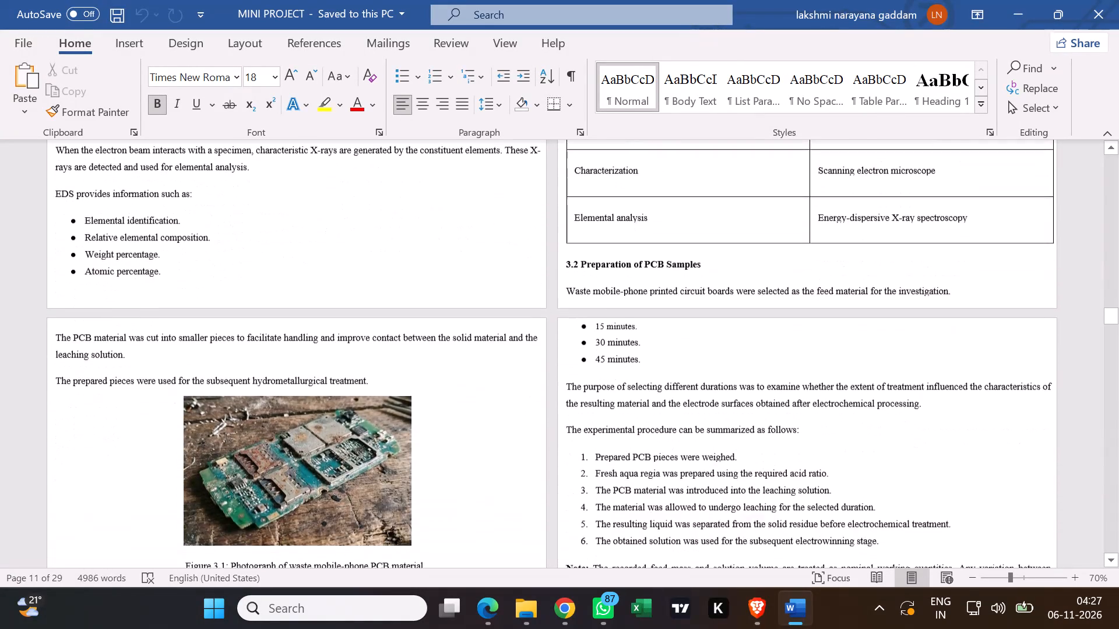
pyautogui.scroll(-18, 474, 235)
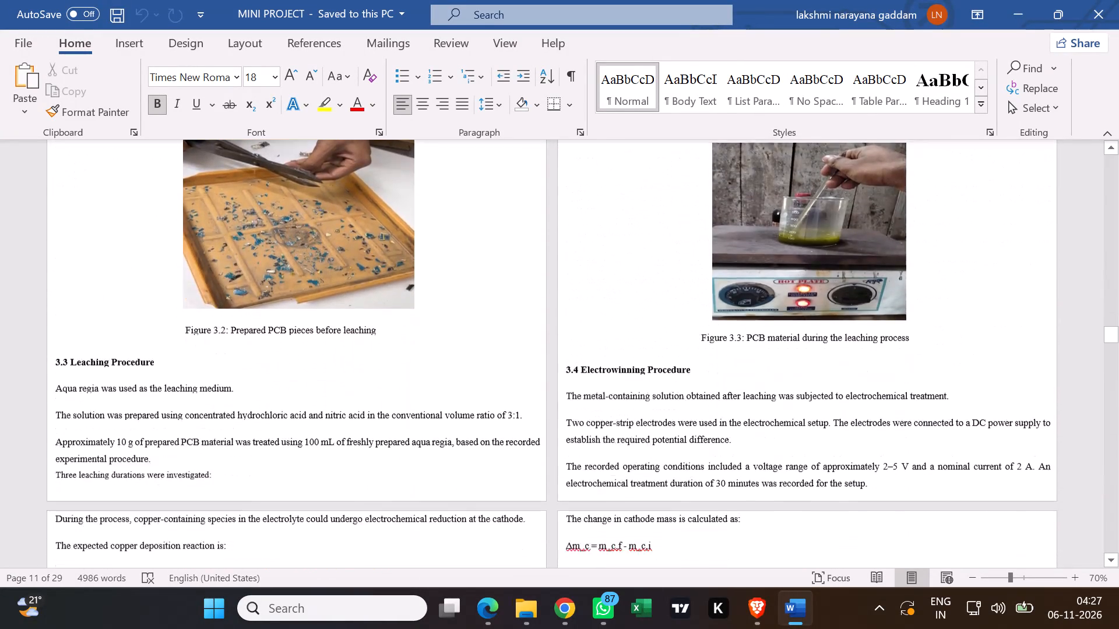
pyautogui.scroll(-17, 473, 236)
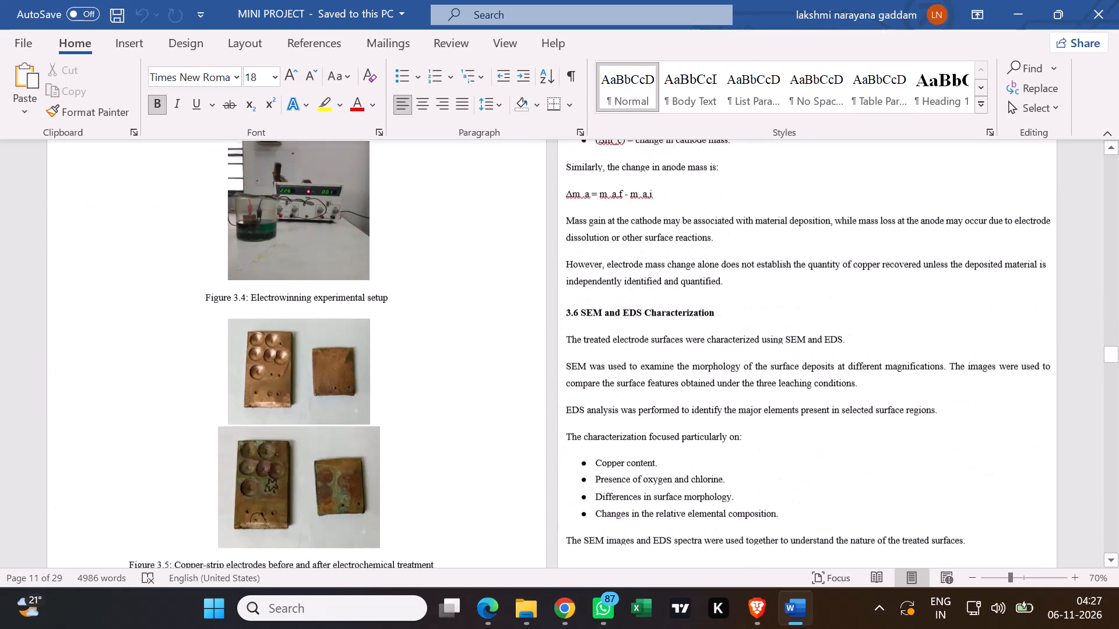
pyautogui.scroll(-6, 465, 241)
# Review Chapter 4, from the experimental conditions table through the SEM micrographs and EDS spectra to the leaching-duration chart and discussion.
pyautogui.scroll(-16, 462, 237)
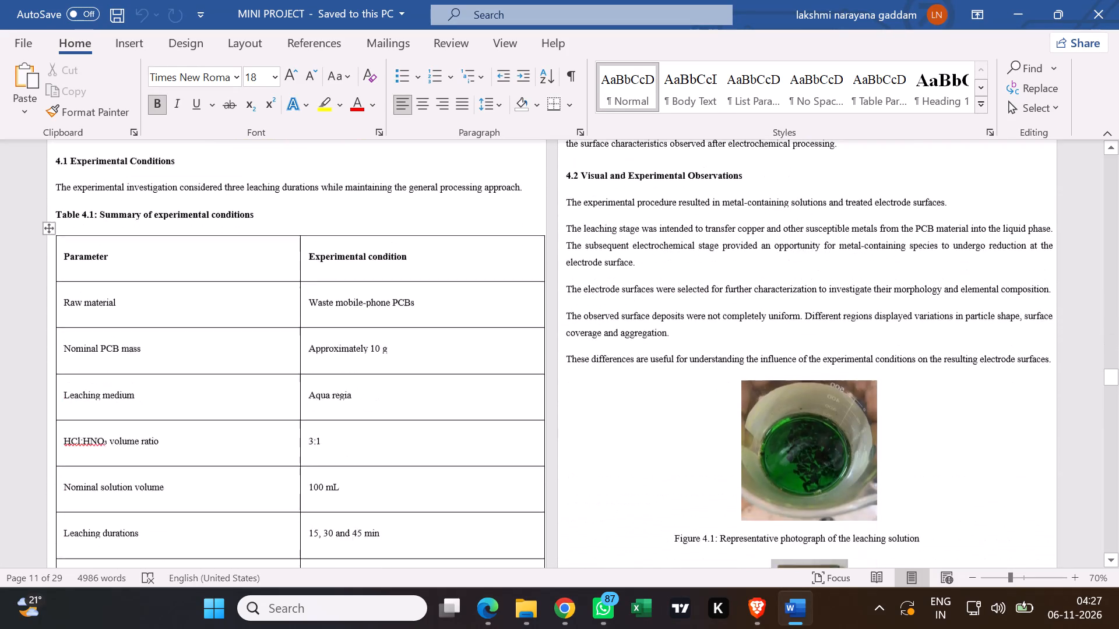
pyautogui.scroll(-17, 446, 236)
pyautogui.scroll(-5, 446, 234)
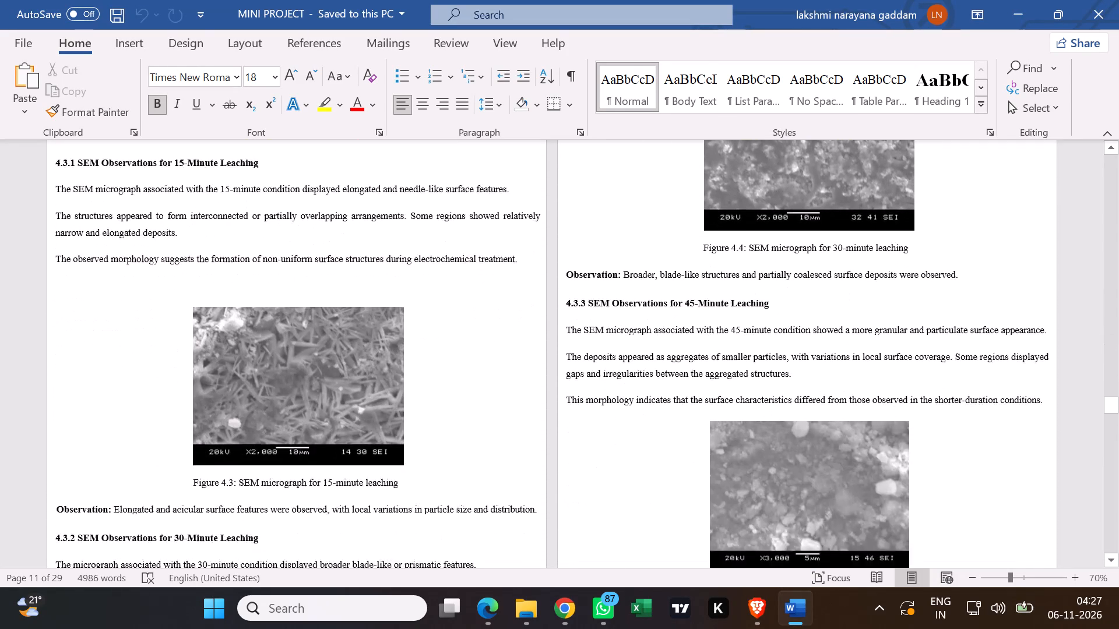
pyautogui.scroll(-16, 446, 232)
pyautogui.scroll(-10, 445, 231)
pyautogui.scroll(-20, 444, 231)
pyautogui.scroll(-4, 443, 230)
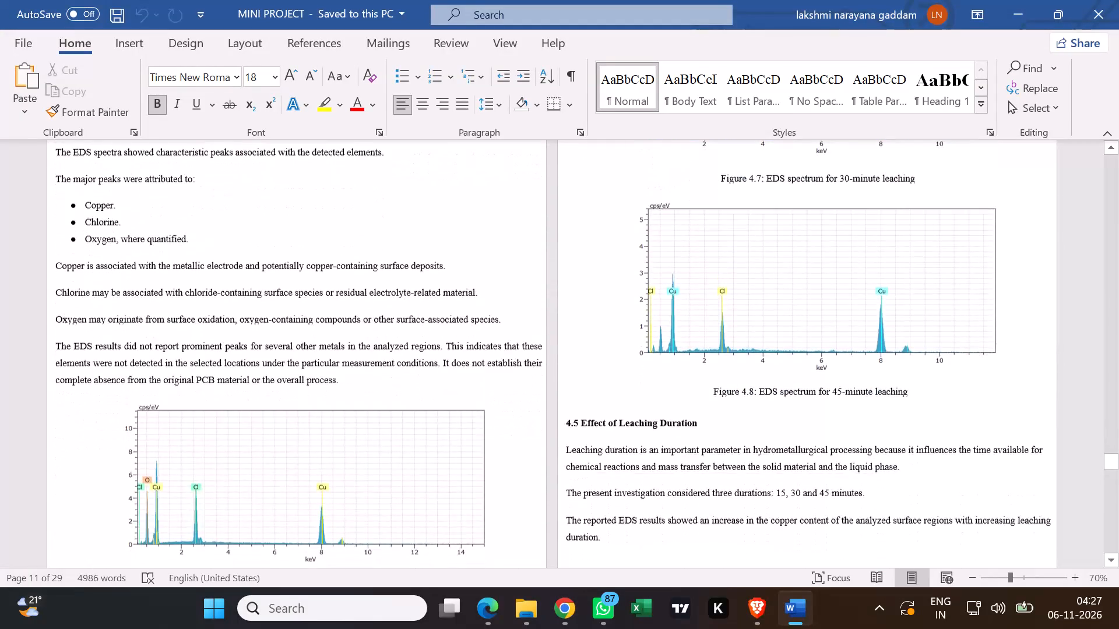
pyautogui.scroll(-20, 442, 232)
pyautogui.scroll(-8, 439, 230)
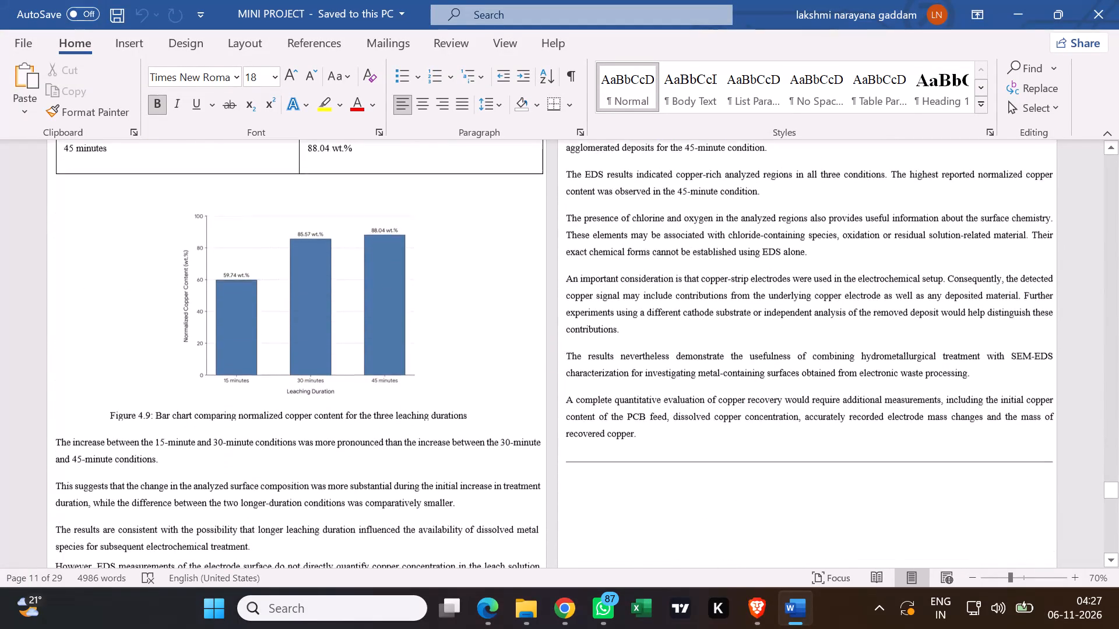
# Review the conclusions, future scope, references and the appendix of important experimental equations through to the report's last page.
pyautogui.scroll(-16, 439, 224)
pyautogui.scroll(-6, 439, 225)
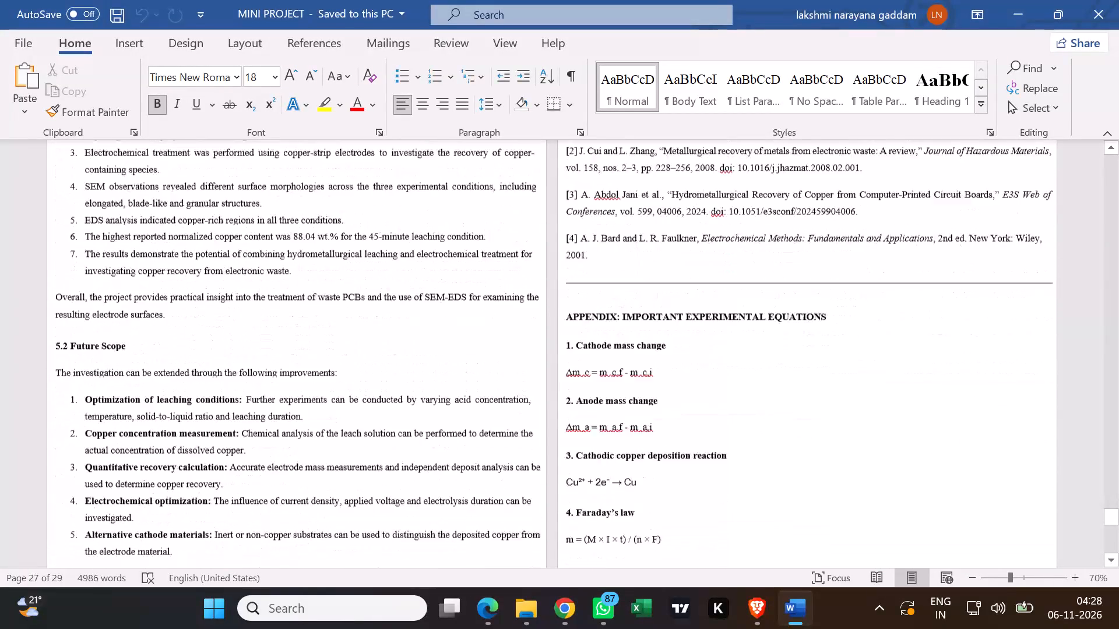
pyautogui.scroll(-18, 441, 222)
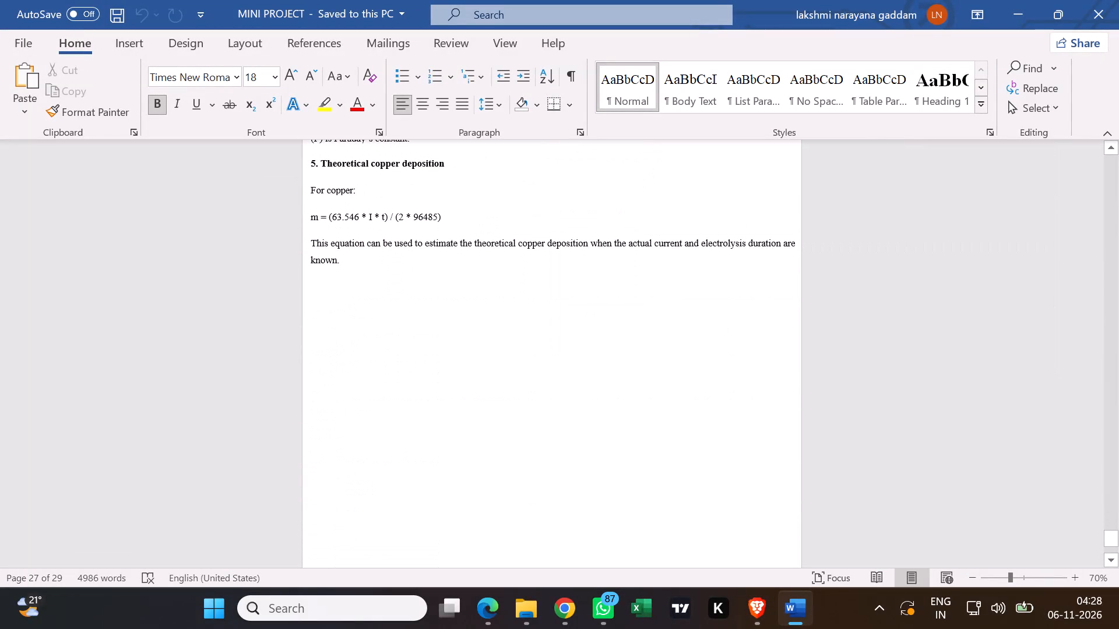
pyautogui.scroll(-12, 431, 221)
# Close the MINI PROJECT document.
pyautogui.click(1109, 7)
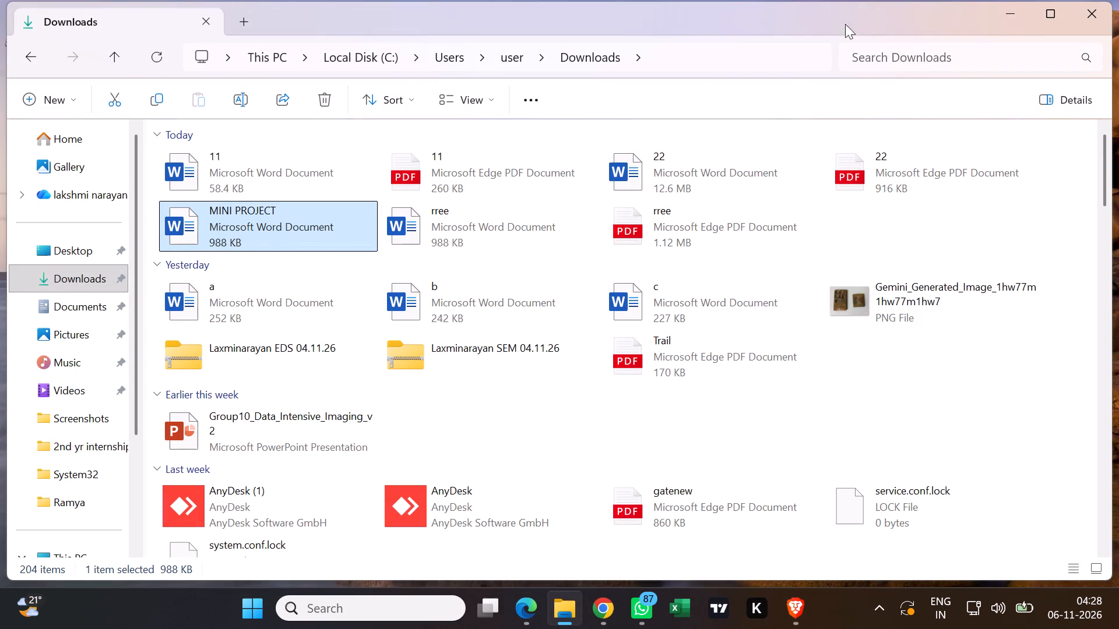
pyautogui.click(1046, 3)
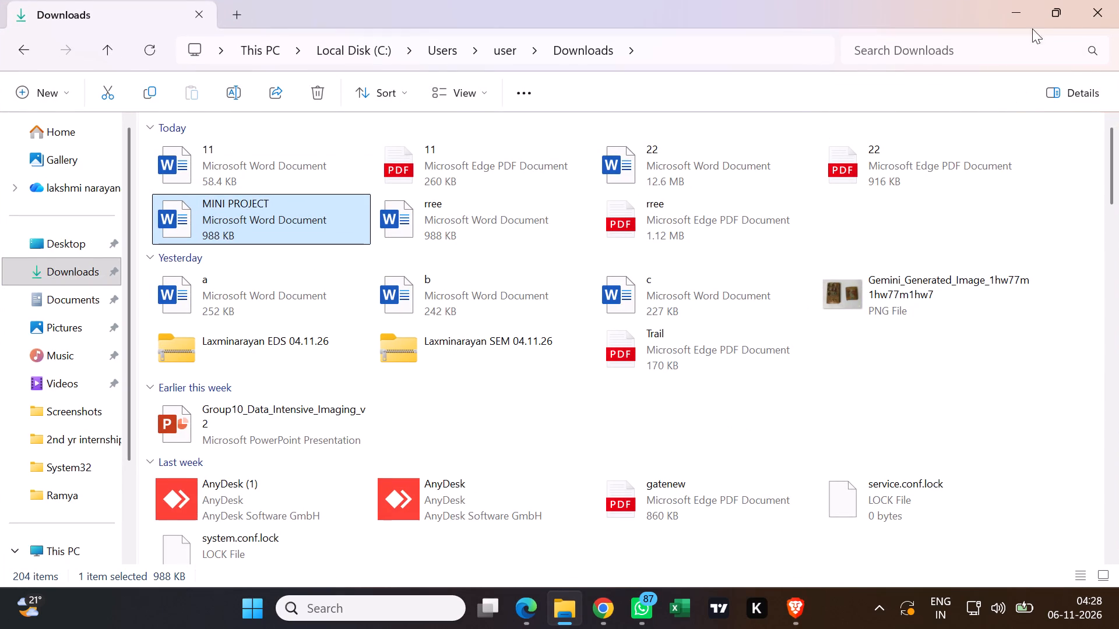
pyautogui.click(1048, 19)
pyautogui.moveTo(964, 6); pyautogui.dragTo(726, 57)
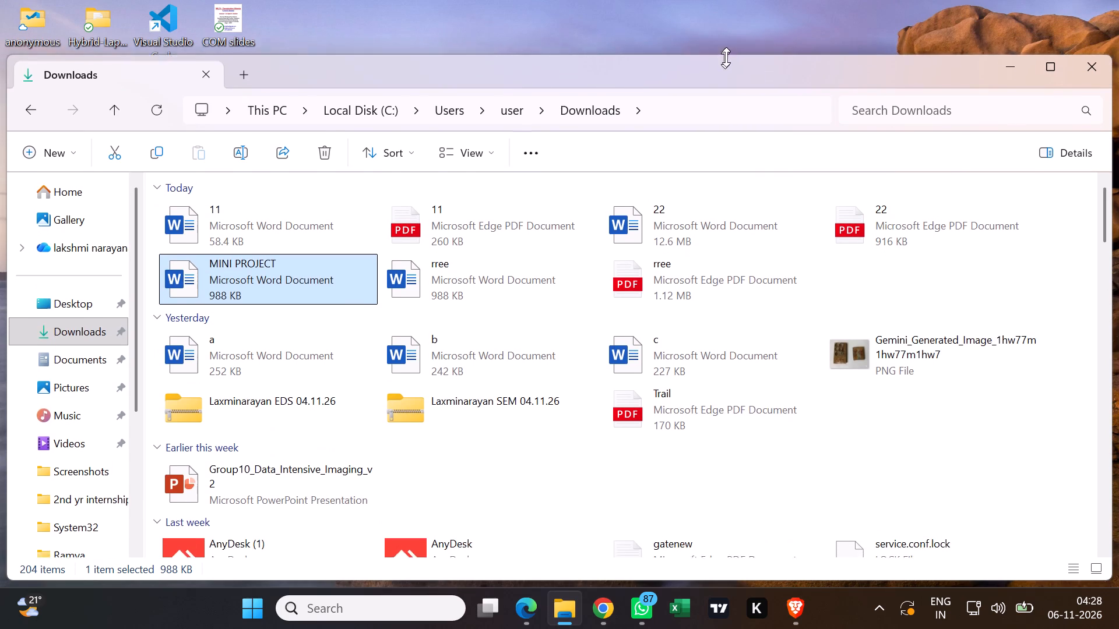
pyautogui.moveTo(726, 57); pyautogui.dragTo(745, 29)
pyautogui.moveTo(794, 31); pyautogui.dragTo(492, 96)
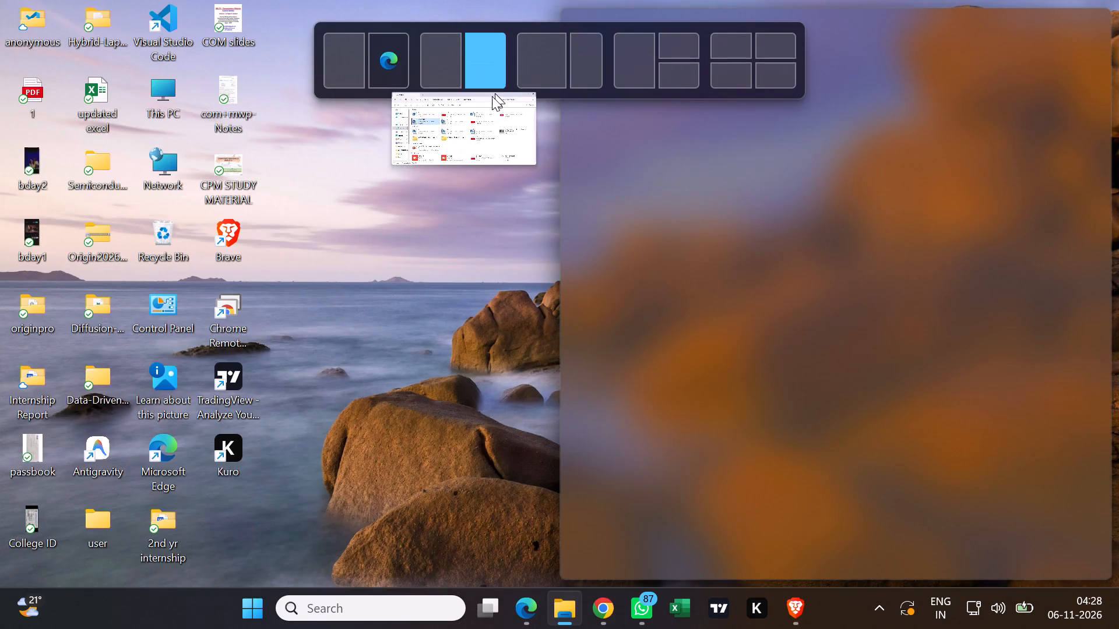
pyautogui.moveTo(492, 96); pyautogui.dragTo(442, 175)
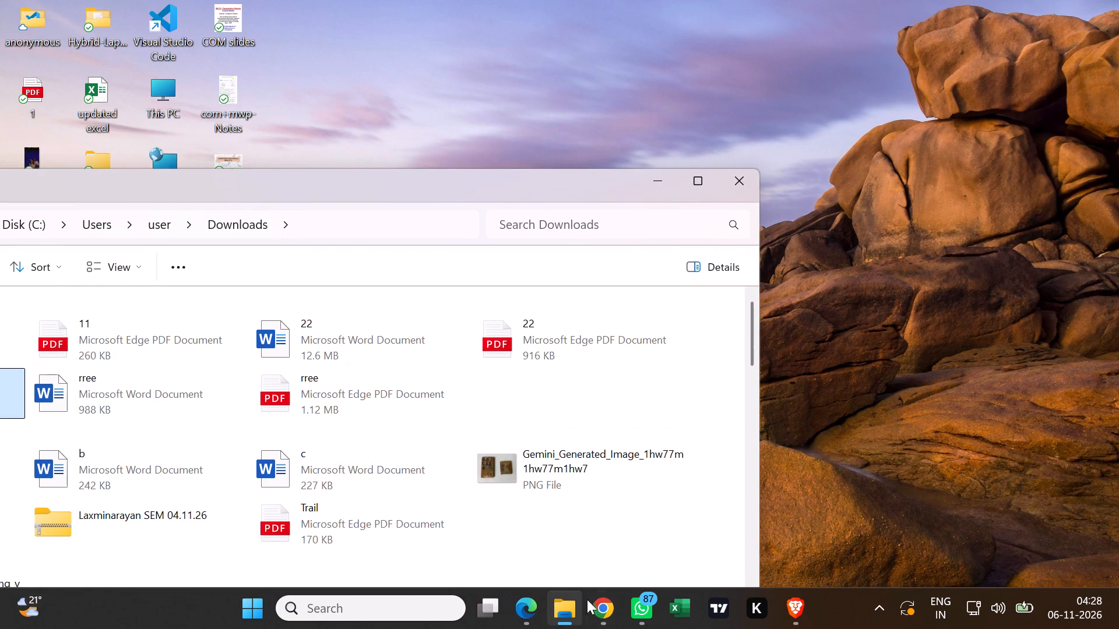
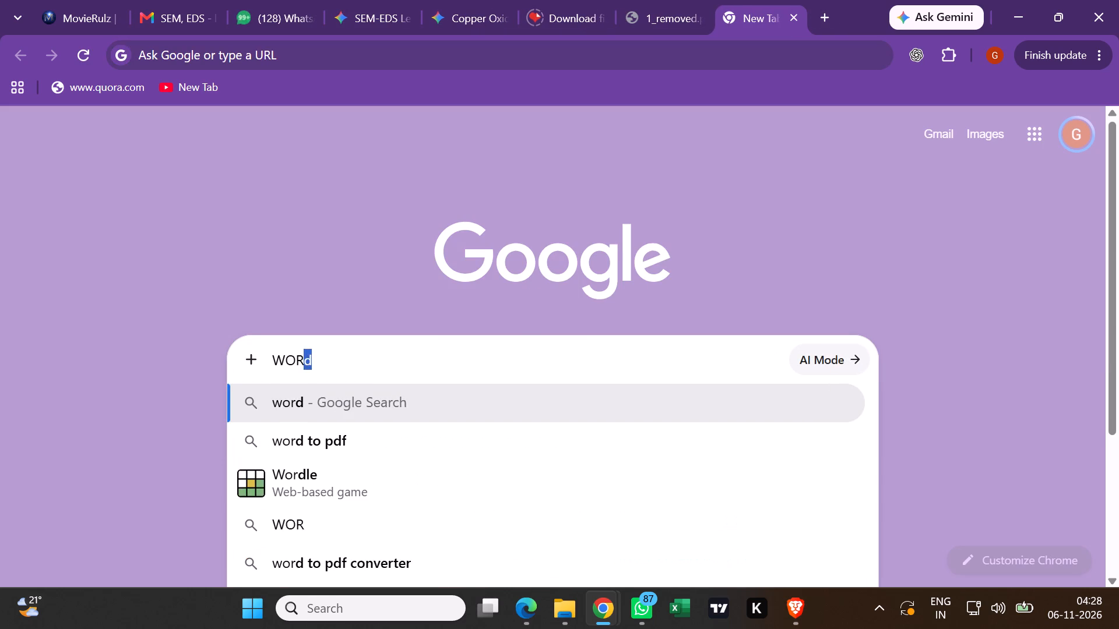
# Search the web for word to pdf and open iLovePDF's Word to PDF converter.
pyautogui.write('D')
pyautogui.click(333, 446)
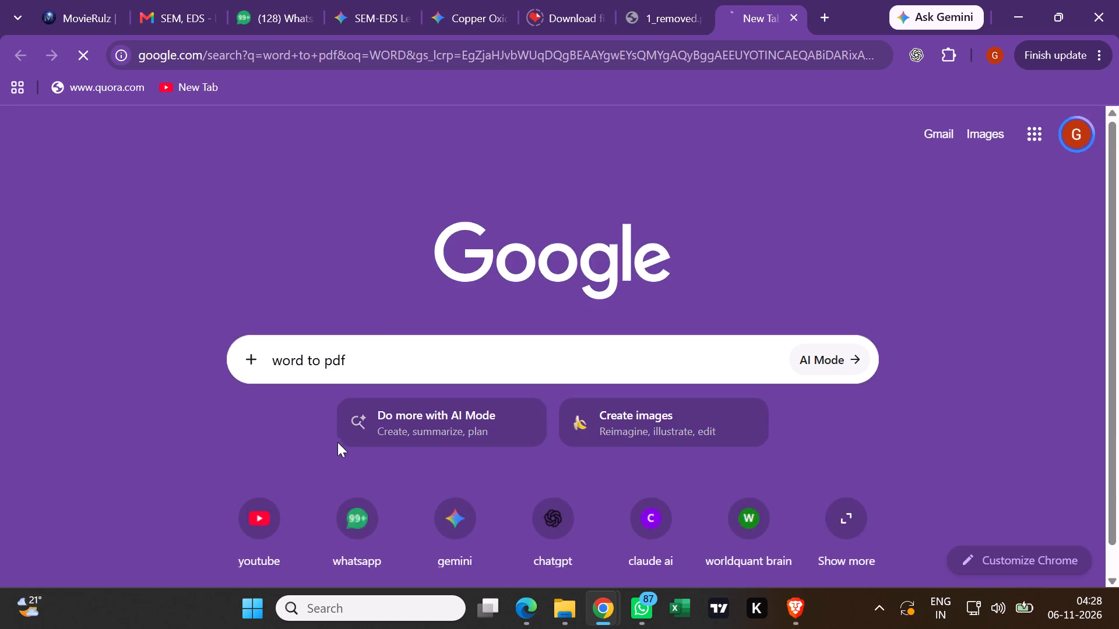
pyautogui.click(198, 307)
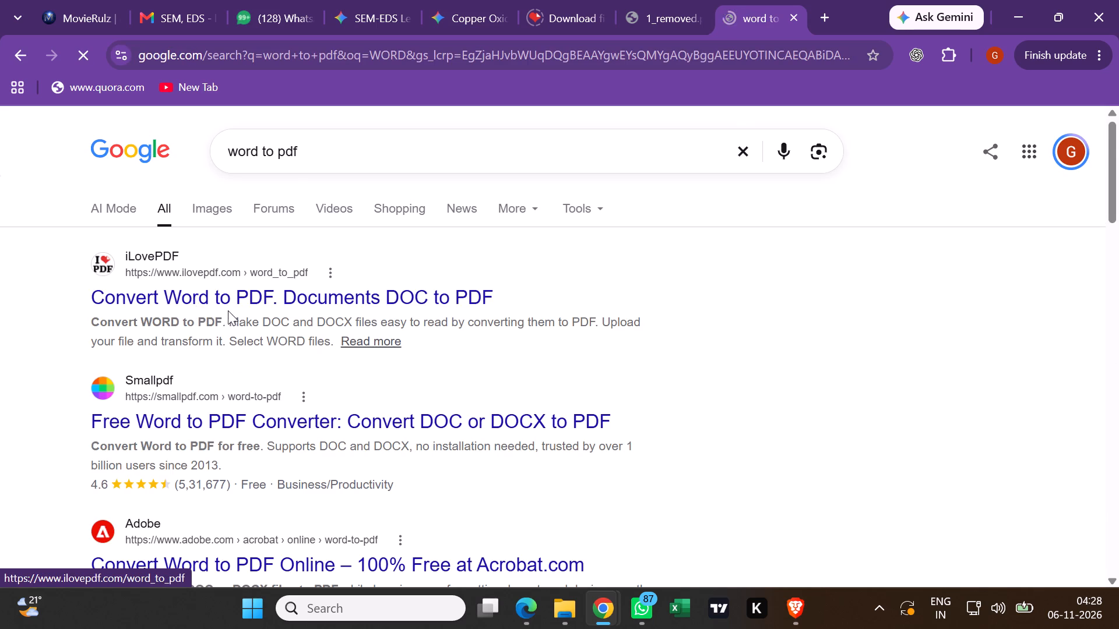
# Convert MINI PROJECT.docx from the Downloads folder to PDF and download the converted file.
pyautogui.click(463, 333)
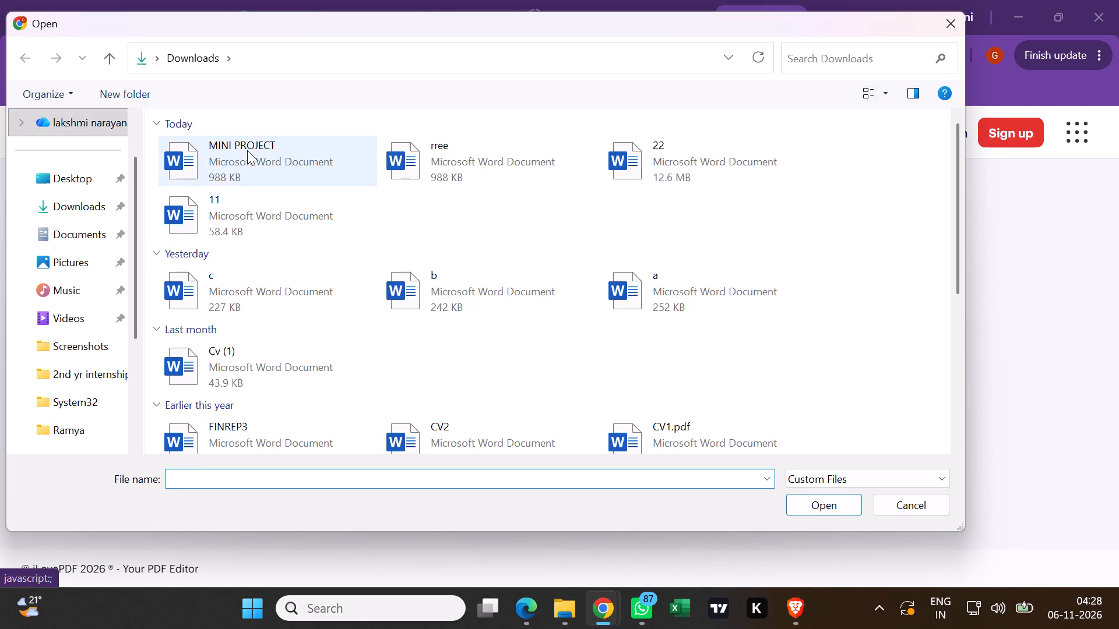
pyautogui.doubleClick(247, 150)
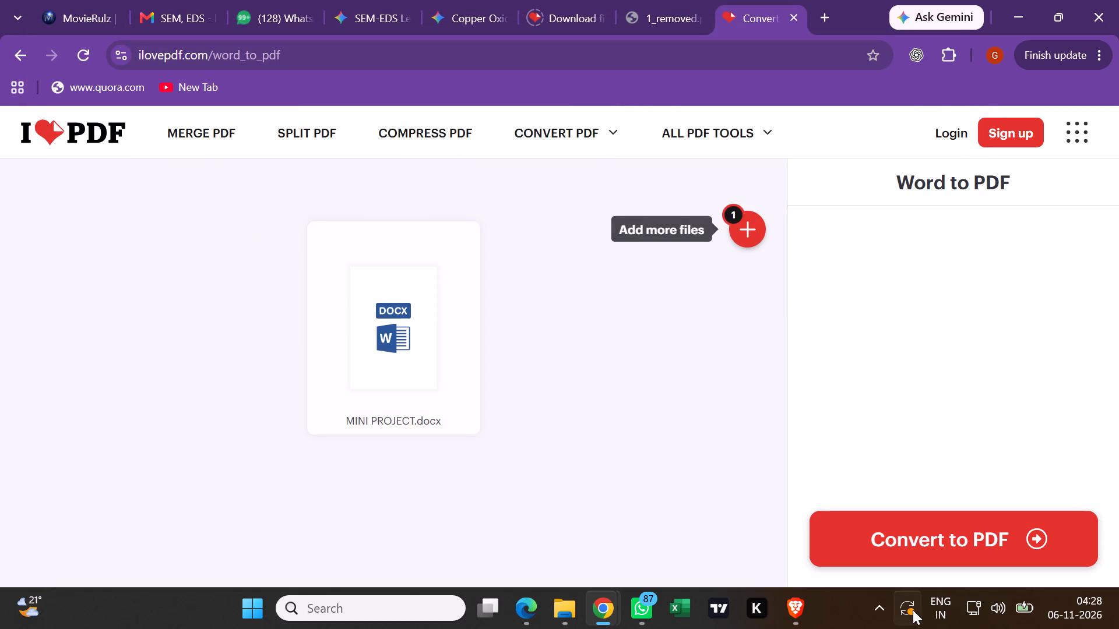
pyautogui.click(912, 554)
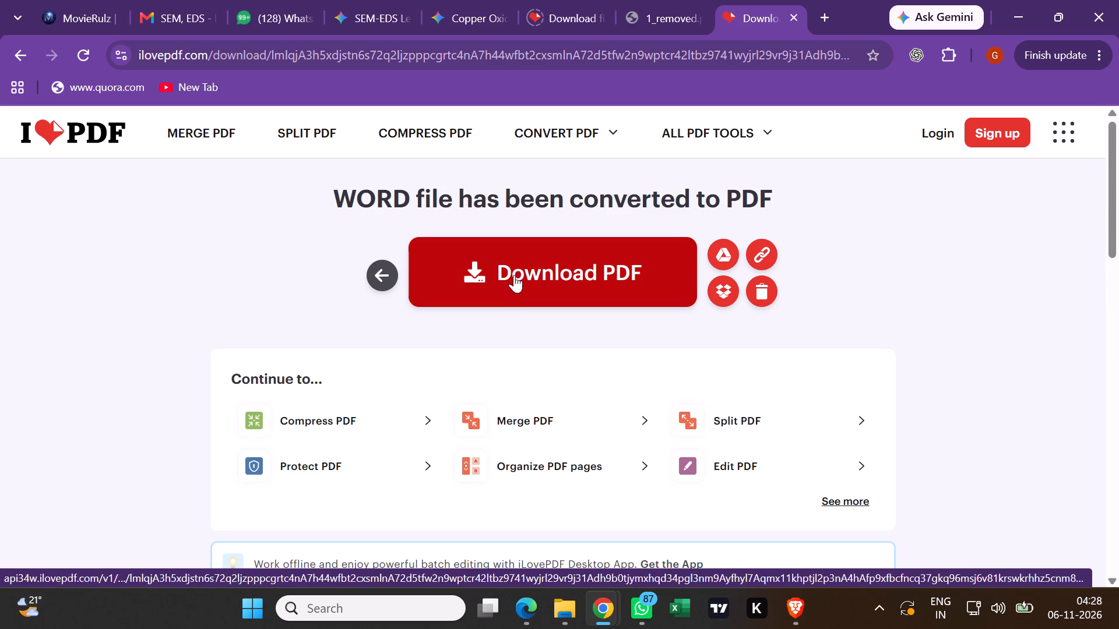
pyautogui.click(514, 275)
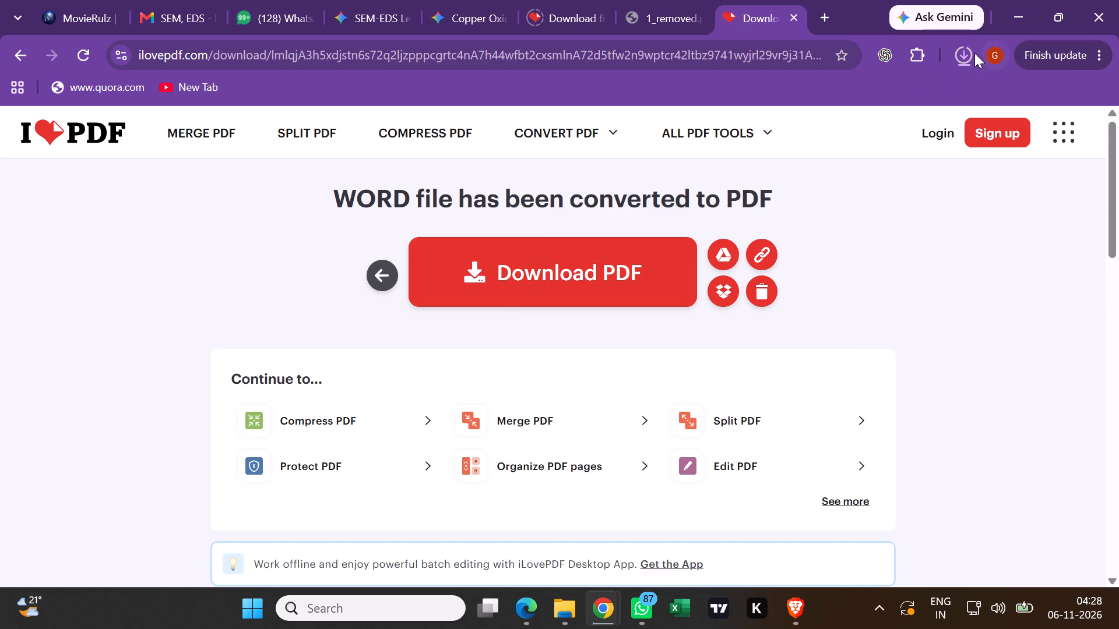
# Open the downloaded MINI PROJECT PDF from the Downloads folder in Edge and maximize its window.
pyautogui.click(914, 99)
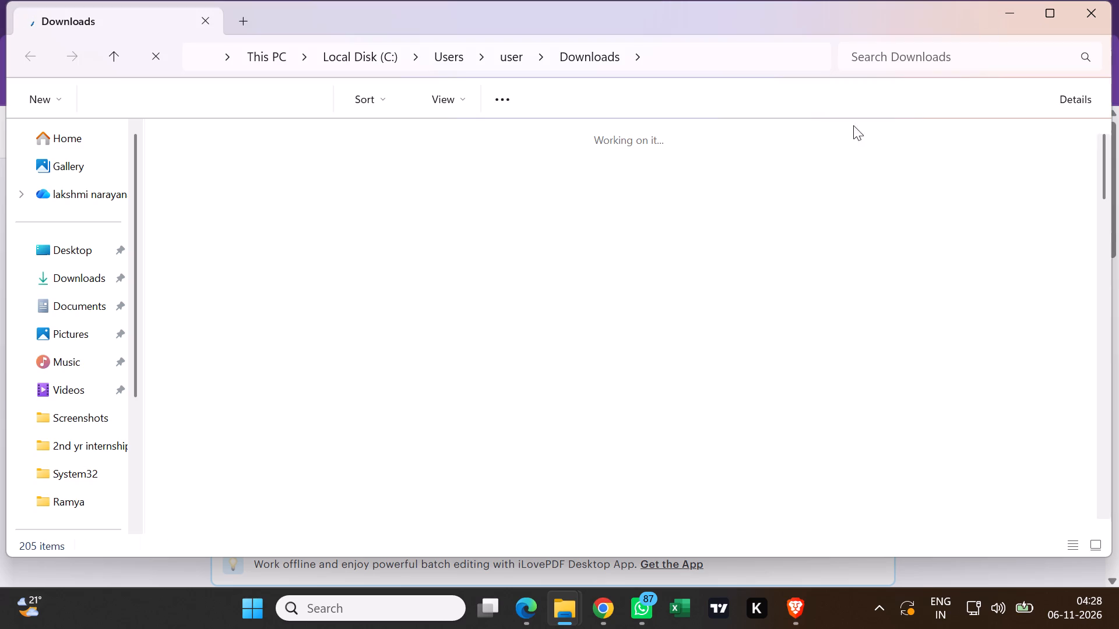
pyautogui.doubleClick(472, 224)
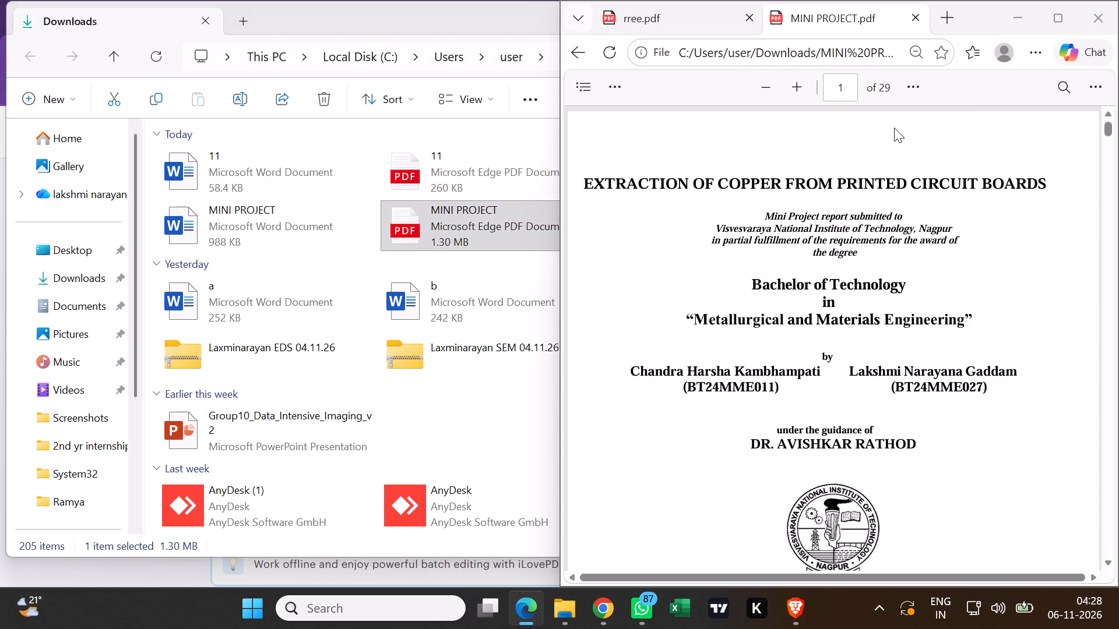
pyautogui.click(1060, 20)
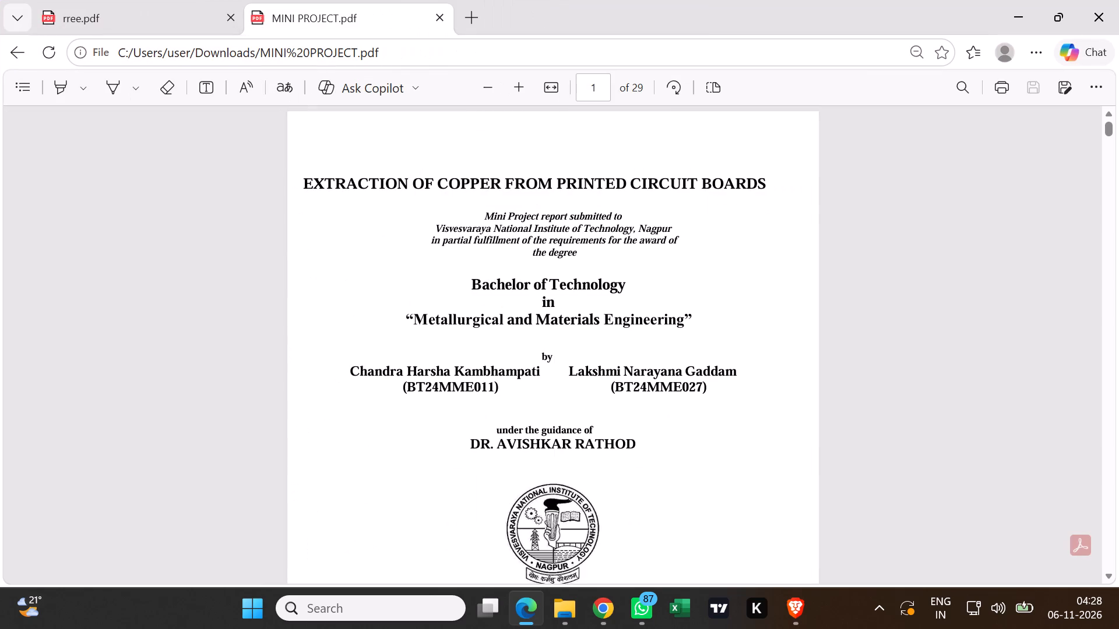
# Review the PDF's front matter from the title page through the declaration, acknowledgment and abstract to the contents.
pyautogui.scroll(-1, 488, 239)
pyautogui.scroll(1, 495, 235)
pyautogui.scroll(-2, 496, 234)
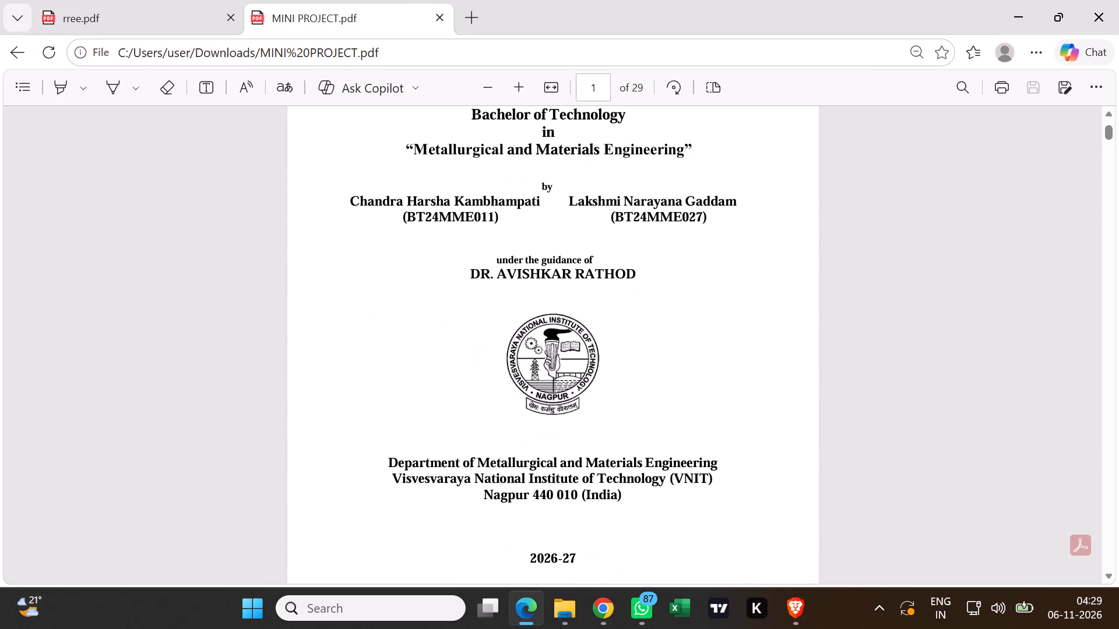
pyautogui.scroll(-5, 495, 235)
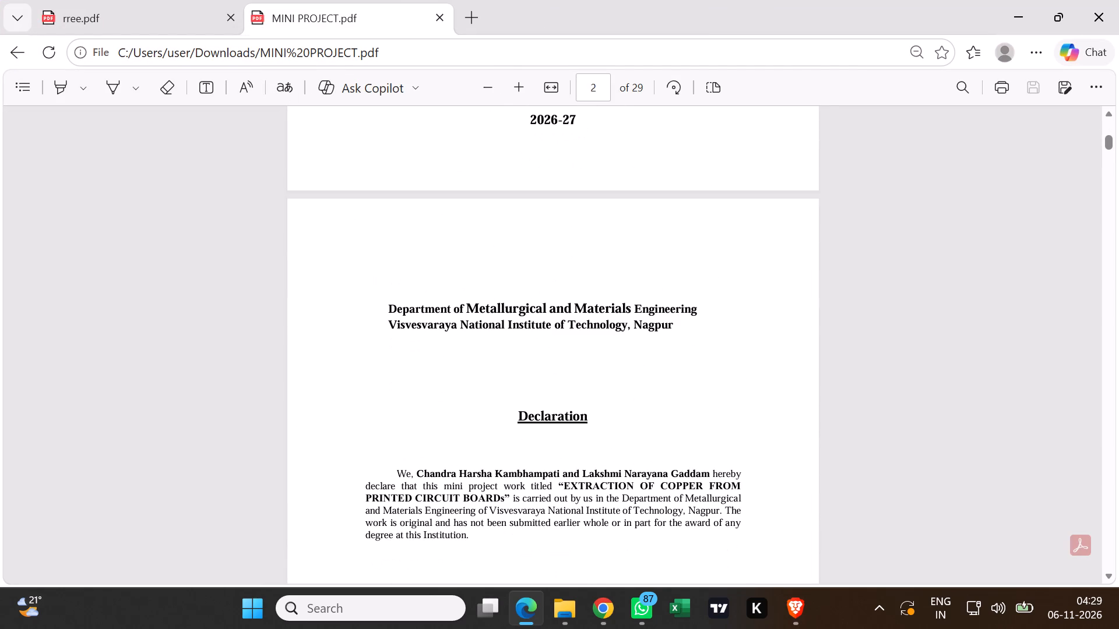
pyautogui.scroll(-5, 494, 235)
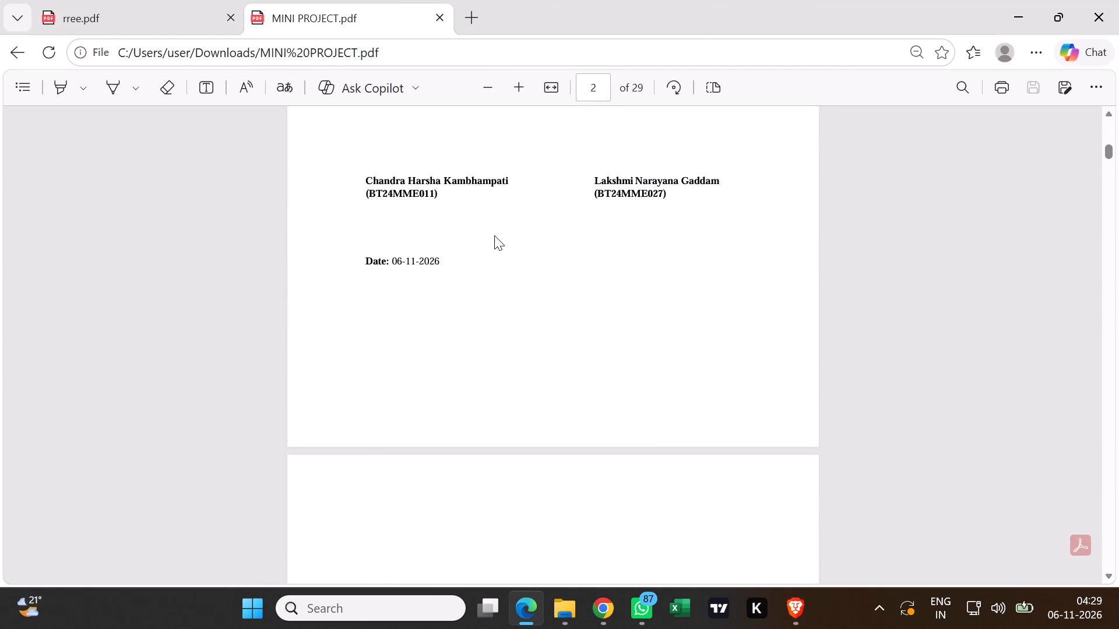
pyautogui.scroll(-8, 494, 235)
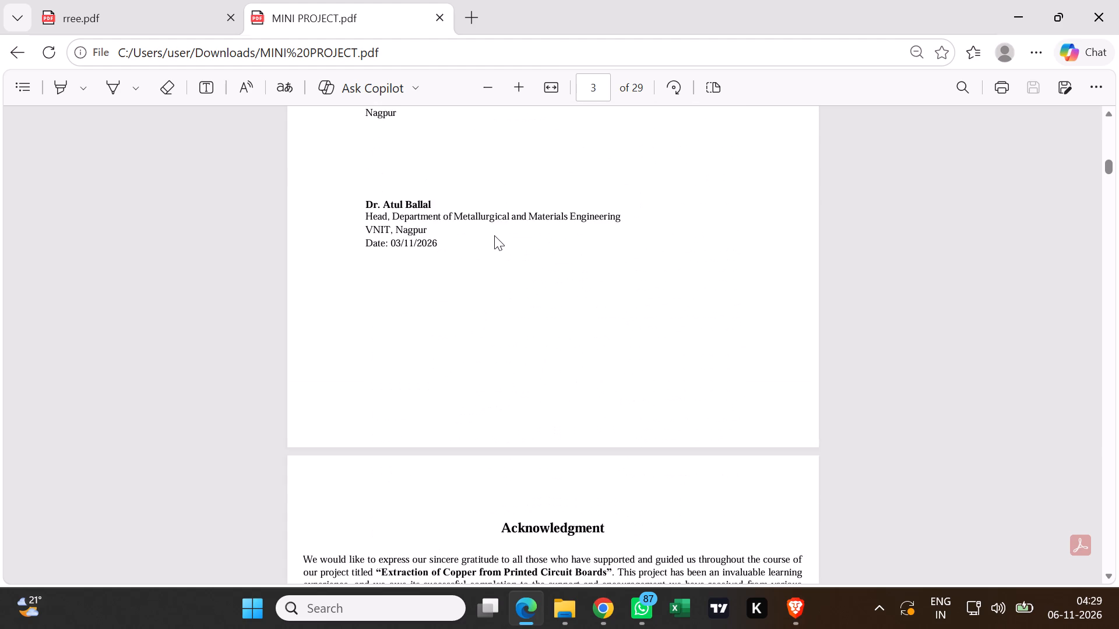
pyautogui.scroll(-8, 494, 235)
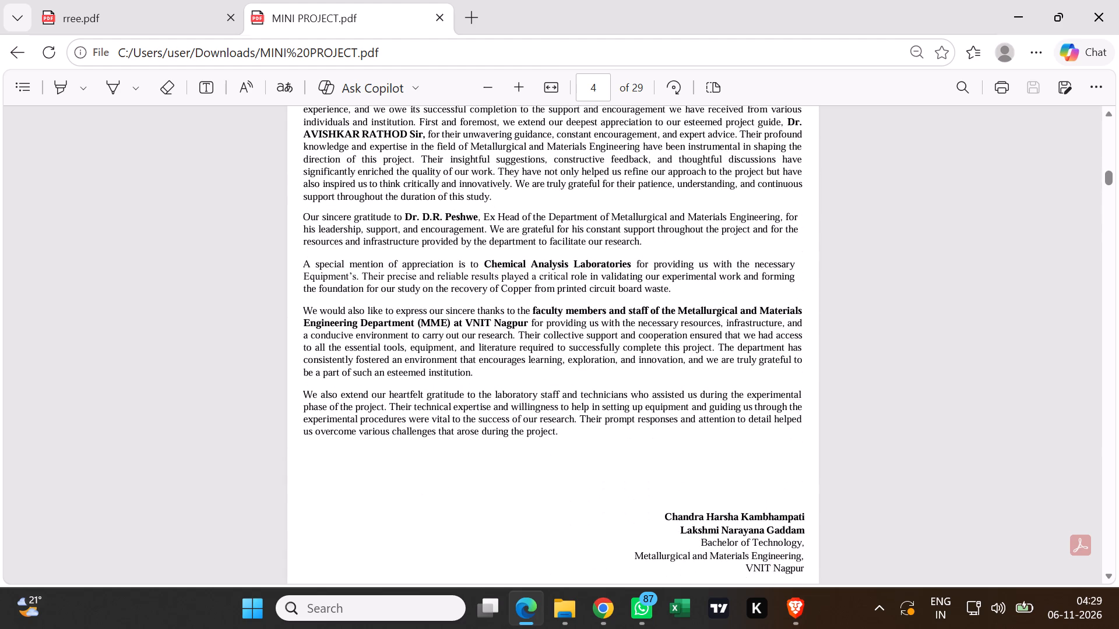
pyautogui.scroll(-5, 494, 235)
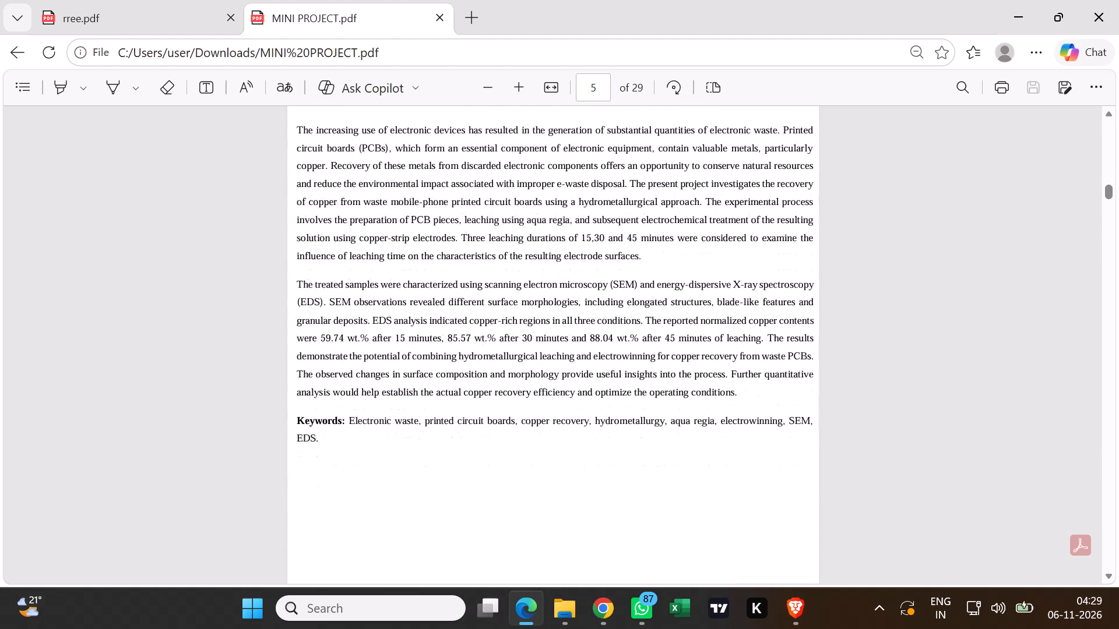
pyautogui.scroll(1, 494, 227)
pyautogui.scroll(-7, 494, 203)
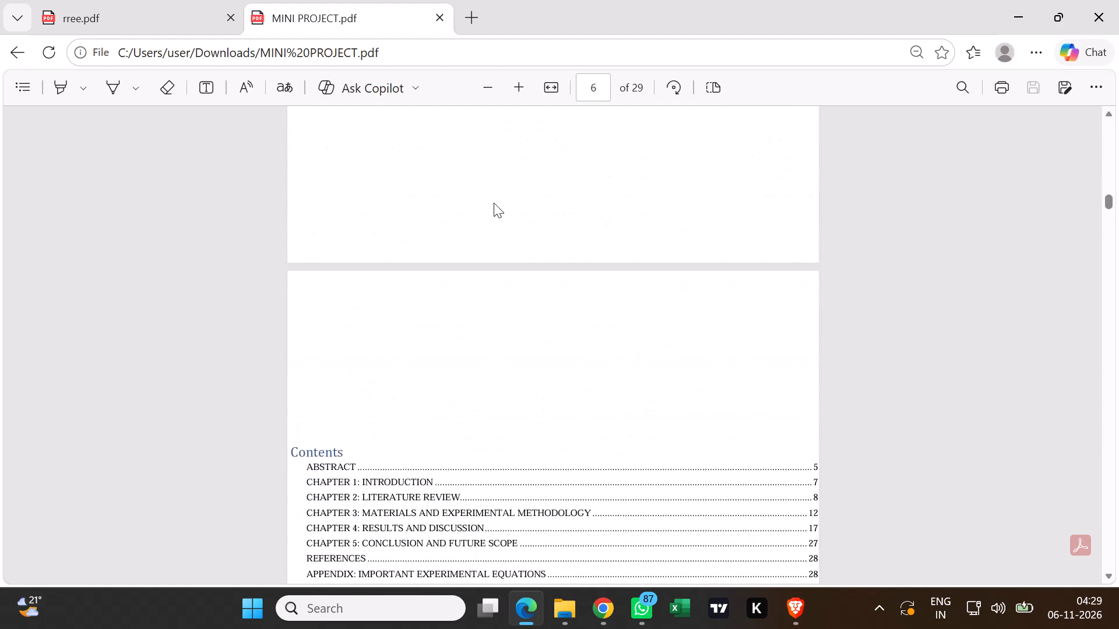
# Review Chapter 1 of the PDF, covering the background, problem statement, aim and objectives.
pyautogui.scroll(-10, 494, 203)
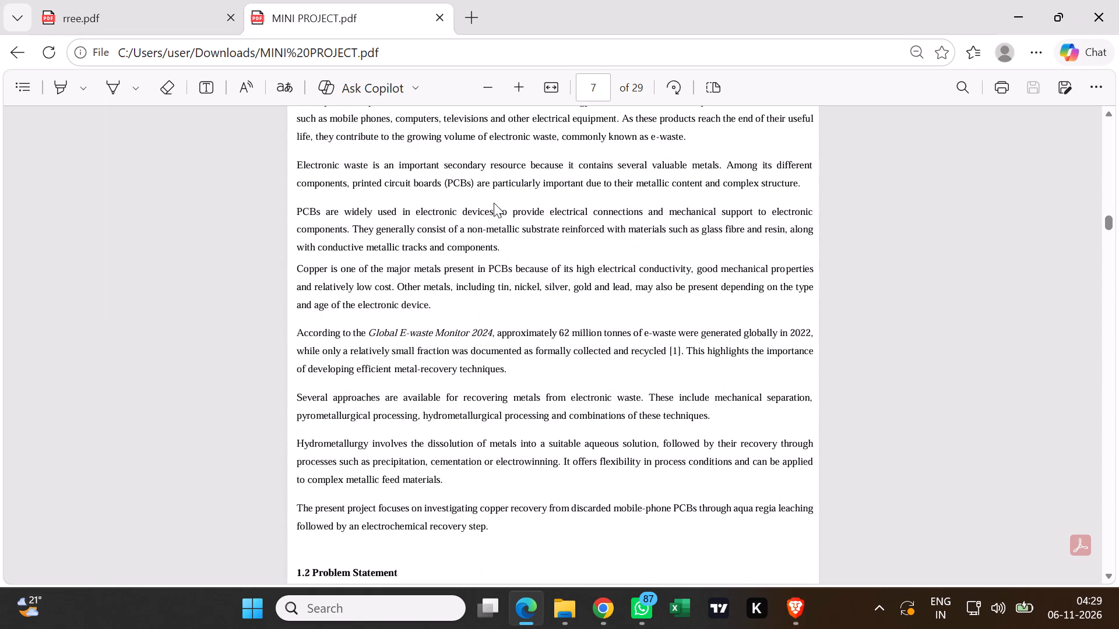
pyautogui.scroll(2, 494, 203)
pyautogui.scroll(-5, 493, 203)
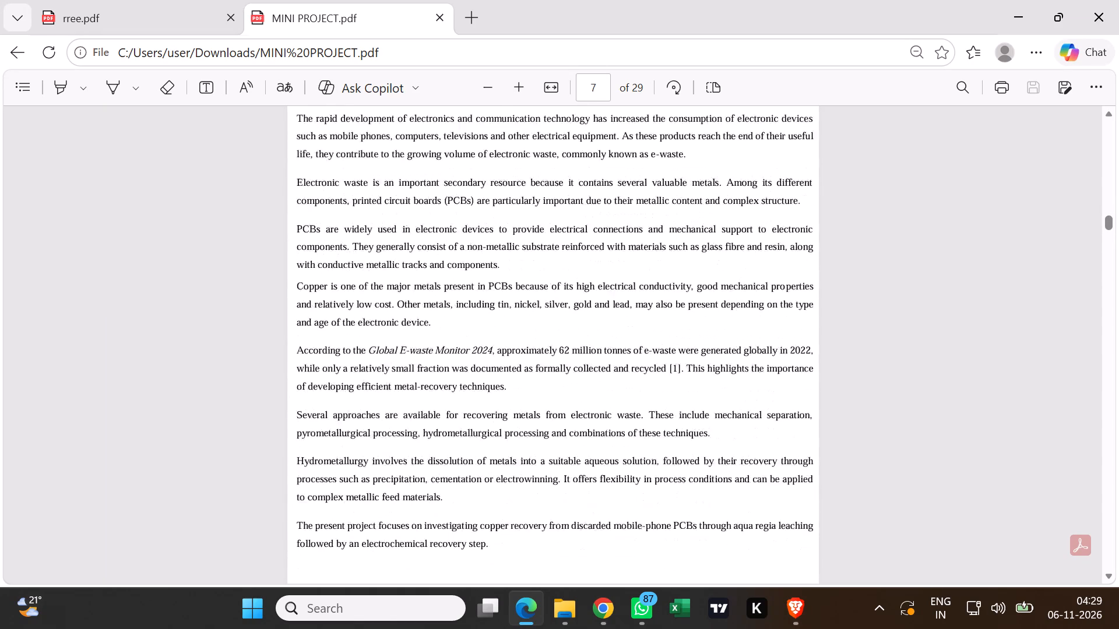
pyautogui.scroll(-5, 492, 204)
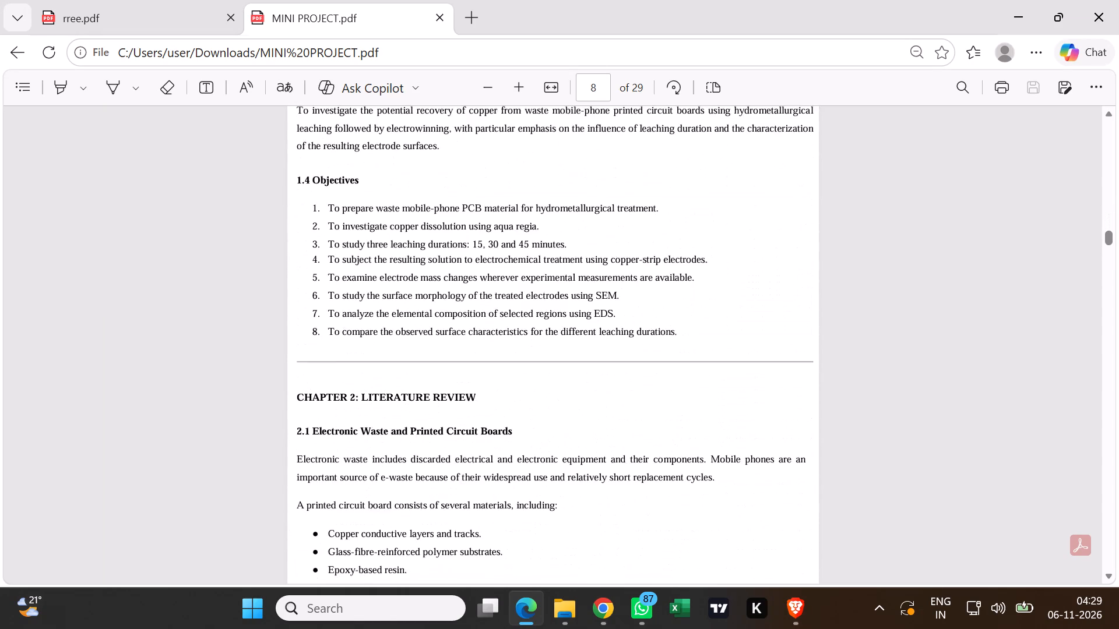
pyautogui.scroll(5, 492, 204)
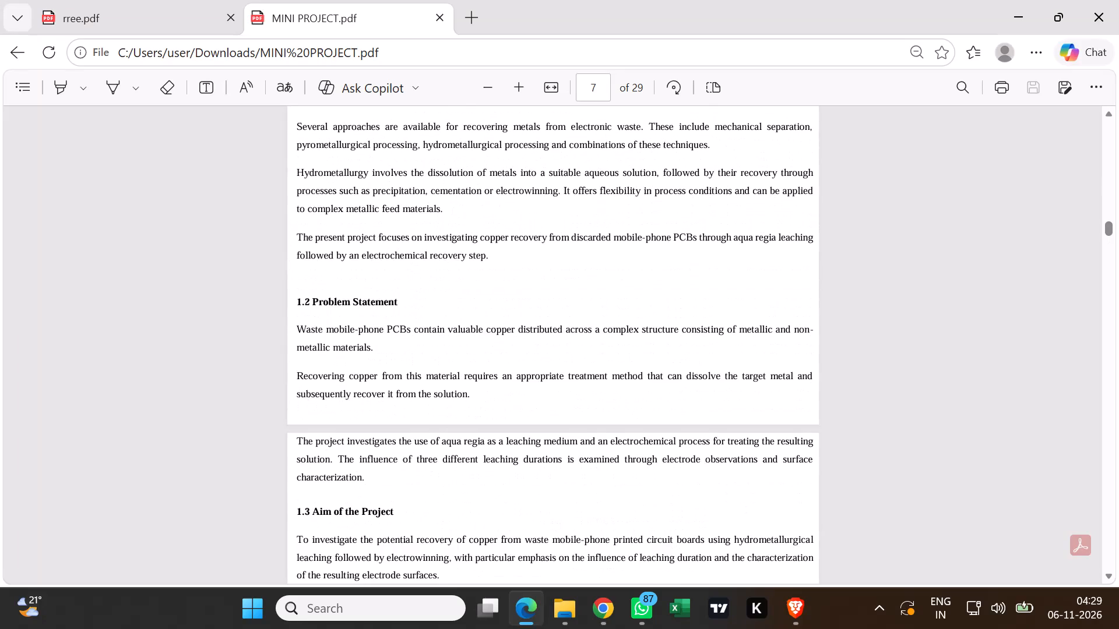
pyautogui.scroll(5, 483, 154)
pyautogui.scroll(-2, 484, 158)
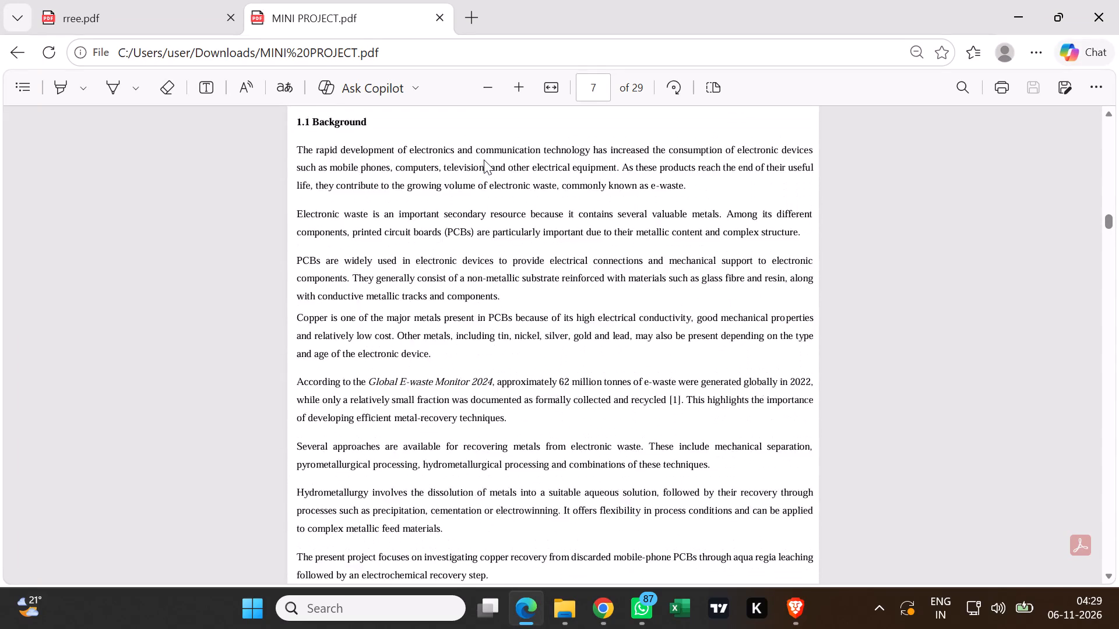
pyautogui.scroll(-5, 484, 160)
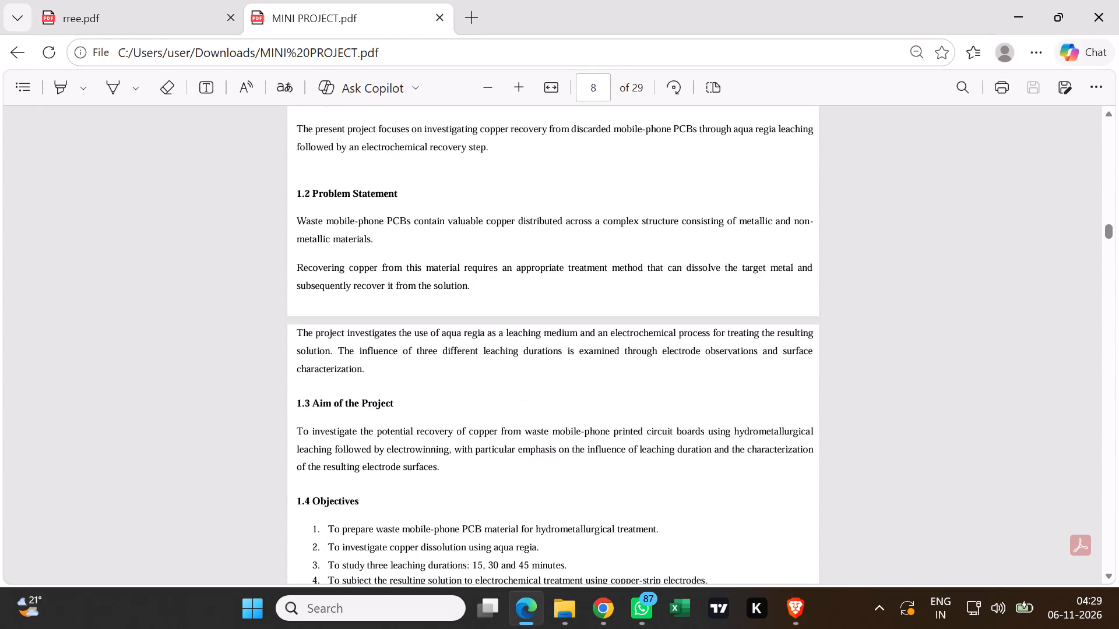
pyautogui.scroll(-4, 484, 161)
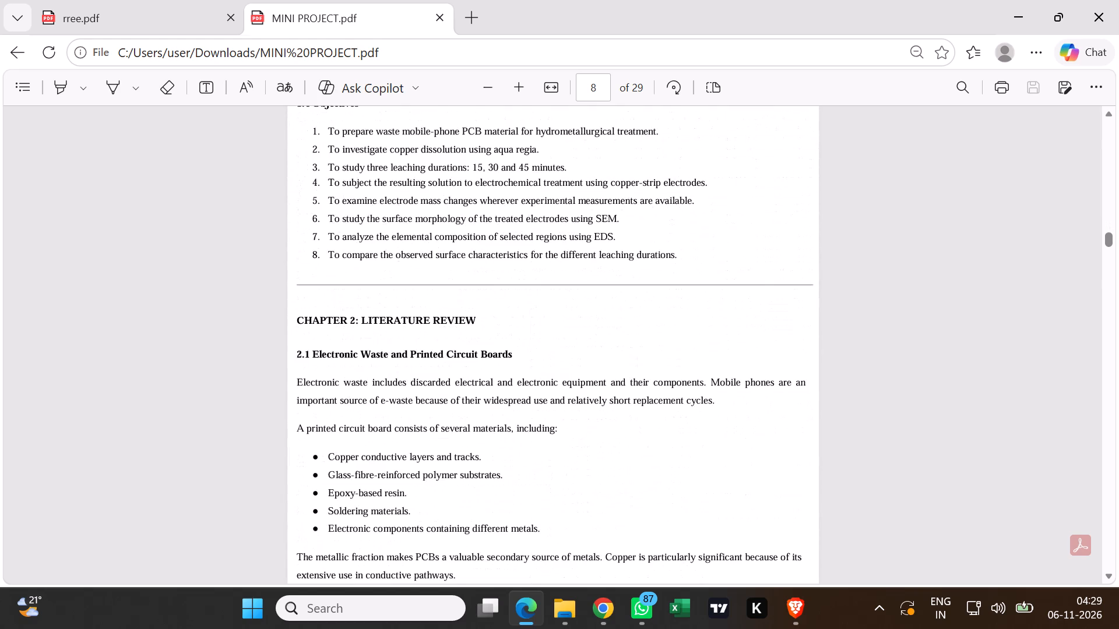
# Review Chapter 2: Literature Review, from metal recovery and aqua regia leaching through electrowinning to the characterization techniques.
pyautogui.scroll(-4, 484, 161)
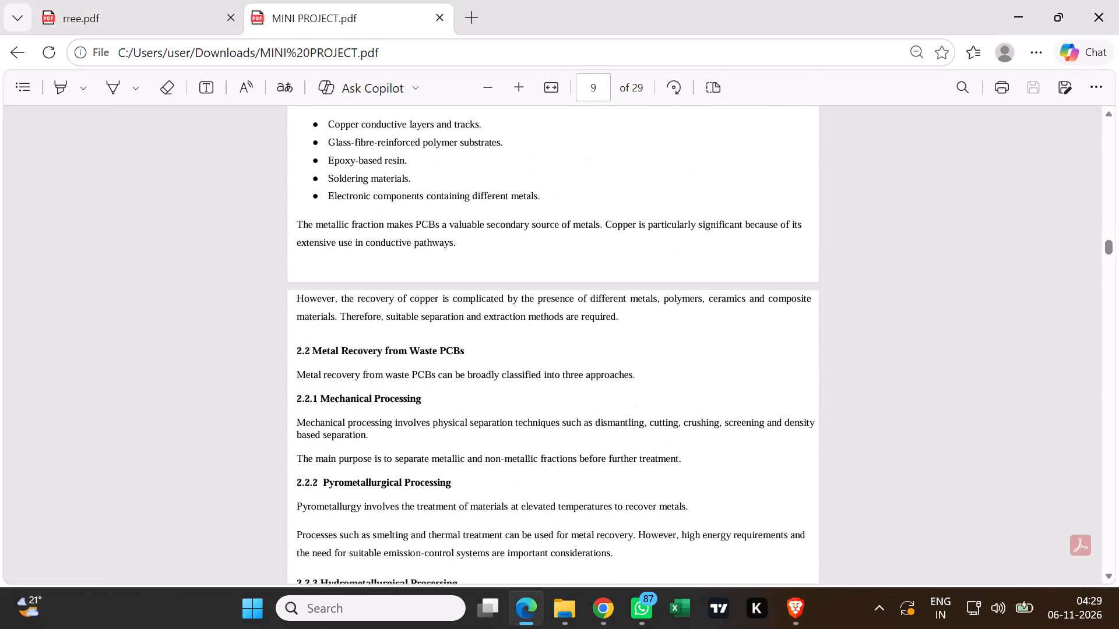
pyautogui.scroll(-1, 484, 162)
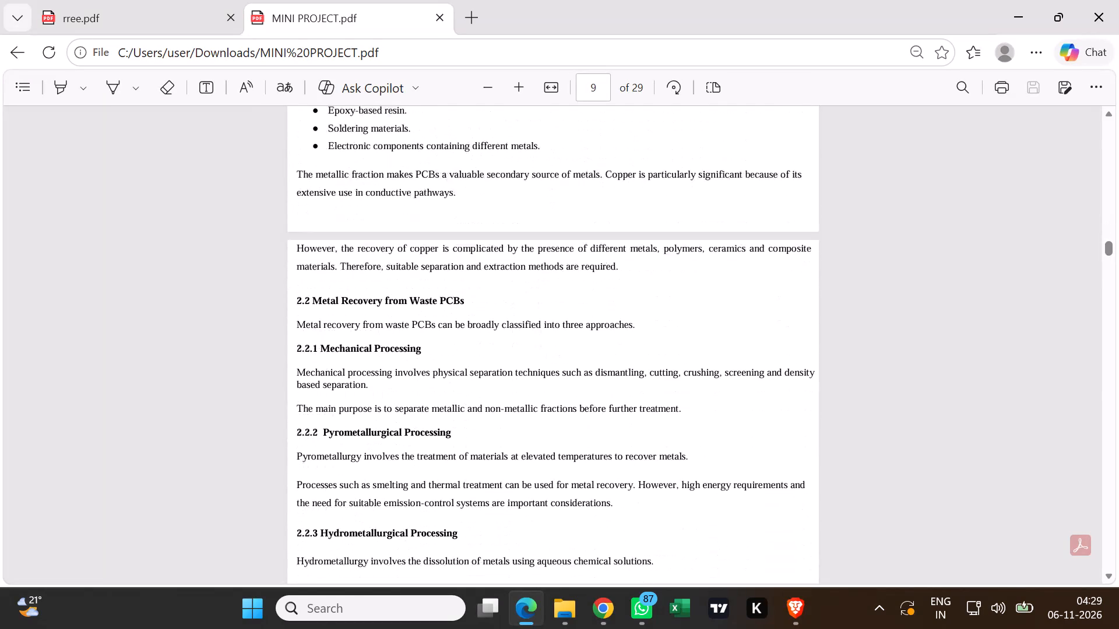
pyautogui.scroll(-3, 483, 167)
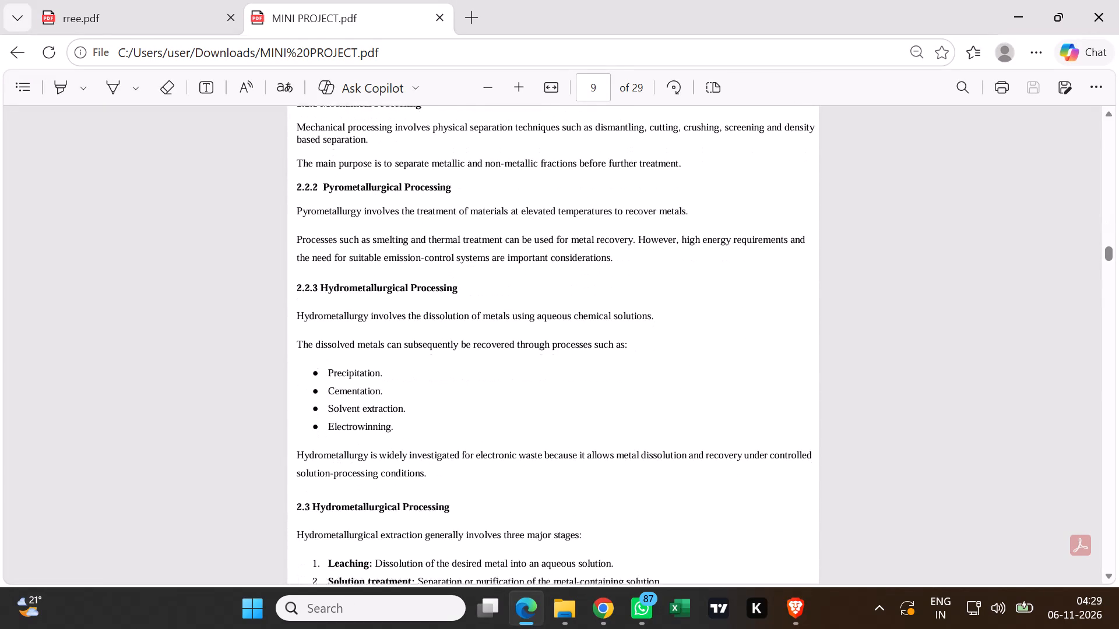
pyautogui.scroll(-6, 478, 174)
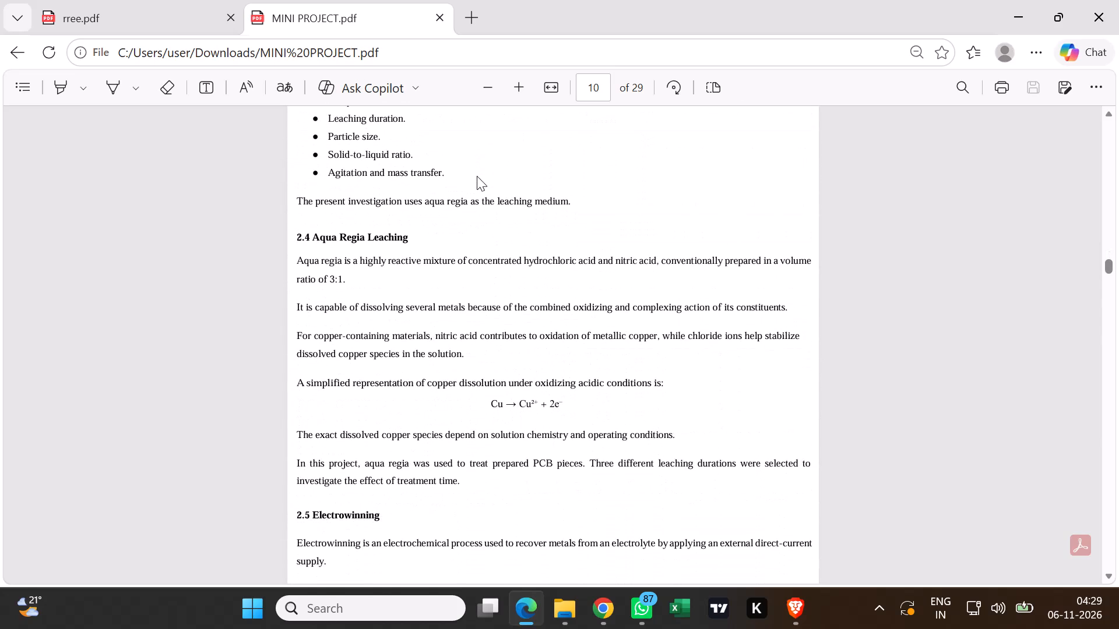
pyautogui.scroll(-5, 477, 176)
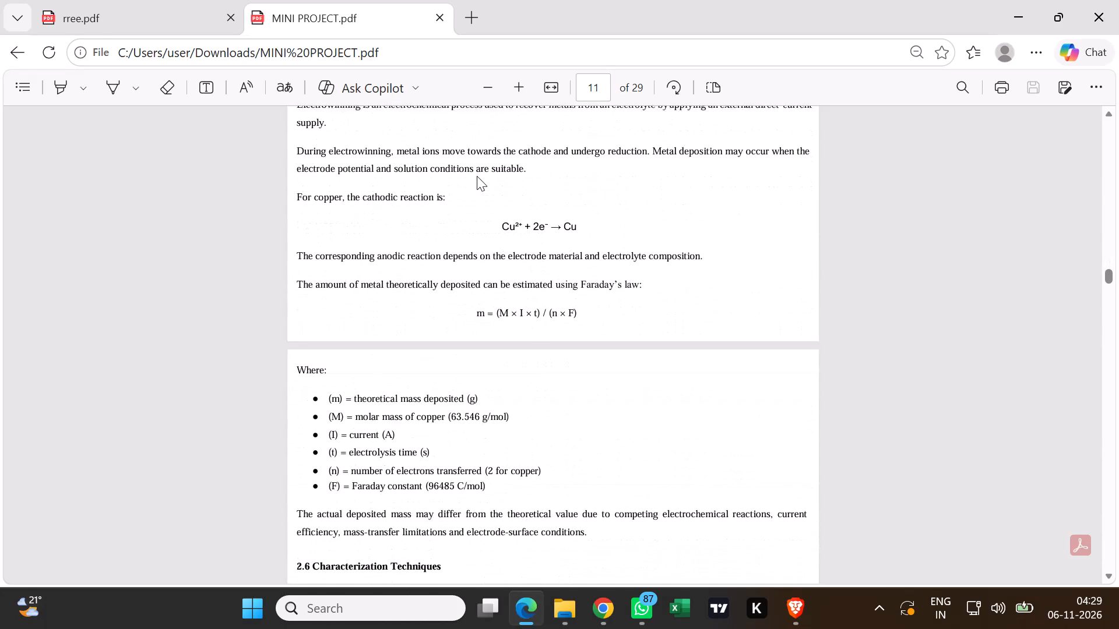
pyautogui.scroll(-5, 477, 176)
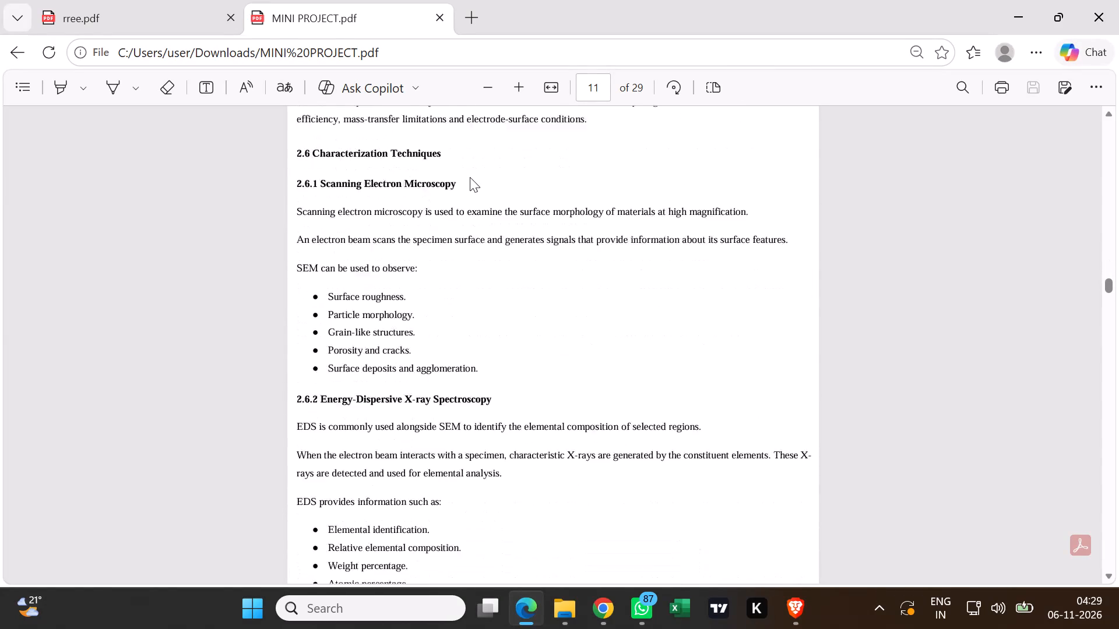
pyautogui.scroll(-6, 470, 177)
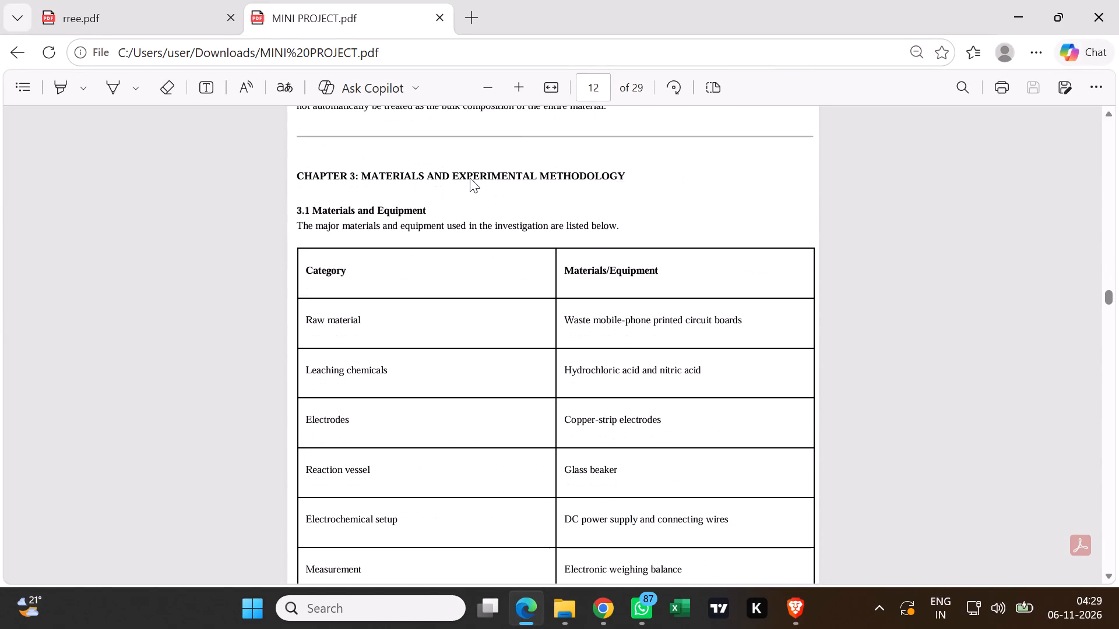
# Review Chapter 3, including its equipment table, leaching and electrowinning procedures, photographs, electrode mass equations and the SEM and EDS characterization section.
pyautogui.scroll(3, 470, 177)
pyautogui.scroll(-4, 457, 157)
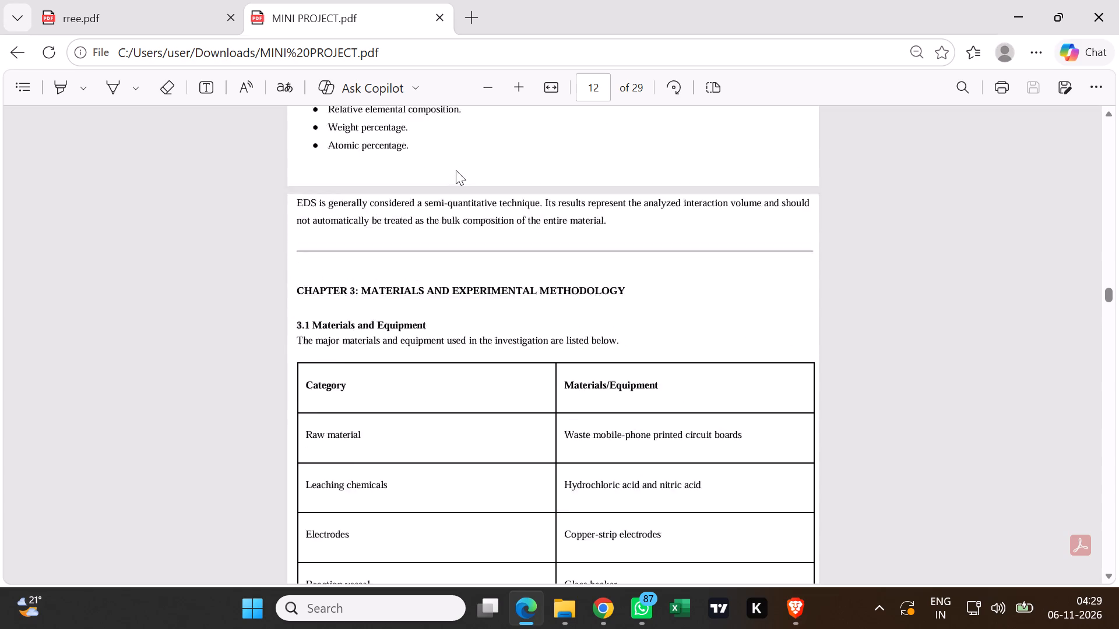
pyautogui.scroll(-9, 456, 170)
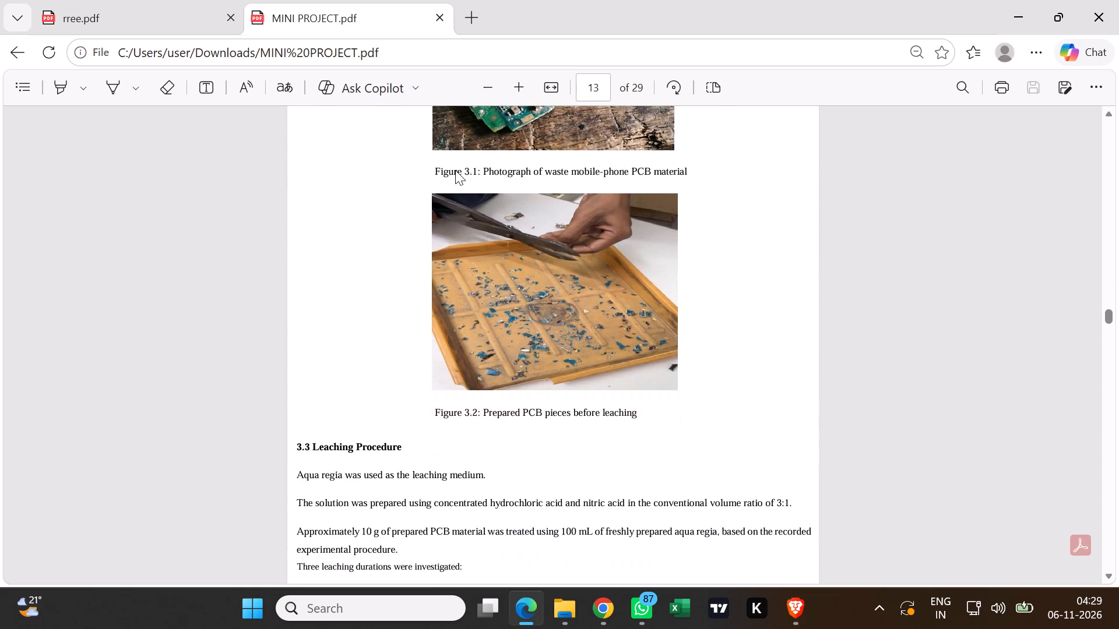
pyautogui.scroll(-7, 455, 170)
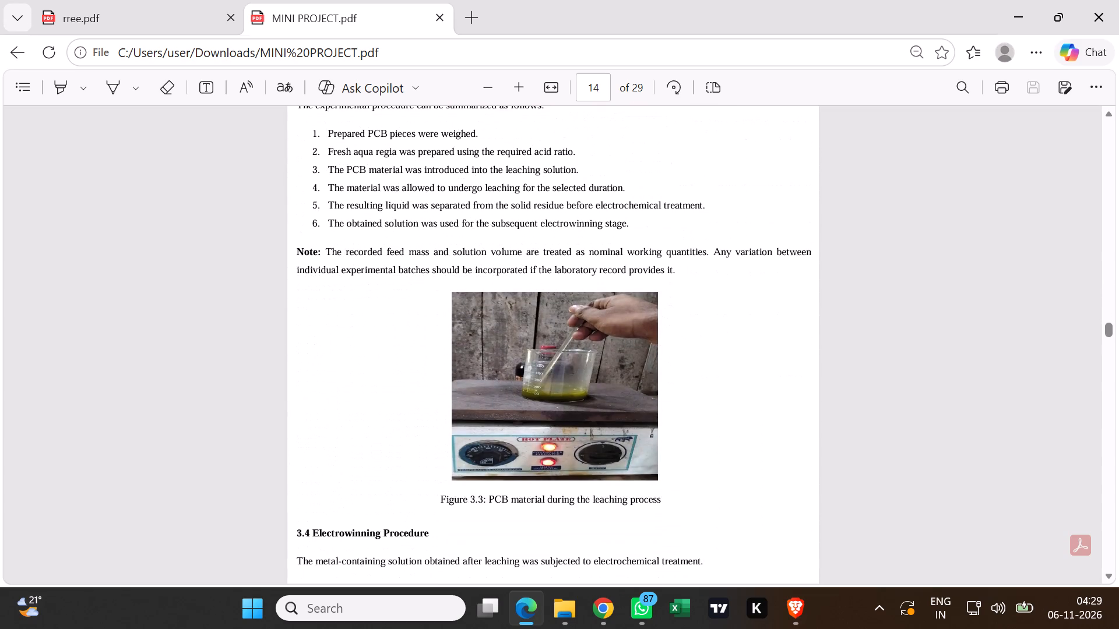
pyautogui.scroll(-8, 455, 171)
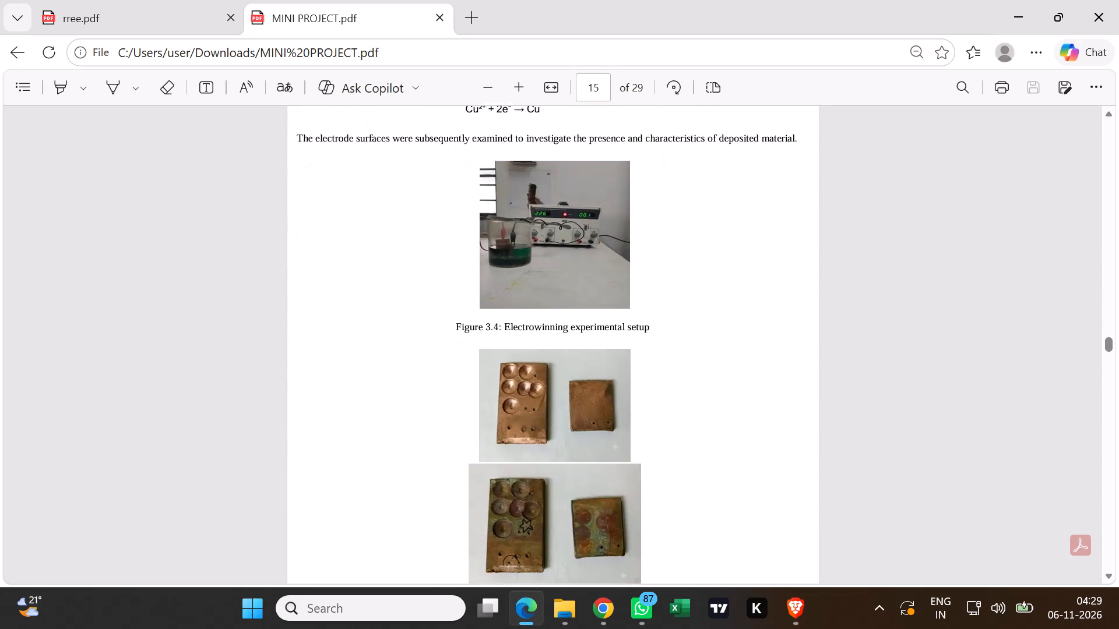
pyautogui.scroll(-11, 455, 169)
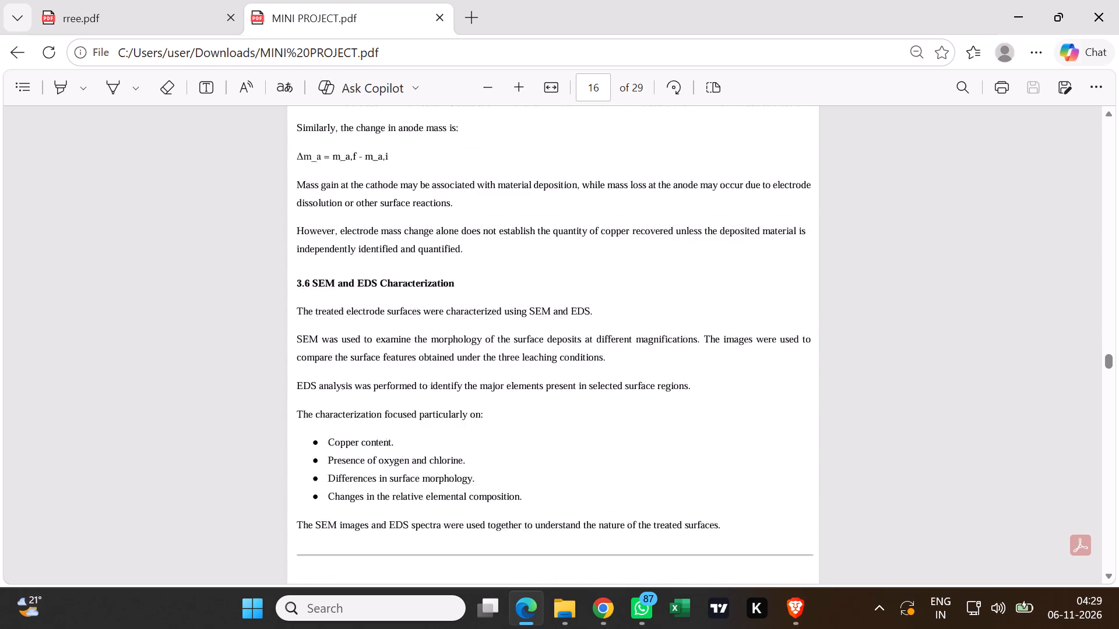
# Recheck sections 3.5 and 3.6 of the PDF, covering electrode mass measurement and the SEM and EDS characterization.
pyautogui.scroll(5, 454, 172)
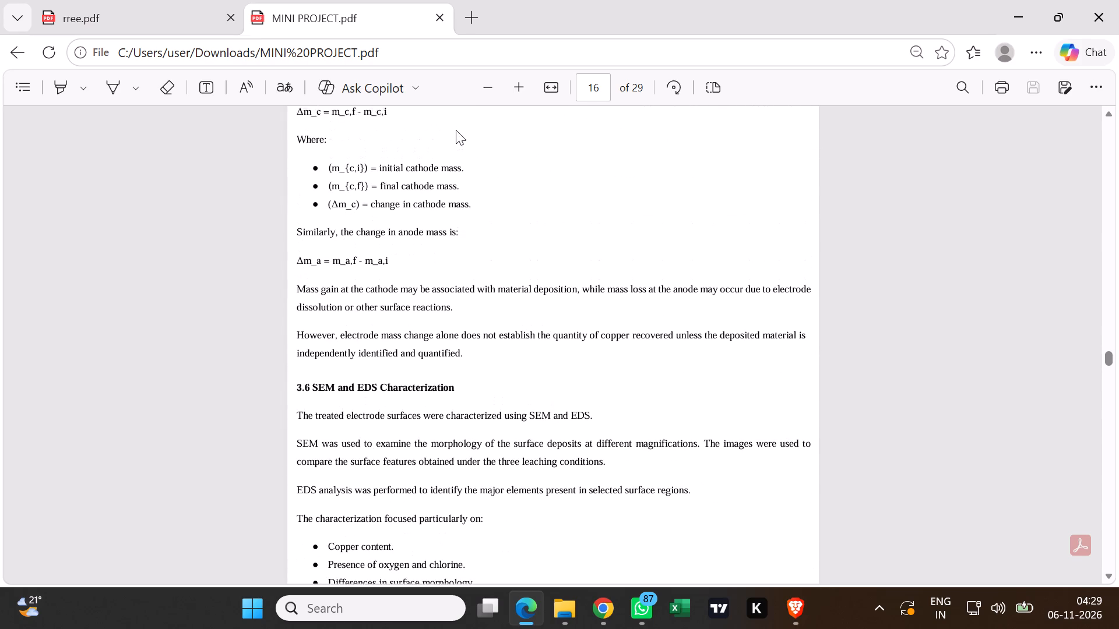
pyautogui.scroll(1, 456, 130)
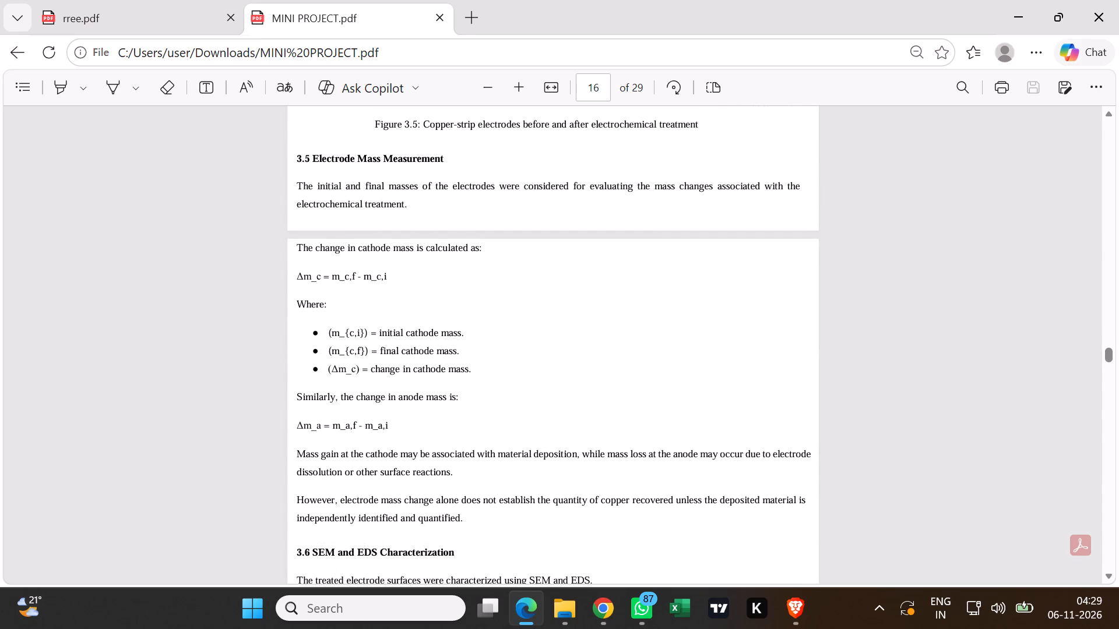
pyautogui.scroll(-4, 379, 377)
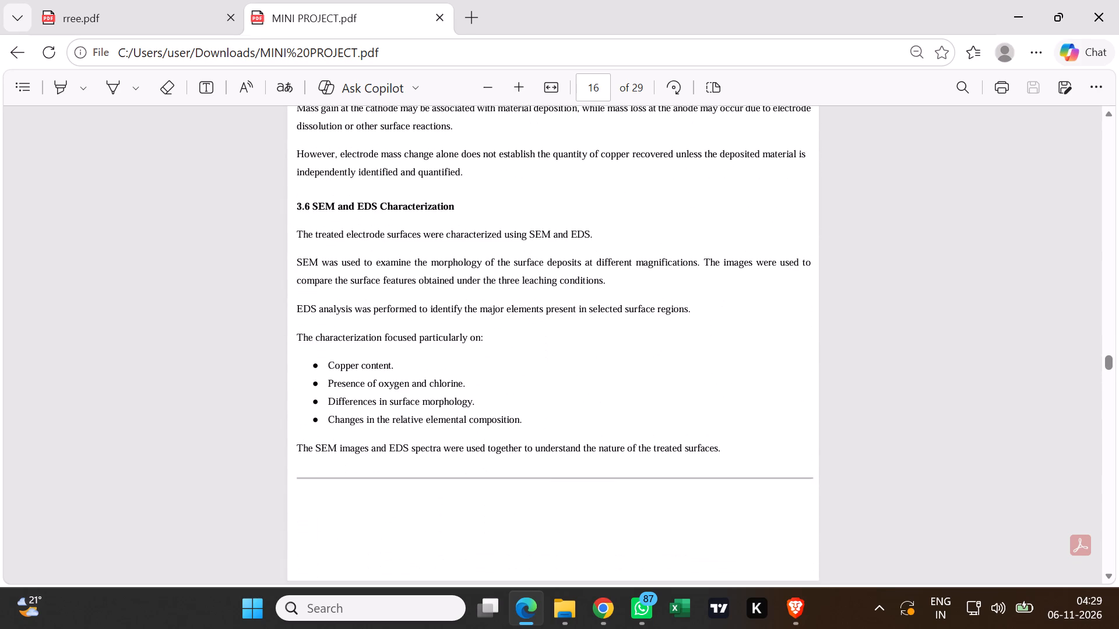
# Review the first part of Chapter 4, from the experimental conditions table and observation photographs through the SEM analysis for each leaching duration.
pyautogui.scroll(-10, 374, 374)
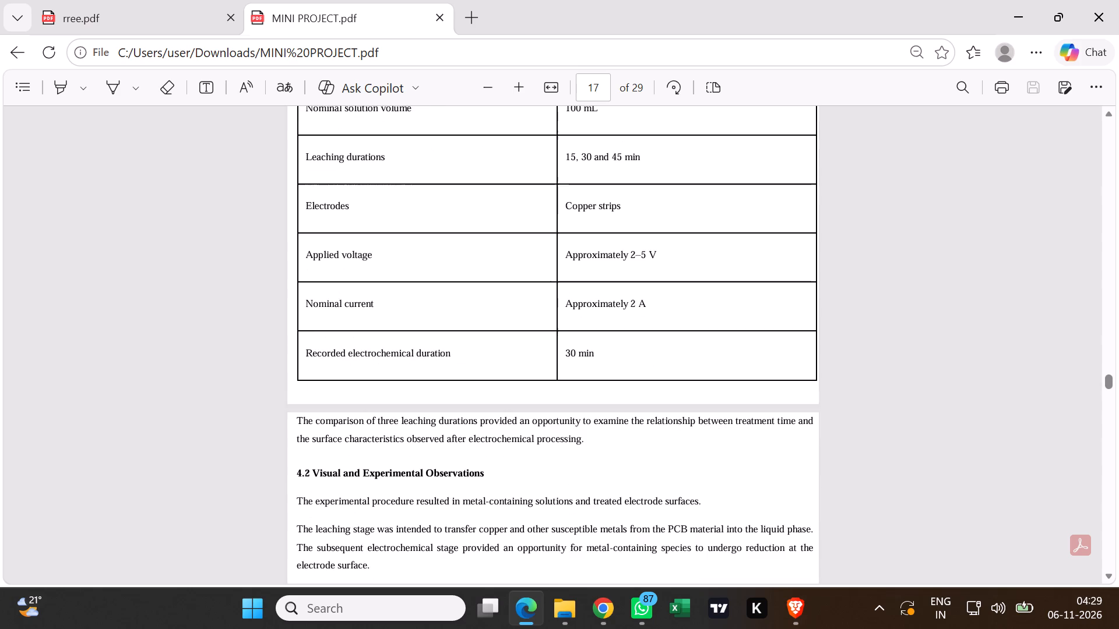
pyautogui.scroll(-7, 374, 354)
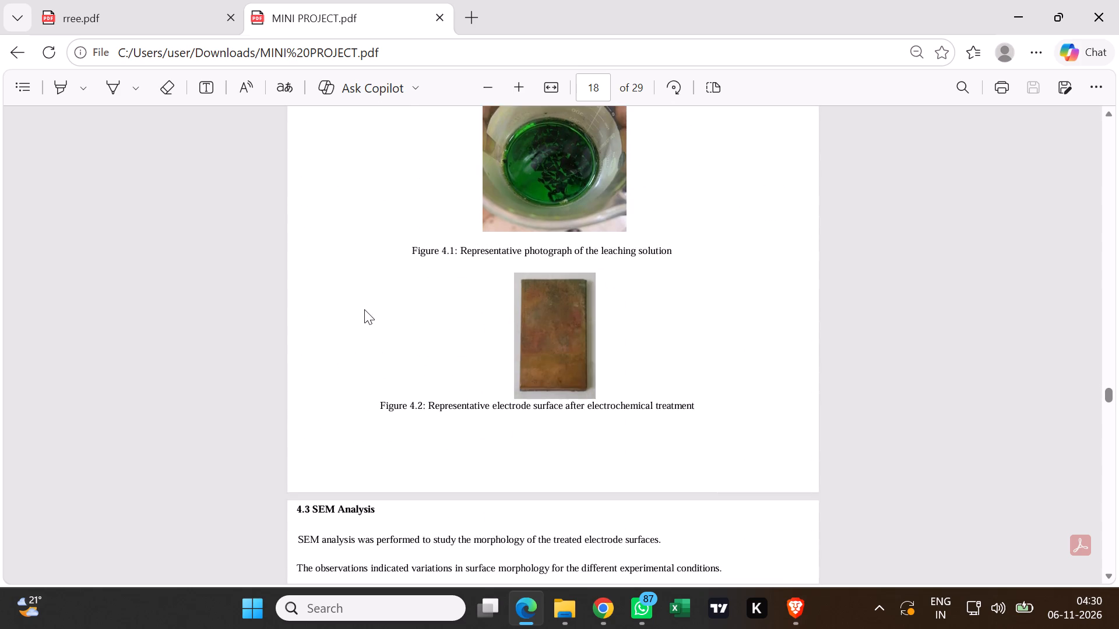
pyautogui.scroll(-14, 364, 309)
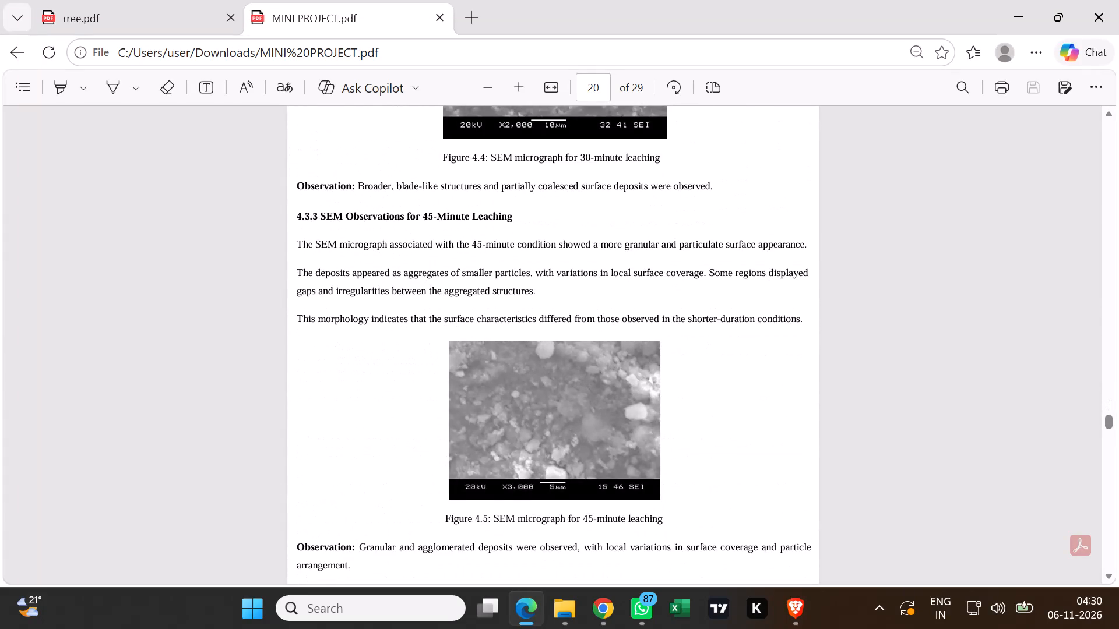
pyautogui.scroll(-10, 365, 309)
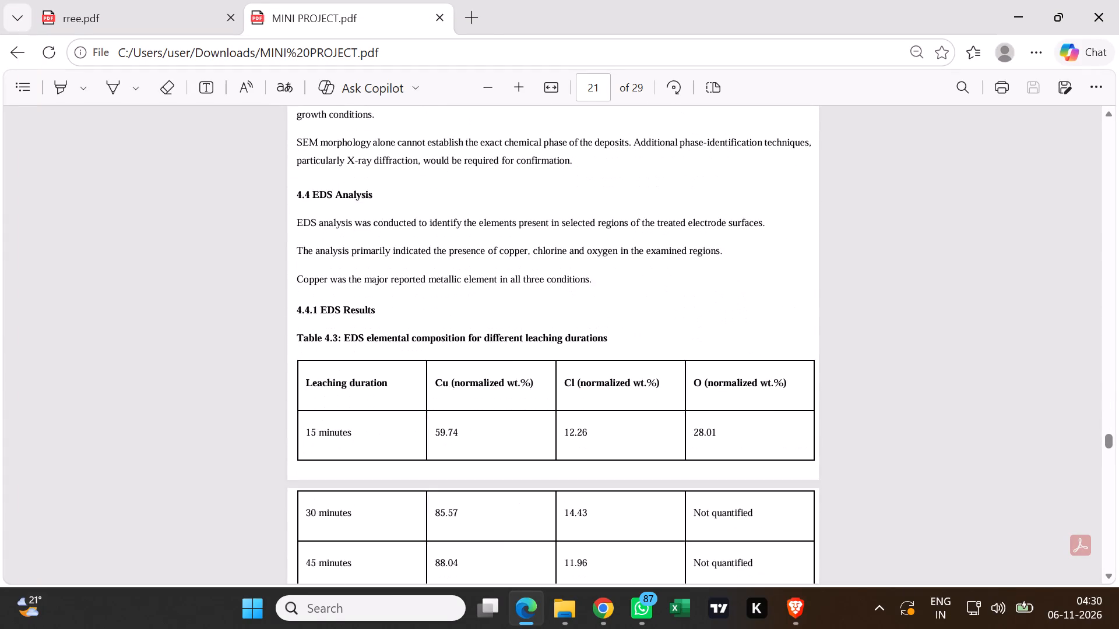
# Review the rest of Chapter 4, covering the EDS composition tables, EDS spectra, effect of leaching duration and closing discussion.
pyautogui.scroll(-14, 365, 308)
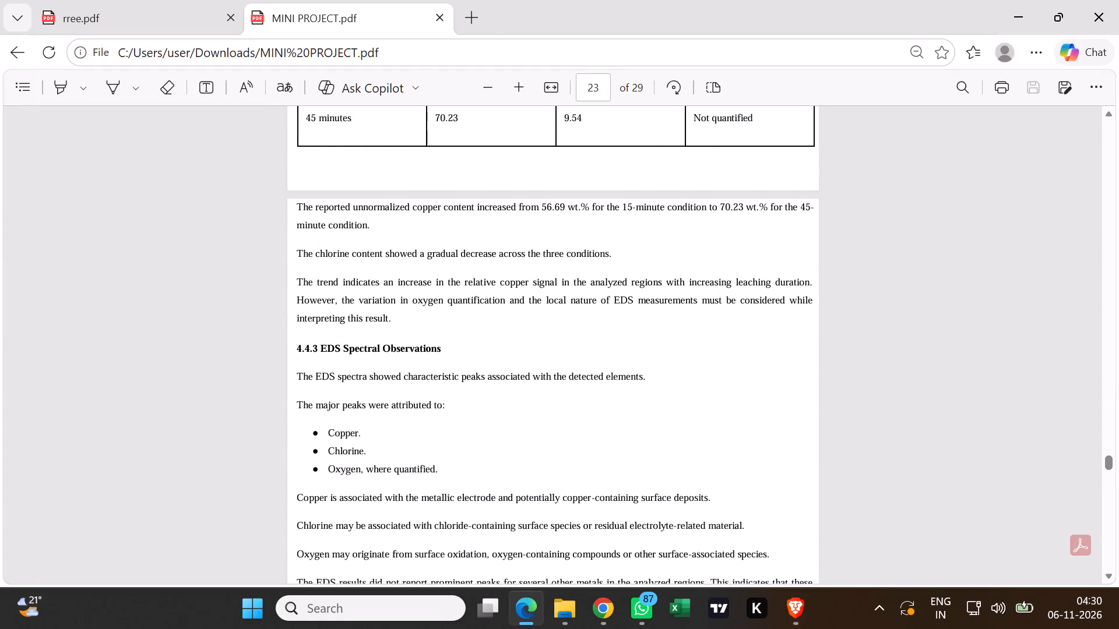
pyautogui.scroll(-9, 367, 307)
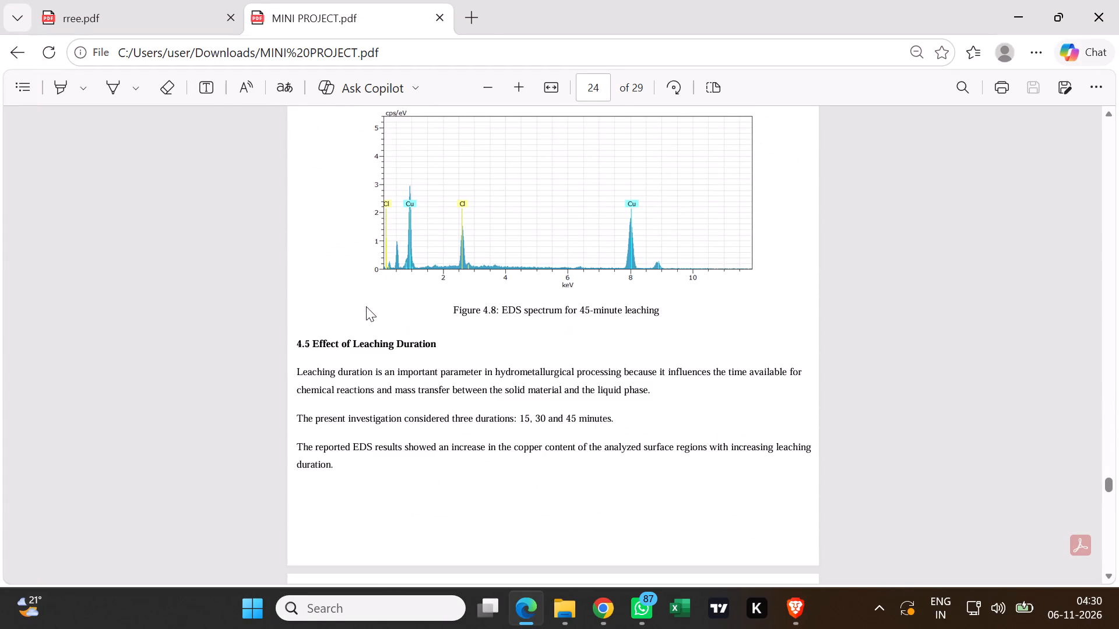
pyautogui.scroll(-3, 367, 306)
pyautogui.scroll(2, 367, 304)
pyautogui.scroll(-1, 371, 292)
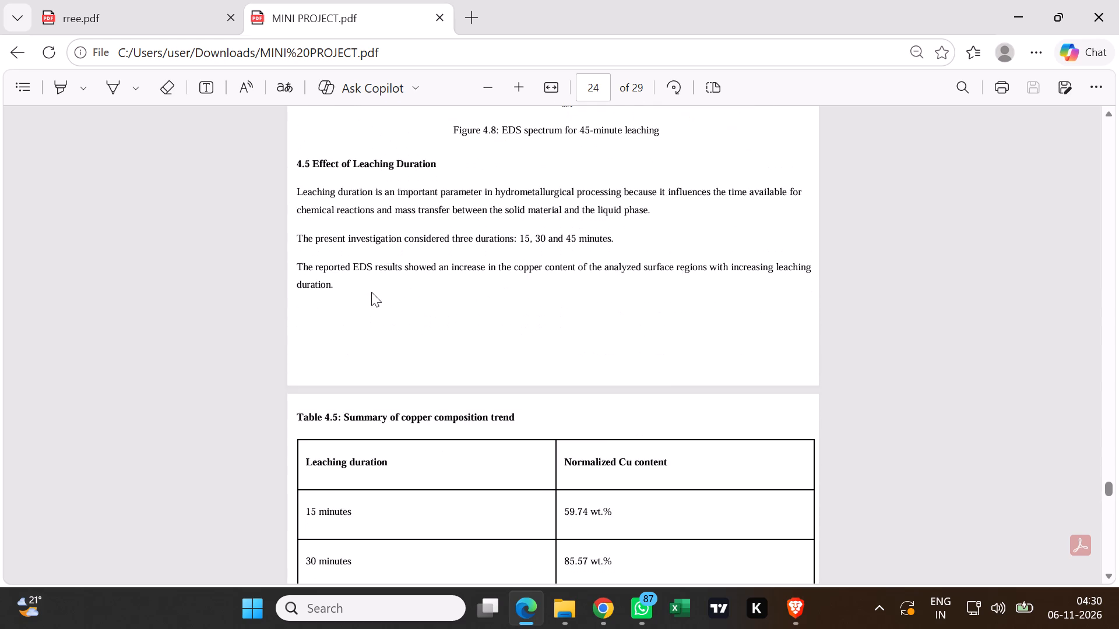
pyautogui.scroll(-14, 371, 292)
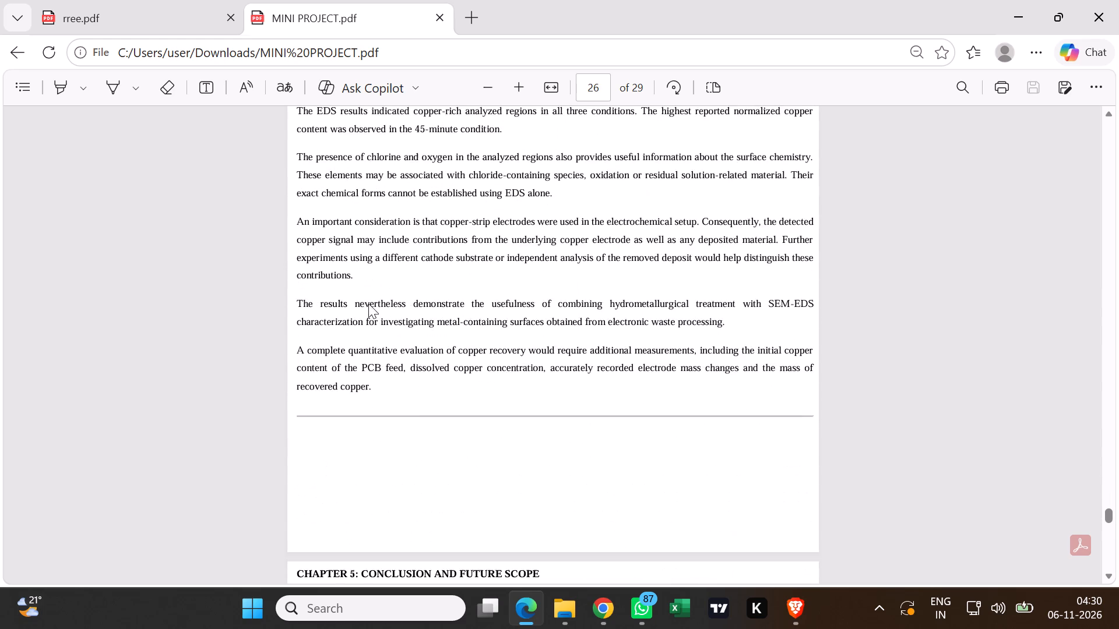
# Review Chapter 5: Conclusion and Future Scope, the references and the appendix of experimental equations to the end of the PDF.
pyautogui.scroll(-8, 368, 299)
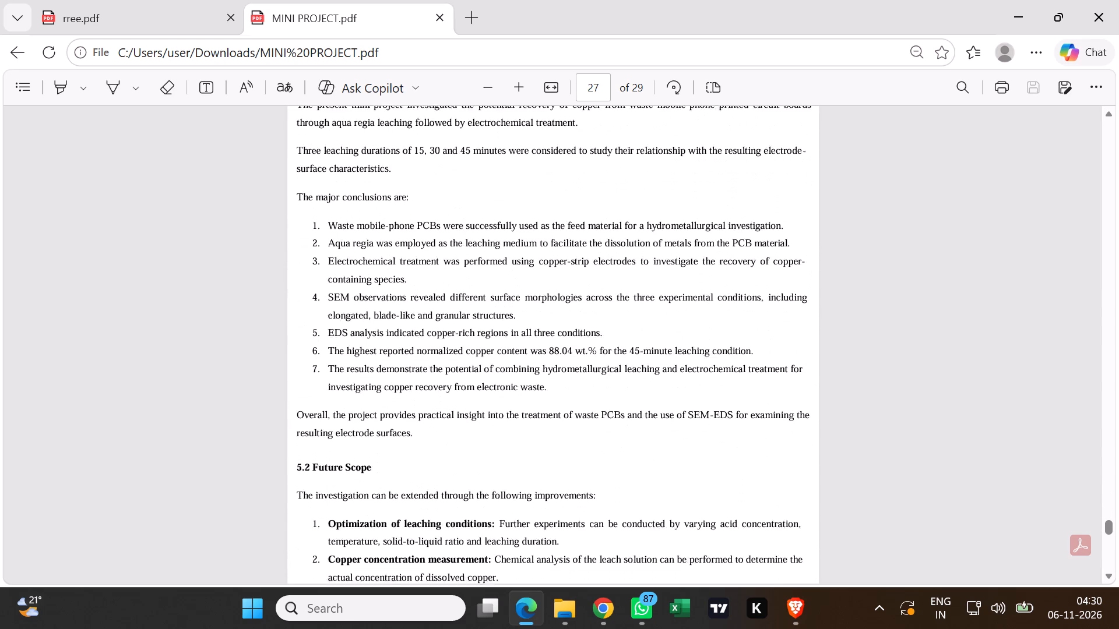
pyautogui.scroll(-8, 368, 300)
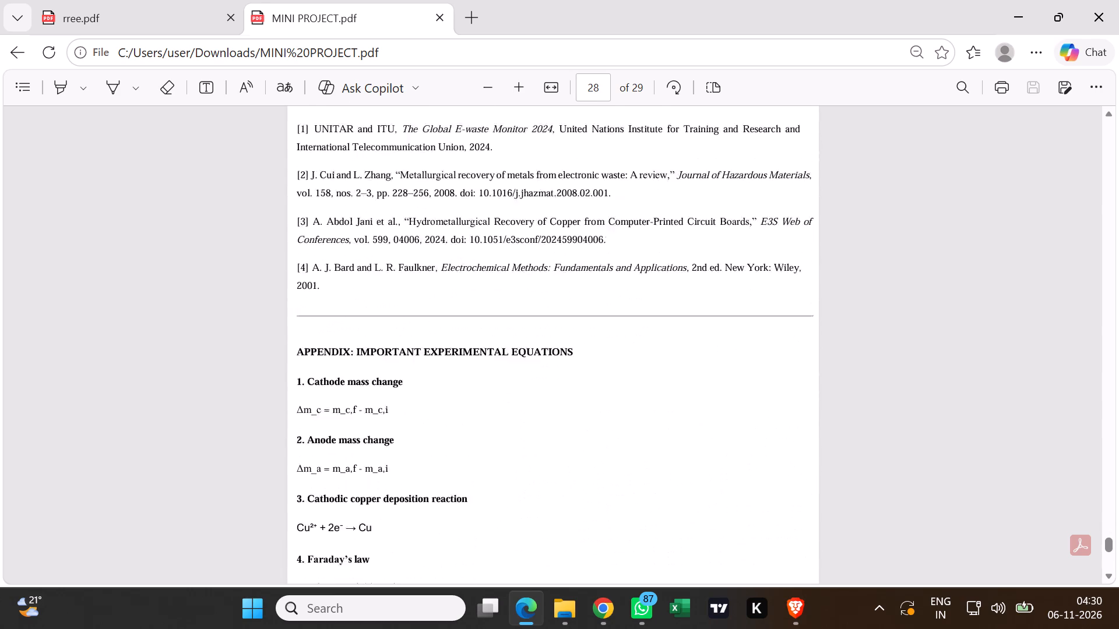
pyautogui.scroll(-7, 368, 300)
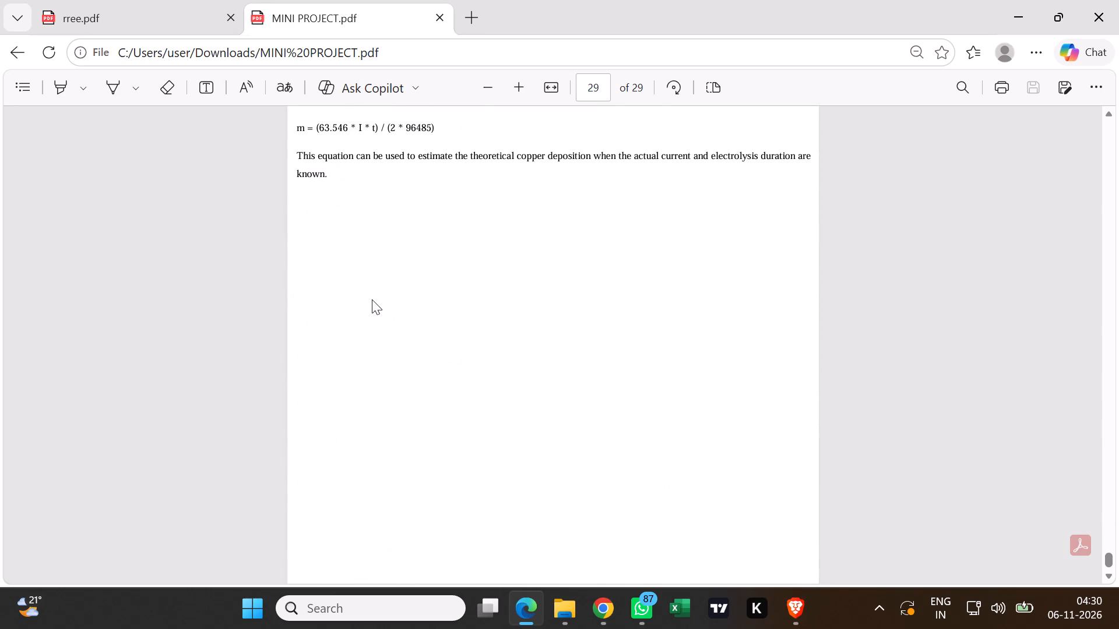
pyautogui.scroll(-2, 503, 118)
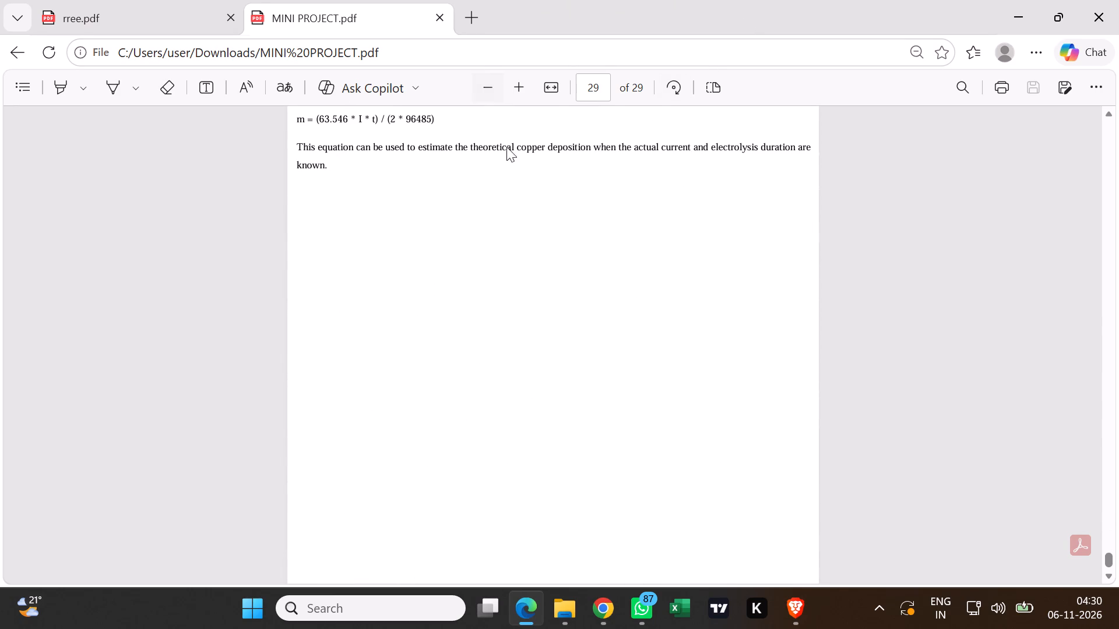
pyautogui.scroll(-5, 506, 147)
# Switch to the Downloads folder in File Explorer and open the MINI PROJECT Word document.
pyautogui.click(1022, 8)
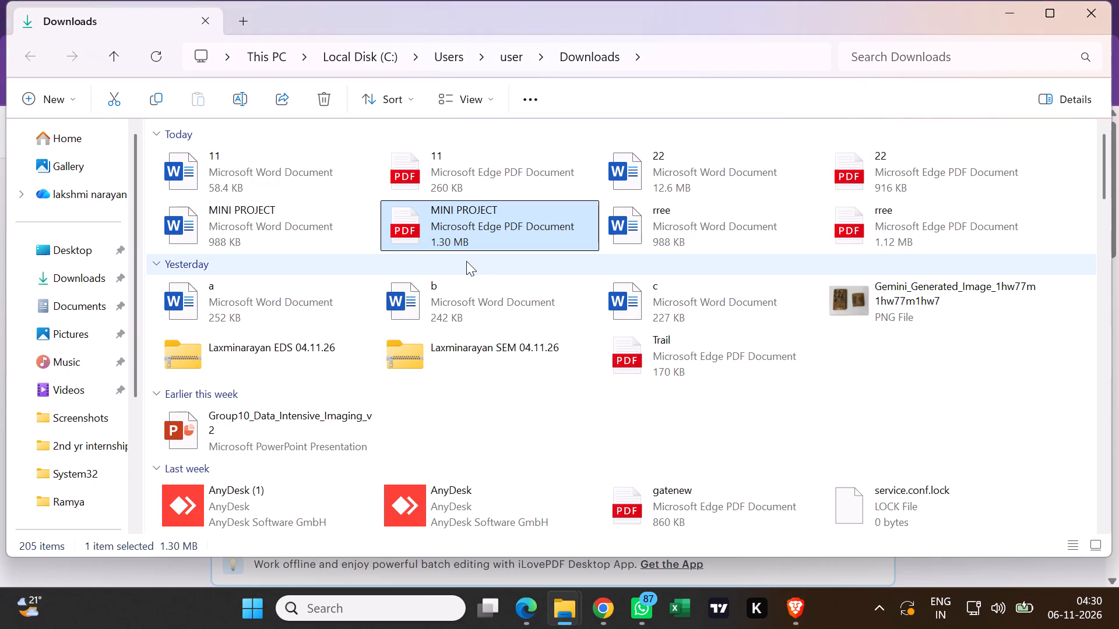
pyautogui.doubleClick(259, 221)
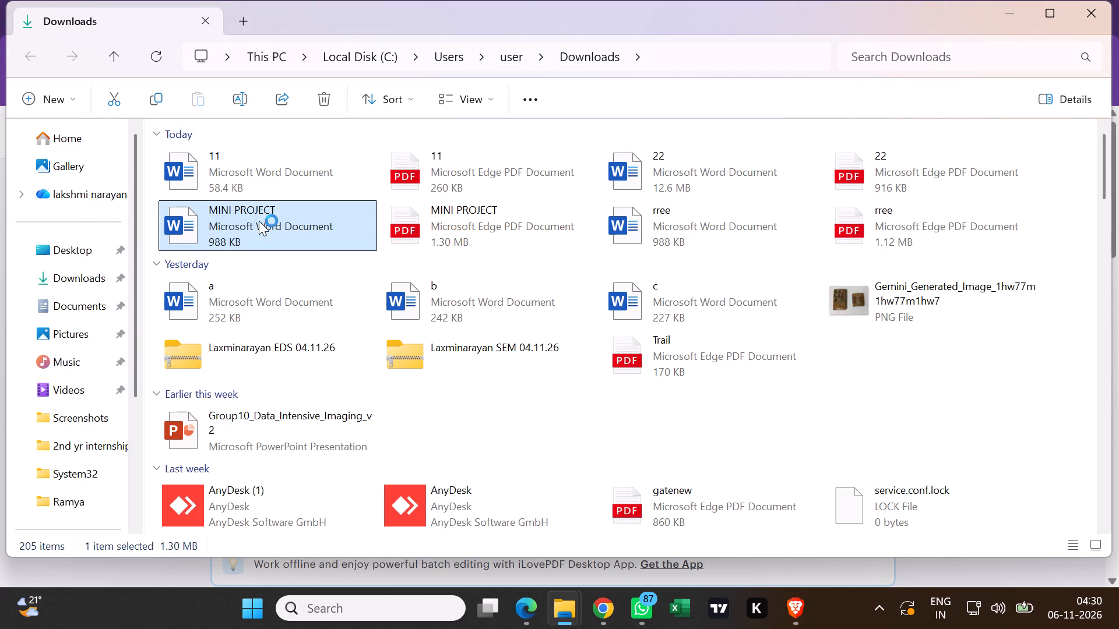
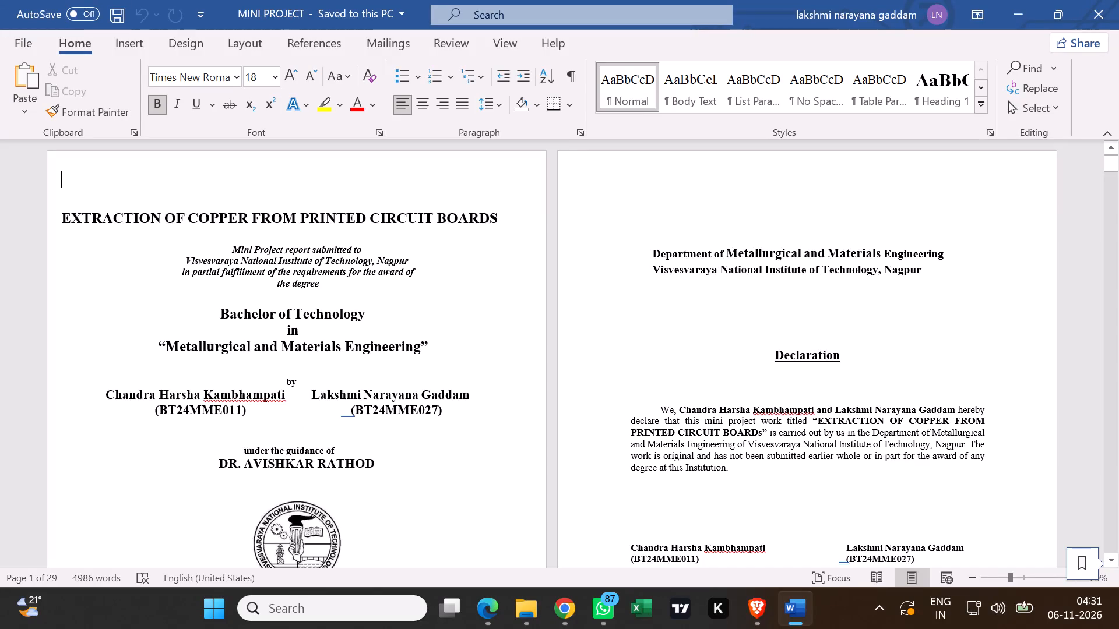
# Review the report's front matter from the title page and declaration through the certificate, acknowledgment, abstract and contents pages.
pyautogui.scroll(-4, 437, 316)
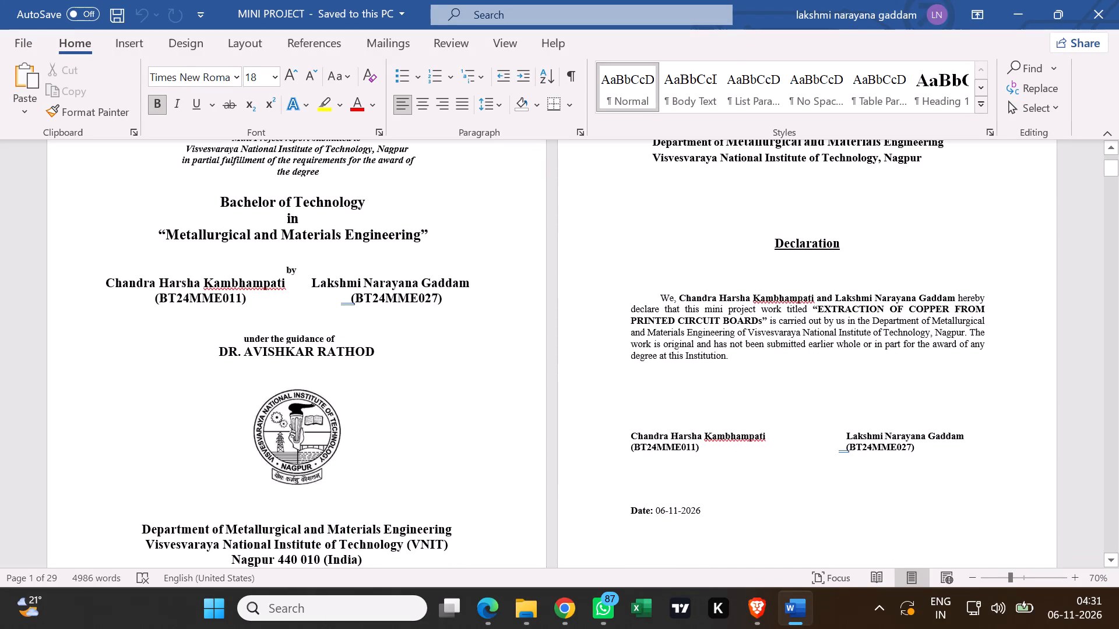
pyautogui.scroll(-16, 442, 315)
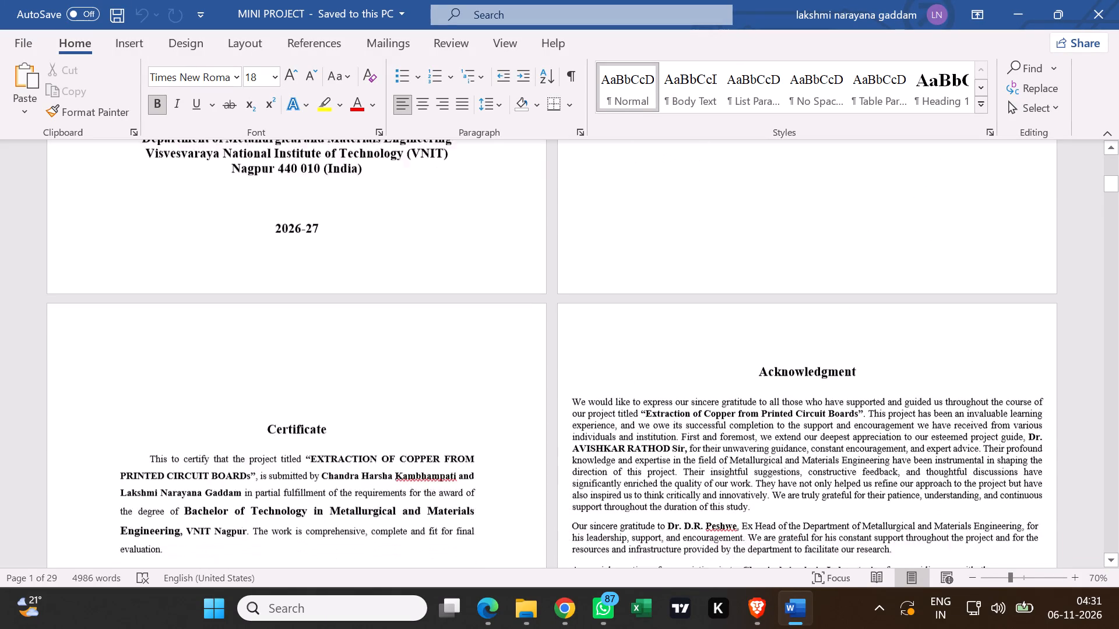
pyautogui.scroll(-10, 435, 301)
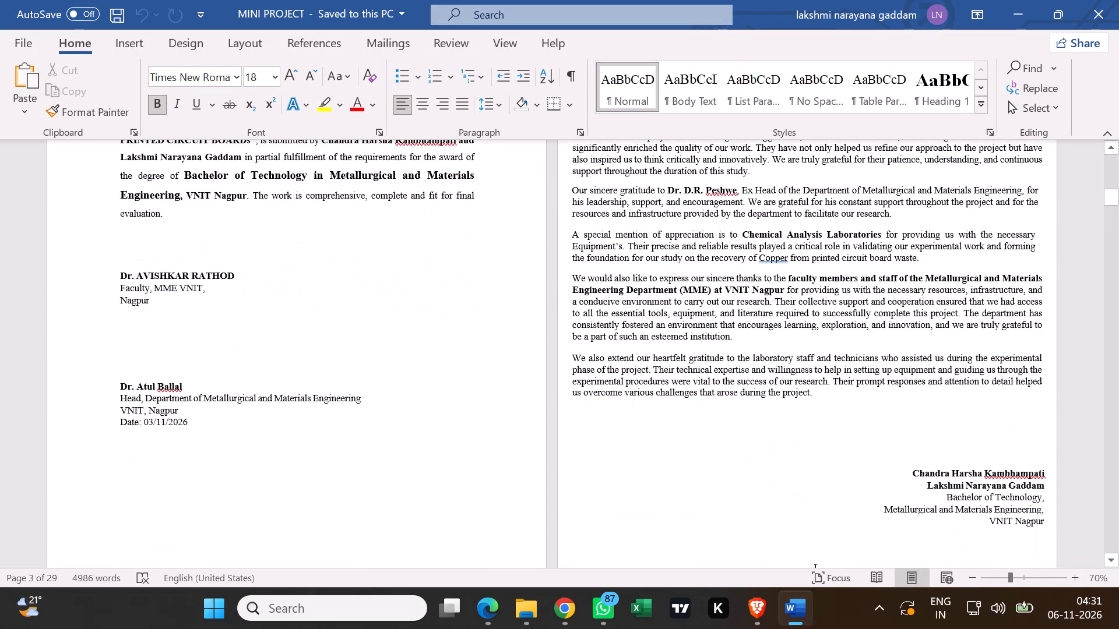
pyautogui.scroll(5, 471, 279)
pyautogui.scroll(-16, 545, 272)
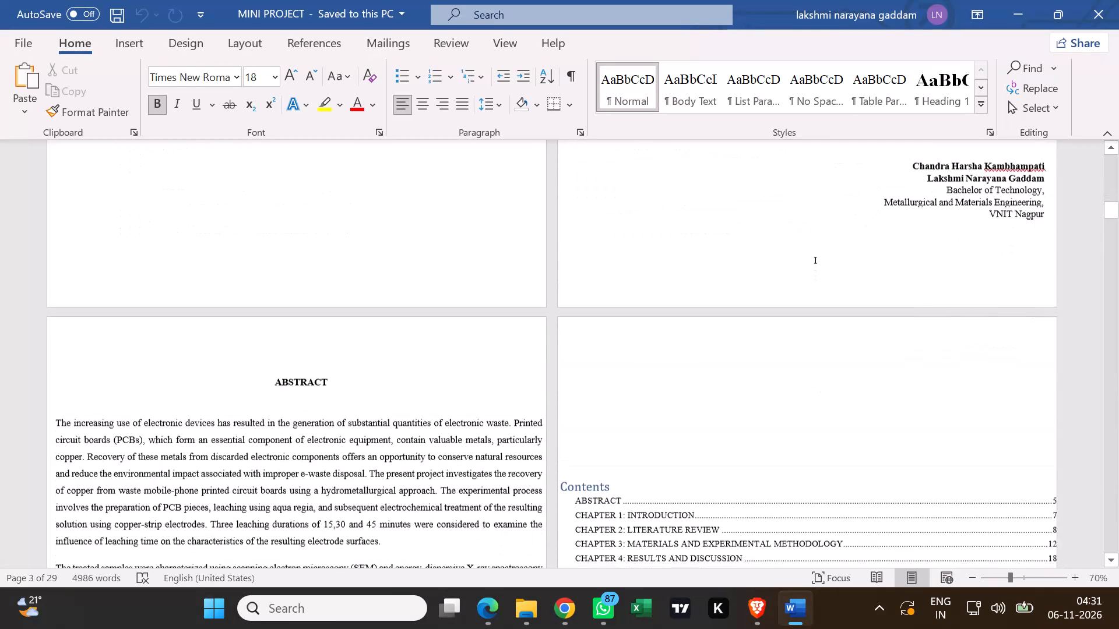
pyautogui.scroll(-11, 544, 256)
pyautogui.scroll(-11, 349, 291)
pyautogui.scroll(12, 359, 289)
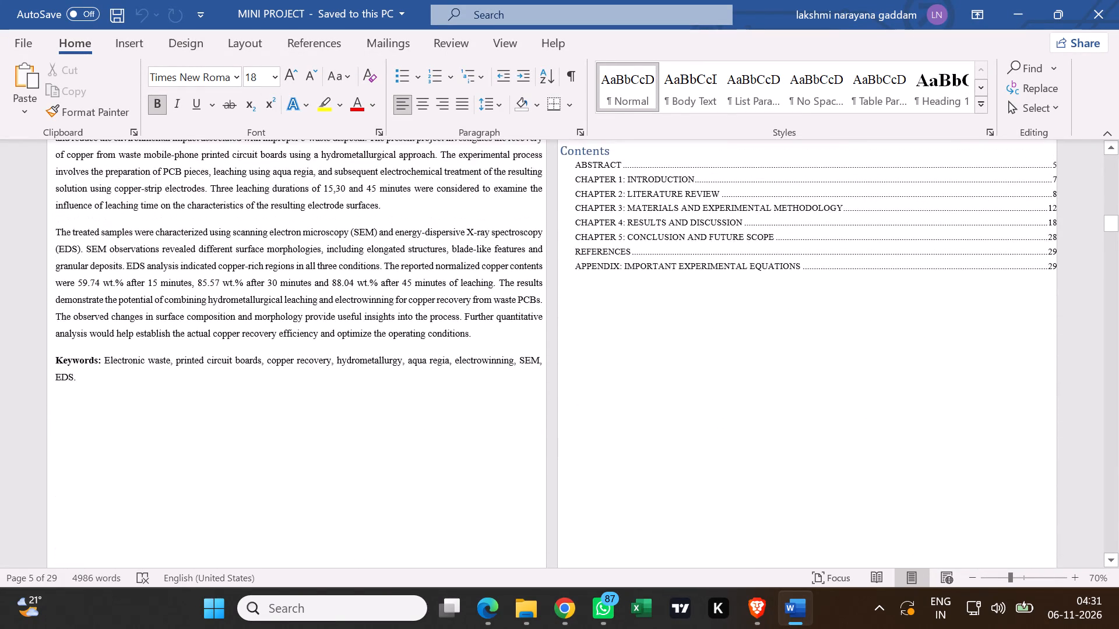
pyautogui.scroll(7, 339, 259)
pyautogui.scroll(-3, 313, 210)
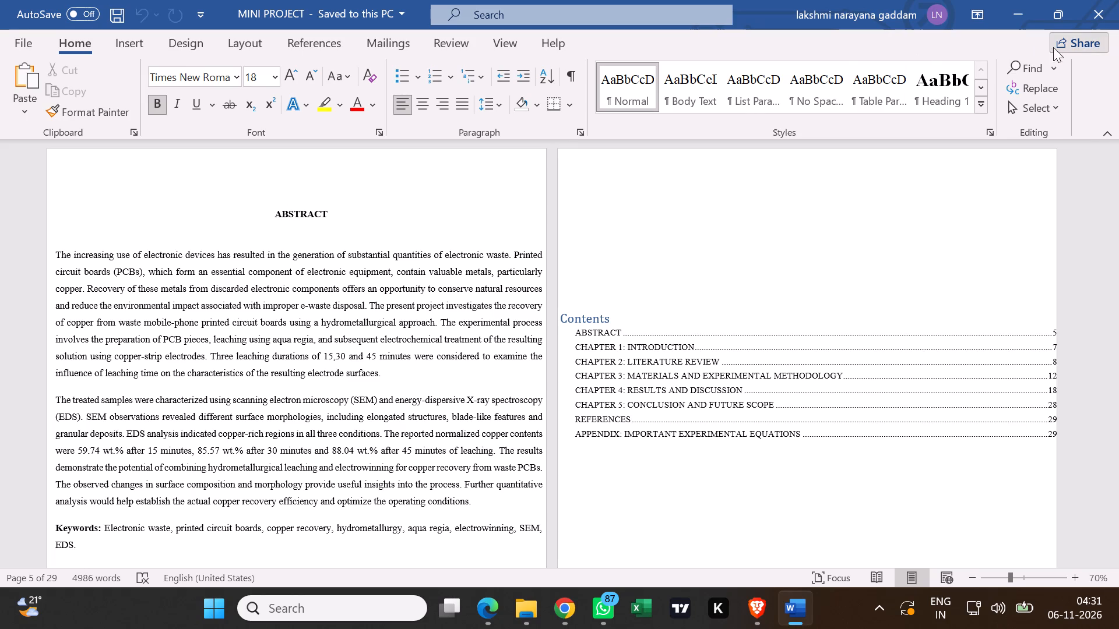
# Enlarge the document view to 80% and examine the bottoms of the Certificate and Acknowledgment pages.
pyautogui.keyDown('ctrl'); pyautogui.hscroll(1, 370, 283); pyautogui.keyUp('ctrl')
pyautogui.keyDown('ctrl'); pyautogui.scroll(1, 370, 283); pyautogui.keyUp('ctrl')
pyautogui.keyDown('ctrl'); pyautogui.hscroll(1, 370, 283); pyautogui.keyUp('ctrl')
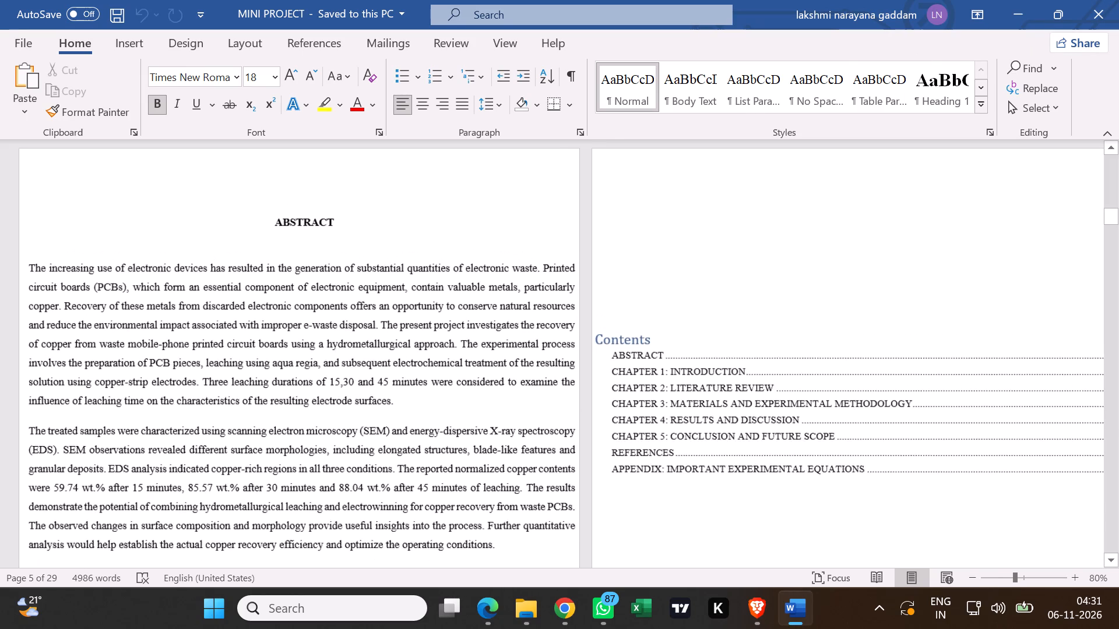
pyautogui.scroll(4, 370, 283)
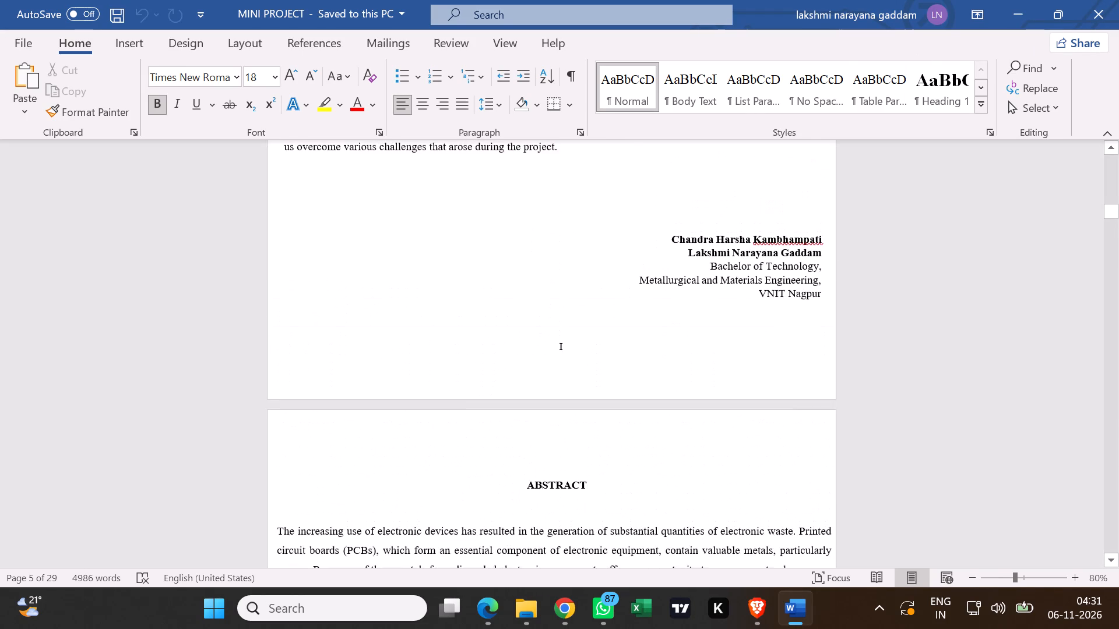
pyautogui.scroll(5, 367, 284)
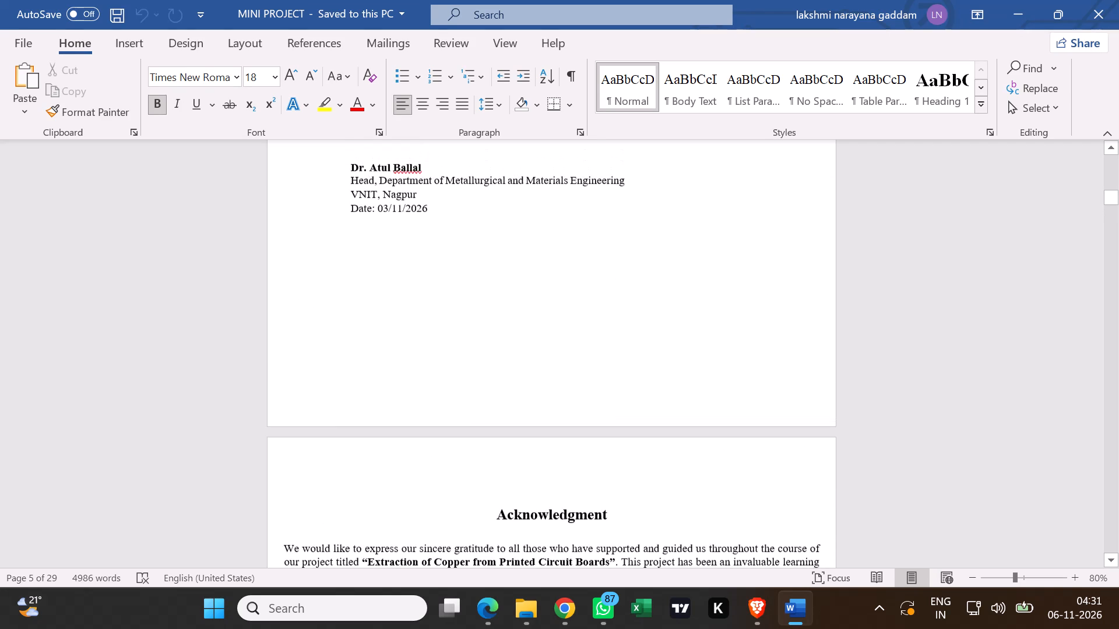
pyautogui.scroll(-4, 365, 285)
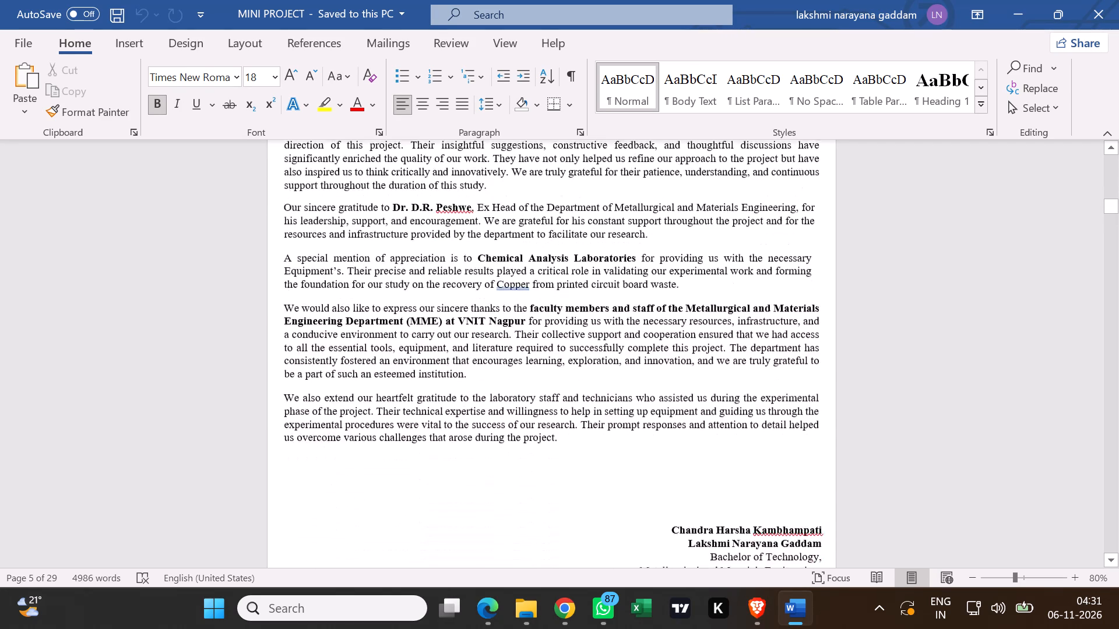
pyautogui.scroll(-2, 365, 285)
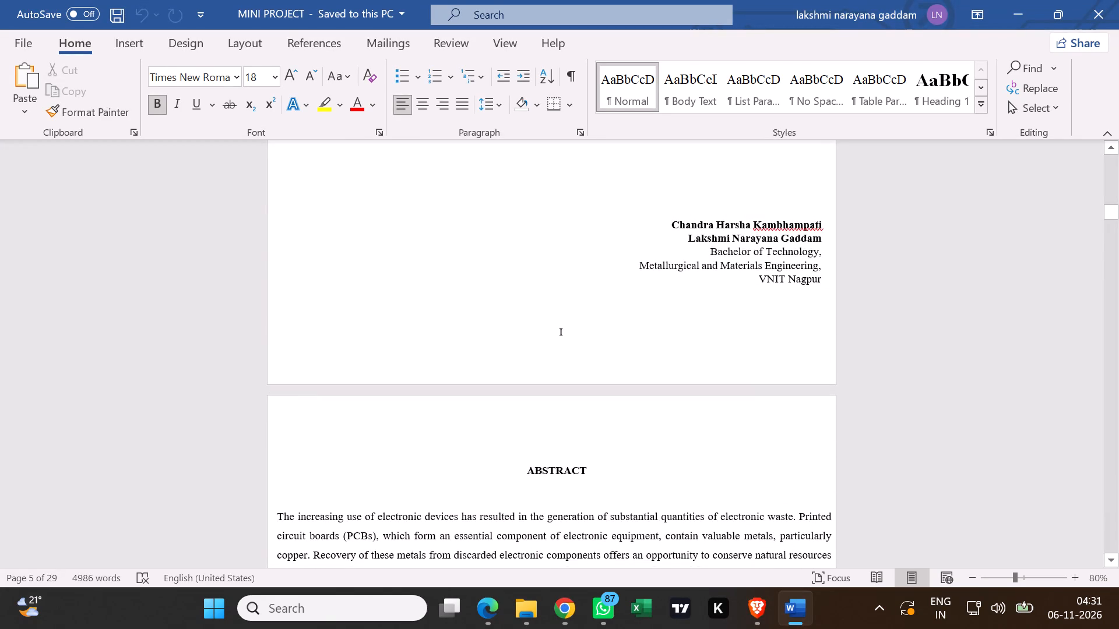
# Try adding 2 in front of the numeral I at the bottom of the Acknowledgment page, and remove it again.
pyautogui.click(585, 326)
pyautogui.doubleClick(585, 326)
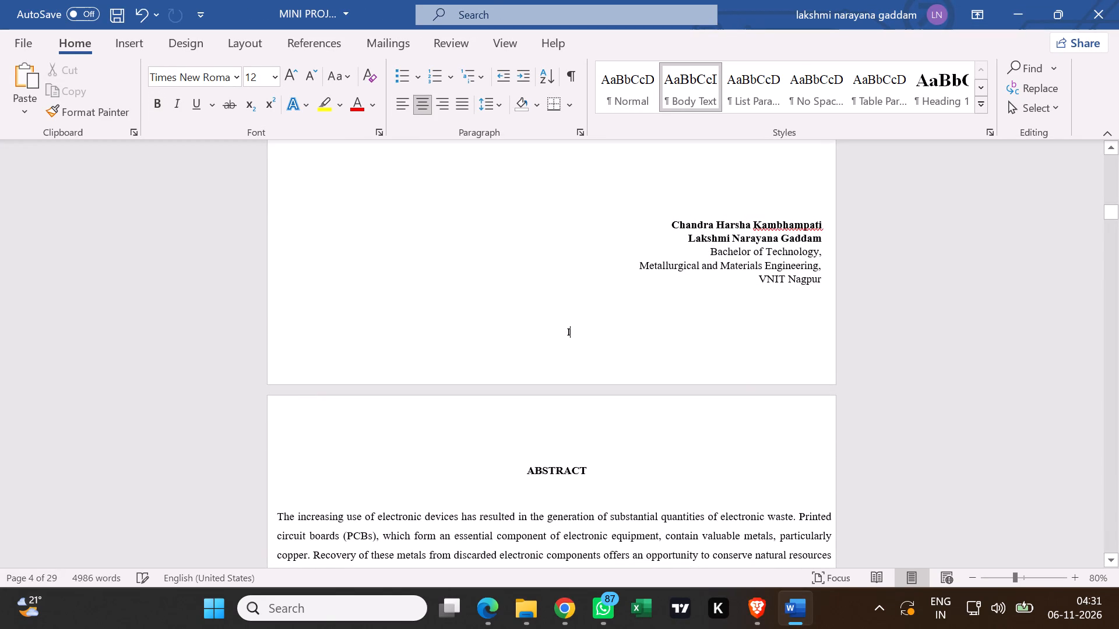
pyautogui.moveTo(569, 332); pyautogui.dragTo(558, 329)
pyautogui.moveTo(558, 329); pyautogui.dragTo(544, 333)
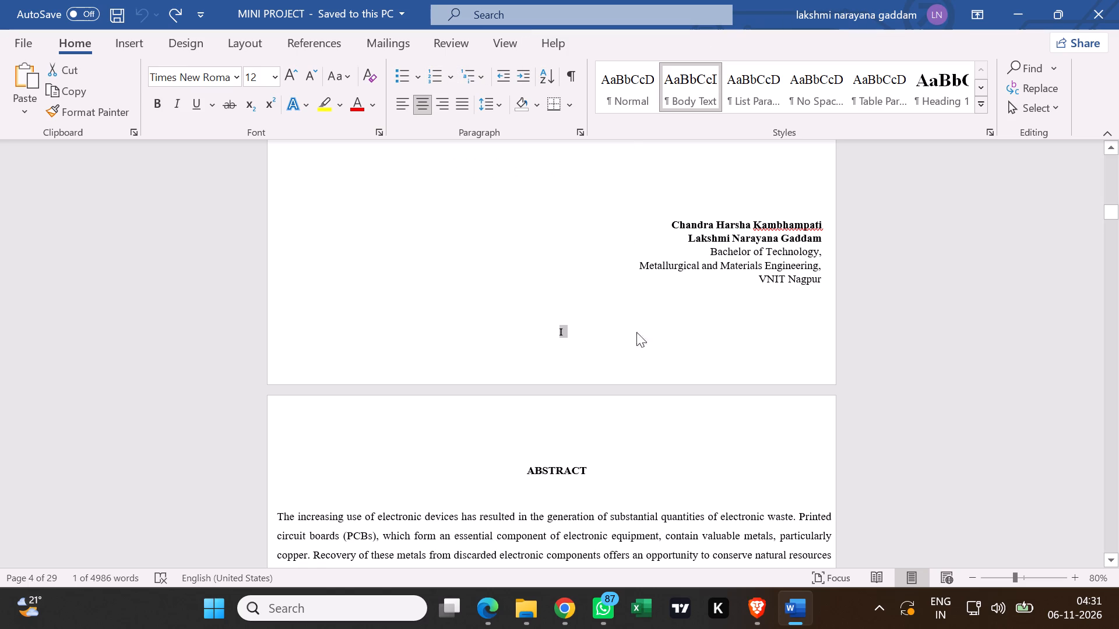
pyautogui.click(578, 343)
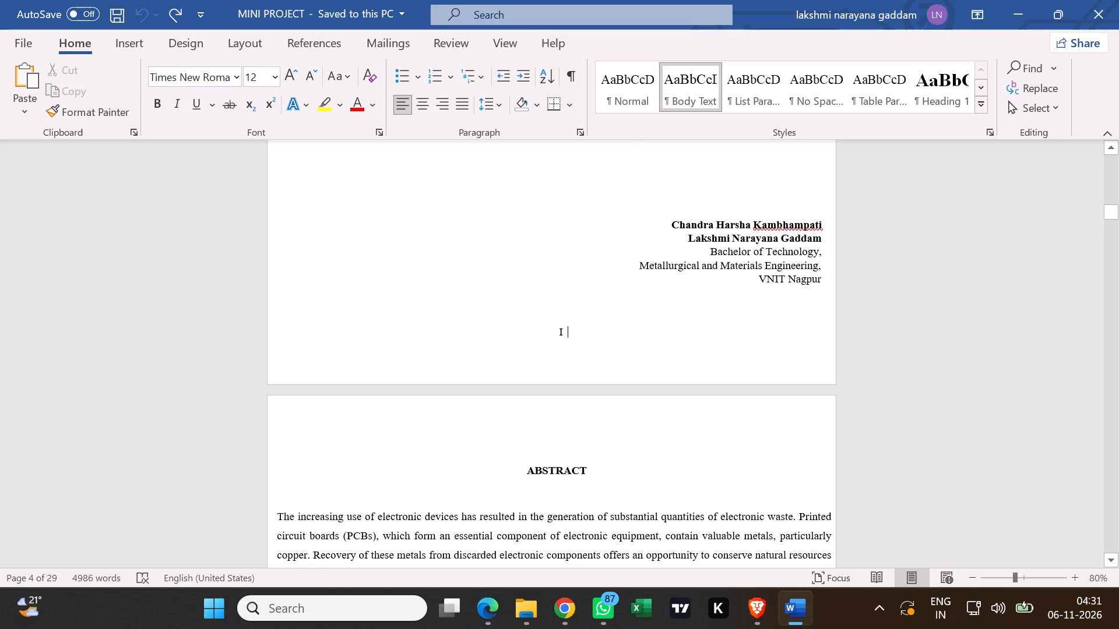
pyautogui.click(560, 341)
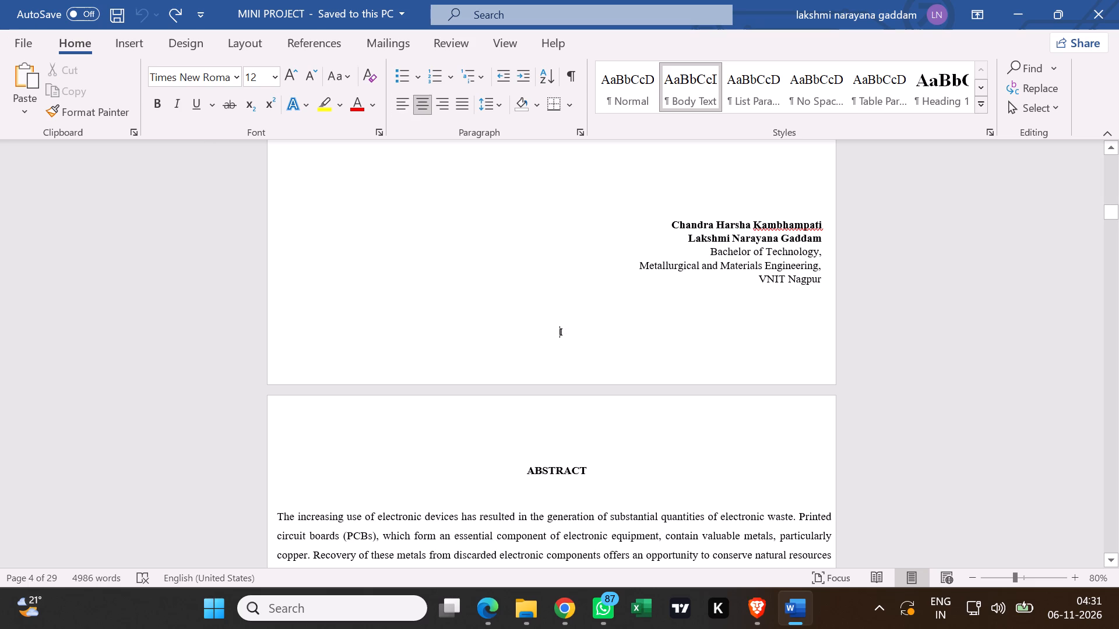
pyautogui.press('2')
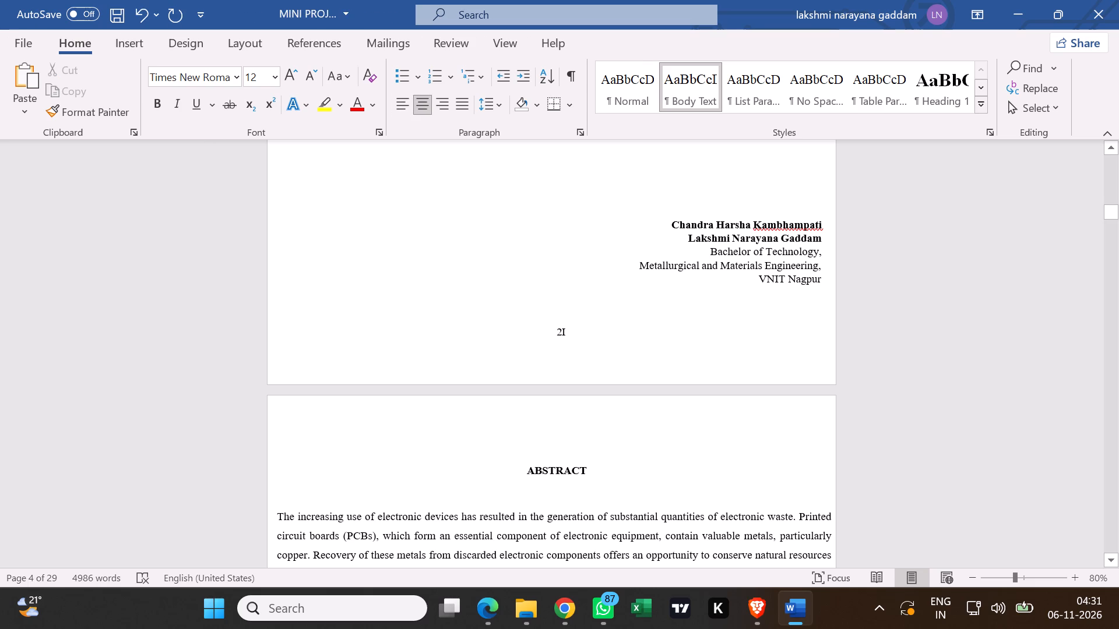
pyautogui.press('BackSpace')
# Examine the Abstract and contents pages up to the start of Chapter 1, and return to the bottom of the Acknowledgment page.
pyautogui.scroll(-4, 631, 439)
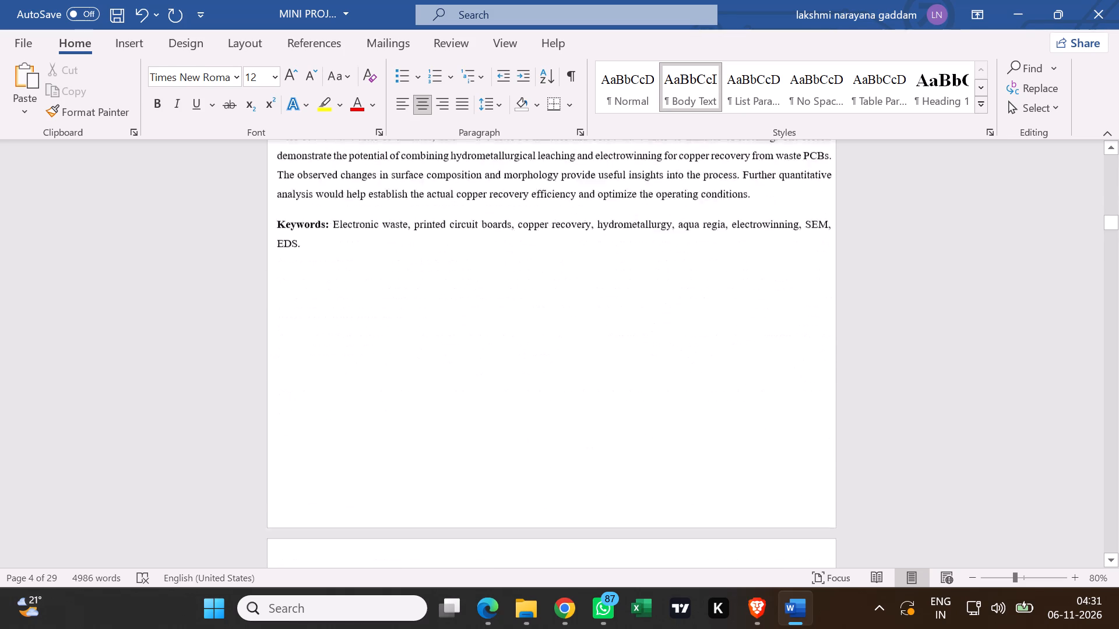
pyautogui.scroll(-4, 631, 439)
pyautogui.scroll(5, 631, 439)
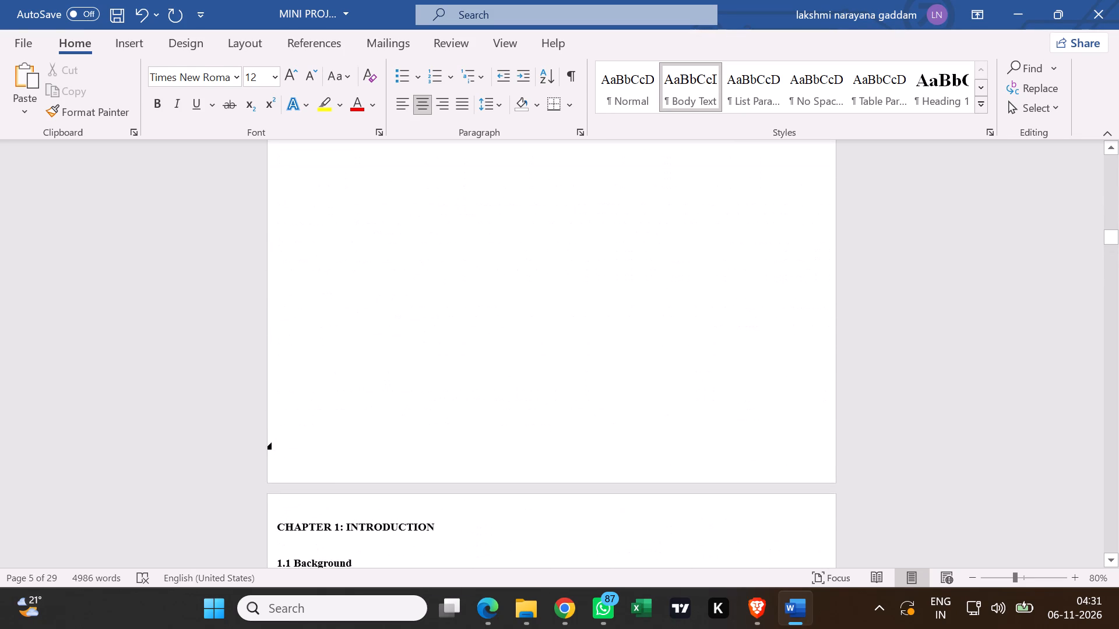
pyautogui.scroll(8, 631, 439)
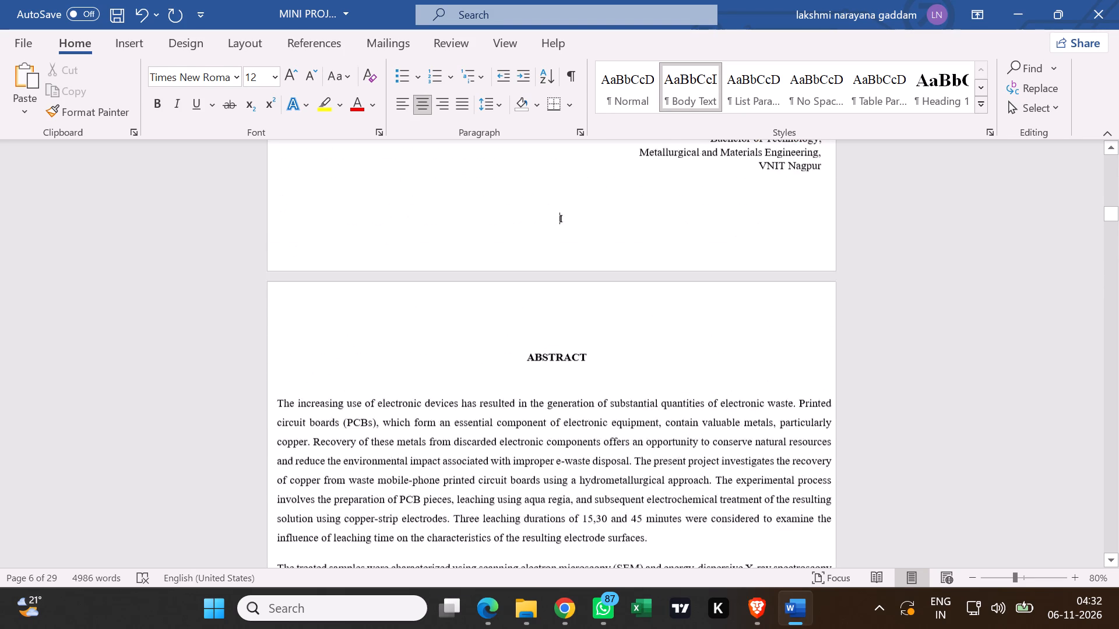
pyautogui.scroll(-3, 631, 439)
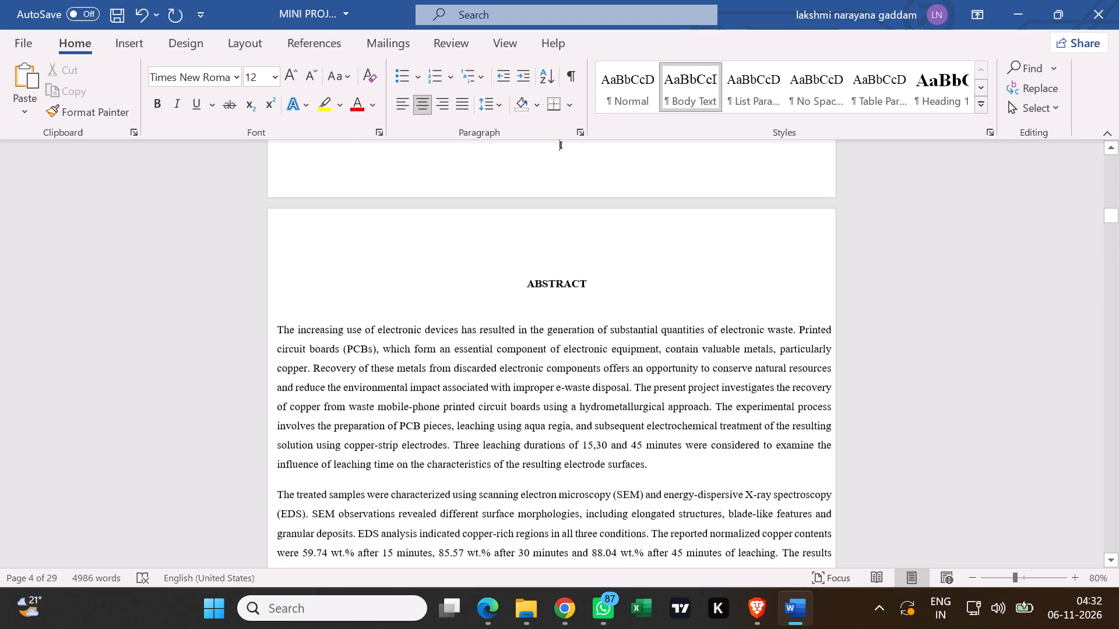
pyautogui.scroll(-3, 631, 439)
pyautogui.scroll(2, 631, 439)
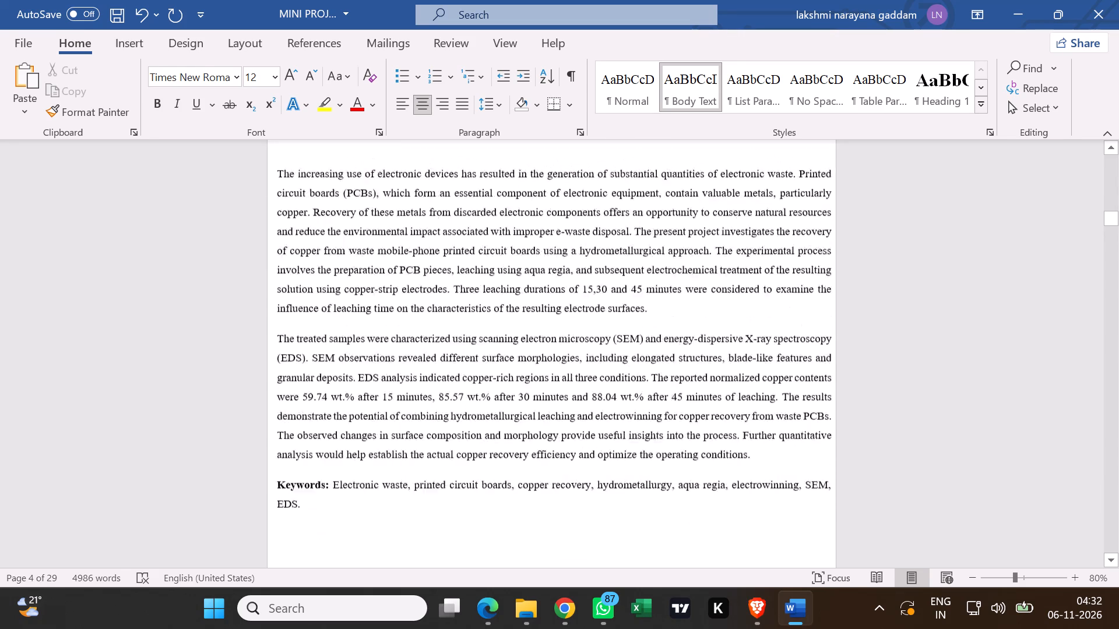
pyautogui.scroll(3, 631, 439)
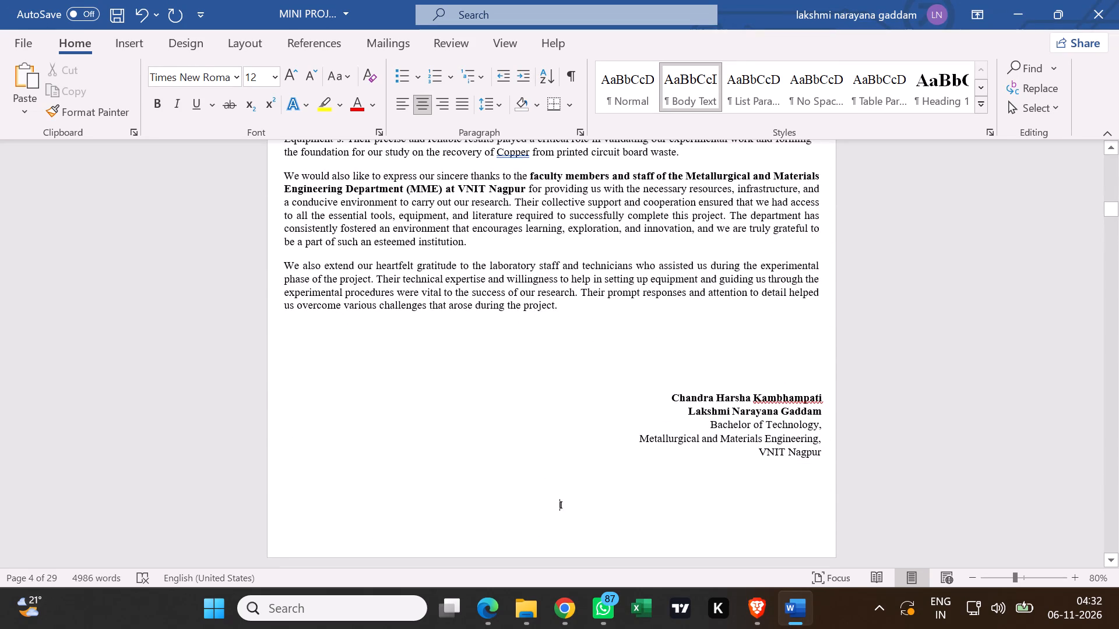
# Copy the page numeral I from the bottom of the Acknowledgment page and paste it at the bottom of the Abstract page.
pyautogui.moveTo(565, 505); pyautogui.dragTo(555, 507)
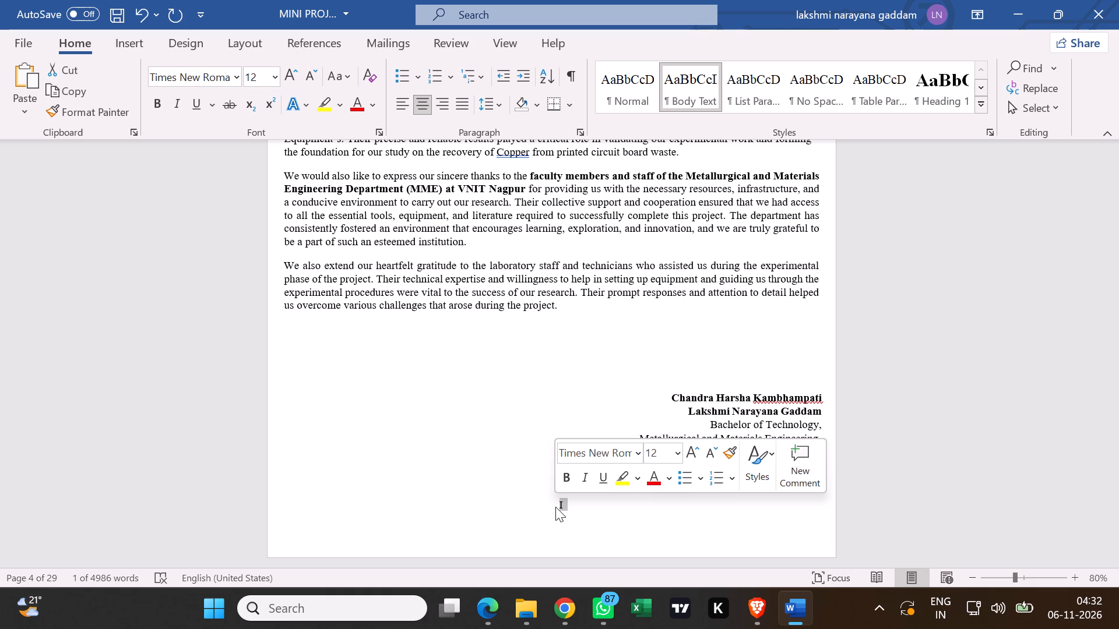
pyautogui.hotkey('ctrl', 'c')
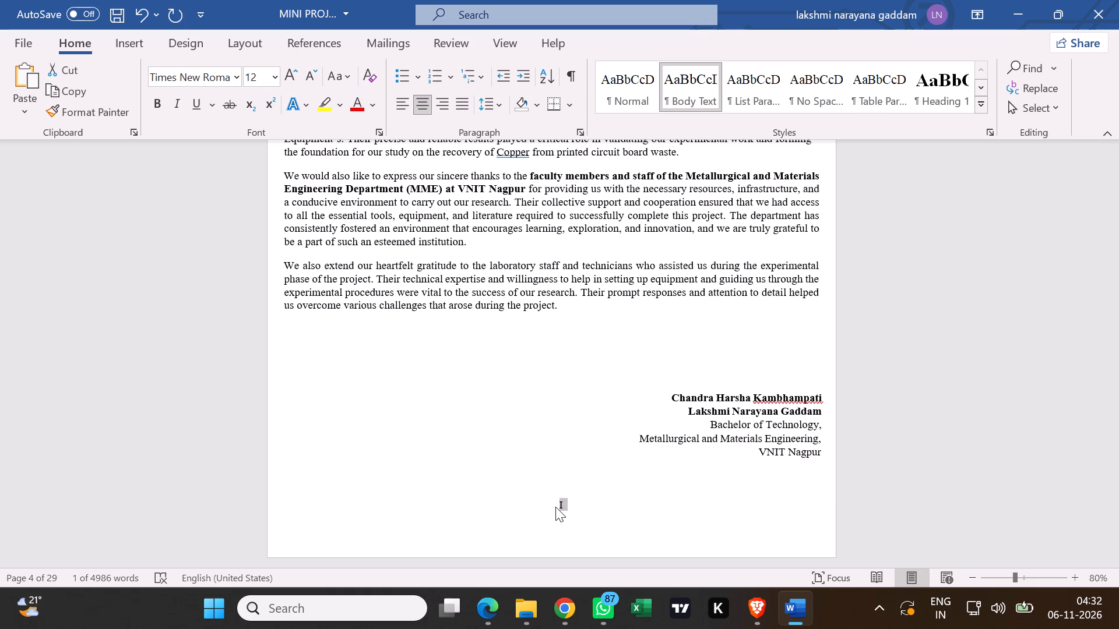
pyautogui.scroll(-9, 539, 521)
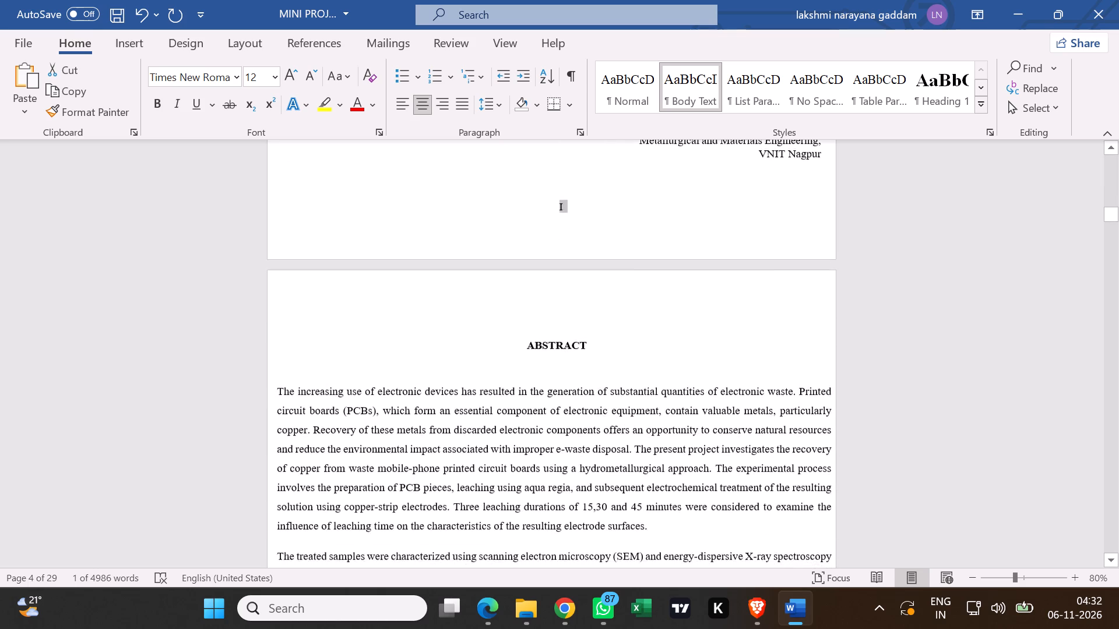
pyautogui.scroll(-17, 536, 518)
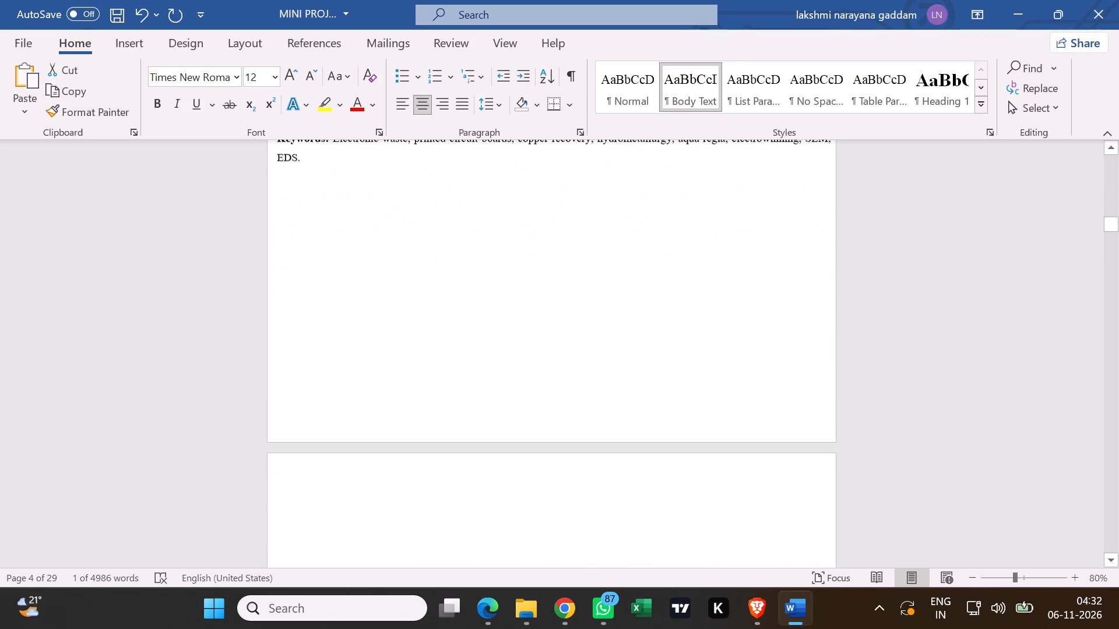
pyautogui.click(554, 419)
pyautogui.click(562, 418)
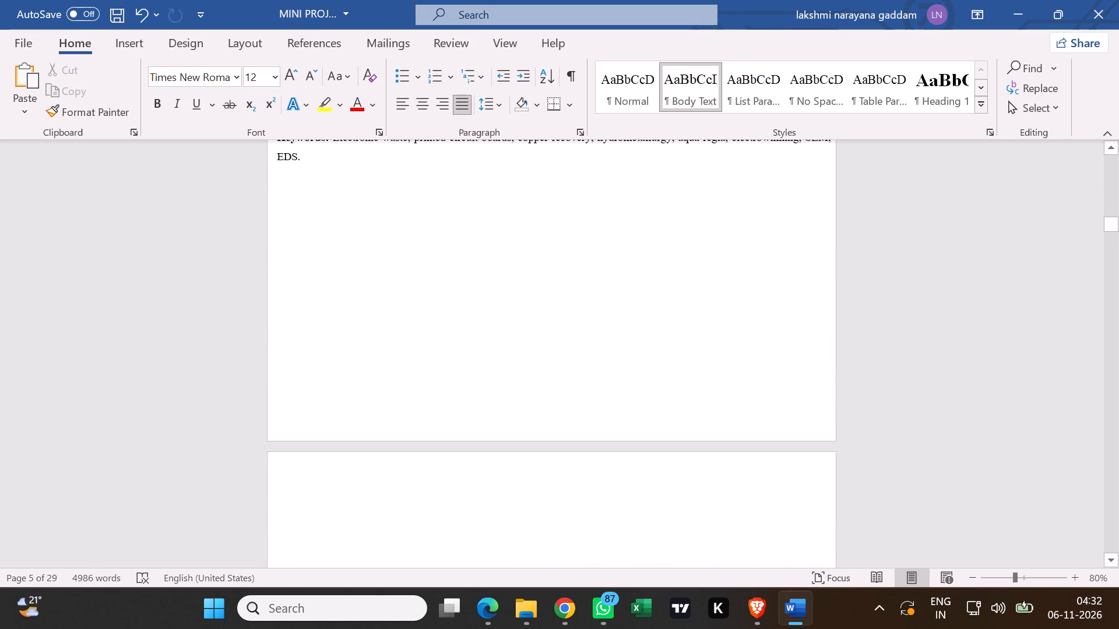
pyautogui.hotkey('ctrl', 'v')
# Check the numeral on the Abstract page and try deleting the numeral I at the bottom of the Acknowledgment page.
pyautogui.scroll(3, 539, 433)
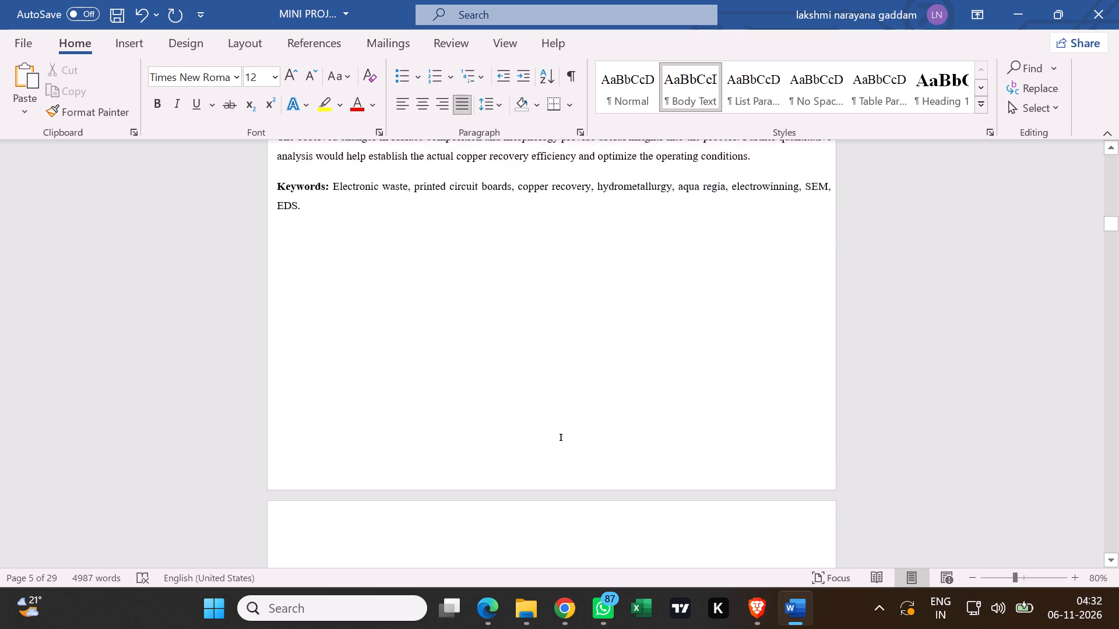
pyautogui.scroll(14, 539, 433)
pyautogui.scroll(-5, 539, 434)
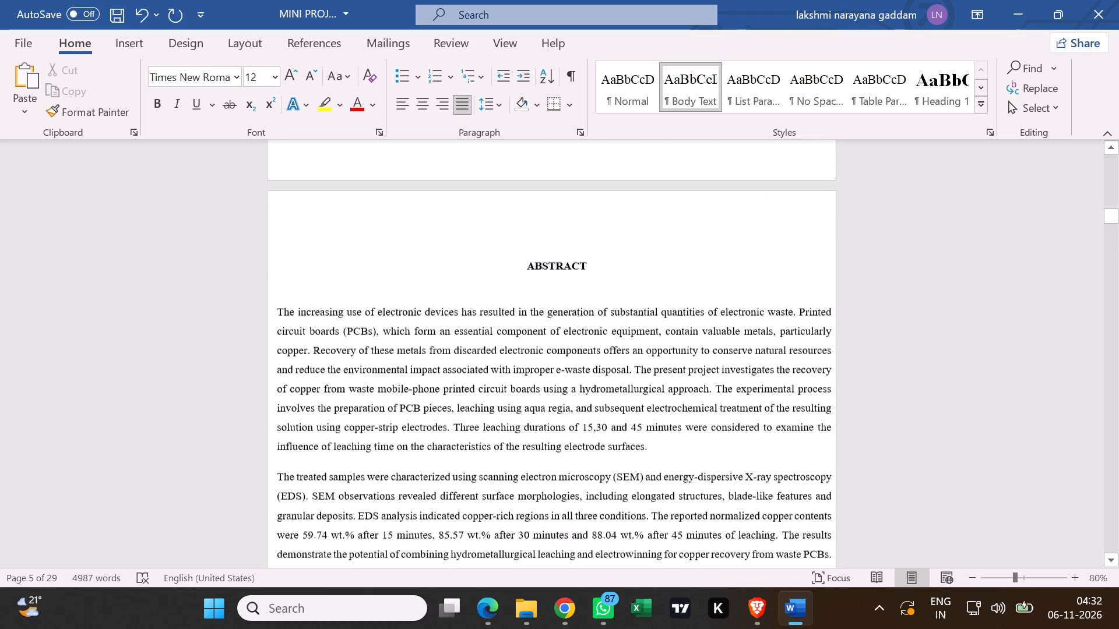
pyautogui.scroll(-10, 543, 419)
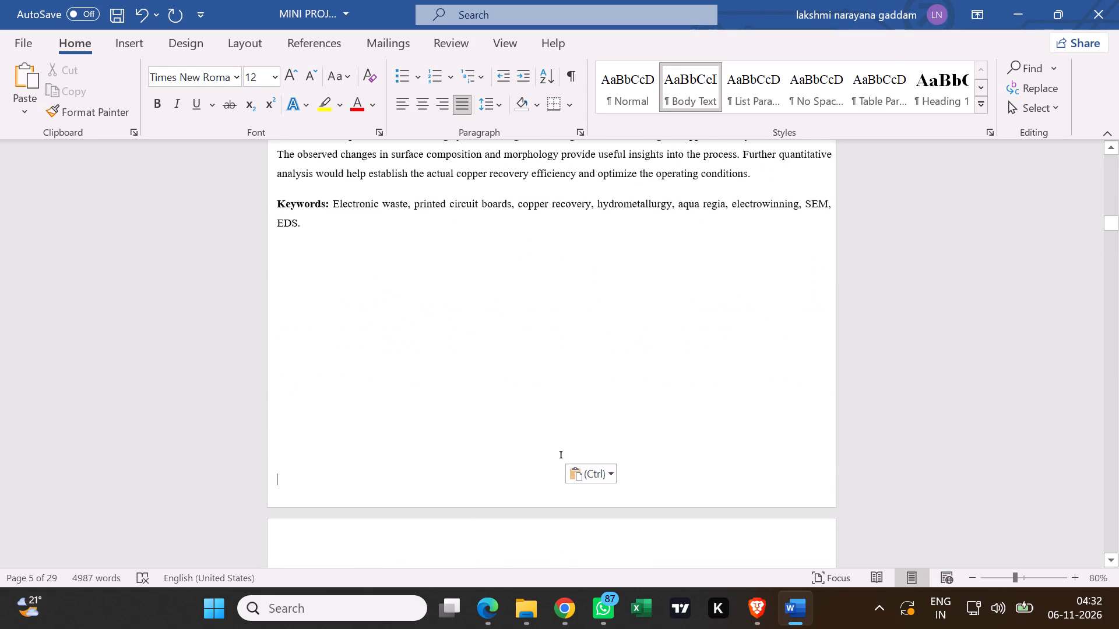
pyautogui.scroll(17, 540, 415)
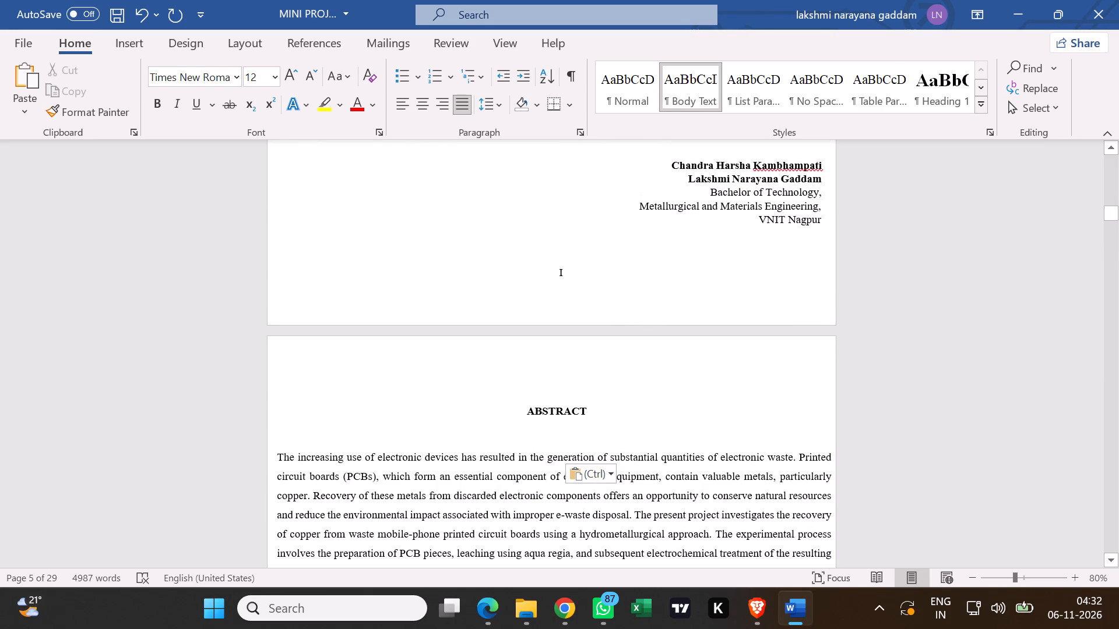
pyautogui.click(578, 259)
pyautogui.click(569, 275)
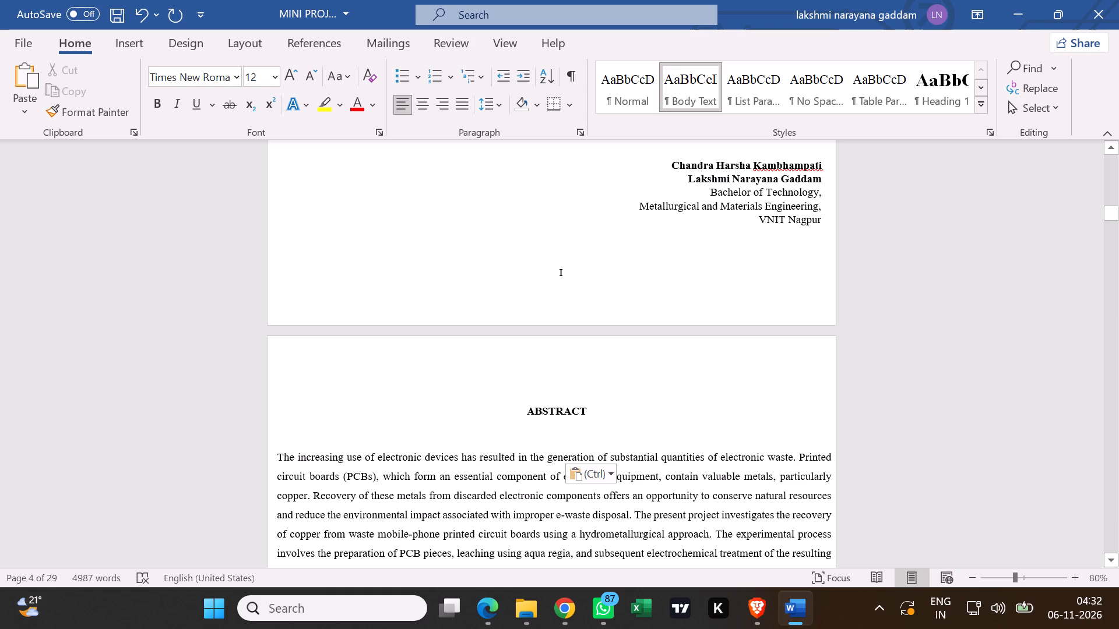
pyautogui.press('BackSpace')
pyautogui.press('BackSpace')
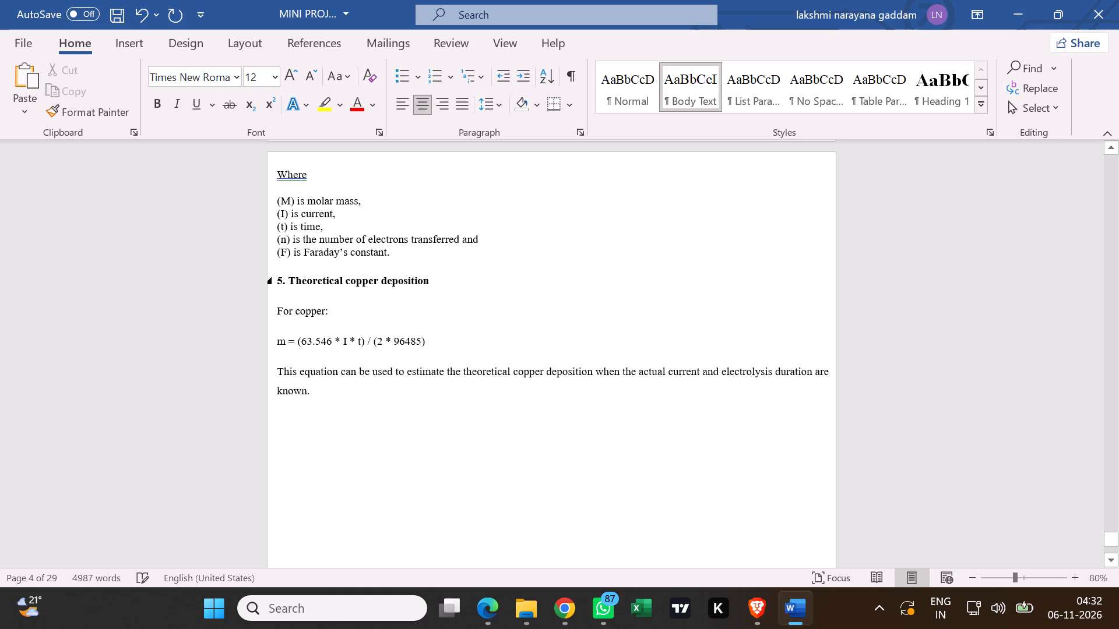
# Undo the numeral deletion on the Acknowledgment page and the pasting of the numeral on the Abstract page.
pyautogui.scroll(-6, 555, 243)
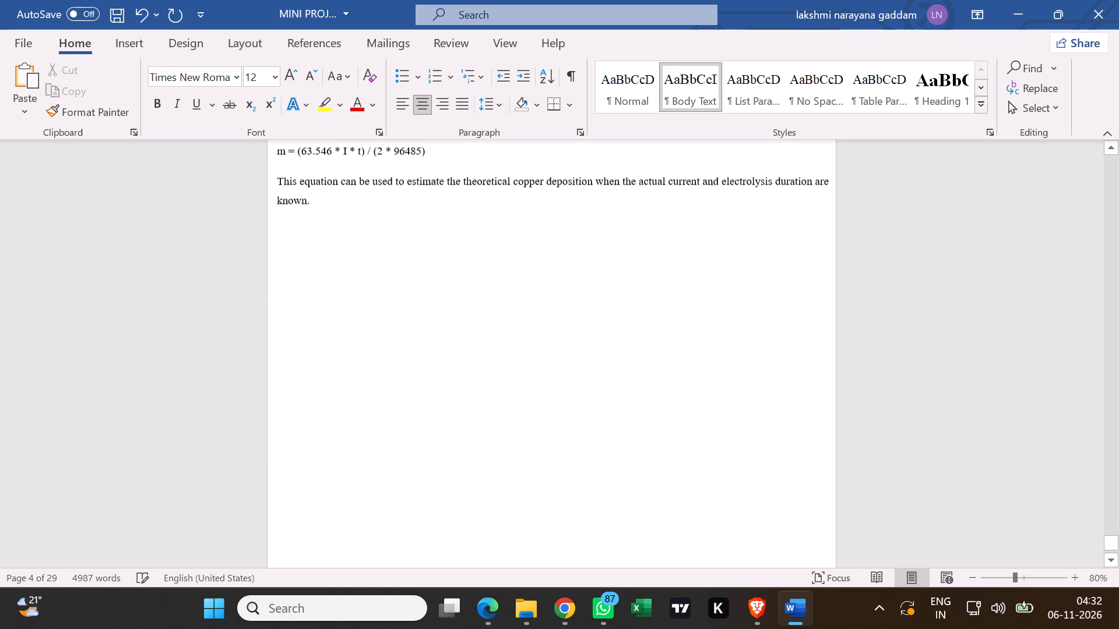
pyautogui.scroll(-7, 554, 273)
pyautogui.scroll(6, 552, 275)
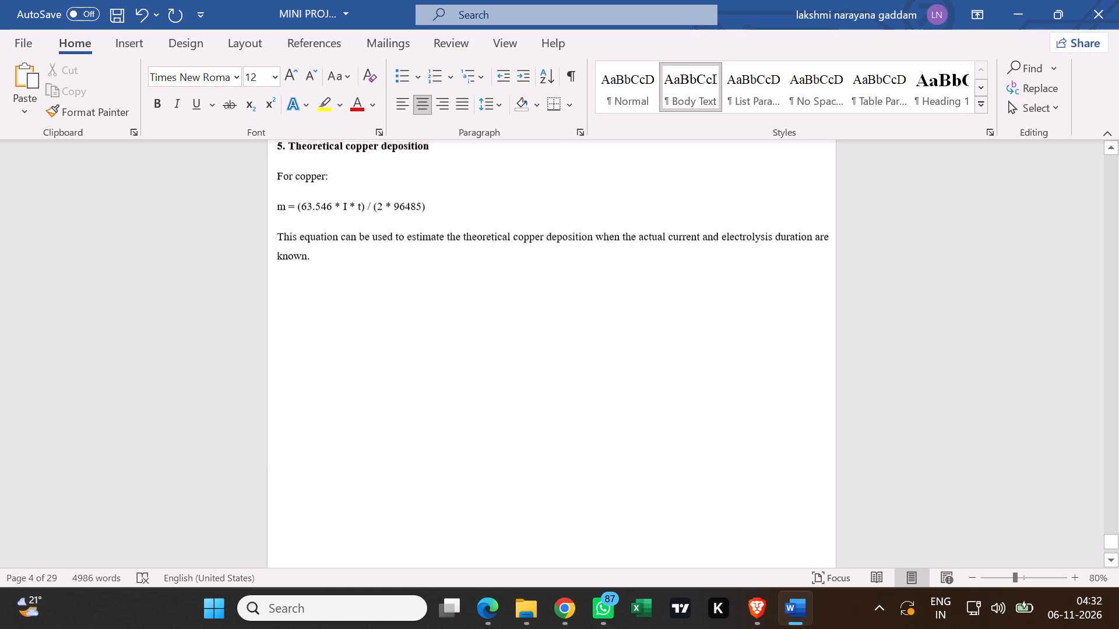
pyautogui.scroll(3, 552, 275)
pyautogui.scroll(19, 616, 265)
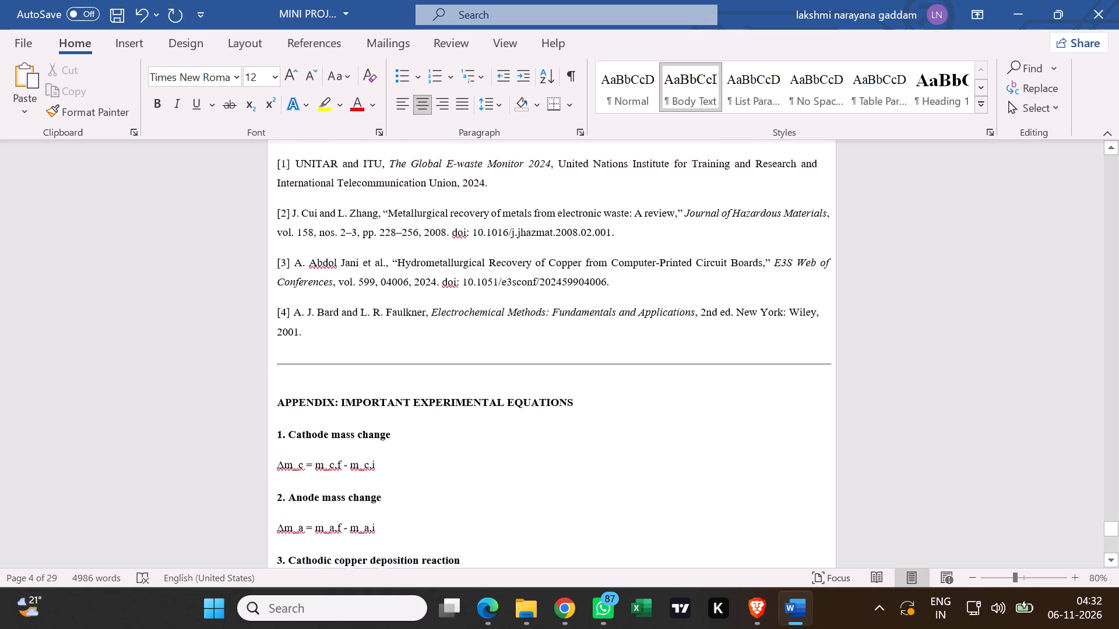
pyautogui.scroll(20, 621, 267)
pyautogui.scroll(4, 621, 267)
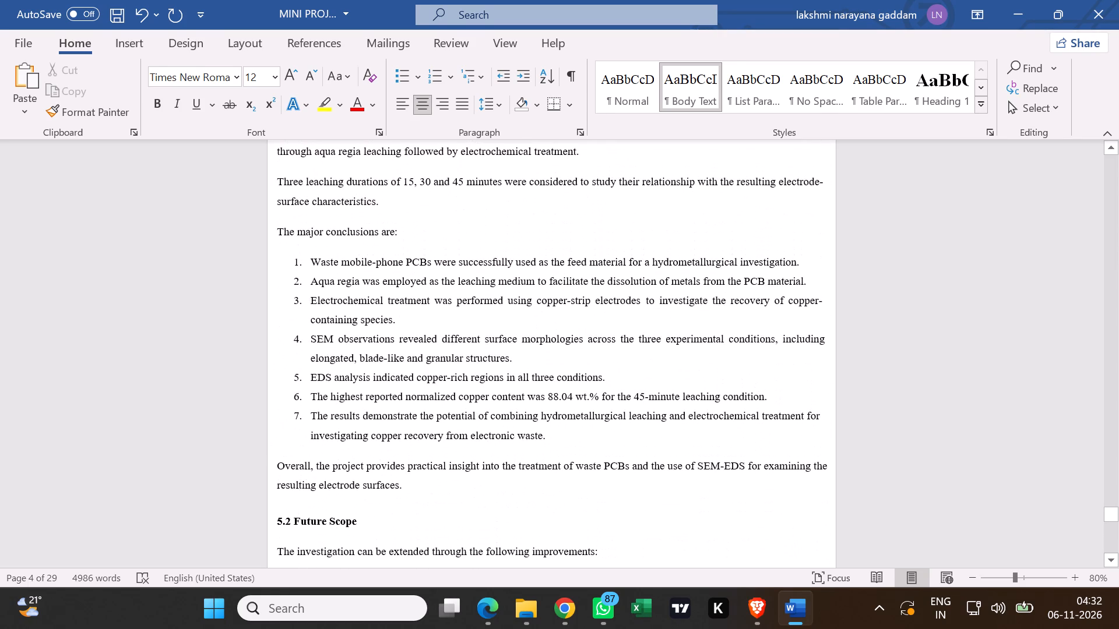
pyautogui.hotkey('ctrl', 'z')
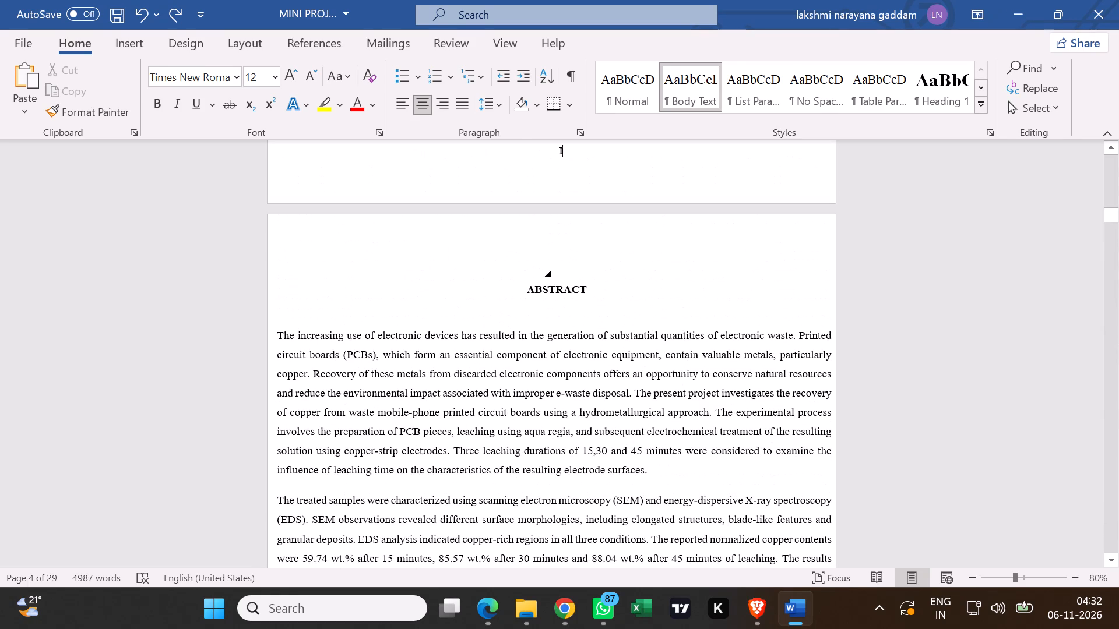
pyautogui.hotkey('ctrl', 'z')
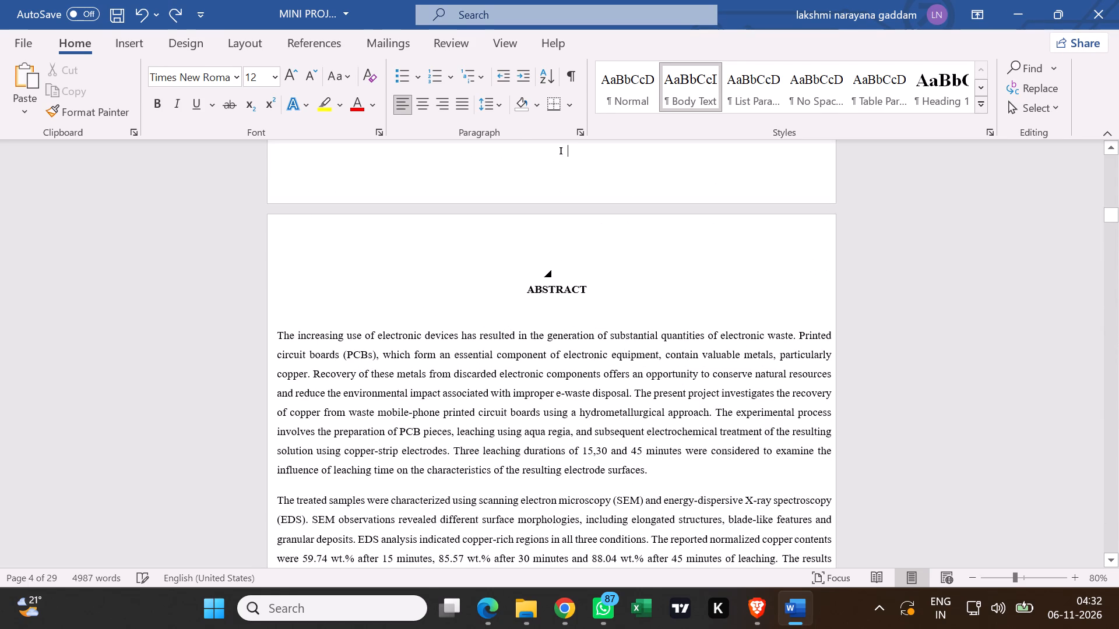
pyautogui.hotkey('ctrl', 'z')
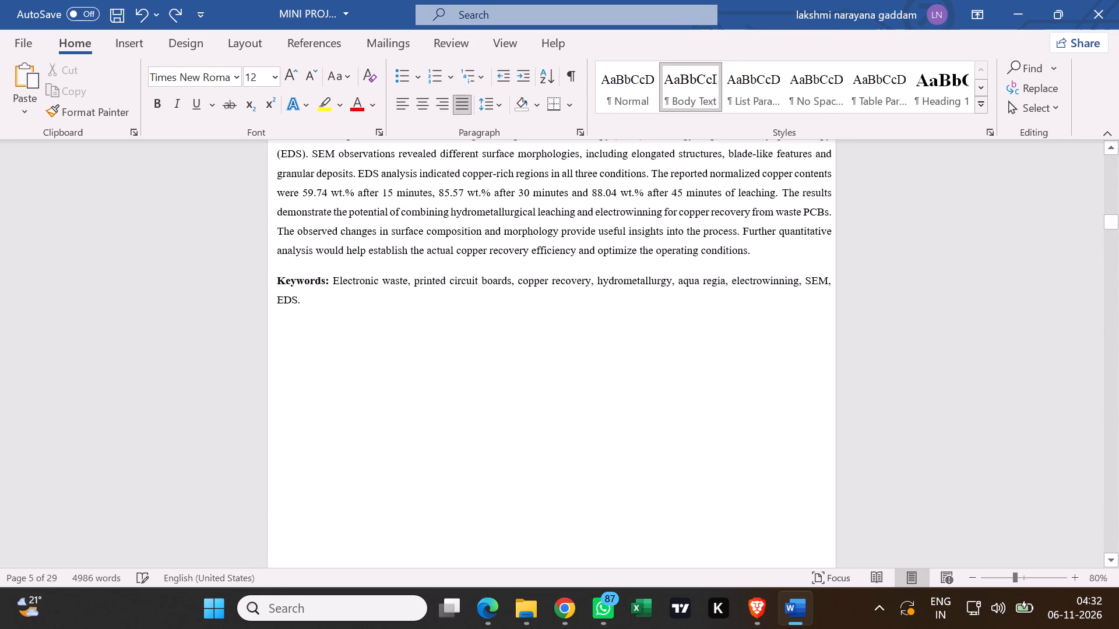
# Examine the page bottoms from the Acknowledgment through the Abstract, contents page and Chapter 1 to Section 2.3 on hydrometallurgical processing.
pyautogui.scroll(7, 627, 271)
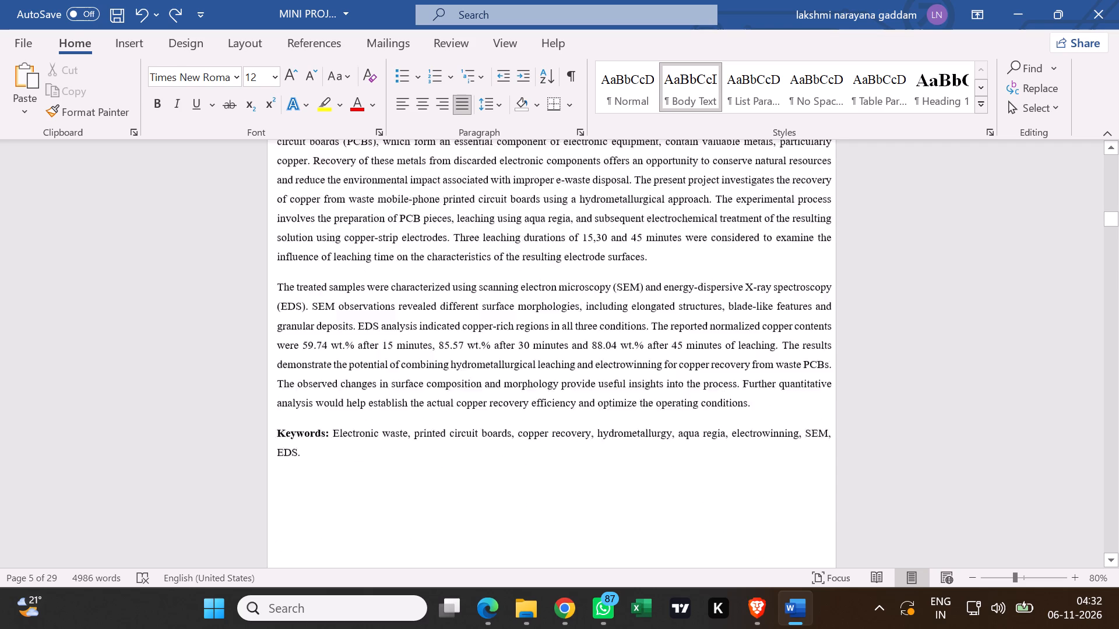
pyautogui.scroll(18, 627, 271)
pyautogui.scroll(6, 622, 255)
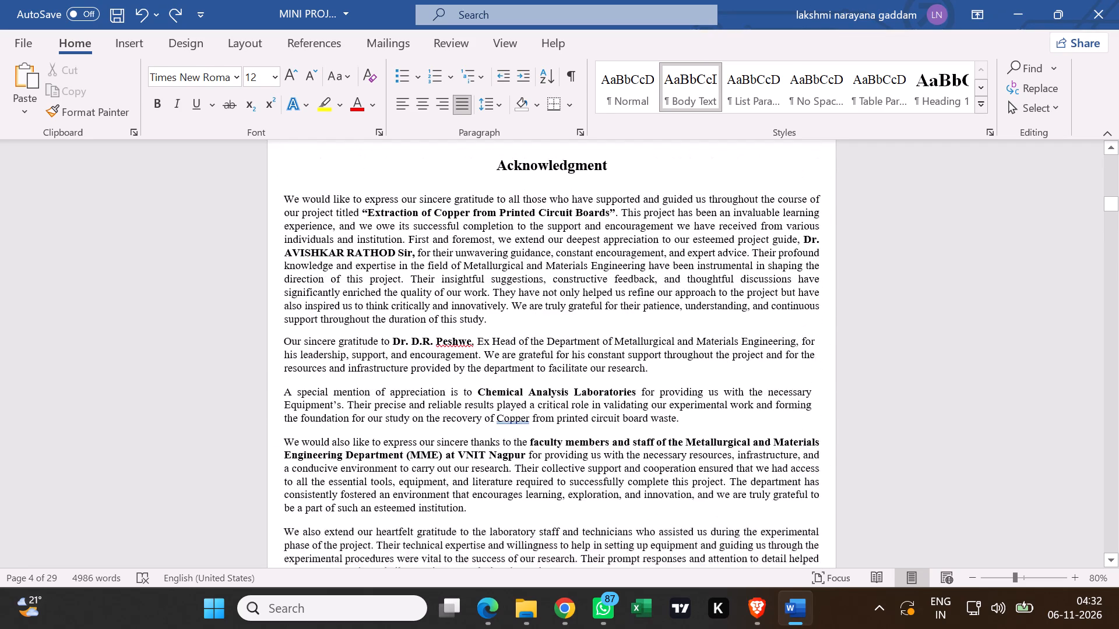
pyautogui.scroll(4, 622, 255)
pyautogui.scroll(-20, 664, 400)
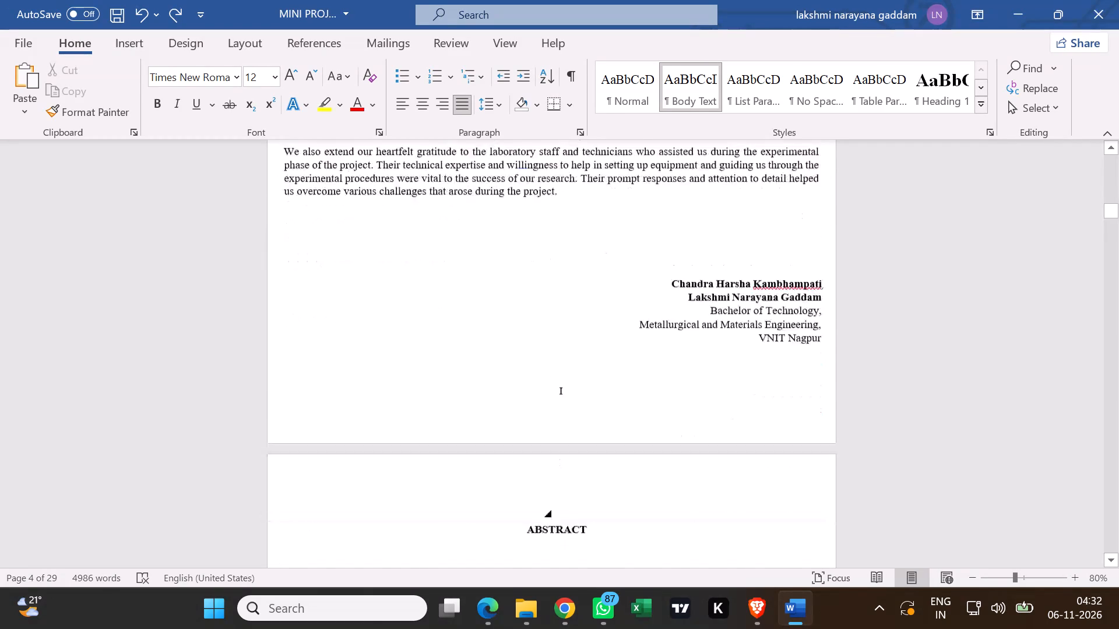
pyautogui.scroll(-13, 652, 394)
pyautogui.scroll(-12, 652, 393)
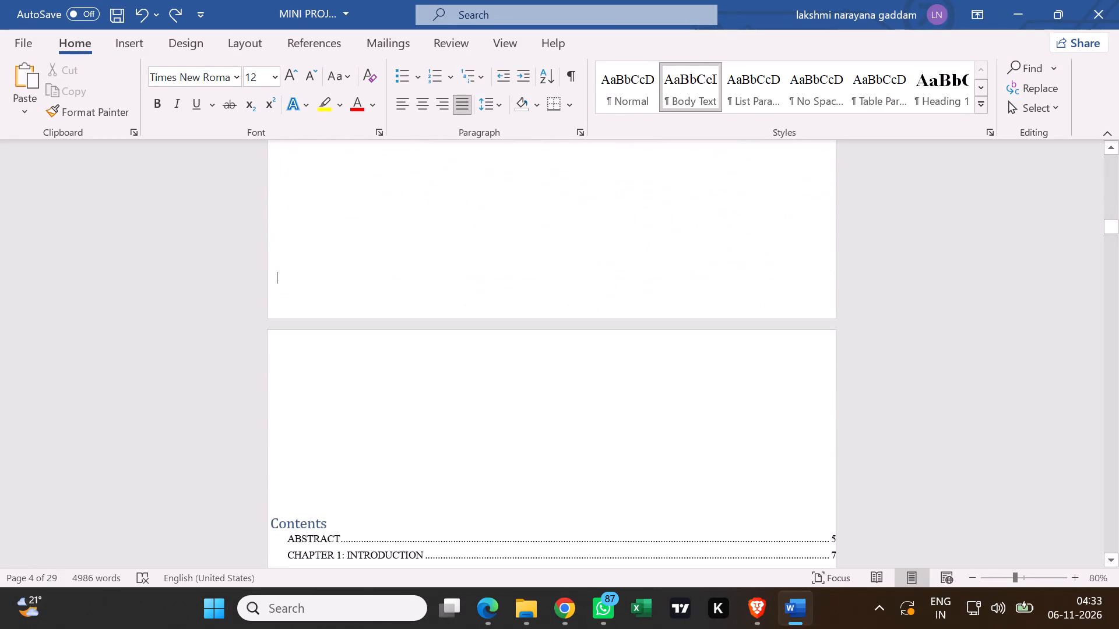
pyautogui.scroll(-14, 669, 386)
pyautogui.scroll(-7, 716, 365)
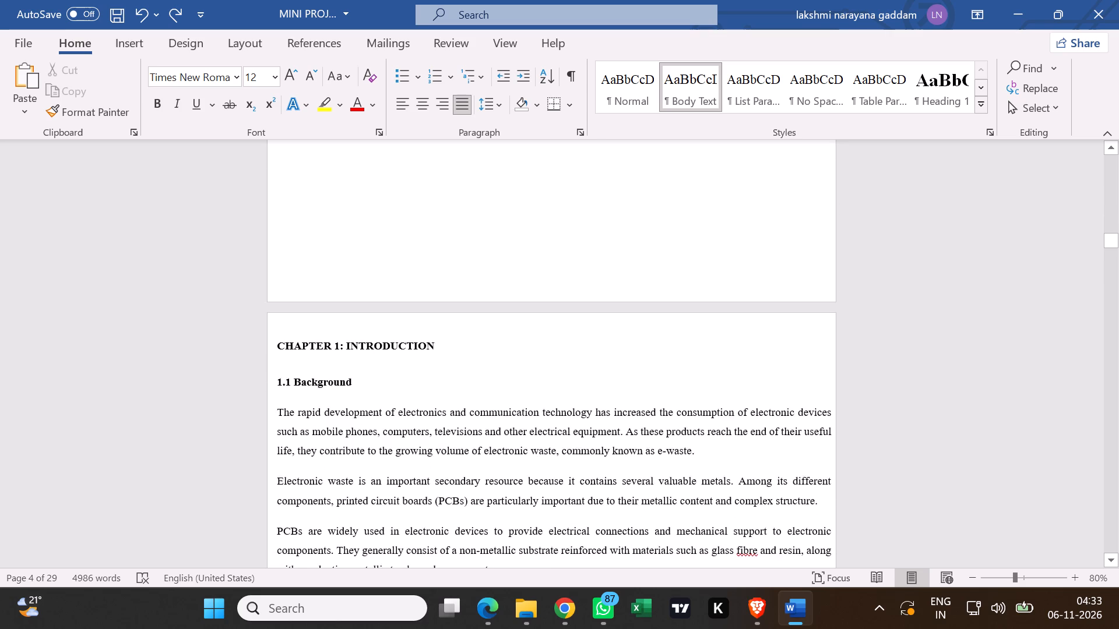
pyautogui.scroll(-19, 714, 362)
pyautogui.scroll(-6, 709, 378)
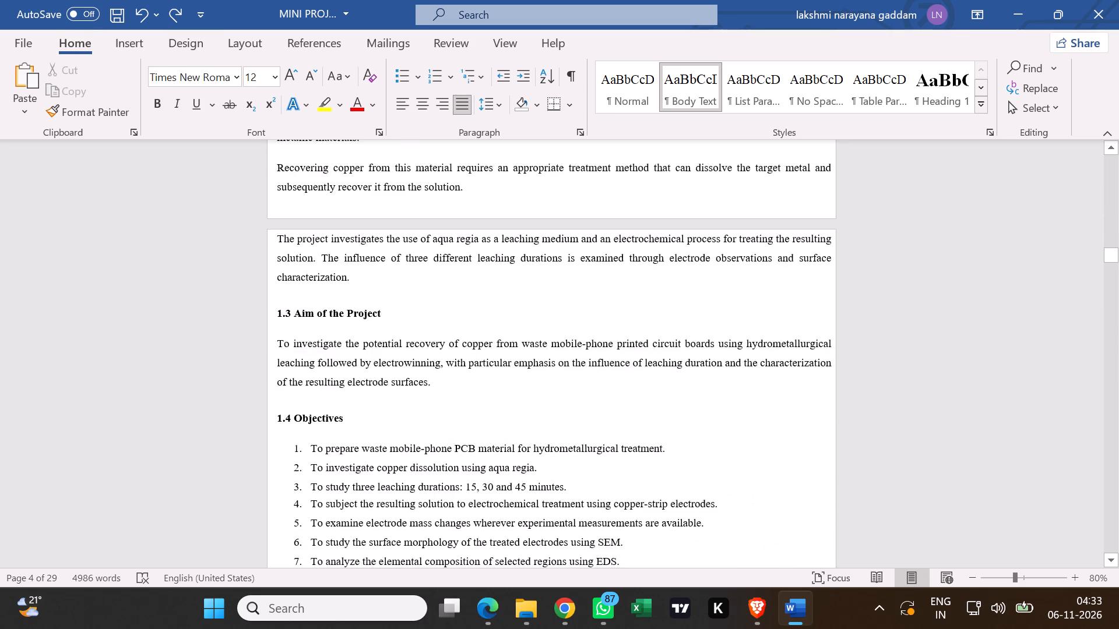
pyautogui.scroll(-14, 719, 356)
pyautogui.scroll(-7, 718, 361)
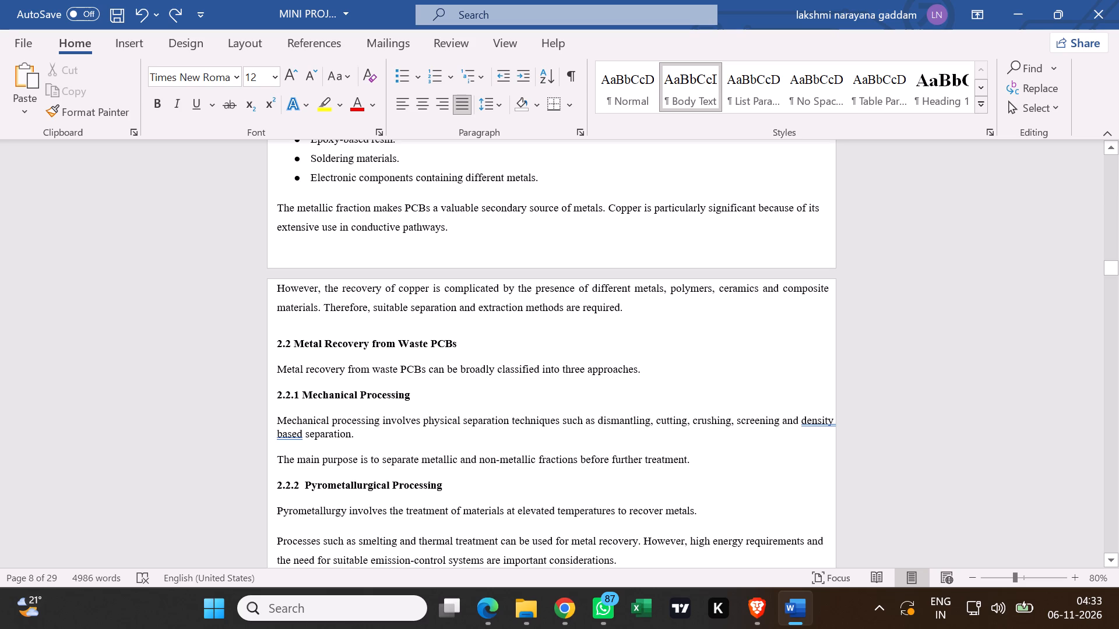
pyautogui.scroll(-12, 834, 430)
pyautogui.scroll(-6, 737, 391)
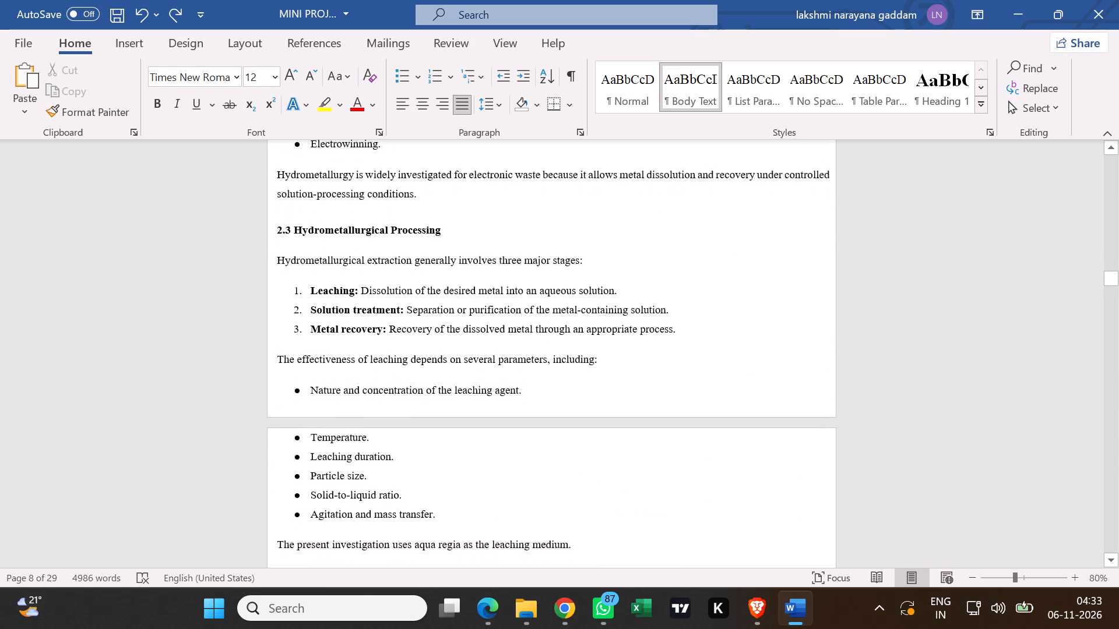
pyautogui.scroll(10, 731, 385)
# Go back to the opening pages and examine the page bottoms from the Declaration to the contents page.
pyautogui.middleClick(729, 253)
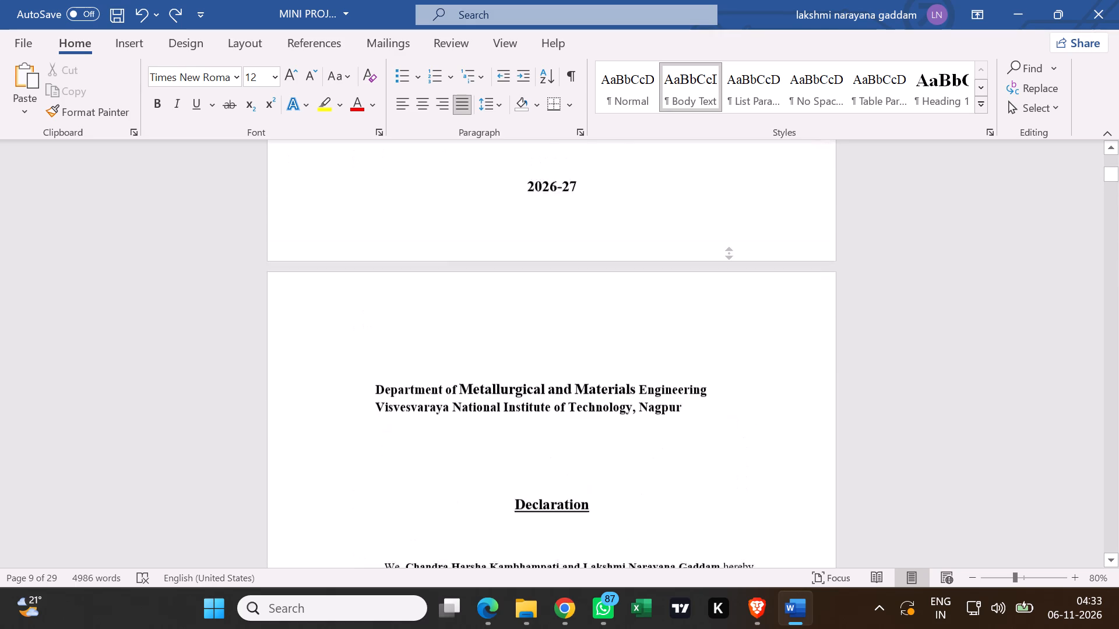
pyautogui.middleClick(689, 228)
pyautogui.scroll(-6, 678, 308)
pyautogui.scroll(-13, 666, 358)
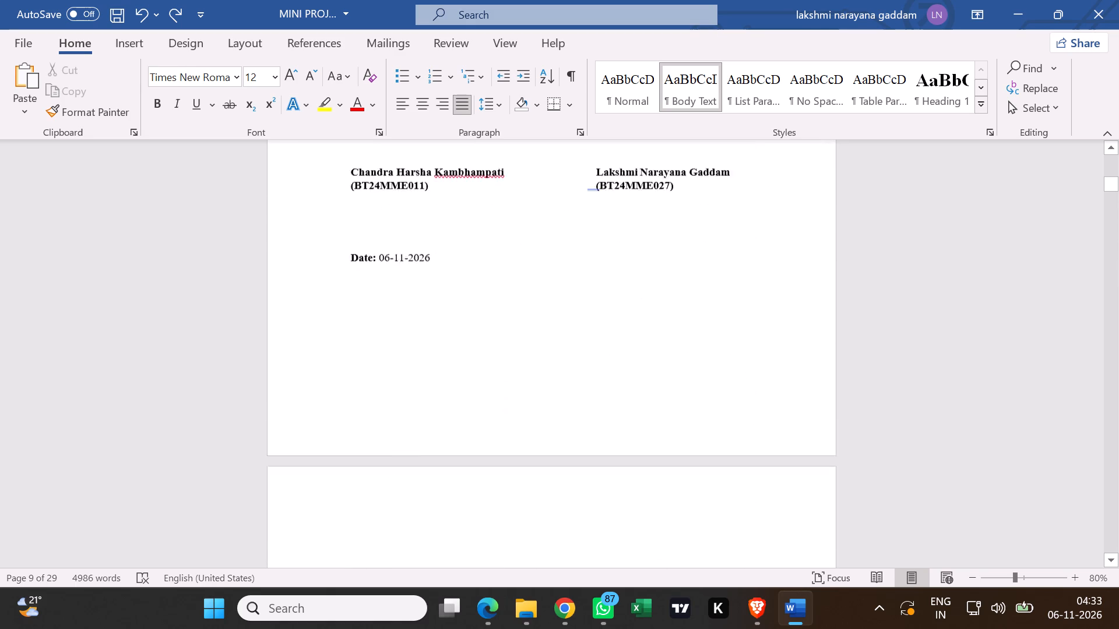
pyautogui.scroll(-6, 665, 354)
pyautogui.scroll(-20, 670, 354)
pyautogui.scroll(-9, 660, 348)
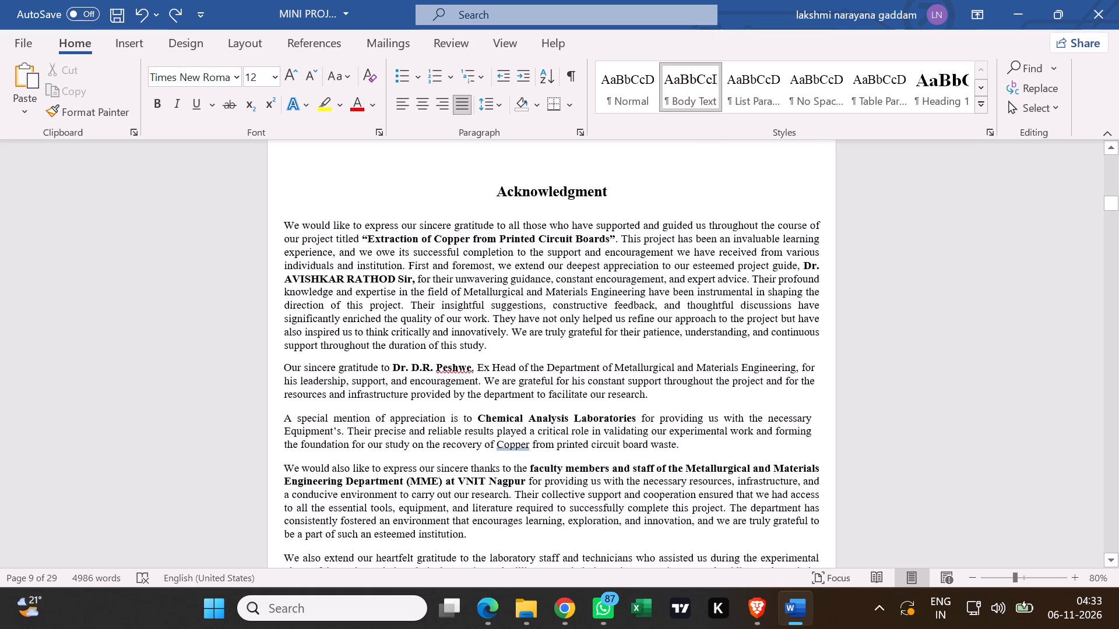
pyautogui.scroll(-16, 657, 355)
pyautogui.scroll(-20, 645, 339)
pyautogui.scroll(-1, 645, 339)
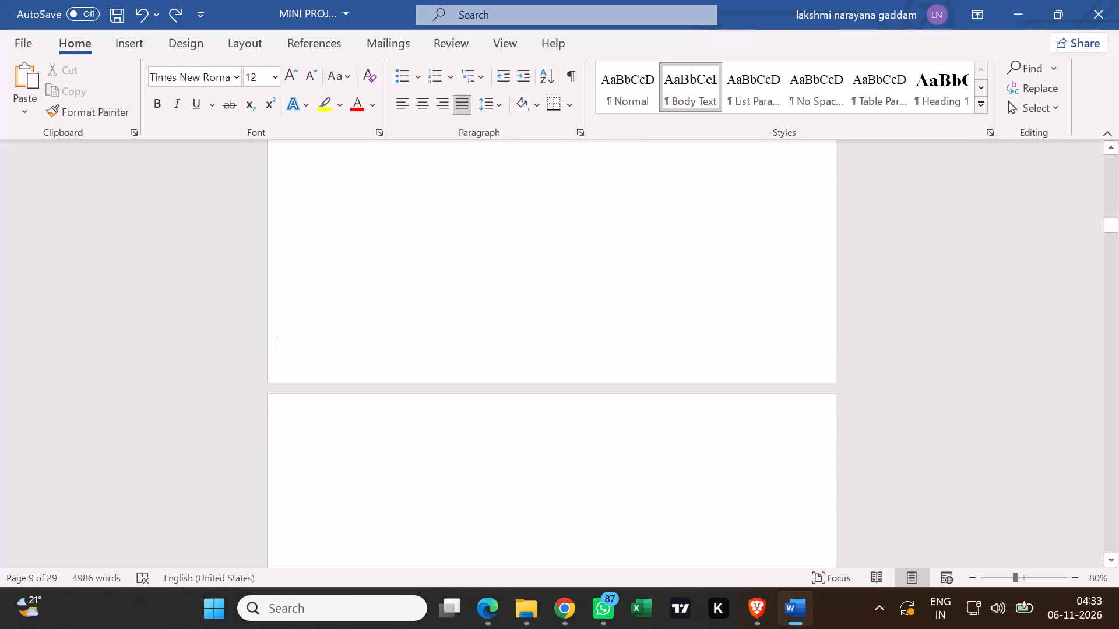
pyautogui.scroll(-8, 641, 333)
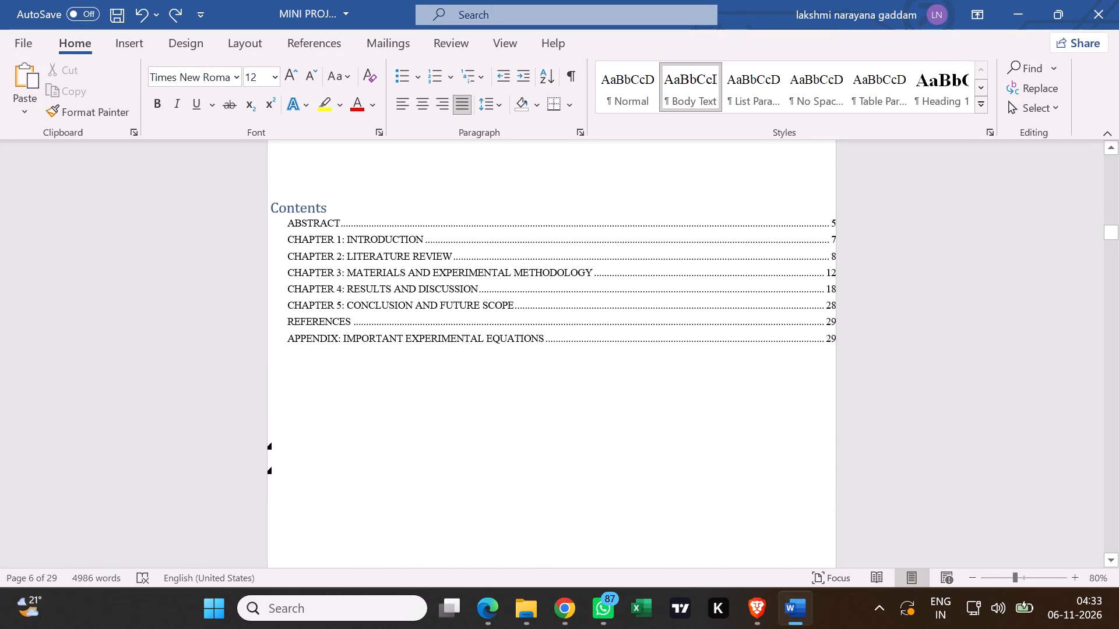
pyautogui.scroll(-6, 600, 451)
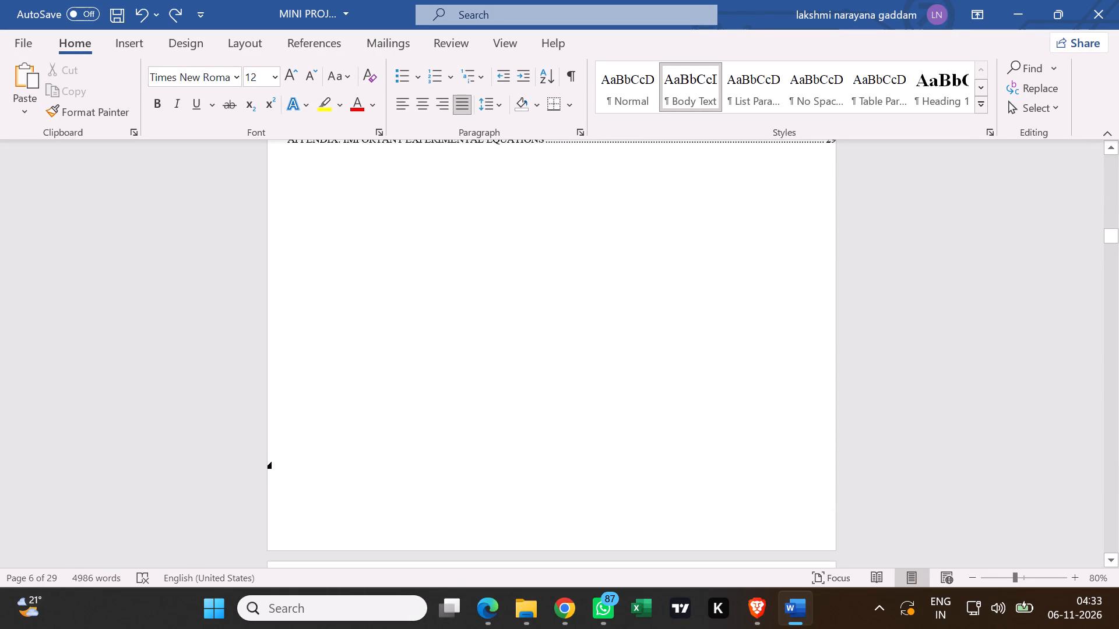
pyautogui.scroll(5, 603, 448)
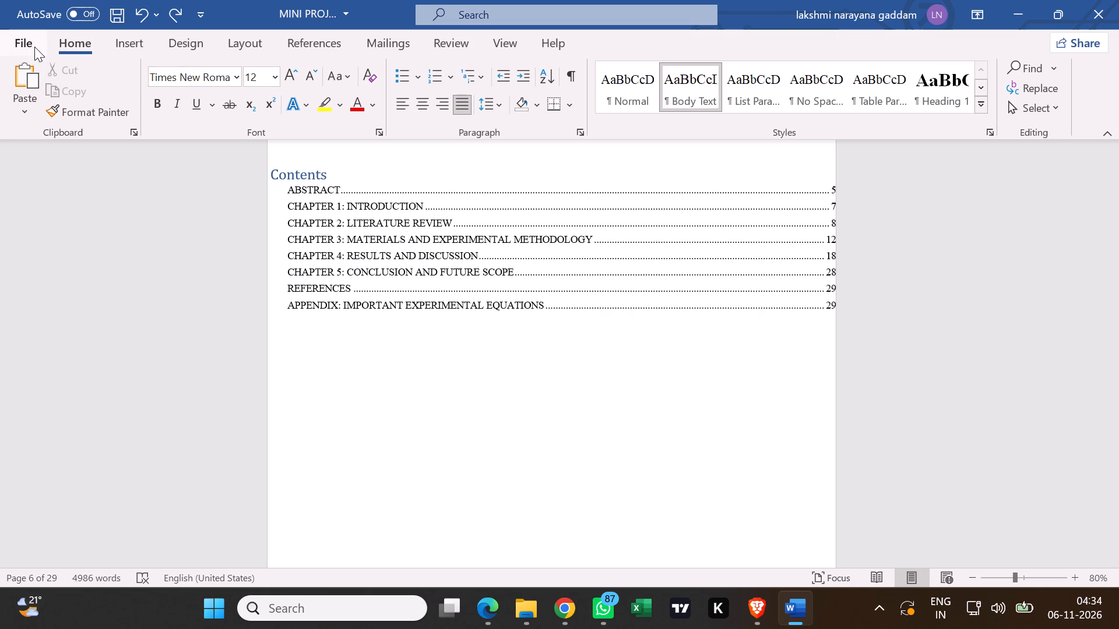
# Insert the built-in Blank footer into the document.
pyautogui.click(115, 48)
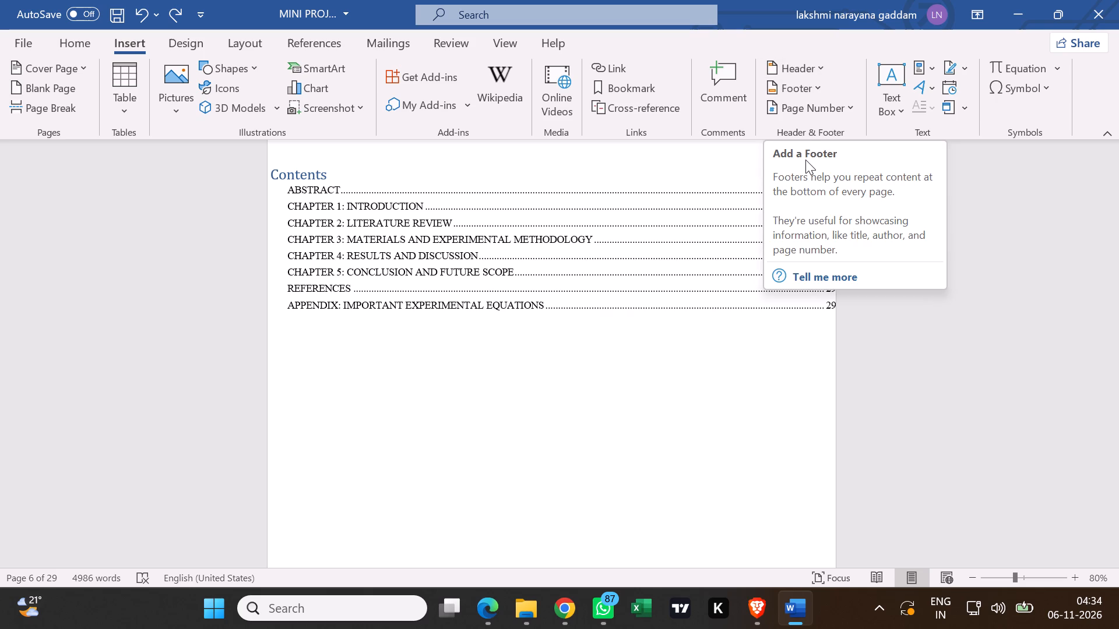
pyautogui.click(803, 91)
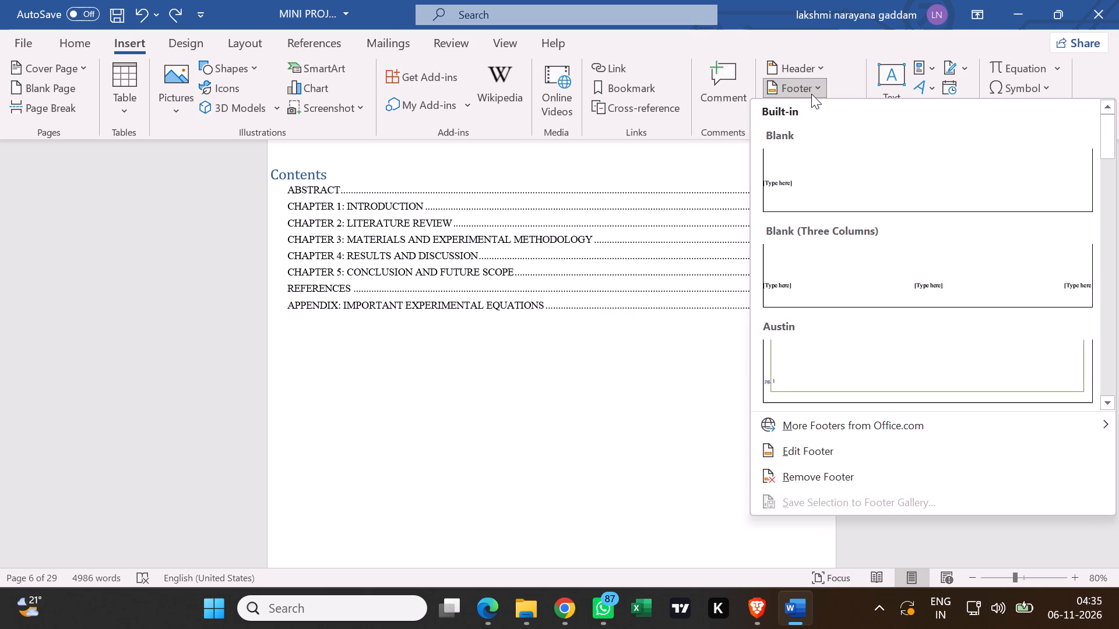
pyautogui.click(819, 87)
pyautogui.click(819, 87)
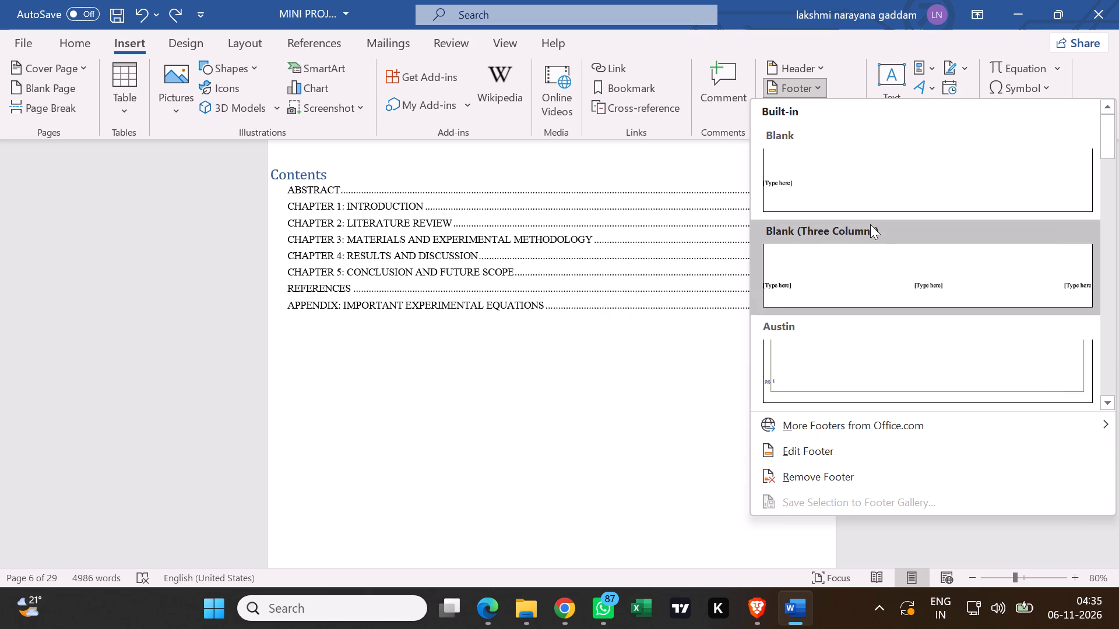
pyautogui.click(860, 189)
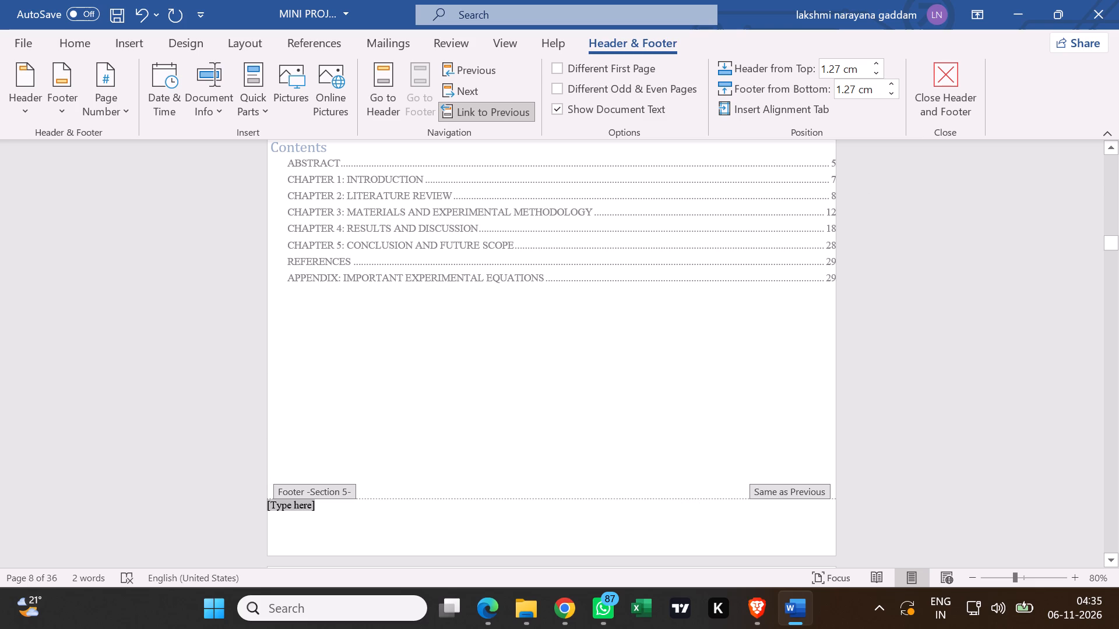
# Replace the placeholder text in the footer on the contents page with the number 1.
pyautogui.click(311, 507)
pyautogui.click(300, 504)
pyautogui.click(316, 512)
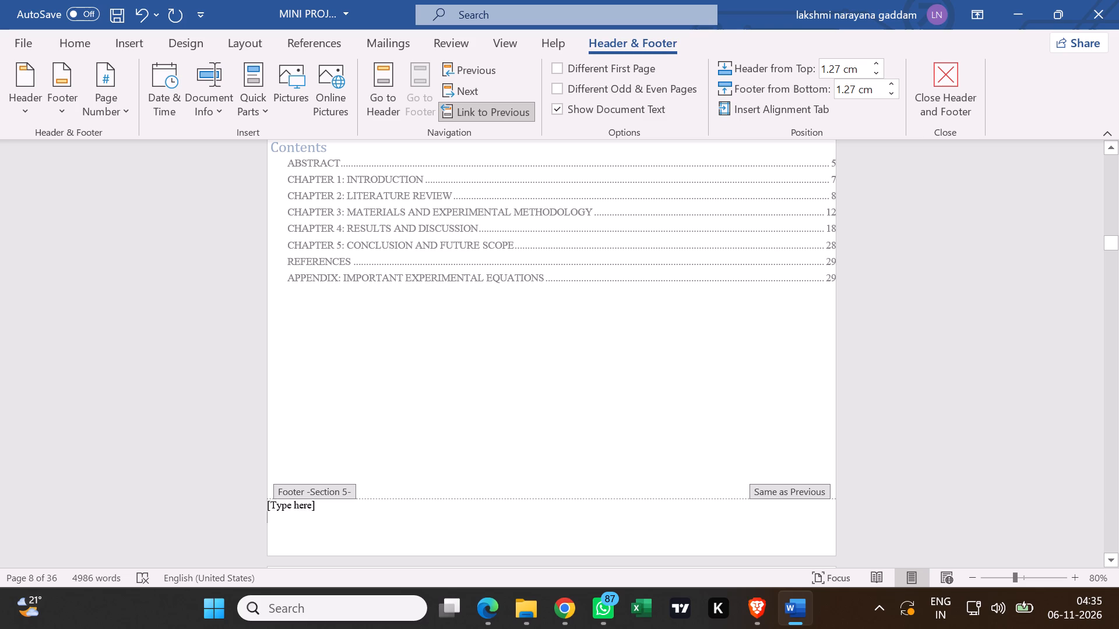
pyautogui.click(325, 511)
pyautogui.click(326, 510)
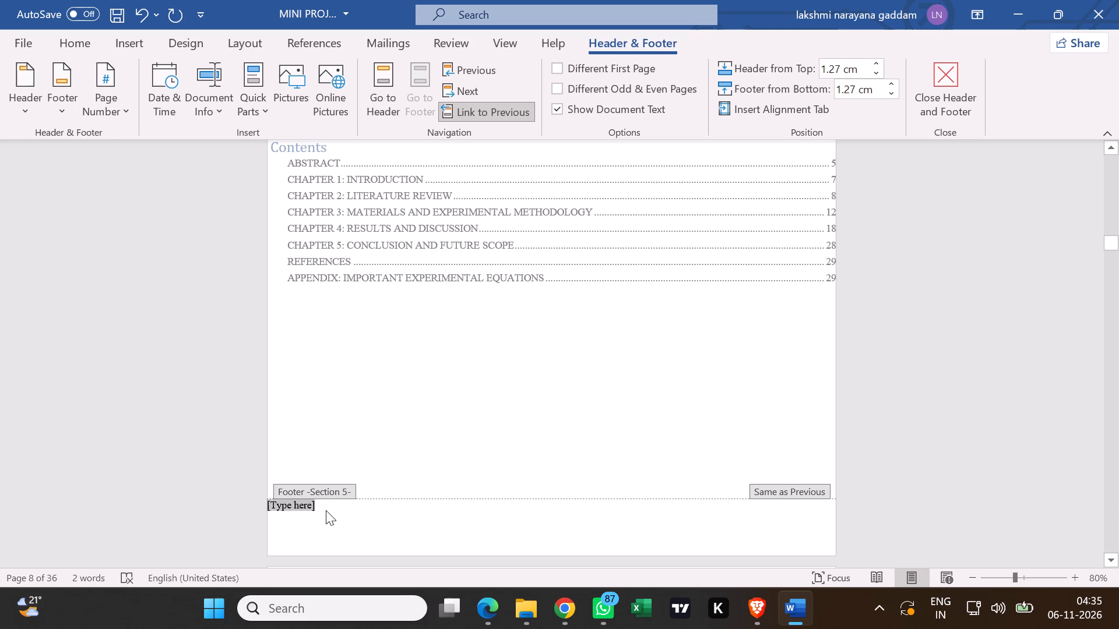
pyautogui.click(326, 510)
pyautogui.click(326, 510)
pyautogui.click(326, 510)
pyautogui.click(326, 510)
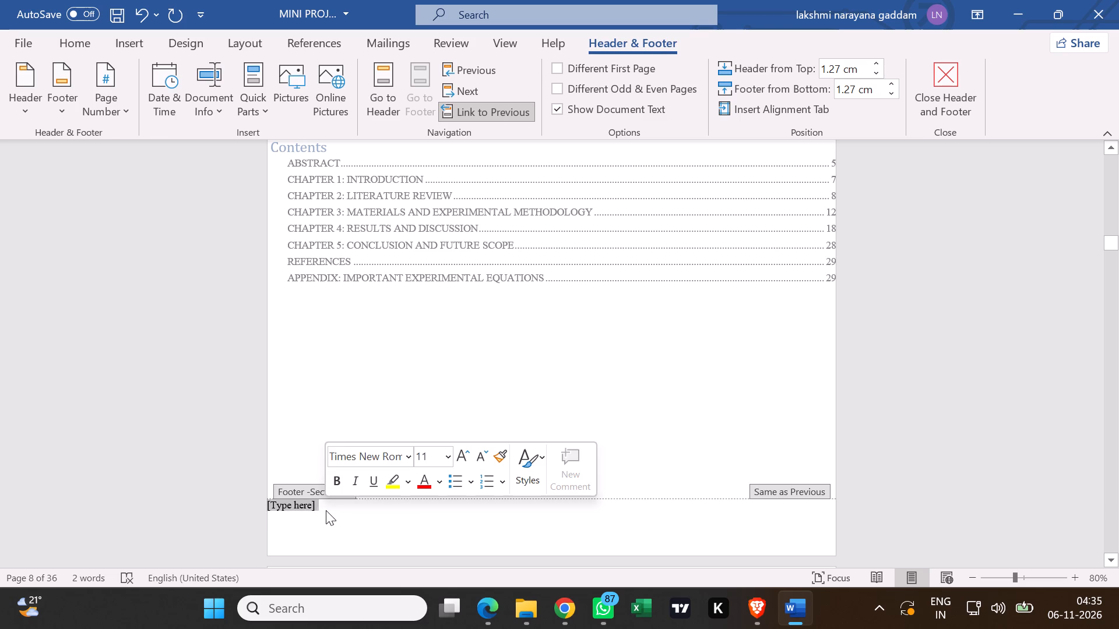
pyautogui.click(318, 510)
pyautogui.doubleClick(318, 510)
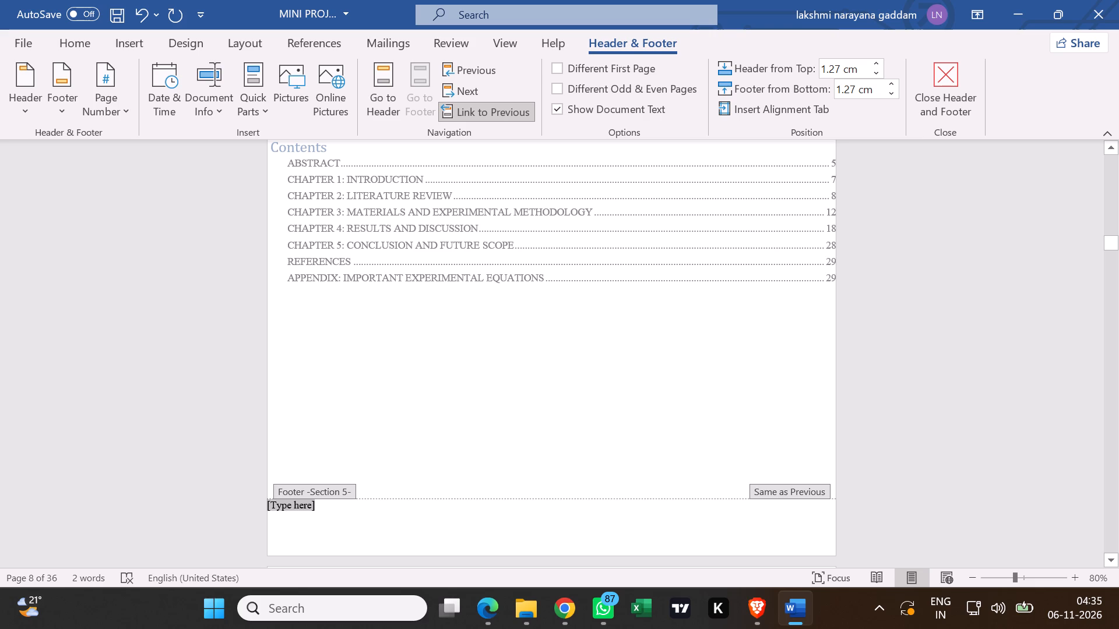
pyautogui.press('BackSpace')
pyautogui.press('1')
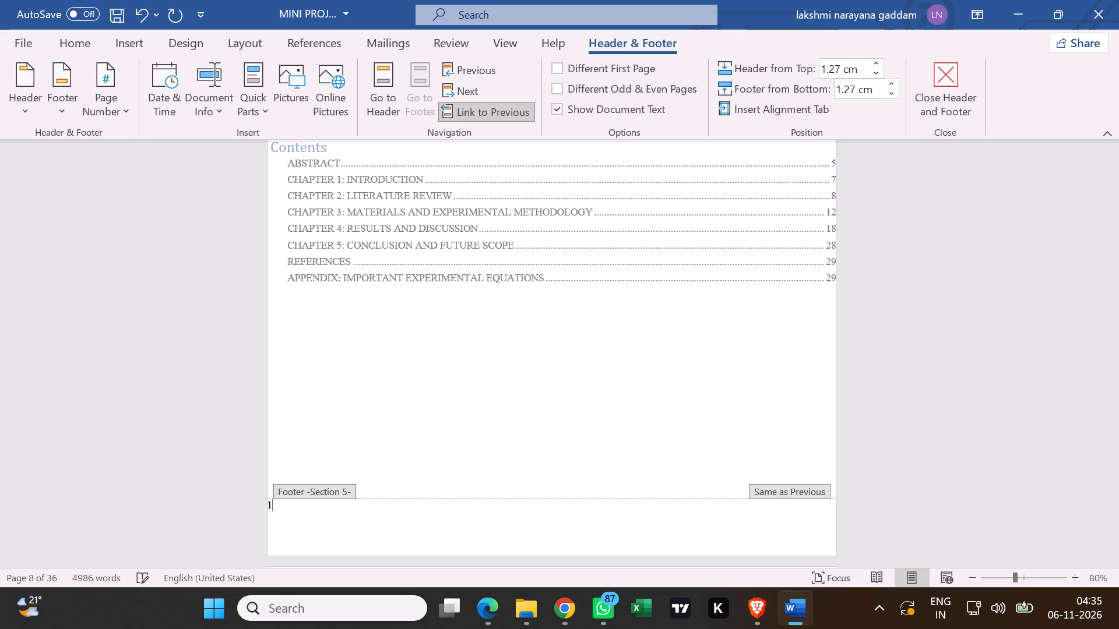
pyautogui.press('Return')
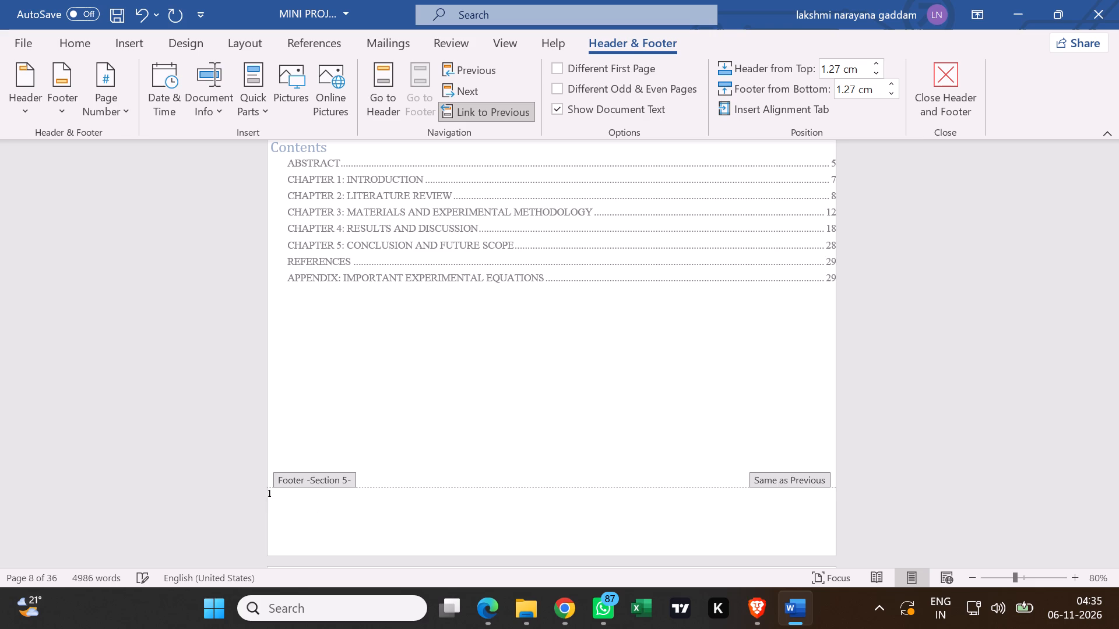
pyautogui.press('BackSpace')
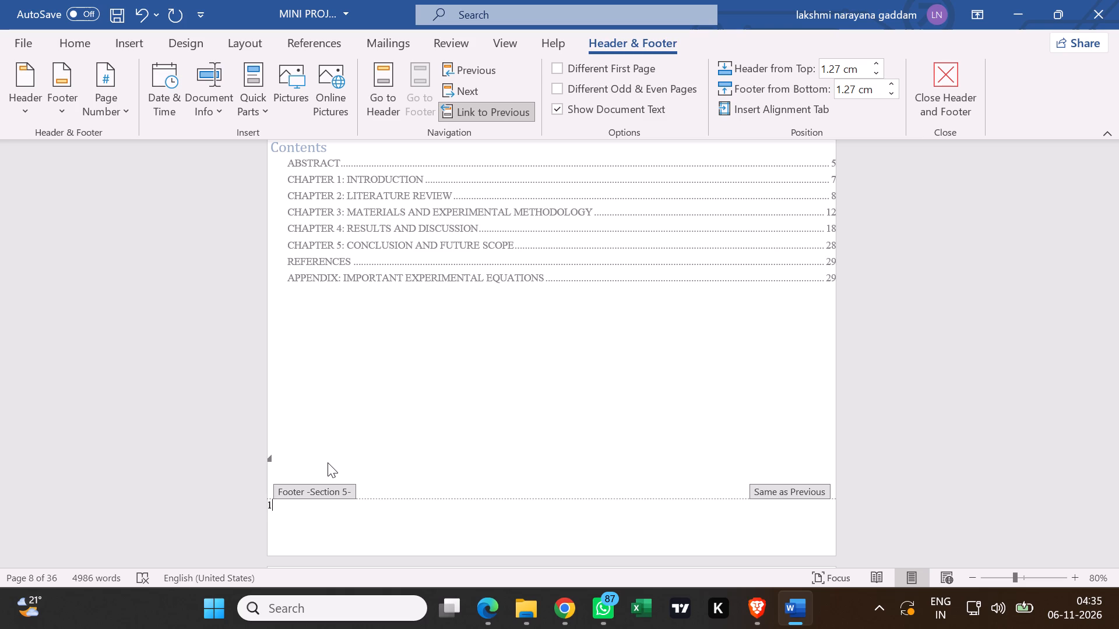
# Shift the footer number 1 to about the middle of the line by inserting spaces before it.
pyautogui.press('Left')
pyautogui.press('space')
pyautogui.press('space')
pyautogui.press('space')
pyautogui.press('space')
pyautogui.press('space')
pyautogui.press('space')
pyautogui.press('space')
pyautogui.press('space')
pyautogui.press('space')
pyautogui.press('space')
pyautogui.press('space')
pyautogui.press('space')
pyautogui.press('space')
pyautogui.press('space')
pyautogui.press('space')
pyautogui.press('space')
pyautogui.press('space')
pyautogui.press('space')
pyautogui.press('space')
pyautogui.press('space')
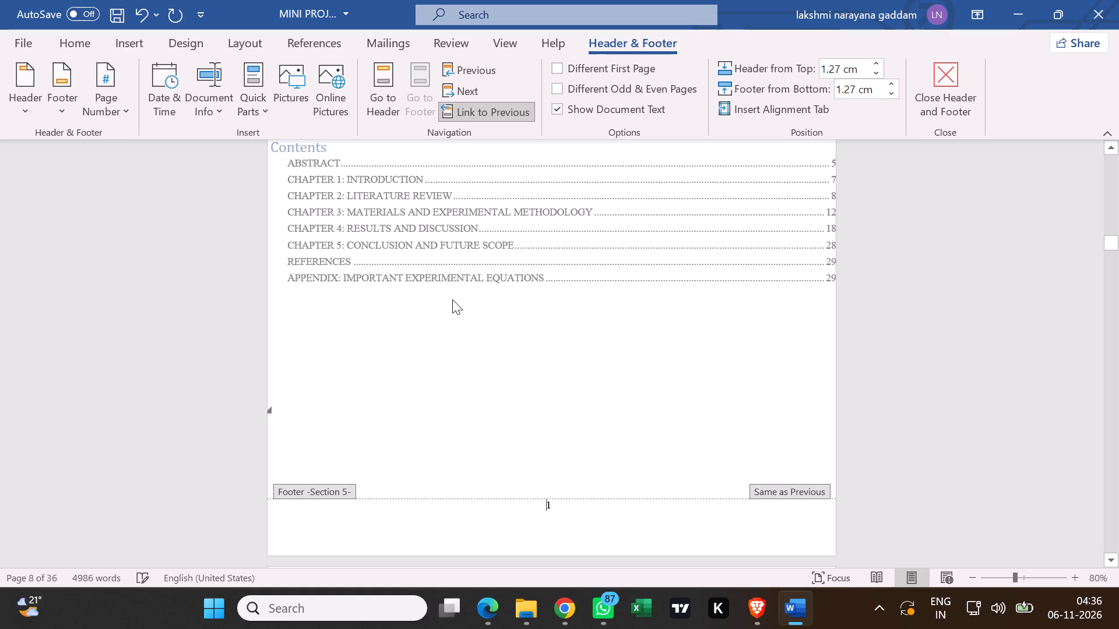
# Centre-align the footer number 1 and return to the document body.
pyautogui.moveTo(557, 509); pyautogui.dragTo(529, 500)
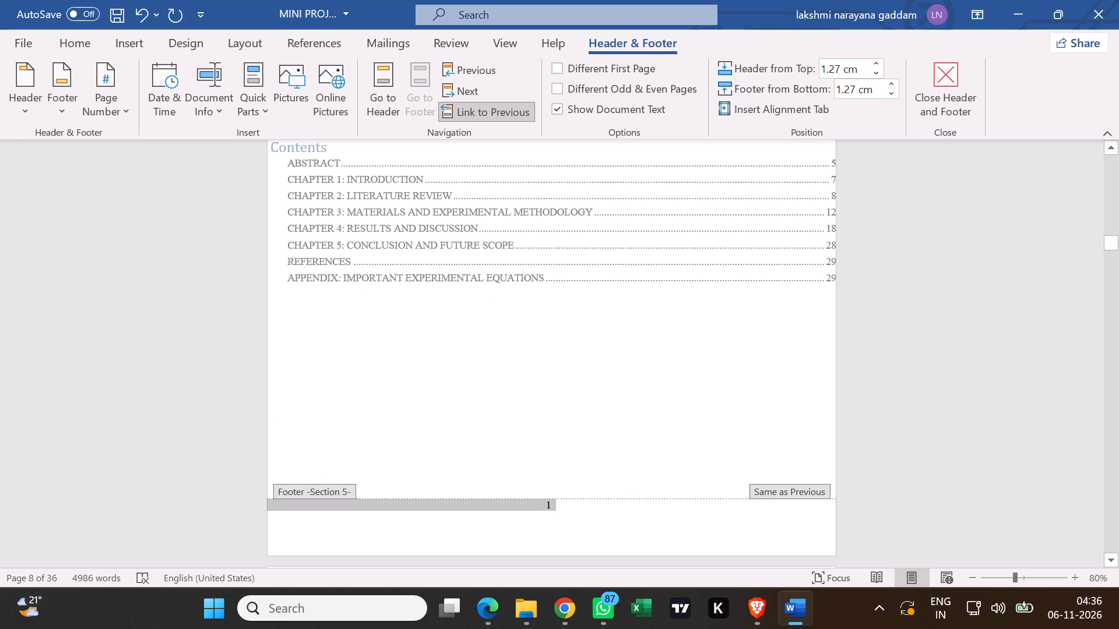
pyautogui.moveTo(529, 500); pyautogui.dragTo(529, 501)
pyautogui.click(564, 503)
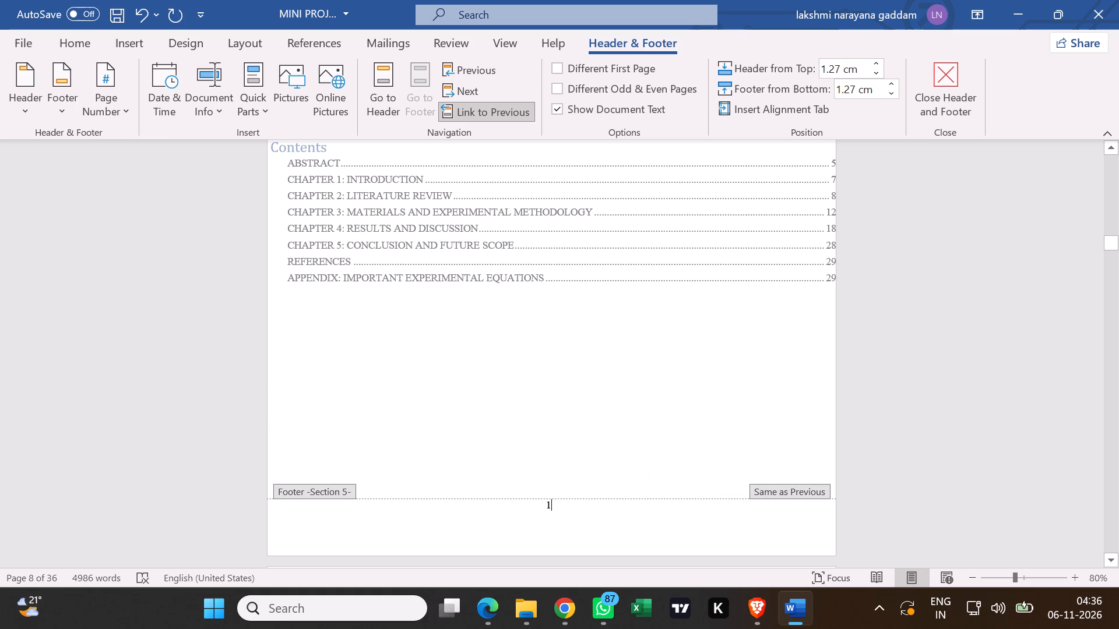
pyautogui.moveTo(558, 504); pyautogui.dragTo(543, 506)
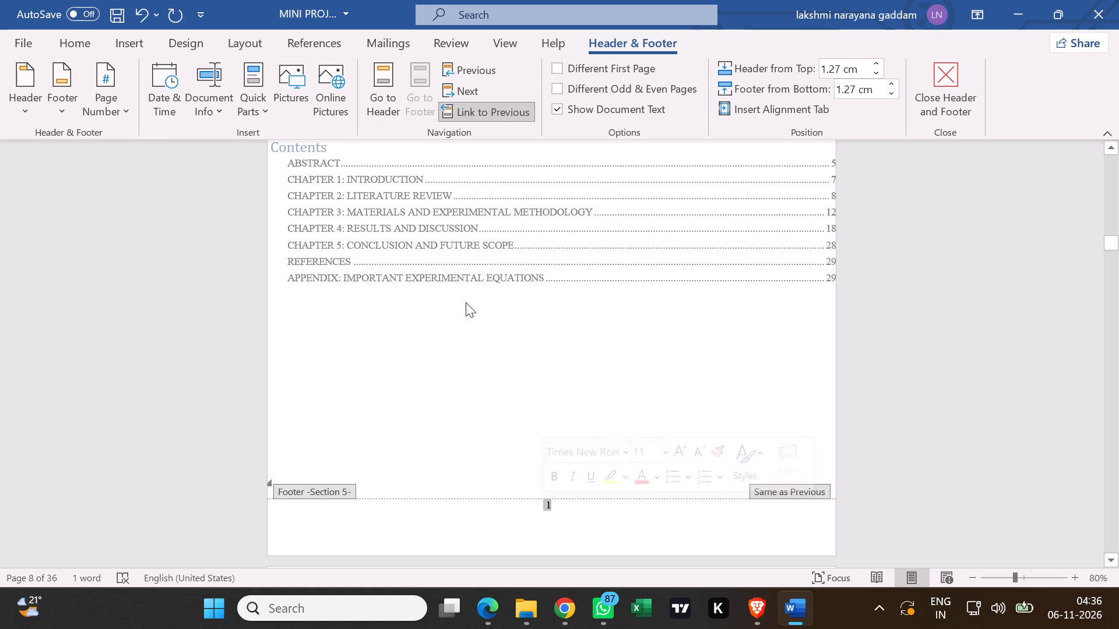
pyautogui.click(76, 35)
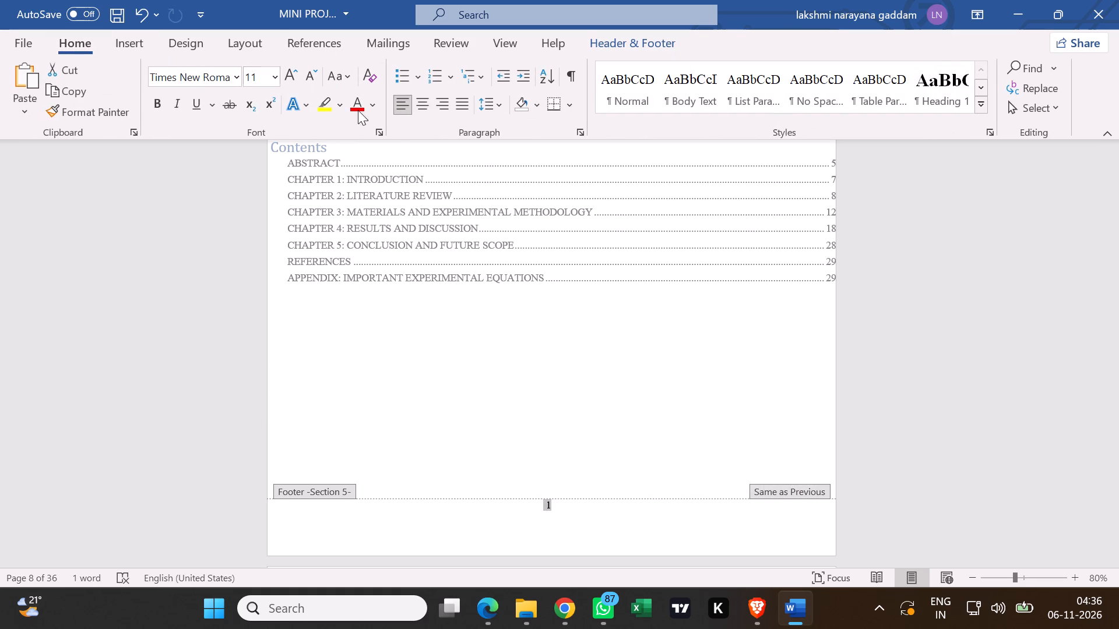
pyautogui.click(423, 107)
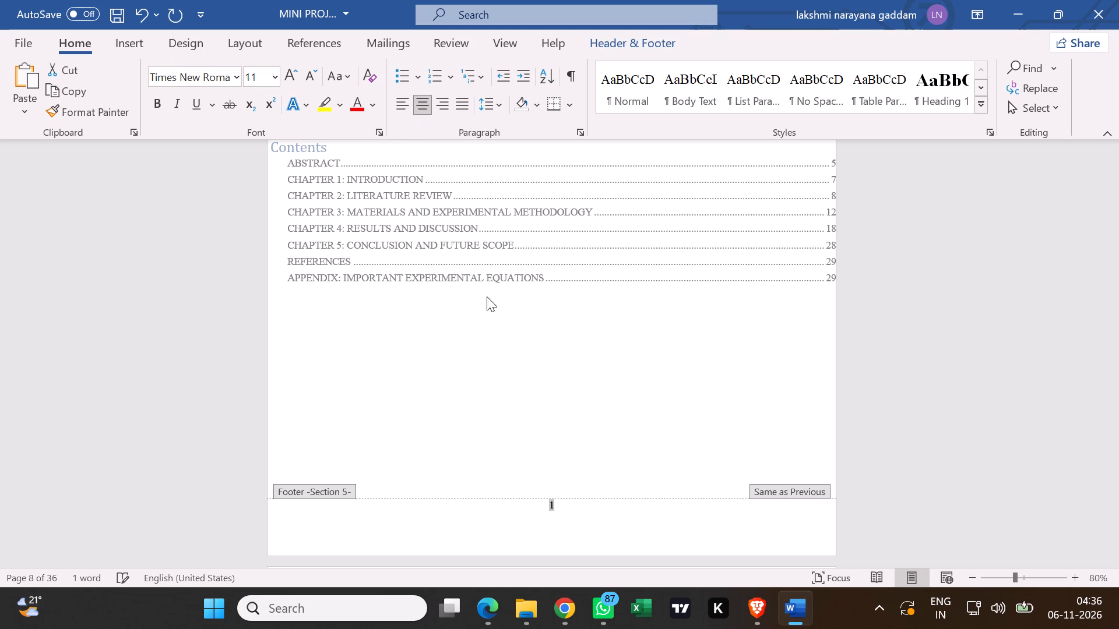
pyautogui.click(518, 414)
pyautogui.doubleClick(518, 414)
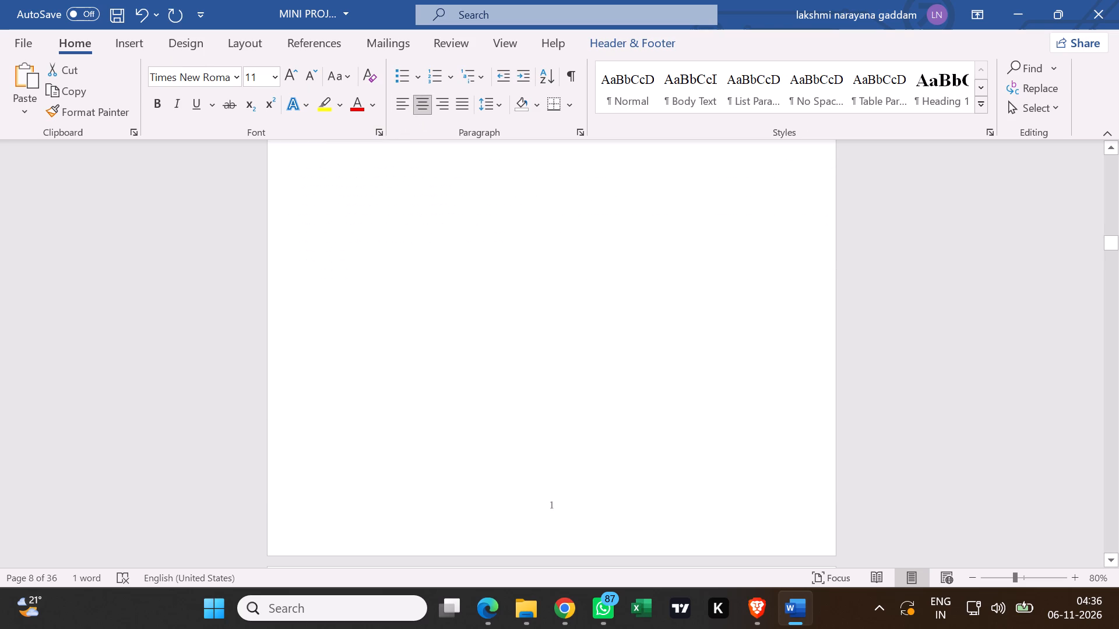
# Examine the footers on the pages from the Acknowledgment through the Abstract.
pyautogui.scroll(6, 518, 414)
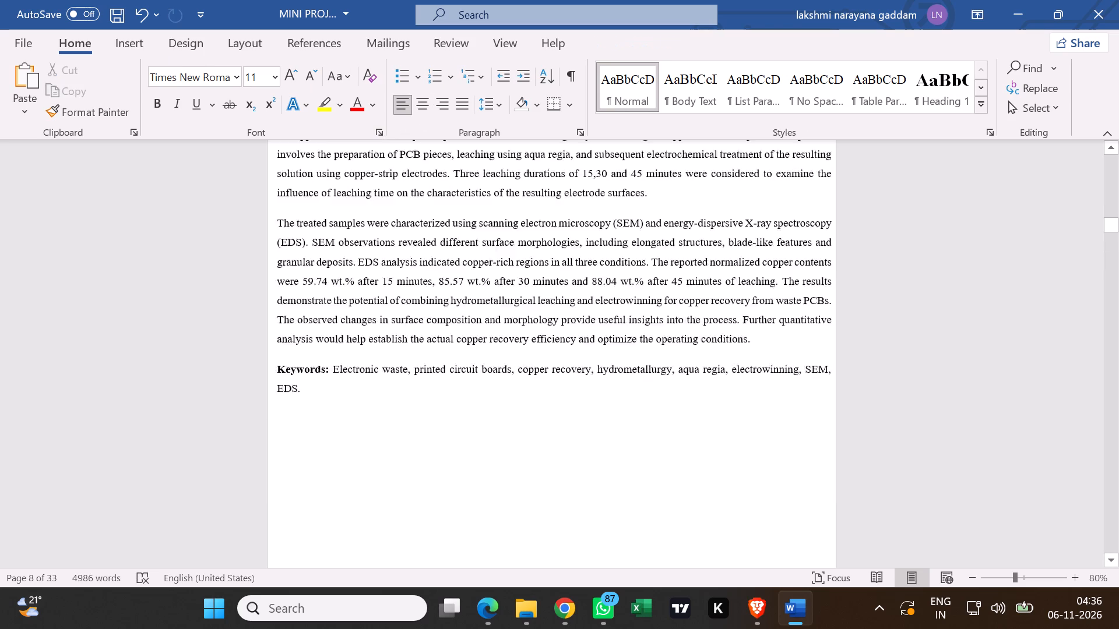
pyautogui.scroll(-4, 518, 414)
pyautogui.scroll(3, 518, 414)
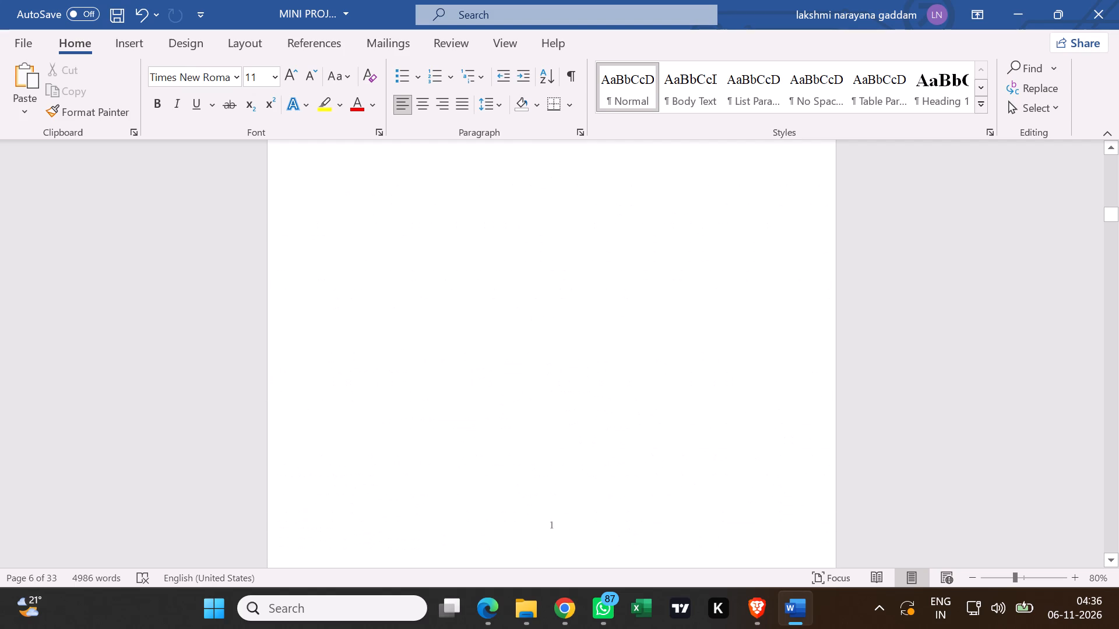
pyautogui.scroll(-2, 518, 414)
pyautogui.scroll(2, 518, 414)
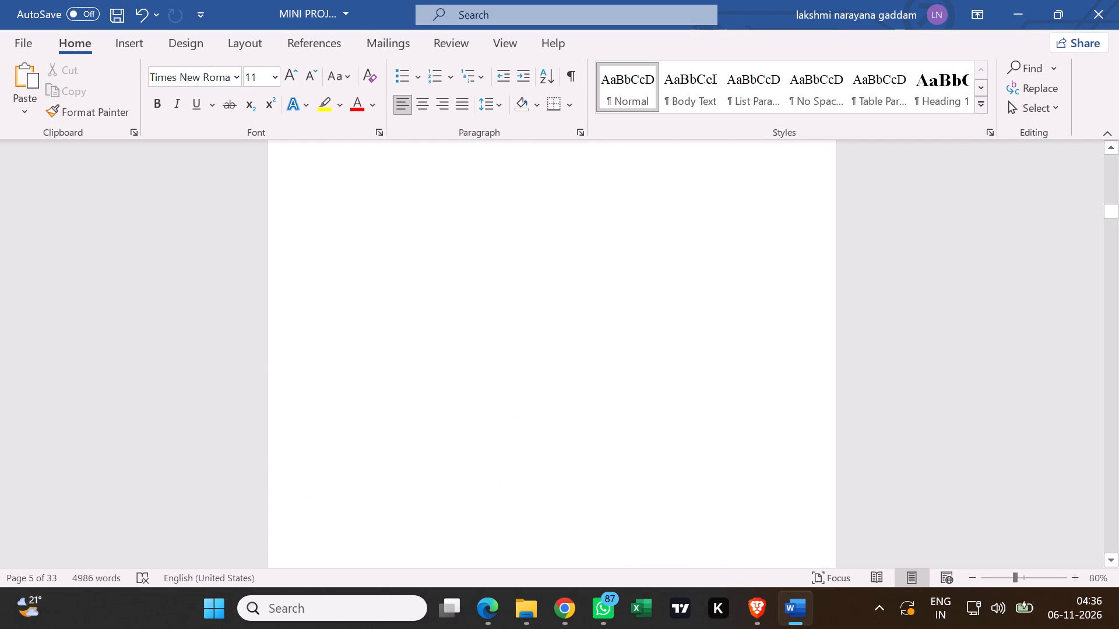
pyautogui.scroll(4, 518, 414)
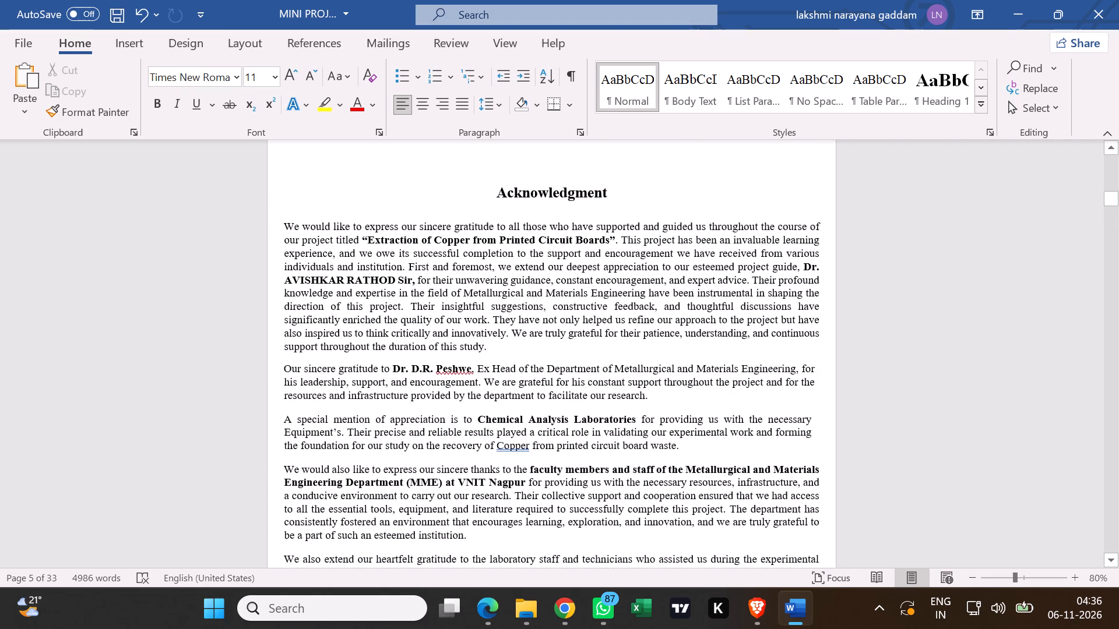
pyautogui.scroll(4, 518, 414)
pyautogui.scroll(-7, 518, 414)
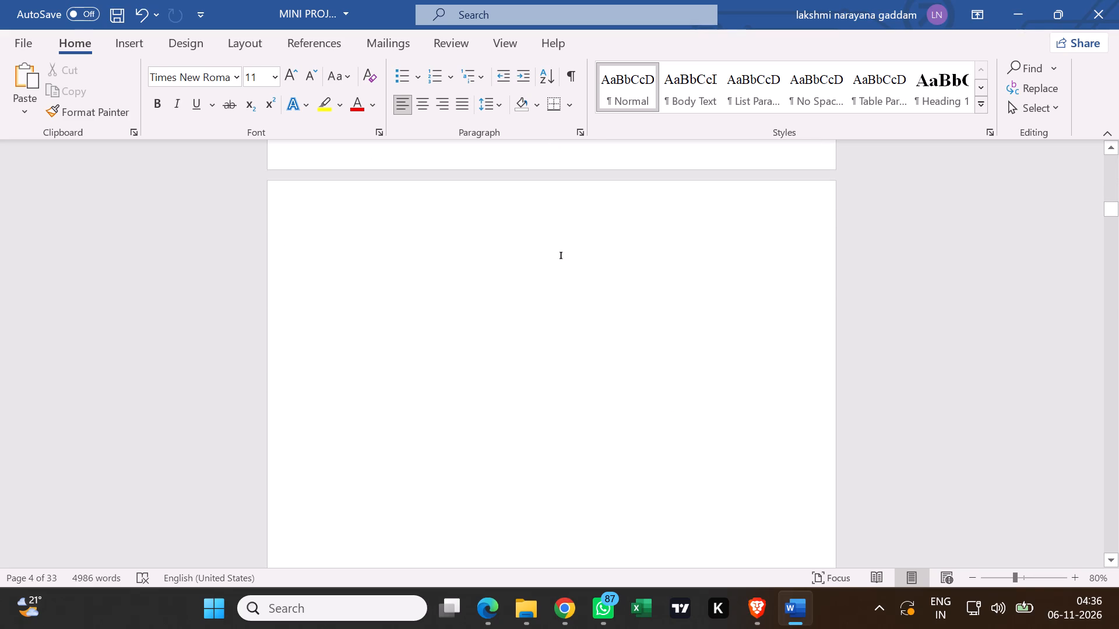
pyautogui.scroll(-1, 518, 414)
pyautogui.scroll(1, 518, 414)
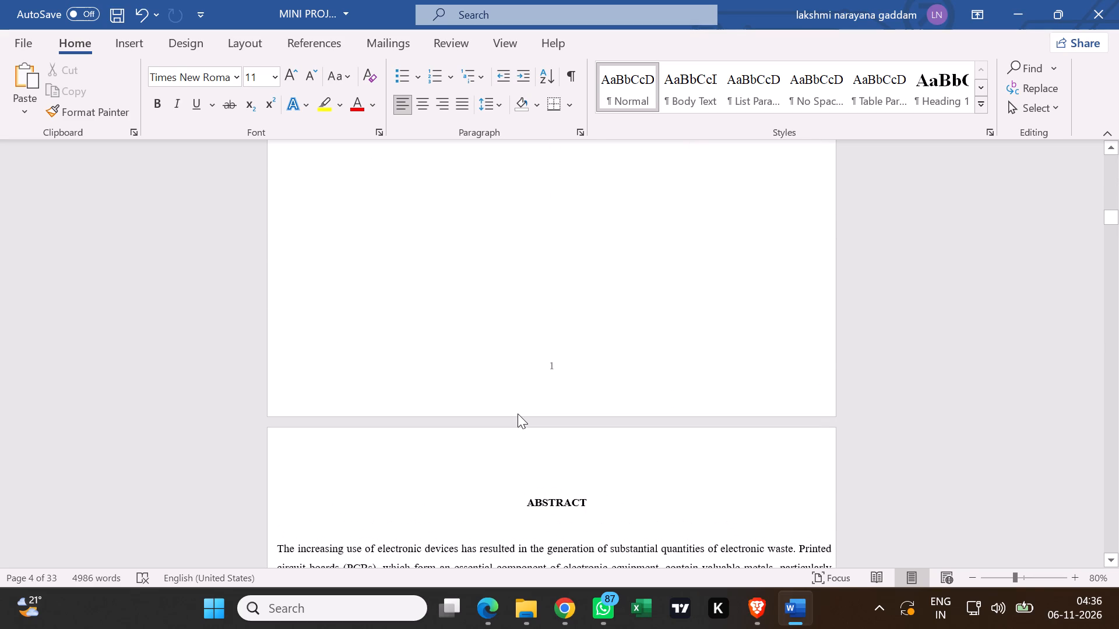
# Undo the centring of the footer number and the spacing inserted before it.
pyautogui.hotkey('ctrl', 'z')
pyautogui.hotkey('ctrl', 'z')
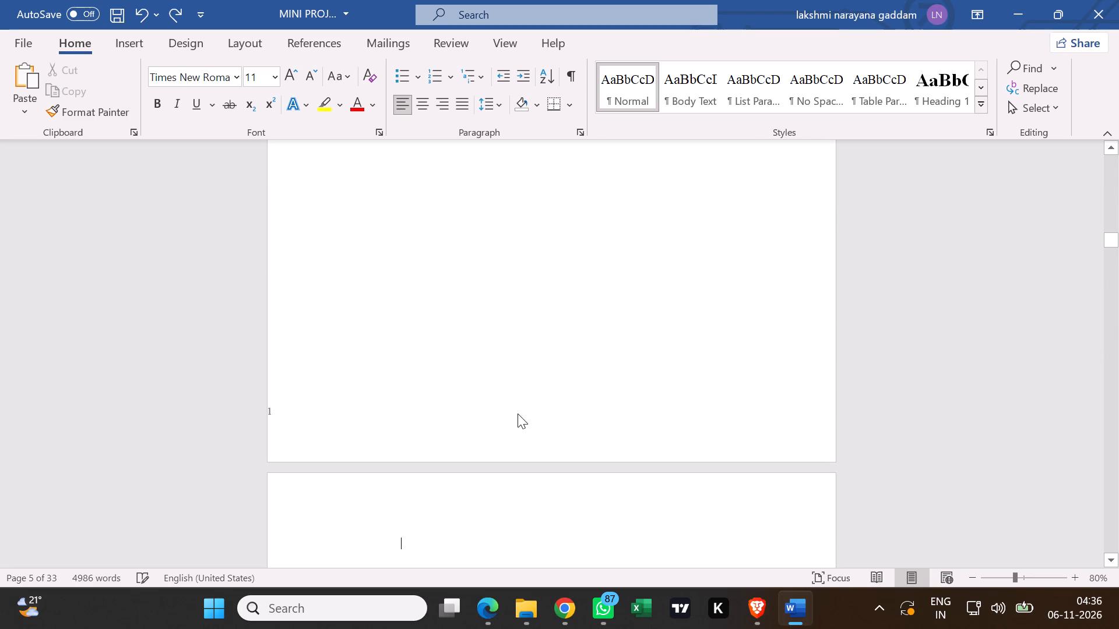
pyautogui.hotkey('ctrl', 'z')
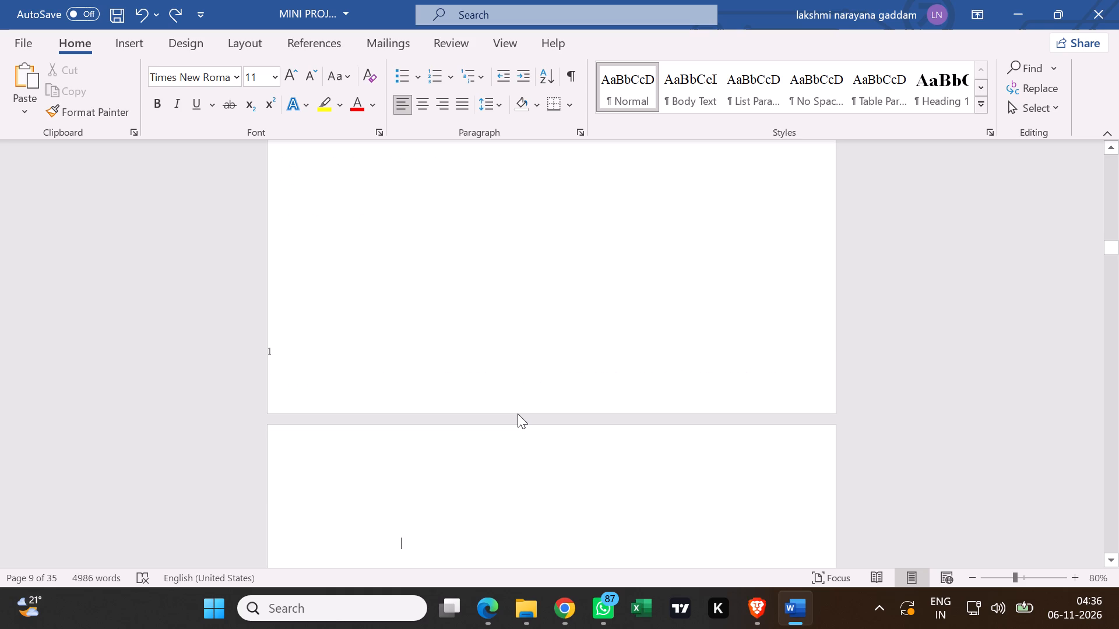
# Examine the footers on the pages around the Abstract.
pyautogui.scroll(8, 518, 414)
pyautogui.scroll(-17, 518, 414)
pyautogui.scroll(2, 392, 577)
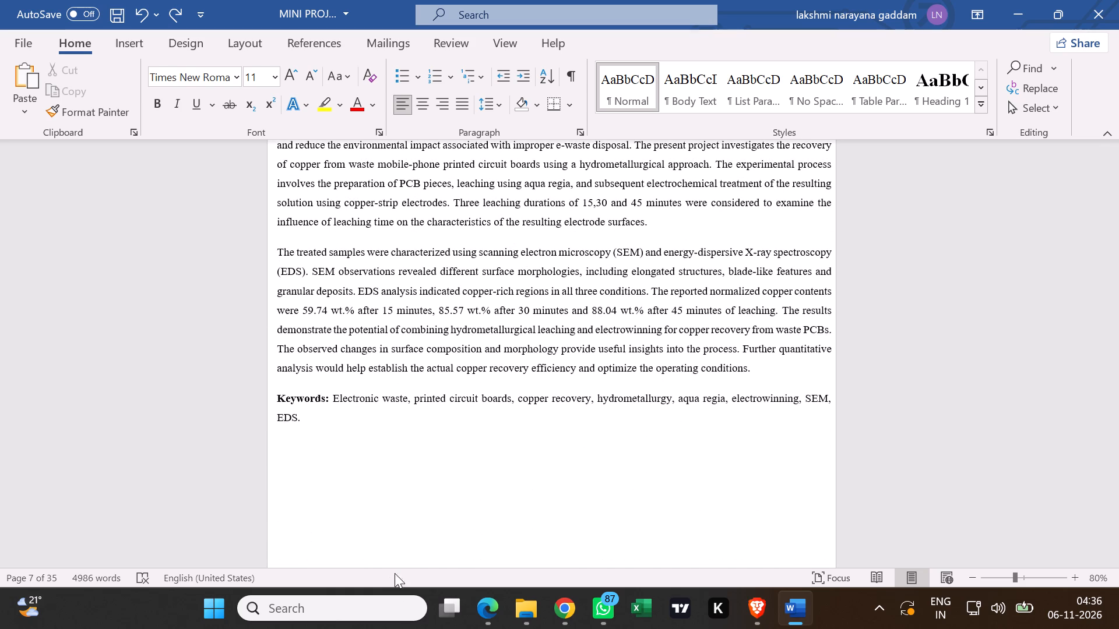
pyautogui.scroll(4, 395, 573)
pyautogui.scroll(13, 689, 398)
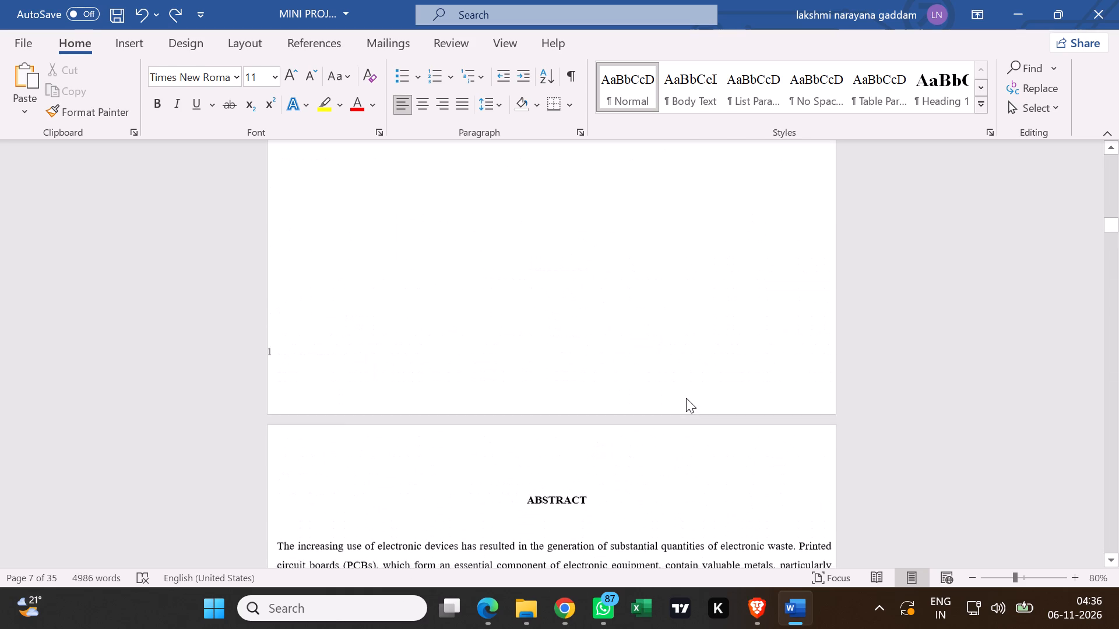
pyautogui.scroll(-12, 685, 412)
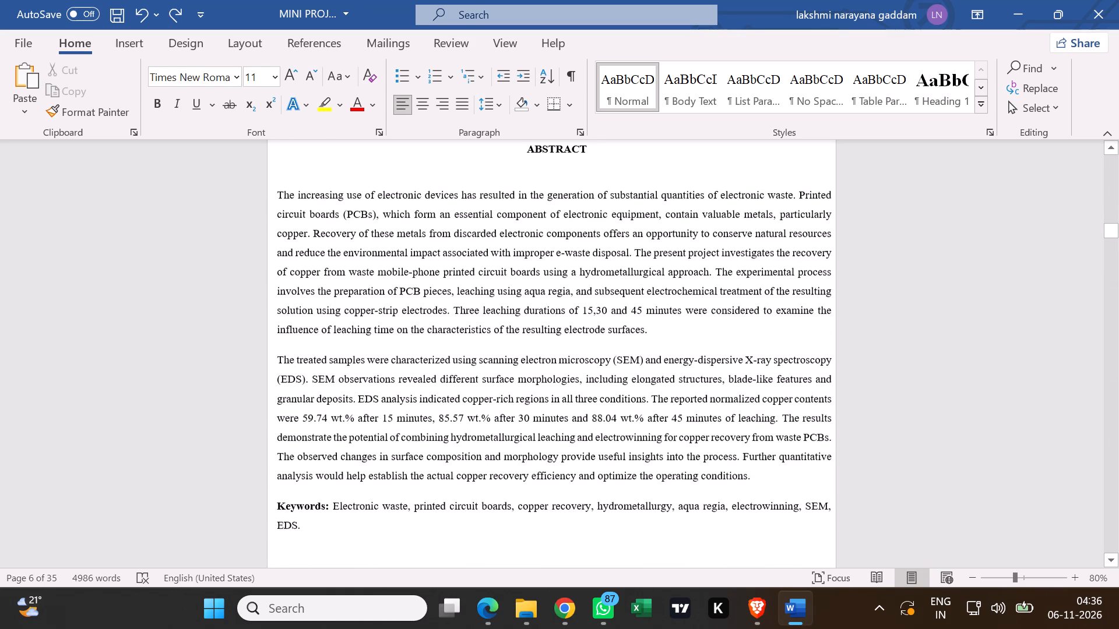
pyautogui.scroll(2, 452, 442)
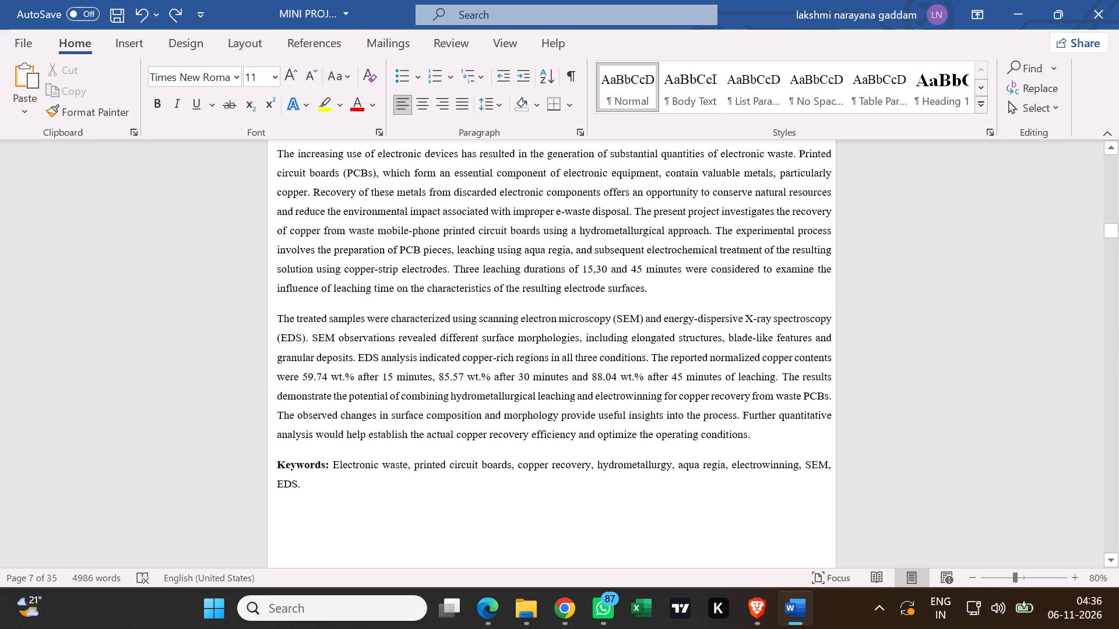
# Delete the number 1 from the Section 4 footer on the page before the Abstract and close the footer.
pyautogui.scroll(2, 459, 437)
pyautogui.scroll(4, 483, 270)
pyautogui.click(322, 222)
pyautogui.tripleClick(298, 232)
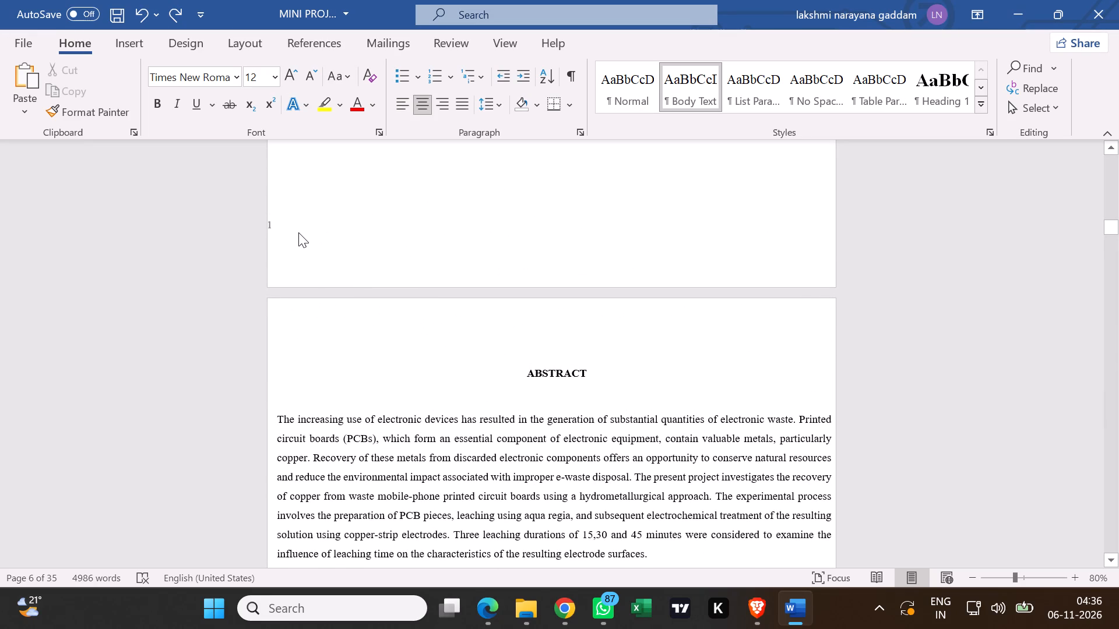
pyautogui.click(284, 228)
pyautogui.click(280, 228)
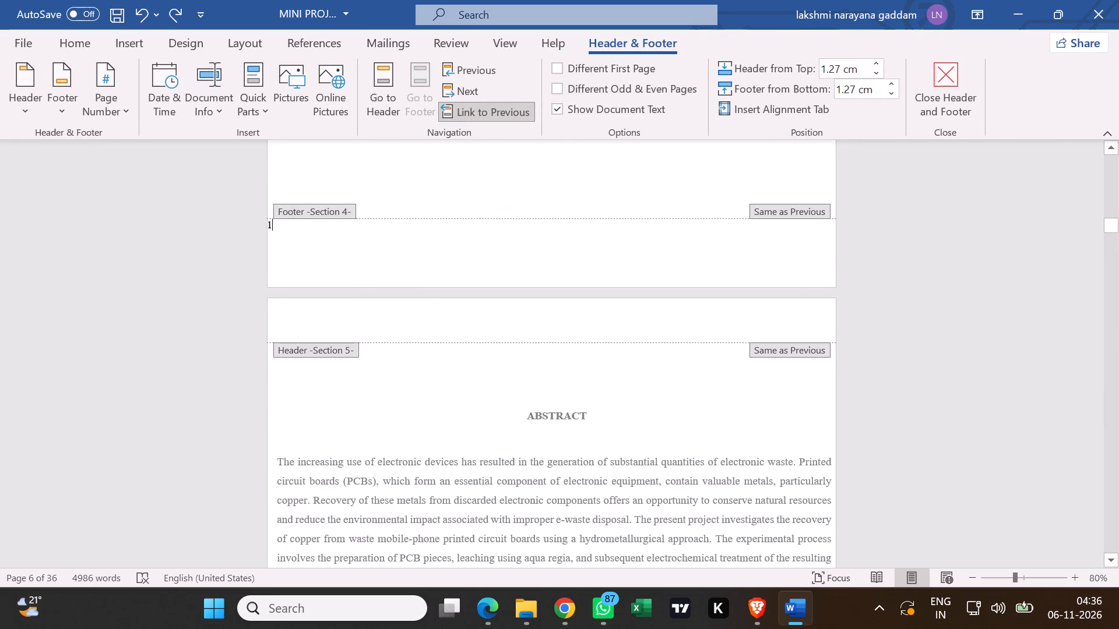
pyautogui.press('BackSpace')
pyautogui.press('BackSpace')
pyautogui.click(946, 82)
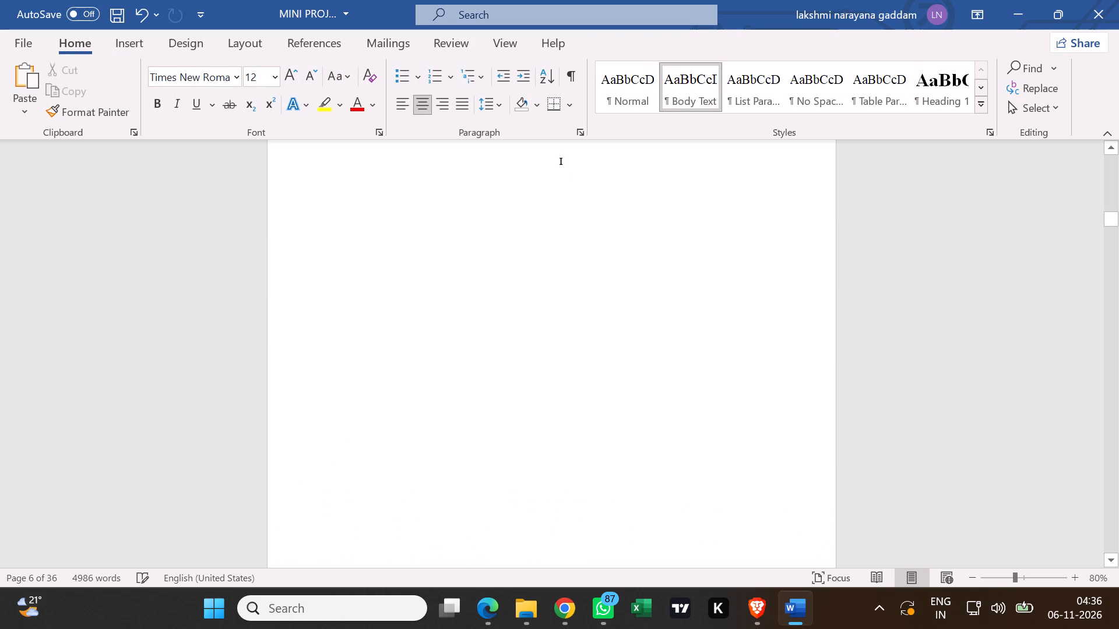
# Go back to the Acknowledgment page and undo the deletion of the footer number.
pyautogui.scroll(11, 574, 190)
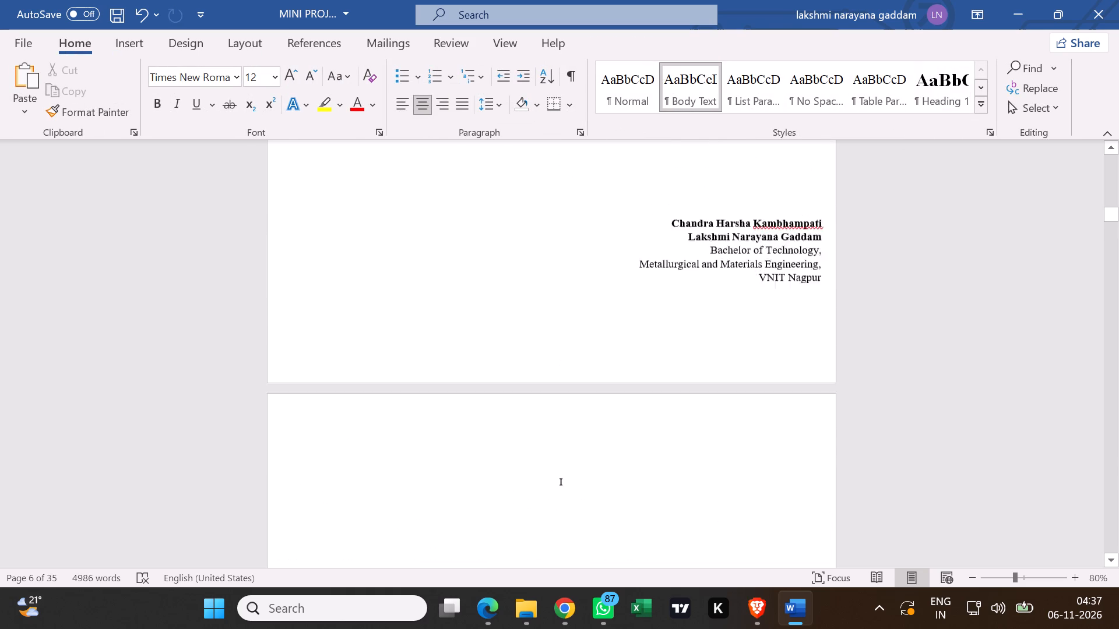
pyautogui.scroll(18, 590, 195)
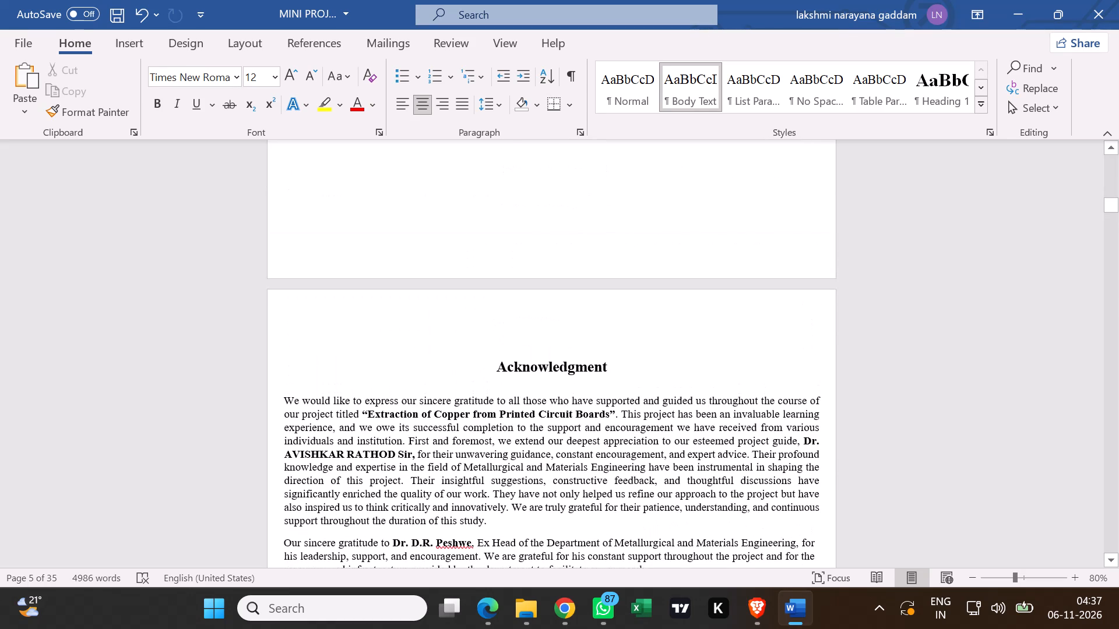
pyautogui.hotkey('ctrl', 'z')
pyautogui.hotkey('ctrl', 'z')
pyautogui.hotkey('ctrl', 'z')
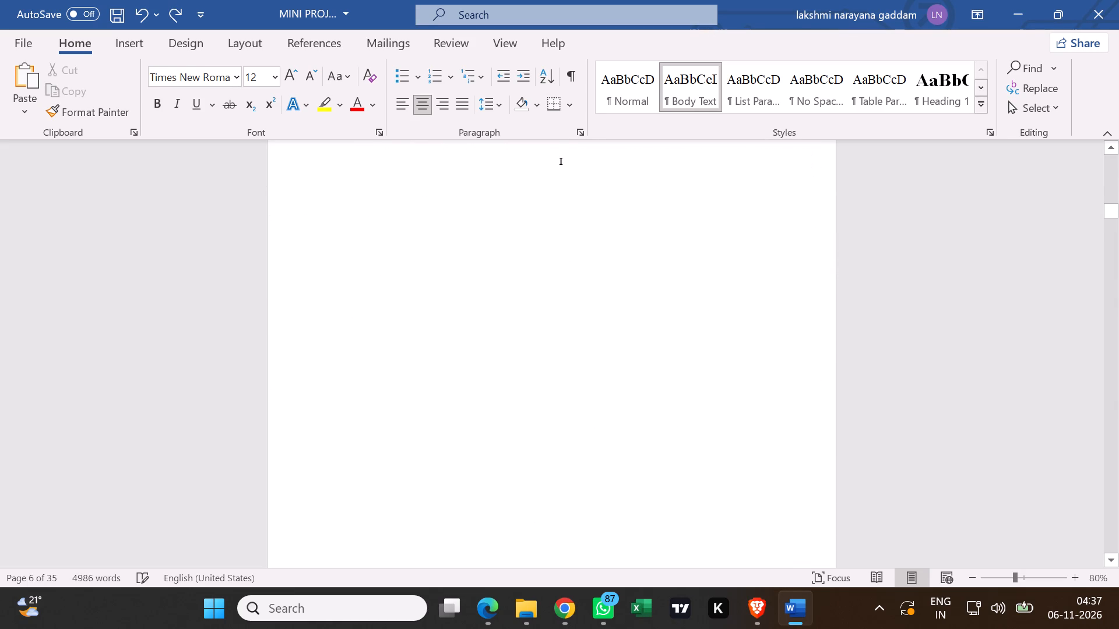
# Undo all the remaining edits around the Acknowledgment and Abstract pages, back to the last saved version.
pyautogui.hotkey('ctrl', 'z')
pyautogui.hotkey('ctrl', 'z')
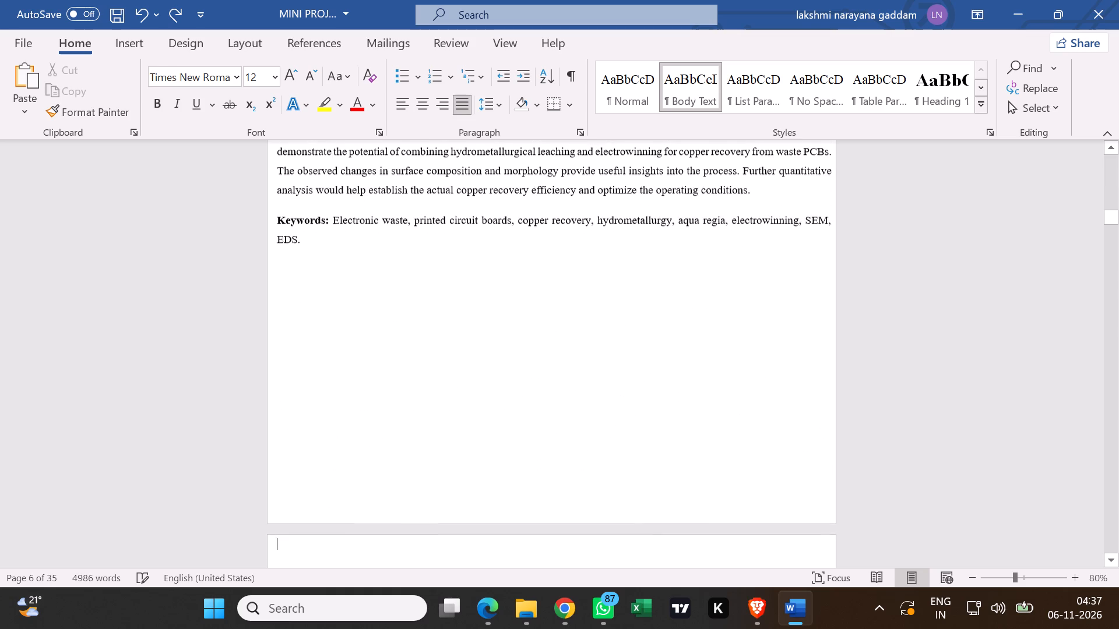
pyautogui.hotkey('ctrl', 'z')
pyautogui.hotkey('ctrl', 'z')
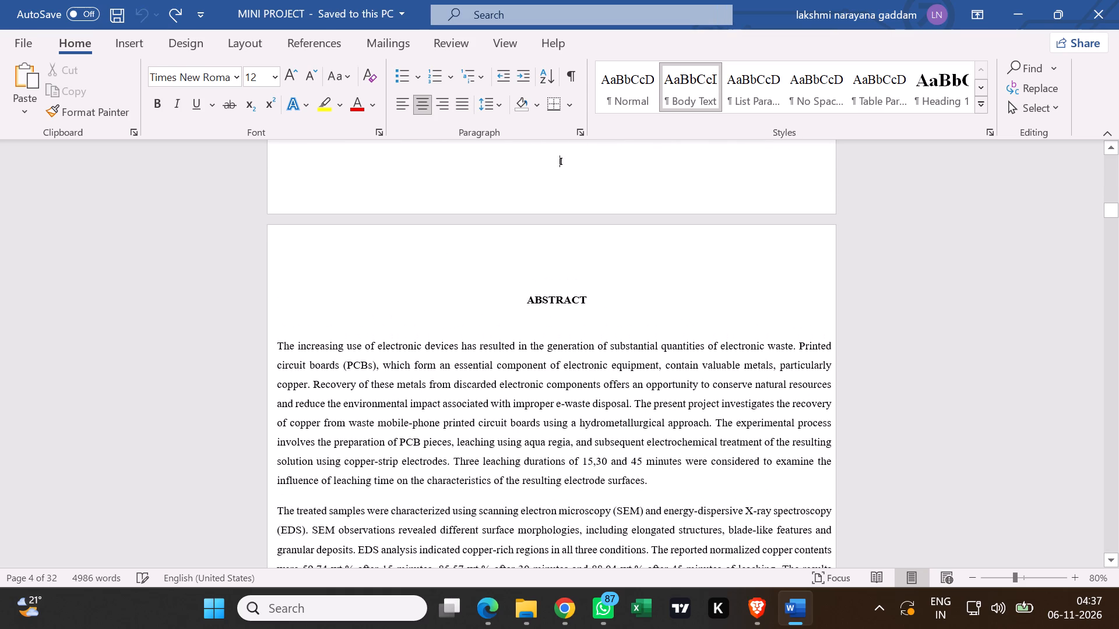
# Examine the pages from the Acknowledgment through the Abstract and Contents to the start of Chapter 1 for blank space.
pyautogui.scroll(7, 524, 322)
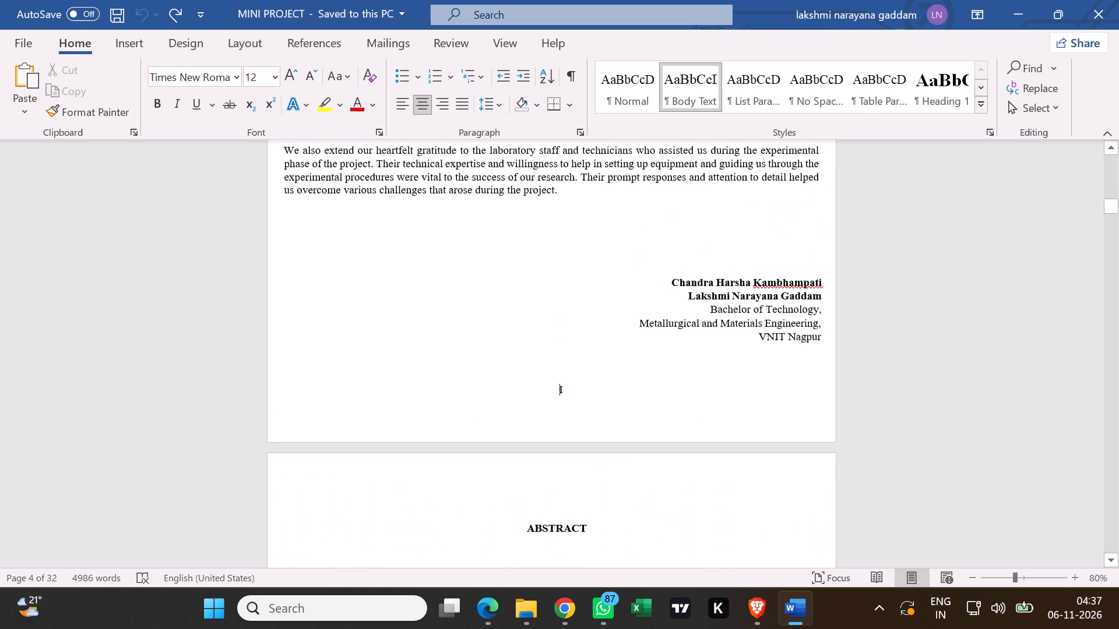
pyautogui.scroll(-5, 526, 330)
pyautogui.scroll(-3, 597, 297)
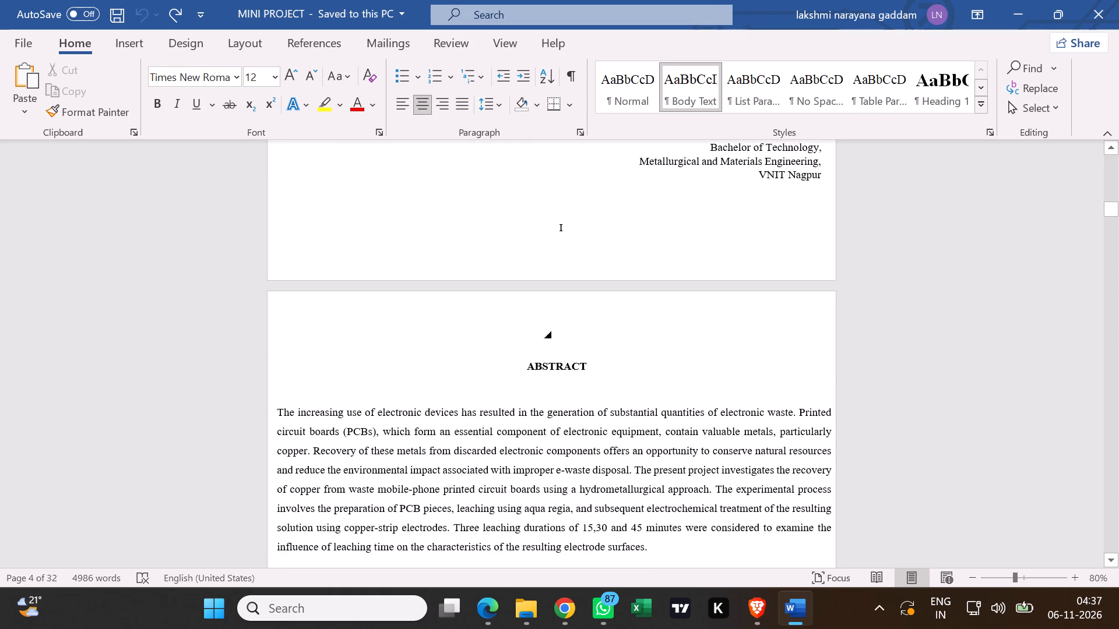
pyautogui.scroll(-15, 597, 297)
pyautogui.scroll(-12, 597, 306)
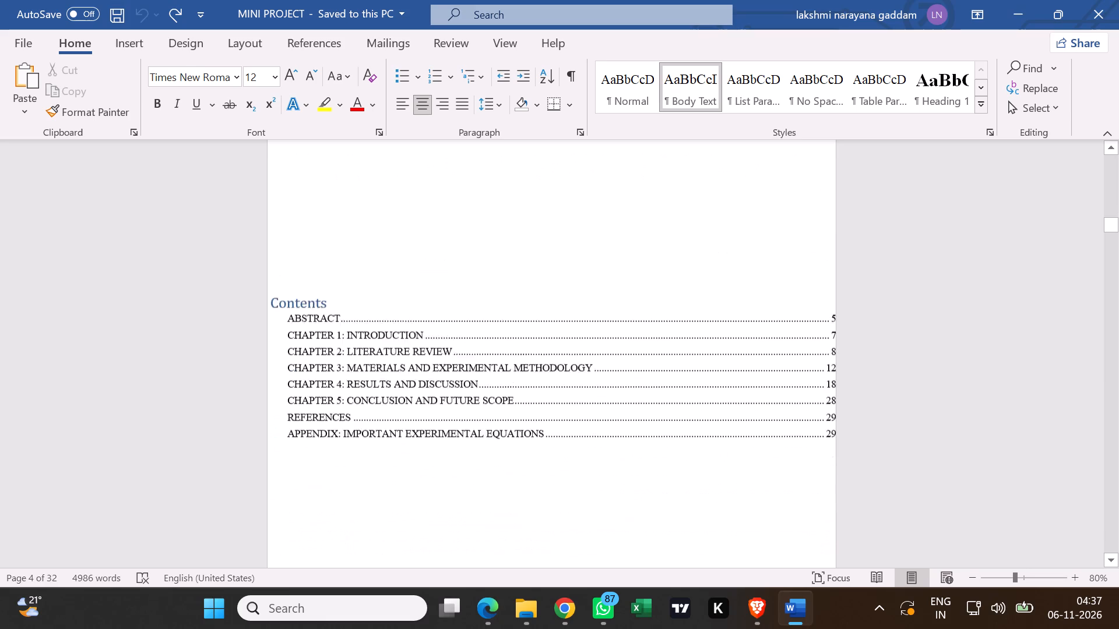
pyautogui.scroll(-17, 596, 310)
pyautogui.scroll(-5, 594, 317)
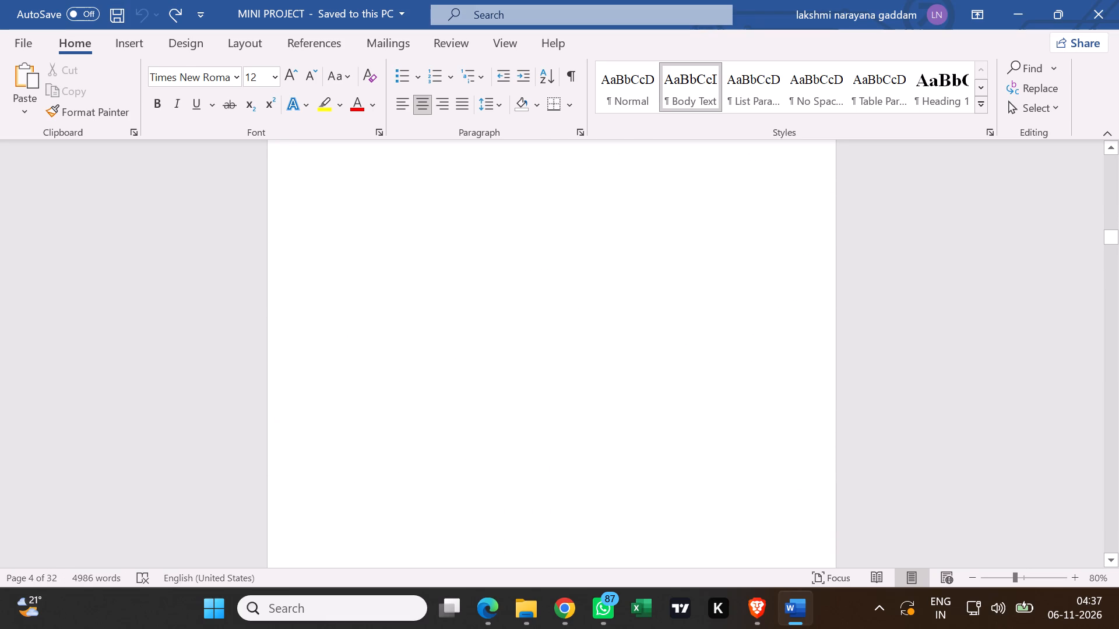
pyautogui.scroll(-16, 589, 309)
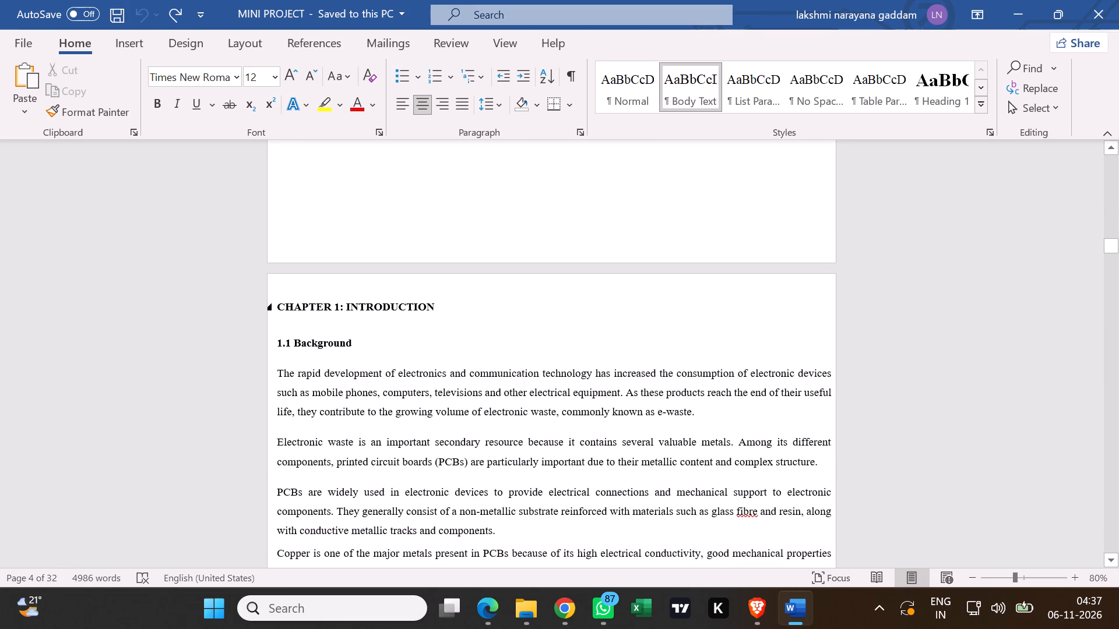
pyautogui.scroll(2, 585, 286)
pyautogui.scroll(15, 554, 234)
pyautogui.scroll(6, 520, 227)
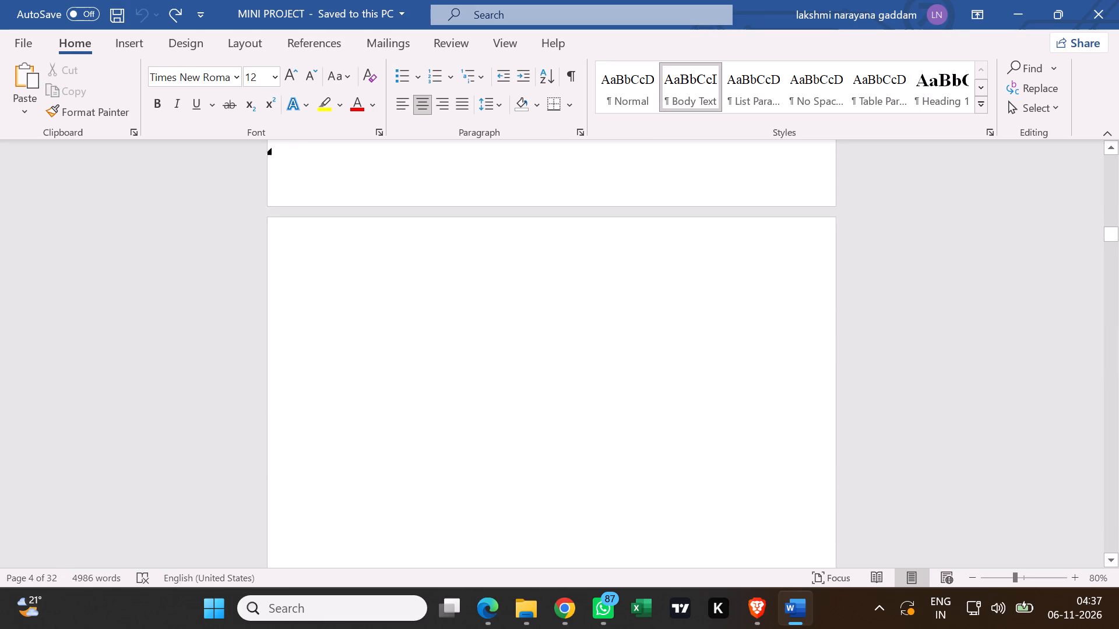
pyautogui.scroll(-4, 522, 227)
pyautogui.scroll(17, 522, 227)
pyautogui.scroll(-5, 505, 203)
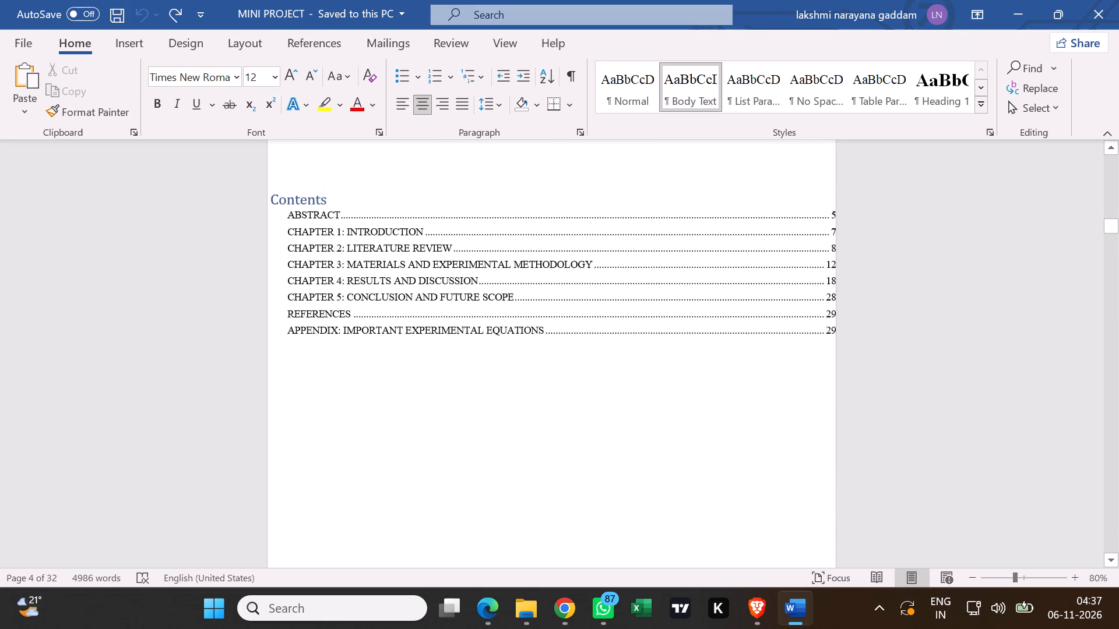
pyautogui.scroll(-2, 508, 208)
pyautogui.scroll(-20, 506, 211)
pyautogui.scroll(-9, 506, 211)
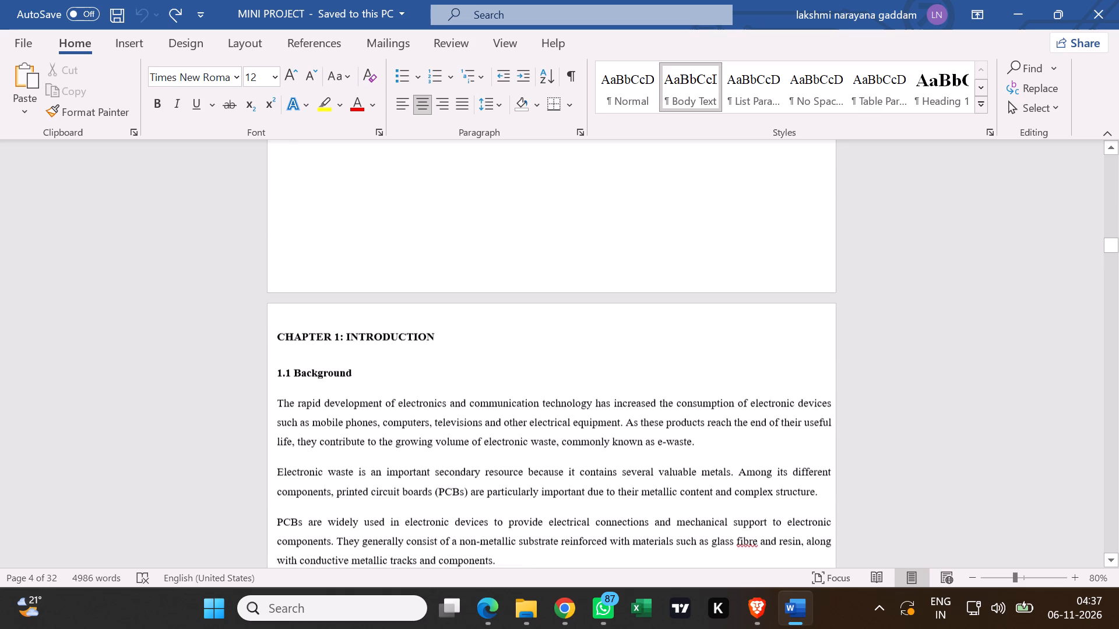
# Remove the blank page between the Contents and Chapter 1 by deleting the empty content before the chapter heading.
pyautogui.click(322, 231)
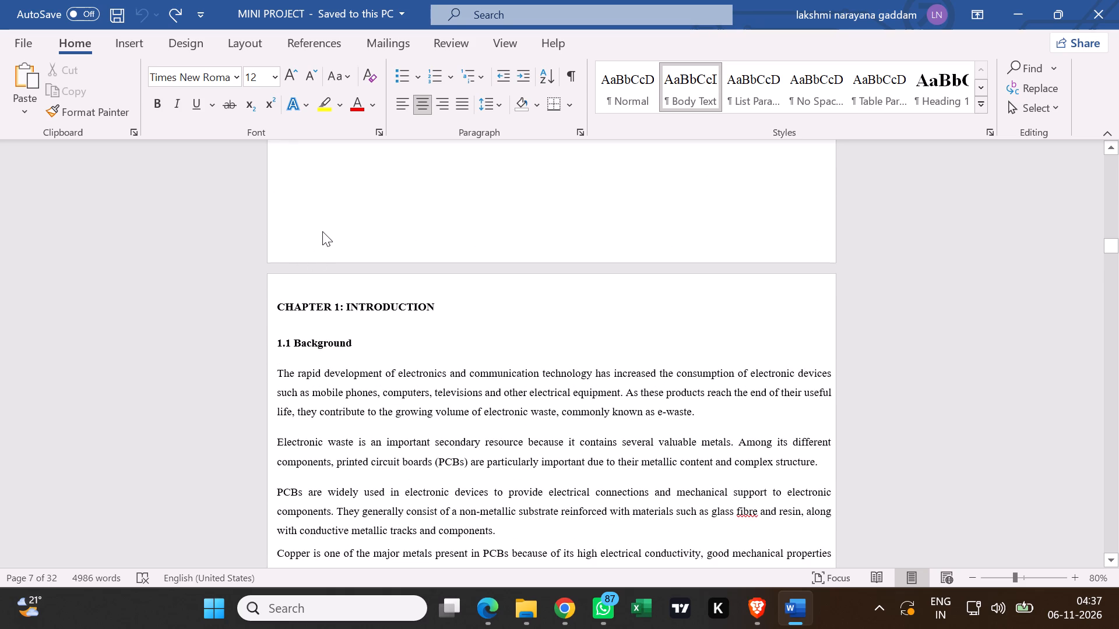
pyautogui.click(281, 284)
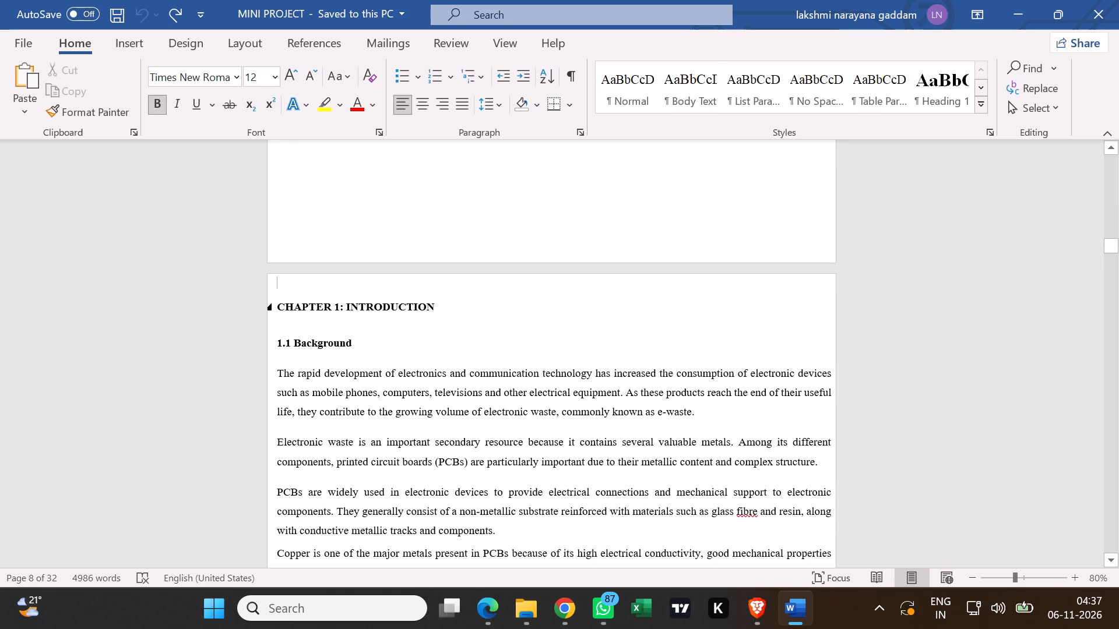
pyautogui.press('BackSpace')
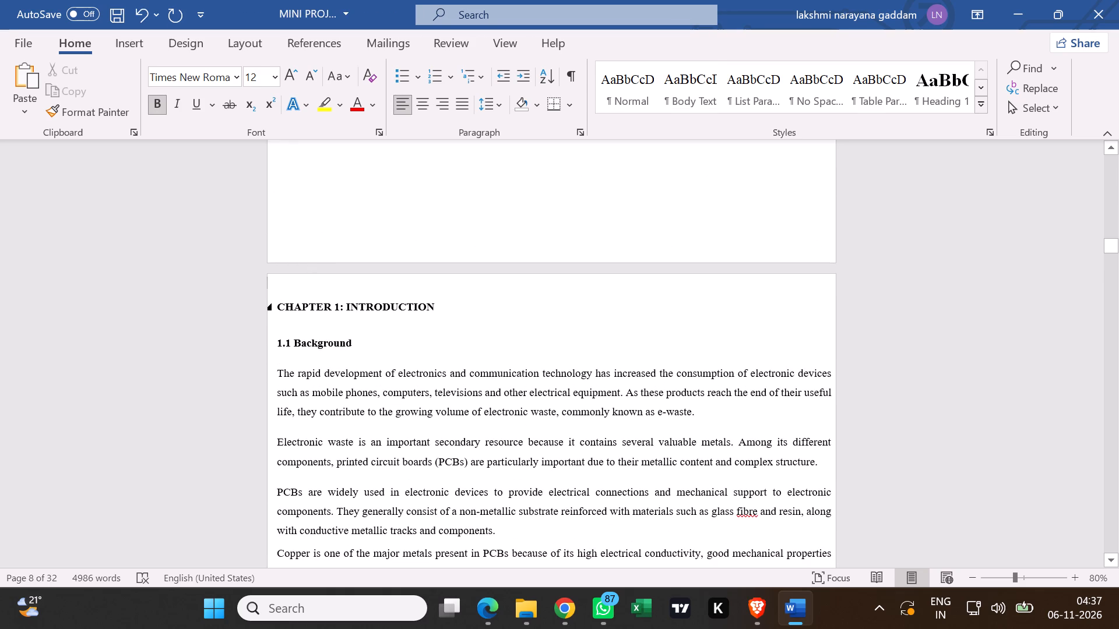
pyautogui.press('BackSpace')
pyautogui.press('BackSpace')
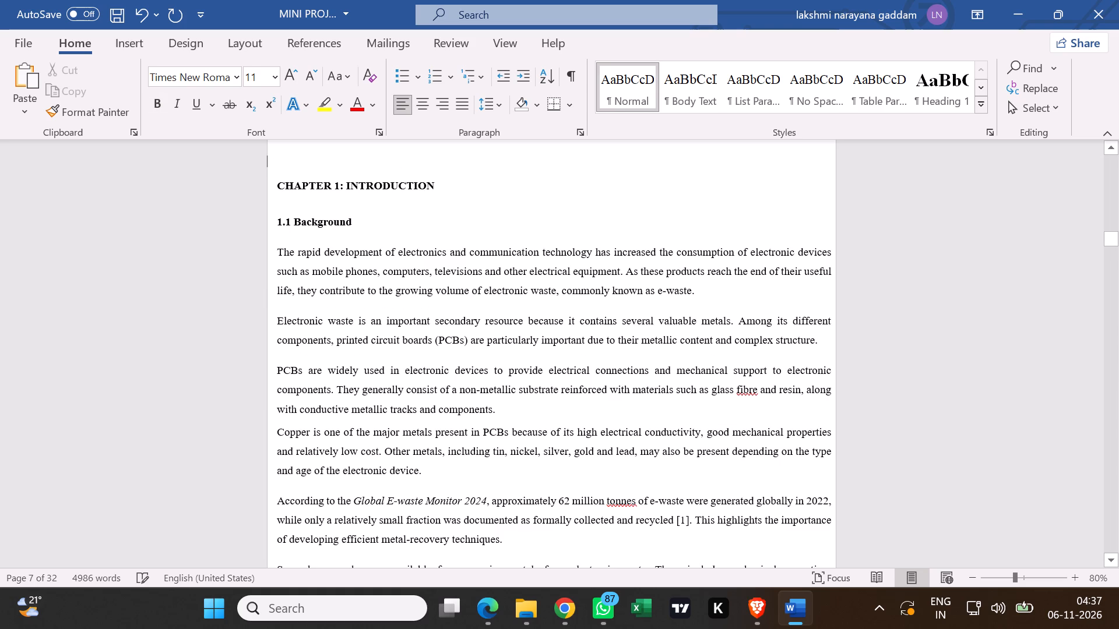
# Check the page layout from the start of Chapter 1 back through the Contents to the Abstract.
pyautogui.scroll(-1, 284, 299)
pyautogui.scroll(7, 258, 292)
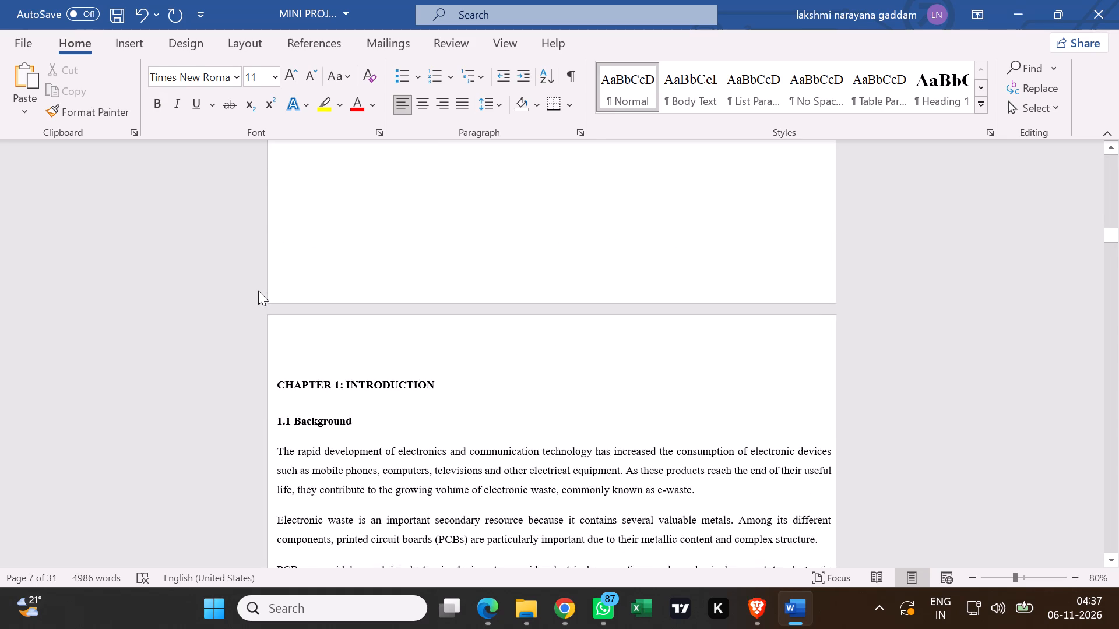
pyautogui.scroll(16, 258, 291)
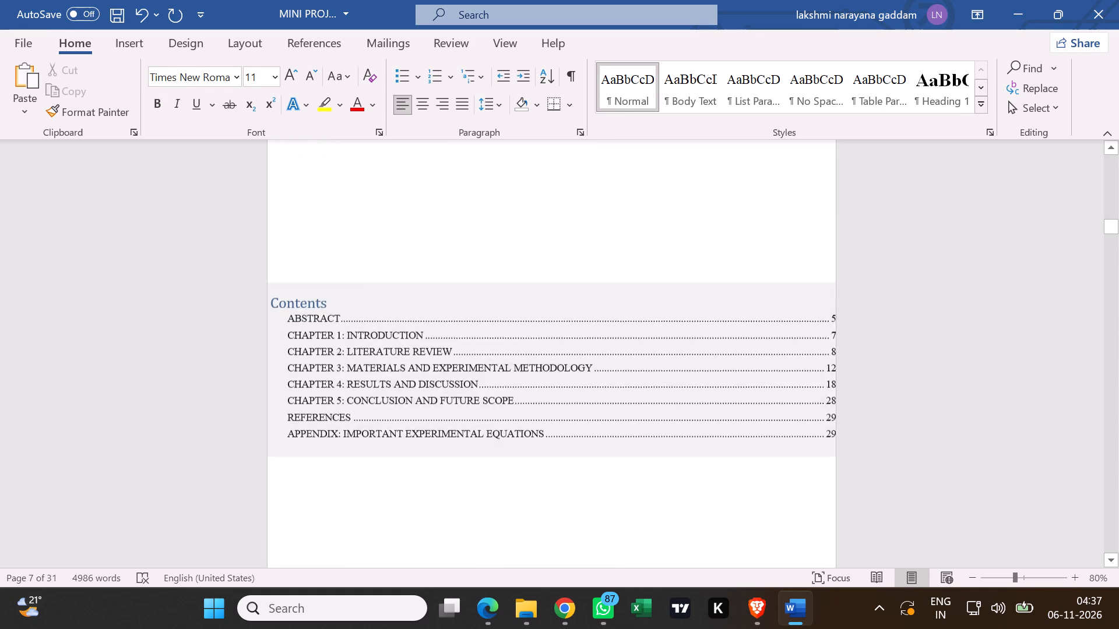
pyautogui.scroll(12, 388, 278)
pyautogui.scroll(4, 428, 172)
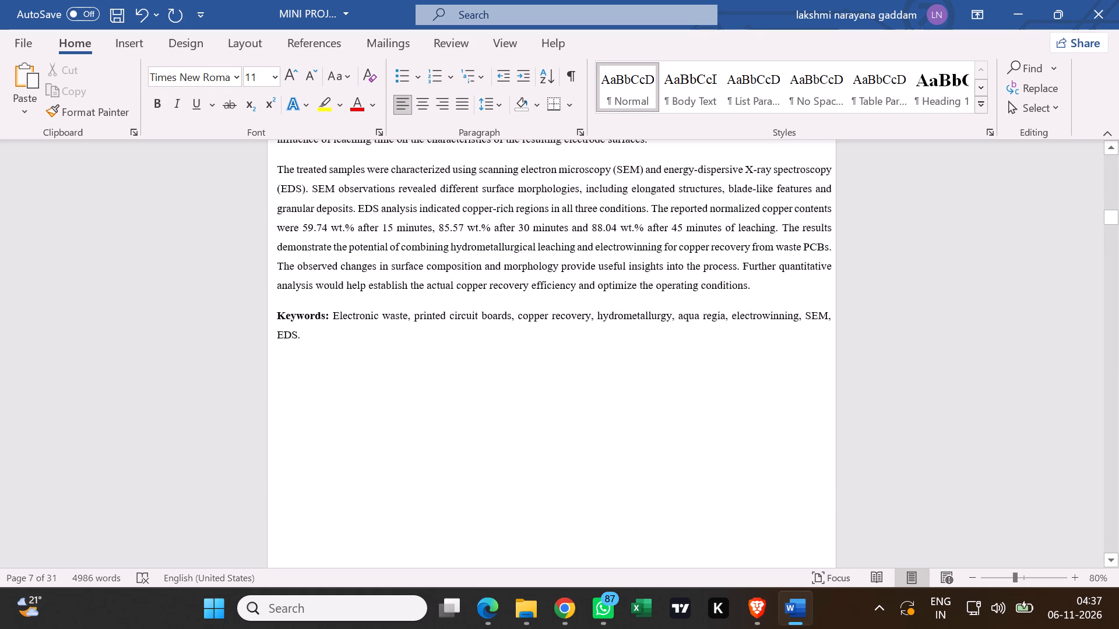
pyautogui.scroll(-6, 416, 226)
pyautogui.scroll(-4, 411, 274)
pyautogui.scroll(-1, 411, 355)
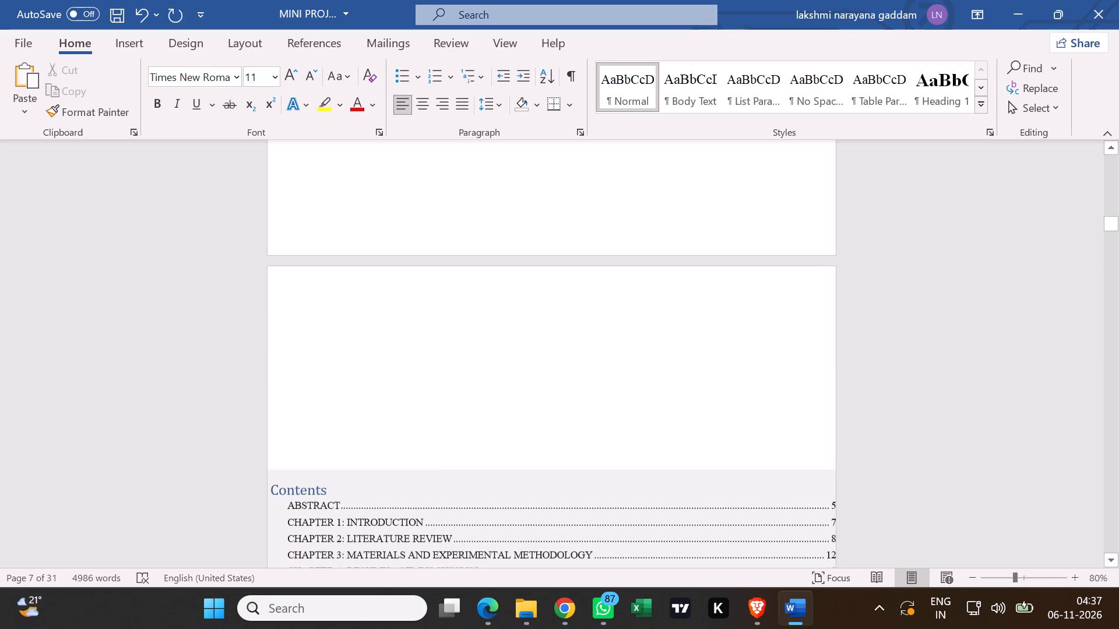
# Review the page layout from the Contents through Chapters 1 and 2, as far as section 2.3.
pyautogui.middleClick(417, 369)
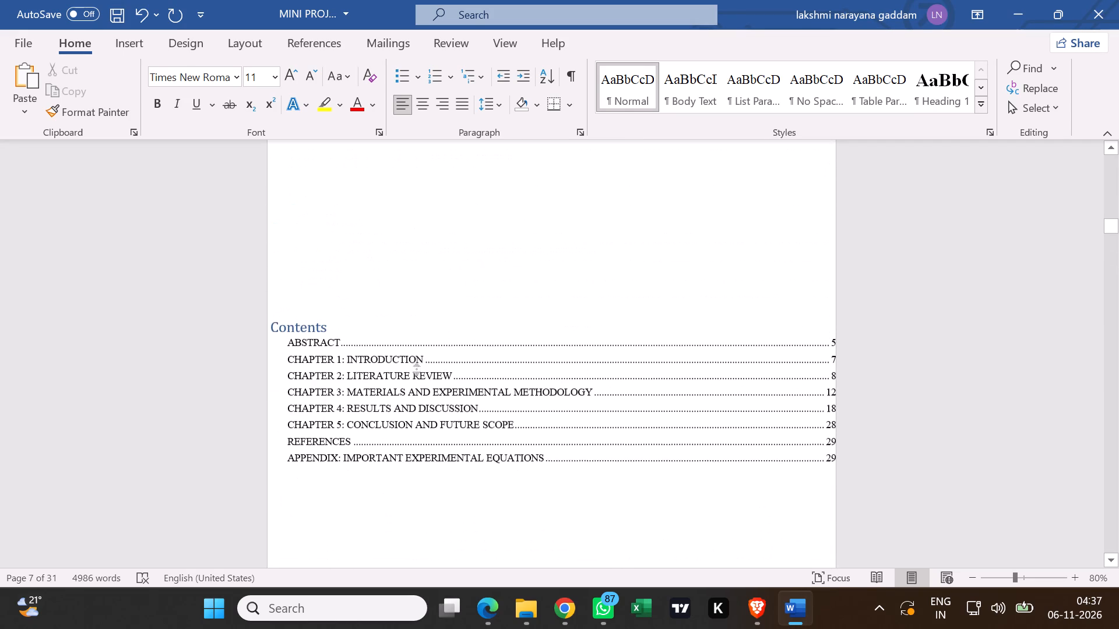
pyautogui.middleClick(536, 460)
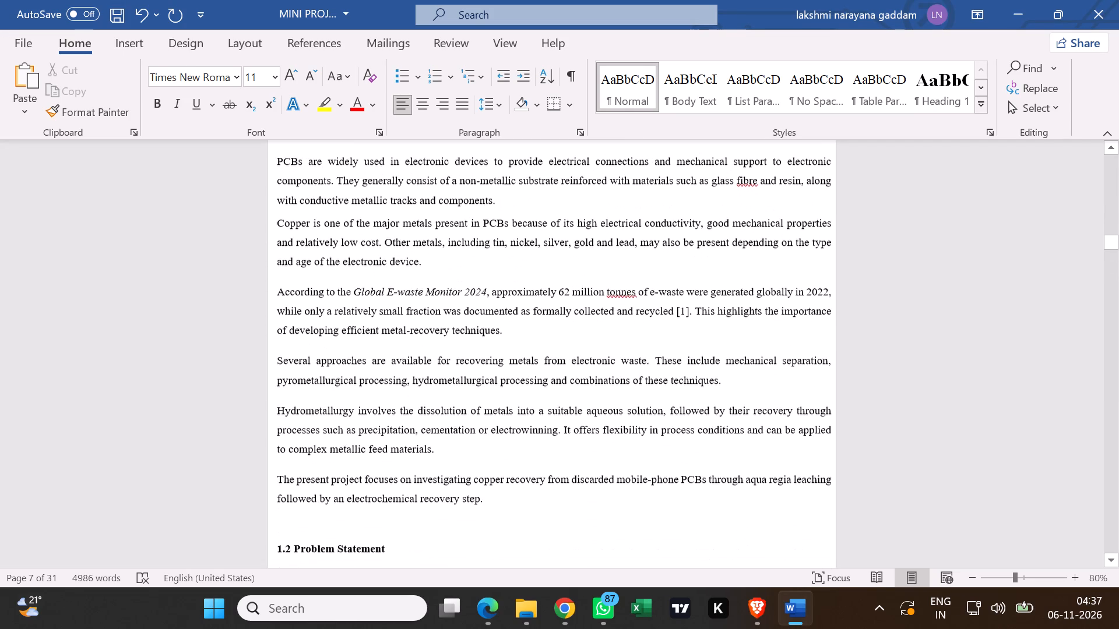
pyautogui.scroll(-16, 536, 460)
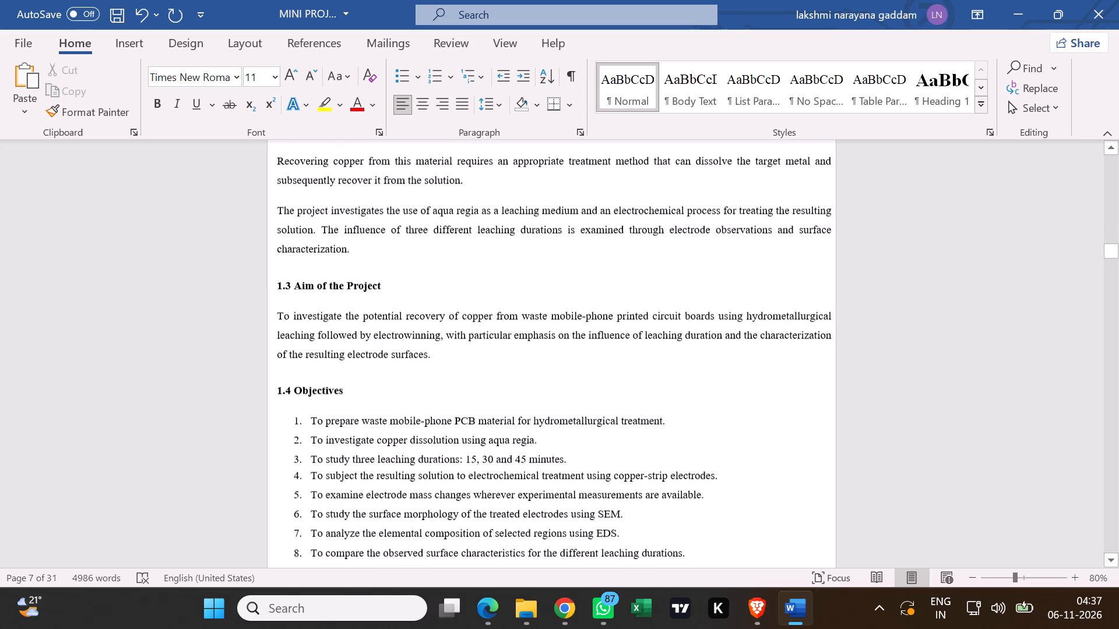
pyautogui.scroll(-15, 536, 460)
pyautogui.scroll(-7, 555, 454)
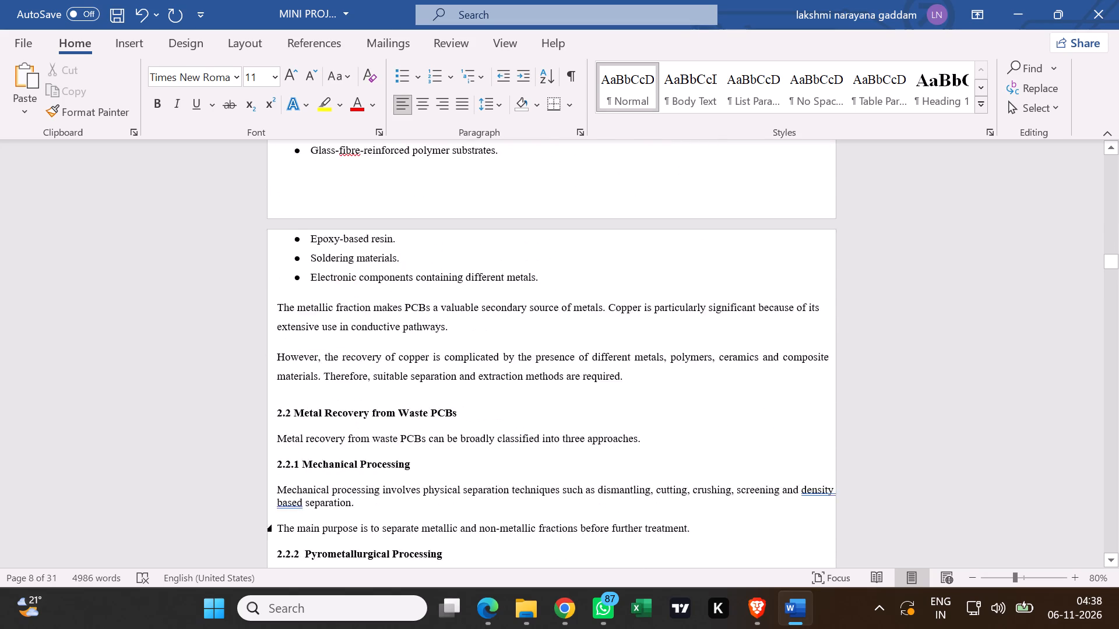
pyautogui.scroll(-15, 562, 464)
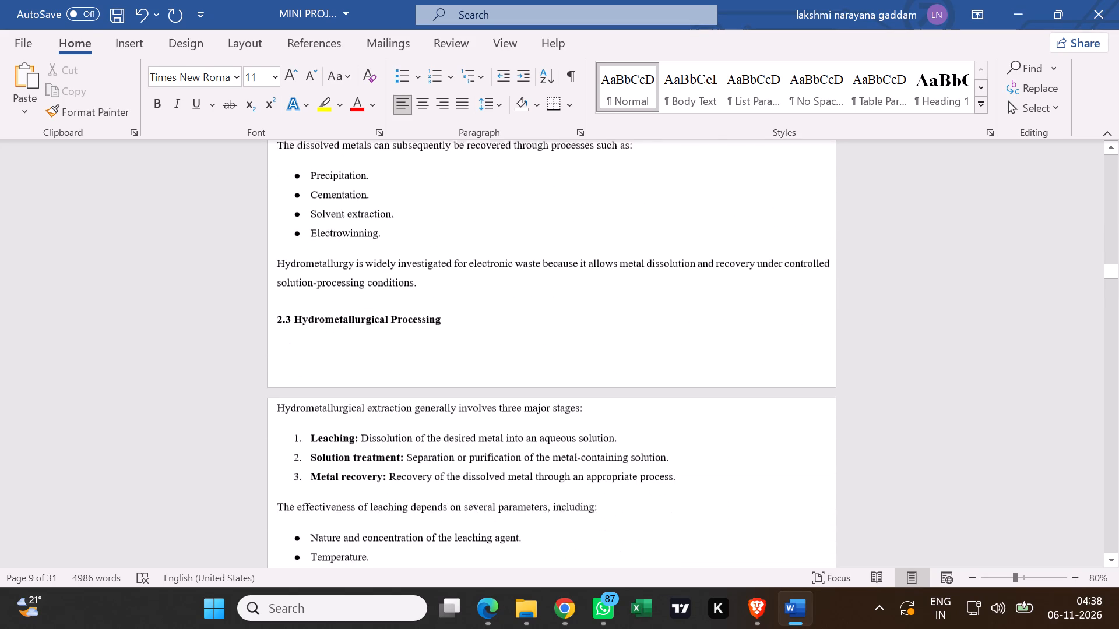
pyautogui.click(285, 291)
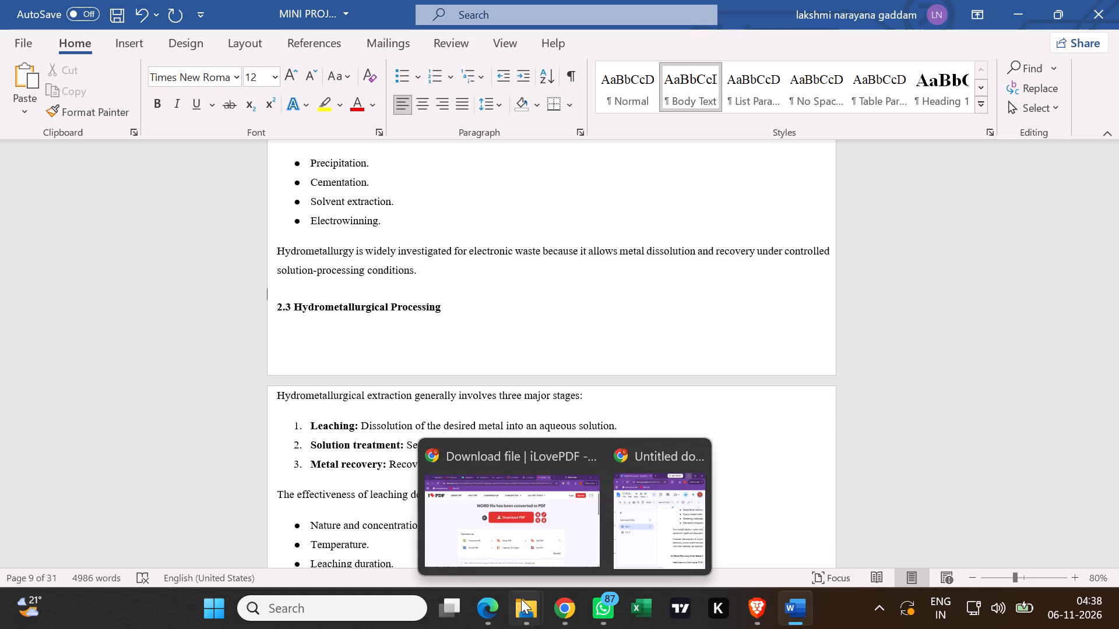
# Open the MINI PROJECT PDF from the Downloads folder in Edge and hide its table of contents.
pyautogui.click(621, 540)
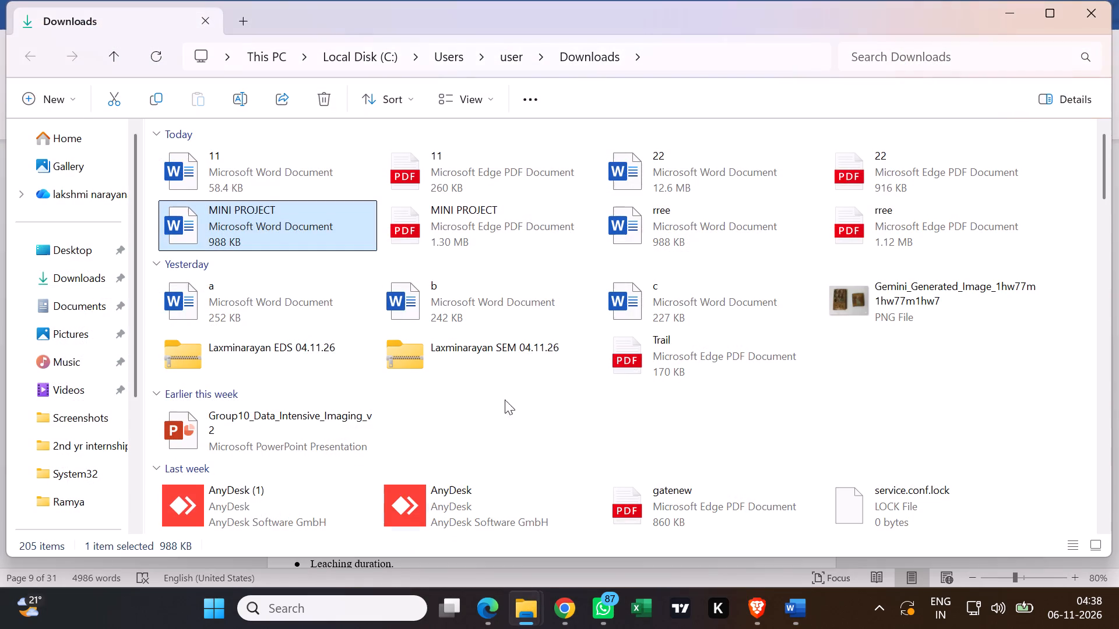
pyautogui.doubleClick(462, 225)
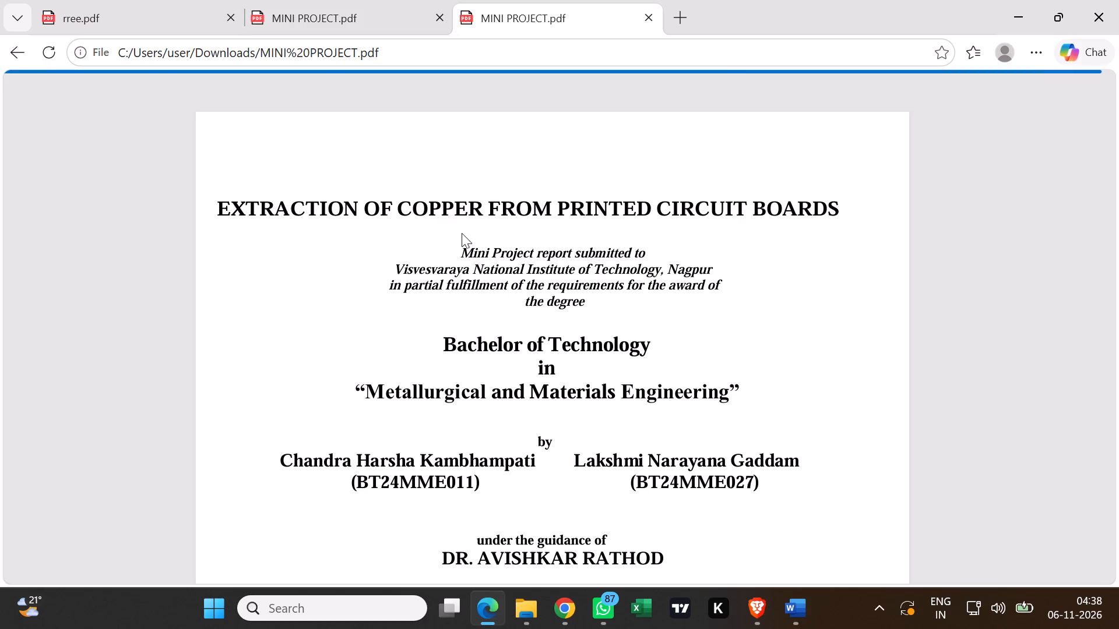
pyautogui.scroll(-7, 464, 262)
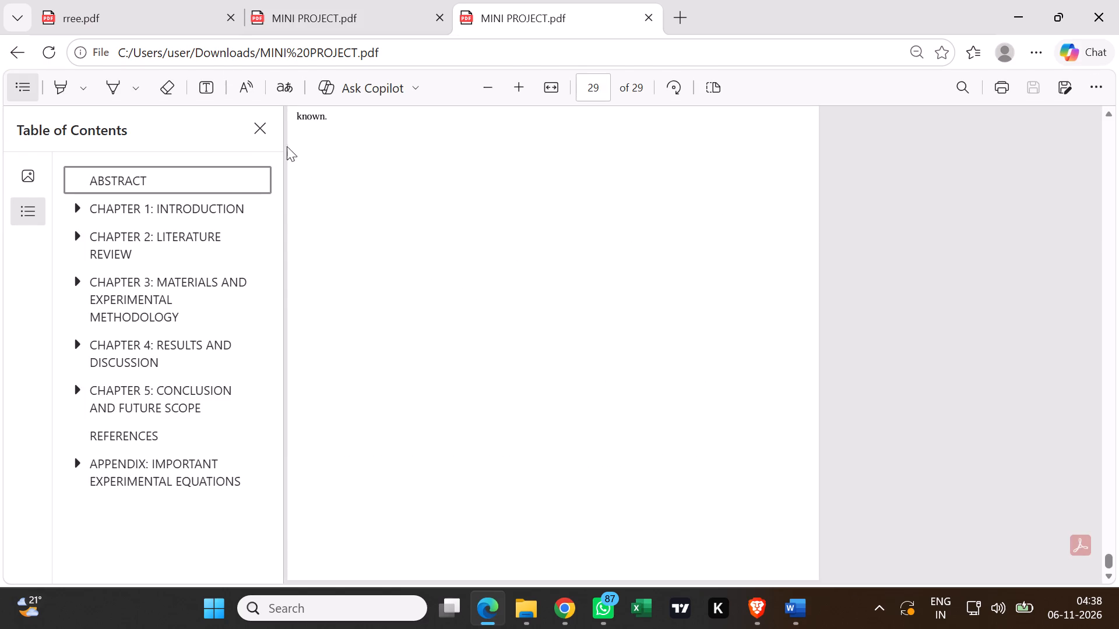
pyautogui.click(258, 130)
# Review the PDF's page layout from the Abstract and Contents through Chapters 1 and 2, as far as section 2.6.
pyautogui.scroll(-3, 374, 197)
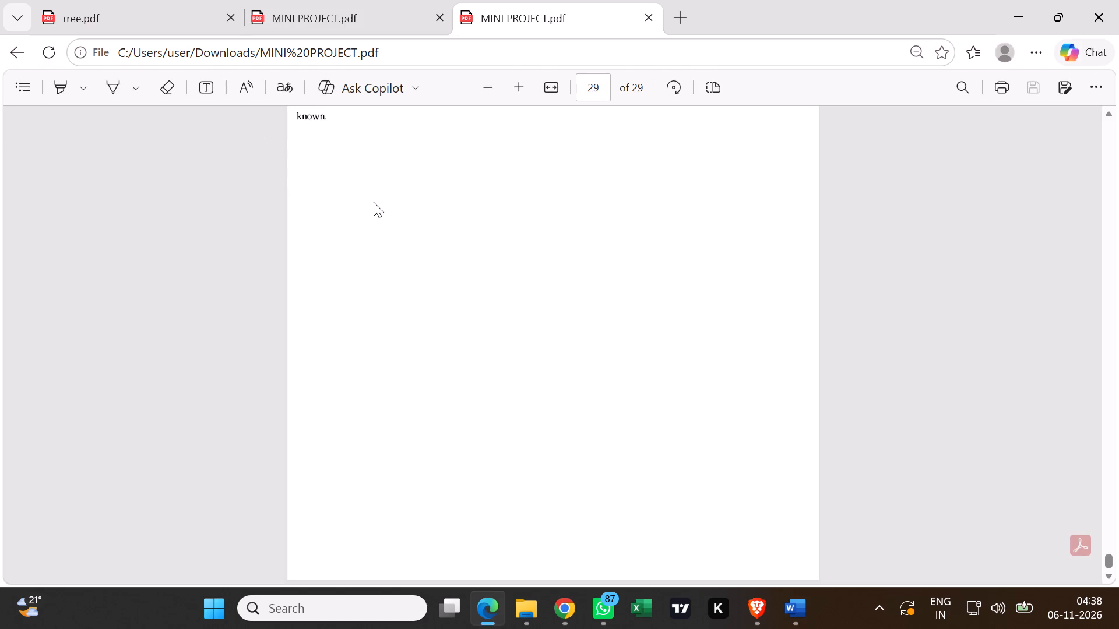
pyautogui.scroll(-2, 374, 202)
pyautogui.scroll(8, 372, 209)
pyautogui.moveTo(1111, 539); pyautogui.dragTo(1118, 171)
pyautogui.scroll(-5, 530, 396)
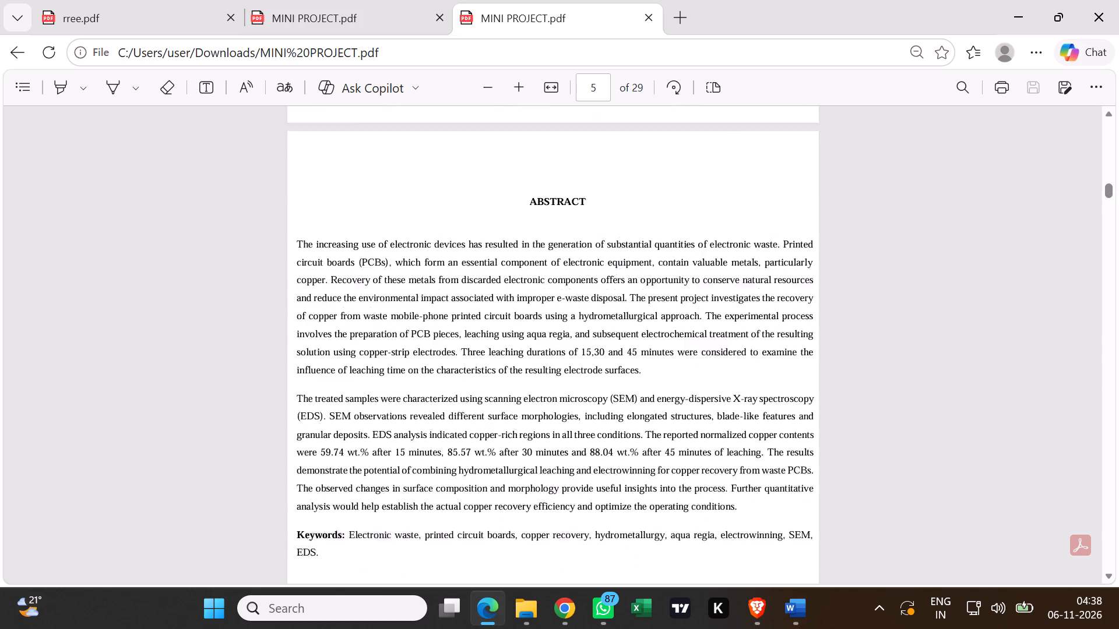
pyautogui.scroll(-18, 475, 426)
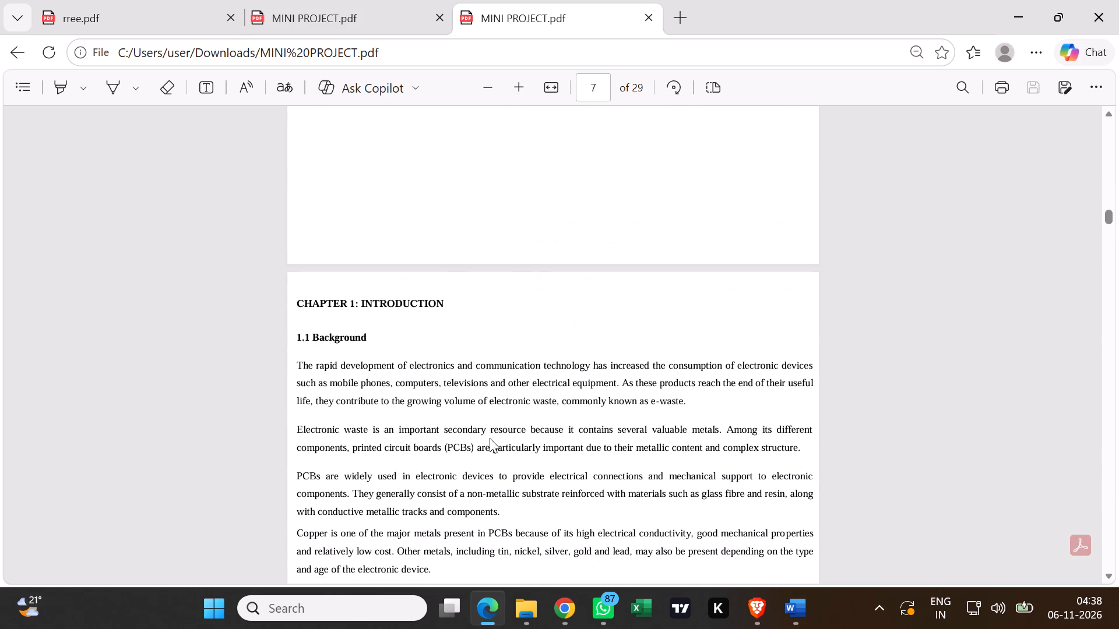
pyautogui.scroll(-7, 490, 439)
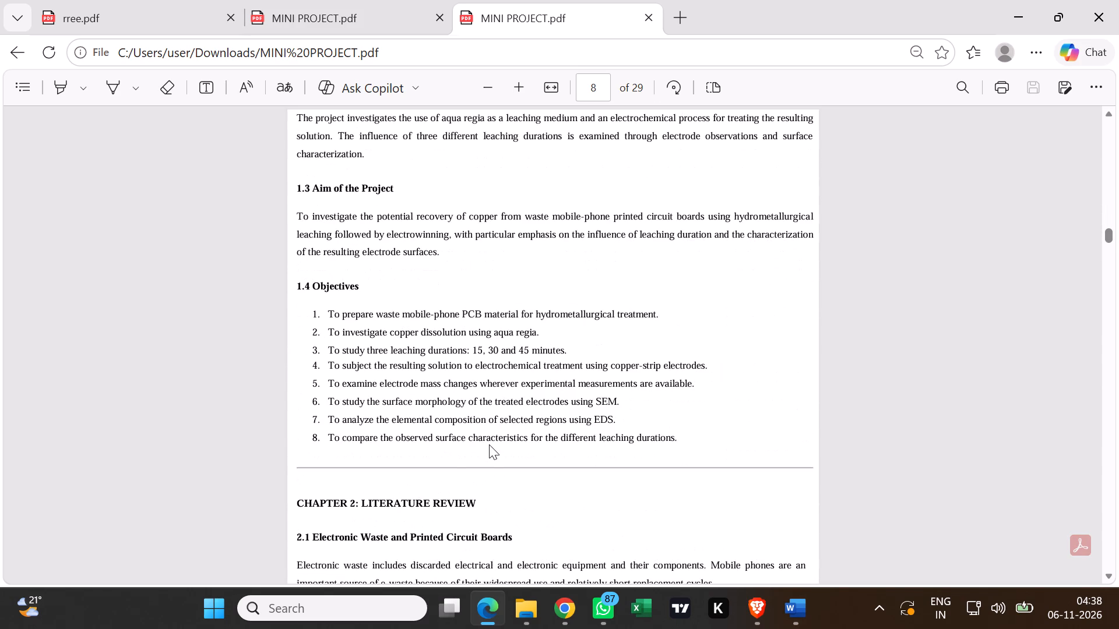
pyautogui.scroll(-9, 489, 444)
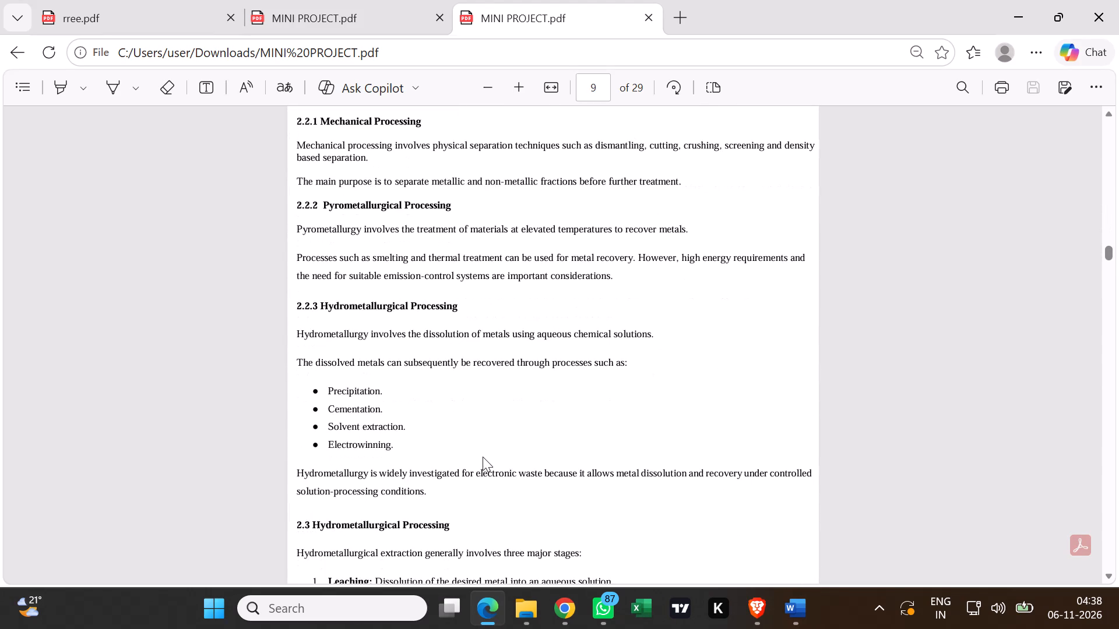
pyautogui.scroll(-9, 483, 457)
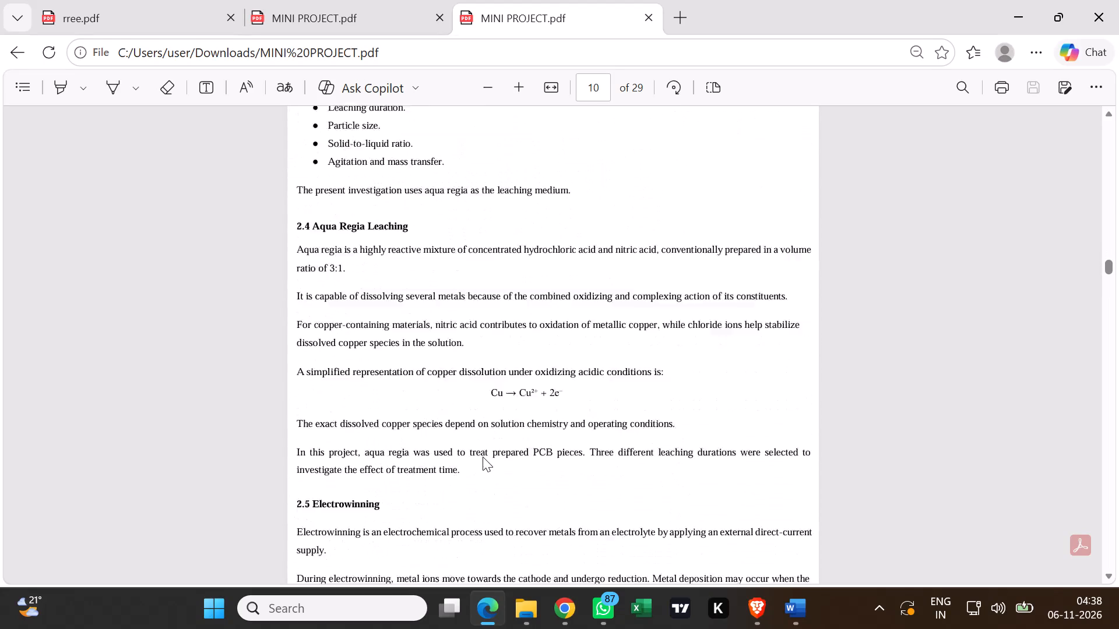
pyautogui.scroll(-8, 483, 457)
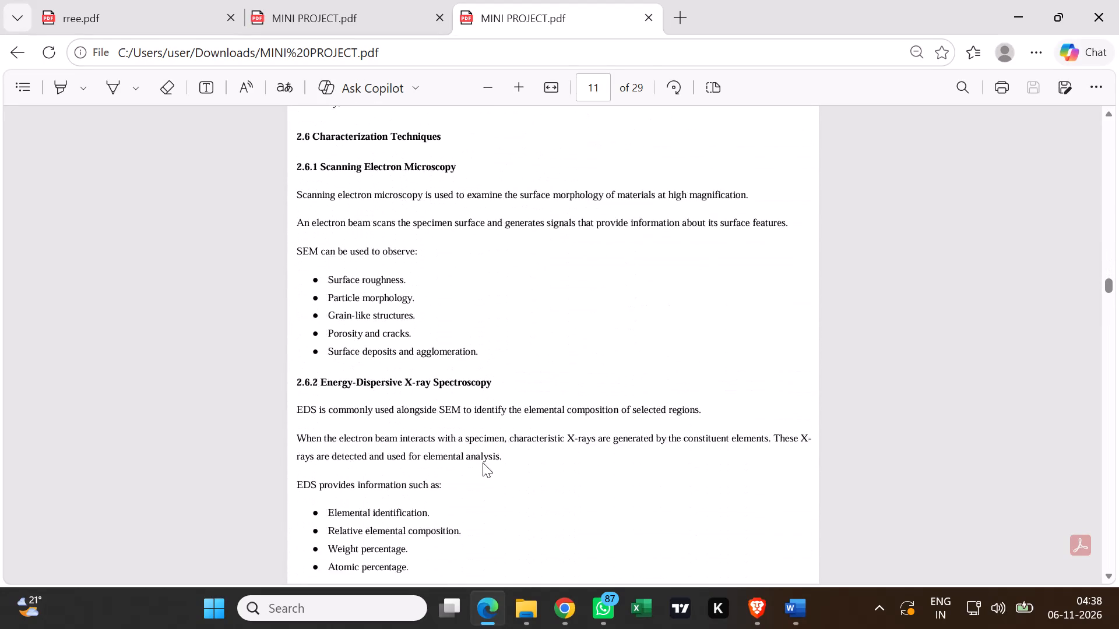
# Review the PDF's tables, figures and page breaks from Chapter 3 through the SEM comparison in section 4.3.4.
pyautogui.scroll(-7, 483, 462)
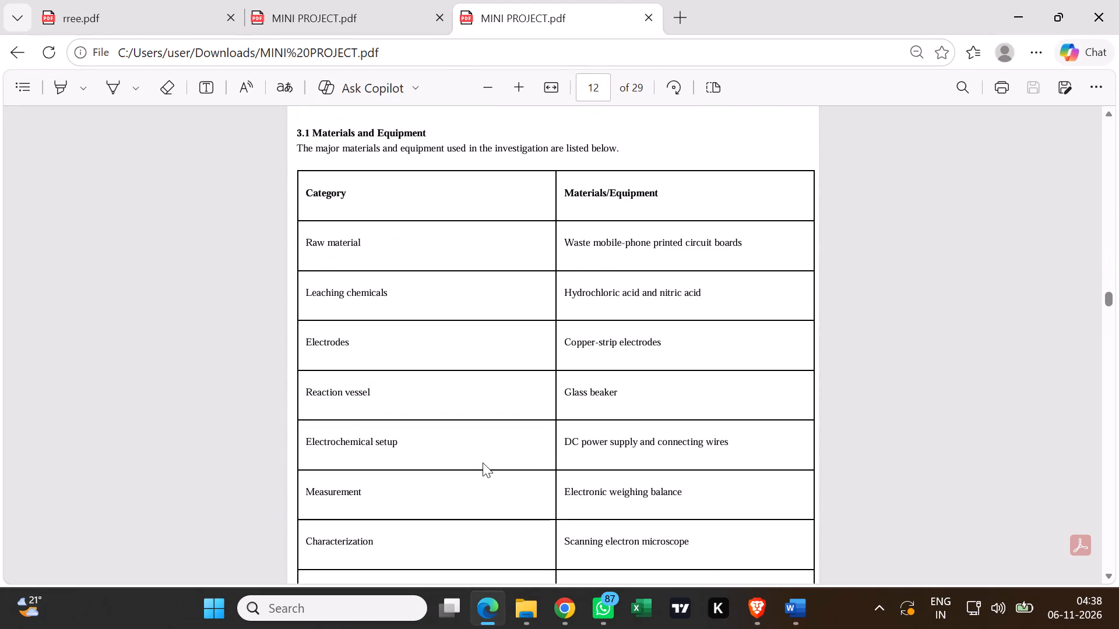
pyautogui.scroll(-9, 483, 462)
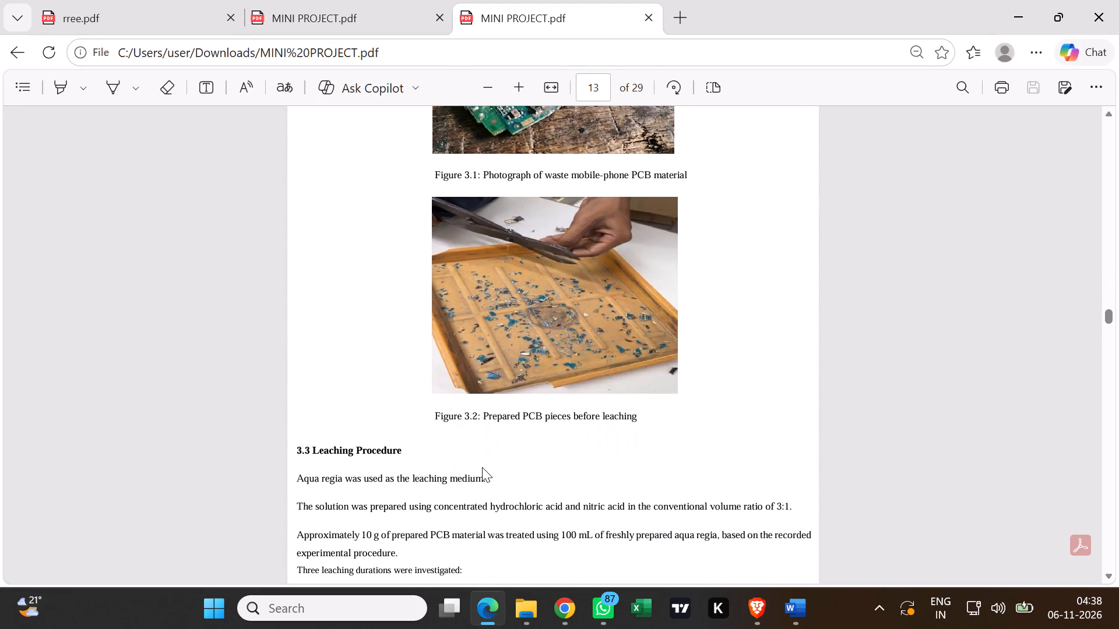
pyautogui.scroll(-18, 482, 467)
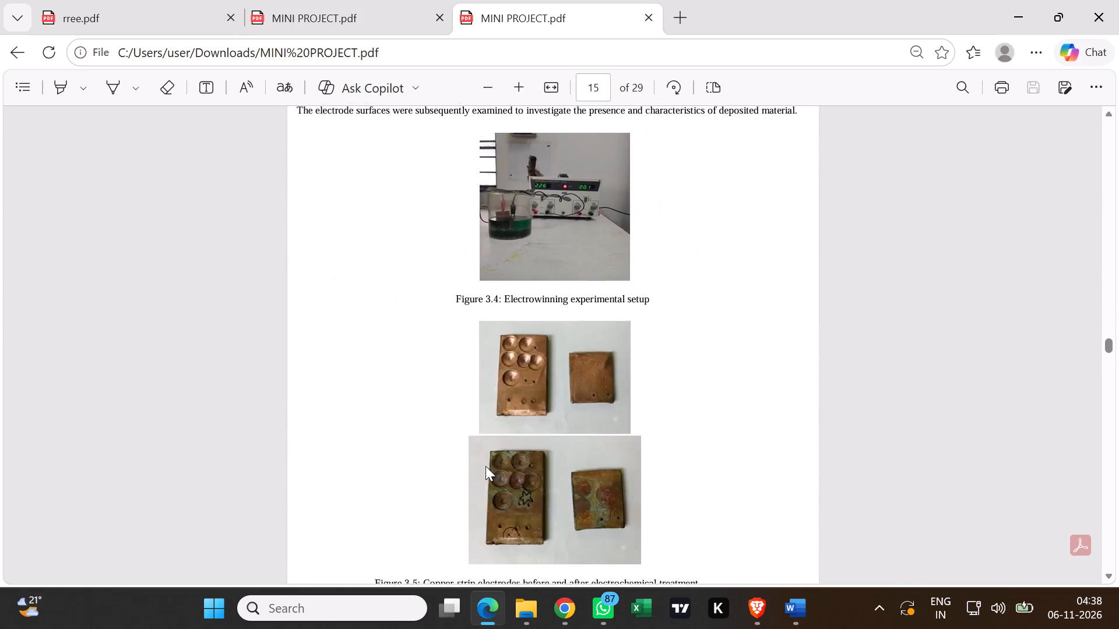
pyautogui.scroll(-16, 485, 465)
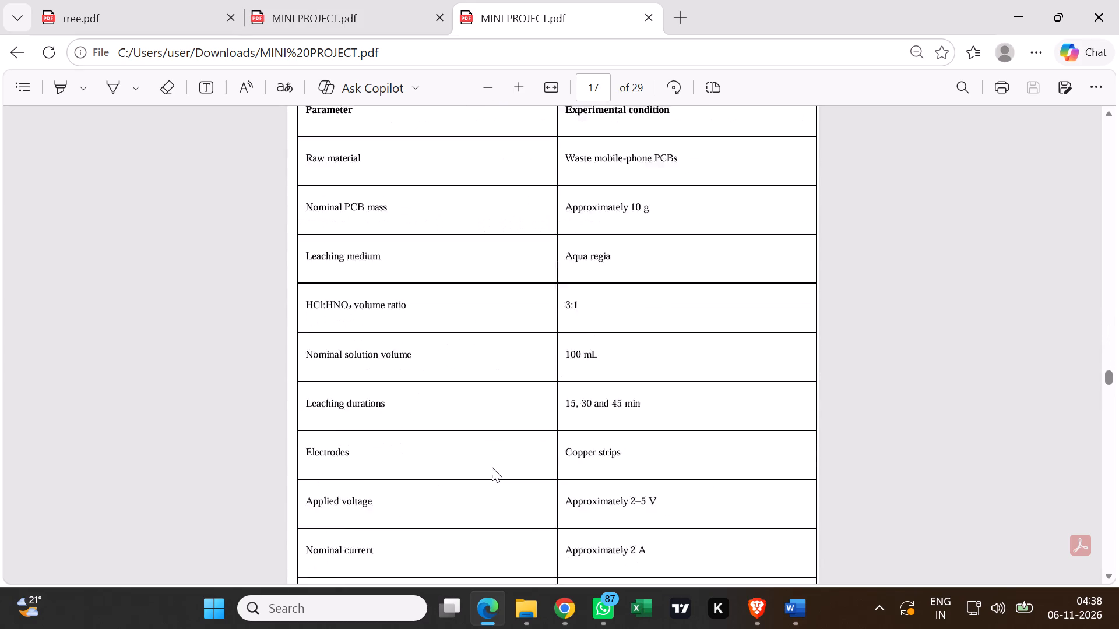
pyautogui.scroll(-12, 492, 467)
pyautogui.scroll(-5, 691, 462)
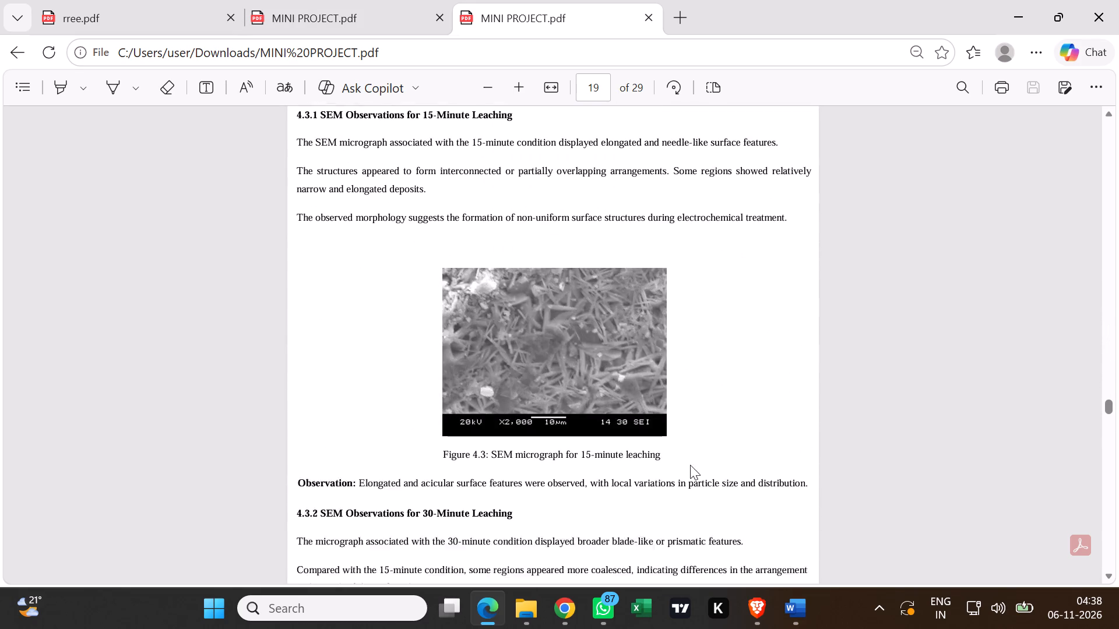
pyautogui.scroll(-13, 734, 495)
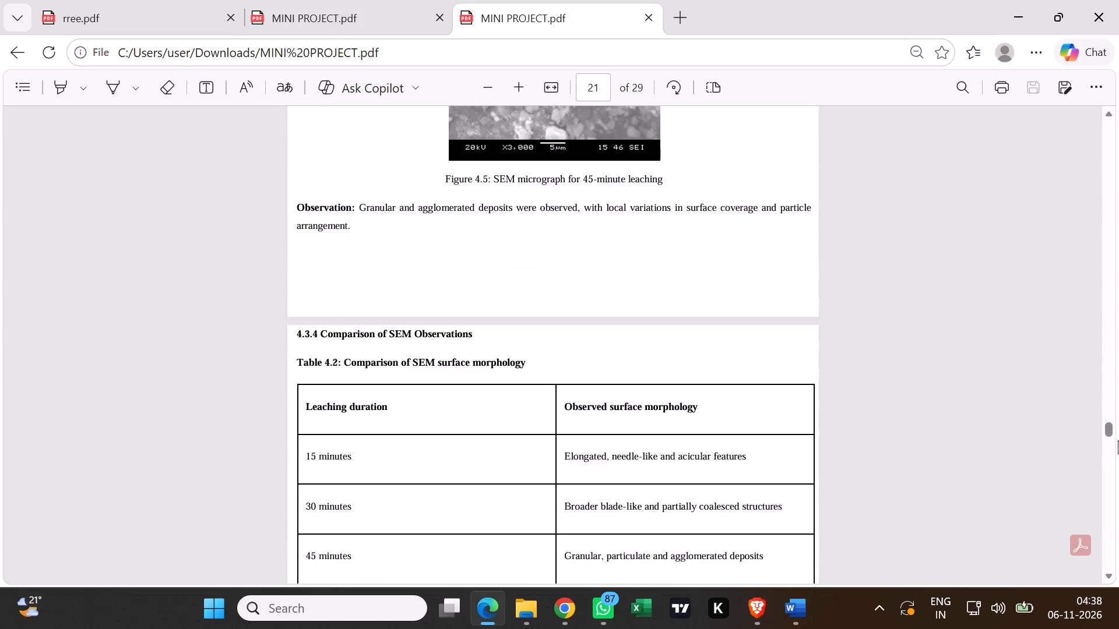
# Return to the front of the PDF and check the pages from the declaration through the Acknowledgement, Abstract and Contents to Chapter 1.
pyautogui.moveTo(1105, 427); pyautogui.dragTo(1118, 284)
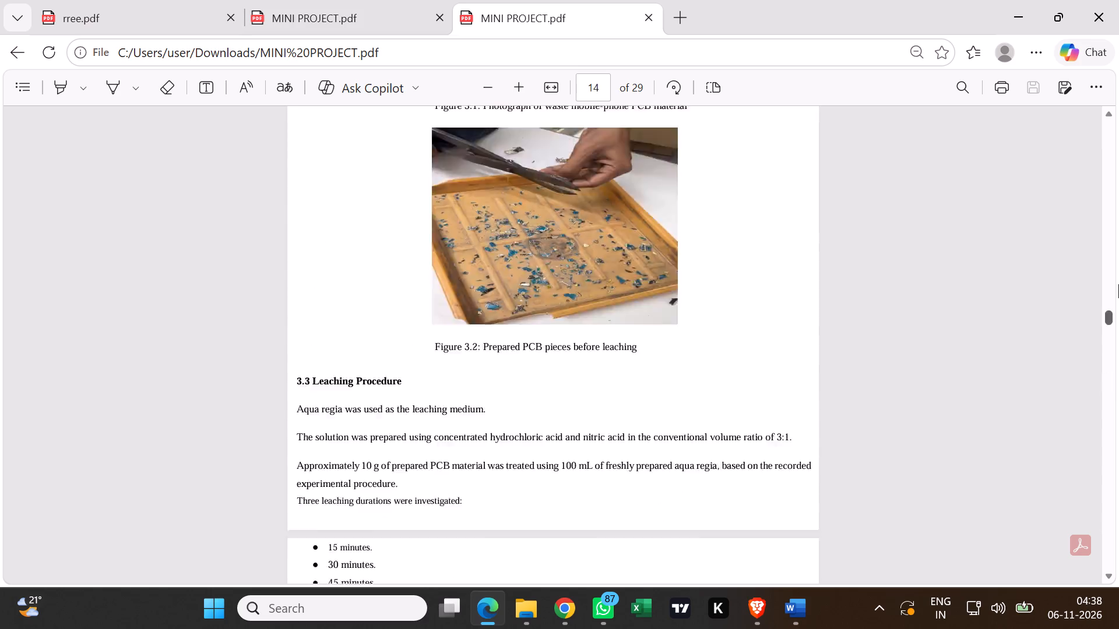
pyautogui.moveTo(1118, 284); pyautogui.dragTo(1117, 121)
pyautogui.scroll(-4, 789, 310)
pyautogui.scroll(-8, 670, 422)
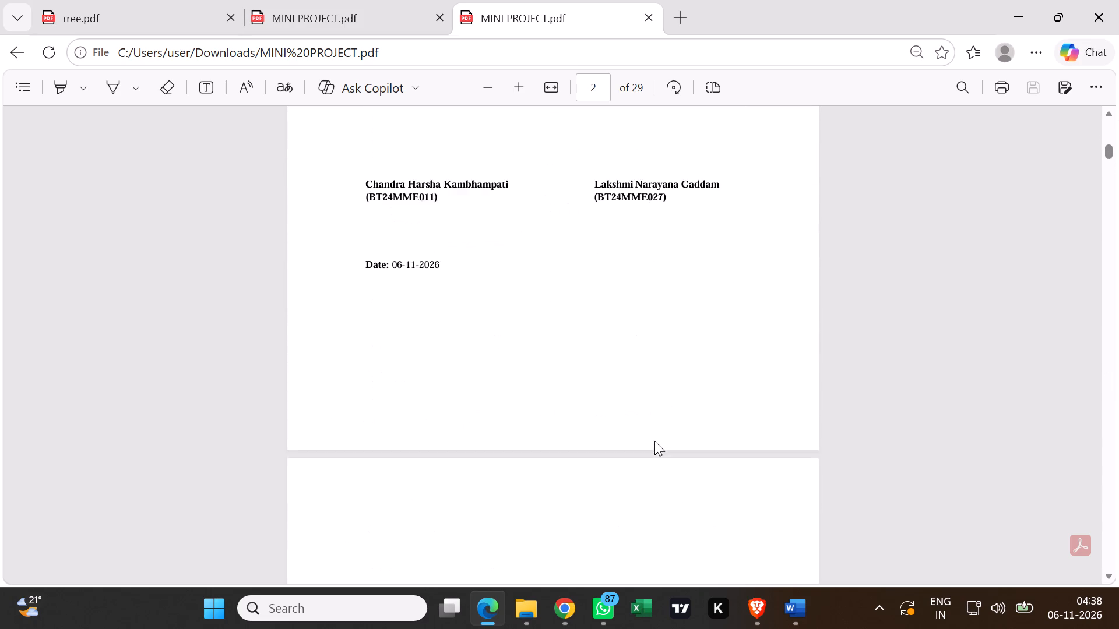
pyautogui.scroll(-15, 672, 460)
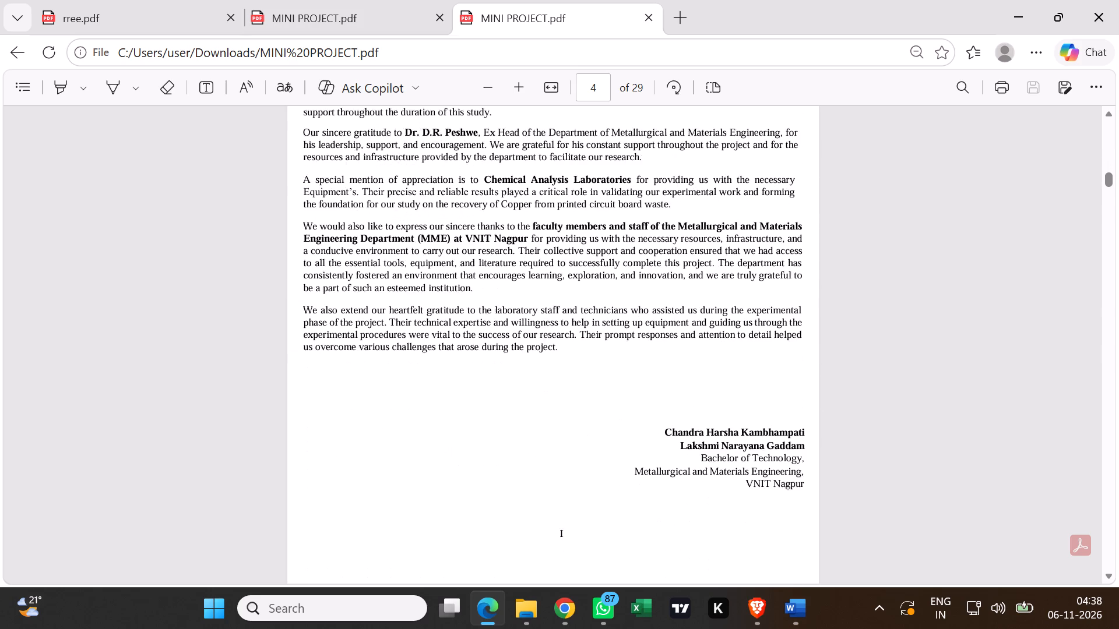
pyautogui.scroll(-6, 670, 469)
pyautogui.scroll(3, 670, 469)
pyautogui.scroll(-1, 670, 469)
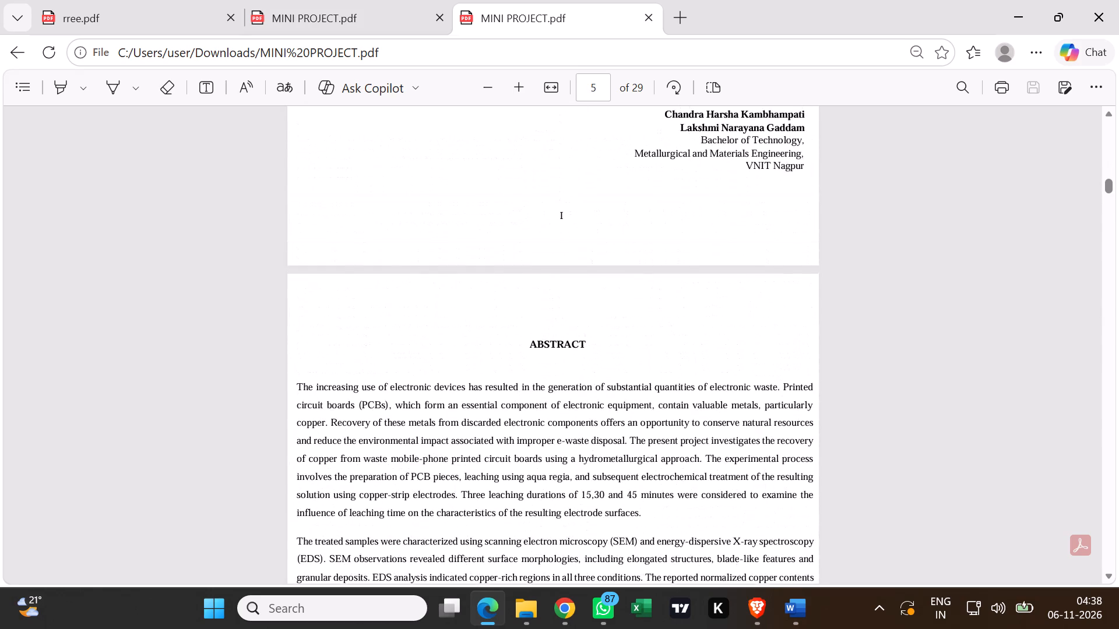
pyautogui.scroll(-4, 670, 469)
pyautogui.scroll(5, 669, 470)
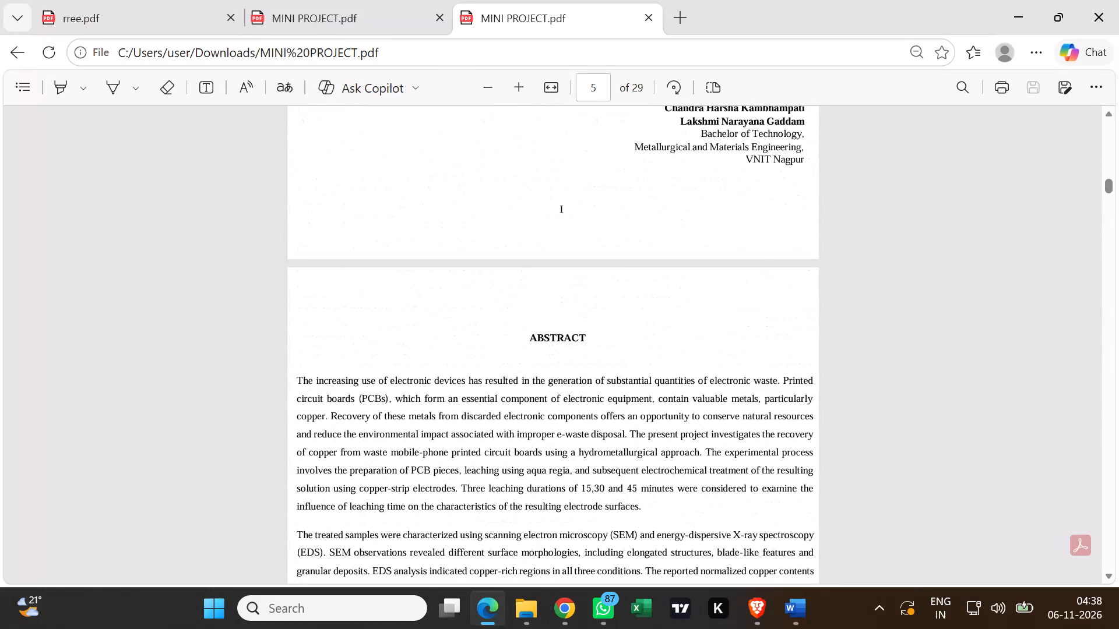
pyautogui.scroll(-15, 666, 468)
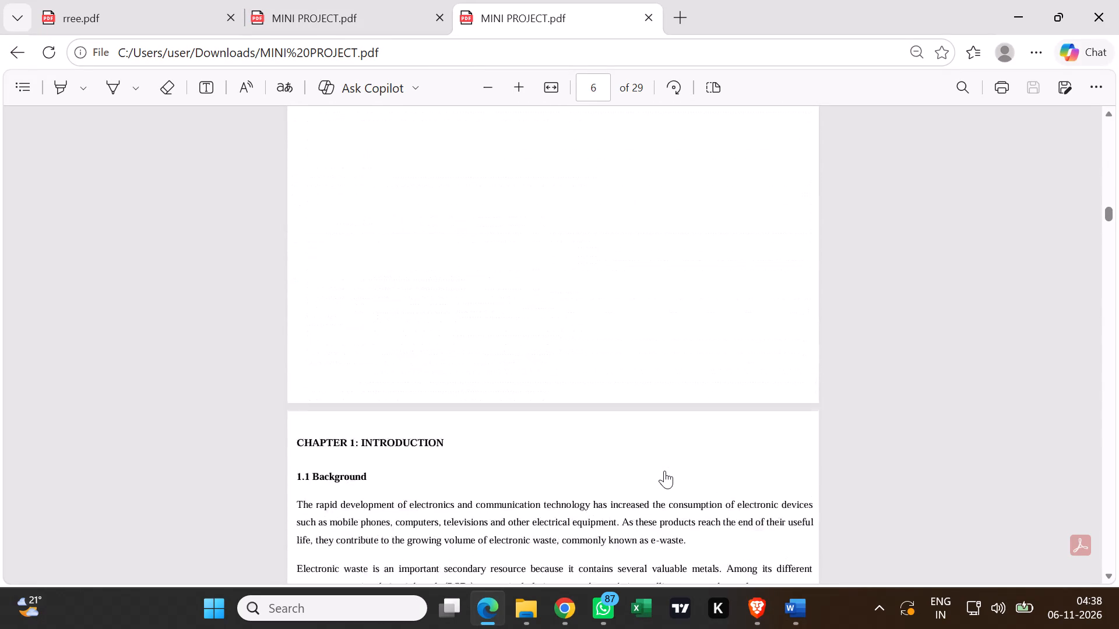
# Check the page breaks and missing footers across Chapter 1 and the opening of Chapter 2, rechecking sections 1.2 to 2.2.
pyautogui.scroll(-7, 664, 471)
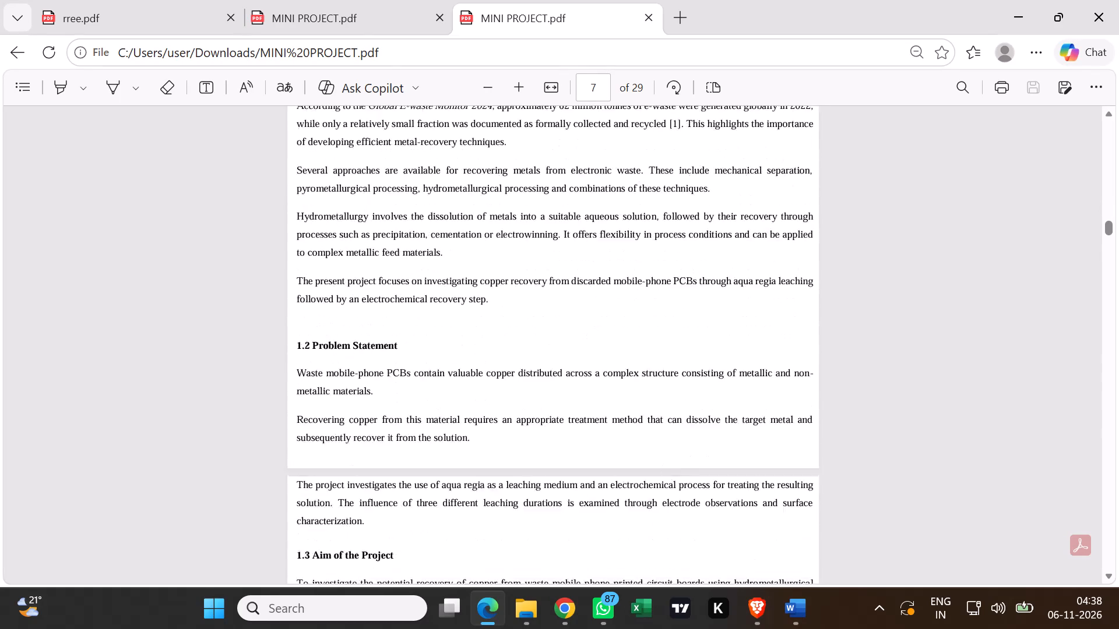
pyautogui.scroll(-5, 663, 471)
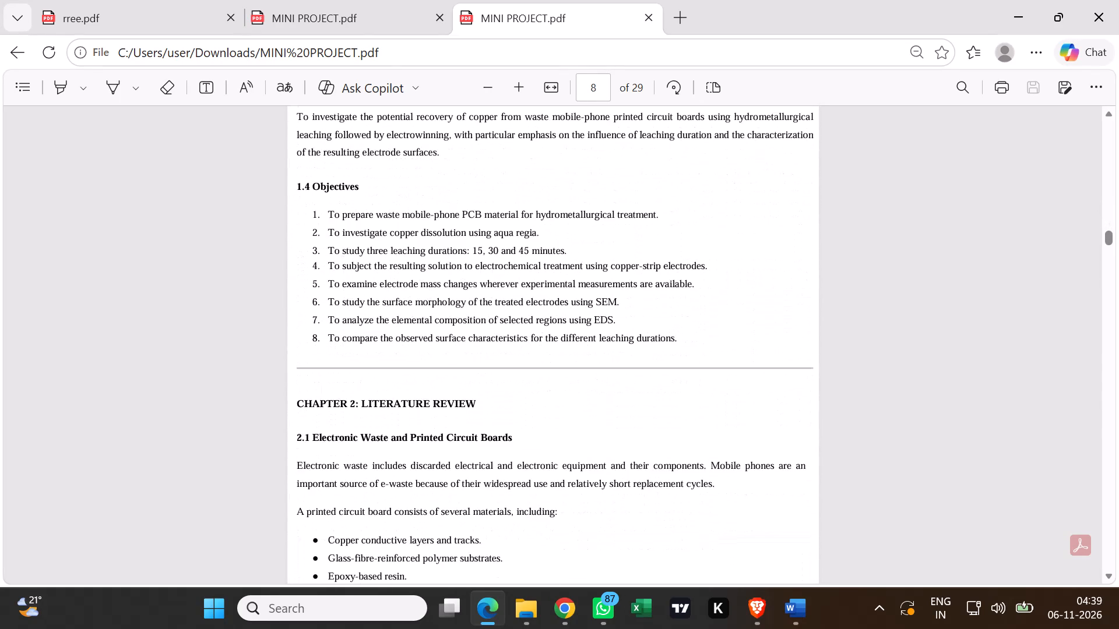
pyautogui.scroll(-6, 663, 471)
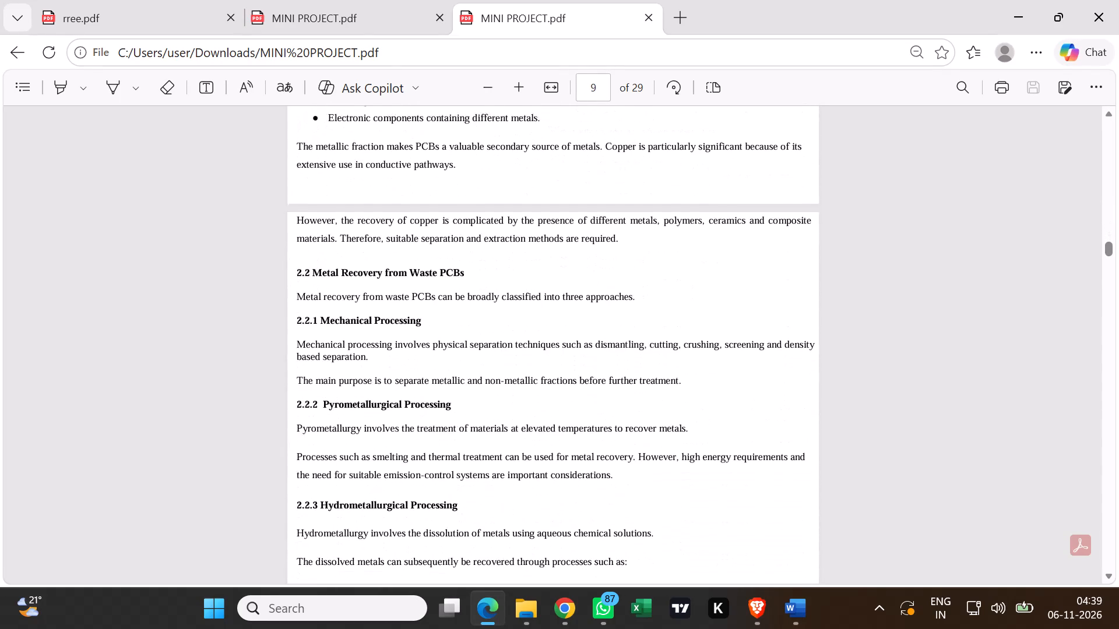
pyautogui.scroll(-3, 663, 471)
pyautogui.scroll(6, 663, 472)
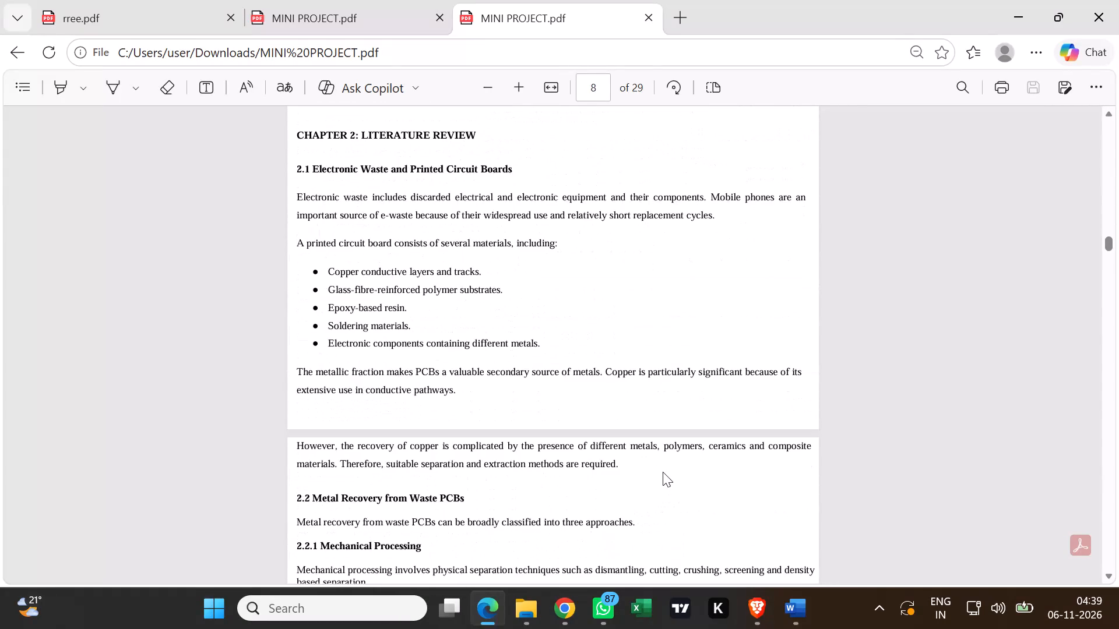
pyautogui.scroll(1, 663, 472)
pyautogui.scroll(-3, 661, 472)
pyautogui.scroll(15, 656, 475)
pyautogui.scroll(-6, 668, 454)
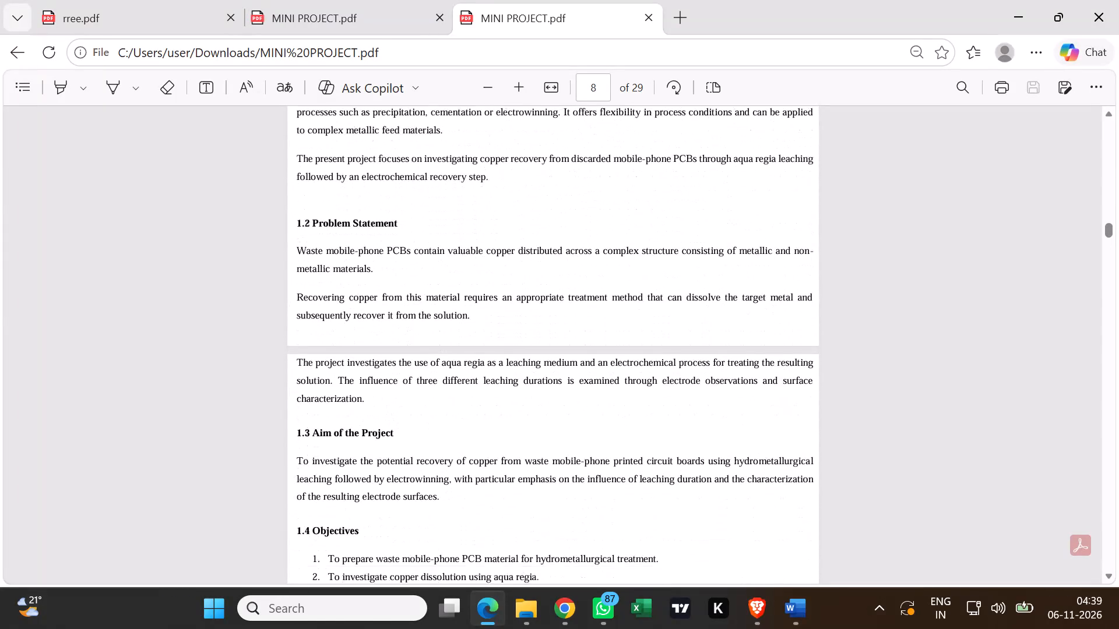
# Check the page breaks through Chapter 2 of the PDF, from section 2.1 to the start of Chapter 3.
pyautogui.scroll(-8, 668, 454)
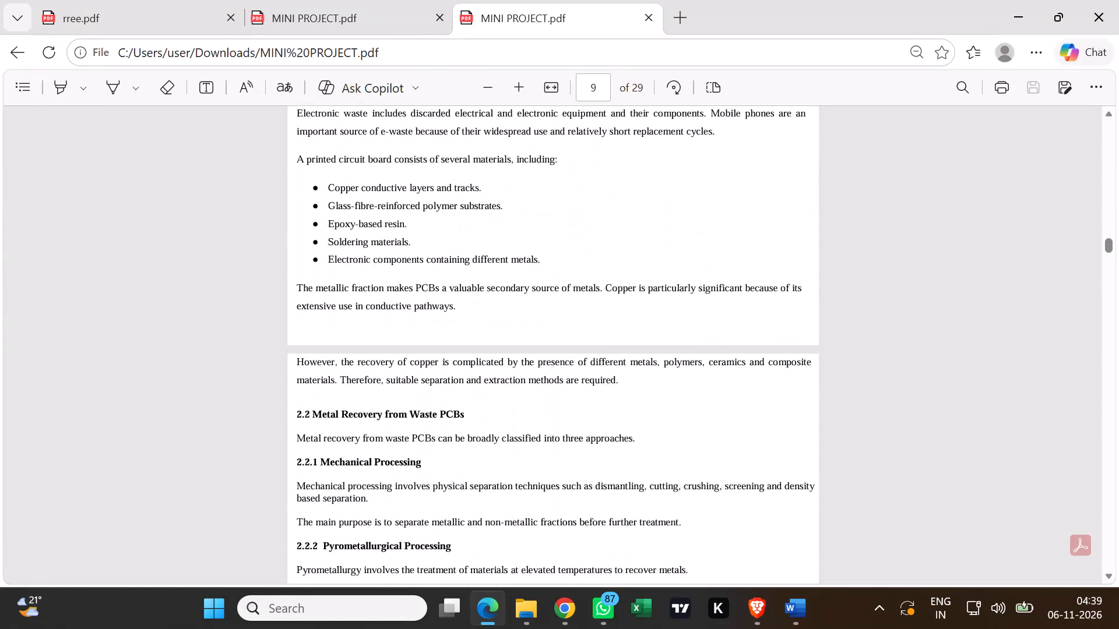
pyautogui.scroll(-7, 668, 460)
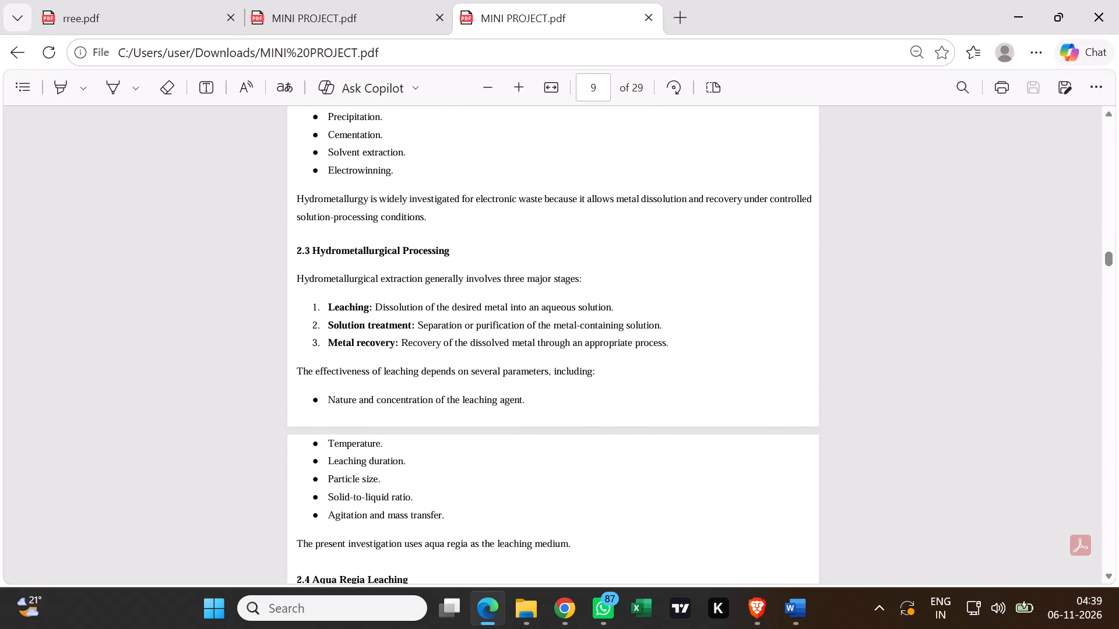
pyautogui.scroll(-7, 668, 460)
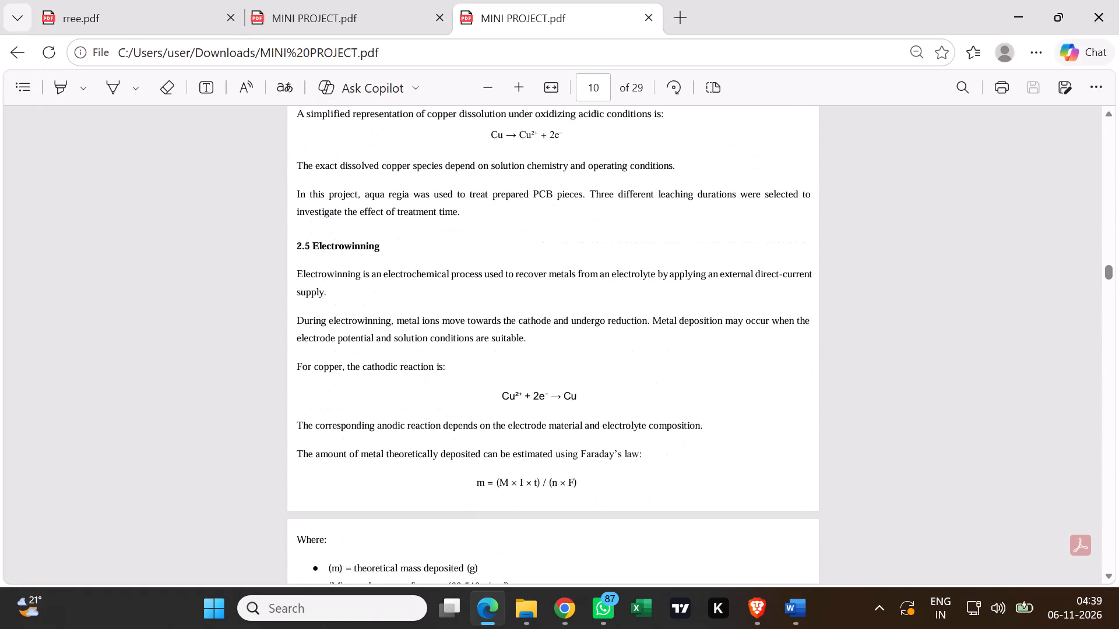
pyautogui.scroll(-11, 656, 469)
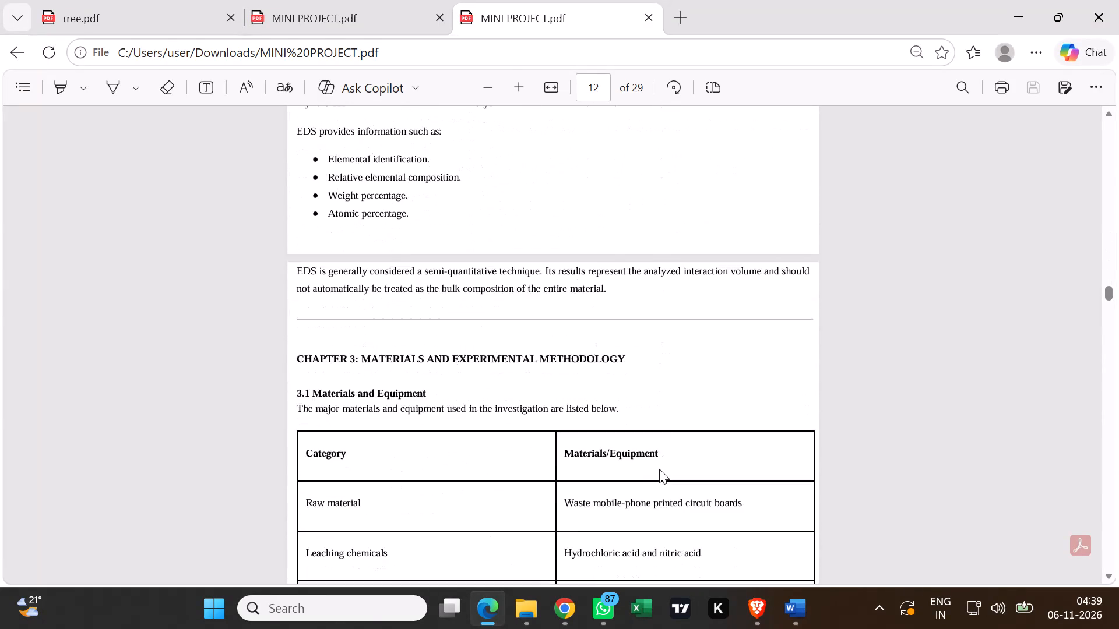
# Check the page breaks, tables and figures from the start of Chapter 3 through to section 4.3 SEM Analysis.
pyautogui.scroll(-5, 659, 469)
pyautogui.scroll(6, 660, 469)
pyautogui.scroll(-2, 660, 469)
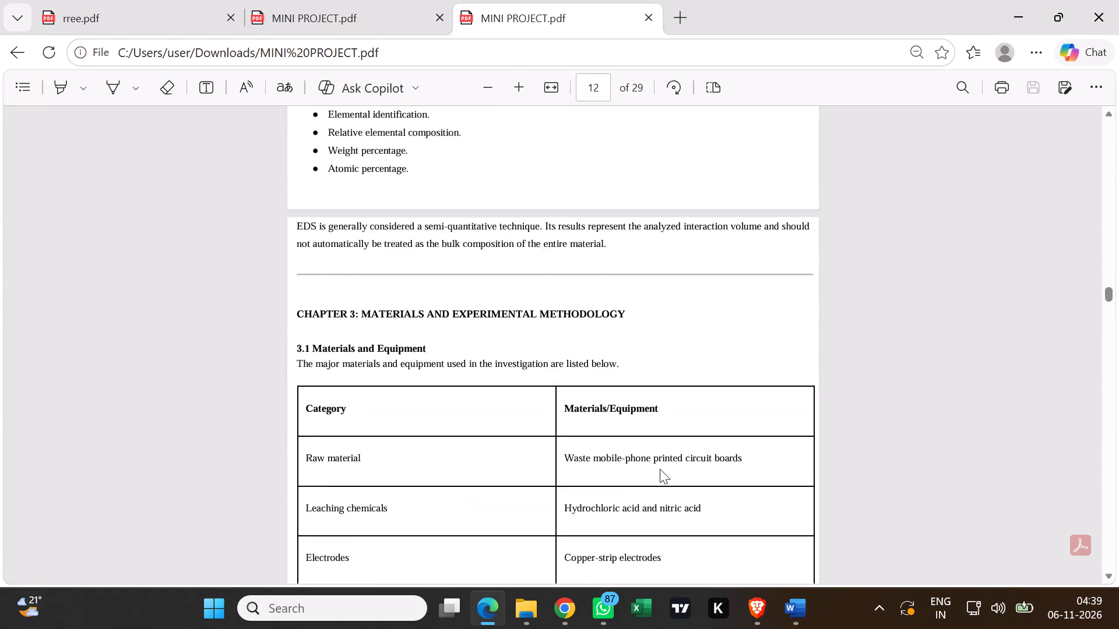
pyautogui.scroll(-11, 660, 469)
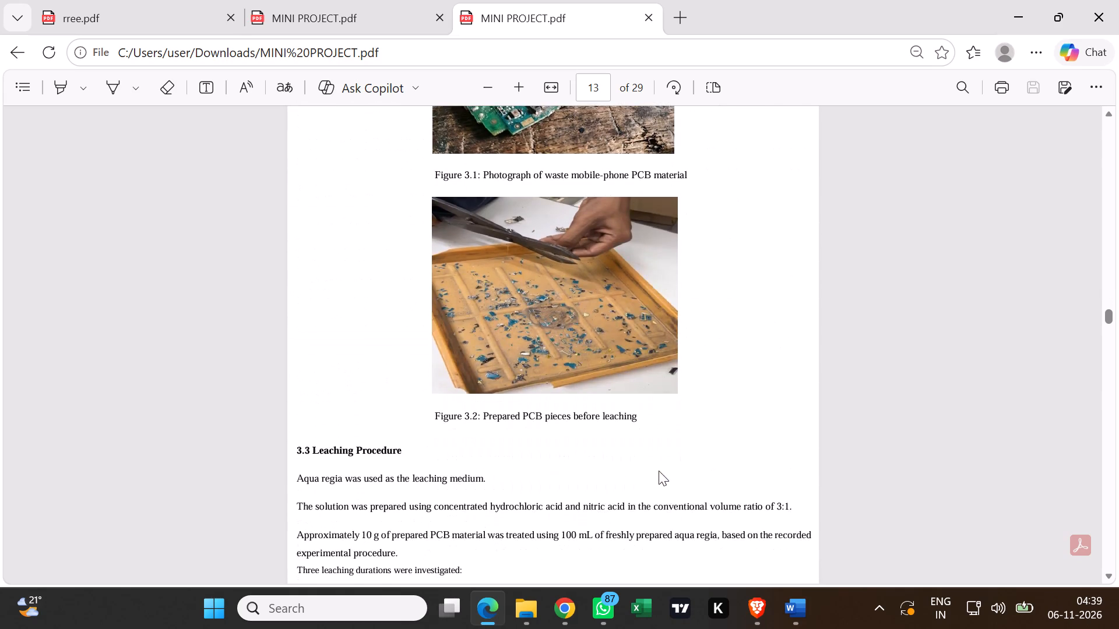
pyautogui.scroll(-10, 659, 471)
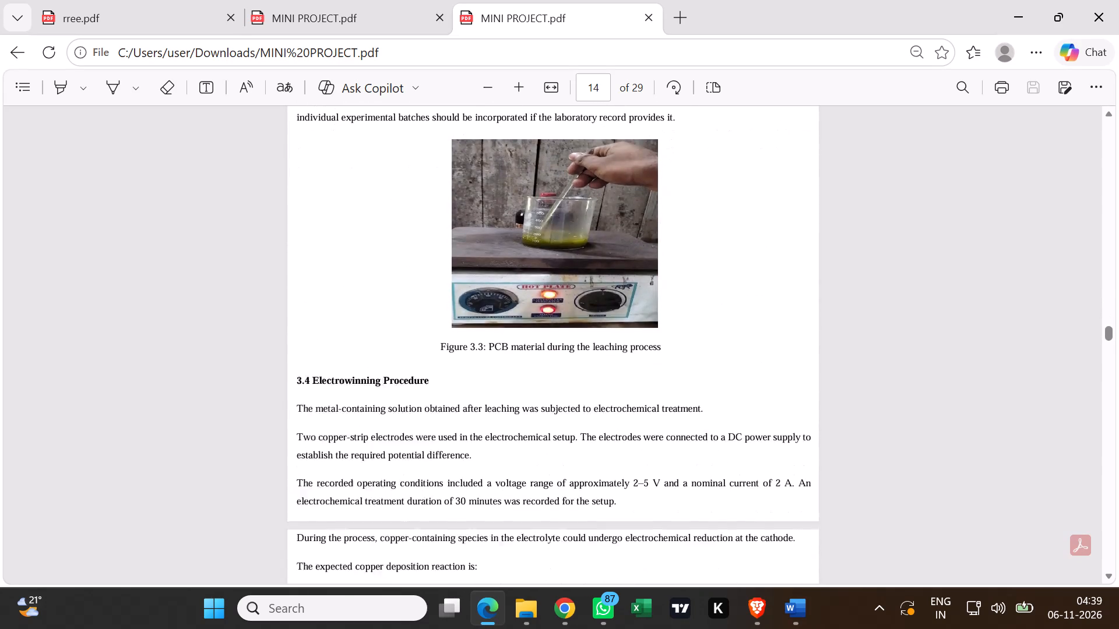
pyautogui.scroll(-10, 659, 470)
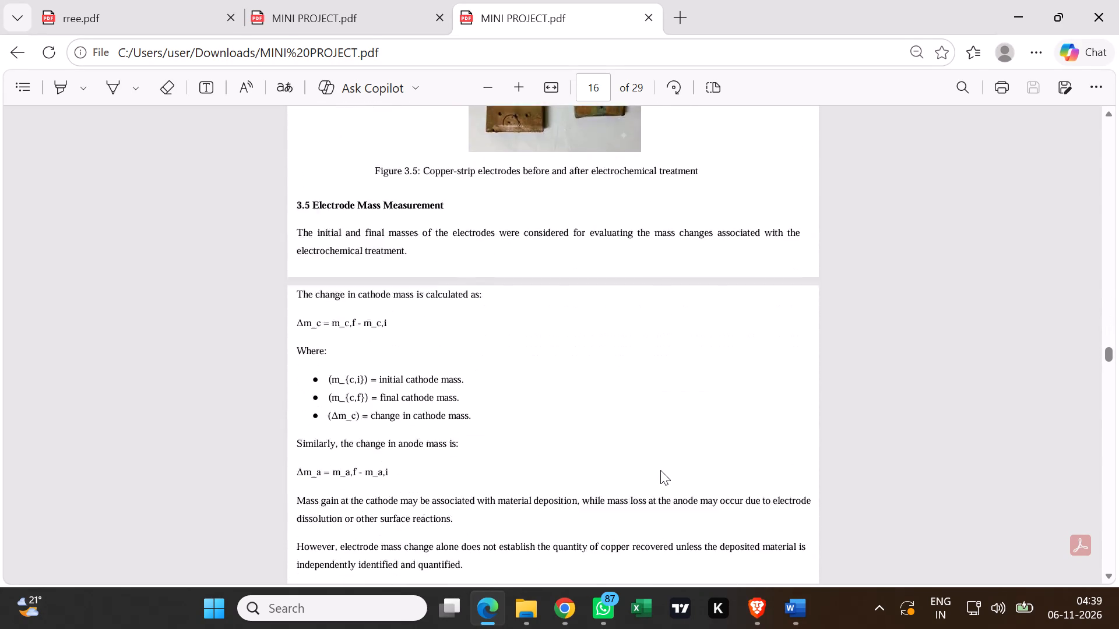
pyautogui.scroll(-7, 660, 470)
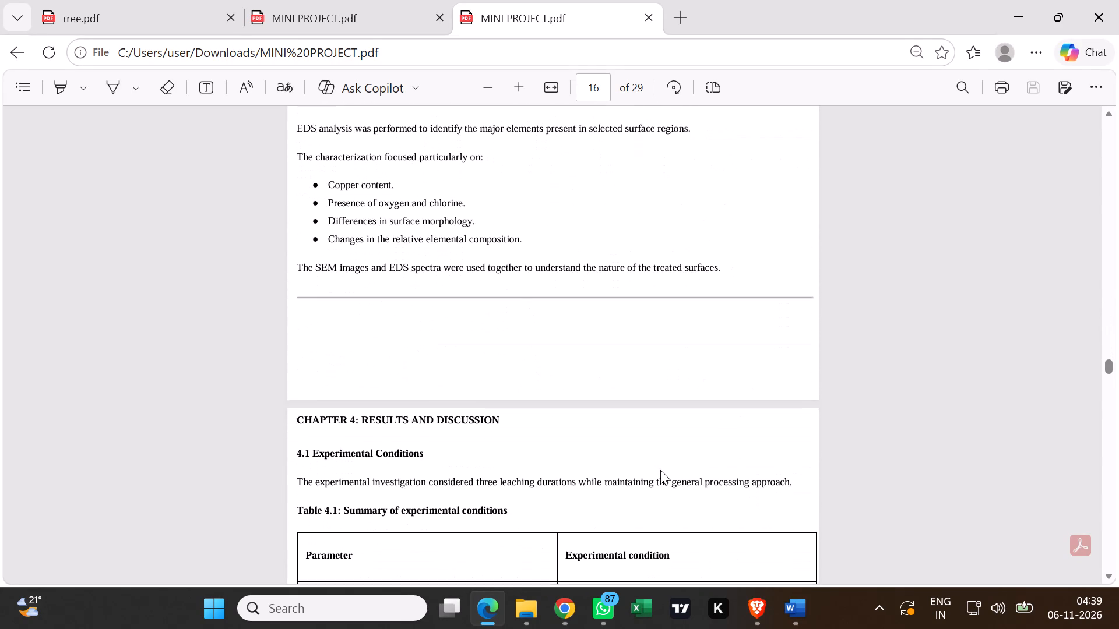
pyautogui.scroll(-9, 660, 470)
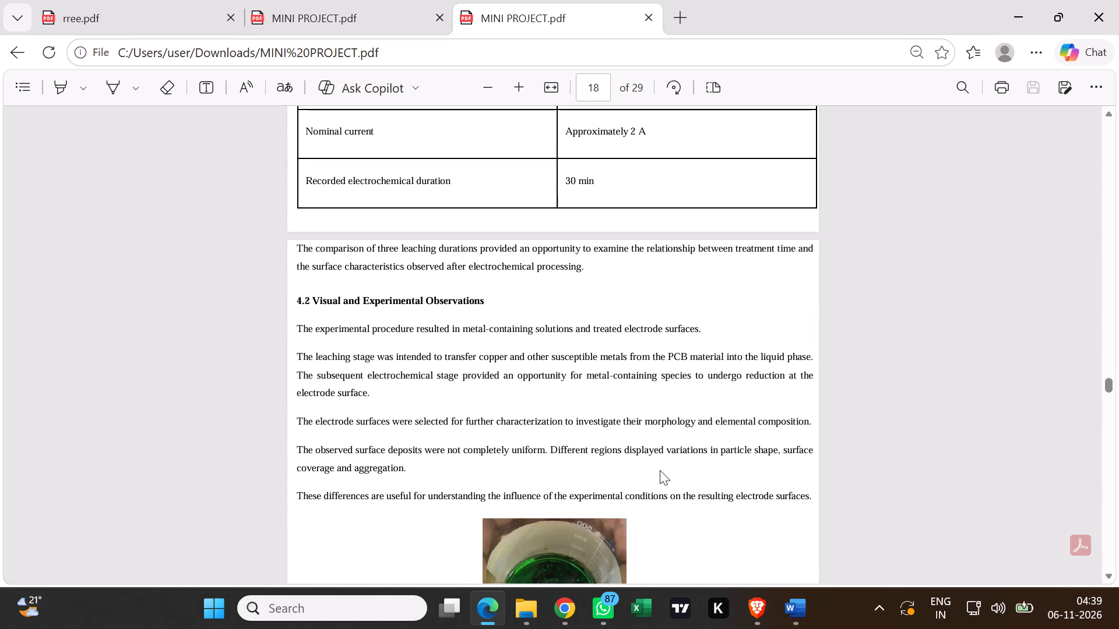
pyautogui.scroll(-8, 660, 470)
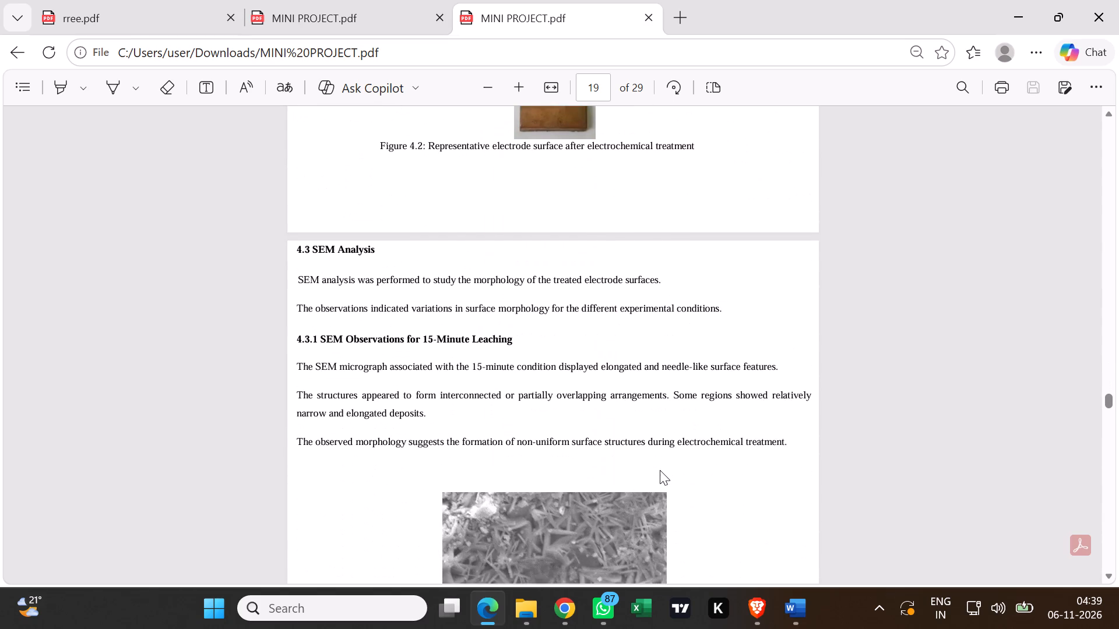
# Check the PDF's page breaks, tables and figures from section 4.3 SEM Analysis through the EDS results to section 4.5.
pyautogui.scroll(-13, 660, 470)
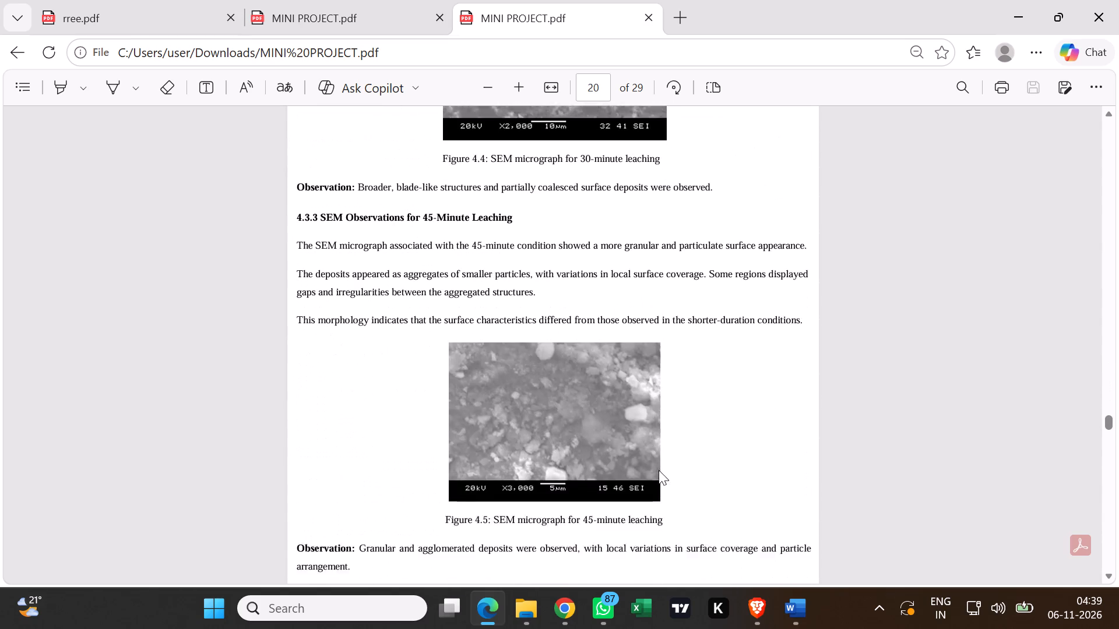
pyautogui.scroll(-11, 659, 470)
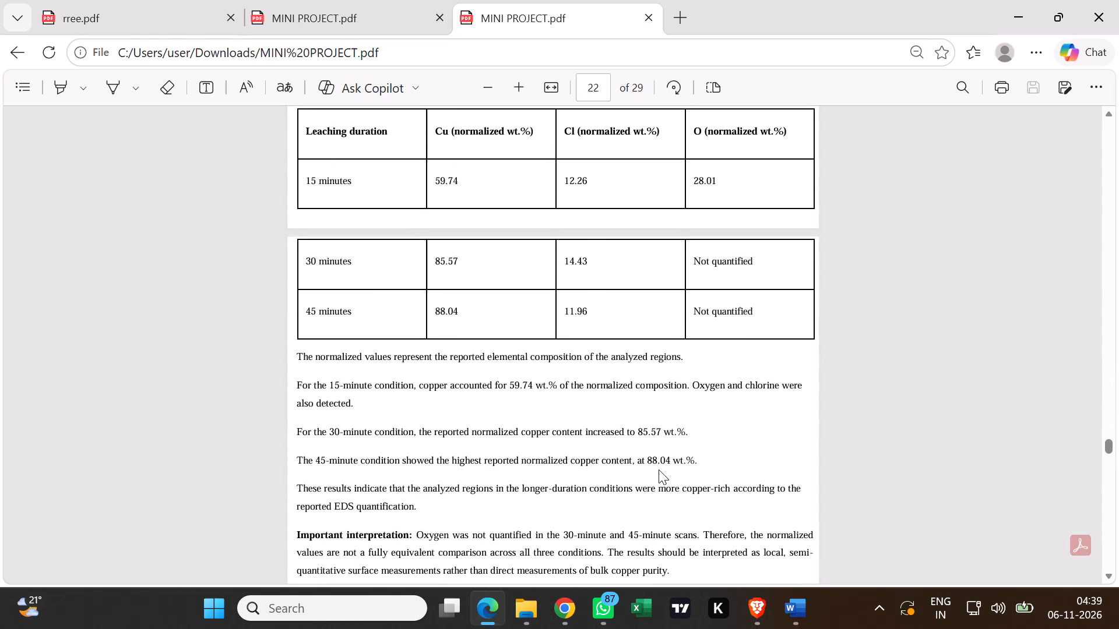
pyautogui.scroll(-11, 659, 469)
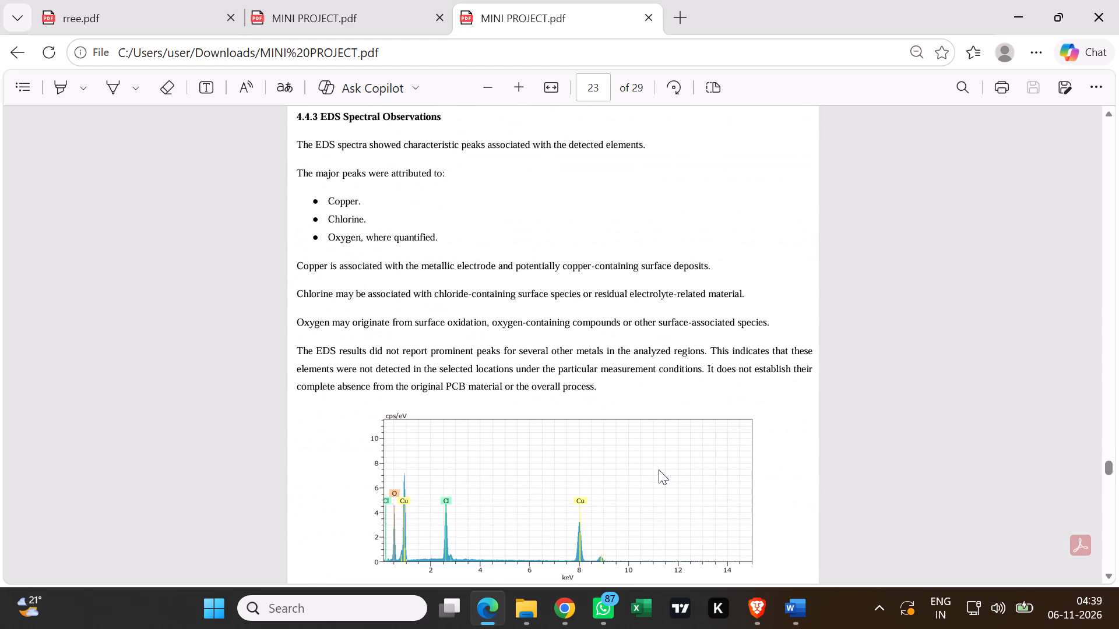
pyautogui.scroll(-12, 659, 469)
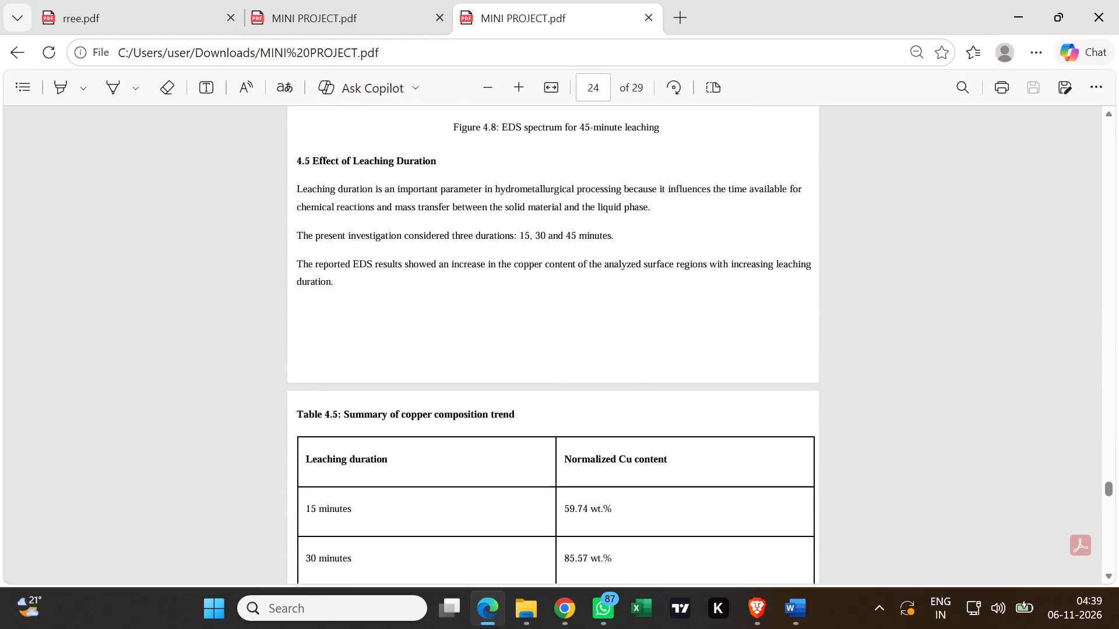
# Check the remaining PDF pages from Table 4.5 through Chapter 5, the References and the appendix equations to the last page.
pyautogui.scroll(-15, 660, 469)
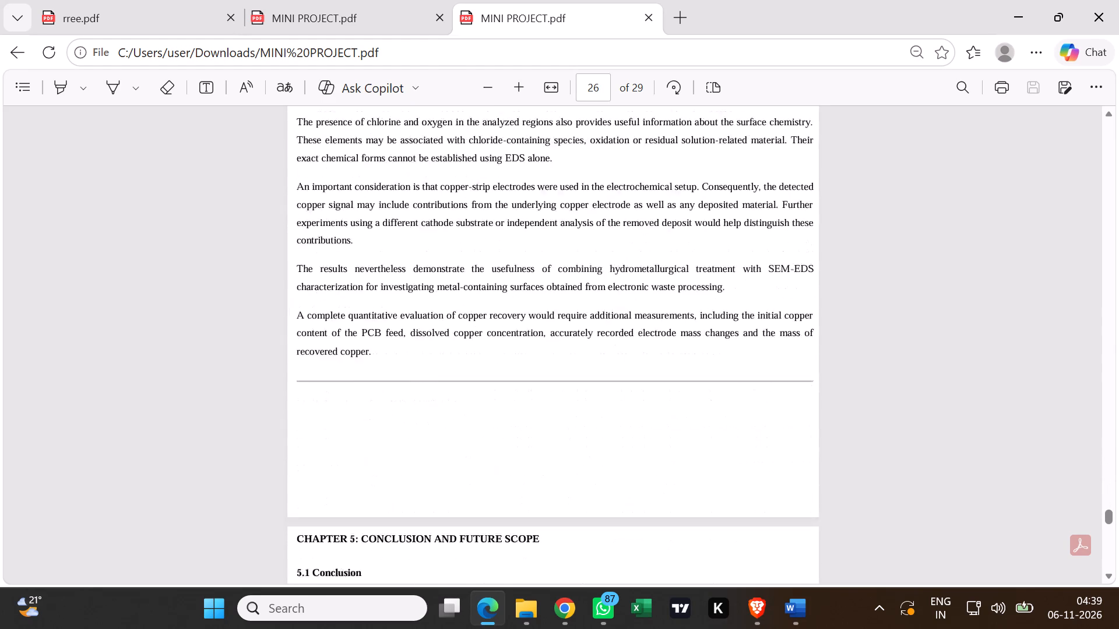
pyautogui.scroll(-9, 660, 469)
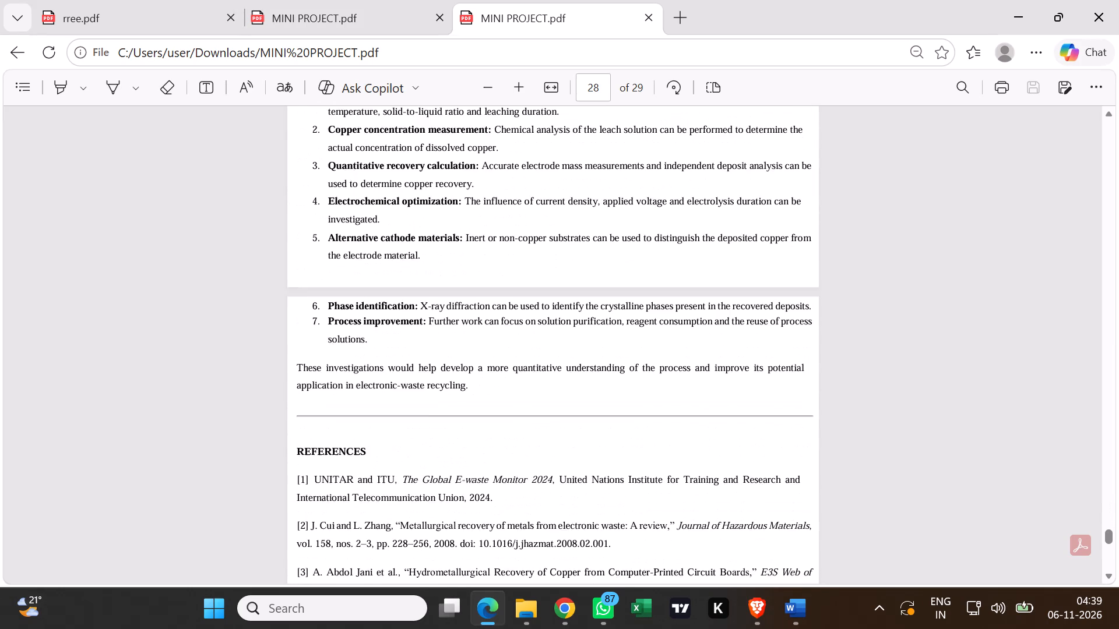
pyautogui.scroll(-9, 661, 467)
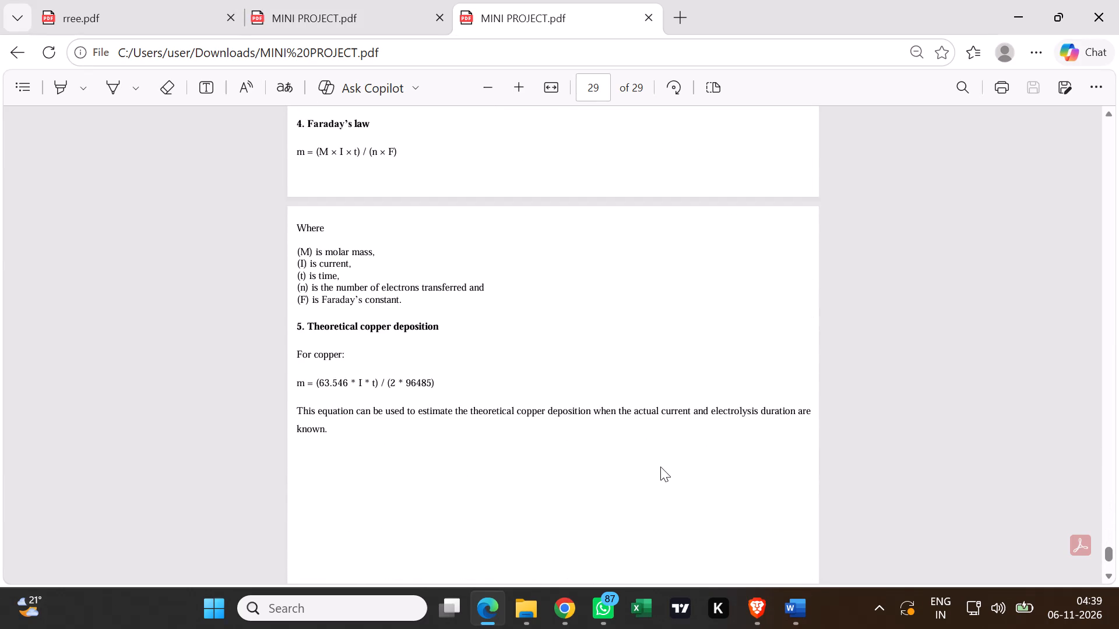
pyautogui.scroll(-10, 660, 467)
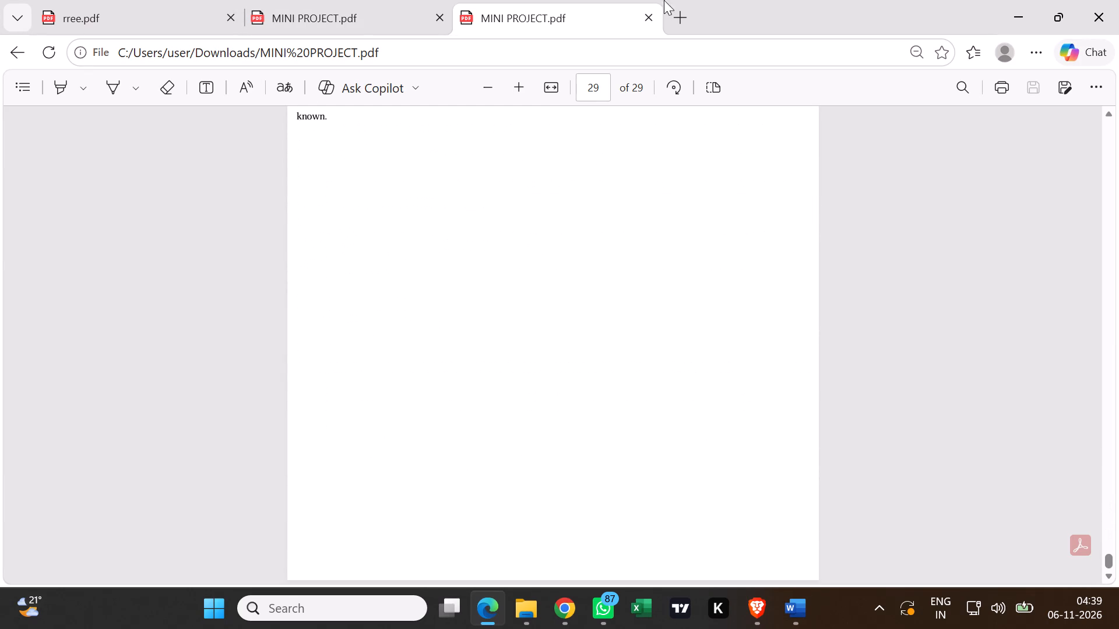
# Switch to Word, close the MINI PROJECT document without saving its changes, and reopen it from the Downloads folder.
pyautogui.click(1007, 16)
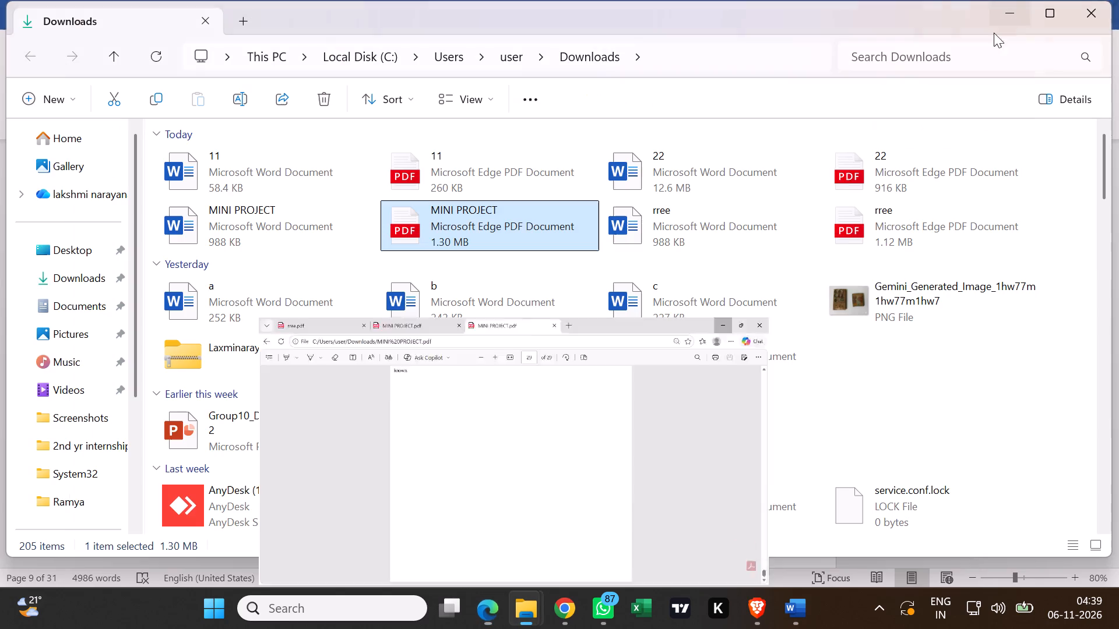
pyautogui.click(801, 611)
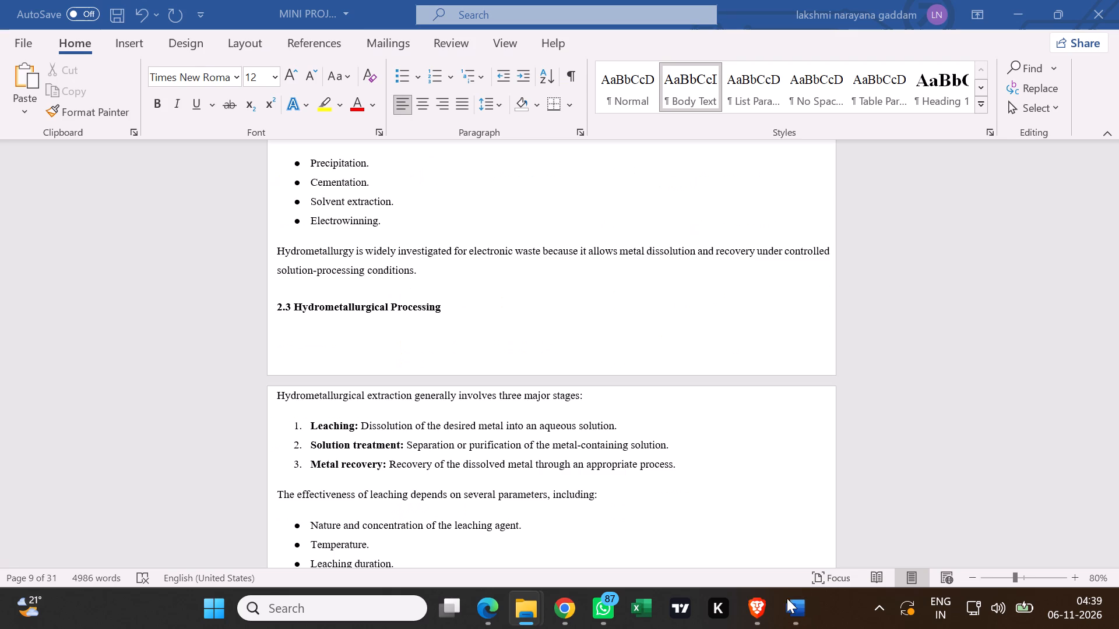
pyautogui.scroll(7, 618, 514)
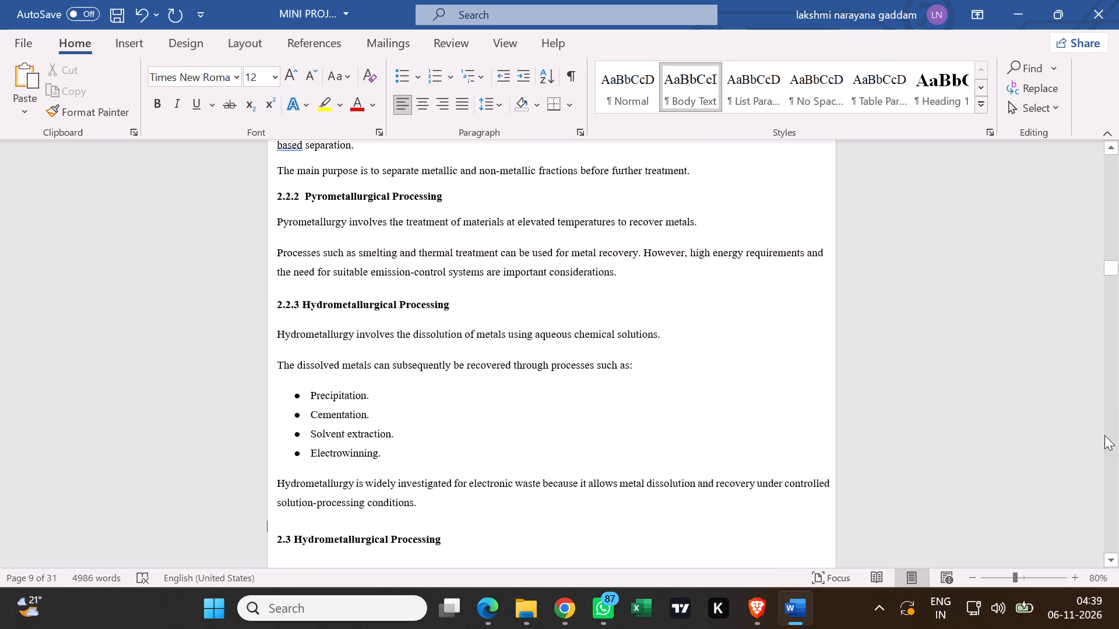
pyautogui.moveTo(1111, 270); pyautogui.dragTo(1118, 193)
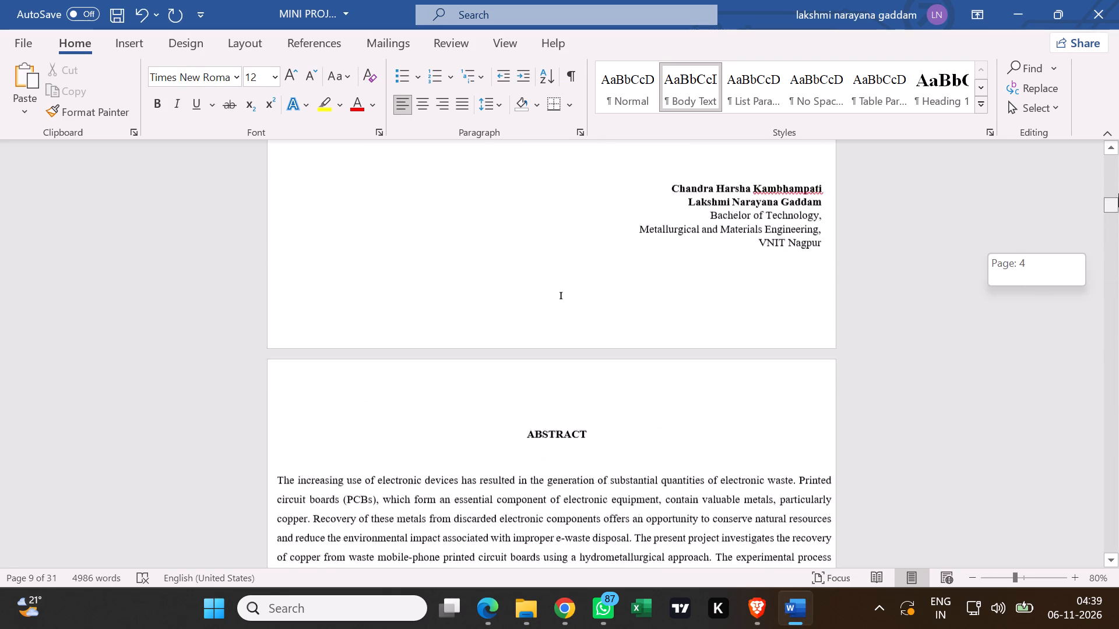
pyautogui.moveTo(1118, 193); pyautogui.dragTo(1118, 151)
pyautogui.click(1083, 5)
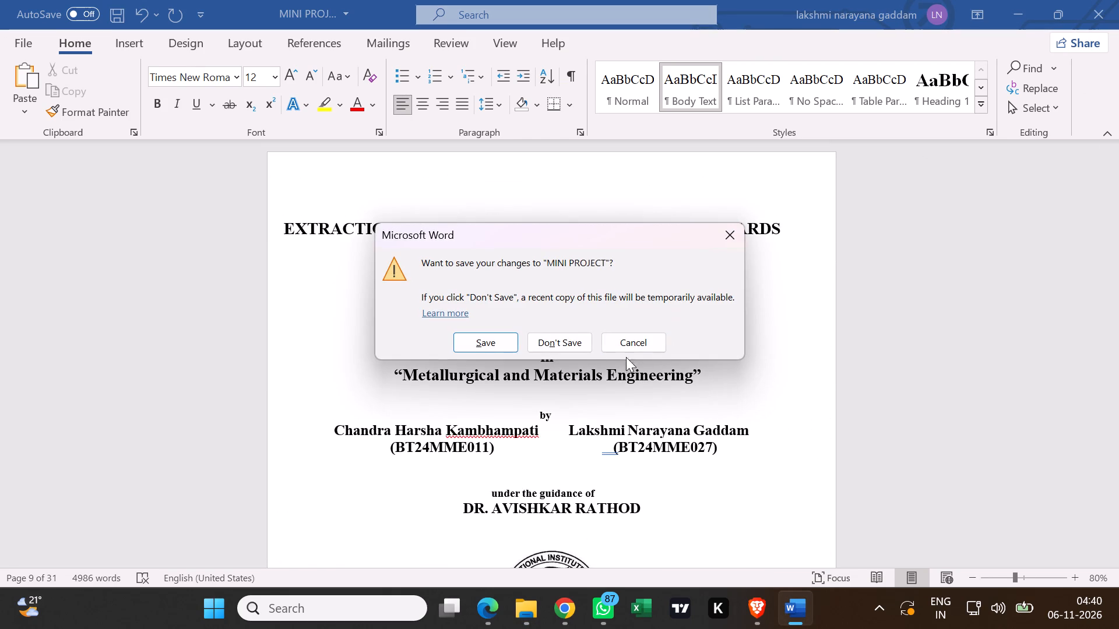
pyautogui.click(570, 340)
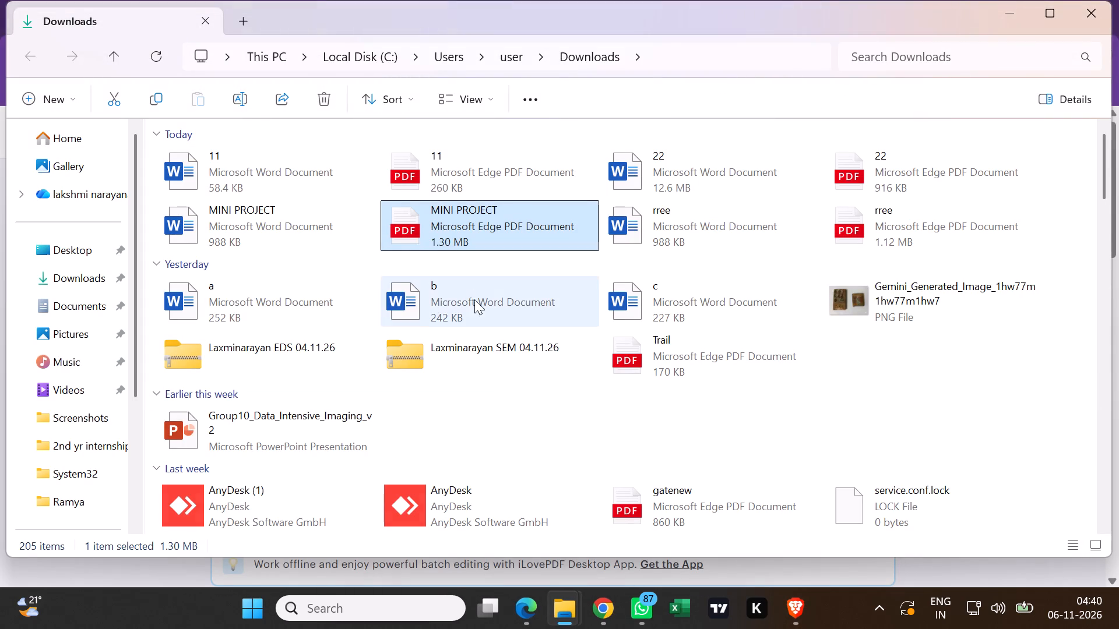
pyautogui.click(317, 225)
pyautogui.click(317, 225)
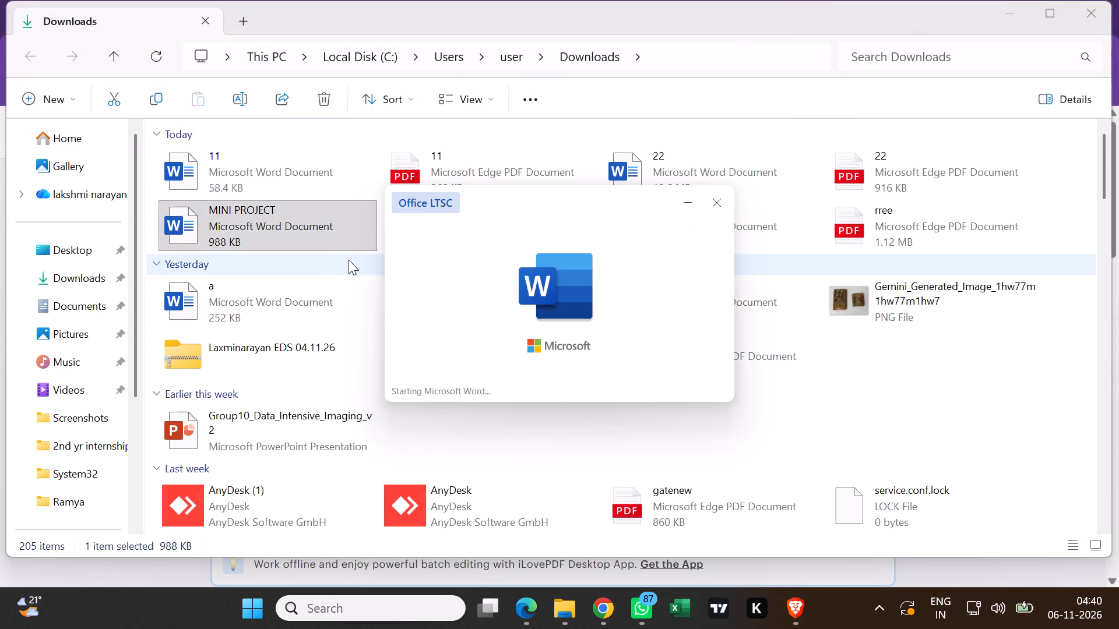
# Review the reopened document's front matter from the cover page through the Acknowledgment, Abstract and Contents to Chapter 1.
pyautogui.scroll(-6, 536, 268)
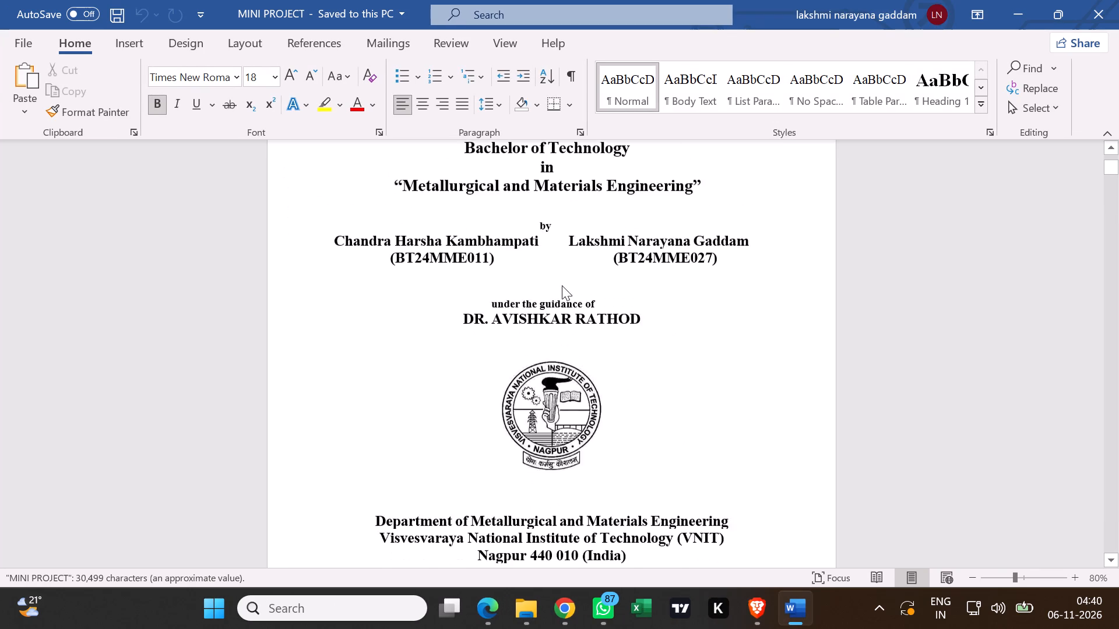
pyautogui.scroll(-17, 563, 285)
pyautogui.scroll(-11, 561, 294)
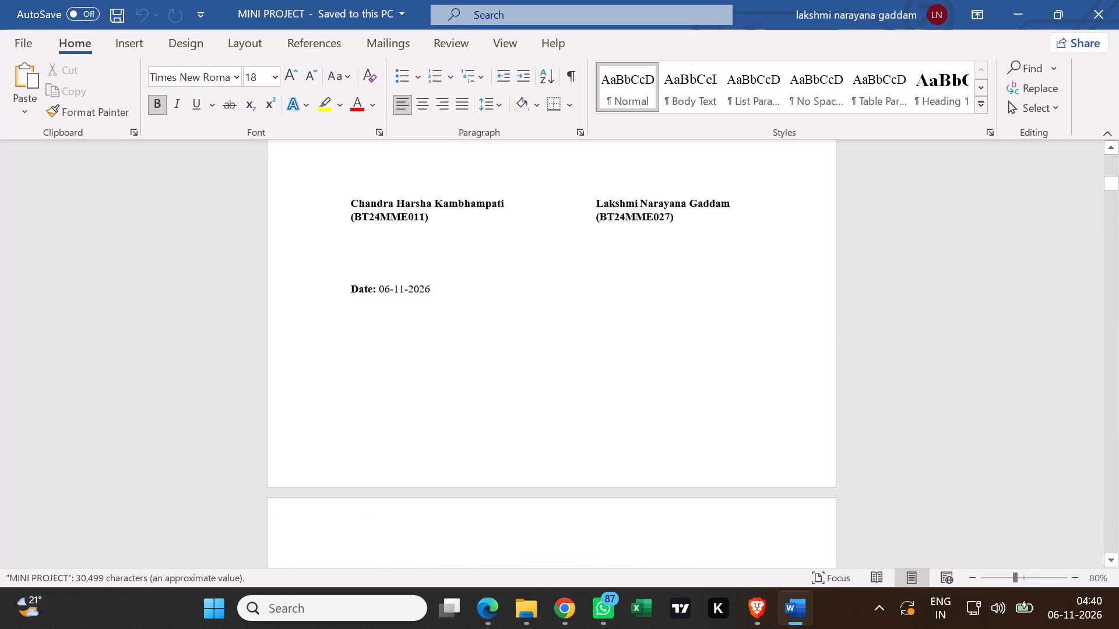
pyautogui.scroll(-20, 558, 292)
pyautogui.scroll(-15, 558, 292)
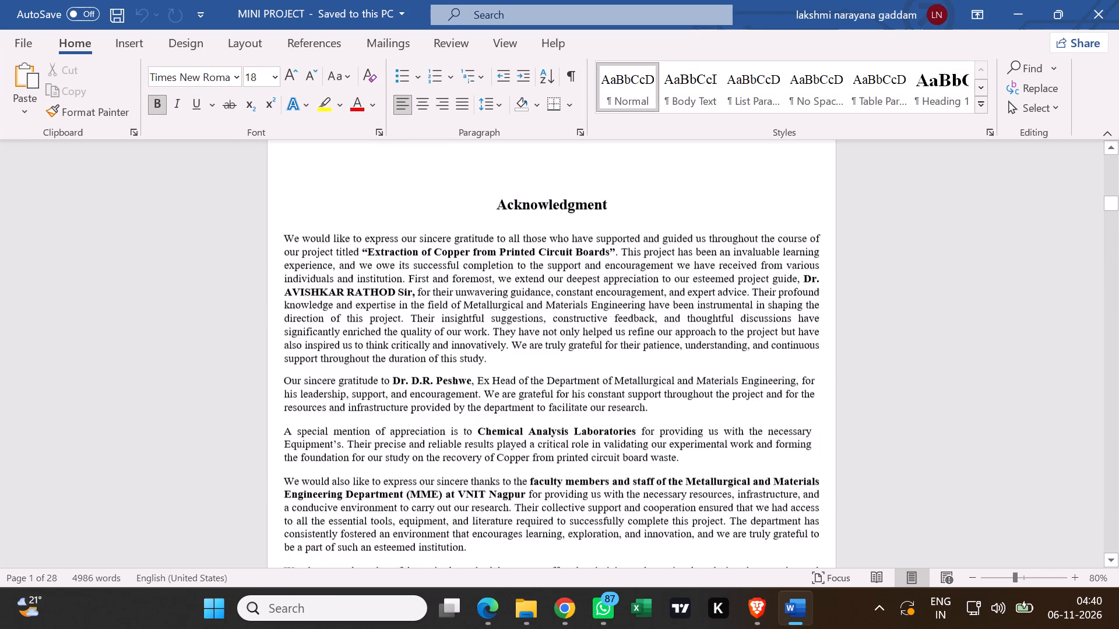
pyautogui.scroll(-20, 555, 301)
pyautogui.scroll(-15, 555, 301)
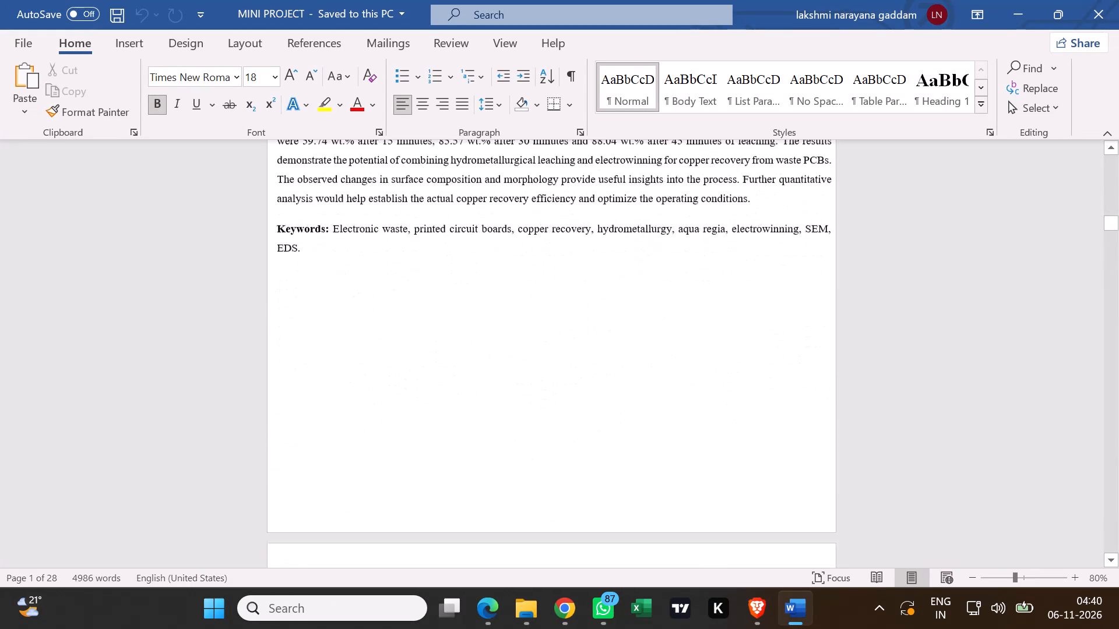
pyautogui.scroll(-12, 554, 310)
pyautogui.scroll(-17, 554, 310)
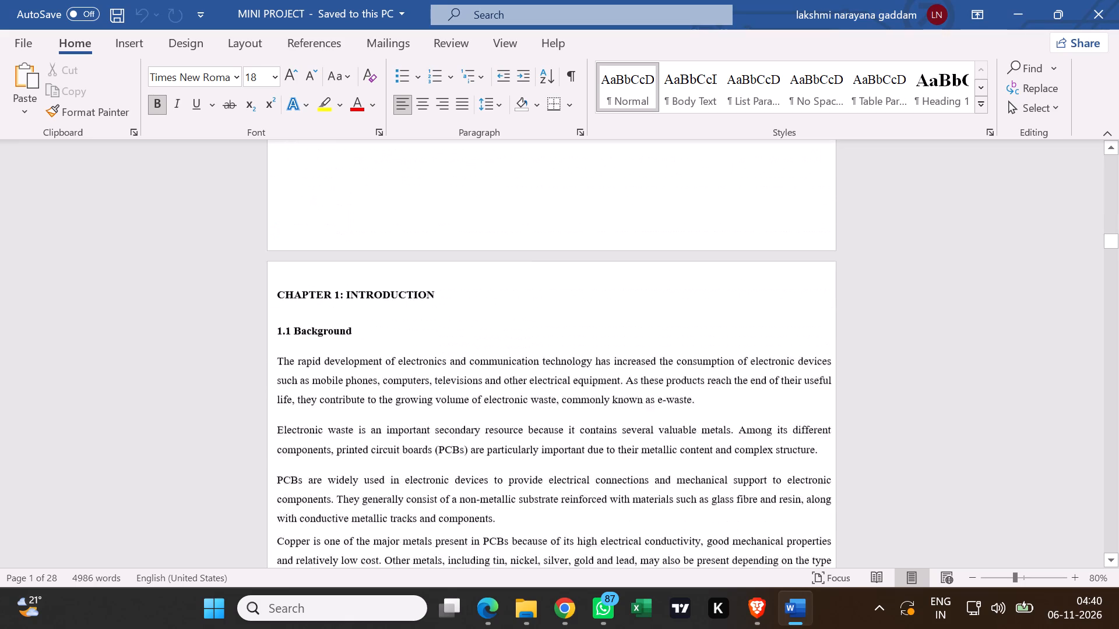
# Check the page breaks and footer areas through Chapter 1 and Chapter 2 down to section 2.4 Aqua Regia Leaching.
pyautogui.scroll(-19, 554, 314)
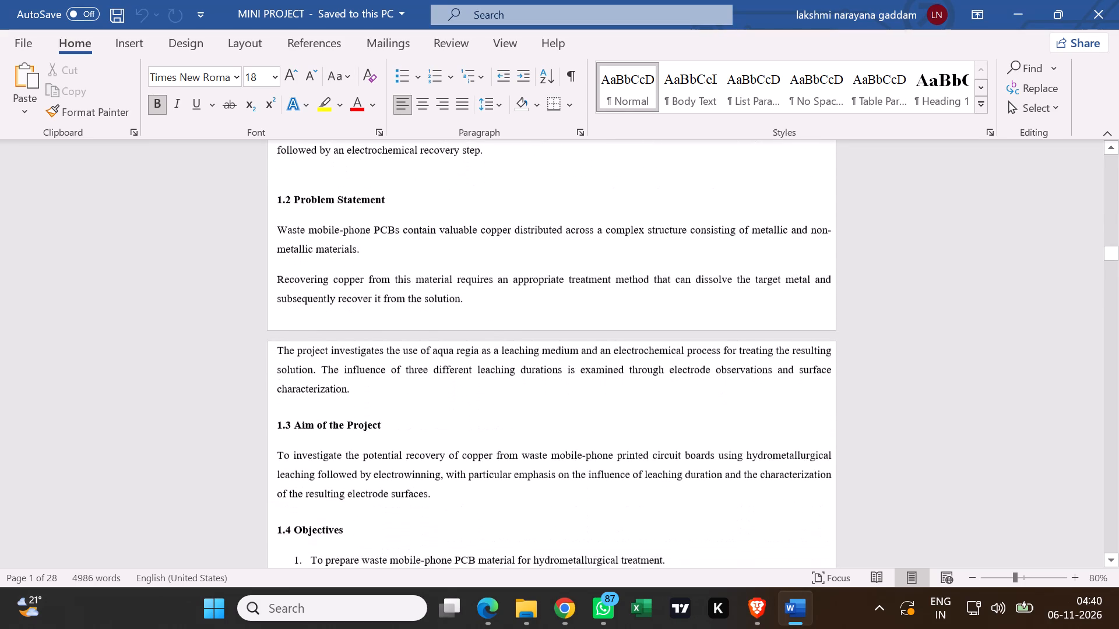
pyautogui.scroll(1, 554, 314)
pyautogui.scroll(-16, 554, 311)
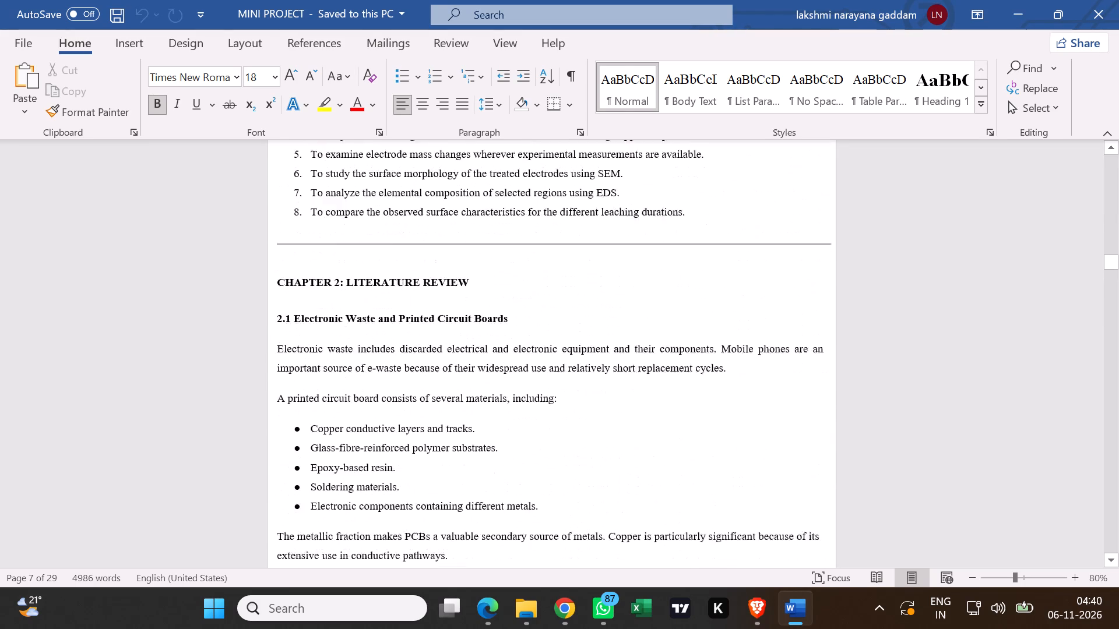
pyautogui.scroll(-16, 554, 313)
pyautogui.scroll(-9, 554, 313)
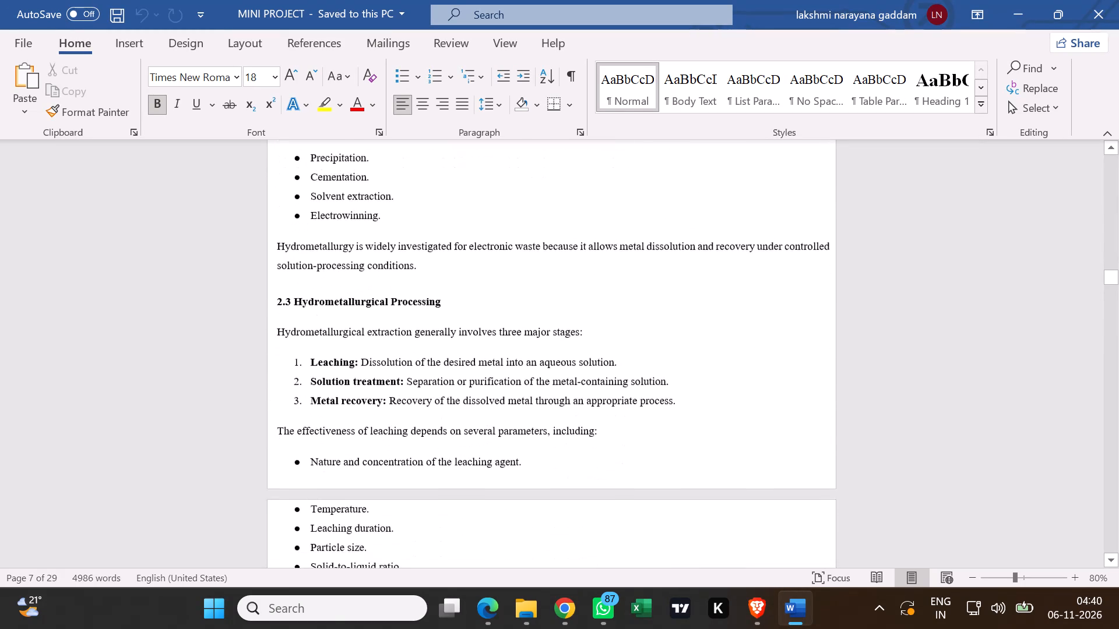
pyautogui.scroll(-16, 554, 313)
pyautogui.scroll(5, 553, 316)
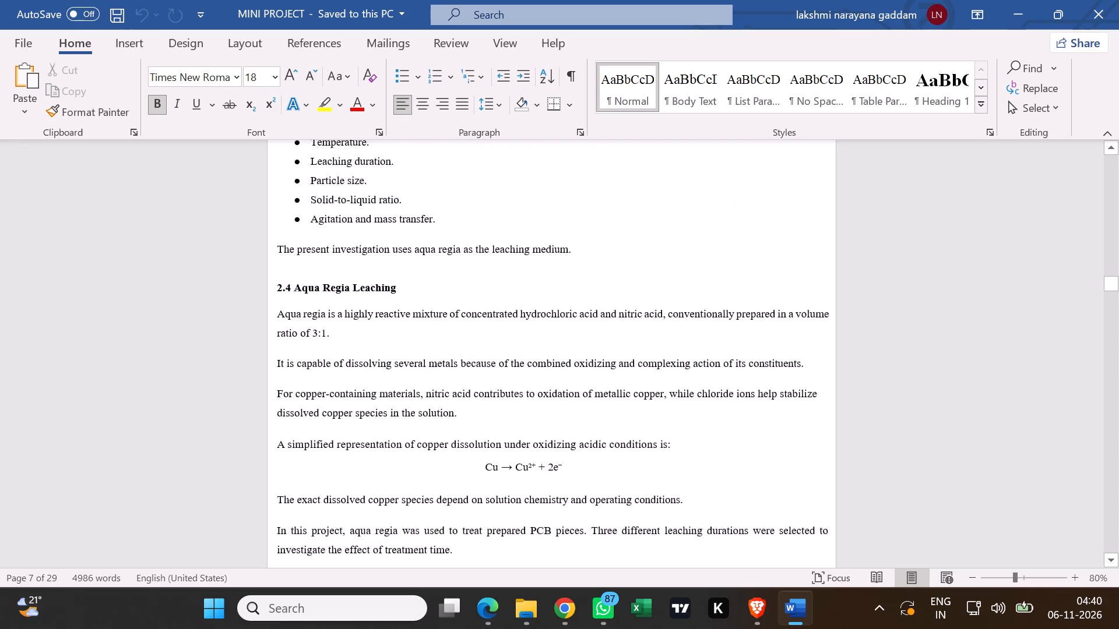
# Go back to the Contents page and examine its entries and page numbers against the start of Chapter 1.
pyautogui.scroll(20, 551, 306)
pyautogui.scroll(12, 551, 306)
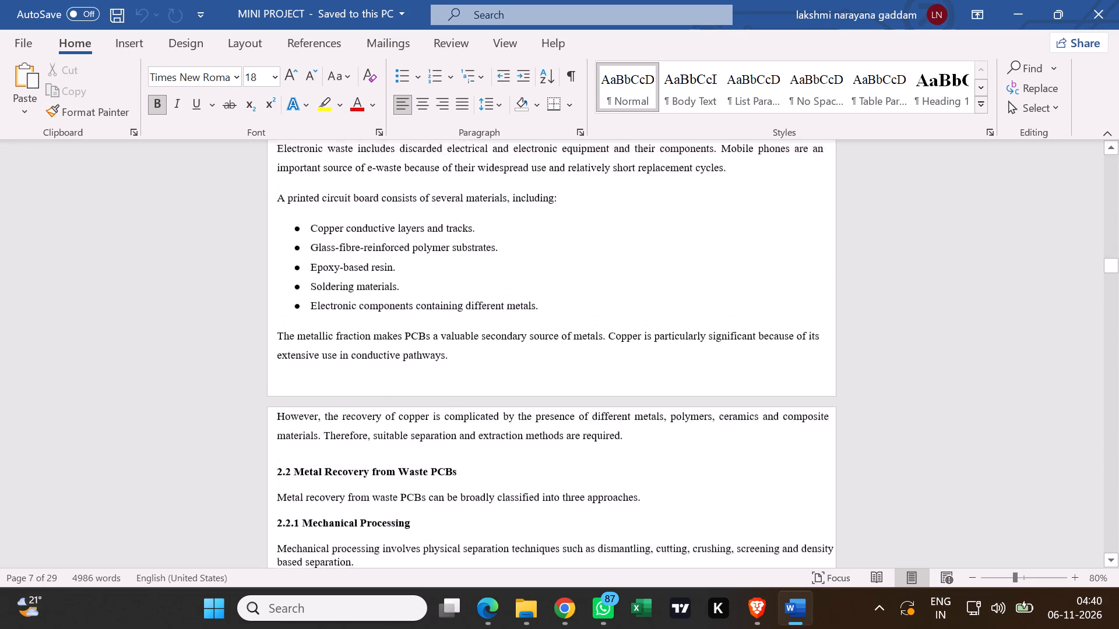
pyautogui.scroll(20, 566, 296)
pyautogui.scroll(8, 566, 296)
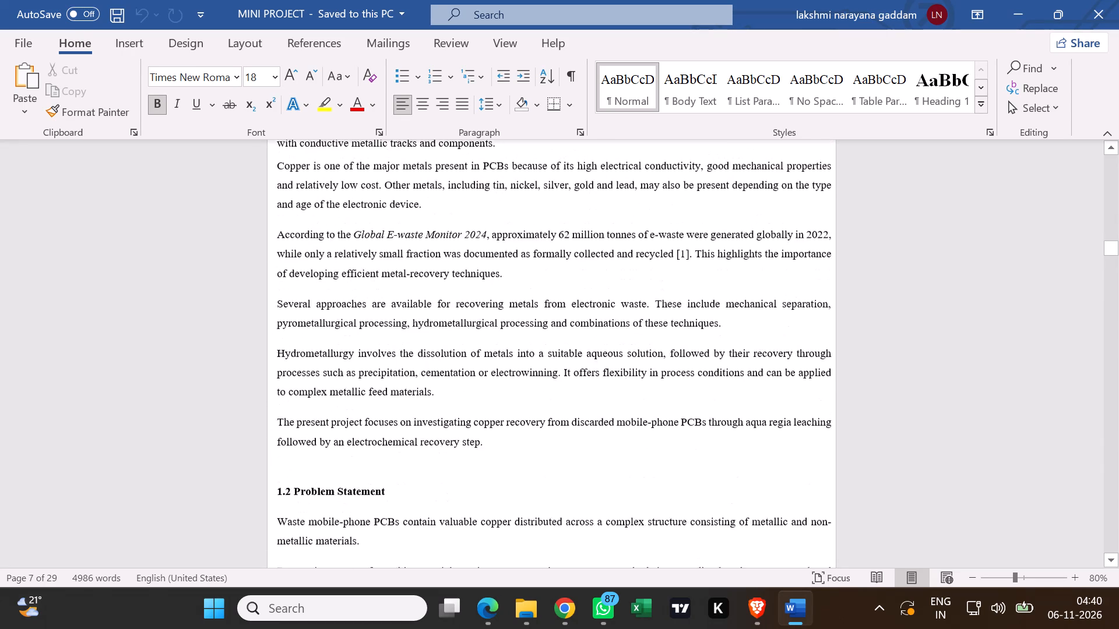
pyautogui.scroll(20, 590, 294)
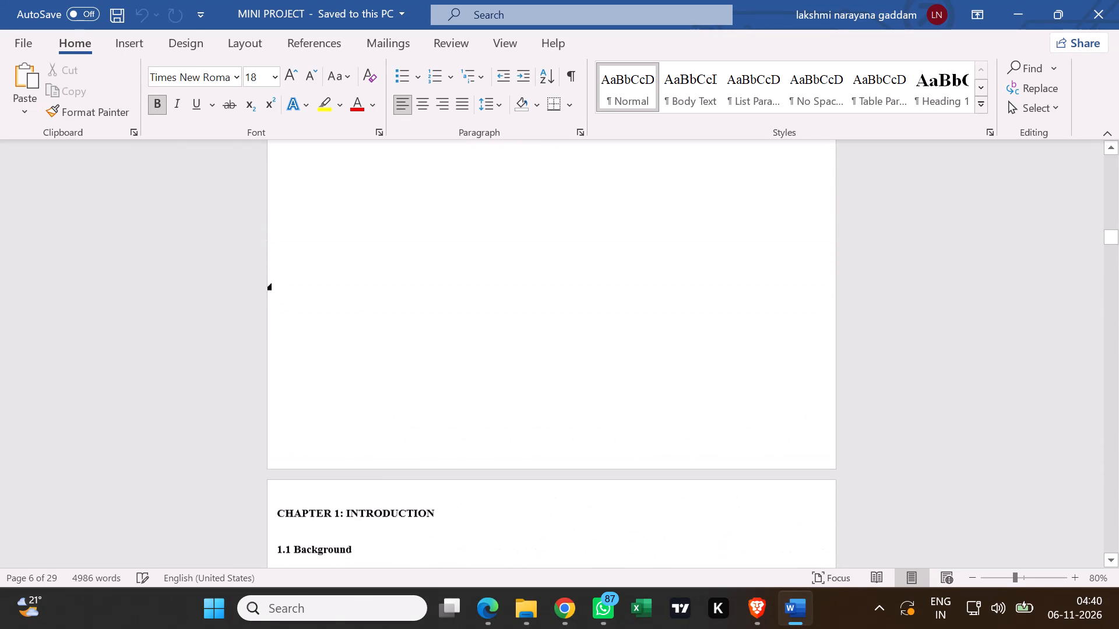
pyautogui.scroll(6, 592, 294)
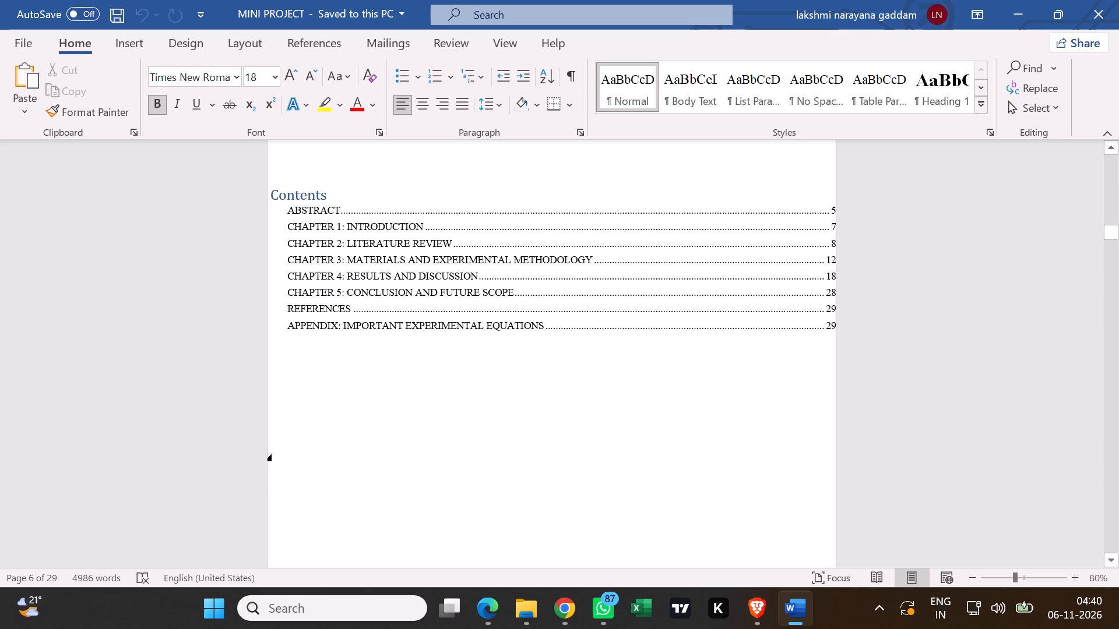
pyautogui.scroll(-7, 582, 463)
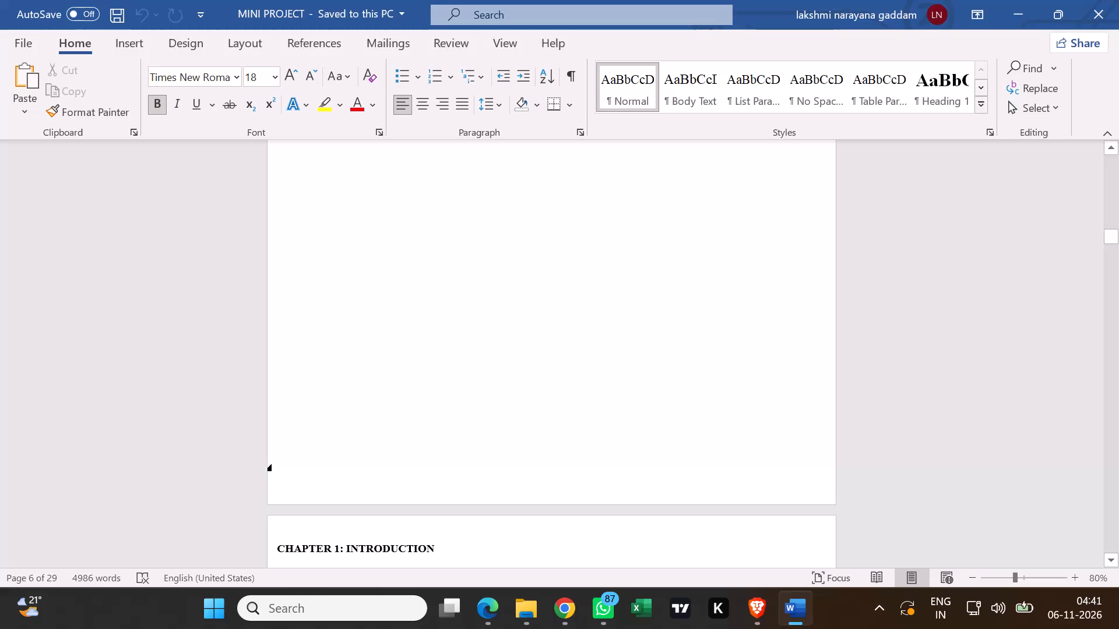
pyautogui.scroll(-6, 575, 452)
pyautogui.scroll(14, 578, 455)
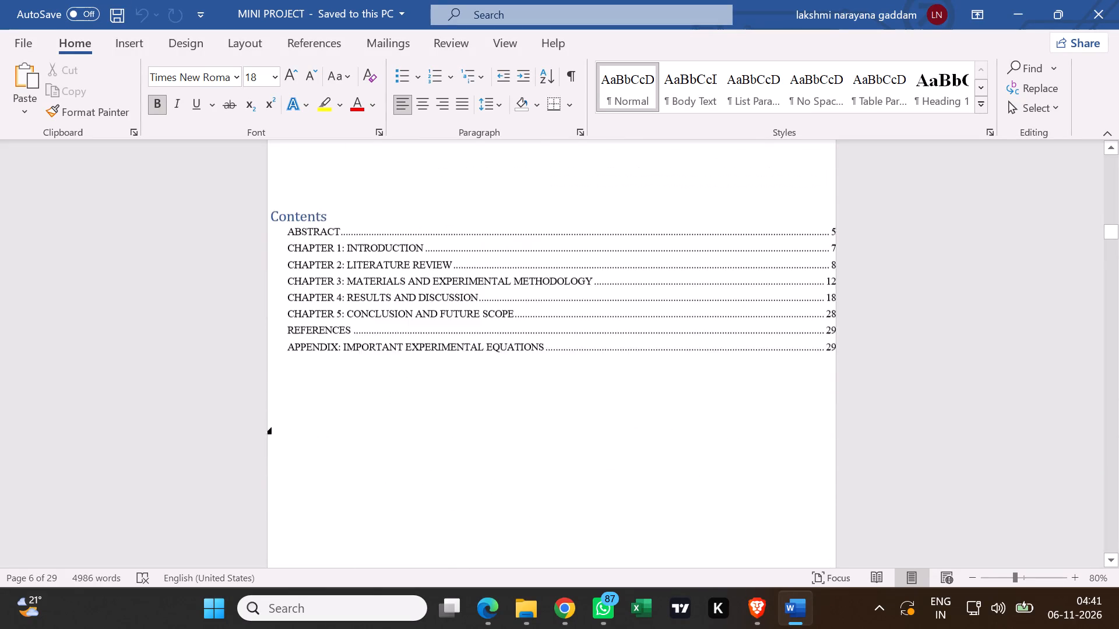
pyautogui.scroll(1, 571, 439)
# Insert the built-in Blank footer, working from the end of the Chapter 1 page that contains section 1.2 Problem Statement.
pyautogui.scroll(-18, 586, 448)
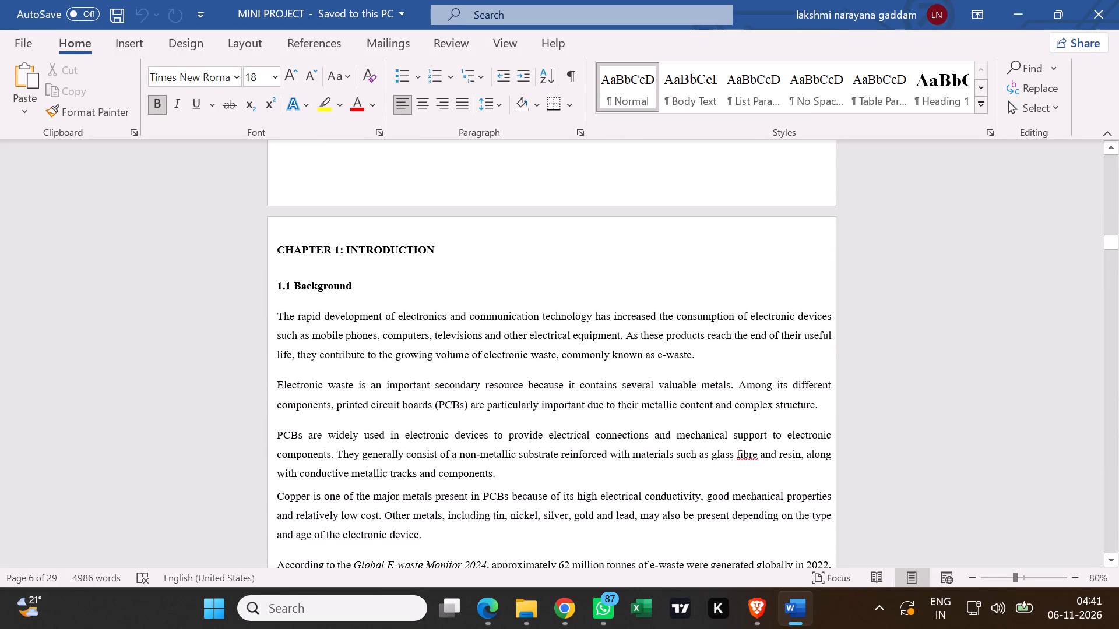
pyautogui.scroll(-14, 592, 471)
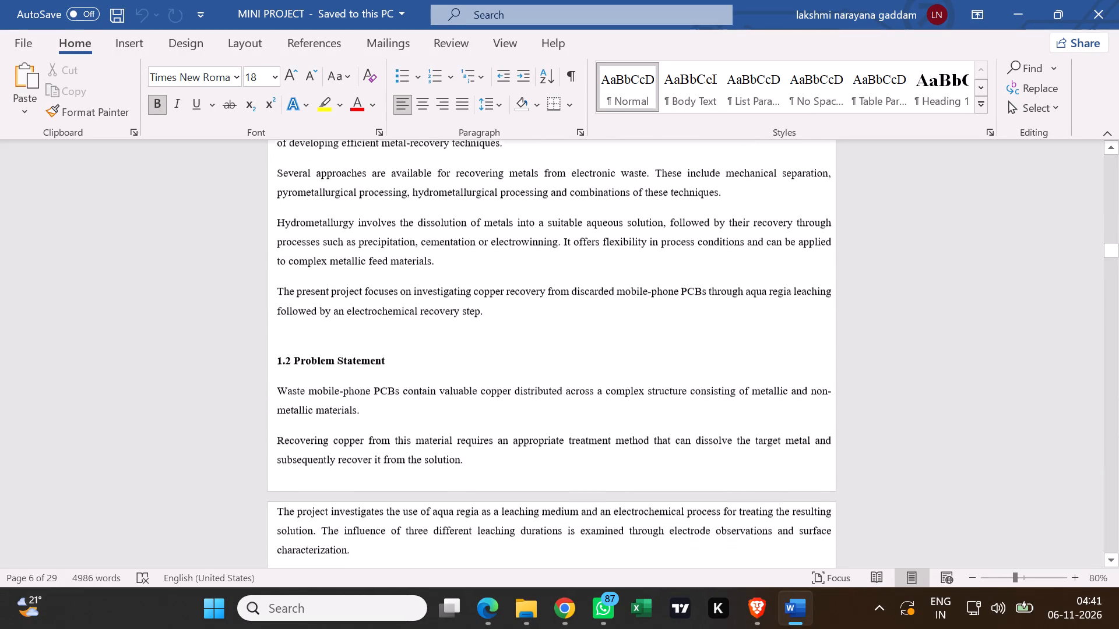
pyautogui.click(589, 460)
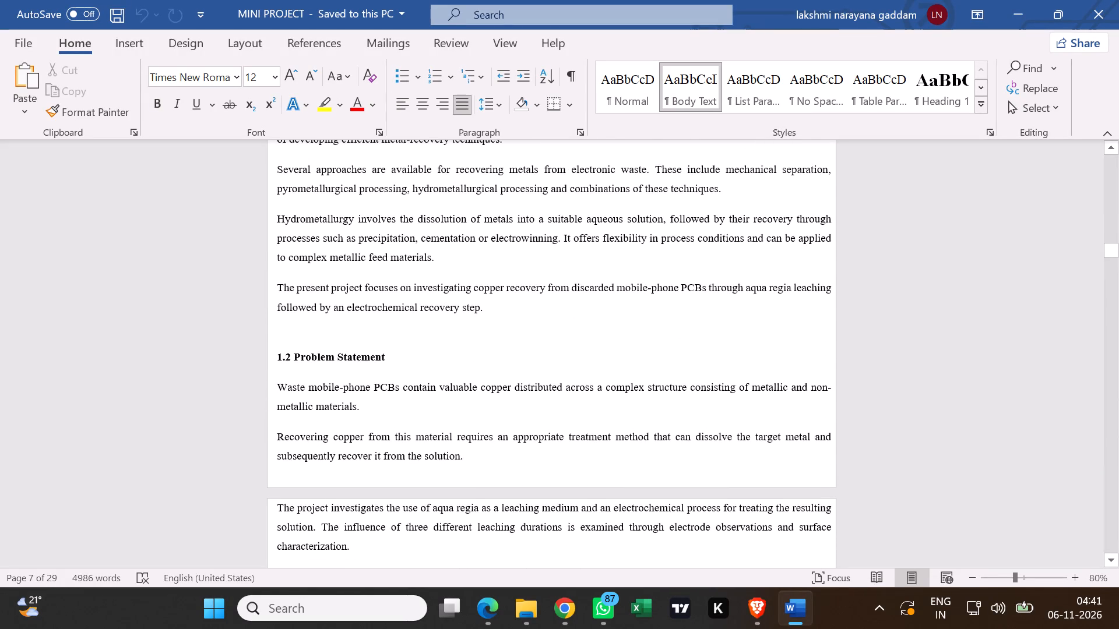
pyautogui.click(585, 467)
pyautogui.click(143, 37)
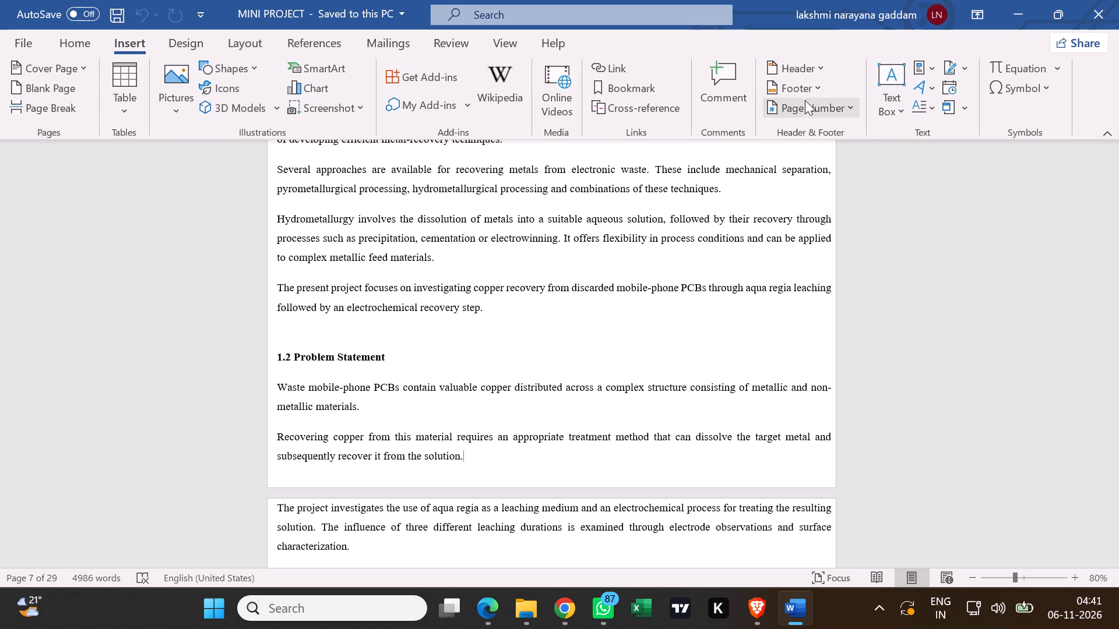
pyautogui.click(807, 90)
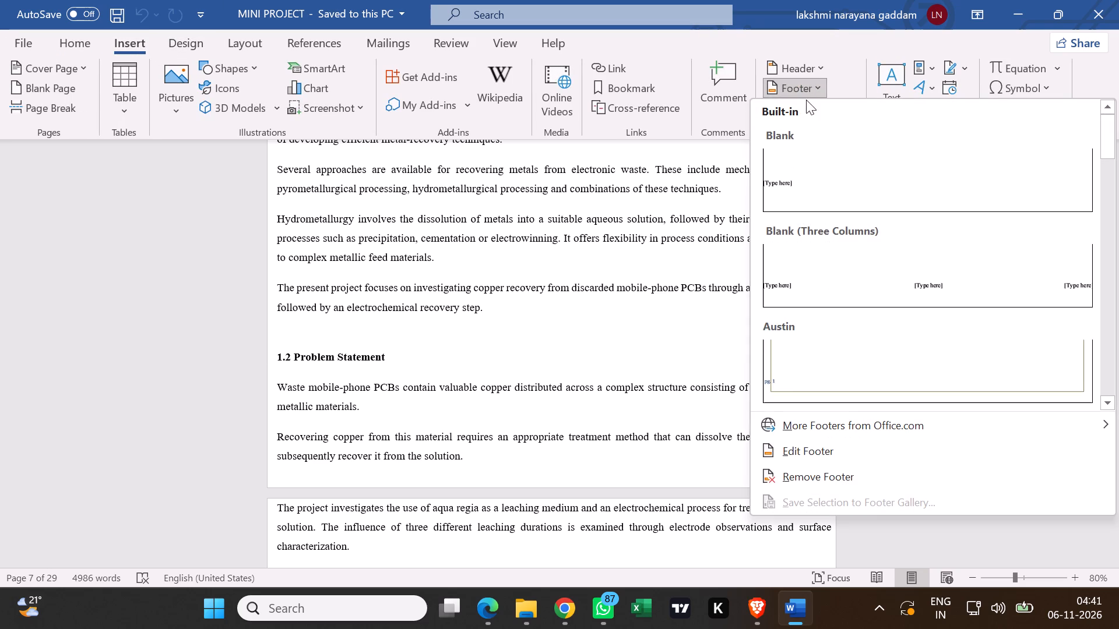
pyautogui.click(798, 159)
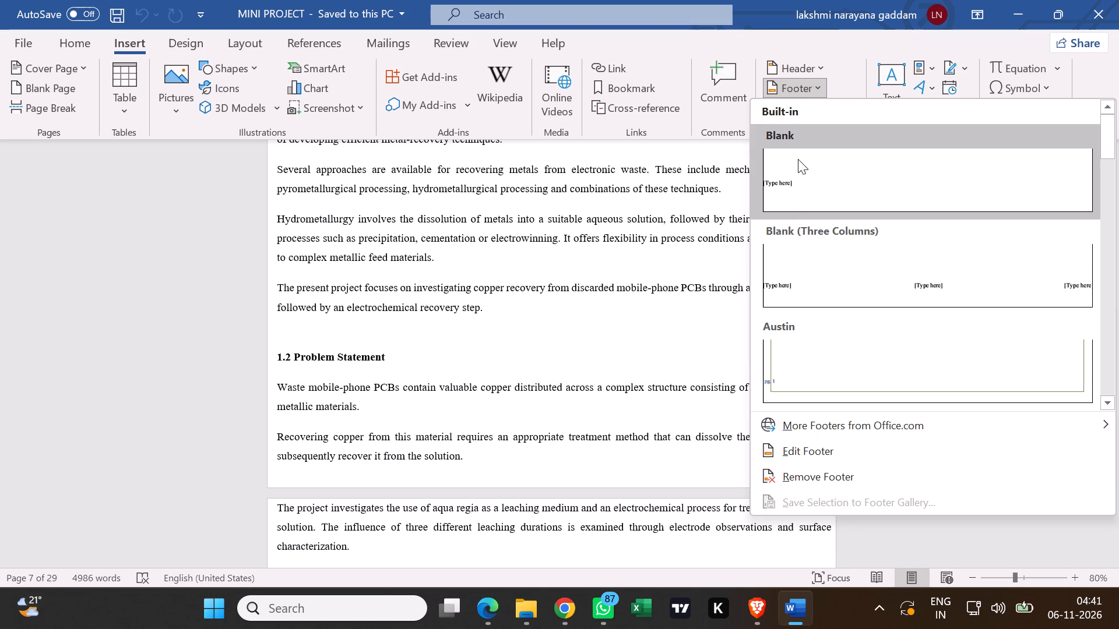
# Examine the footer areas and page breaks from Chapter 1 back to the Contents page and down again to the Chapter 1 heading.
pyautogui.scroll(4, 653, 342)
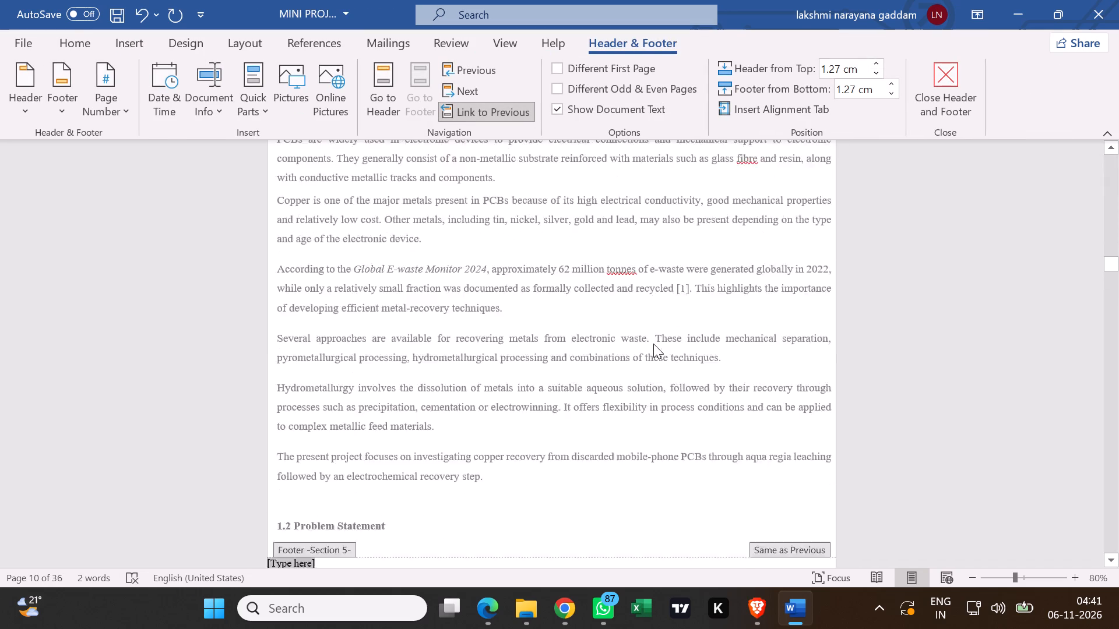
pyautogui.scroll(19, 653, 344)
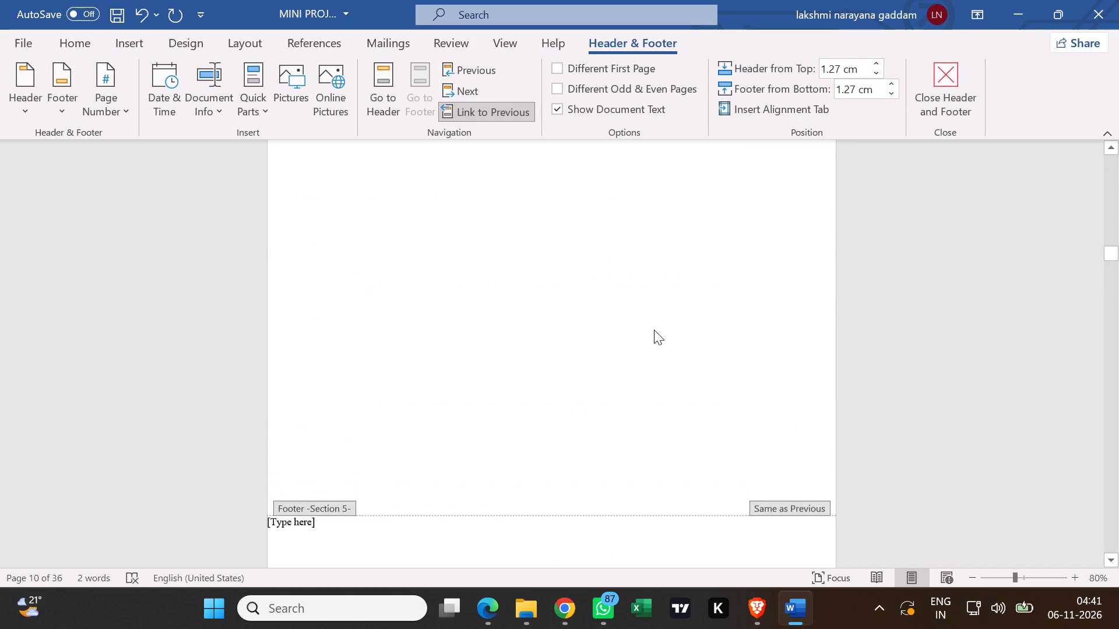
pyautogui.scroll(14, 654, 330)
pyautogui.scroll(13, 659, 328)
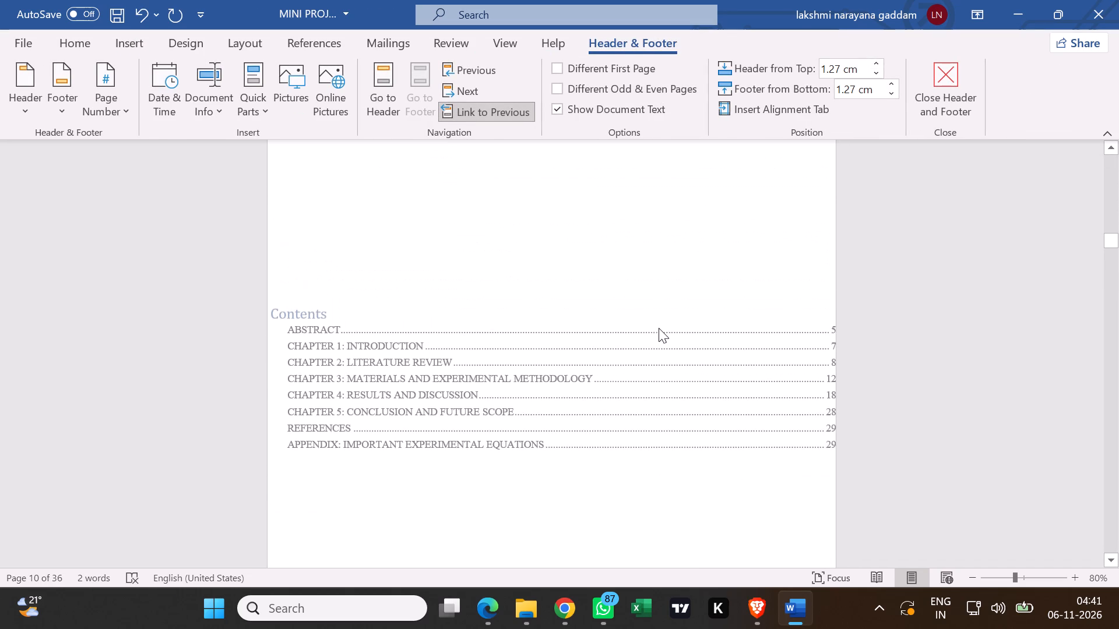
pyautogui.scroll(-20, 661, 326)
pyautogui.scroll(-7, 645, 324)
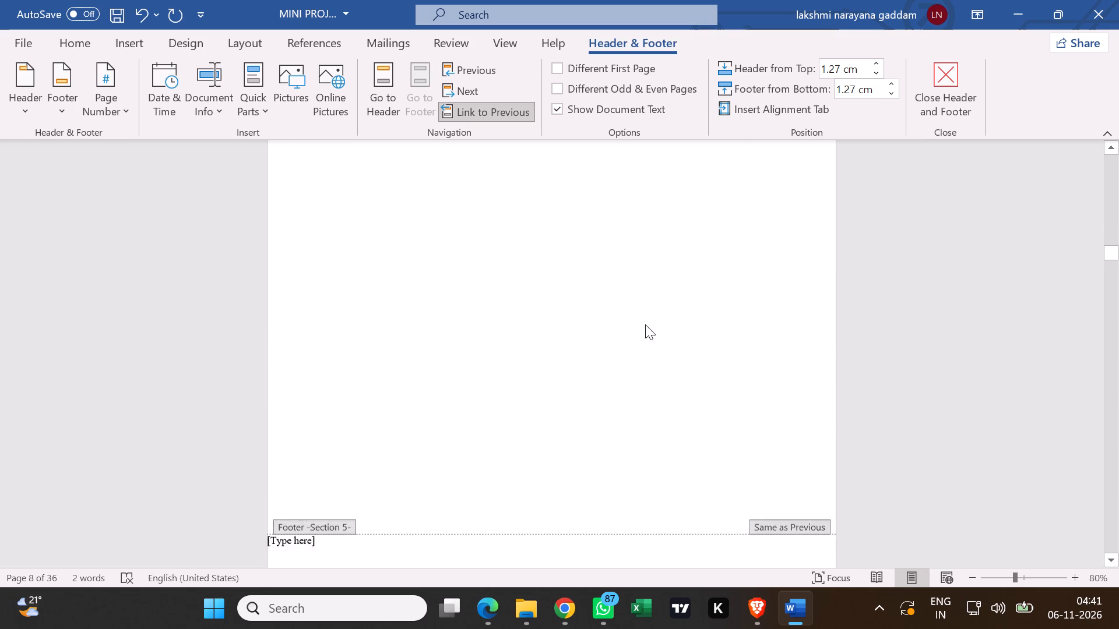
pyautogui.scroll(-6, 645, 322)
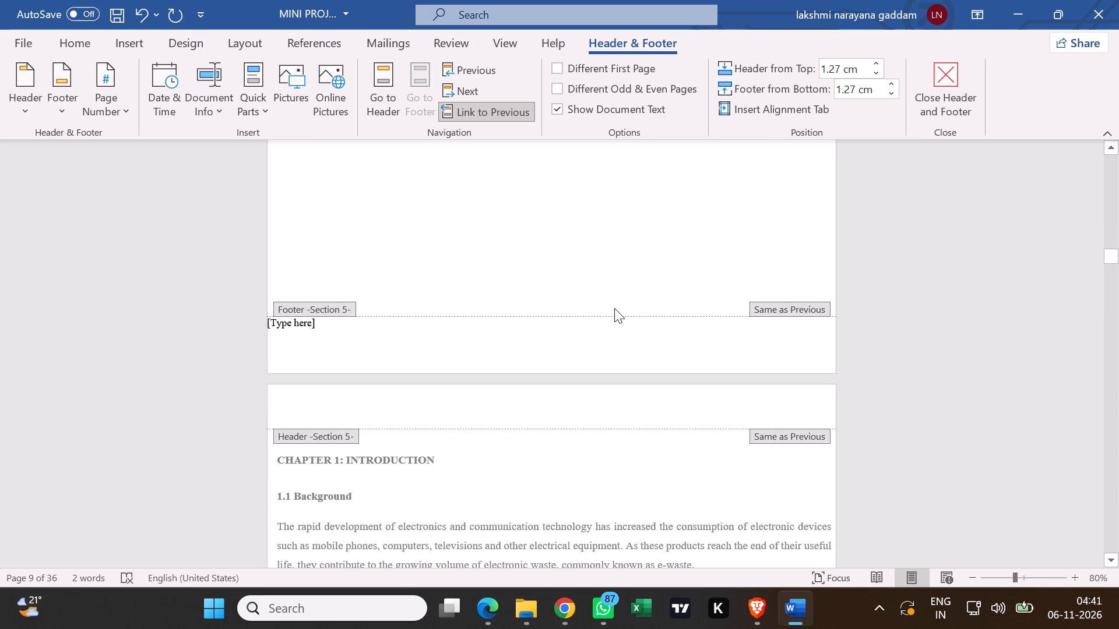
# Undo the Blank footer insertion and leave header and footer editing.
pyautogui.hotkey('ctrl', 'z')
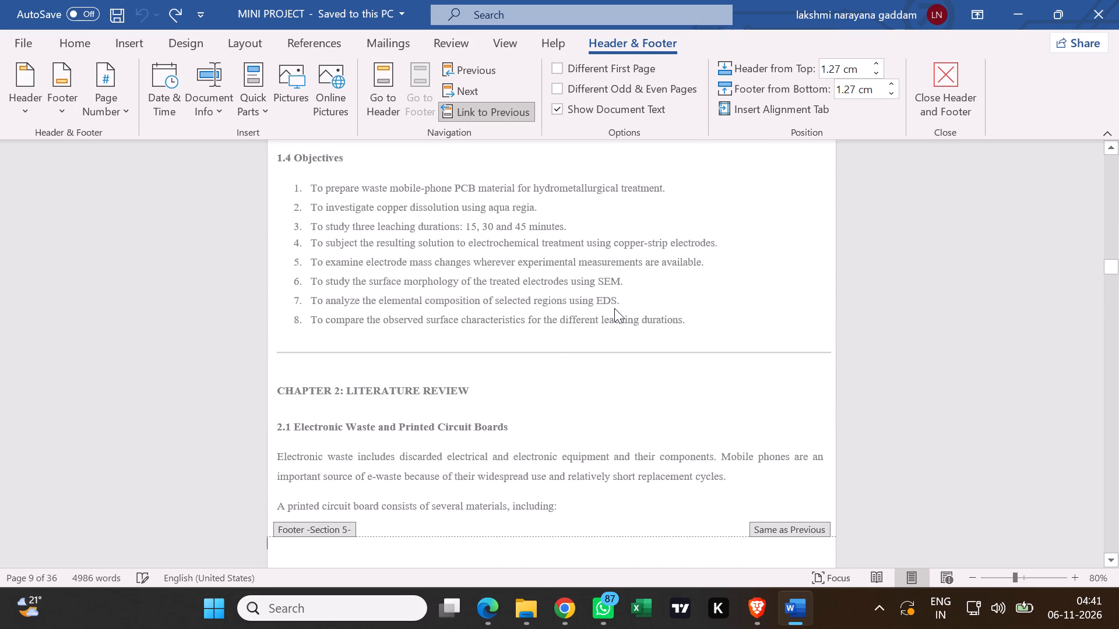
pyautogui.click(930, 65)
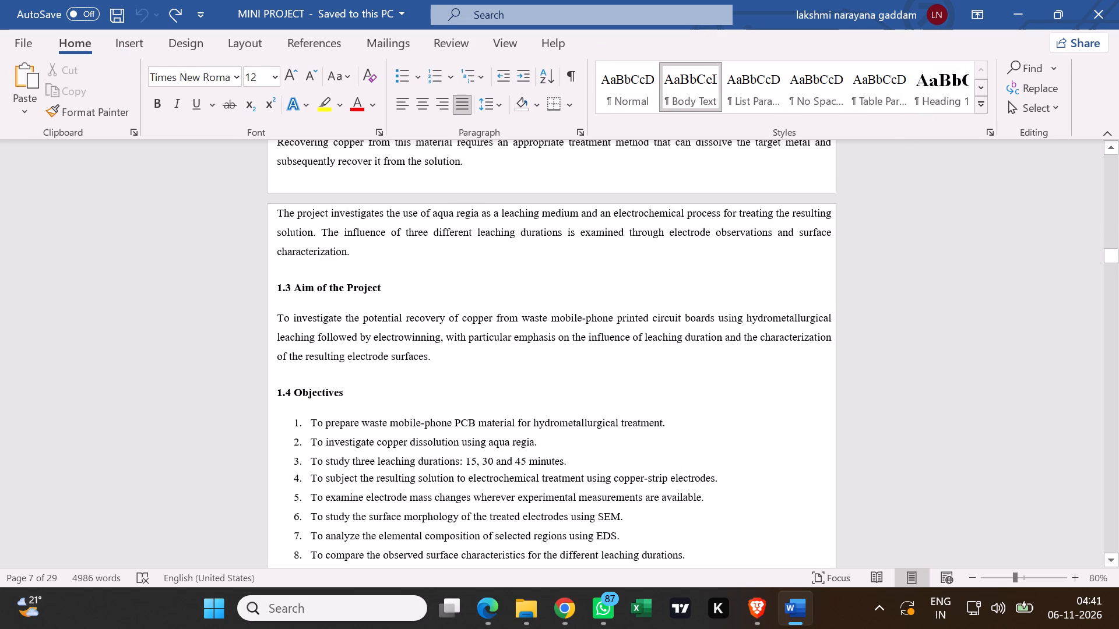
# Close the MINI PROJECT document.
pyautogui.click(1118, 0)
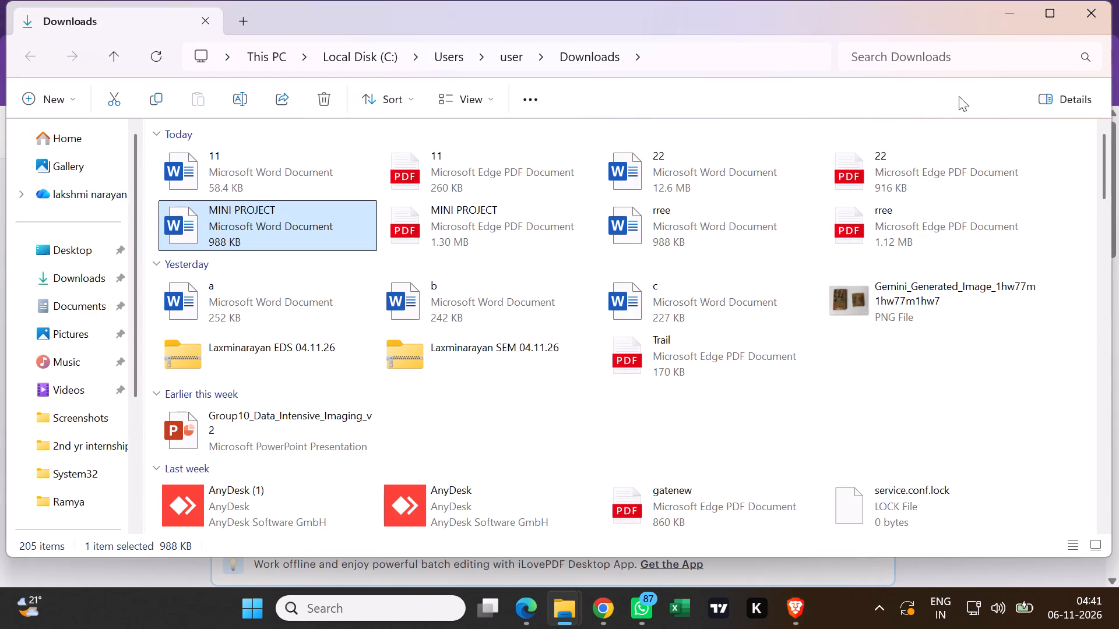
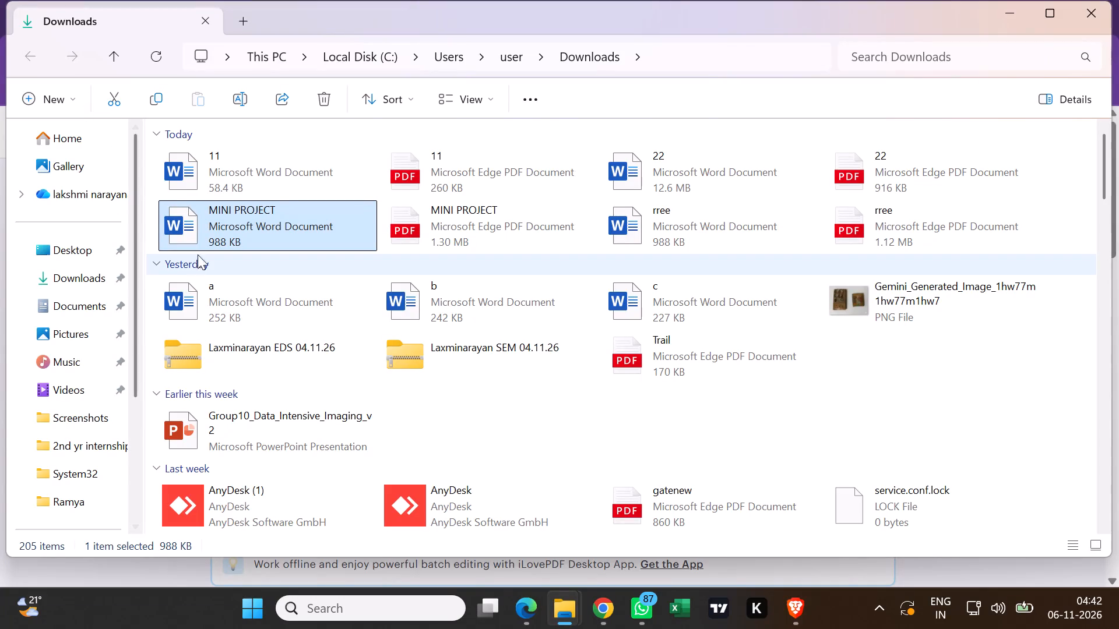
# Reopen the MINI PROJECT Word document from the Downloads folder.
pyautogui.doubleClick(230, 224)
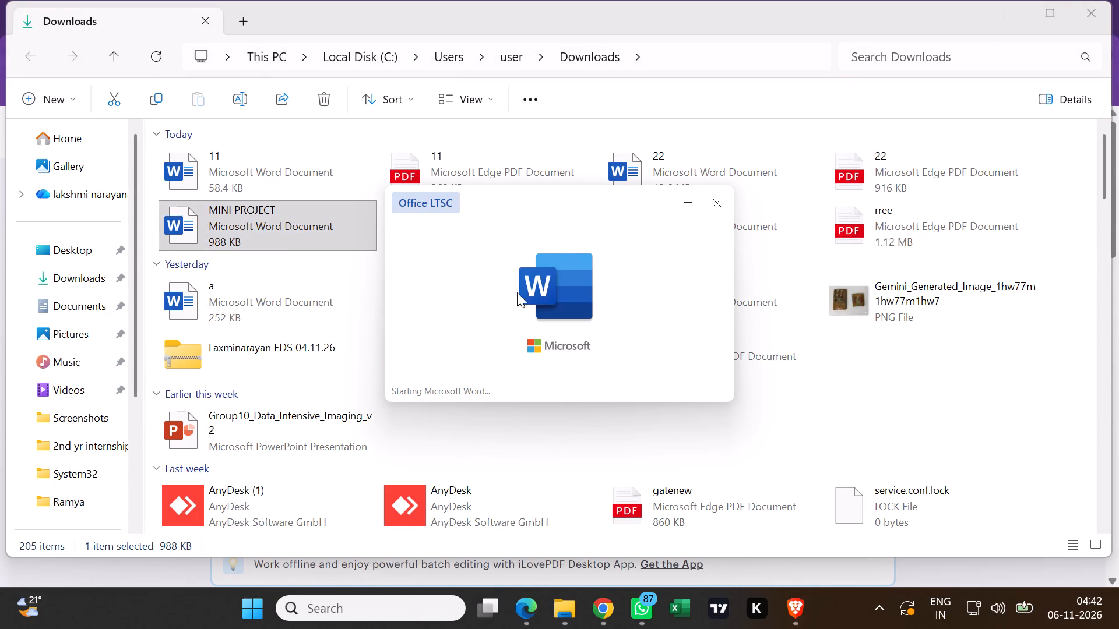
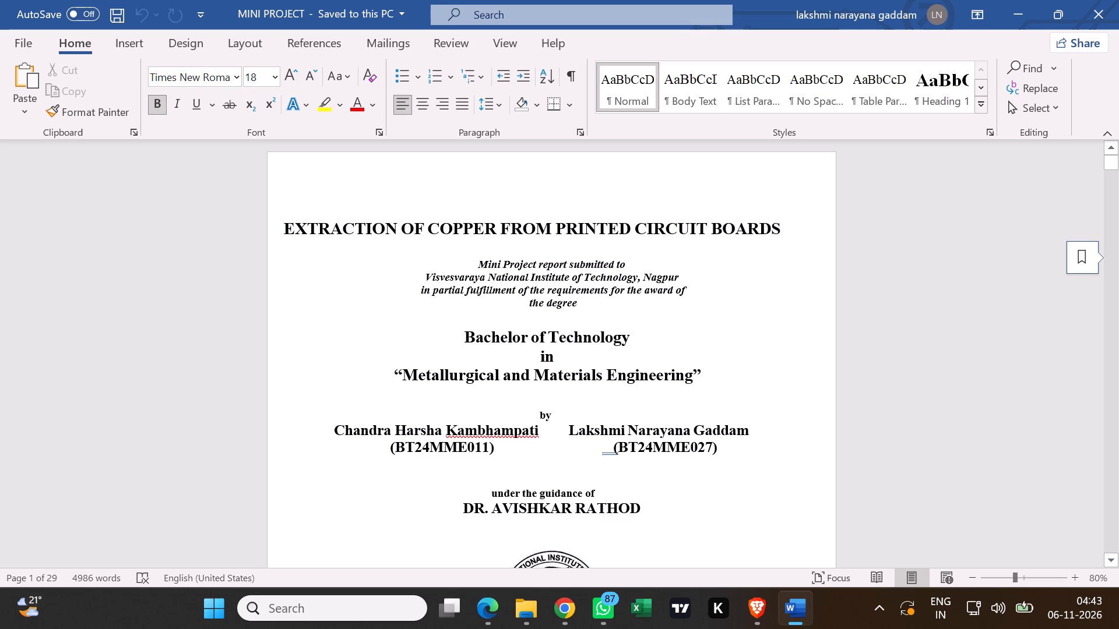
# Open the custom page margin settings for the title page section and set the top margin to 2.54 cm.
pyautogui.click(247, 34)
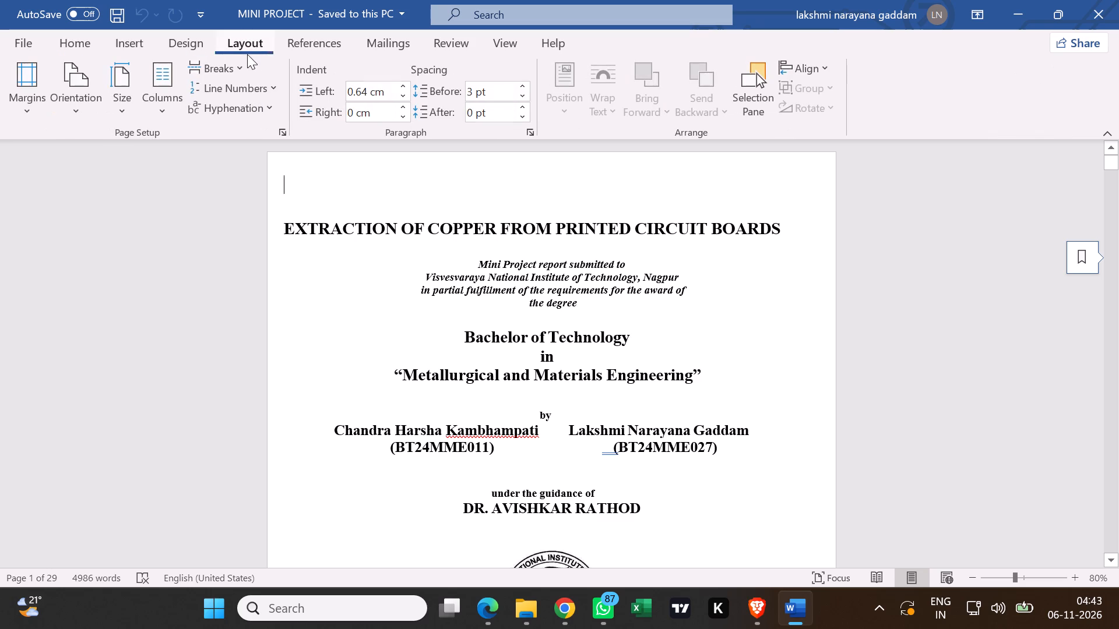
pyautogui.click(28, 107)
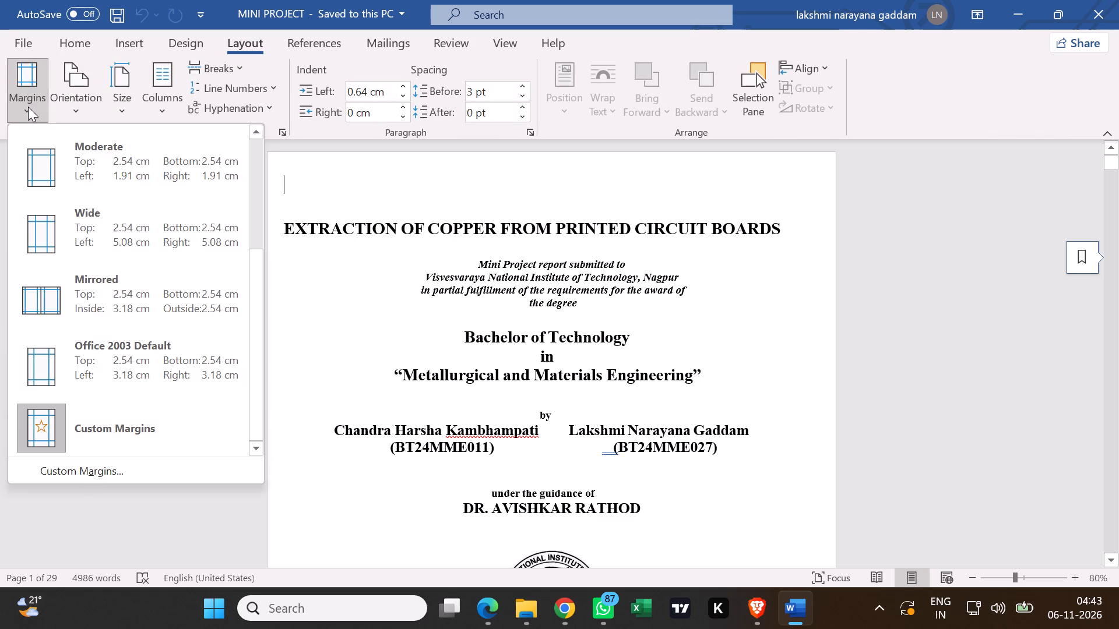
pyautogui.click(84, 476)
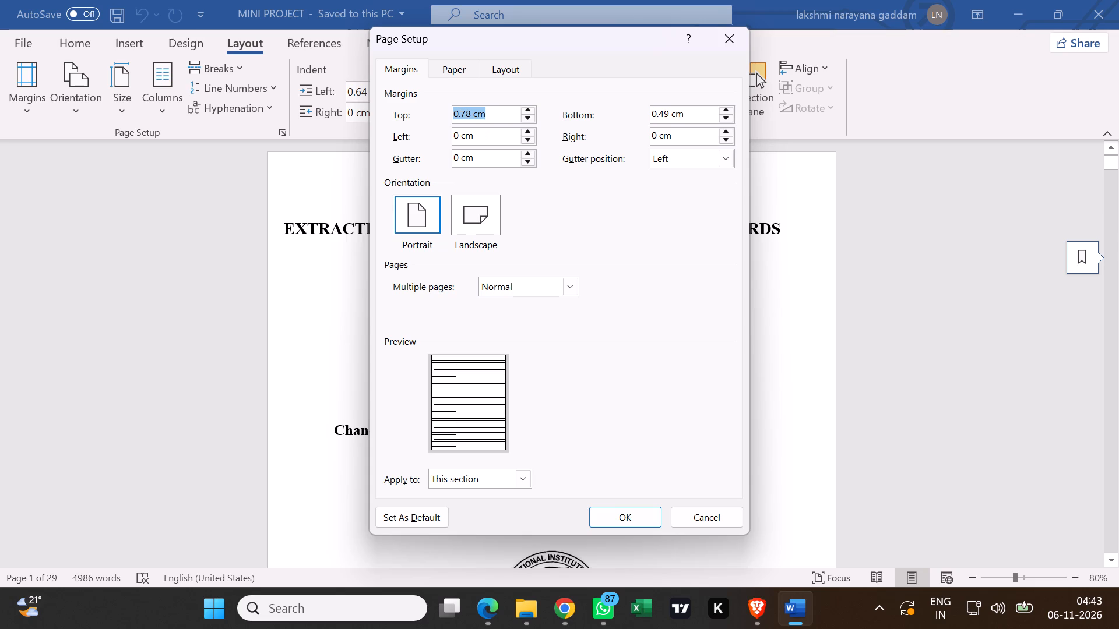
pyautogui.click(474, 117)
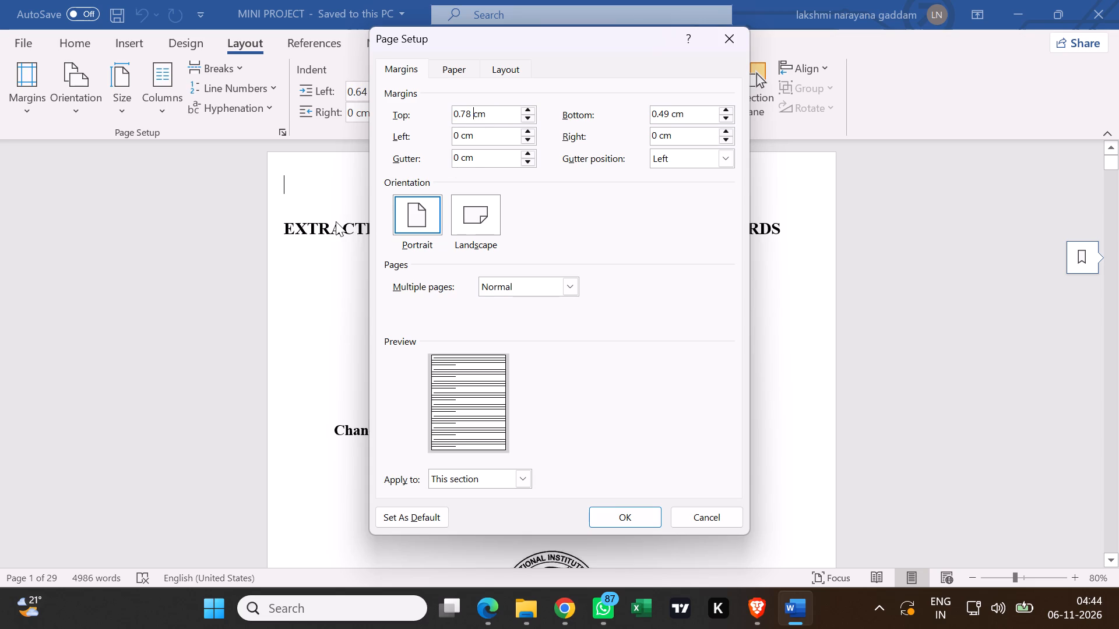
pyautogui.press('BackSpace')
pyautogui.press('BackSpace')
pyautogui.press('BackSpace')
pyautogui.press('BackSpace')
pyautogui.press('BackSpace')
pyautogui.click(477, 116)
pyautogui.press('BackSpace')
pyautogui.press('BackSpace')
pyautogui.write('2.54')
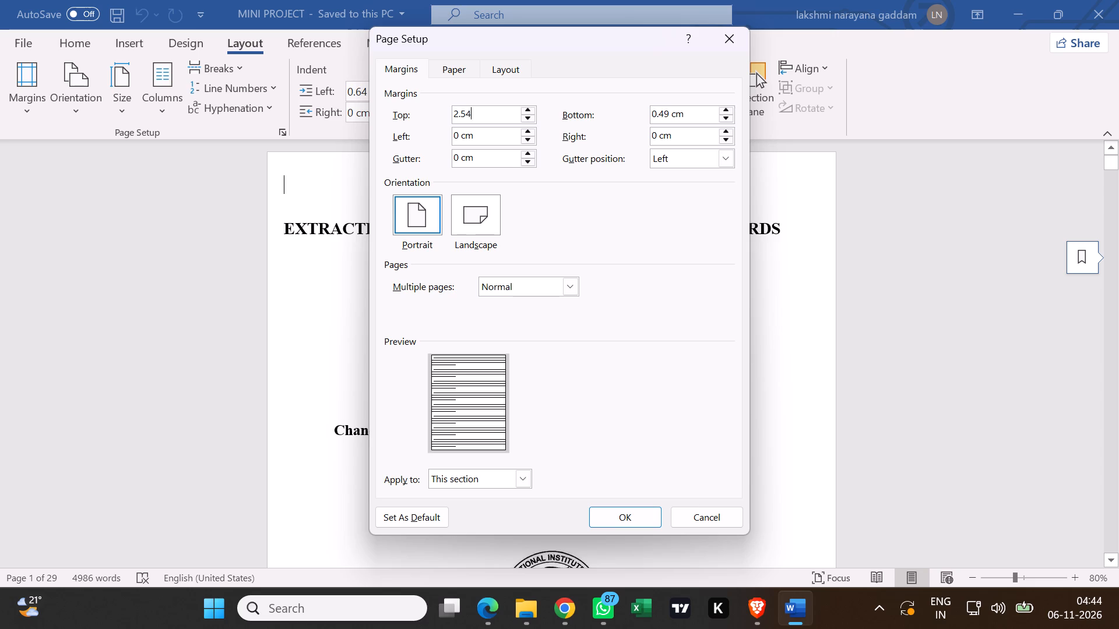
pyautogui.write('CM')
pyautogui.press('BackSpace')
pyautogui.press('BackSpace')
pyautogui.click(526, 112)
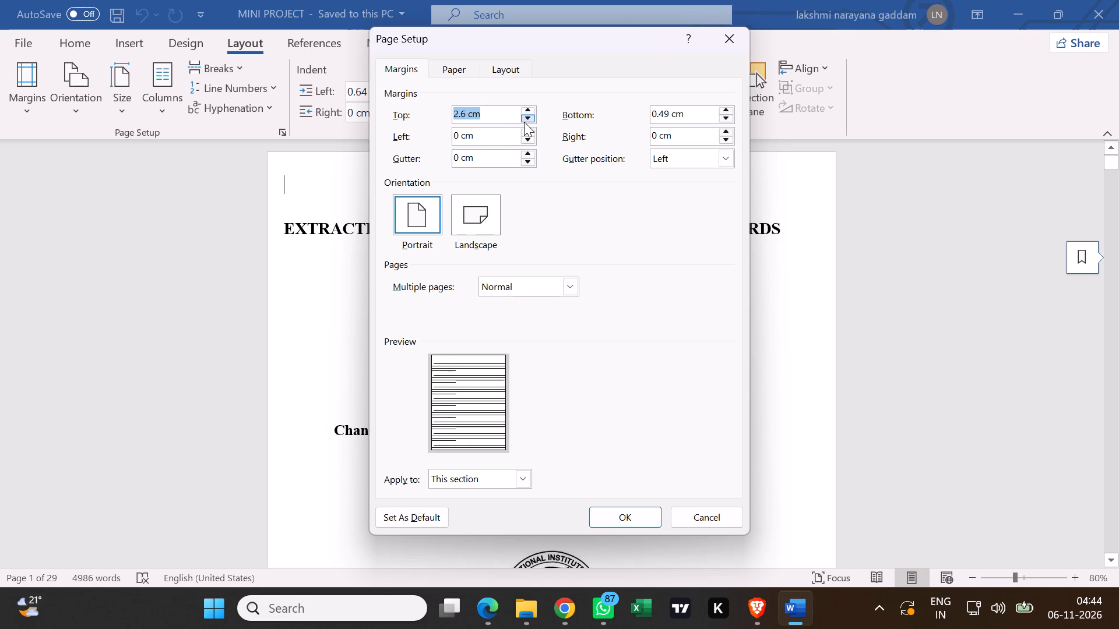
pyautogui.click(524, 122)
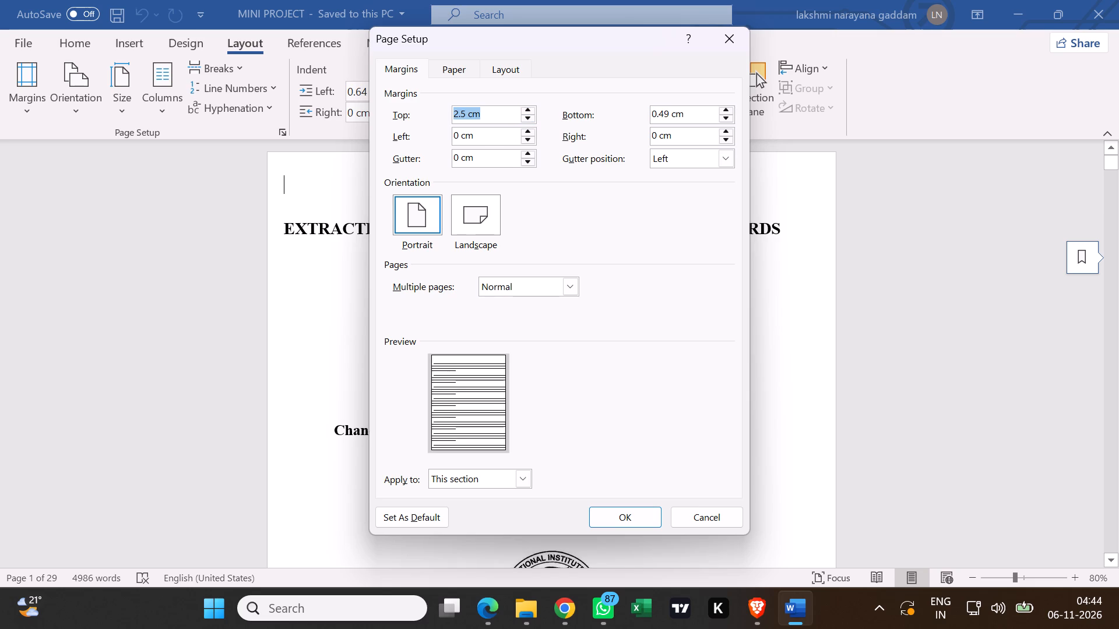
pyautogui.click(463, 114)
pyautogui.click(466, 114)
pyautogui.press('4')
# Set the bottom page margin to 3.175 cm.
pyautogui.click(670, 114)
pyautogui.press('BackSpace')
pyautogui.press('BackSpace')
pyautogui.press('BackSpace')
pyautogui.press('BackSpace')
pyautogui.write('3.')
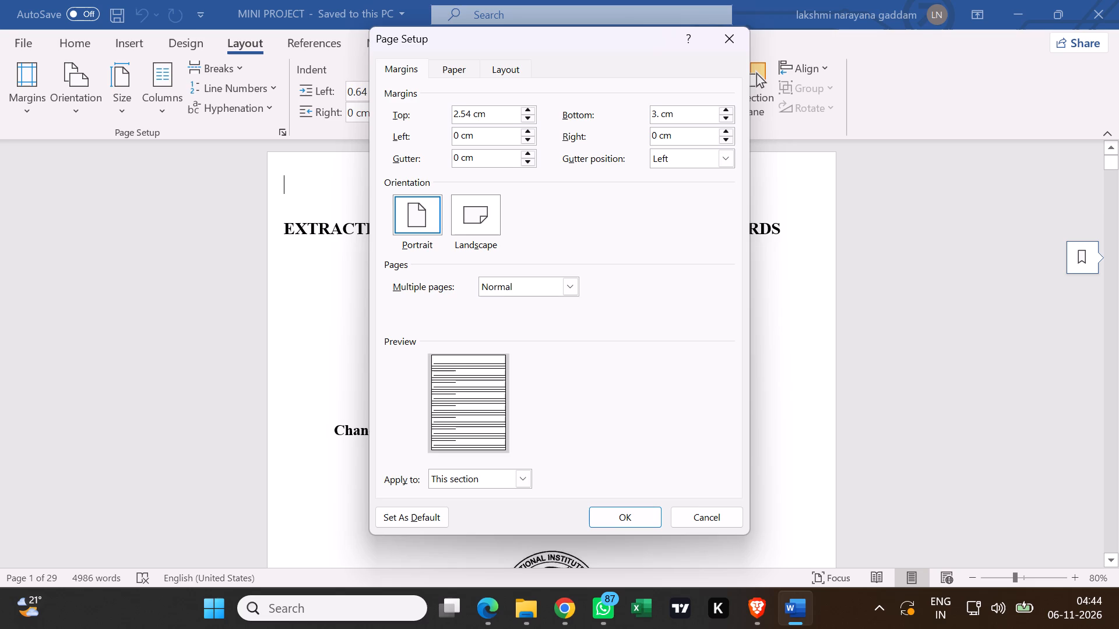
pyautogui.press('1')
pyautogui.write('75')
# Set the left margin to 3.81 cm and the right margin to 1.27 cm, and apply the margins to this section.
pyautogui.click(458, 137)
pyautogui.press('BackSpace')
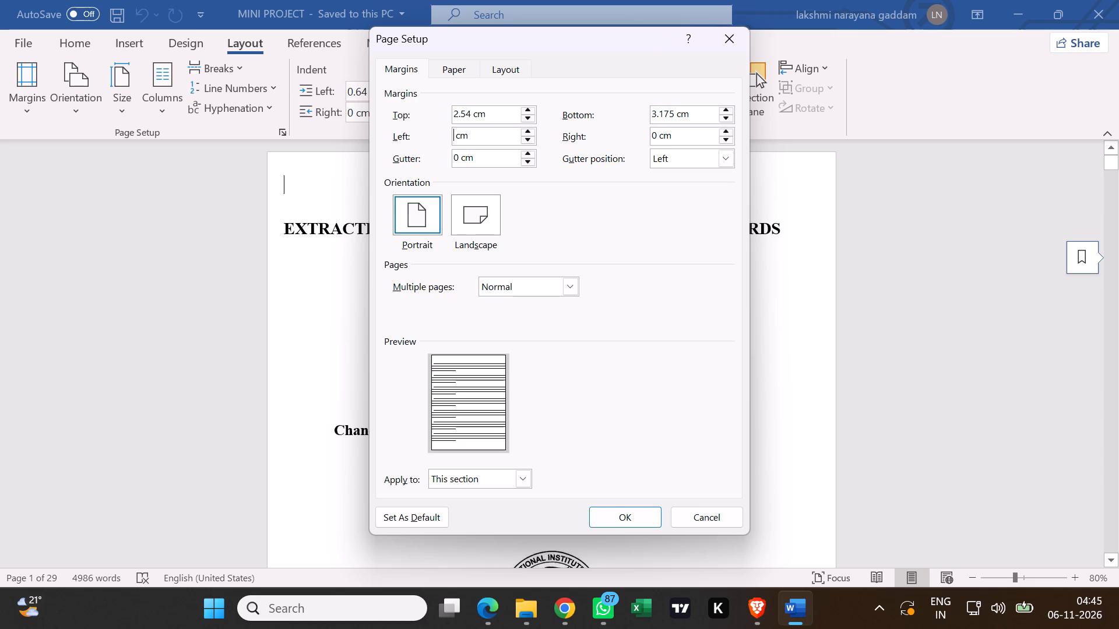
pyautogui.press('3')
pyautogui.press('.')
pyautogui.write('81')
pyautogui.click(657, 138)
pyautogui.press('BackSpace')
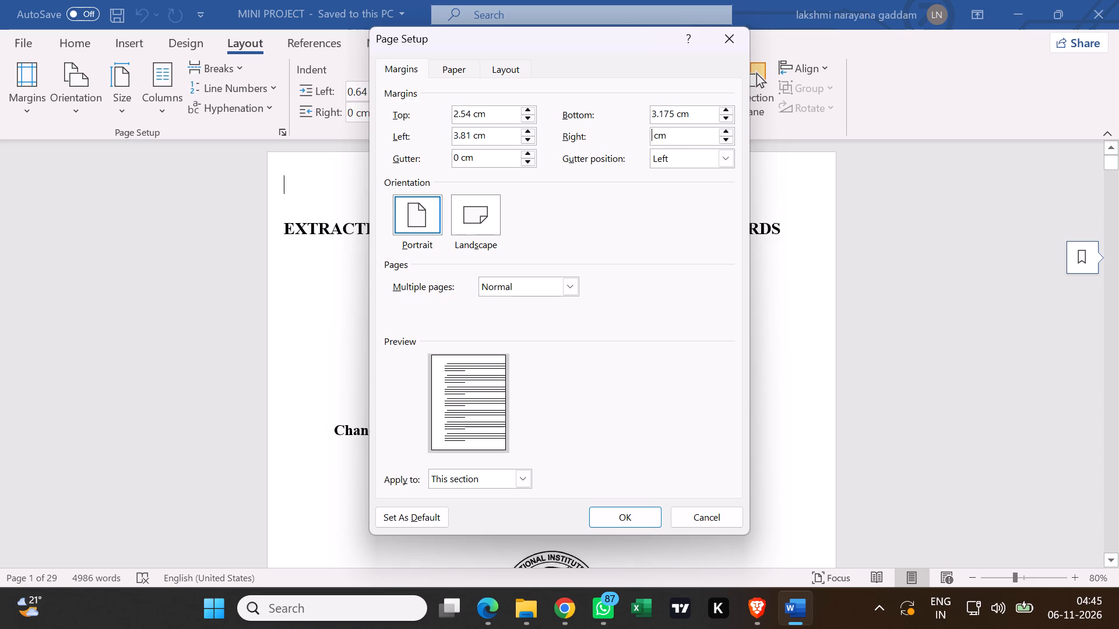
pyautogui.write('1.27')
pyautogui.scroll(-1, 533, 232)
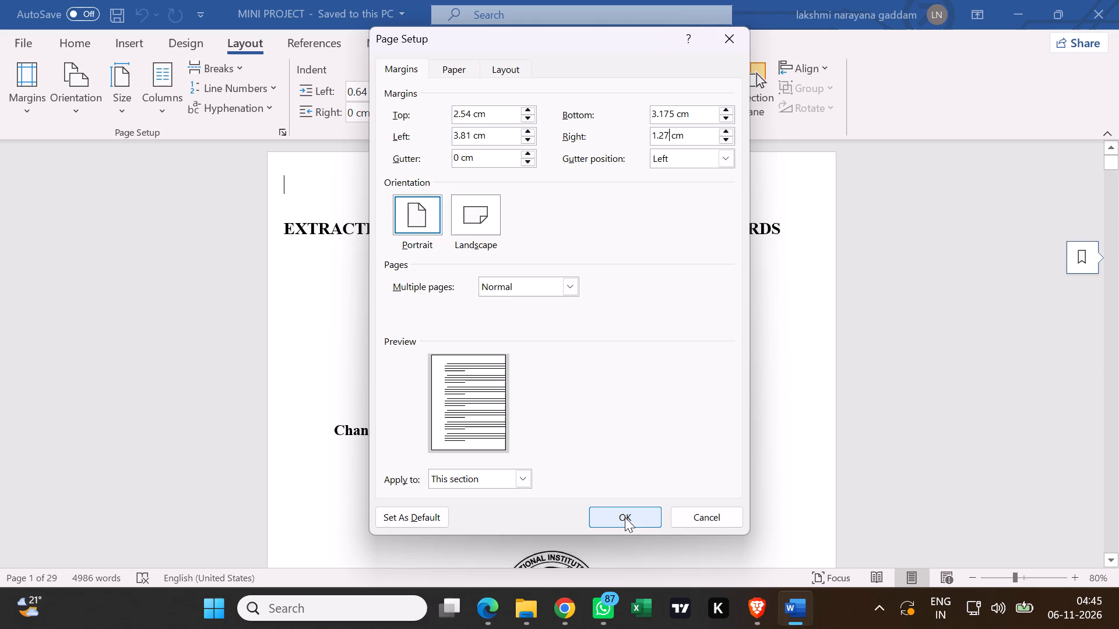
pyautogui.click(625, 517)
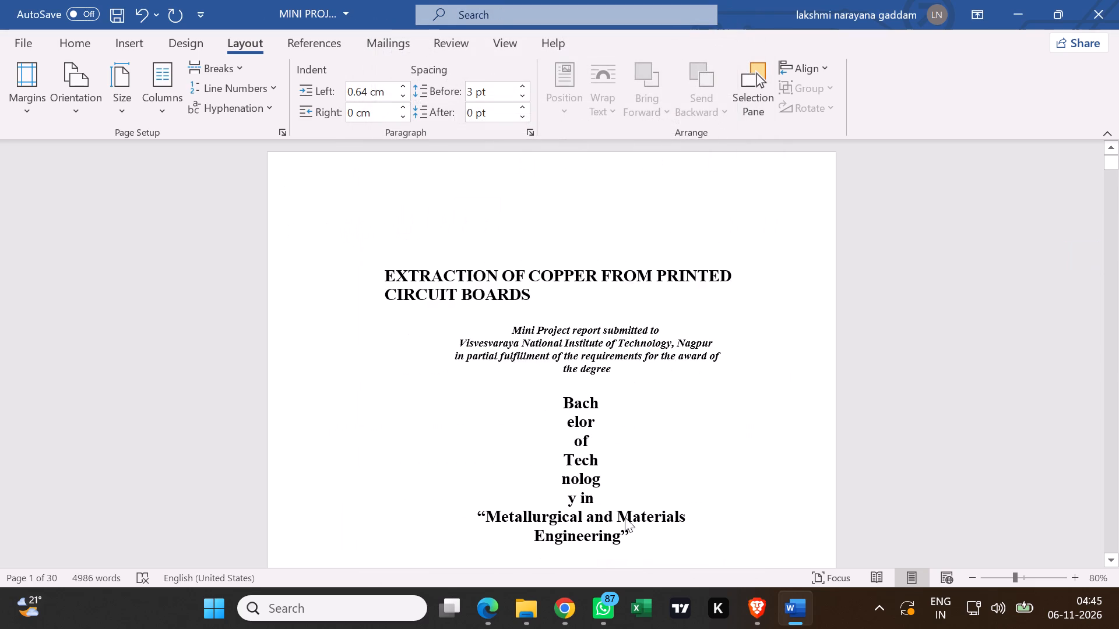
# Examine how the new margins affect the title page, certificate, acknowledgement, abstract and opening chapter pages.
pyautogui.scroll(-3, 626, 497)
pyautogui.scroll(1, 626, 497)
pyautogui.scroll(-4, 626, 497)
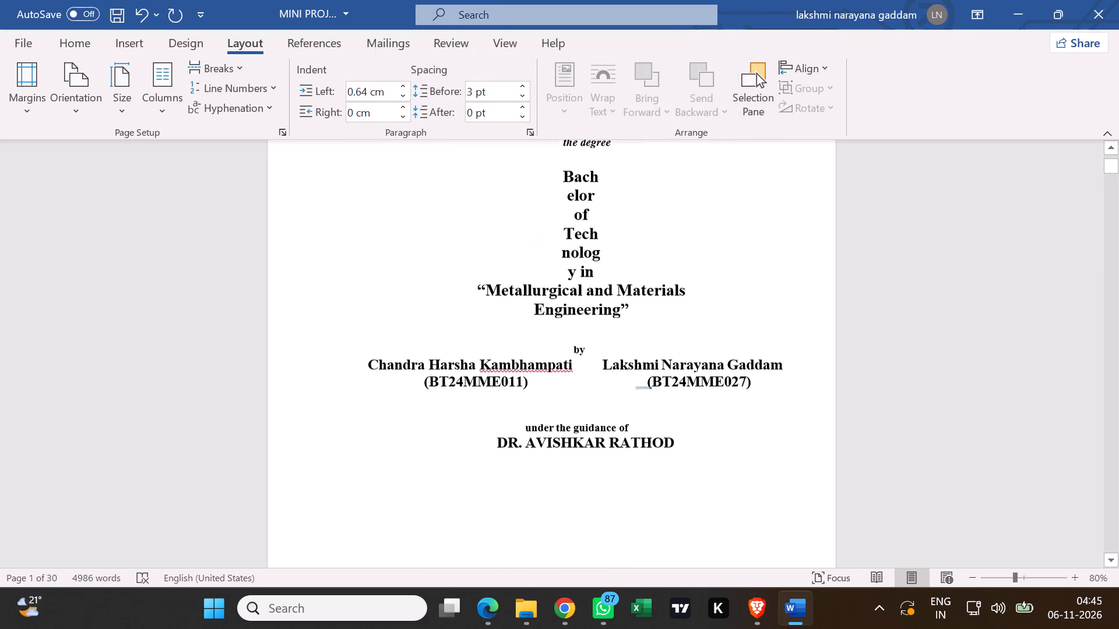
pyautogui.scroll(-2, 626, 497)
pyautogui.scroll(9, 626, 497)
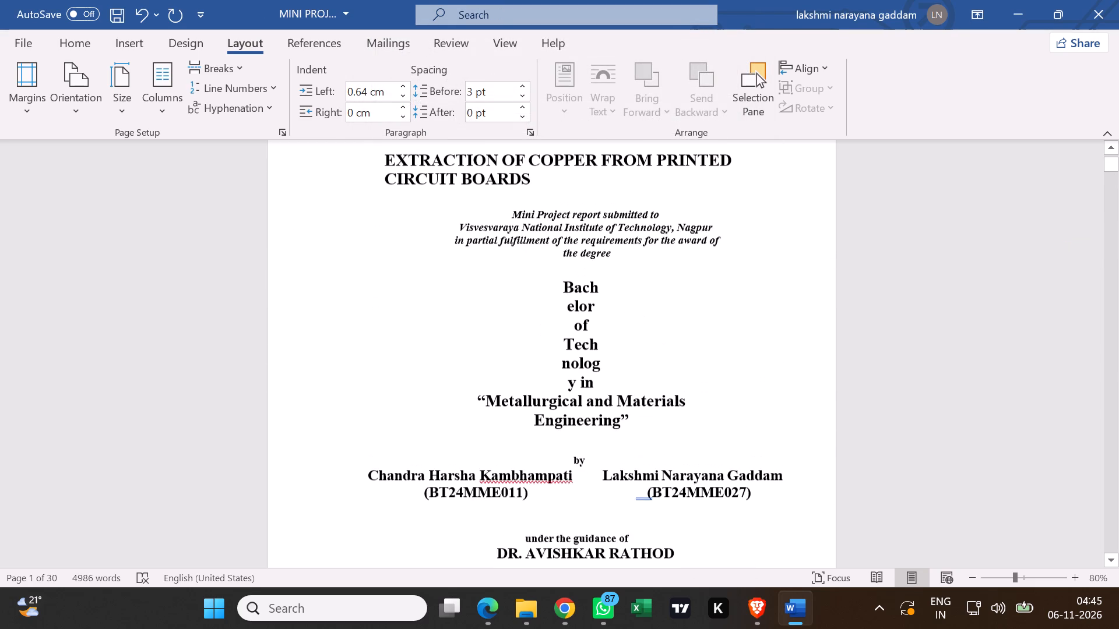
pyautogui.scroll(4, 626, 497)
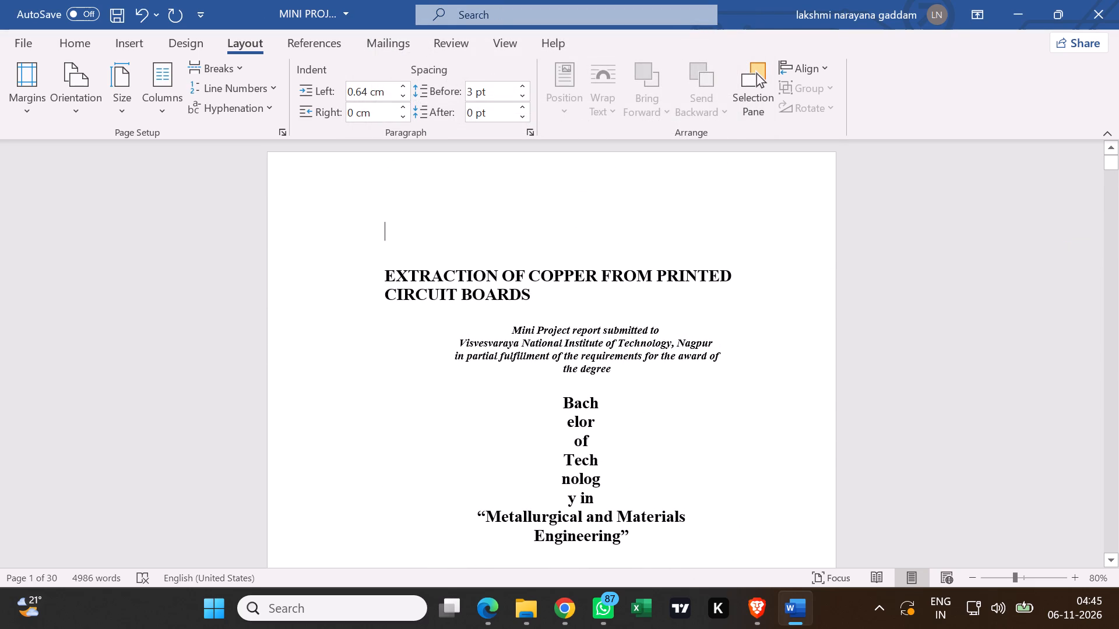
pyautogui.scroll(-5, 626, 497)
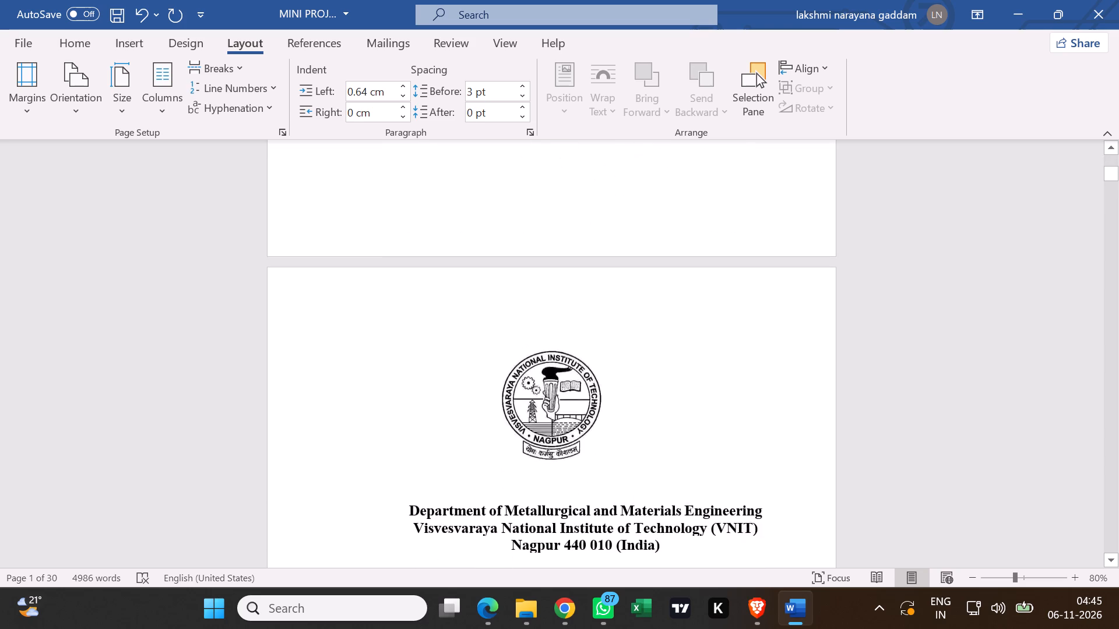
pyautogui.scroll(-7, 626, 497)
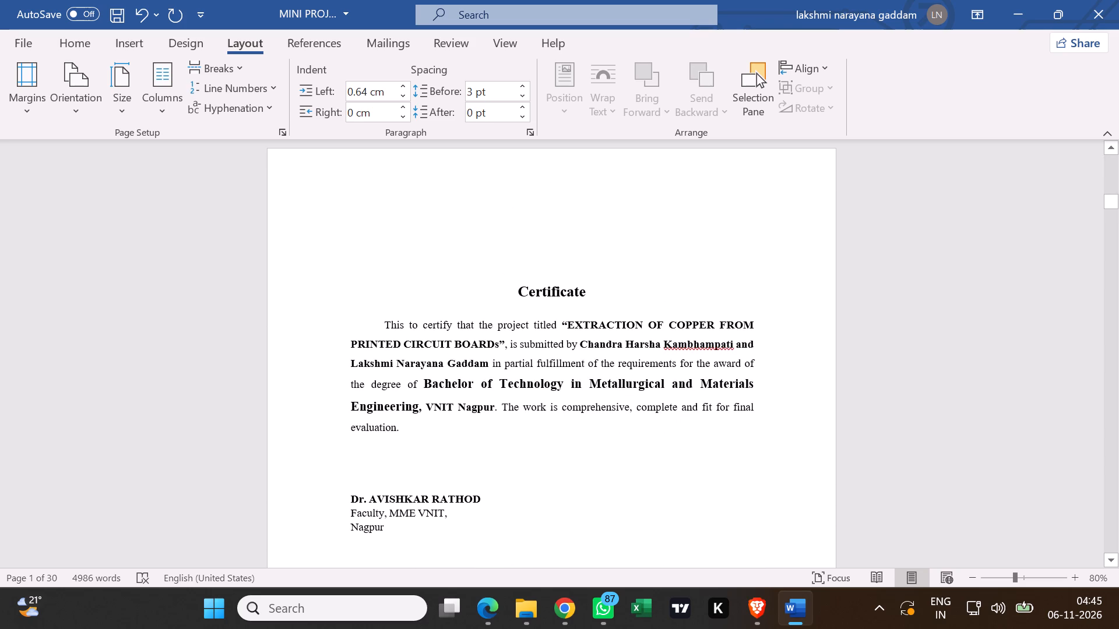
pyautogui.scroll(-6, 626, 497)
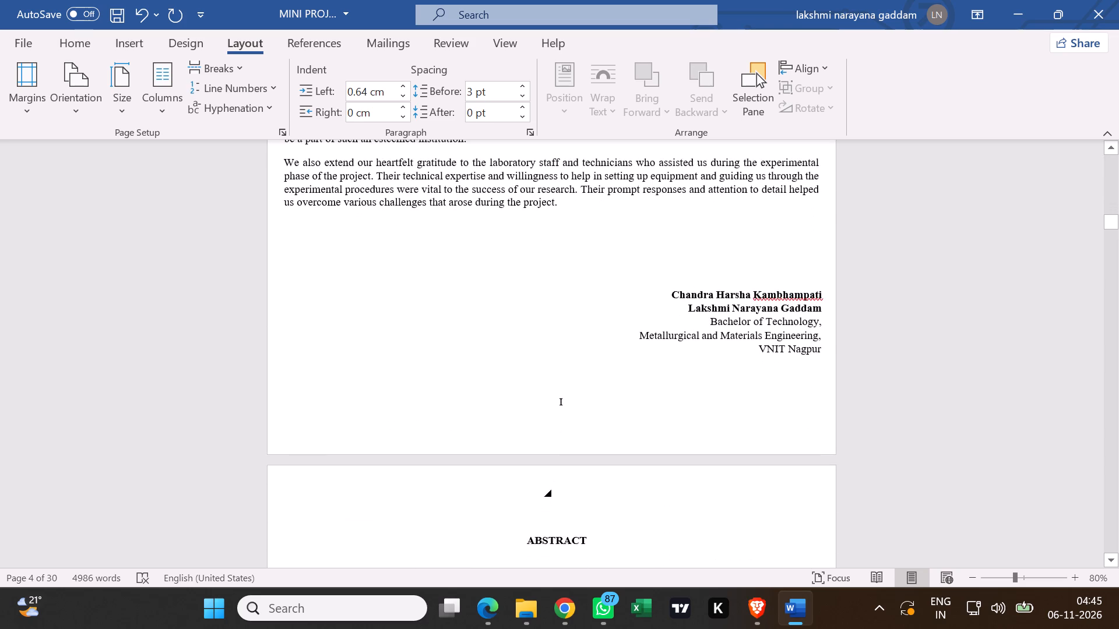
pyautogui.scroll(-11, 626, 497)
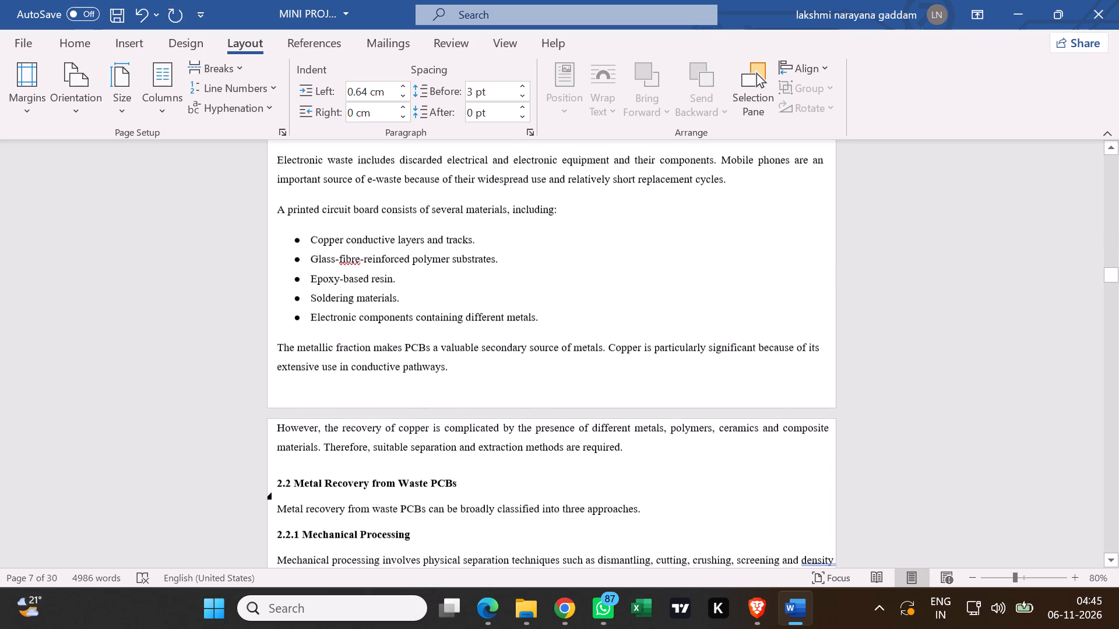
pyautogui.scroll(19, 626, 497)
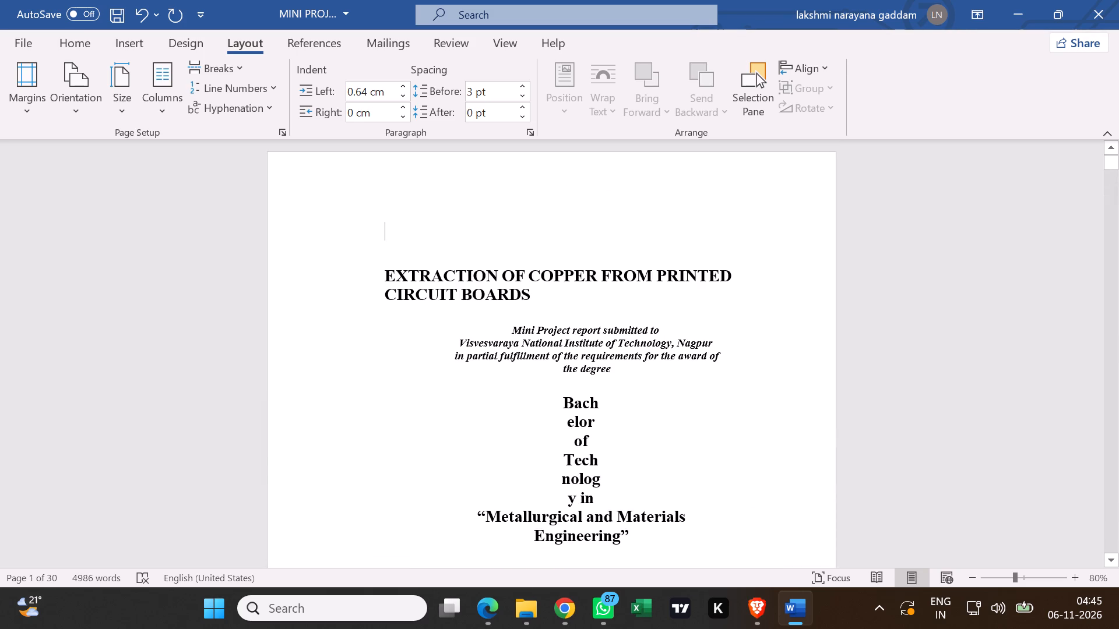
# Undo the custom margin change applied to the title page section.
pyautogui.hotkey('ctrl', 'z')
# Examine the layout of the title page, certificate, abstract, contents and Chapter 1 pages with the previous margins.
pyautogui.scroll(-1, 626, 497)
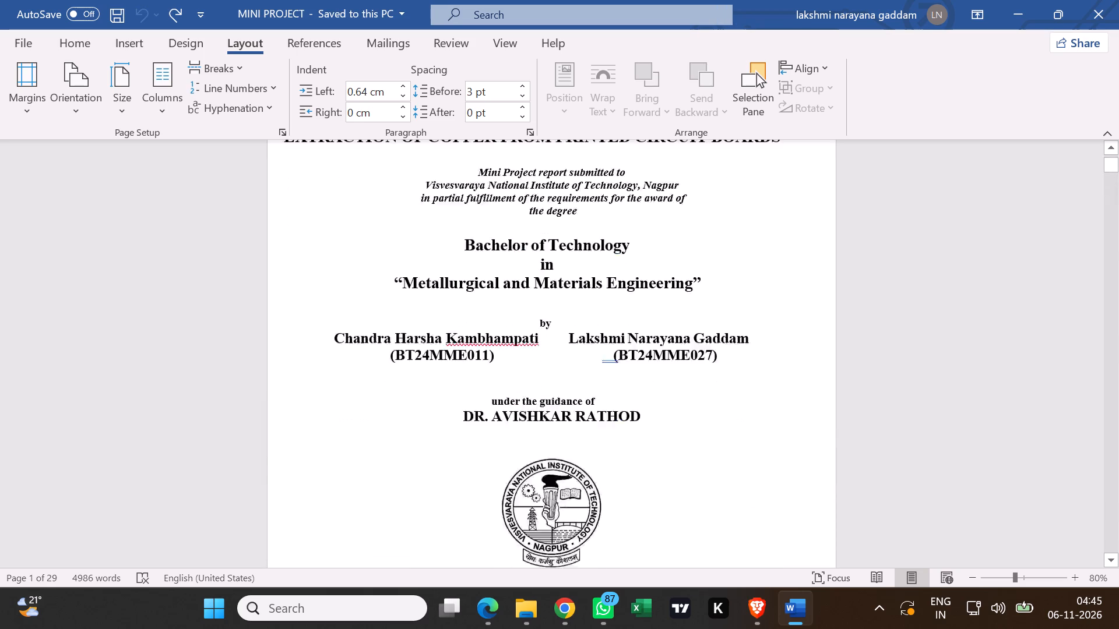
pyautogui.scroll(-12, 626, 497)
pyautogui.scroll(2, 626, 497)
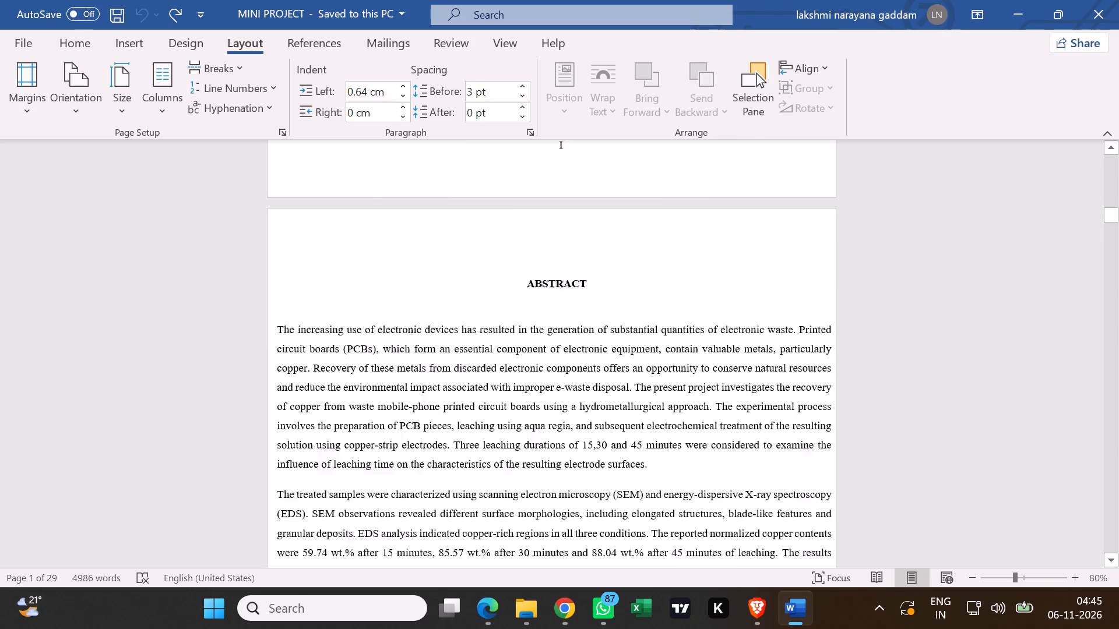
pyautogui.scroll(-7, 626, 497)
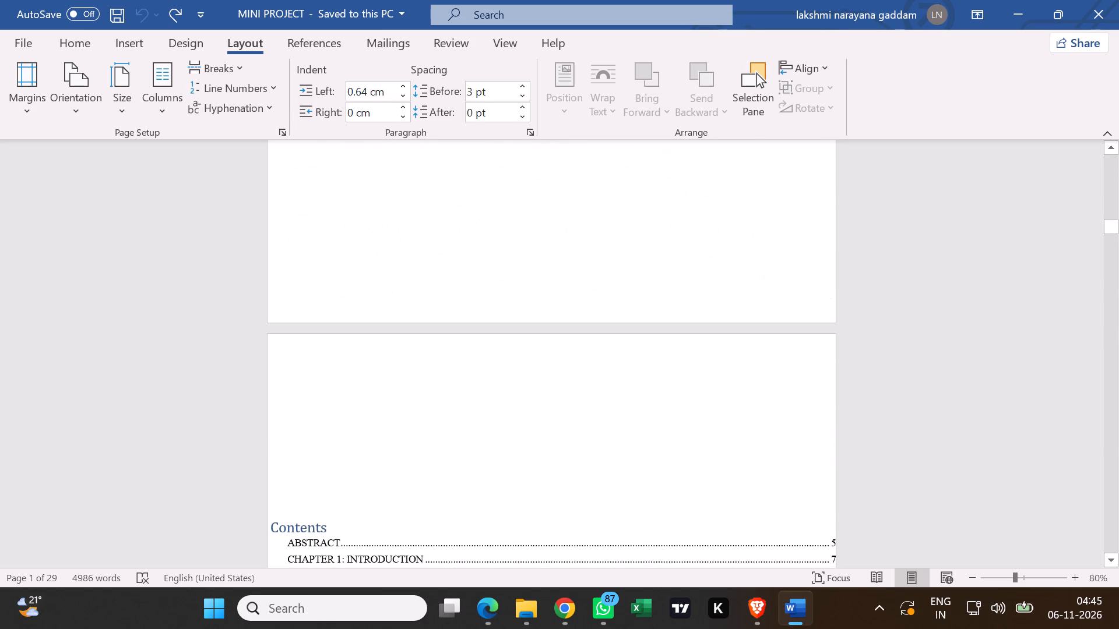
pyautogui.scroll(-5, 626, 497)
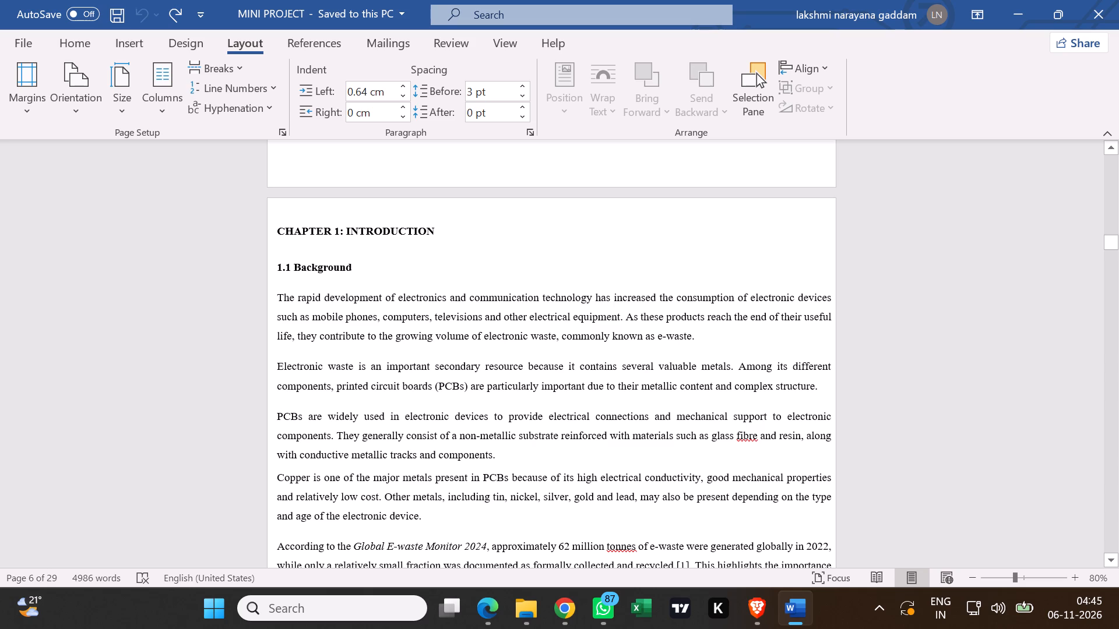
pyautogui.scroll(18, 626, 497)
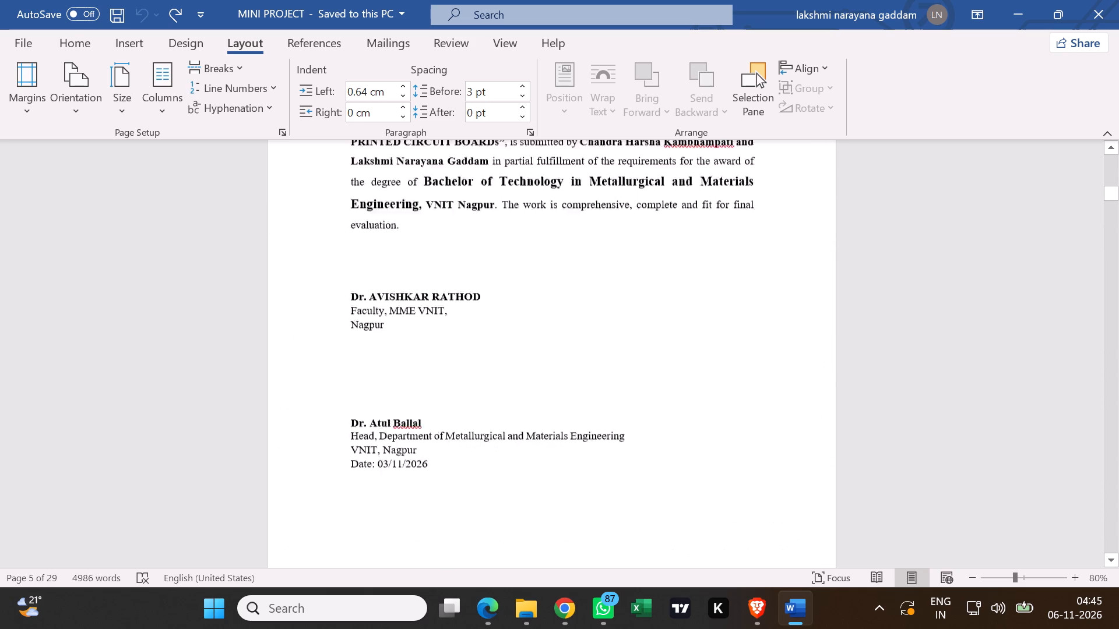
pyautogui.scroll(8, 626, 497)
pyautogui.scroll(-4, 626, 497)
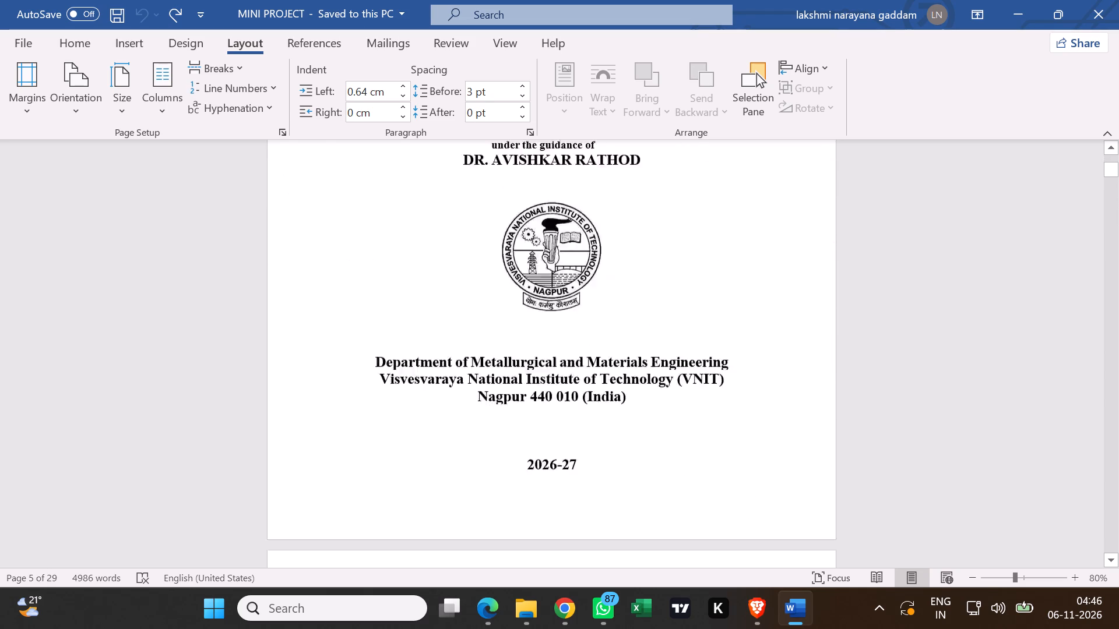
pyautogui.scroll(-5, 626, 497)
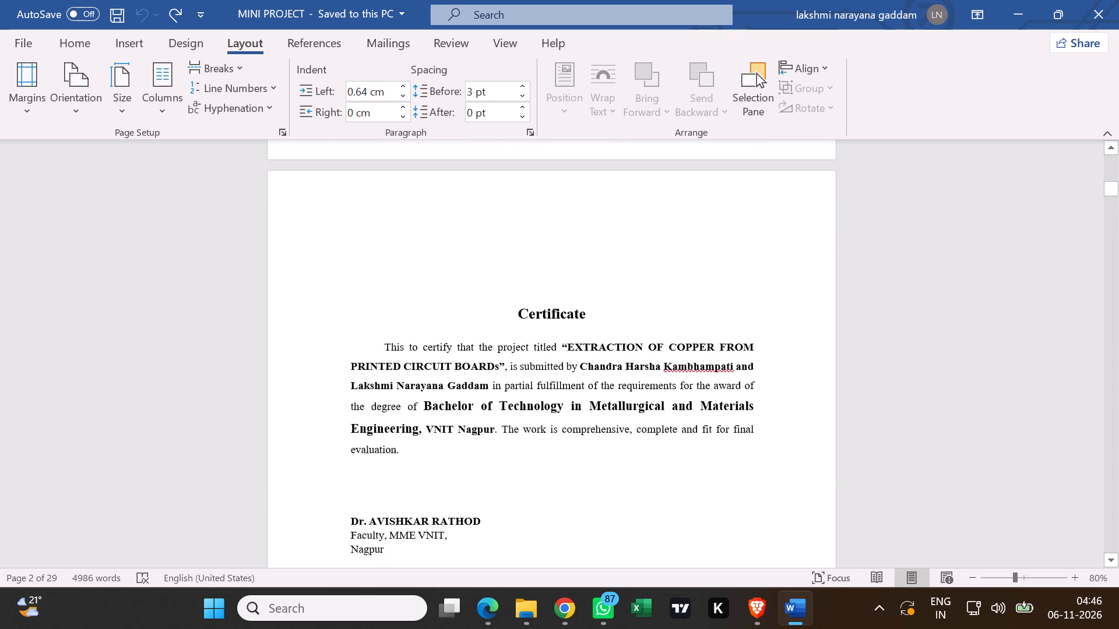
pyautogui.scroll(-1, 626, 497)
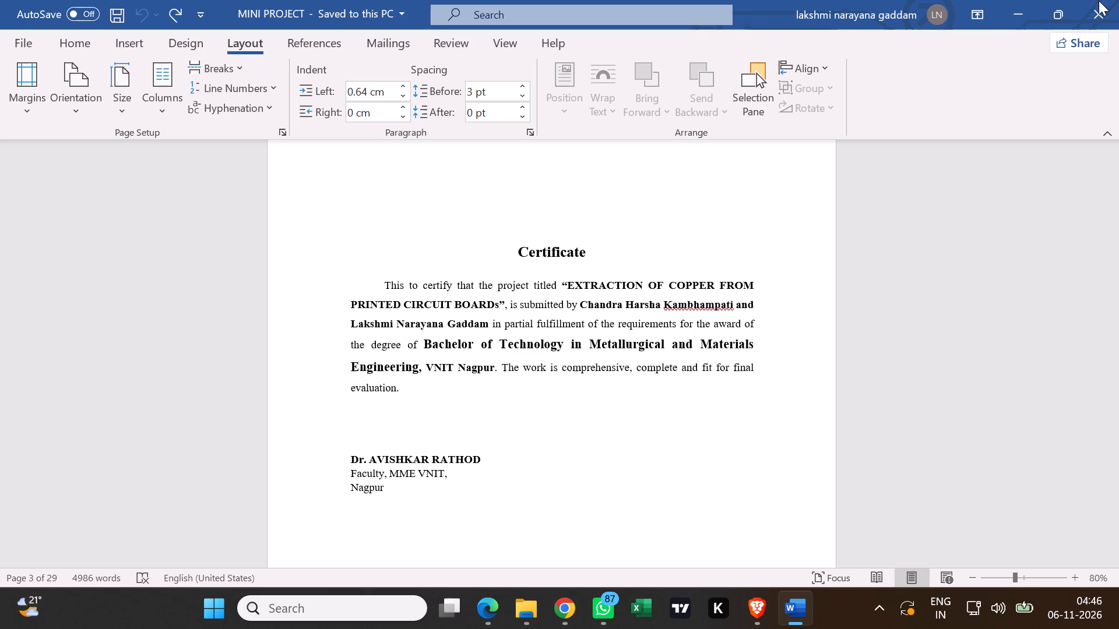
# Close the MINI PROJECT document and minimize the Downloads folder window to return to Chrome.
pyautogui.click(1102, 1)
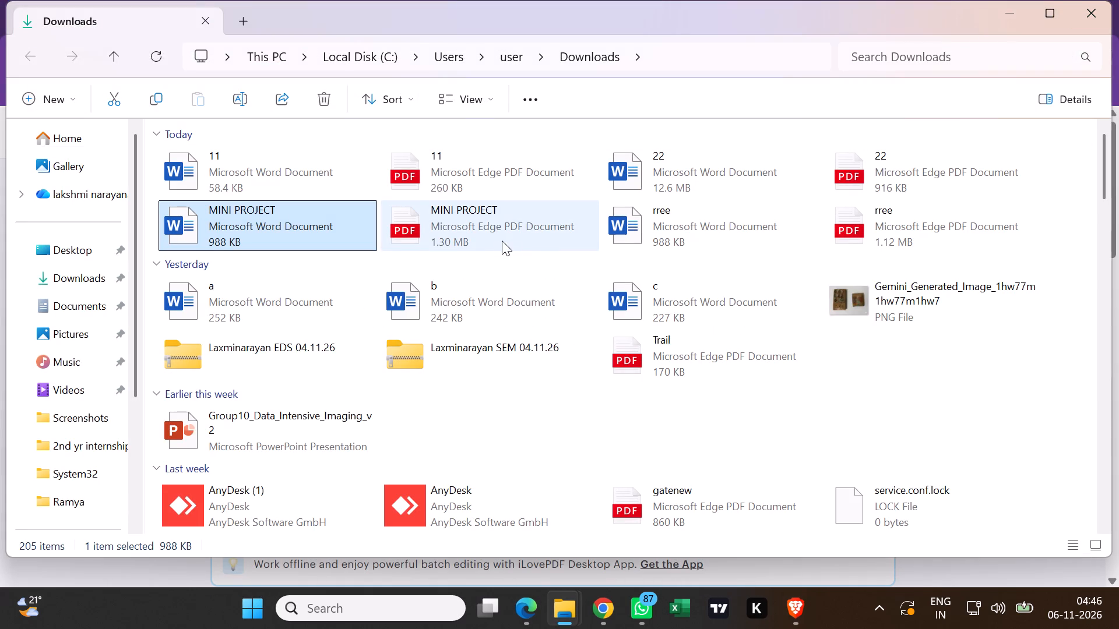
pyautogui.click(1017, 9)
# Open a new browser tab and begin a Google search with "CA".
pyautogui.click(825, 15)
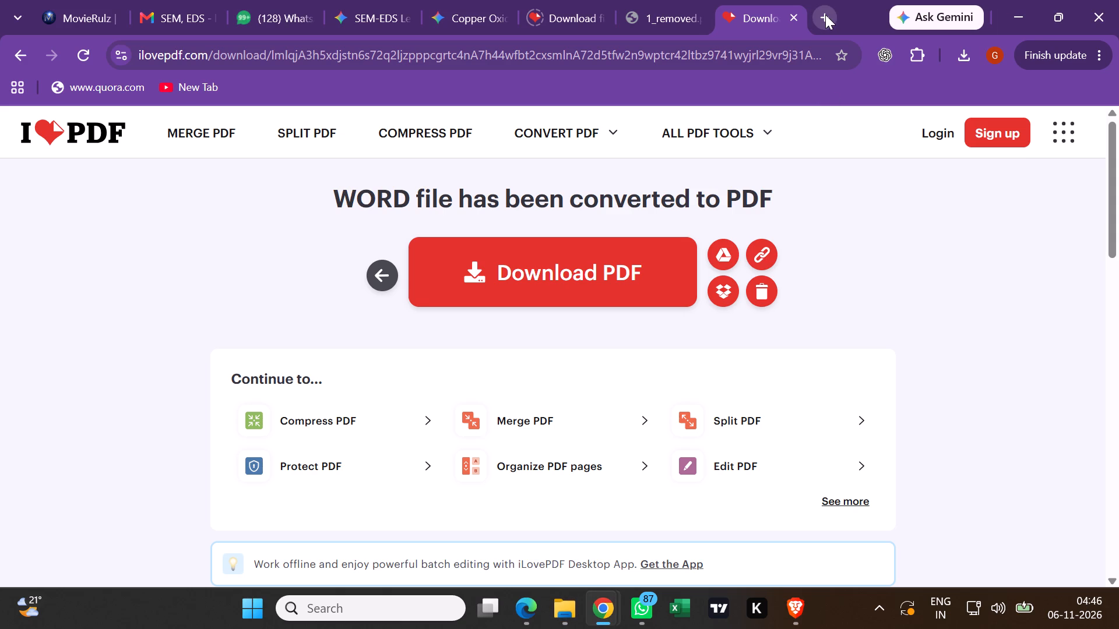
pyautogui.click(506, 380)
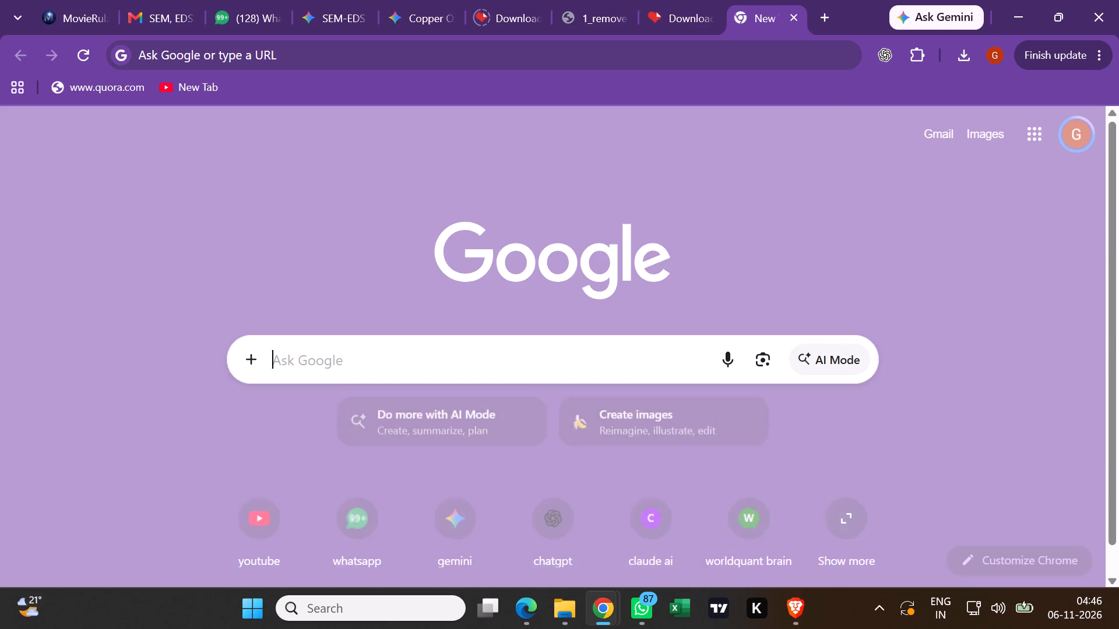
pyautogui.write('CA')
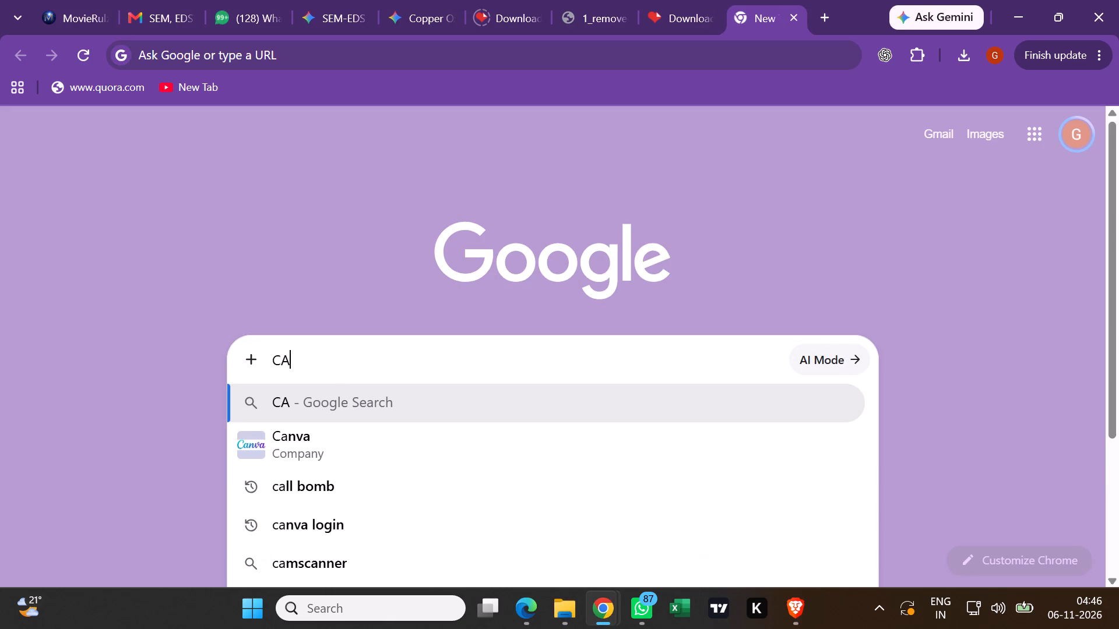
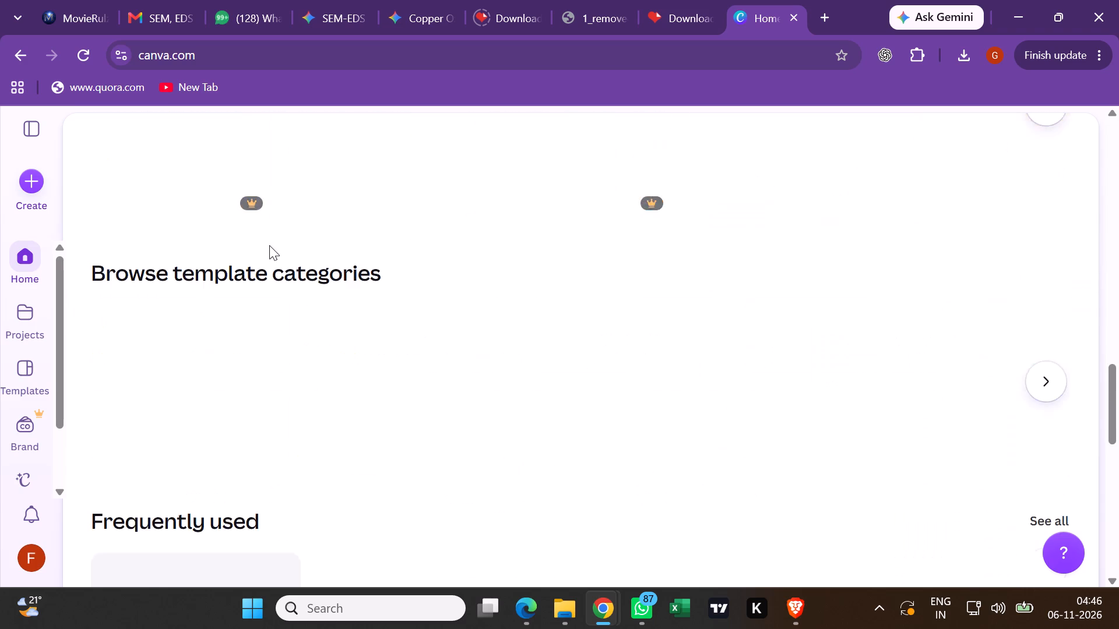
# Open the blank 433 x 577 px Untitled Design from the recent designs.
pyautogui.scroll(7, 269, 245)
pyautogui.scroll(-1, 269, 245)
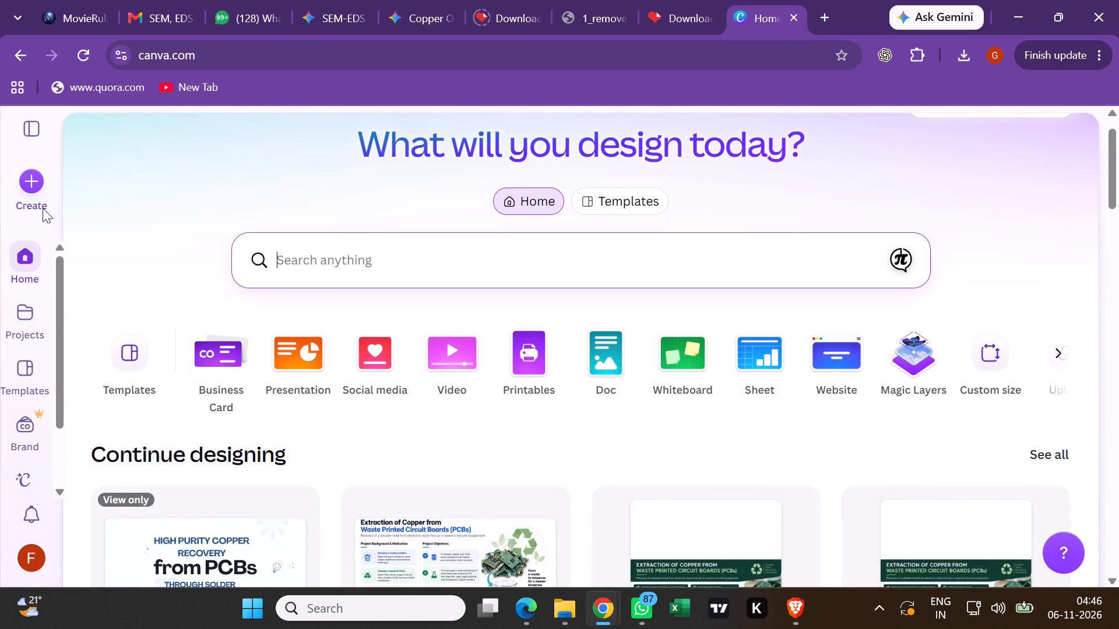
pyautogui.click(34, 186)
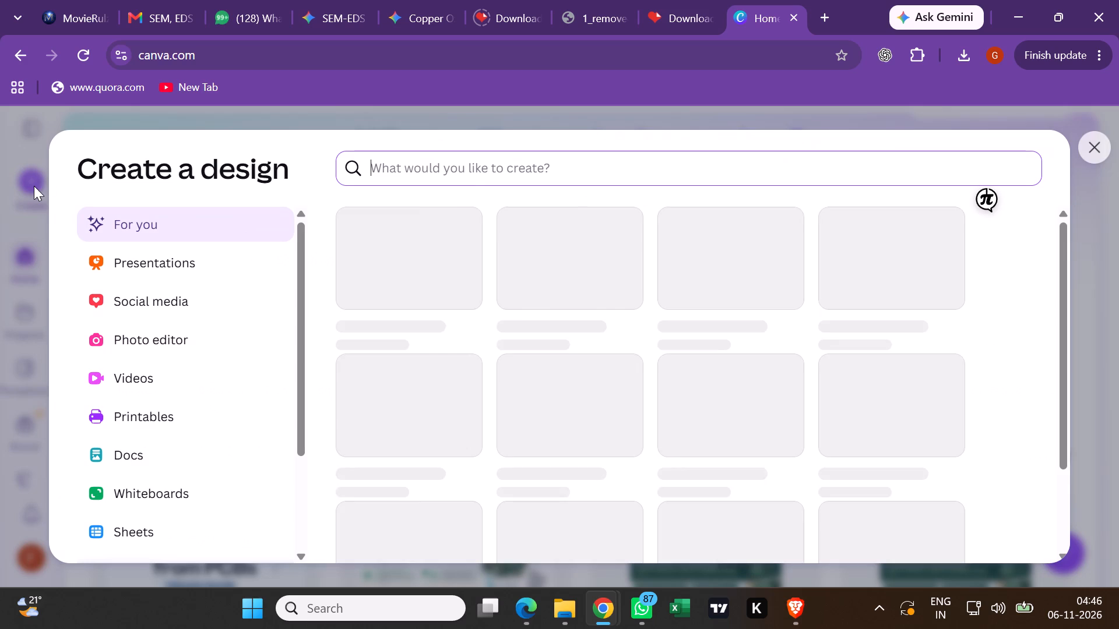
pyautogui.click(37, 188)
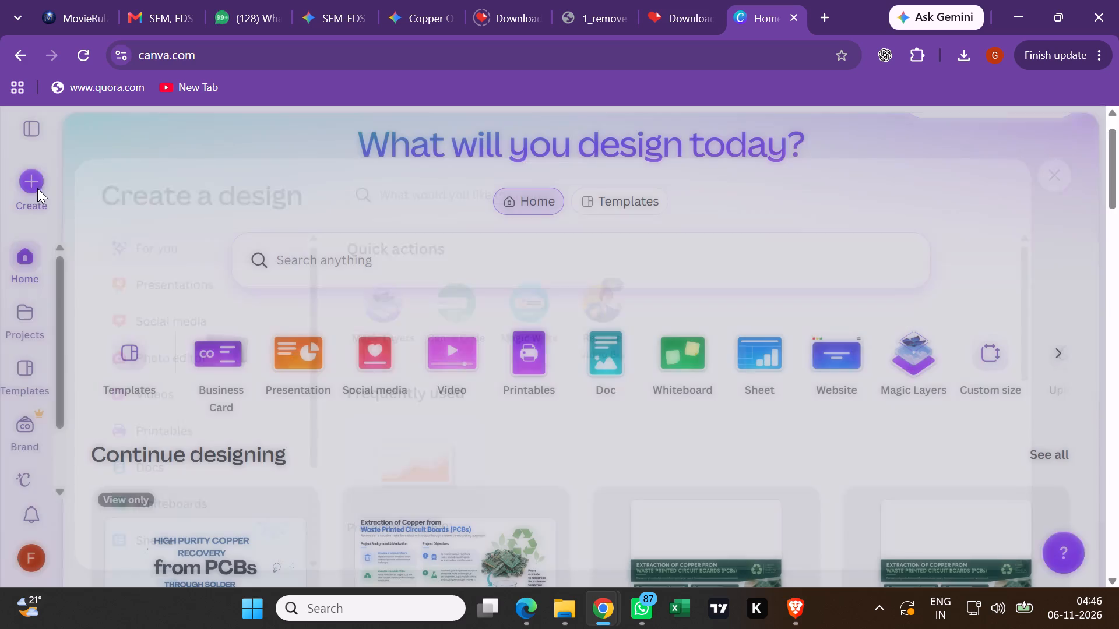
pyautogui.scroll(-2, 21, 460)
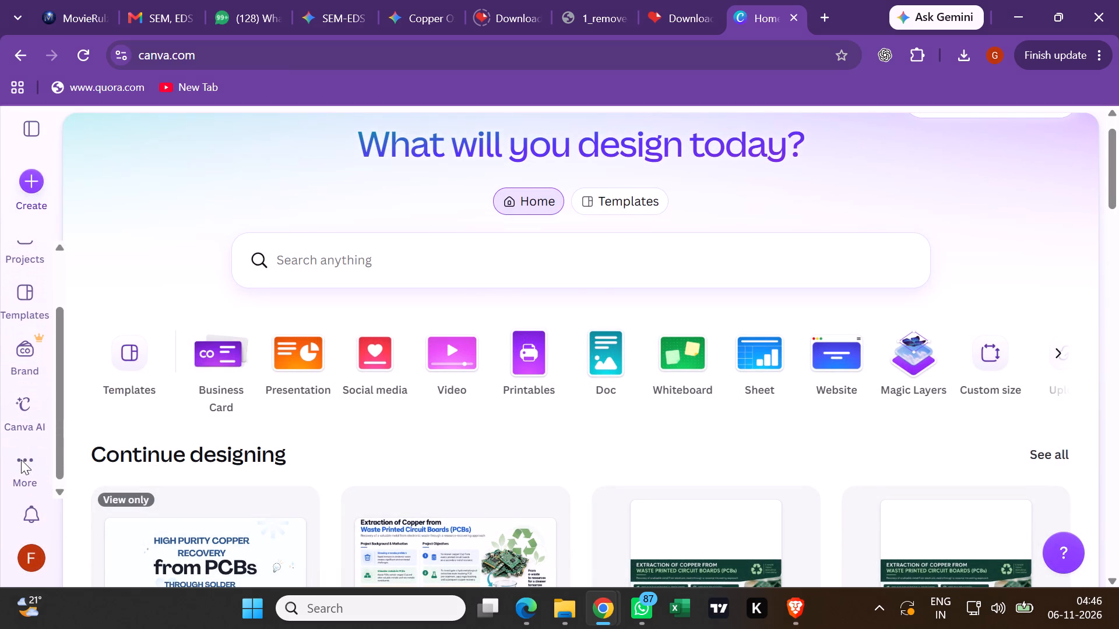
pyautogui.scroll(-1, 21, 460)
pyautogui.scroll(2, 21, 460)
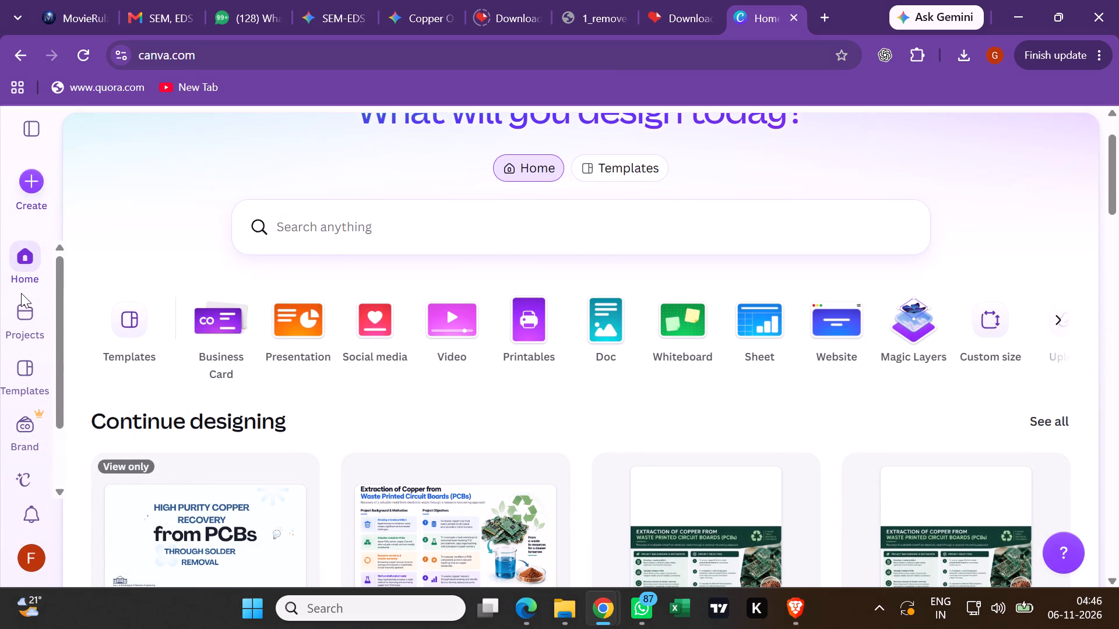
pyautogui.scroll(-2, 418, 436)
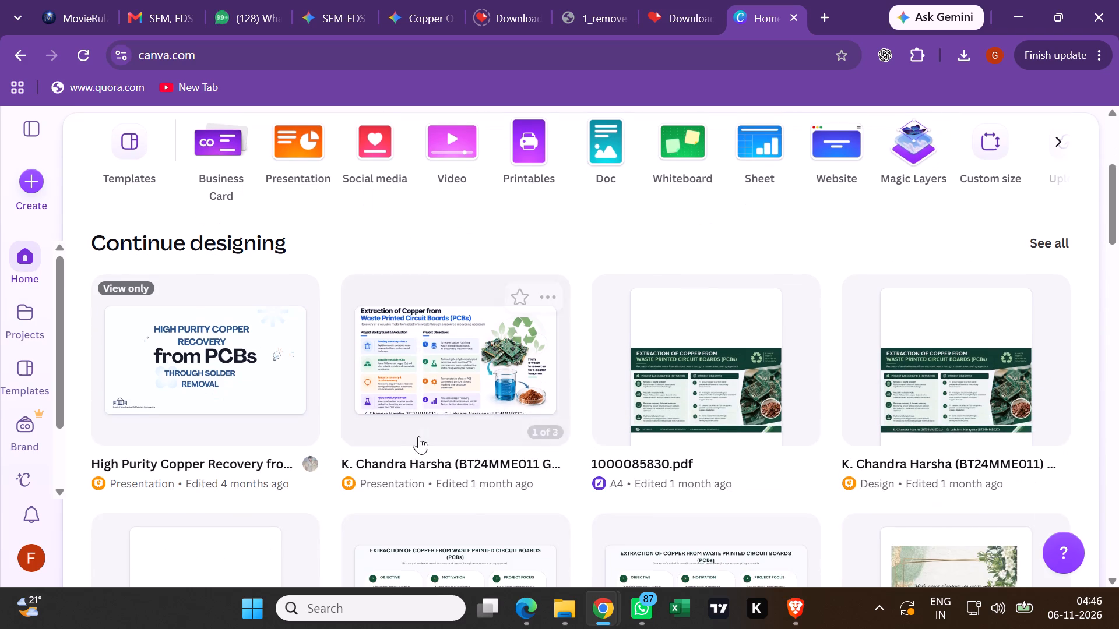
pyautogui.scroll(-2, 418, 436)
pyautogui.scroll(3, 418, 436)
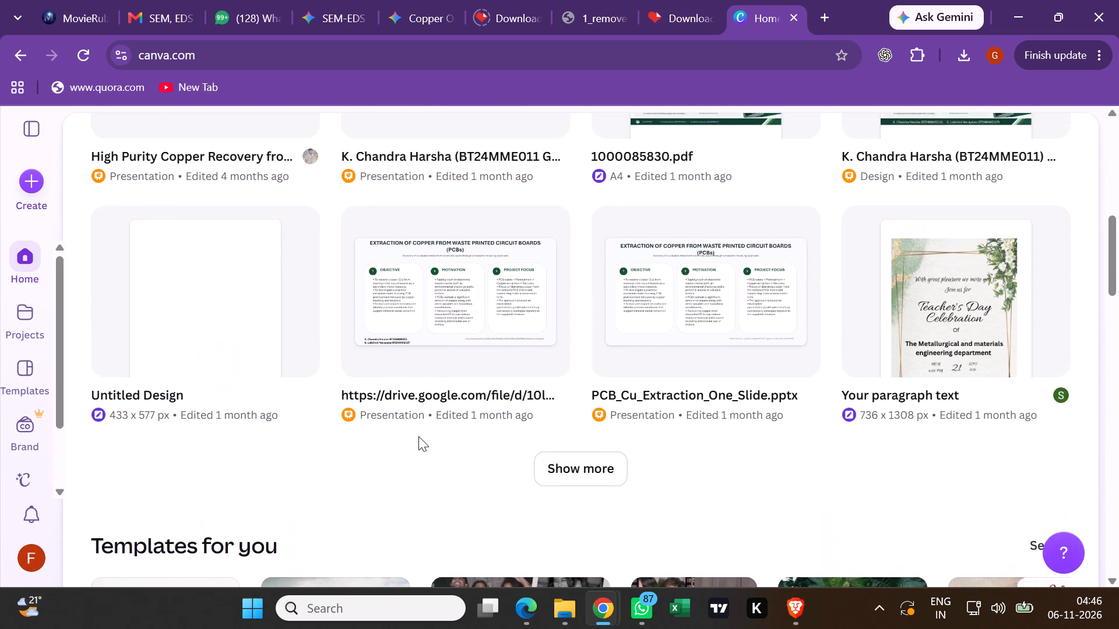
pyautogui.doubleClick(217, 349)
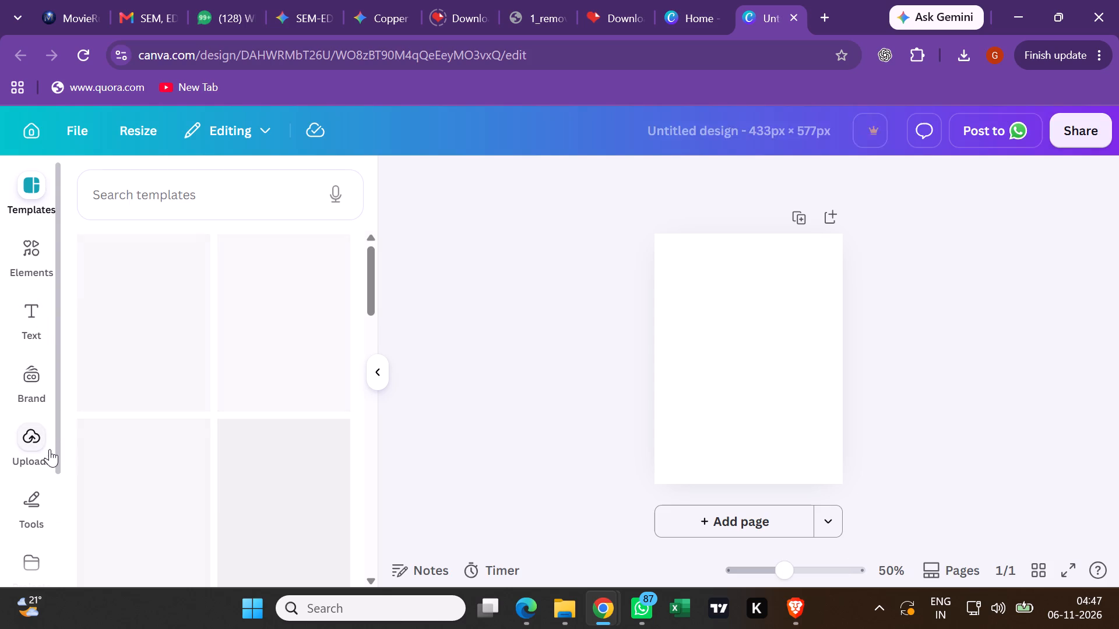
# Upload the MINI PROJECT PDF from the Downloads folder to the design's uploads.
pyautogui.click(13, 443)
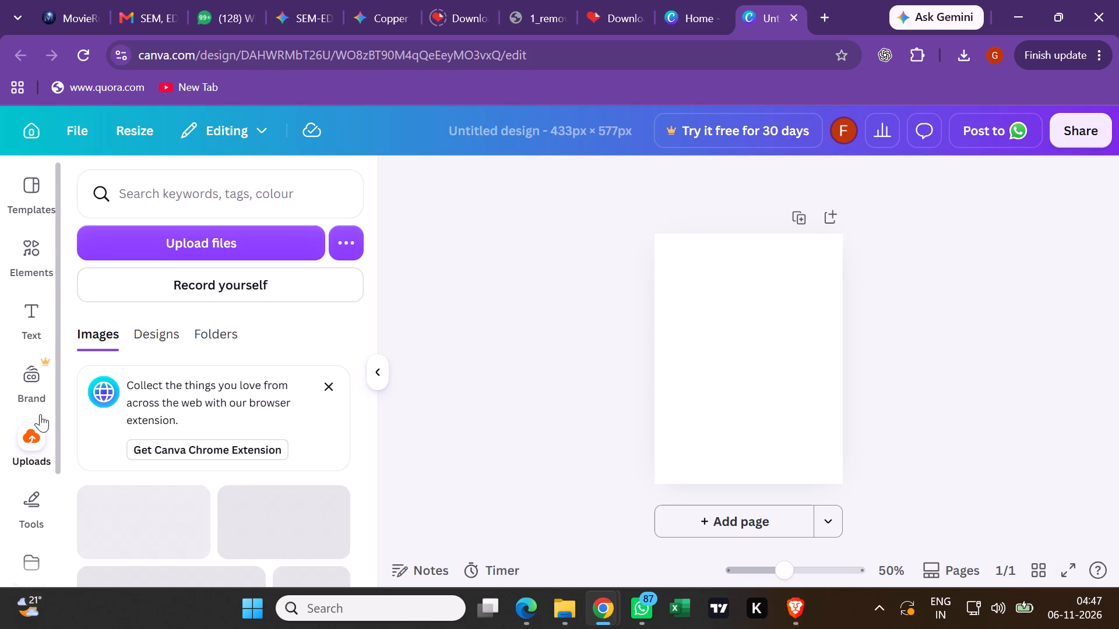
pyautogui.click(237, 250)
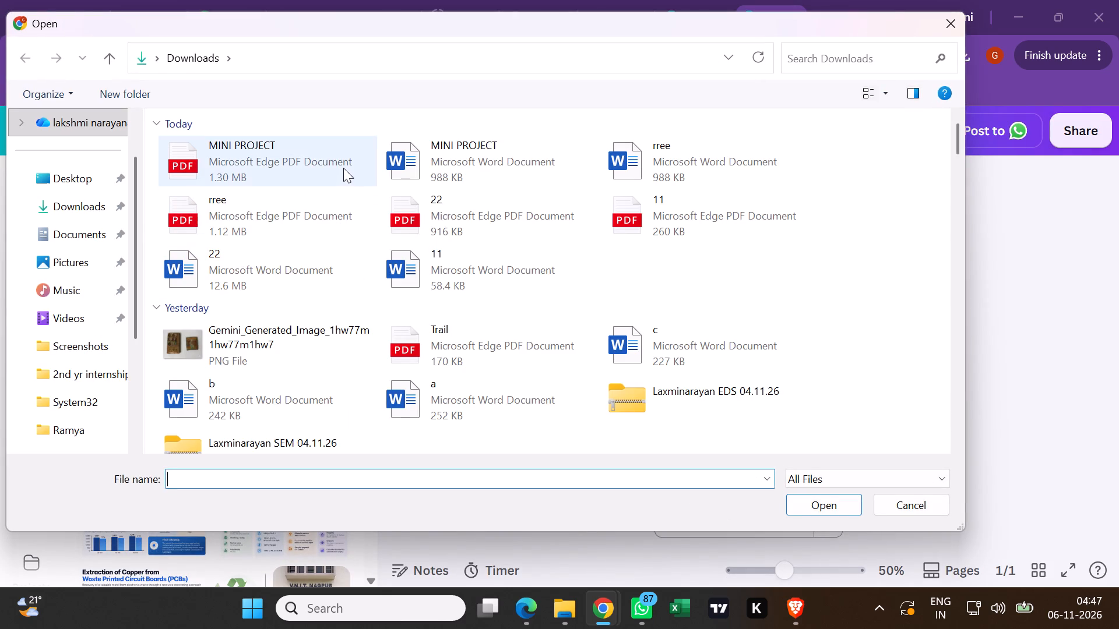
pyautogui.doubleClick(327, 168)
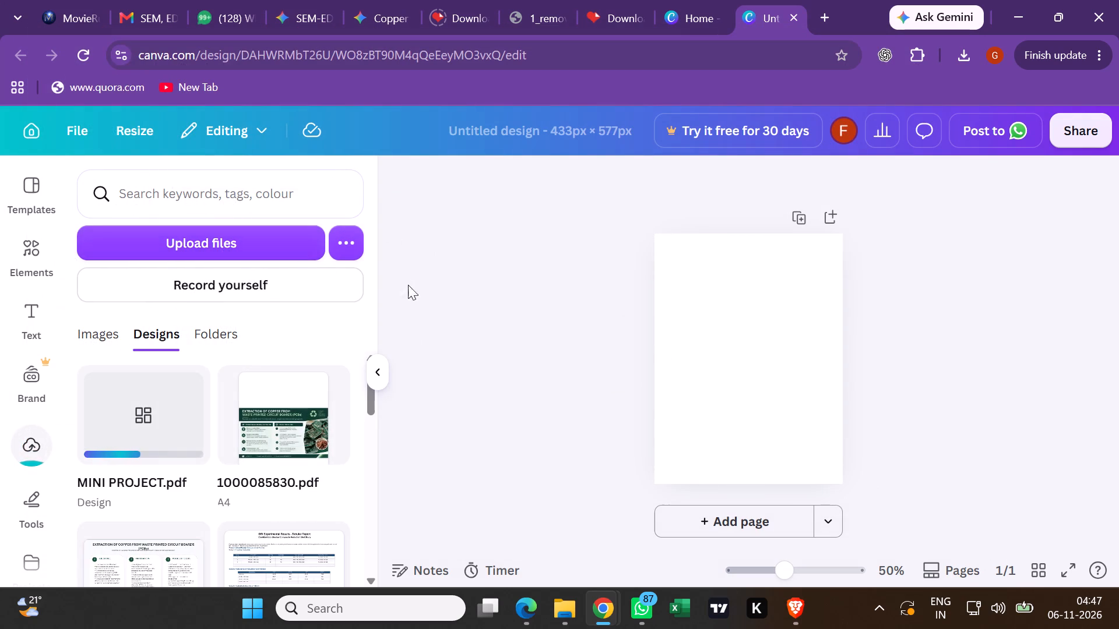
# Apply all 29 pages of MINI PROJECT.pdf to the blank design and collapse the uploads area.
pyautogui.click(170, 425)
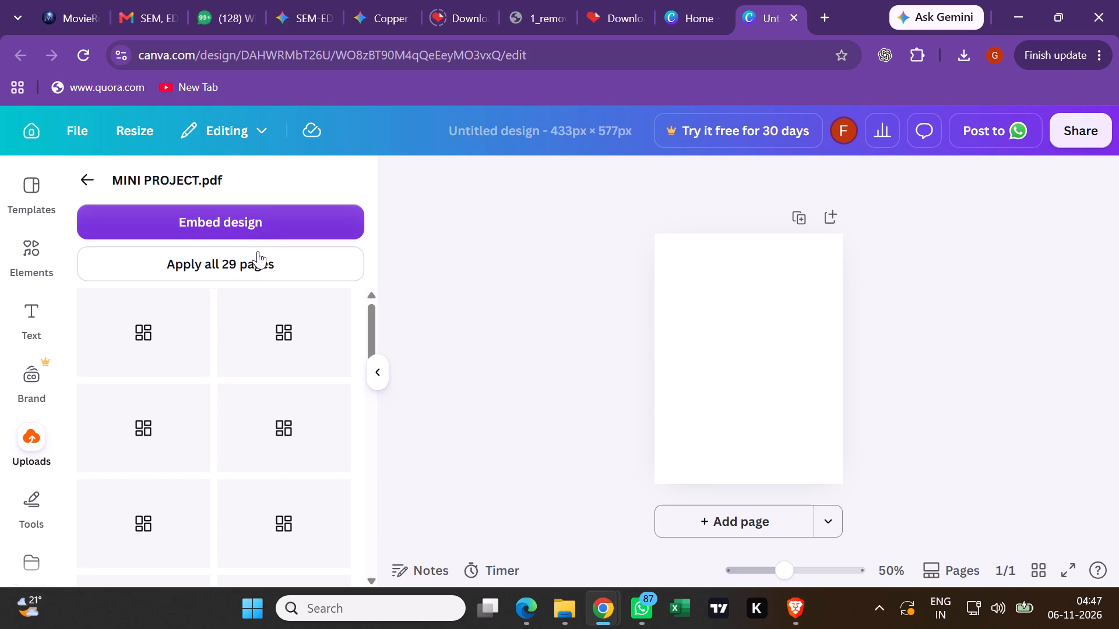
pyautogui.click(251, 259)
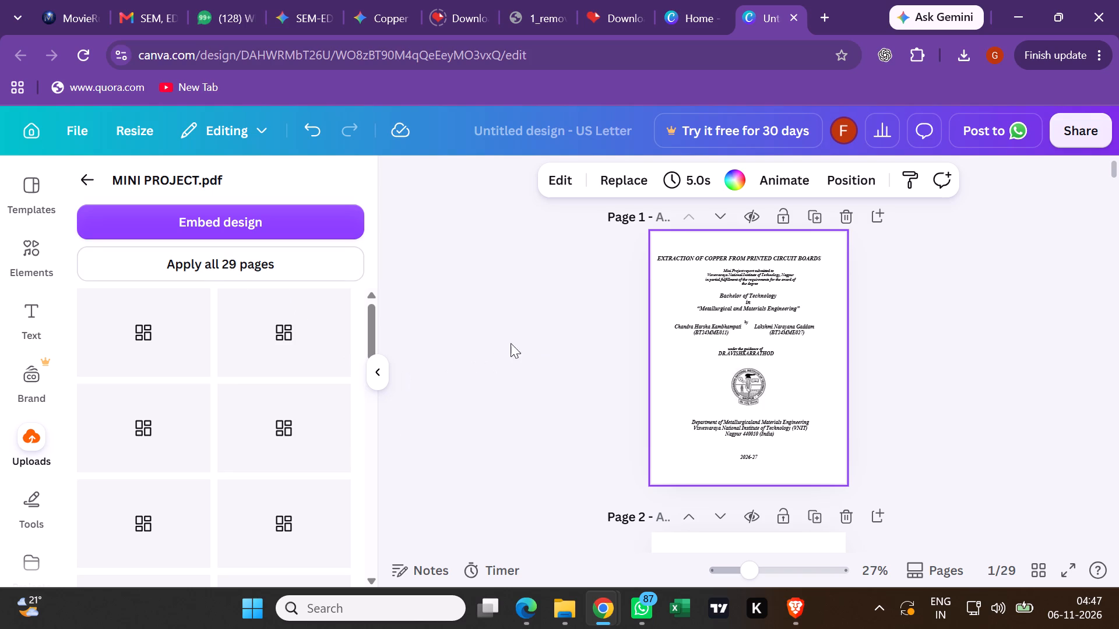
pyautogui.click(367, 373)
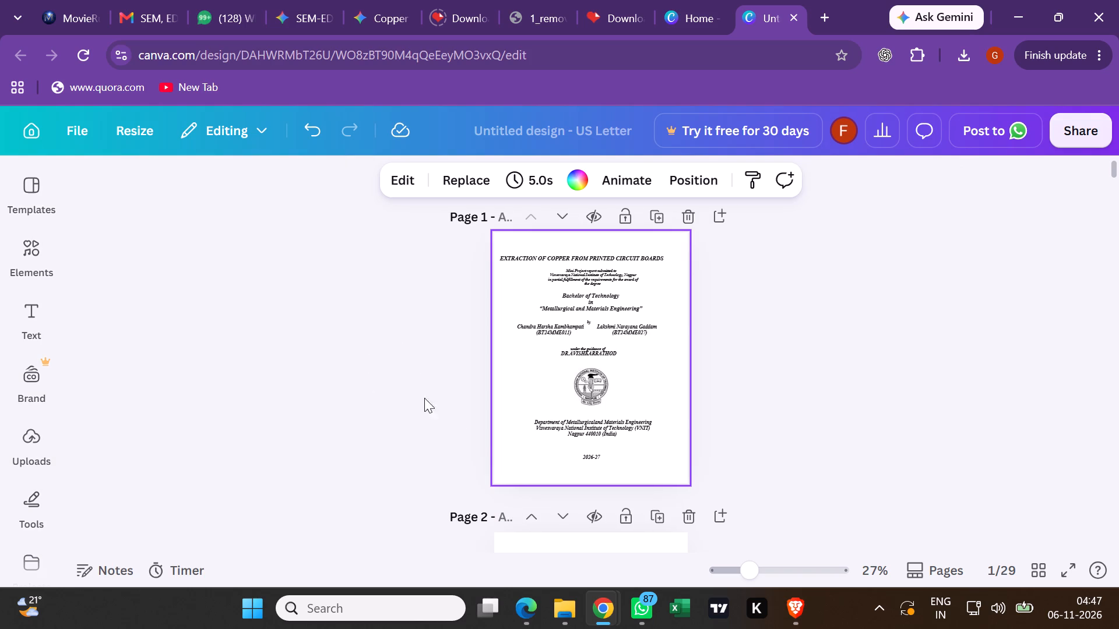
# Look through the imported report's pages from the cover to the last page and back to the cover.
pyautogui.press('Right')
pyautogui.press('Right')
pyautogui.press('Down')
pyautogui.press('Up')
pyautogui.press('Left')
pyautogui.doubleClick(539, 296)
pyautogui.click(308, 349)
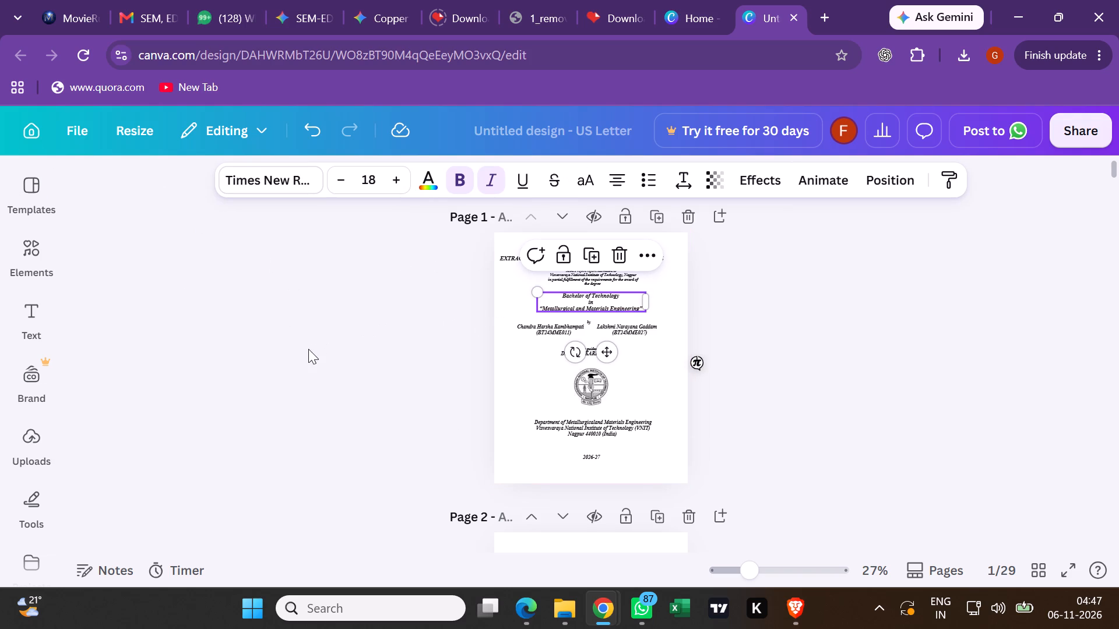
pyautogui.scroll(-7, 308, 349)
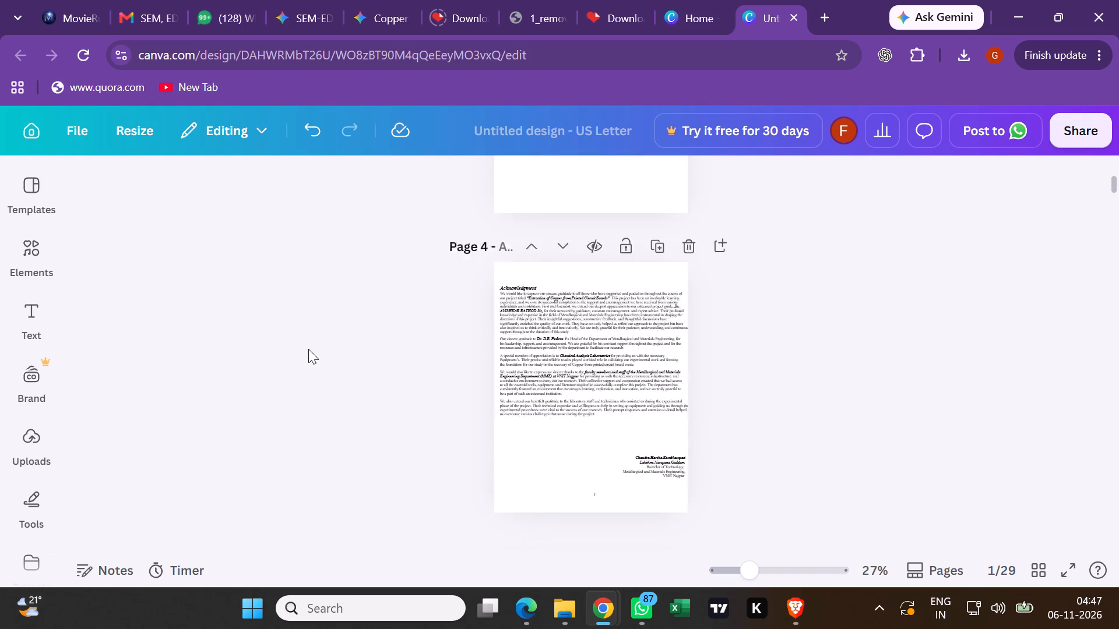
pyautogui.scroll(-19, 308, 349)
pyautogui.scroll(-13, 308, 349)
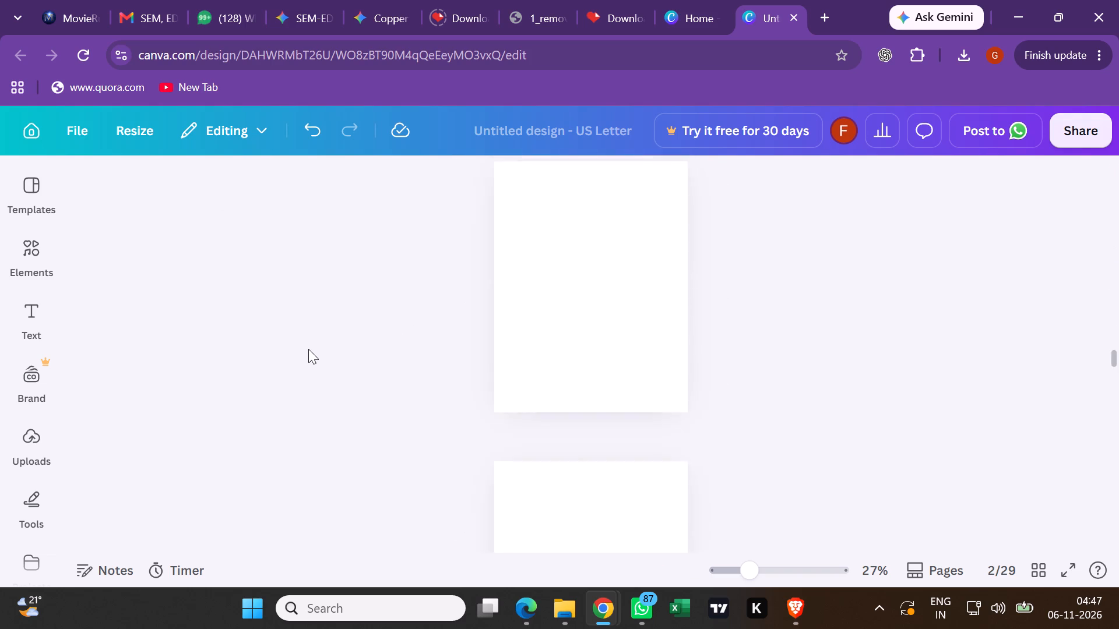
pyautogui.scroll(-10, 308, 349)
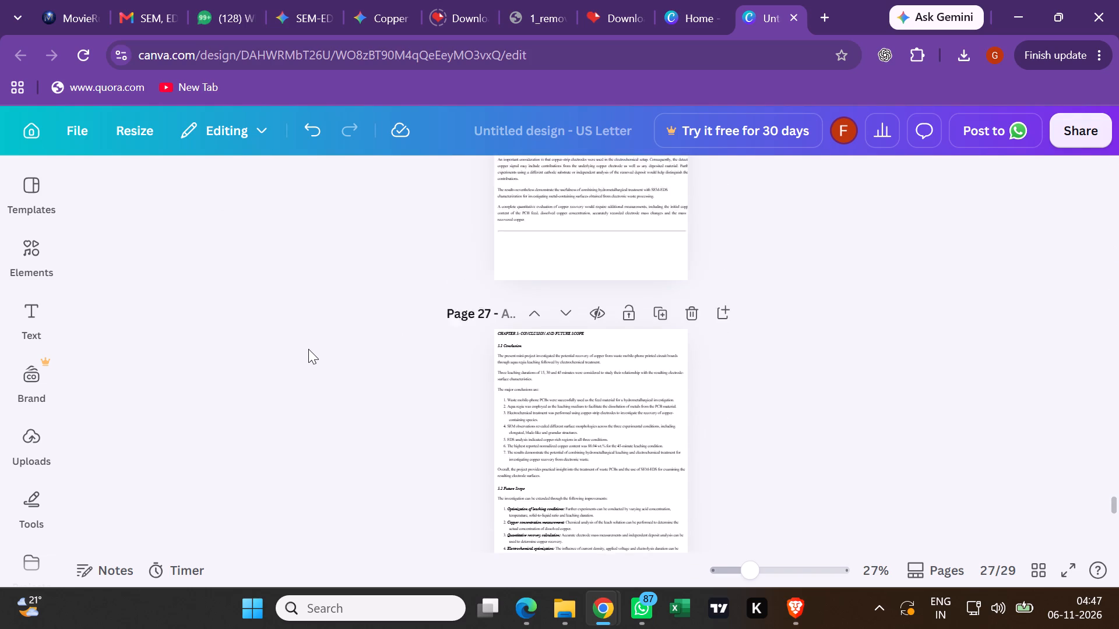
pyautogui.scroll(-1, 308, 349)
pyautogui.scroll(9, 308, 349)
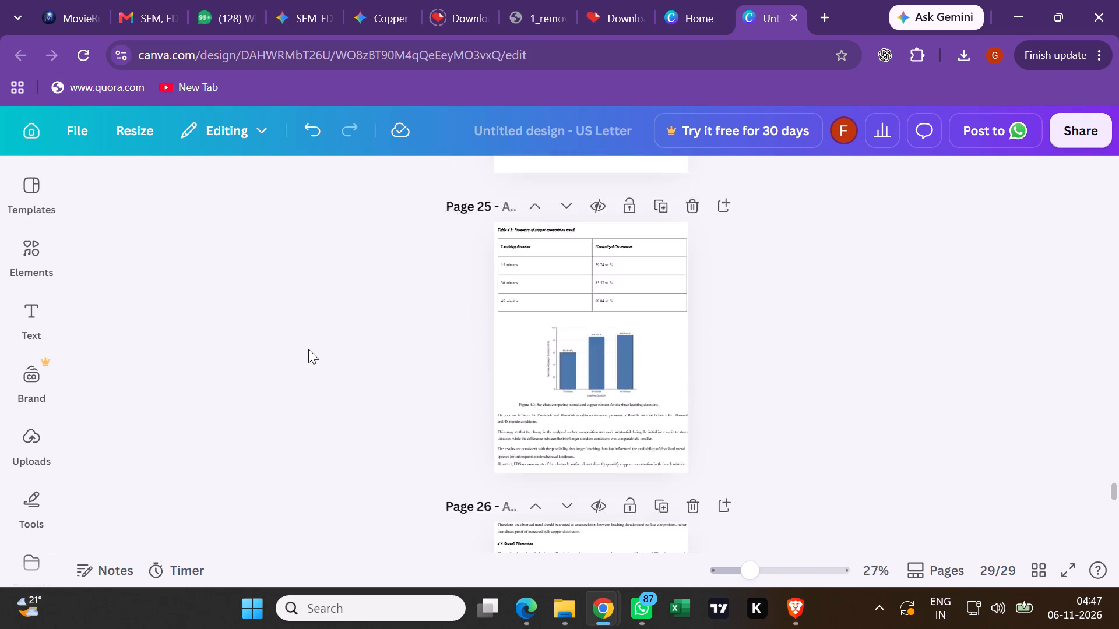
pyautogui.scroll(19, 308, 349)
pyautogui.scroll(17, 308, 349)
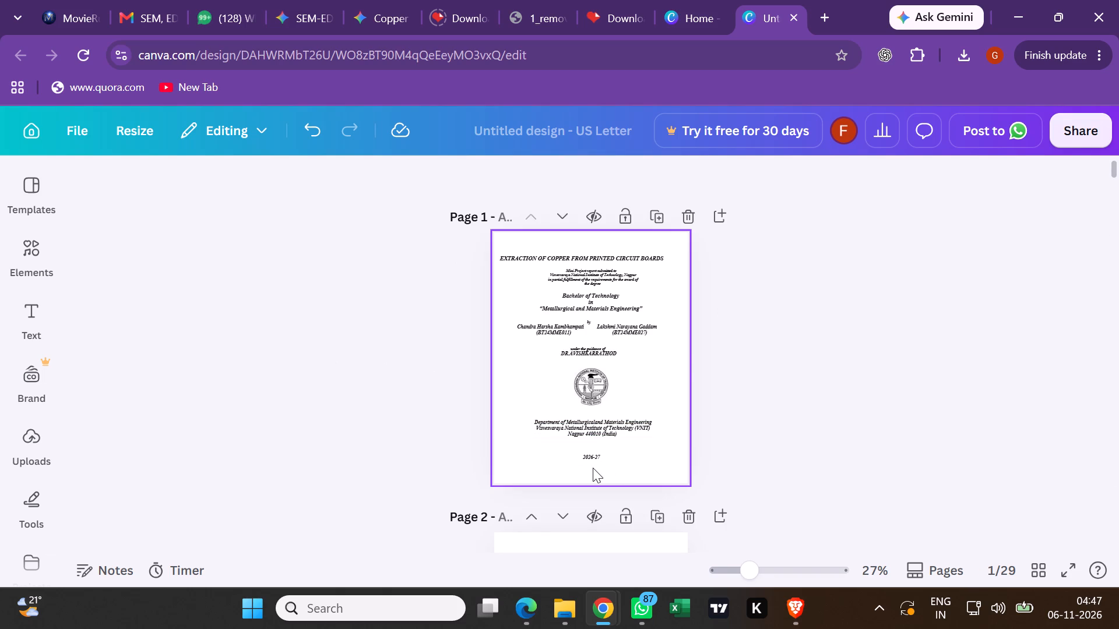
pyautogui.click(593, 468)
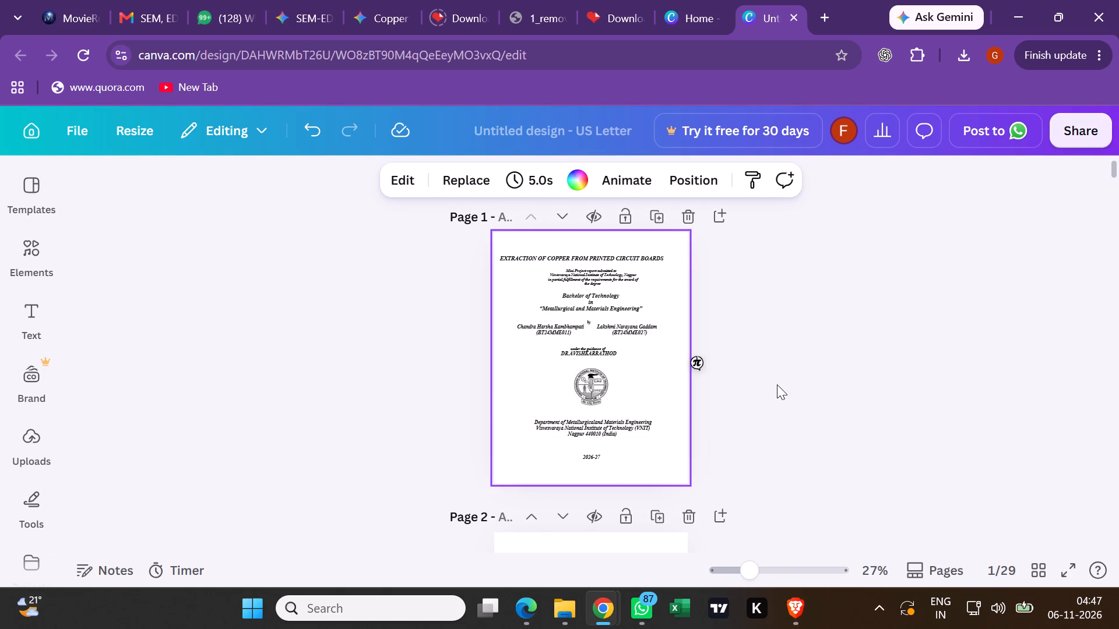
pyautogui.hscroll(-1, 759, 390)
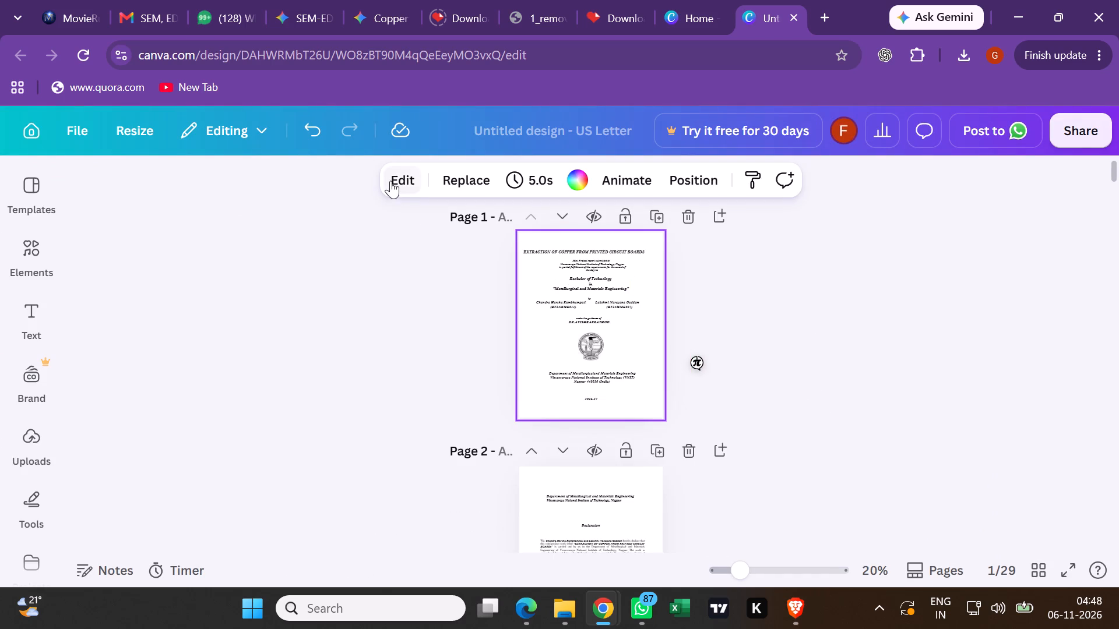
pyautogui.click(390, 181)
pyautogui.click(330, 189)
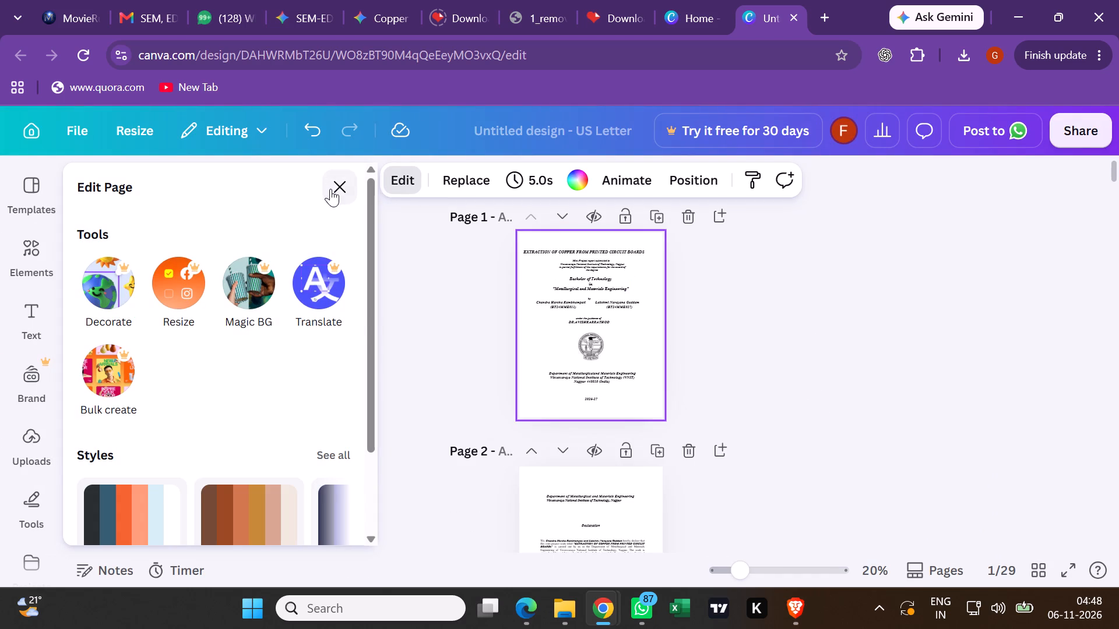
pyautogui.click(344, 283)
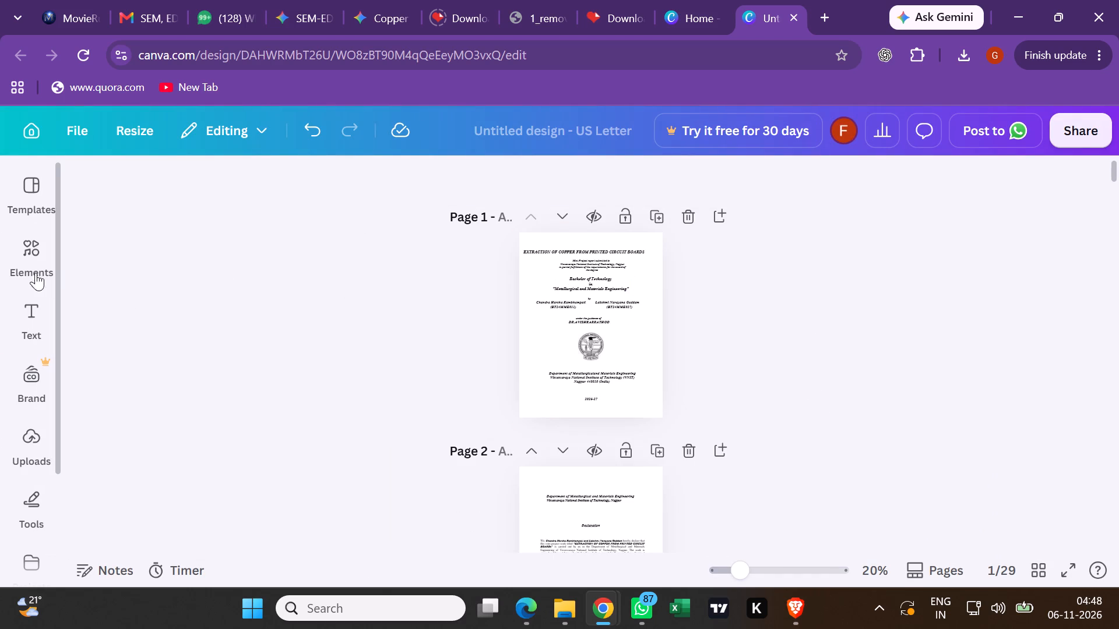
# Add dynamic page numbers to all pages of the design.
pyautogui.click(23, 302)
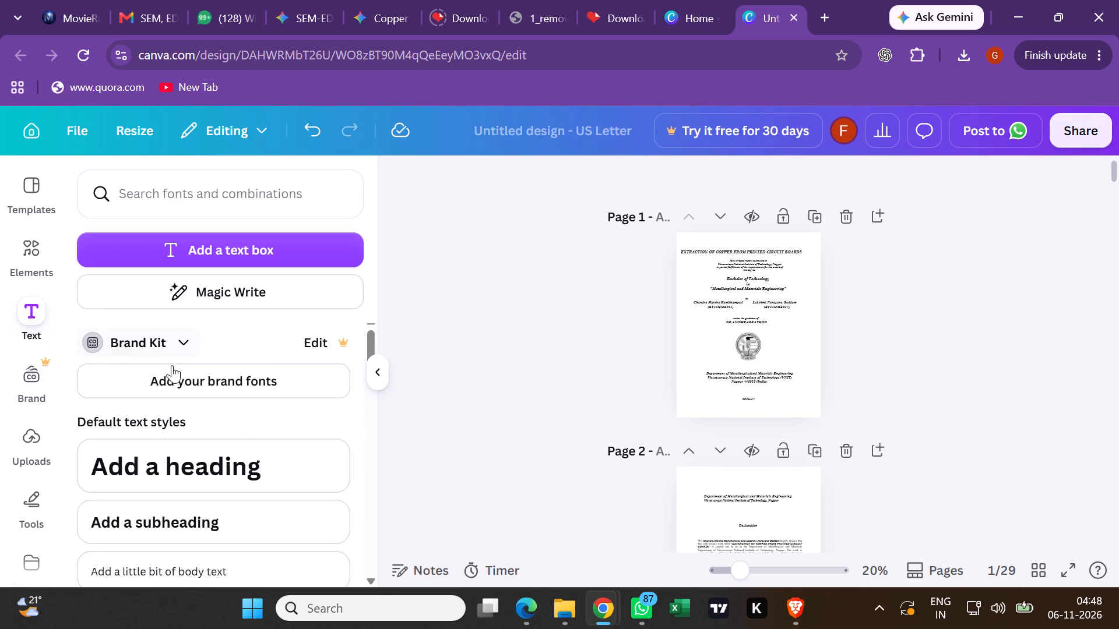
pyautogui.scroll(-2, 200, 382)
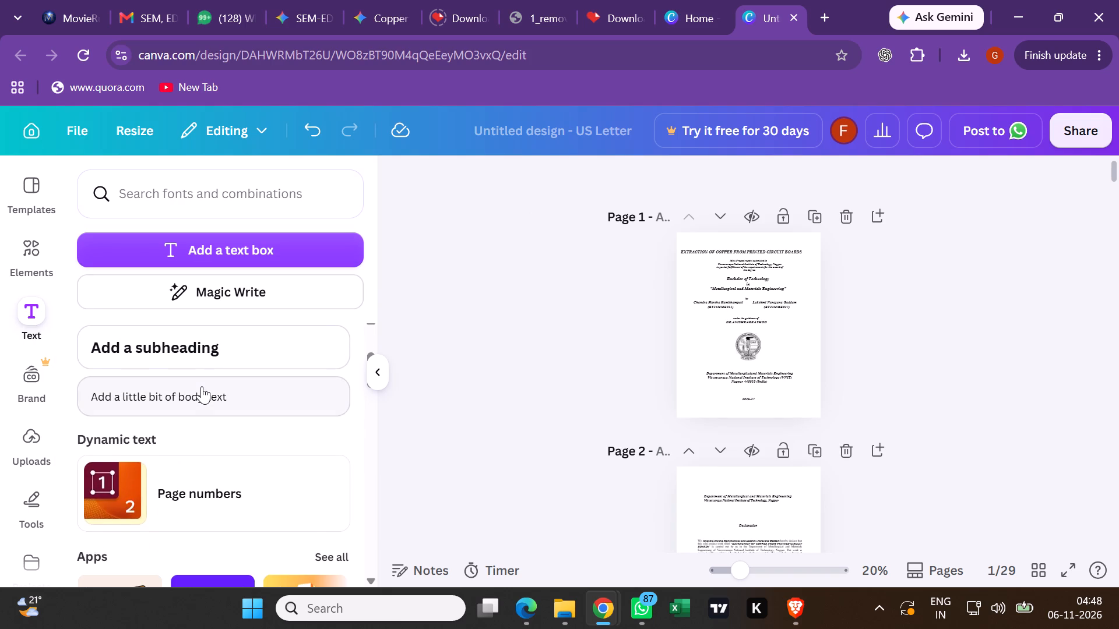
pyautogui.scroll(-2, 202, 387)
pyautogui.scroll(1, 202, 387)
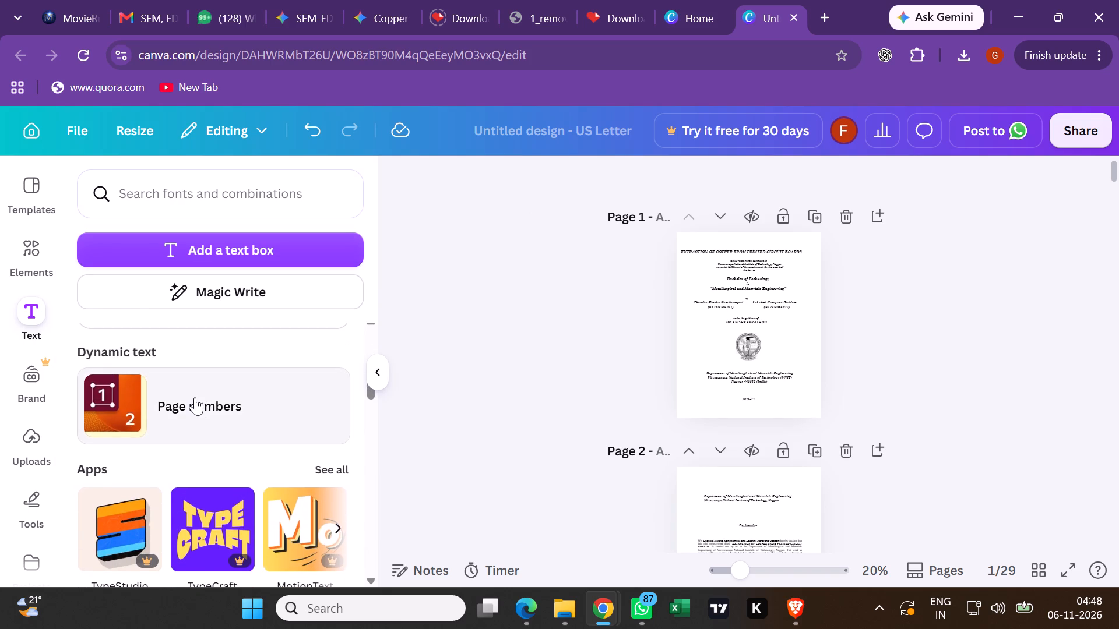
pyautogui.click(195, 397)
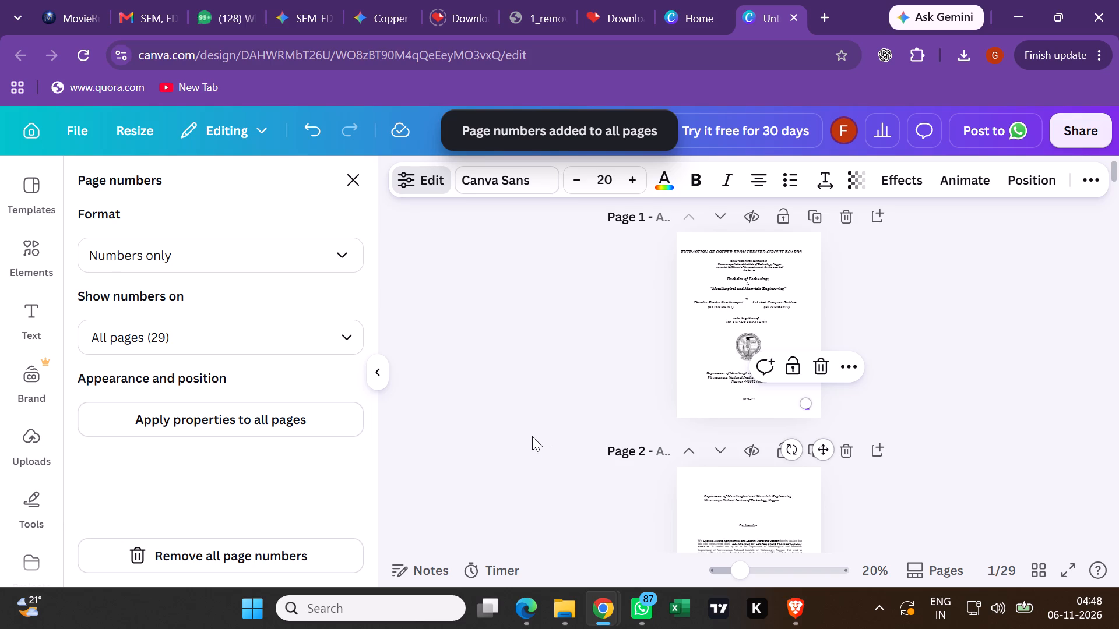
# Zoom in on the cover page's number and look through the list of pages that show page numbers.
pyautogui.hscroll(-1, 532, 436)
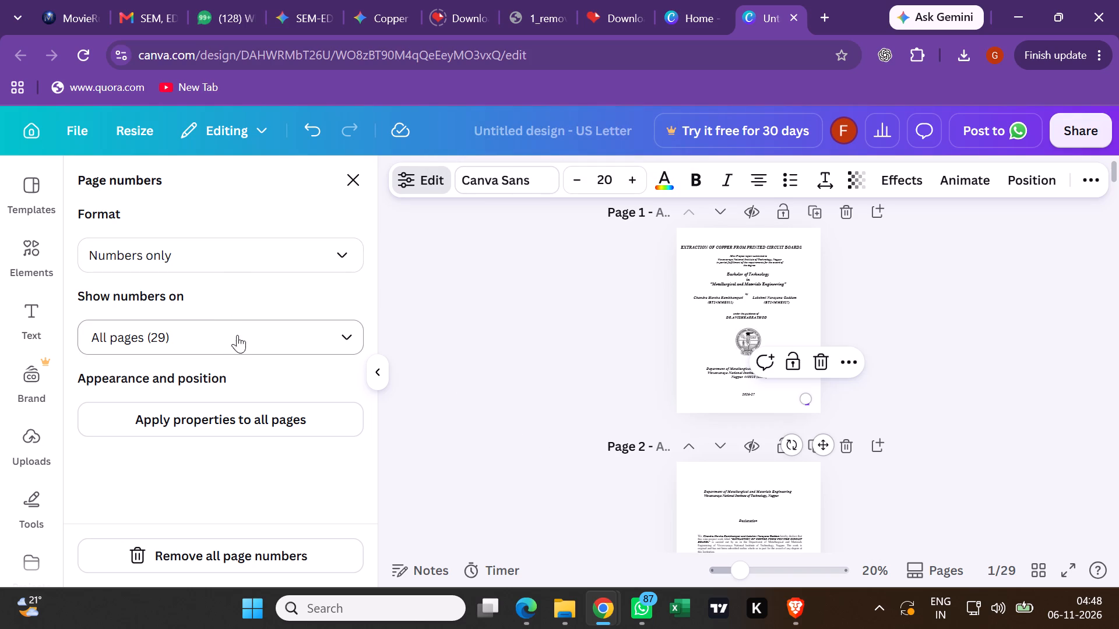
pyautogui.hscroll(-1, 594, 391)
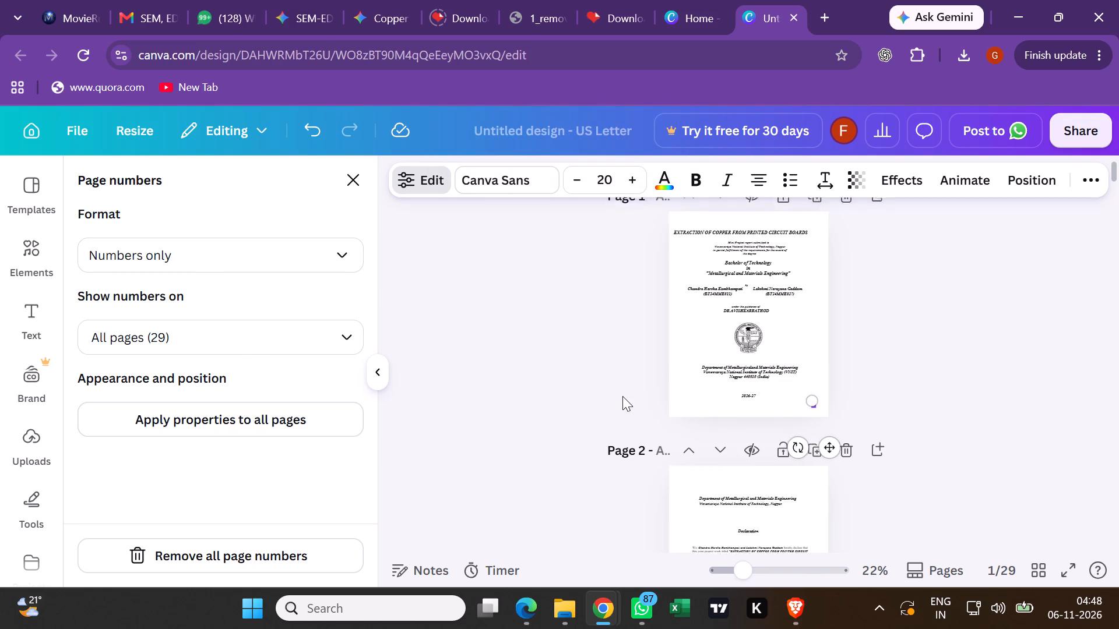
pyautogui.hscroll(-1, 622, 396)
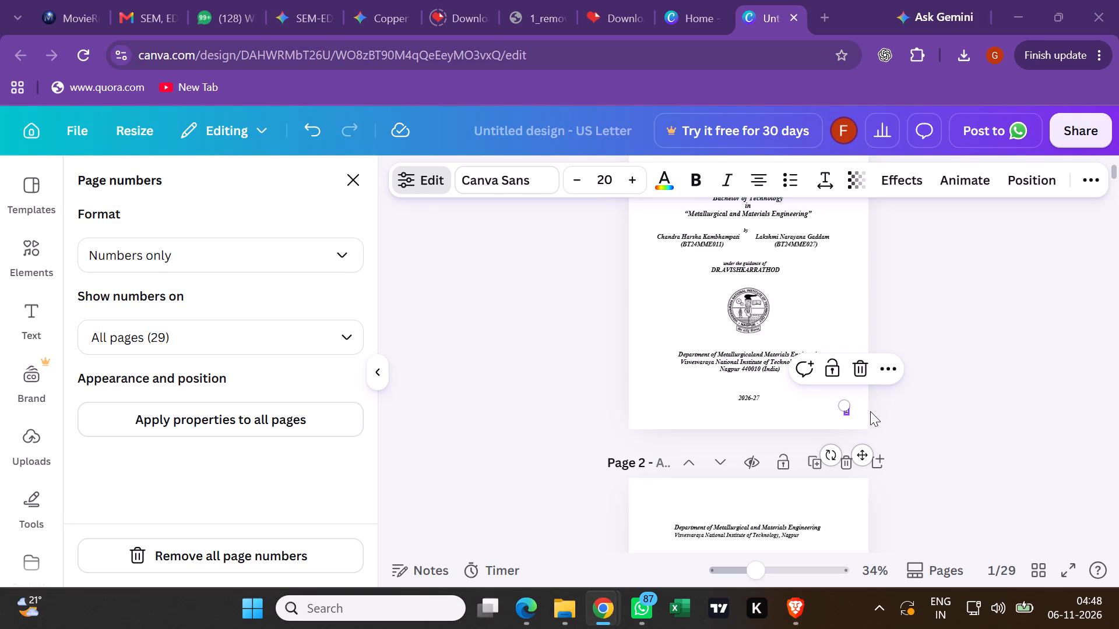
pyautogui.click(349, 334)
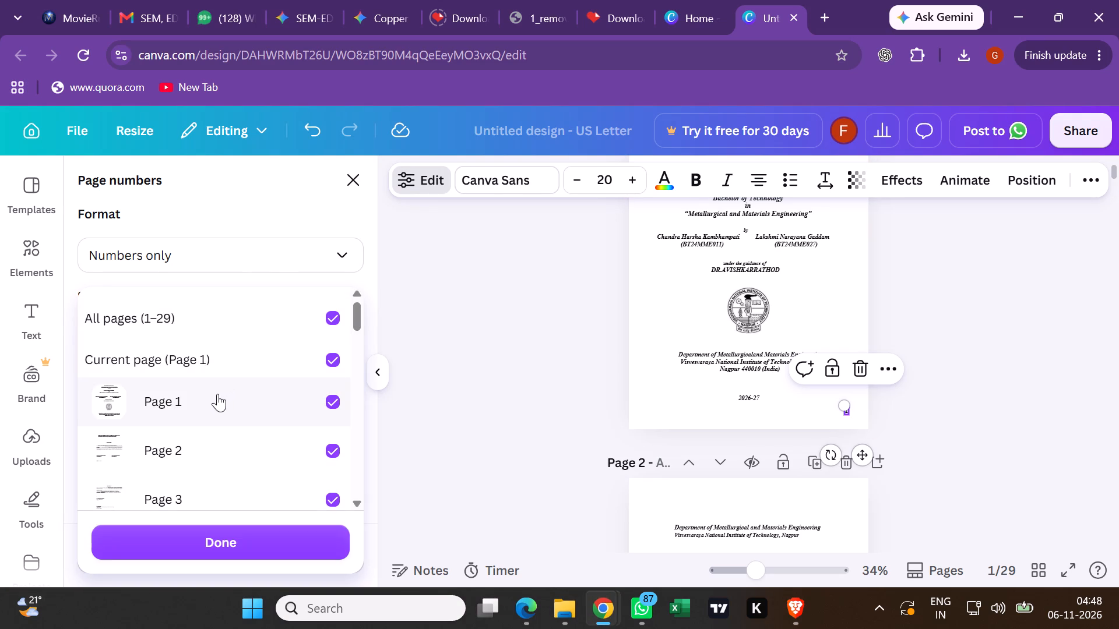
pyautogui.scroll(-1, 288, 365)
pyautogui.scroll(2, 288, 365)
pyautogui.scroll(-5, 450, 418)
pyautogui.click(381, 380)
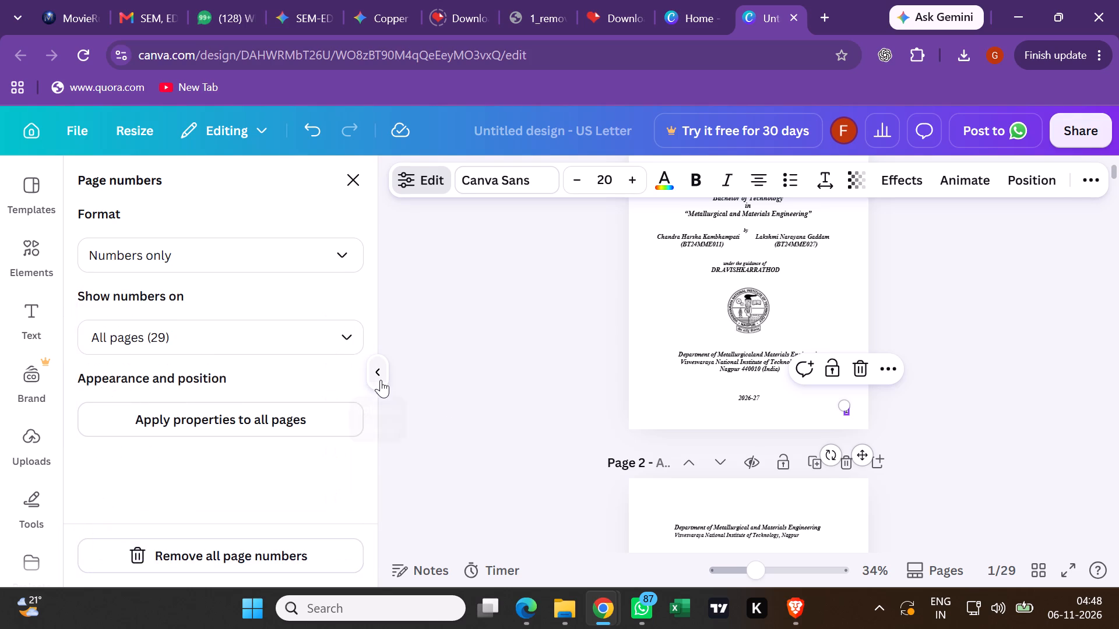
# Check the page numbers on the pages from the cover through page 7, where Chapter 1 begins.
pyautogui.click(485, 392)
pyautogui.scroll(-5, 485, 392)
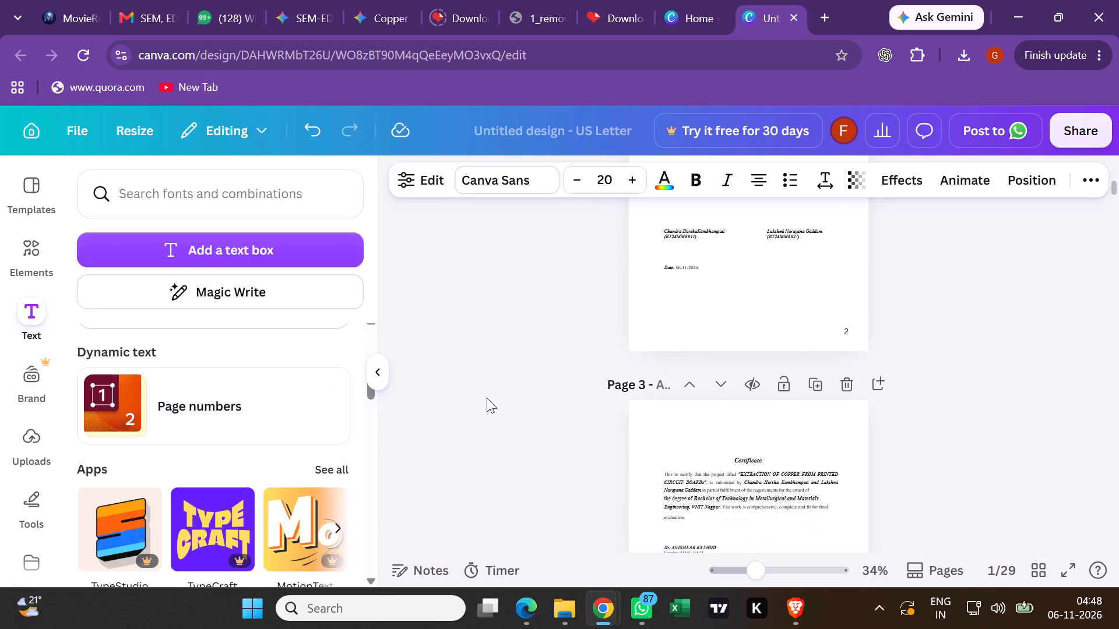
pyautogui.scroll(-12, 487, 398)
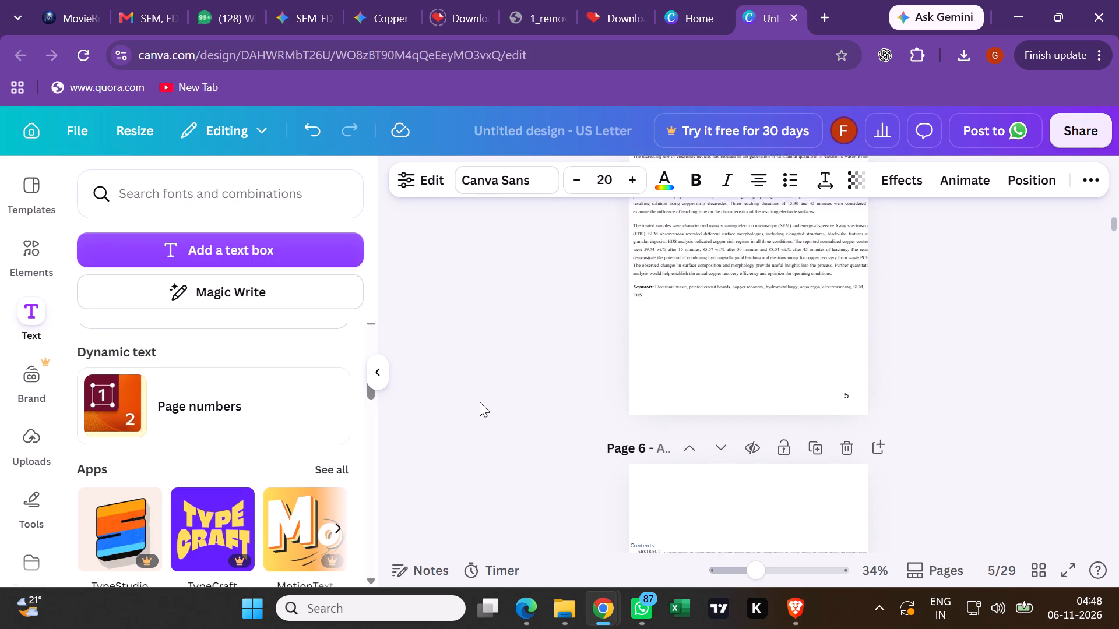
pyautogui.scroll(-6, 480, 402)
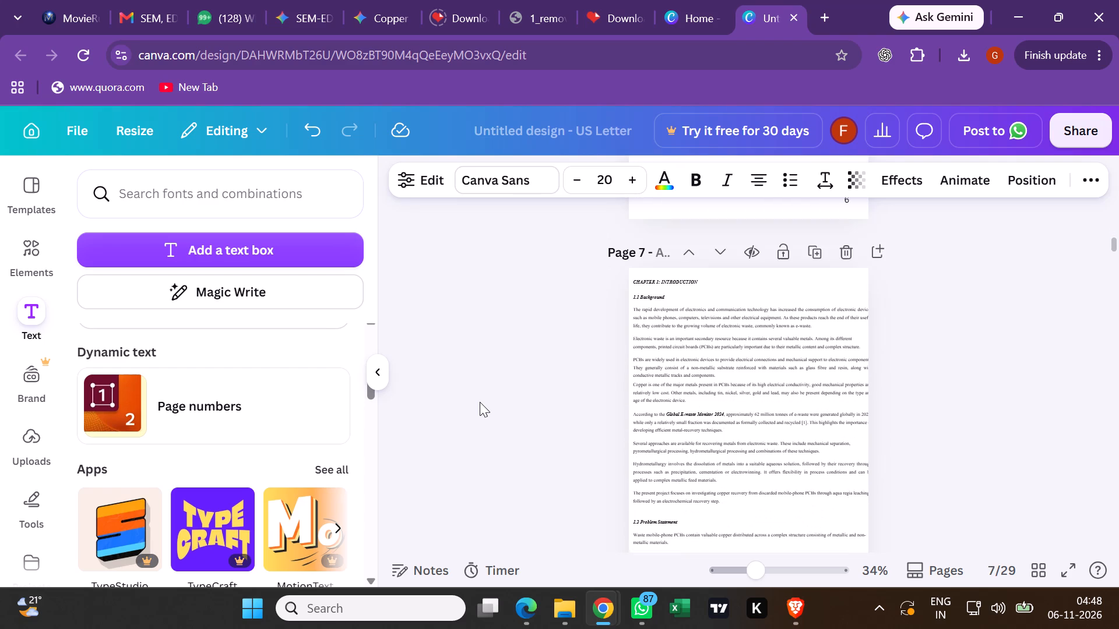
pyautogui.scroll(-1, 493, 401)
pyautogui.scroll(1, 493, 401)
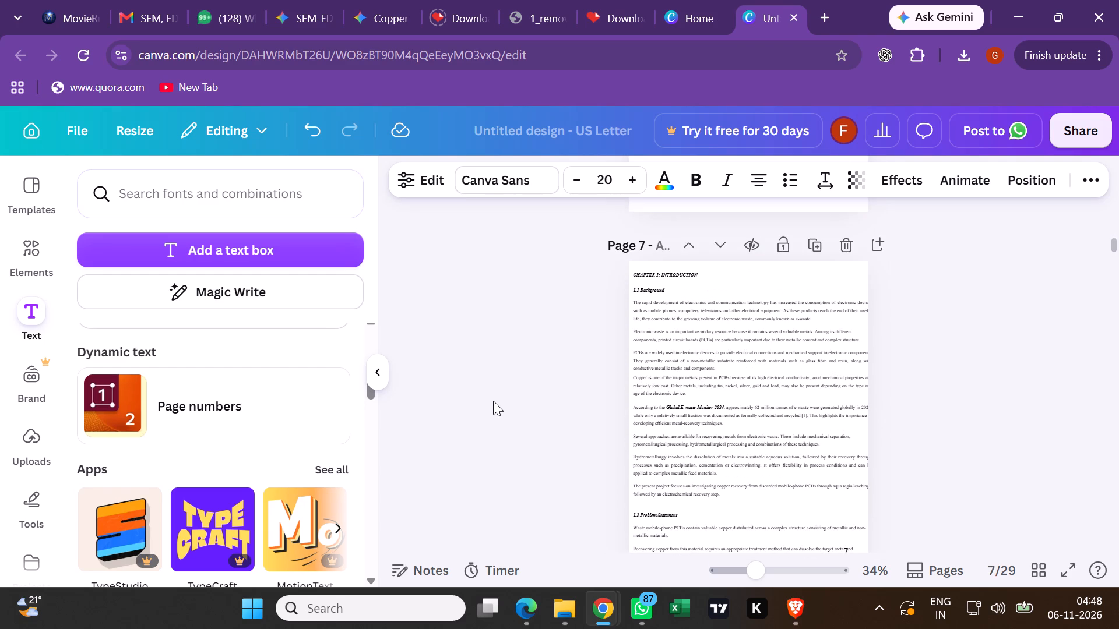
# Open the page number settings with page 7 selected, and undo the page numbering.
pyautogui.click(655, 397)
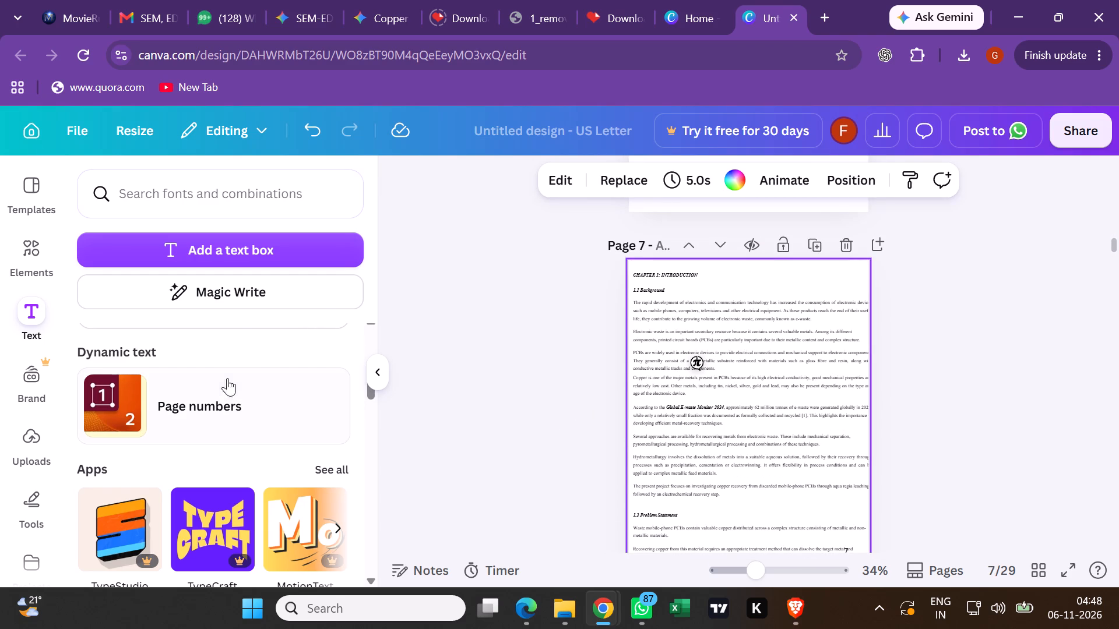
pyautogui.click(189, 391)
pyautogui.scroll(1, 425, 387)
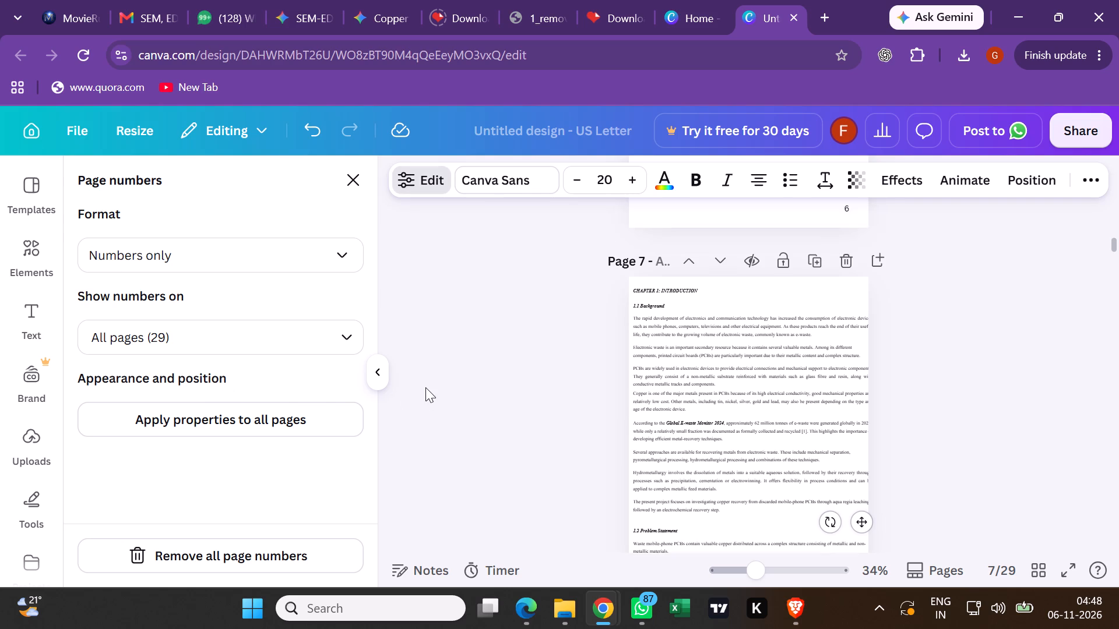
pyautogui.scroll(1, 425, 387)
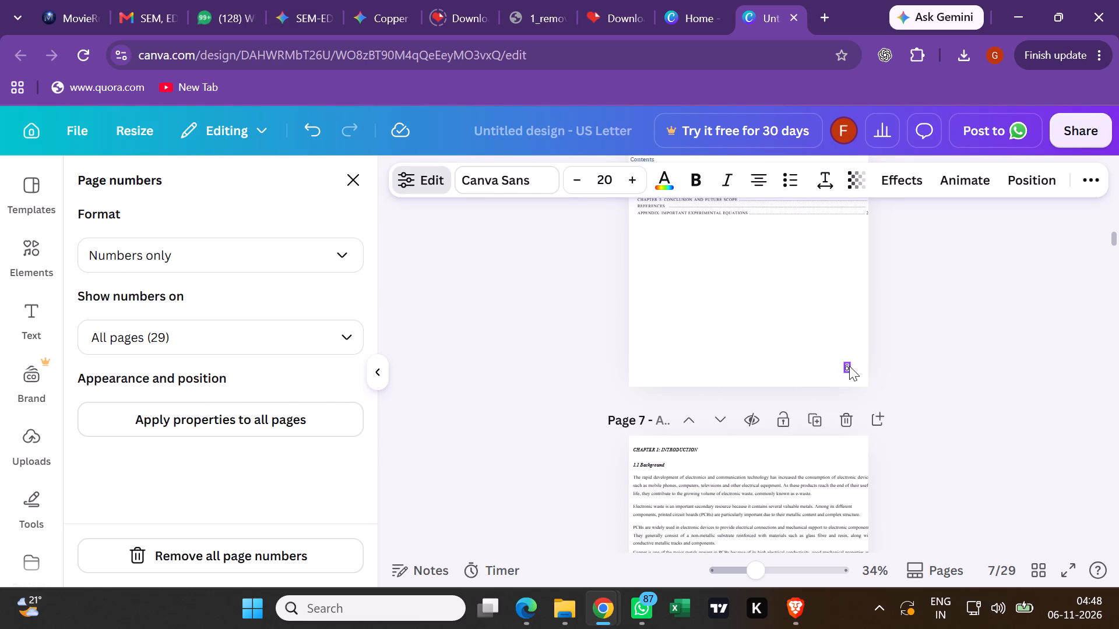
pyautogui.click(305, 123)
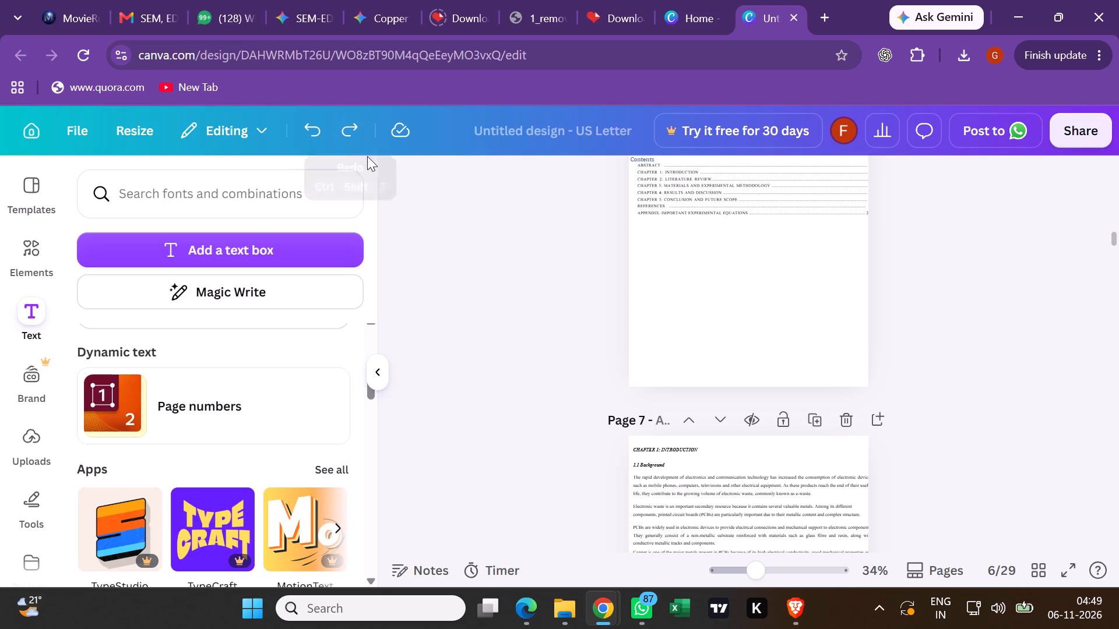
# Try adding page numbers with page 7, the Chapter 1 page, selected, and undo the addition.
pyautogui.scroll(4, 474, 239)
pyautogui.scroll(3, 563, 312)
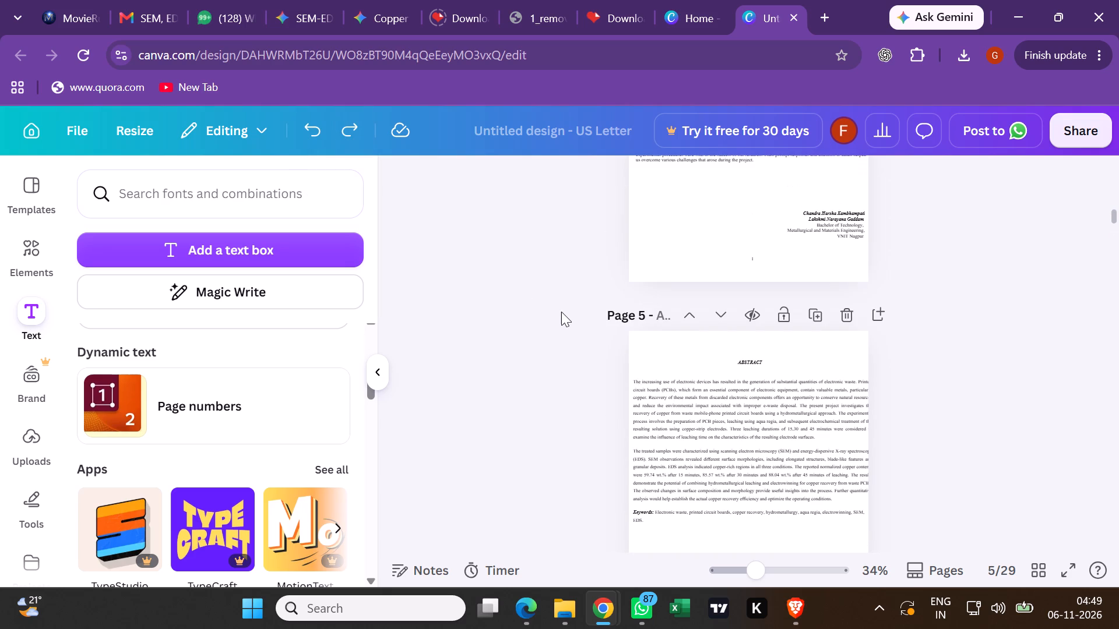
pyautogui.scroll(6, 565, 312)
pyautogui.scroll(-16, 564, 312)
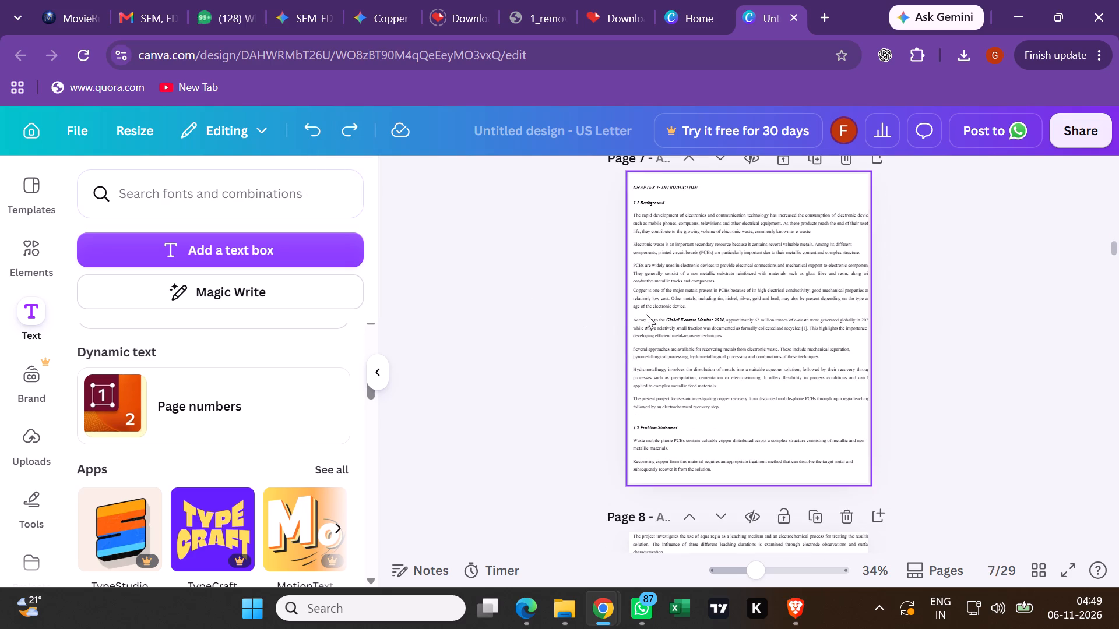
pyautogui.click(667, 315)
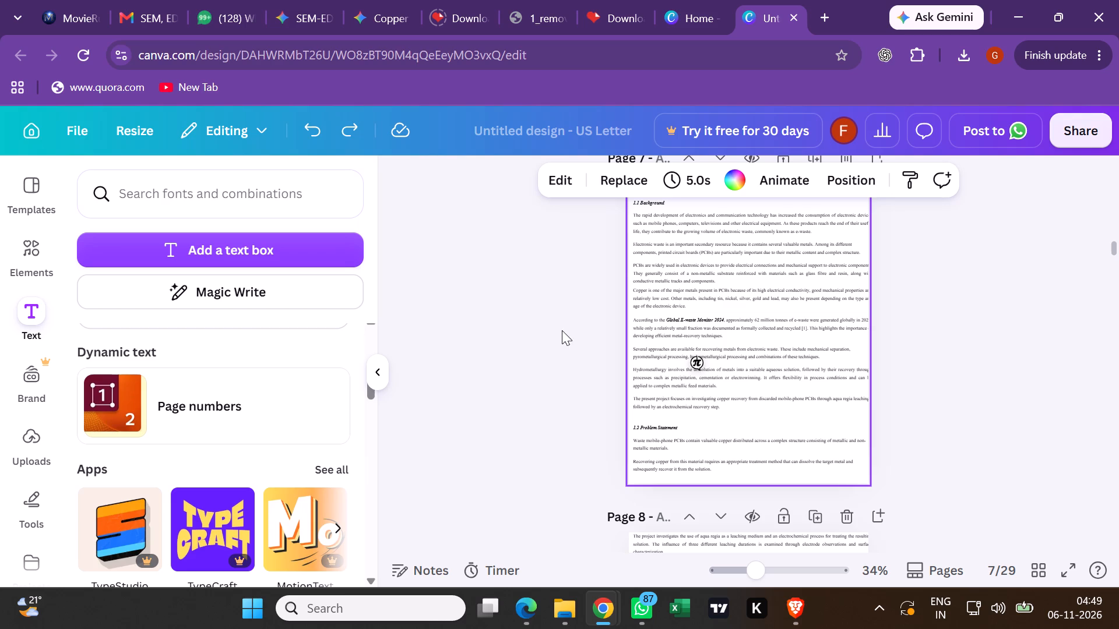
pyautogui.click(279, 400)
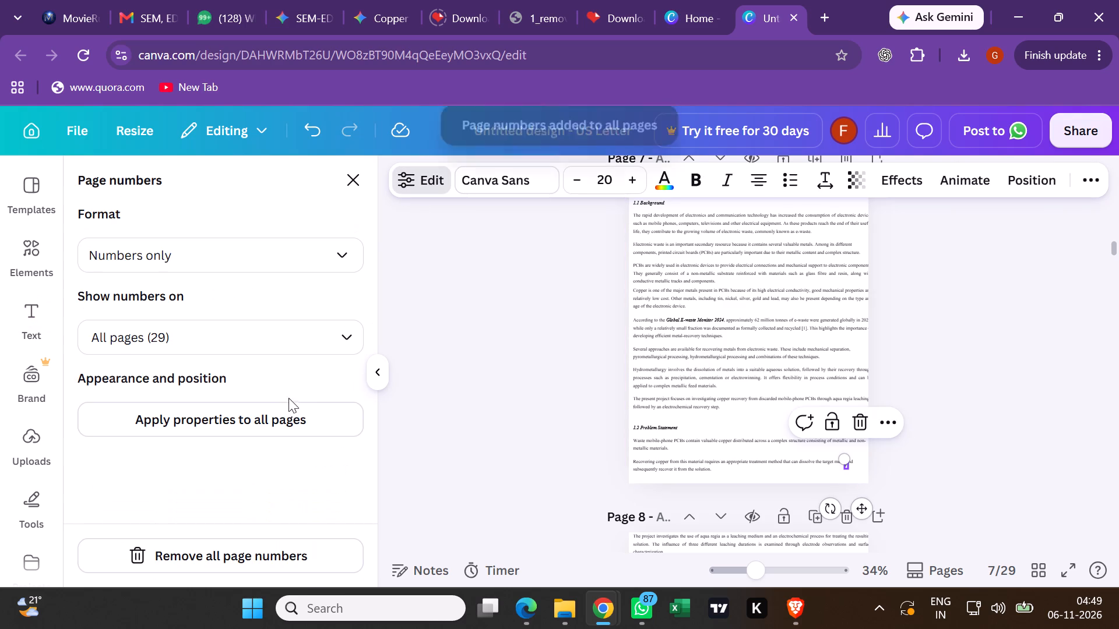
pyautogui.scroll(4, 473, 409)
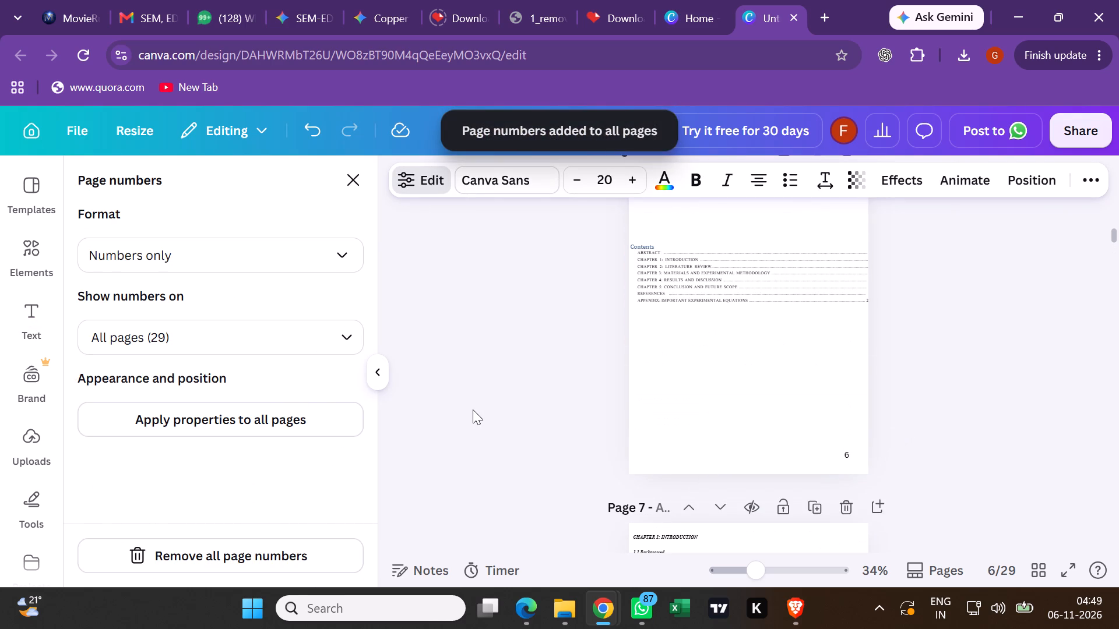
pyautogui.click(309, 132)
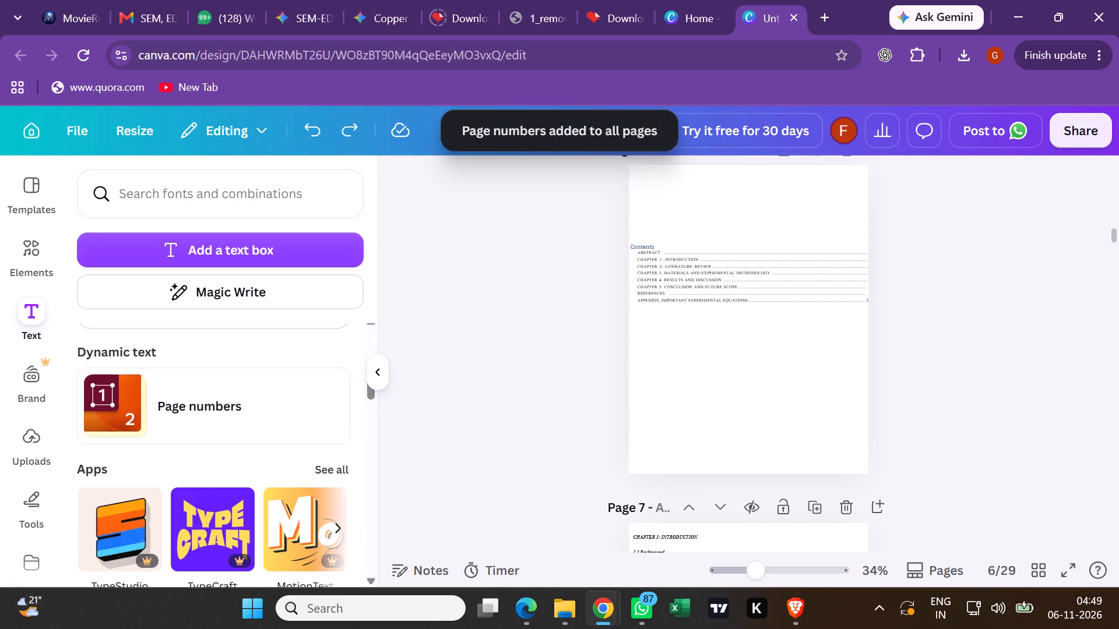
# Add page numbers to the design and exclude page 6, the Contents page, from the numbered pages.
pyautogui.click(232, 398)
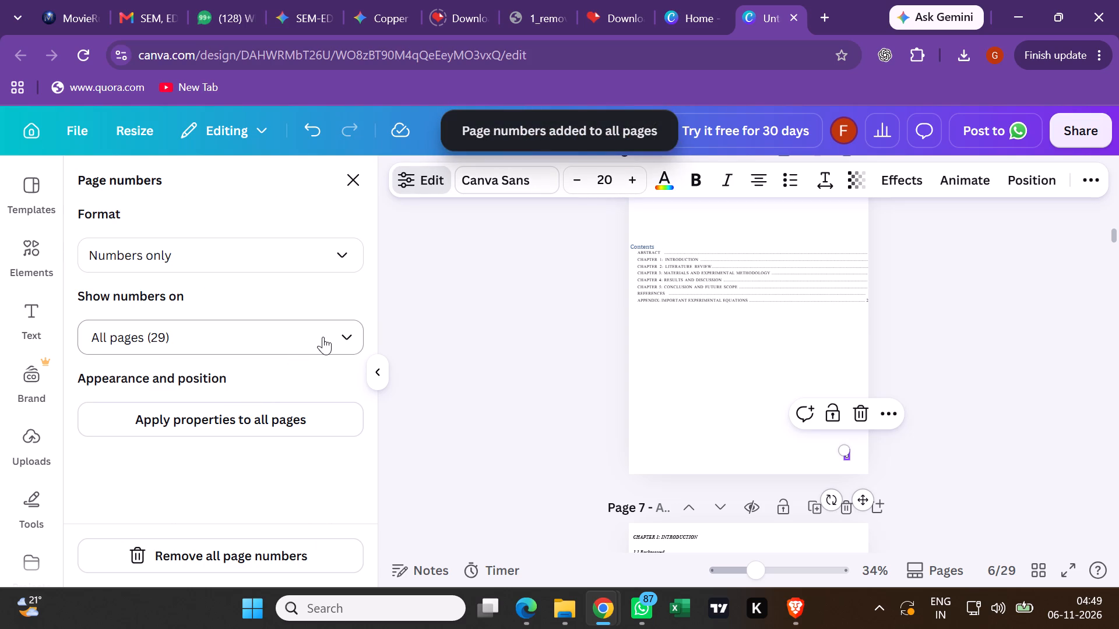
pyautogui.click(323, 337)
pyautogui.scroll(-2, 258, 387)
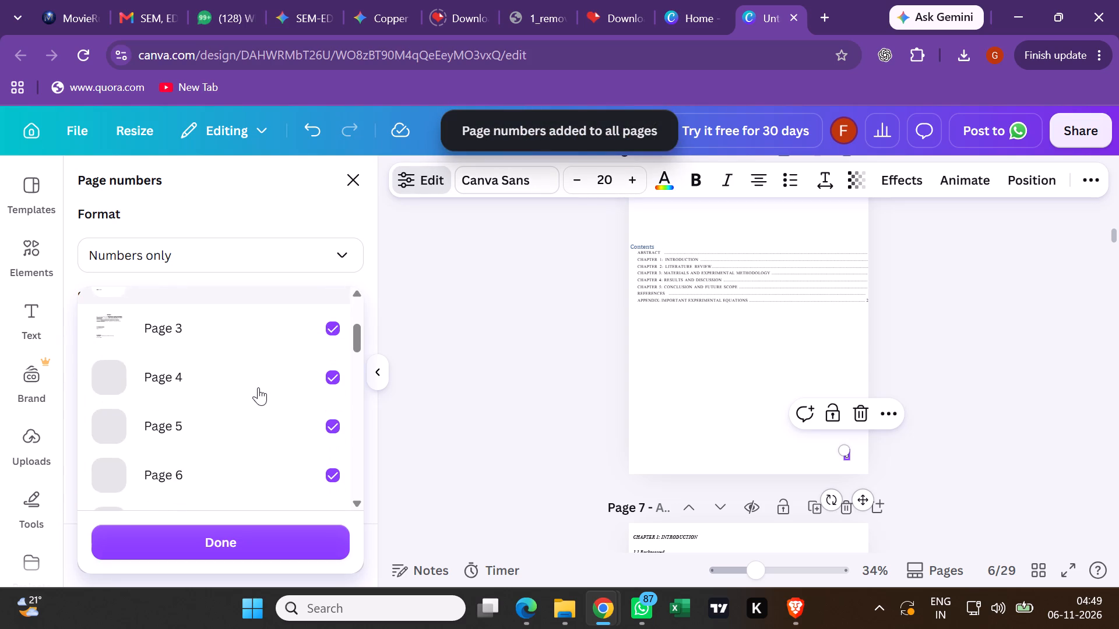
pyautogui.scroll(-1, 258, 387)
pyautogui.scroll(3, 258, 387)
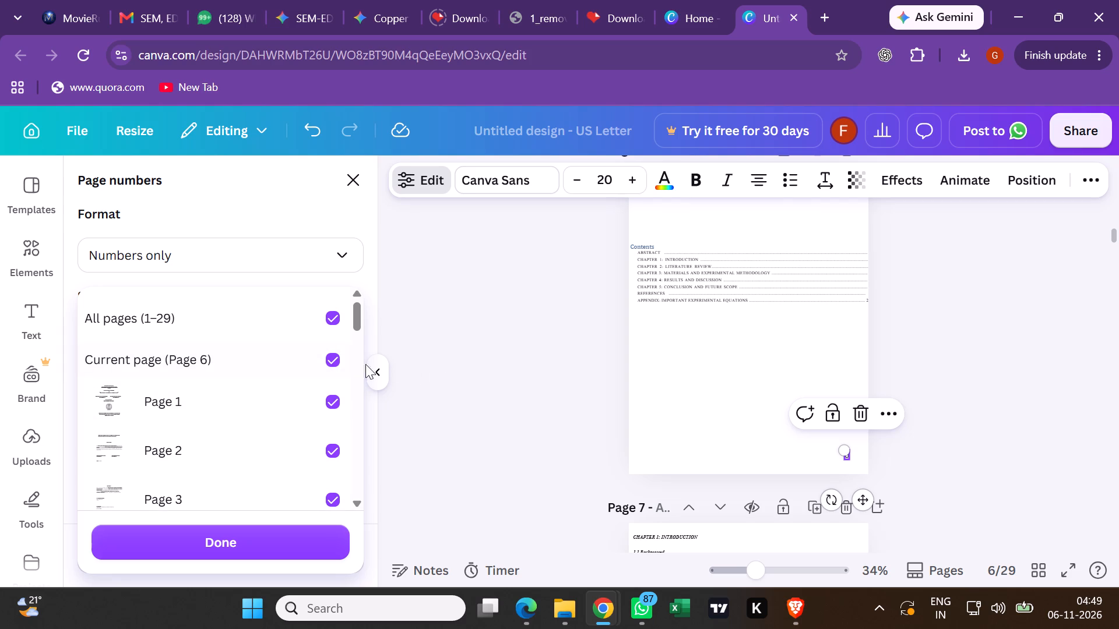
pyautogui.click(330, 358)
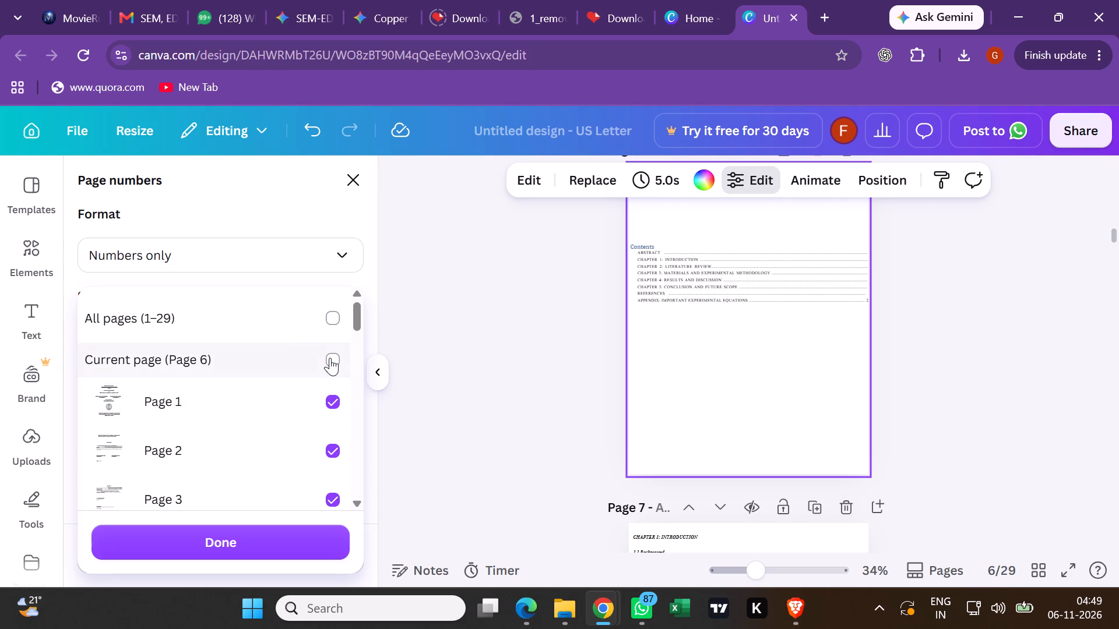
pyautogui.click(330, 358)
pyautogui.click(330, 358)
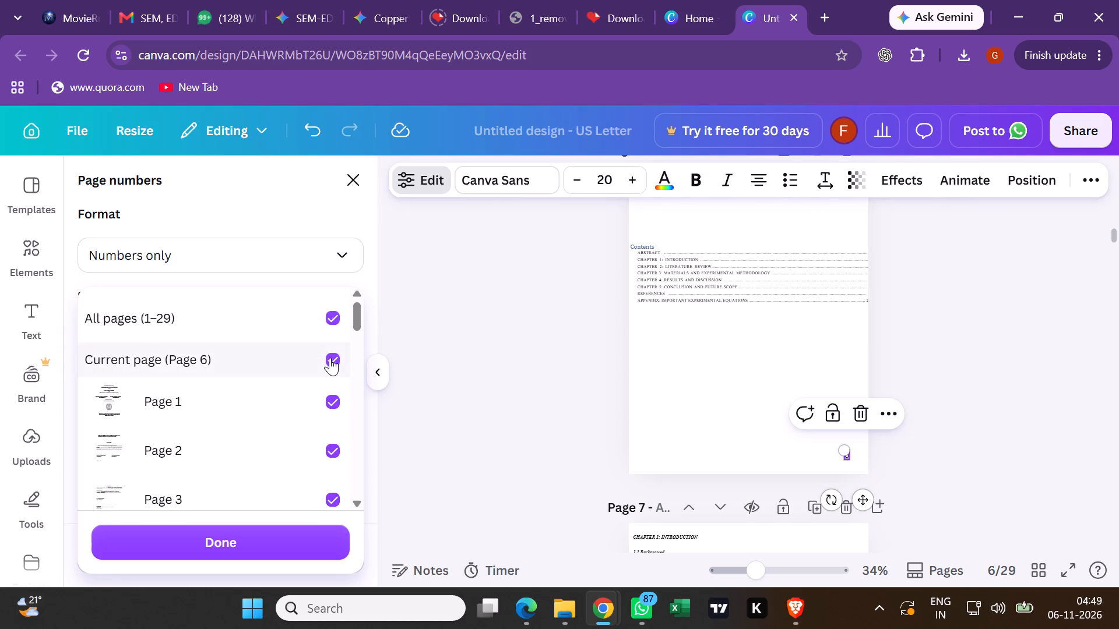
# Exclude pages 1 to 5 as well and apply the selection, leaving numbers only on pages 7–29.
pyautogui.click(323, 393)
pyautogui.click(323, 436)
pyautogui.scroll(-3, 328, 442)
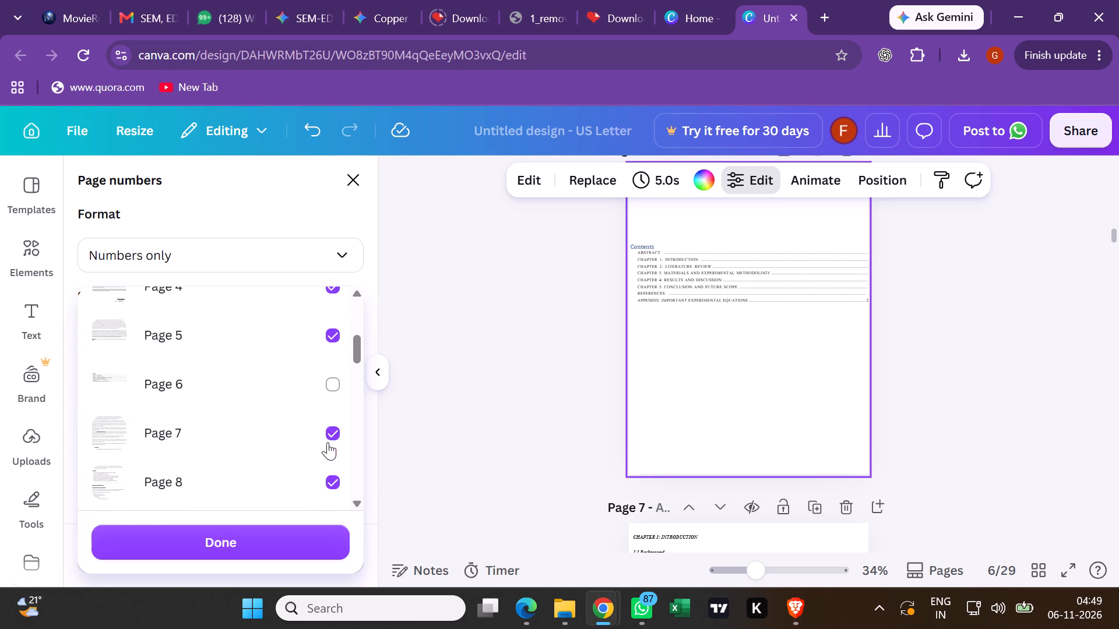
pyautogui.scroll(2, 329, 437)
pyautogui.click(344, 397)
pyautogui.click(328, 435)
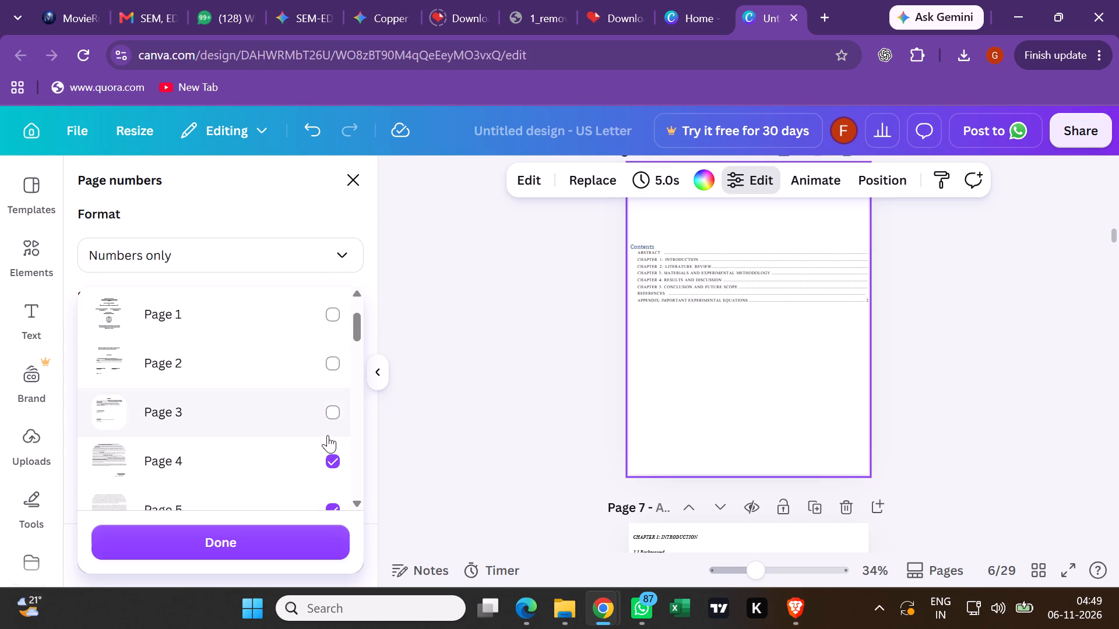
pyautogui.click(326, 446)
pyautogui.click(337, 407)
pyautogui.scroll(-2, 332, 423)
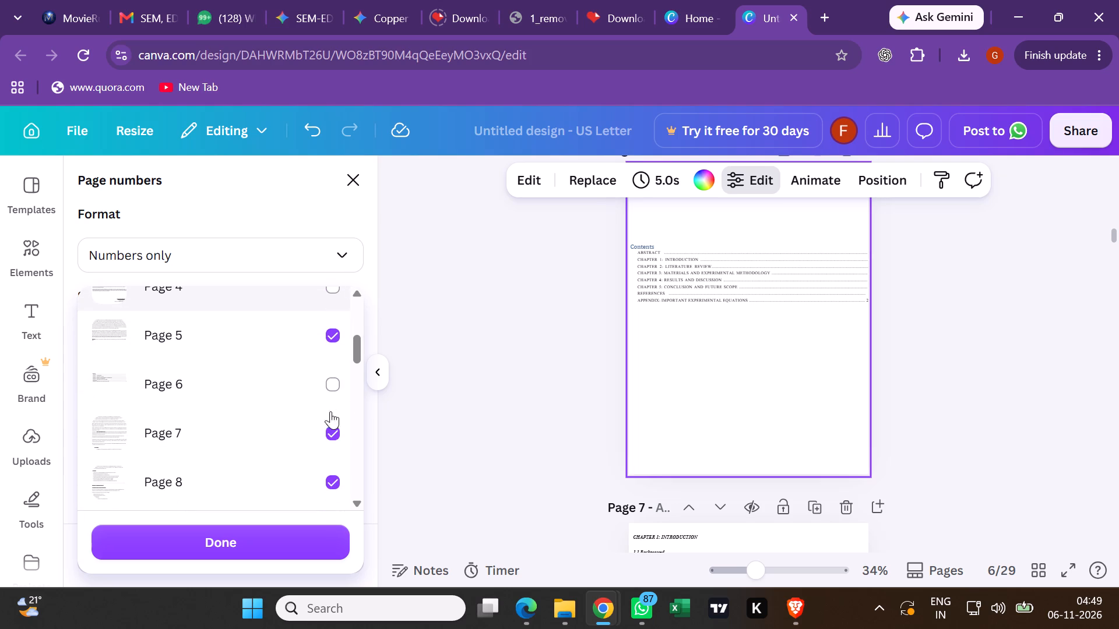
pyautogui.click(329, 346)
pyautogui.scroll(2, 459, 371)
pyautogui.click(261, 539)
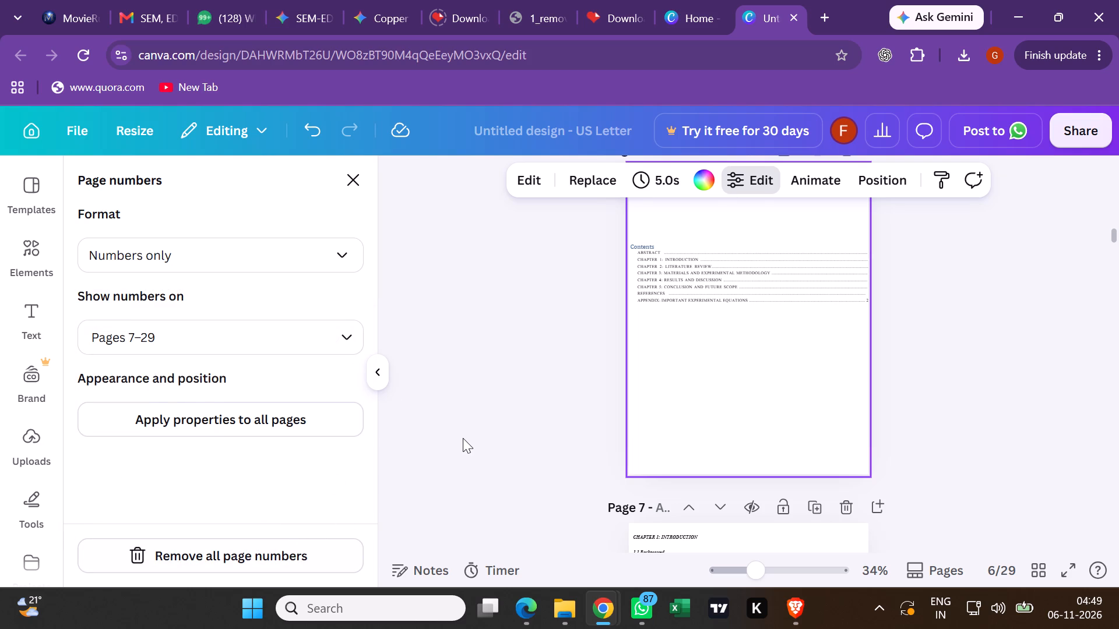
# Move the page number on page 7 to the bottom centre of the page, below the text.
pyautogui.click(463, 438)
pyautogui.scroll(-4, 478, 409)
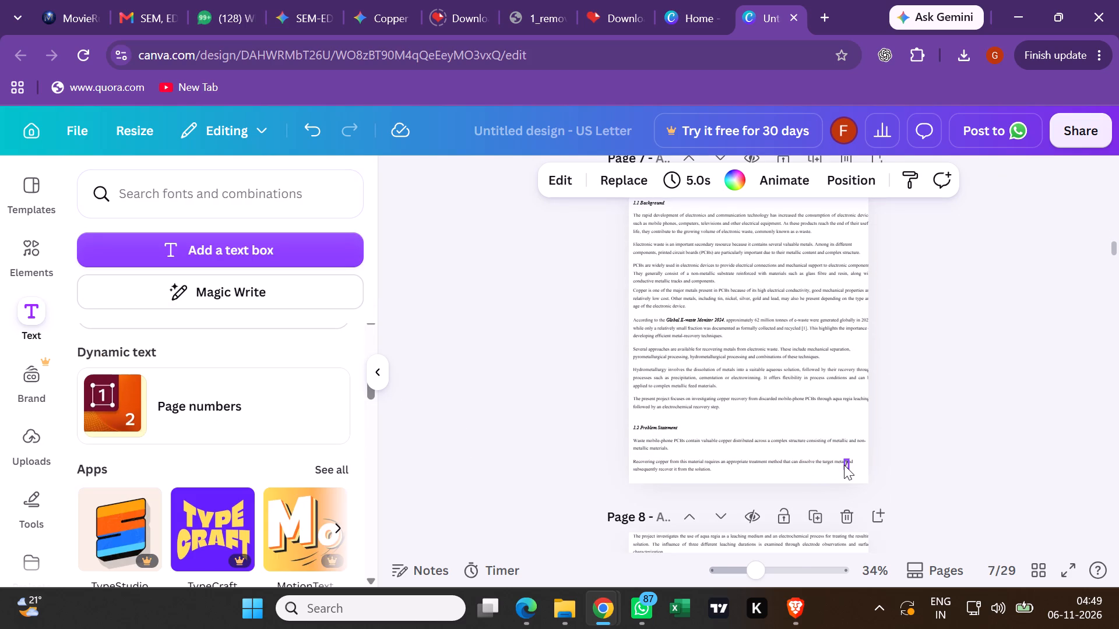
pyautogui.moveTo(844, 465); pyautogui.dragTo(754, 473)
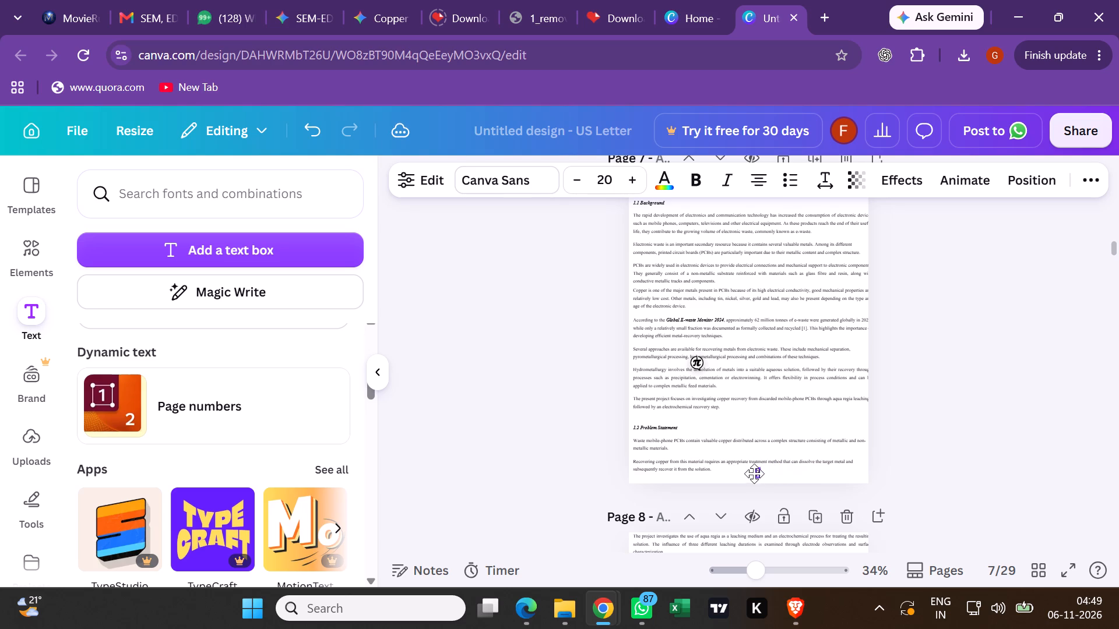
pyautogui.moveTo(754, 473); pyautogui.dragTo(754, 478)
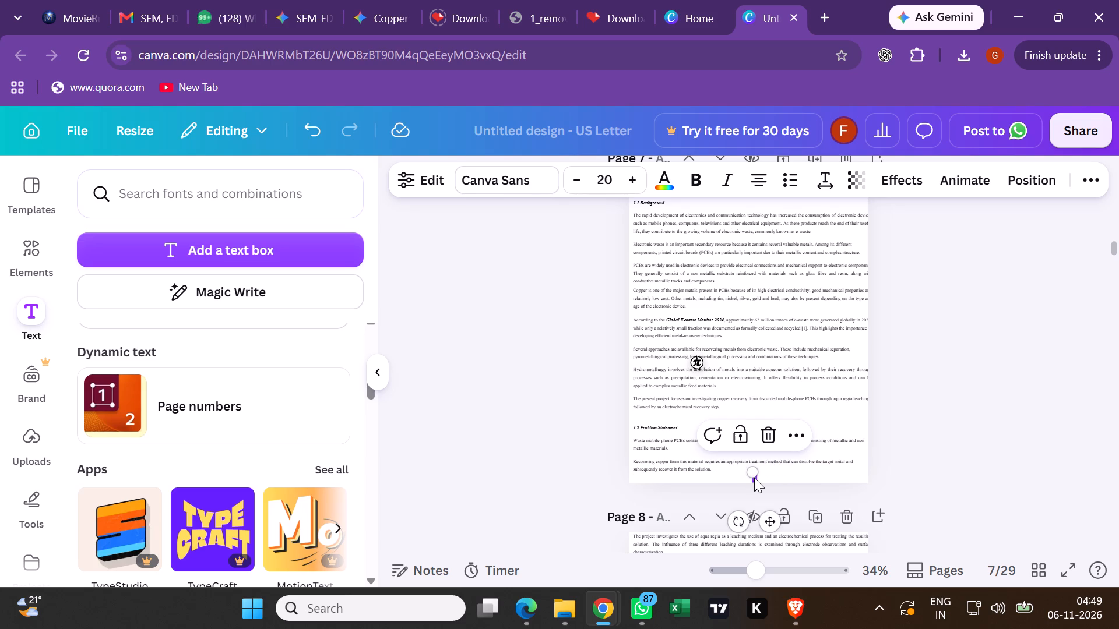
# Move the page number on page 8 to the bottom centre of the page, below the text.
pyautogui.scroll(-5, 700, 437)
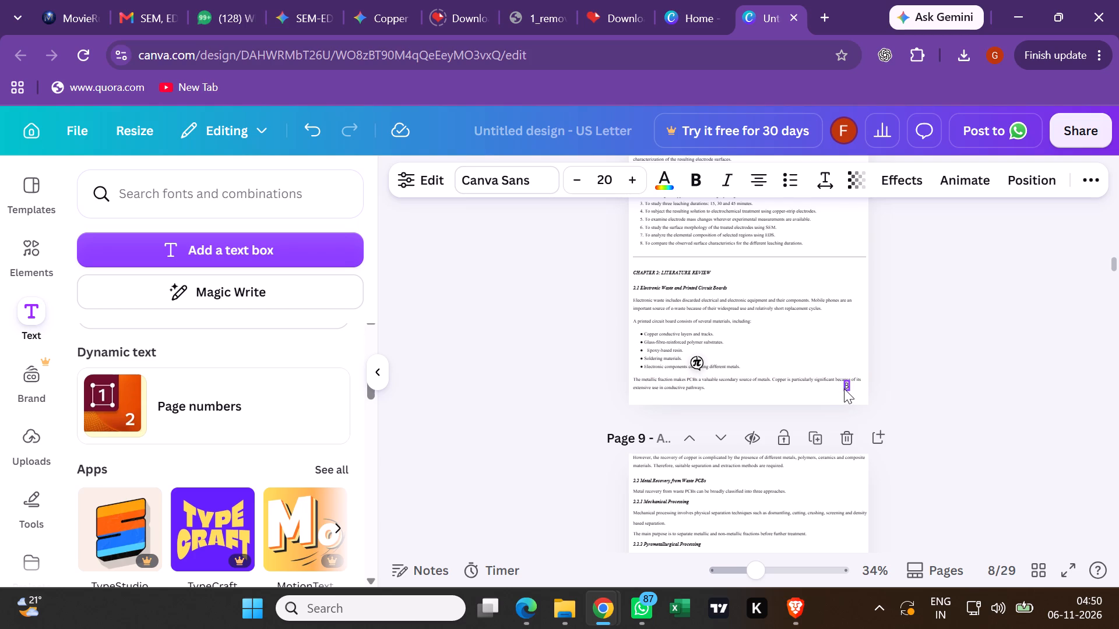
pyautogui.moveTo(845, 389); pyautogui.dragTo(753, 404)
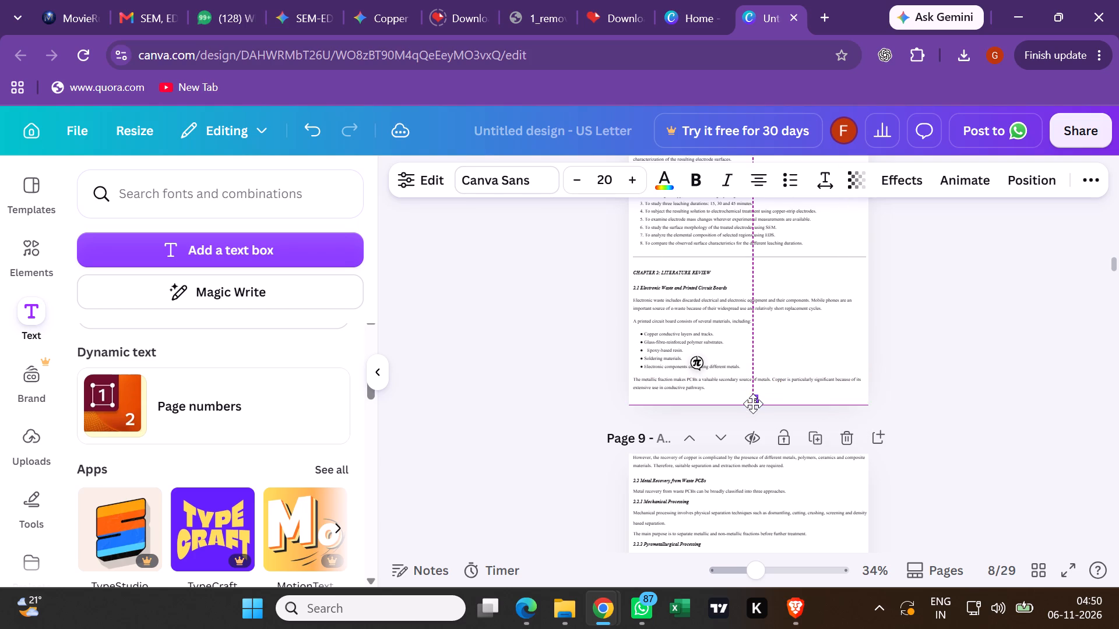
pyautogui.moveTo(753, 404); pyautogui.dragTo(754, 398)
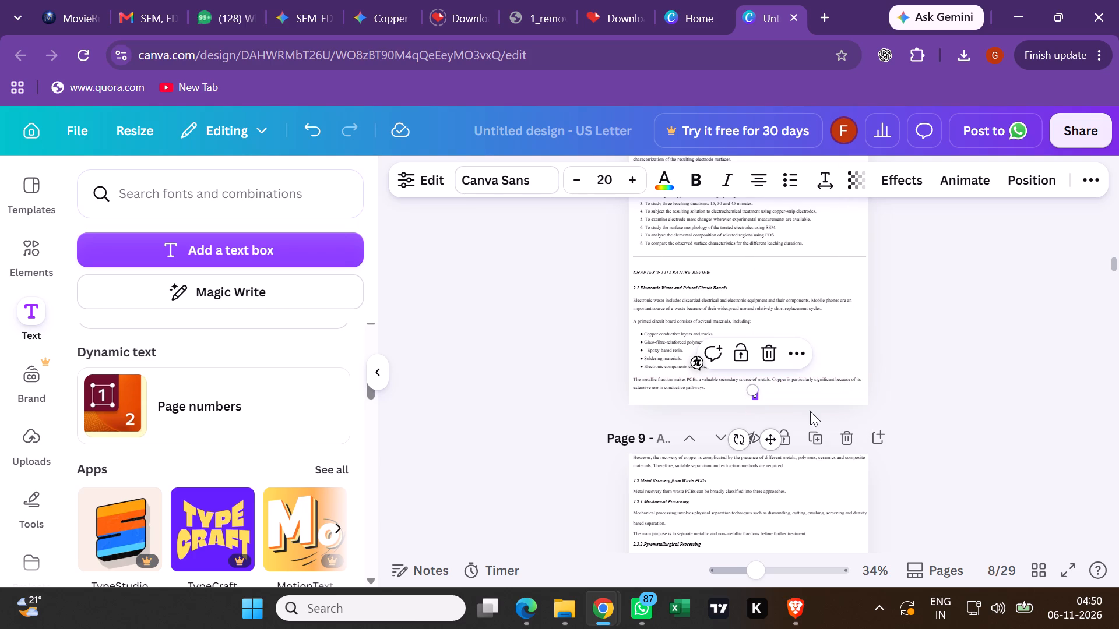
# Undo the page-number moves on pages 8 and 7 and check both pages.
pyautogui.scroll(2, 851, 419)
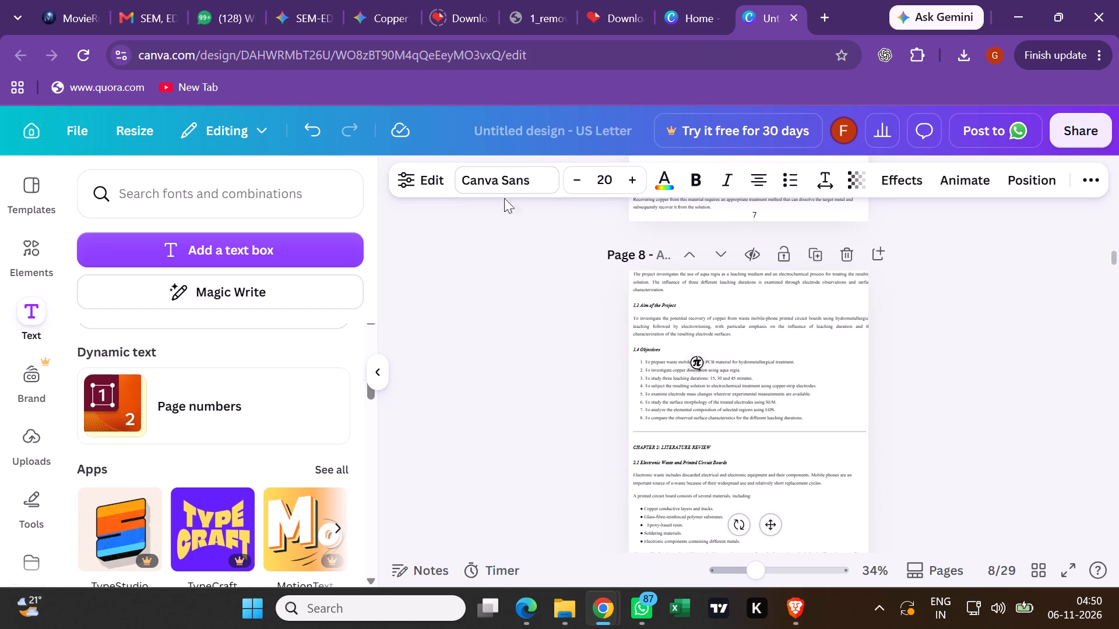
pyautogui.click(321, 137)
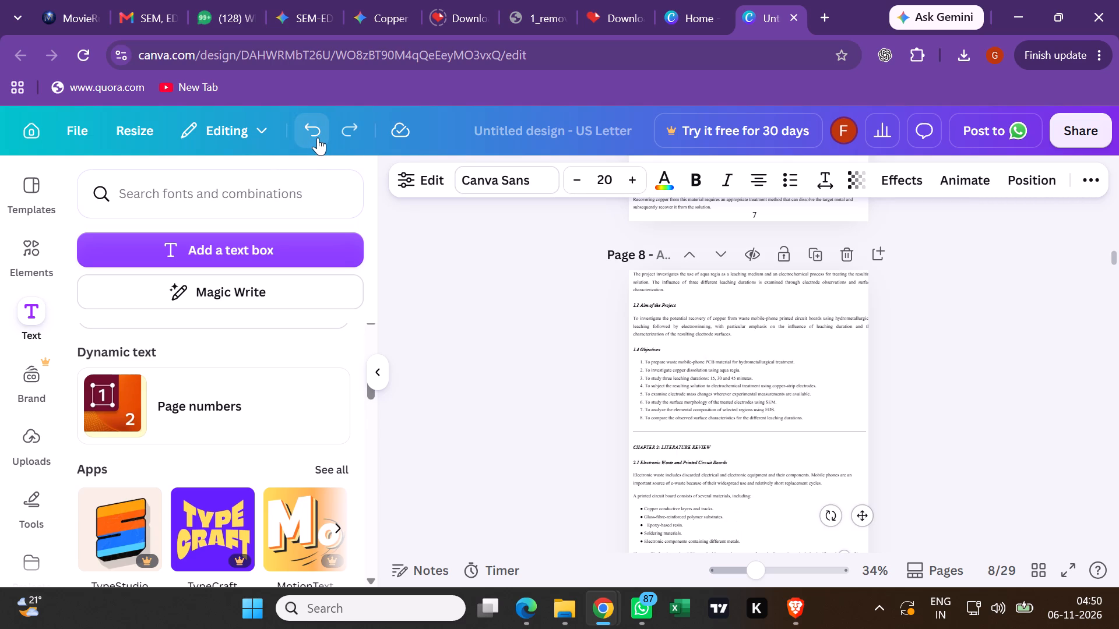
pyautogui.click(318, 137)
pyautogui.scroll(2, 806, 394)
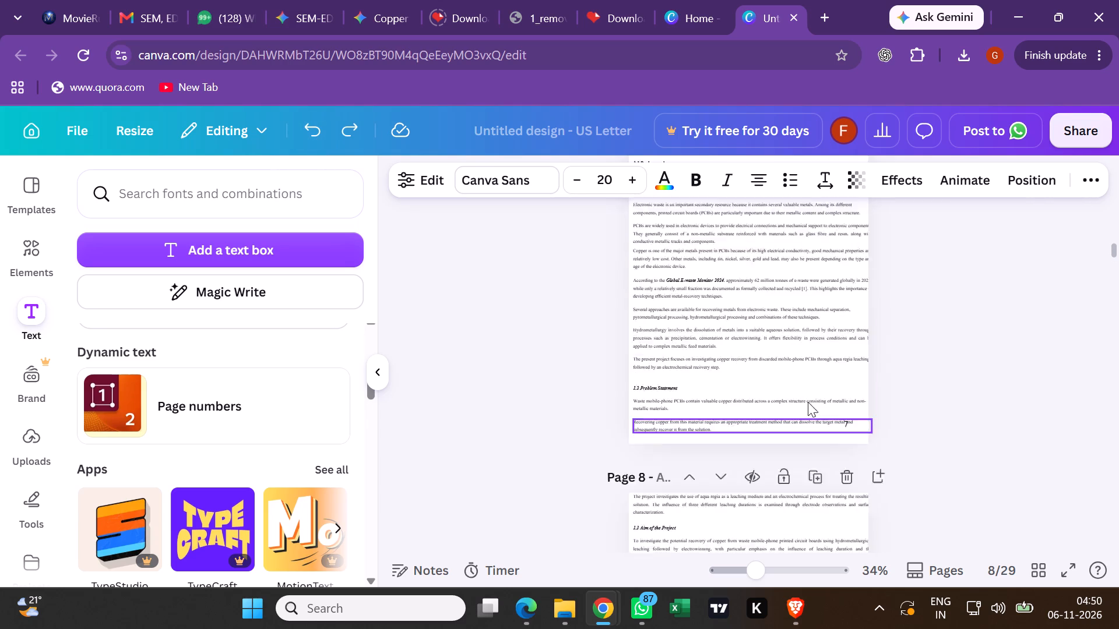
pyautogui.scroll(1, 808, 403)
pyautogui.scroll(-9, 808, 404)
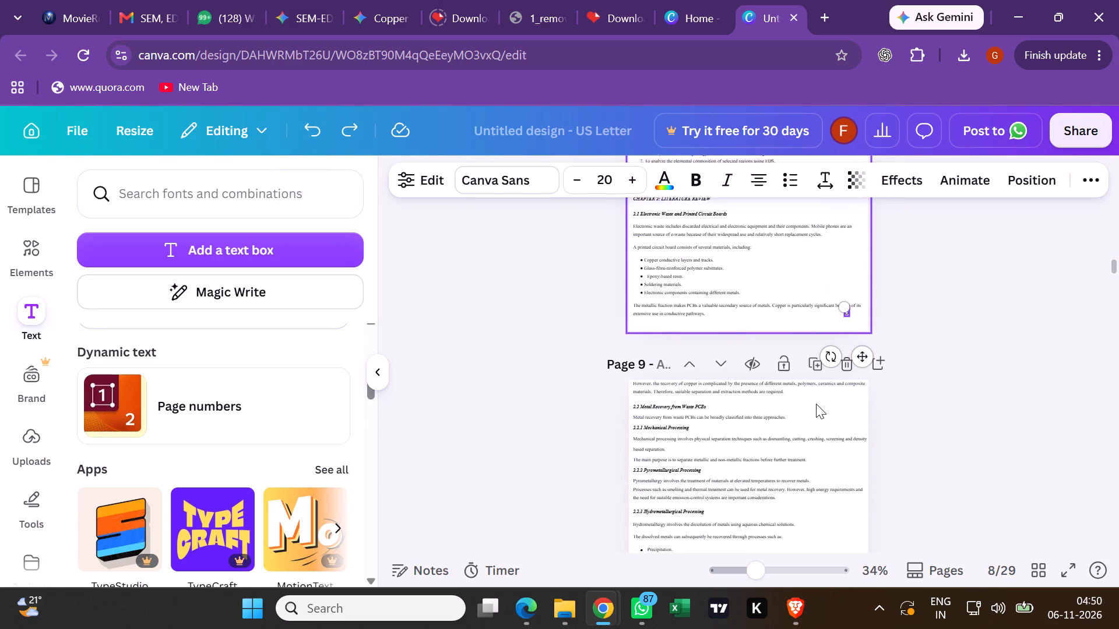
# Undo all remaining page-number edits back to the blank design, and redo the report import.
pyautogui.click(304, 129)
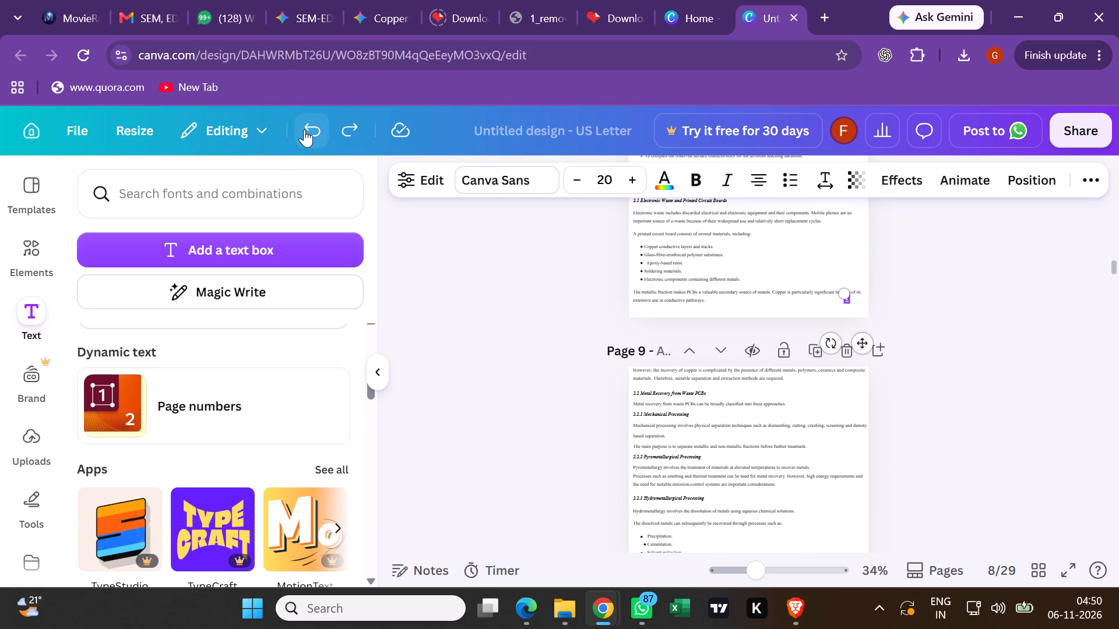
pyautogui.scroll(-4, 543, 337)
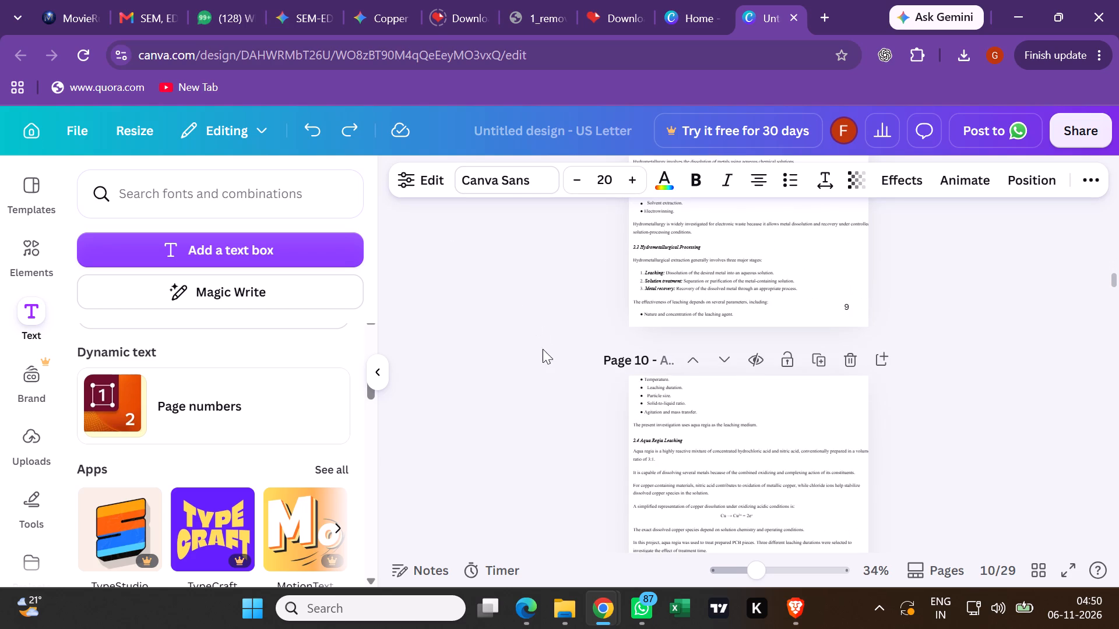
pyautogui.click(302, 126)
pyautogui.doubleClick(302, 126)
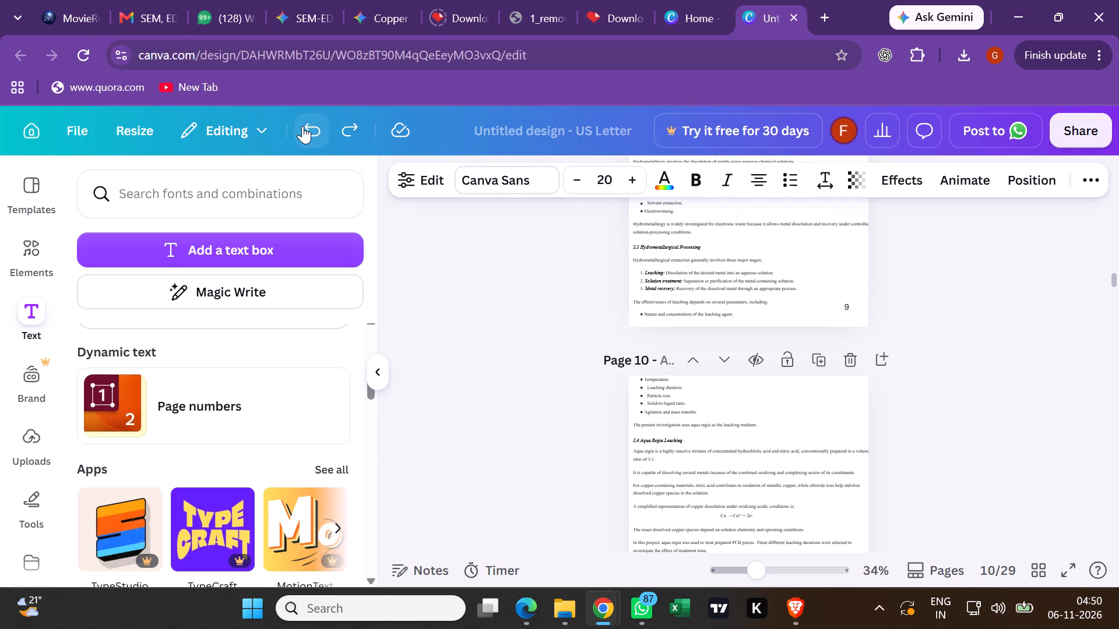
pyautogui.tripleClick(302, 126)
pyautogui.tripleClick(302, 126)
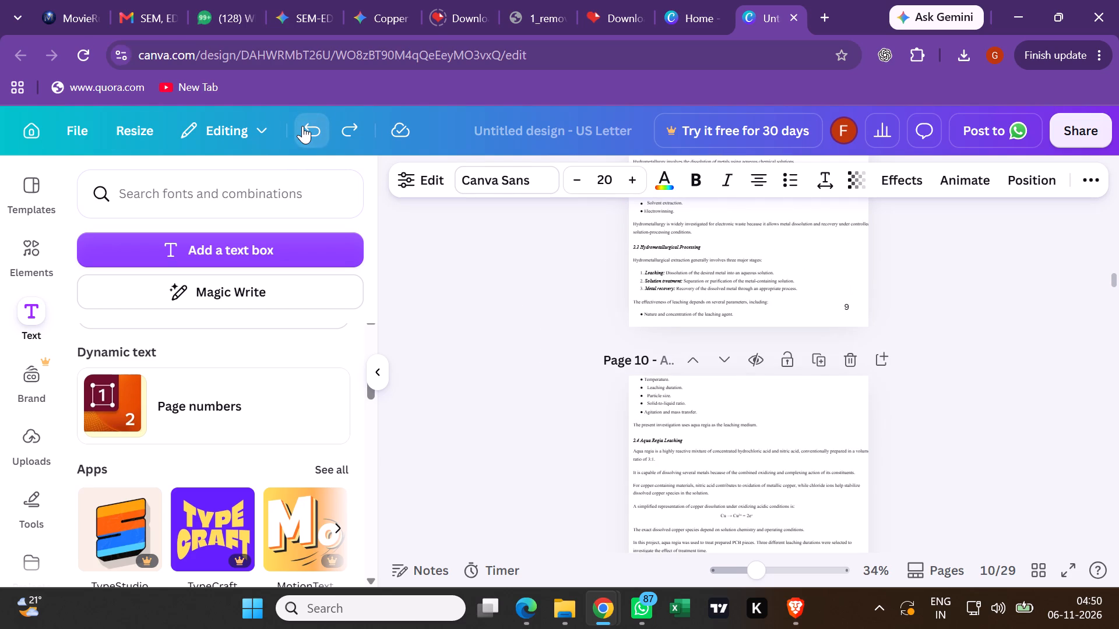
pyautogui.tripleClick(302, 126)
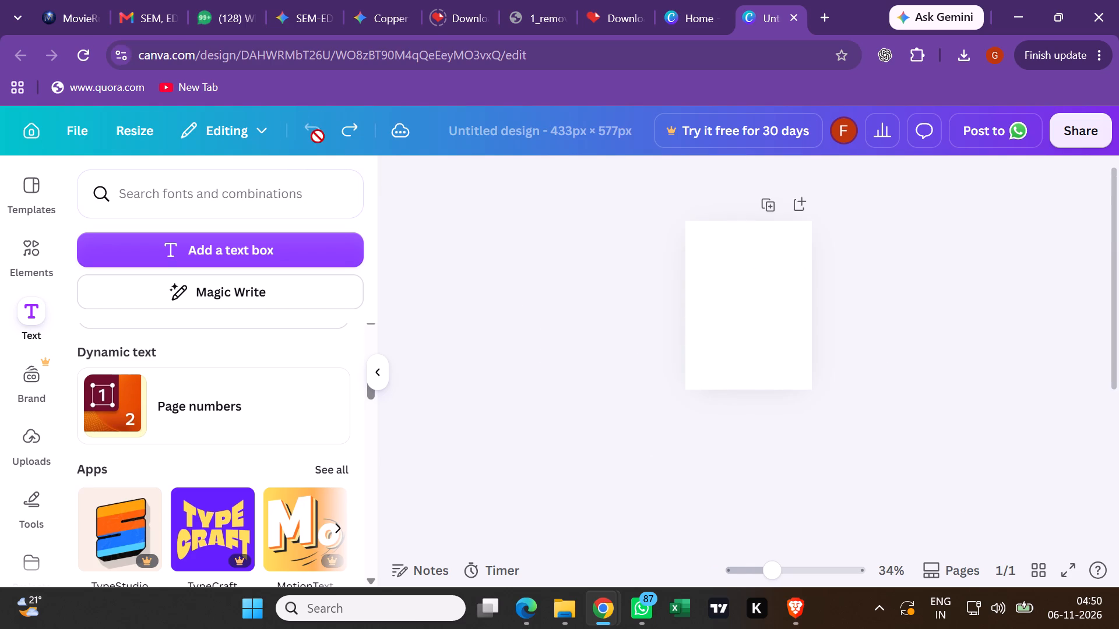
pyautogui.click(346, 133)
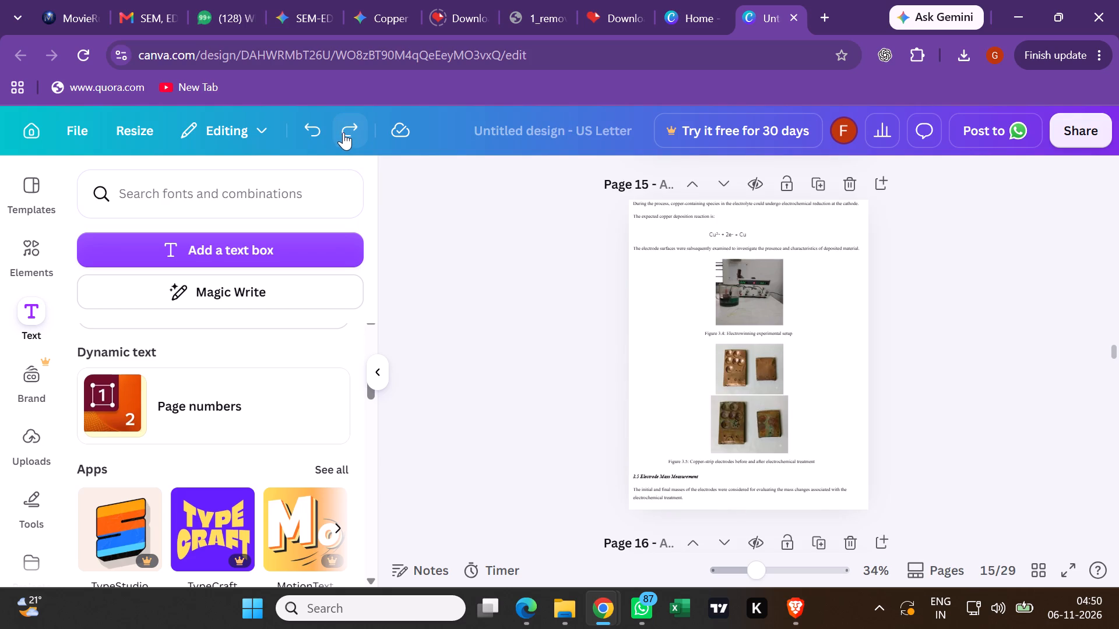
# Look over the report pages from page 14 to page 20 for page numbers and locate the page-numbers option among the text options.
pyautogui.scroll(4, 540, 389)
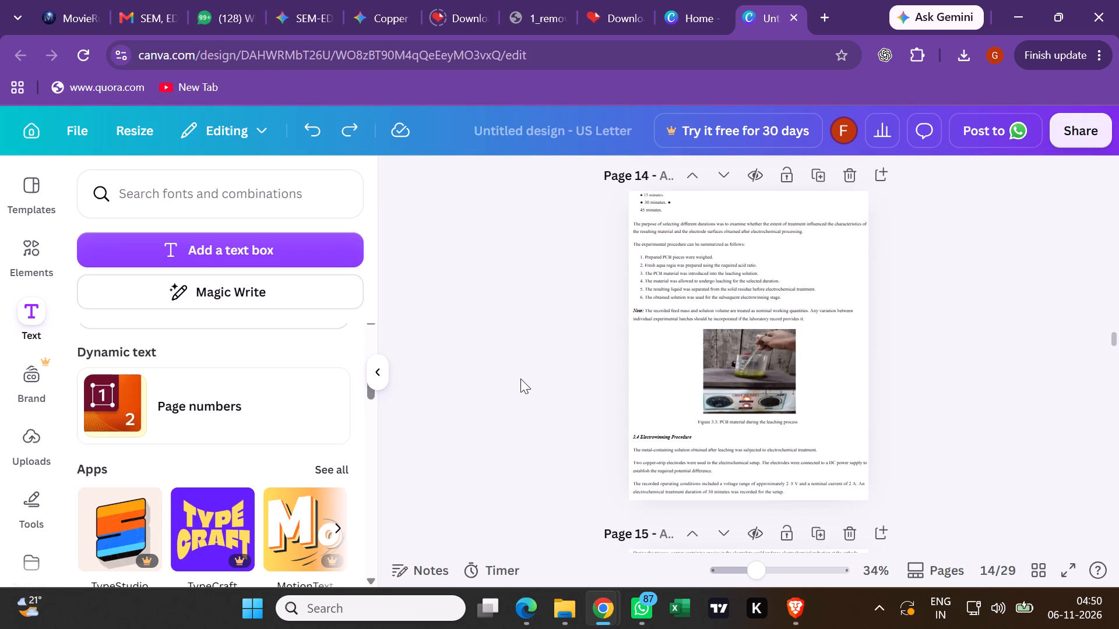
pyautogui.scroll(-16, 520, 379)
pyautogui.scroll(-5, 511, 371)
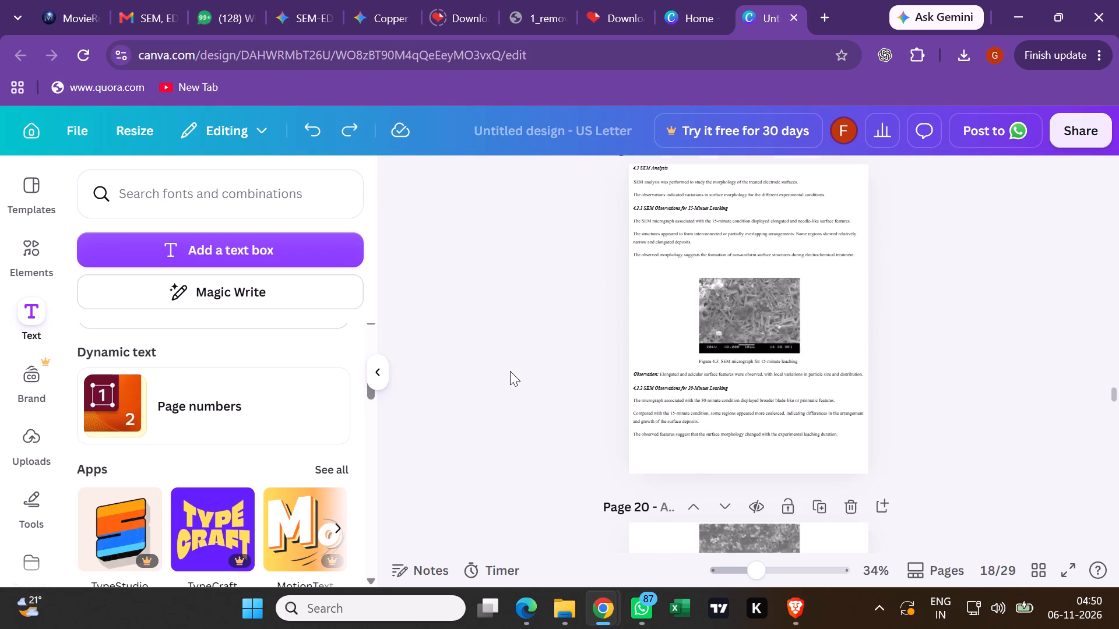
pyautogui.scroll(-4, 219, 450)
pyautogui.scroll(2, 204, 448)
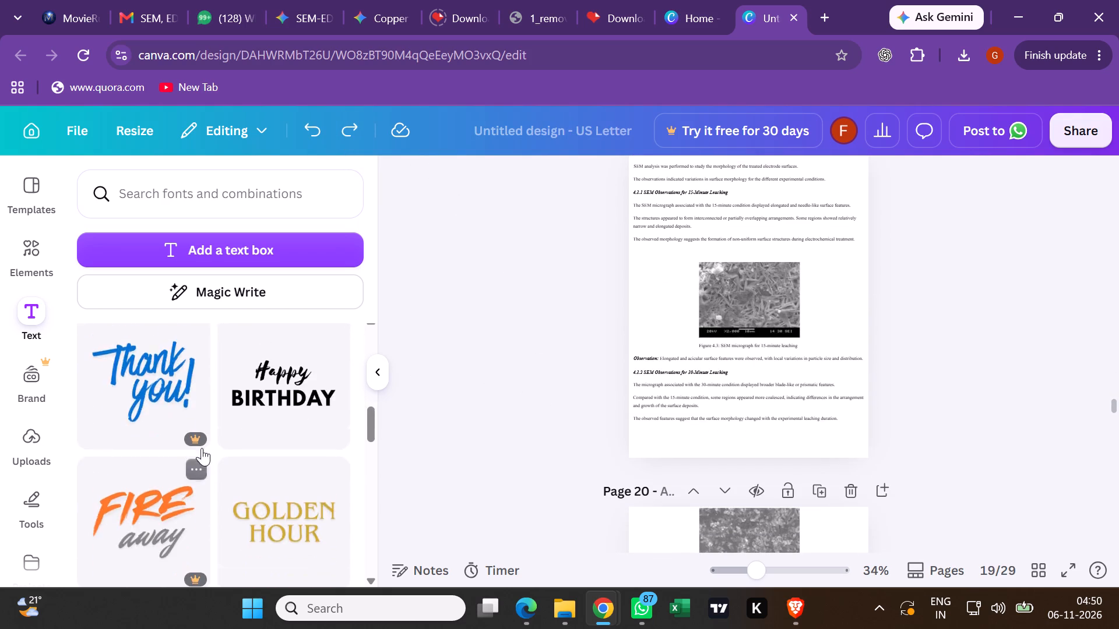
pyautogui.scroll(4, 202, 448)
pyautogui.scroll(8, 160, 370)
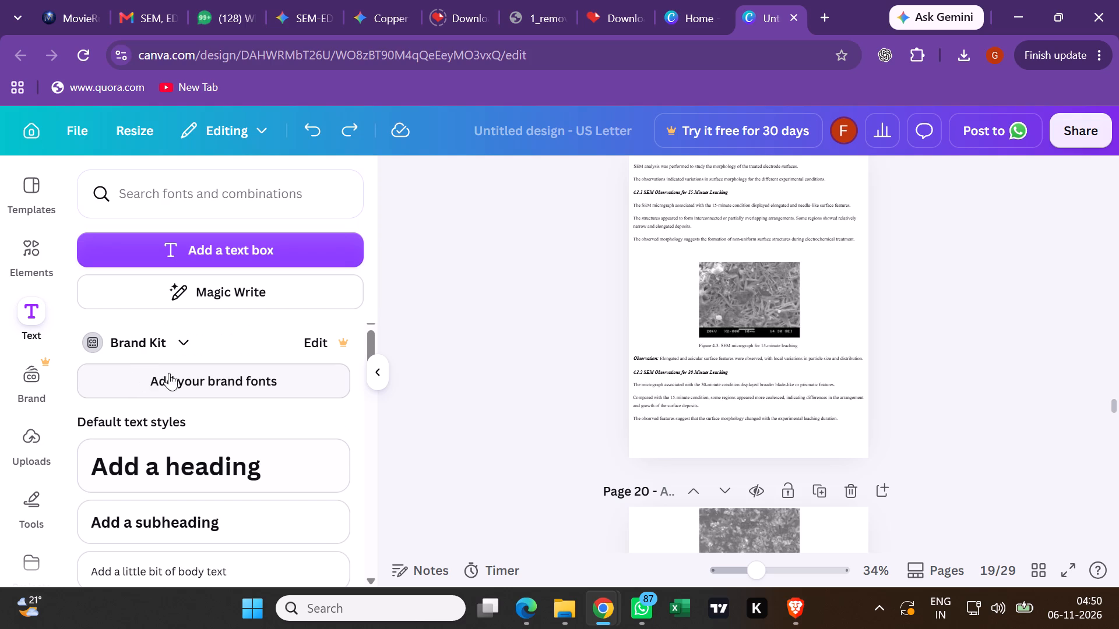
pyautogui.scroll(-1, 217, 440)
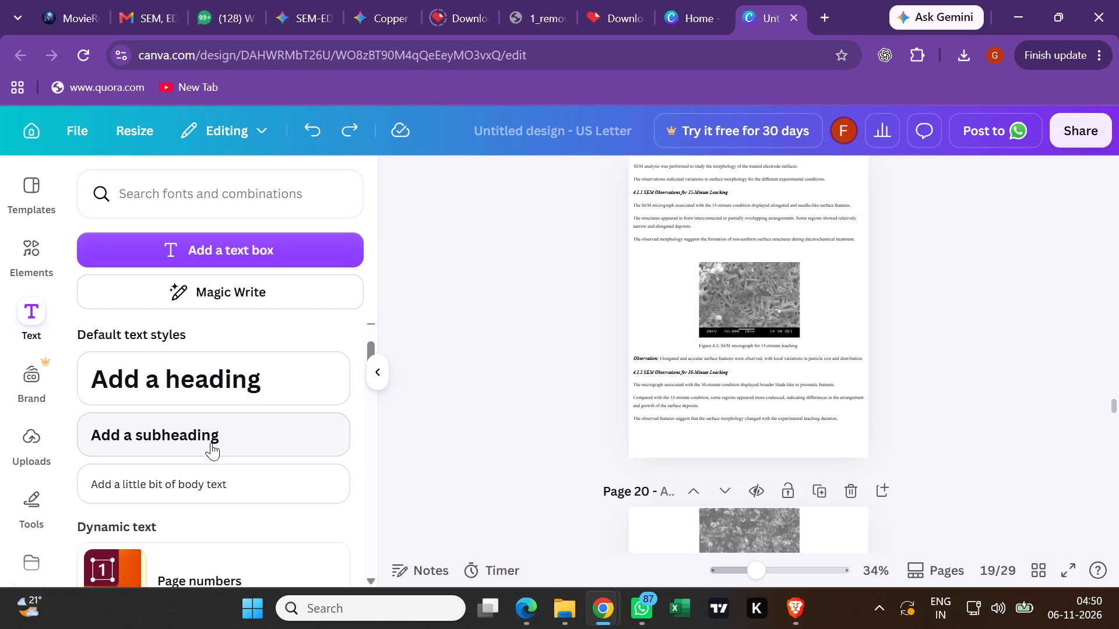
pyautogui.scroll(-2, 203, 446)
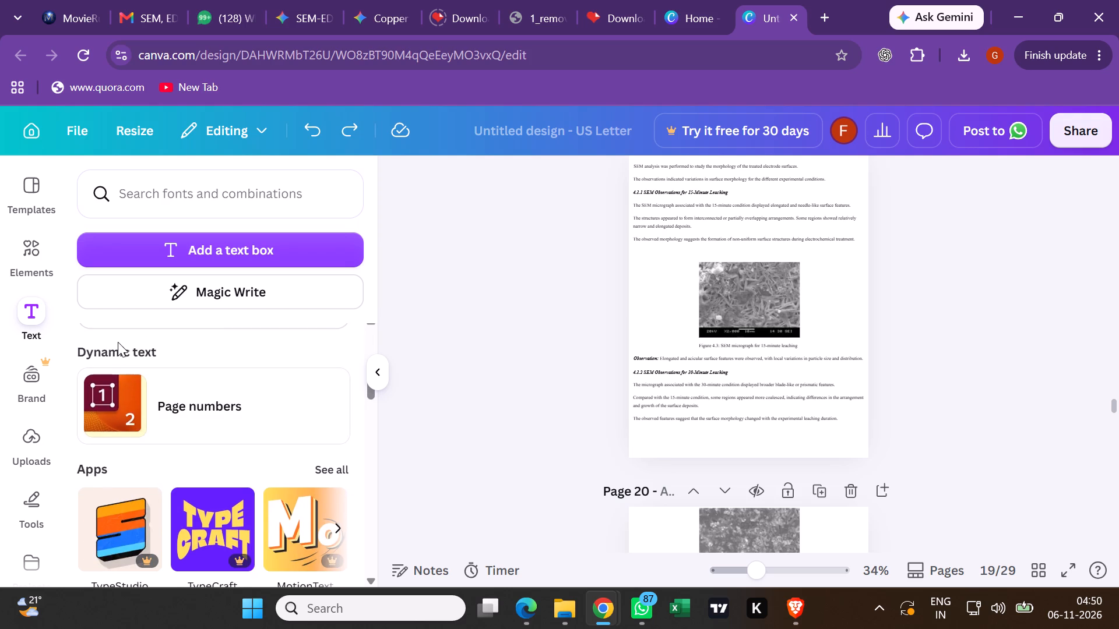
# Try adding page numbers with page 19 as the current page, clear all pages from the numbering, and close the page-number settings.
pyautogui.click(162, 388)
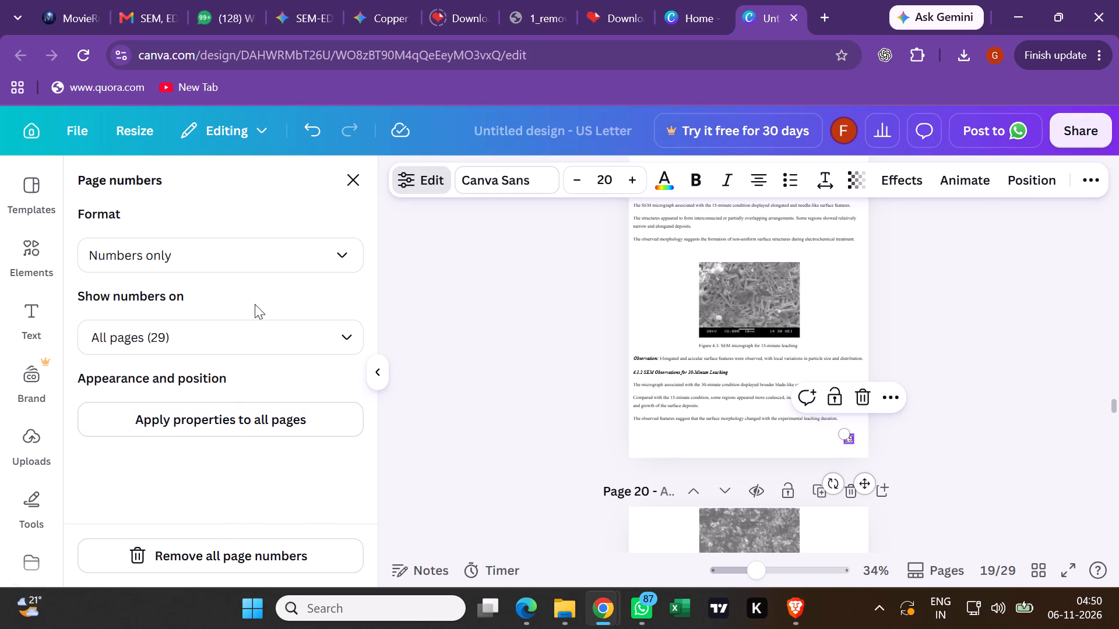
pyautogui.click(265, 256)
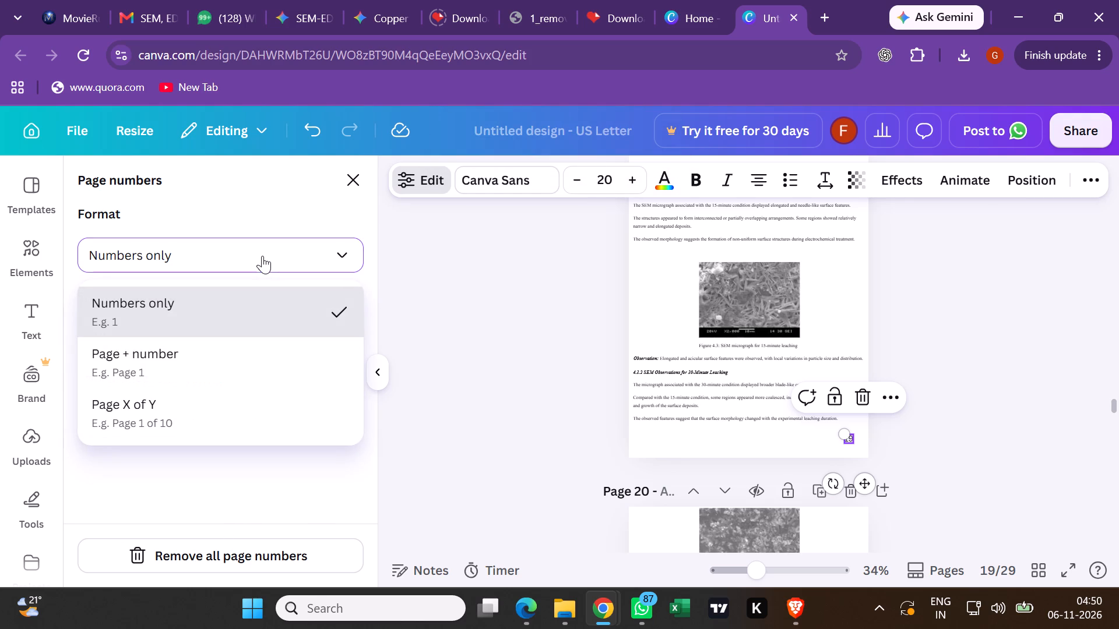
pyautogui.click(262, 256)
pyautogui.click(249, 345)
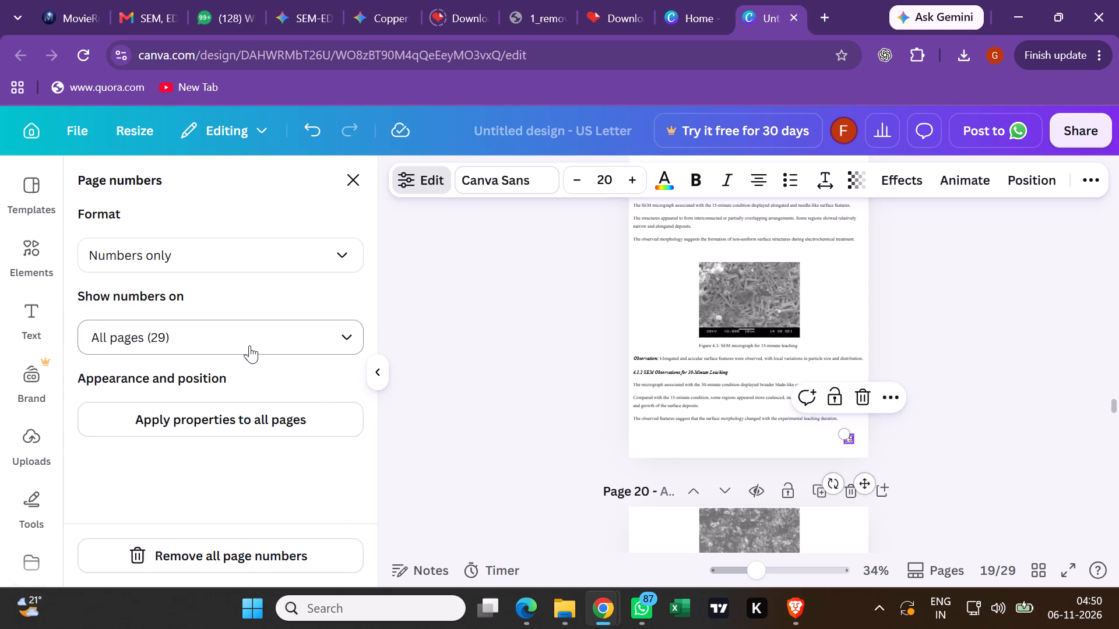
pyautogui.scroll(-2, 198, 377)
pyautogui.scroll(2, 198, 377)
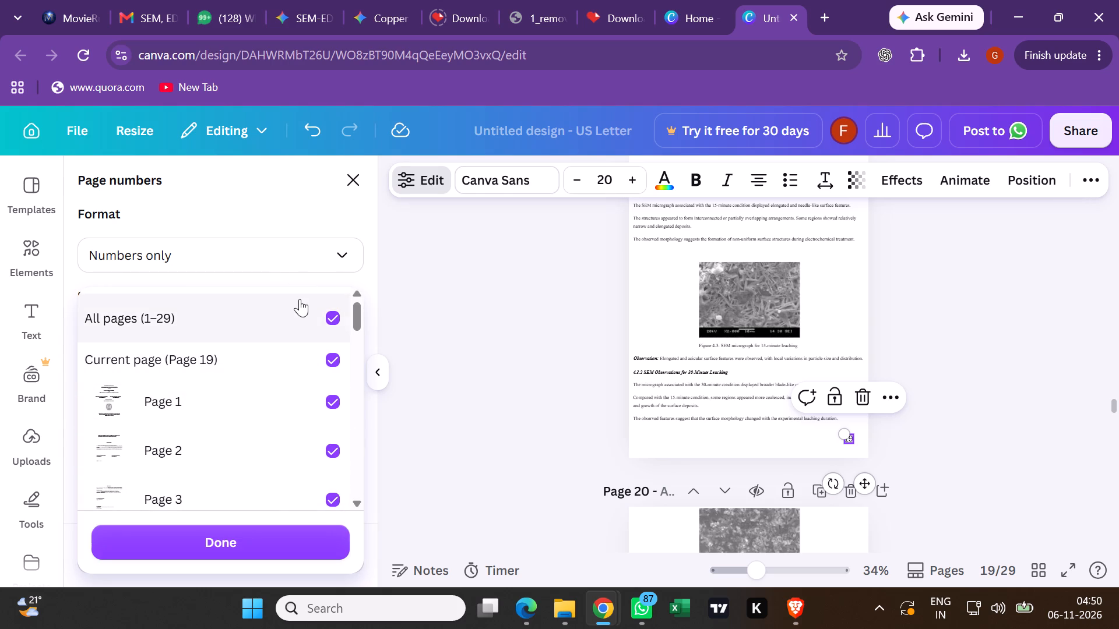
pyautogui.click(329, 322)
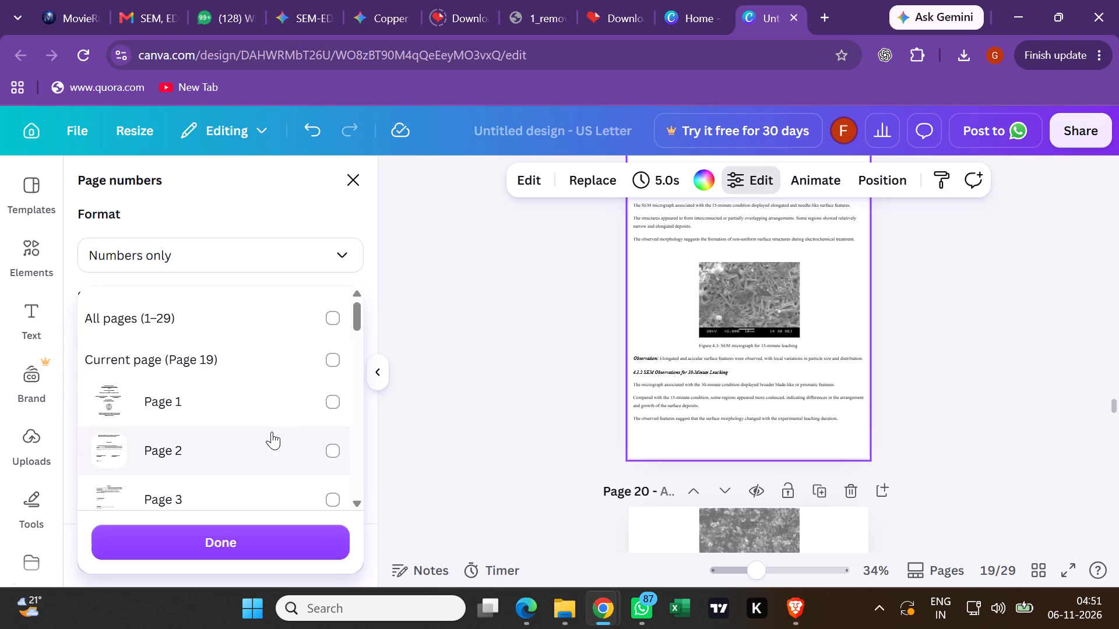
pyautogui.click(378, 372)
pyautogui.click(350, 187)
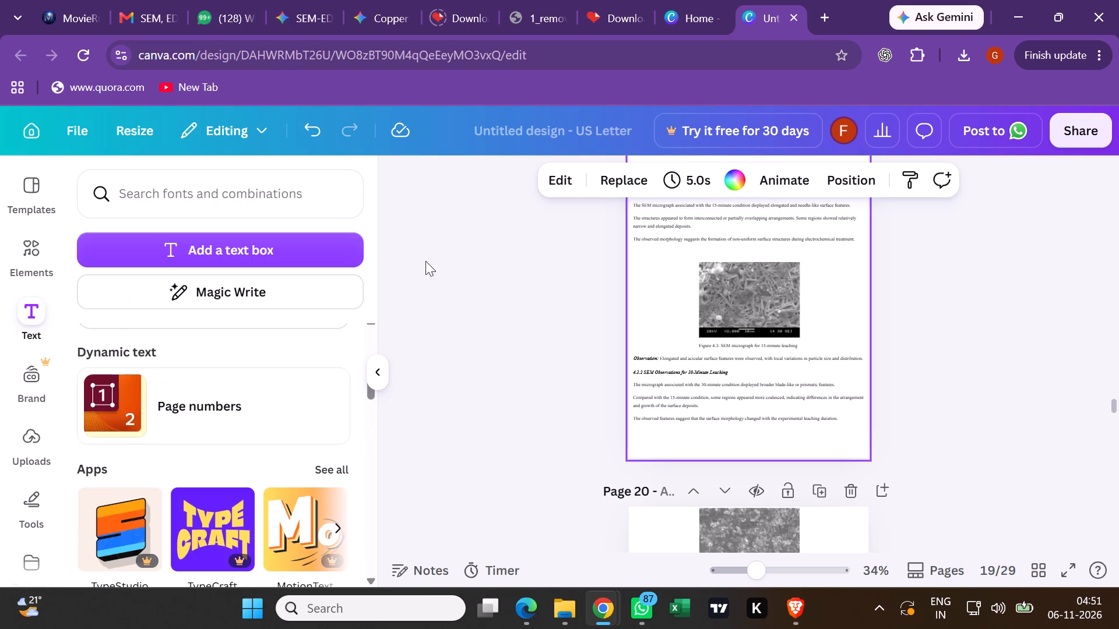
# Add page numbers from page 7, the Chapter 1 page, and restrict them to the current page only.
pyautogui.scroll(6, 492, 313)
pyautogui.scroll(20, 490, 330)
pyautogui.scroll(4, 490, 330)
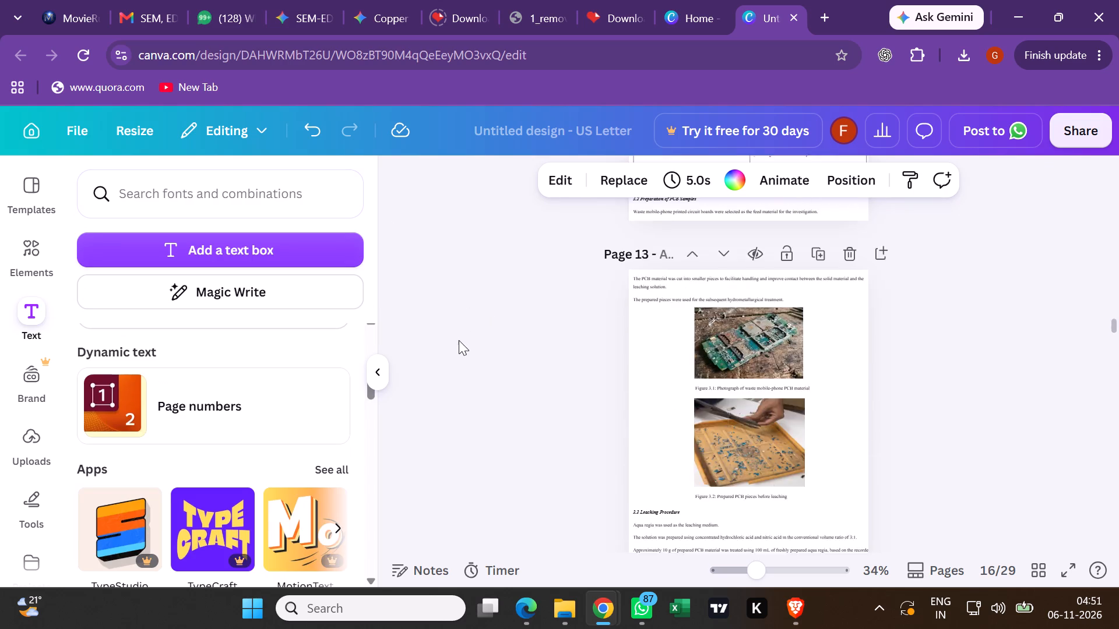
pyautogui.scroll(18, 459, 340)
pyautogui.scroll(4, 446, 340)
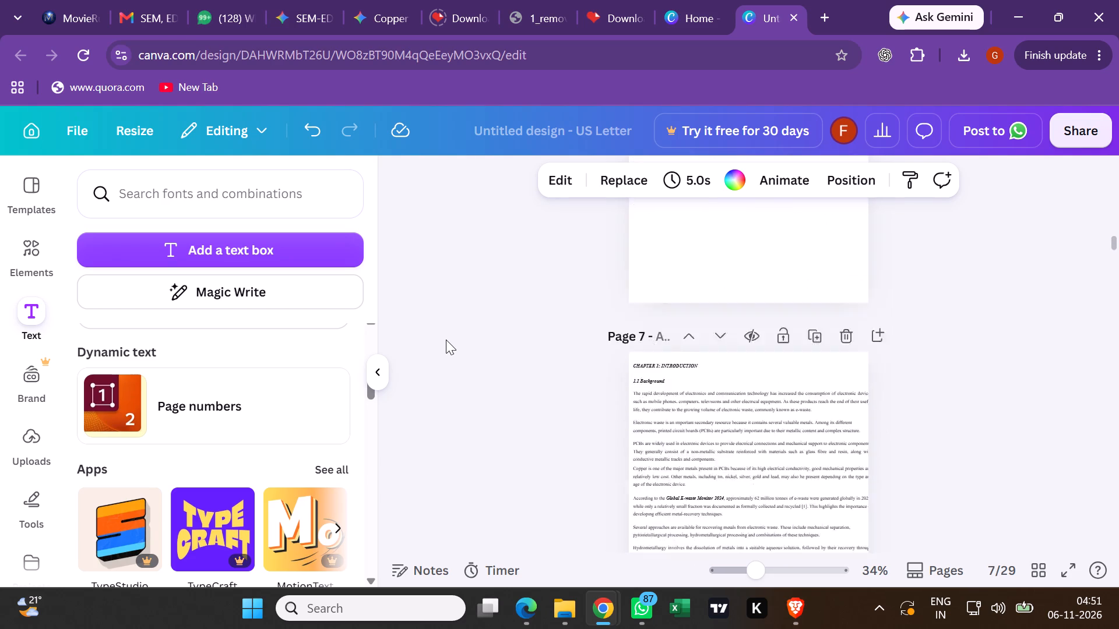
pyautogui.scroll(2, 446, 340)
pyautogui.scroll(-4, 446, 341)
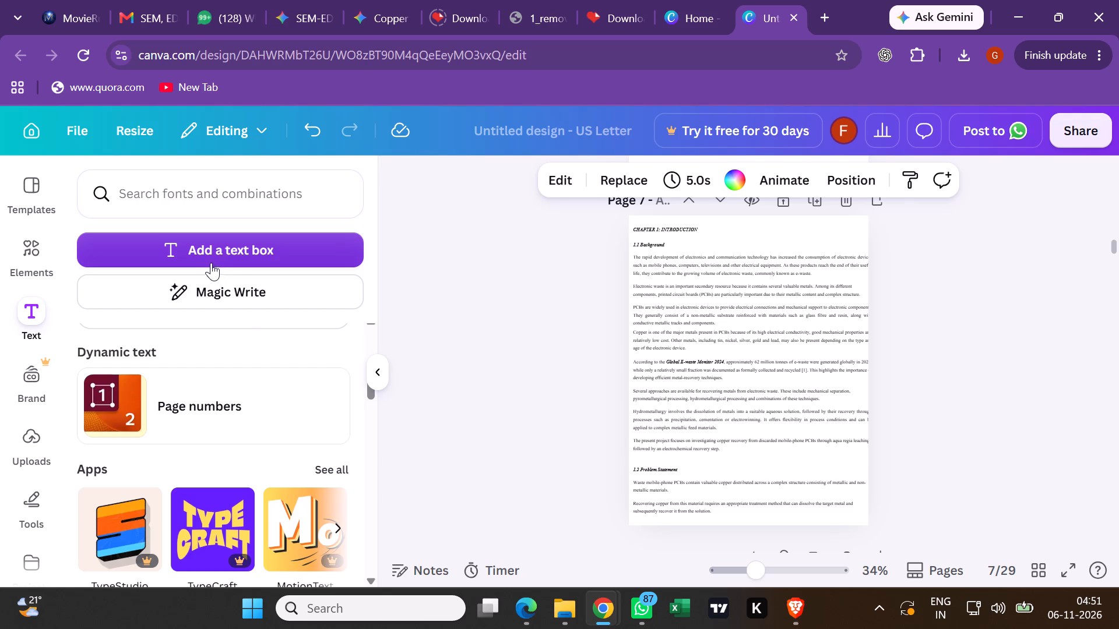
pyautogui.click(246, 391)
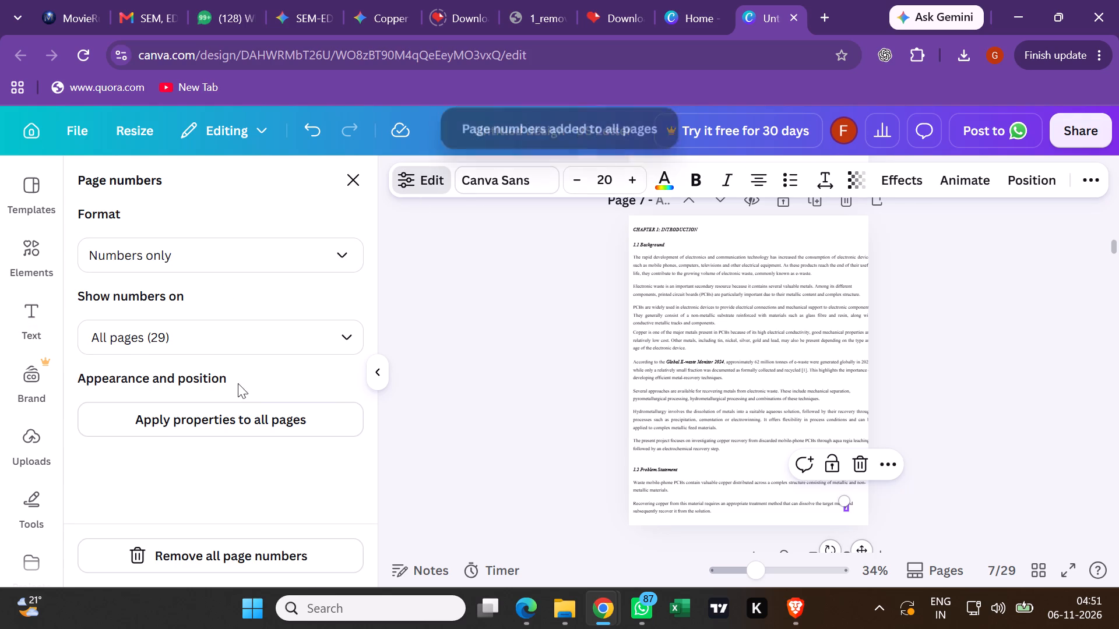
pyautogui.click(330, 334)
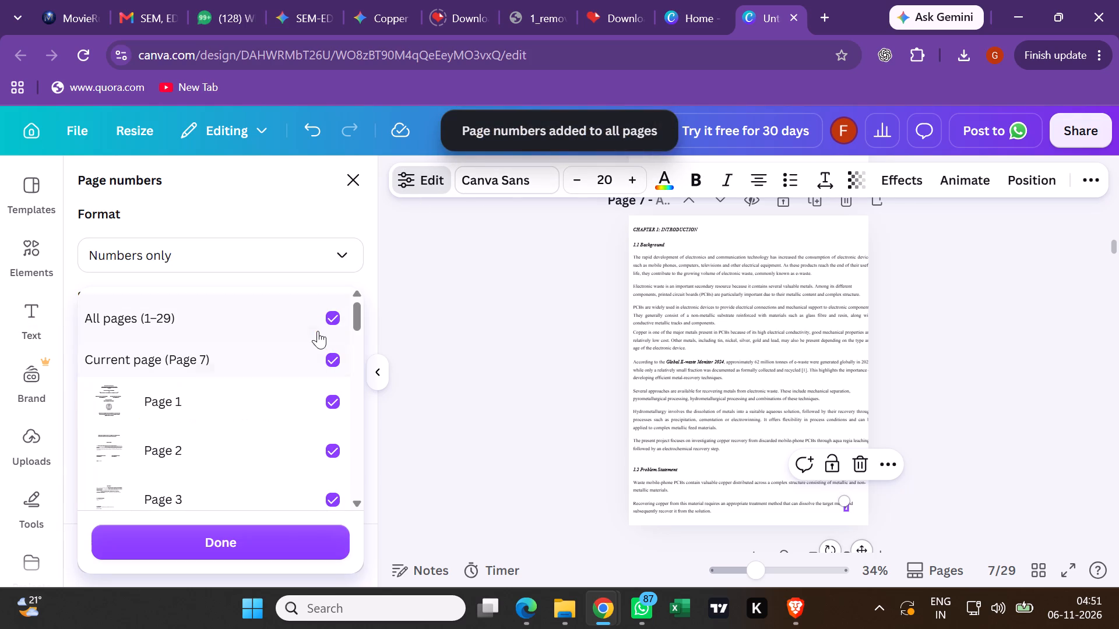
pyautogui.click(342, 320)
pyautogui.click(328, 355)
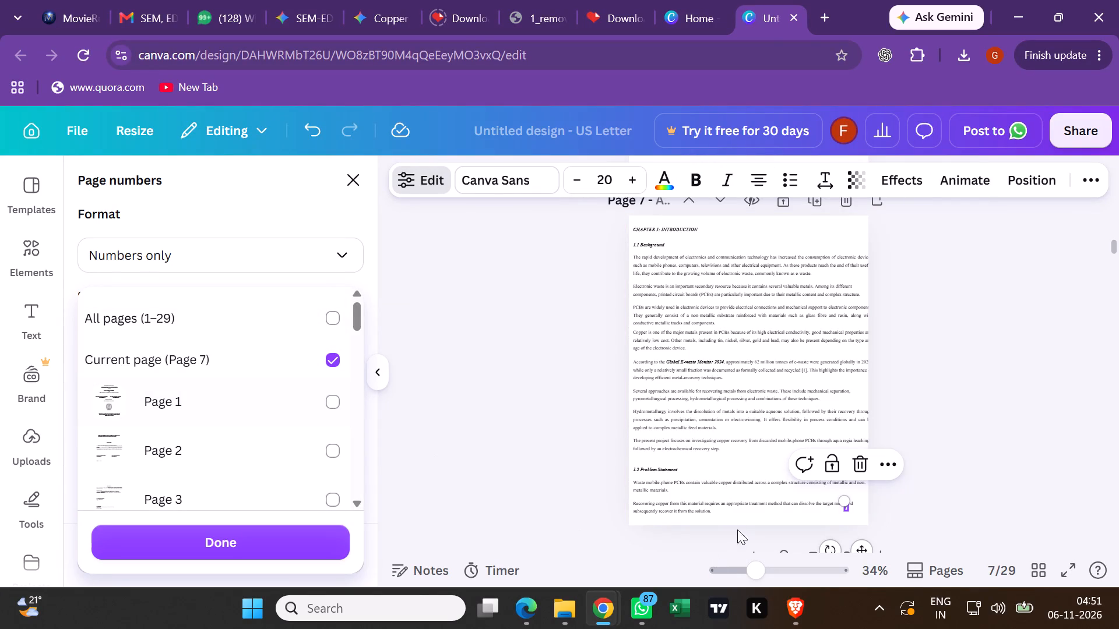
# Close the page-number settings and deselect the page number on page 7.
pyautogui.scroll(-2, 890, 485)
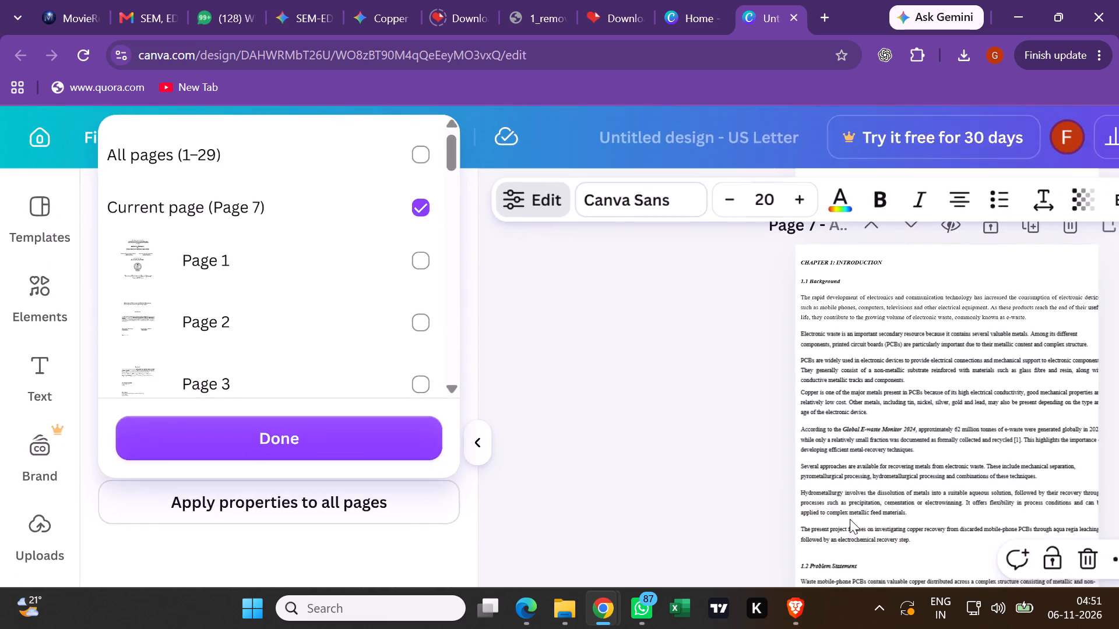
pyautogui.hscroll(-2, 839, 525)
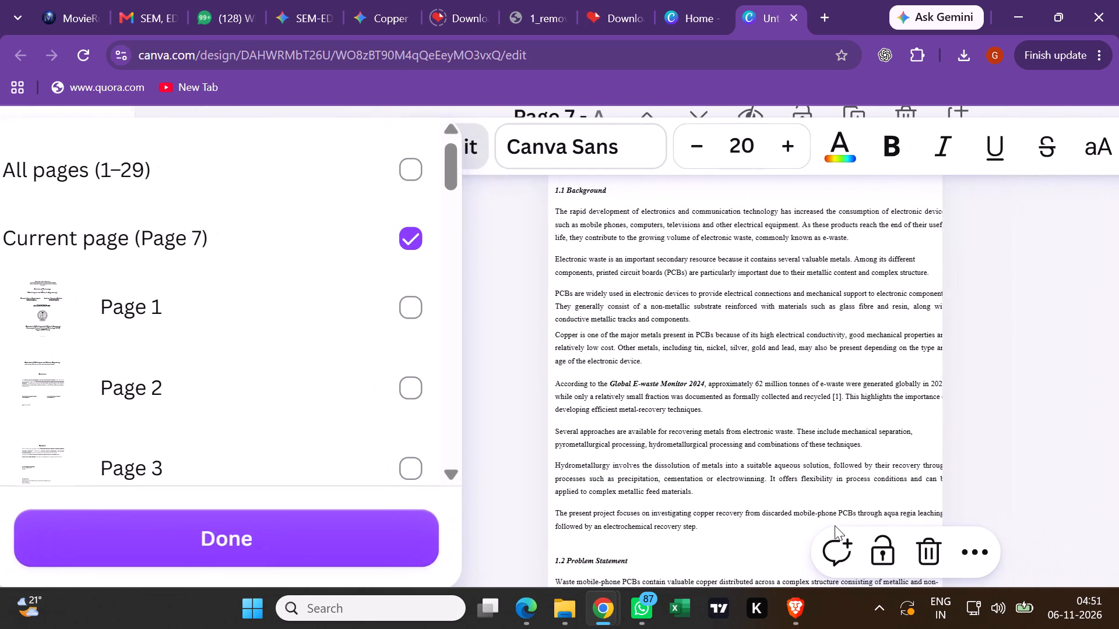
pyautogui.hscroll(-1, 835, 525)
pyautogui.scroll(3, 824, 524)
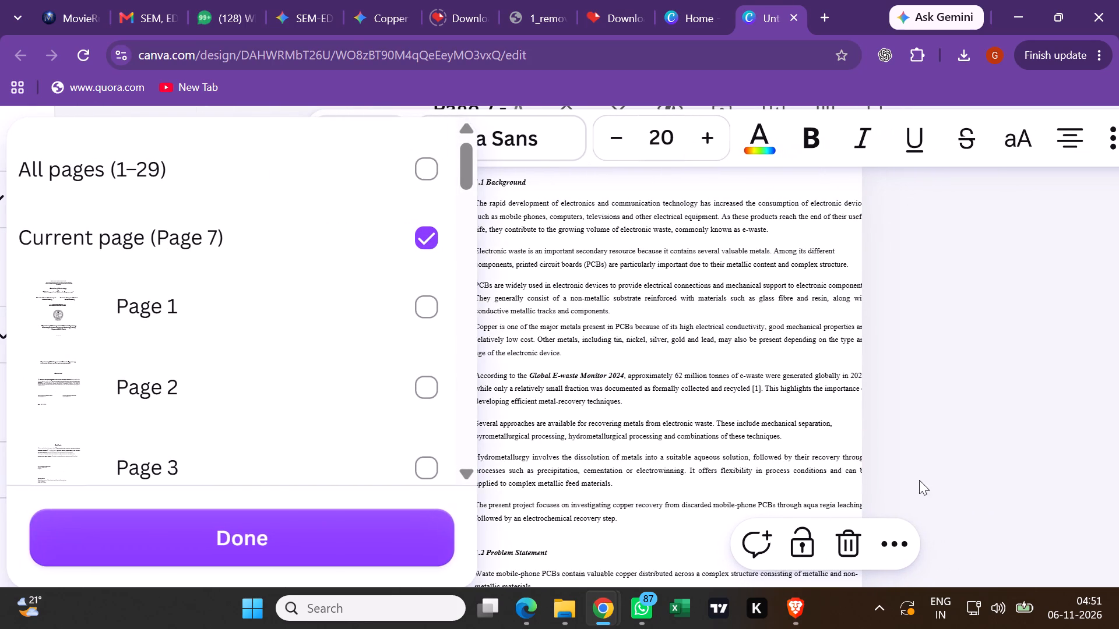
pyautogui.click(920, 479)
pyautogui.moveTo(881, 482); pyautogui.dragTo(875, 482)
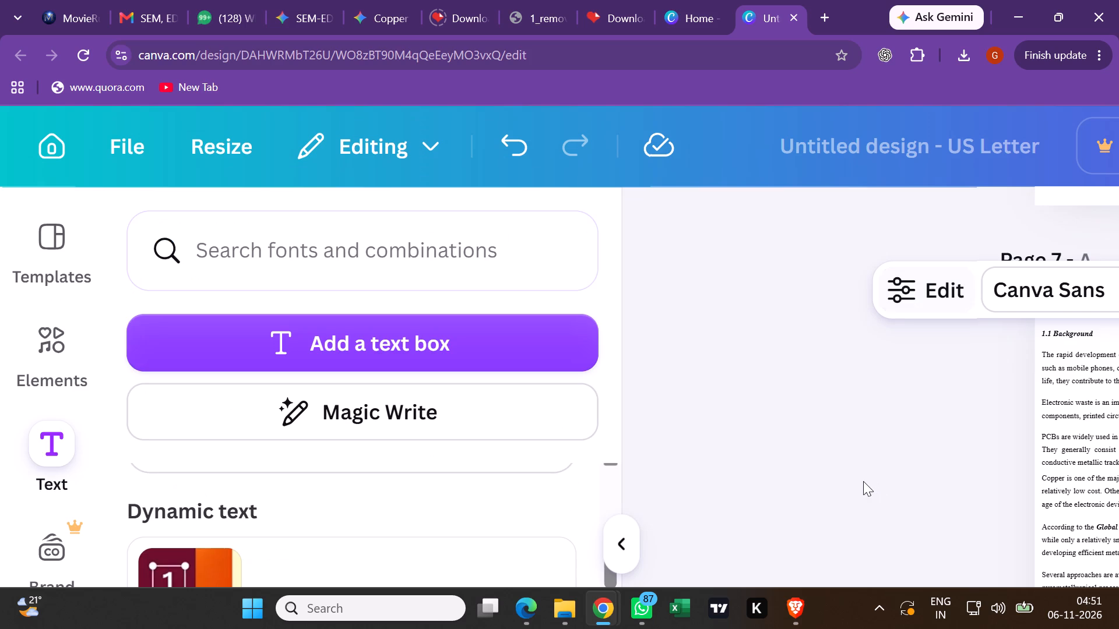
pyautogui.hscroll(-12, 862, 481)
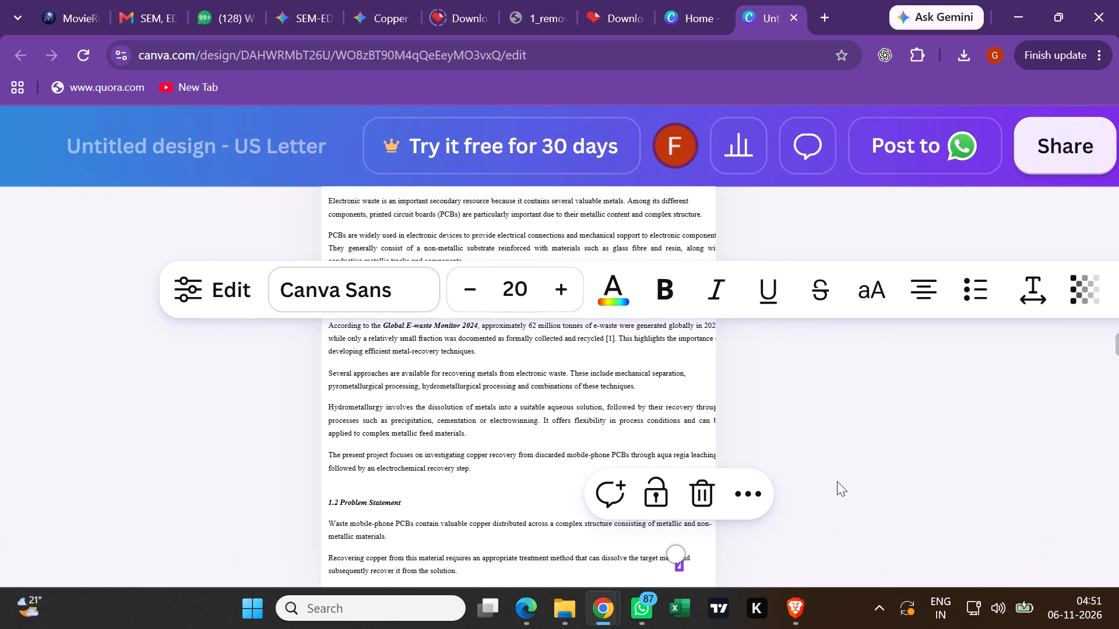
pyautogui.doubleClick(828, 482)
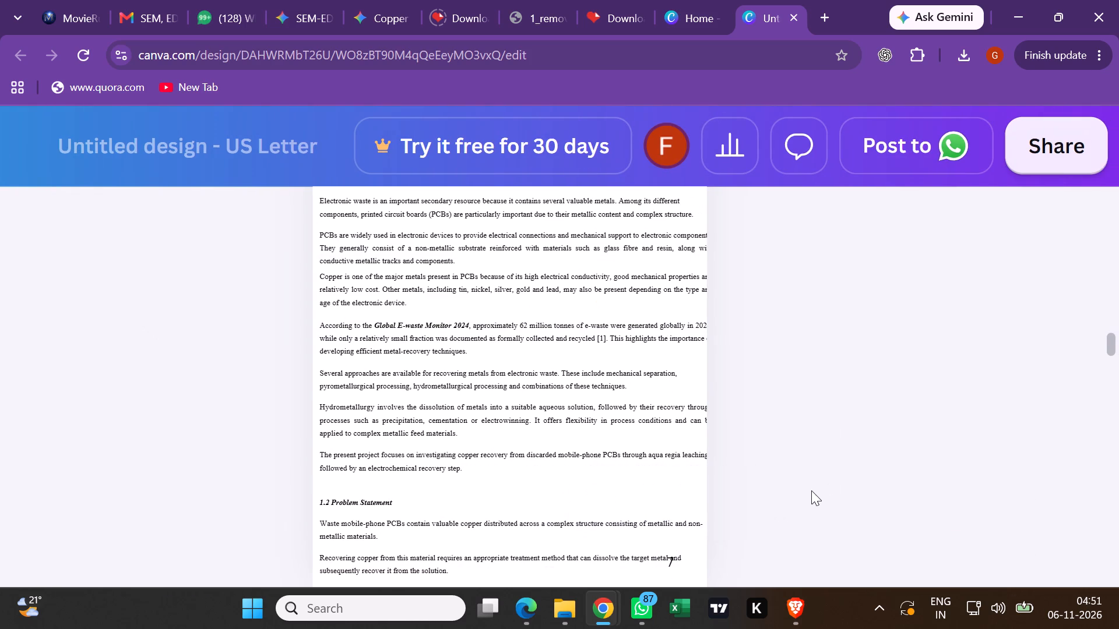
# Check the page number's placement on the Chapter 1 page and whether the neighbouring pages carry numbers.
pyautogui.scroll(1, 775, 523)
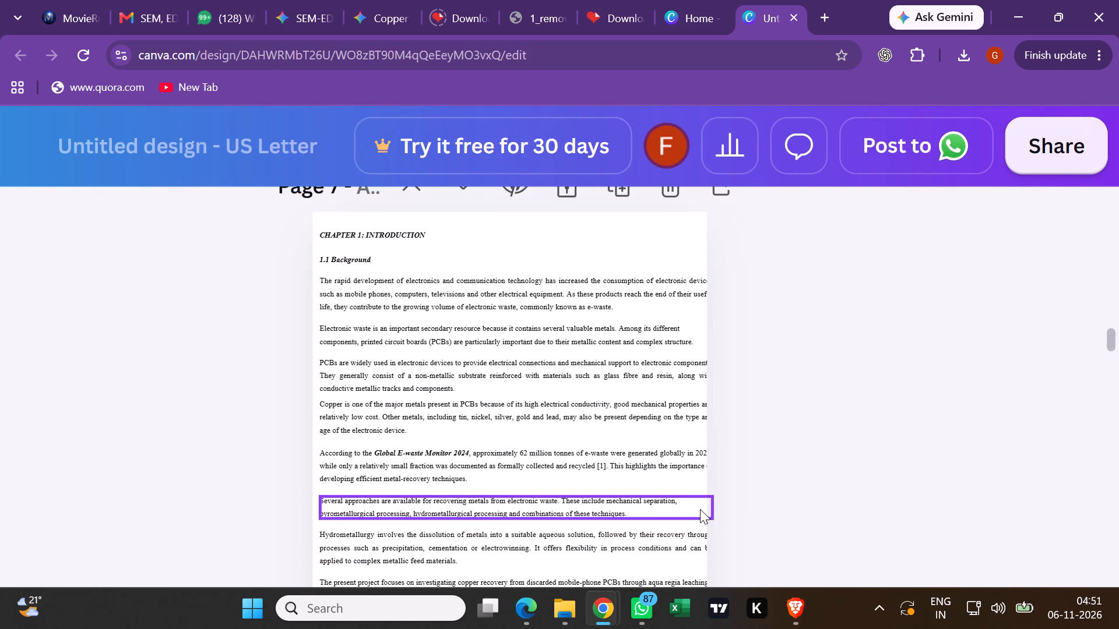
pyautogui.scroll(4, 699, 509)
pyautogui.scroll(-4, 684, 511)
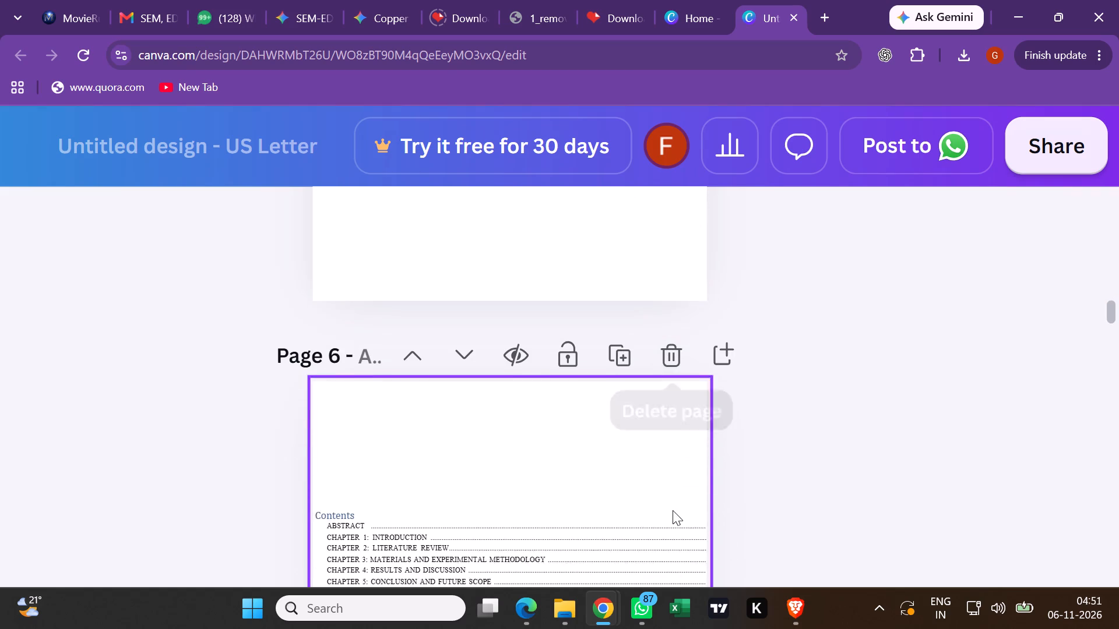
pyautogui.scroll(-2, 764, 555)
pyautogui.scroll(-1, 790, 486)
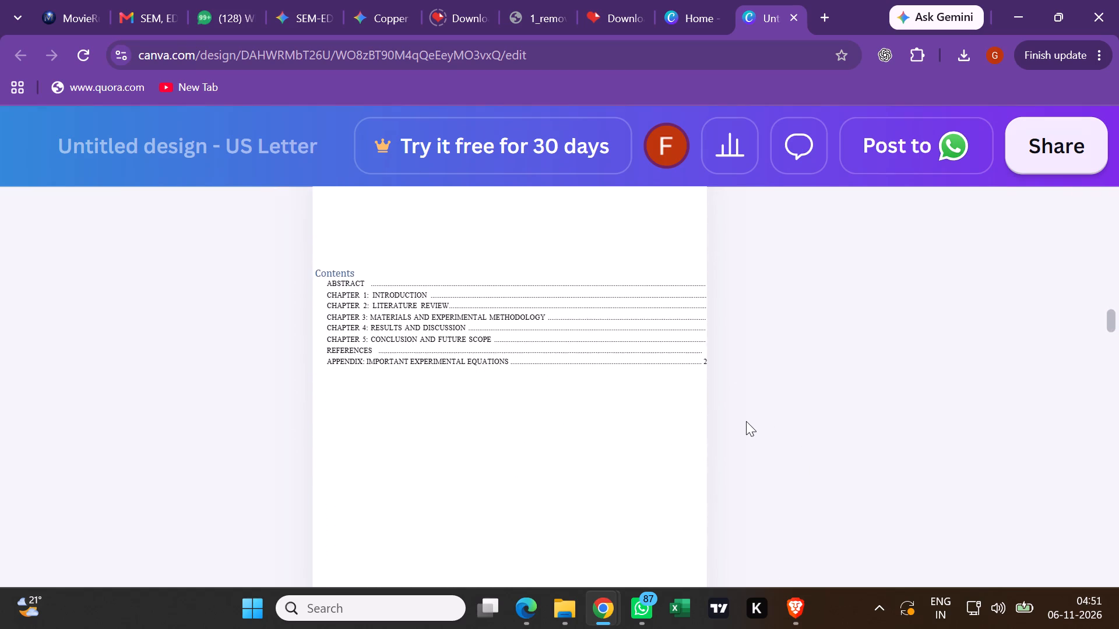
pyautogui.scroll(-4, 745, 421)
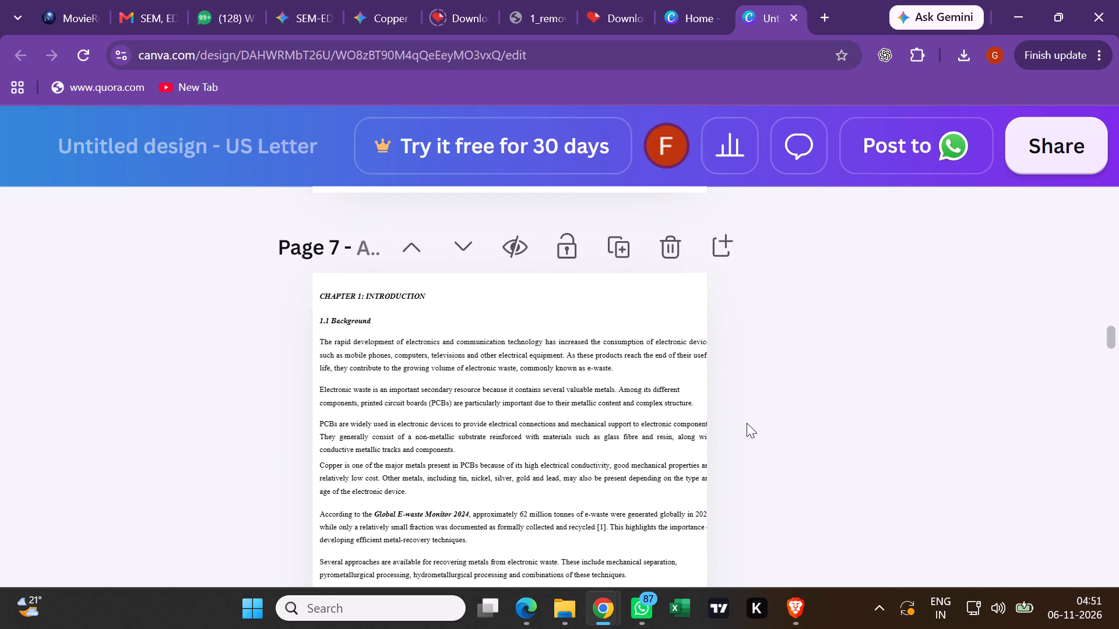
pyautogui.scroll(-4, 740, 425)
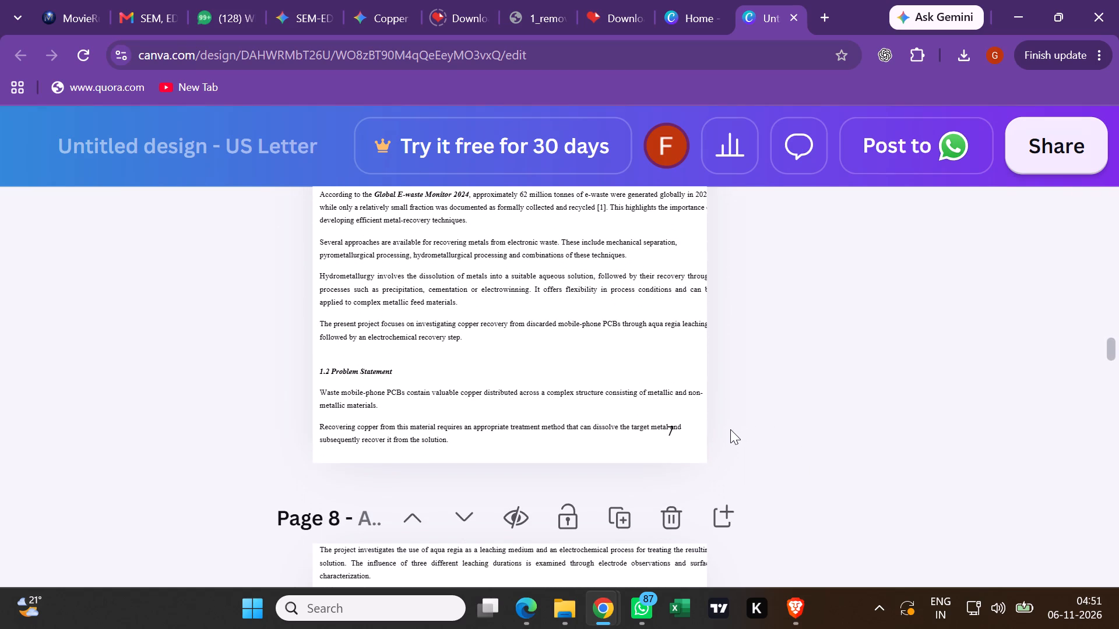
pyautogui.scroll(-1, 730, 429)
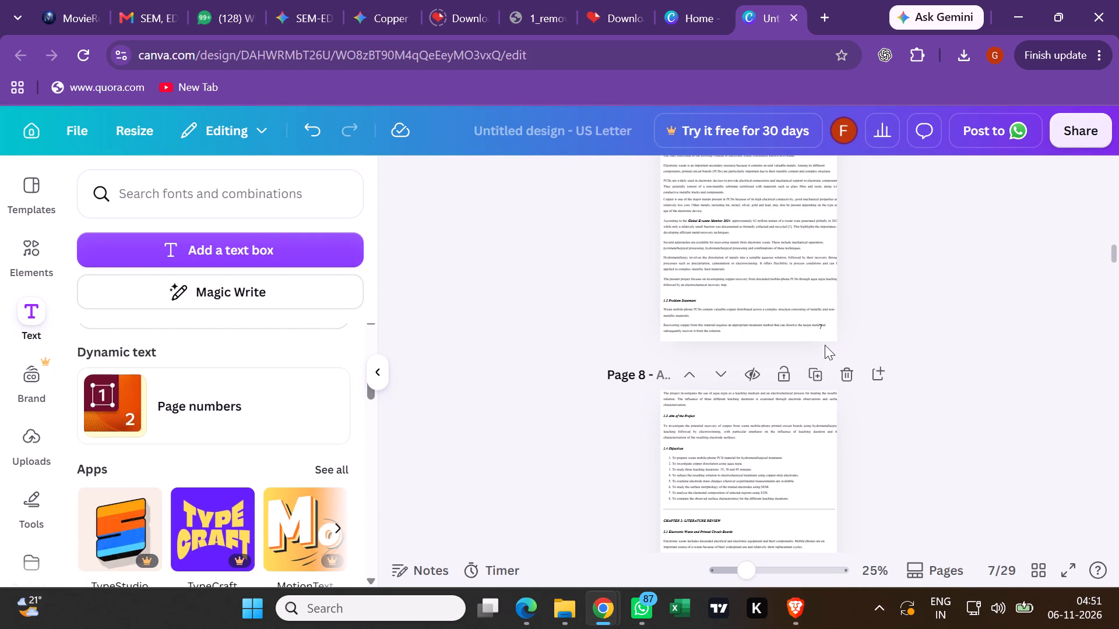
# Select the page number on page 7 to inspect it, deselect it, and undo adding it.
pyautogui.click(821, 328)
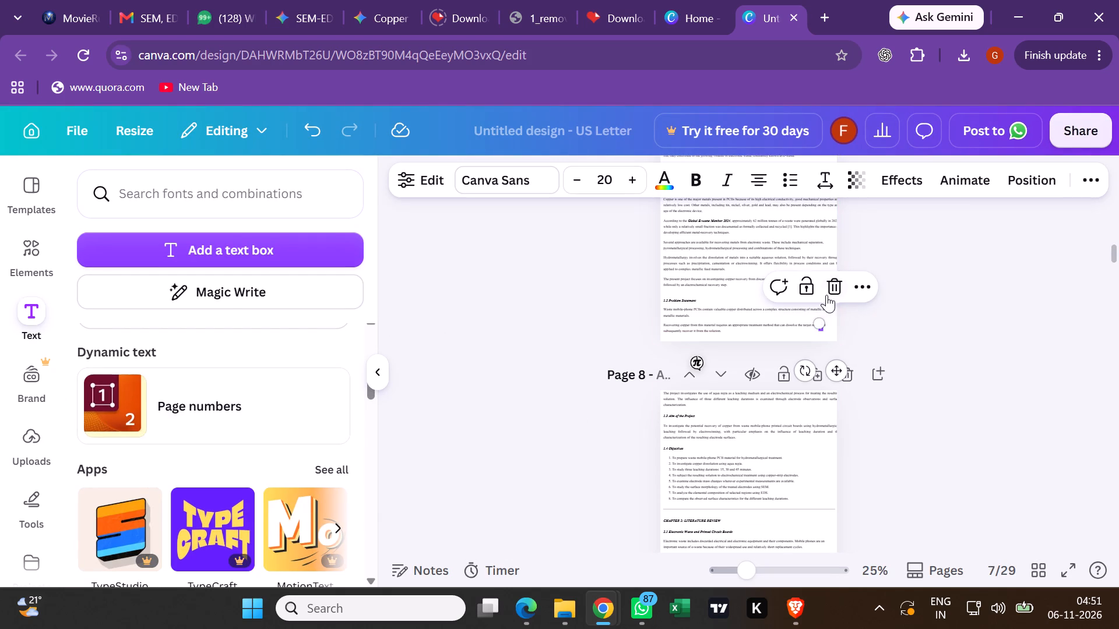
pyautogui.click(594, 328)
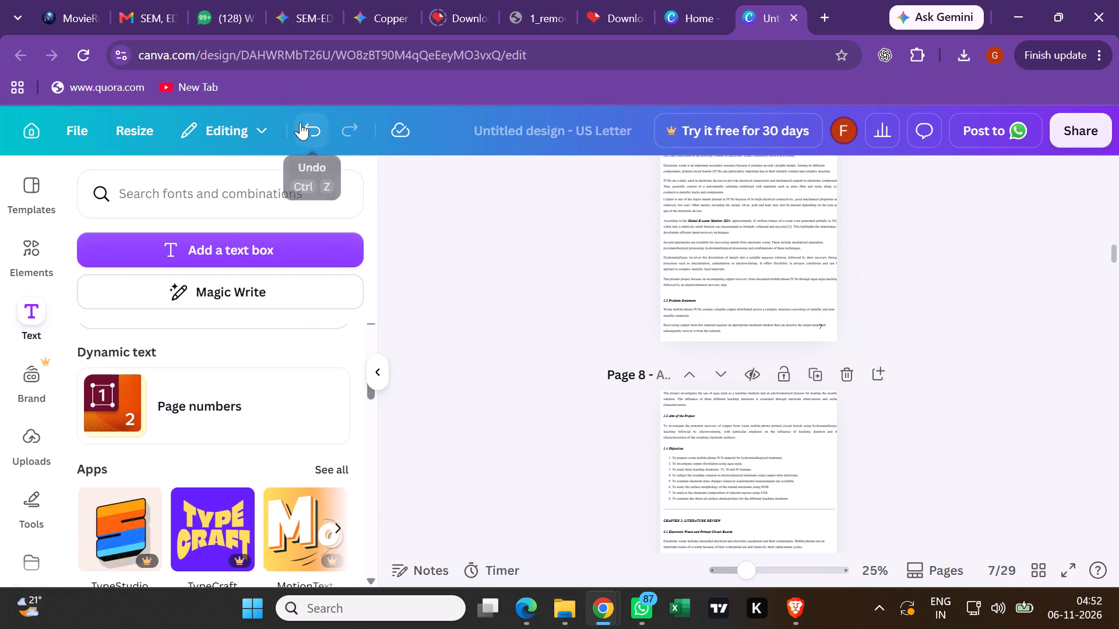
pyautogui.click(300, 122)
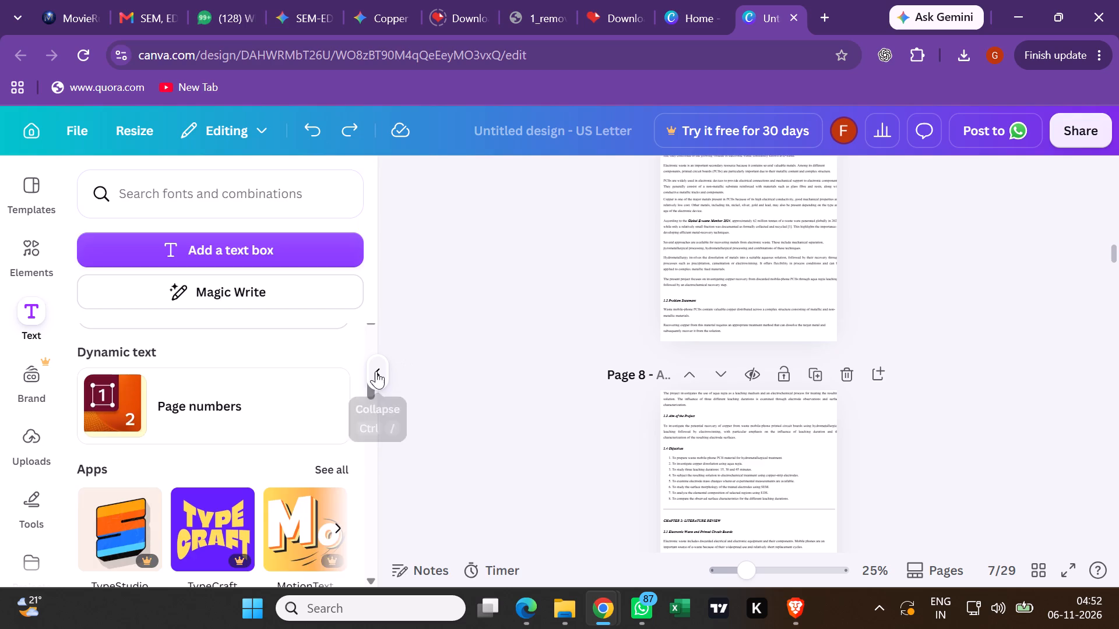
# Collapse the text options, close the untitled US Letter design, and open a new browser tab.
pyautogui.click(376, 371)
pyautogui.click(794, 15)
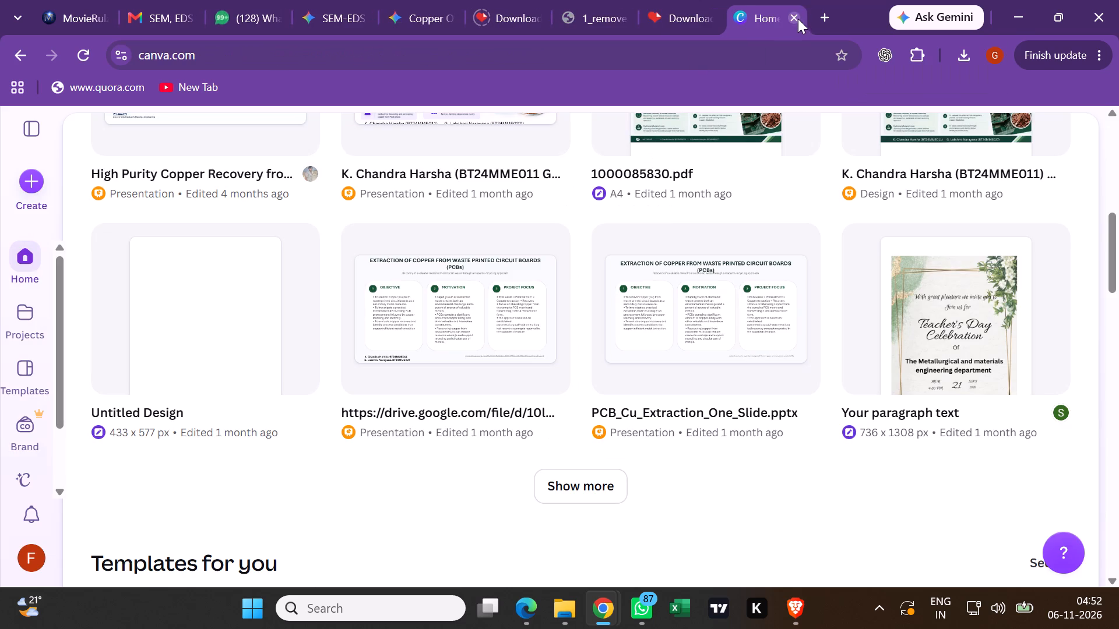
pyautogui.click(828, 17)
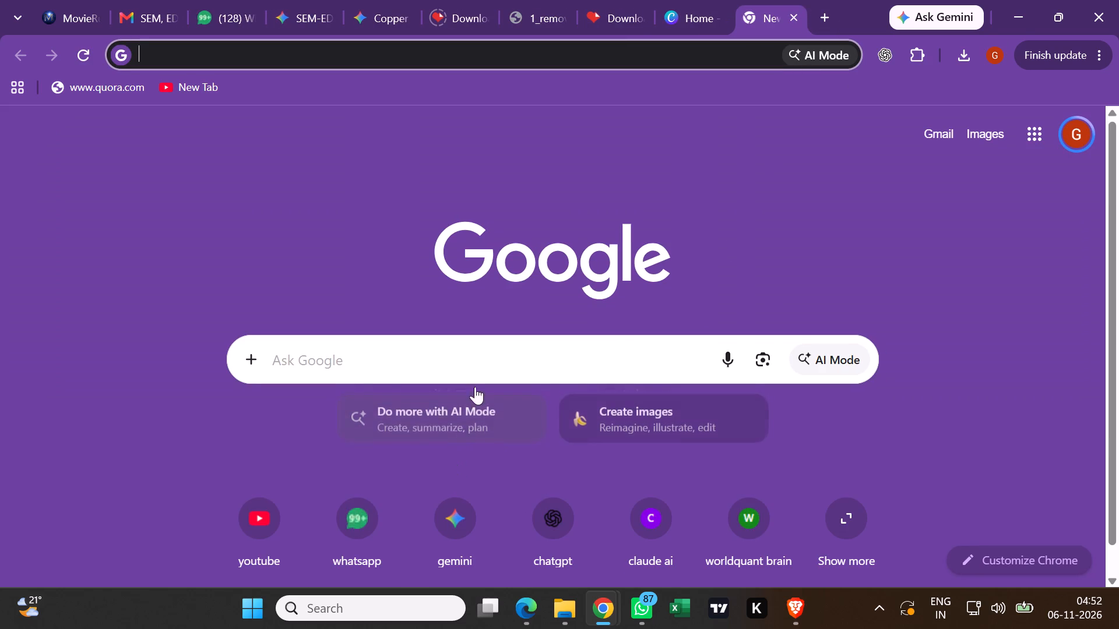
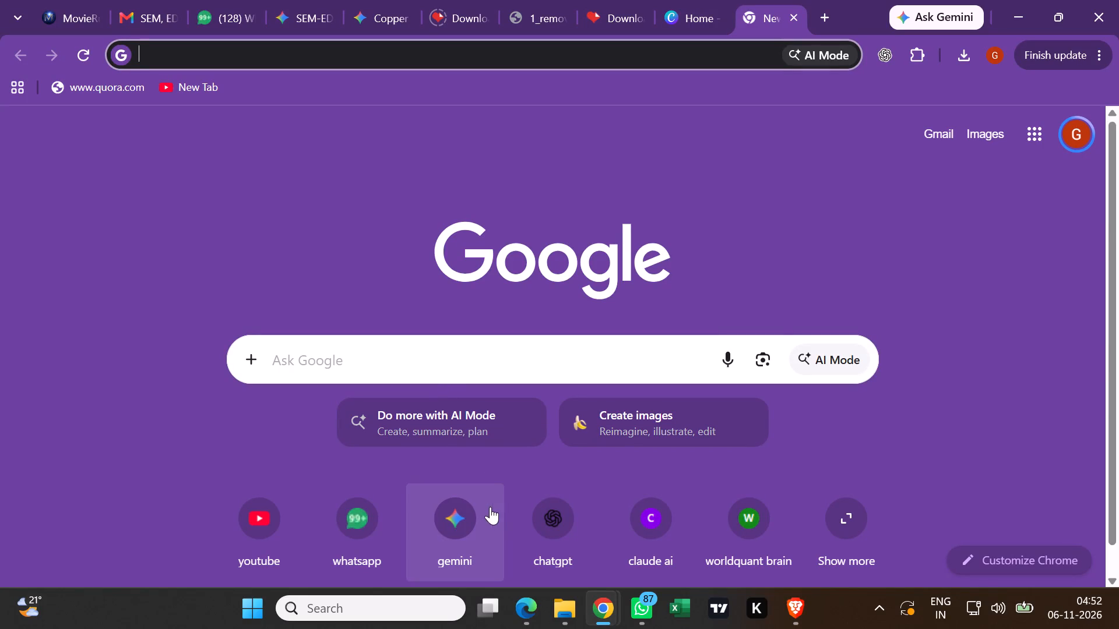
pyautogui.click(1027, 11)
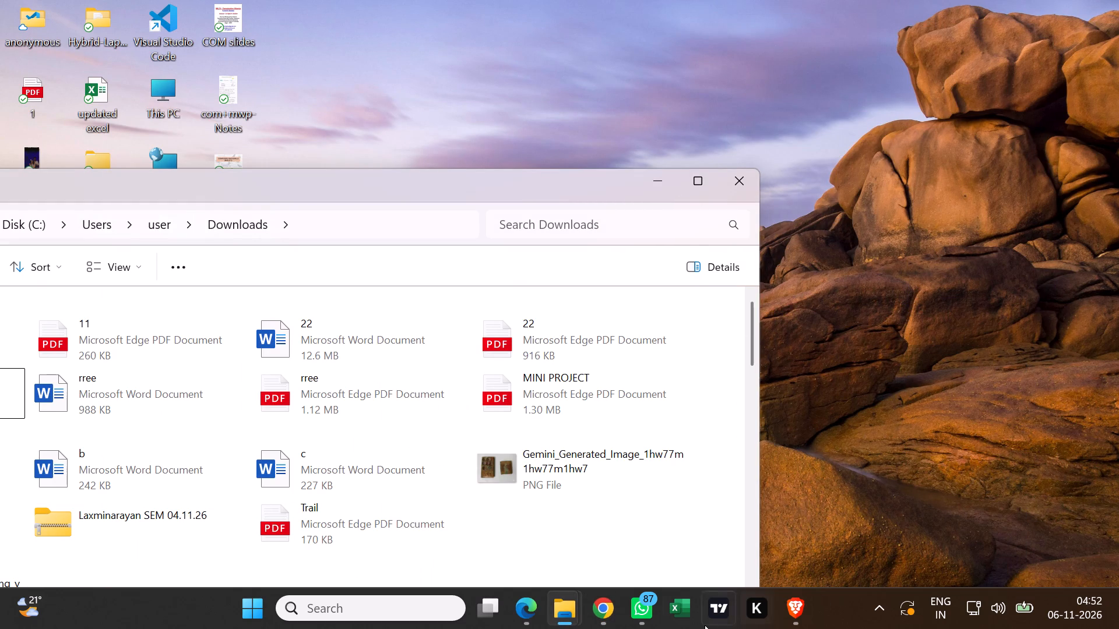
pyautogui.click(608, 610)
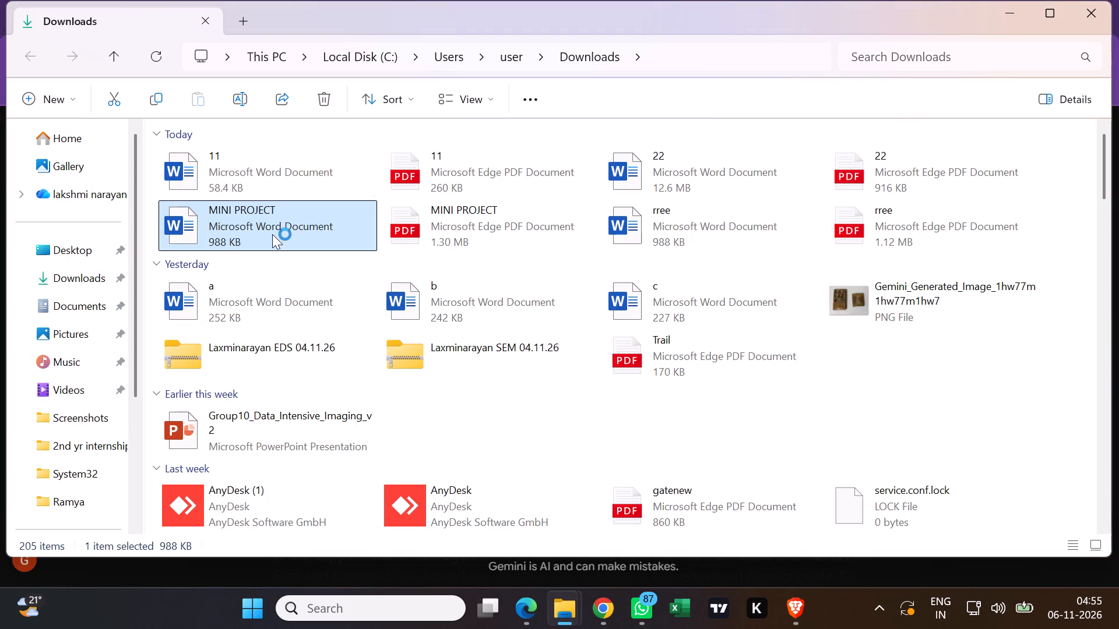
pyautogui.click(1006, 7)
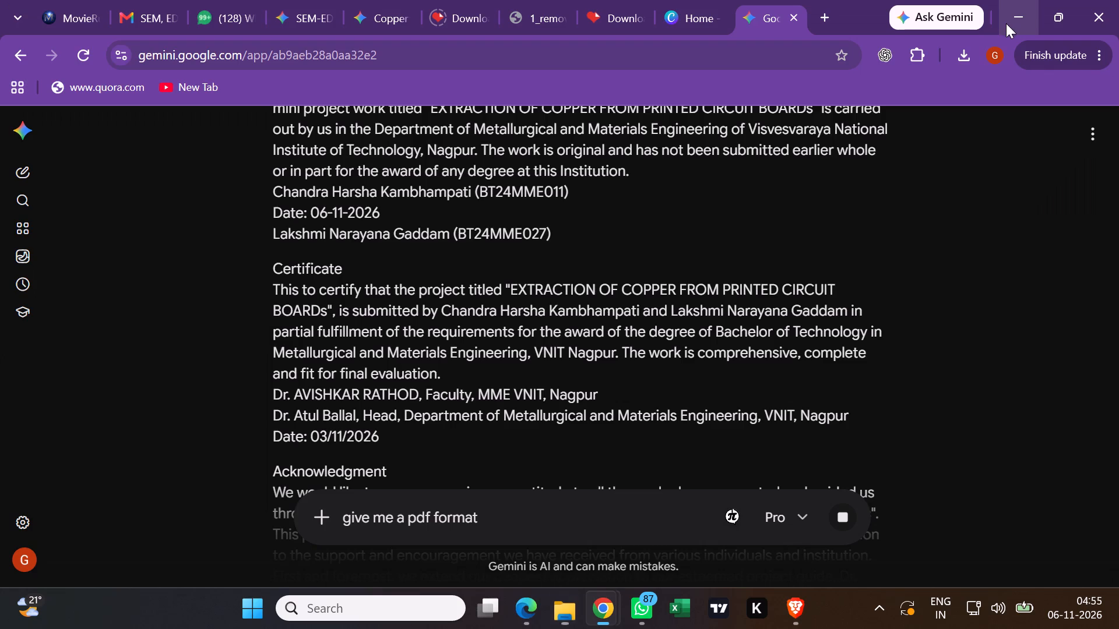
pyautogui.click(1006, 23)
pyautogui.click(512, 30)
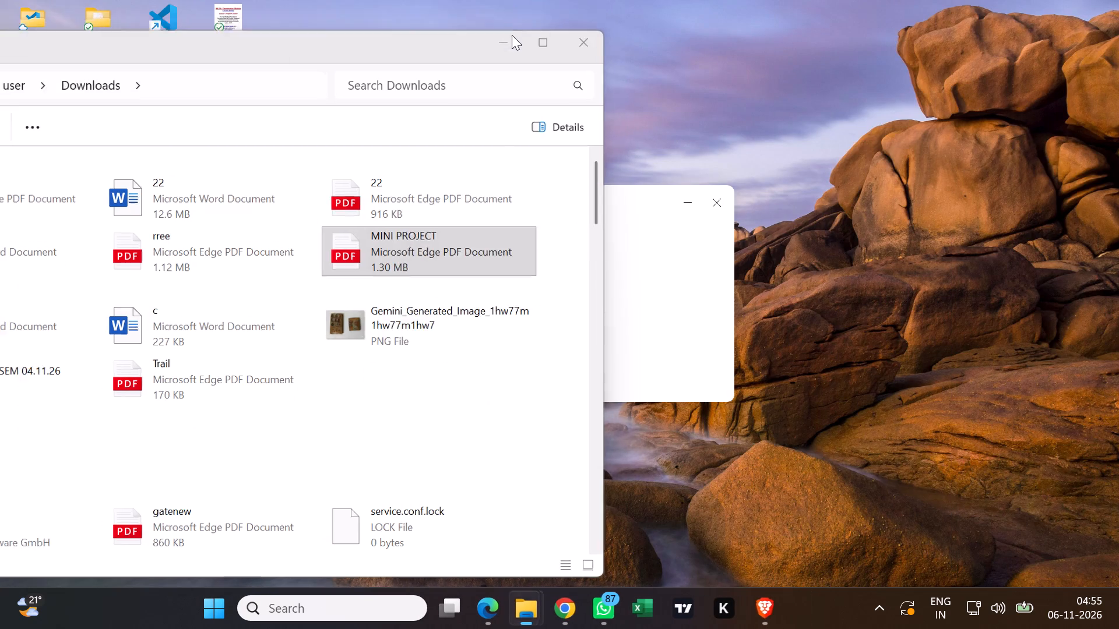
# Look through the report's front pages, from the title page to the Contents page.
pyautogui.scroll(-18, 632, 397)
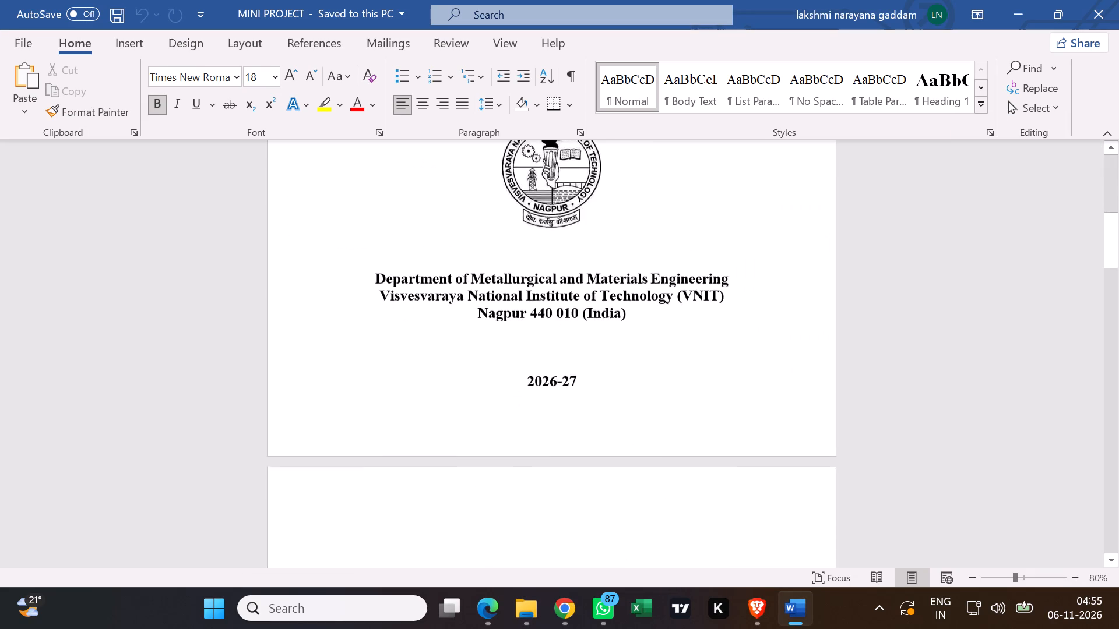
pyautogui.scroll(-19, 671, 385)
pyautogui.scroll(-12, 663, 370)
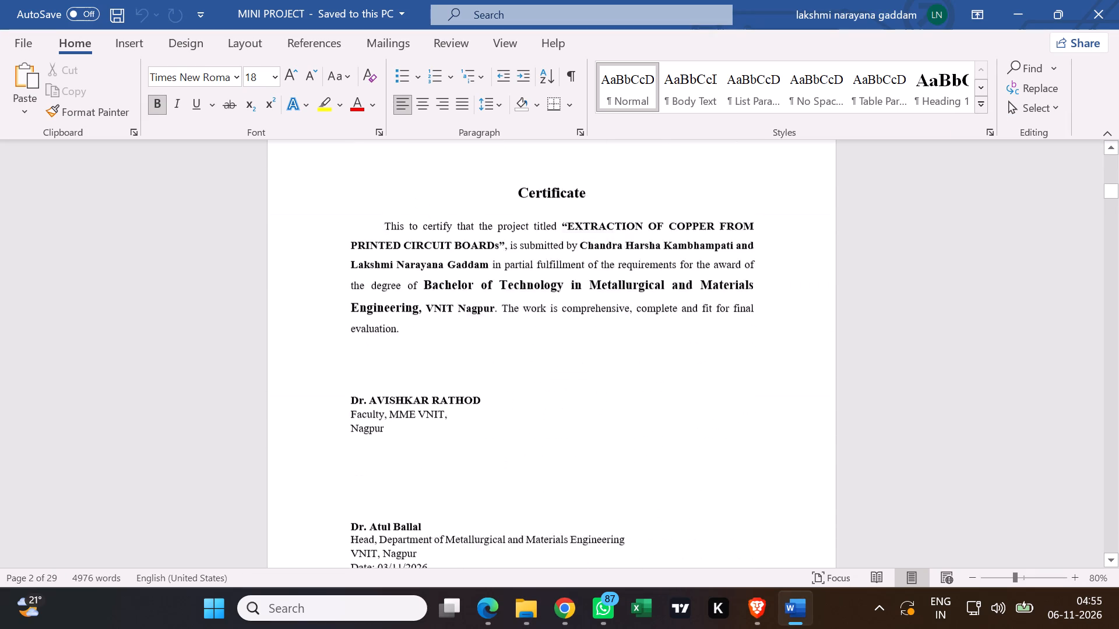
pyautogui.scroll(-20, 663, 370)
pyautogui.scroll(-13, 663, 370)
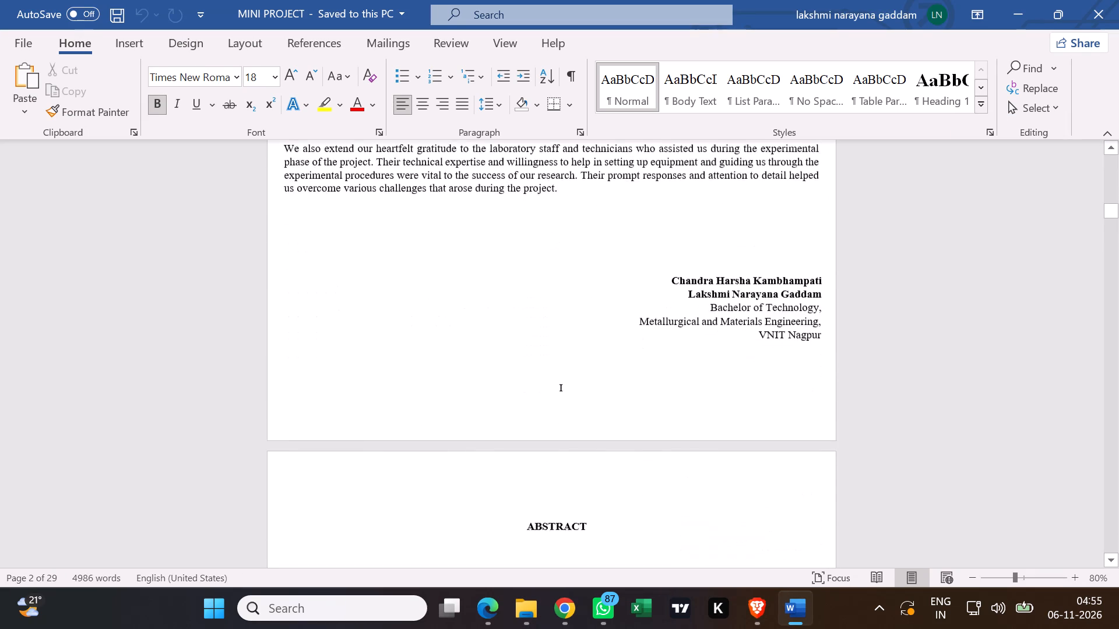
pyautogui.scroll(-17, 664, 379)
pyautogui.scroll(1, 666, 380)
pyautogui.scroll(-20, 661, 384)
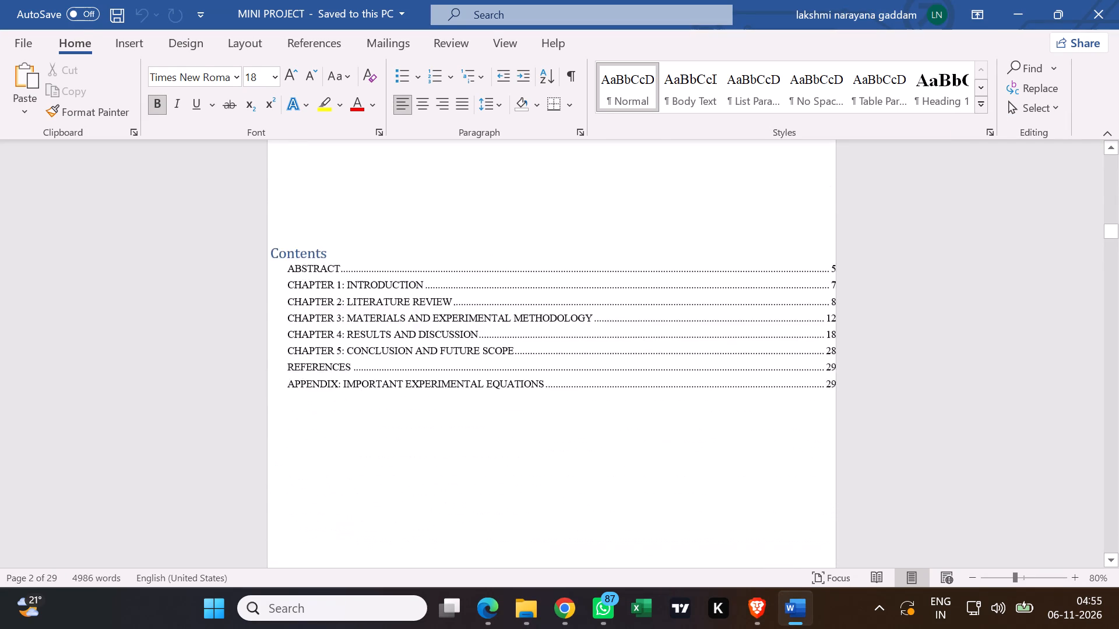
pyautogui.scroll(-4, 653, 381)
pyautogui.scroll(6, 653, 384)
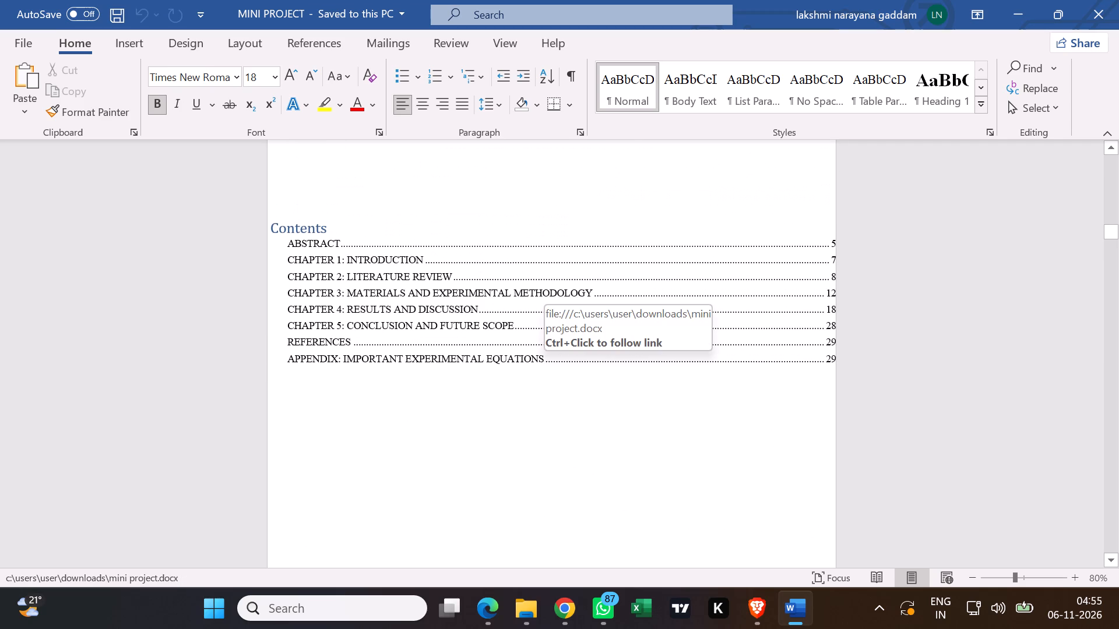
pyautogui.scroll(-2, 663, 411)
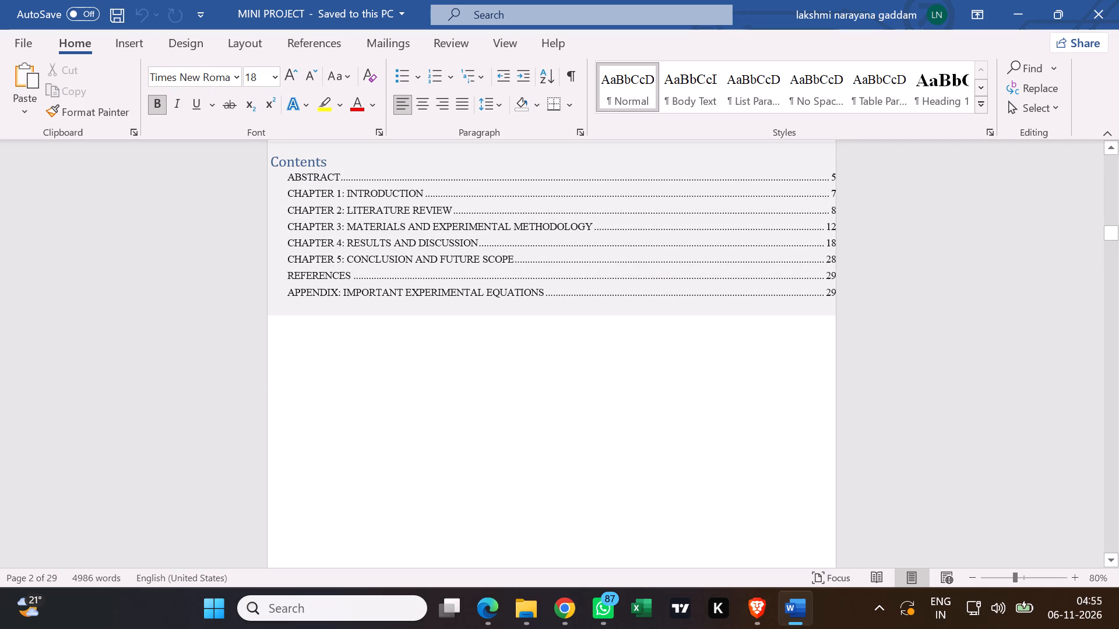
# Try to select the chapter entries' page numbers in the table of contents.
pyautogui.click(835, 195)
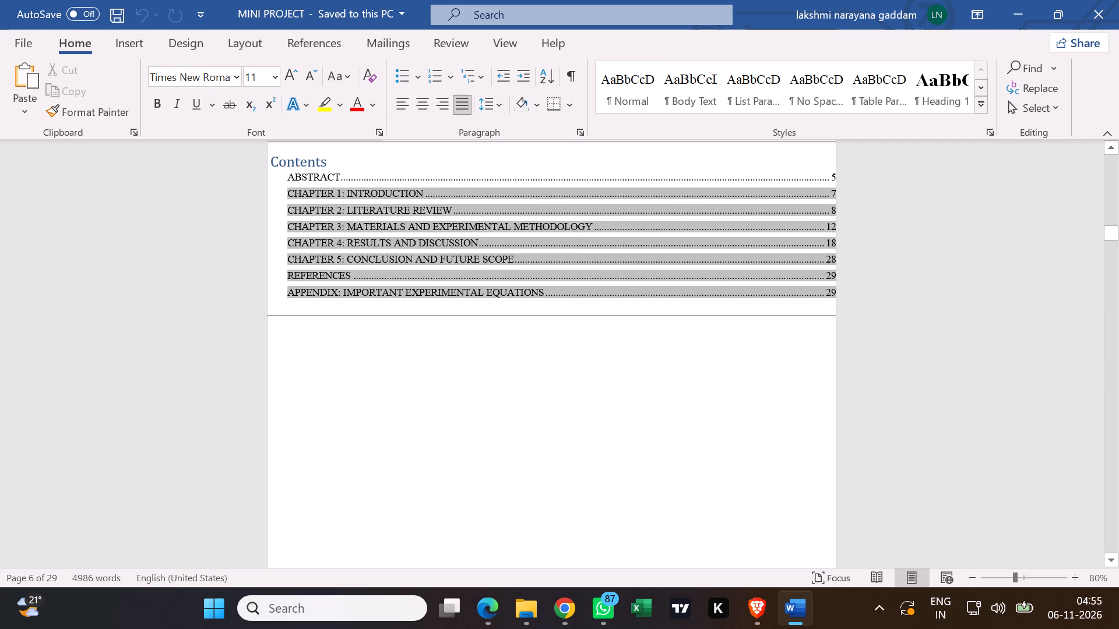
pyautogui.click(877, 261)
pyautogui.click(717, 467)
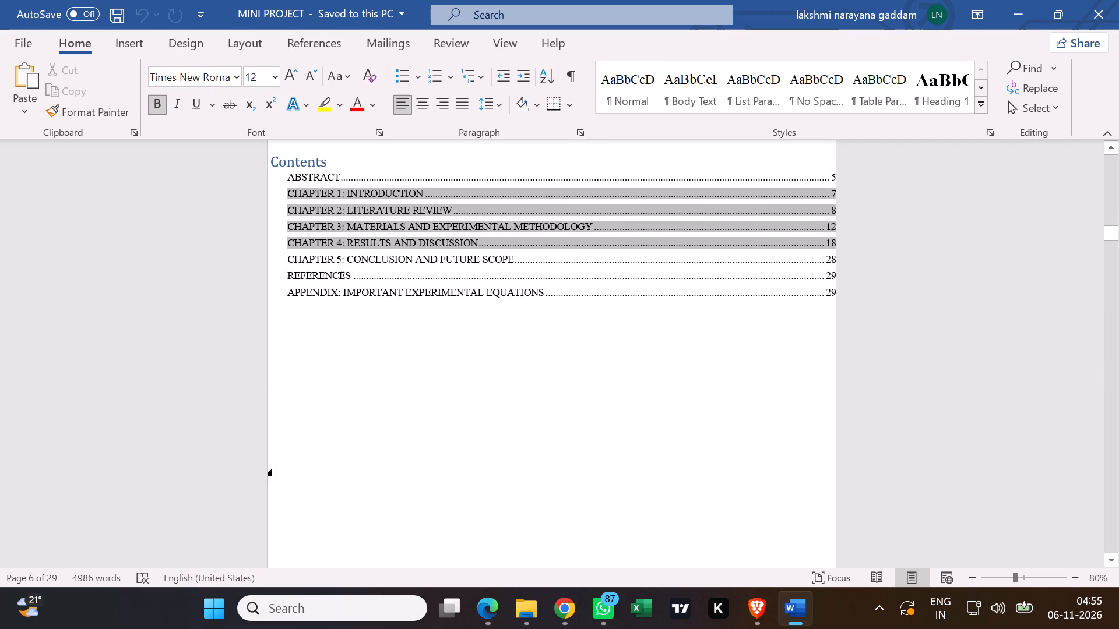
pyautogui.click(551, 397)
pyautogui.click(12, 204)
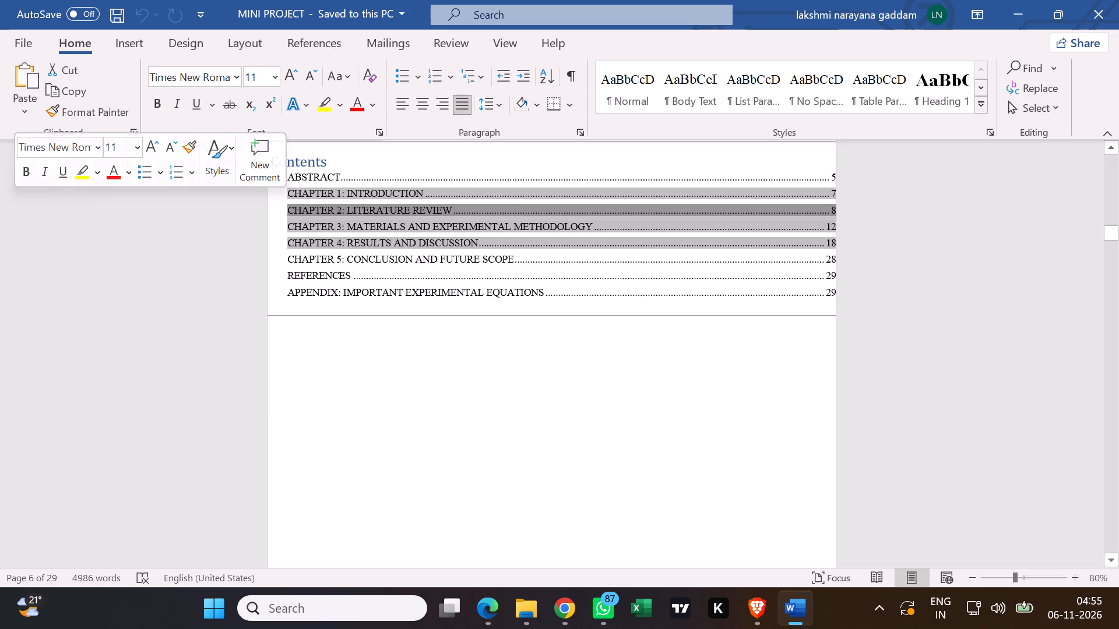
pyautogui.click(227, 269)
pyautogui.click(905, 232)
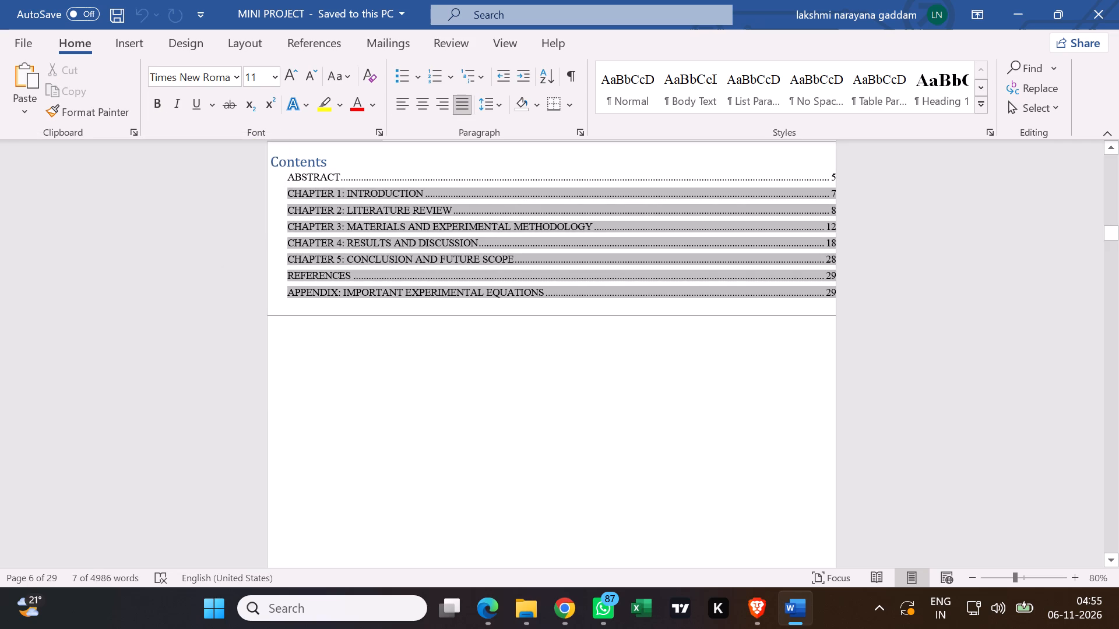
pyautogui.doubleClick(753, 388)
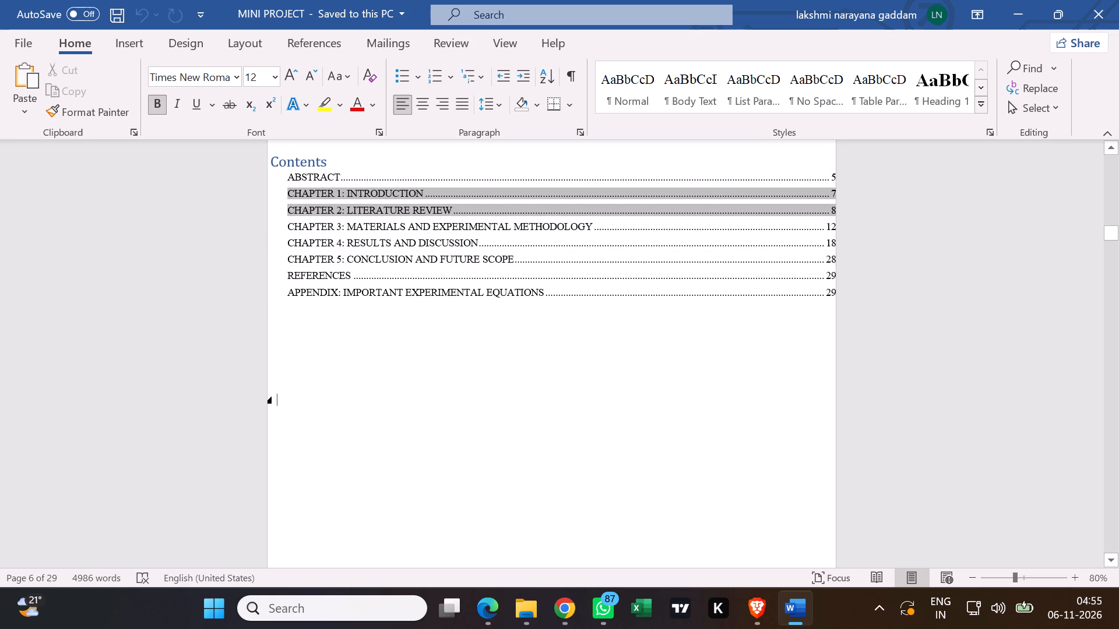
# Examine the Contents page and the Chapter 1: Introduction pages to see where page numbering should start.
pyautogui.scroll(-5, 653, 459)
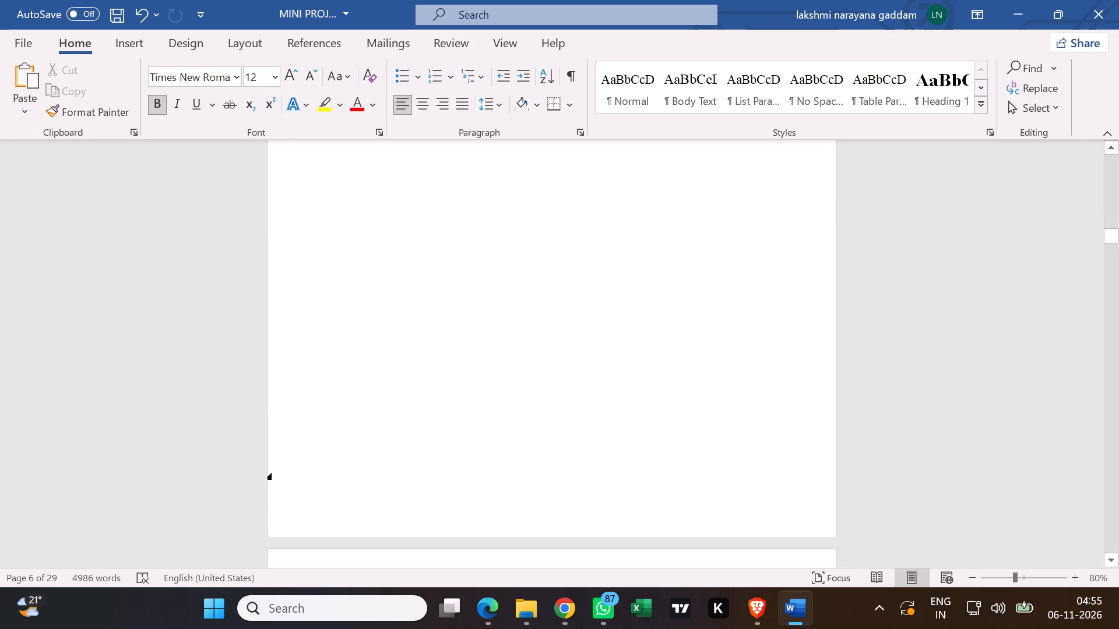
pyautogui.scroll(-3, 641, 471)
pyautogui.scroll(6, 627, 472)
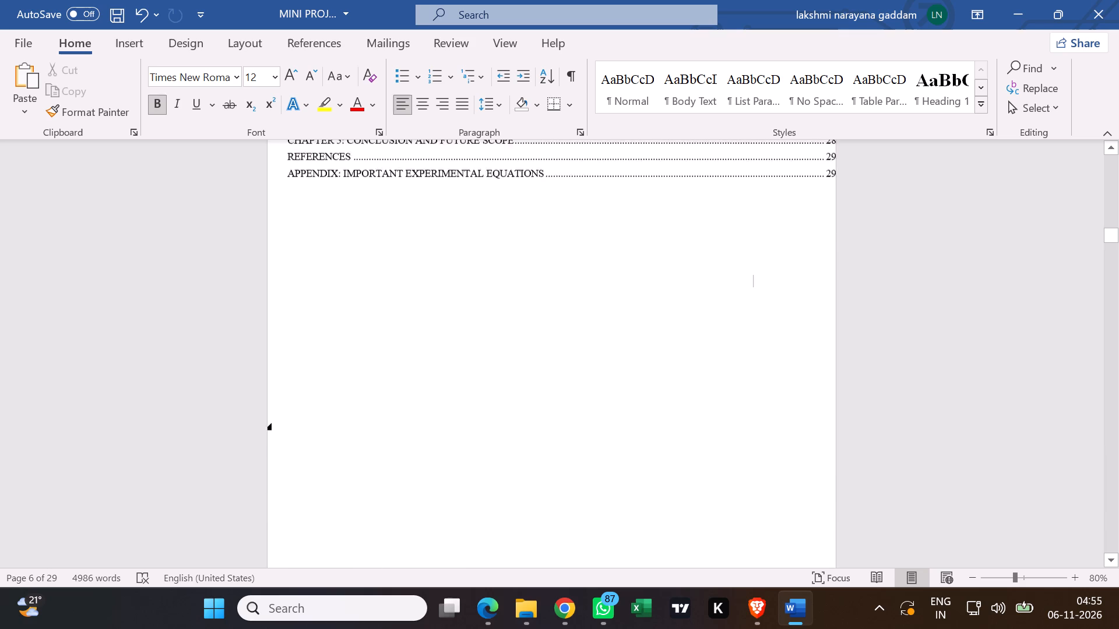
pyautogui.scroll(8, 624, 466)
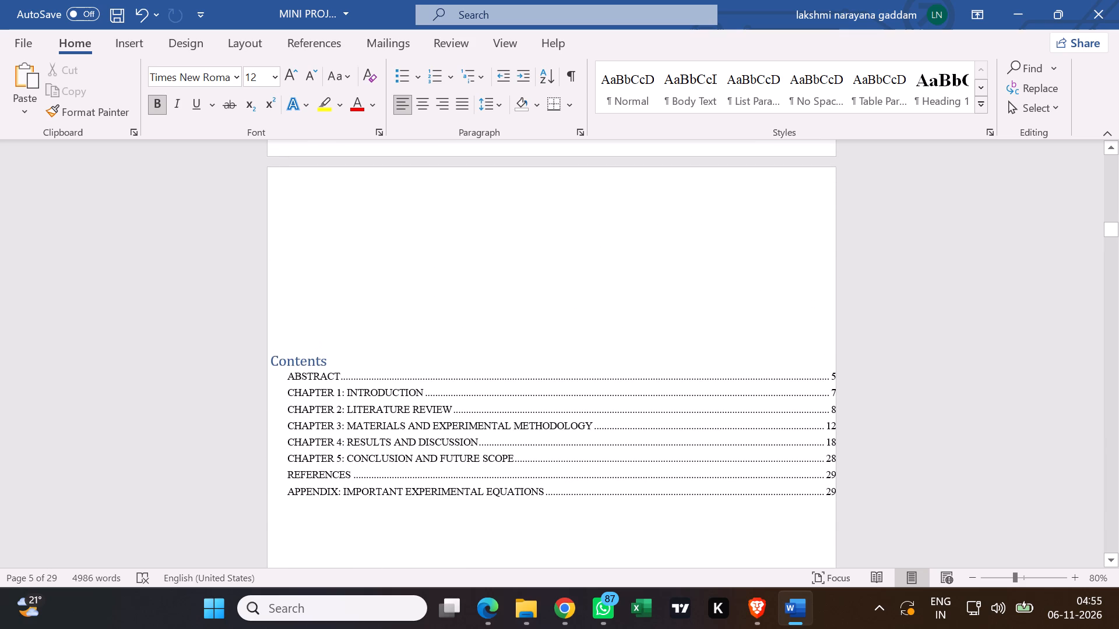
pyautogui.scroll(-1, 589, 448)
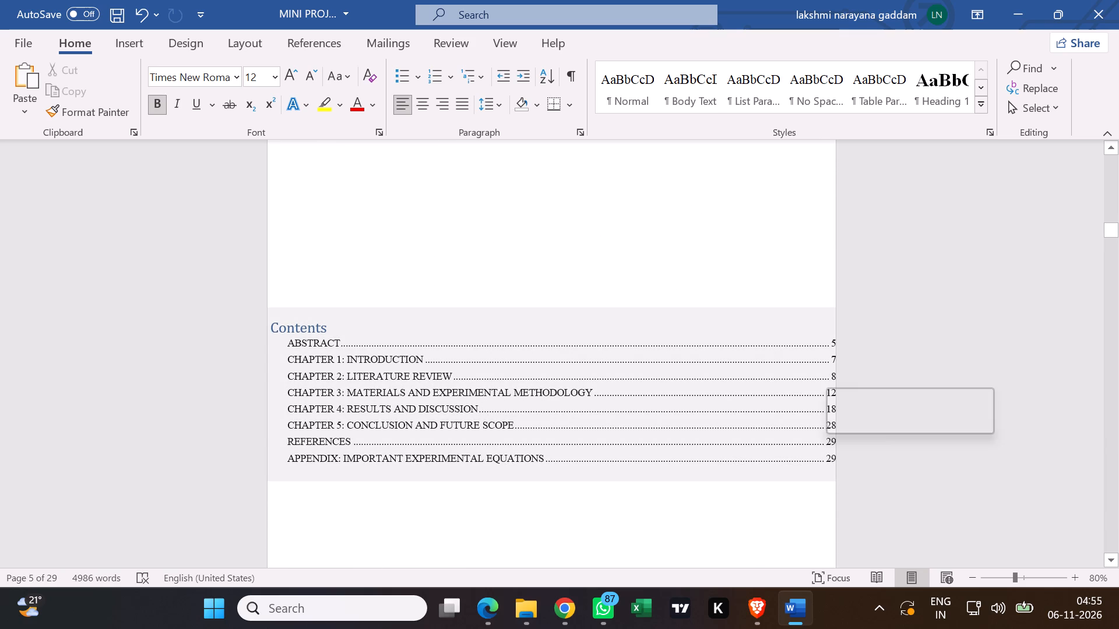
pyautogui.scroll(-6, 721, 457)
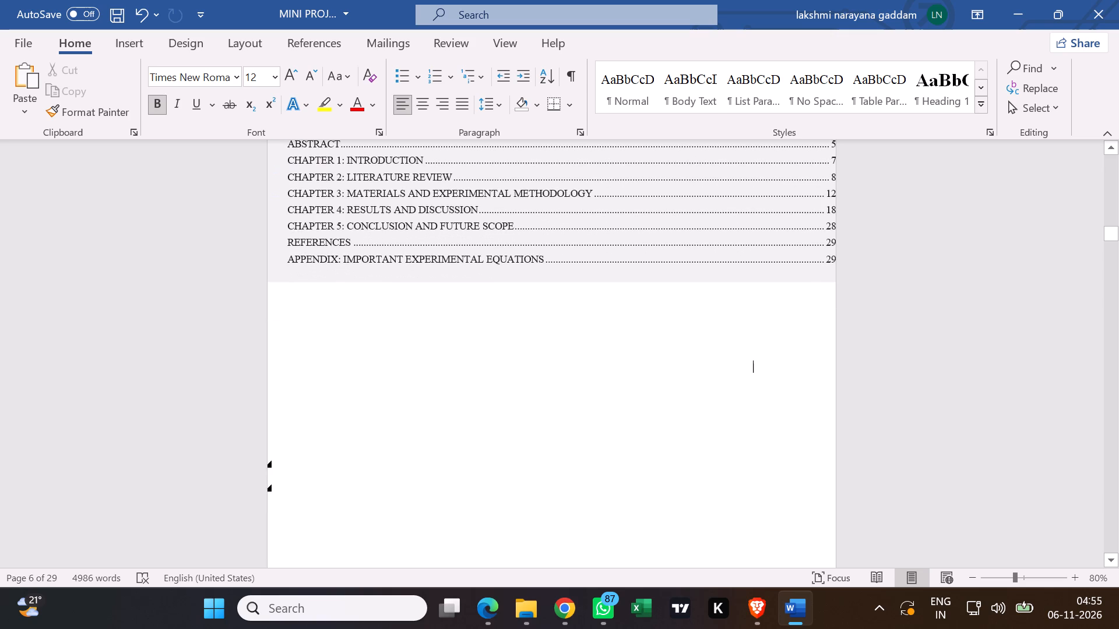
pyautogui.scroll(-6, 674, 469)
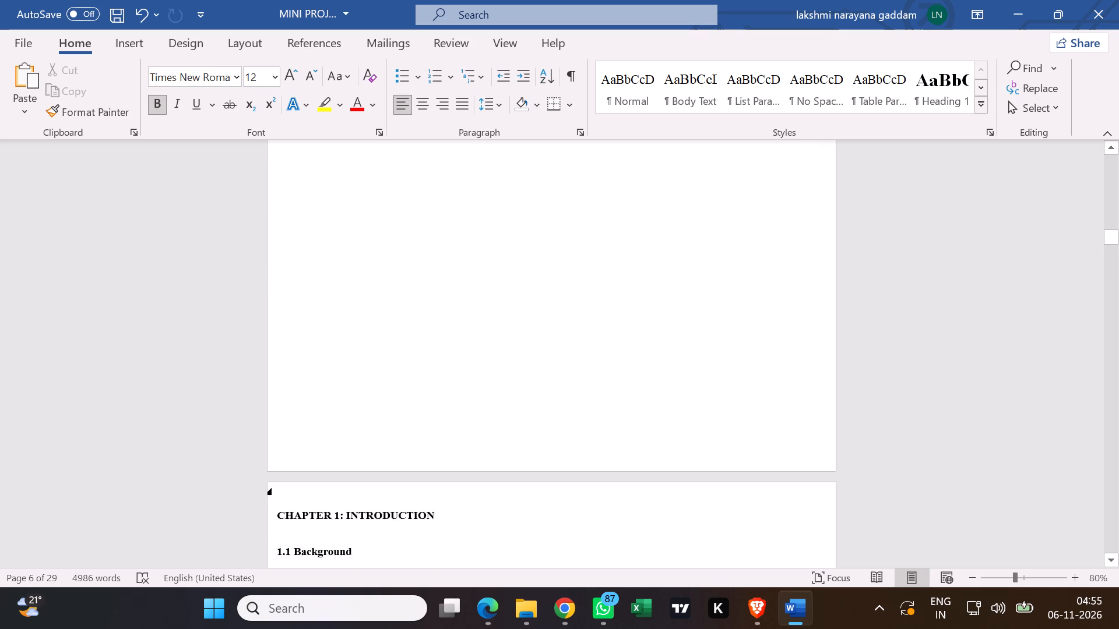
pyautogui.scroll(-13, 662, 472)
pyautogui.scroll(-7, 624, 433)
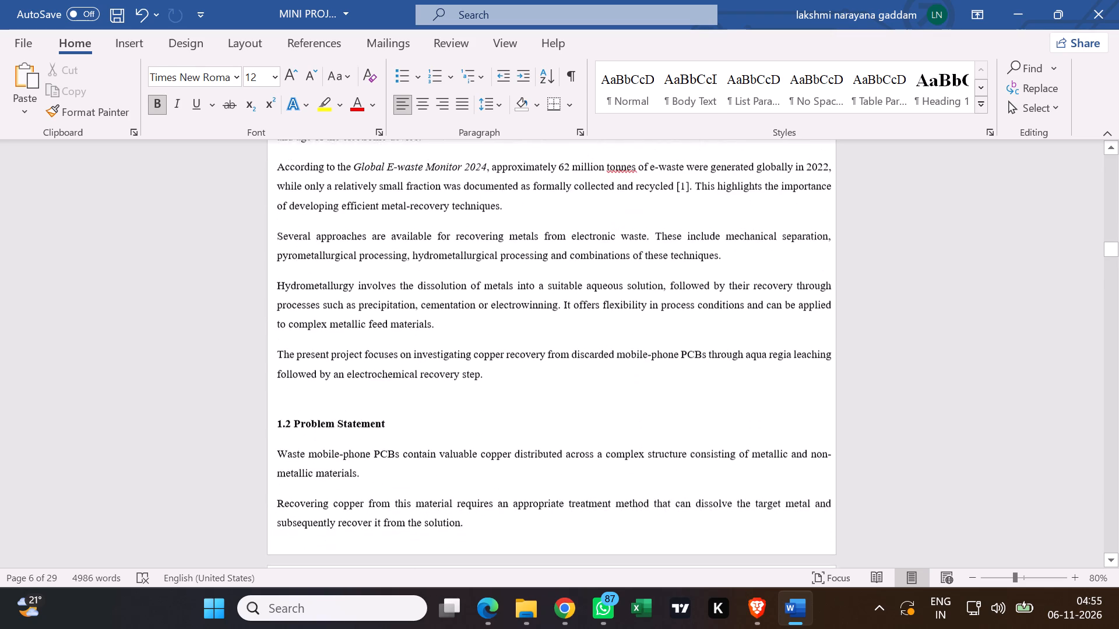
pyautogui.scroll(-6, 533, 370)
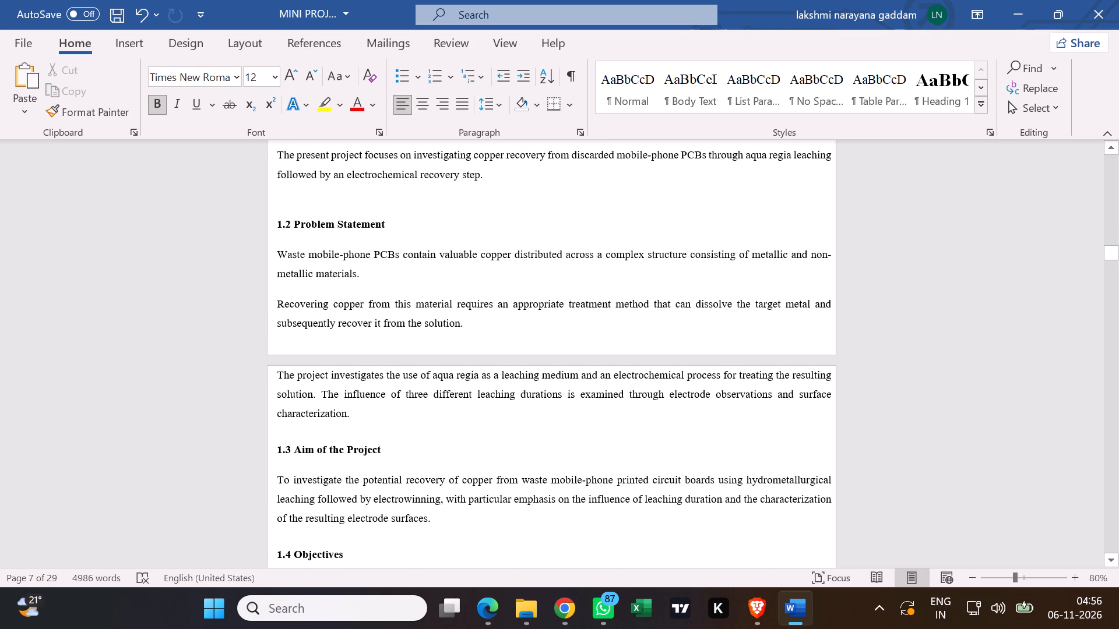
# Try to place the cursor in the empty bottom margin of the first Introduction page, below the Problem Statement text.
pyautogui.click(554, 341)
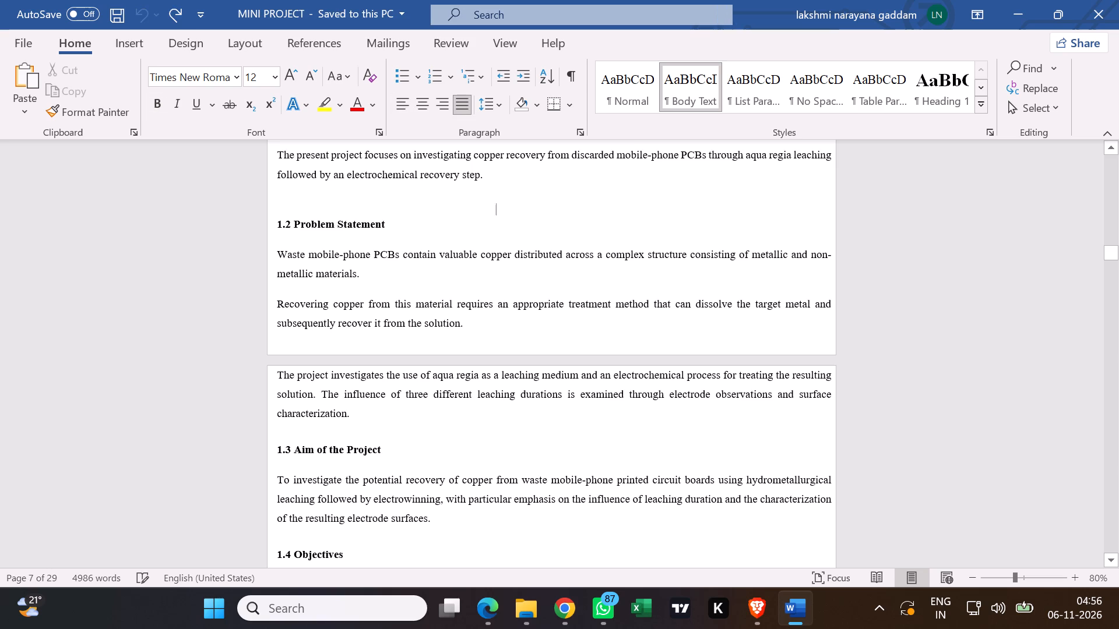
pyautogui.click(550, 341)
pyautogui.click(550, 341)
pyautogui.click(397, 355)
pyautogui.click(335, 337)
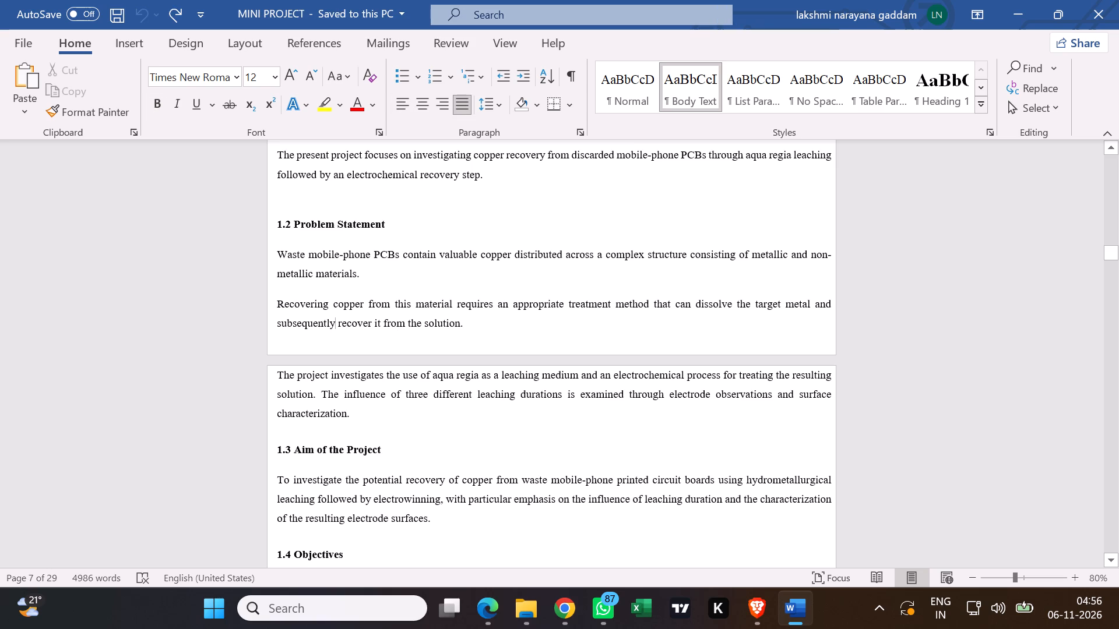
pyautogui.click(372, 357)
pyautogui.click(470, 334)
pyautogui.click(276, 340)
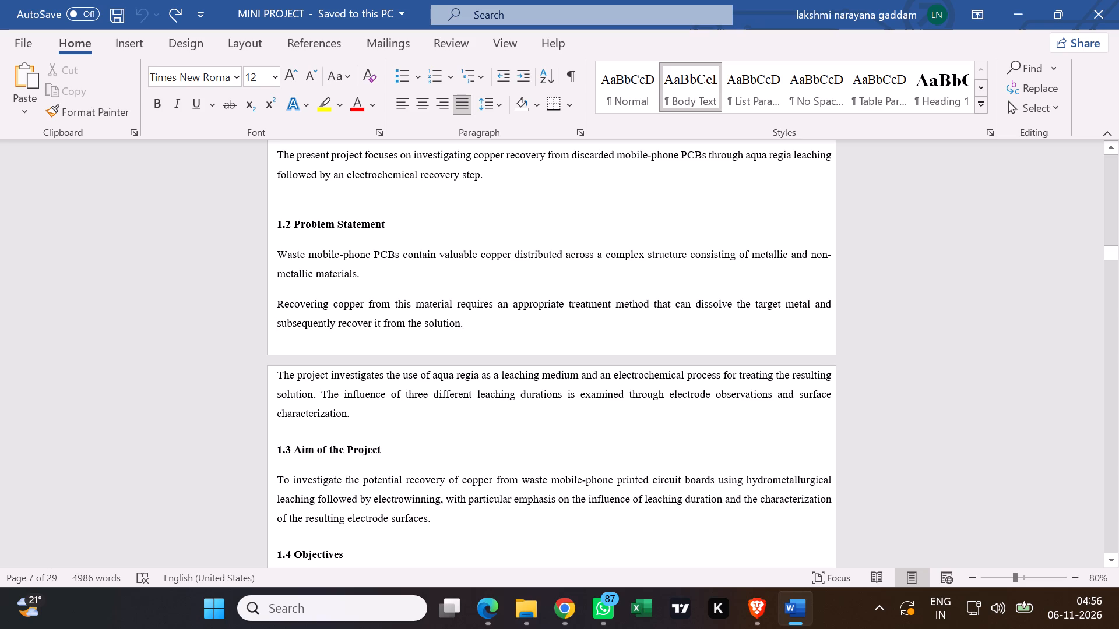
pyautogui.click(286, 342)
# Look back through the report's Introduction page and its front pages from the title page to the Certificate.
pyautogui.scroll(8, 522, 384)
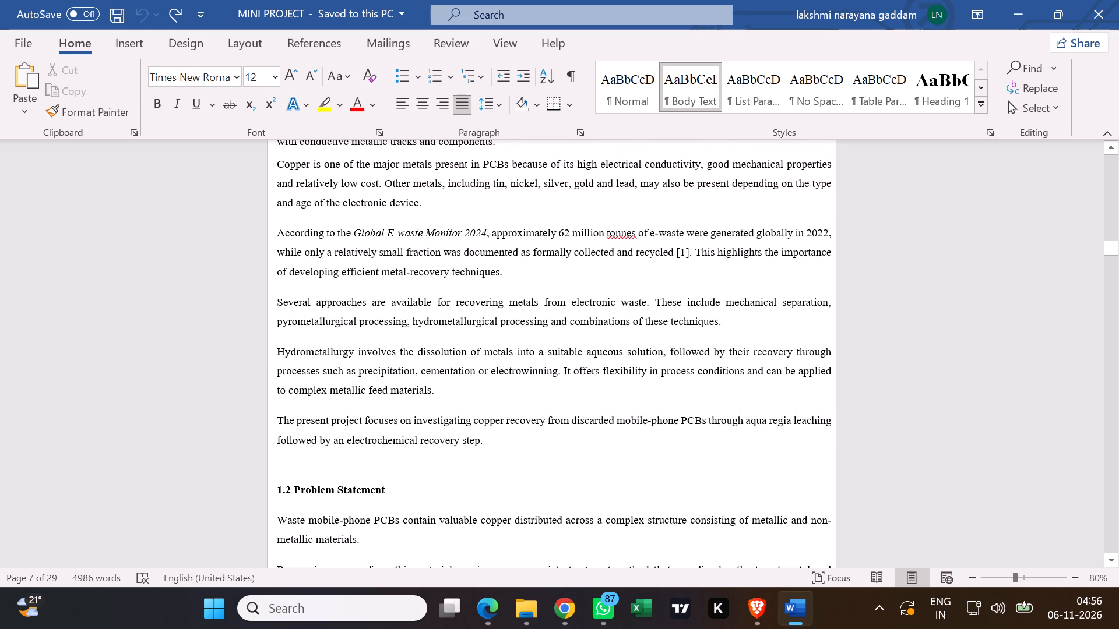
pyautogui.scroll(1, 959, 405)
pyautogui.middleClick(983, 406)
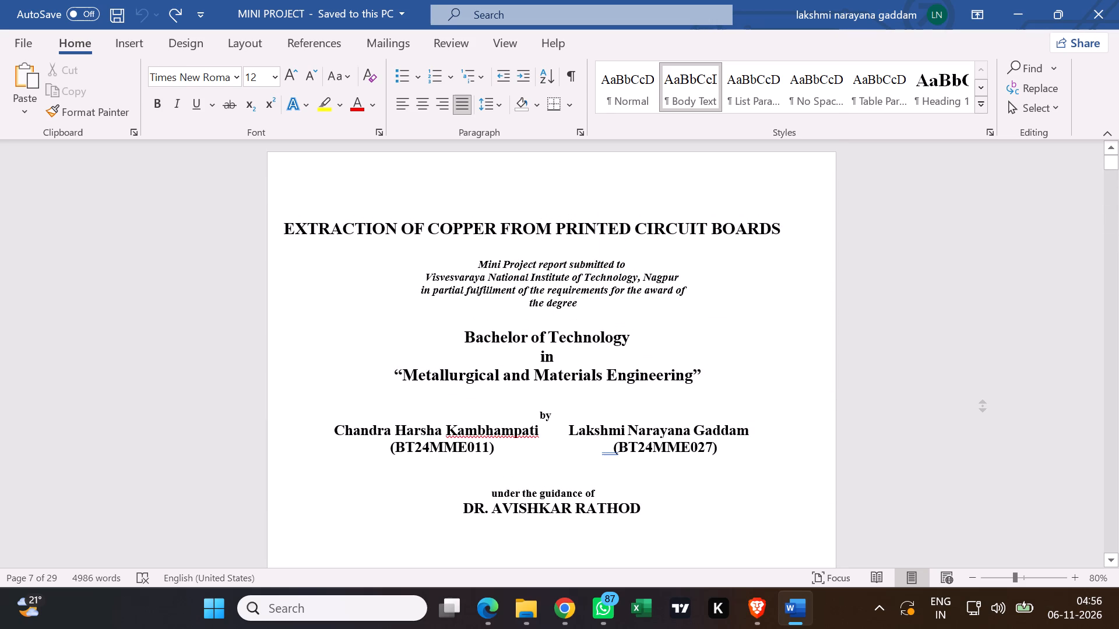
pyautogui.middleClick(889, 374)
pyautogui.scroll(-3, 843, 408)
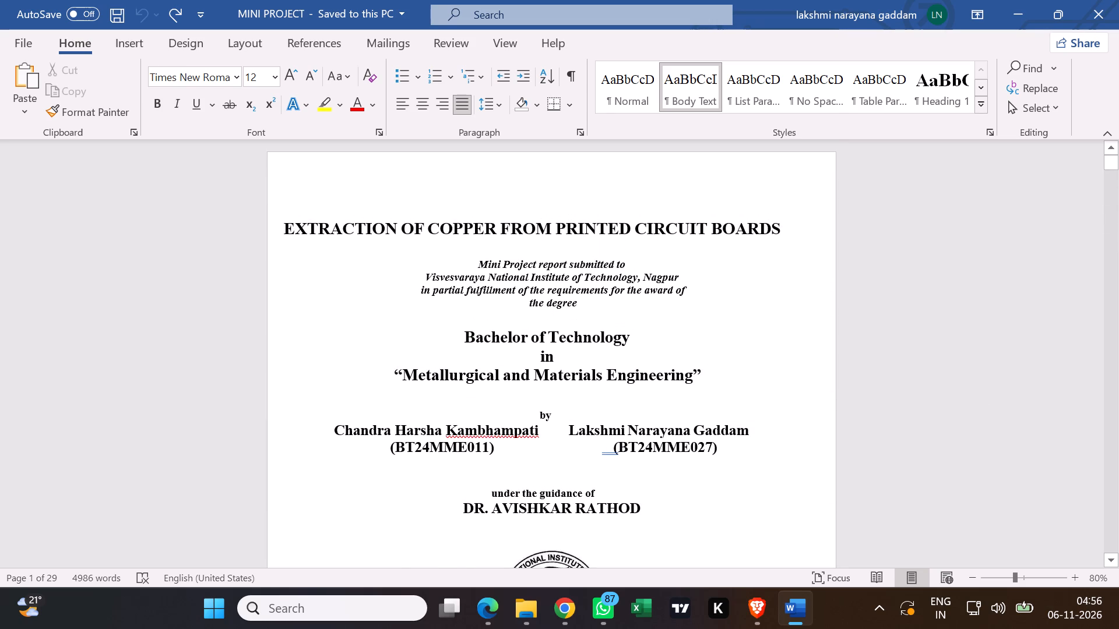
pyautogui.scroll(-16, 843, 408)
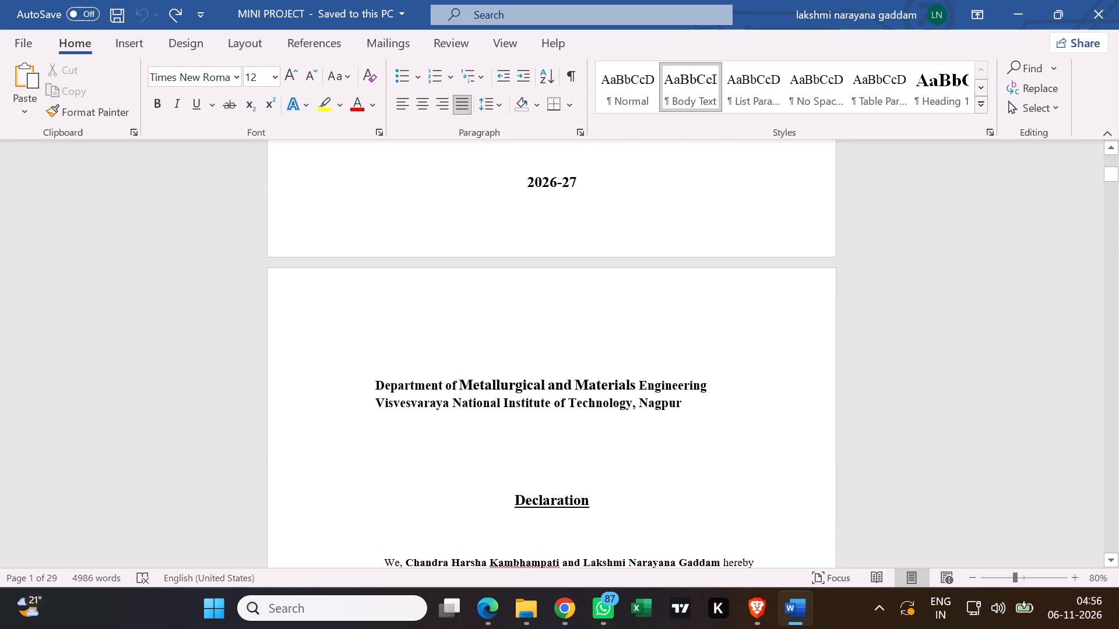
pyautogui.scroll(-20, 819, 369)
pyautogui.scroll(-5, 808, 369)
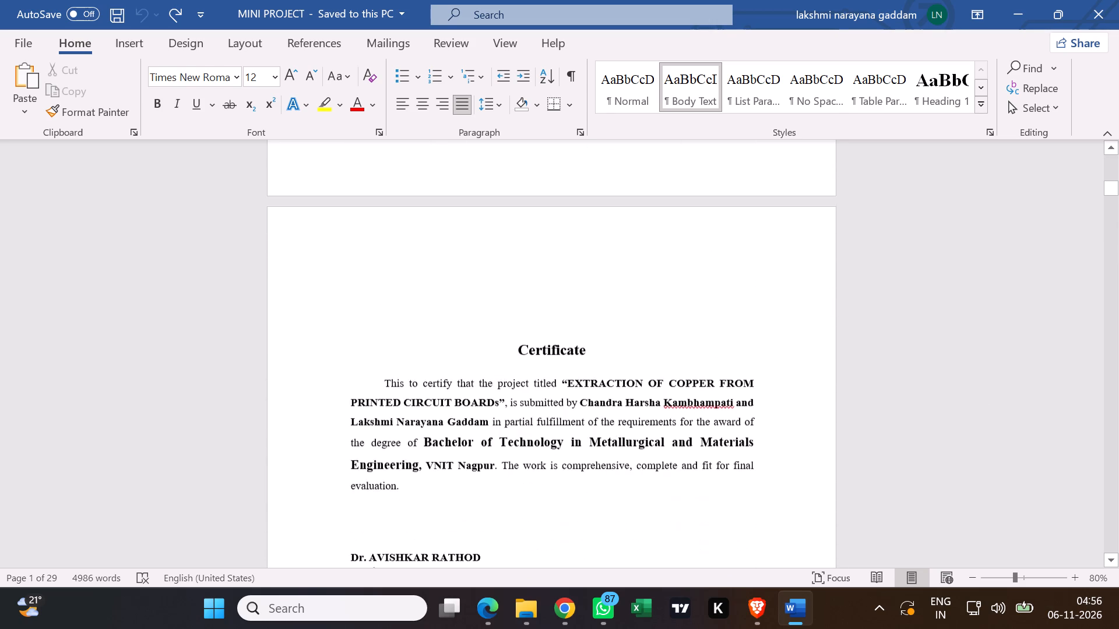
pyautogui.scroll(-12, 808, 369)
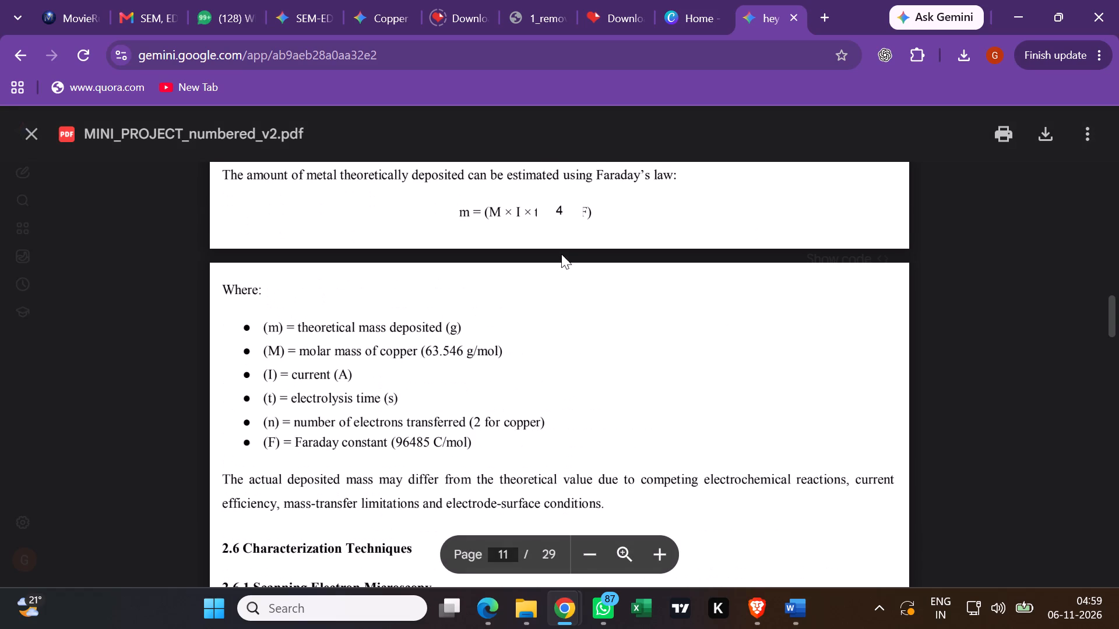
pyautogui.scroll(1, 555, 216)
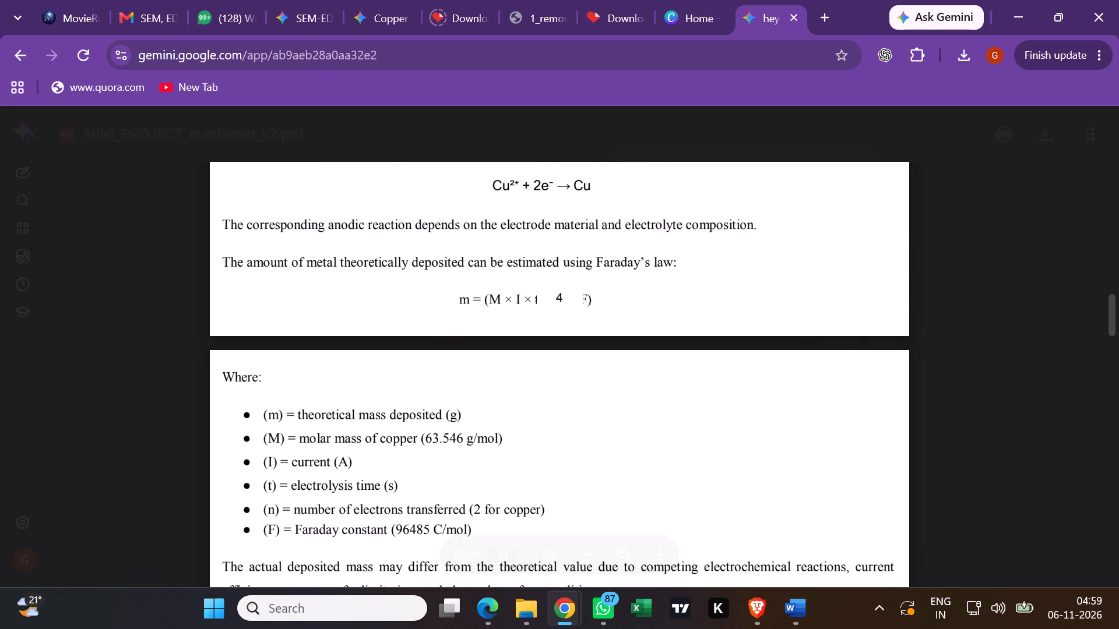
# Close the Gemini chat with the v2 PDF and minimize the browser window.
pyautogui.click(783, 18)
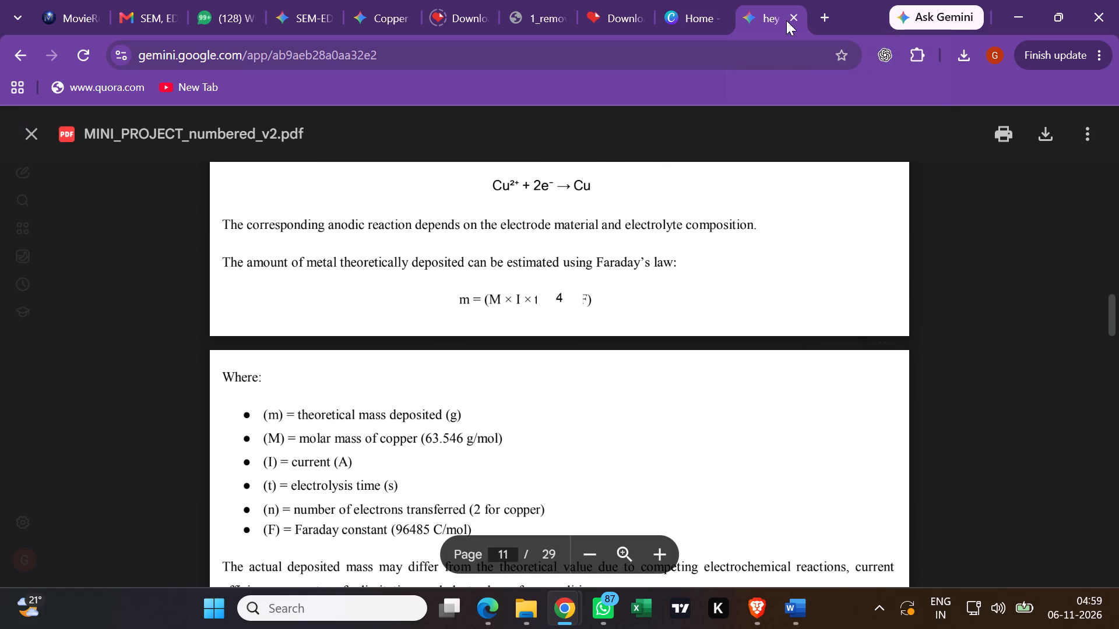
pyautogui.click(786, 20)
pyautogui.click(790, 18)
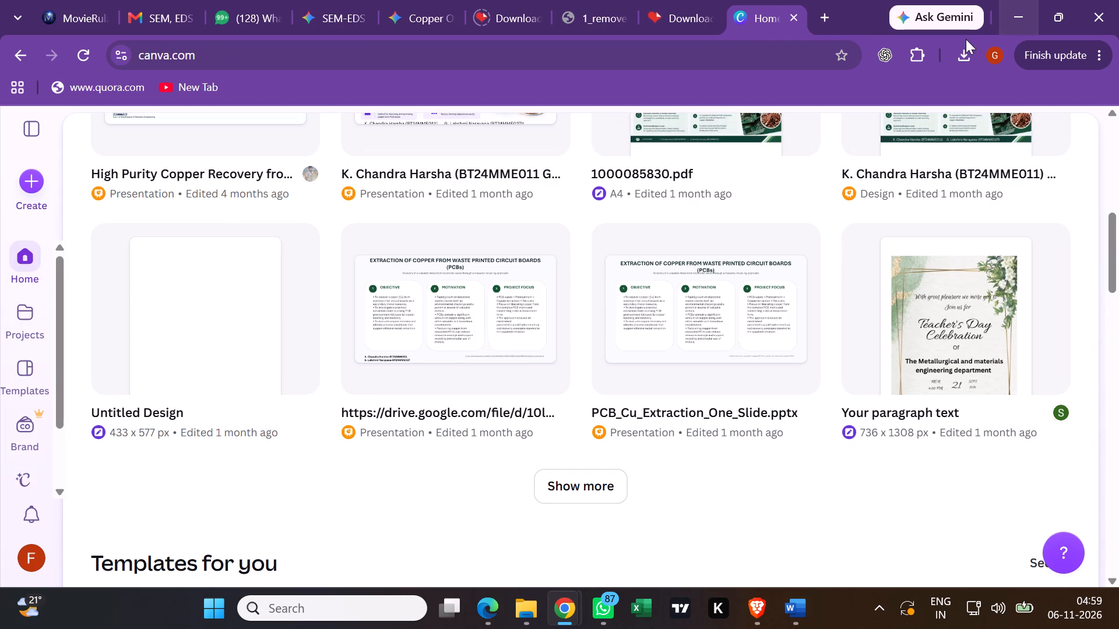
pyautogui.click(1009, 9)
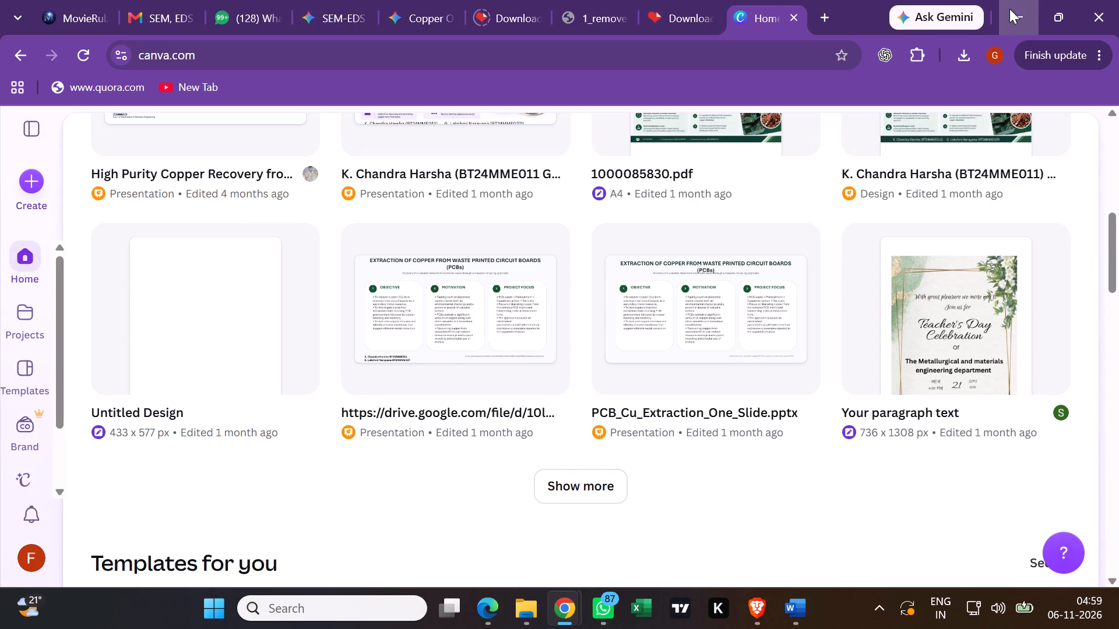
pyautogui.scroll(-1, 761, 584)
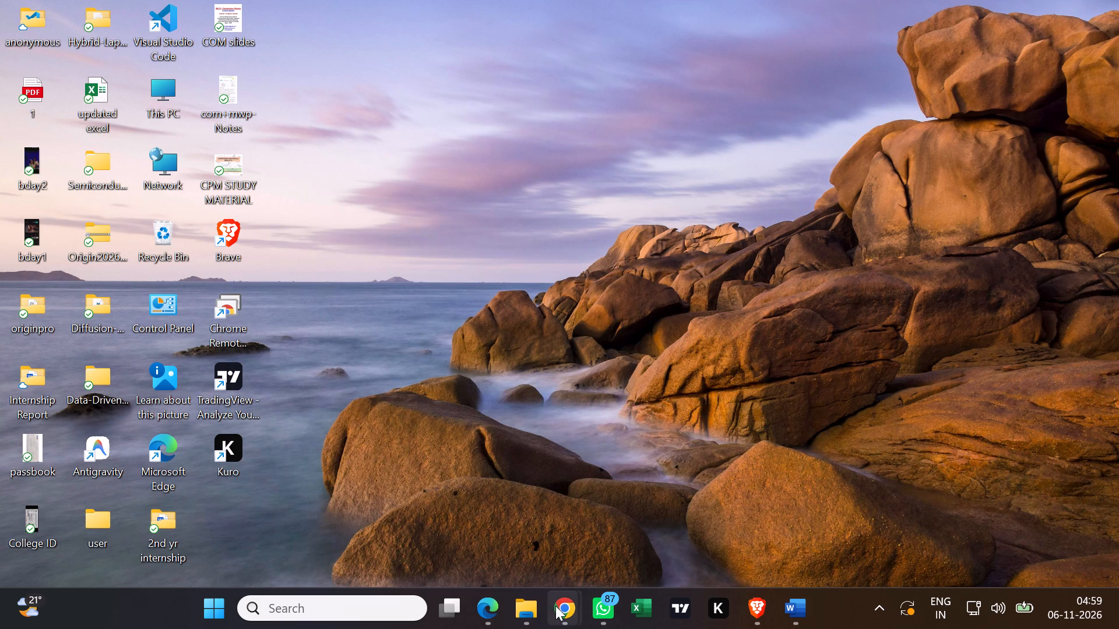
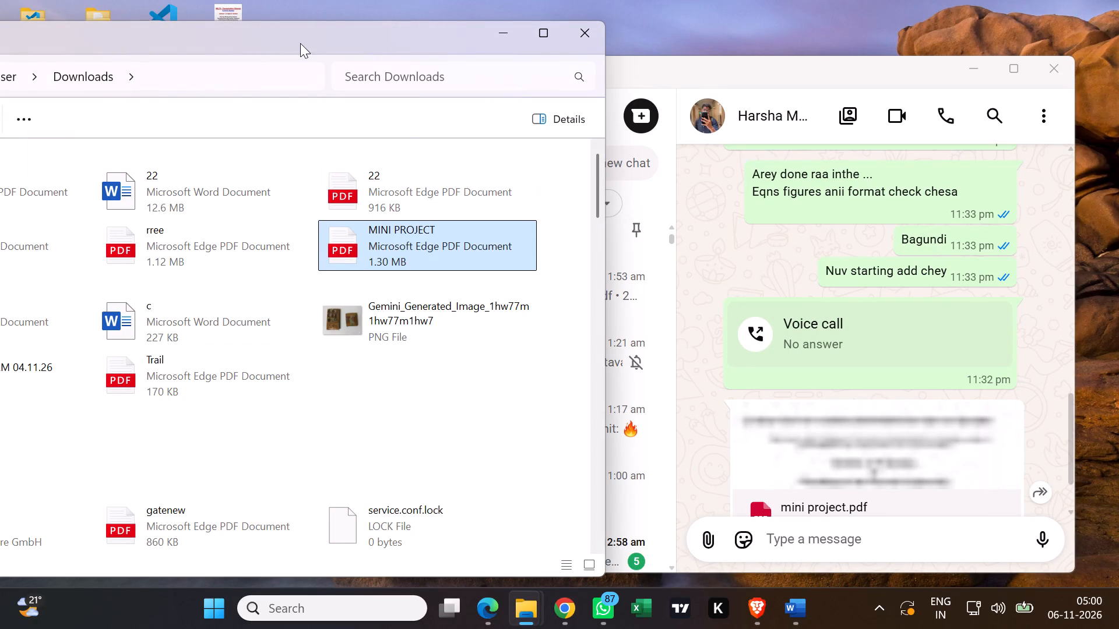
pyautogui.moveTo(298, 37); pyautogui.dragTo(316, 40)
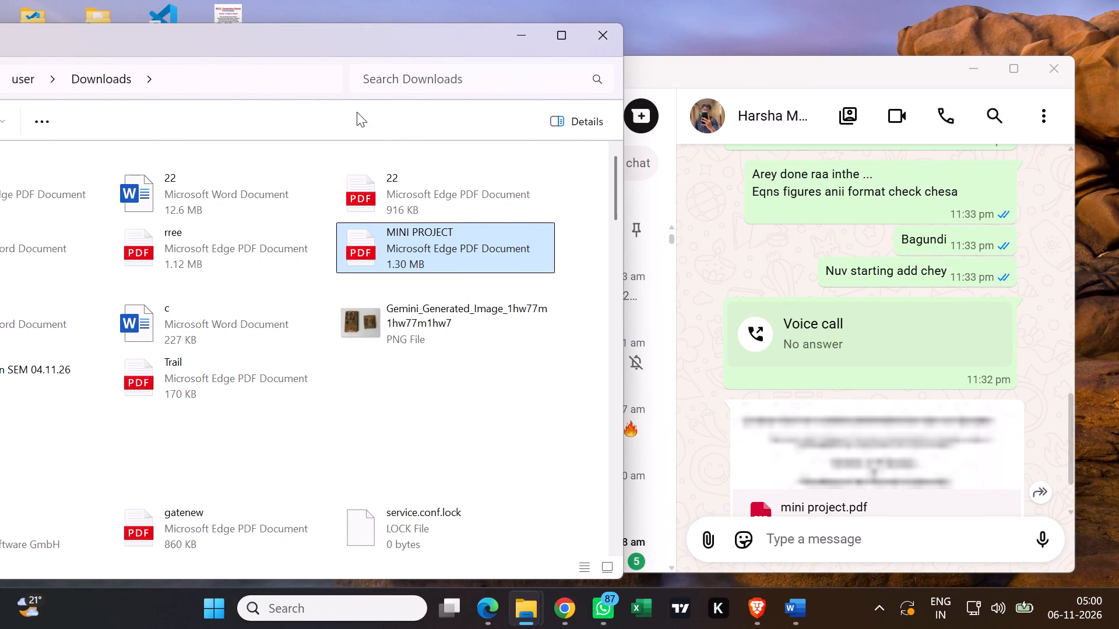
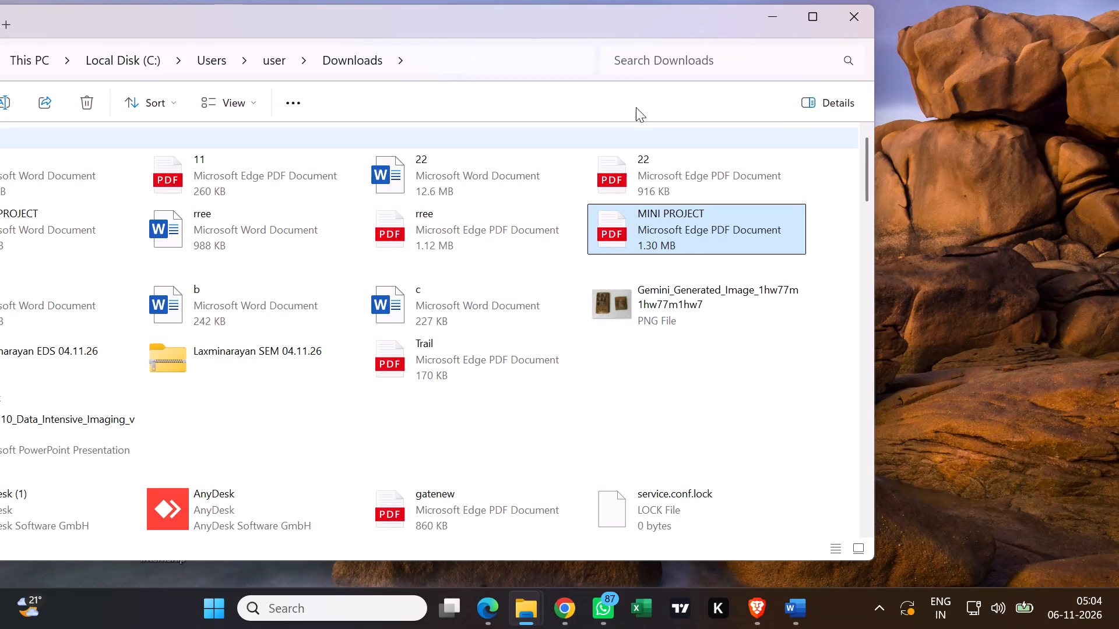
# Open the MINI PROJECT Word document from the Downloads folder and go to its title page.
pyautogui.moveTo(487, 17); pyautogui.dragTo(667, 20)
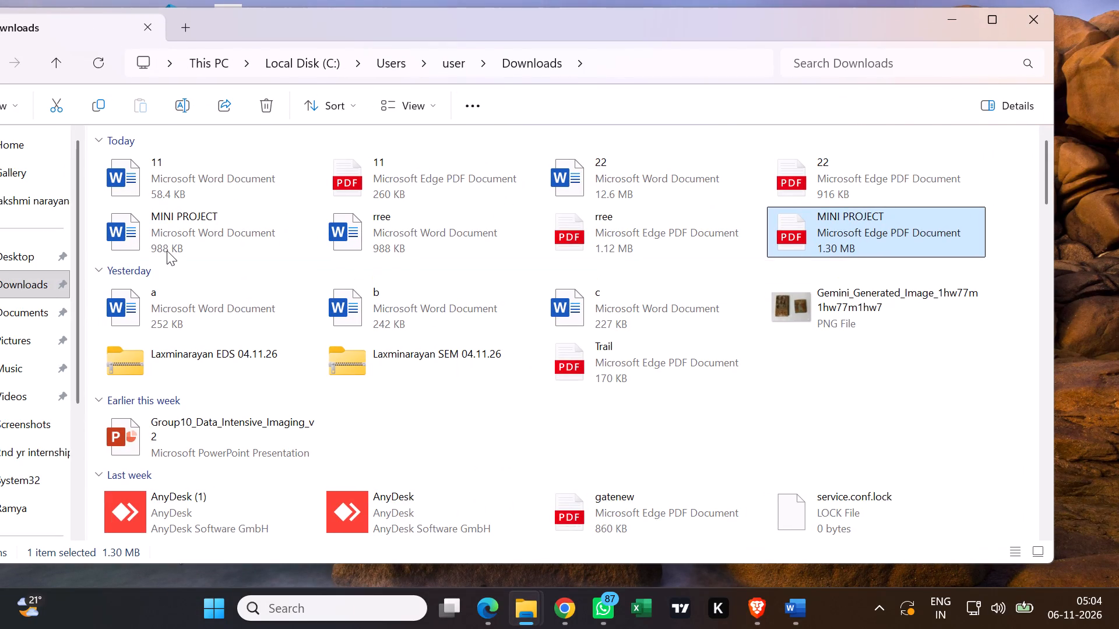
pyautogui.doubleClick(167, 250)
pyautogui.scroll(2, 721, 299)
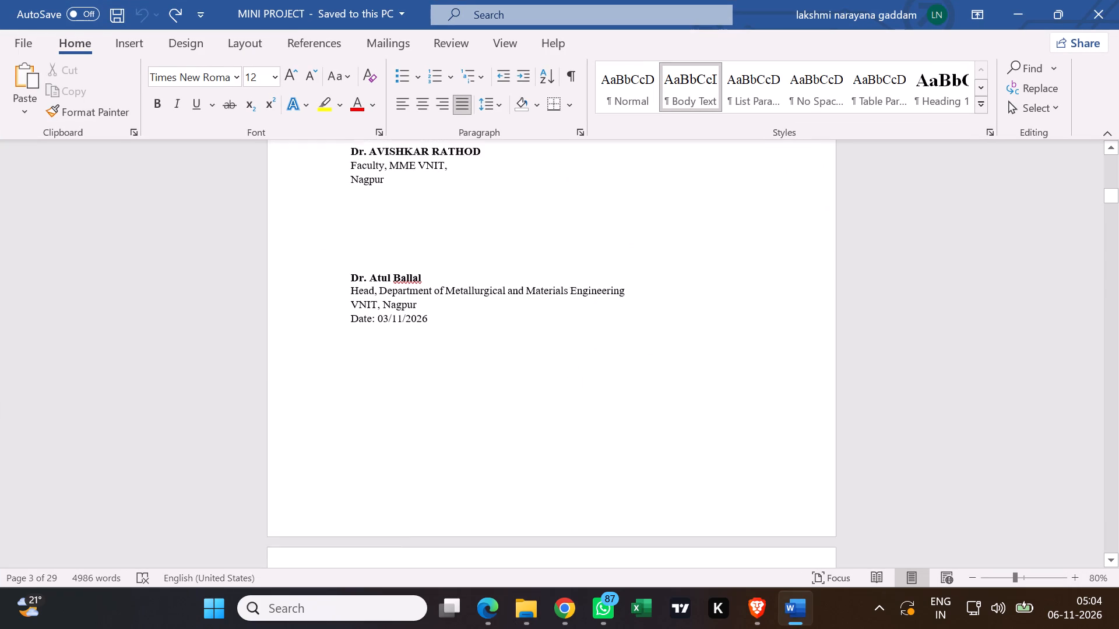
pyautogui.scroll(2, 721, 299)
pyautogui.moveTo(1107, 205); pyautogui.dragTo(1110, 186)
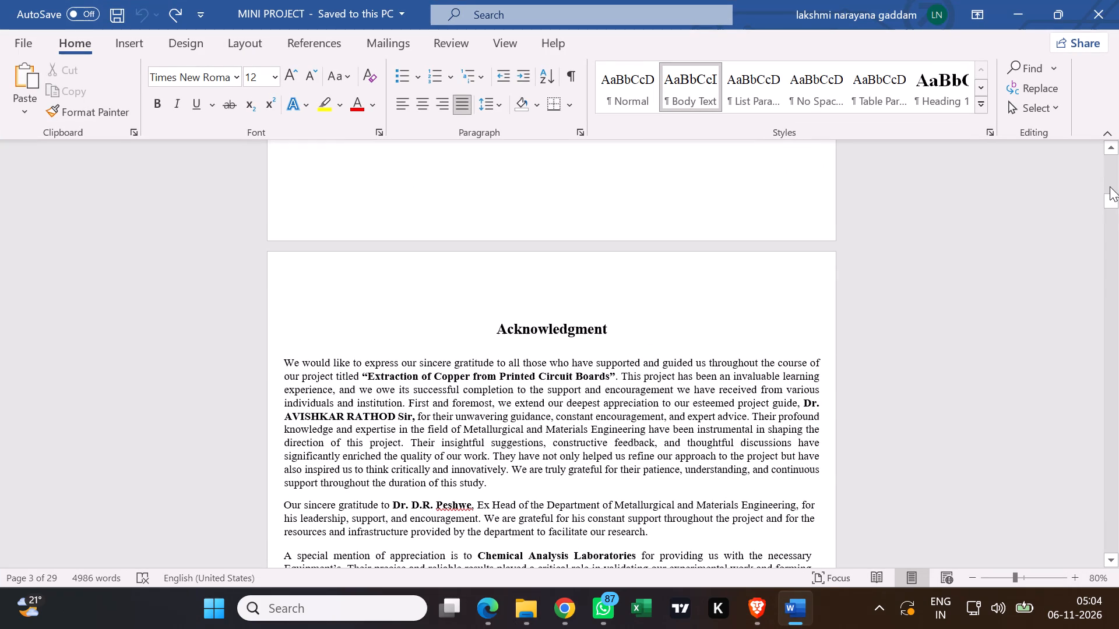
pyautogui.moveTo(1107, 200); pyautogui.dragTo(1118, 111)
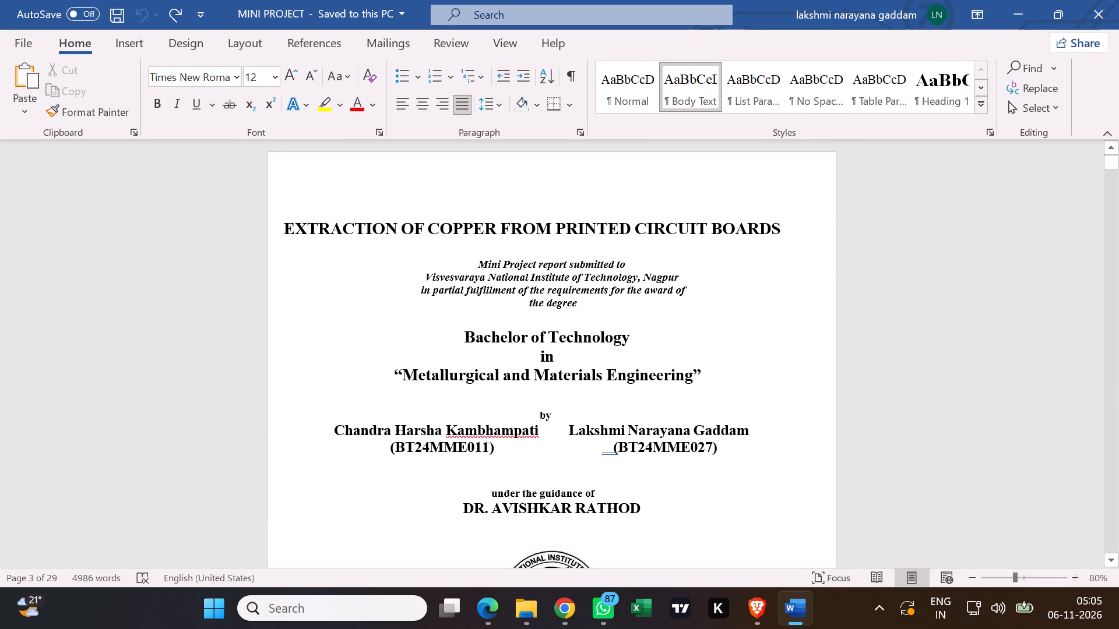
# Look through the report's title page, Declaration and Acknowledgment in the Word document.
pyautogui.scroll(-4, 843, 373)
pyautogui.scroll(-8, 772, 485)
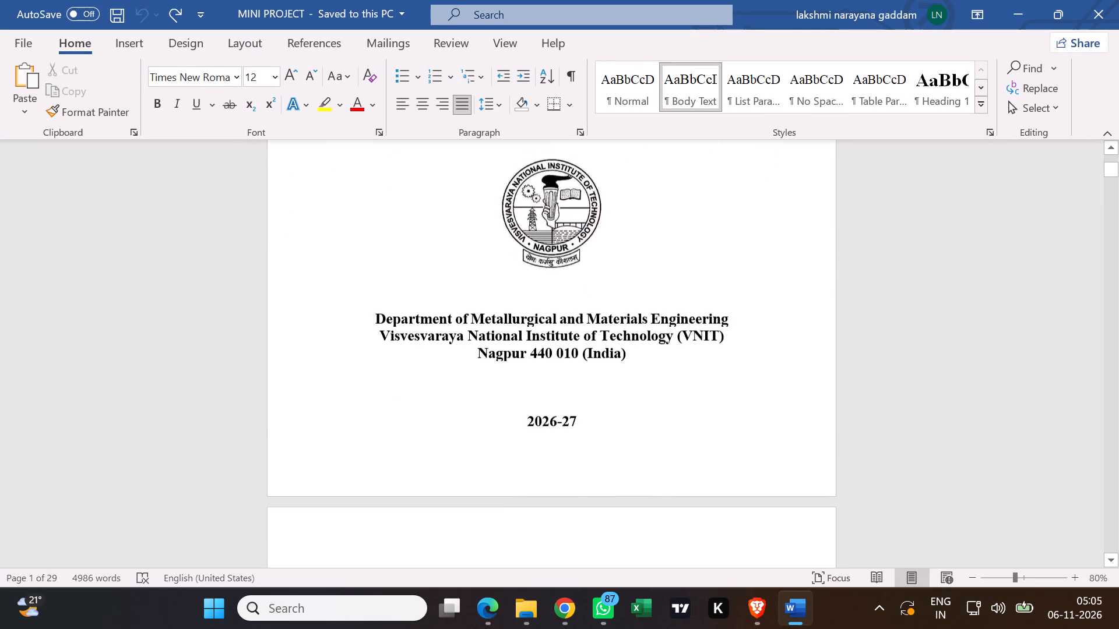
pyautogui.scroll(-18, 703, 448)
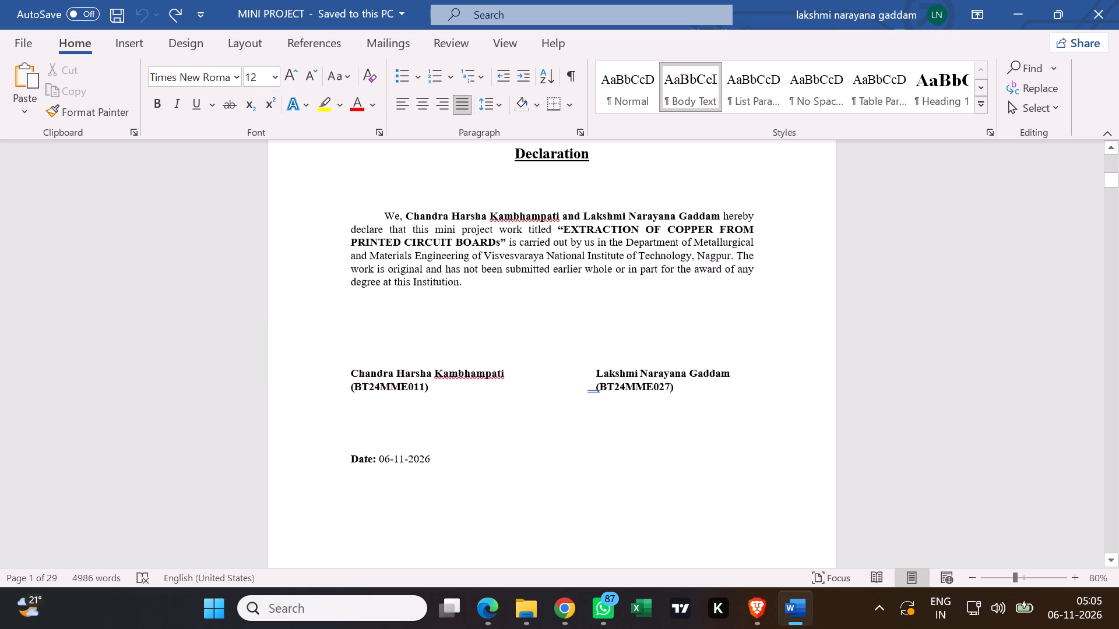
pyautogui.scroll(-16, 675, 464)
pyautogui.scroll(-19, 674, 464)
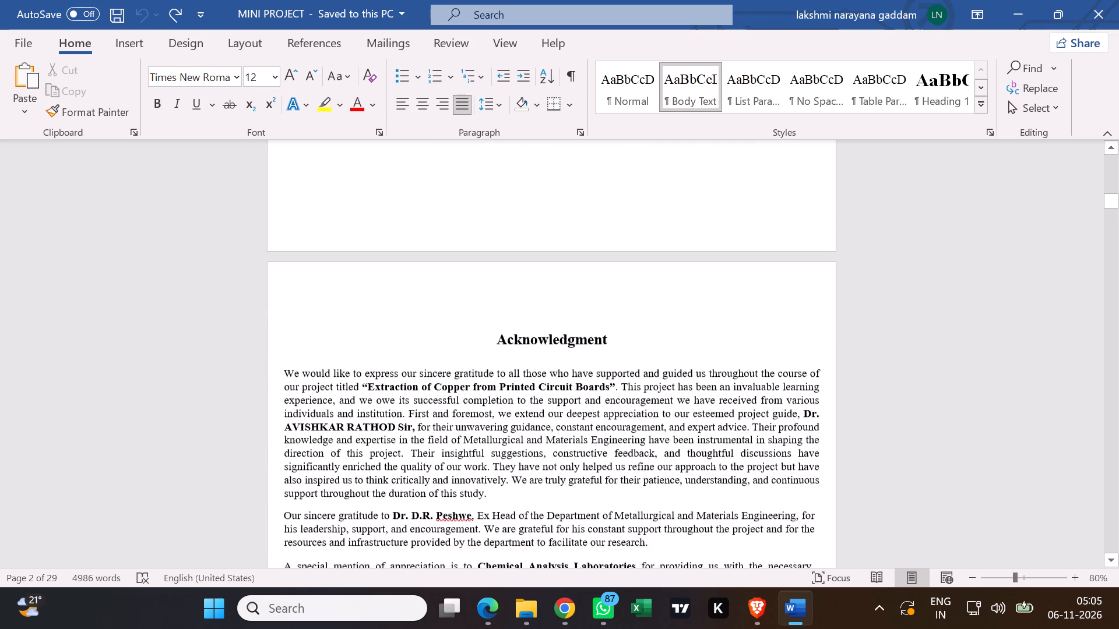
pyautogui.scroll(-7, 674, 461)
pyautogui.scroll(1, 673, 461)
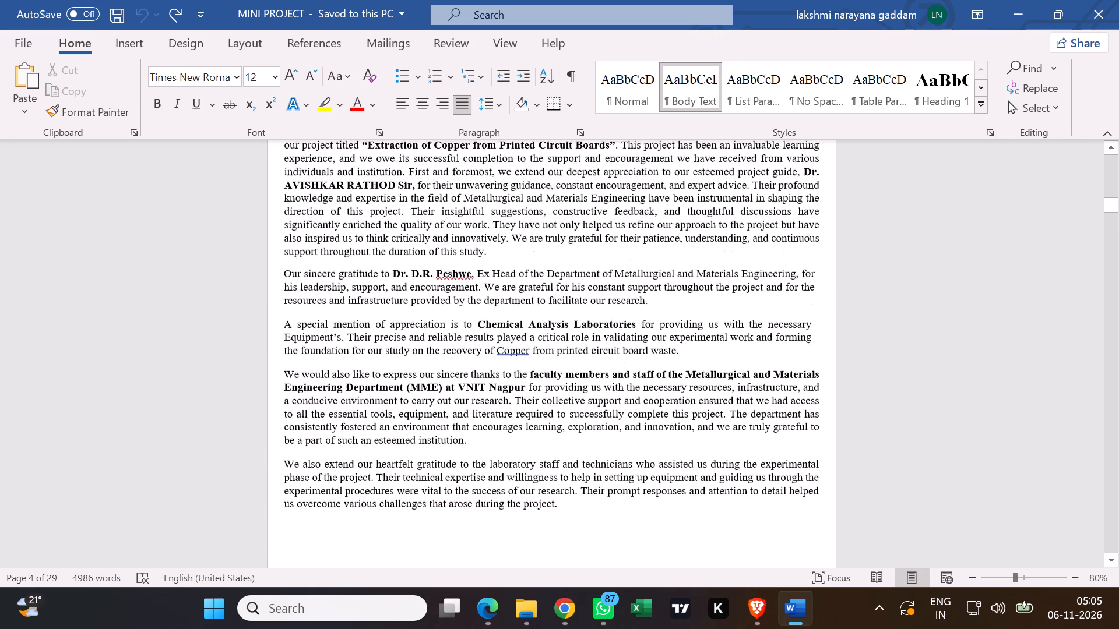
pyautogui.scroll(1, 672, 461)
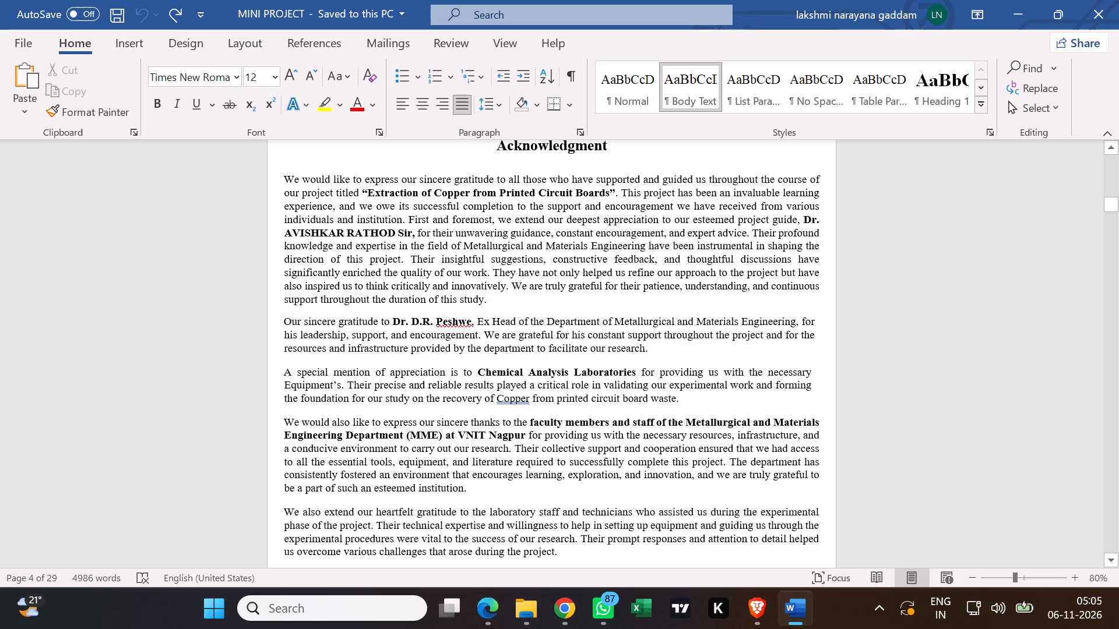
# Check the end of the Acknowledgment, the Abstract and the Contents page, up to the start of Chapter 1.
pyautogui.scroll(-12, 574, 464)
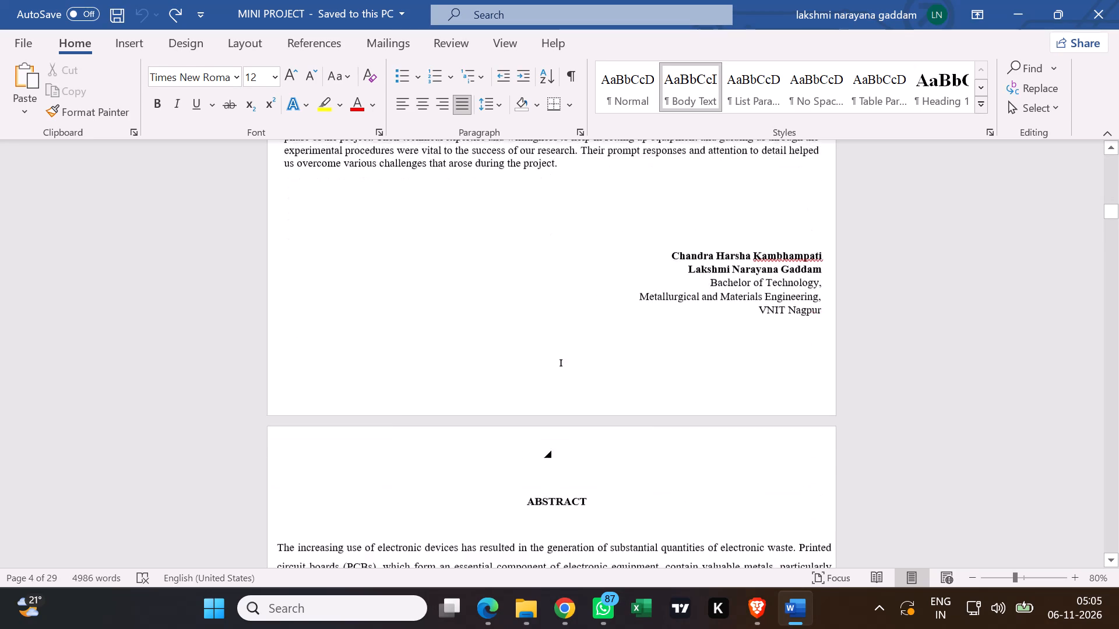
pyautogui.scroll(-11, 568, 445)
pyautogui.scroll(5, 568, 438)
pyautogui.scroll(-5, 564, 432)
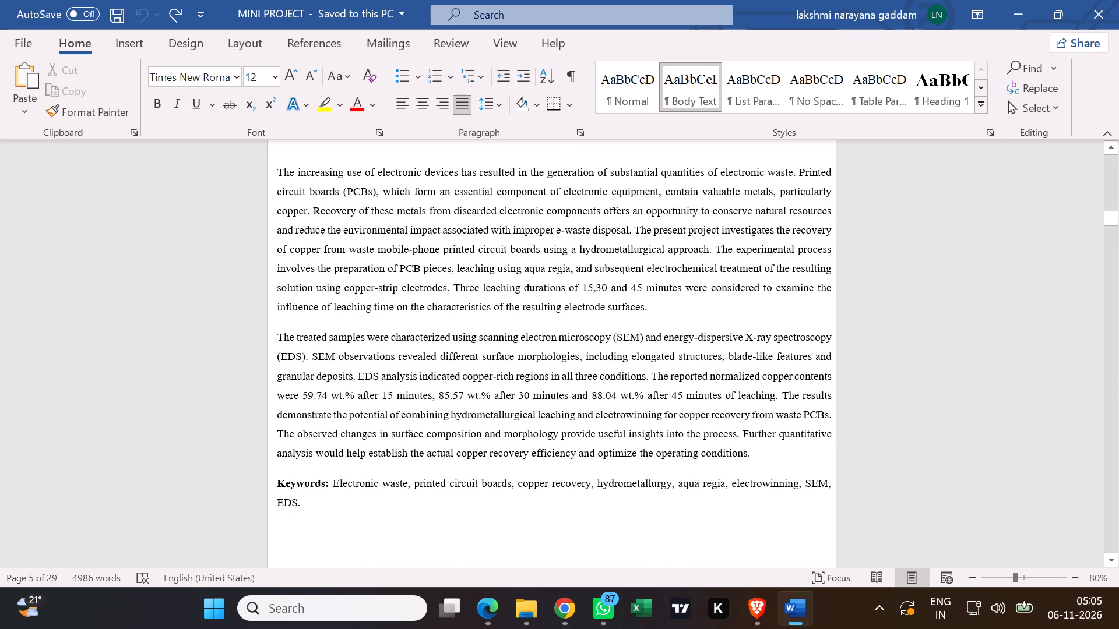
pyautogui.scroll(-4, 637, 493)
pyautogui.scroll(-12, 618, 446)
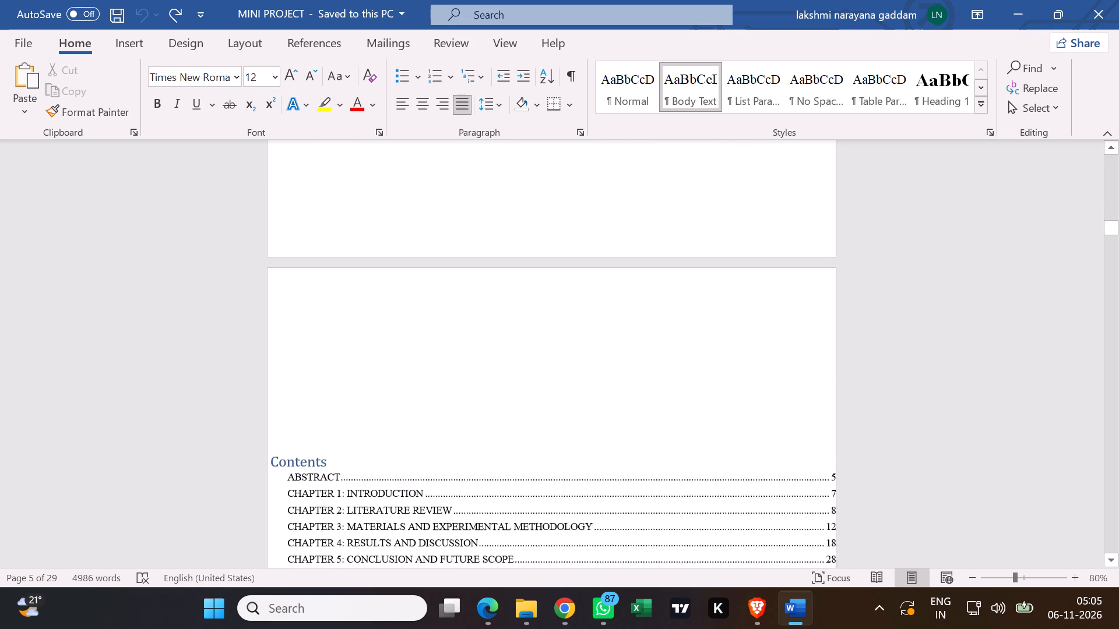
pyautogui.scroll(-17, 611, 430)
pyautogui.scroll(-9, 585, 401)
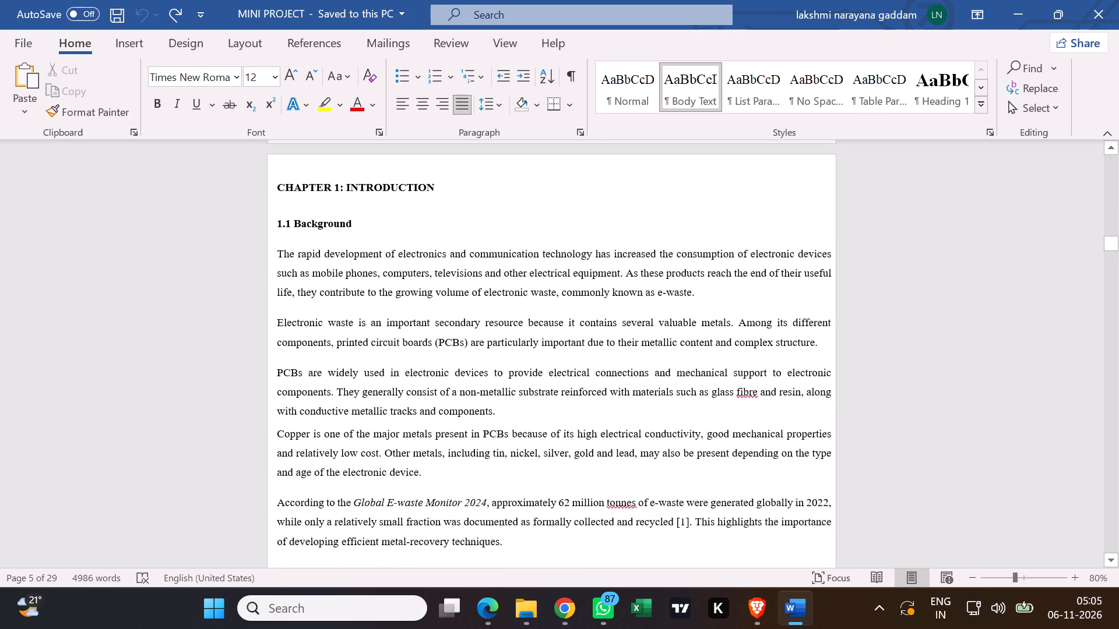
# Delete the citation "[1]" and the space before it after "recycled" in the Global E-waste Monitor paragraph of section 1.1.
pyautogui.scroll(-3, 576, 391)
pyautogui.scroll(3, 421, 296)
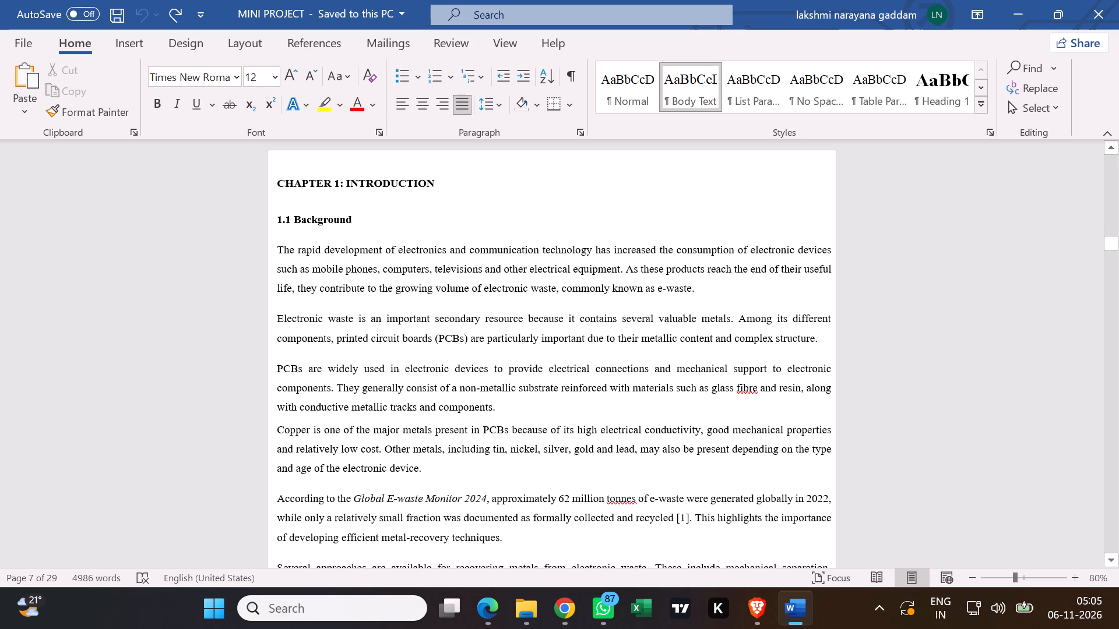
pyautogui.scroll(-4, 545, 482)
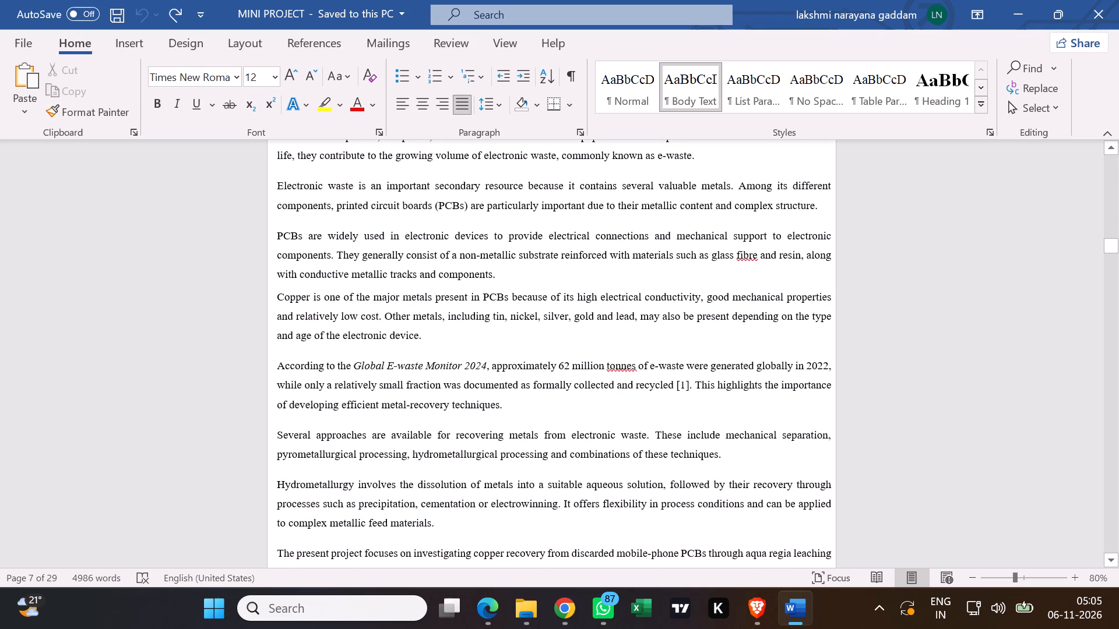
pyautogui.click(689, 384)
pyautogui.press('BackSpace')
pyautogui.press('BackSpace')
pyautogui.press('BackSpace')
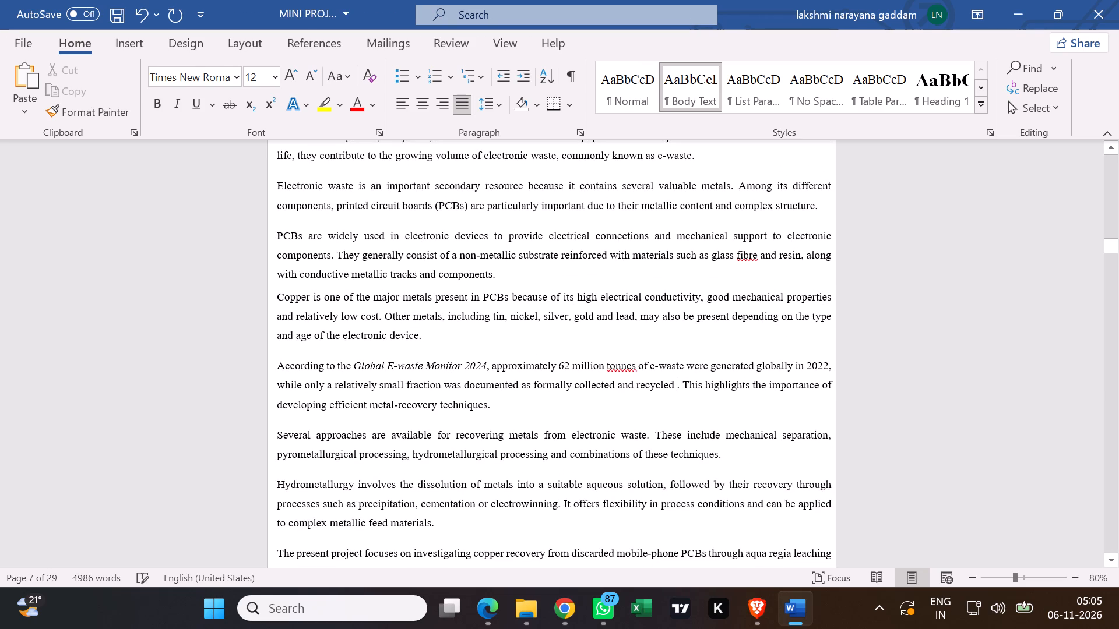
pyautogui.scroll(-3, 533, 404)
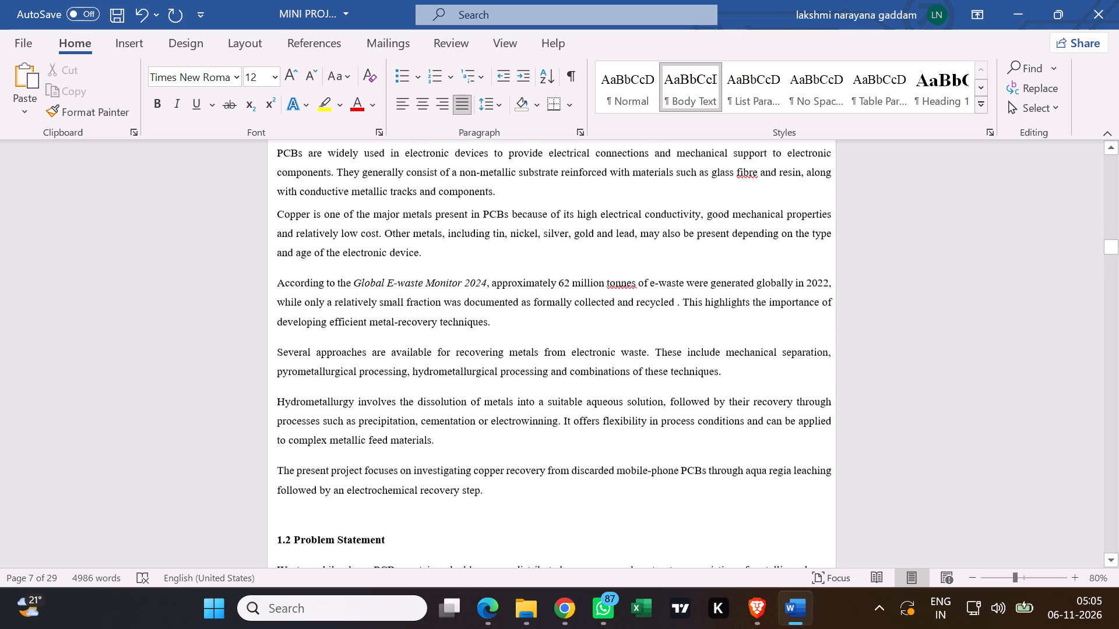
pyautogui.click(492, 400)
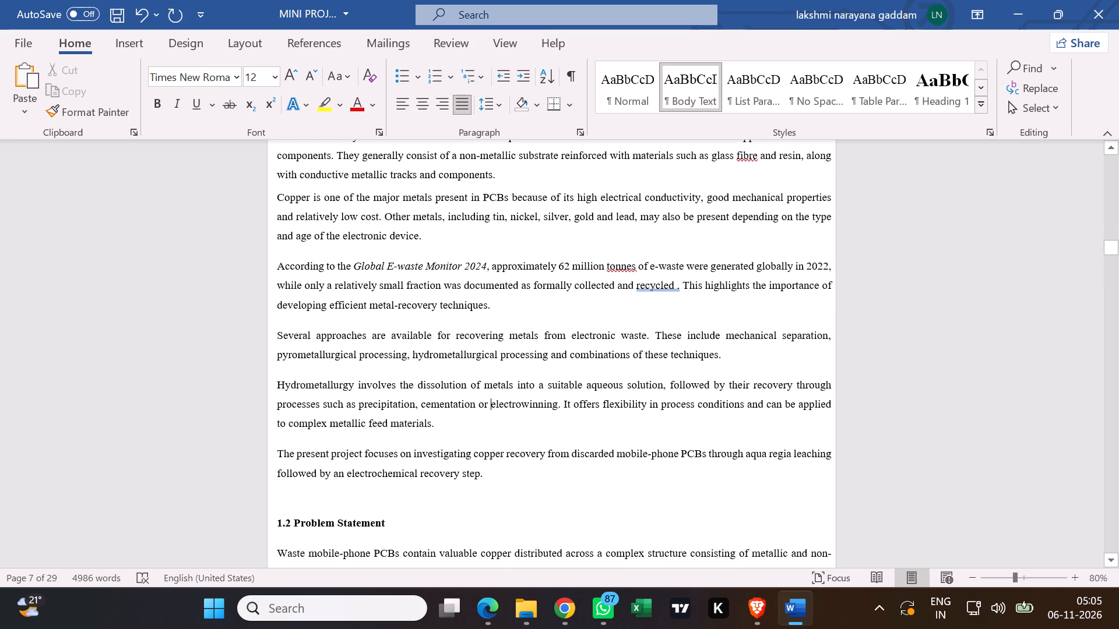
pyautogui.click(676, 287)
pyautogui.press('BackSpace')
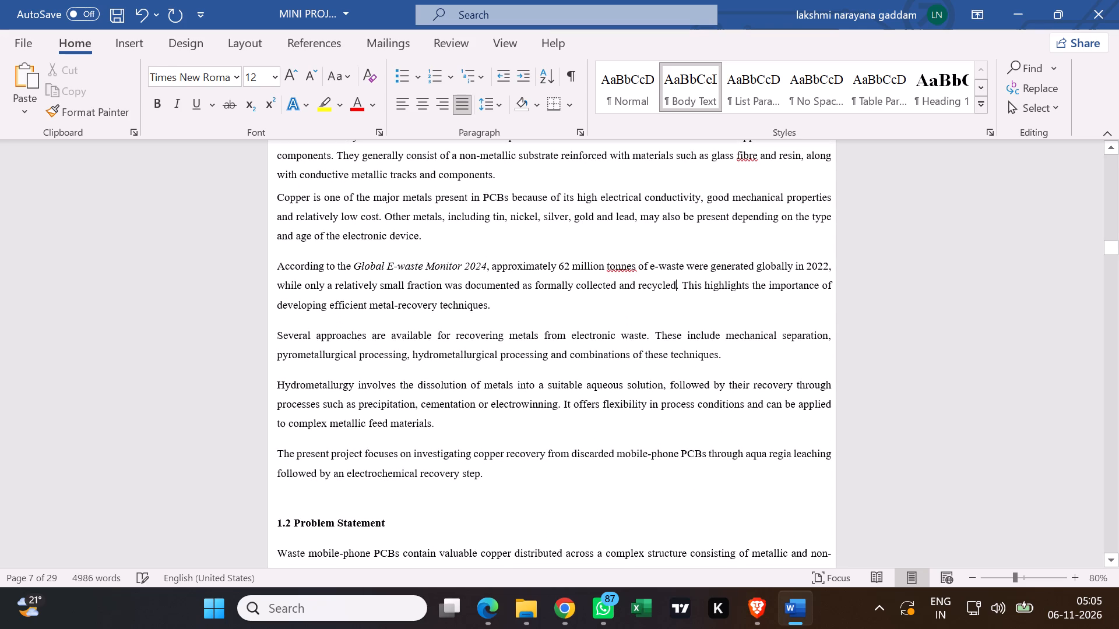
pyautogui.click(628, 349)
# Read through the rest of Chapter 1, from section 1.1 Background to the 1.4 Objectives list.
pyautogui.scroll(4, 520, 361)
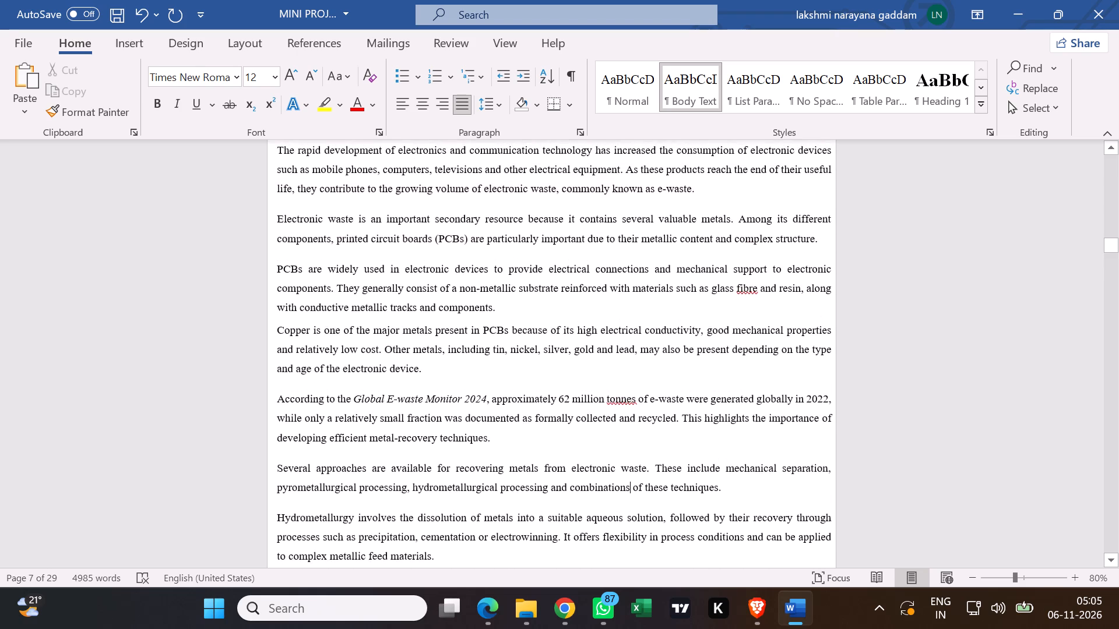
pyautogui.scroll(-5, 514, 366)
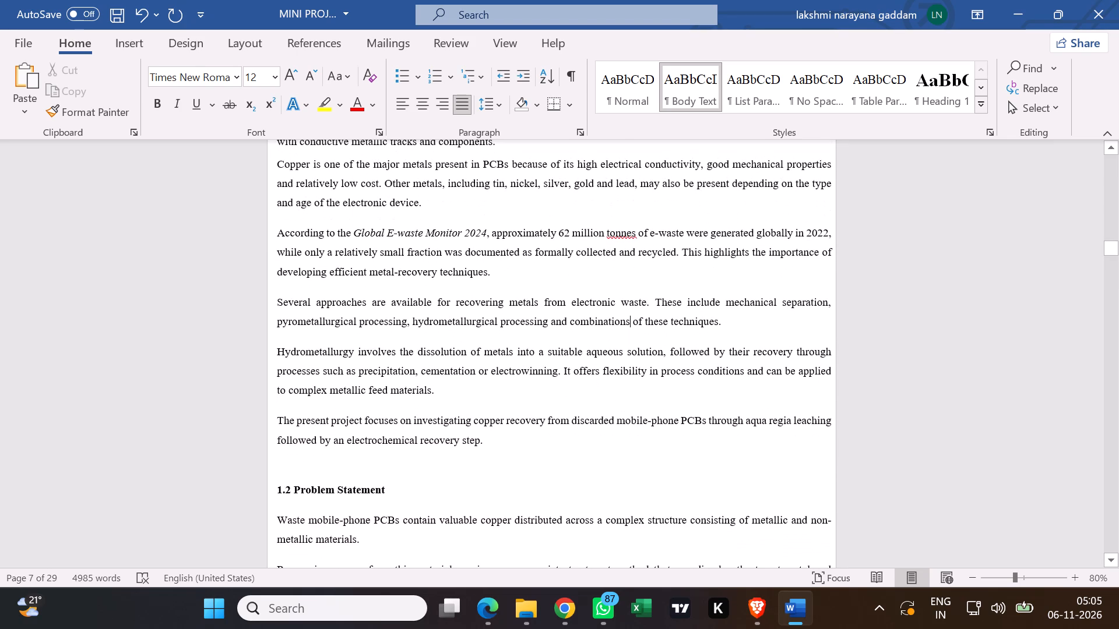
pyautogui.scroll(-2, 486, 426)
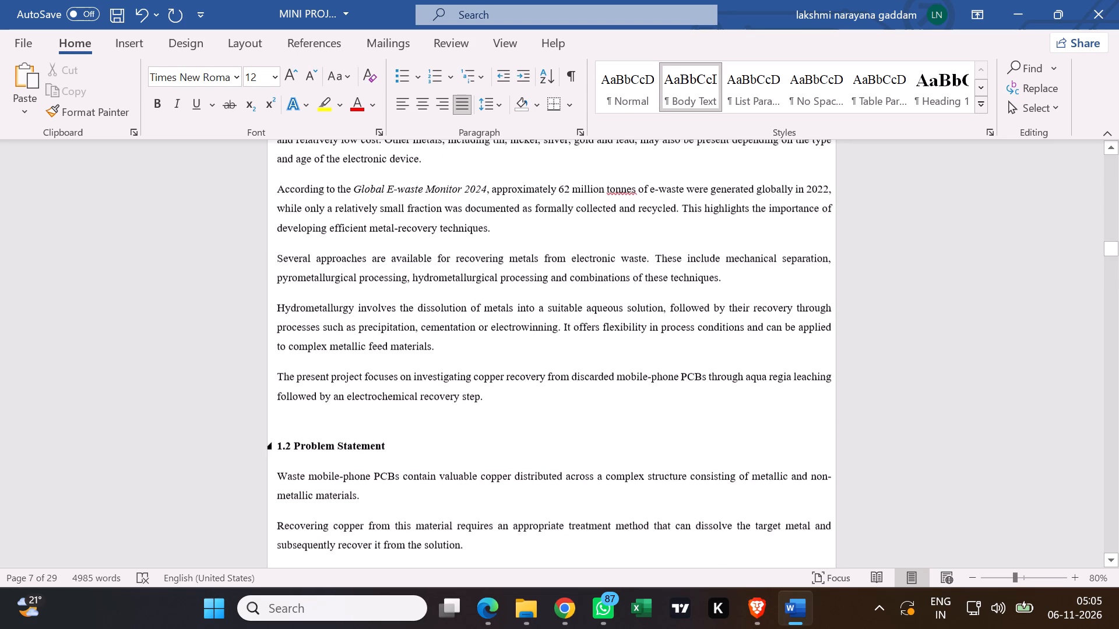
pyautogui.scroll(-2, 486, 427)
pyautogui.scroll(-3, 414, 397)
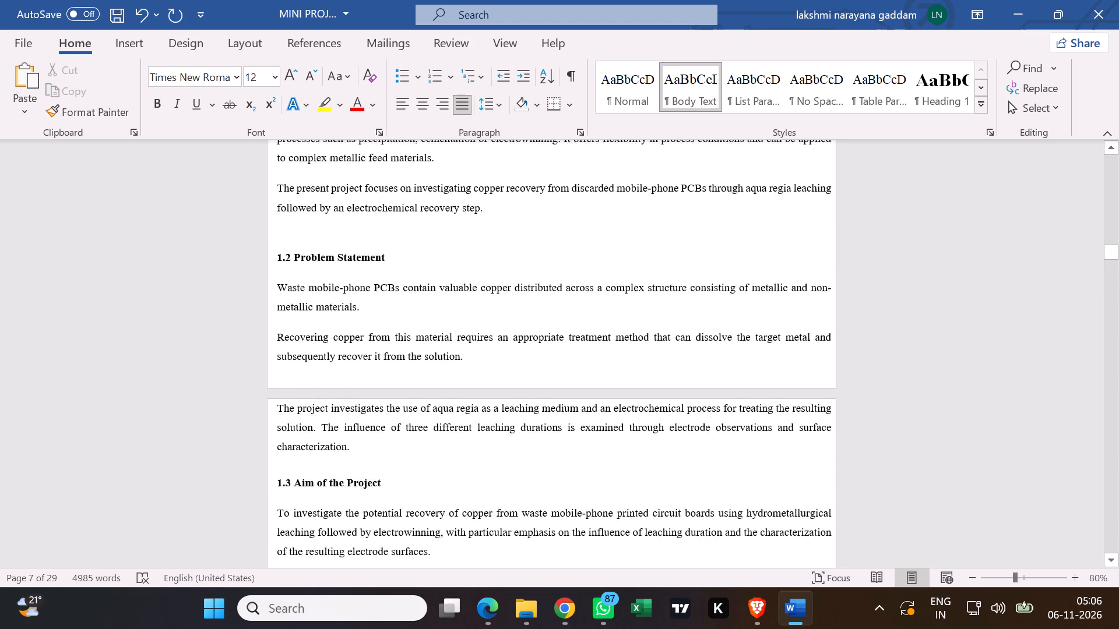
pyautogui.scroll(-4, 420, 408)
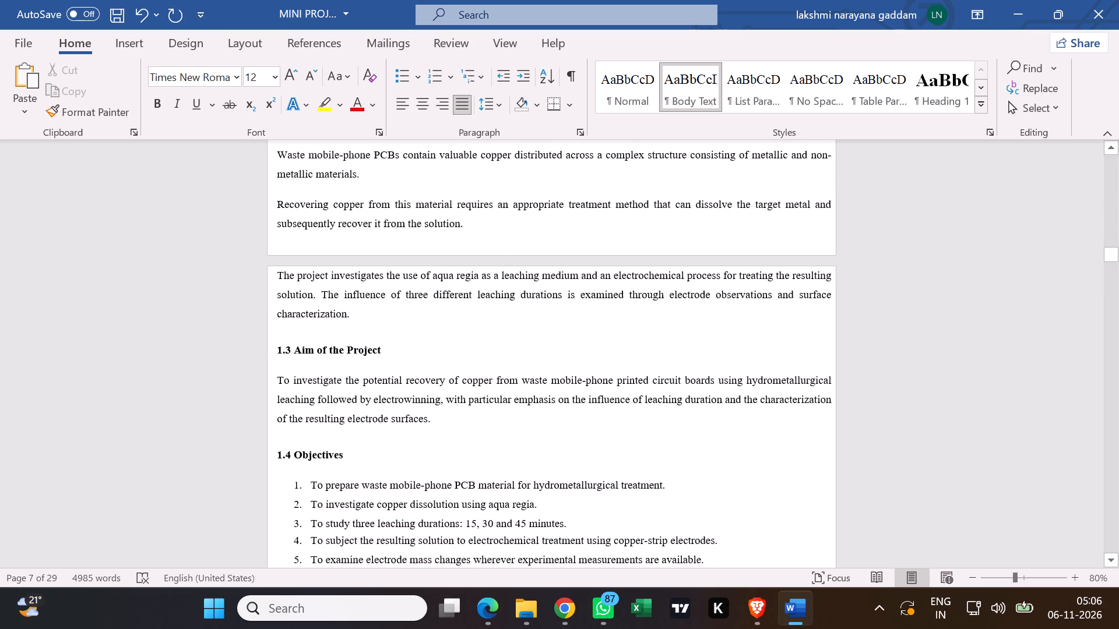
pyautogui.scroll(-4, 413, 391)
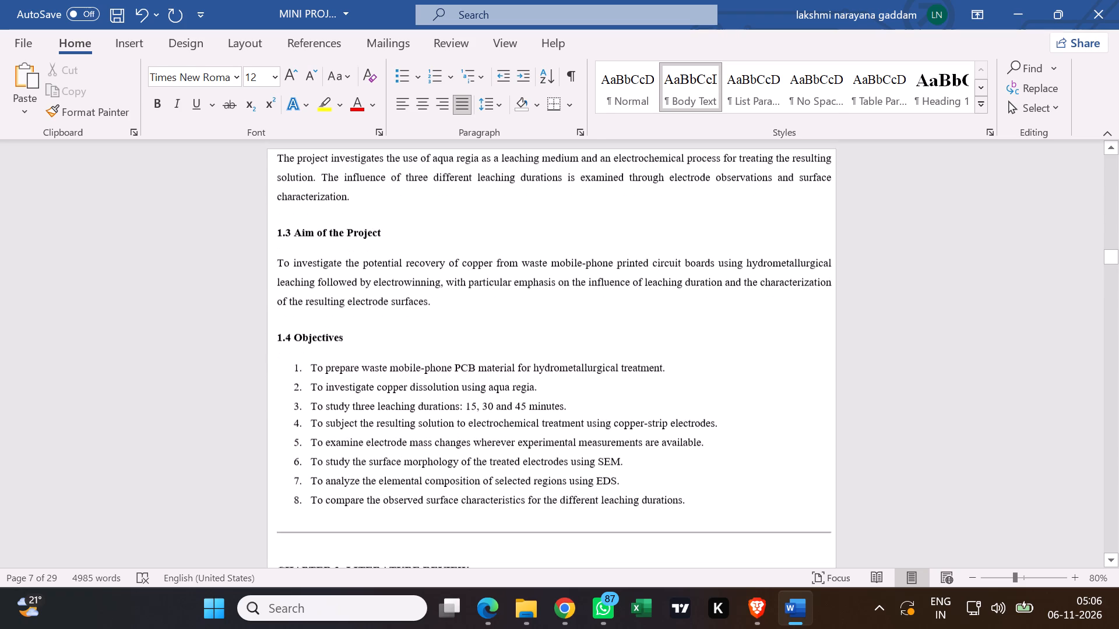
pyautogui.scroll(-2, 488, 409)
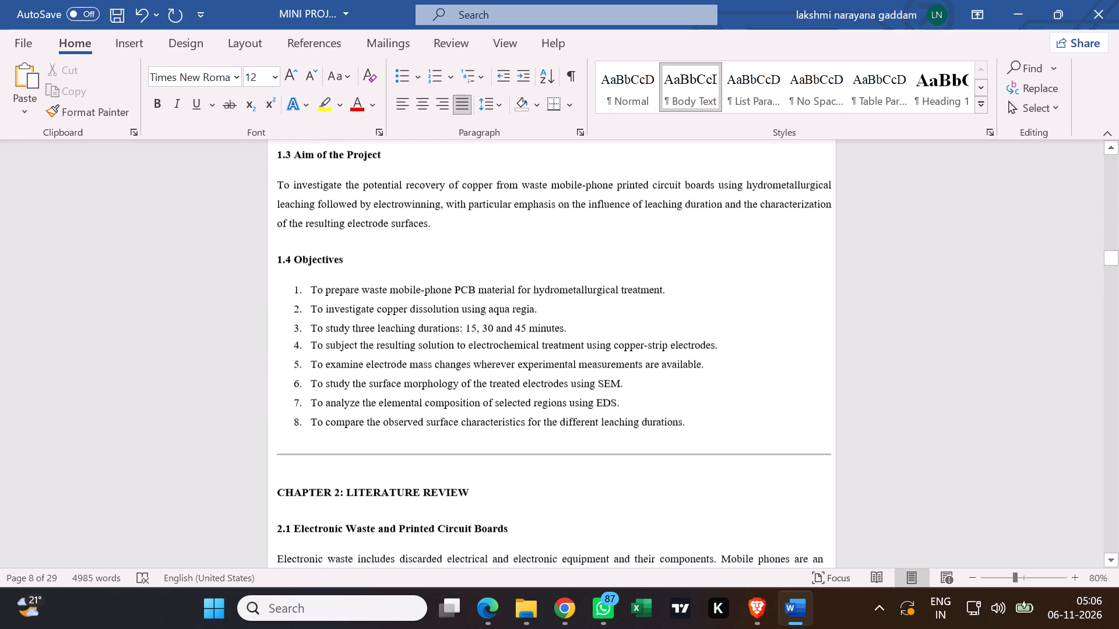
# Read through Chapter 2 from section 2.1 Electronic Waste and Printed Circuit Boards to section 2.2.3 Hydrometallurgical Processing.
pyautogui.scroll(-2, 484, 410)
pyautogui.scroll(-2, 356, 398)
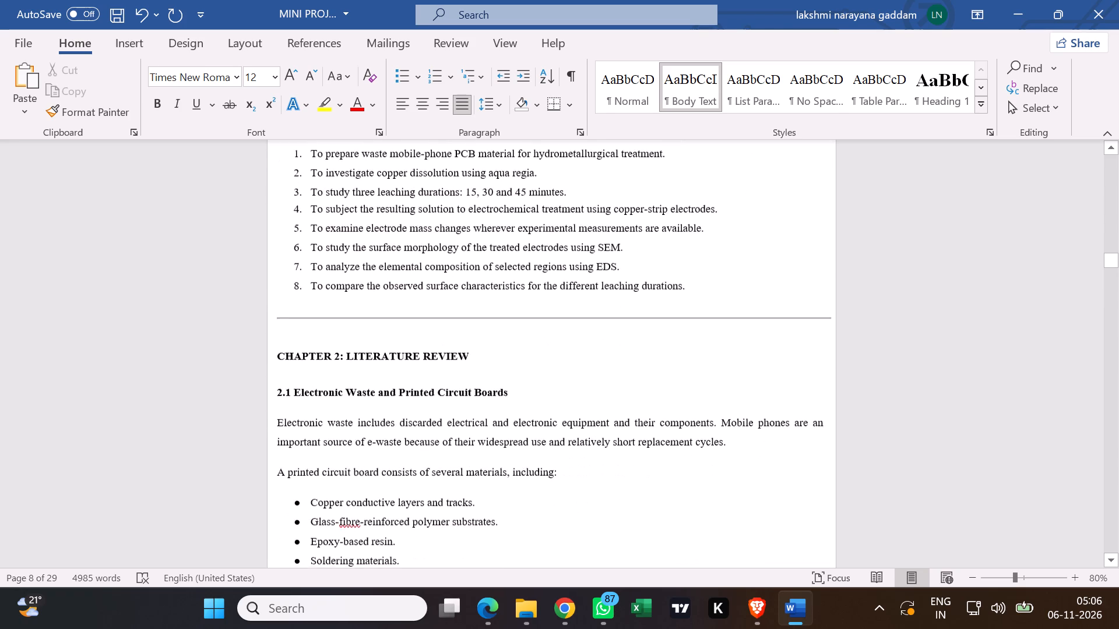
pyautogui.scroll(-1, 360, 400)
pyautogui.scroll(-1, 426, 391)
pyautogui.scroll(-4, 362, 425)
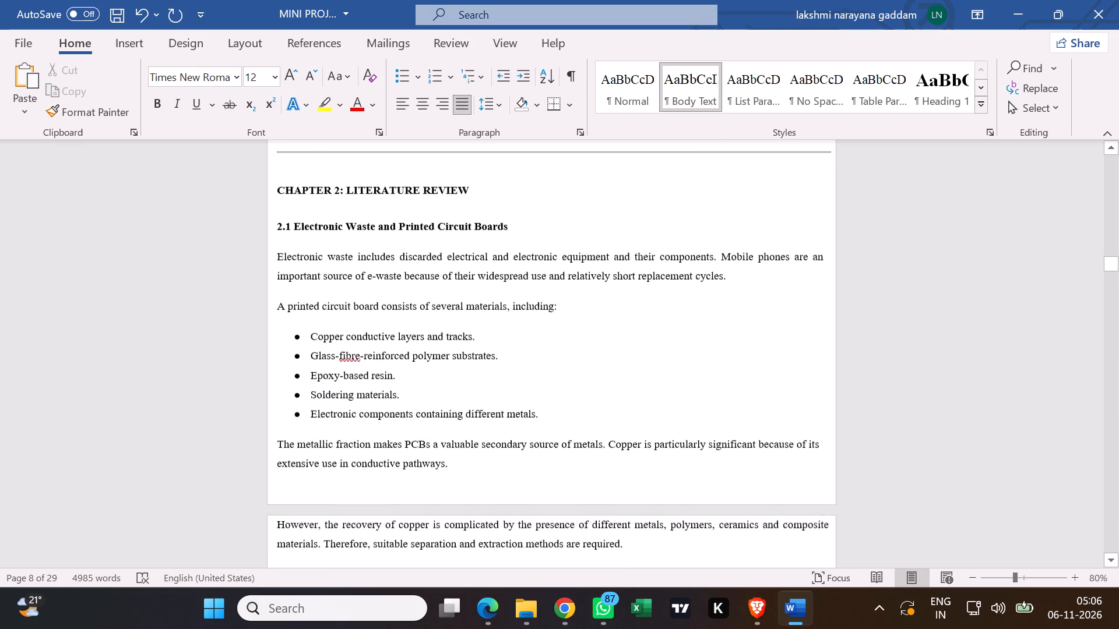
pyautogui.scroll(-3, 364, 441)
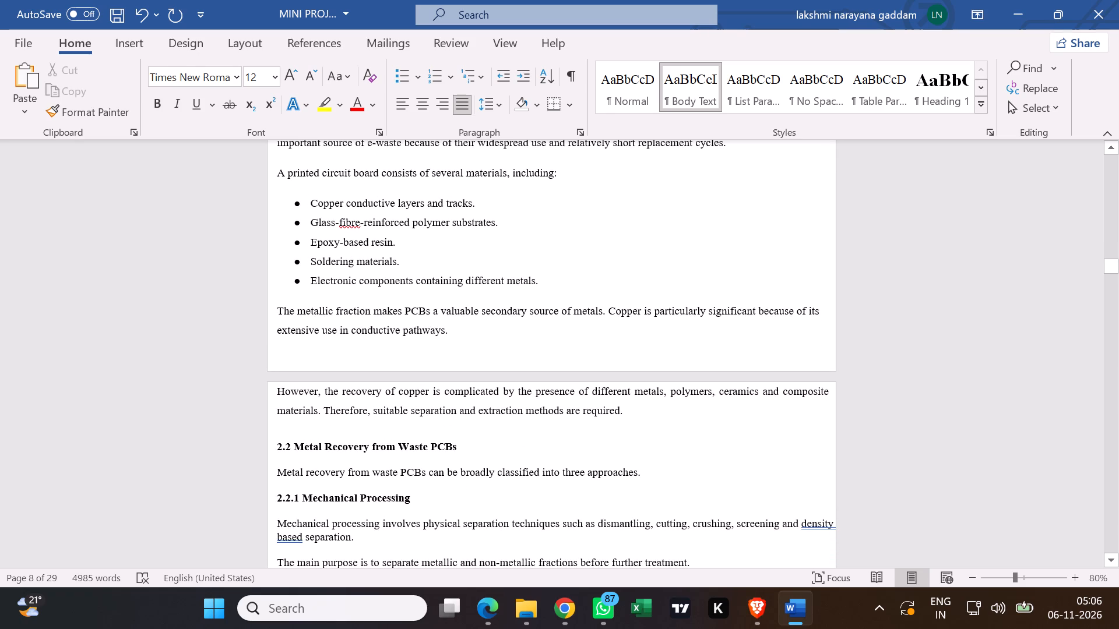
pyautogui.moveTo(329, 450); pyautogui.dragTo(322, 455, button='right')
pyautogui.scroll(-3, 340, 454)
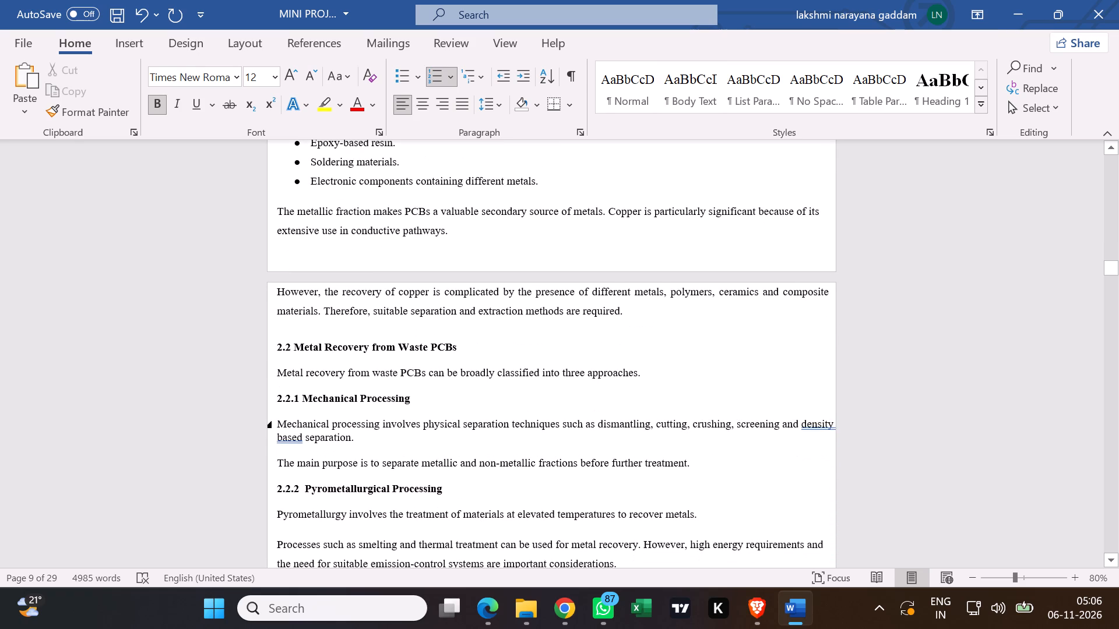
pyautogui.scroll(-4, 310, 443)
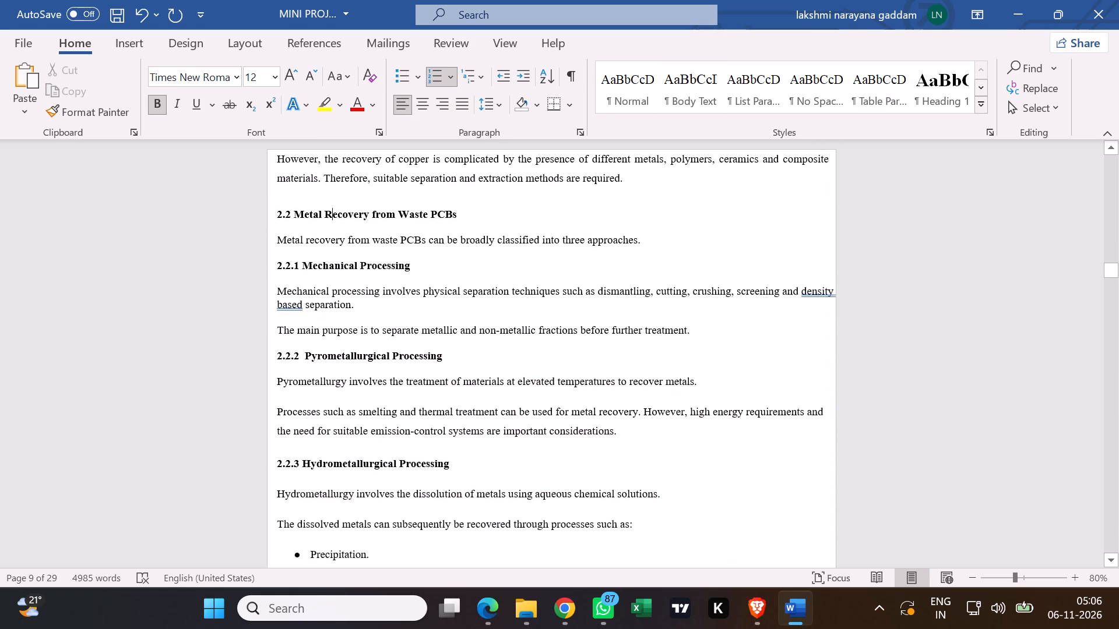
pyautogui.scroll(-3, 325, 413)
pyautogui.scroll(-1, 407, 382)
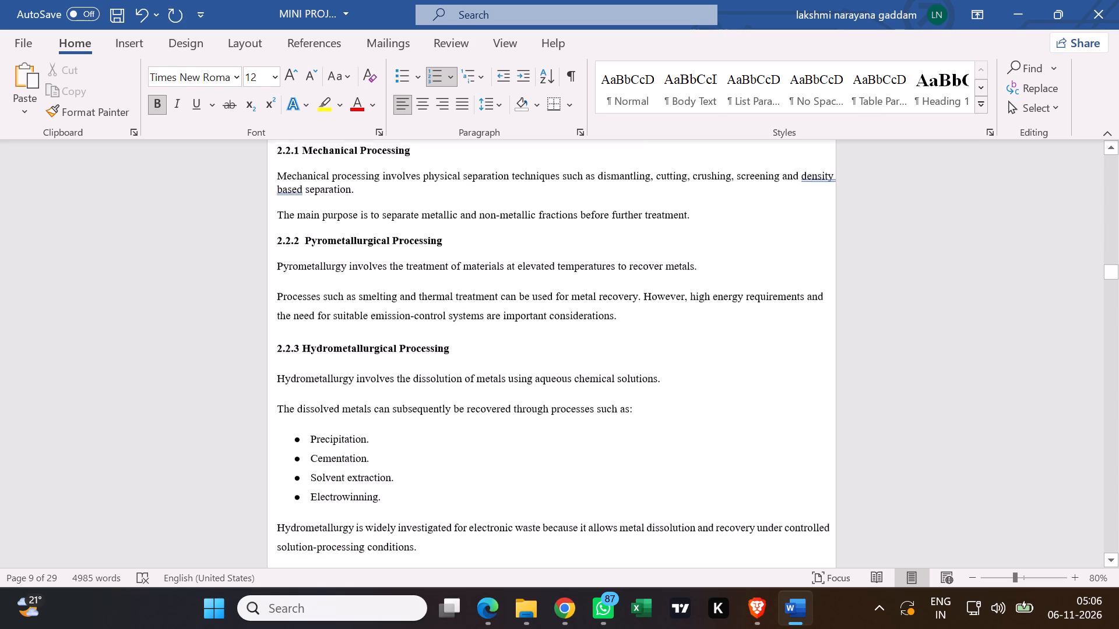
# Read through sections 2.3 Hydrometallurgical Processing and 2.4 Aqua Regia Leaching in Chapter 2.
pyautogui.scroll(-6, 340, 422)
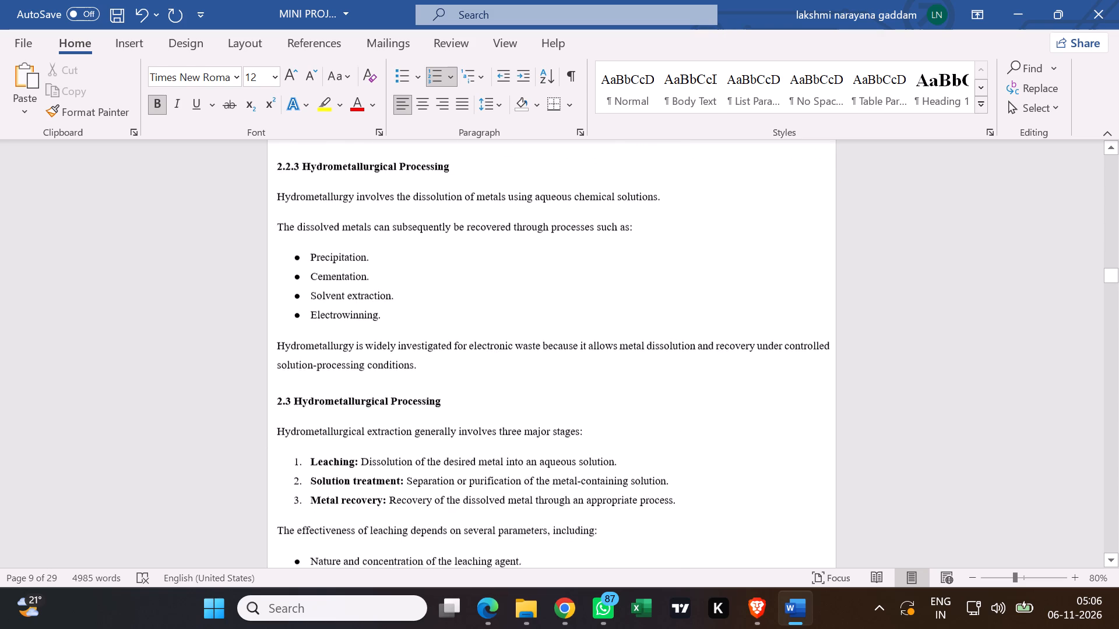
pyautogui.scroll(-3, 374, 465)
pyautogui.scroll(-2, 425, 480)
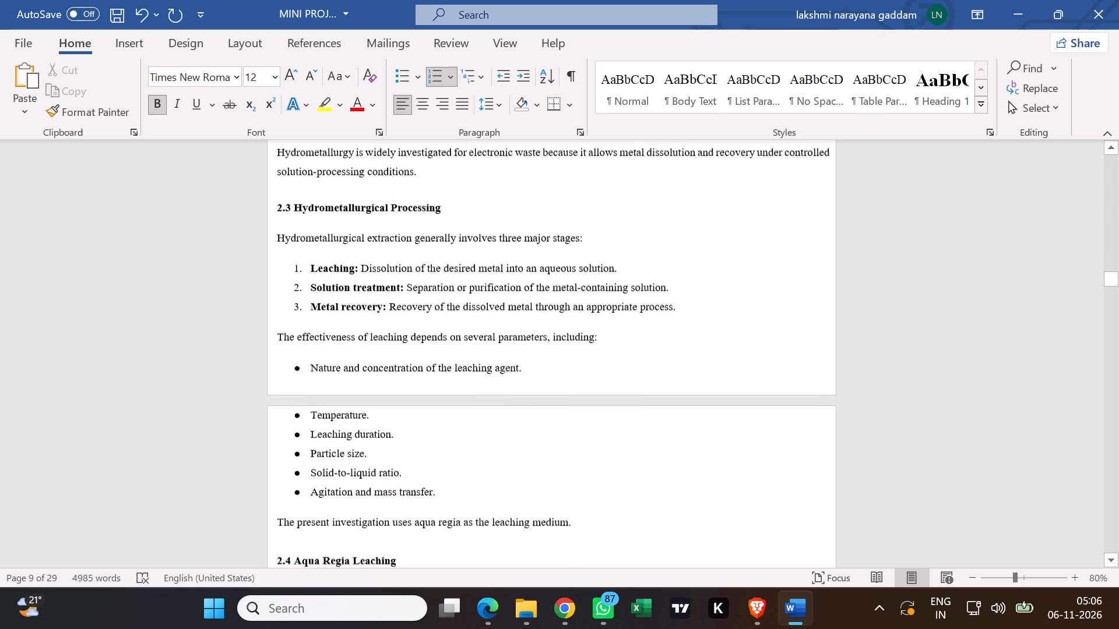
pyautogui.scroll(-2, 438, 473)
pyautogui.scroll(-6, 391, 486)
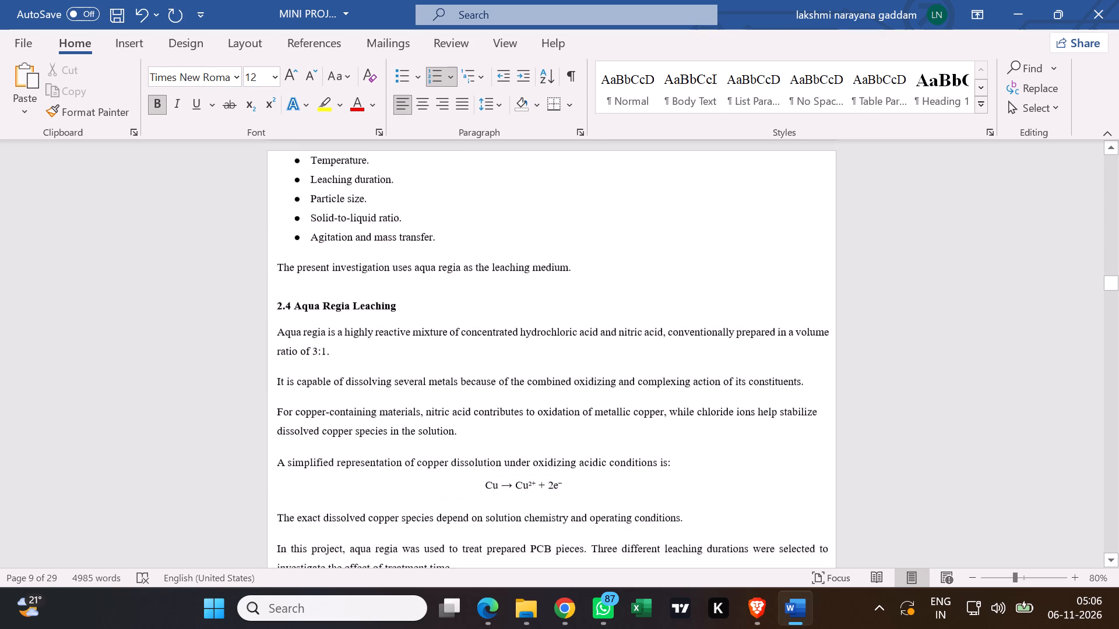
pyautogui.scroll(-2, 365, 481)
pyautogui.scroll(-3, 407, 377)
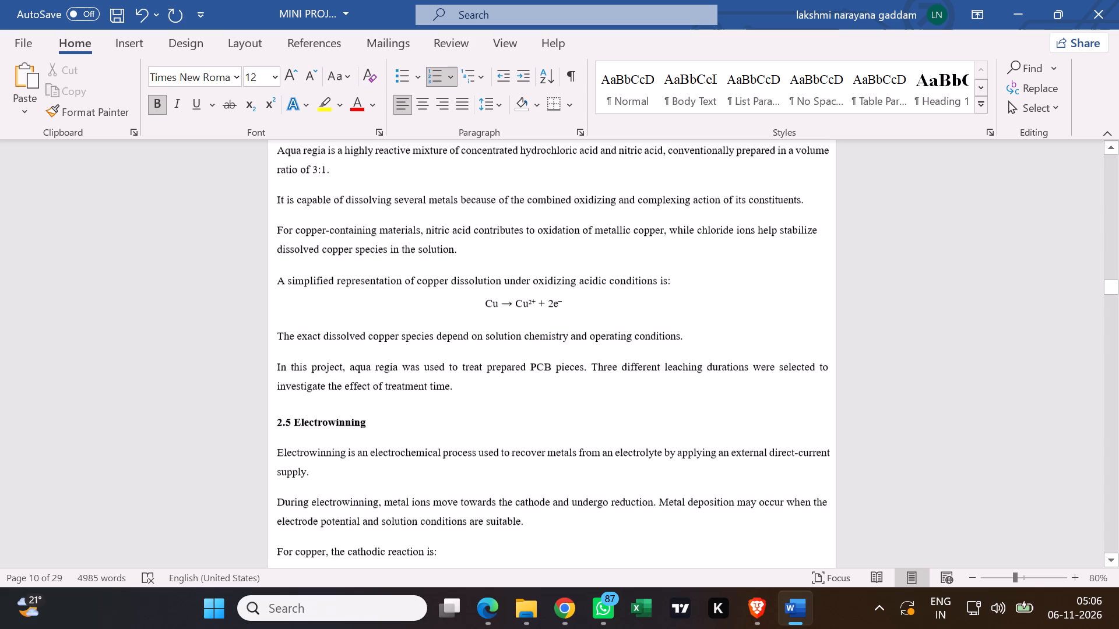
# Read through section 2.5 Electrowinning, including the cathodic reaction, the Faraday's law formula and its list of variables.
pyautogui.scroll(-5, 407, 396)
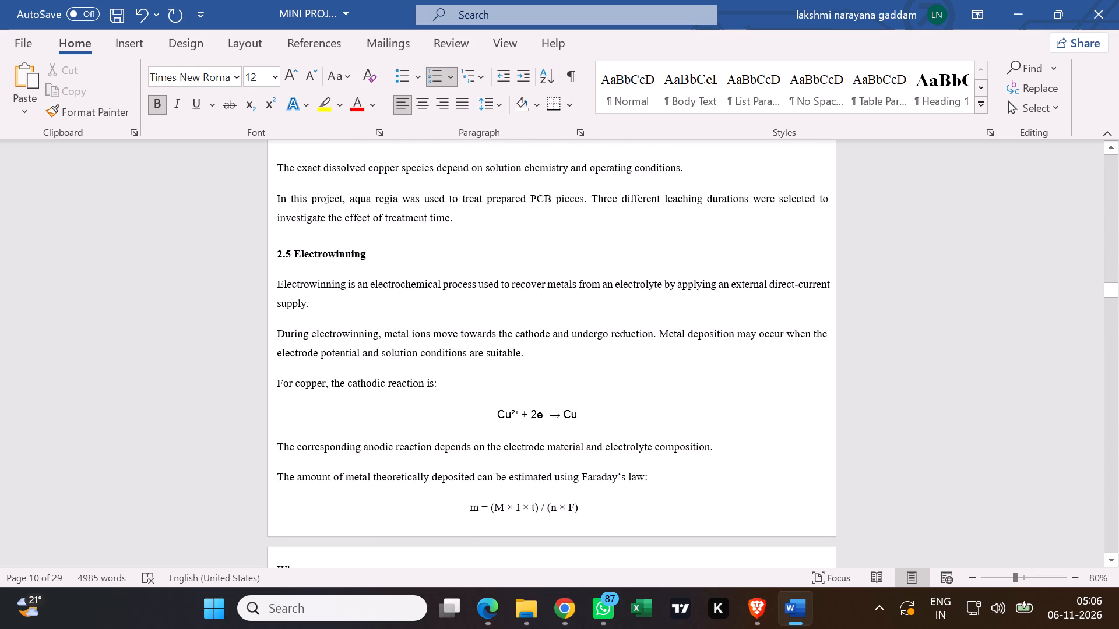
pyautogui.scroll(-8, 395, 390)
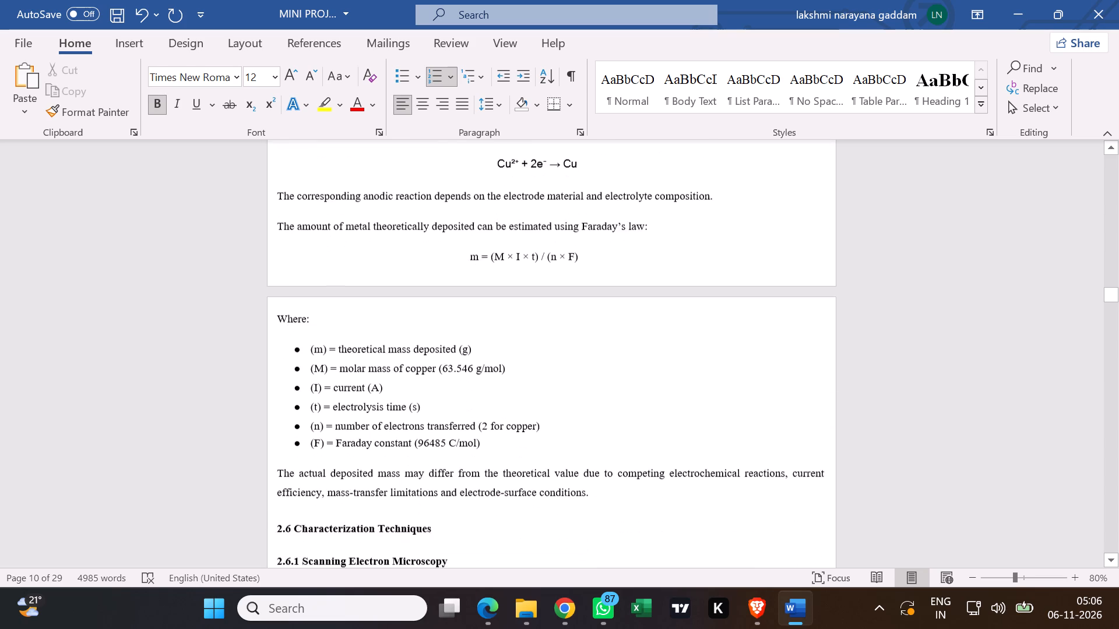
pyautogui.scroll(-1, 445, 404)
pyautogui.scroll(3, 416, 392)
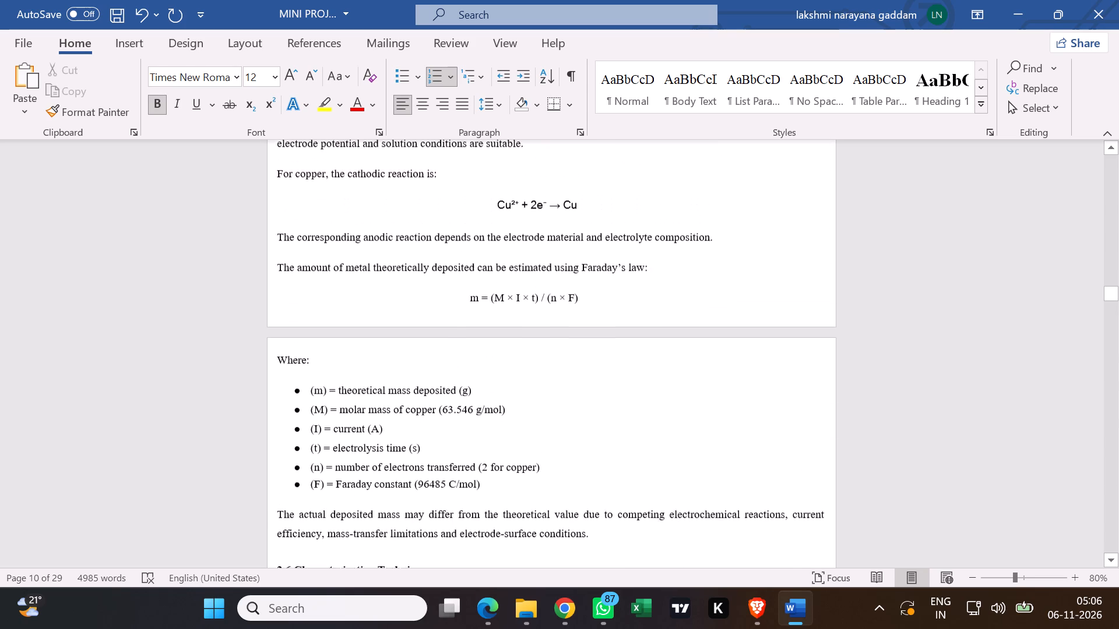
pyautogui.scroll(1, 416, 390)
pyautogui.scroll(-6, 416, 390)
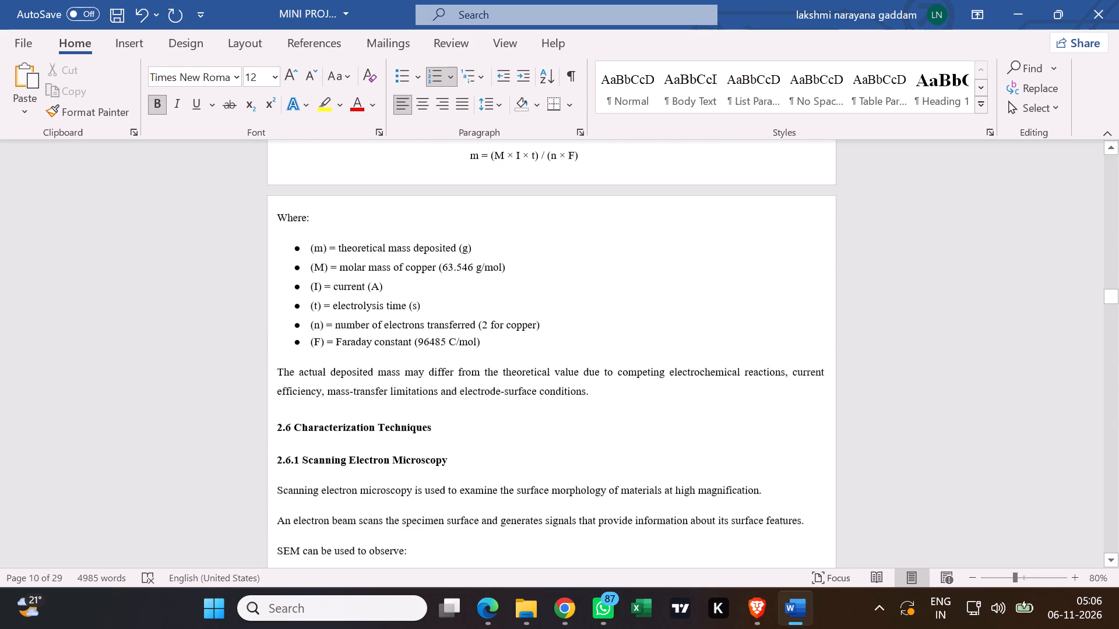
# Read through section 2.6 Characterization Techniques, covering Scanning Electron Microscopy and Energy-Dispersive X-ray Spectroscopy, to the end of Chapter 2.
pyautogui.scroll(-4, 410, 398)
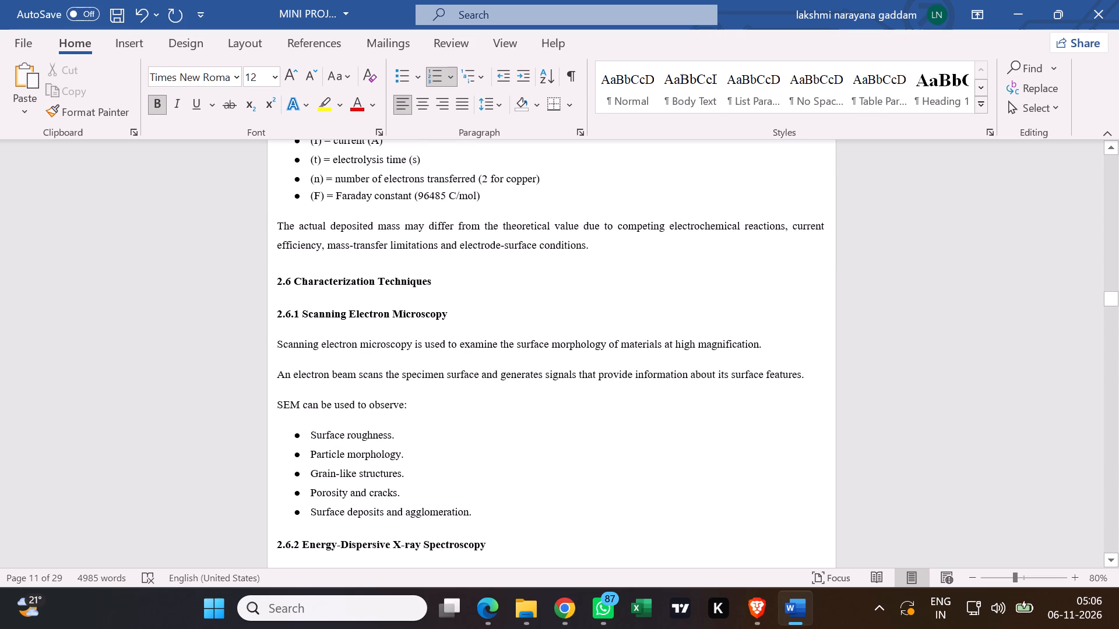
pyautogui.scroll(-4, 408, 397)
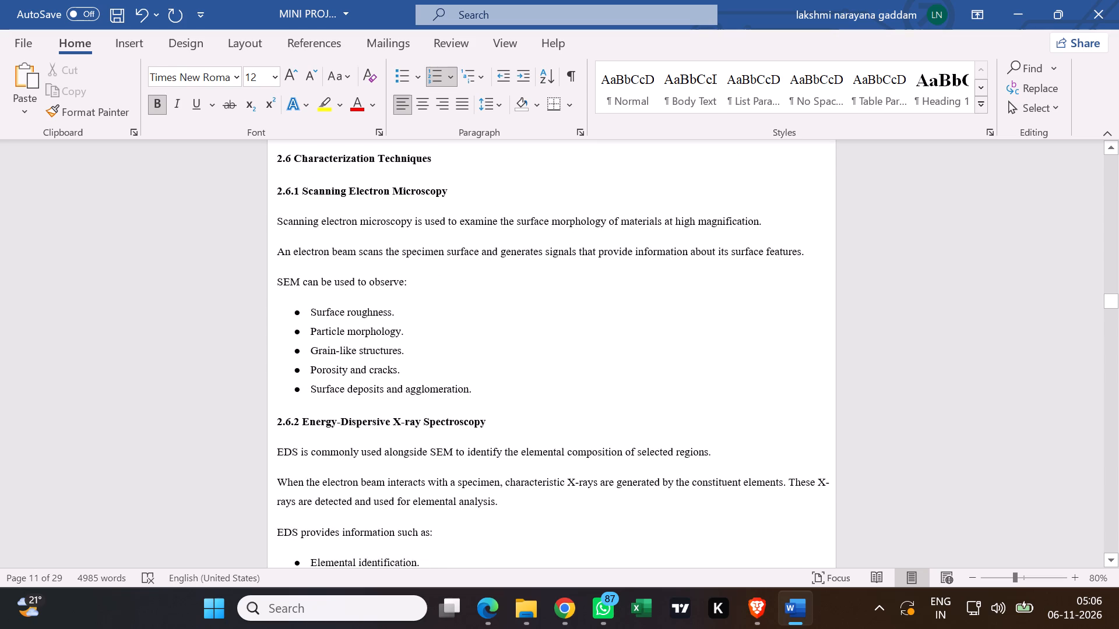
pyautogui.scroll(-6, 404, 401)
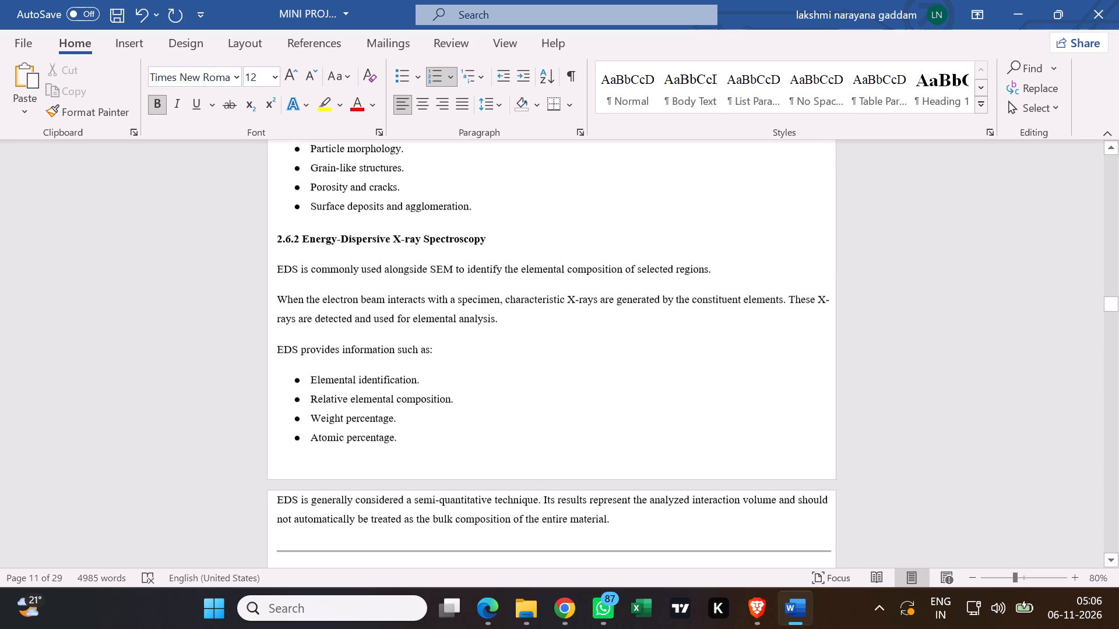
pyautogui.scroll(-6, 401, 400)
# Check Chapter 3 from section 3.1 Materials and Equipment through 3.3 Leaching Procedure, including its table and Figures 3.1 to 3.3.
pyautogui.scroll(-2, 400, 402)
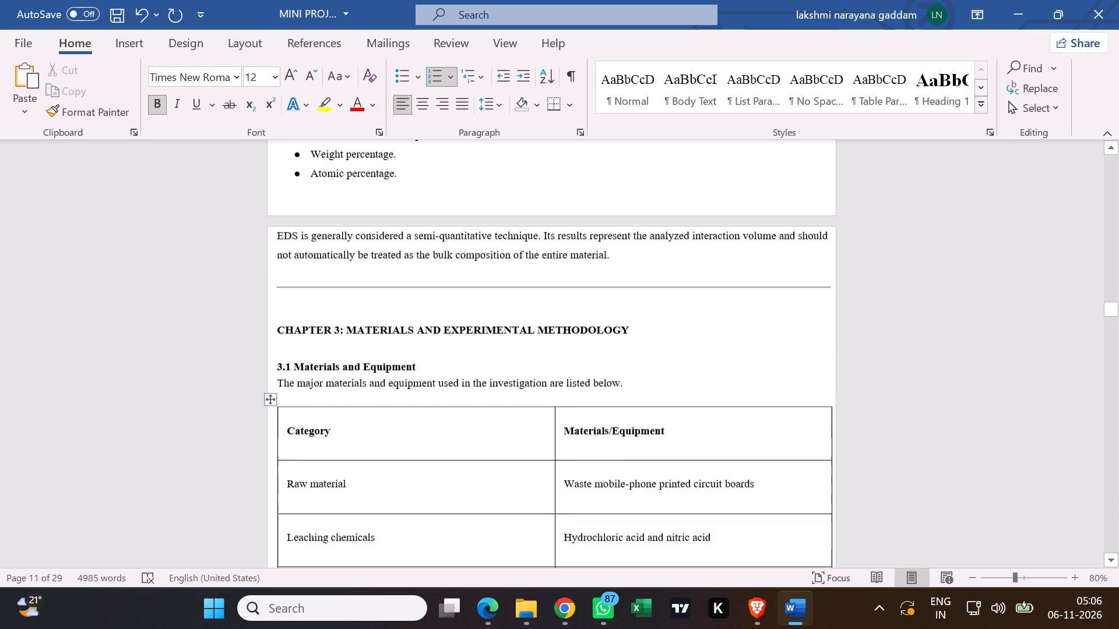
pyautogui.scroll(-20, 400, 402)
pyautogui.scroll(-4, 366, 403)
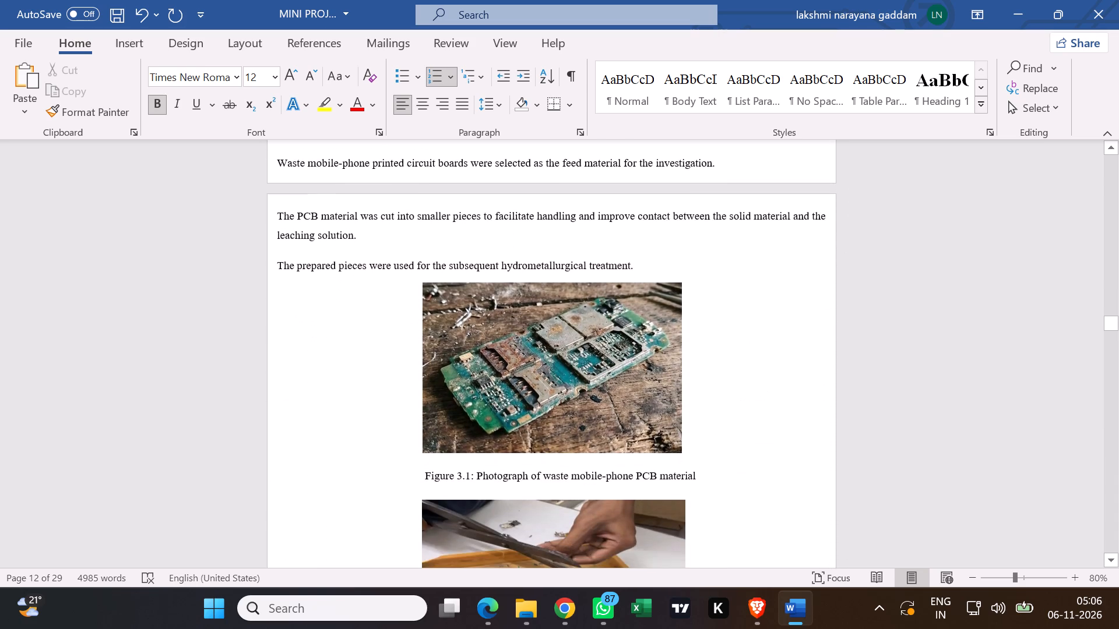
pyautogui.scroll(-10, 366, 402)
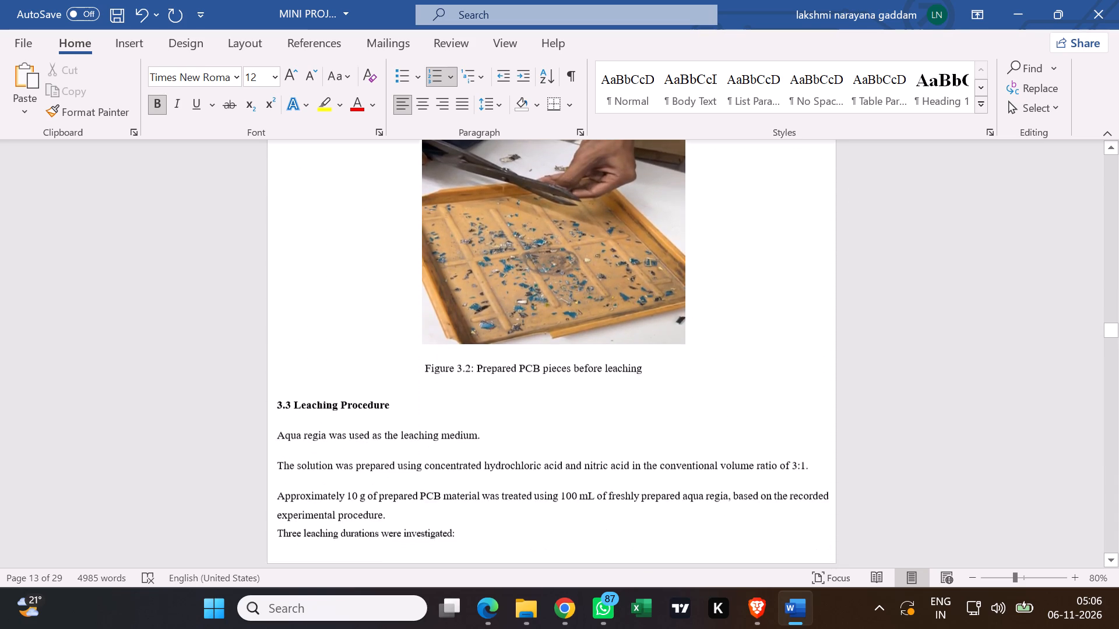
pyautogui.scroll(-5, 367, 402)
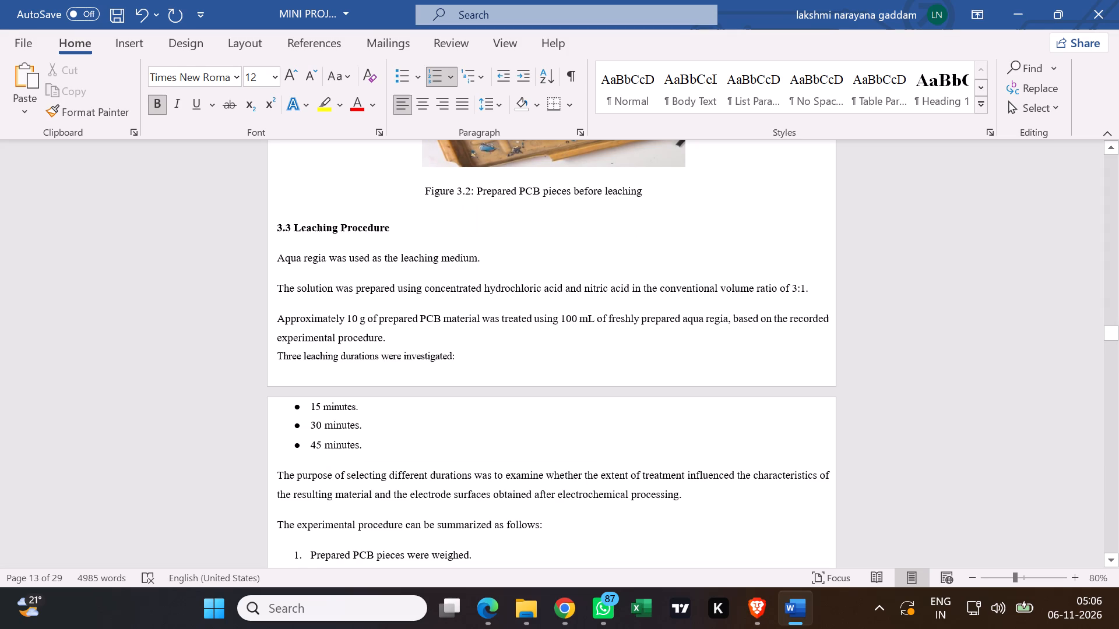
pyautogui.scroll(-15, 420, 416)
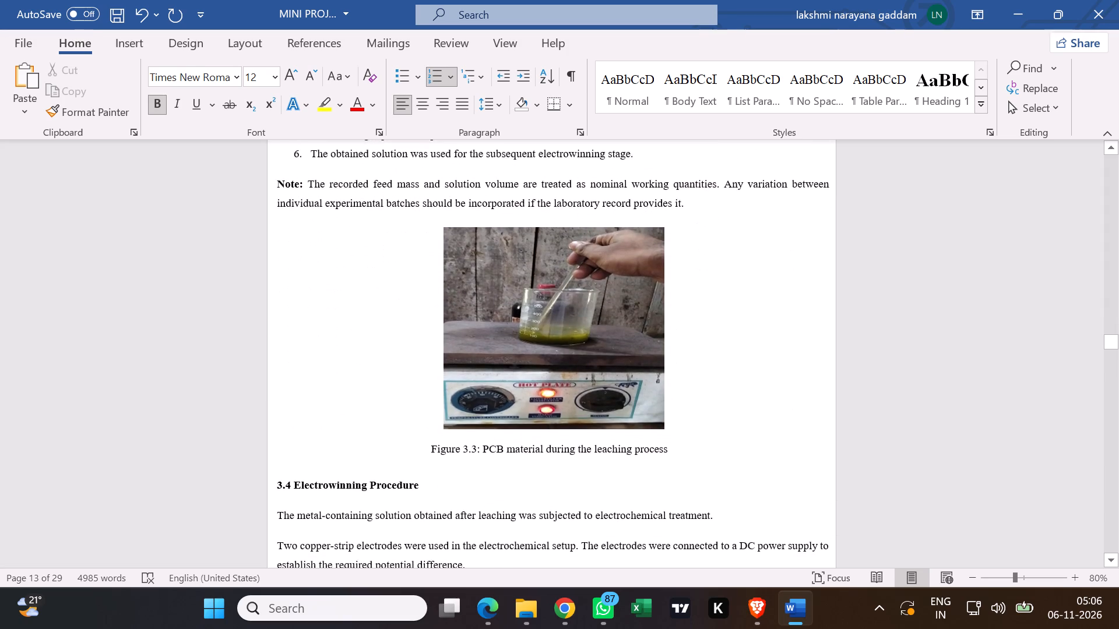
# Check section 3.4 Electrowinning Procedure, including the copper deposition reaction and Figures 3.4 and 3.5.
pyautogui.scroll(-8, 408, 409)
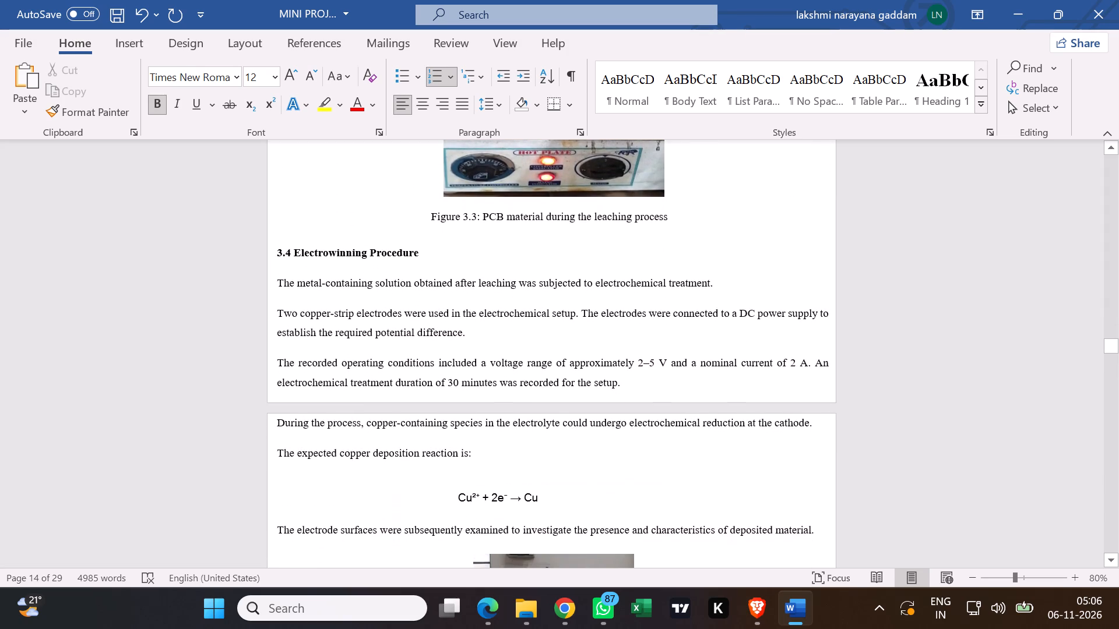
pyautogui.scroll(-6, 374, 407)
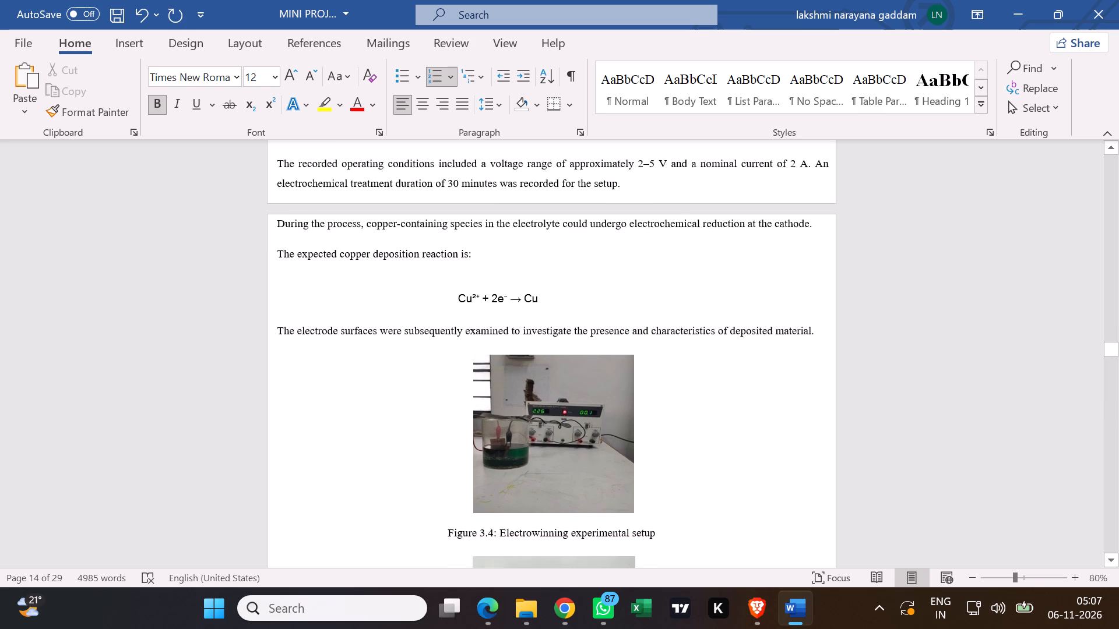
pyautogui.scroll(-11, 380, 409)
# Read through sections 3.5 Electrode Mass Measurement and 3.6 SEM and EDS Characterization to the end of Chapter 3.
pyautogui.scroll(-5, 407, 410)
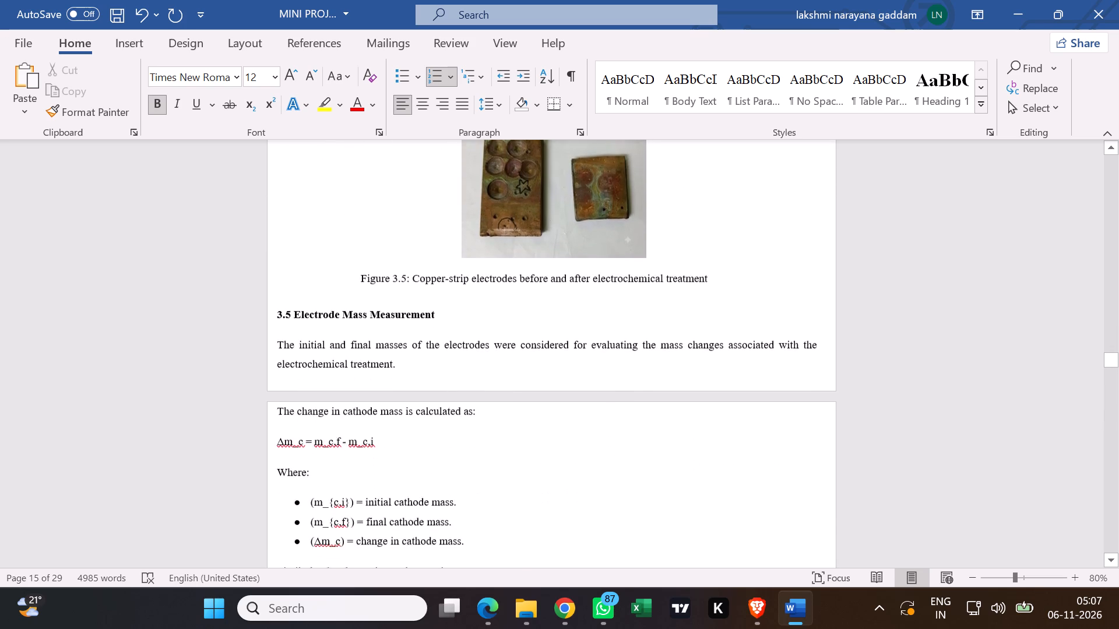
pyautogui.scroll(-6, 406, 410)
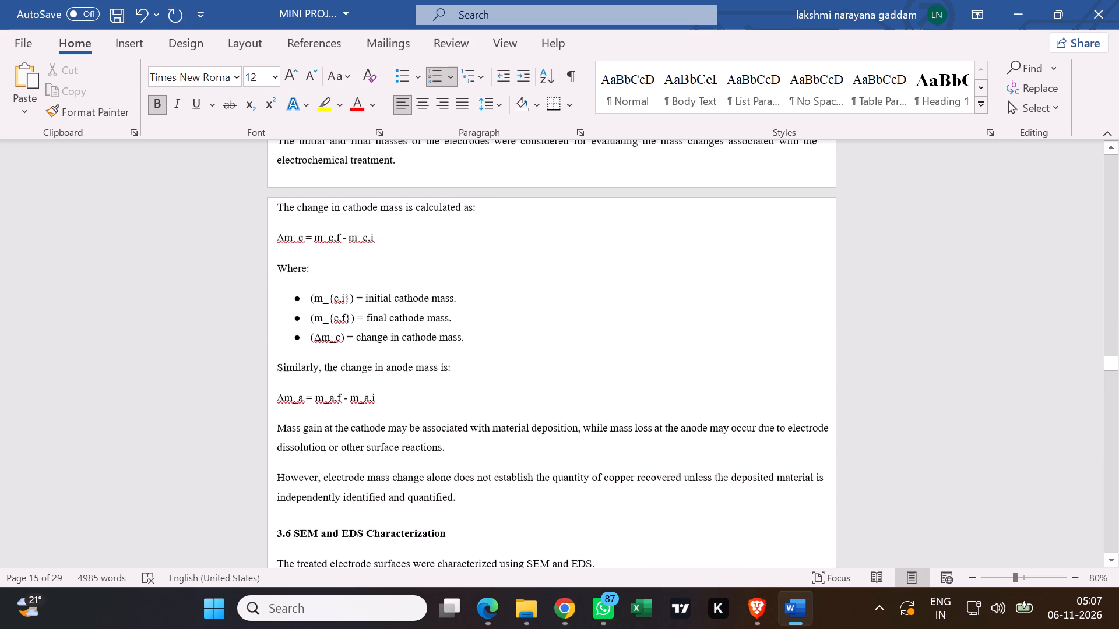
pyautogui.scroll(-5, 373, 389)
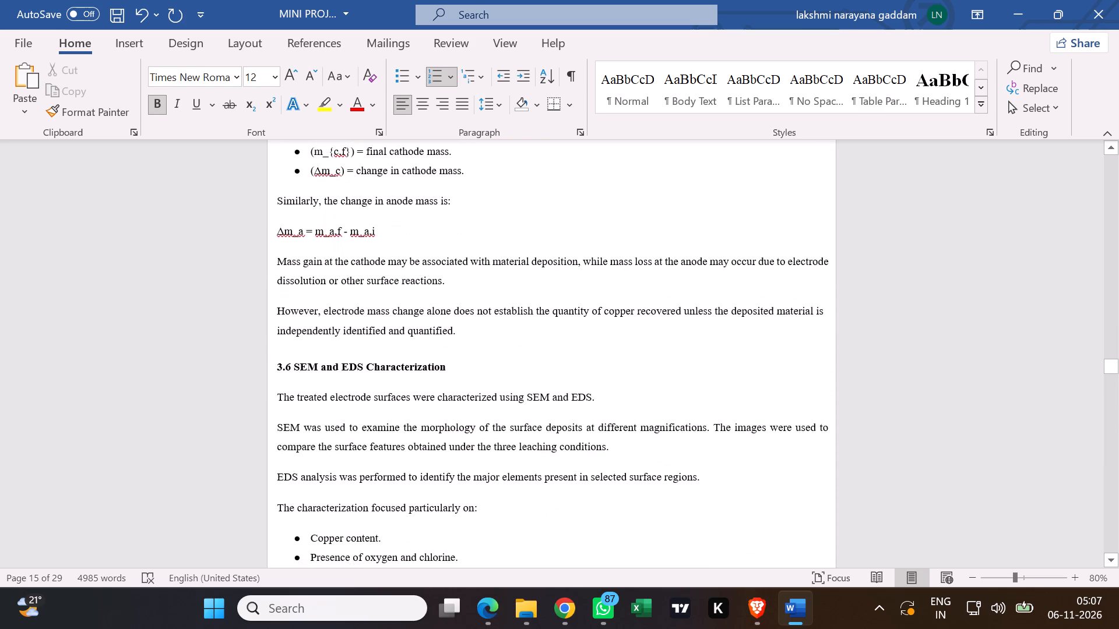
pyautogui.scroll(-6, 371, 387)
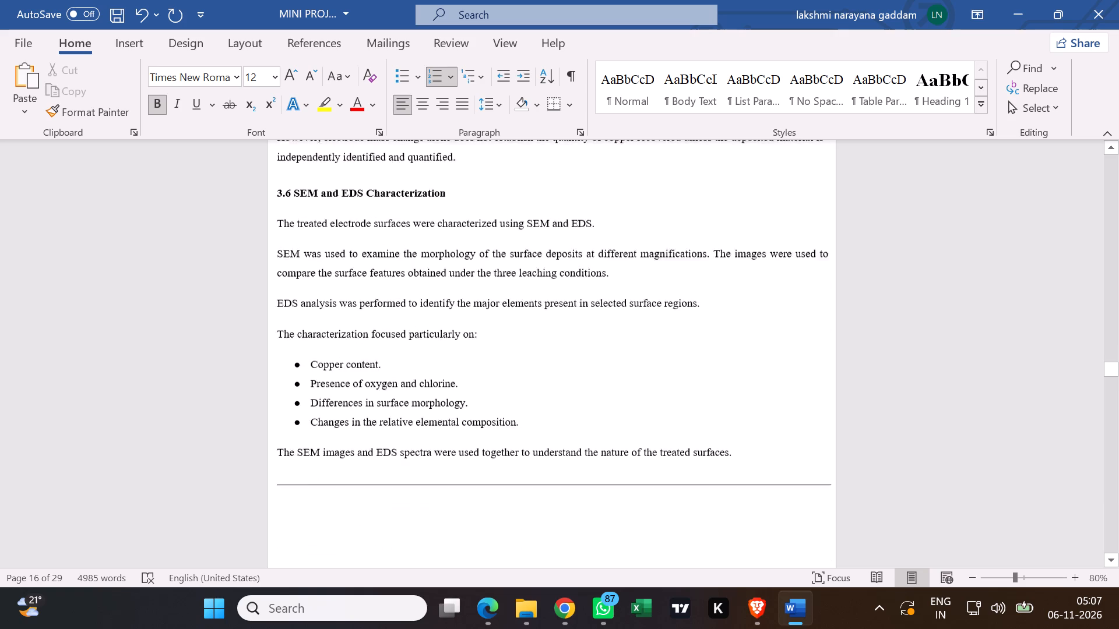
pyautogui.scroll(-4, 355, 384)
# Check the start of Chapter 4, covering 4.1 Experimental Conditions with Table 4.1 and 4.2 Visual and Experimental Observations.
pyautogui.scroll(-2, 355, 384)
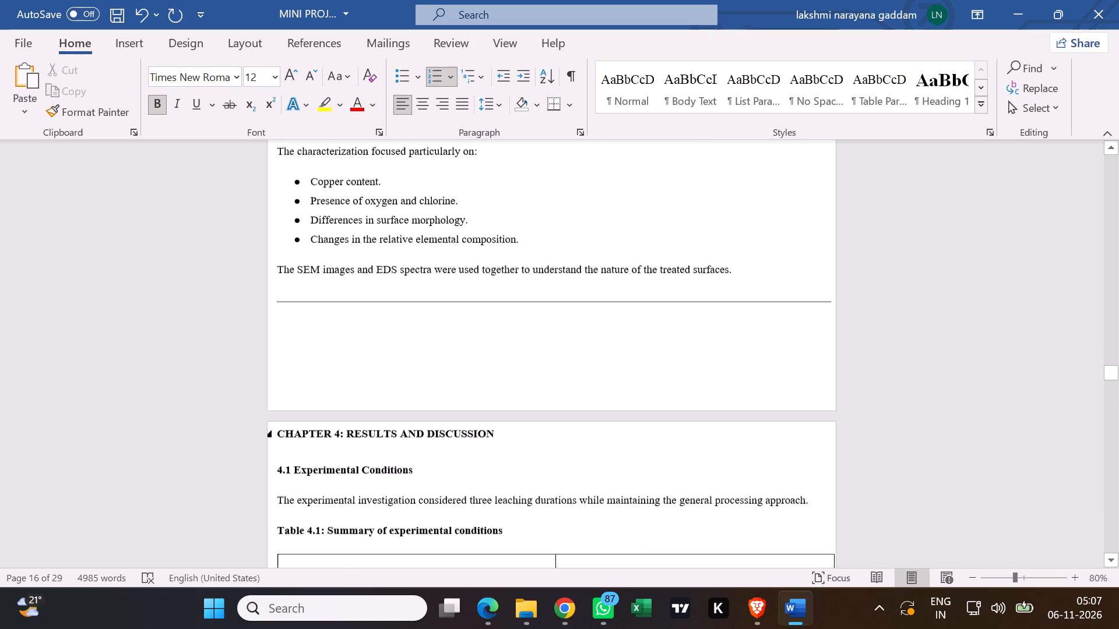
pyautogui.scroll(-19, 355, 384)
pyautogui.scroll(-8, 354, 381)
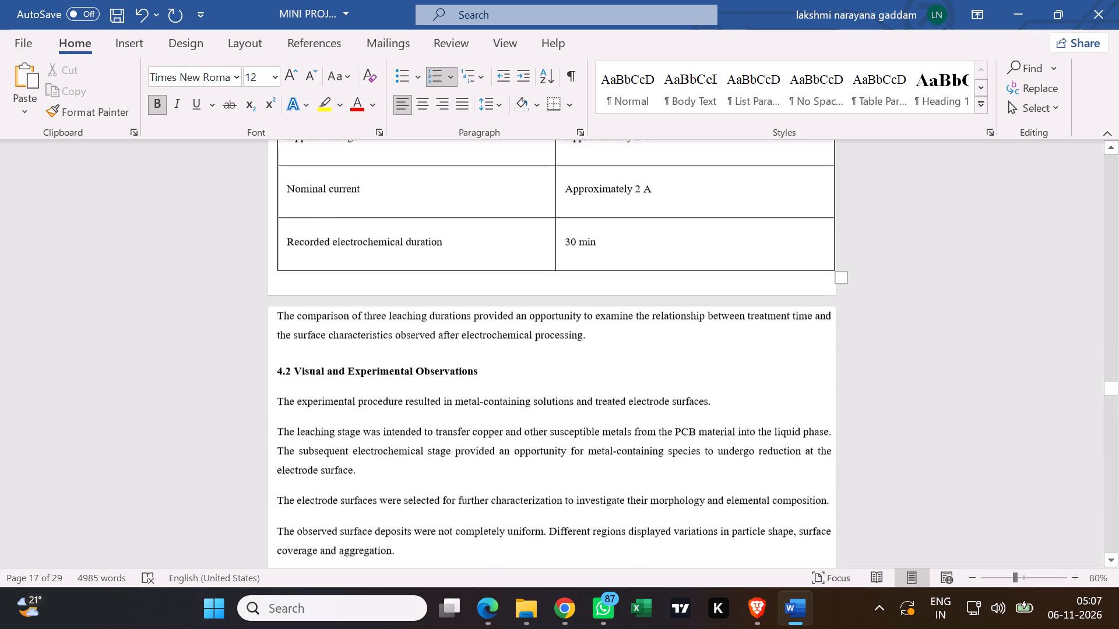
pyautogui.scroll(-2, 354, 381)
pyautogui.scroll(-3, 325, 337)
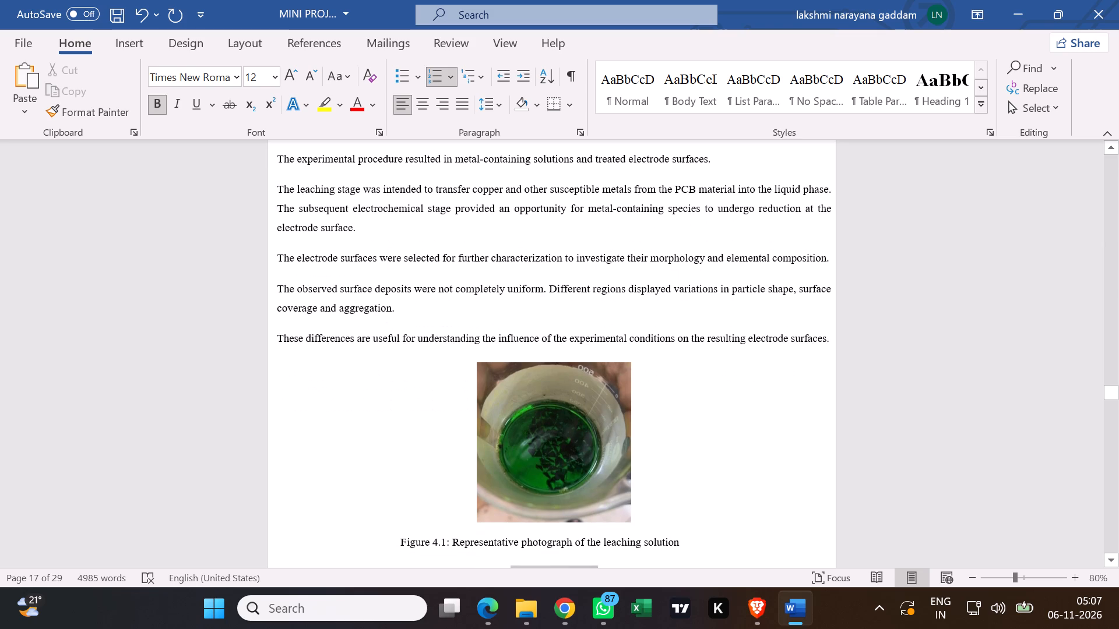
pyautogui.scroll(-11, 354, 334)
# Check section 4.3 SEM Analysis, including the 15-, 30- and 45-minute micrographs and the comparison table in 4.3.4.
pyautogui.scroll(-8, 343, 342)
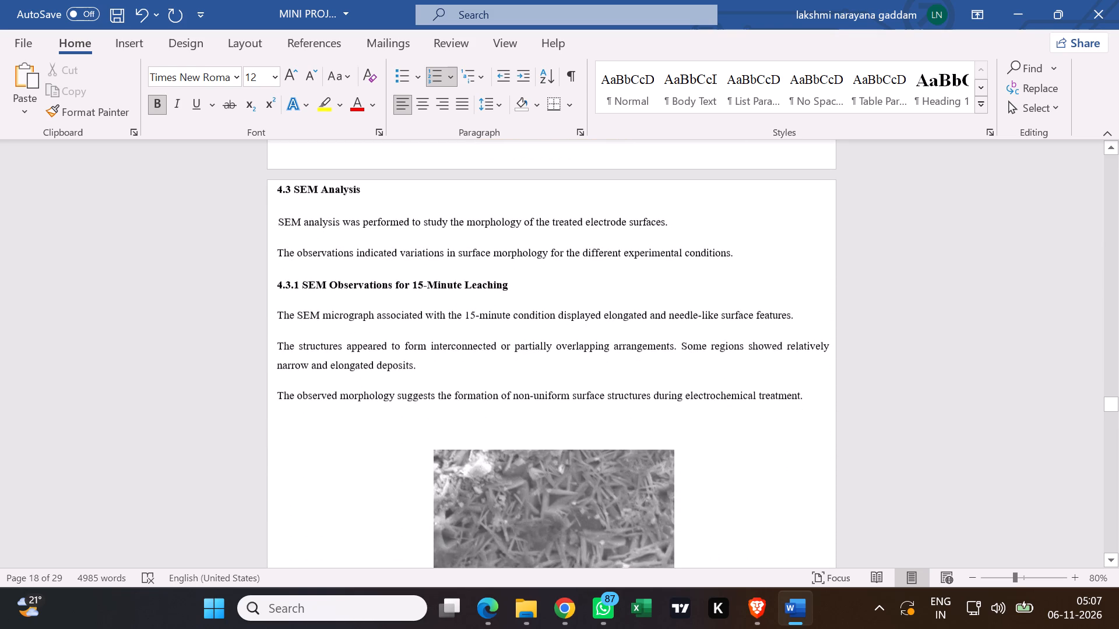
pyautogui.scroll(-7, 342, 342)
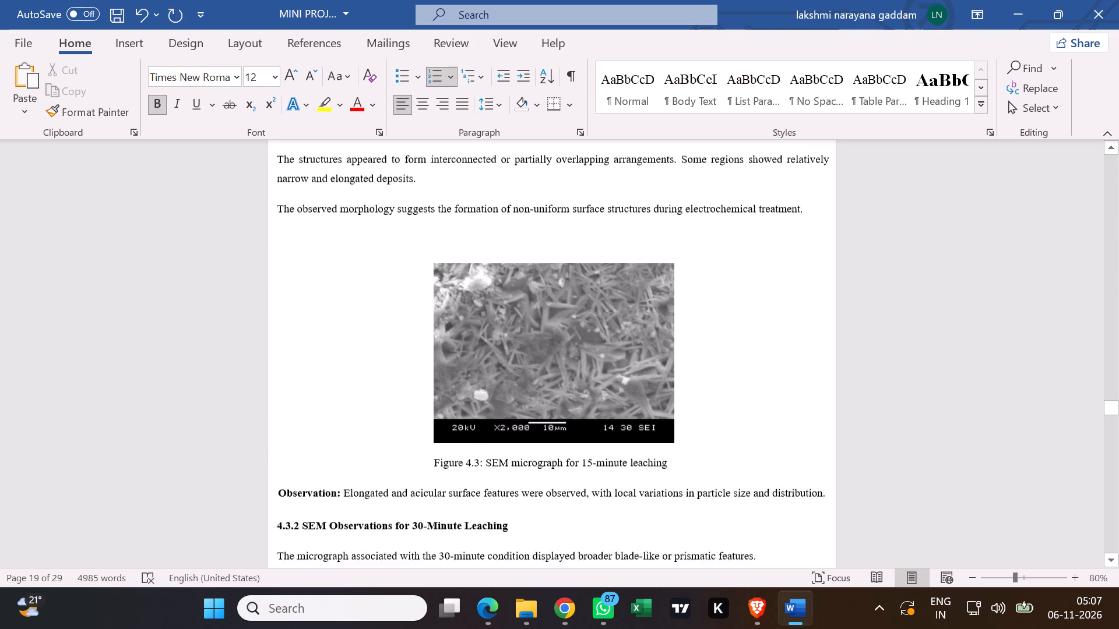
pyautogui.scroll(-9, 343, 346)
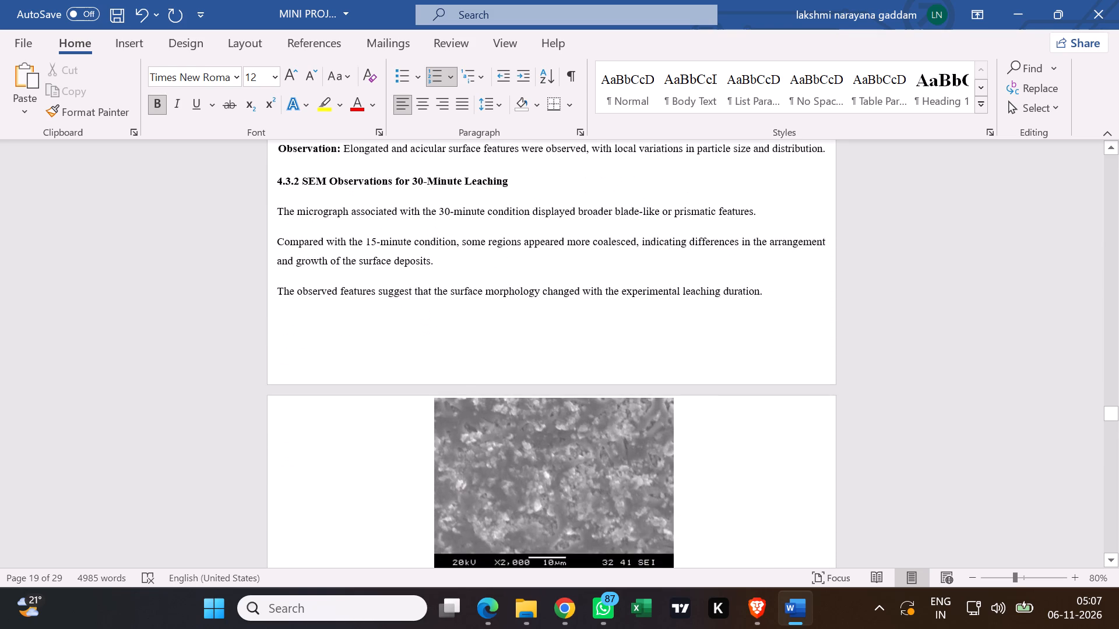
pyautogui.scroll(-18, 340, 323)
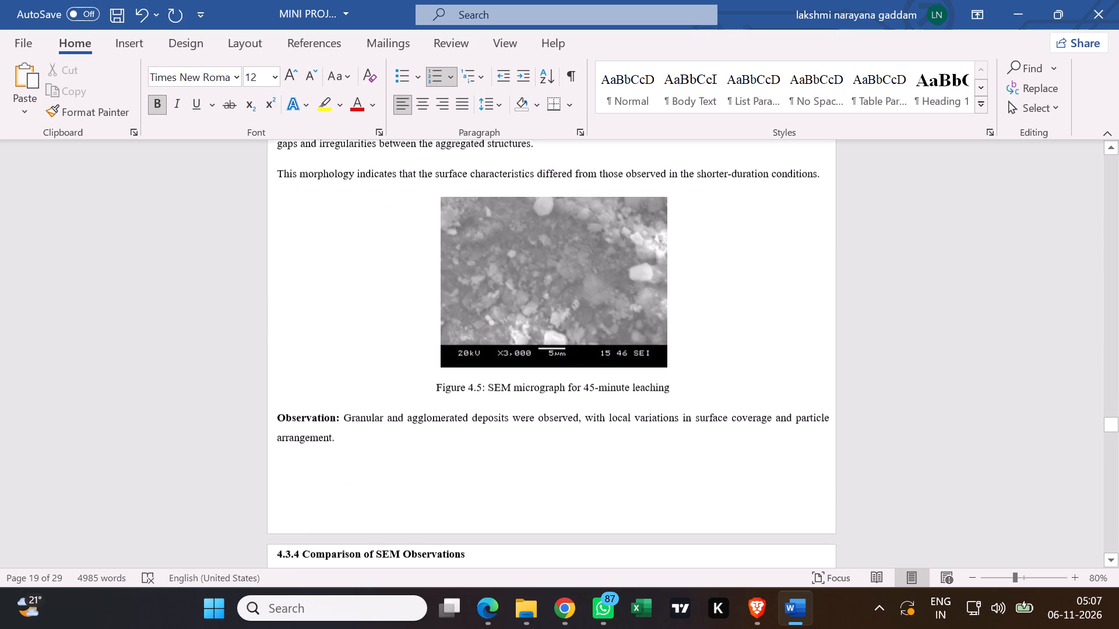
pyautogui.scroll(-10, 356, 335)
pyautogui.scroll(-5, 397, 366)
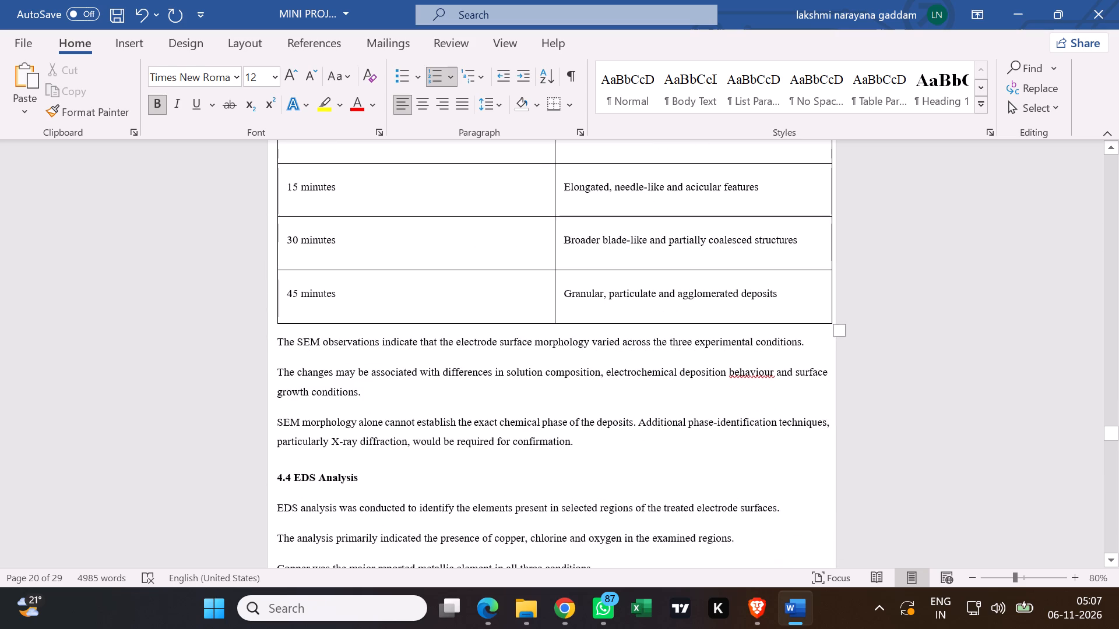
# Check sections 4.4.1 EDS Results and 4.4.2 Unnormalized EDS Composition, including Tables 4.3 and 4.4.
pyautogui.scroll(-8, 397, 365)
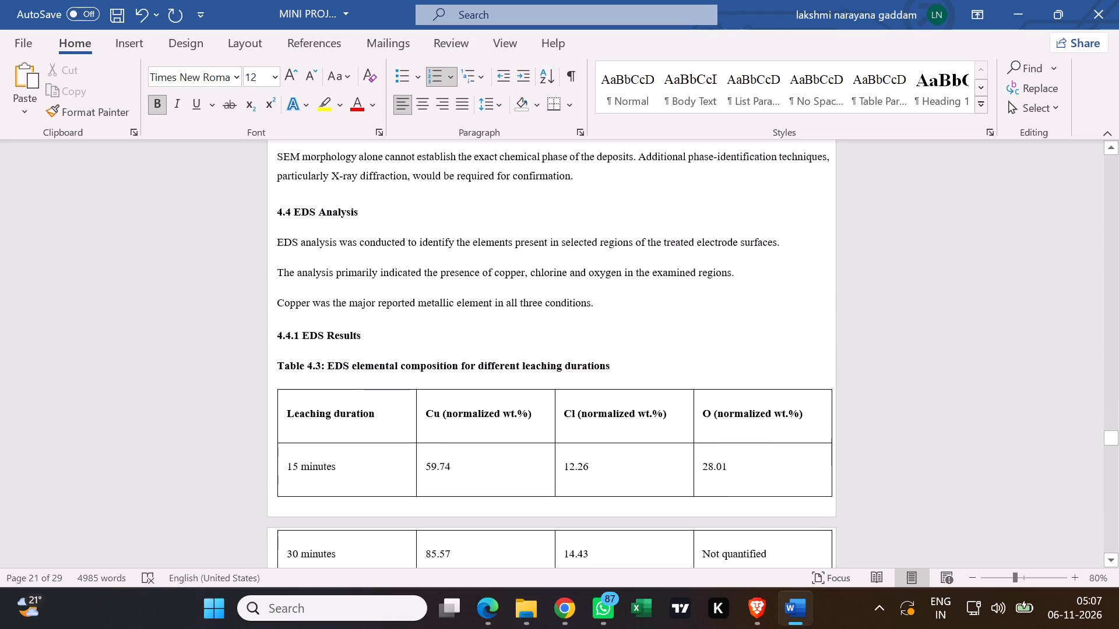
pyautogui.scroll(-8, 395, 365)
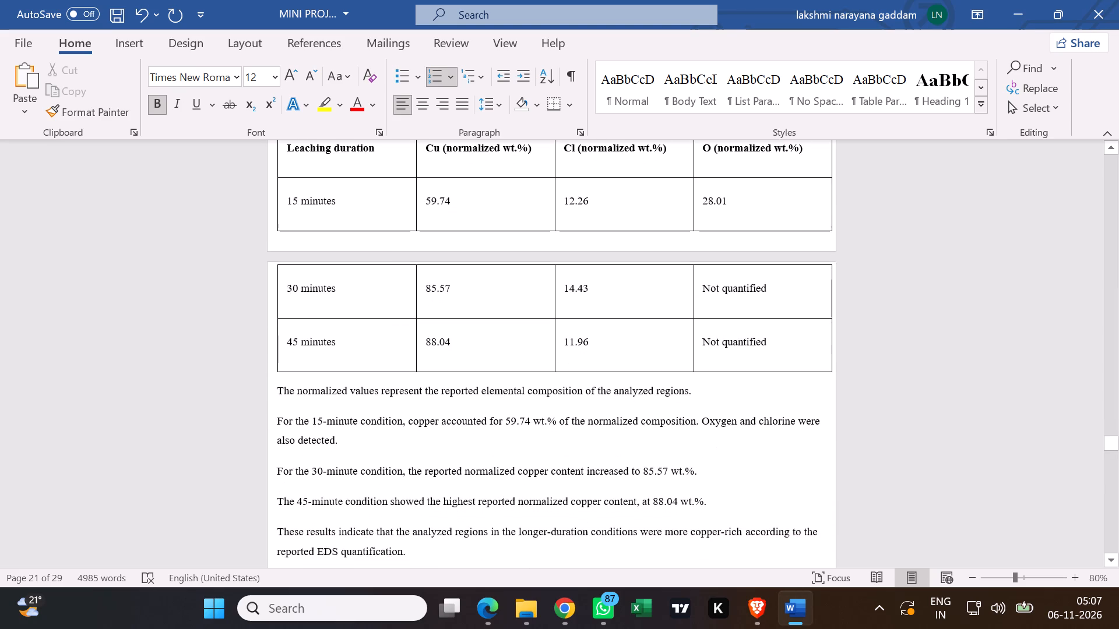
pyautogui.scroll(-13, 454, 393)
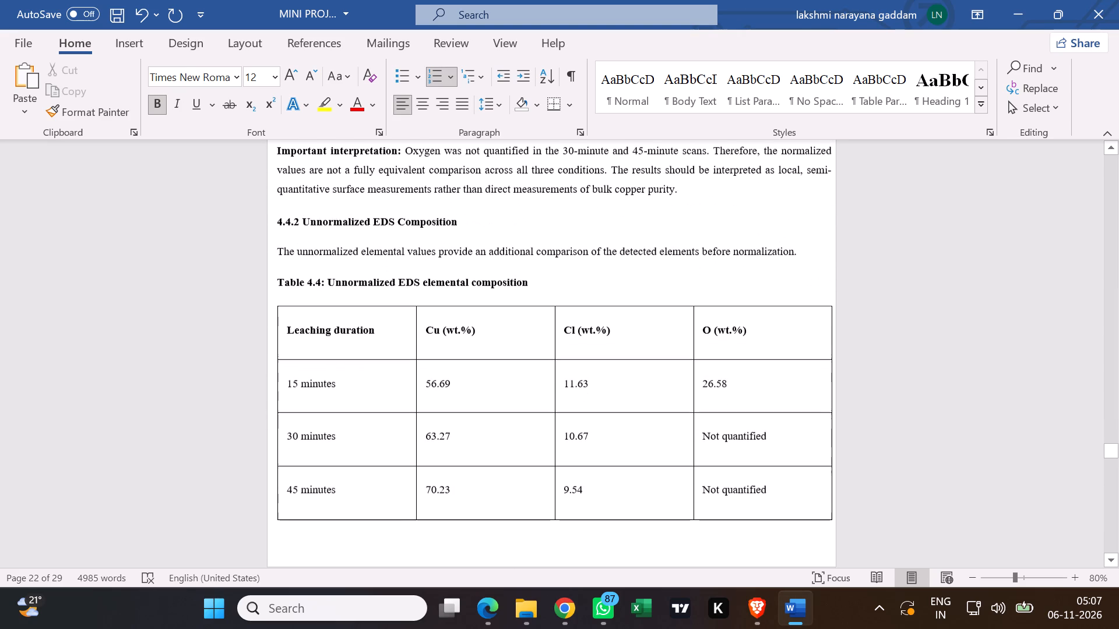
pyautogui.scroll(-9, 426, 387)
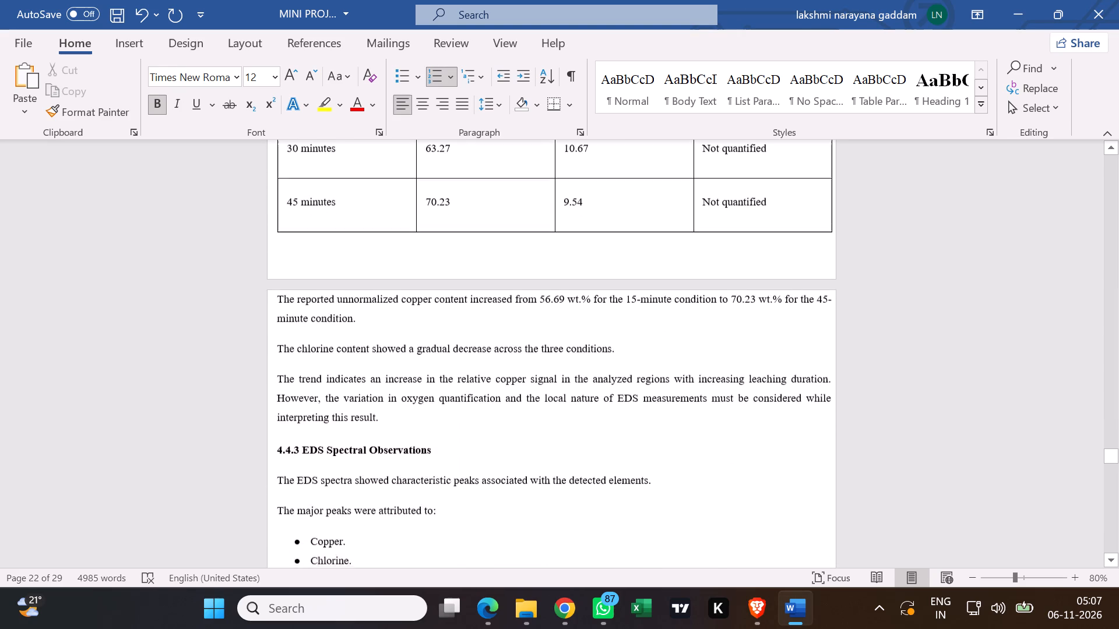
# Check section 4.4.3 EDS Spectral Observations, including the 15-, 30- and 45-minute spectra in Figures 4.6 to 4.8.
pyautogui.scroll(-8, 424, 387)
pyautogui.scroll(2, 425, 387)
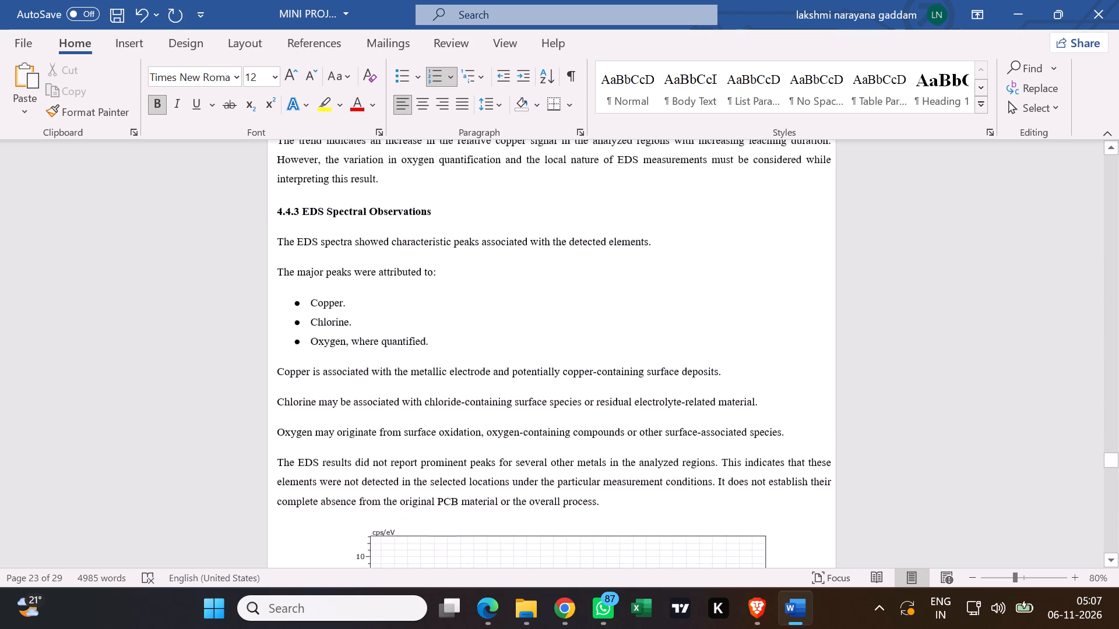
pyautogui.scroll(-8, 425, 387)
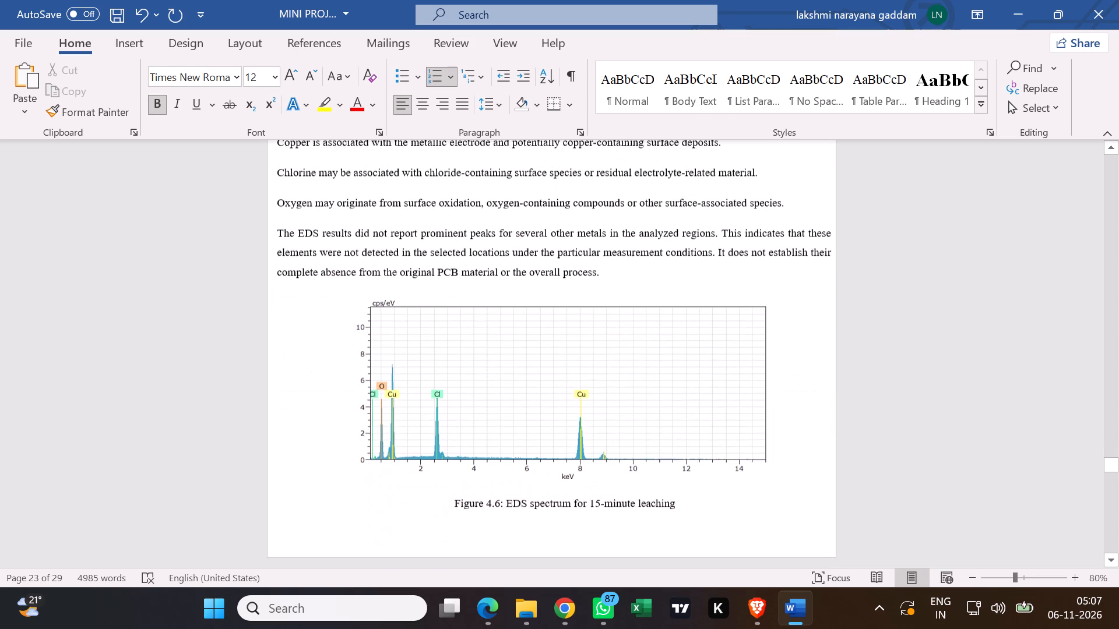
pyautogui.scroll(-19, 374, 448)
pyautogui.scroll(-3, 381, 429)
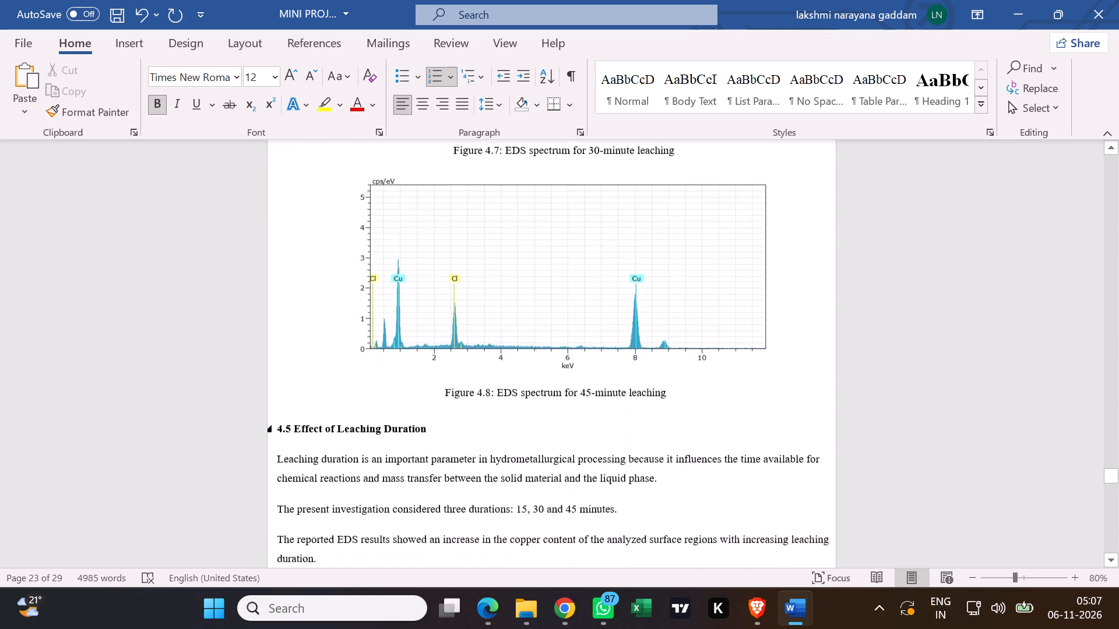
# Check section 4.5 Effect of Leaching Duration, including Table 4.5 and the copper content bar chart in Figure 4.9.
pyautogui.scroll(-7, 381, 429)
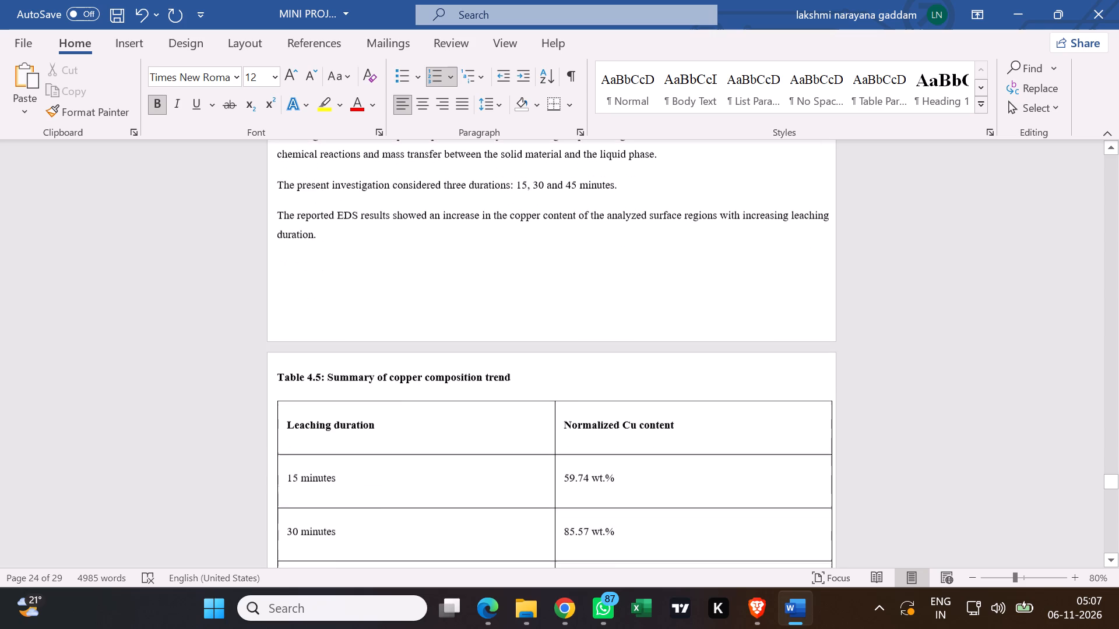
pyautogui.scroll(-20, 379, 429)
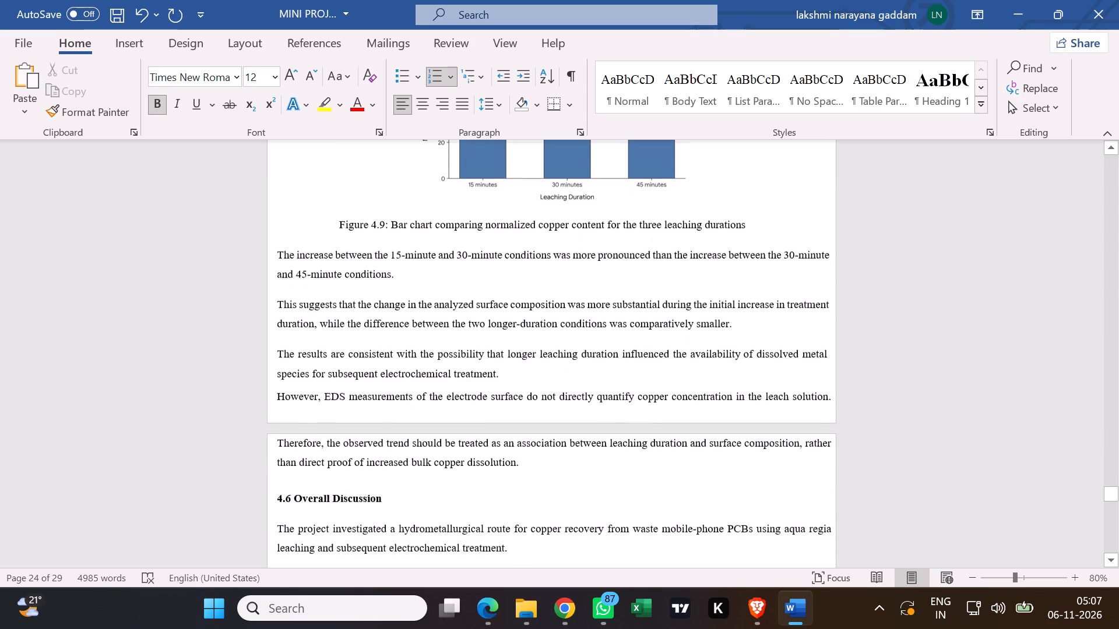
# Read through section 4.6 Overall Discussion to the end of Chapter 4.
pyautogui.scroll(-4, 367, 418)
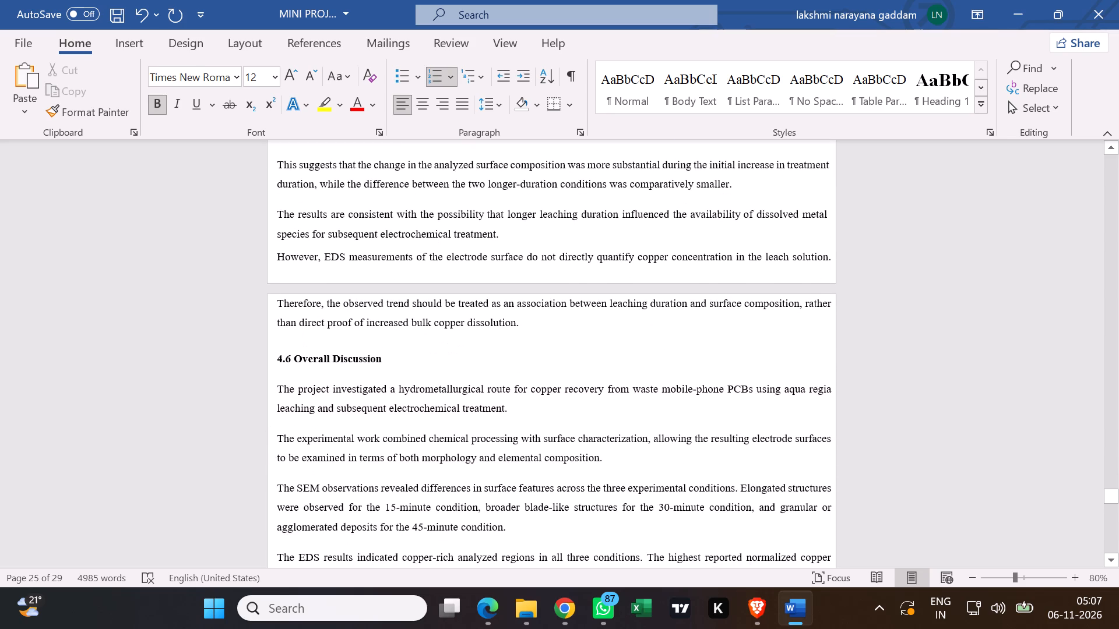
pyautogui.scroll(-4, 367, 420)
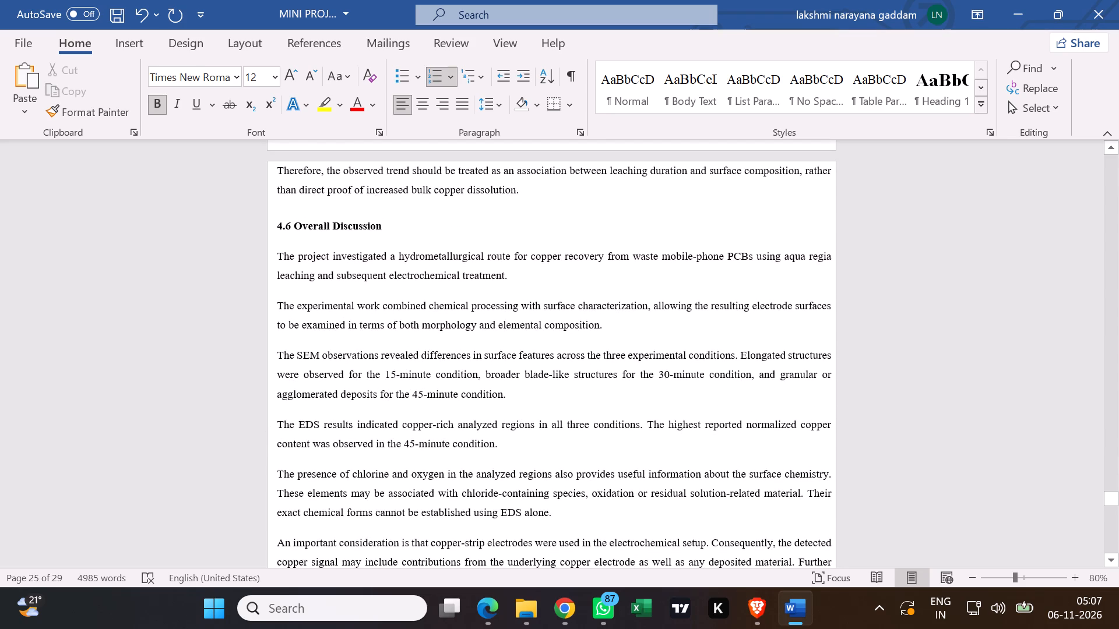
pyautogui.scroll(-9, 367, 420)
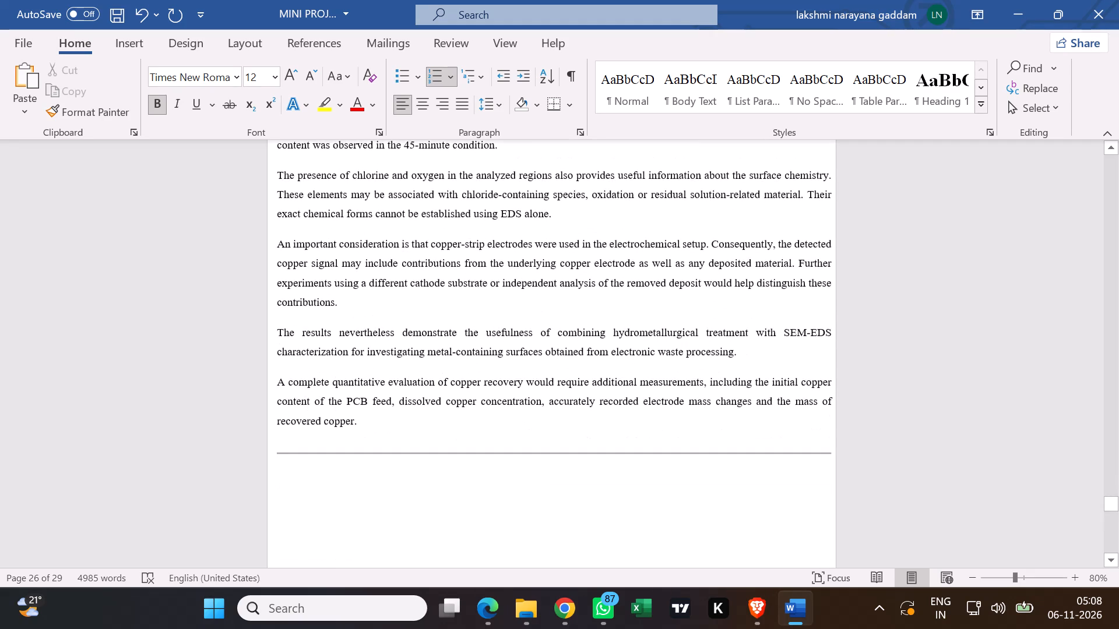
pyautogui.scroll(-3, 367, 420)
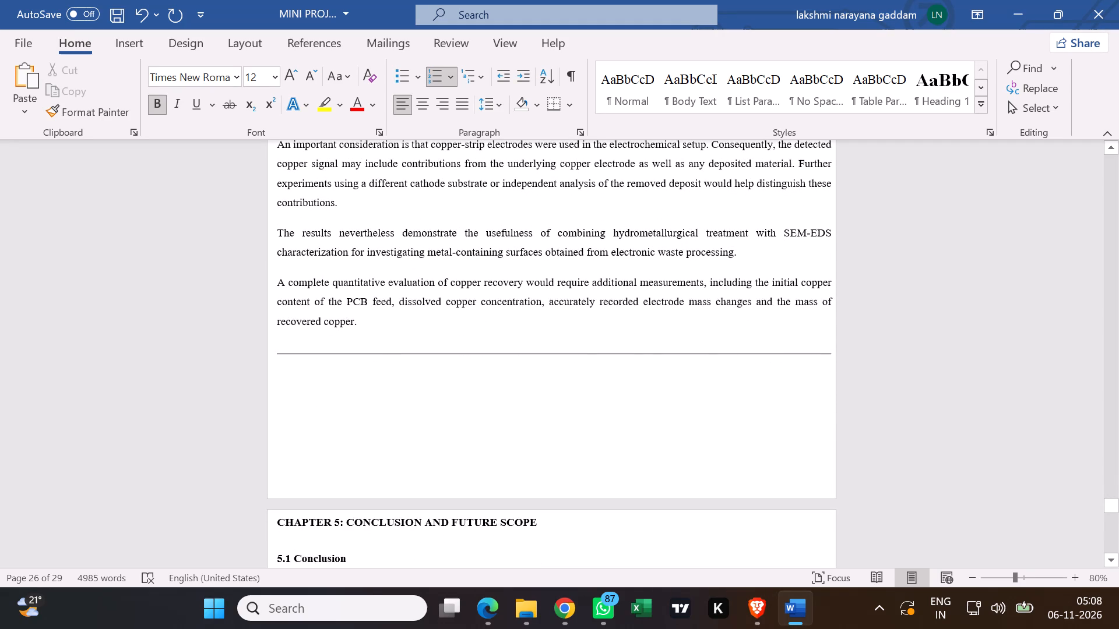
# Read through Chapter 5, covering the numbered conclusions in 5.1 and the improvements listed in 5.2 Future Scope.
pyautogui.scroll(-10, 367, 420)
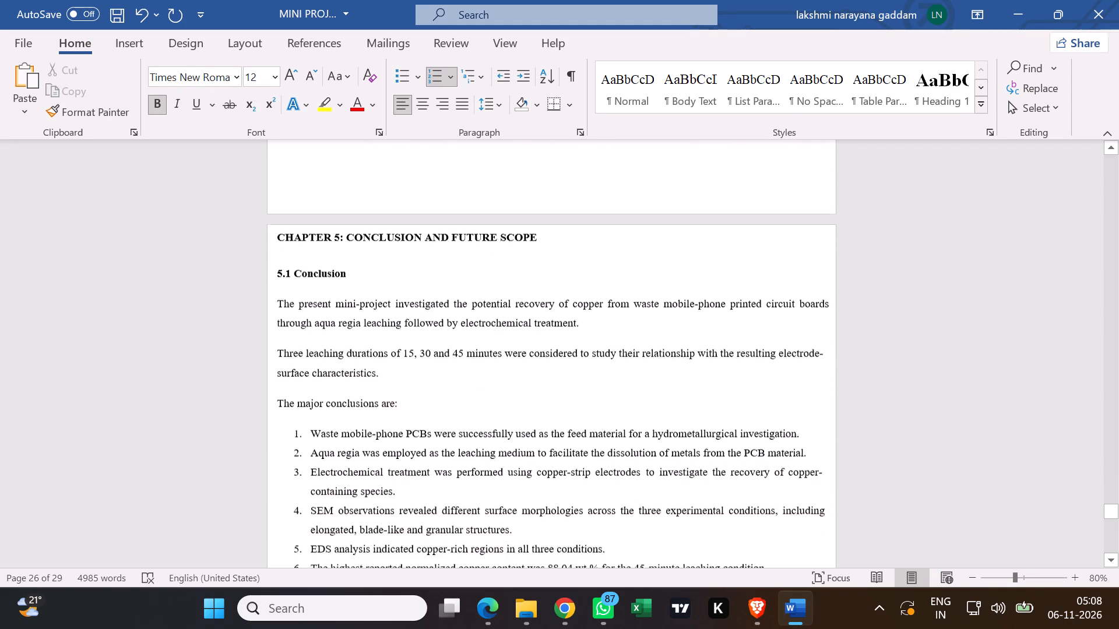
pyautogui.scroll(-6, 367, 420)
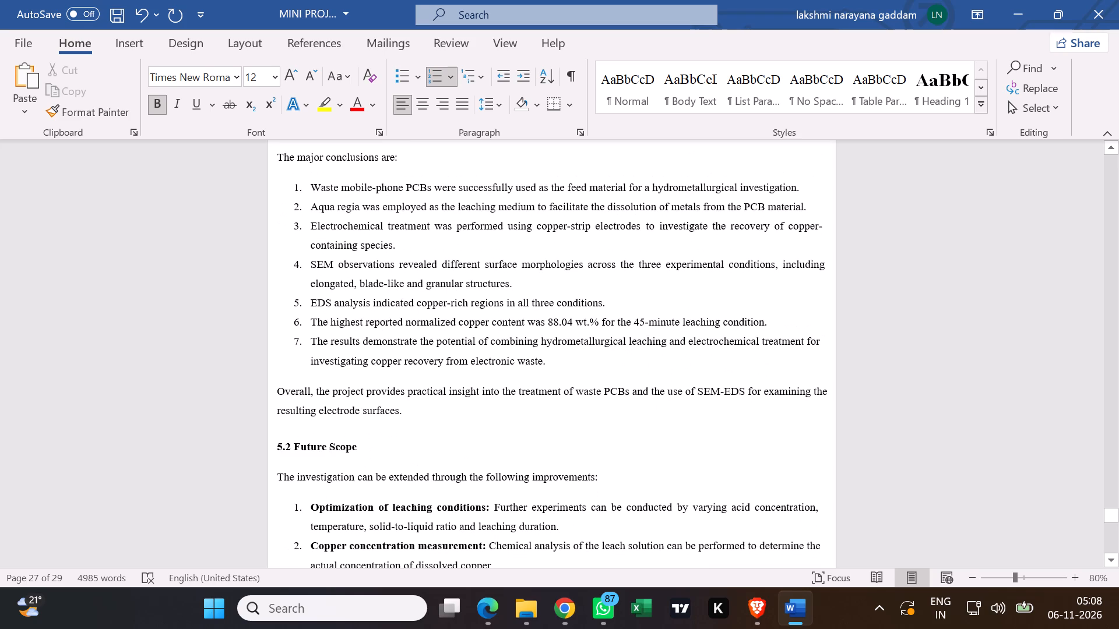
pyautogui.scroll(-4, 367, 420)
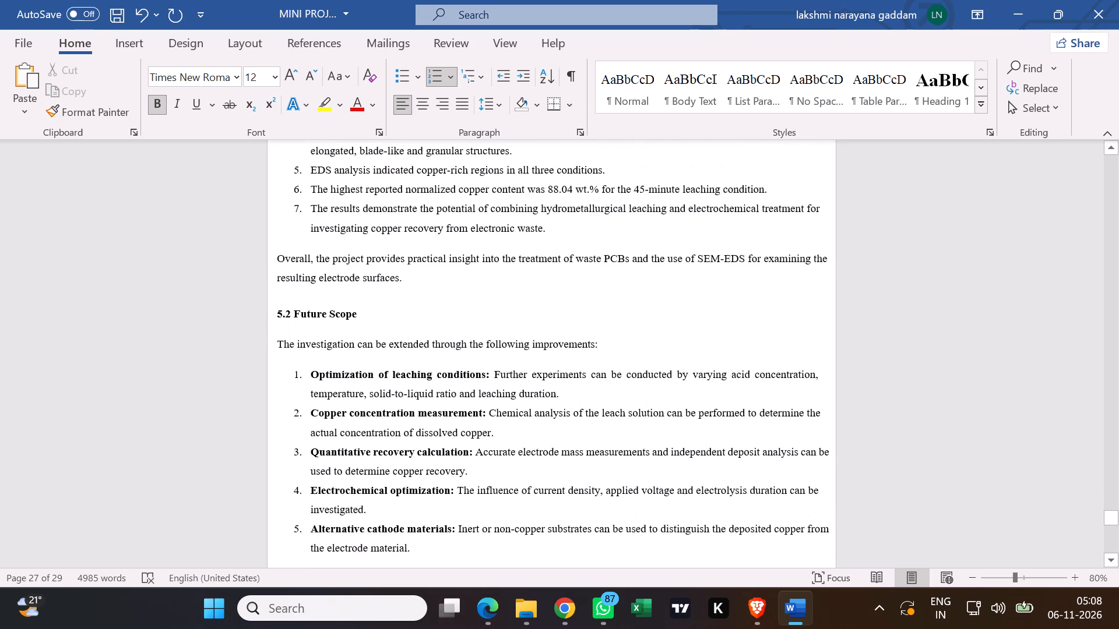
pyautogui.scroll(-7, 367, 420)
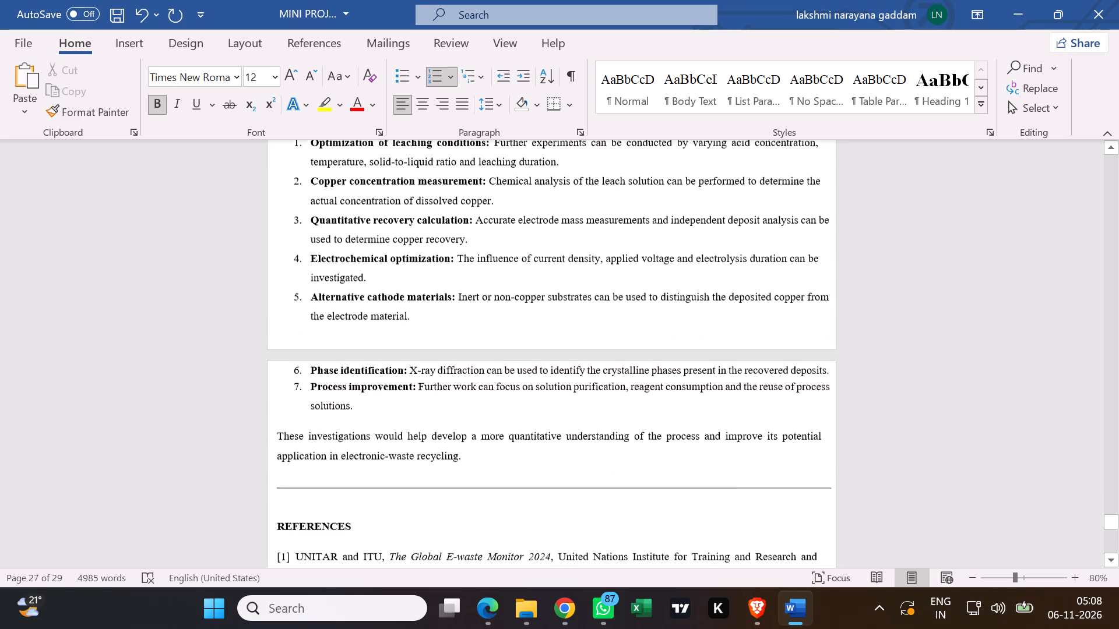
# Check the References list and the Appendix of experimental equations through to the last page of the report.
pyautogui.scroll(-7, 367, 420)
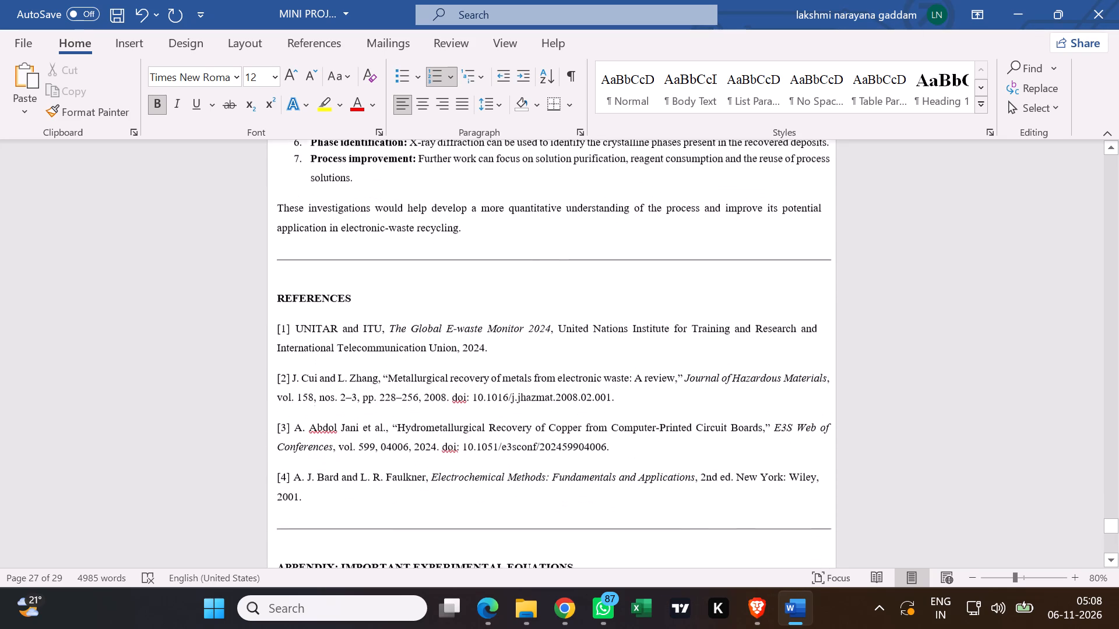
pyautogui.scroll(-6, 367, 420)
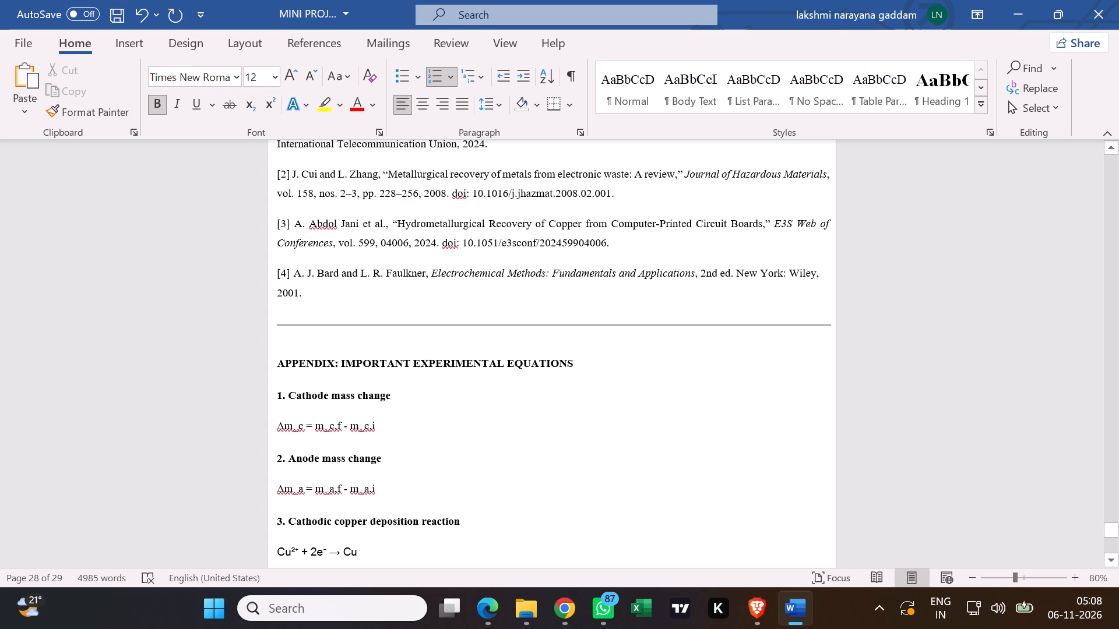
pyautogui.scroll(-2, 414, 326)
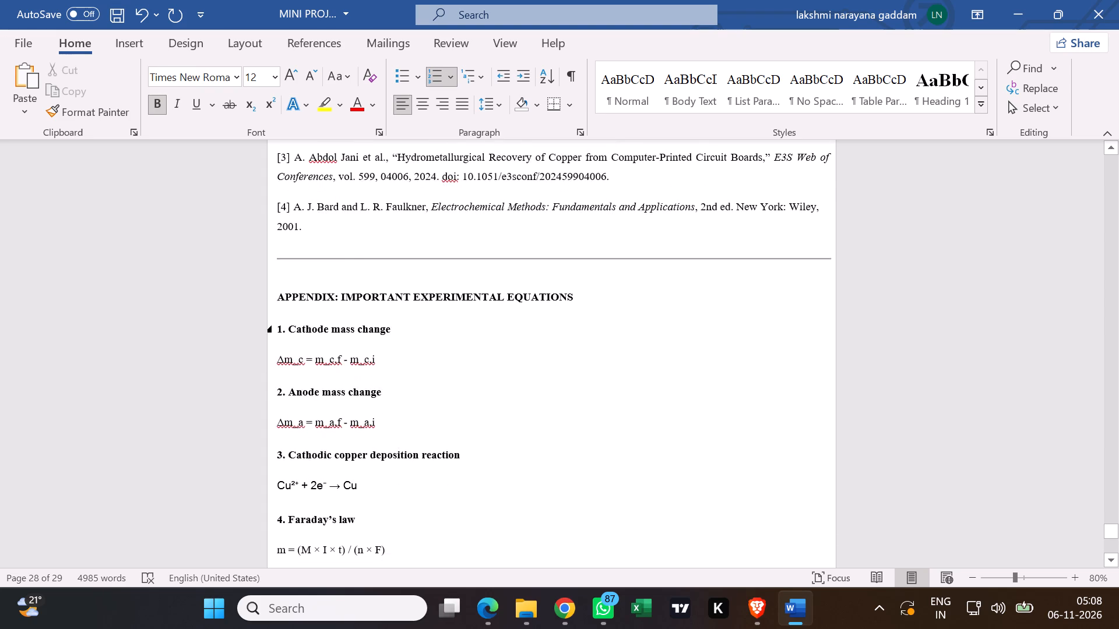
pyautogui.scroll(-10, 412, 333)
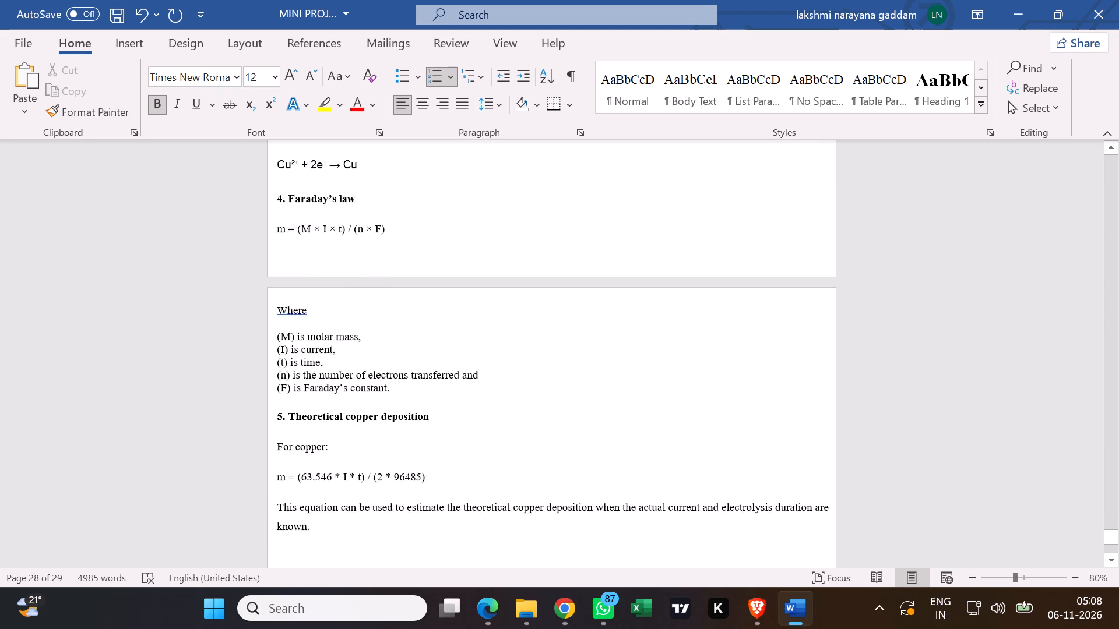
pyautogui.scroll(-5, 408, 340)
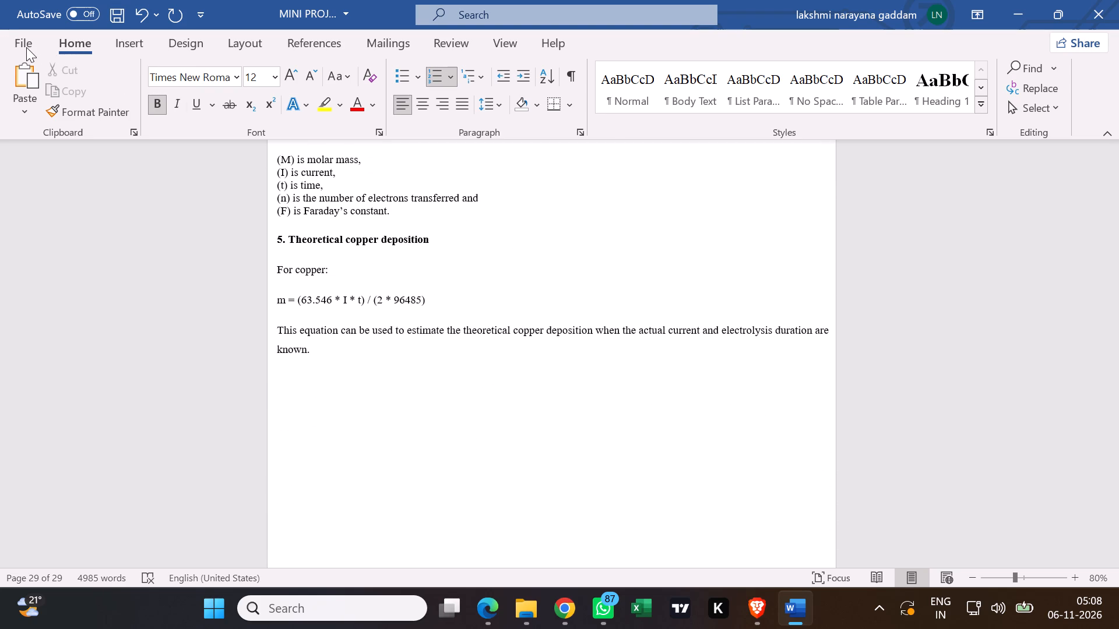
# Save the corrected MINI PROJECT document.
pyautogui.click(24, 47)
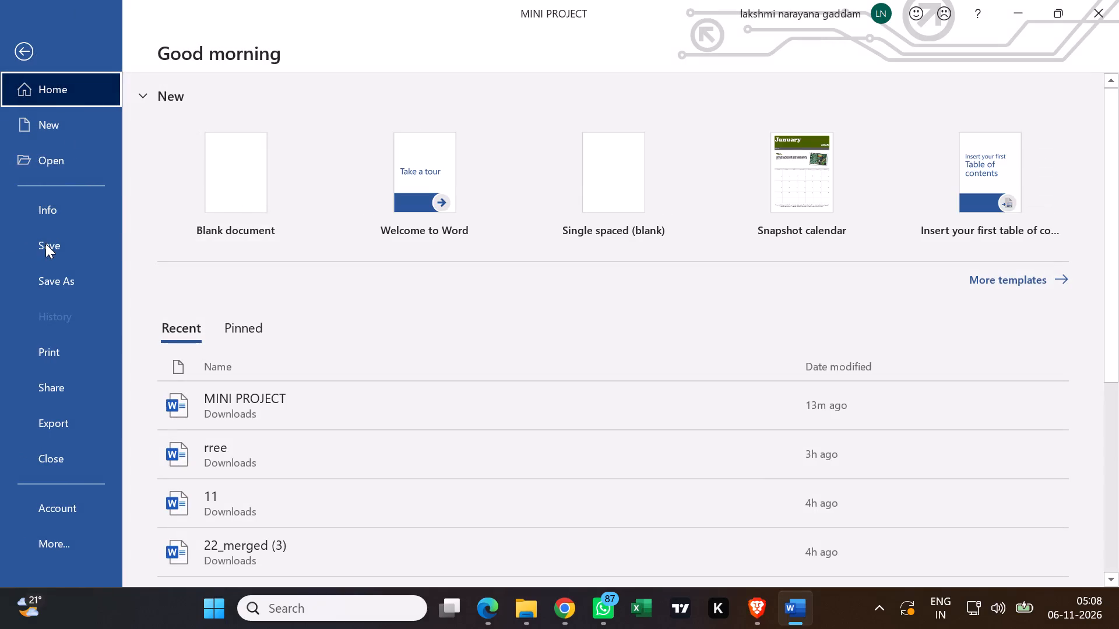
pyautogui.click(45, 243)
# Save a copy of the report as a Word document named MINI PROJECT1 in the Downloads folder.
pyautogui.click(24, 44)
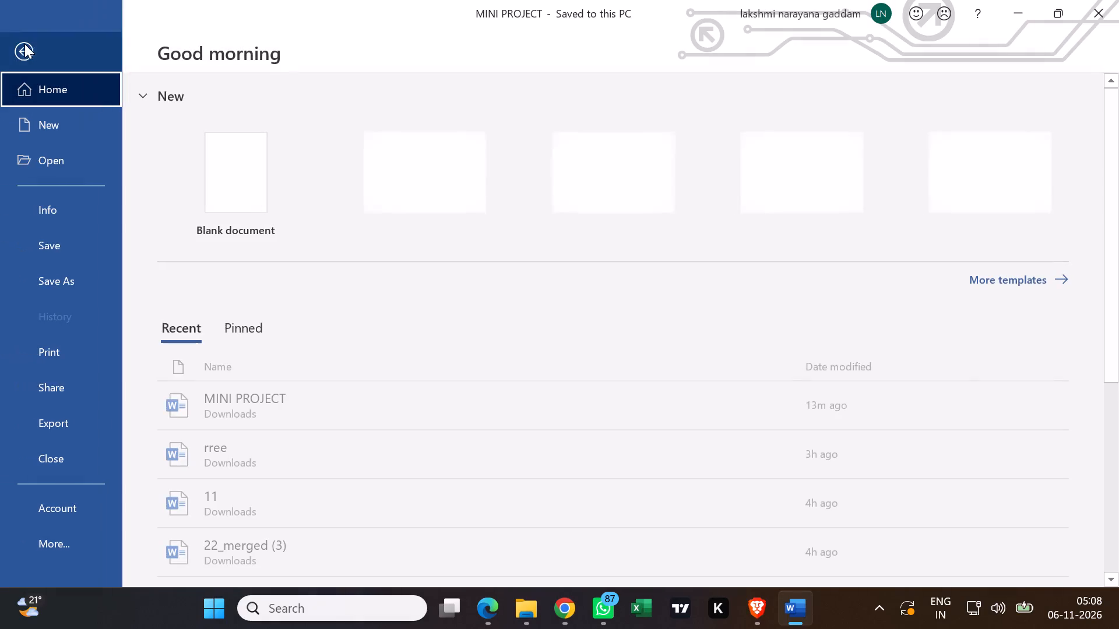
pyautogui.click(73, 284)
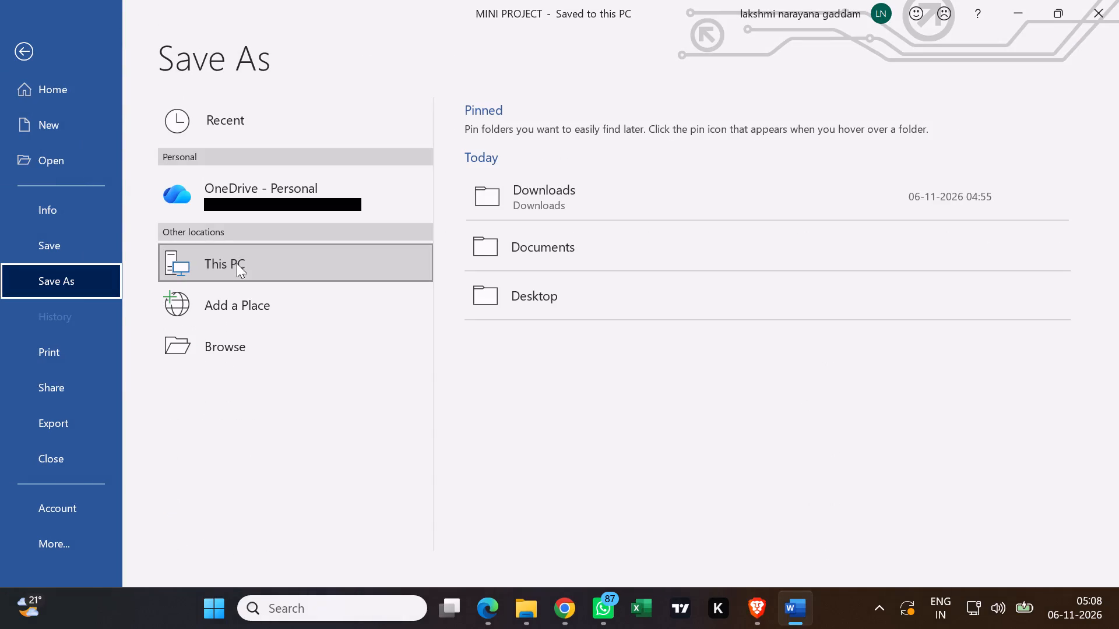
pyautogui.click(520, 208)
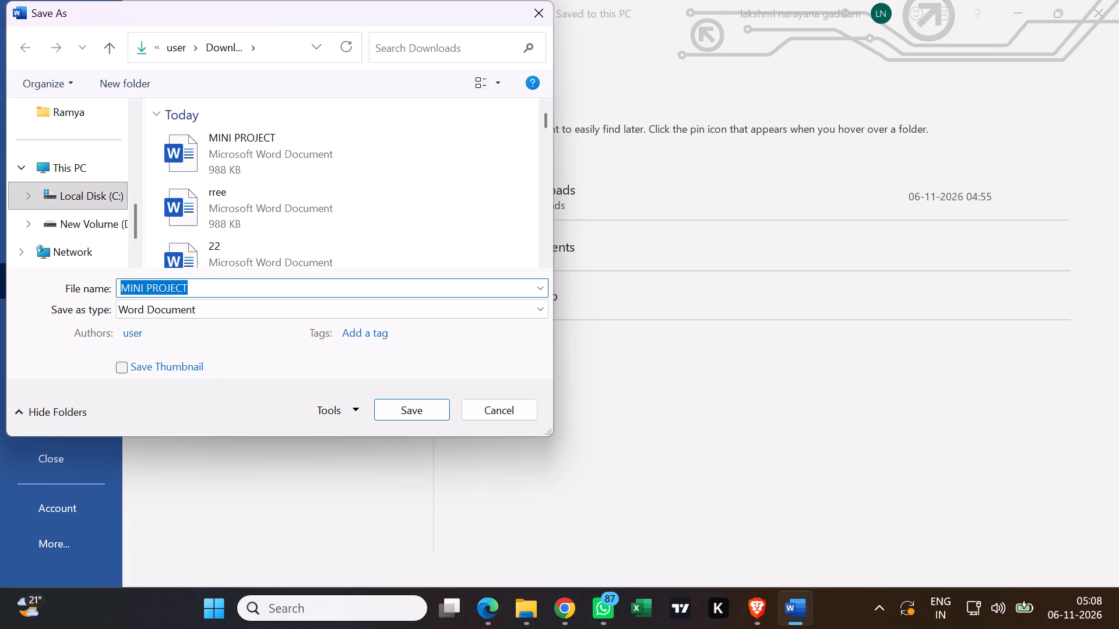
pyautogui.click(199, 285)
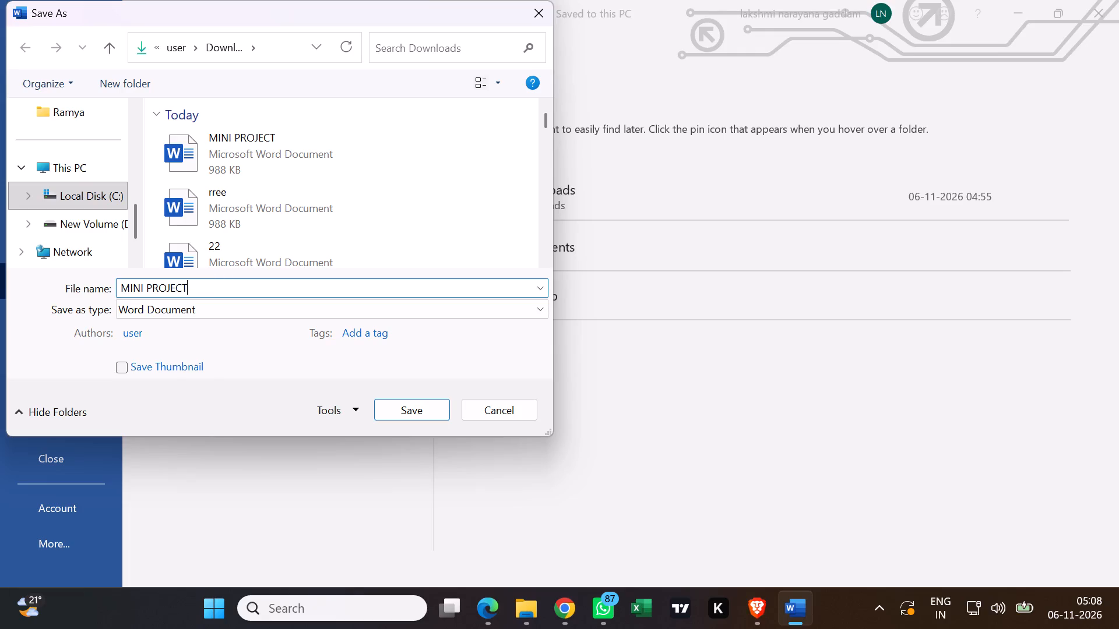
pyautogui.press('1')
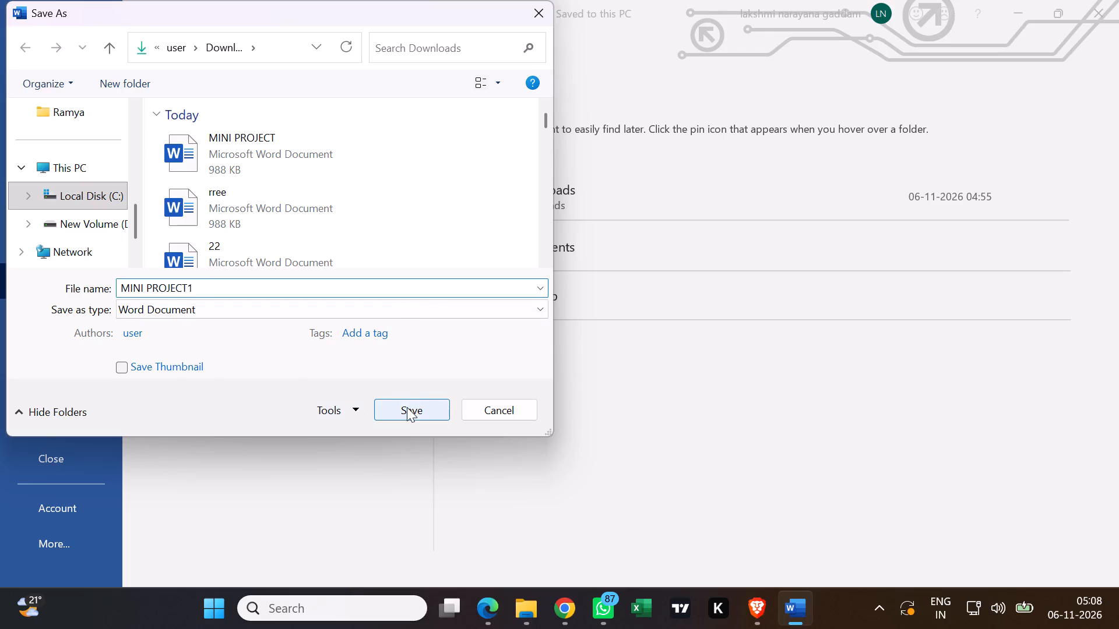
pyautogui.click(407, 407)
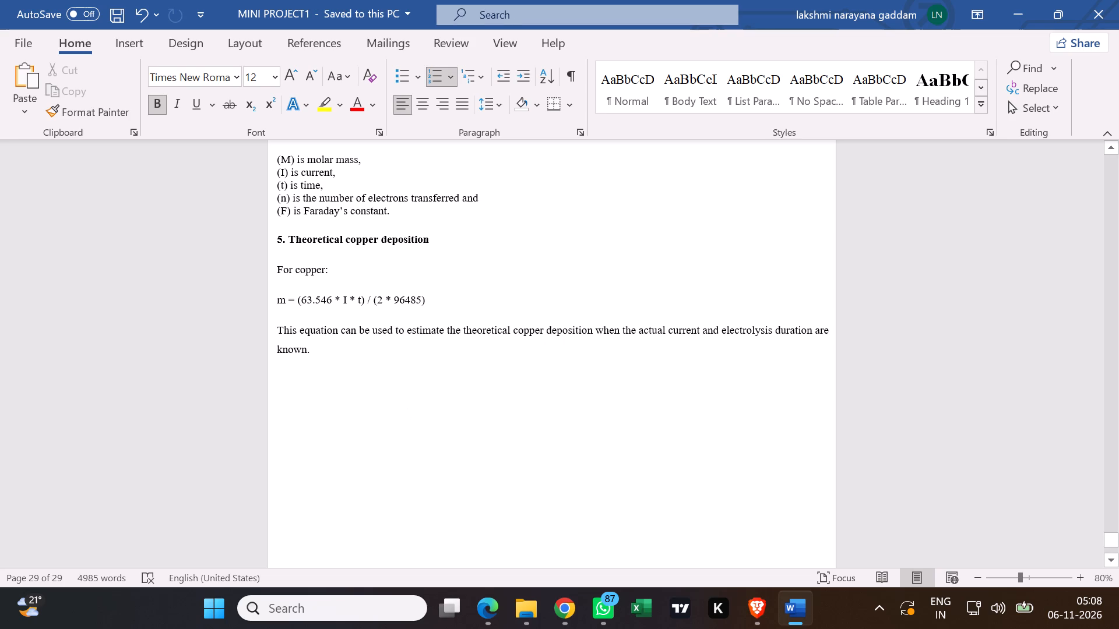
pyautogui.click(1029, 6)
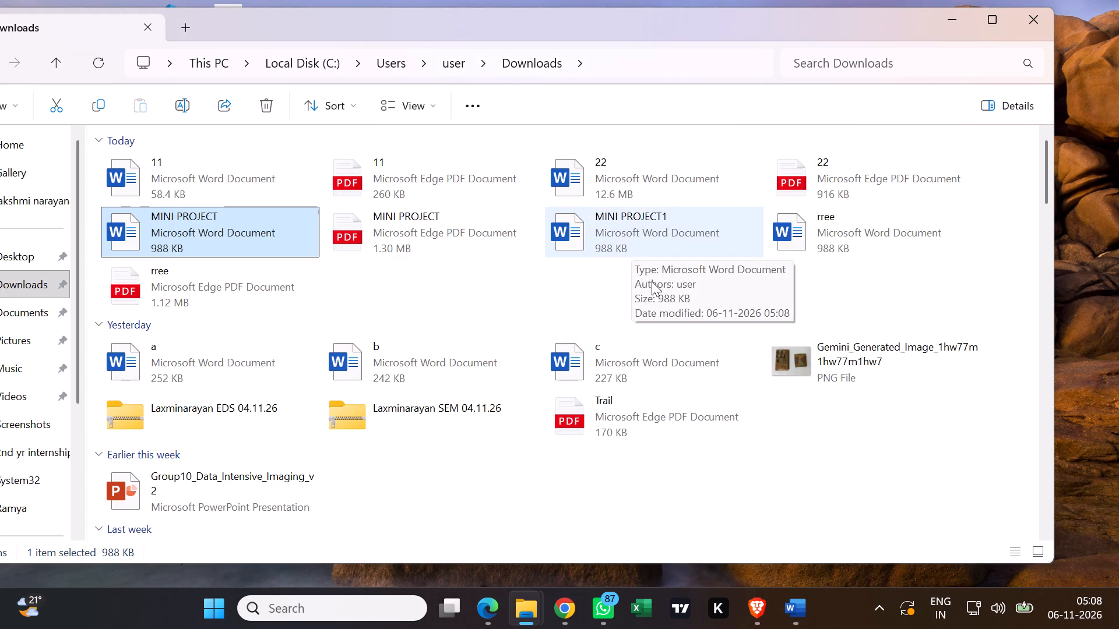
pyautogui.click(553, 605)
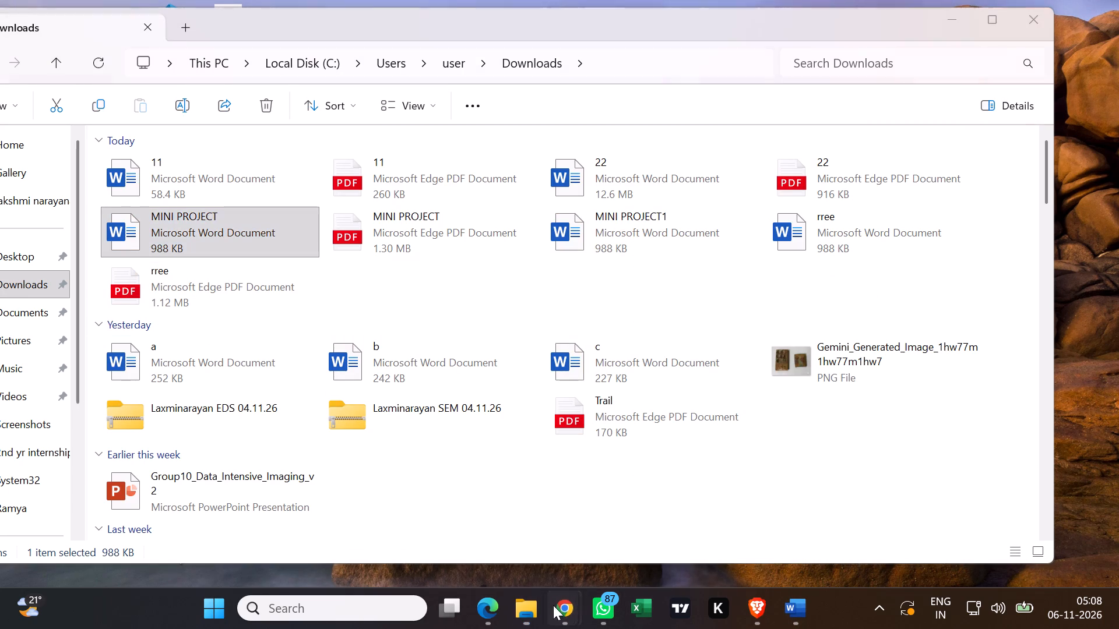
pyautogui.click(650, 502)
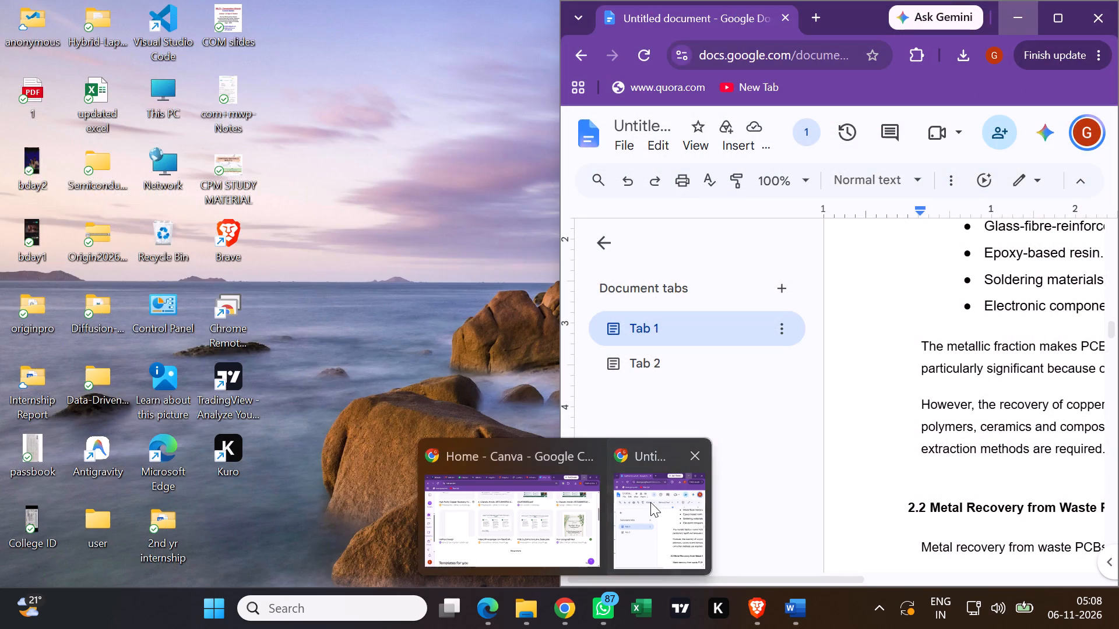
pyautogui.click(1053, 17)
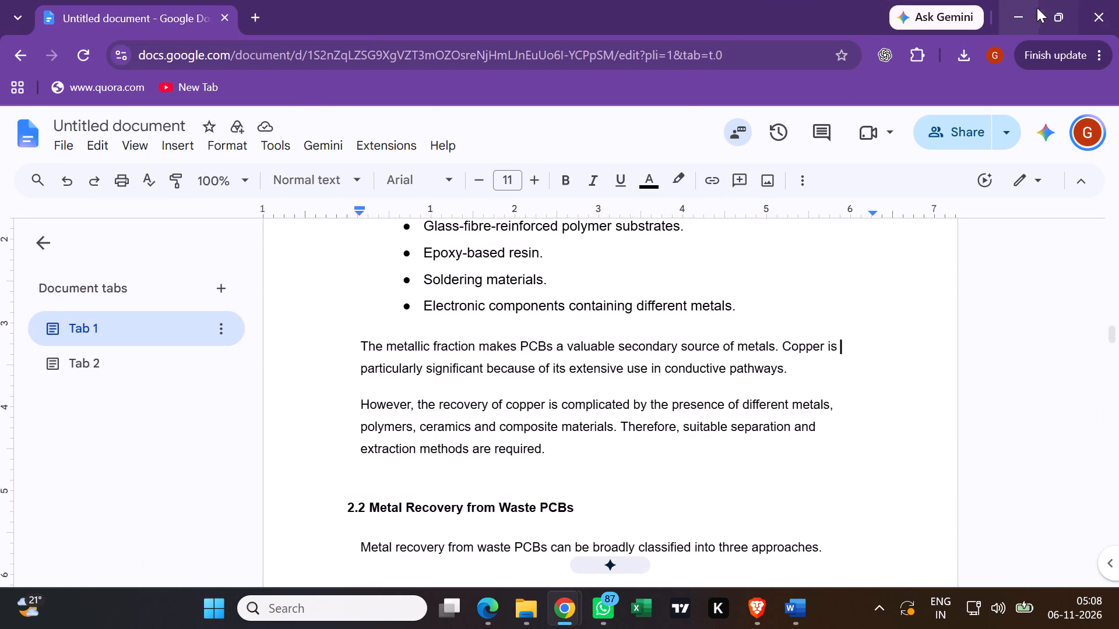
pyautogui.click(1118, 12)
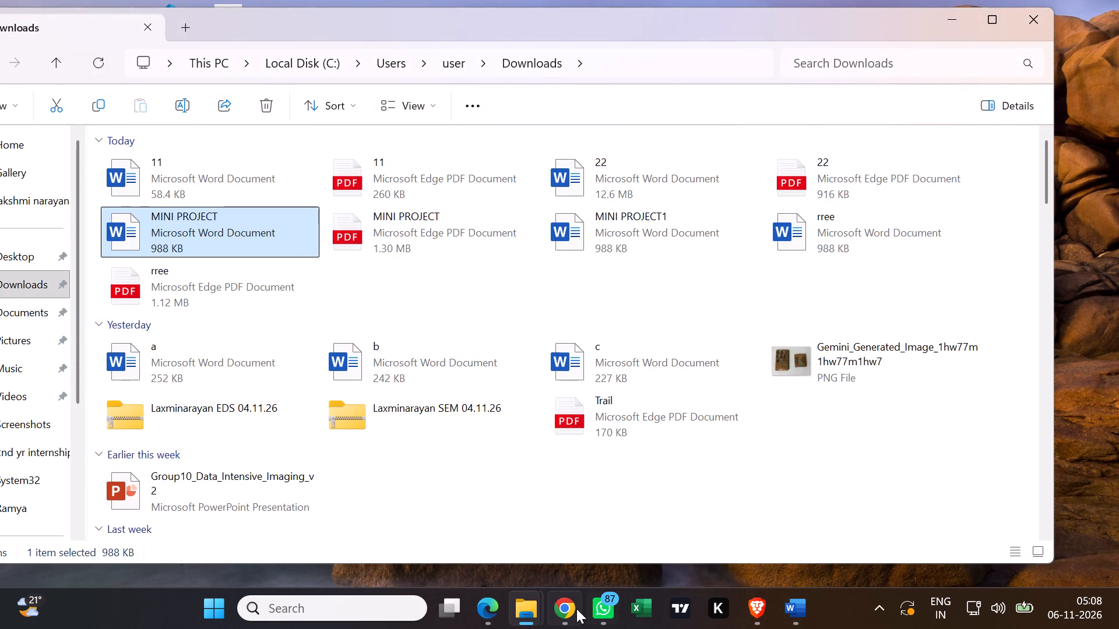
# Switch to Chrome, restart iLovePDF's Word to PDF conversion and open the file picker for choosing a Word document.
pyautogui.click(563, 606)
pyautogui.click(666, 12)
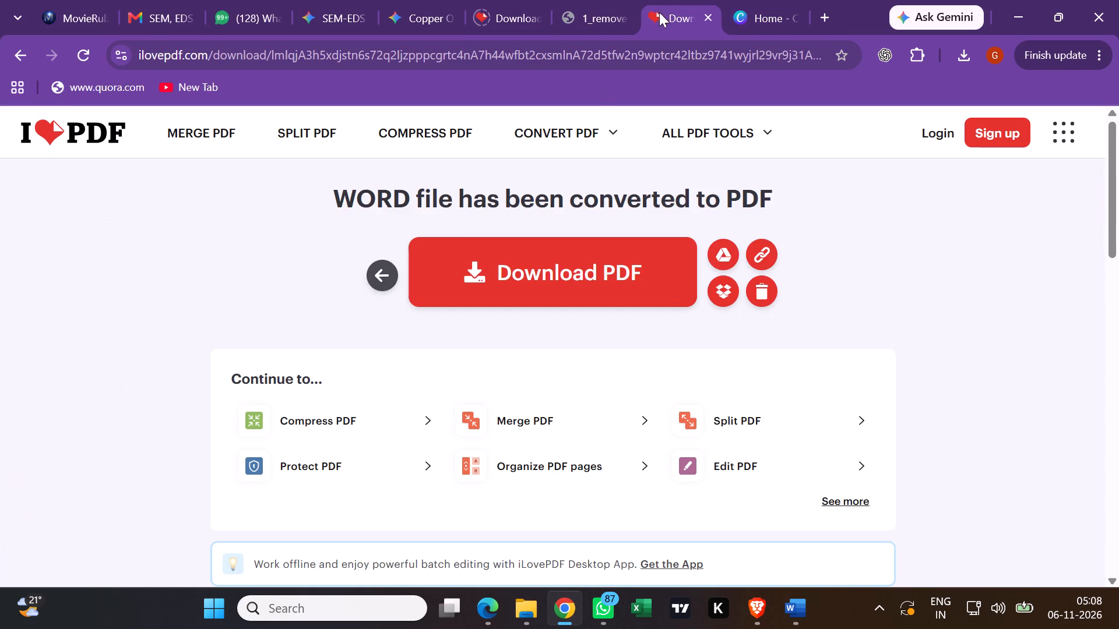
pyautogui.click(381, 282)
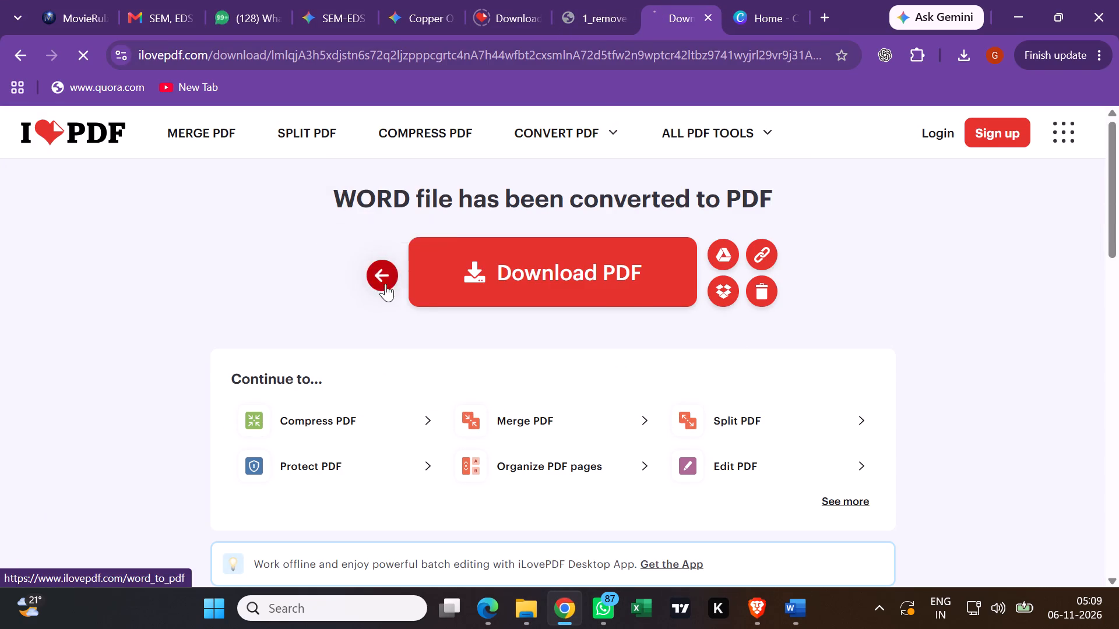
pyautogui.click(529, 324)
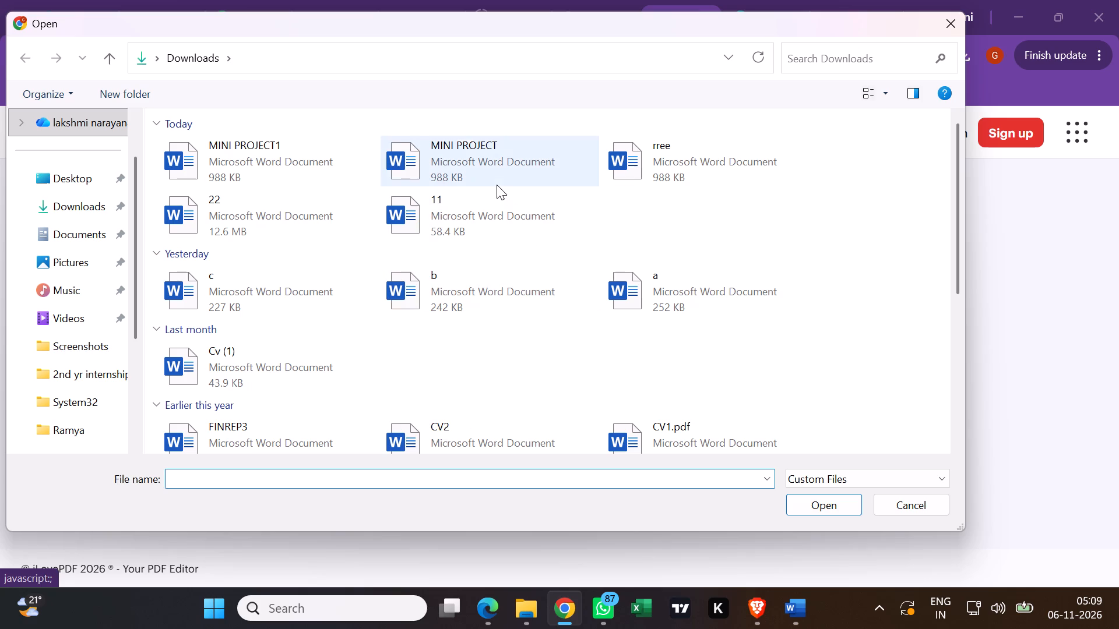
# Convert the MINI PROJECT1 Word document from the Downloads folder to PDF and download the converted file.
pyautogui.doubleClick(320, 164)
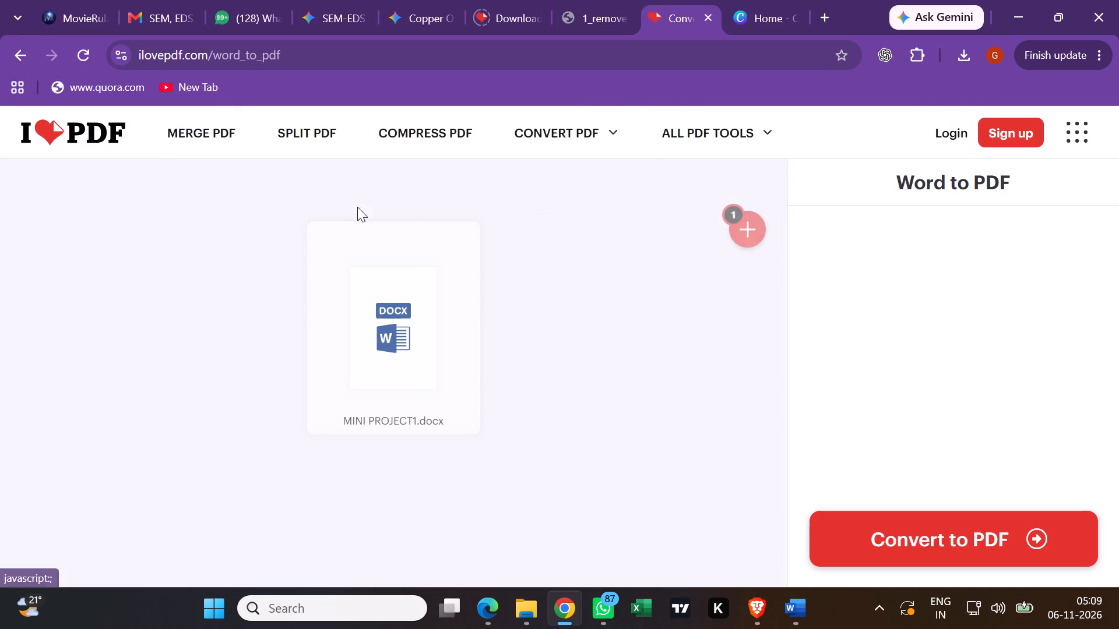
pyautogui.click(871, 524)
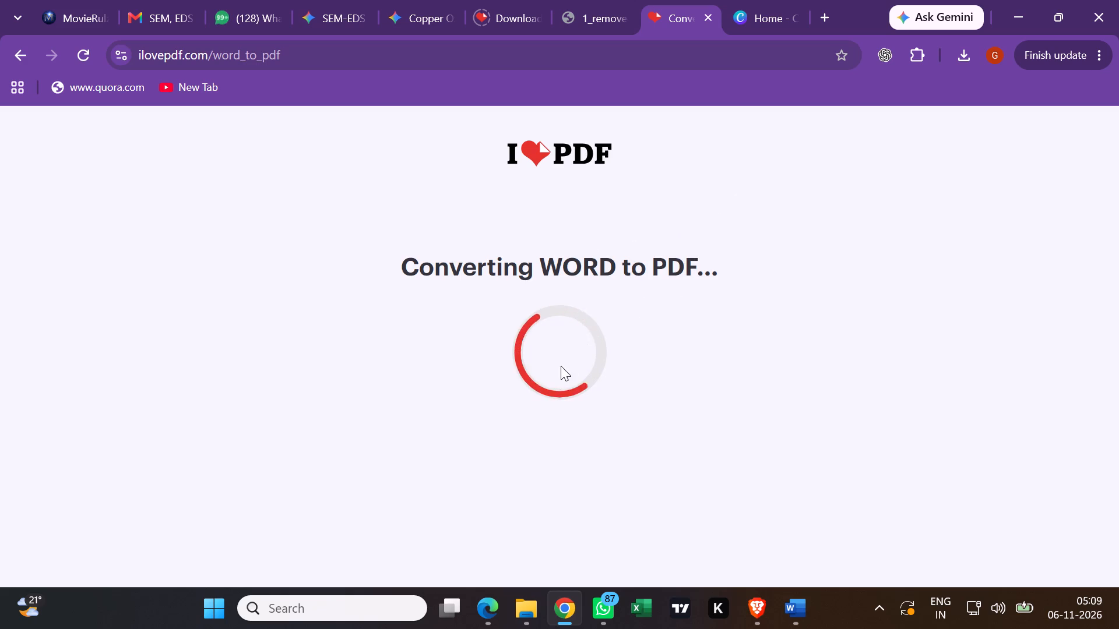
pyautogui.click(590, 251)
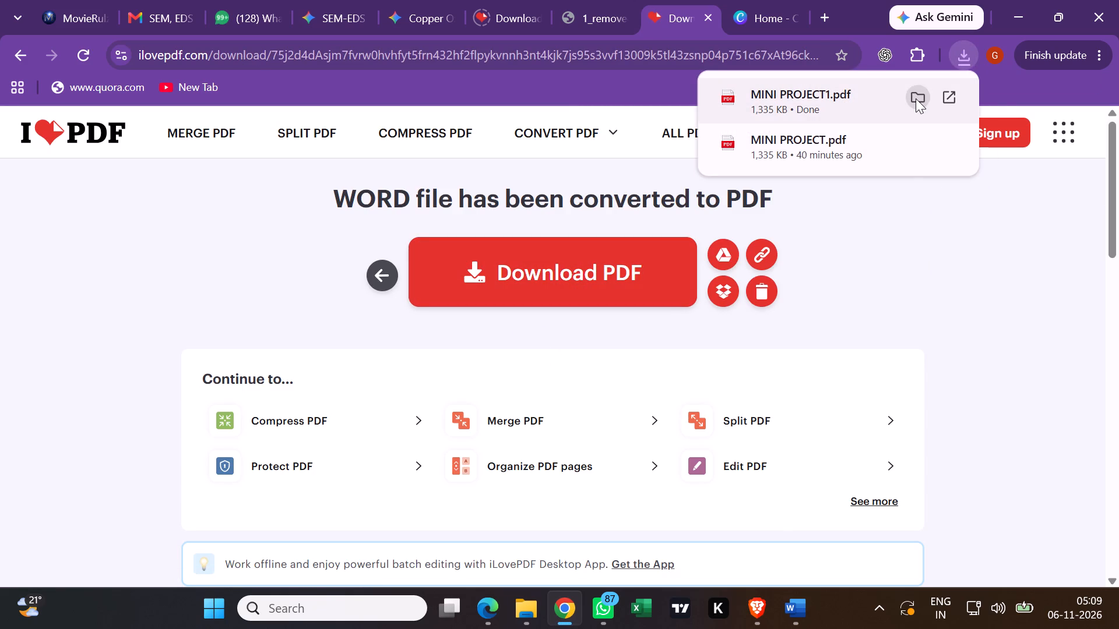
# Show the downloaded MINI PROJECT1 PDF in the Downloads folder in File Explorer.
pyautogui.click(916, 98)
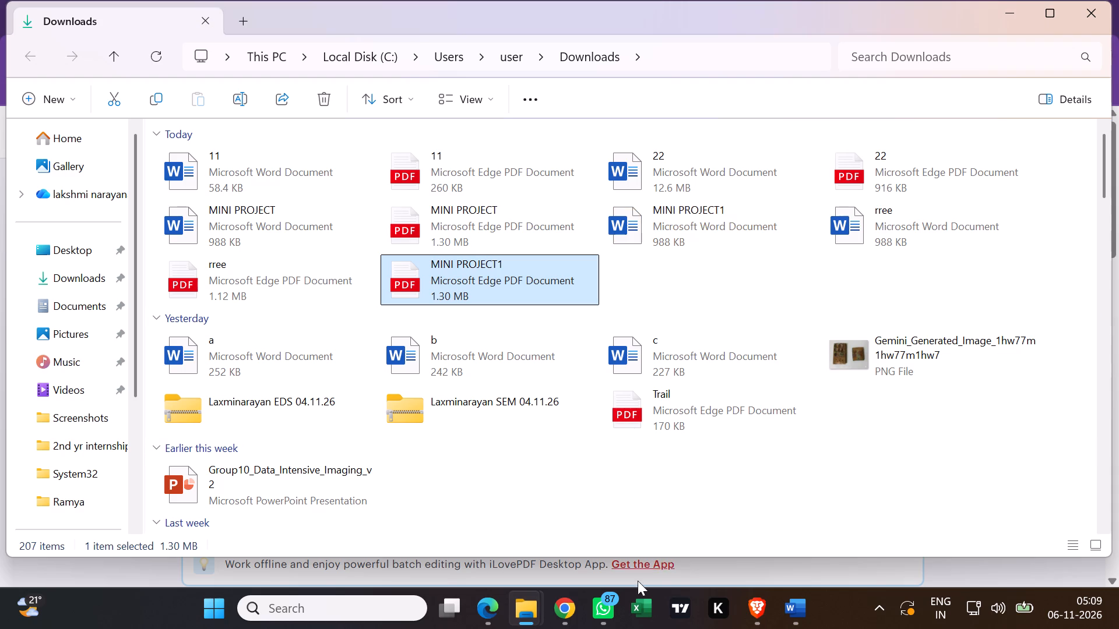
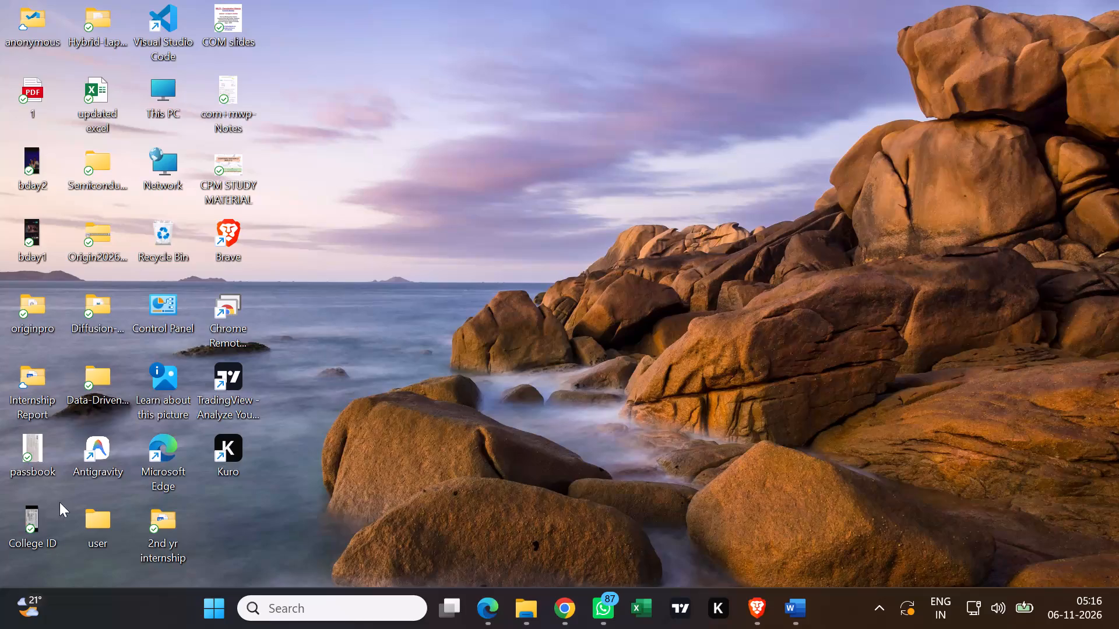
# Switch to the Downloads folder in File Explorer and rename the MINI PROJECT1 PDF, entering GROUP as the new name's text.
pyautogui.click(523, 614)
pyautogui.click(577, 536)
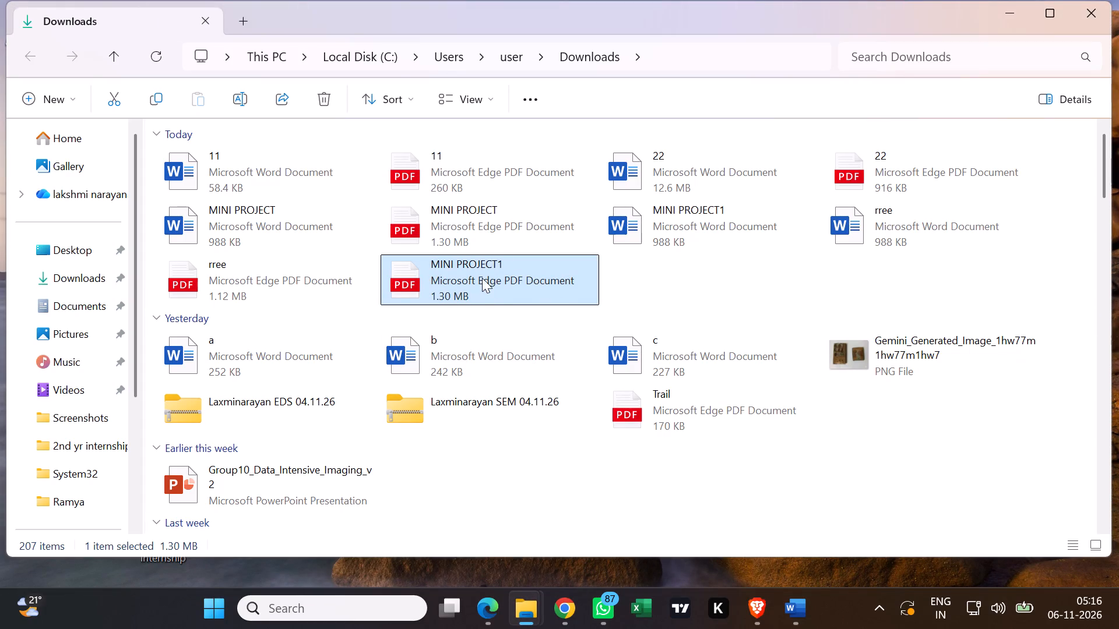
pyautogui.rightClick(481, 274)
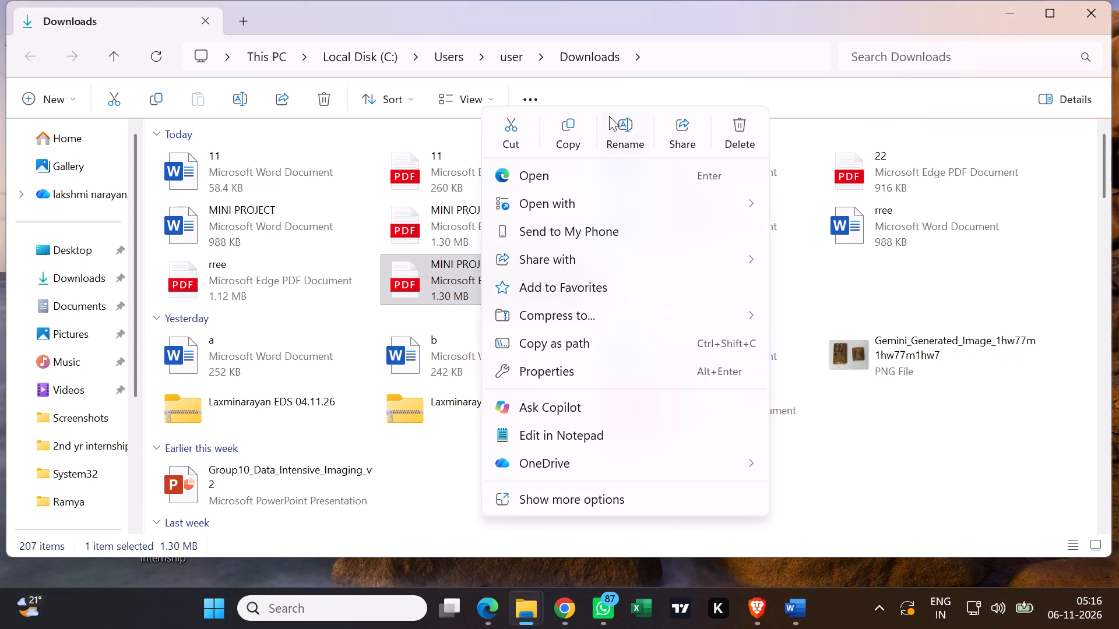
pyautogui.click(609, 116)
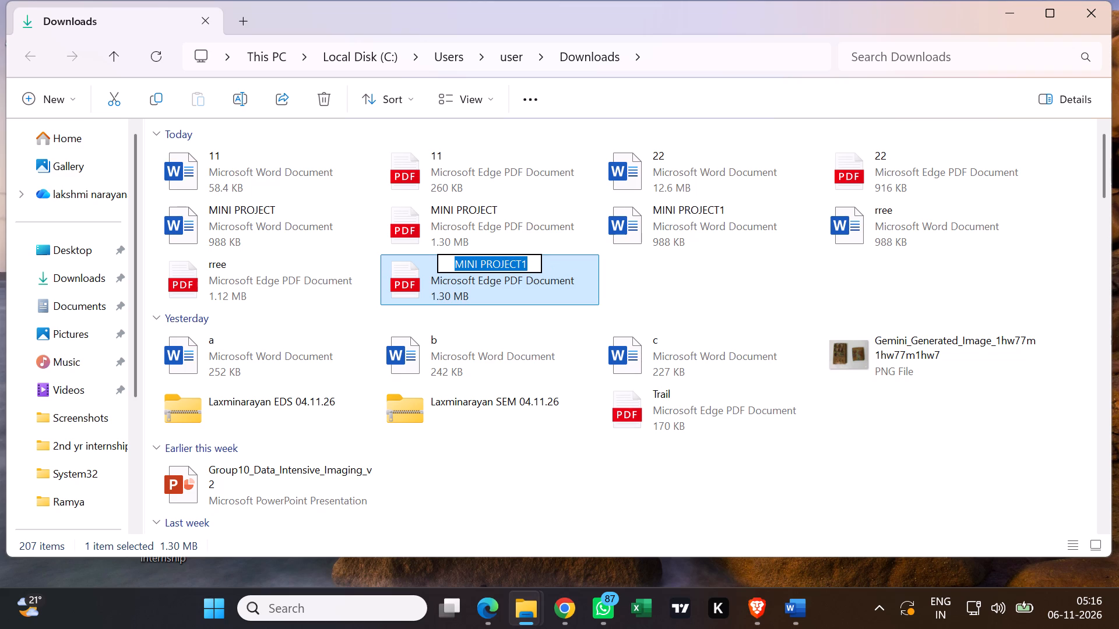
pyautogui.press('BackSpace')
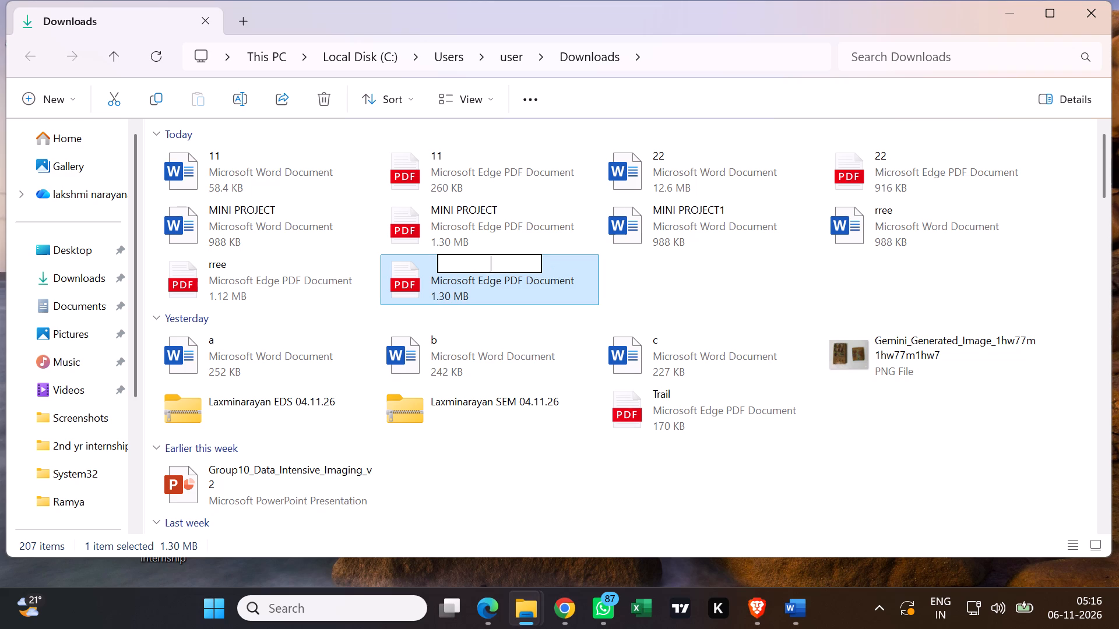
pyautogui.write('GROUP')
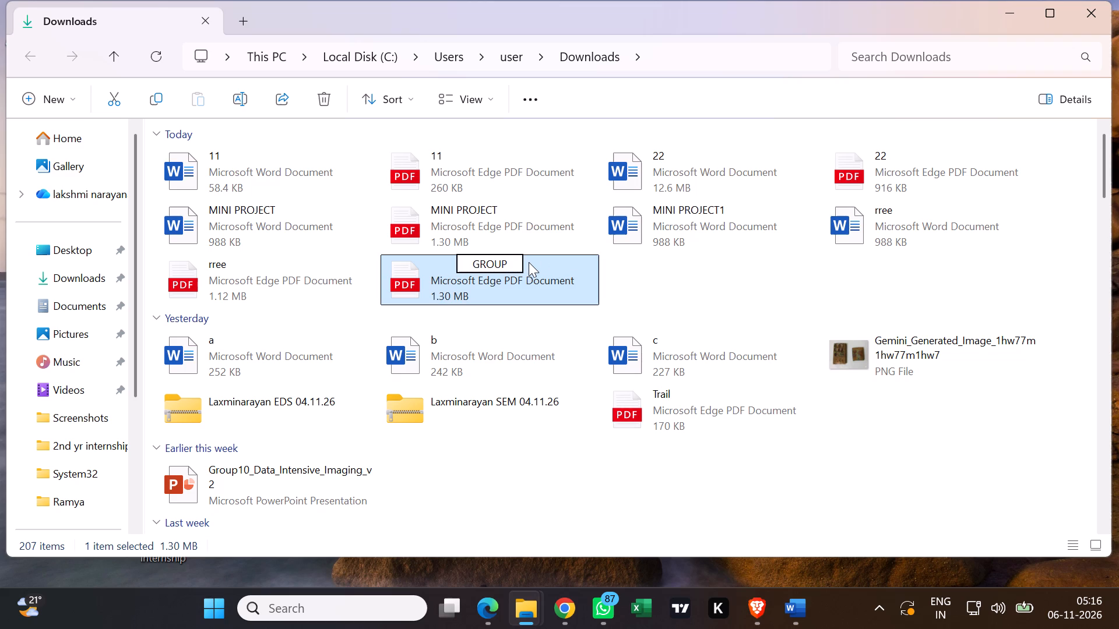
# Continue renaming the selected PDF in the Downloads folder by adding an underscore after GROUP, giving GROUP_.
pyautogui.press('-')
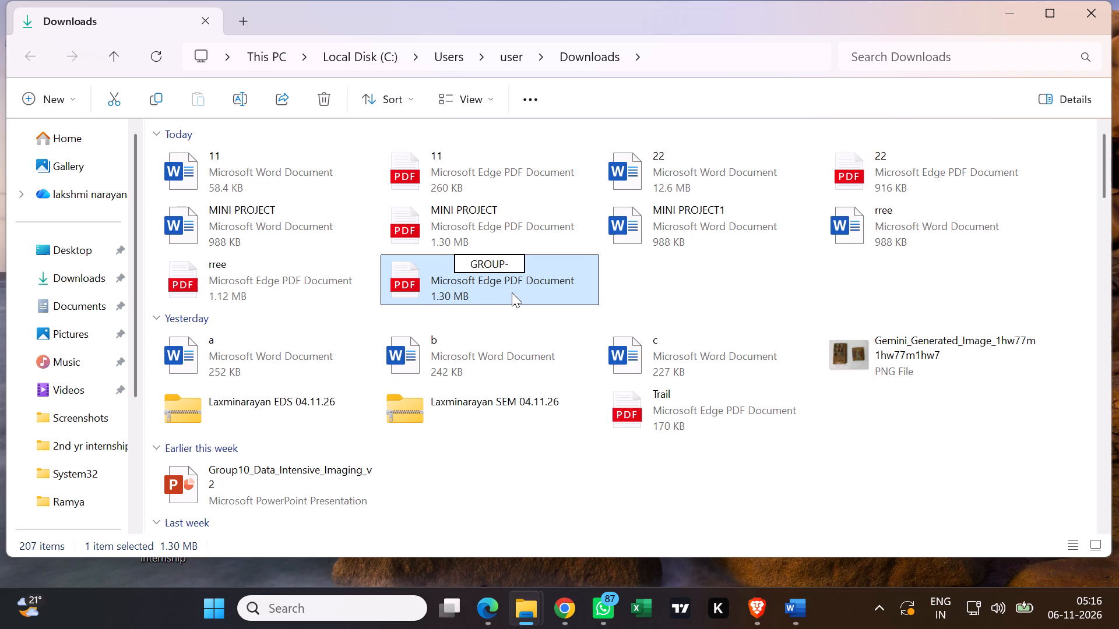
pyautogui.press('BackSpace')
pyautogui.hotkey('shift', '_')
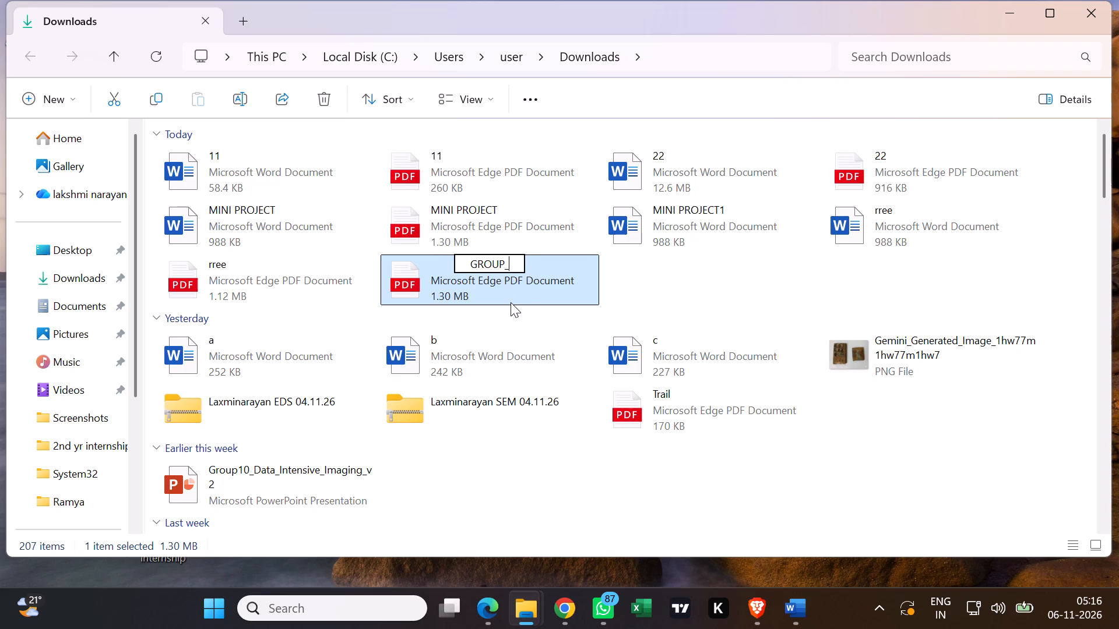
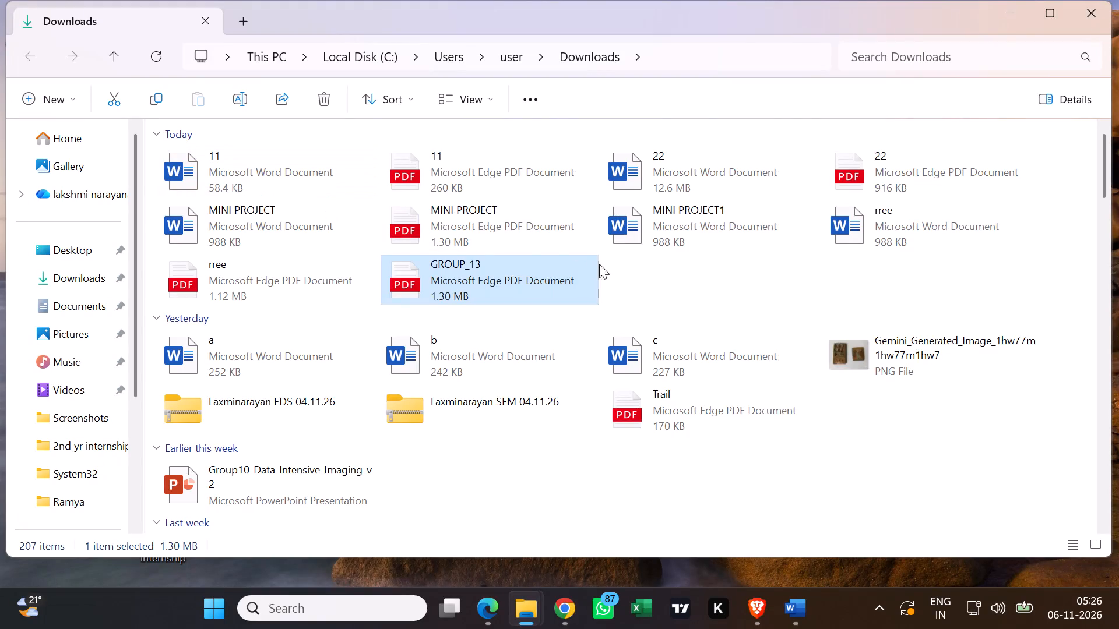
# Open the MINI PROJECT1 Word document, review its pages from the appendix back to the Contents and Introduction, and leave it for the desktop.
pyautogui.doubleClick(674, 236)
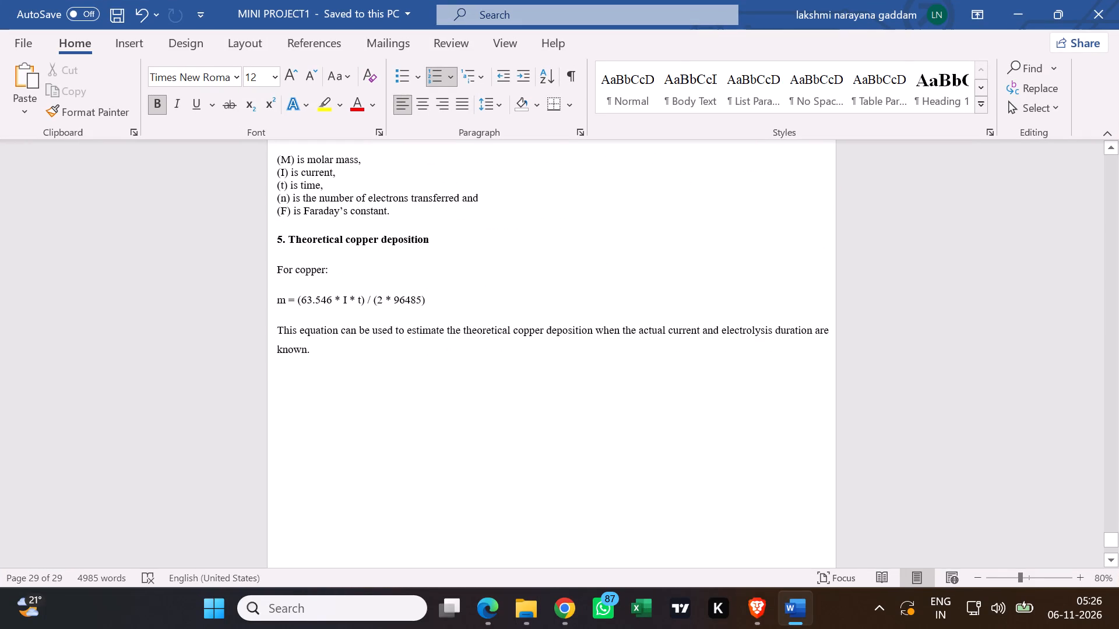
pyautogui.scroll(6, 599, 349)
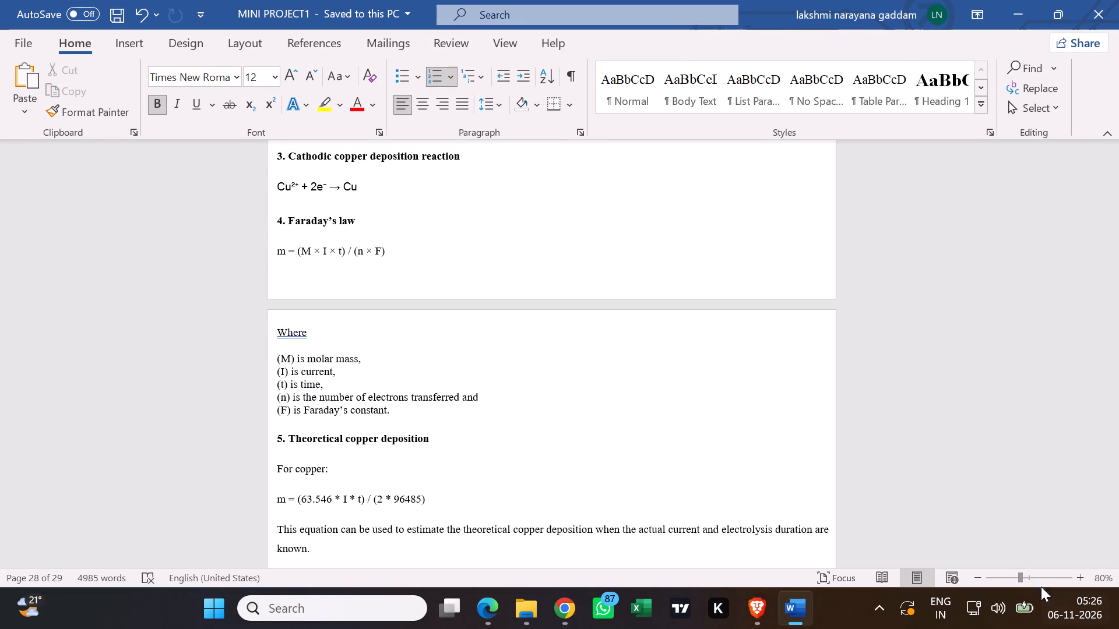
pyautogui.moveTo(1111, 535); pyautogui.dragTo(1098, 386)
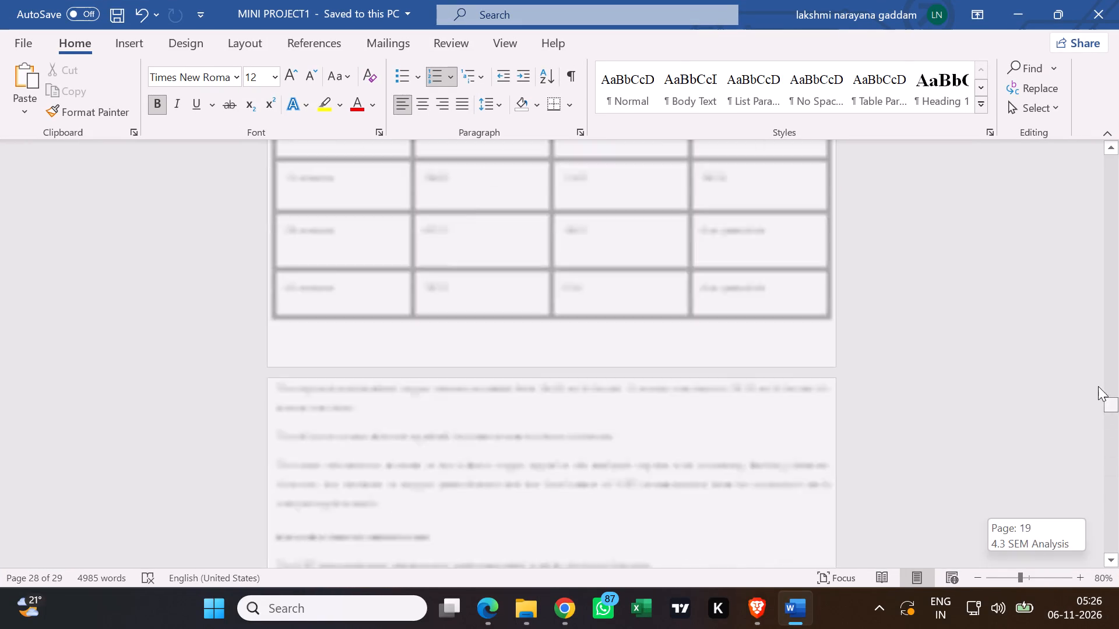
pyautogui.moveTo(1098, 386); pyautogui.dragTo(1088, 330)
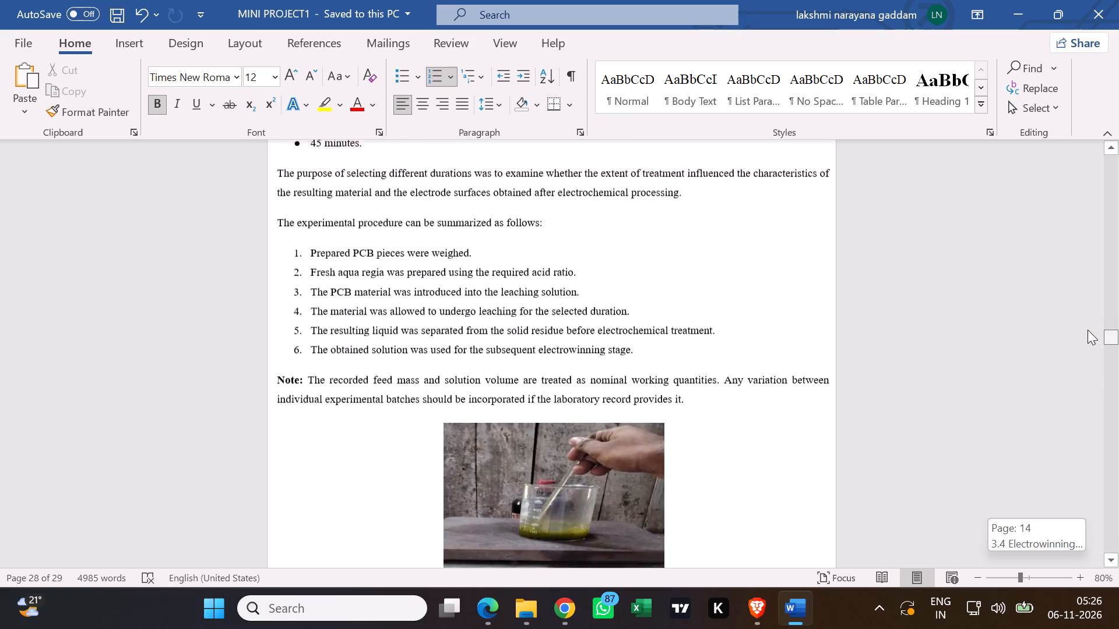
pyautogui.moveTo(1088, 330); pyautogui.dragTo(1086, 320)
pyautogui.moveTo(1113, 325); pyautogui.dragTo(1111, 210)
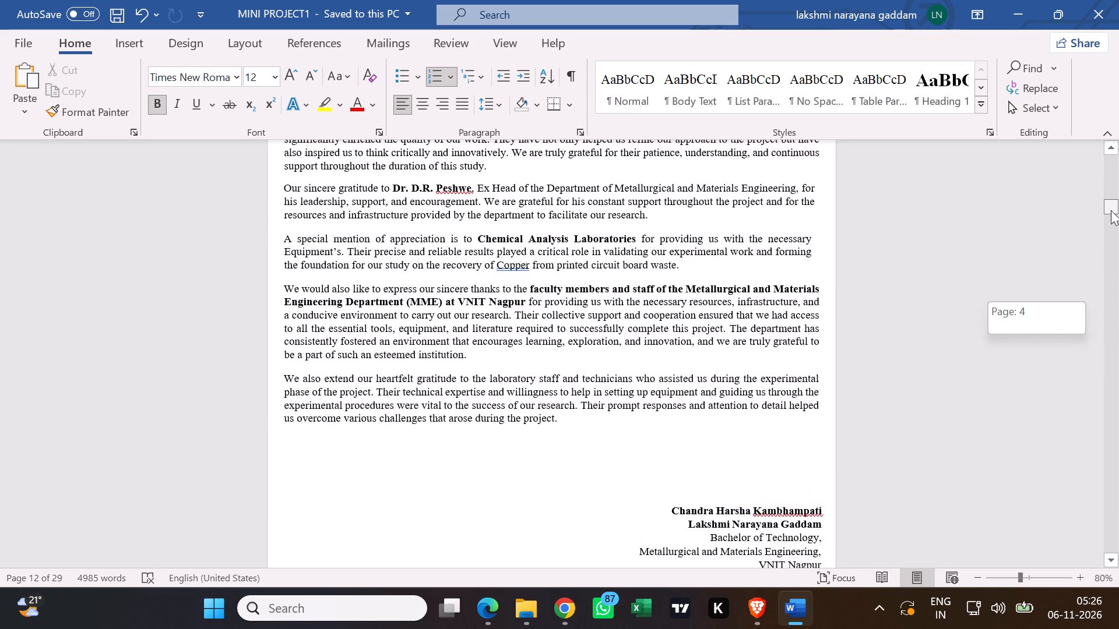
pyautogui.moveTo(1111, 210); pyautogui.dragTo(1110, 235)
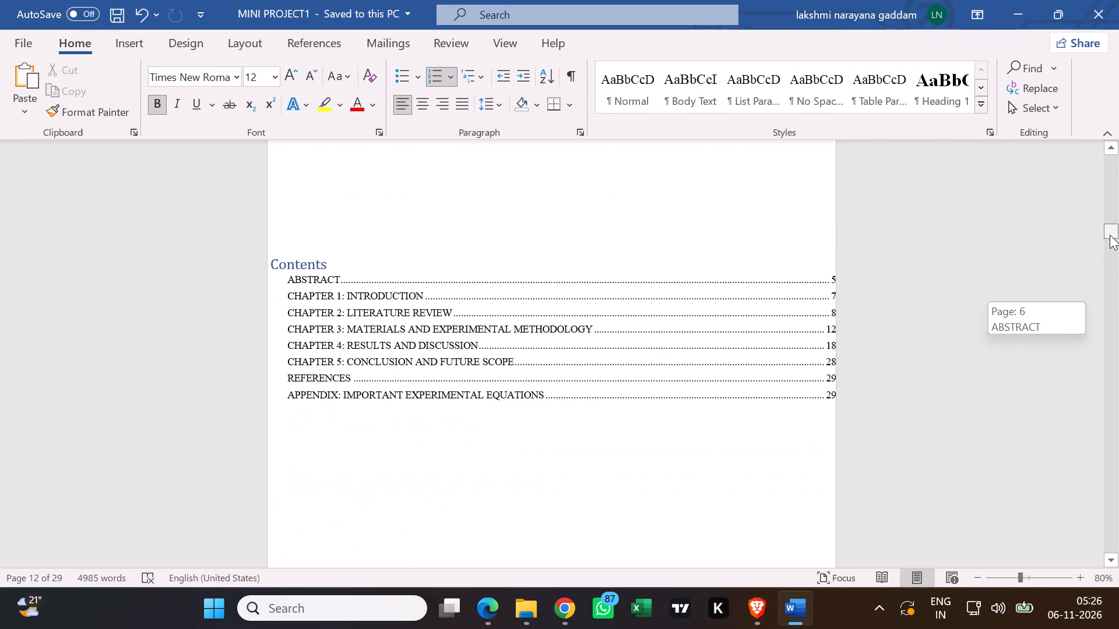
pyautogui.moveTo(1110, 235); pyautogui.dragTo(1110, 238)
pyautogui.moveTo(1111, 238); pyautogui.dragTo(1109, 259)
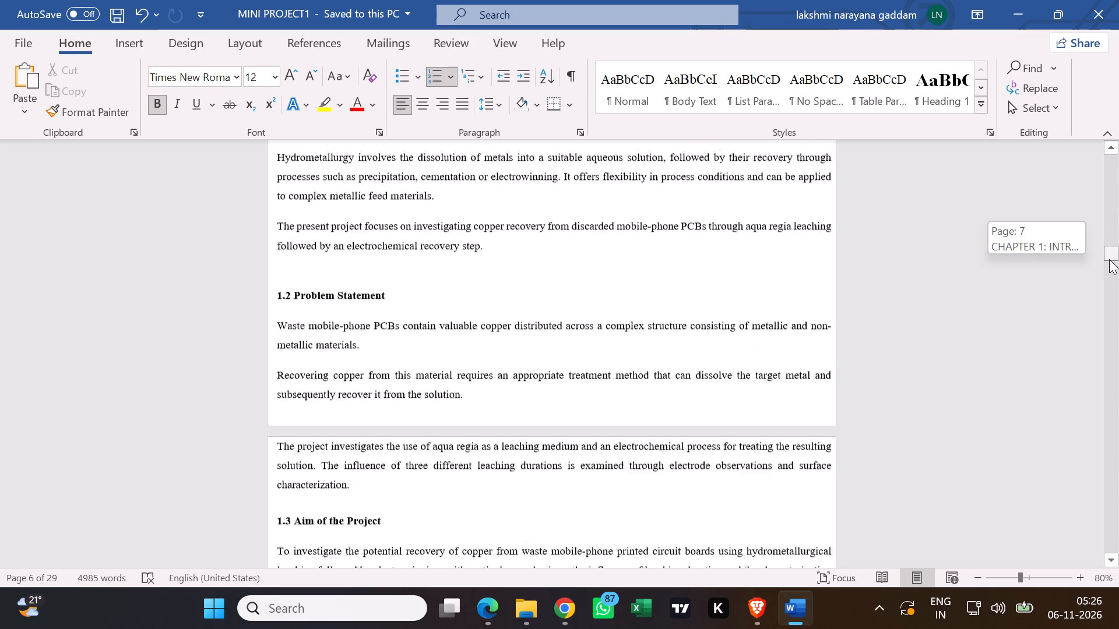
pyautogui.moveTo(1109, 259); pyautogui.dragTo(1110, 251)
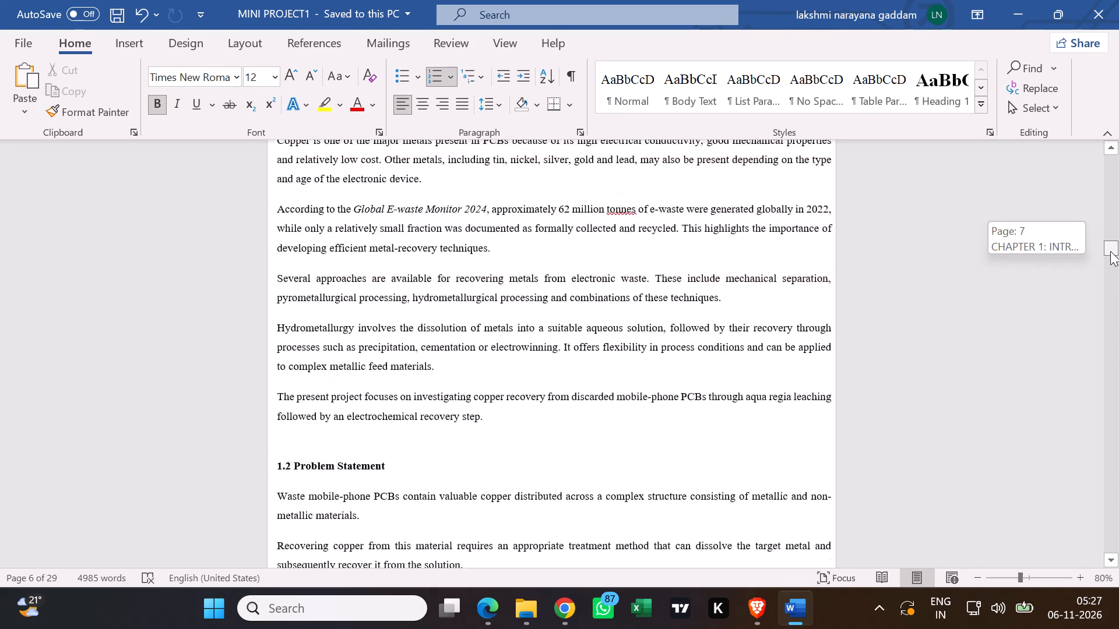
pyautogui.moveTo(1110, 251); pyautogui.dragTo(1110, 250)
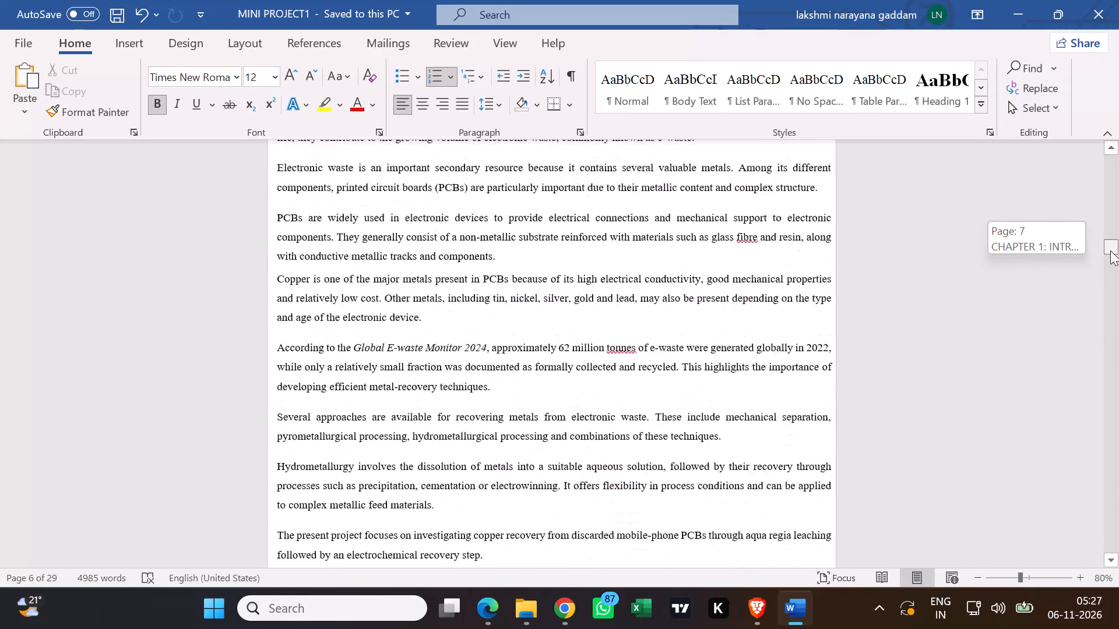
pyautogui.moveTo(1110, 250); pyautogui.dragTo(1110, 252)
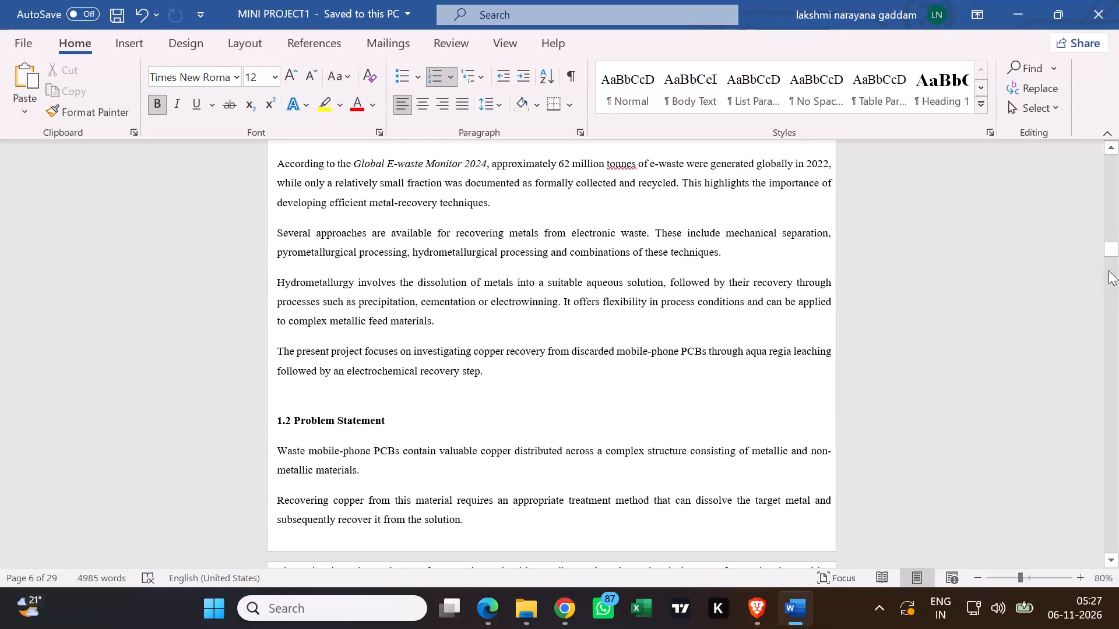
pyautogui.click(534, 535)
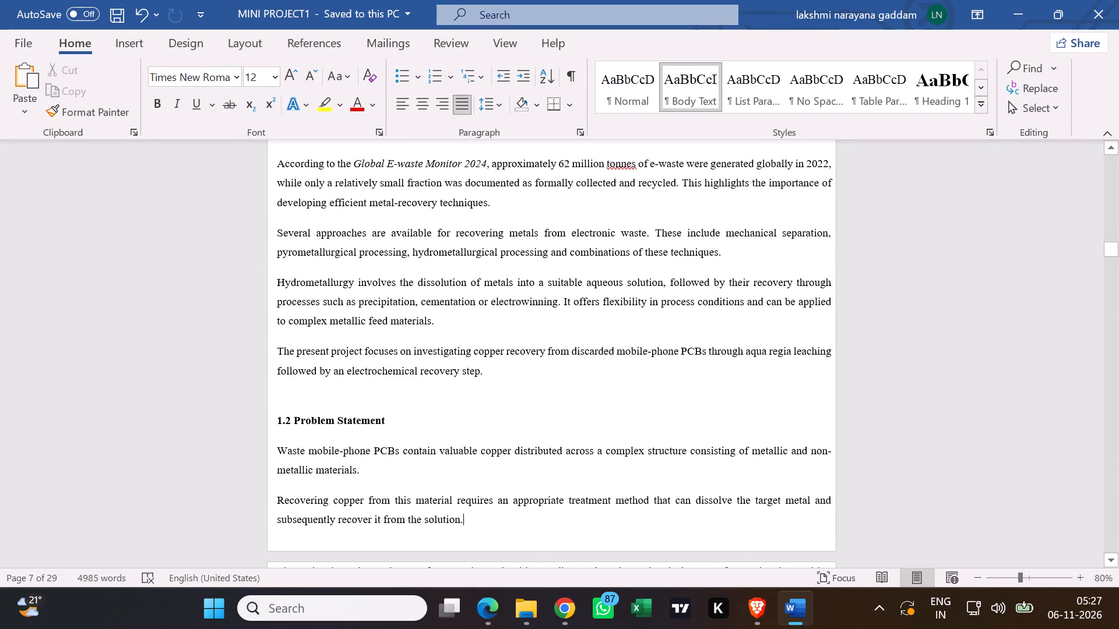
pyautogui.doubleClick(540, 538)
pyautogui.click(540, 538)
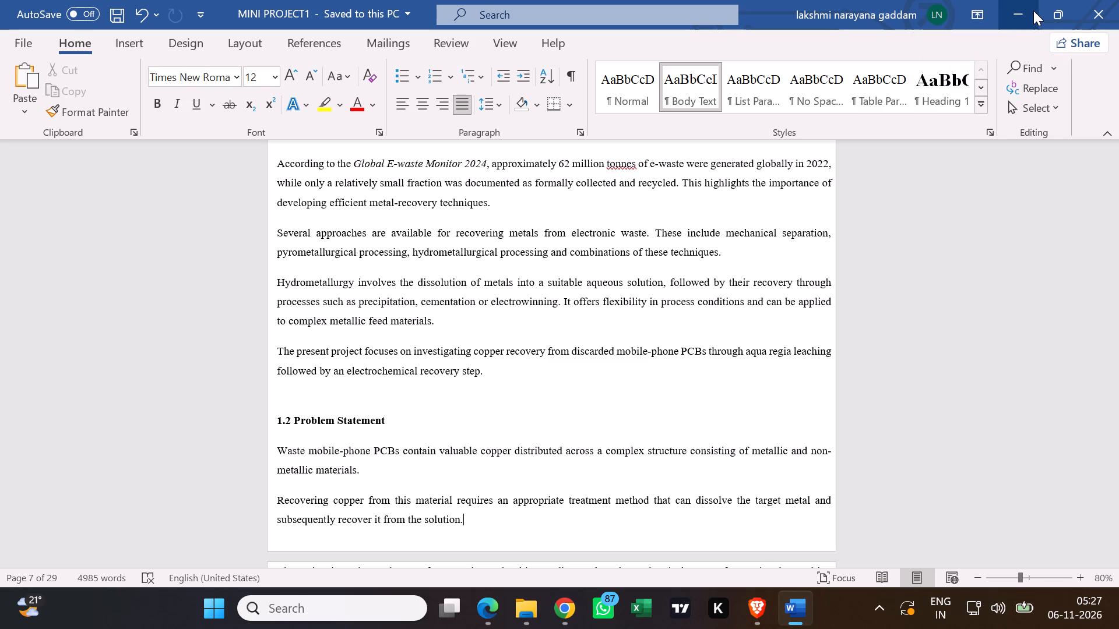
pyautogui.click(1033, 10)
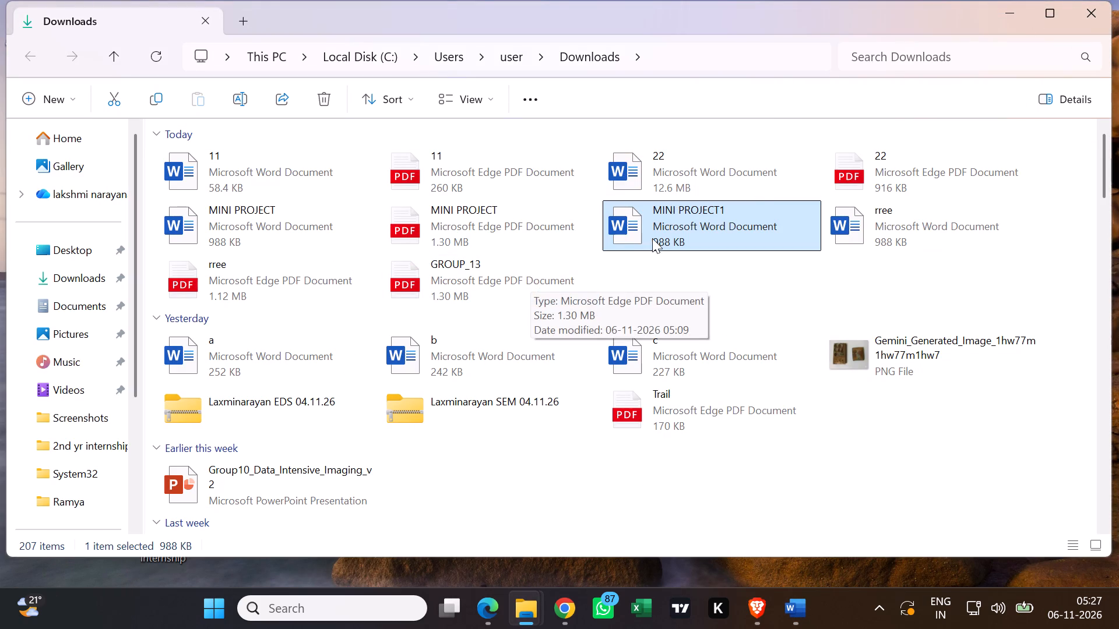
pyautogui.click(1089, 19)
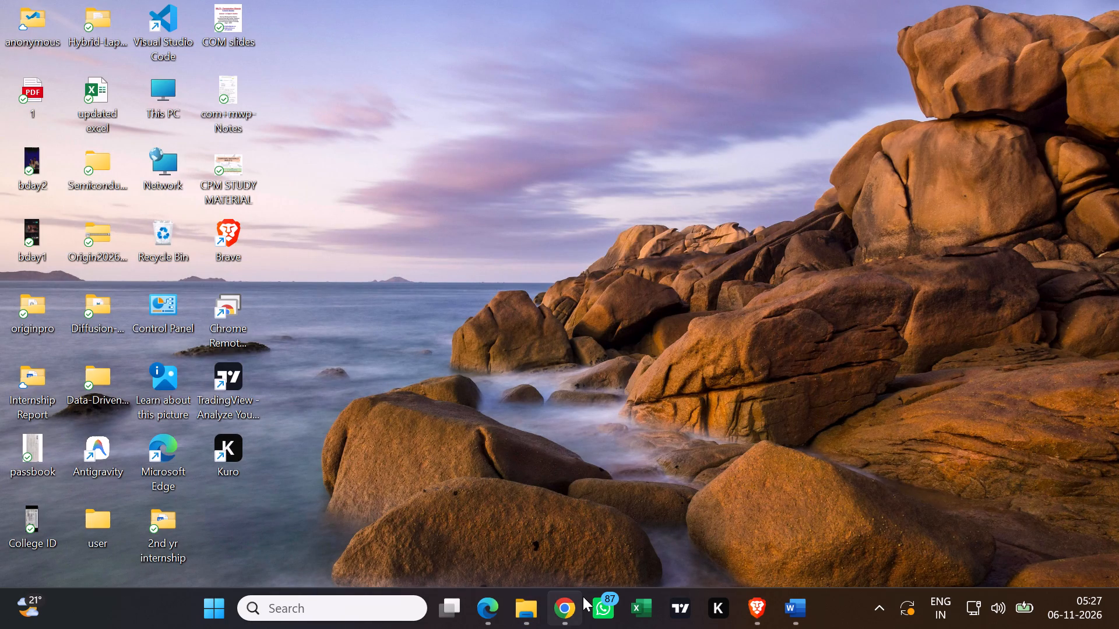
# Switch to Chrome, search for "edit pdf online free" in a new tab, and open the OpenPDF editing page.
pyautogui.click(567, 617)
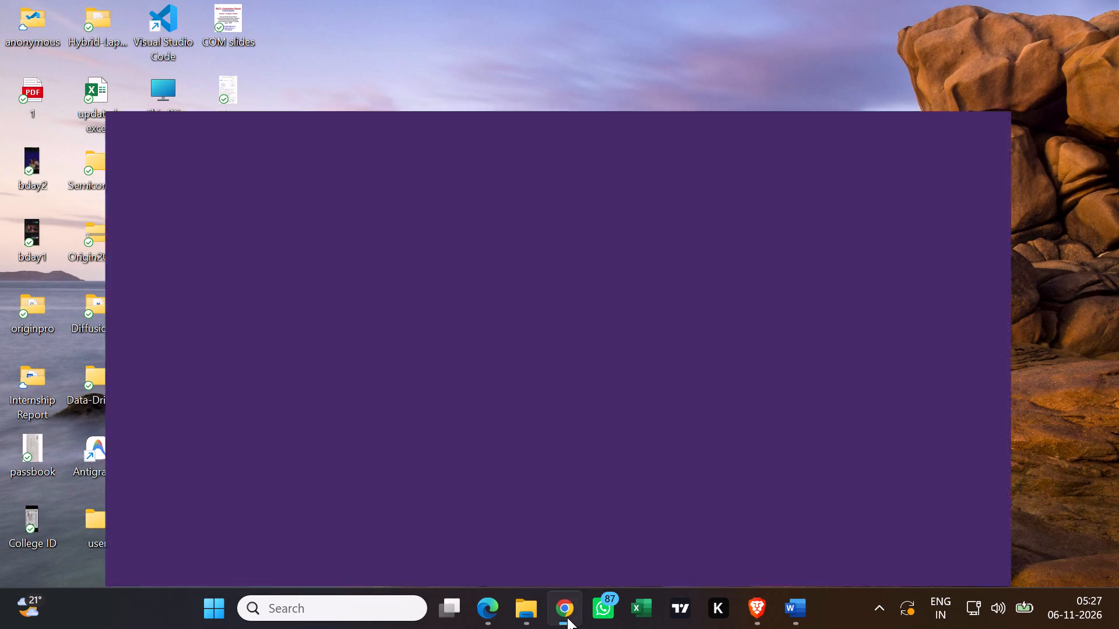
pyautogui.click(828, 16)
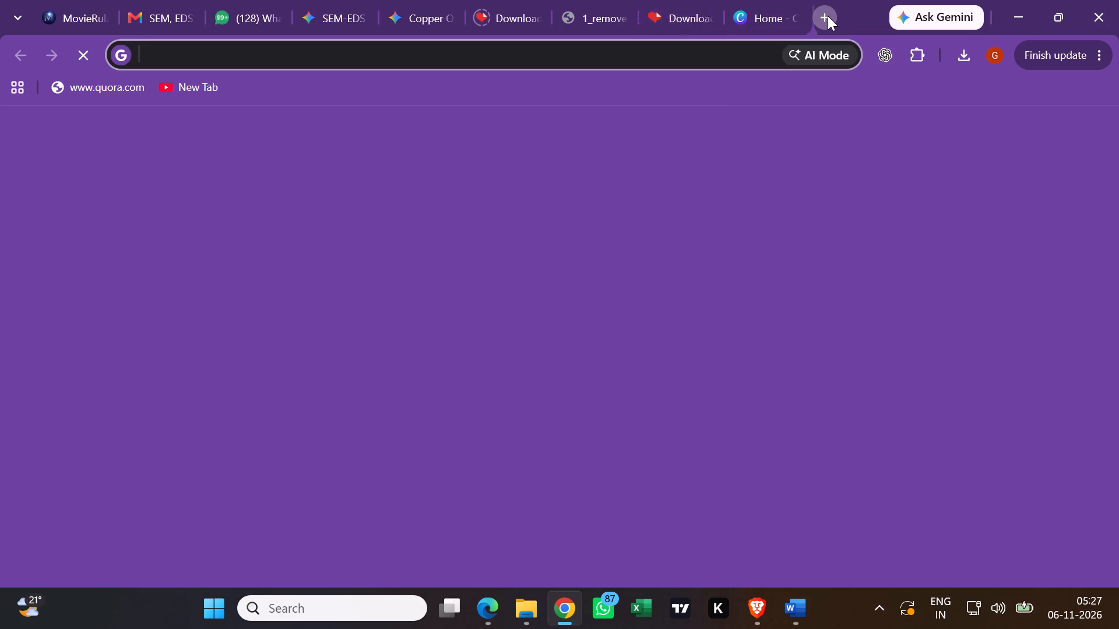
pyautogui.click(459, 361)
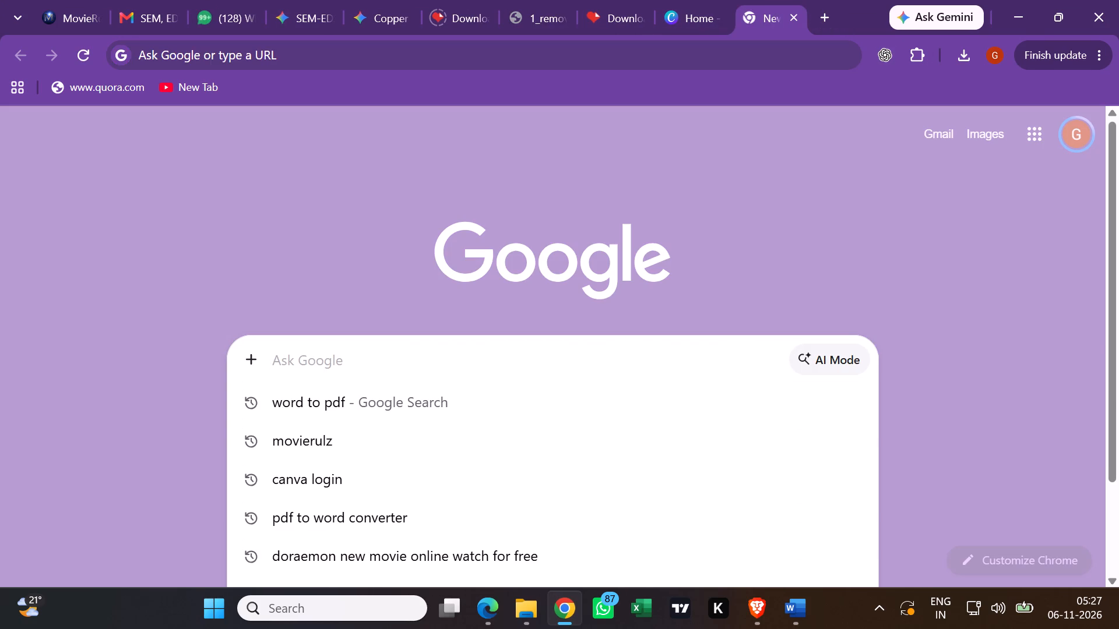
pyautogui.write('EDIT')
pyautogui.press('space')
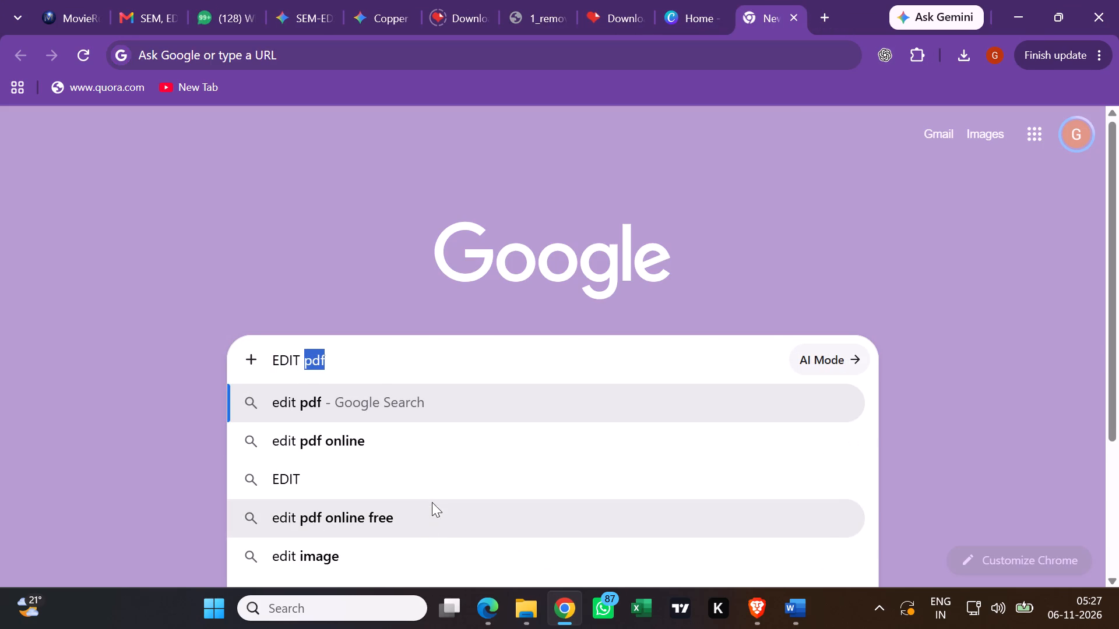
pyautogui.click(427, 526)
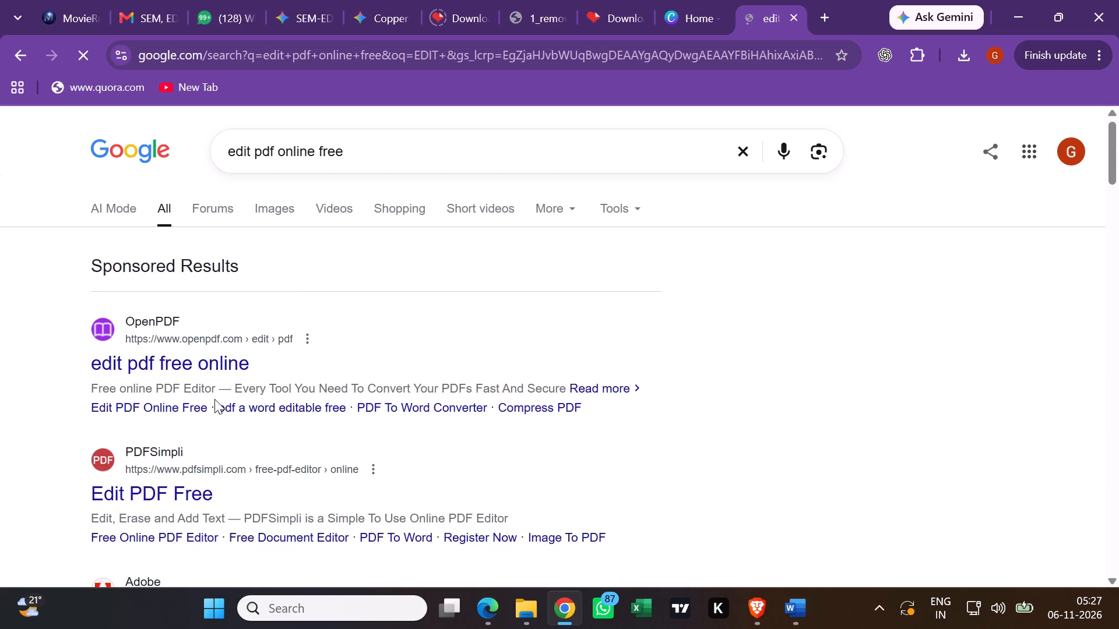
pyautogui.click(225, 364)
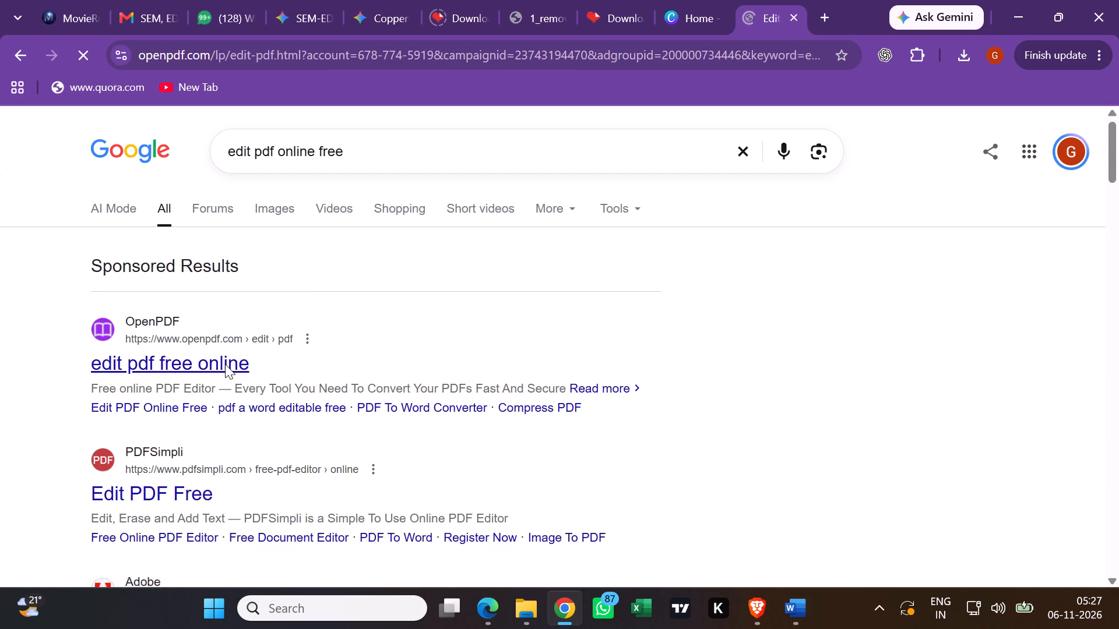
# Upload the GROUP_13 PDF from Downloads to the online editor and dismiss the introductory three-step guide.
pyautogui.click(418, 379)
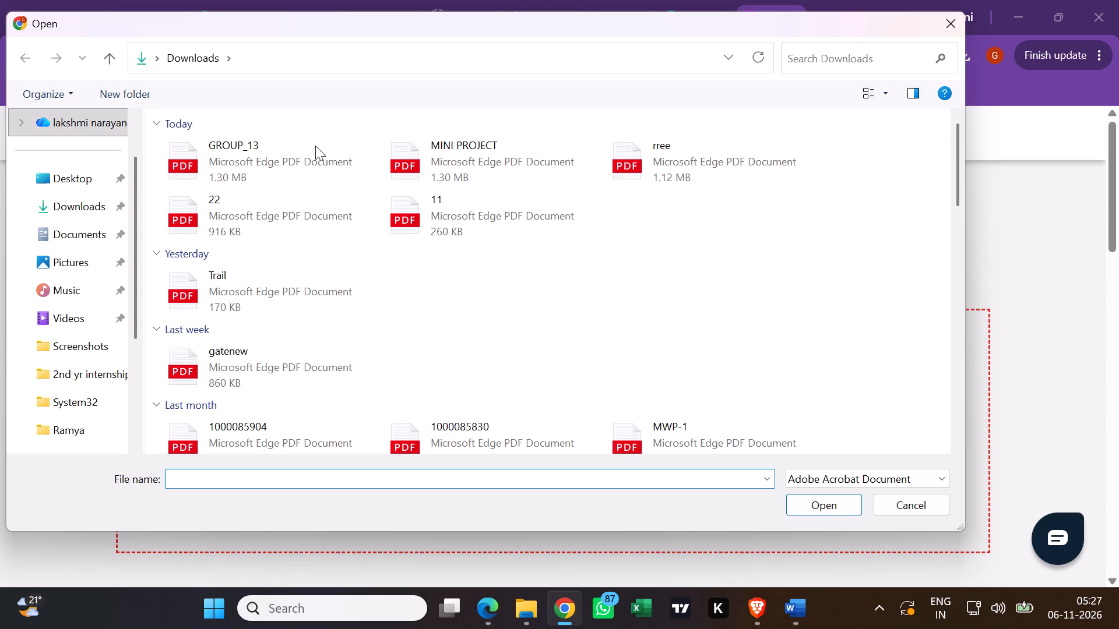
pyautogui.doubleClick(315, 146)
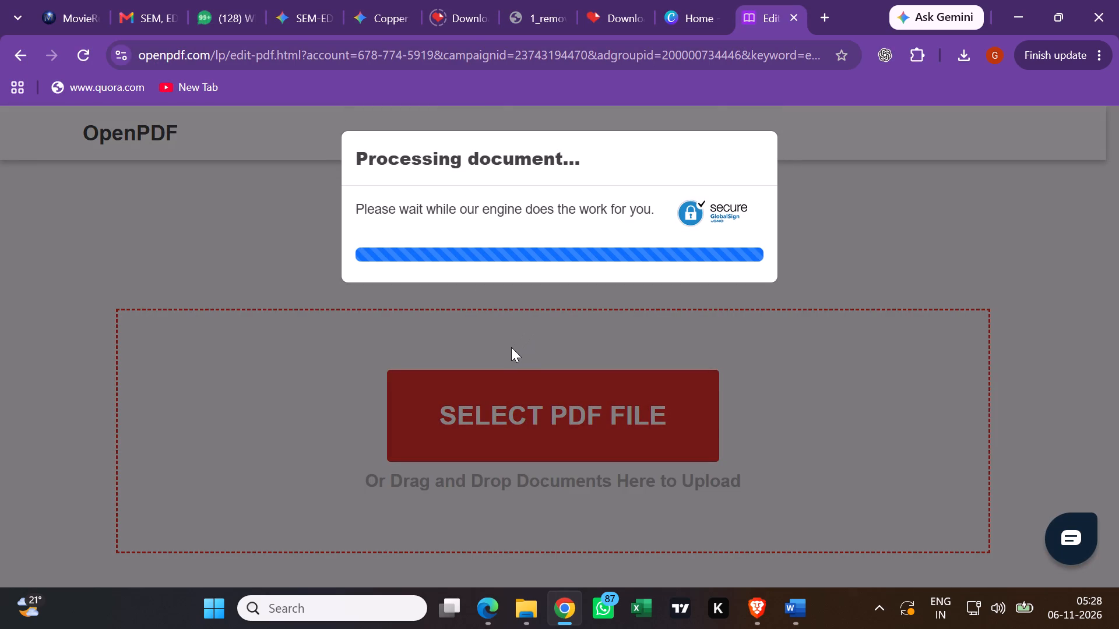
pyautogui.scroll(-3, 511, 347)
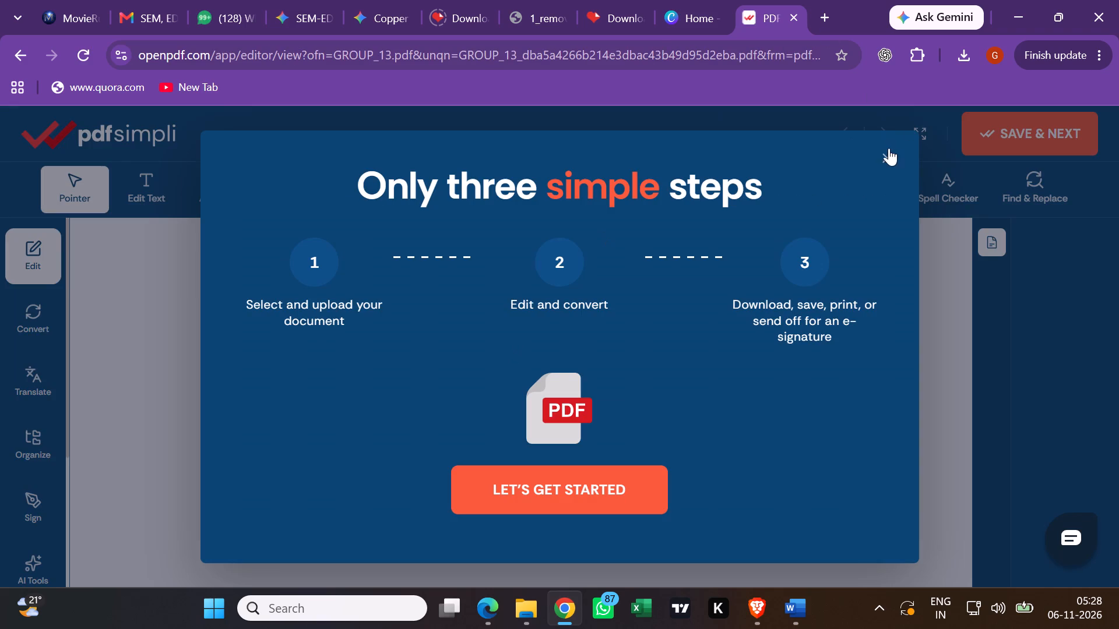
pyautogui.click(884, 156)
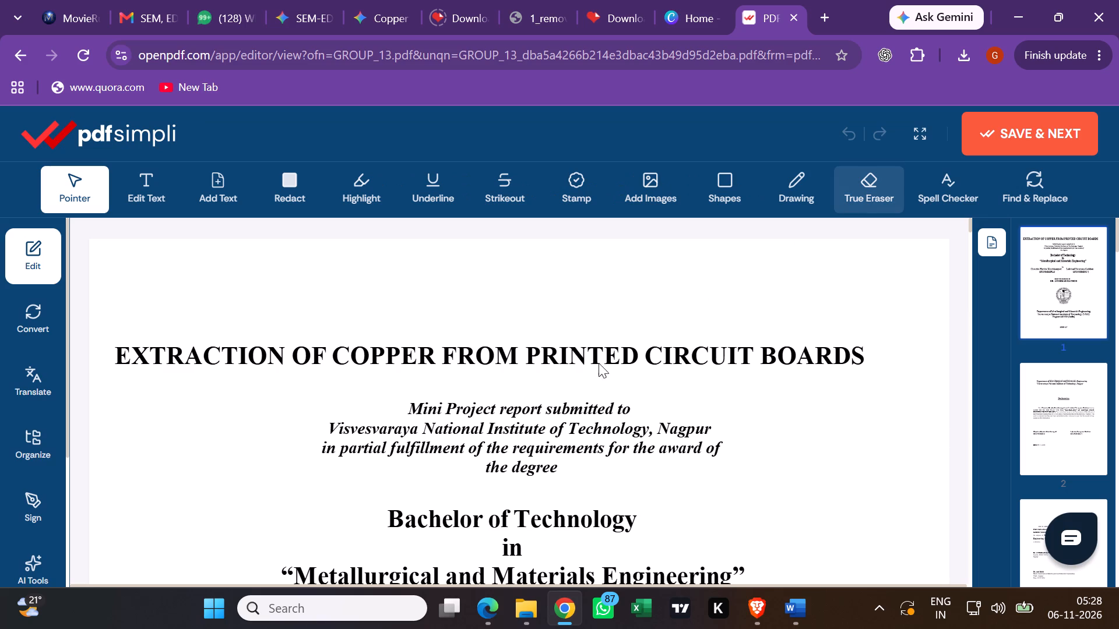
# Examine the uploaded report's cover page down to the start of the second page.
pyautogui.scroll(-6, 568, 383)
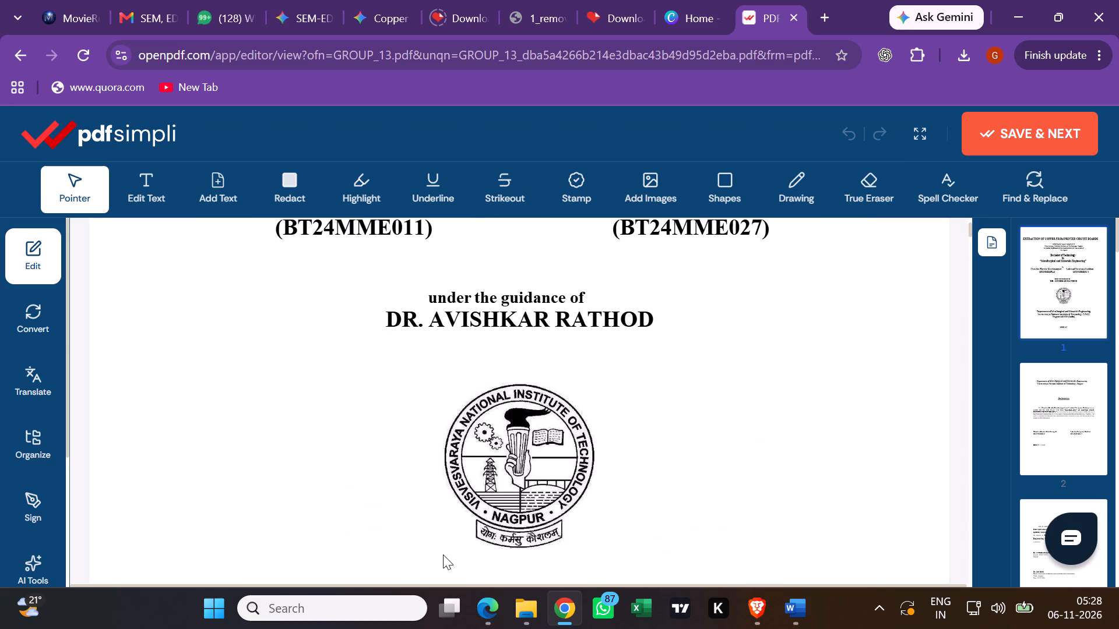
pyautogui.hscroll(1, 496, 533)
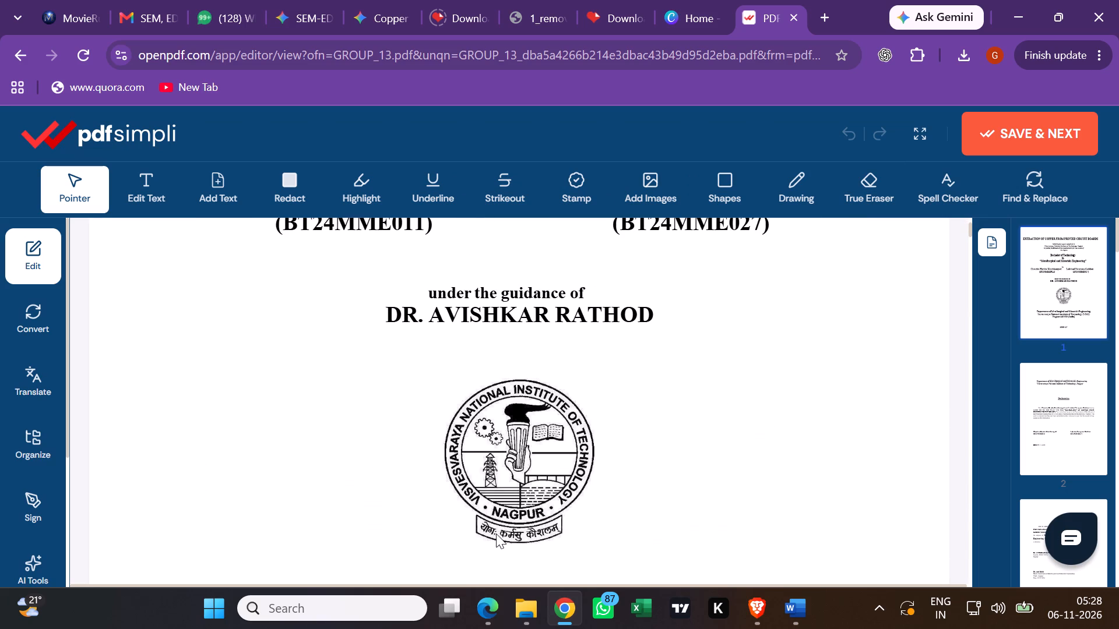
pyautogui.hscroll(1, 496, 533)
pyautogui.scroll(-4, 496, 533)
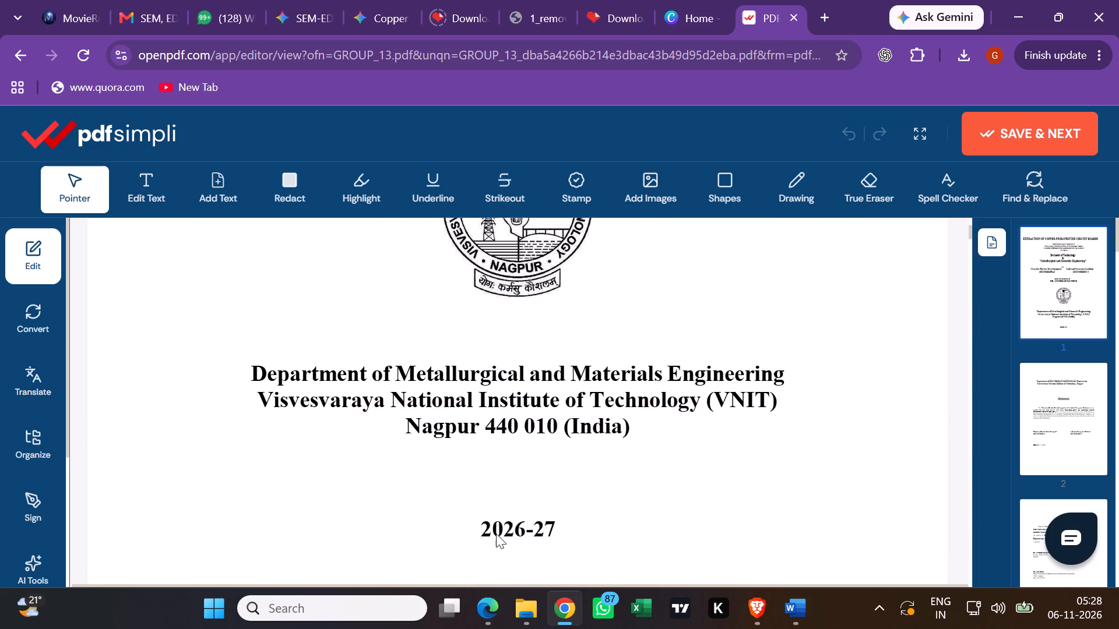
pyautogui.scroll(-2, 496, 533)
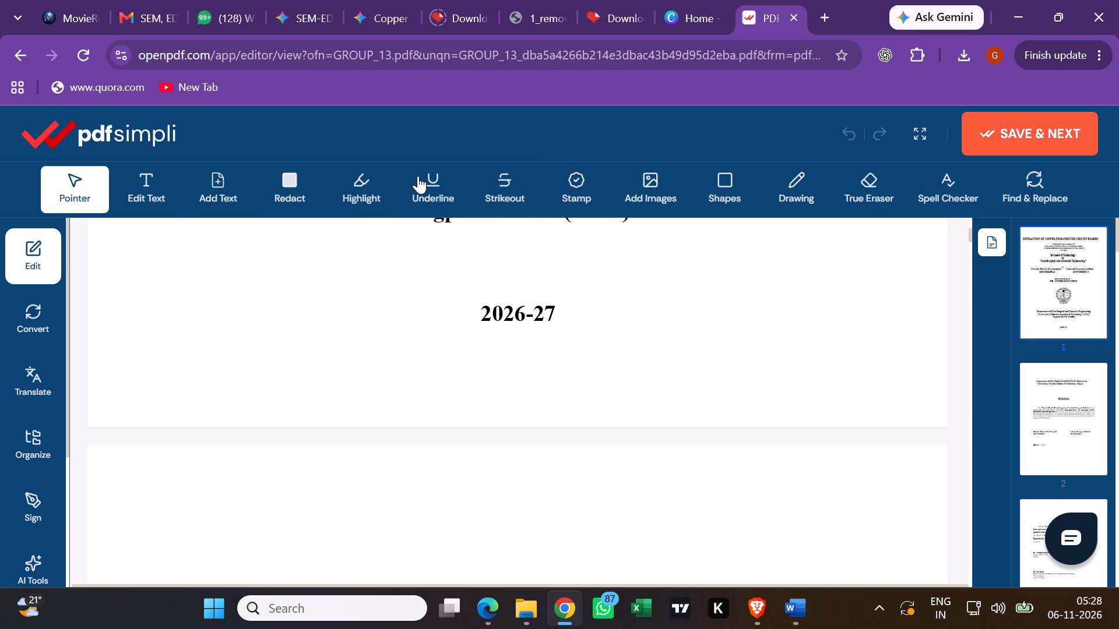
# Activate the Add Text tool for the uploaded PDF.
pyautogui.click(231, 190)
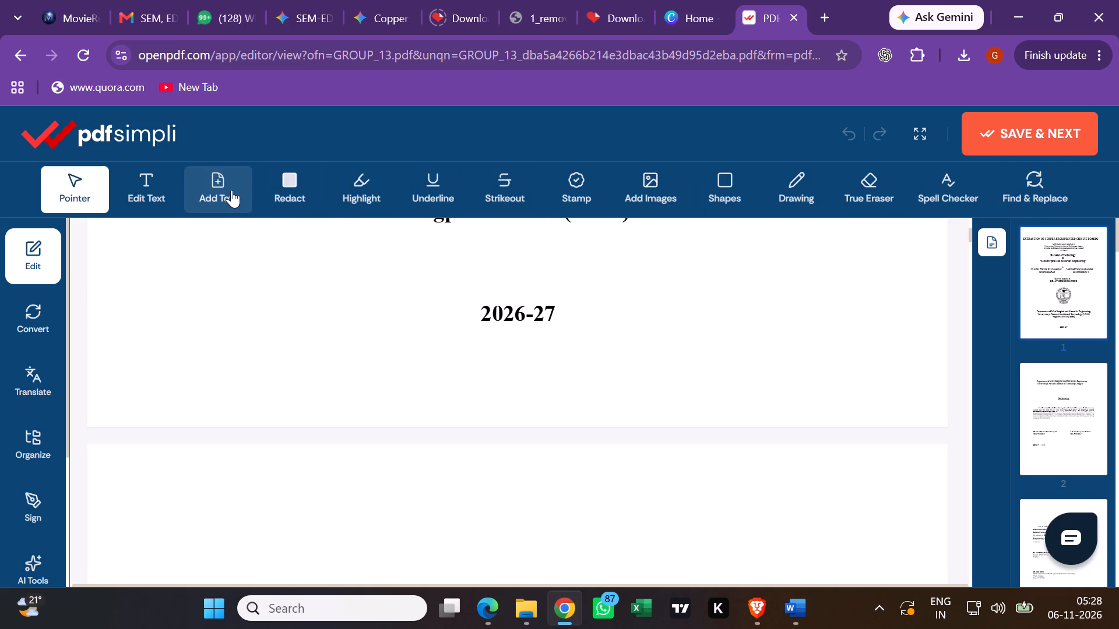
pyautogui.click(304, 178)
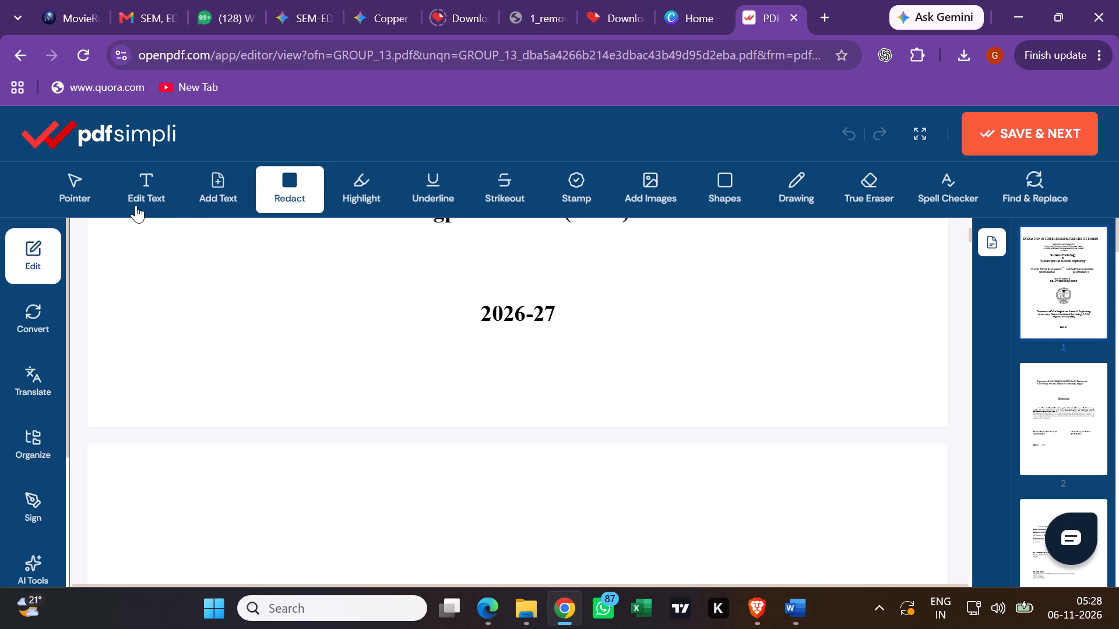
pyautogui.click(201, 185)
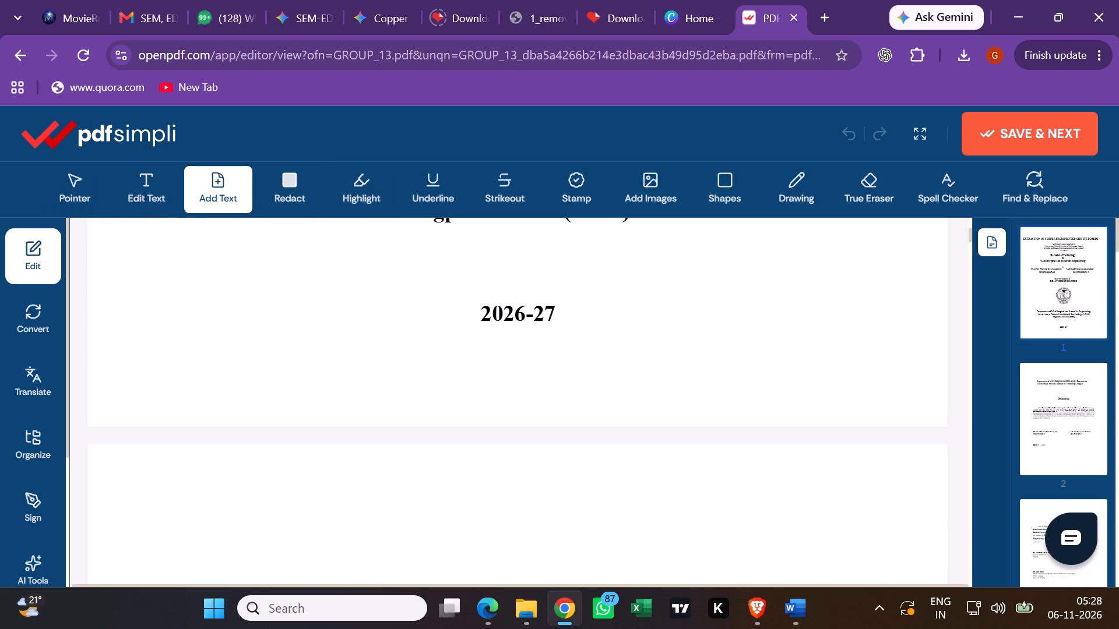
# Return to the beginning of the report and view it in full screen.
pyautogui.scroll(6, 537, 341)
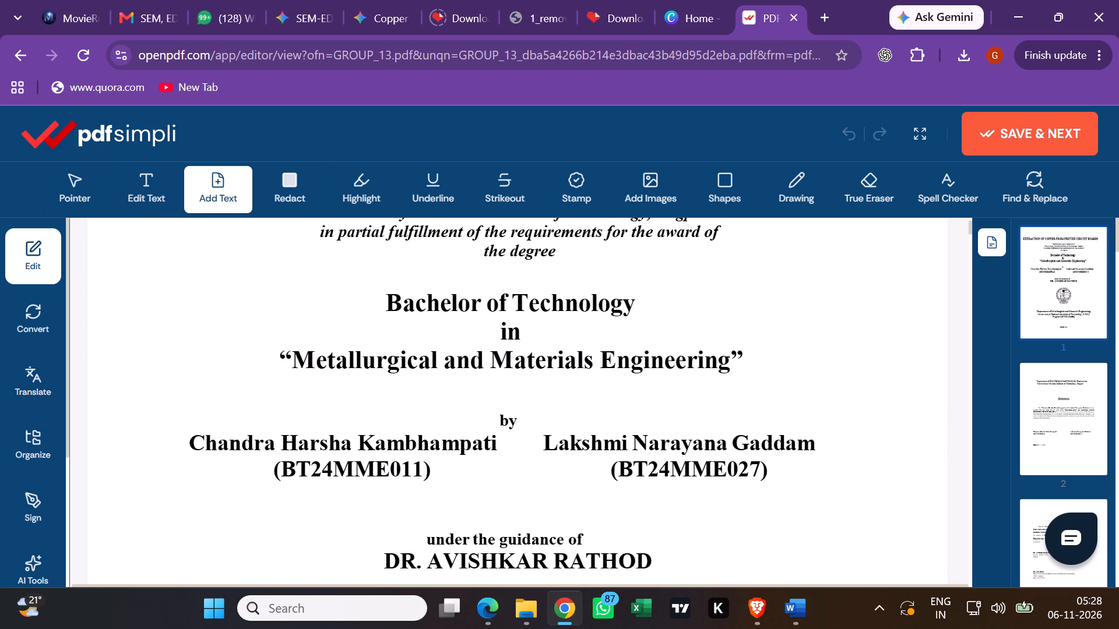
pyautogui.scroll(4, 537, 341)
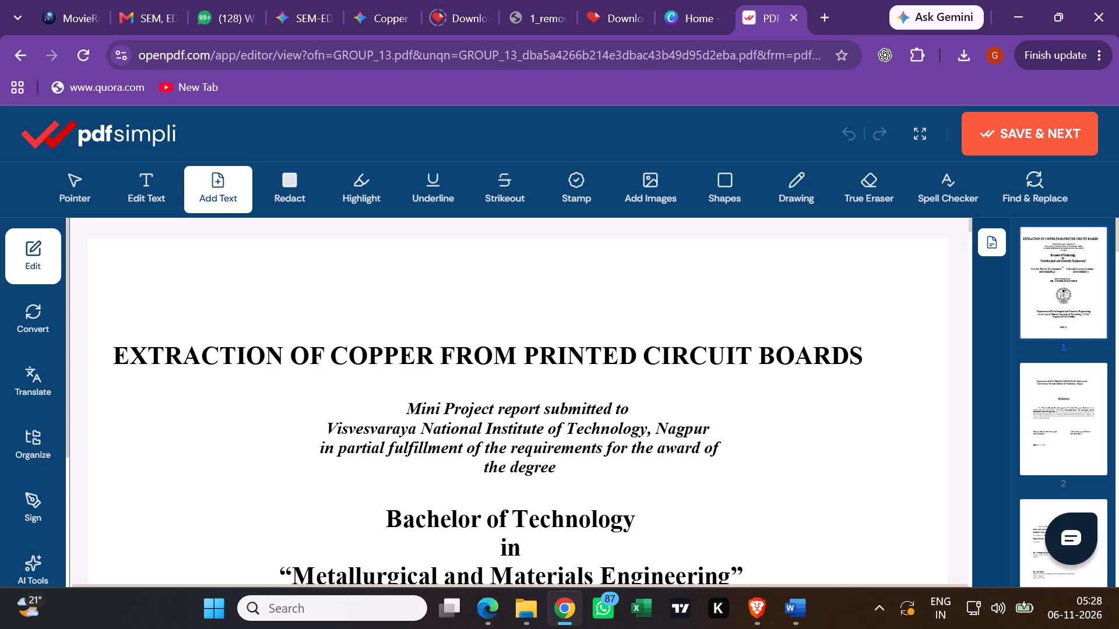
pyautogui.click(919, 126)
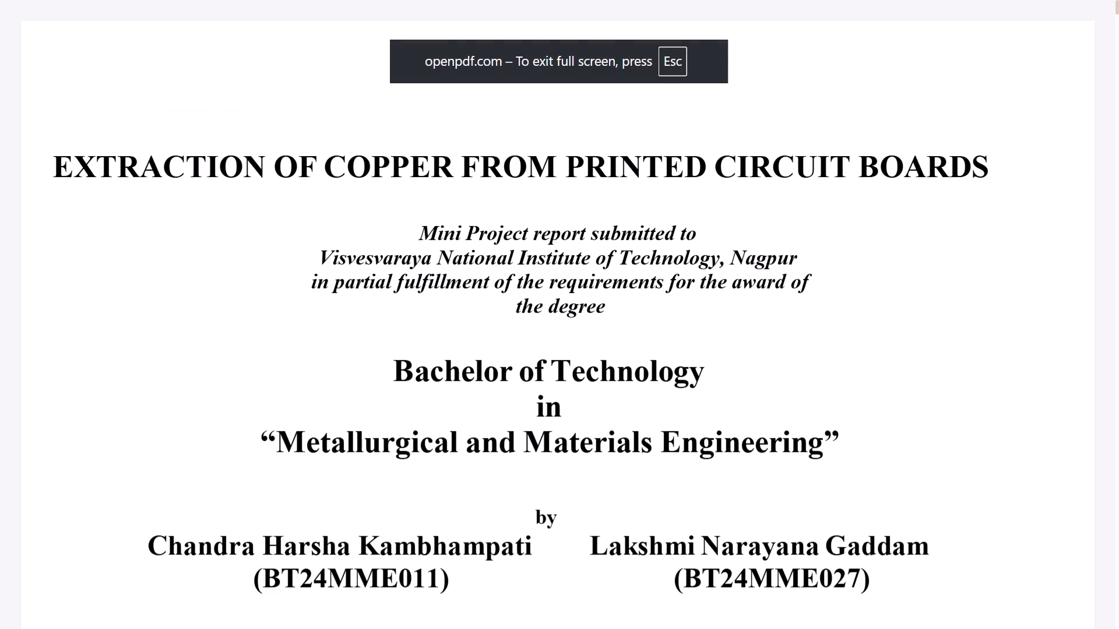
# Examine the report in full screen from the cover page past the Acknowledgment, and exit full screen.
pyautogui.scroll(-10, 473, 579)
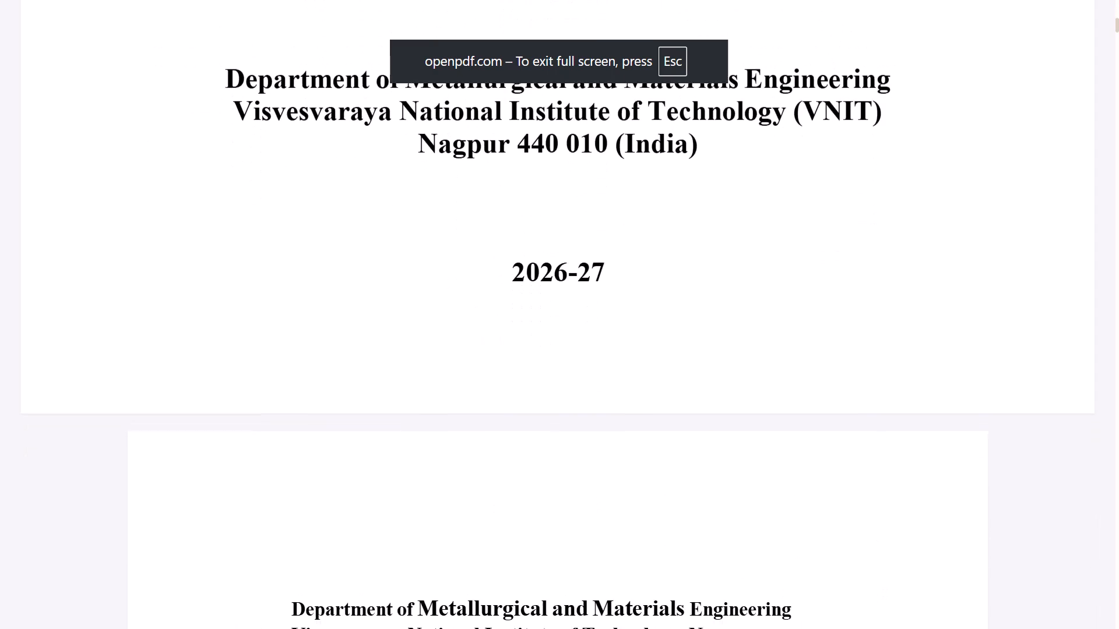
pyautogui.scroll(-13, 473, 579)
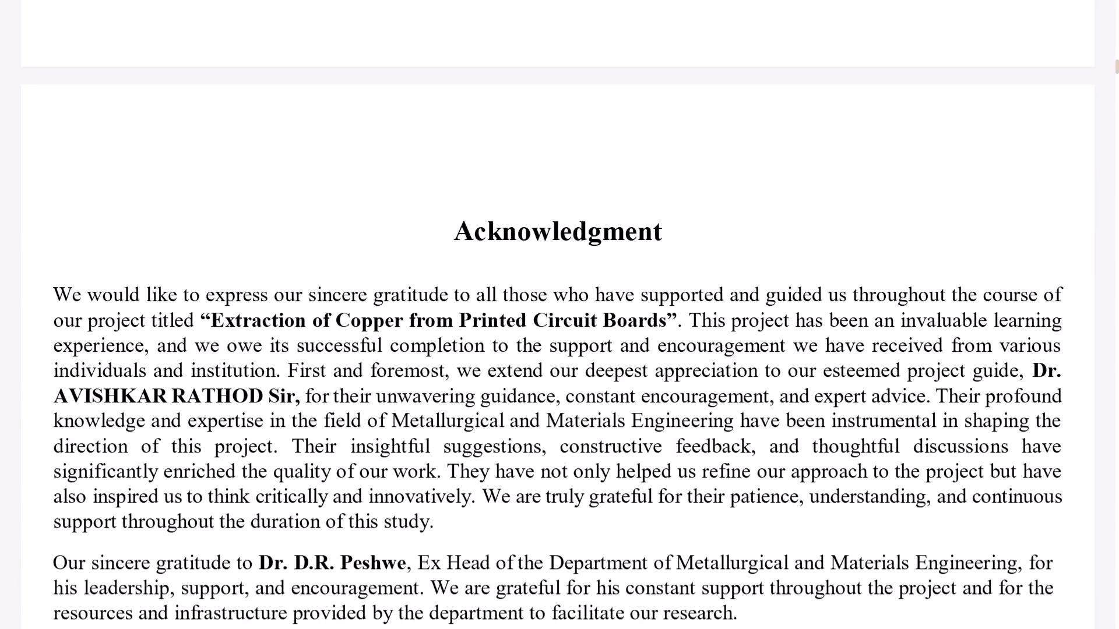
pyautogui.scroll(-4, 473, 579)
pyautogui.scroll(1, 473, 579)
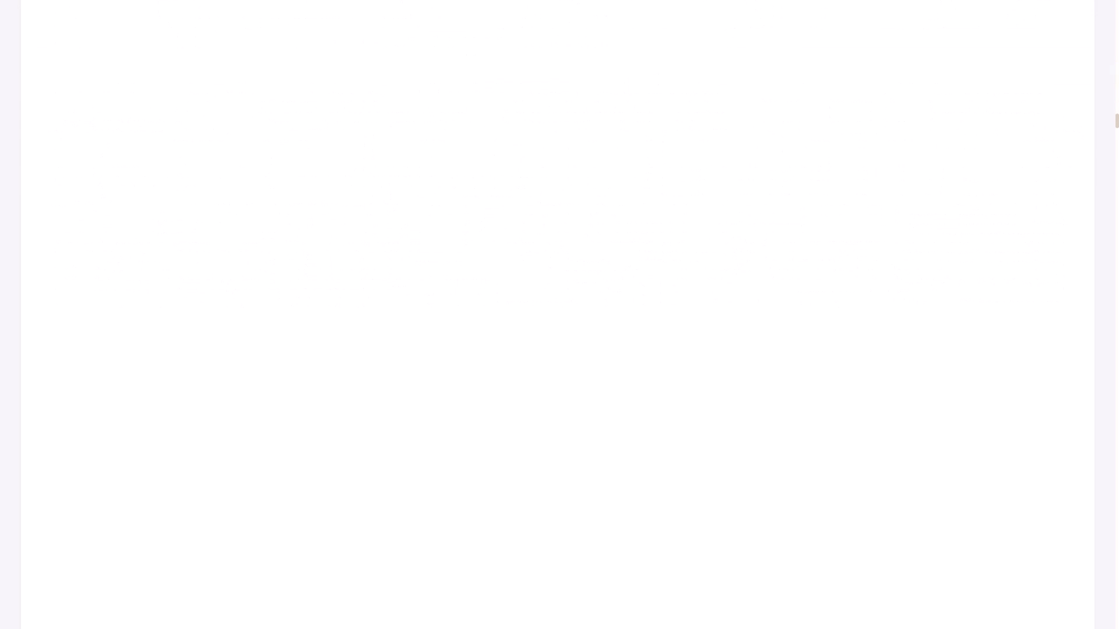
pyautogui.press('Escape')
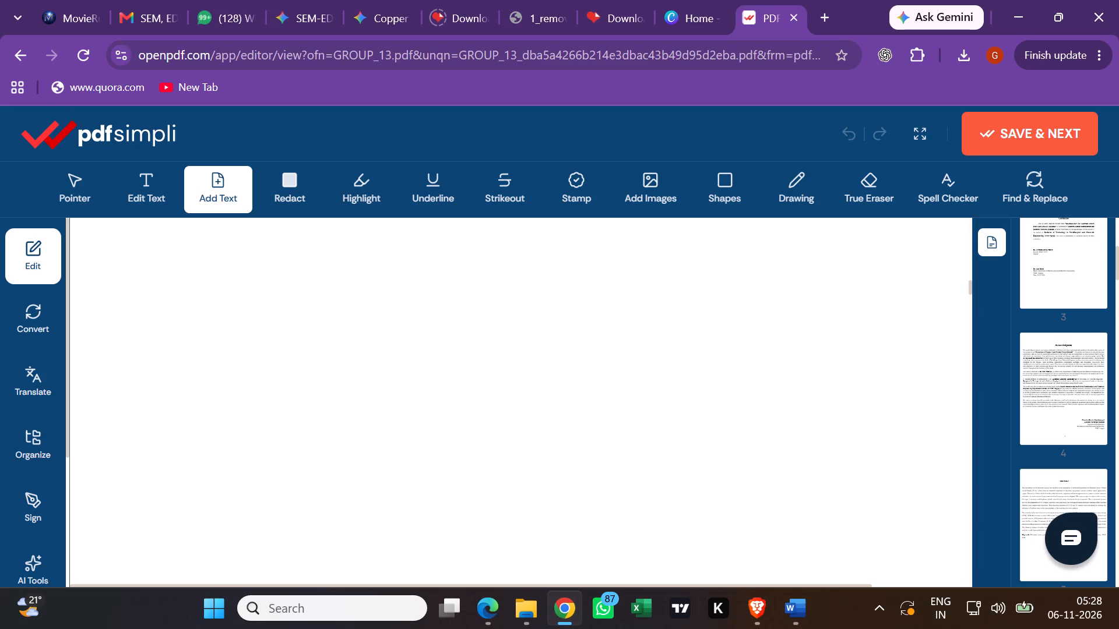
# Examine the table of contents with its page numbers and the first page of the Introduction.
pyautogui.scroll(4, 402, 342)
pyautogui.scroll(-2, 402, 342)
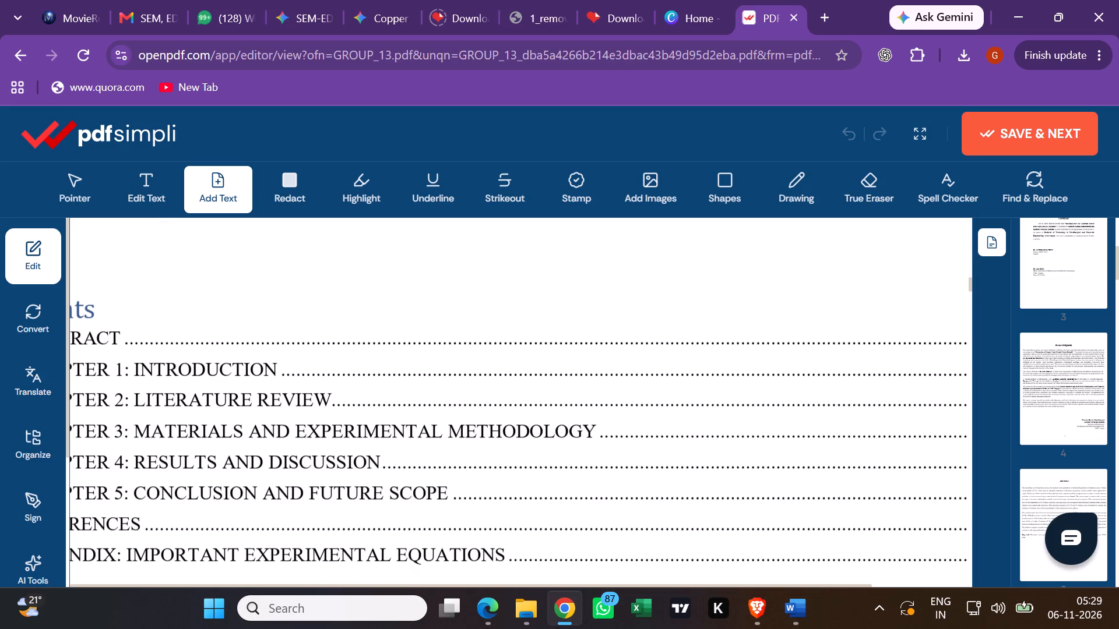
pyautogui.hscroll(4, 402, 342)
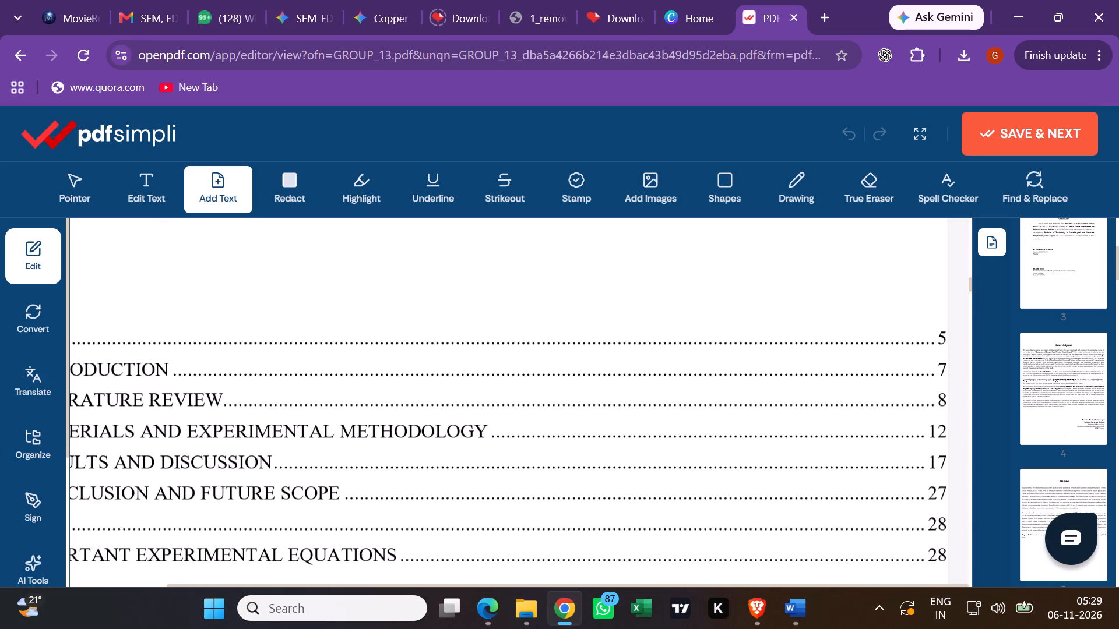
pyautogui.hscroll(1, 402, 342)
pyautogui.scroll(-1, 402, 342)
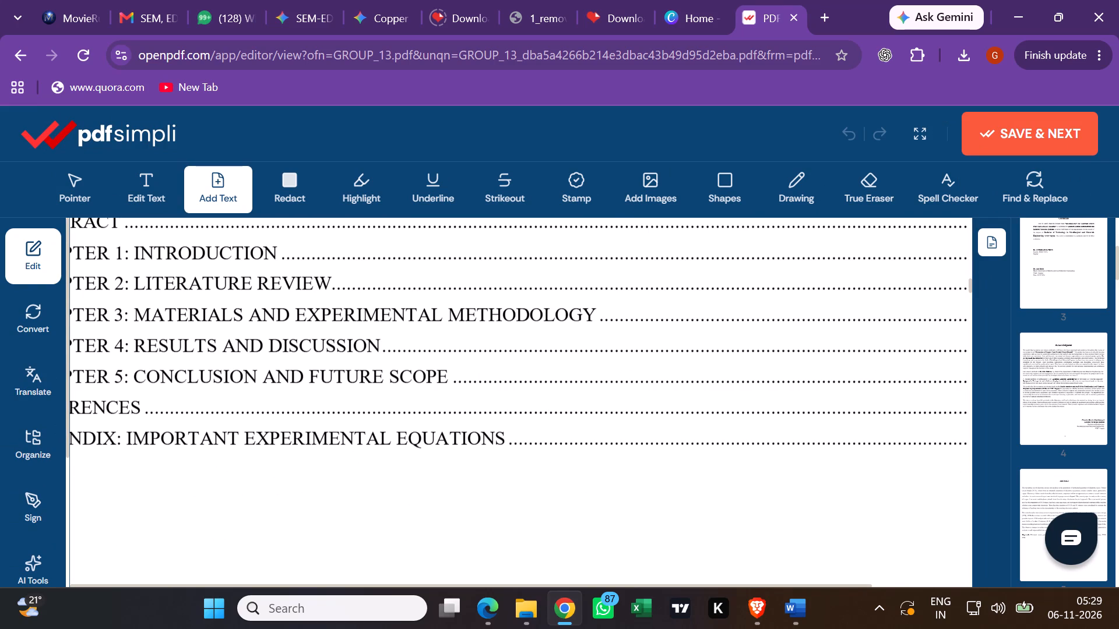
pyautogui.scroll(-7, 321, 582)
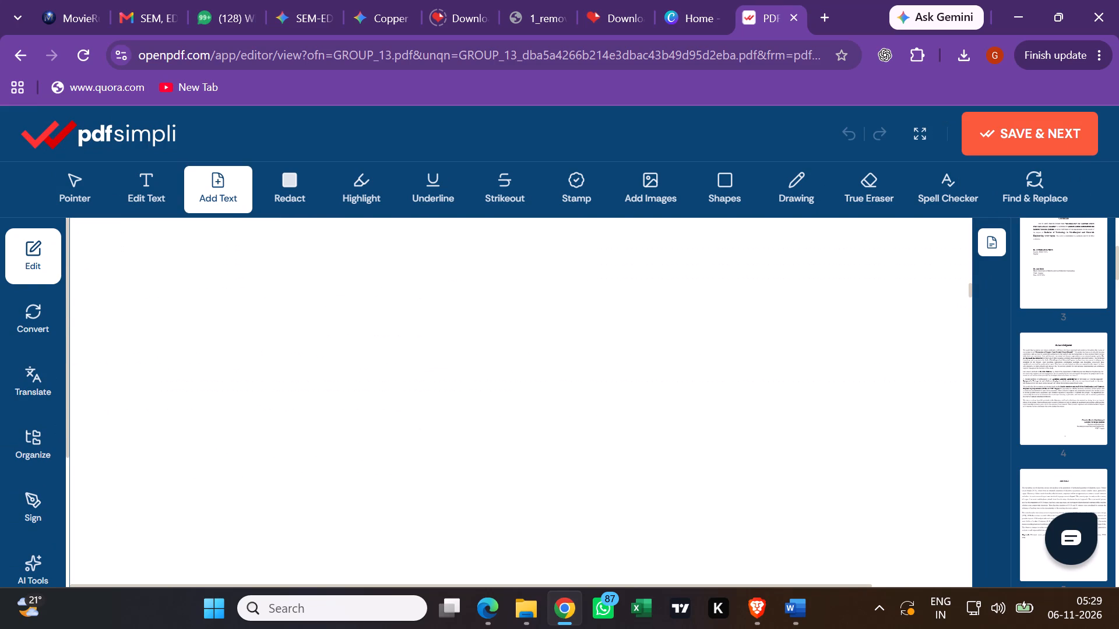
pyautogui.scroll(-2, 321, 582)
pyautogui.scroll(-2, 413, 501)
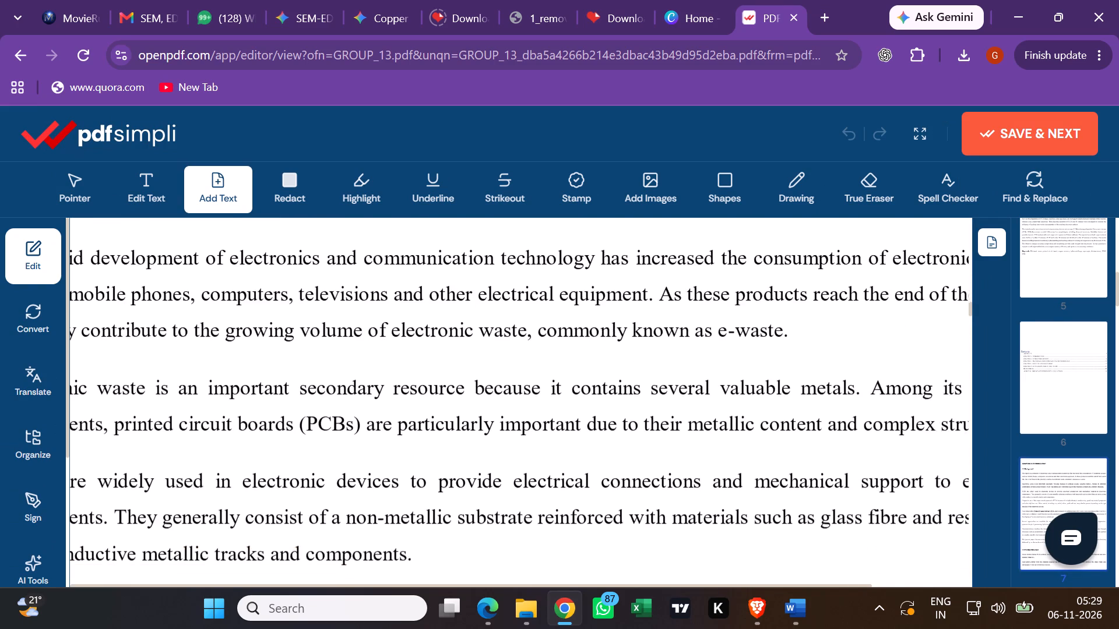
pyautogui.scroll(-5, 413, 501)
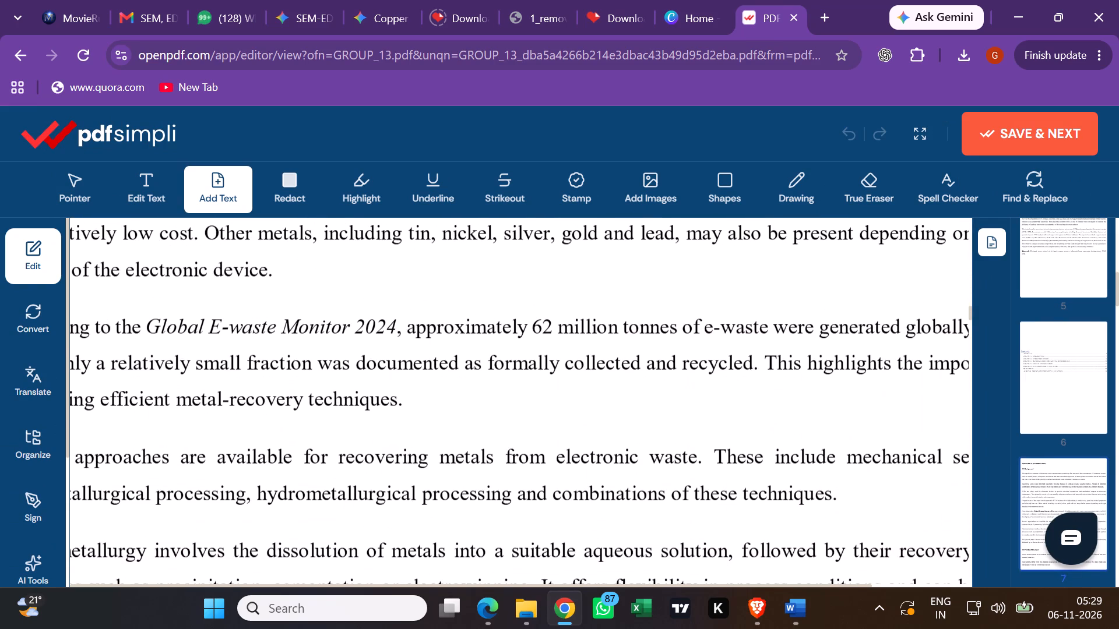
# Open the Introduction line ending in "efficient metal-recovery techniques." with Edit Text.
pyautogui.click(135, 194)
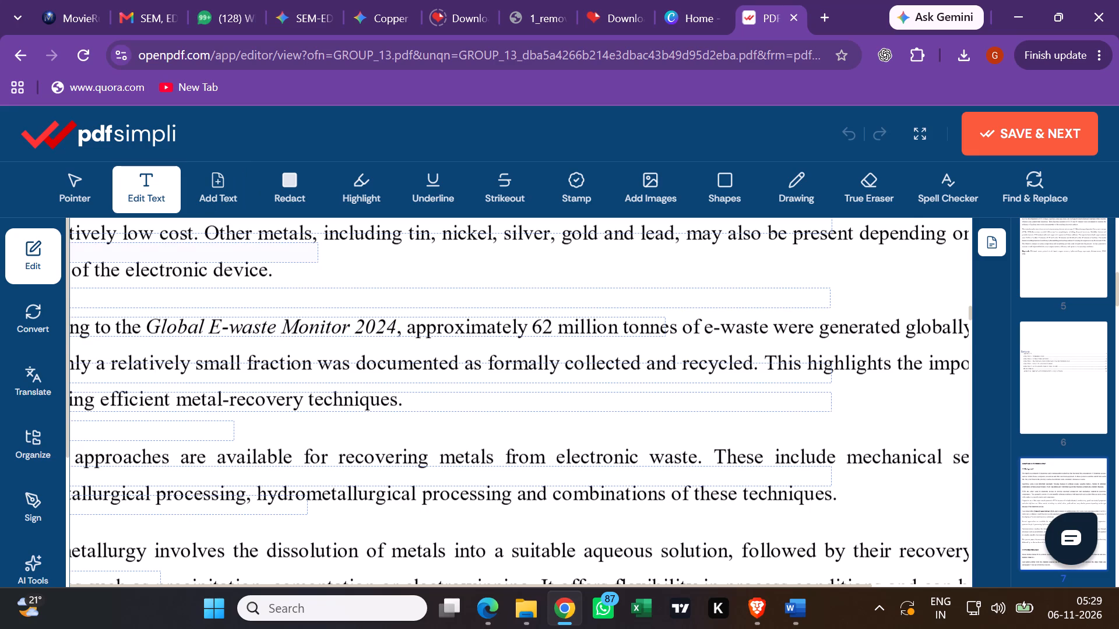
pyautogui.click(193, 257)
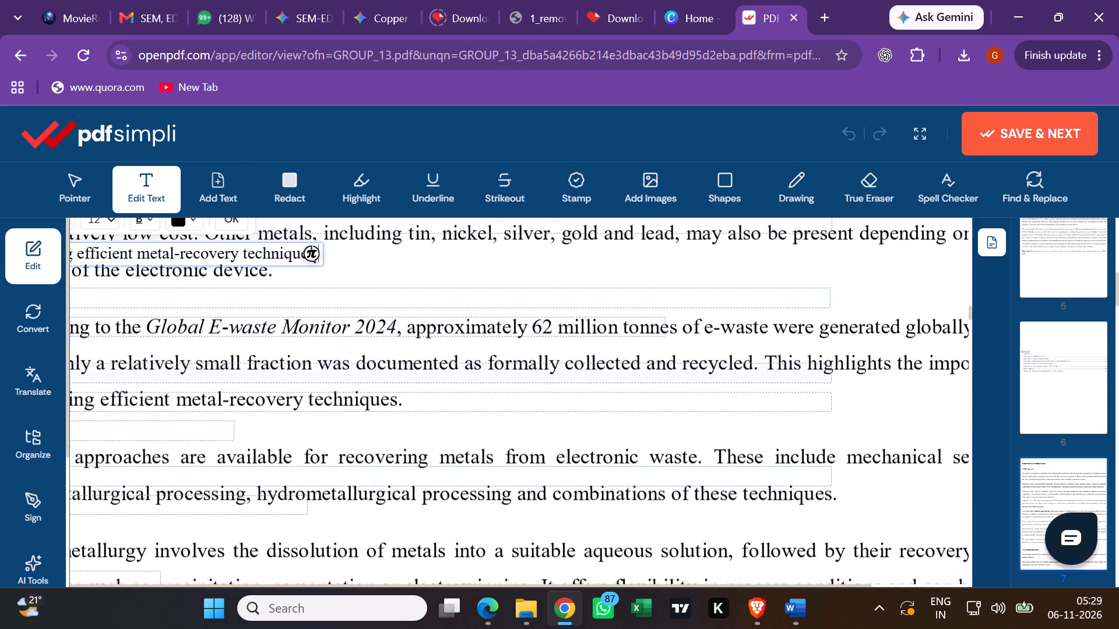
# Examine the pages between the table of contents and section 2.2.3 to find where the Introduction begins.
pyautogui.scroll(-8, 377, 365)
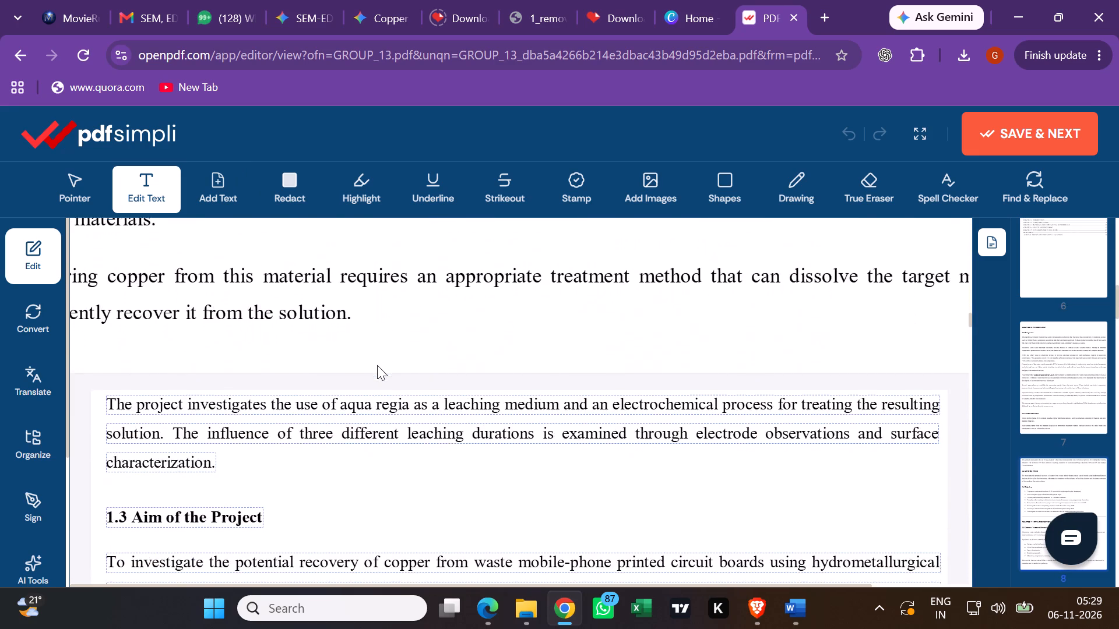
pyautogui.scroll(-4, 377, 365)
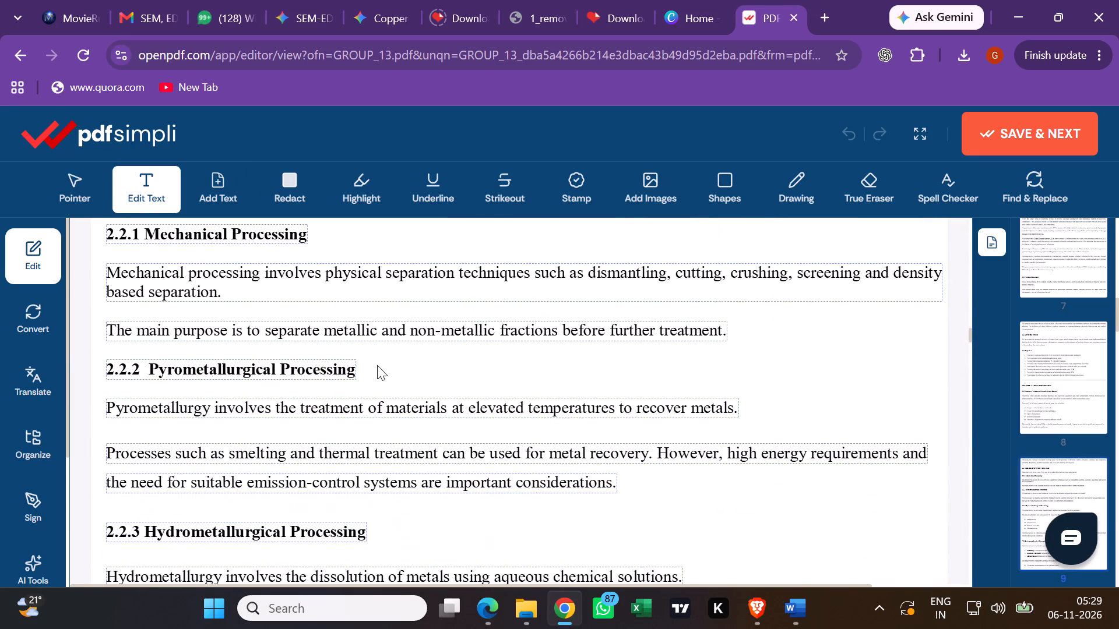
pyautogui.scroll(15, 377, 365)
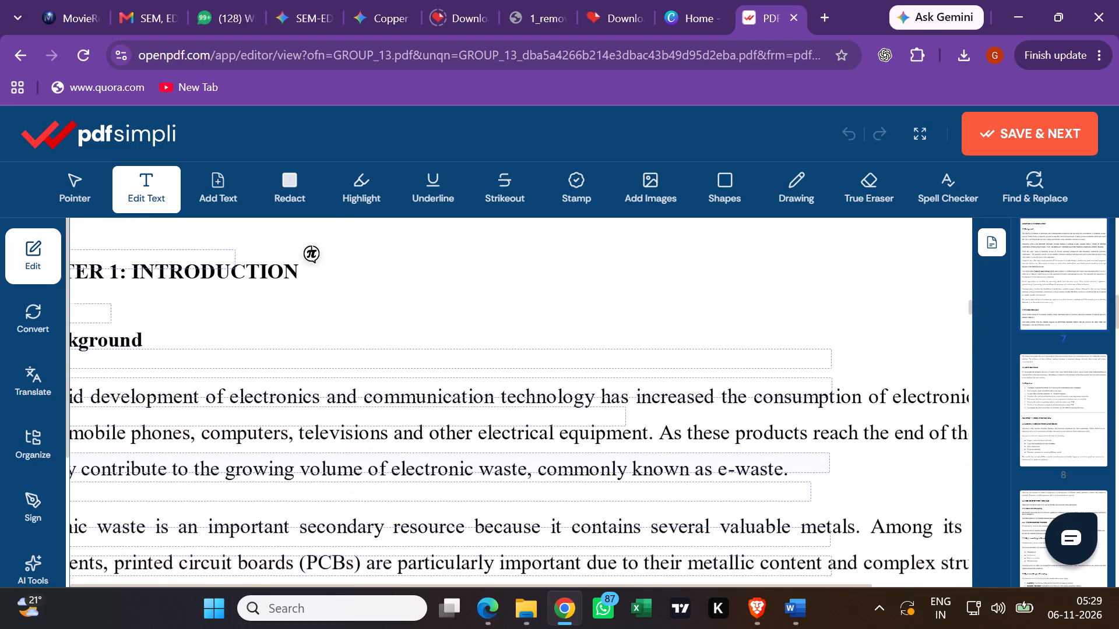
pyautogui.scroll(3, 377, 365)
pyautogui.scroll(-2, 377, 365)
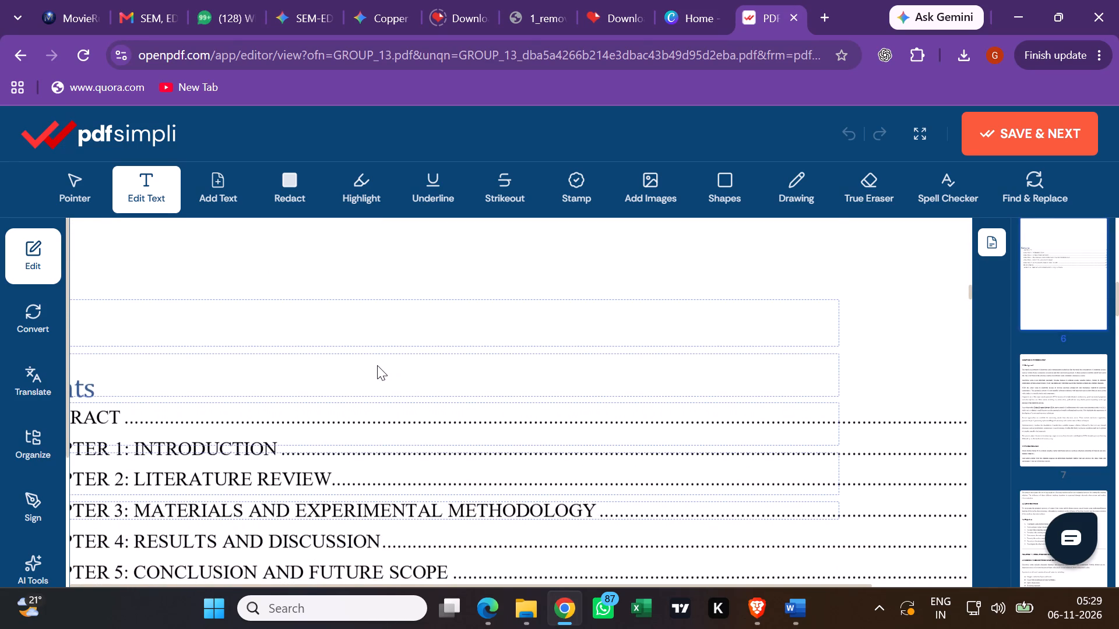
pyautogui.scroll(-6, 578, 452)
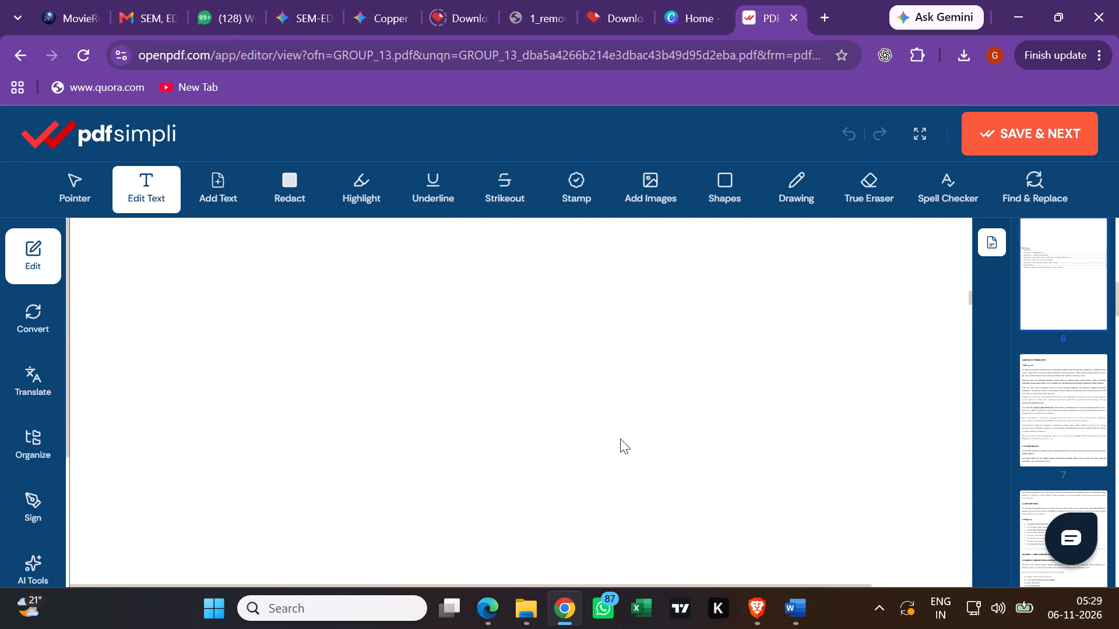
pyautogui.scroll(-2, 624, 433)
pyautogui.scroll(8, 622, 434)
pyautogui.scroll(-1, 580, 437)
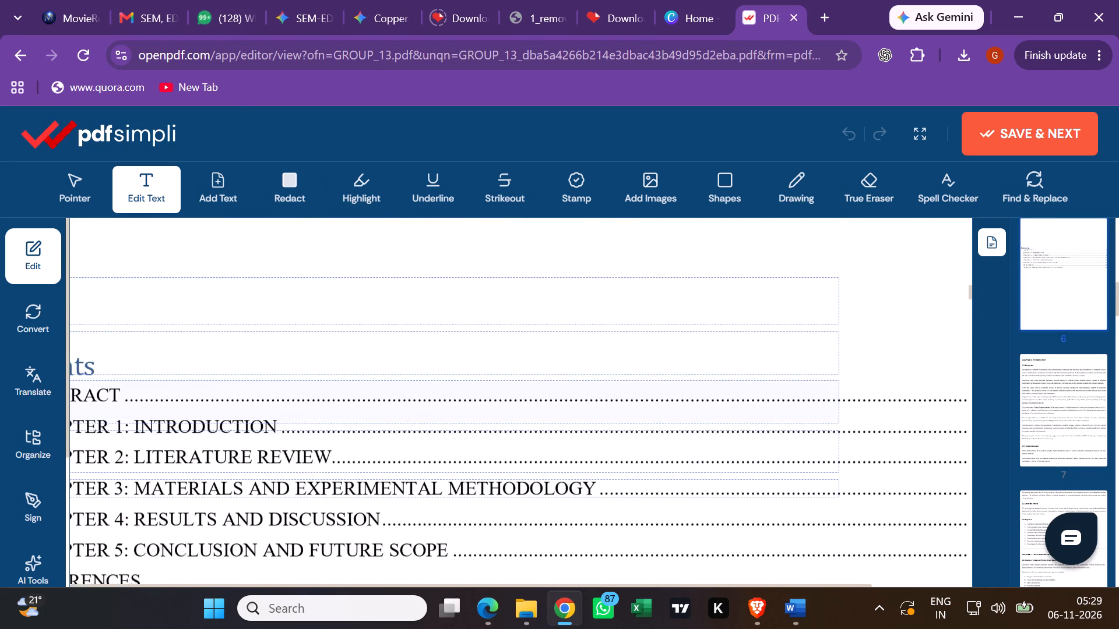
# Add the page number 1 as new text at the bottom centre of the first Introduction page.
pyautogui.scroll(-7, 576, 440)
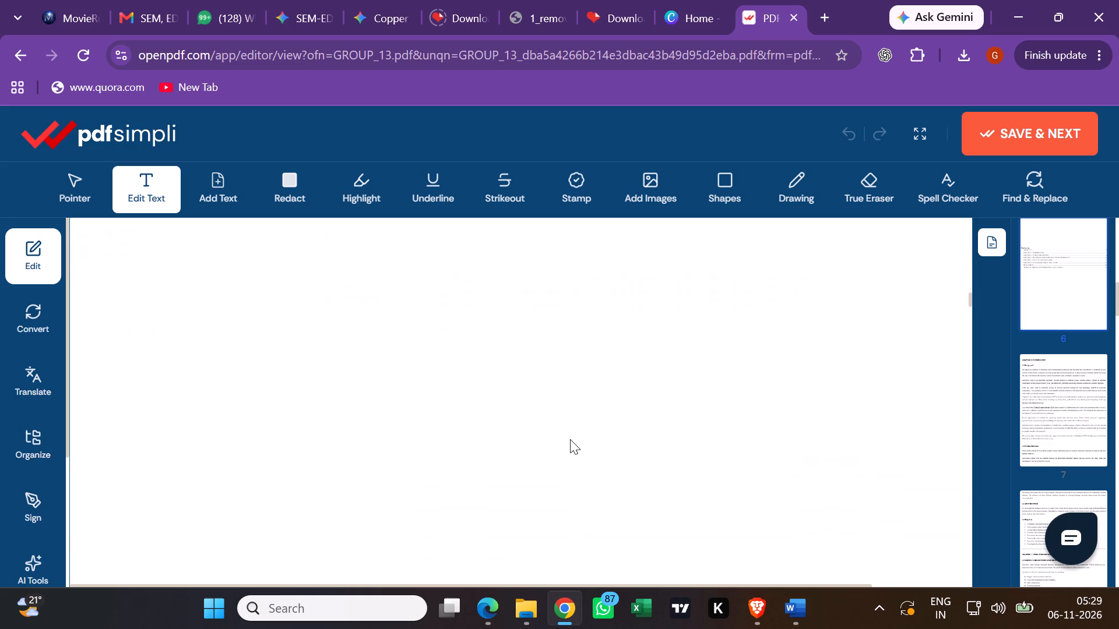
pyautogui.scroll(-11, 570, 439)
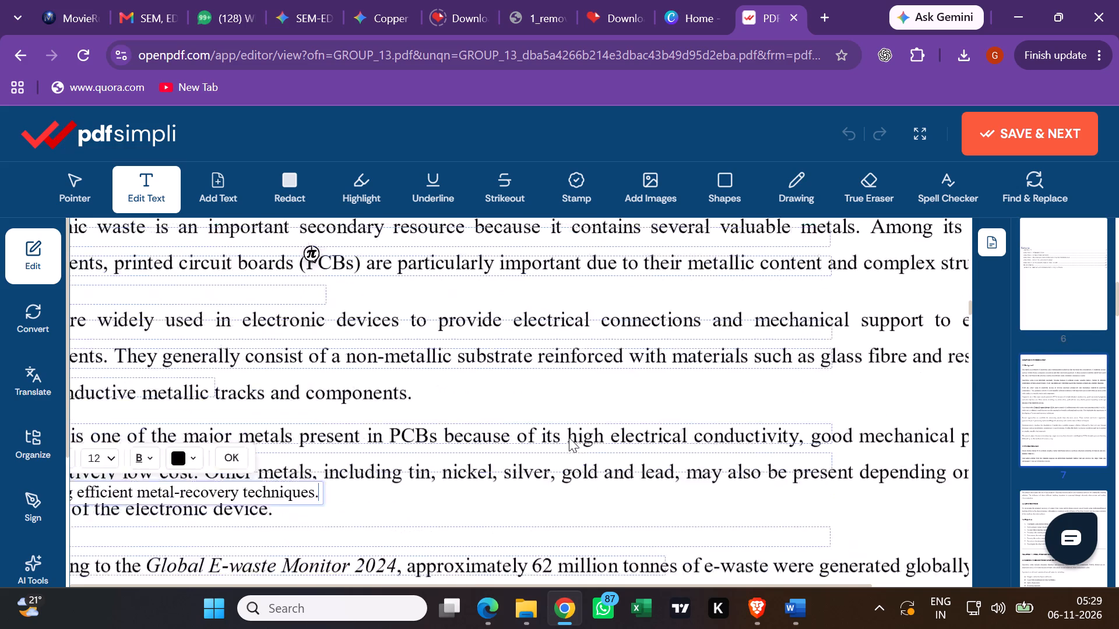
pyautogui.scroll(-12, 569, 437)
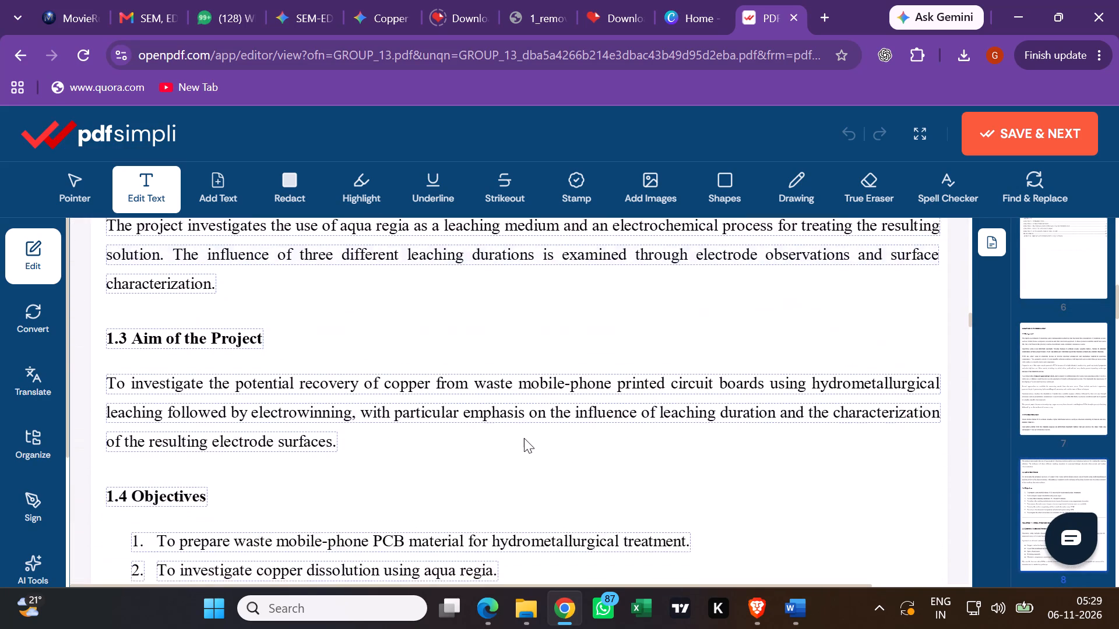
pyautogui.scroll(-6, 524, 438)
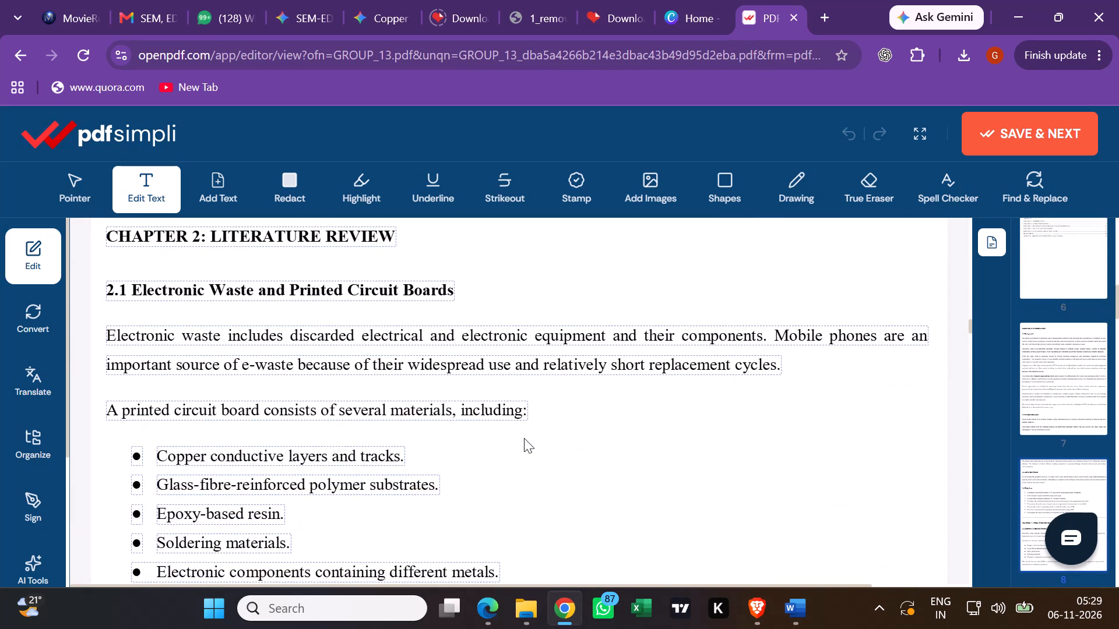
pyautogui.scroll(-1, 524, 438)
pyautogui.scroll(7, 524, 438)
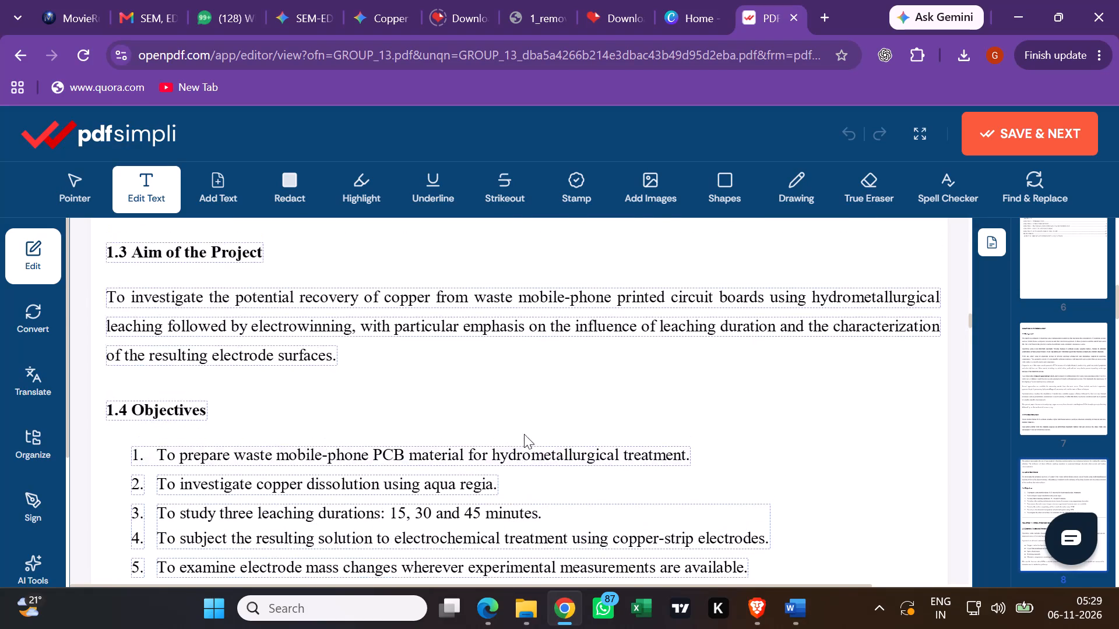
pyautogui.scroll(4, 524, 434)
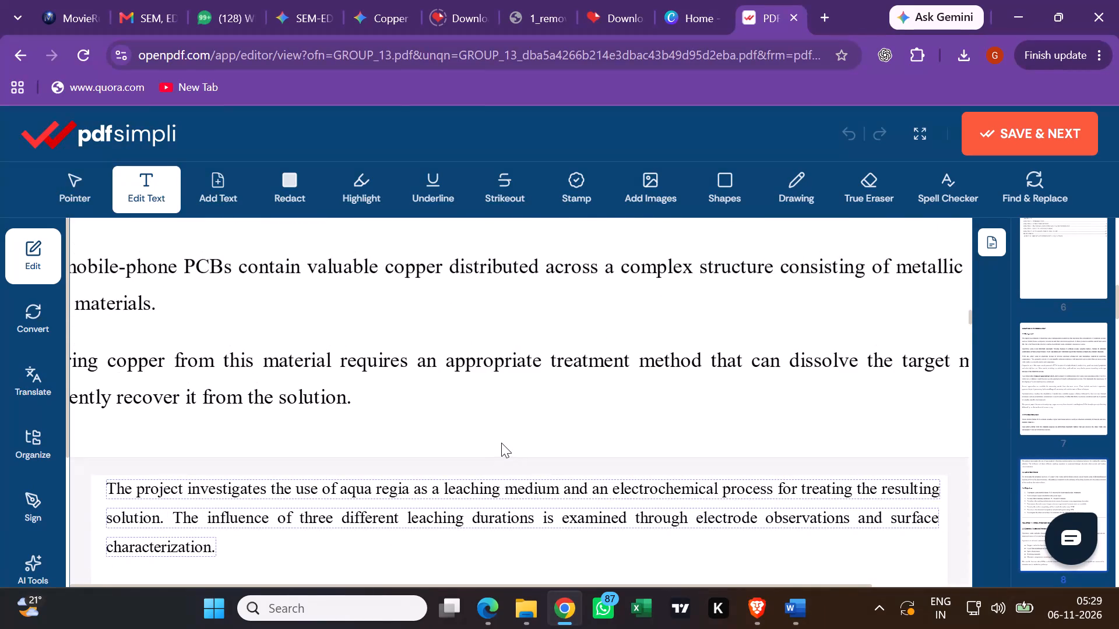
pyautogui.click(501, 443)
pyautogui.click(501, 443)
pyautogui.click(227, 172)
pyautogui.click(511, 443)
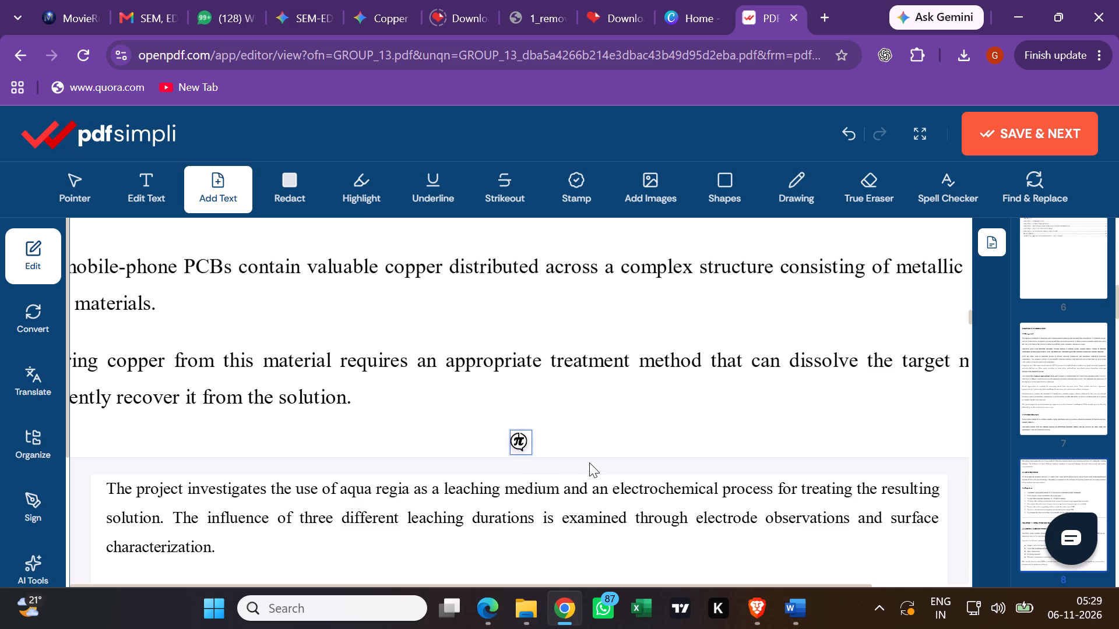
pyautogui.press('1')
# Add the page number 2 at the bottom centre of the page where Chapter 2 begins.
pyautogui.scroll(-5, 571, 535)
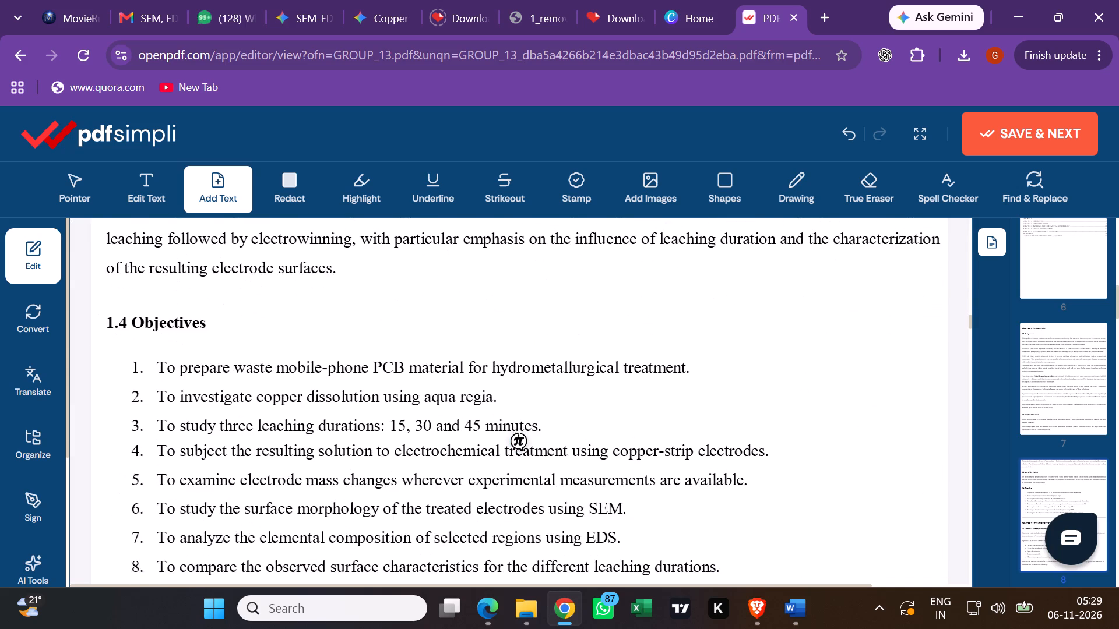
pyautogui.scroll(-8, 566, 516)
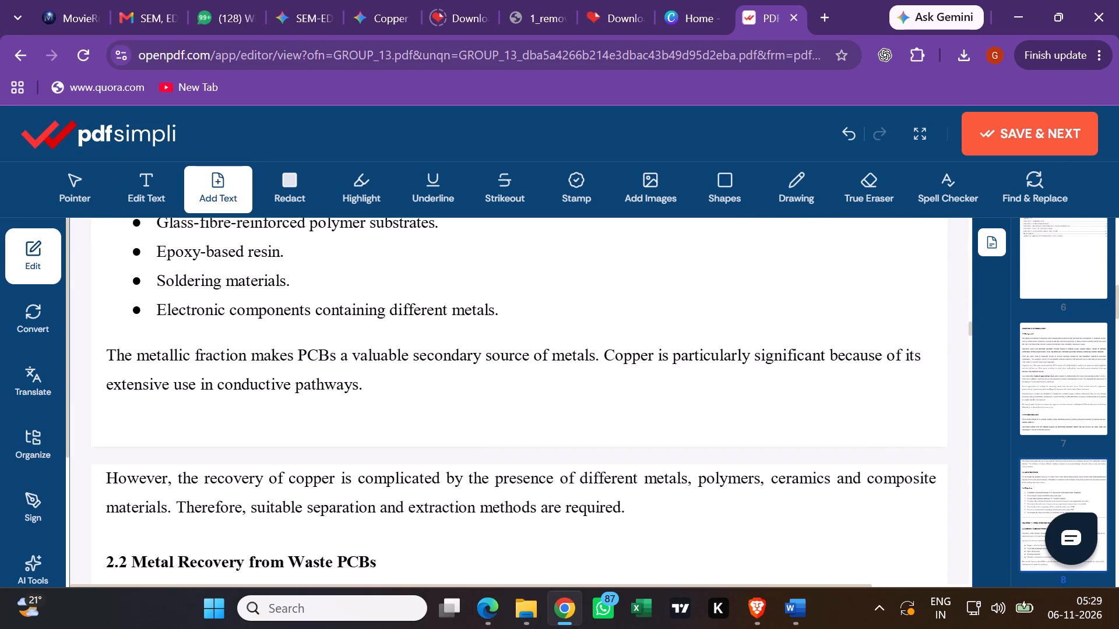
pyautogui.scroll(-1, 565, 508)
pyautogui.click(512, 347)
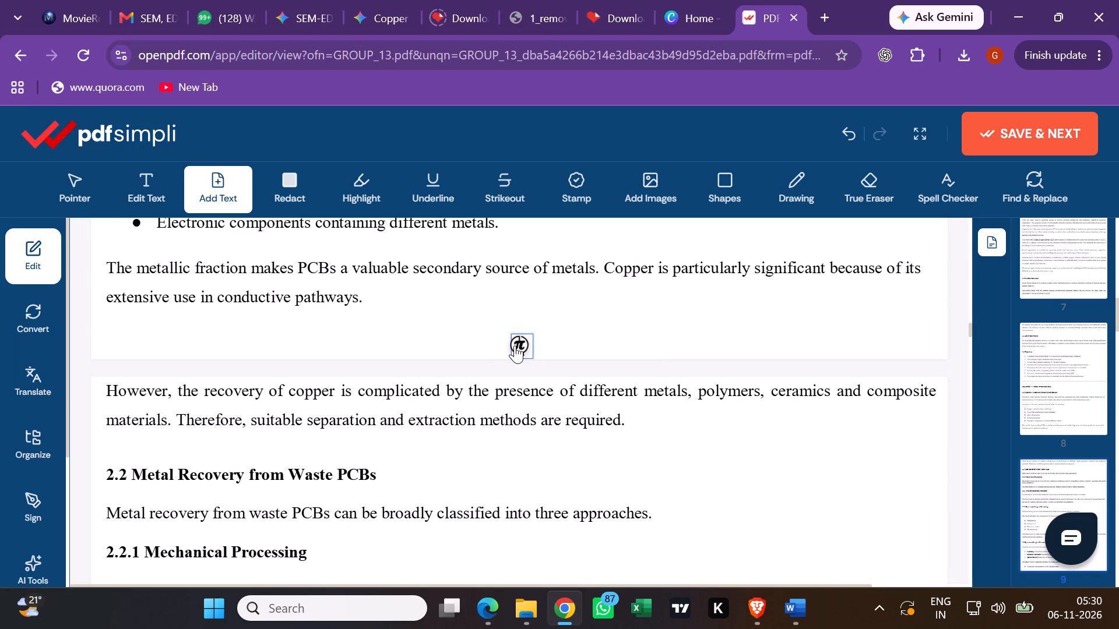
pyautogui.press('2')
# Add the page number 3 at the bottom centre of the page ending with the leaching-agent bullet of section 2.3.
pyautogui.scroll(-8, 545, 367)
pyautogui.scroll(4, 539, 376)
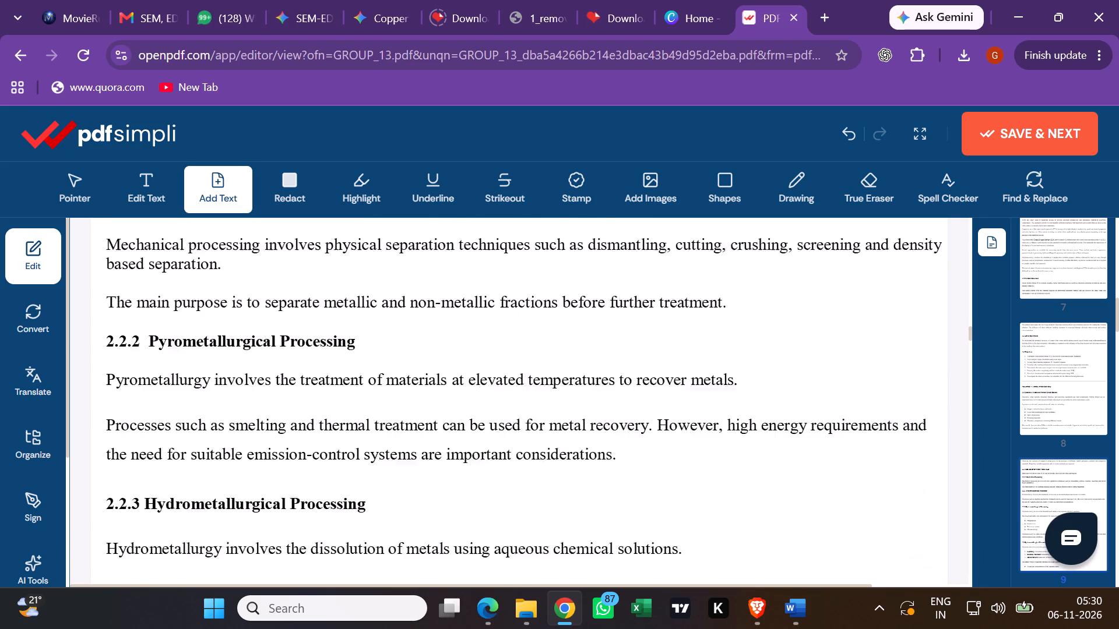
pyautogui.scroll(4, 541, 373)
pyautogui.scroll(-6, 541, 373)
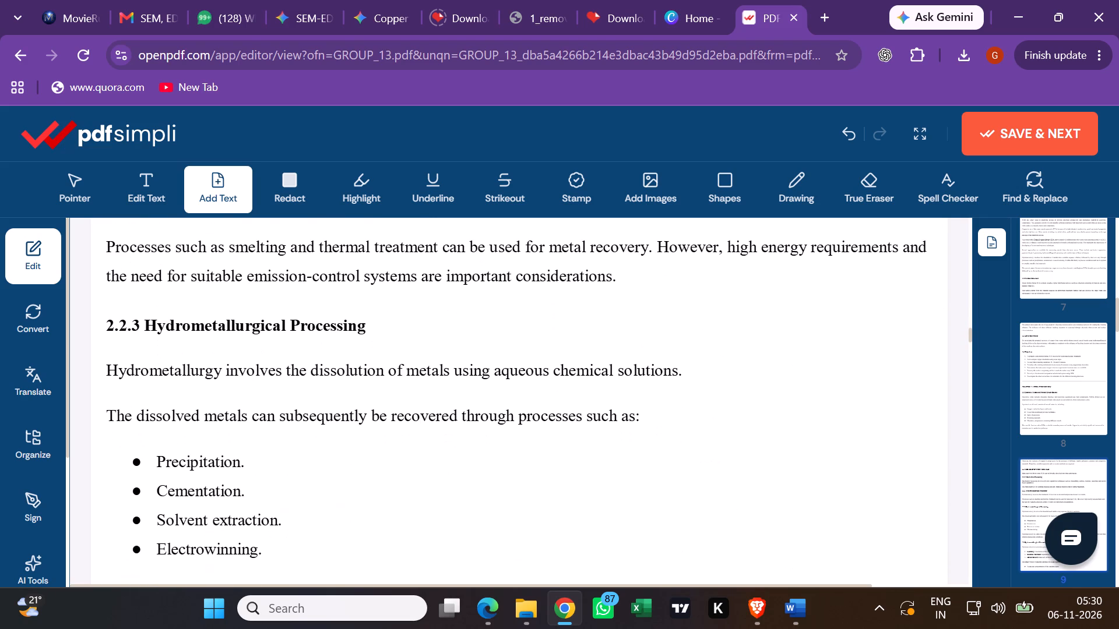
pyautogui.scroll(-4, 495, 413)
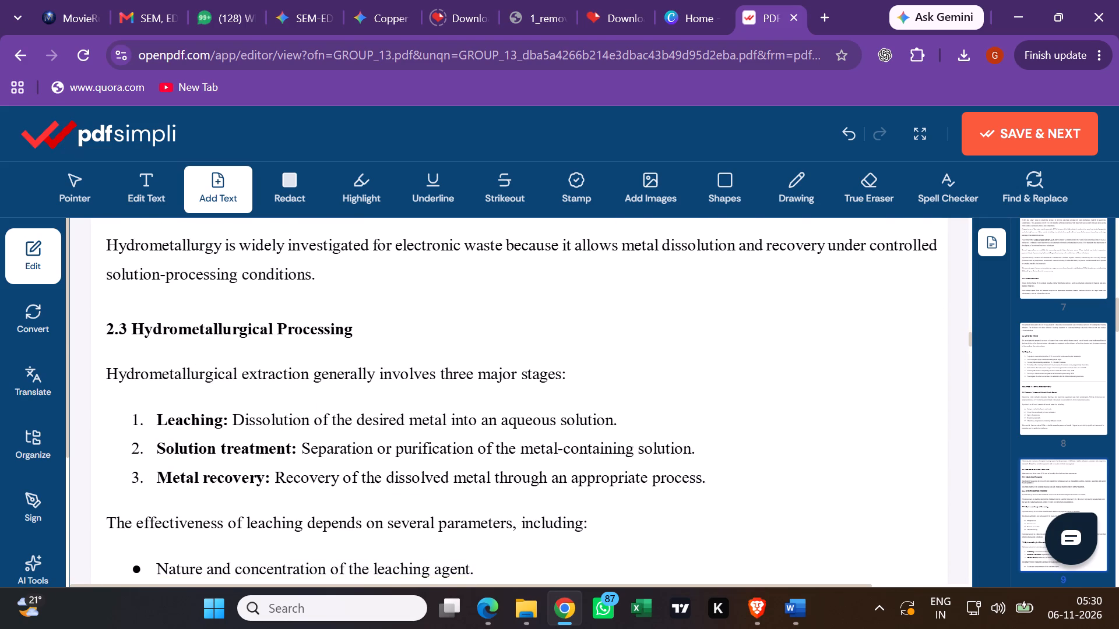
pyautogui.scroll(-3, 498, 456)
pyautogui.scroll(1, 506, 409)
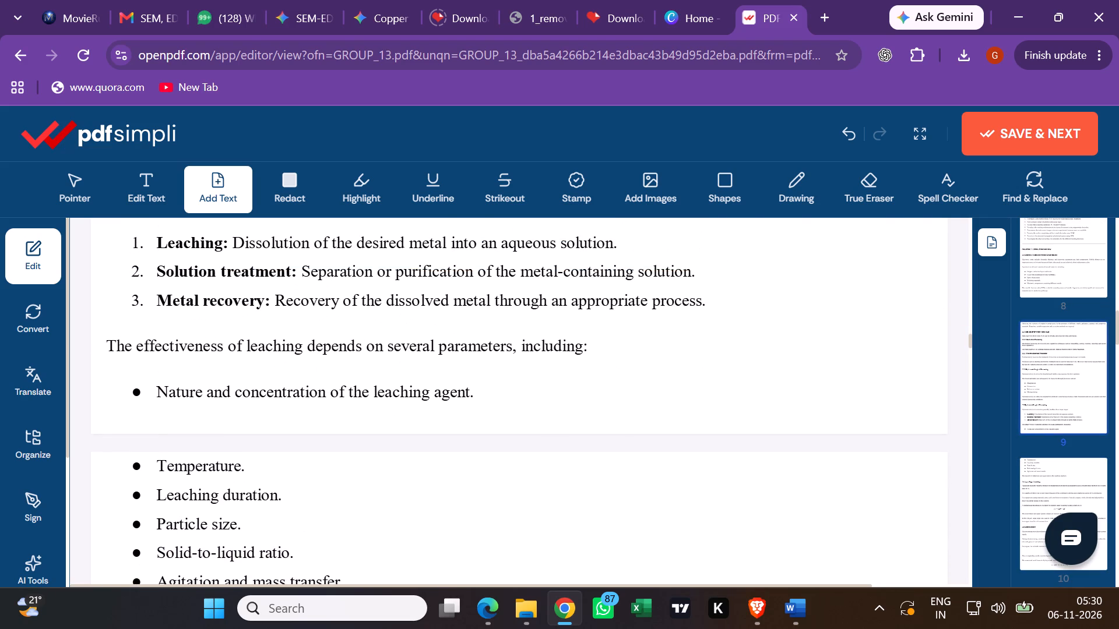
pyautogui.scroll(1, 505, 424)
pyautogui.scroll(-1, 505, 433)
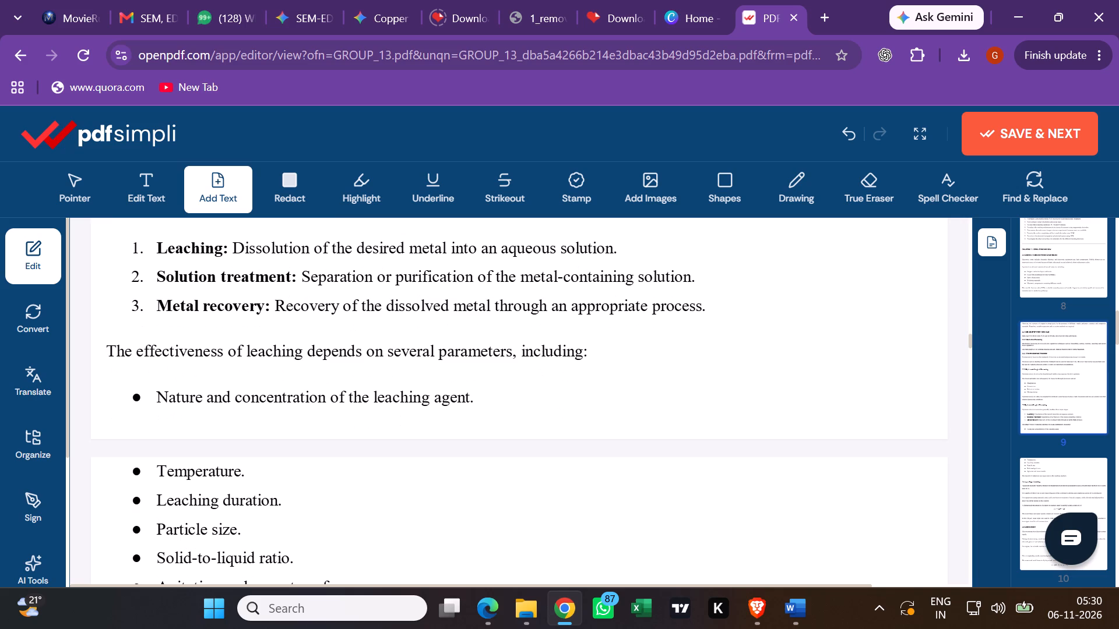
pyautogui.click(510, 424)
pyautogui.press('3')
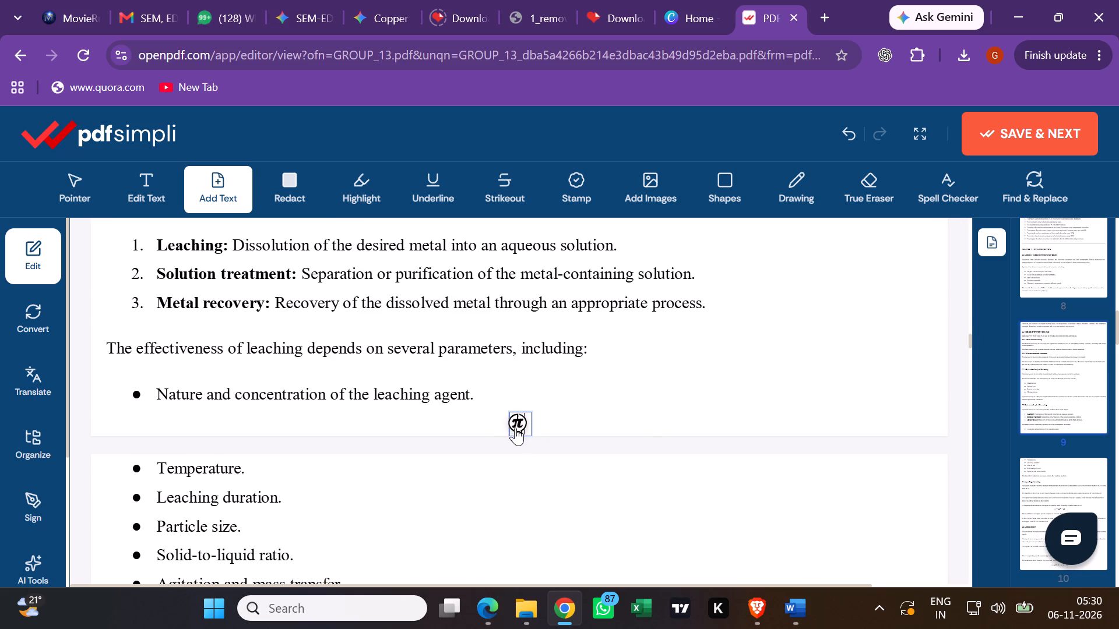
# Add the page number 4 at the bottom centre of the page ending with the Faraday's law equation.
pyautogui.scroll(-6, 523, 434)
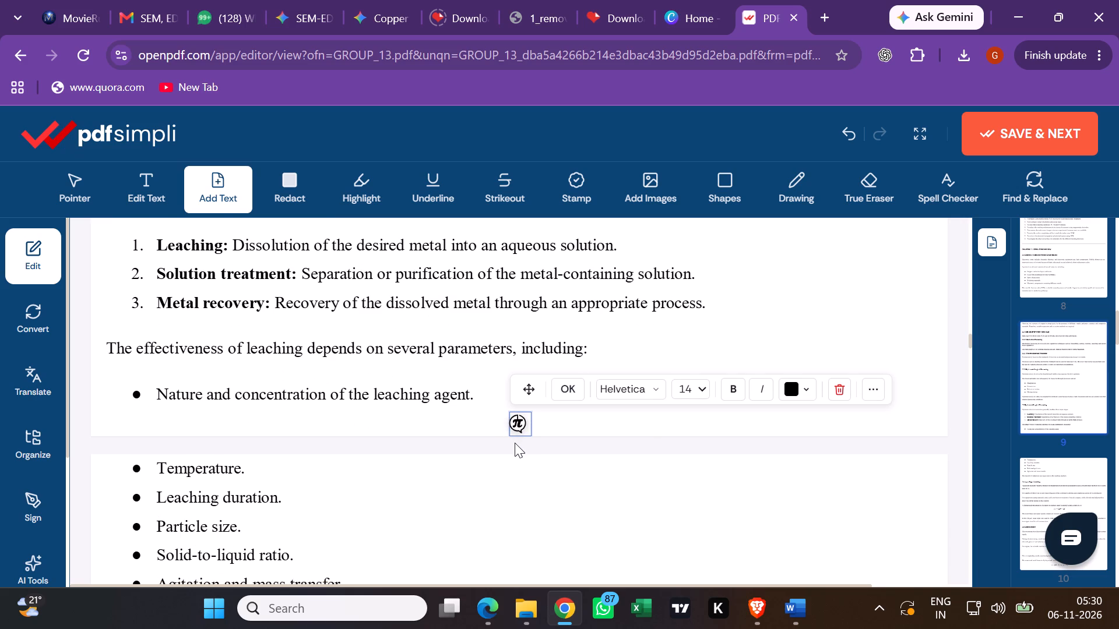
pyautogui.scroll(-5, 518, 451)
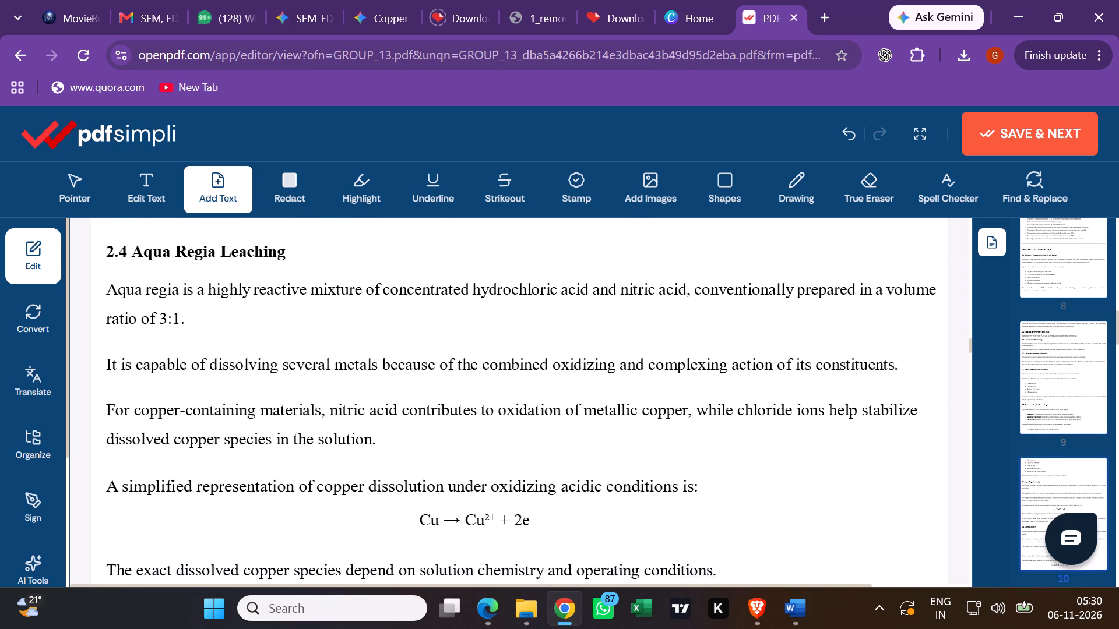
pyautogui.scroll(-9, 515, 453)
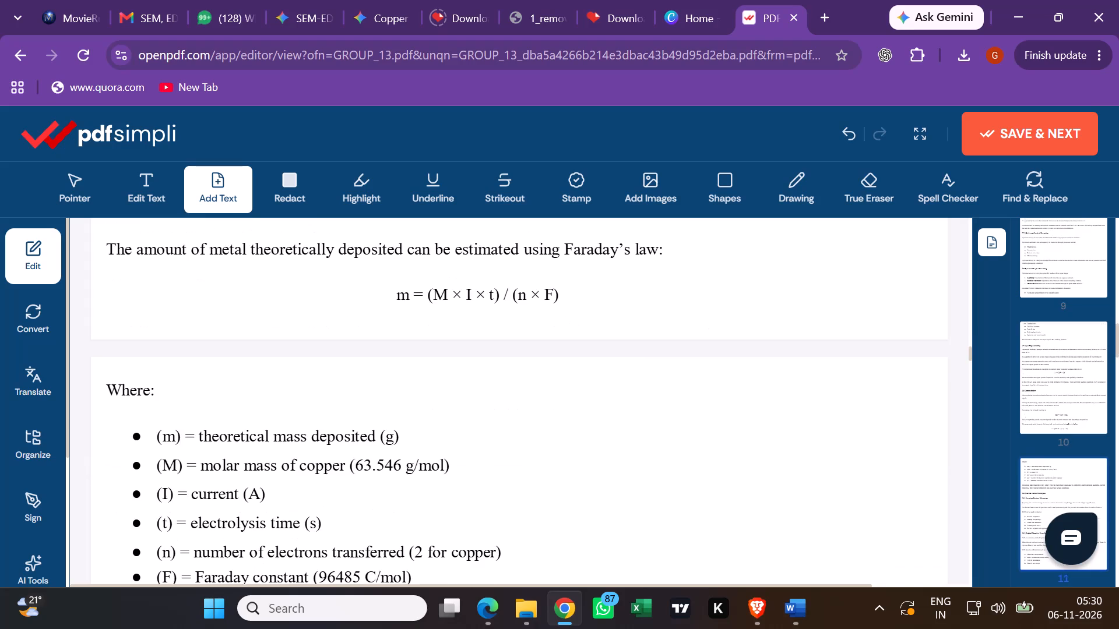
pyautogui.scroll(2, 515, 453)
pyautogui.scroll(-1, 515, 452)
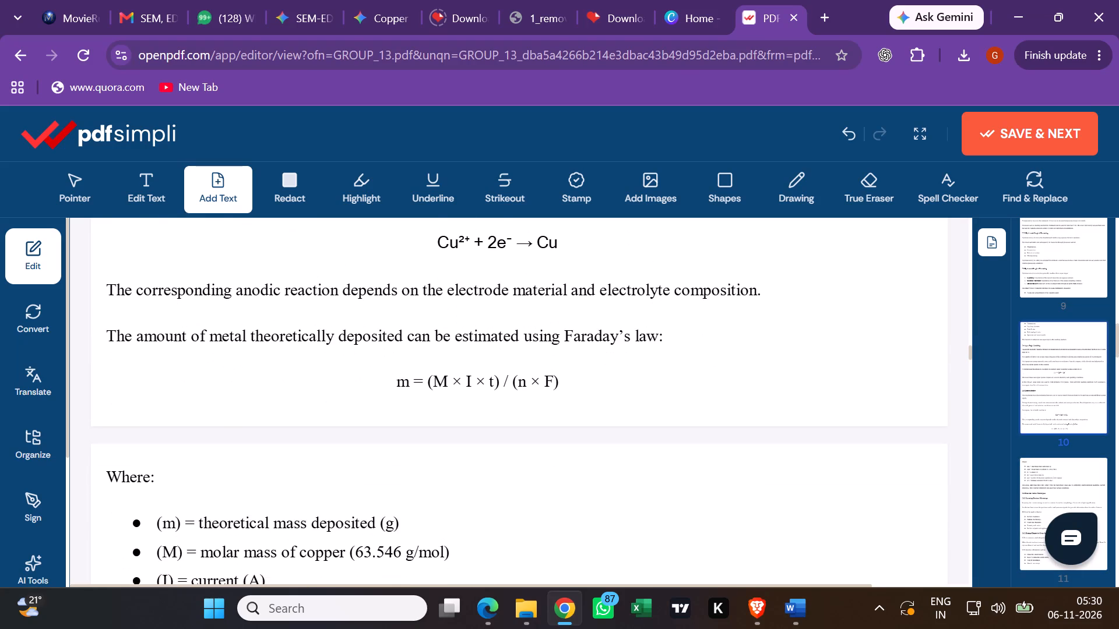
pyautogui.scroll(1, 515, 452)
pyautogui.scroll(-1, 514, 451)
pyautogui.click(516, 417)
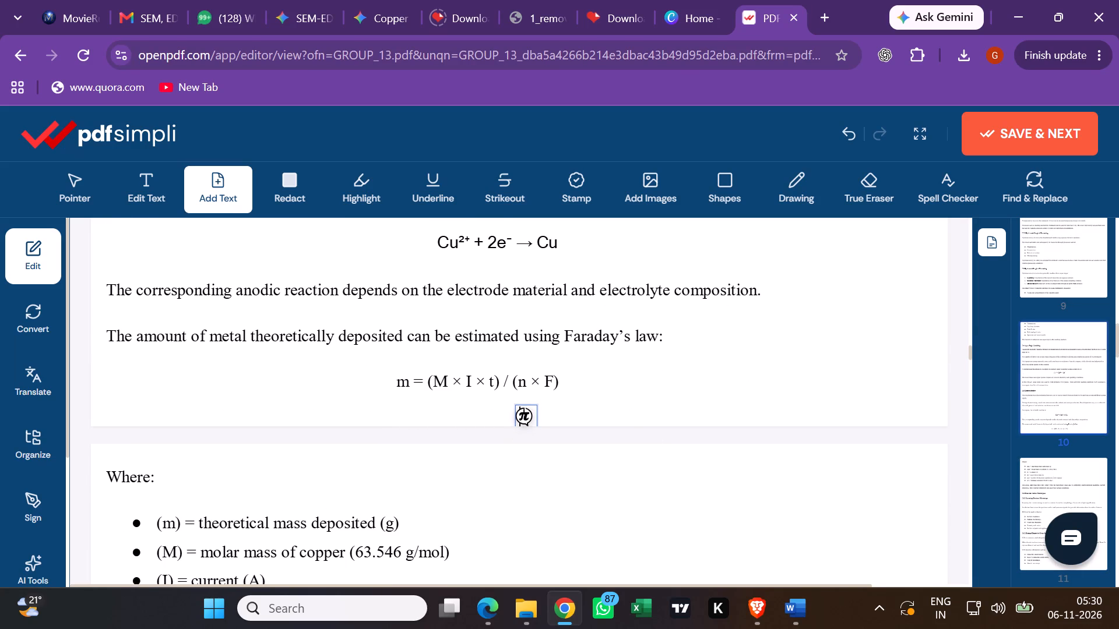
pyautogui.click(513, 409)
pyautogui.press('4')
# Add the page number 5 at the bottom centre of the page ending with the EDS bullet "Atomic percentage.".
pyautogui.scroll(-4, 513, 408)
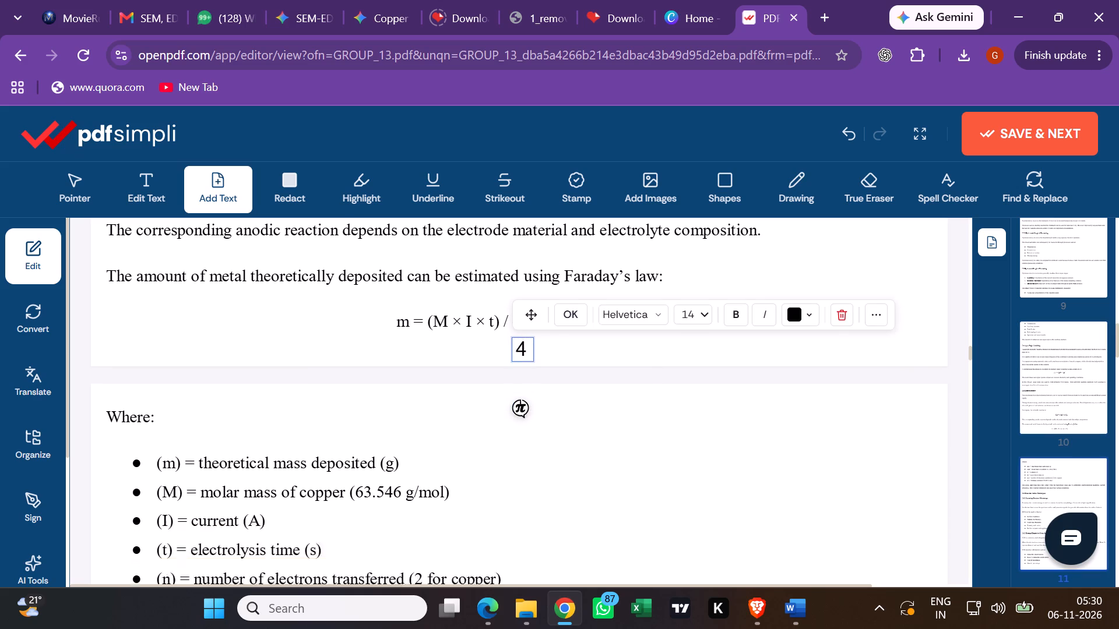
pyautogui.scroll(-7, 511, 445)
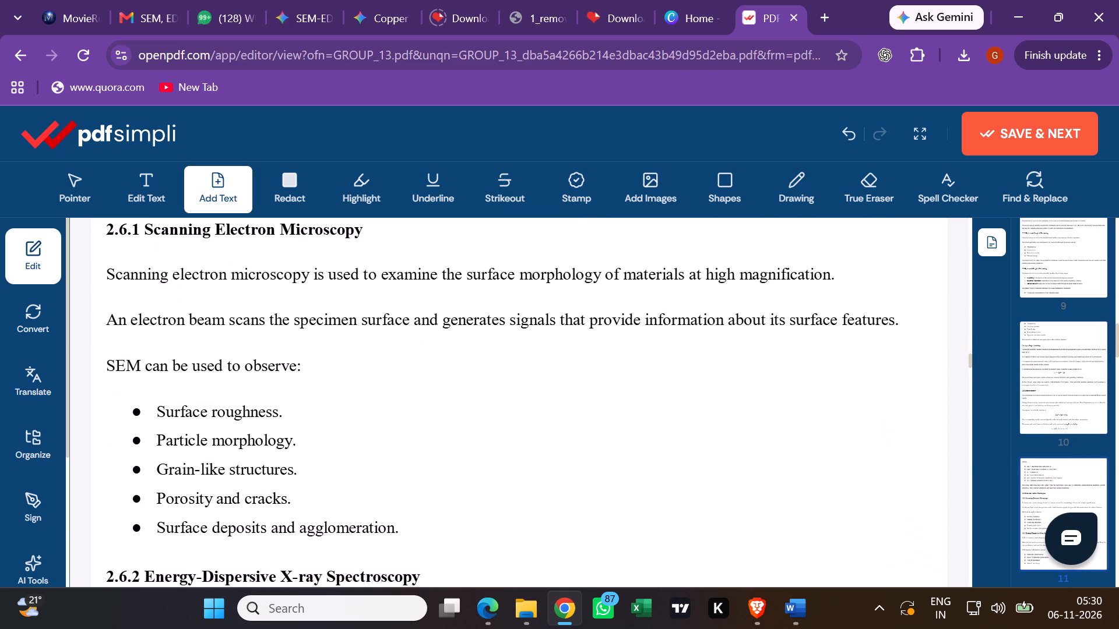
pyautogui.scroll(-6, 511, 445)
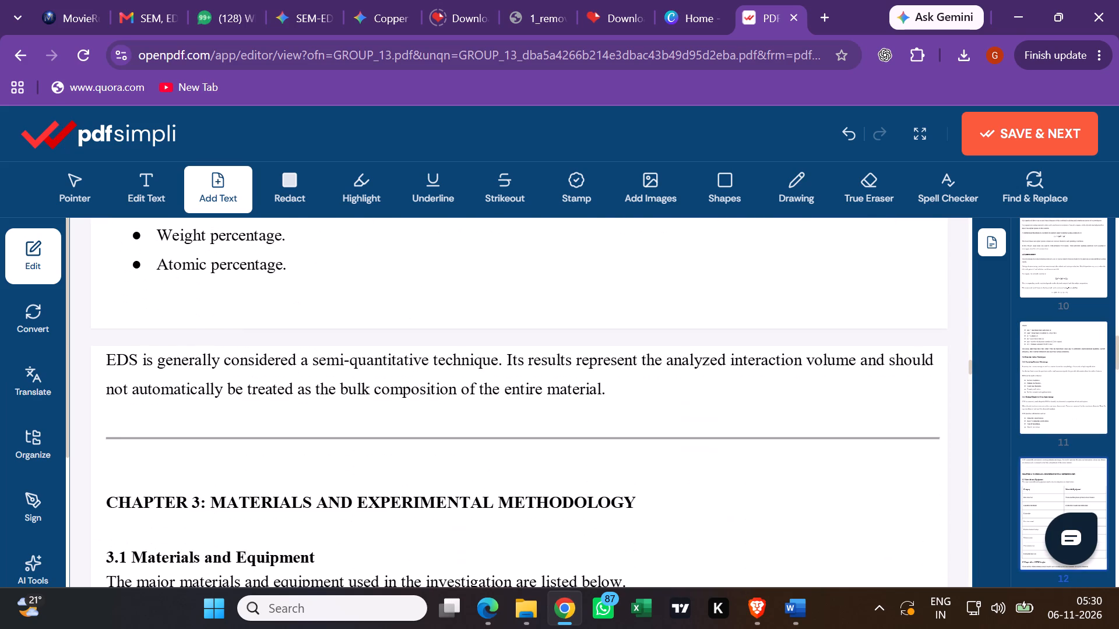
pyautogui.scroll(2, 512, 443)
pyautogui.scroll(-1, 512, 443)
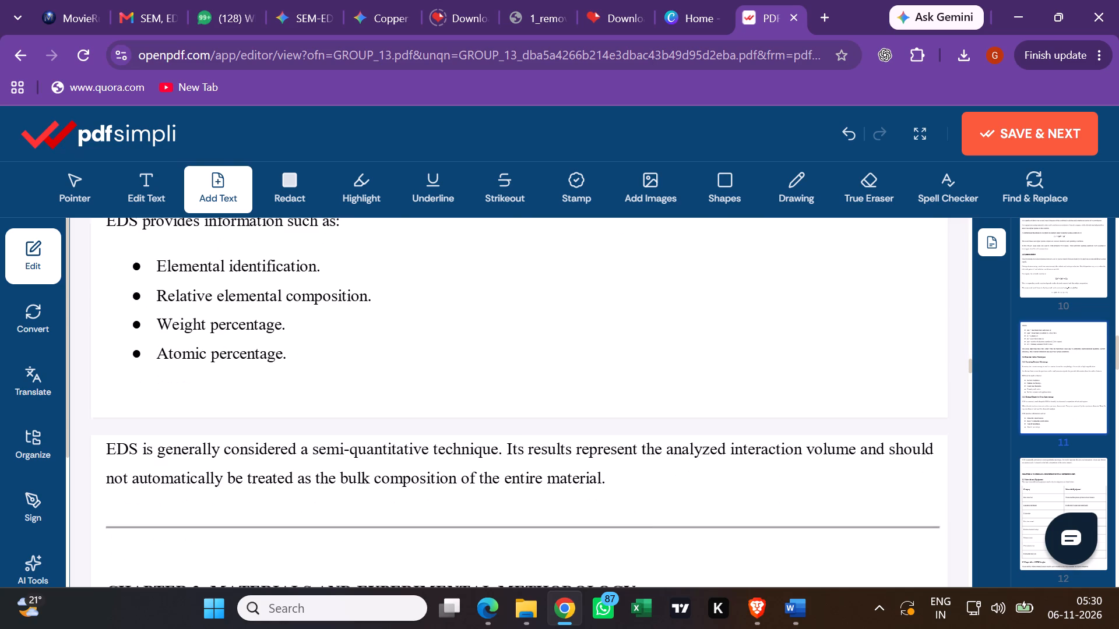
pyautogui.click(517, 400)
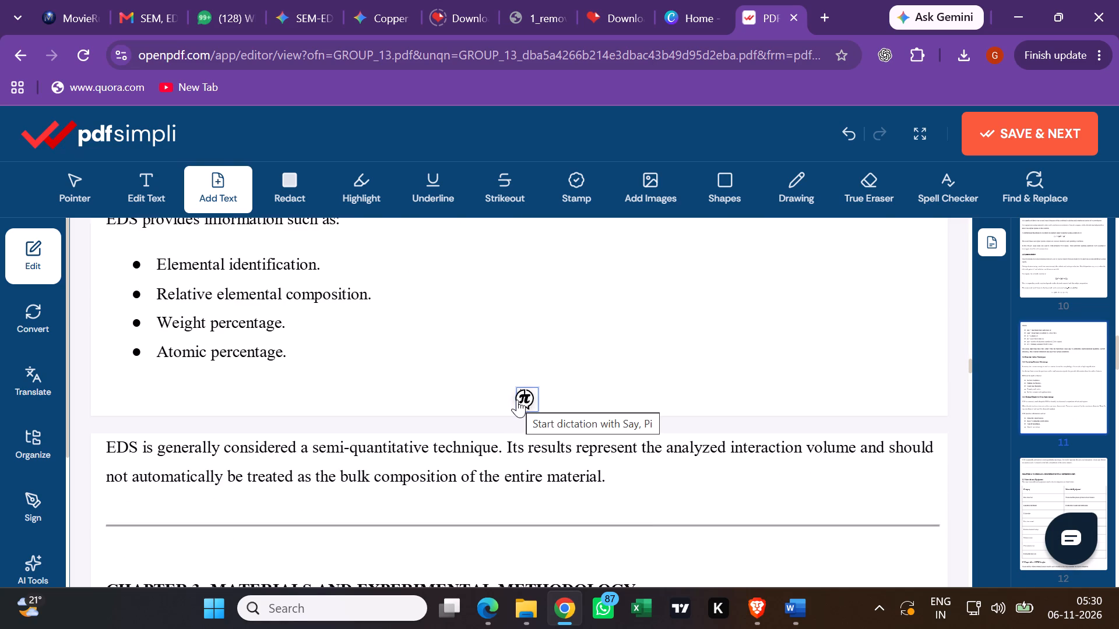
pyautogui.press('5')
# Add the page number 6 at the bottom centre of the page where Chapter 3 begins, below the first line of section 3.2.
pyautogui.scroll(-3, 517, 404)
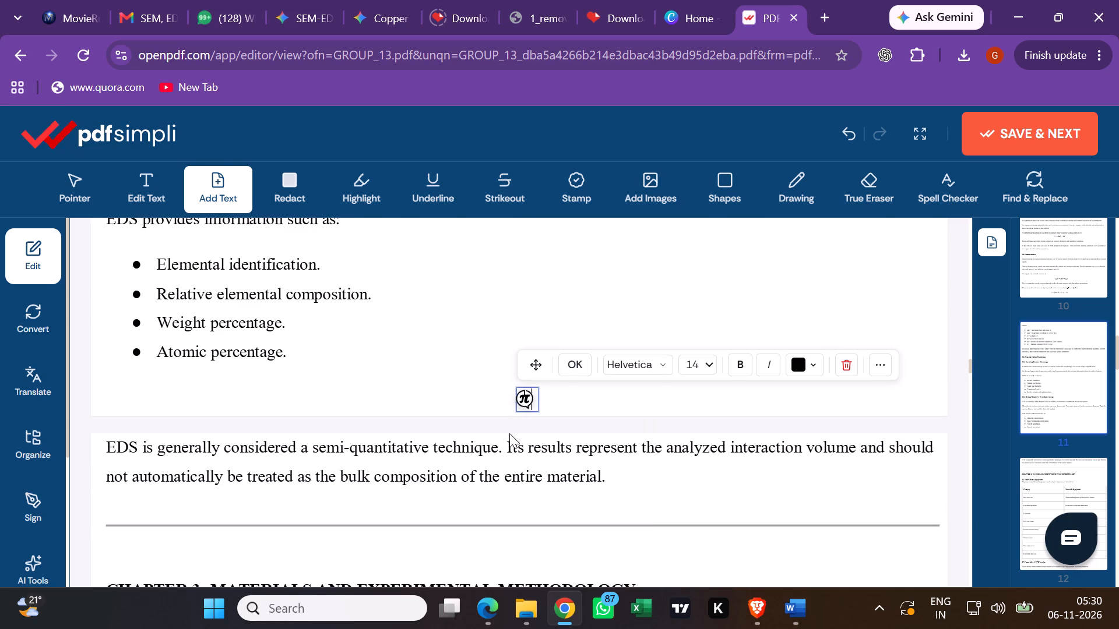
pyautogui.scroll(-4, 506, 456)
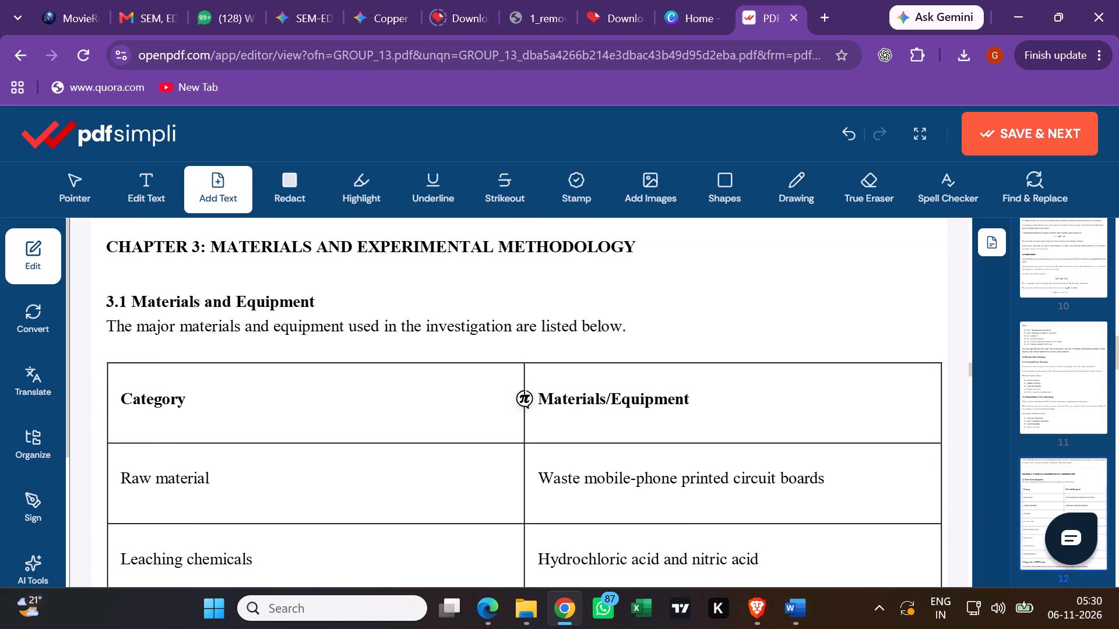
pyautogui.scroll(-7, 506, 457)
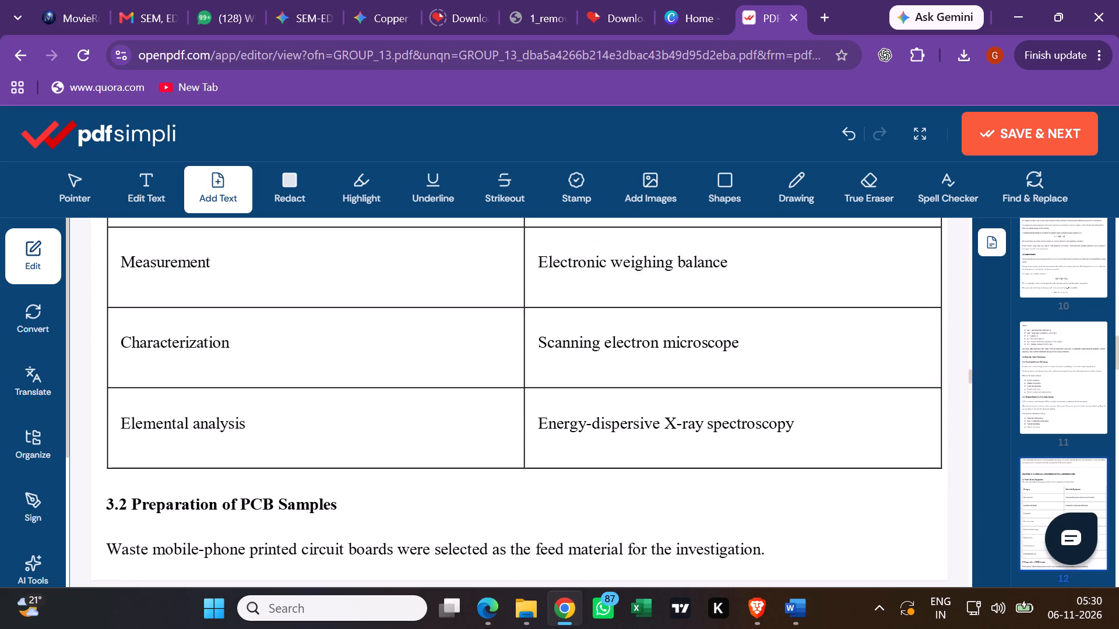
pyautogui.scroll(-2, 506, 457)
pyautogui.scroll(1, 506, 458)
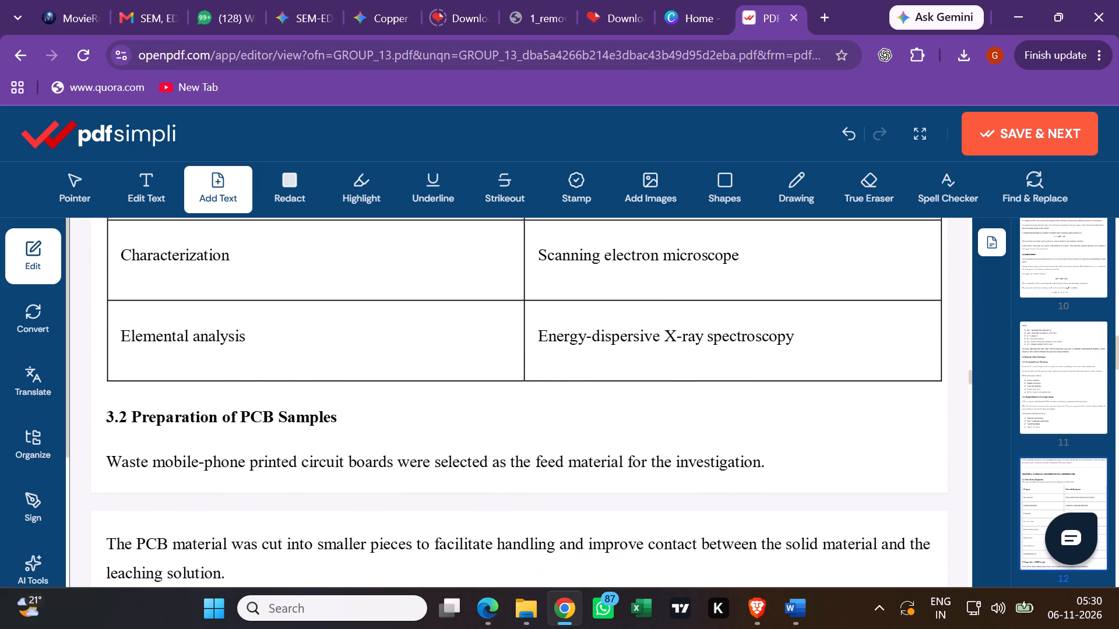
pyautogui.scroll(-1, 508, 462)
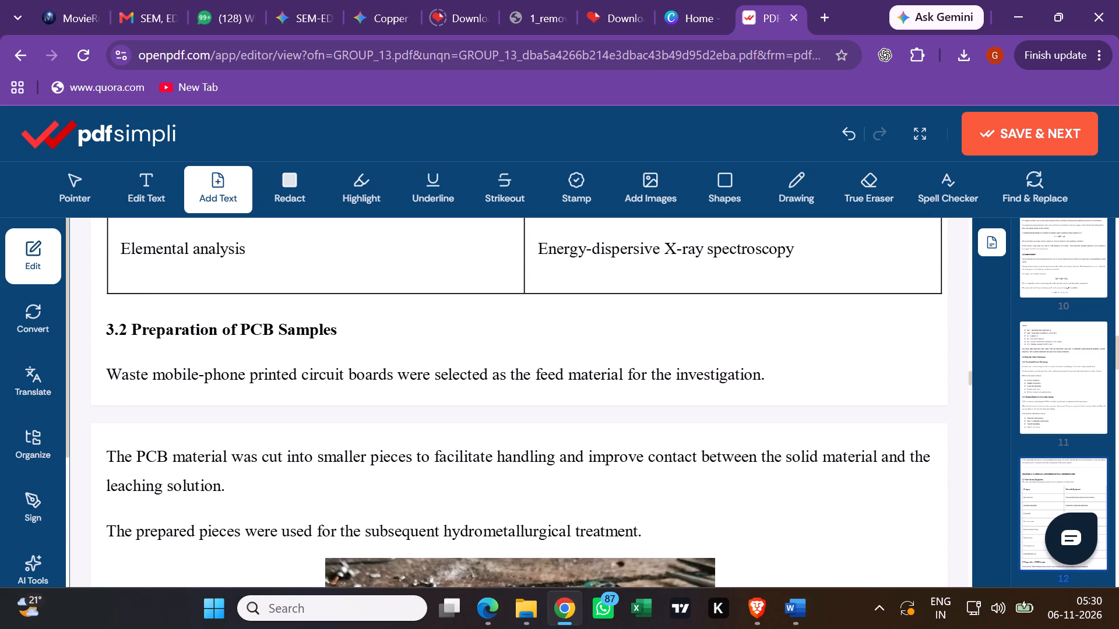
pyautogui.click(510, 394)
pyautogui.press('6')
# Add the page number 7 at the bottom centre of the page ending with "Three leaching durations were investigated:".
pyautogui.scroll(-8, 520, 418)
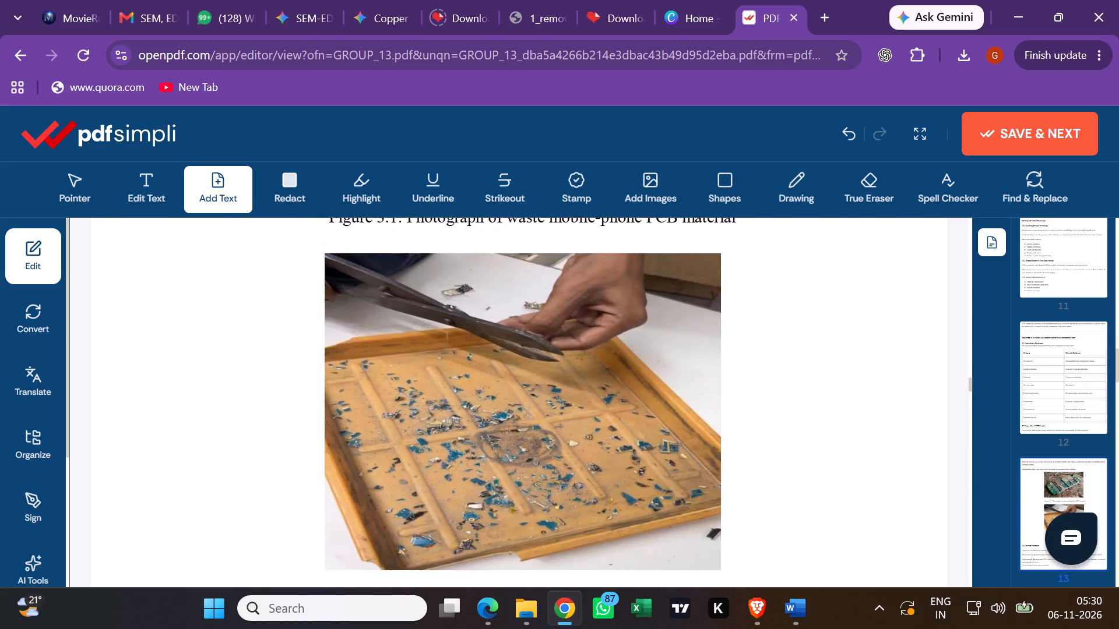
pyautogui.scroll(-5, 518, 414)
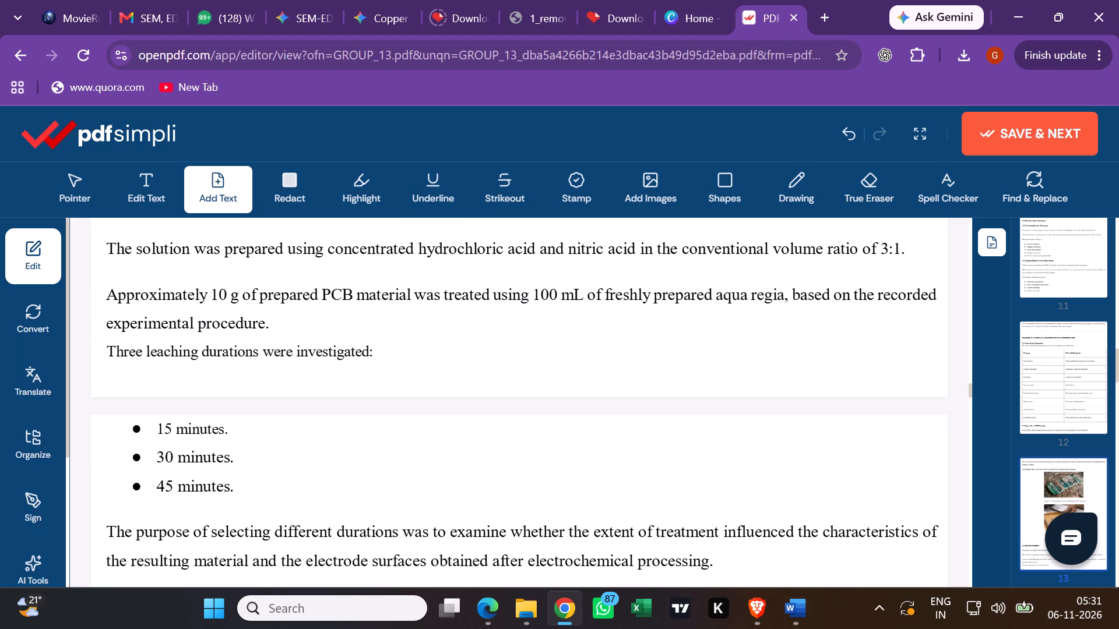
pyautogui.click(514, 382)
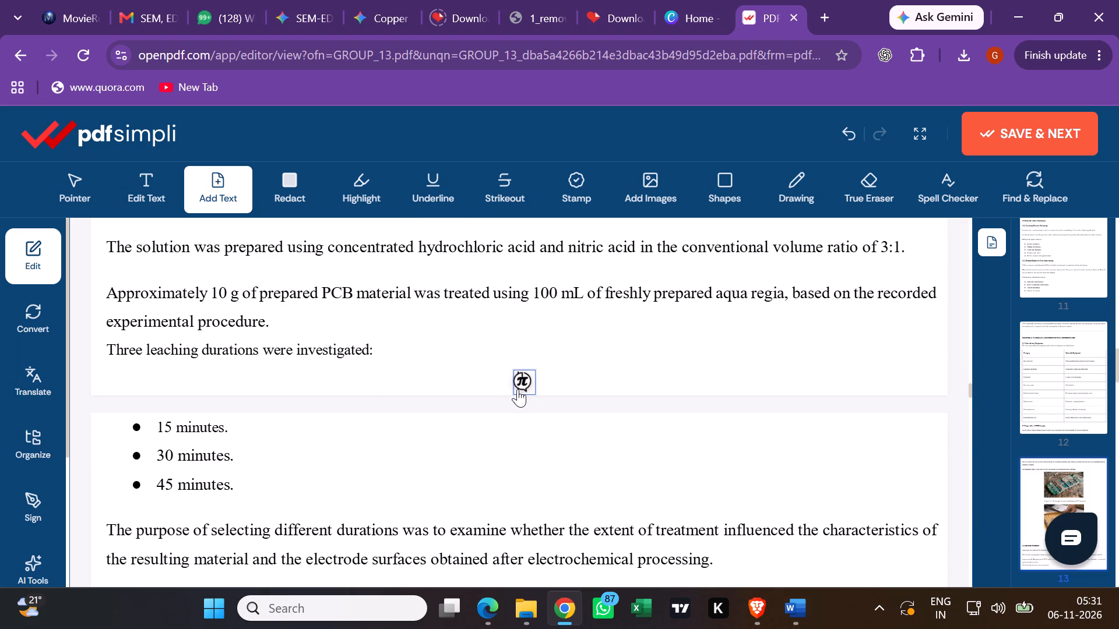
pyautogui.press('7')
# Add the page number 8 at the bottom centre of the page ending with the electrochemical setup's recorded operating conditions.
pyautogui.scroll(-2, 517, 385)
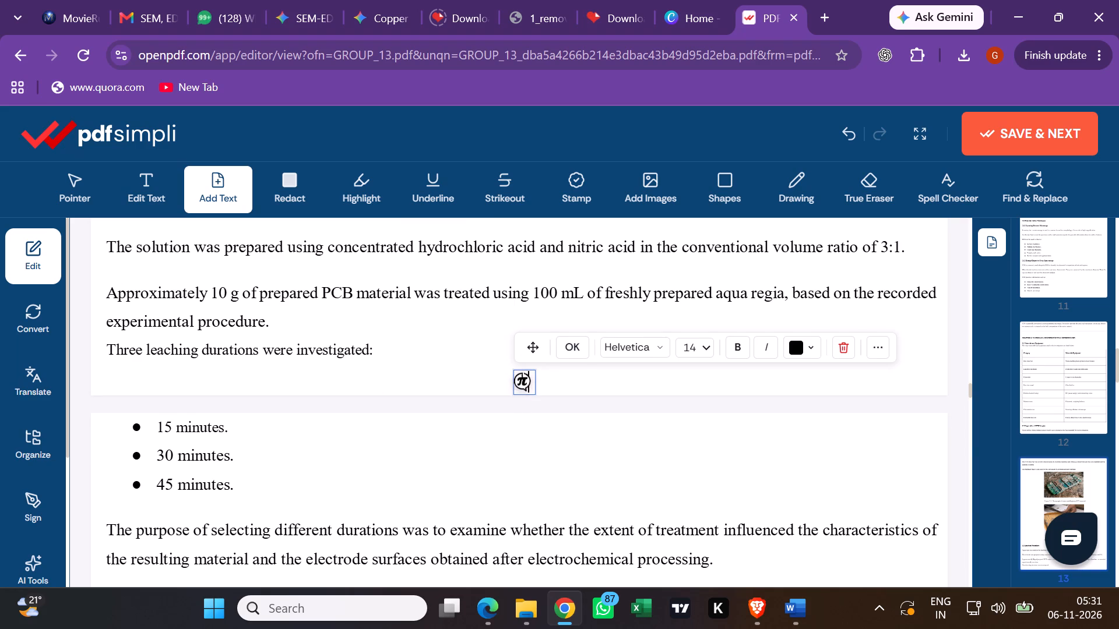
pyautogui.scroll(-8, 514, 414)
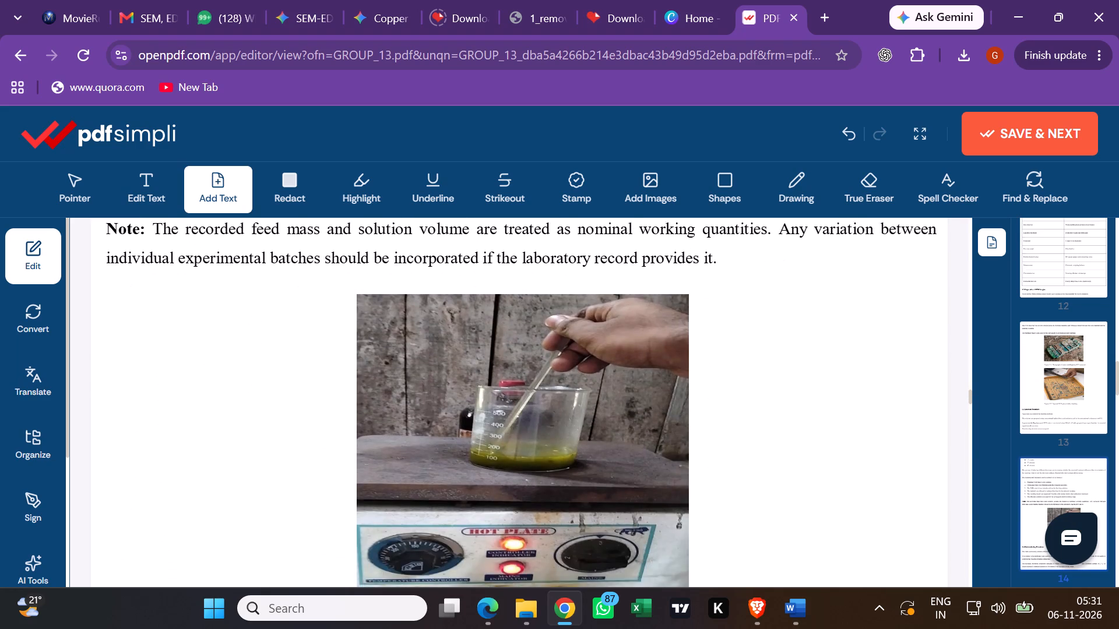
pyautogui.scroll(-6, 514, 415)
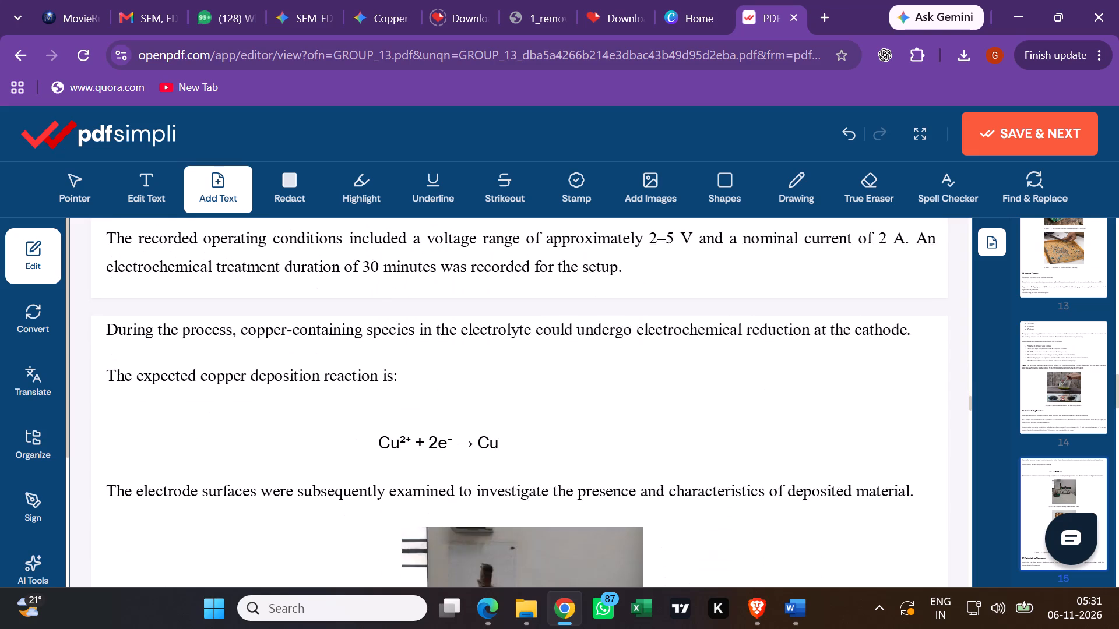
pyautogui.scroll(1, 514, 415)
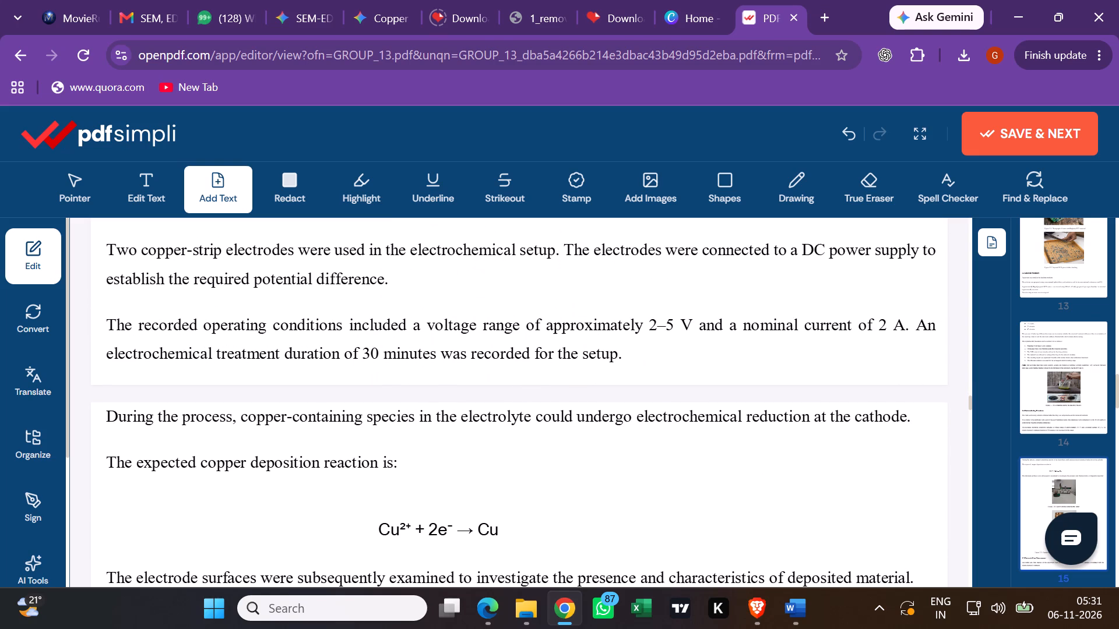
pyautogui.click(520, 372)
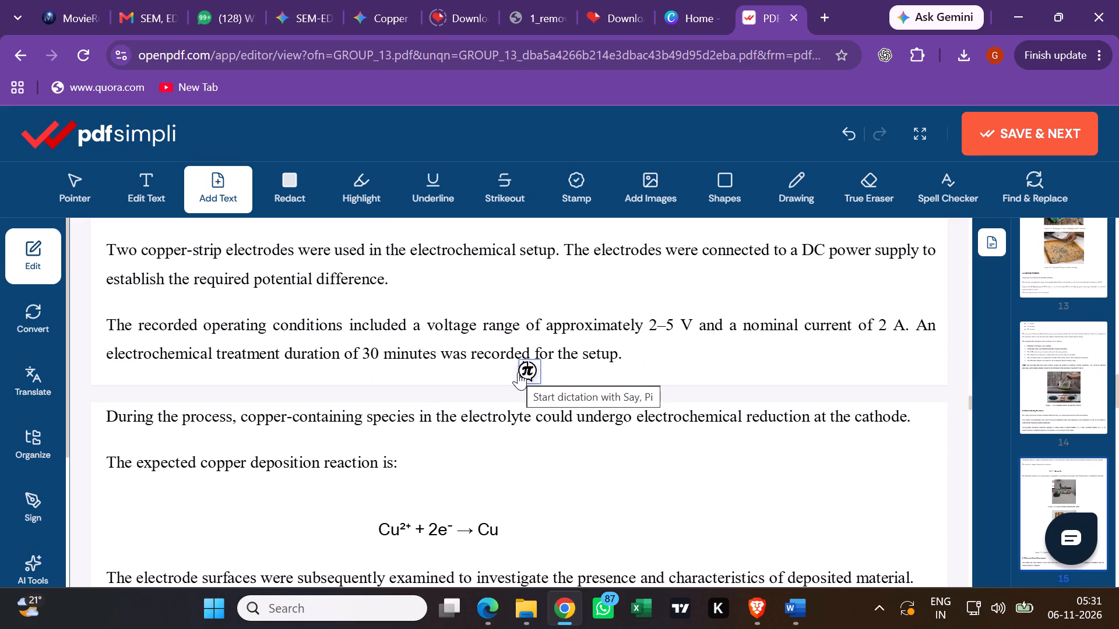
pyautogui.press('8')
# Add the page number 9 at the bottom centre of the page ending with the start of section 3.5 Electrode Mass Measurement.
pyautogui.scroll(-4, 518, 376)
pyautogui.scroll(-3, 501, 435)
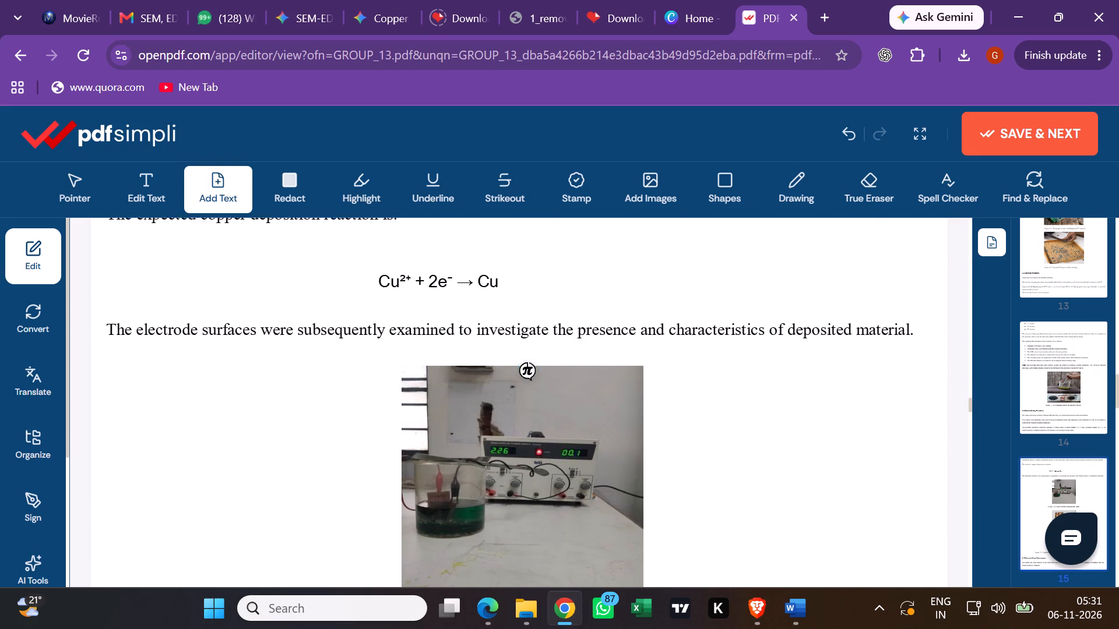
pyautogui.scroll(-8, 502, 435)
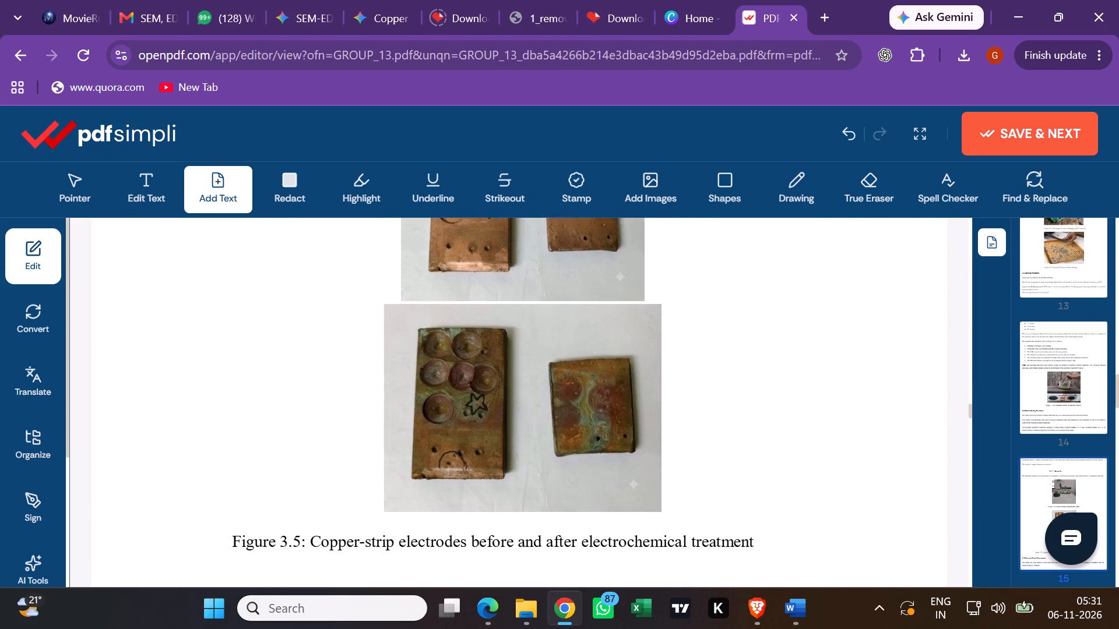
pyautogui.scroll(-1, 505, 444)
pyautogui.click(505, 444)
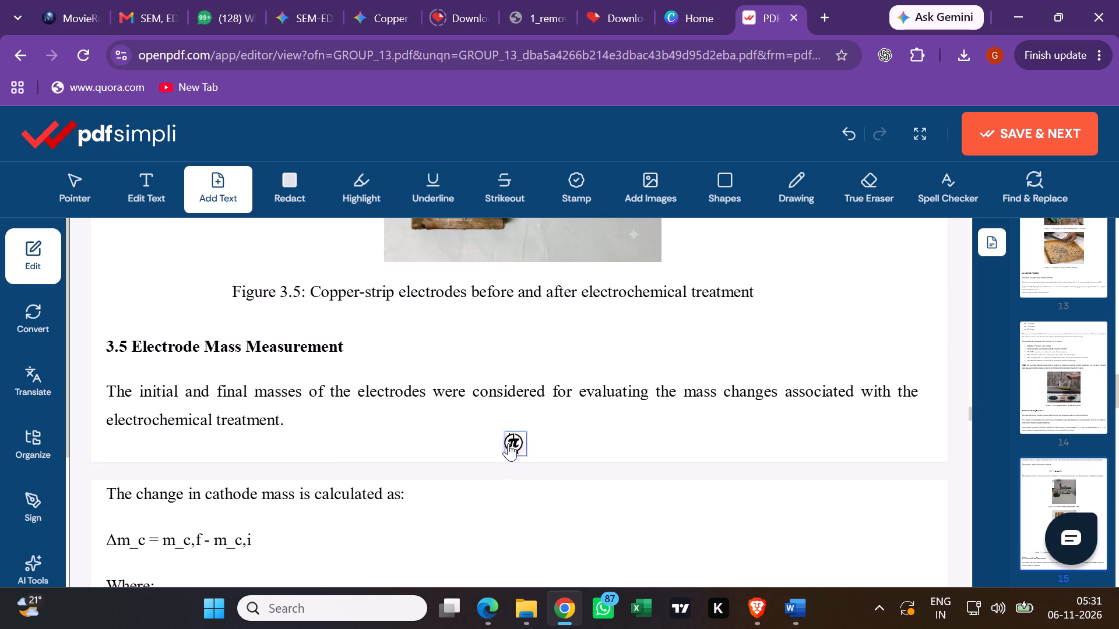
pyautogui.press('9')
# Add the page number 10 at the bottom centre of the page ending Chapter 3, below section 3.6 SEM and EDS Characterization.
pyautogui.scroll(-3, 509, 444)
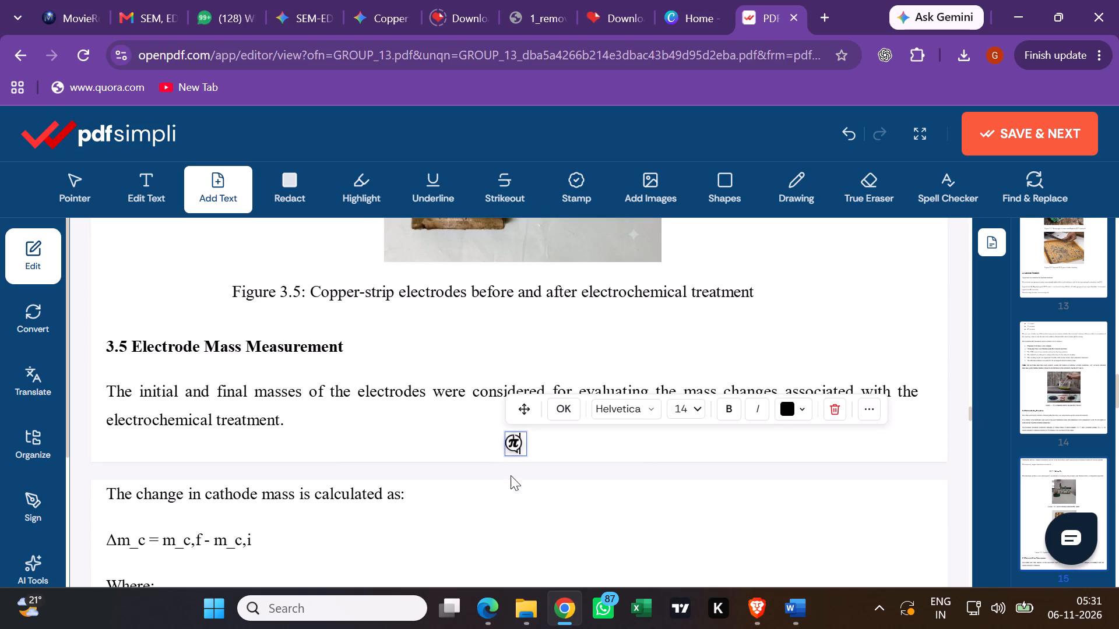
pyautogui.scroll(-8, 511, 475)
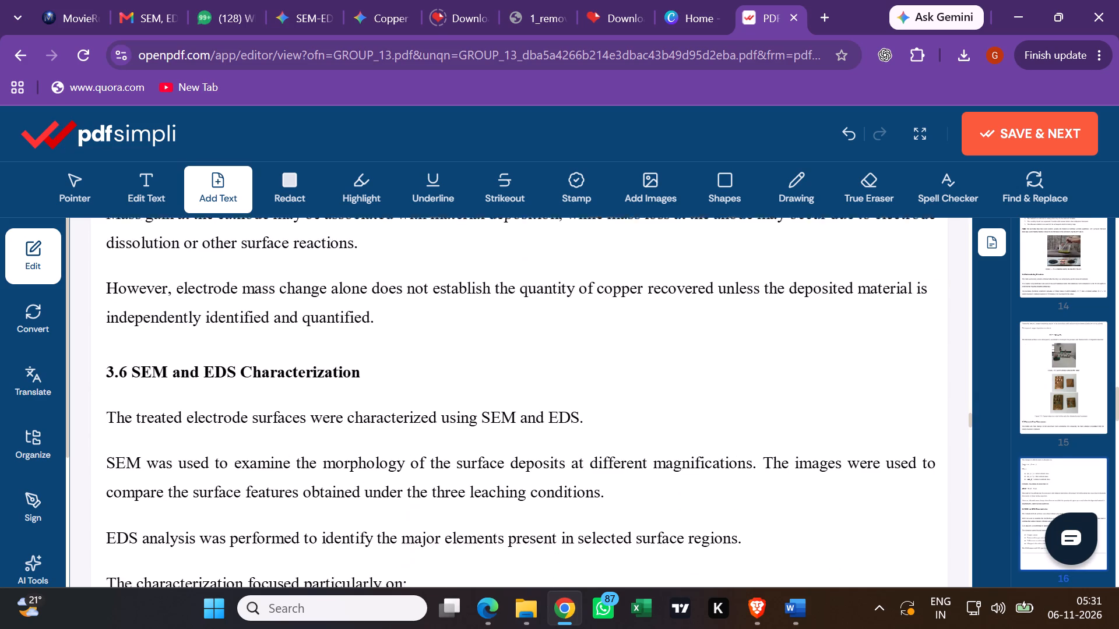
pyautogui.scroll(-3, 510, 475)
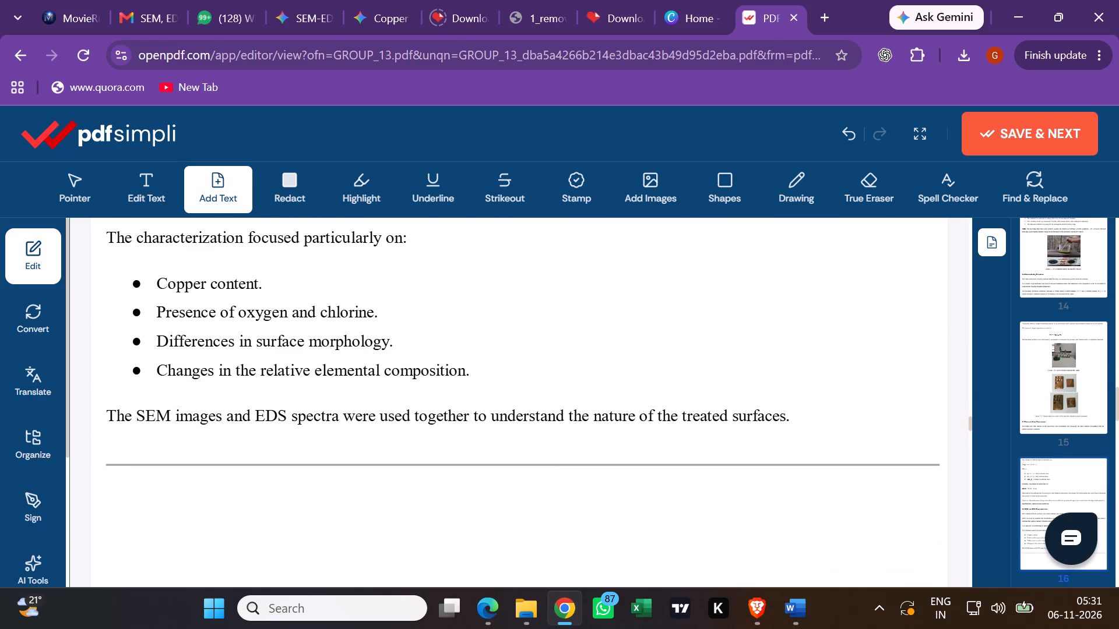
pyautogui.scroll(-3, 512, 474)
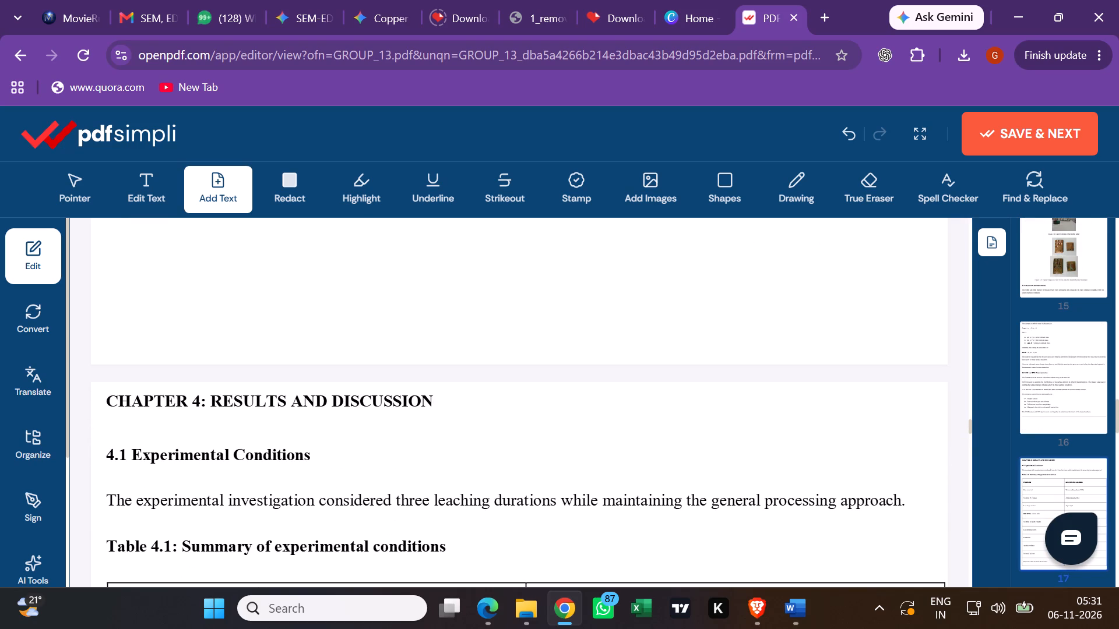
pyautogui.click(513, 353)
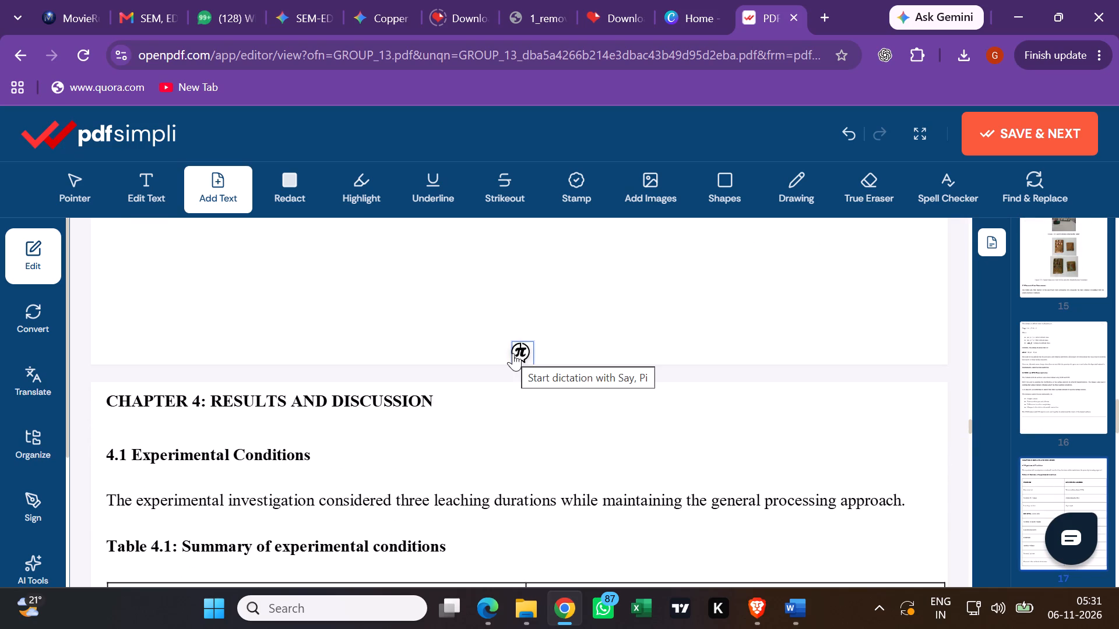
pyautogui.press('1')
pyautogui.press('0')
# Add the page number 11 at the bottom centre of the page where Chapter 4 begins, below Table 4.1.
pyautogui.scroll(-1, 510, 380)
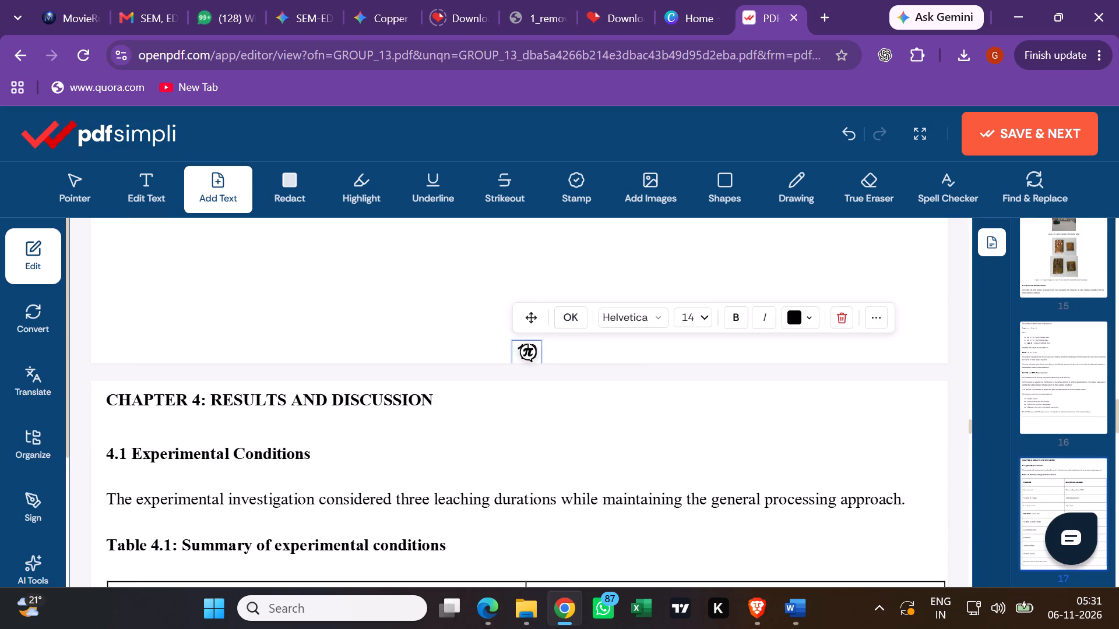
pyautogui.scroll(-7, 523, 383)
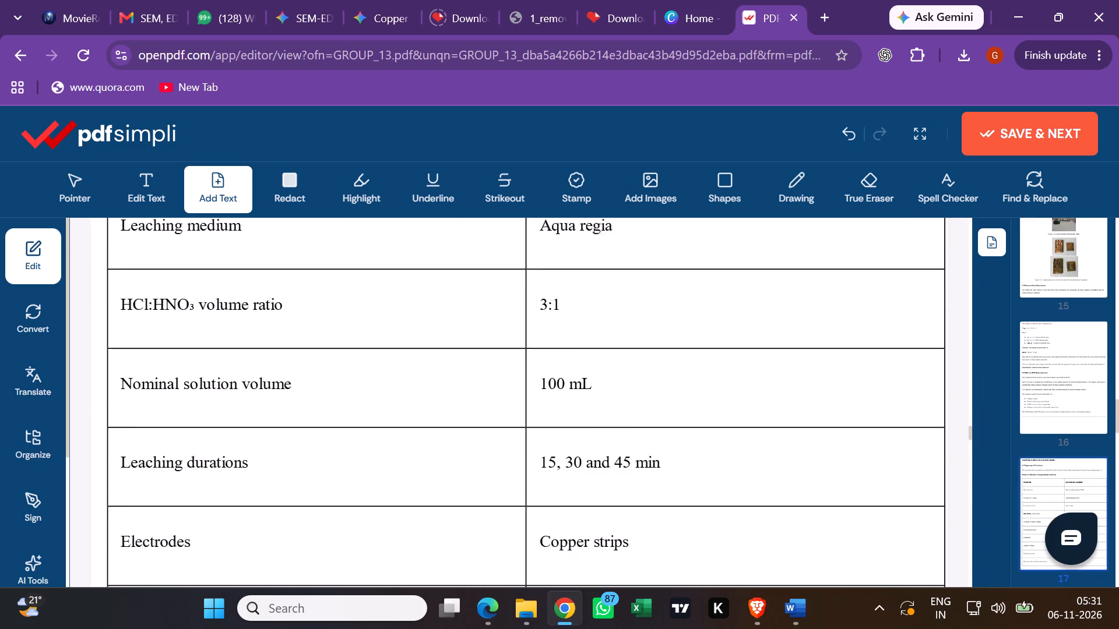
pyautogui.scroll(-5, 515, 389)
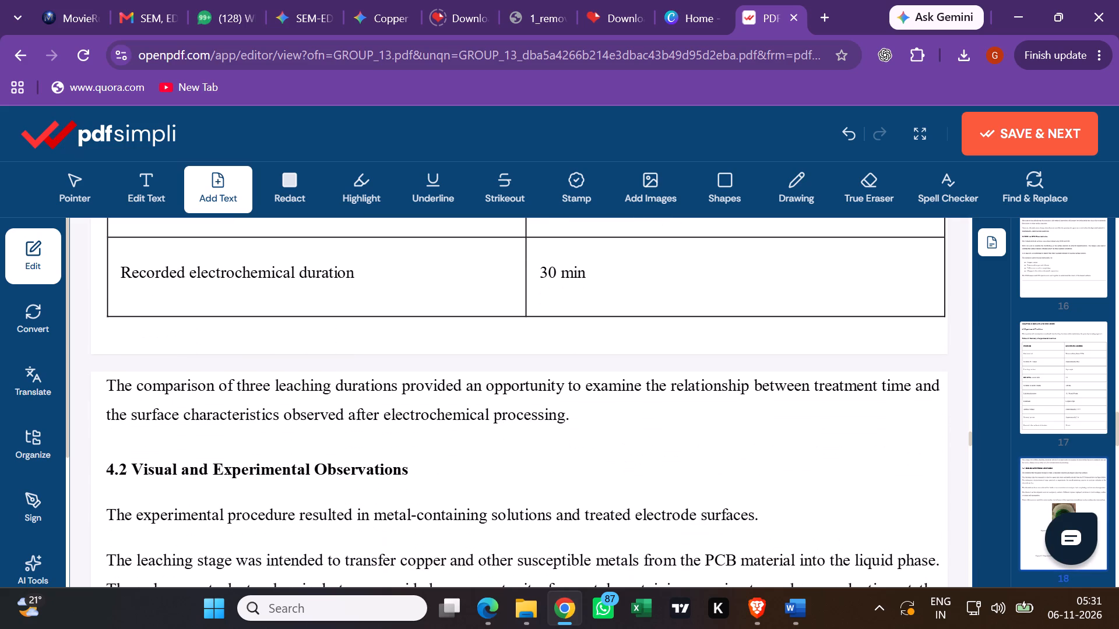
pyautogui.click(520, 342)
pyautogui.write('11')
# Add the page number 12 at the bottom centre of the page ending with Figure 4.2, just before section 4.3 SEM Analysis.
pyautogui.scroll(-4, 518, 391)
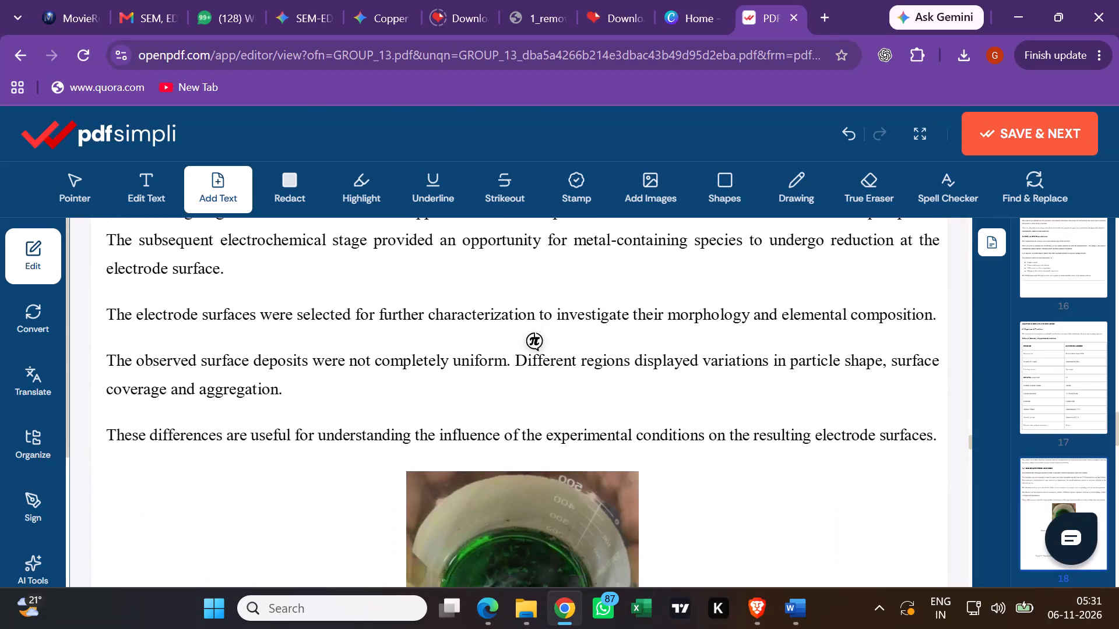
pyautogui.scroll(-9, 530, 408)
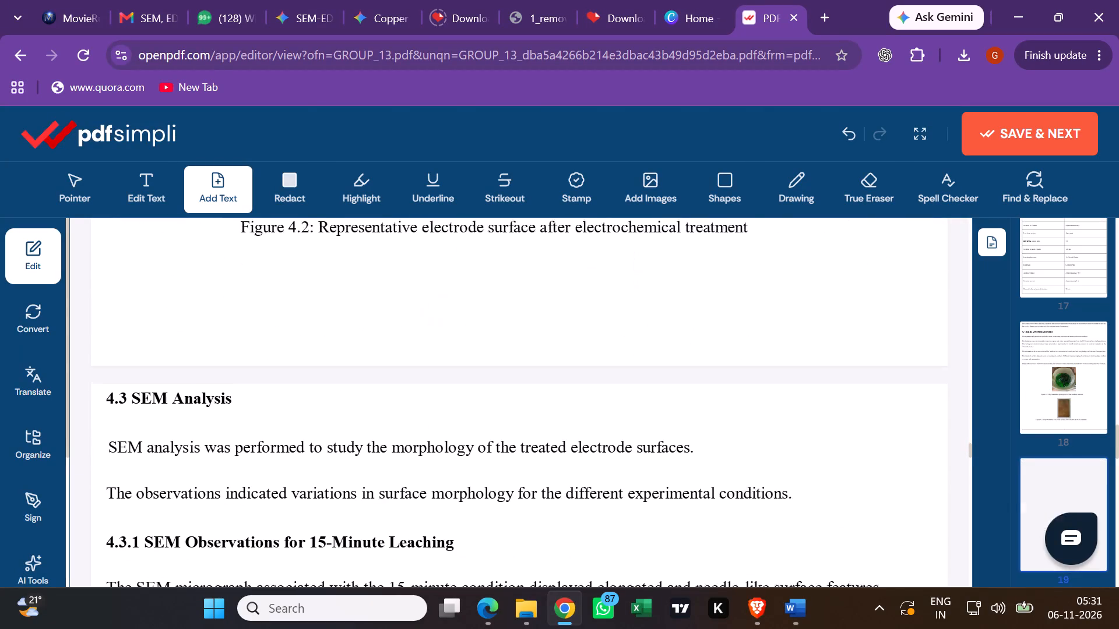
pyautogui.scroll(1, 516, 411)
pyautogui.click(512, 410)
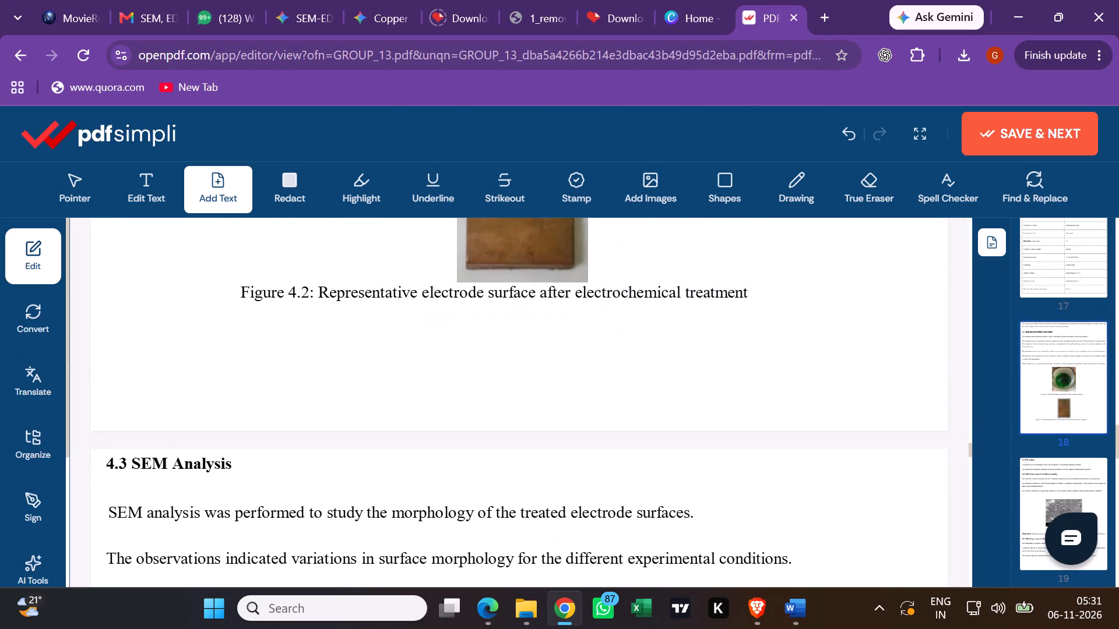
pyautogui.write('12')
# Add the page number 13 at the bottom centre of the page ending with the 30-minute SEM observations, before Figure 4.4.
pyautogui.scroll(-2, 513, 412)
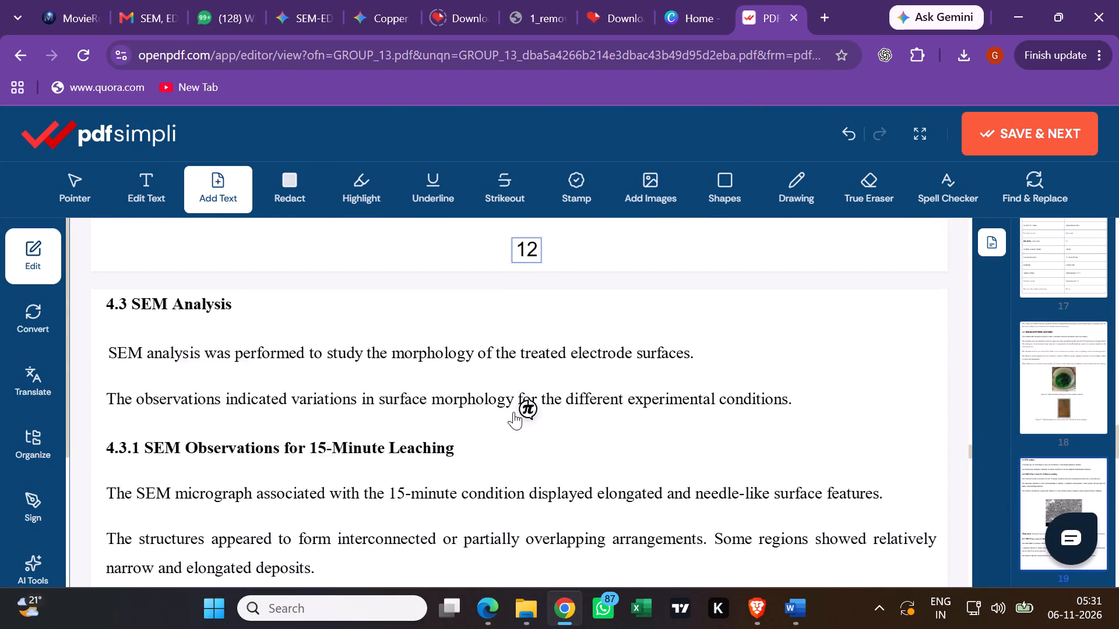
pyautogui.scroll(-10, 513, 412)
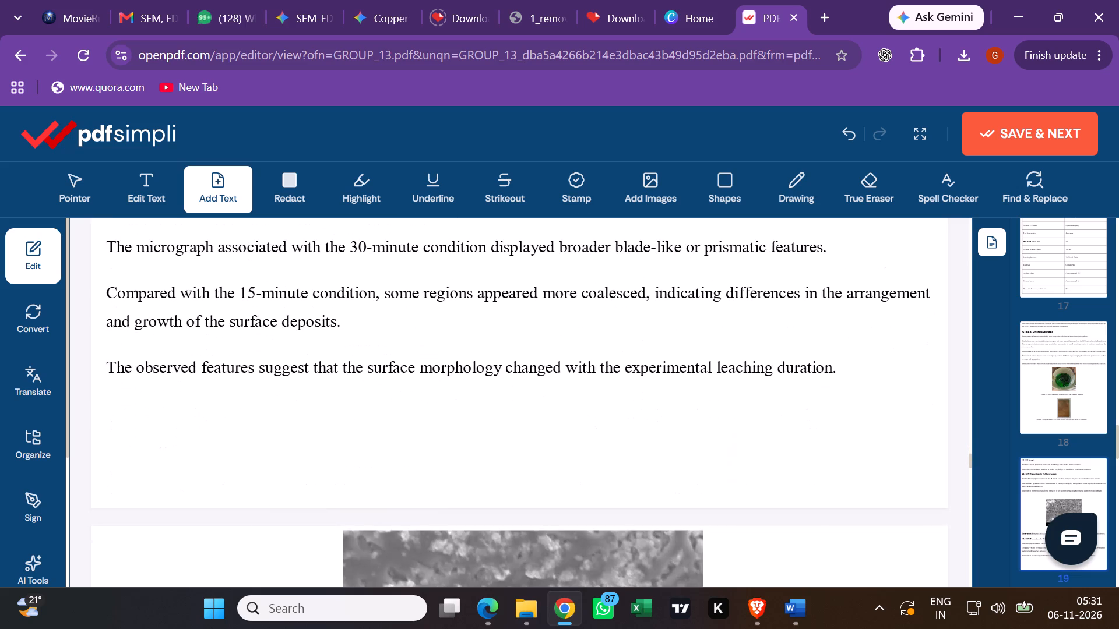
pyautogui.scroll(-1, 519, 431)
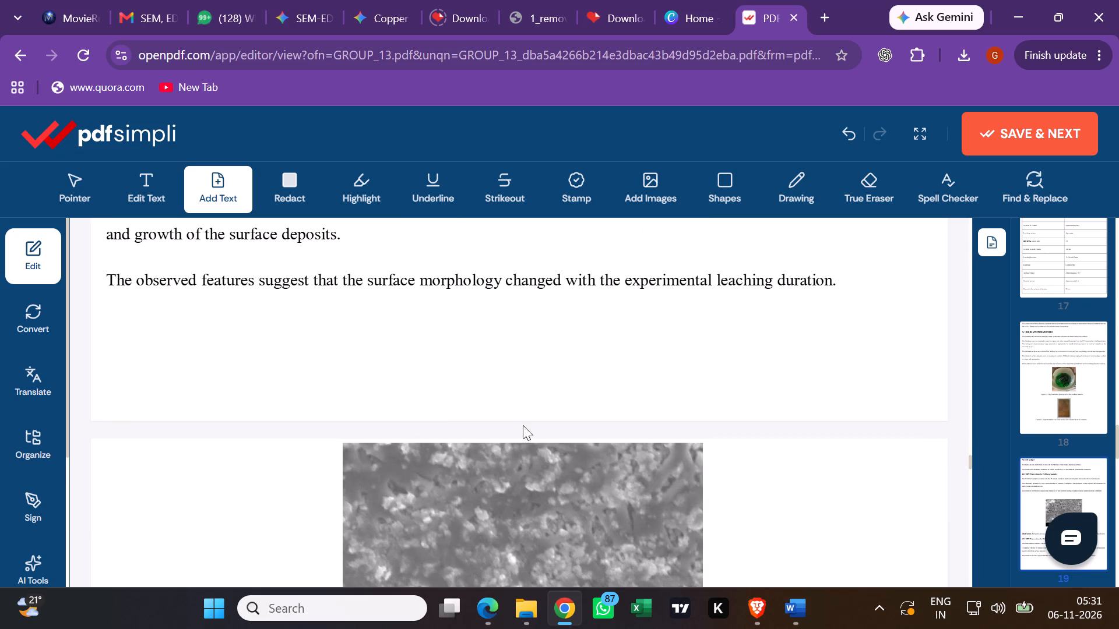
pyautogui.click(523, 407)
pyautogui.press('1')
pyautogui.press('3')
pyautogui.scroll(-4, 532, 410)
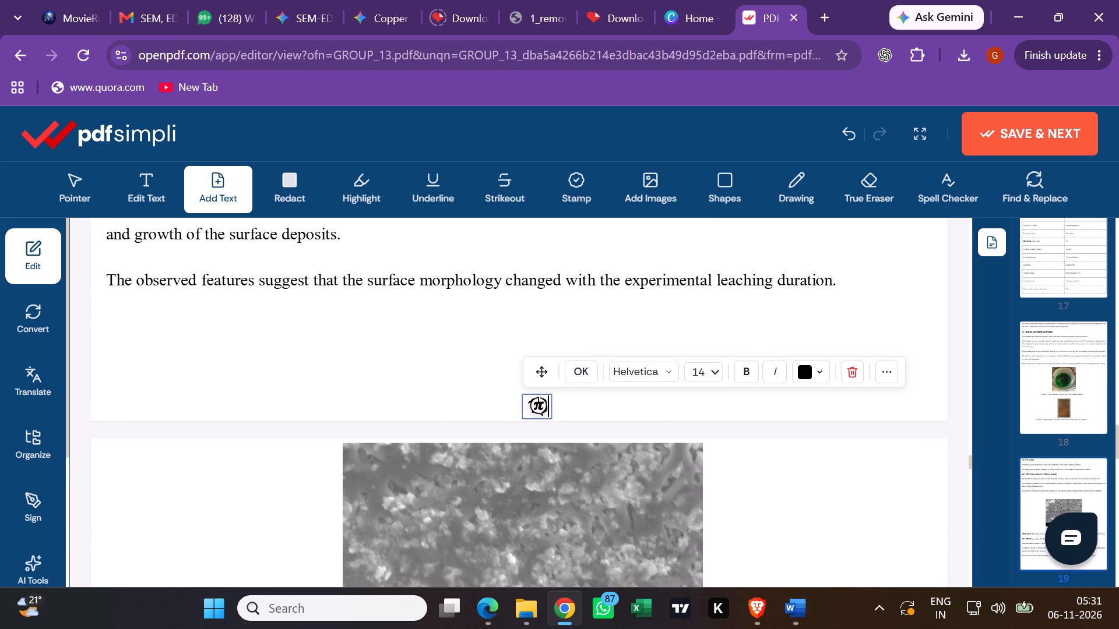
pyautogui.click(504, 416)
# Add the page number 14 at the bottom centre of the page ending with the observation under Figure 4.5.
pyautogui.scroll(-2, 546, 433)
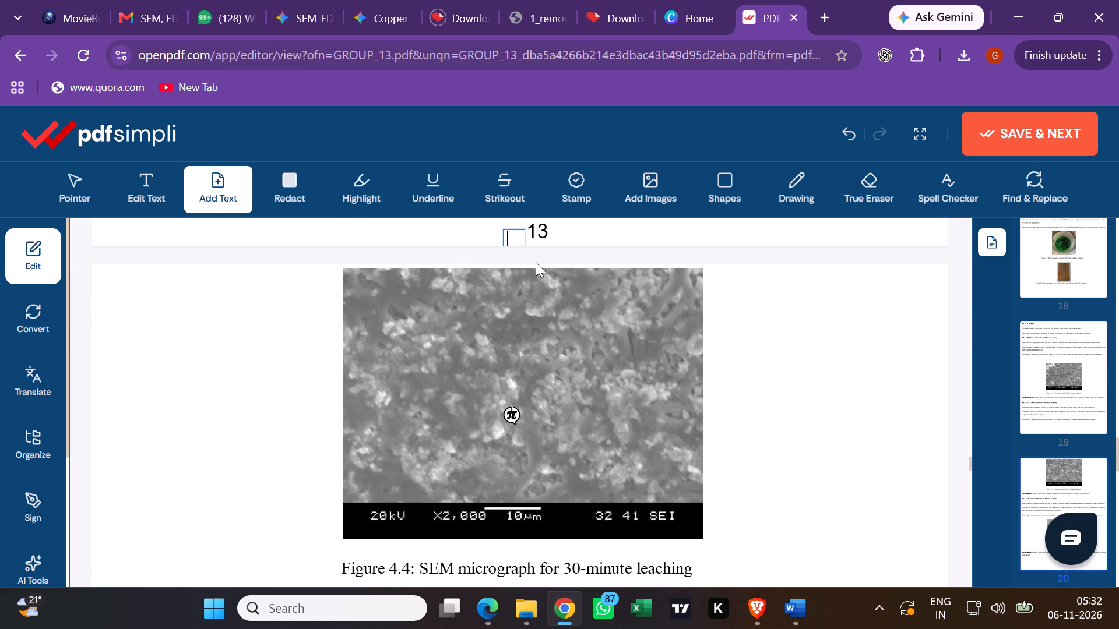
pyautogui.scroll(-9, 536, 262)
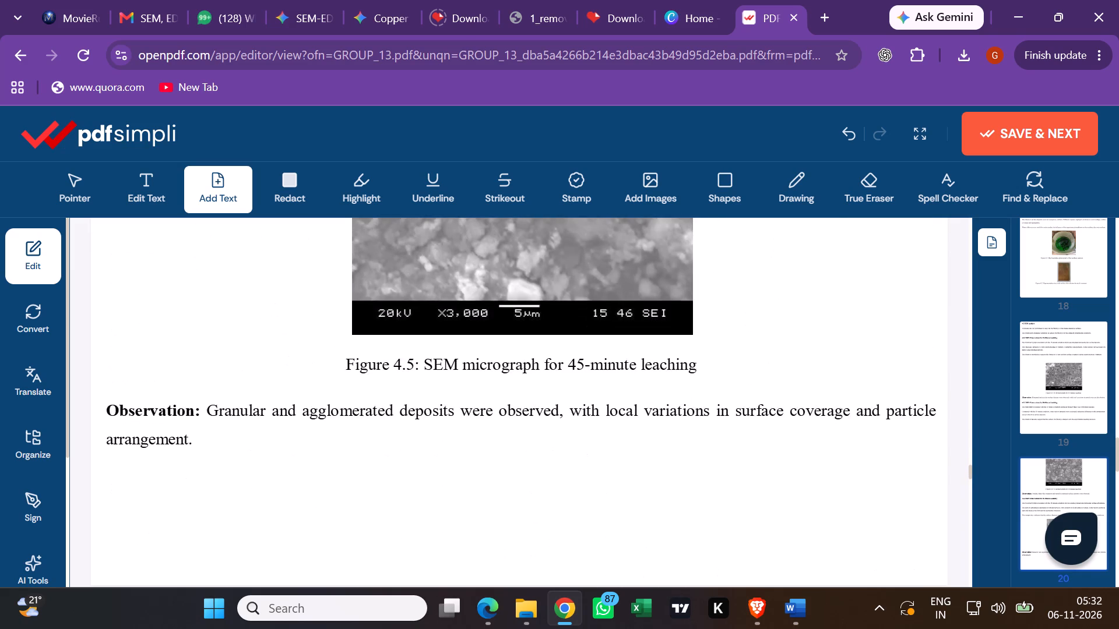
pyautogui.scroll(-4, 534, 273)
pyautogui.scroll(1, 534, 273)
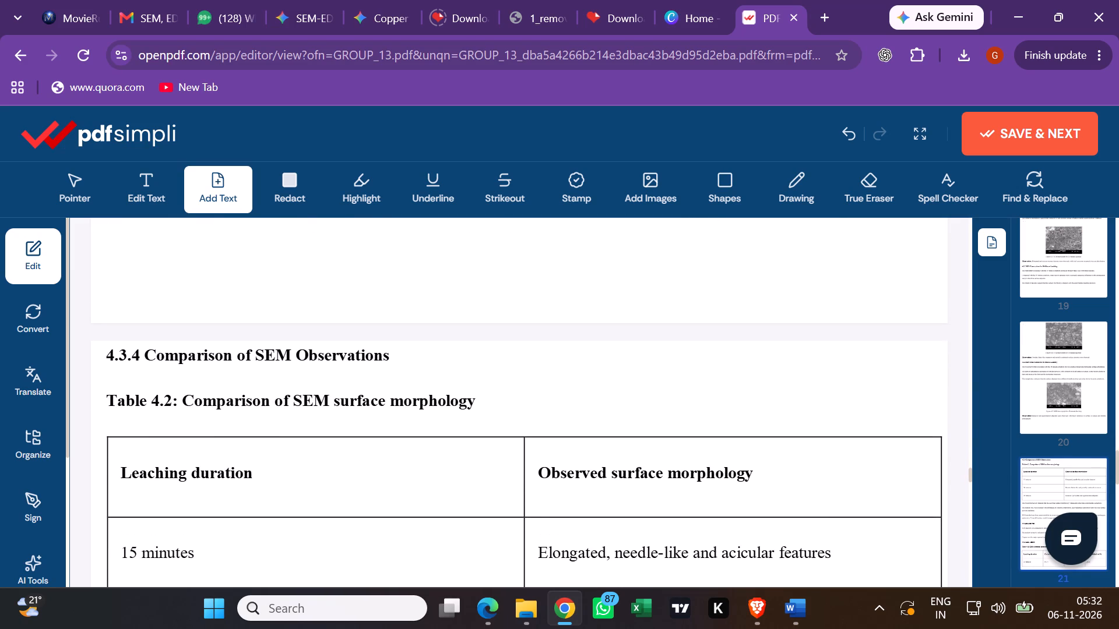
pyautogui.click(533, 308)
pyautogui.press('1')
pyautogui.press('4')
# Add the page number 15 at the bottom centre of the page ending with the 15 minutes row of Table 4.3.
pyautogui.scroll(-2, 534, 308)
pyautogui.scroll(-5, 525, 354)
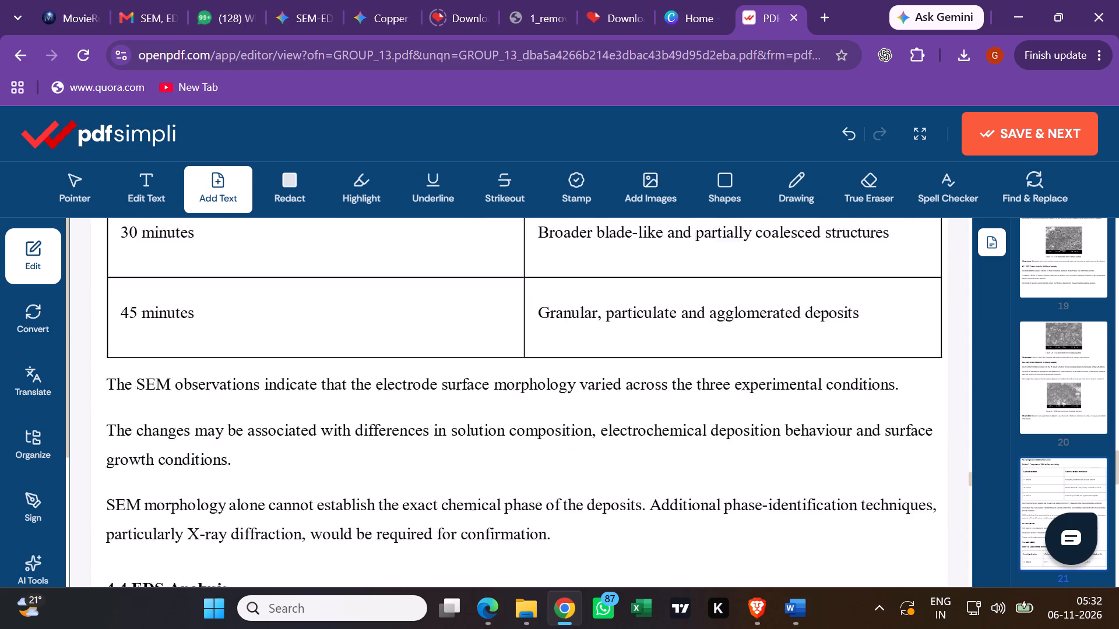
pyautogui.scroll(-6, 525, 354)
pyautogui.scroll(1, 525, 354)
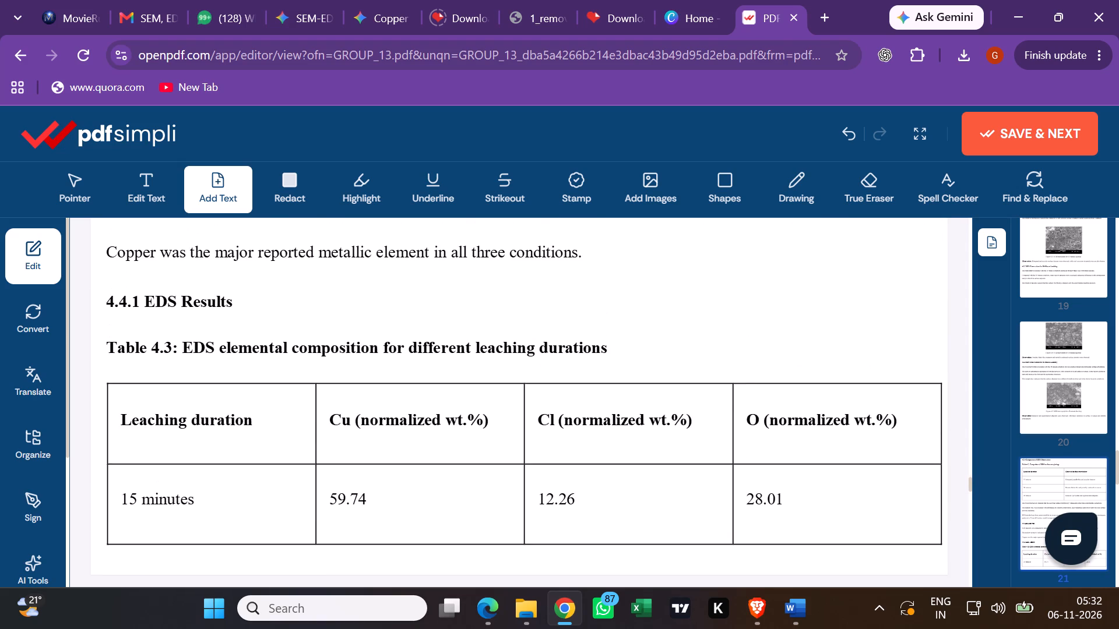
pyautogui.scroll(-2, 522, 355)
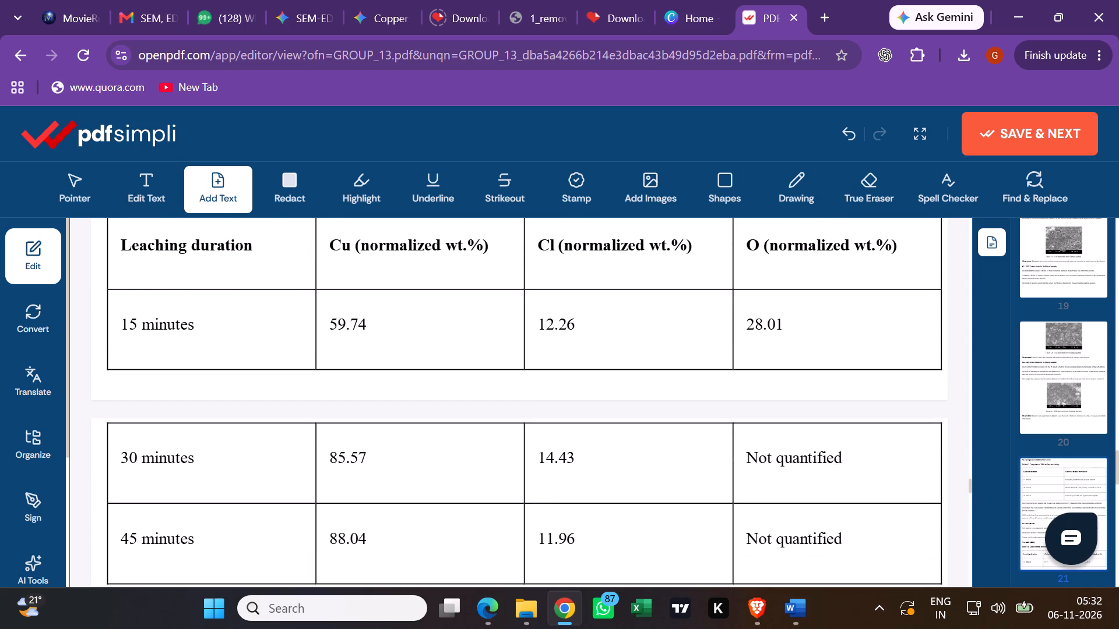
pyautogui.click(520, 384)
pyautogui.press('1')
pyautogui.press('5')
# Add the page number 16 at the bottom centre of the page ending with Table 4.4, below its 45 minutes row.
pyautogui.scroll(-2, 526, 388)
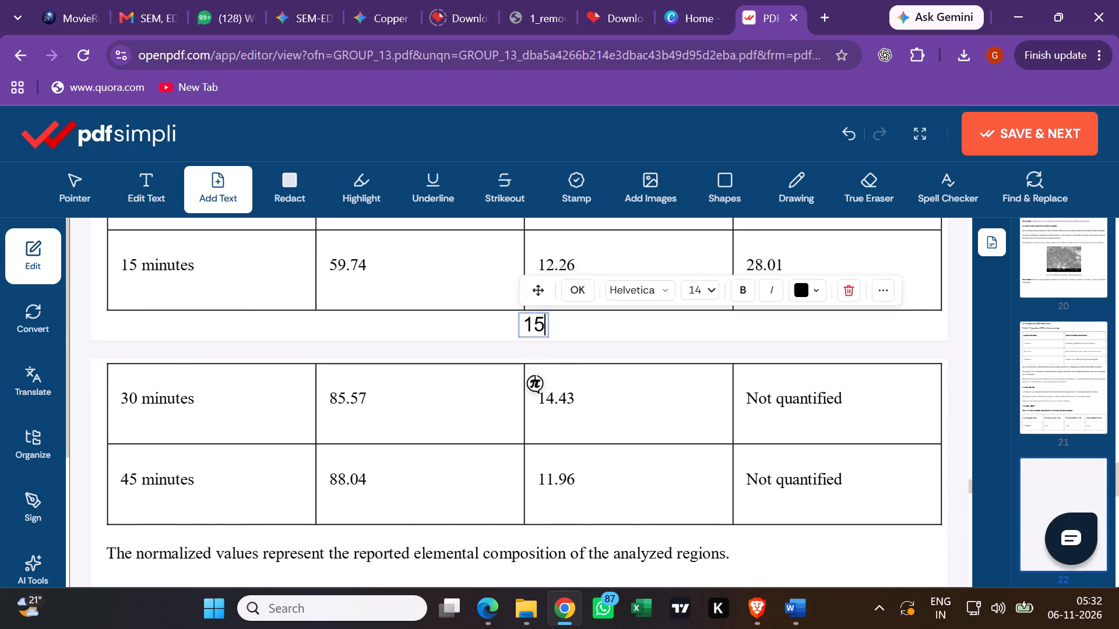
pyautogui.scroll(-9, 526, 420)
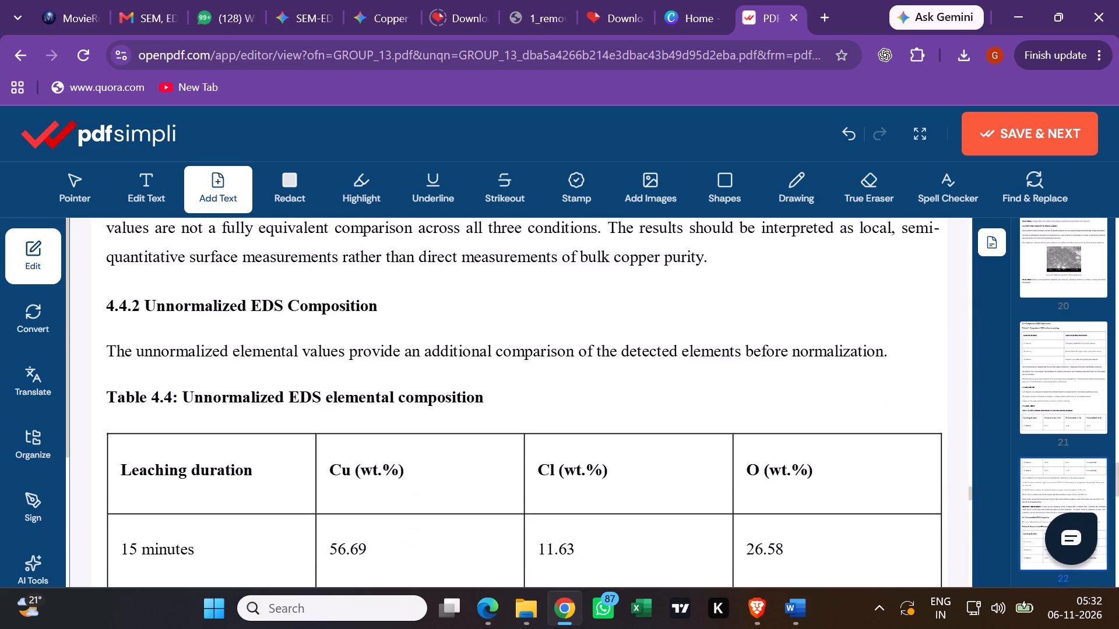
pyautogui.scroll(-3, 526, 418)
pyautogui.click(529, 374)
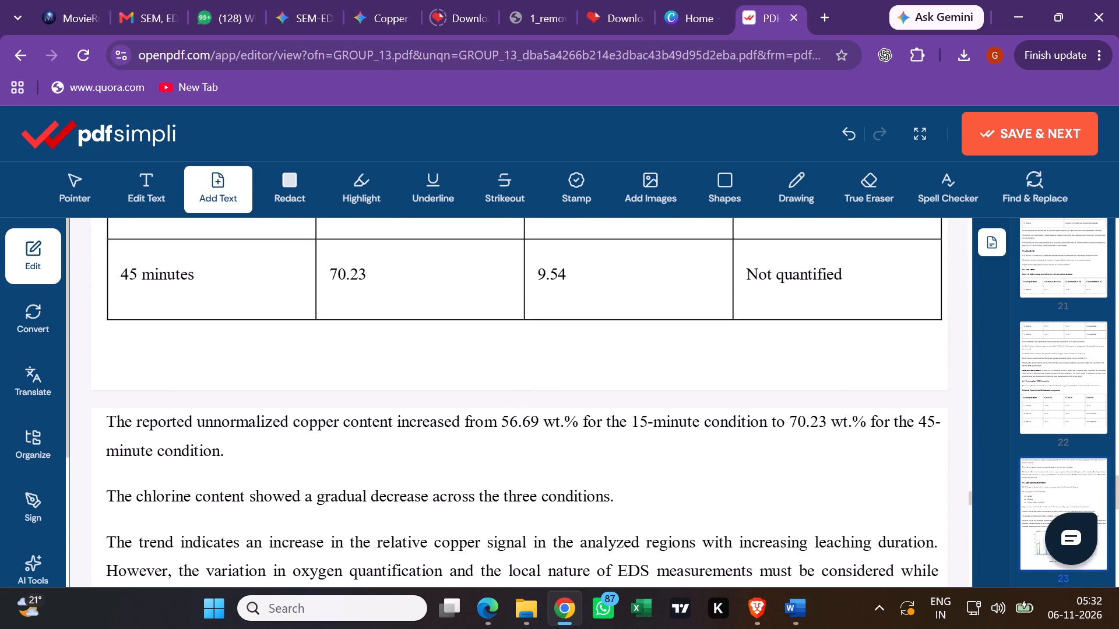
pyautogui.write('16')
# Add the page number 17 at the bottom centre of the page ending with Figure 4.6, the 15-minute leaching EDS spectrum.
pyautogui.scroll(-9, 503, 415)
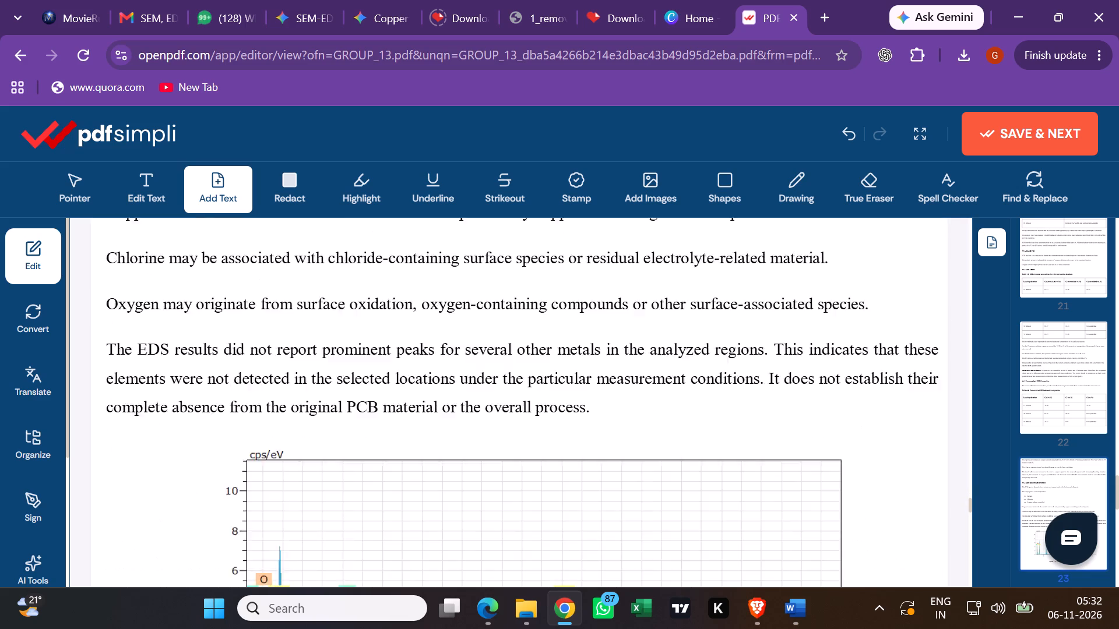
pyautogui.scroll(-3, 517, 436)
pyautogui.scroll(5, 516, 436)
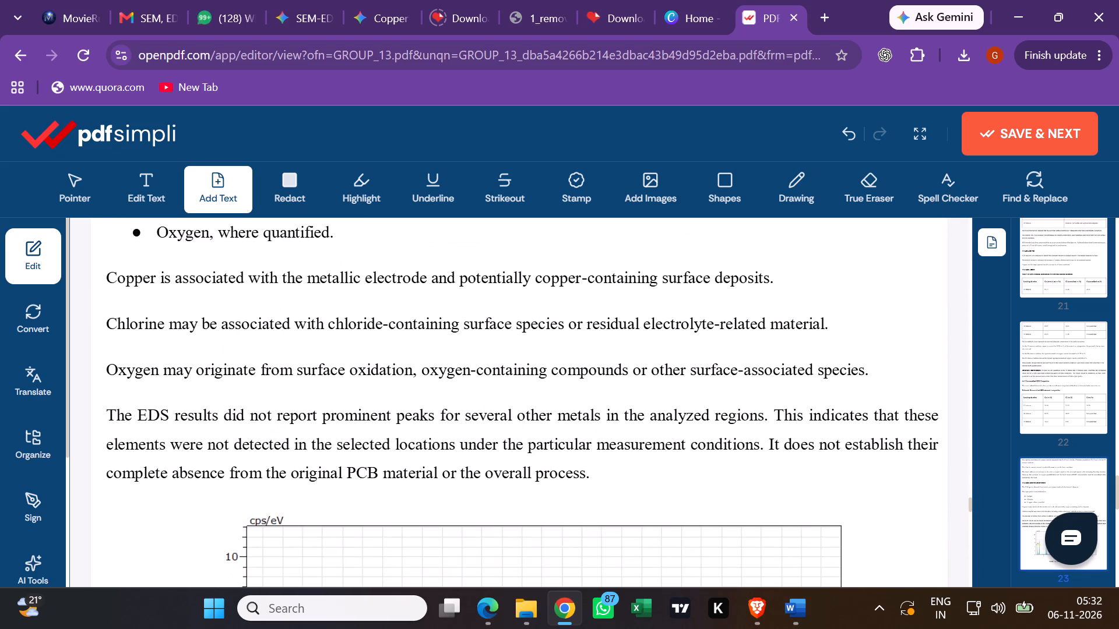
pyautogui.scroll(7, 519, 430)
pyautogui.scroll(-6, 526, 428)
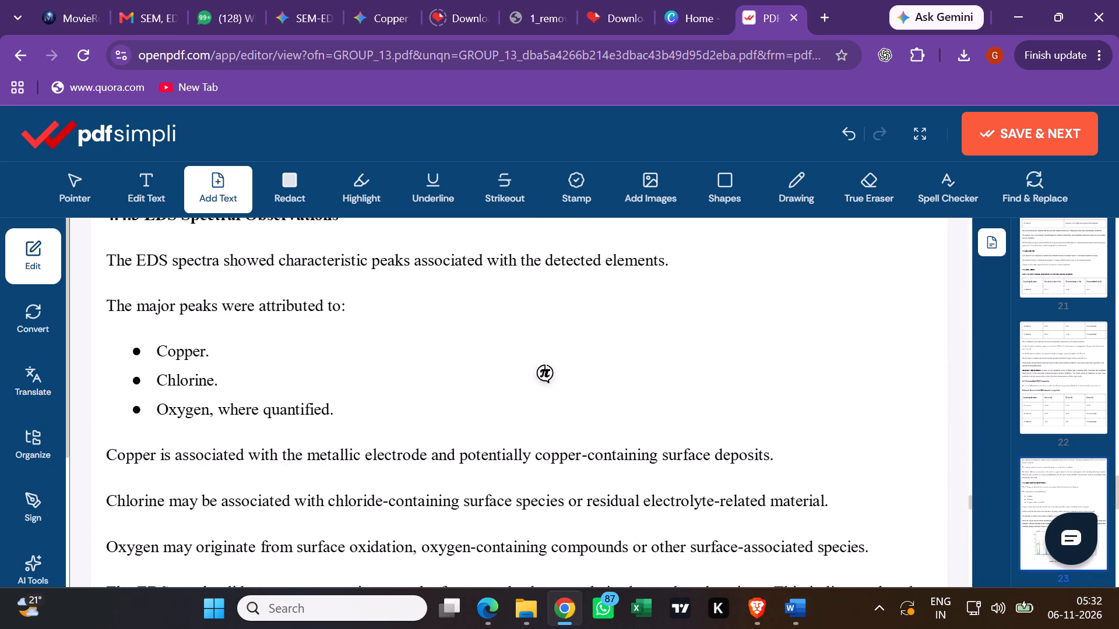
pyautogui.scroll(-8, 521, 432)
pyautogui.scroll(2, 521, 431)
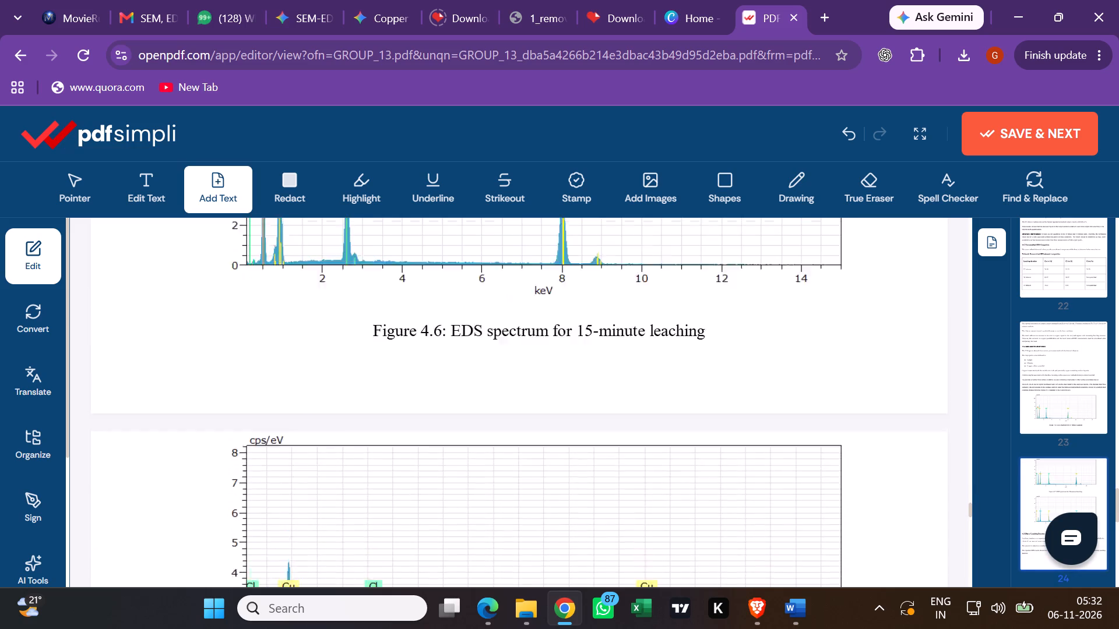
pyautogui.click(527, 444)
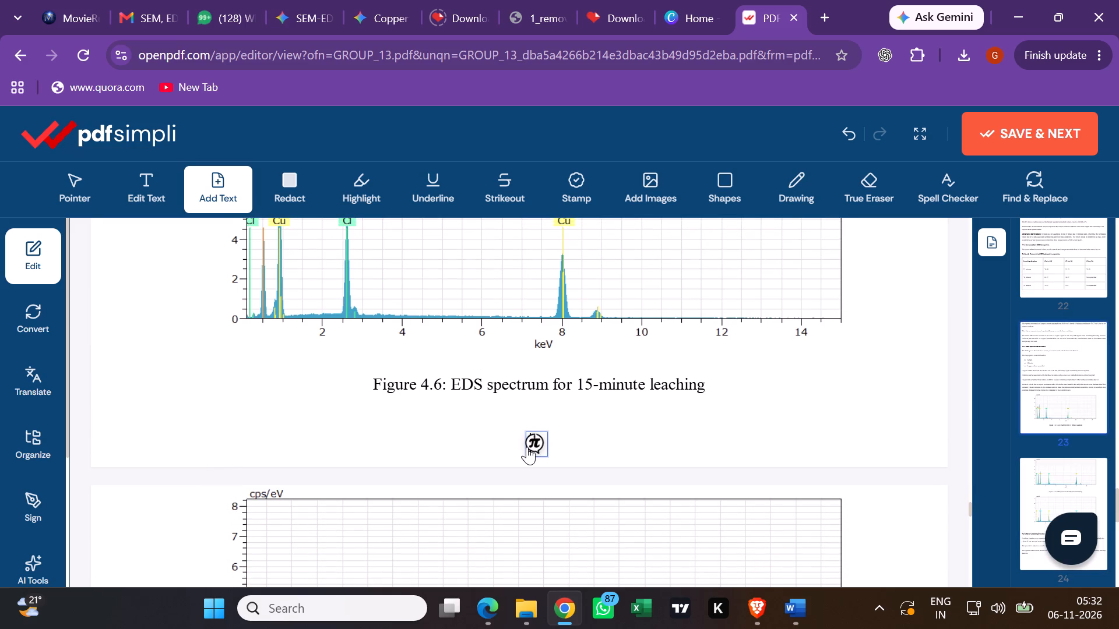
pyautogui.click(536, 453)
pyautogui.click(536, 453)
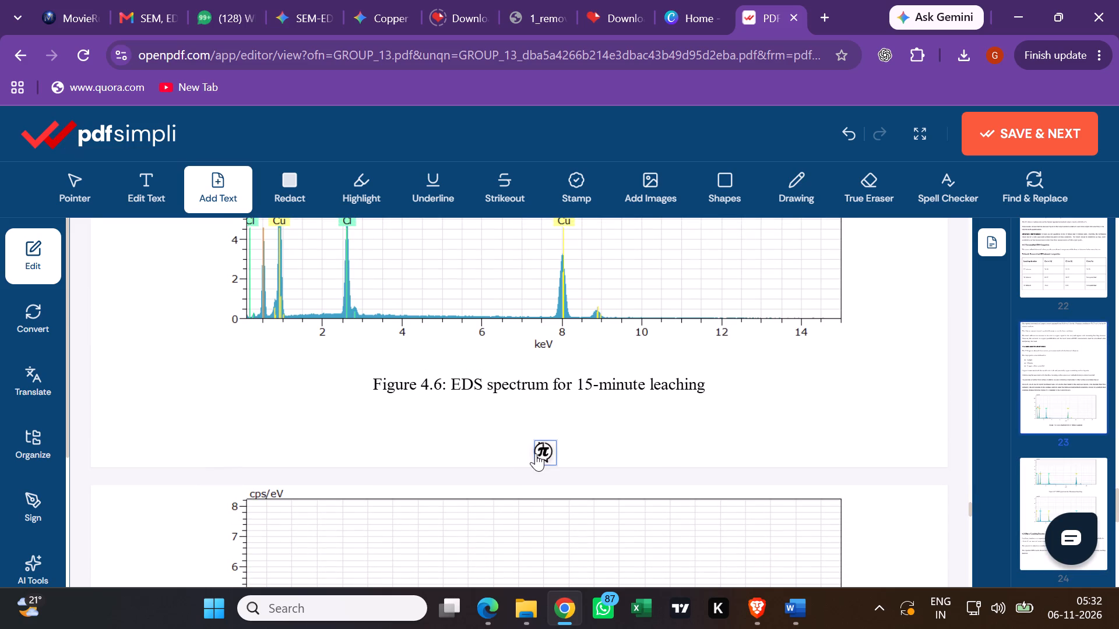
pyautogui.click(533, 451)
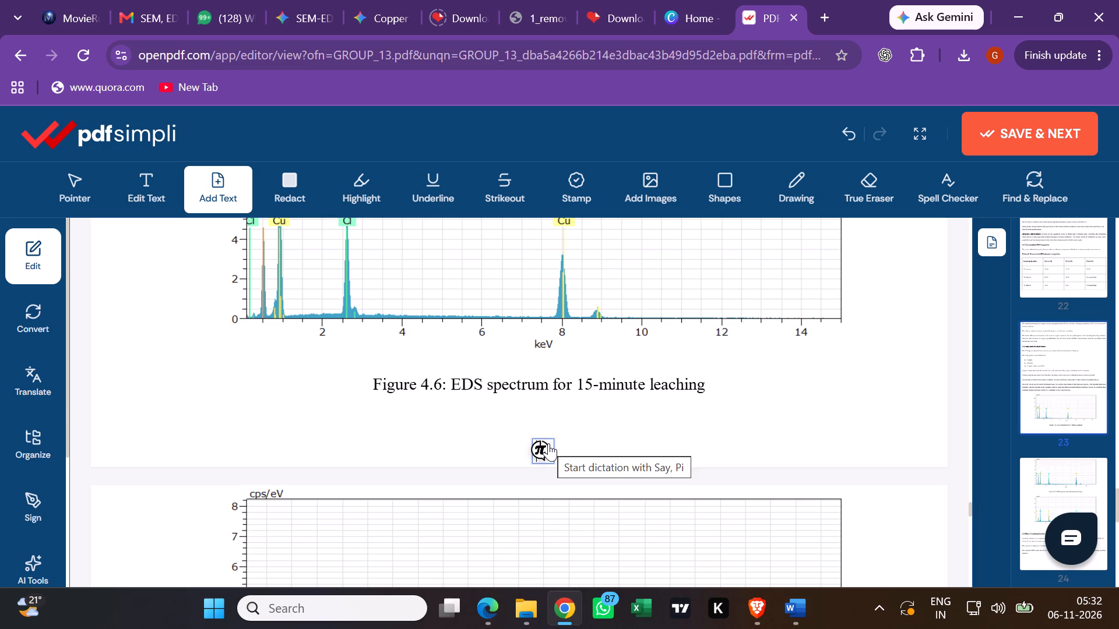
pyautogui.press('1')
pyautogui.press('7')
pyautogui.scroll(-4, 530, 469)
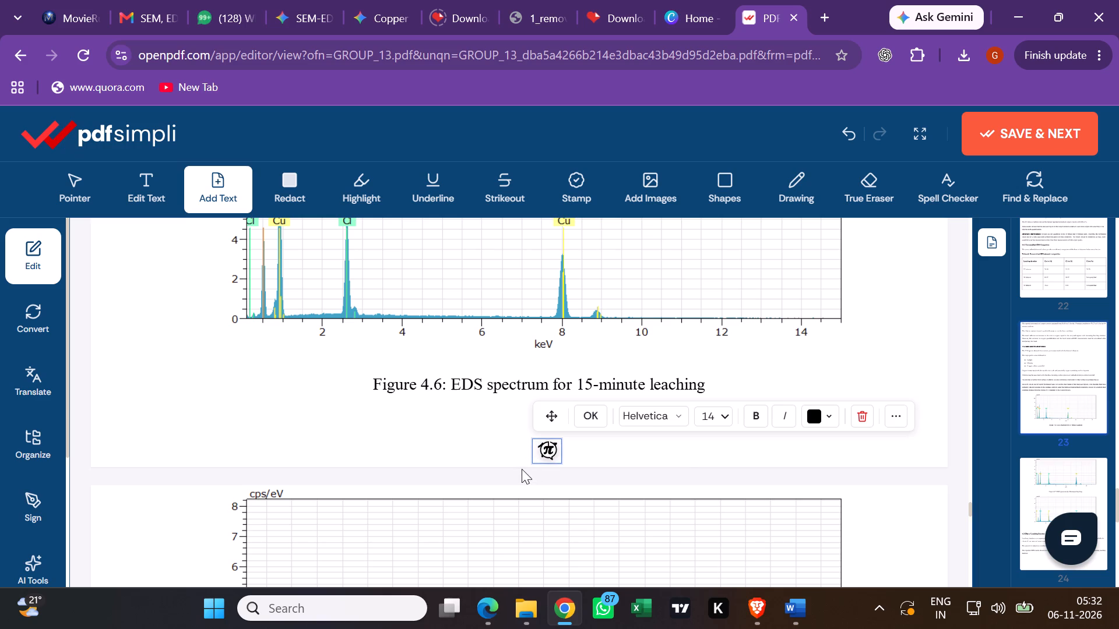
pyautogui.click(521, 461)
# Add the page number 18 at the bottom centre of the page just before Table 4.5, below the leaching duration paragraphs.
pyautogui.scroll(-4, 519, 465)
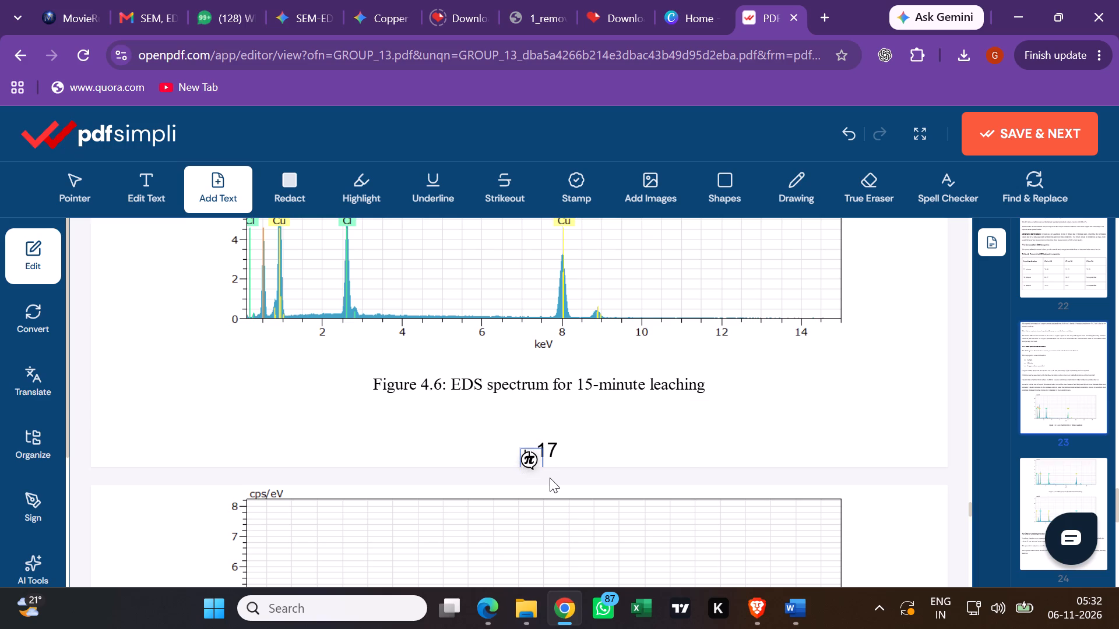
pyautogui.scroll(-12, 550, 478)
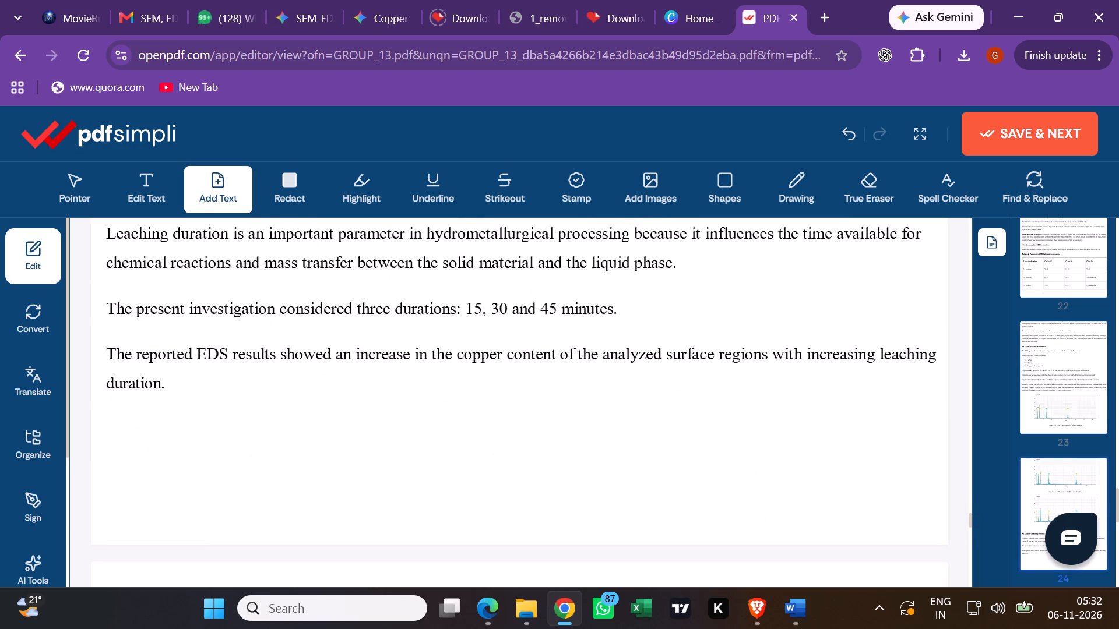
pyautogui.scroll(-1, 537, 485)
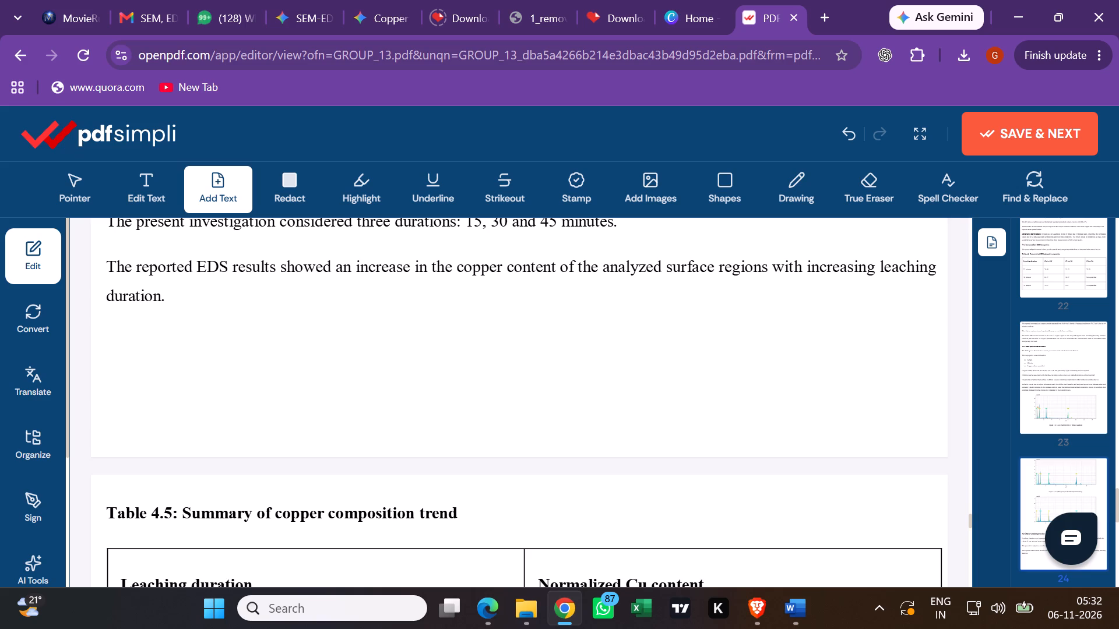
pyautogui.click(536, 442)
pyautogui.press('1')
pyautogui.press('8')
# Add the page number 19 at the bottom centre of the page just before the one containing 4.6 Overall Discussion.
pyautogui.scroll(-5, 528, 464)
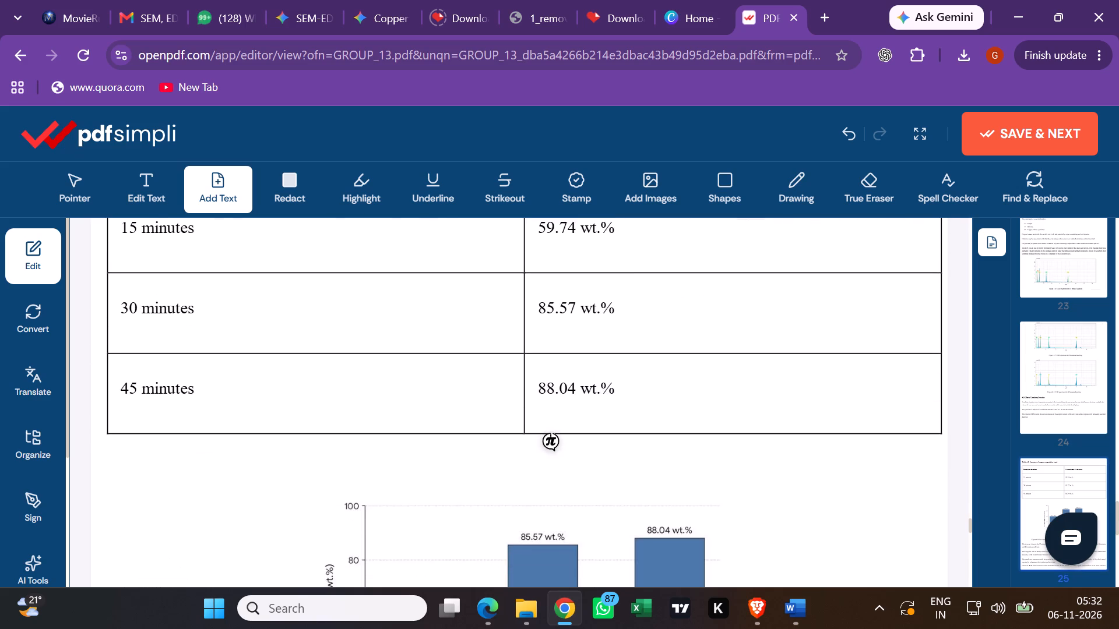
pyautogui.scroll(-9, 532, 467)
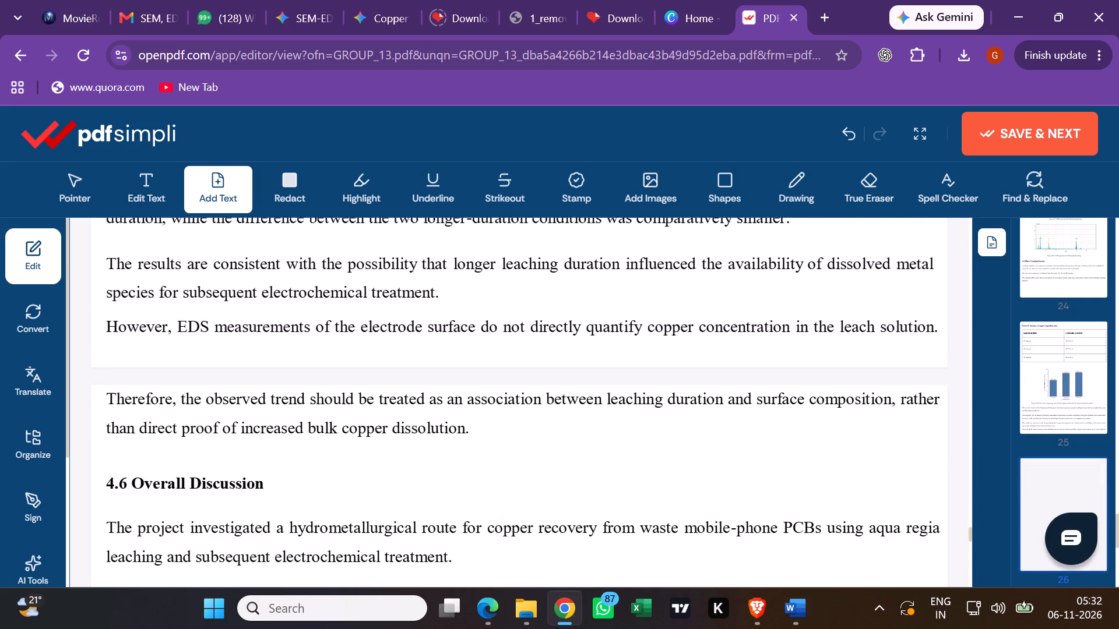
pyautogui.scroll(1, 530, 457)
pyautogui.click(529, 433)
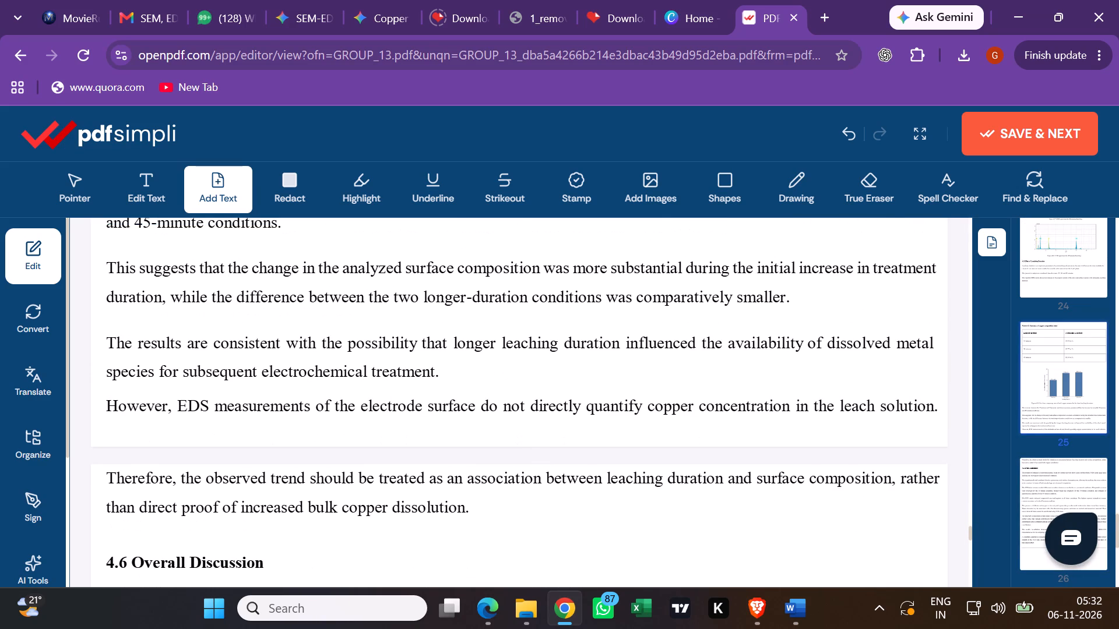
pyautogui.press('1')
pyautogui.press('9')
# Add the page number 20 at the bottom centre of the page containing 4.6 Overall Discussion, just before Chapter 5.
pyautogui.scroll(-6, 512, 462)
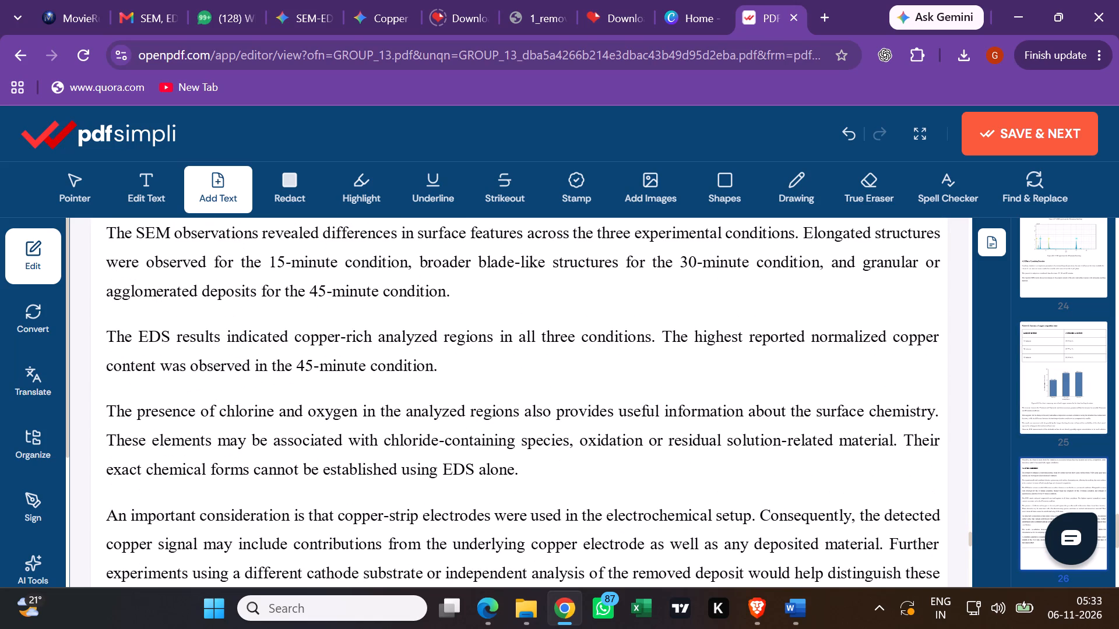
pyautogui.scroll(-5, 518, 478)
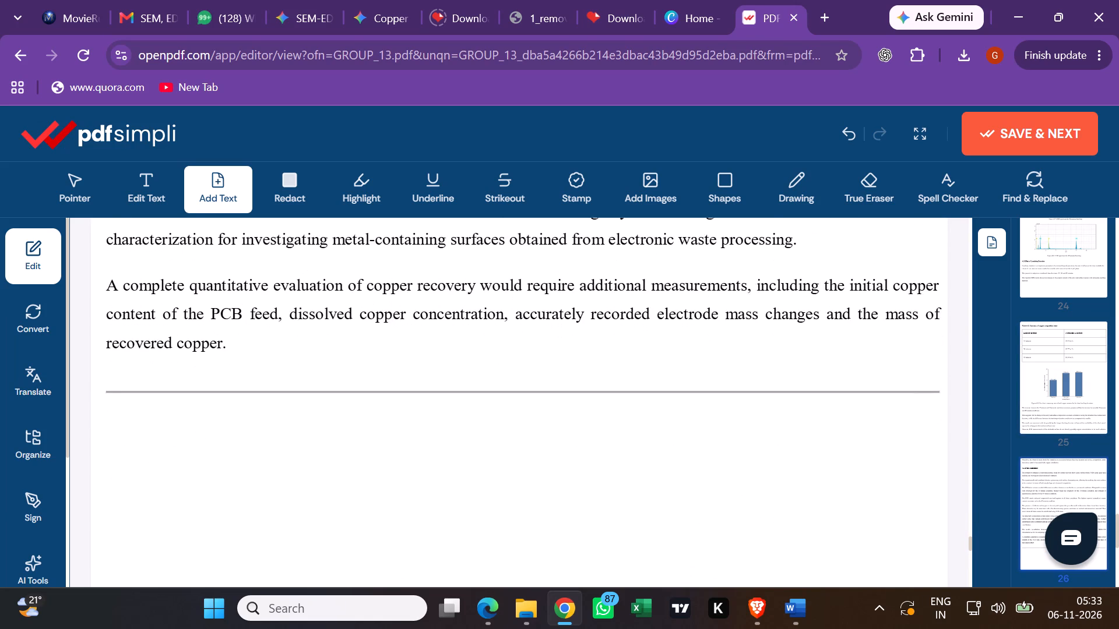
pyautogui.scroll(-2, 516, 460)
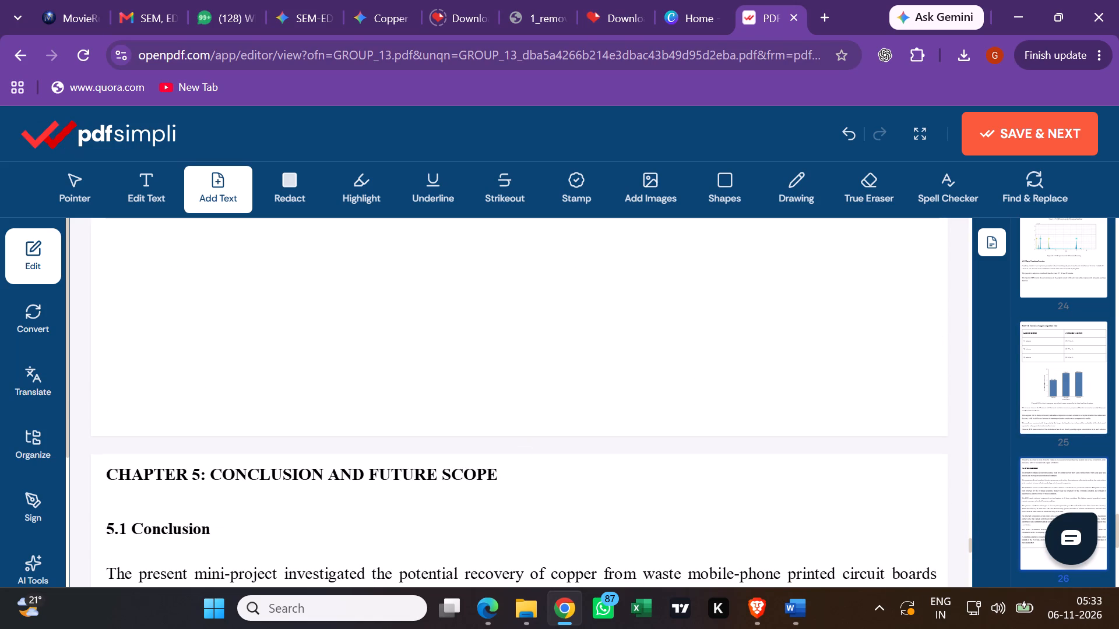
pyautogui.click(527, 411)
pyautogui.press('2')
pyautogui.press('0')
# Add the page number 21 at the bottom centre of the page ending with the Alternative cathode materials item.
pyautogui.scroll(-6, 520, 474)
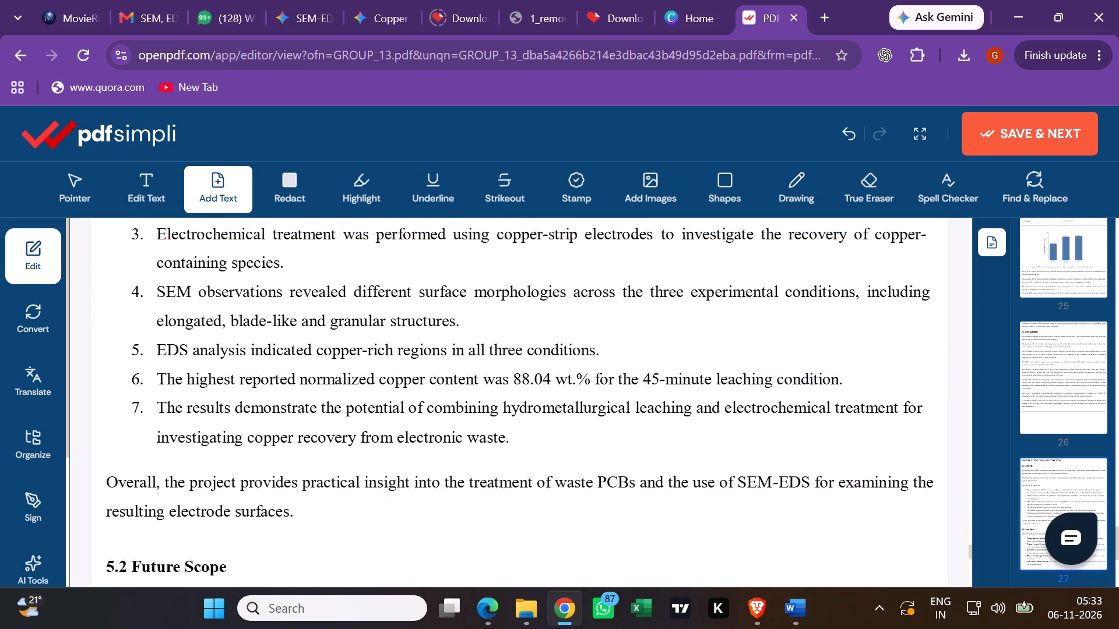
pyautogui.scroll(-6, 527, 474)
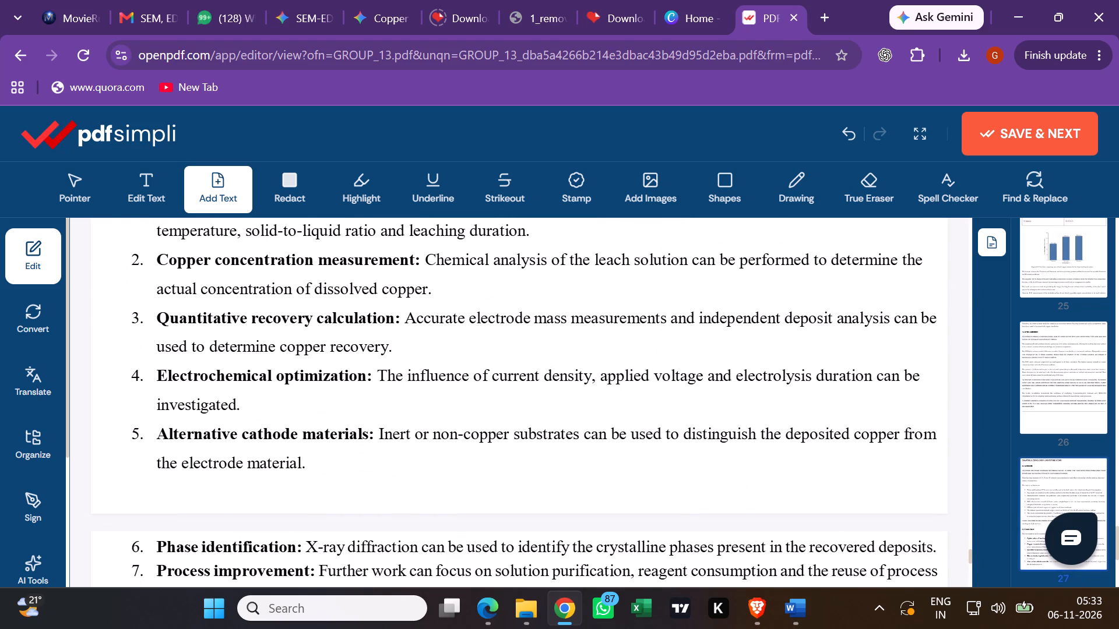
pyautogui.click(537, 497)
pyautogui.write('21')
# Add the page number 22 at the bottom centre of the page ending with the Faraday's law equation.
pyautogui.scroll(-4, 537, 497)
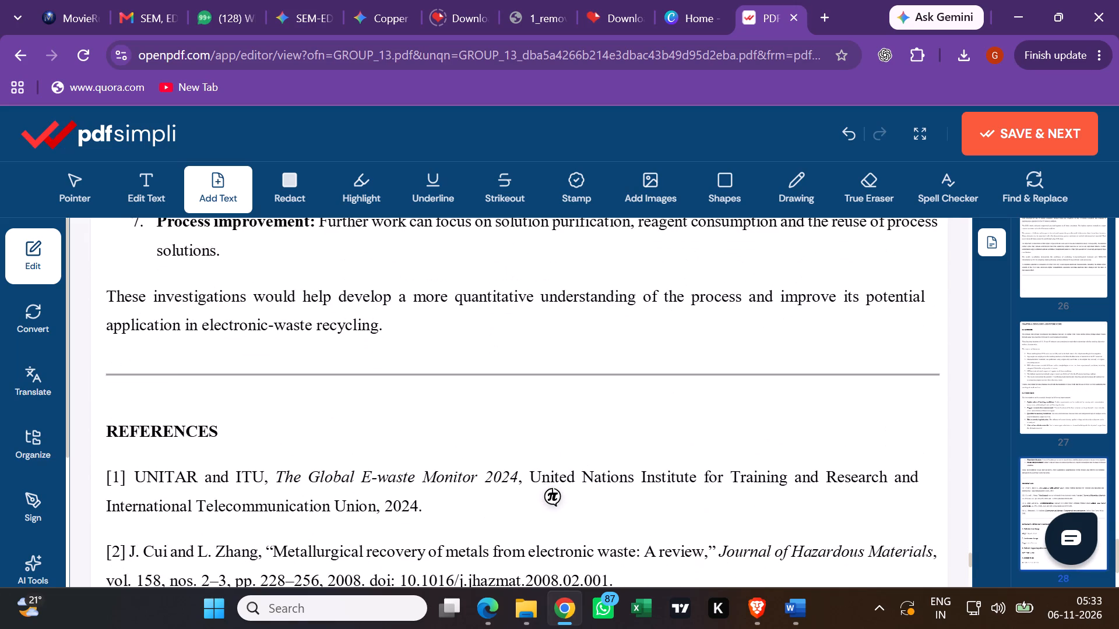
pyautogui.scroll(-7, 531, 508)
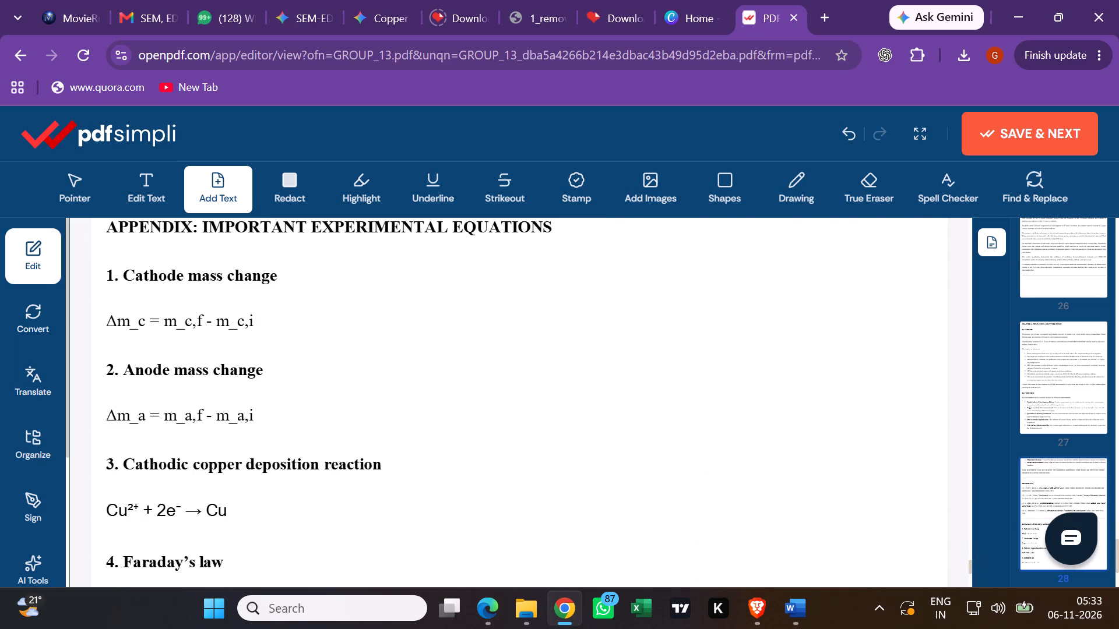
pyautogui.scroll(-2, 532, 506)
pyautogui.click(543, 481)
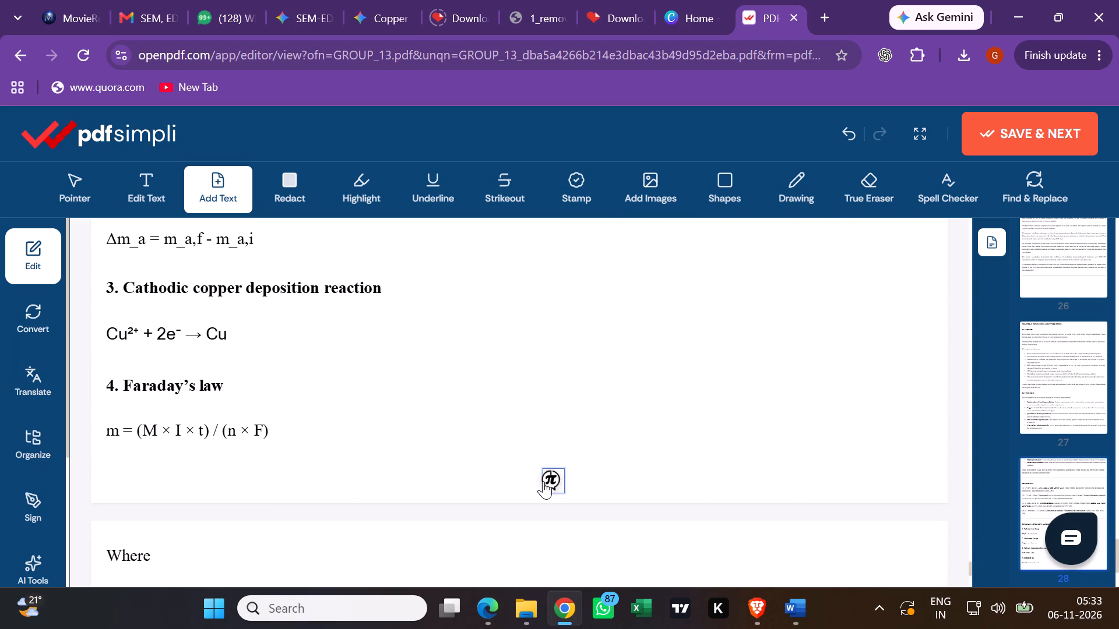
pyautogui.write('22')
# Add the page number 23 at the bottom centre of the last page, which contains the theoretical copper deposition equation.
pyautogui.scroll(-5, 533, 489)
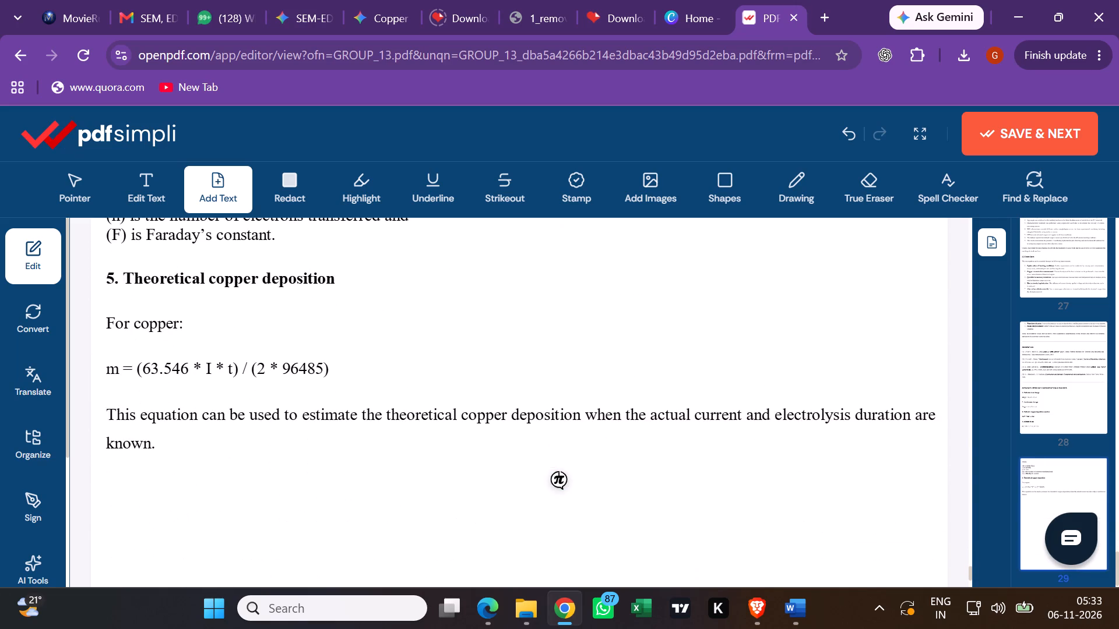
pyautogui.scroll(-10, 529, 494)
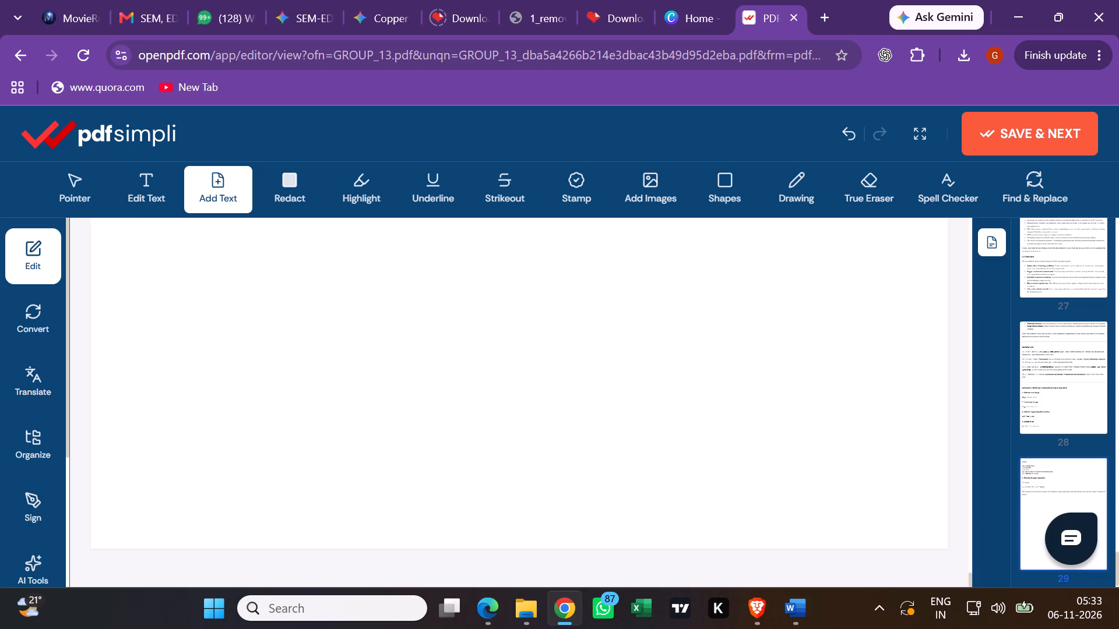
pyautogui.click(546, 525)
pyautogui.write('23')
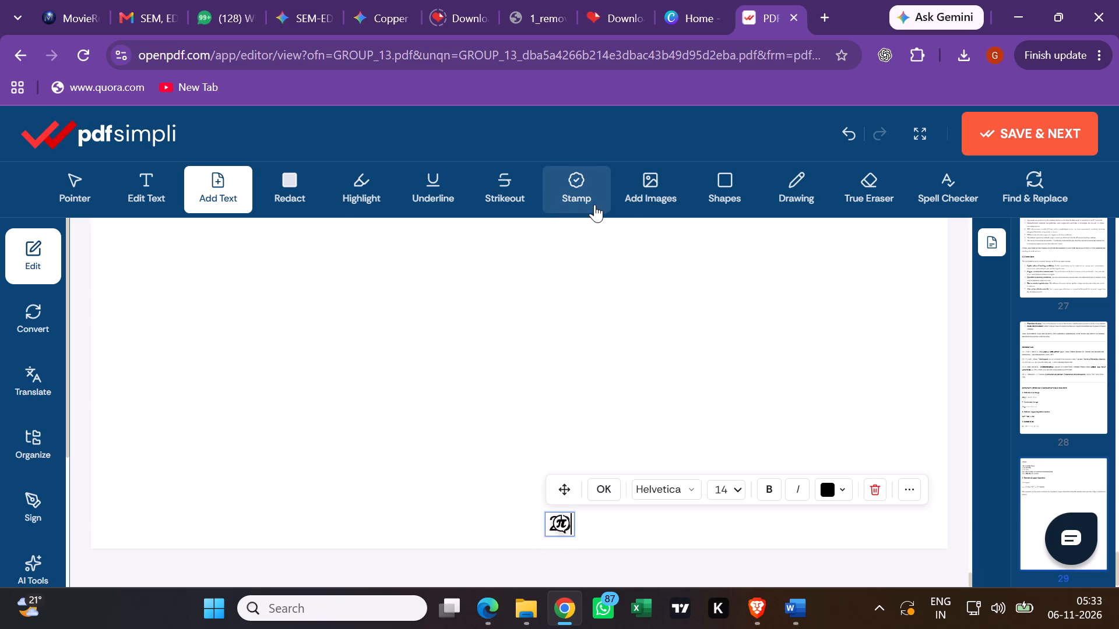
# Set the font size of page number 23 on the last page to 8.
pyautogui.scroll(12, 646, 256)
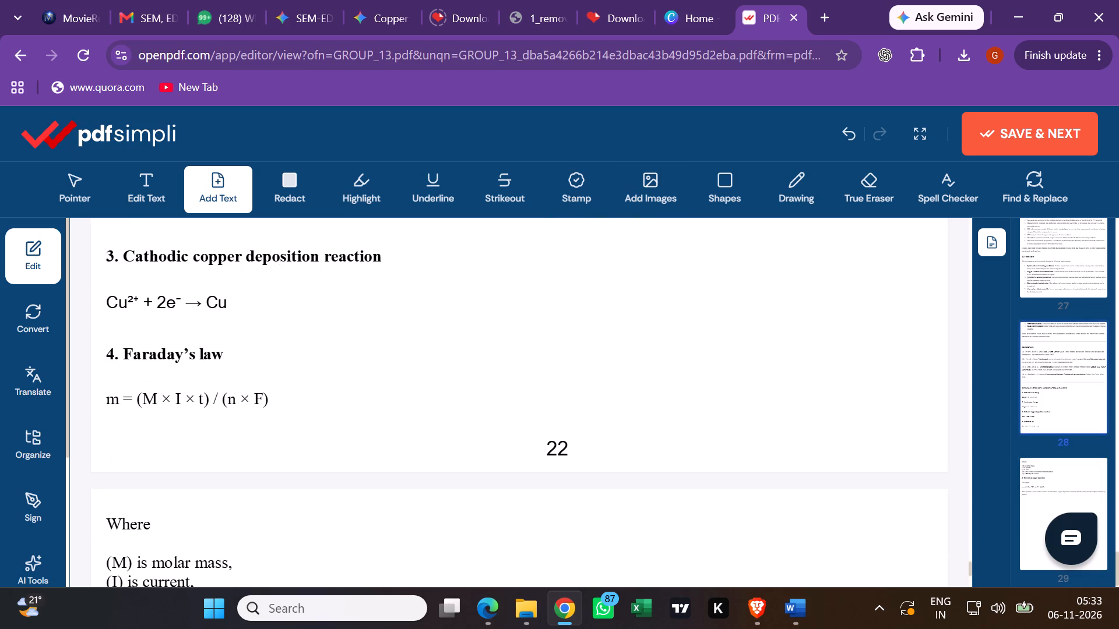
pyautogui.scroll(-15, 681, 318)
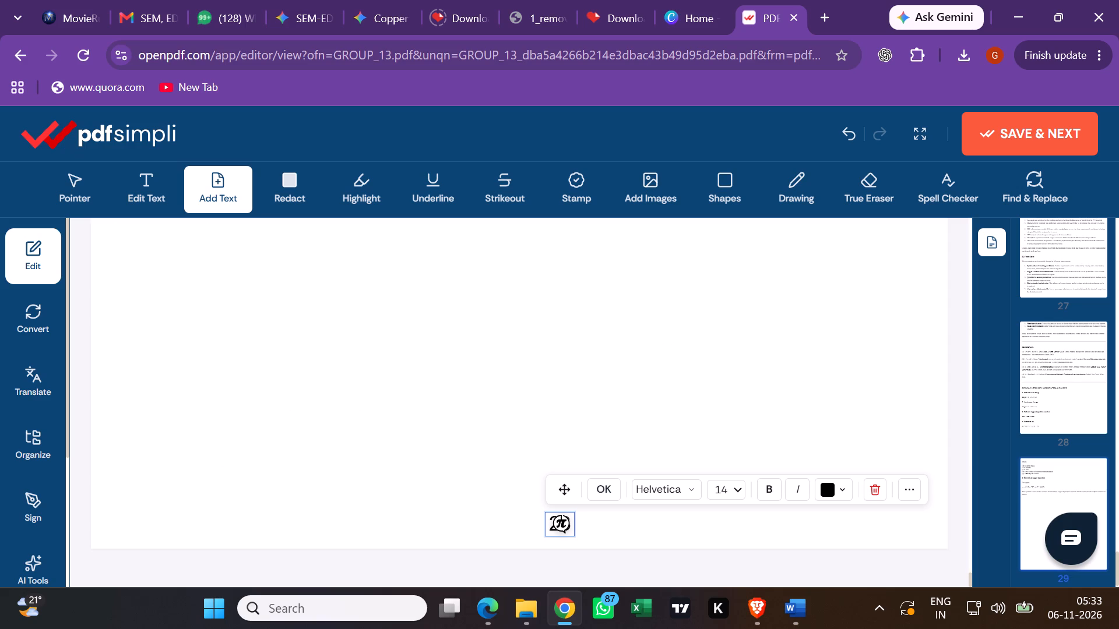
pyautogui.click(740, 490)
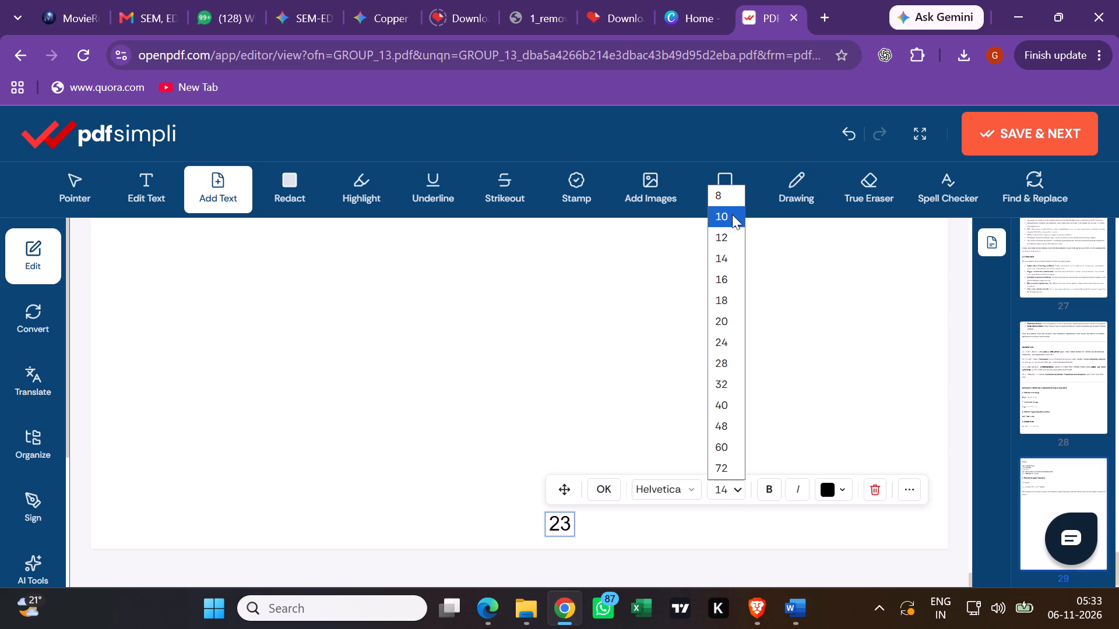
pyautogui.scroll(5, 720, 212)
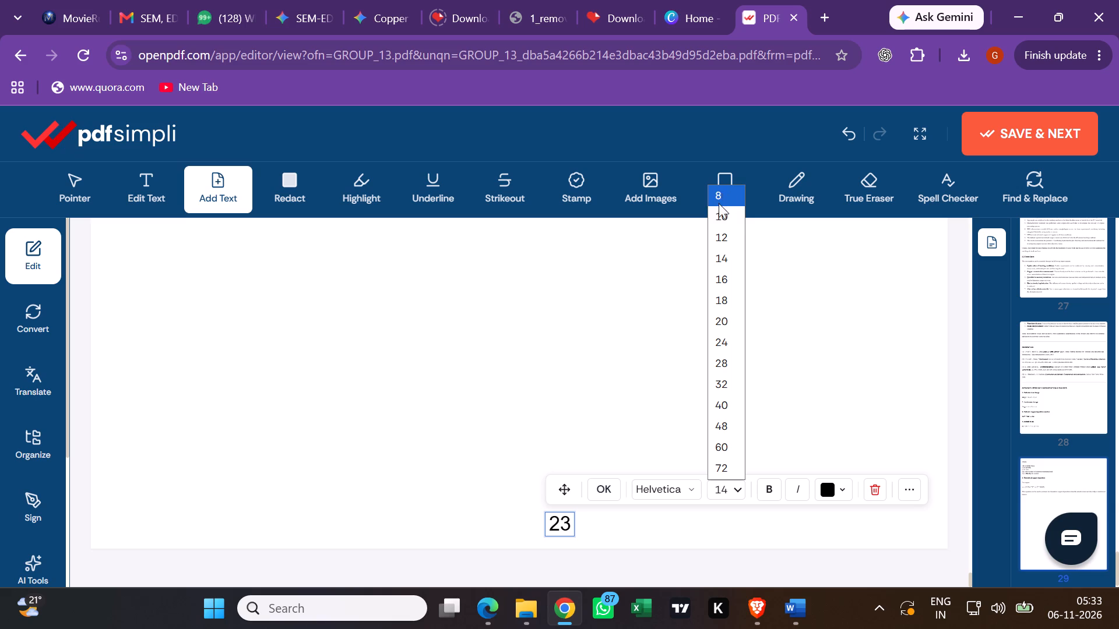
pyautogui.click(720, 199)
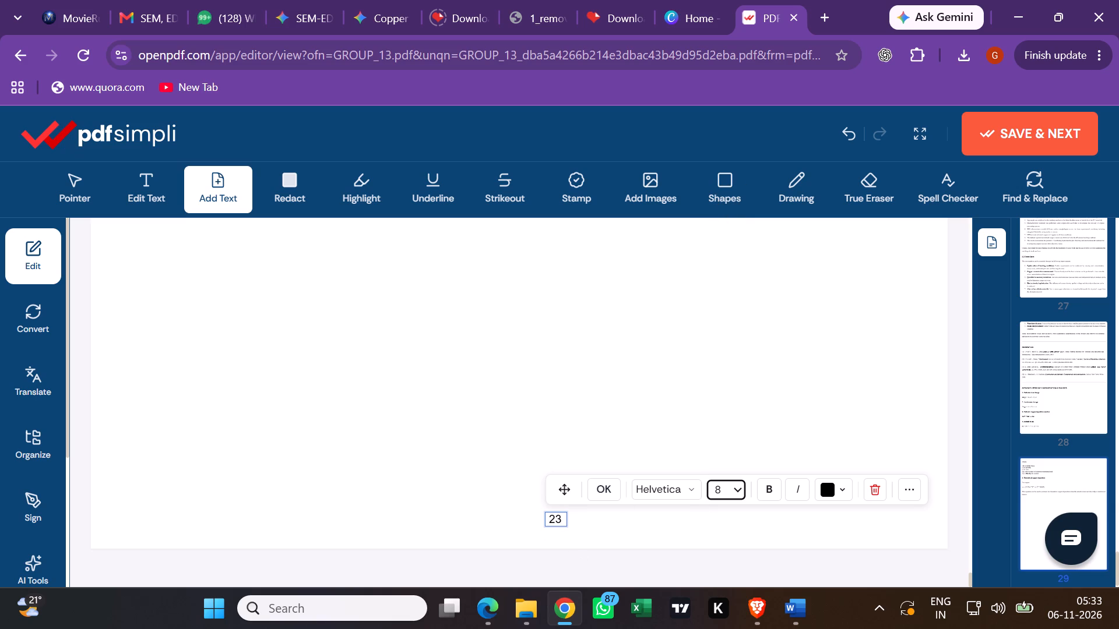
# Set the font size of page number 22, on the page ending with the Faraday's law equation, to 8.
pyautogui.scroll(4, 580, 396)
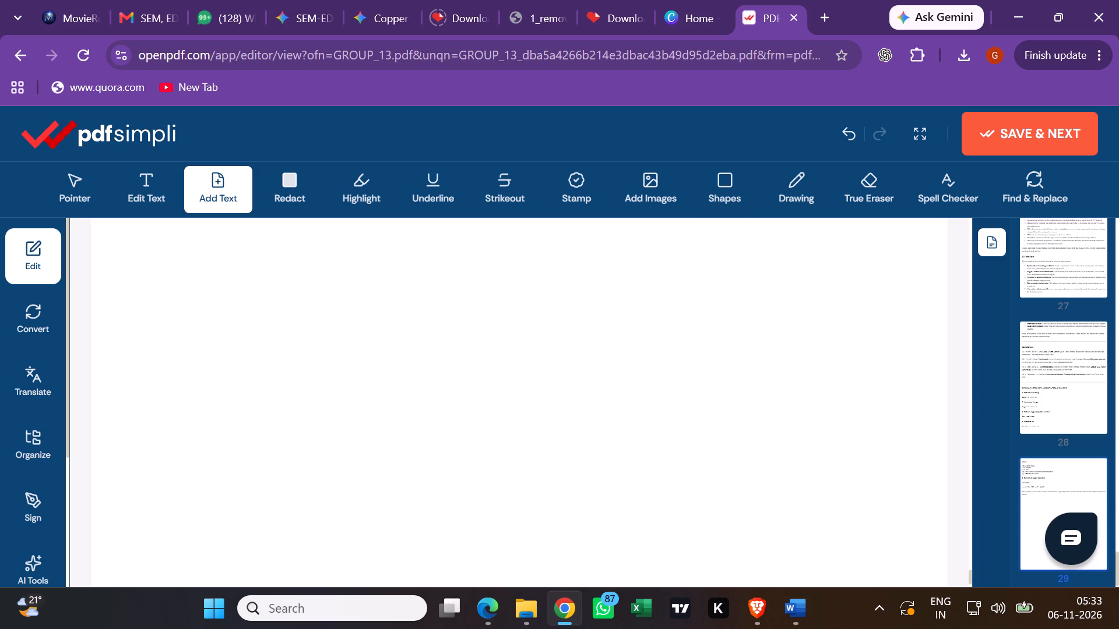
pyautogui.scroll(6, 585, 382)
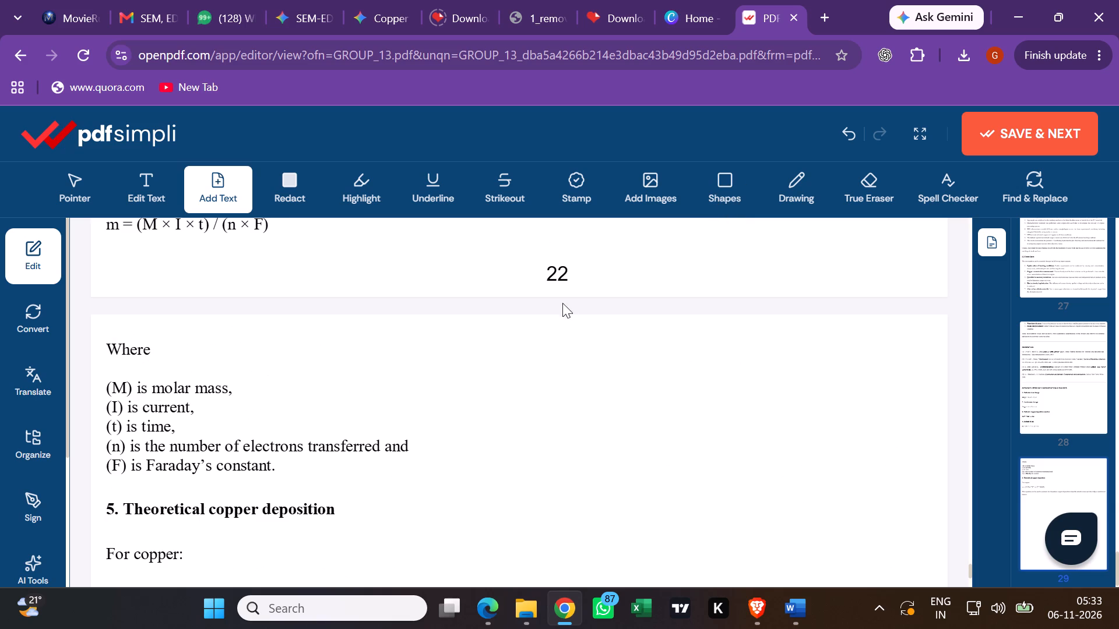
pyautogui.click(561, 283)
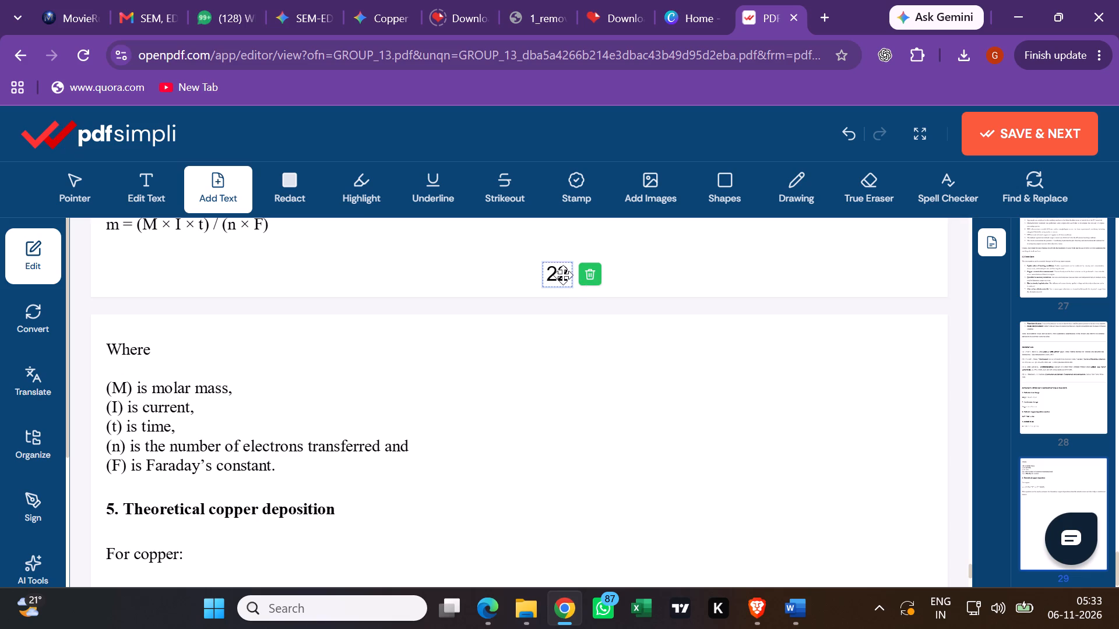
pyautogui.click(563, 275)
pyautogui.doubleClick(563, 275)
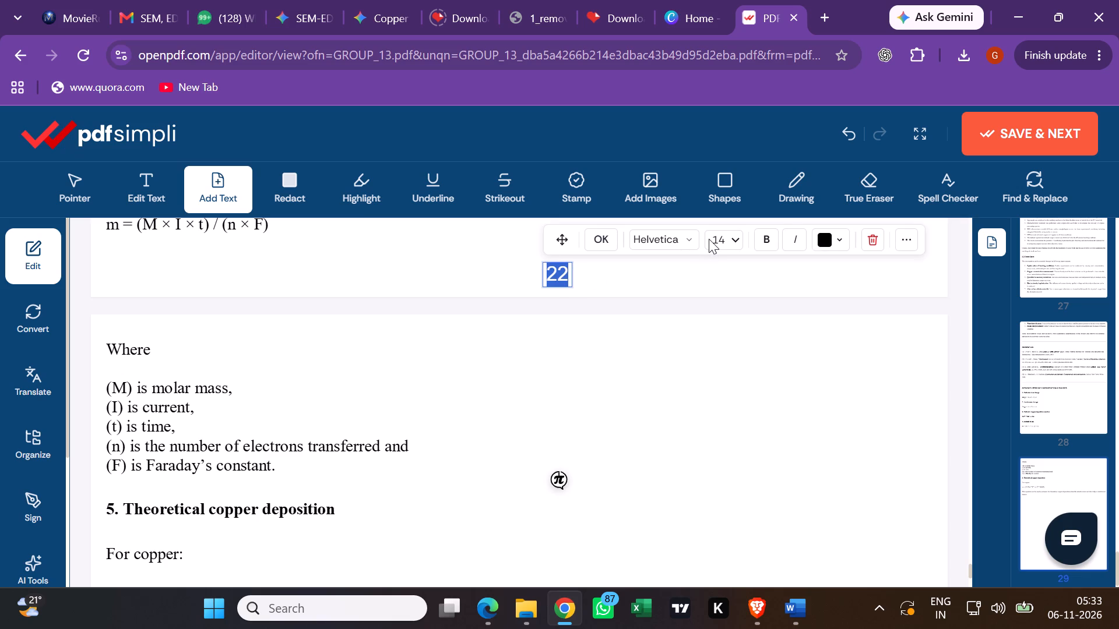
pyautogui.click(734, 240)
pyautogui.click(722, 263)
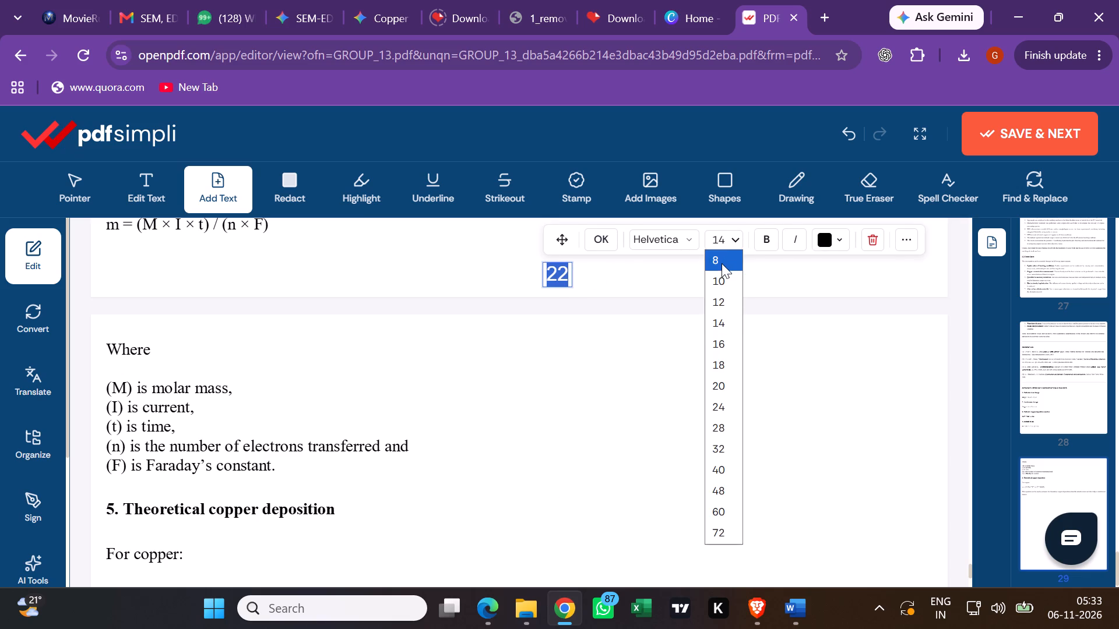
# Set the font size of page number 21, on the page ending with the Alternative cathode materials item, to 8.
pyautogui.scroll(7, 633, 287)
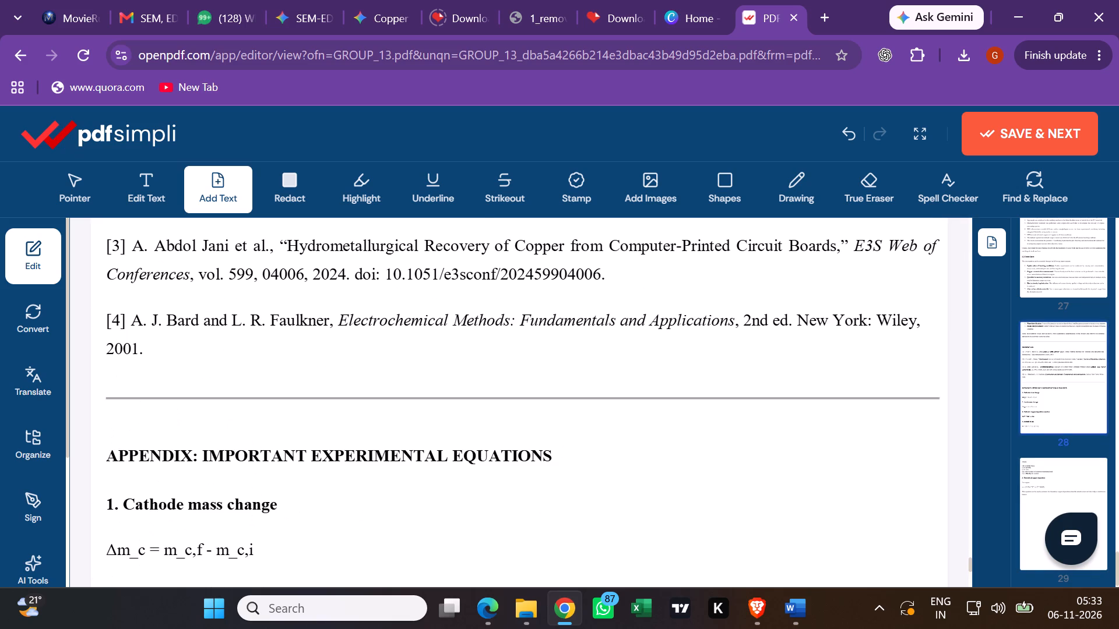
pyautogui.scroll(6, 629, 291)
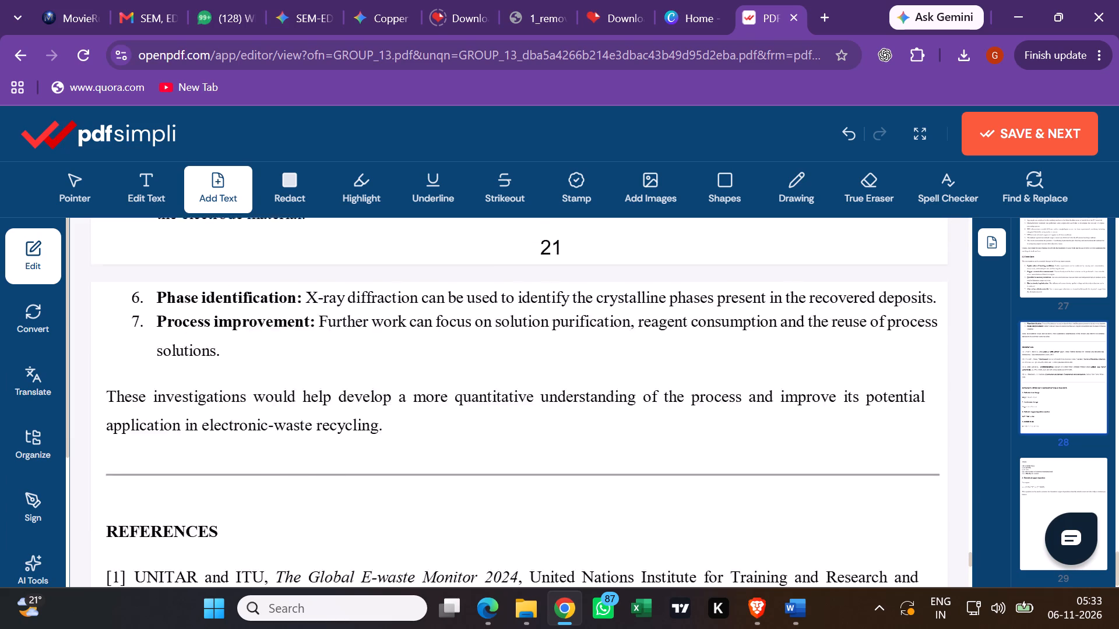
pyautogui.scroll(2, 627, 293)
pyautogui.click(560, 459)
pyautogui.click(551, 468)
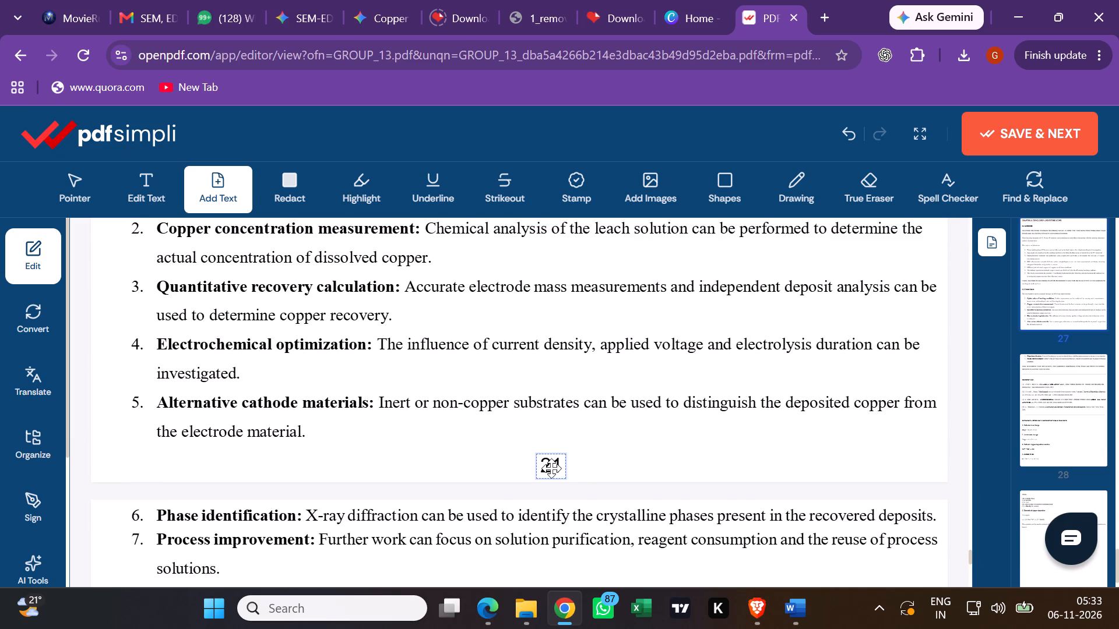
pyautogui.click(551, 468)
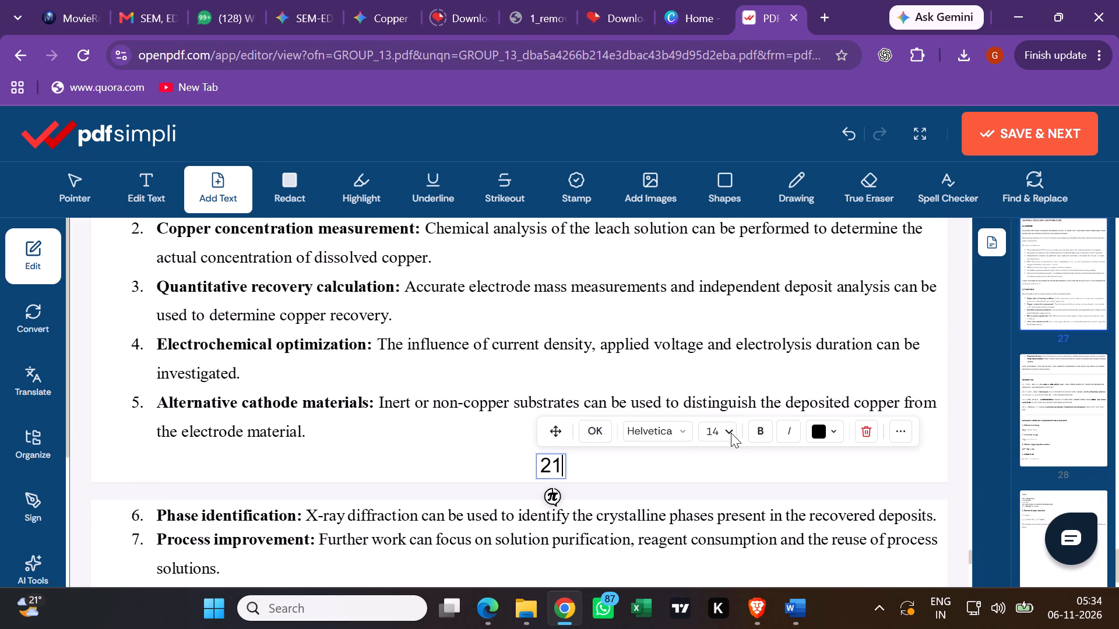
pyautogui.click(730, 433)
pyautogui.click(716, 141)
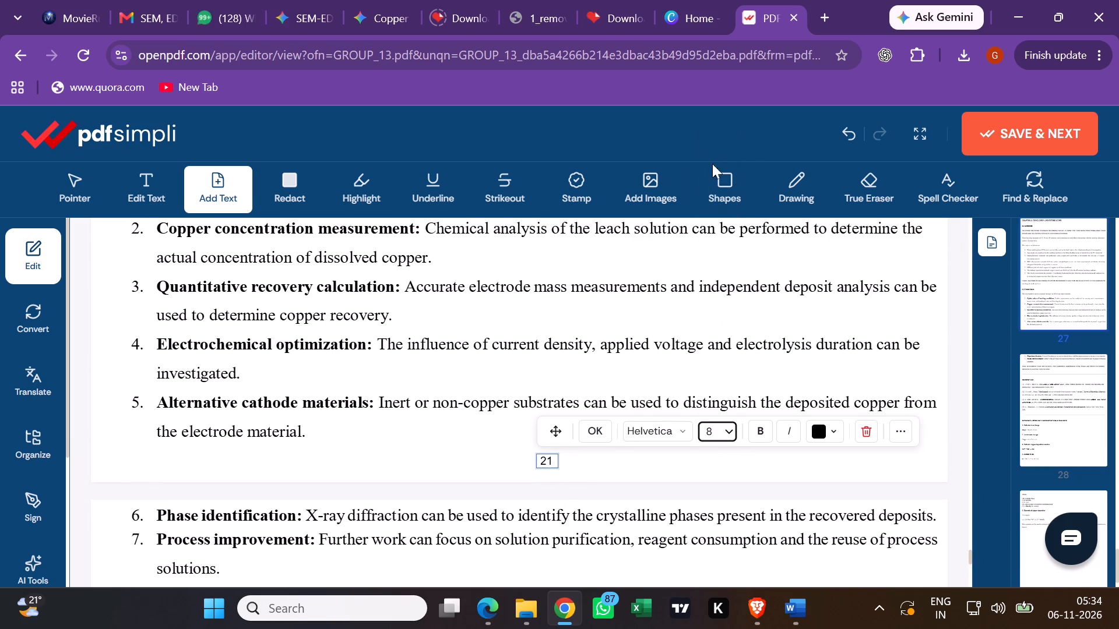
# Set the font size of page number 20, on the page just before Chapter 5, to 8.
pyautogui.scroll(10, 631, 335)
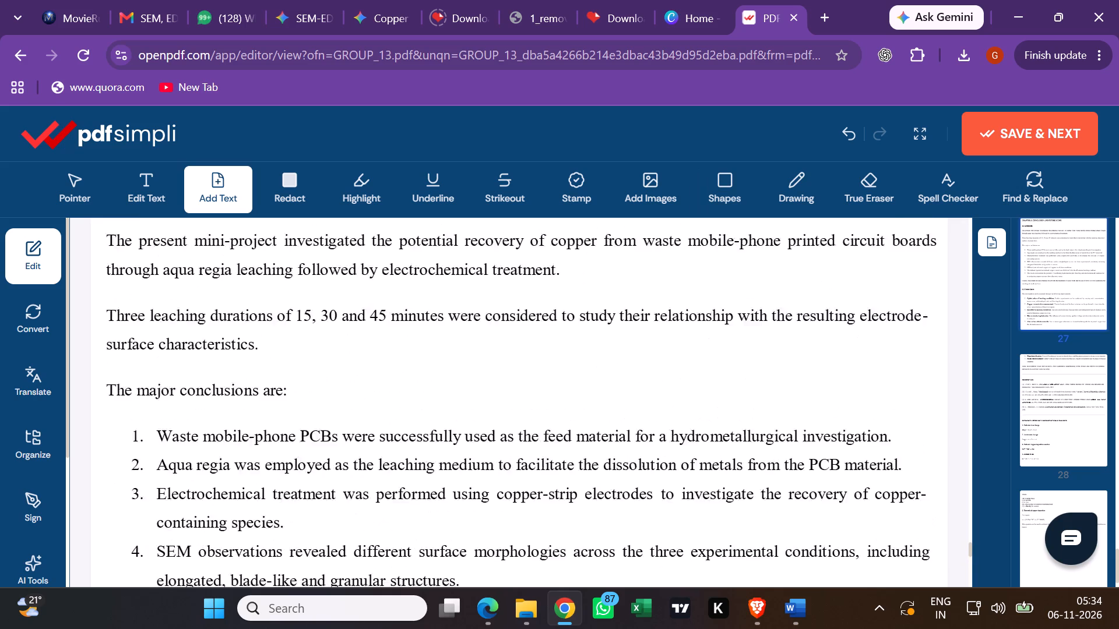
pyautogui.scroll(1, 622, 342)
pyautogui.doubleClick(539, 284)
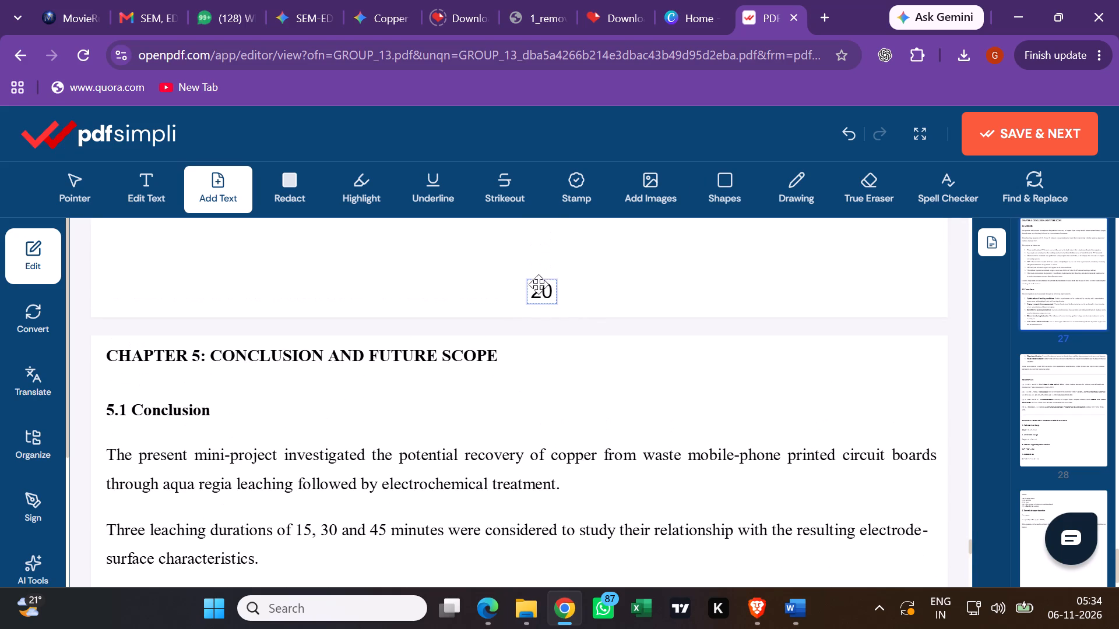
pyautogui.click(719, 258)
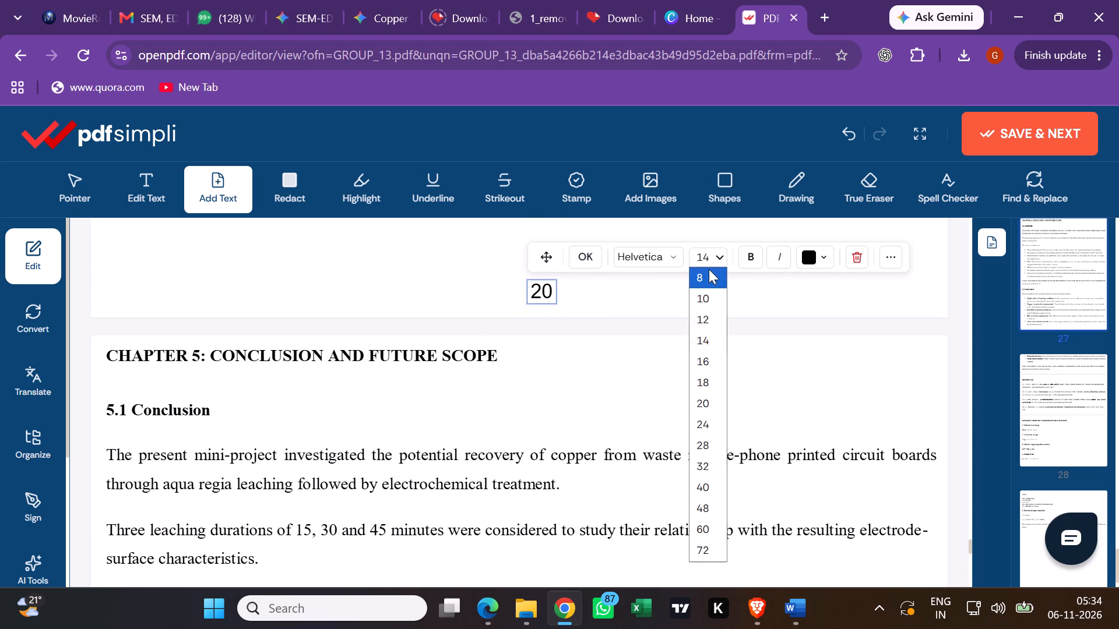
pyautogui.click(706, 279)
# Set the font size of page number 19, on the page containing the Figure 4.9 bar chart, to 8.
pyautogui.scroll(7, 515, 305)
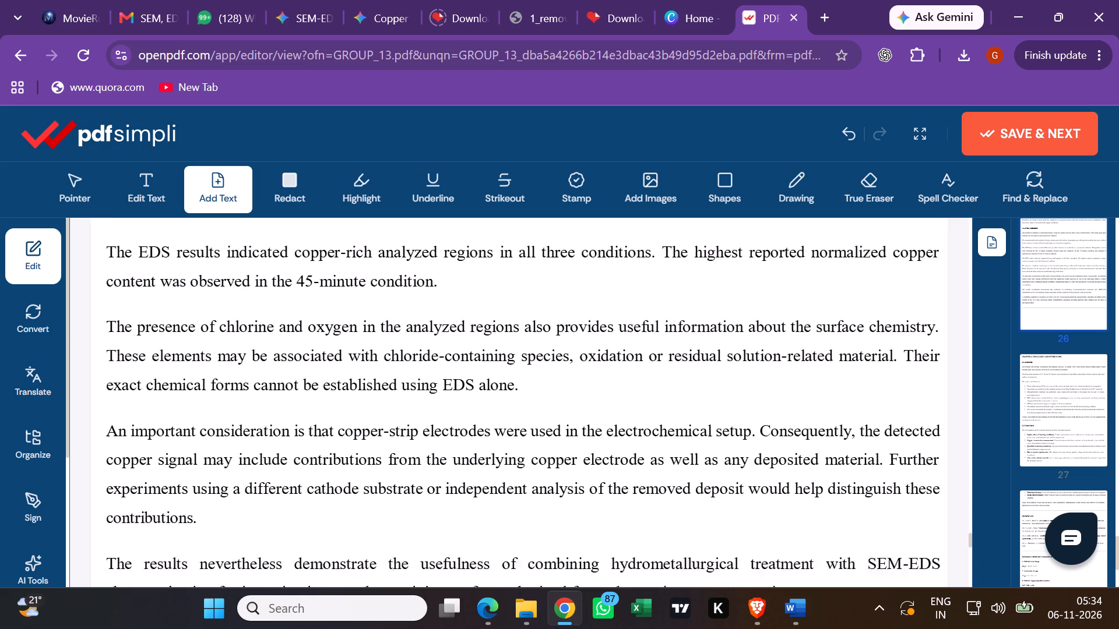
pyautogui.scroll(7, 521, 303)
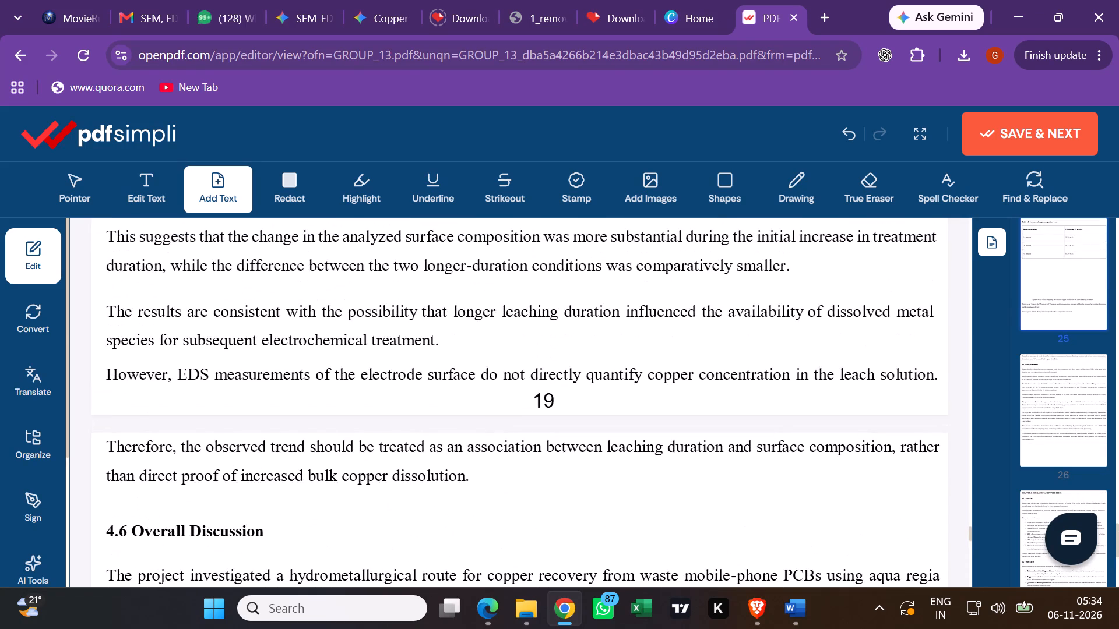
pyautogui.doubleClick(546, 404)
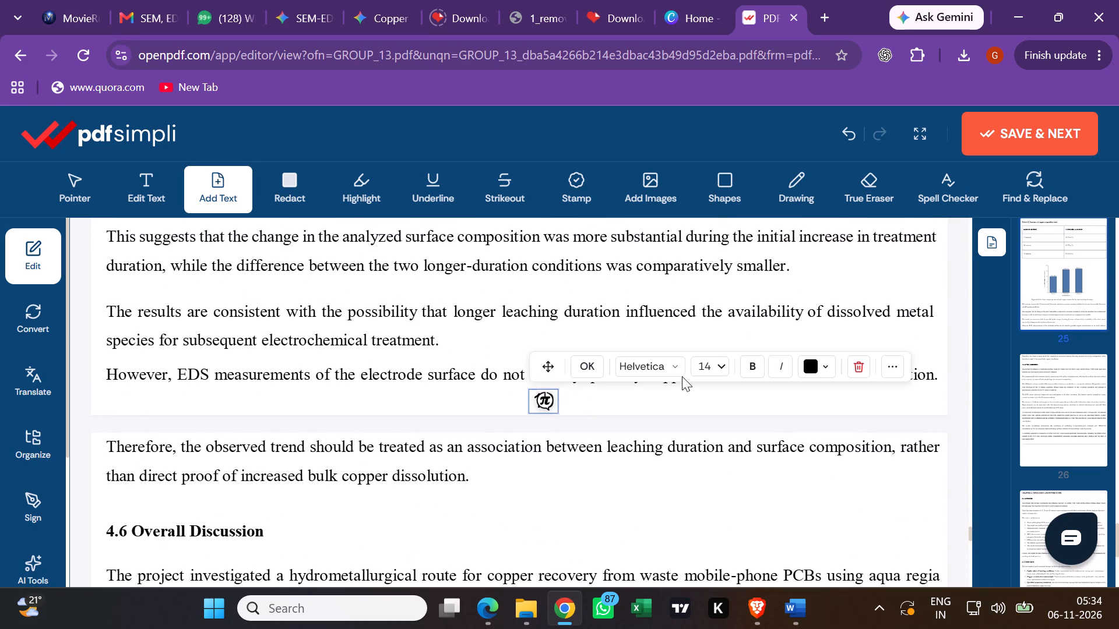
pyautogui.click(720, 361)
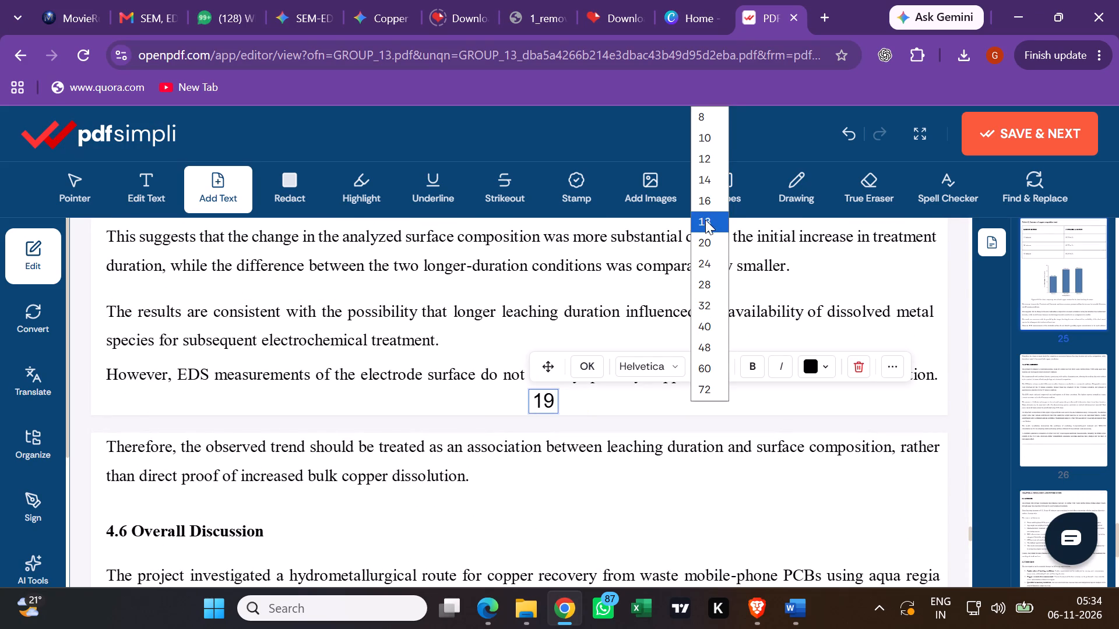
pyautogui.click(719, 107)
# Set the font size of page number 18, on the page just before Table 4.5, to 8.
pyautogui.scroll(4, 540, 327)
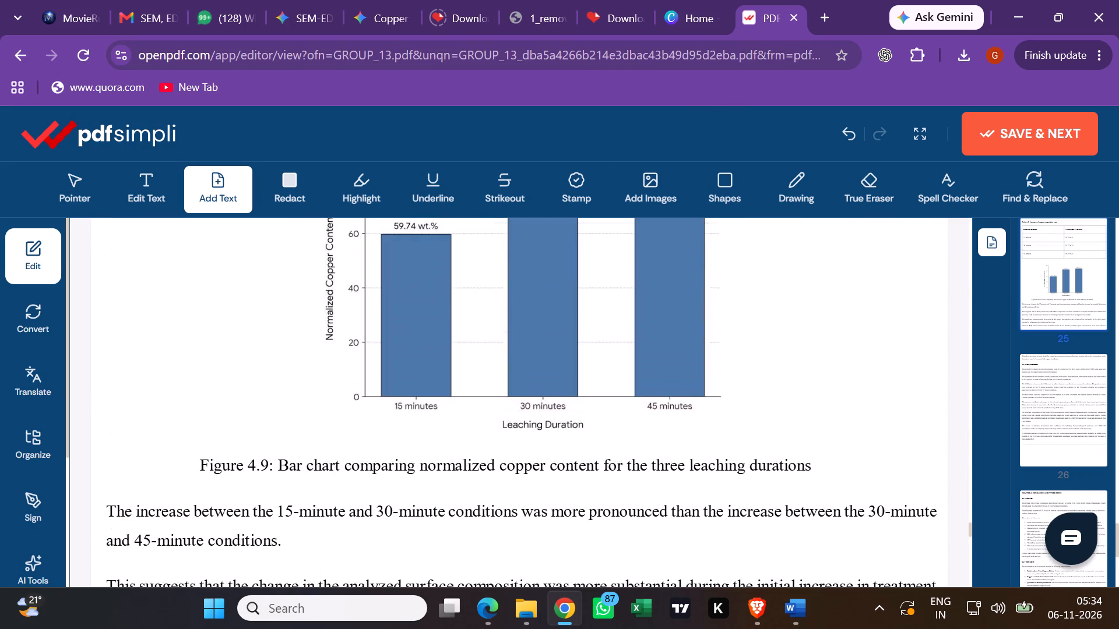
pyautogui.scroll(8, 540, 327)
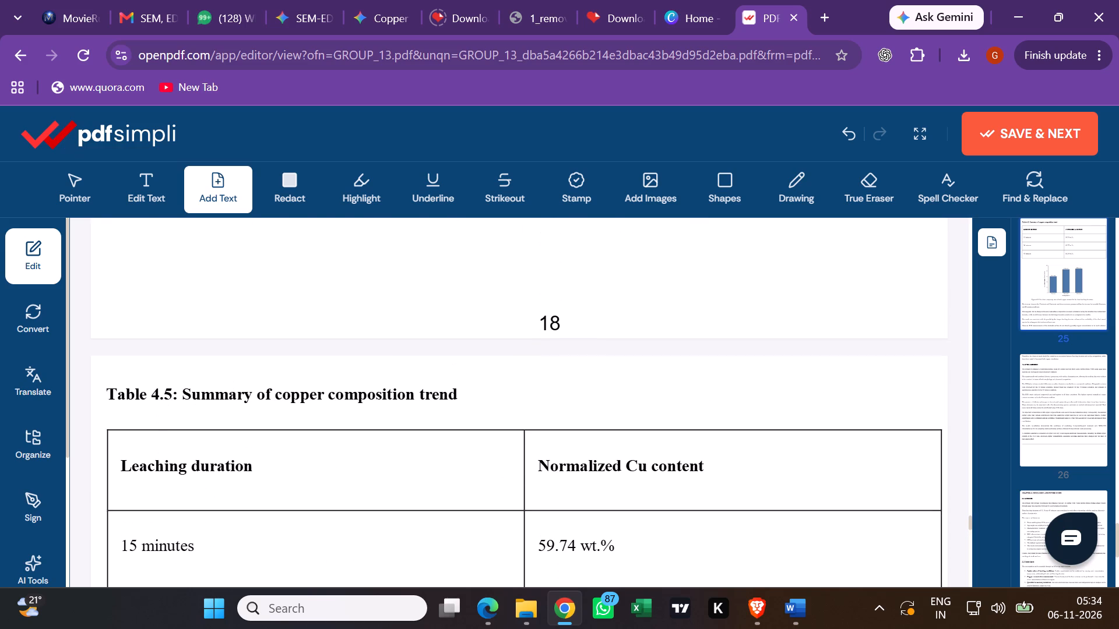
pyautogui.doubleClick(546, 321)
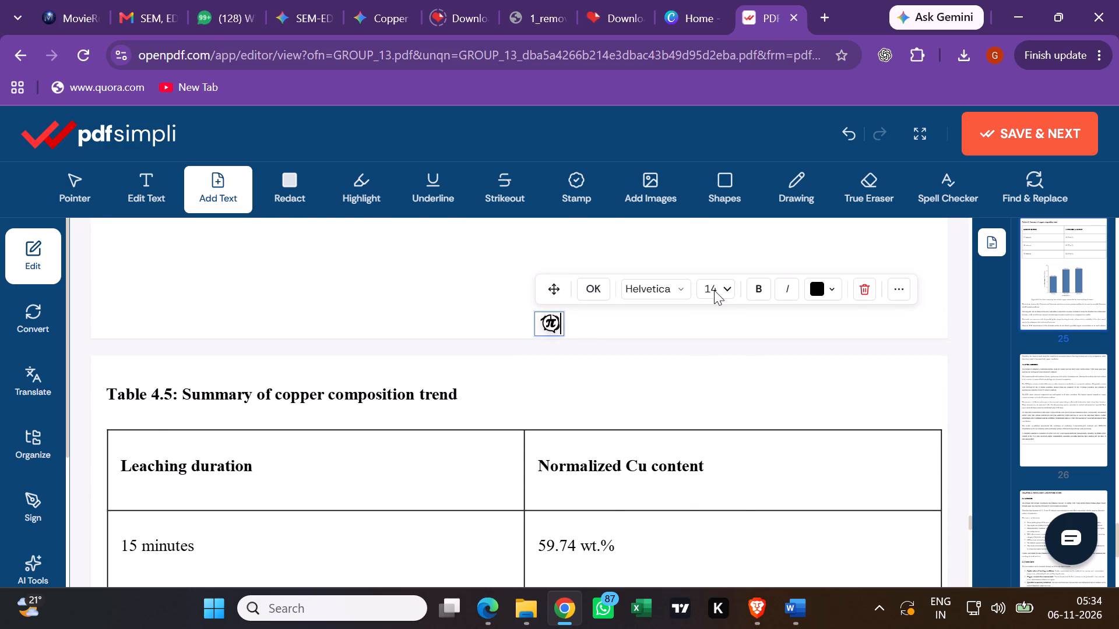
pyautogui.click(724, 294)
pyautogui.click(713, 302)
# Set the font size of page number 17, below the Figure 4.6 EDS spectrum, to 8.
pyautogui.scroll(5, 641, 308)
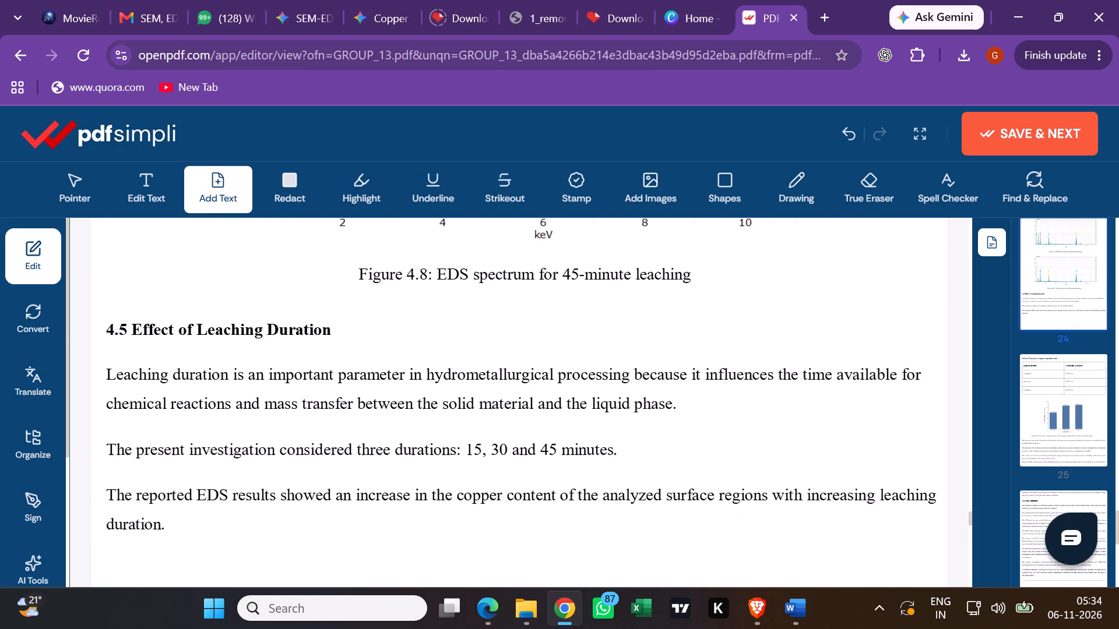
pyautogui.scroll(10, 641, 308)
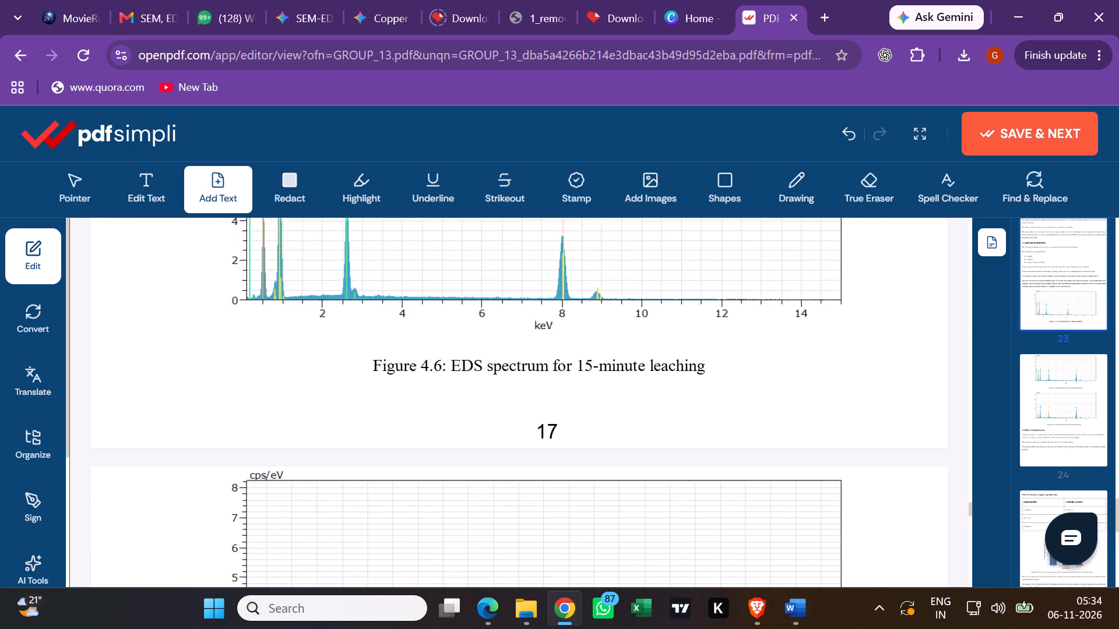
pyautogui.doubleClick(547, 502)
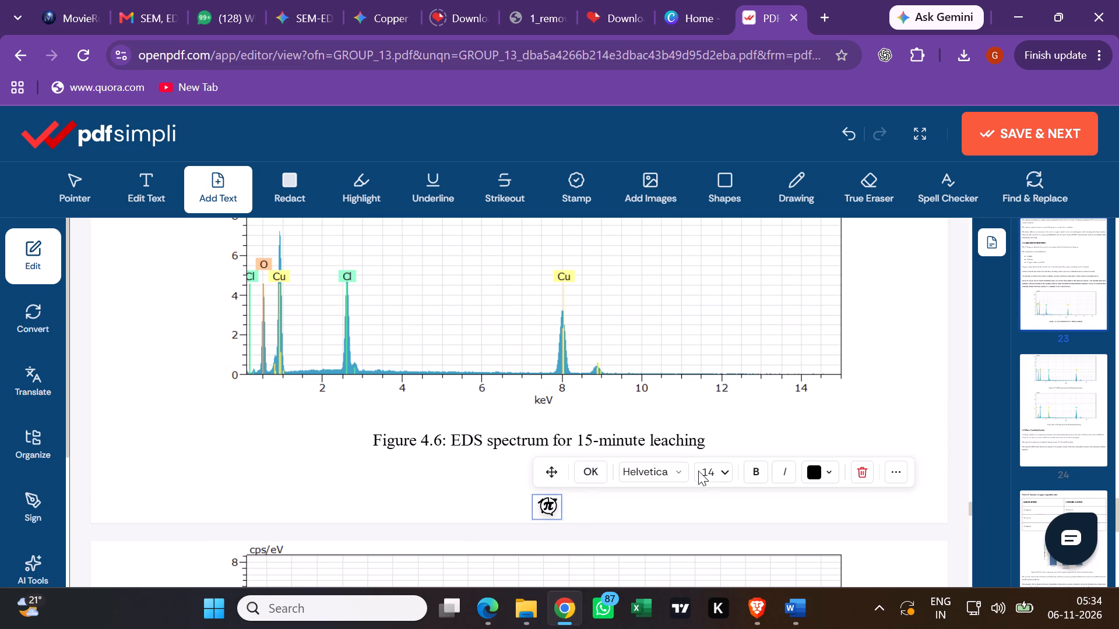
pyautogui.click(719, 469)
pyautogui.click(715, 174)
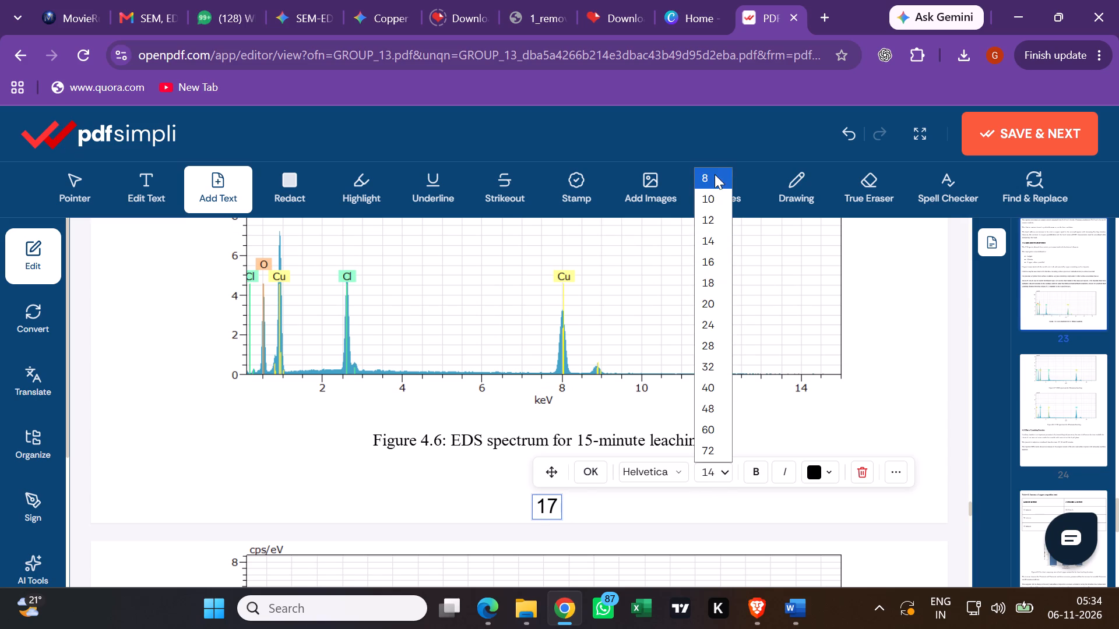
# Set the font size of page number 16, below the unnormalized EDS composition table, to 8.
pyautogui.scroll(9, 586, 344)
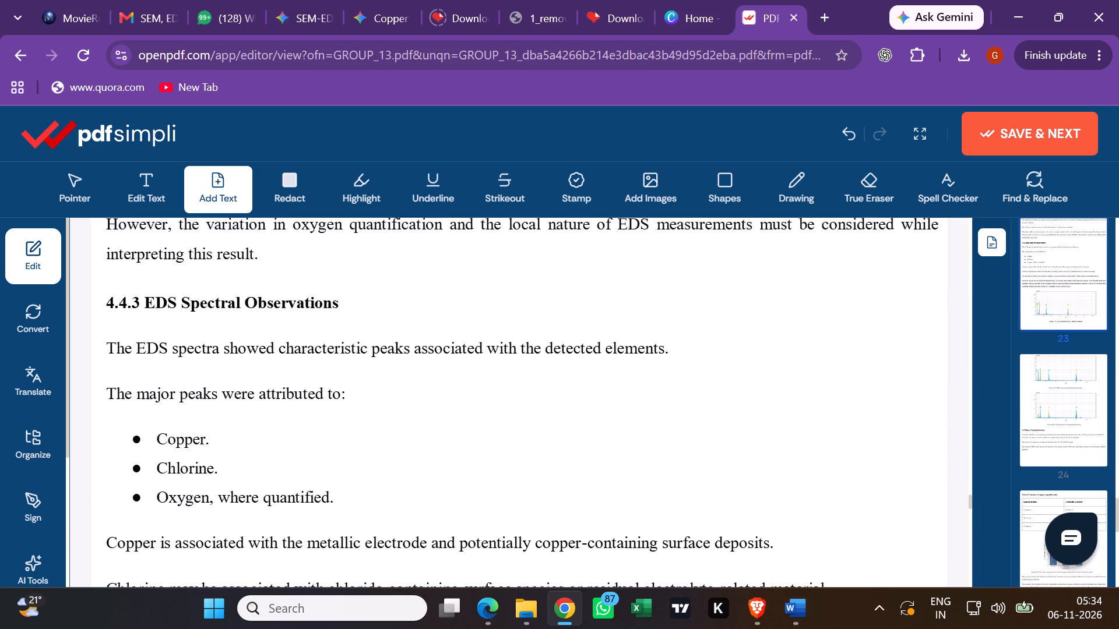
pyautogui.scroll(2, 586, 349)
pyautogui.doubleClick(551, 340)
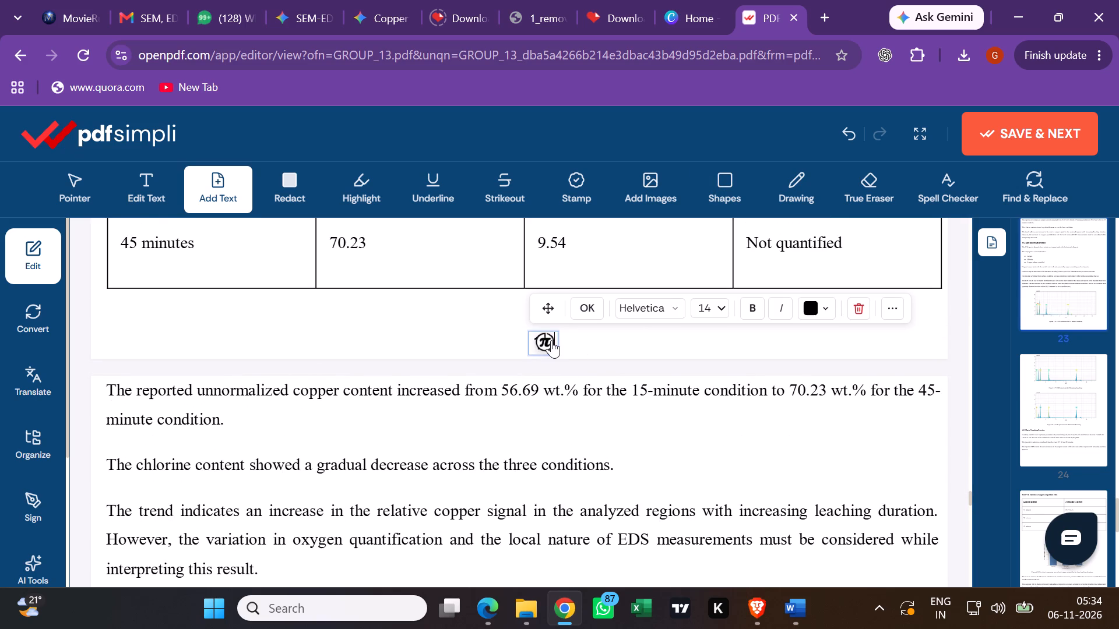
pyautogui.click(718, 309)
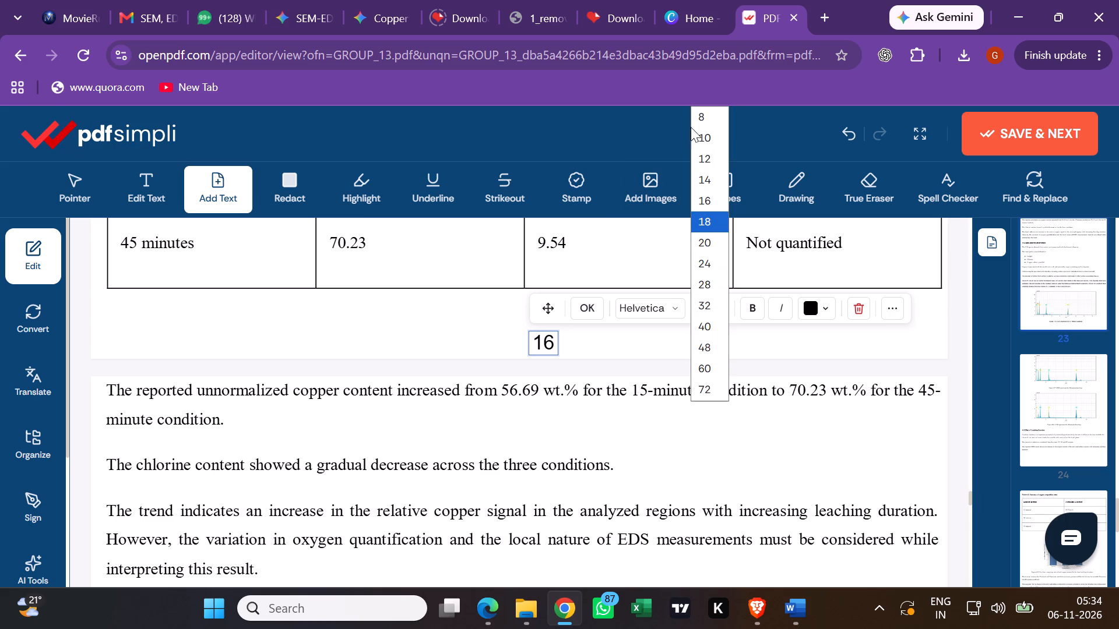
pyautogui.click(711, 125)
# Set the font size of page number 15, below the 15-minute row of Table 4.3, to 8.
pyautogui.scroll(8, 553, 338)
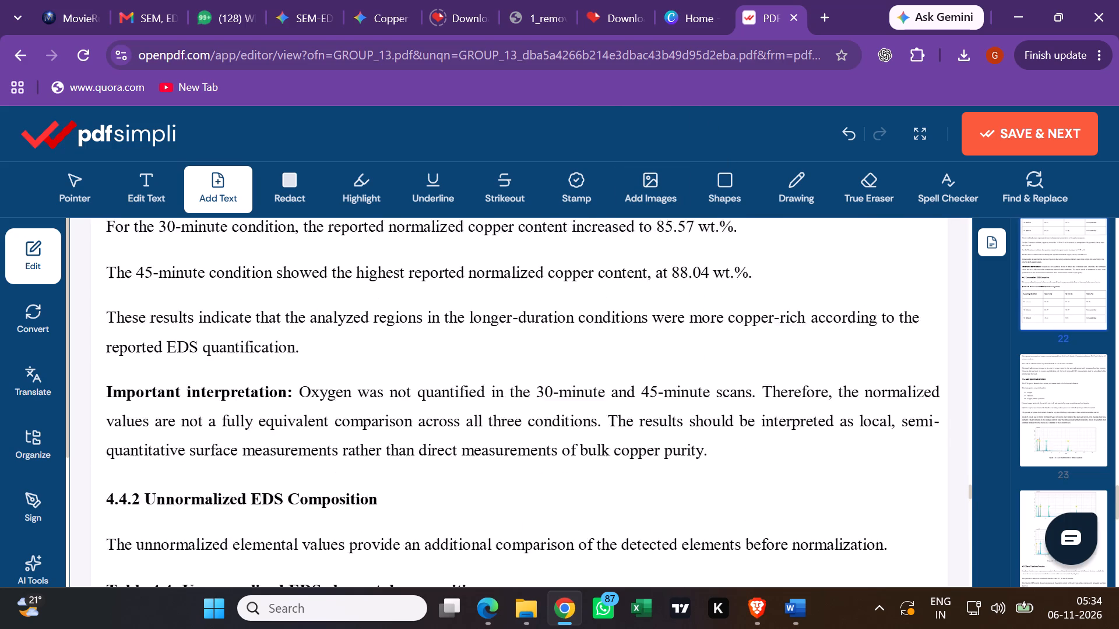
pyautogui.scroll(8, 555, 337)
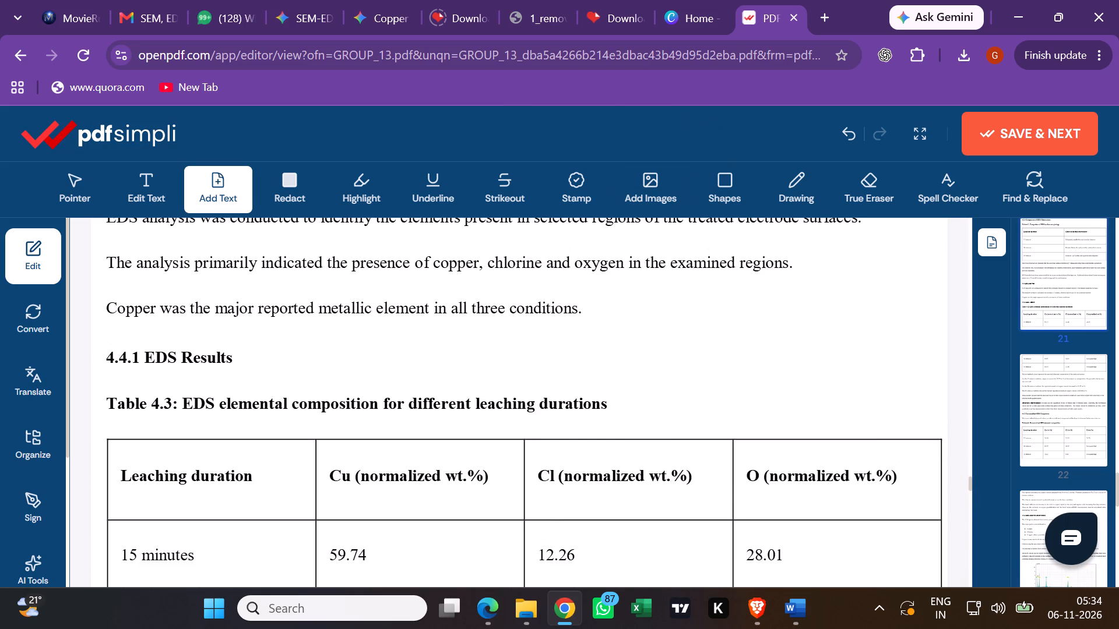
pyautogui.scroll(-3, 552, 341)
pyautogui.doubleClick(539, 358)
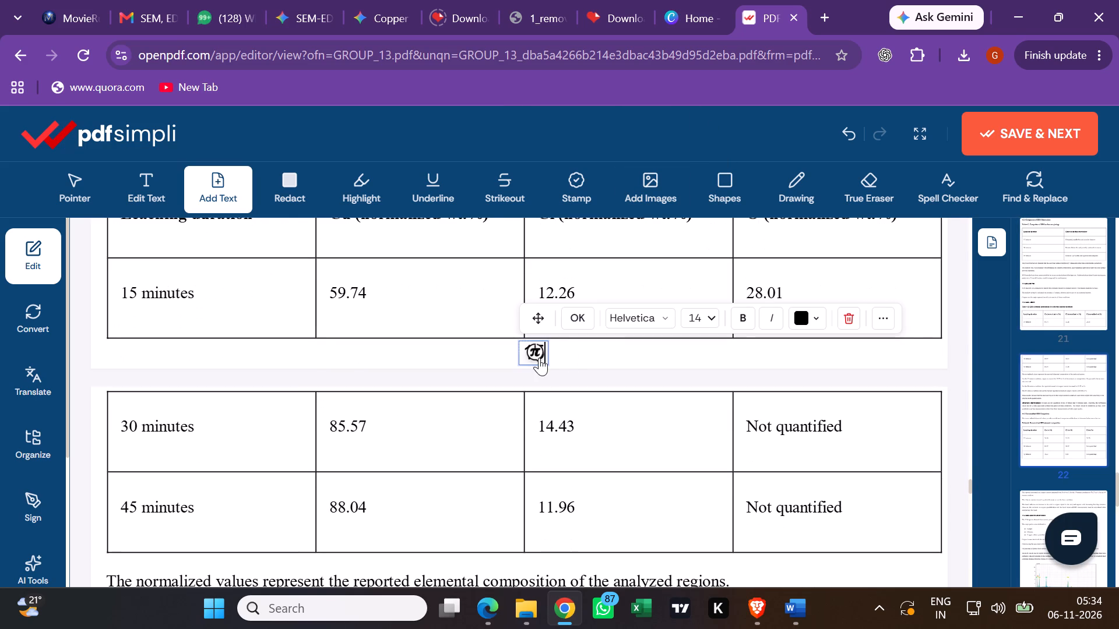
pyautogui.click(709, 321)
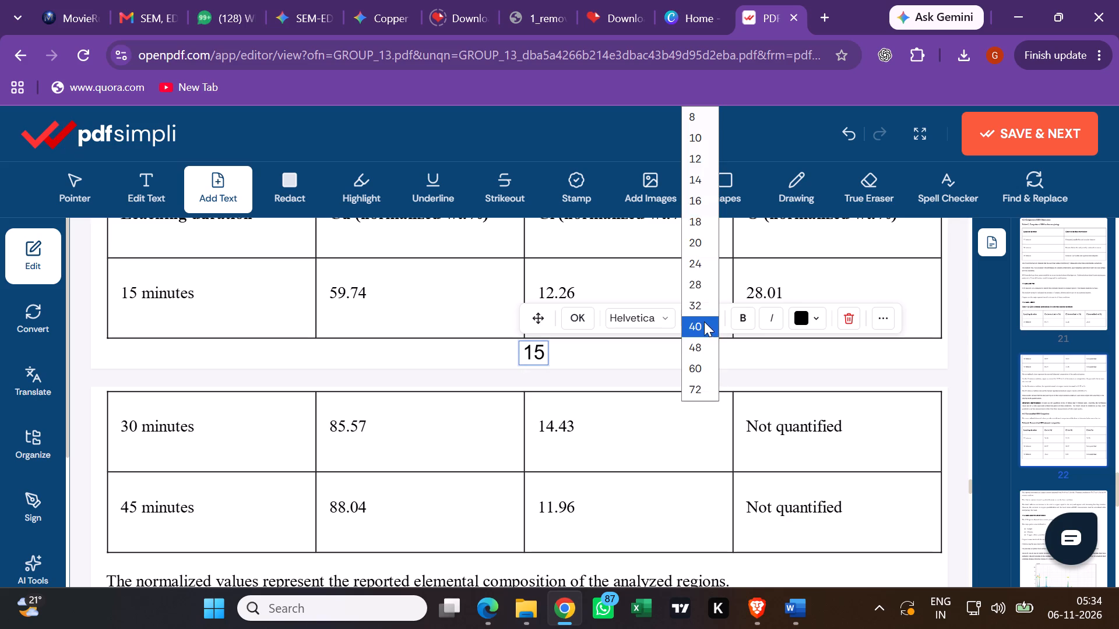
pyautogui.click(702, 112)
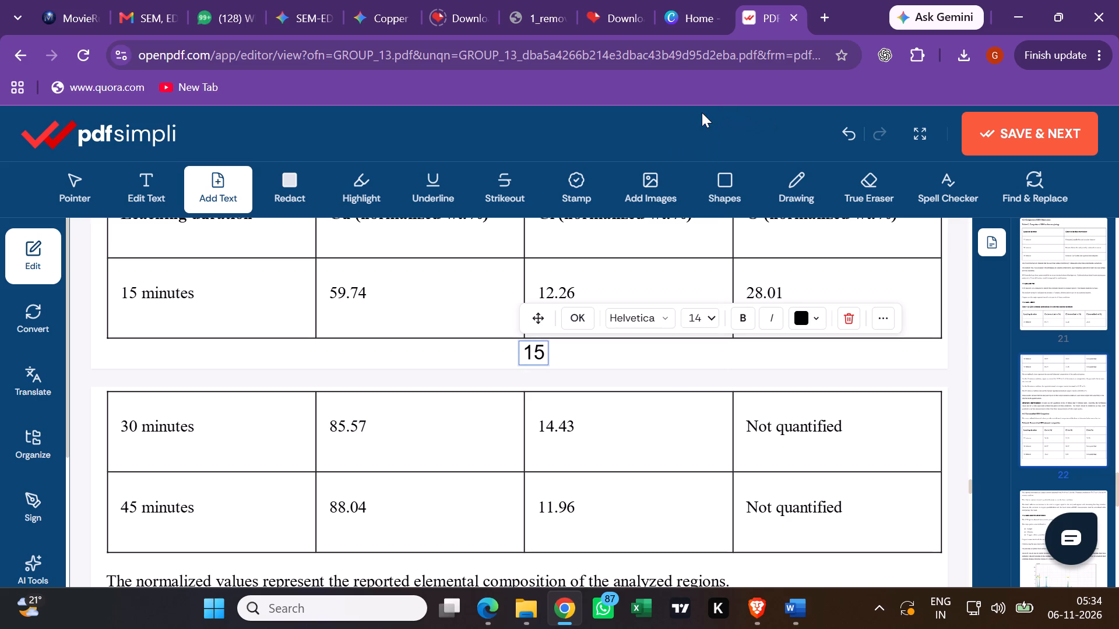
# Set the font size of page number 14, on the page just before section 4.3.4, to 8.
pyautogui.scroll(7, 614, 277)
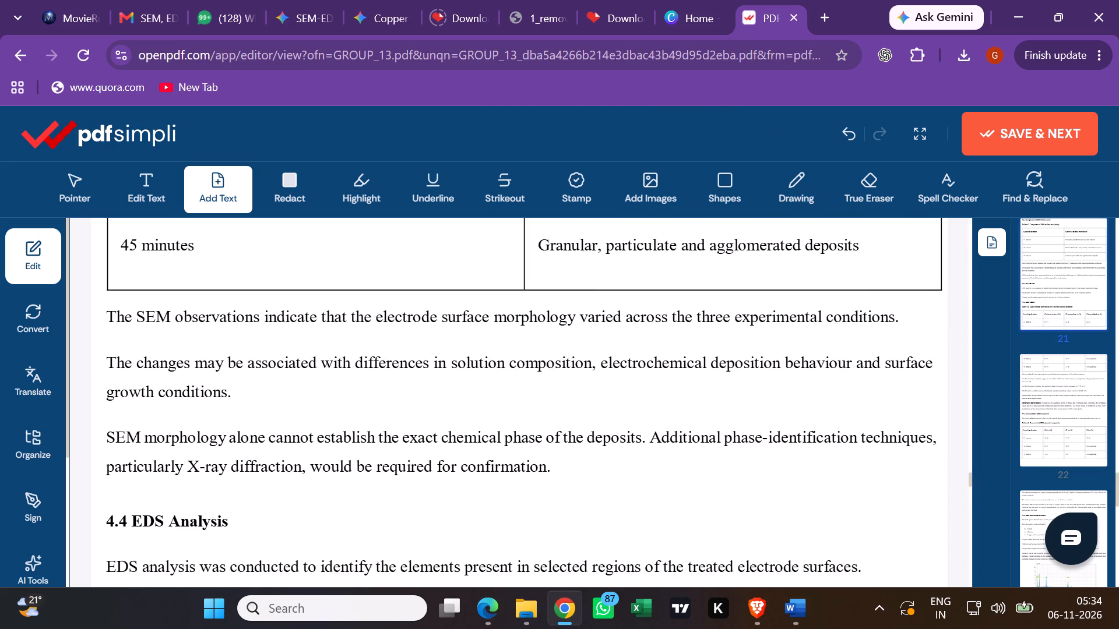
pyautogui.scroll(5, 585, 337)
pyautogui.doubleClick(556, 280)
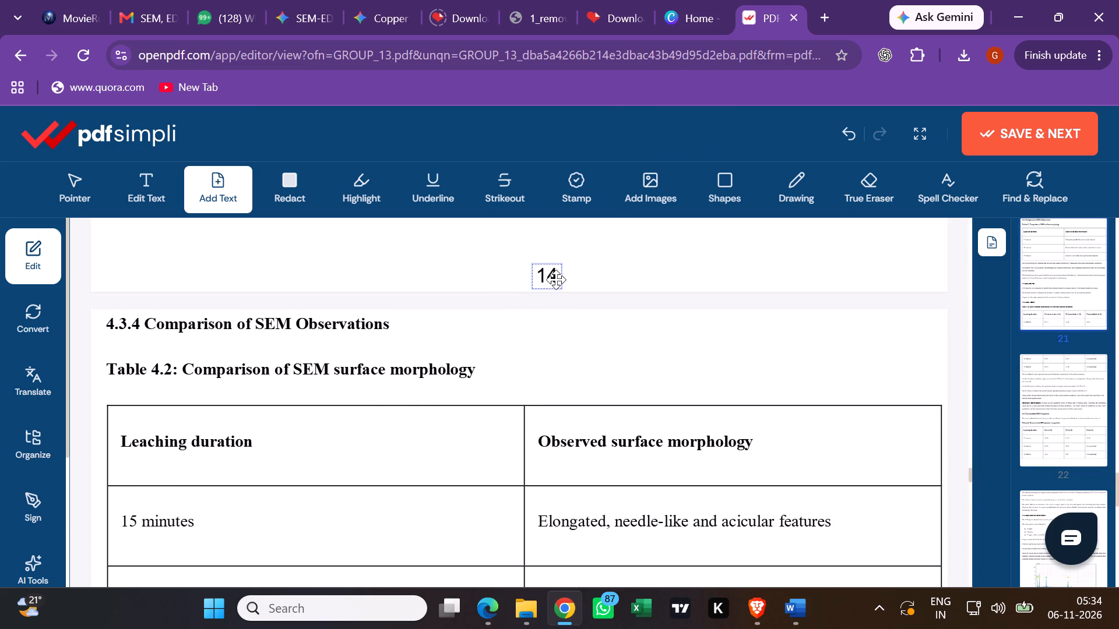
pyautogui.click(724, 242)
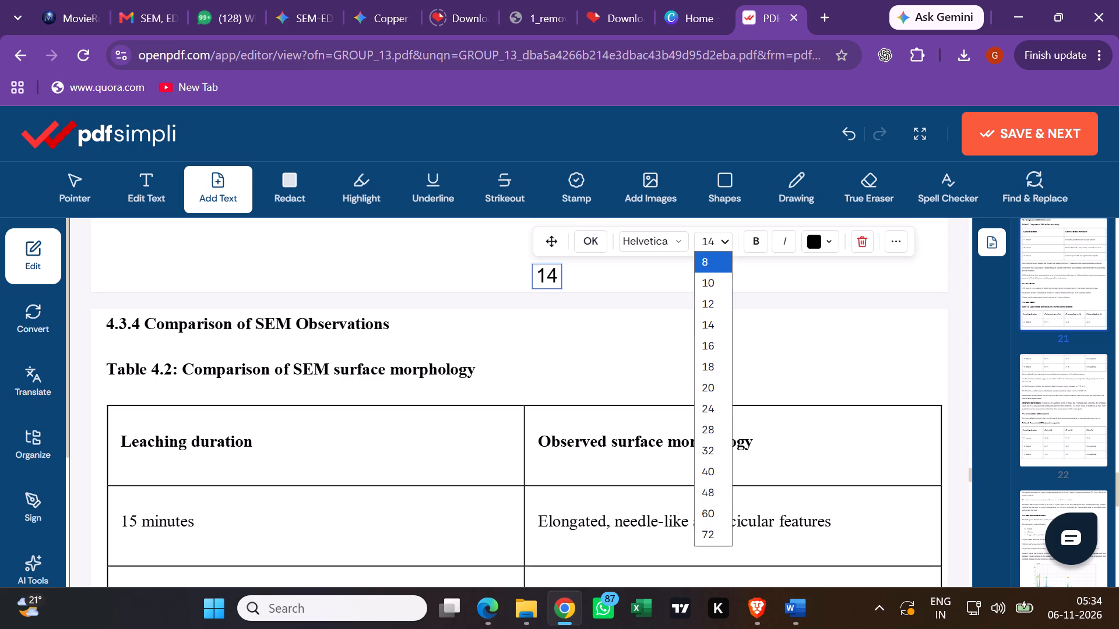
pyautogui.click(718, 261)
# Set the font size of page number 13, on the page that starts with section 4.3 SEM Analysis, to 8.
pyautogui.scroll(6, 549, 297)
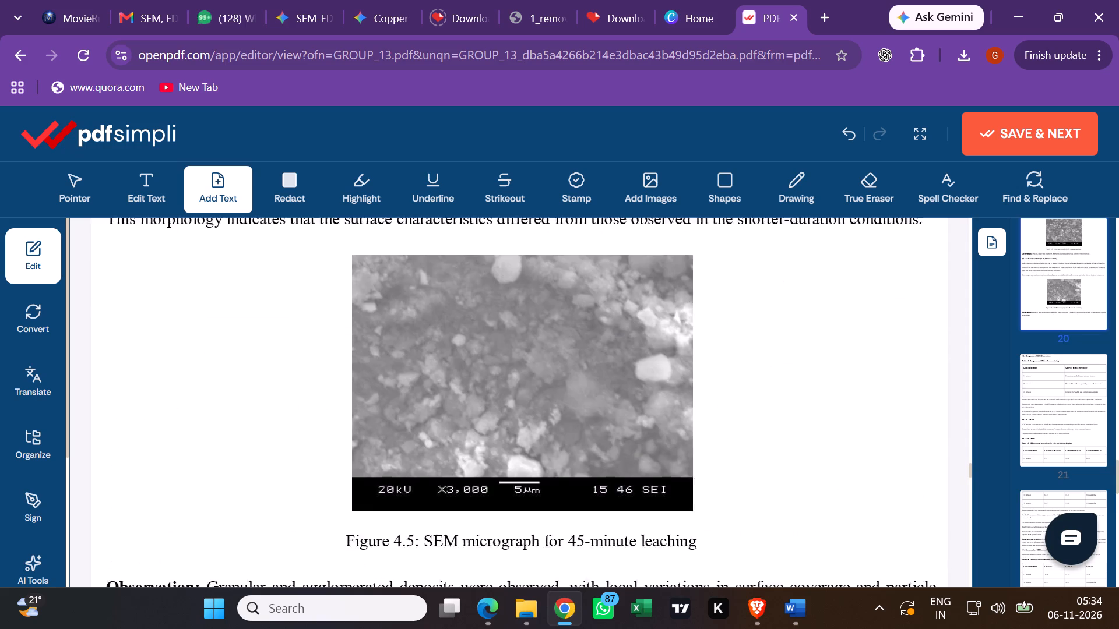
pyautogui.scroll(7, 551, 295)
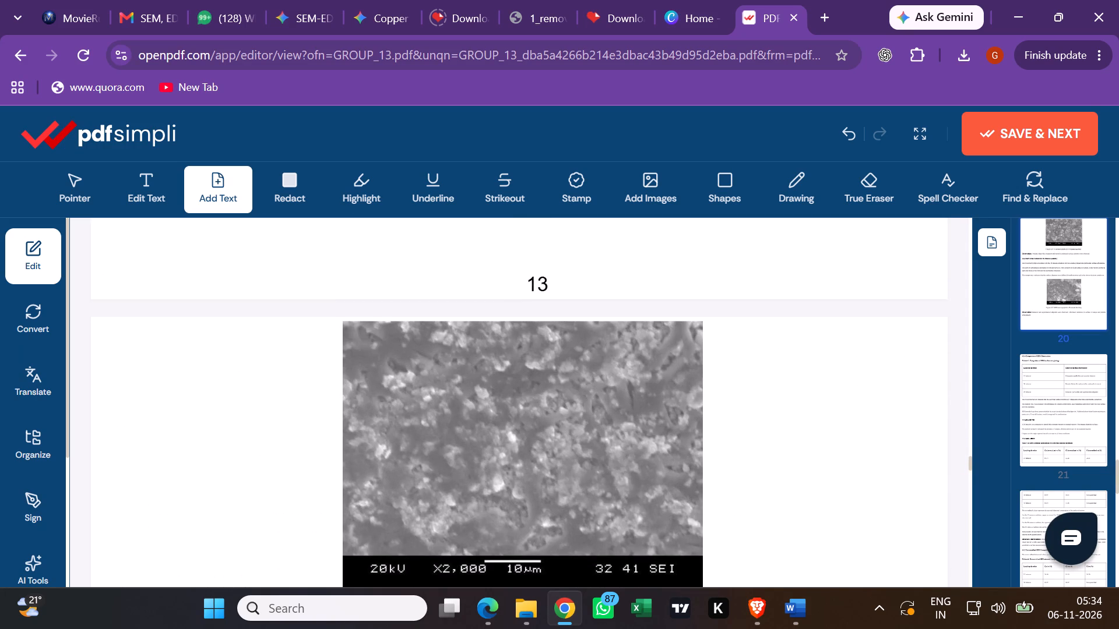
pyautogui.scroll(1, 556, 285)
pyautogui.doubleClick(536, 367)
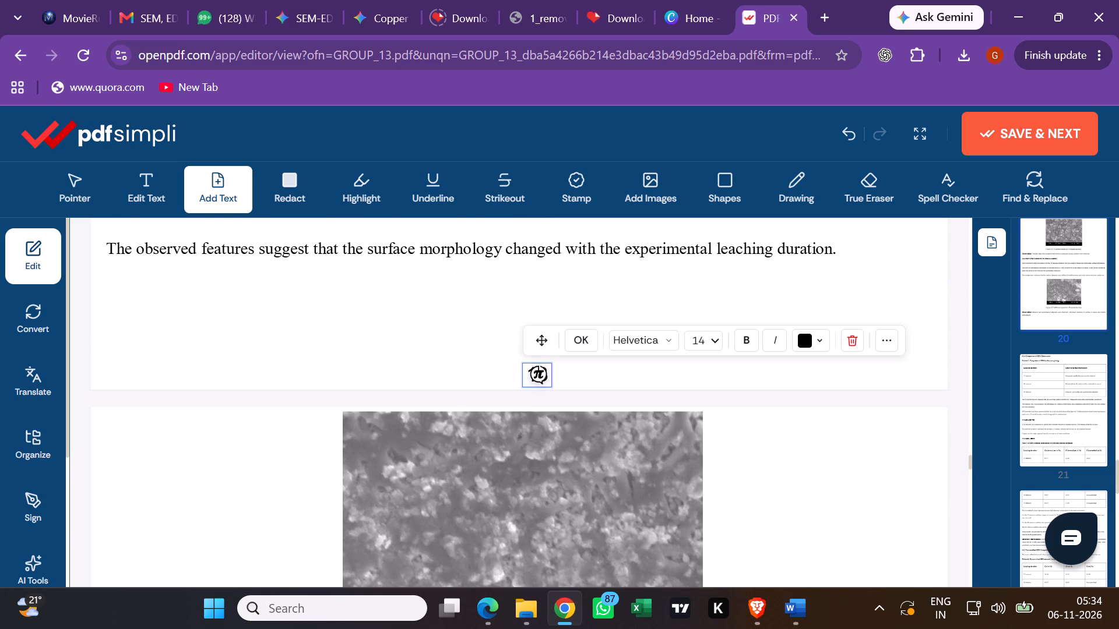
pyautogui.click(713, 339)
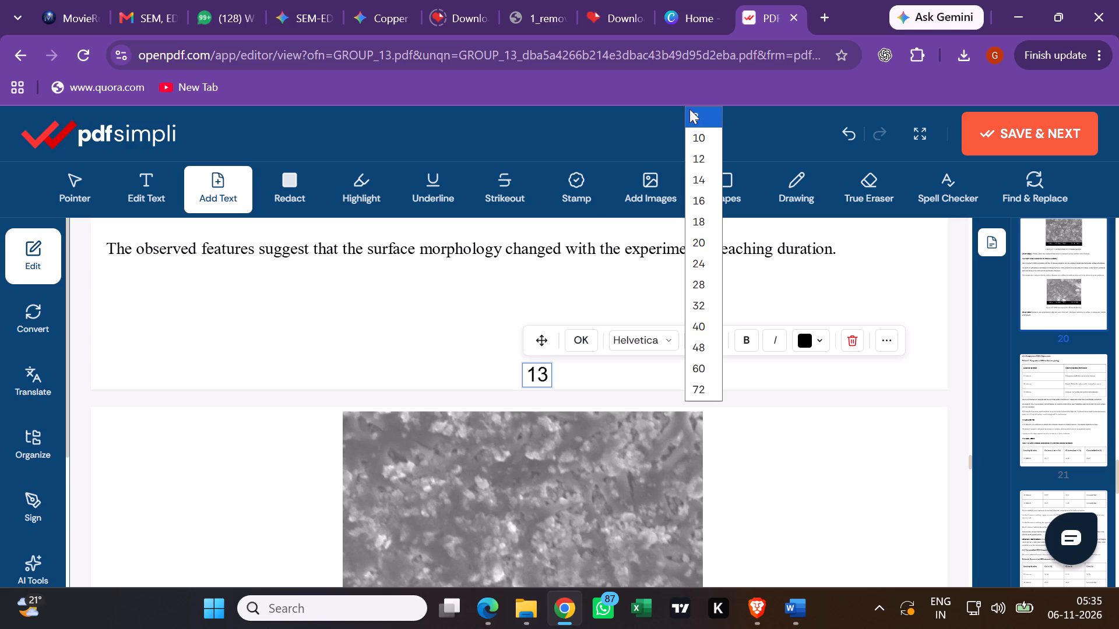
pyautogui.click(689, 109)
# Set the font size of page number 12, below the Figure 4.2 caption, to 8.
pyautogui.scroll(7, 526, 263)
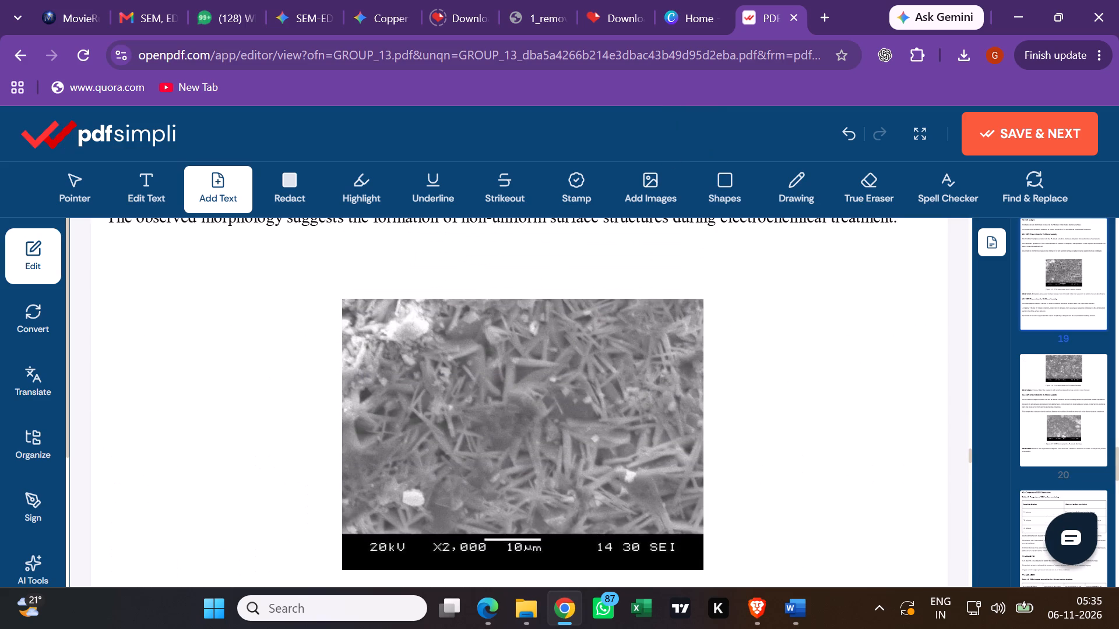
pyautogui.scroll(6, 521, 316)
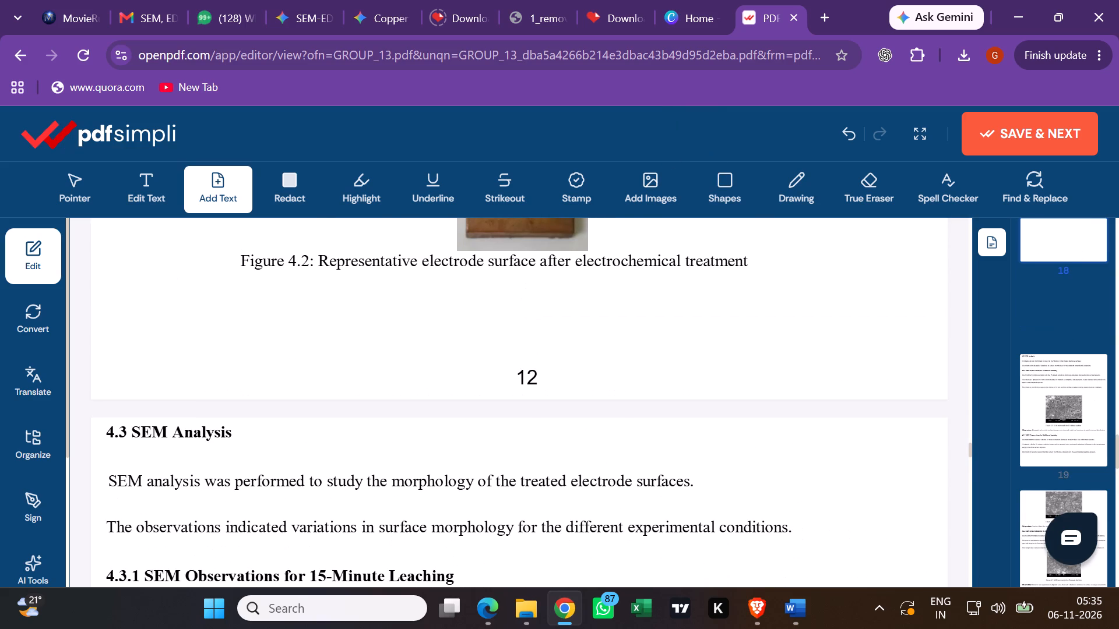
pyautogui.doubleClick(513, 372)
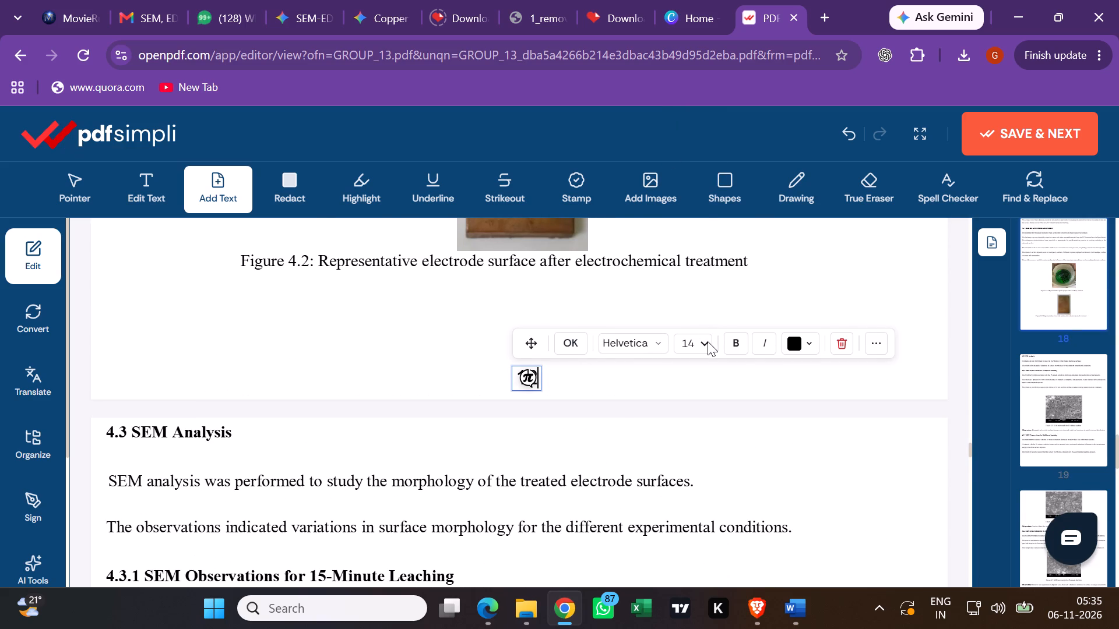
pyautogui.click(708, 341)
pyautogui.click(678, 111)
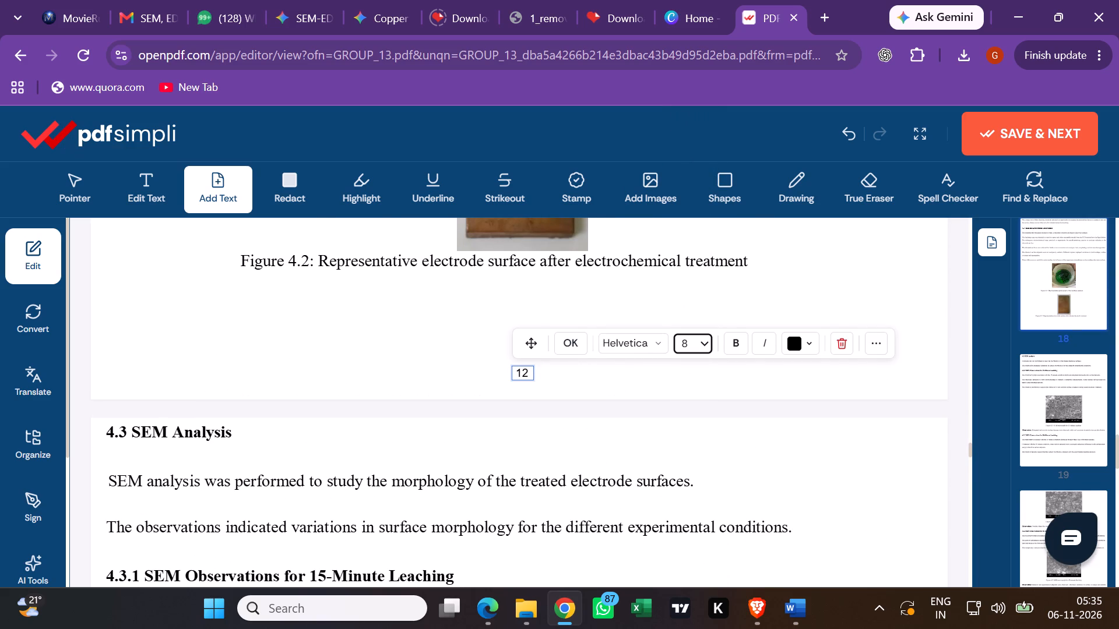
# Set the font size of page number 11, below Table 4.1 of experimental conditions, to 8.
pyautogui.scroll(6, 634, 227)
pyautogui.scroll(7, 569, 424)
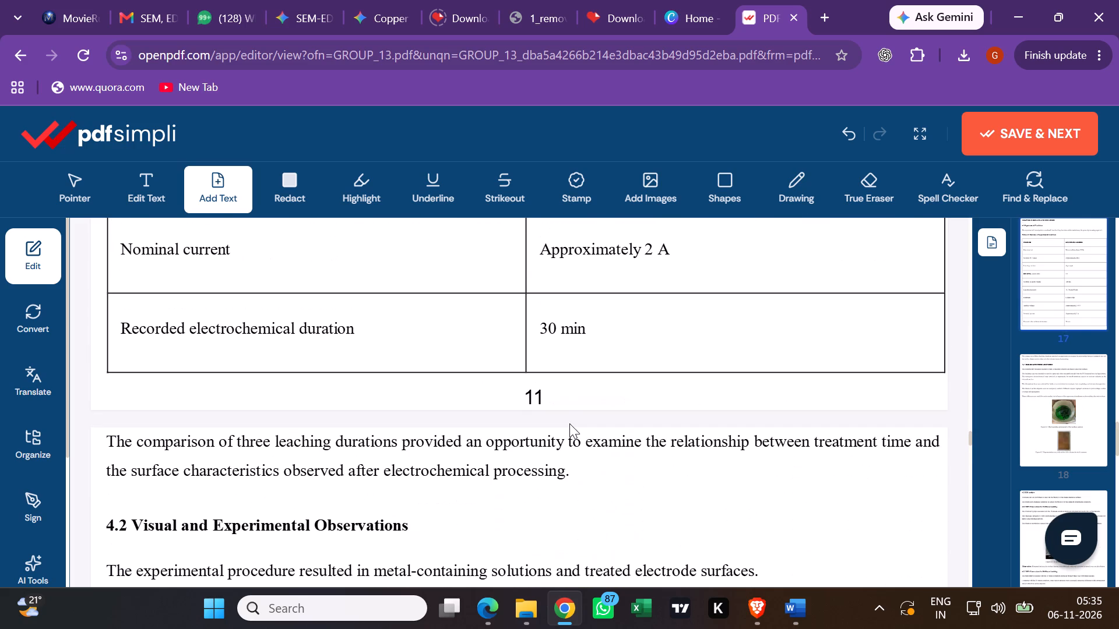
pyautogui.doubleClick(543, 389)
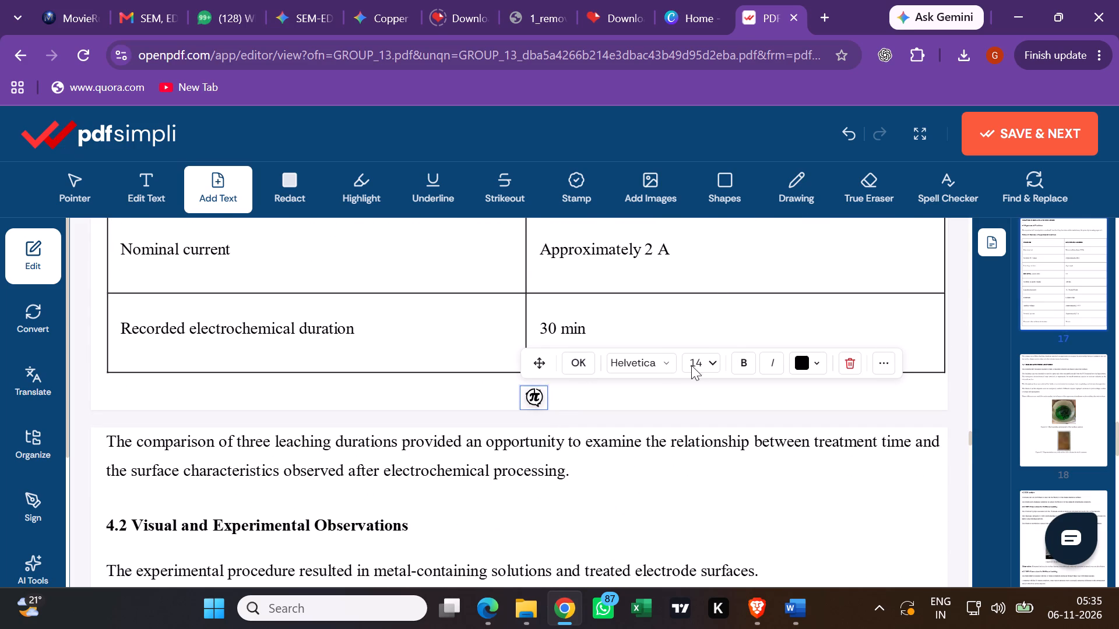
pyautogui.click(706, 360)
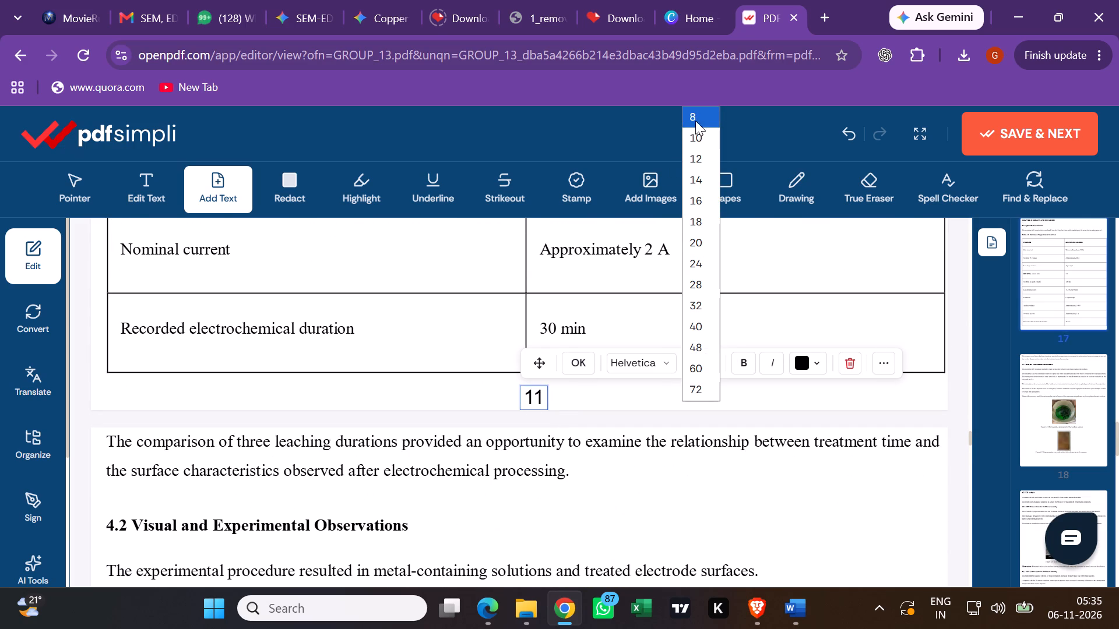
pyautogui.click(695, 119)
# Set the font size of page number 10, on the page just before Chapter 4, to 8.
pyautogui.scroll(10, 610, 268)
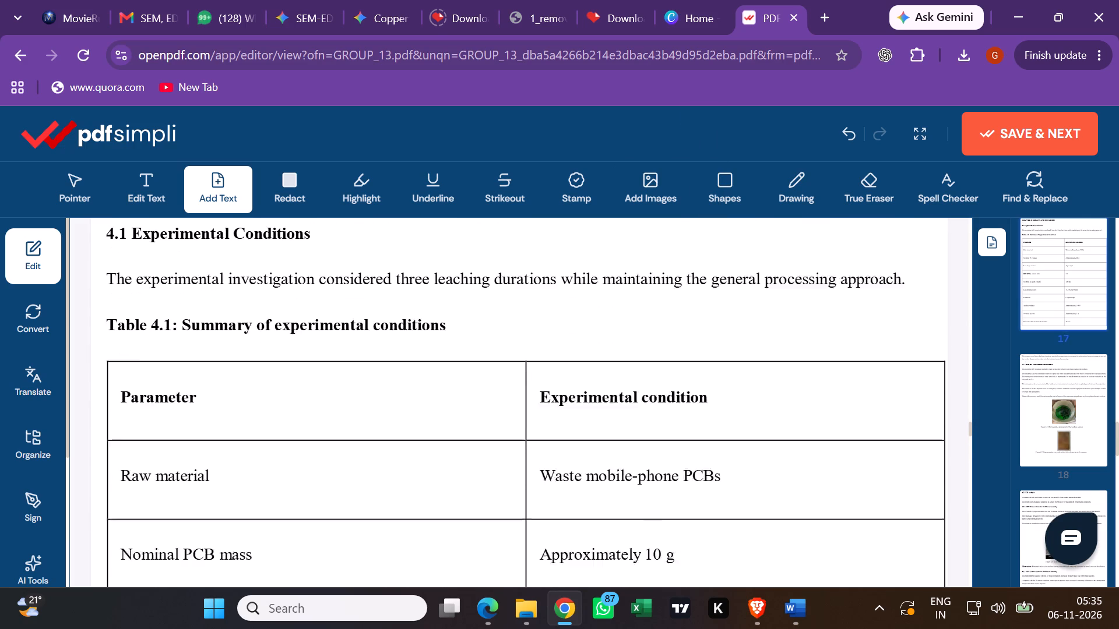
pyautogui.scroll(4, 604, 281)
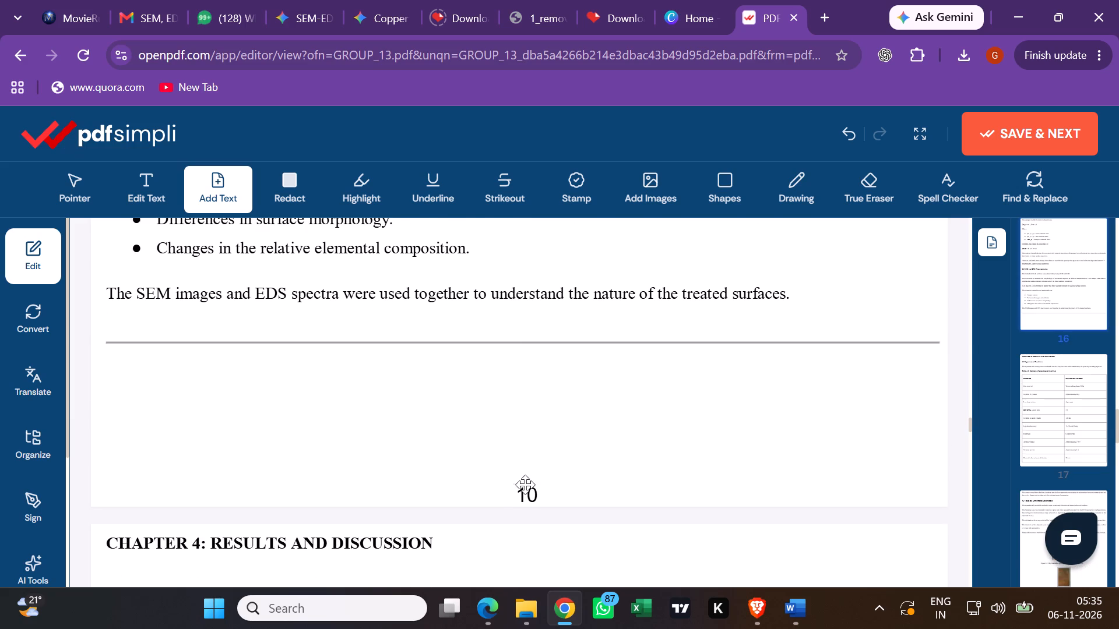
pyautogui.doubleClick(525, 485)
pyautogui.click(706, 465)
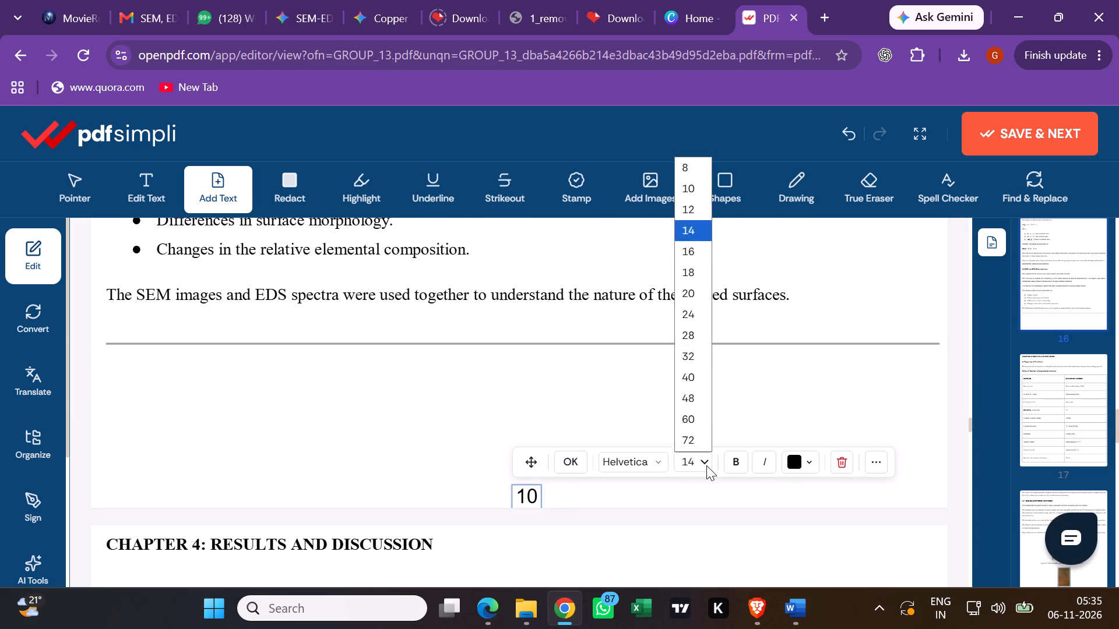
pyautogui.click(701, 175)
# Set the font size of page number 9, below the opening text of section 3.5 Electrode Mass Measurement, to 8.
pyautogui.scroll(3, 567, 302)
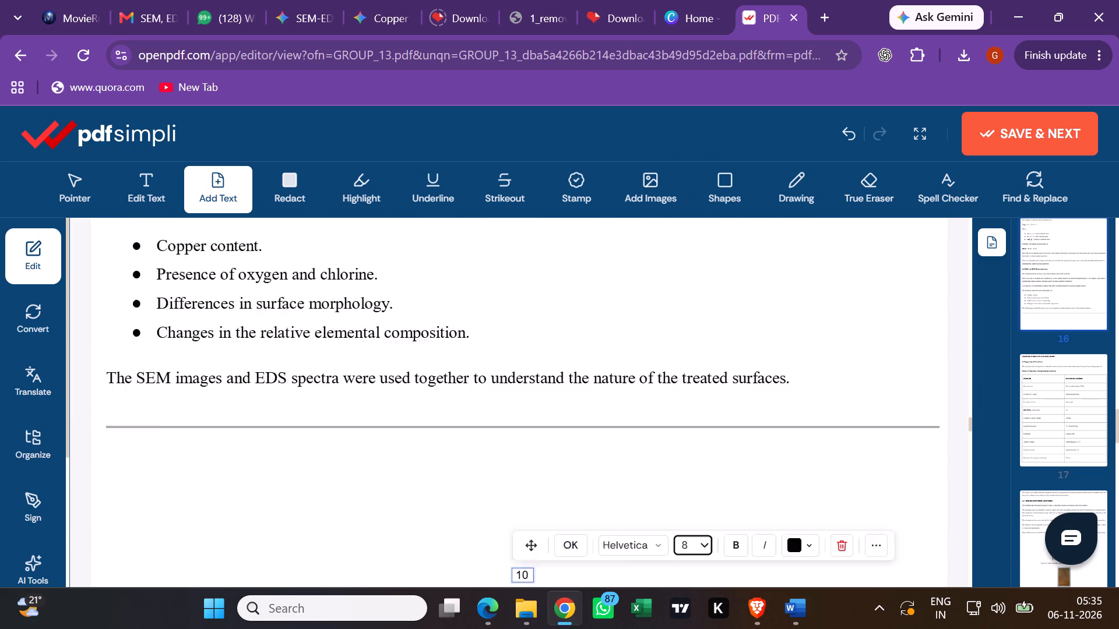
pyautogui.scroll(9, 568, 303)
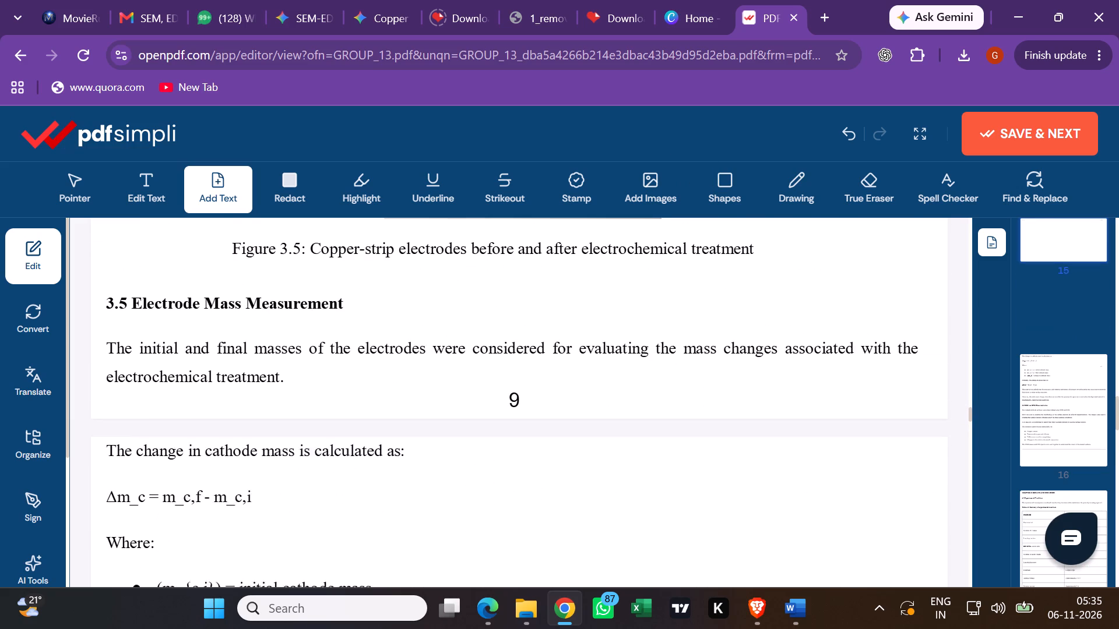
pyautogui.doubleClick(510, 413)
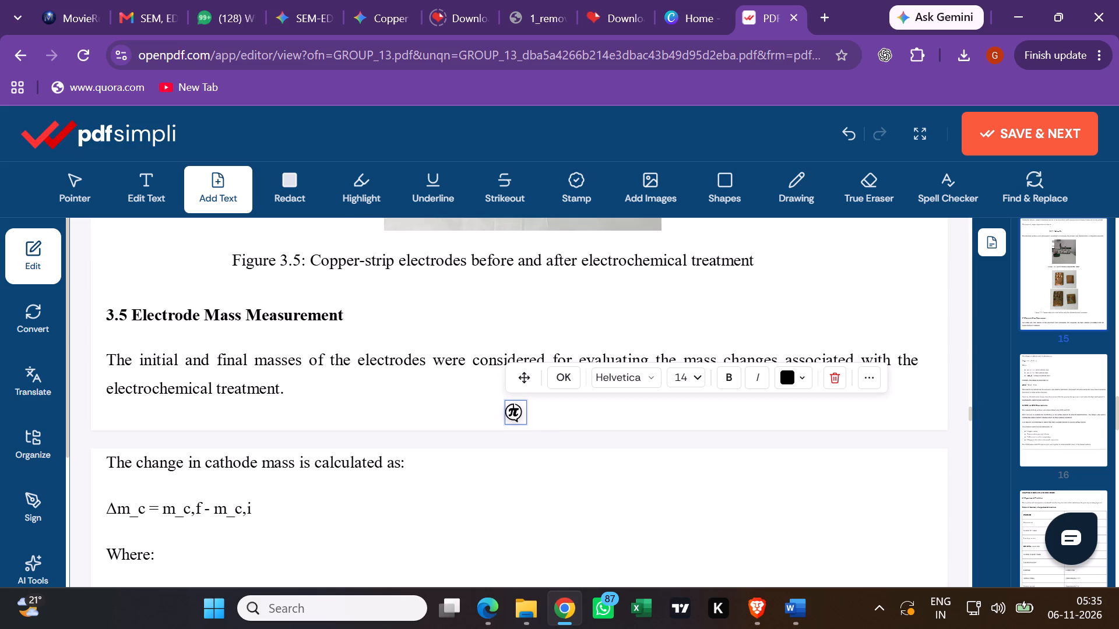
pyautogui.click(695, 372)
pyautogui.click(678, 104)
pyautogui.click(692, 383)
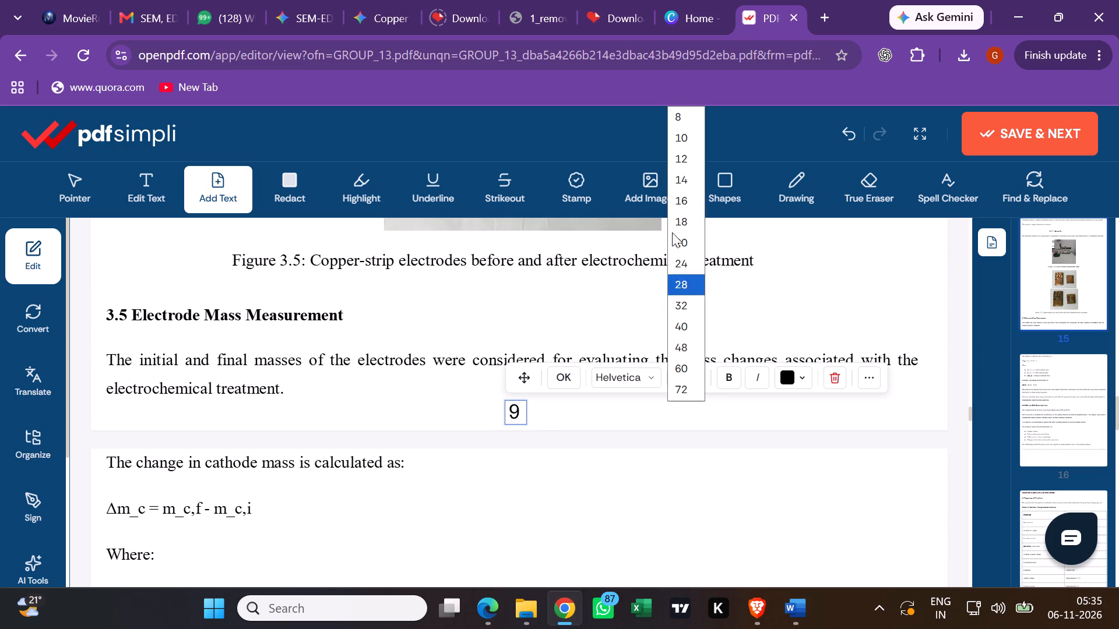
pyautogui.click(675, 116)
# Set the font size of page number 8, on the page just before the copper deposition reaction, to 8.
pyautogui.scroll(3, 585, 309)
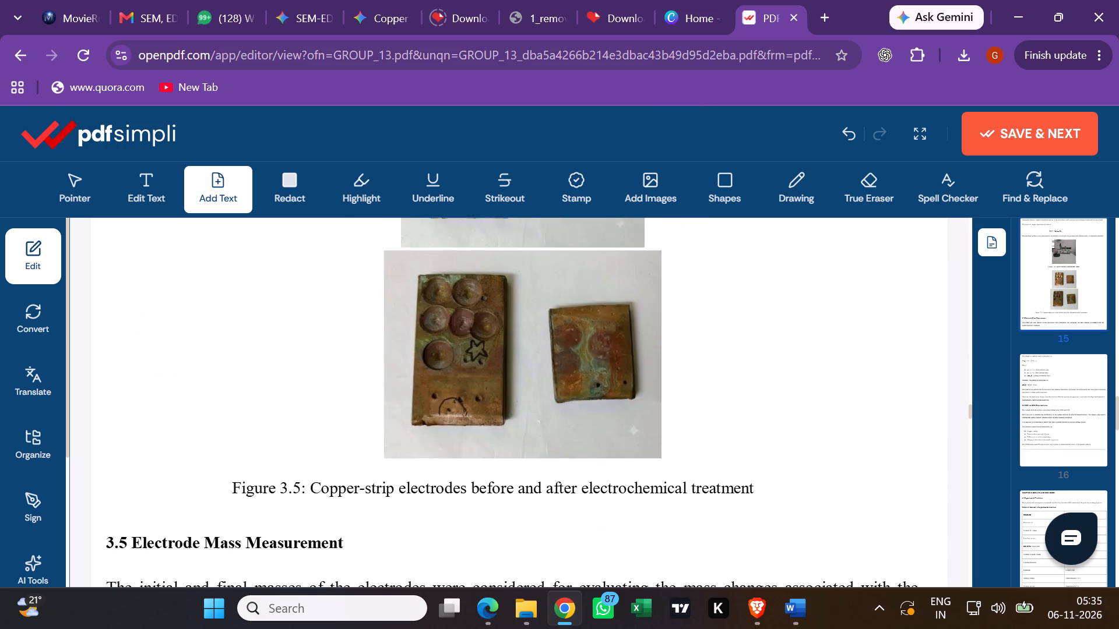
pyautogui.scroll(9, 585, 309)
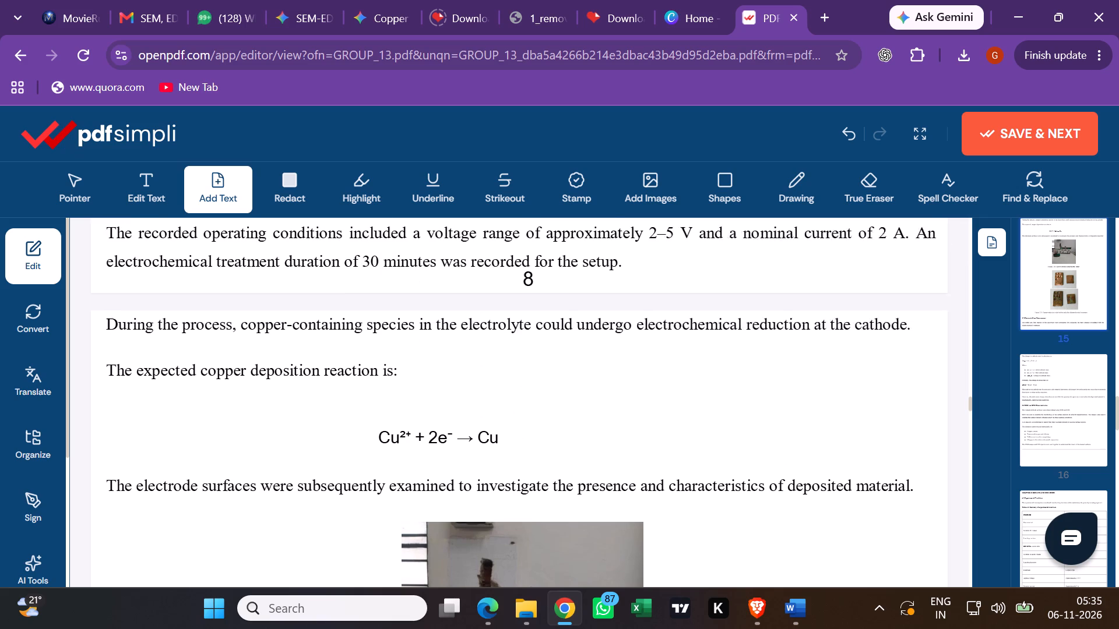
pyautogui.scroll(1, 572, 314)
pyautogui.scroll(-2, 572, 314)
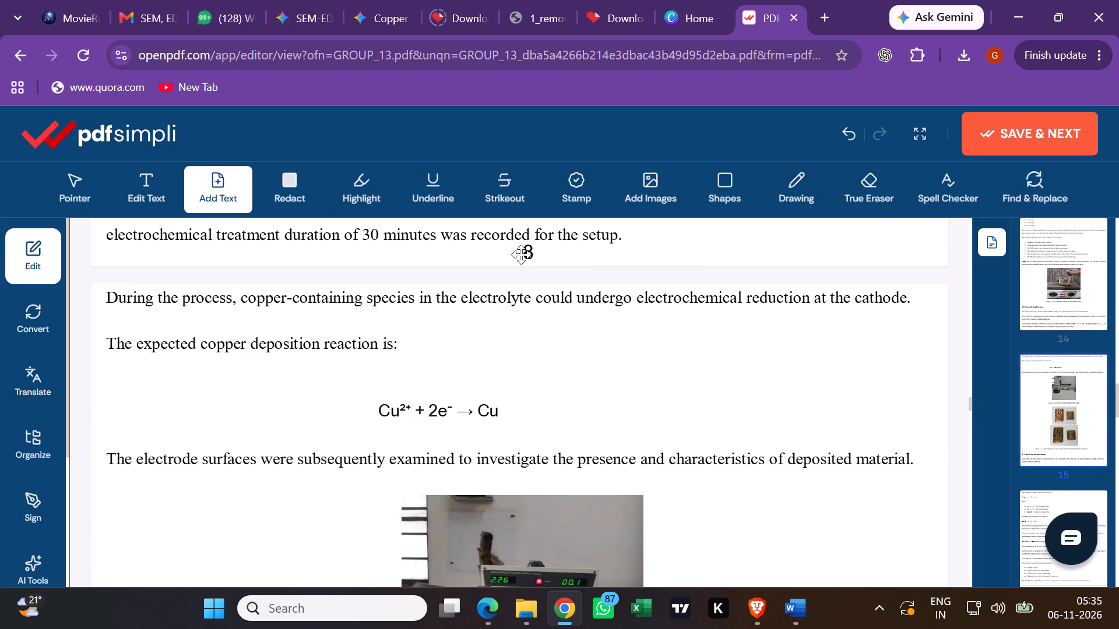
pyautogui.click(521, 255)
pyautogui.click(521, 255)
pyautogui.scroll(1, 687, 314)
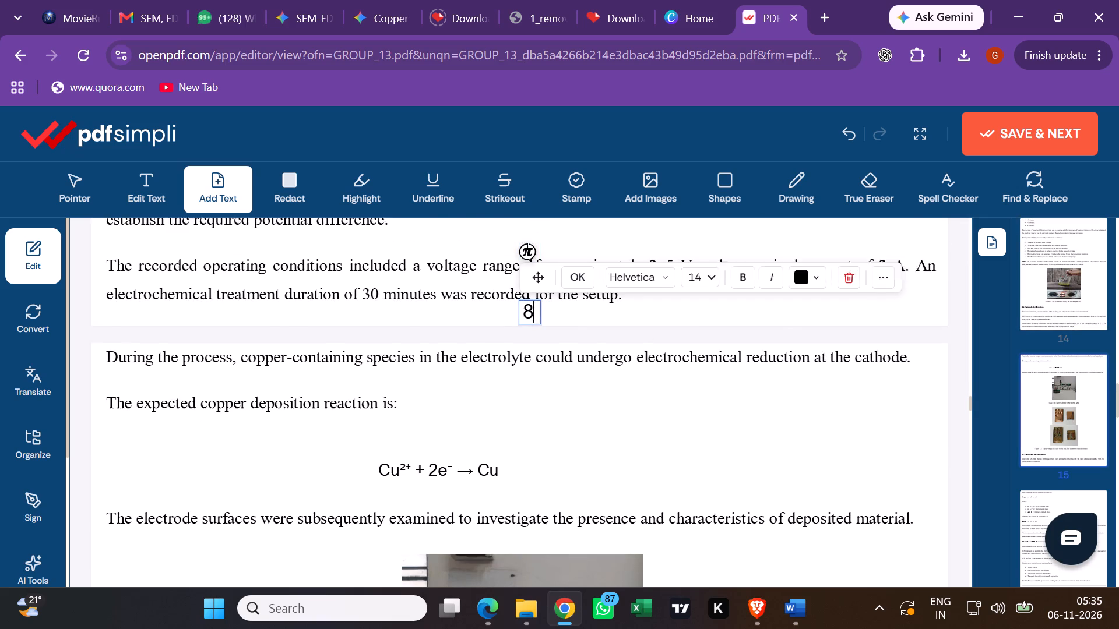
pyautogui.click(710, 305)
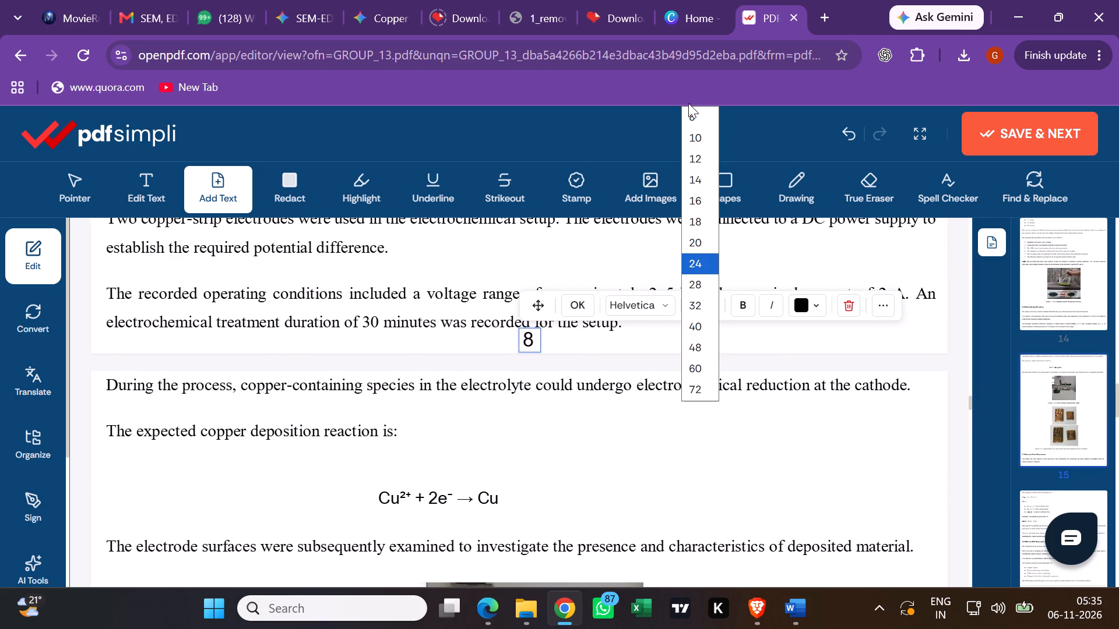
pyautogui.click(692, 115)
# Set the font size of page number 7, below the line introducing the three leaching durations, to 8.
pyautogui.scroll(5, 623, 362)
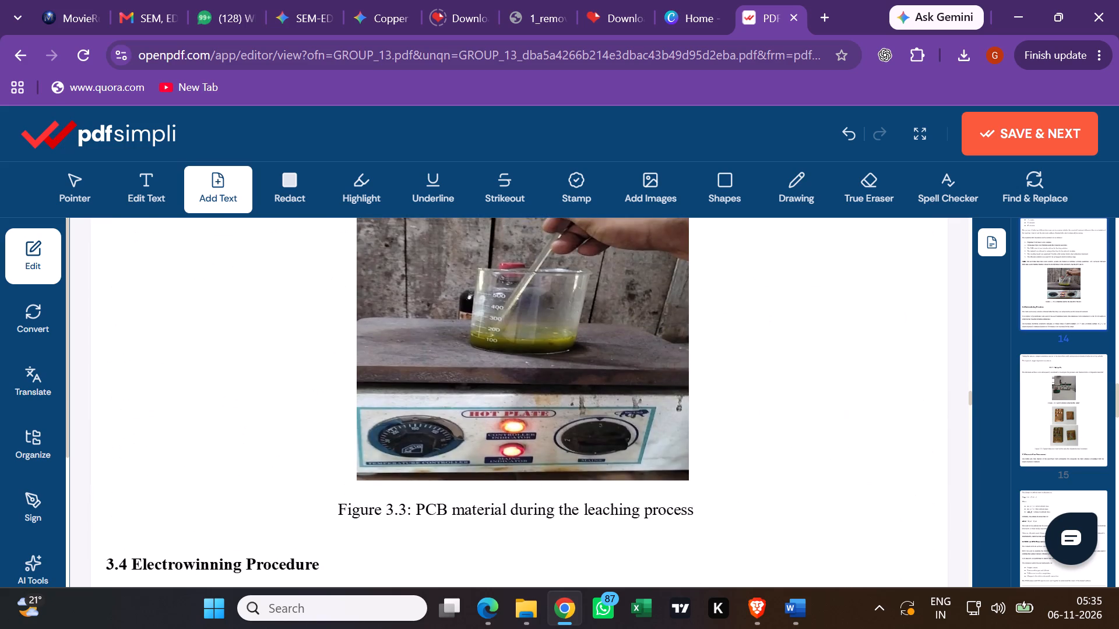
pyautogui.scroll(8, 623, 362)
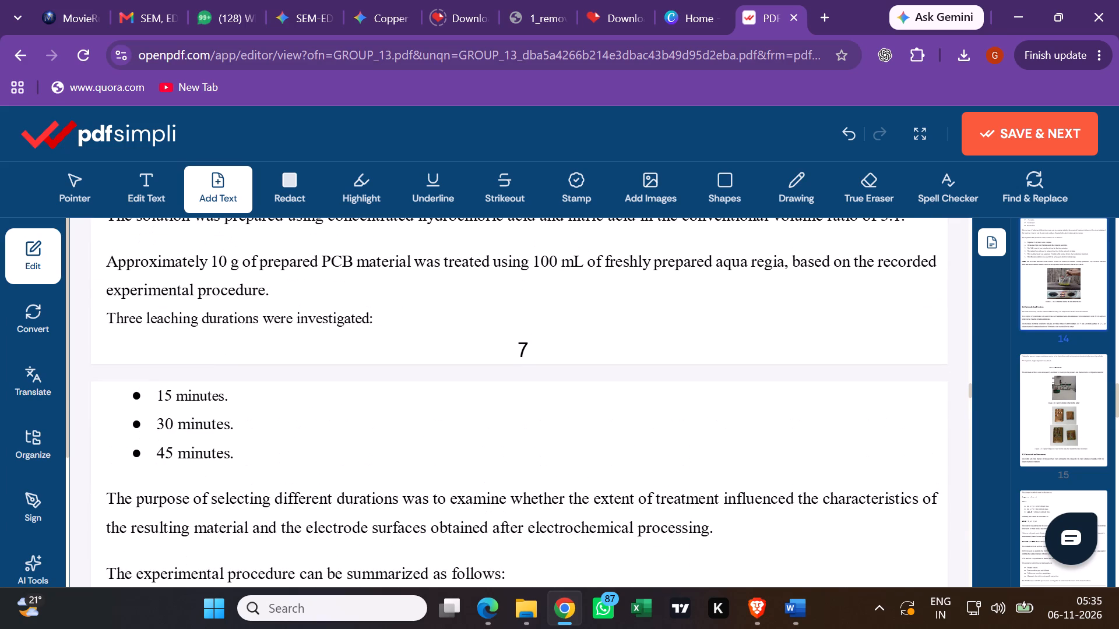
pyautogui.doubleClick(522, 350)
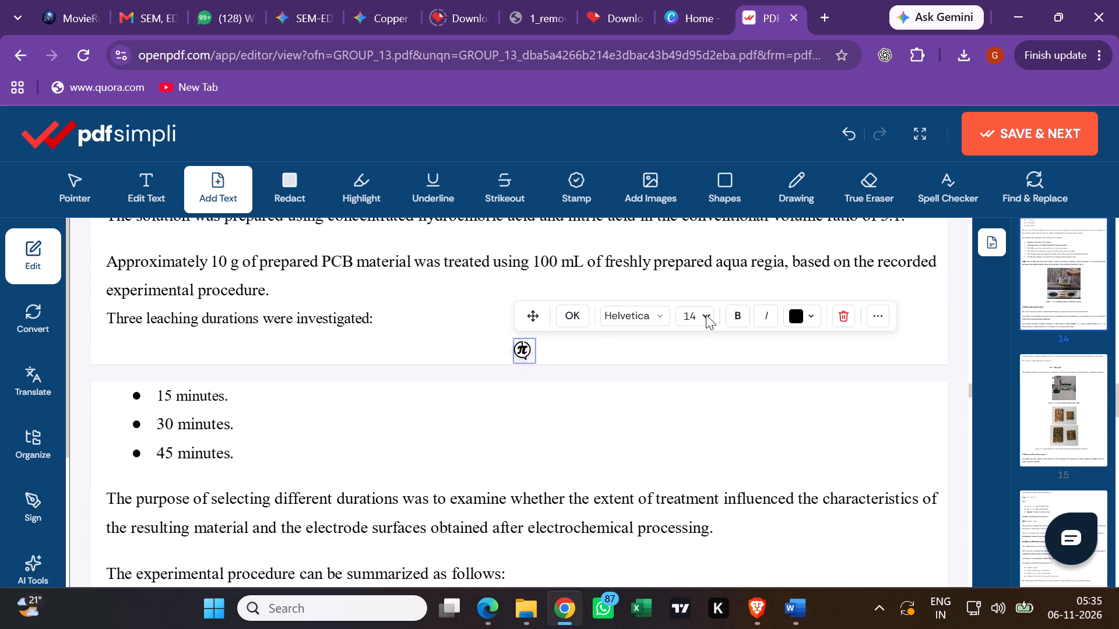
pyautogui.click(706, 314)
pyautogui.click(694, 109)
# Set the font size of page number 6, below the opening line of section 3.2 Preparation of PCB Samples, to 8.
pyautogui.scroll(2, 593, 277)
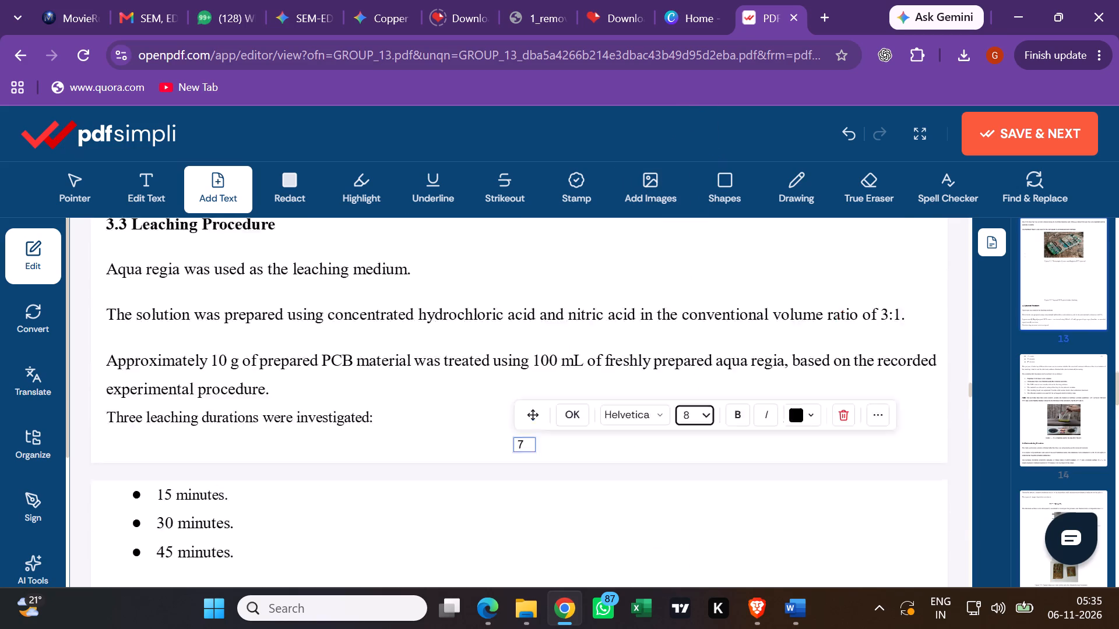
pyautogui.scroll(10, 594, 277)
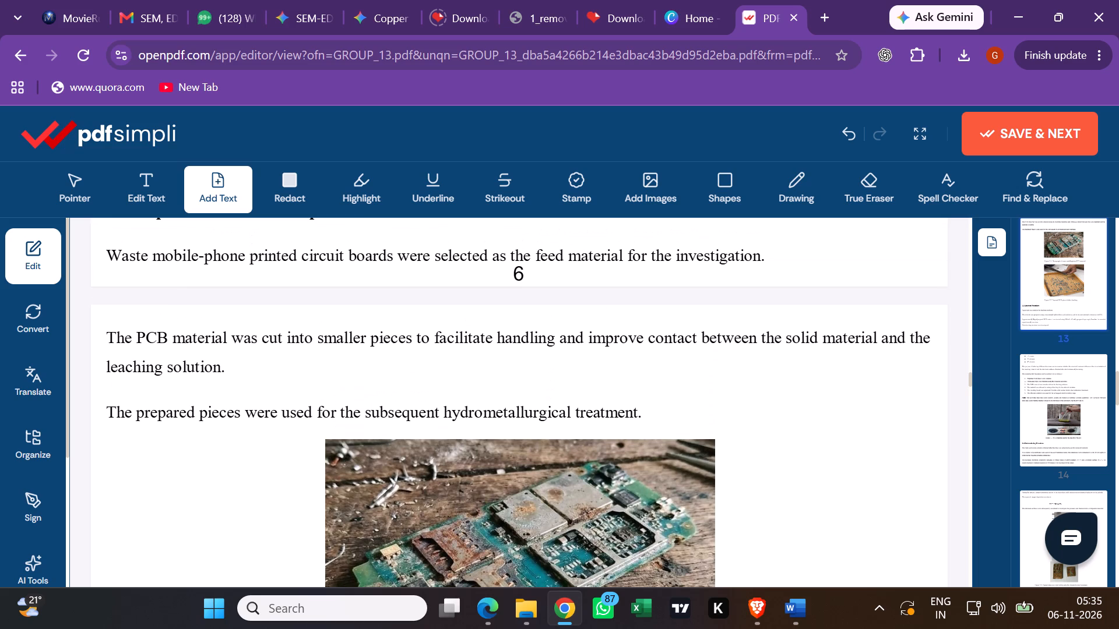
pyautogui.click(521, 276)
pyautogui.click(521, 276)
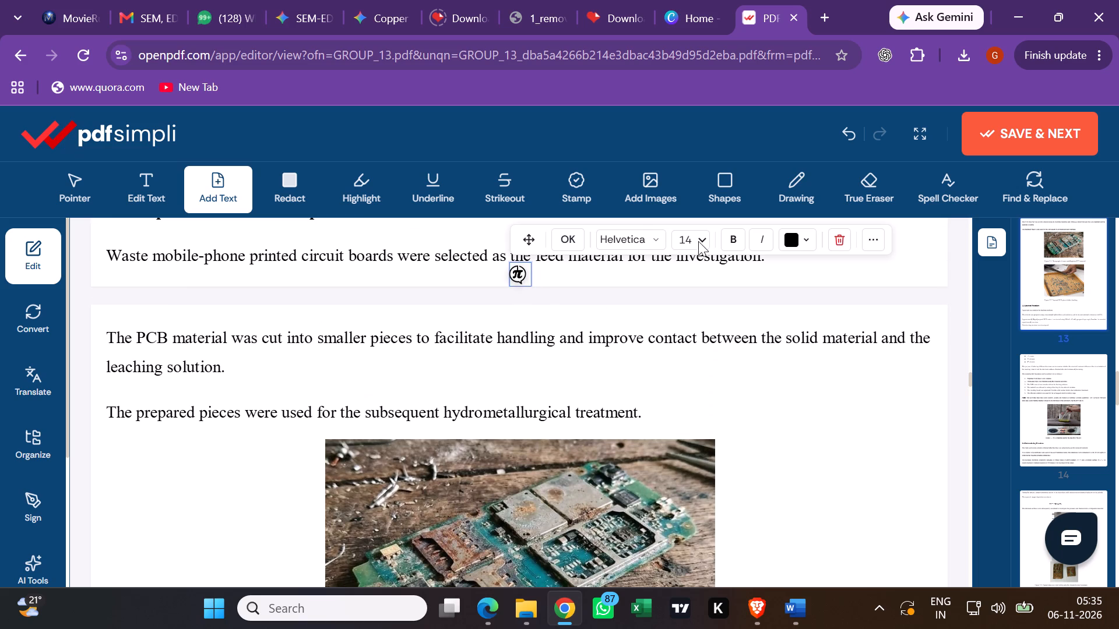
pyautogui.click(699, 234)
pyautogui.click(676, 266)
# Set the font size of page number 5, below the list of information EDS provides, to 8.
pyautogui.scroll(5, 569, 324)
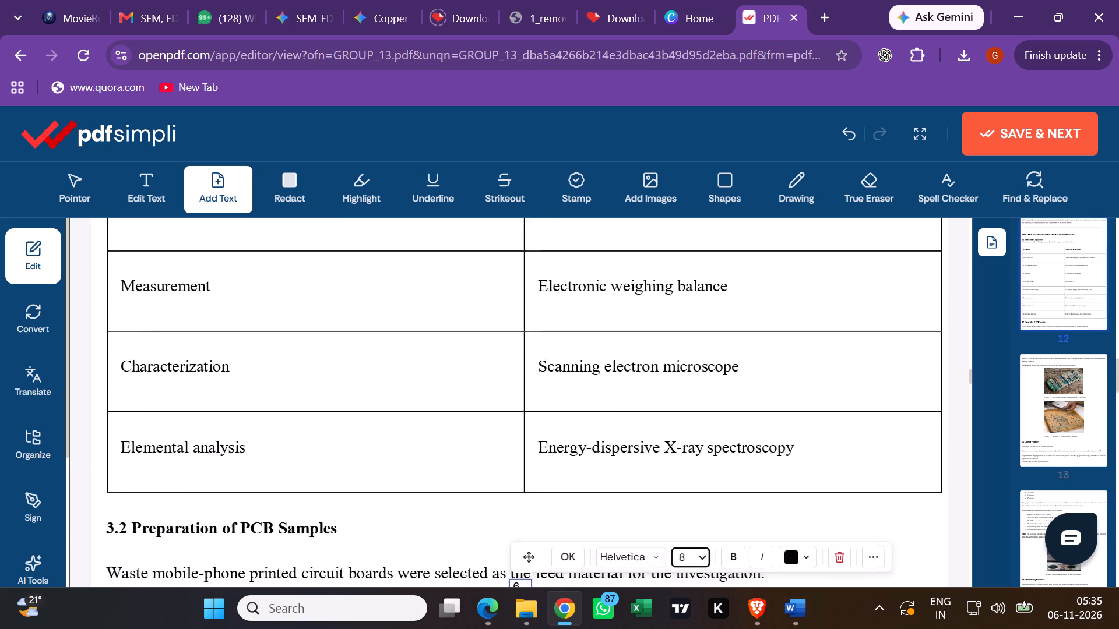
pyautogui.scroll(10, 572, 320)
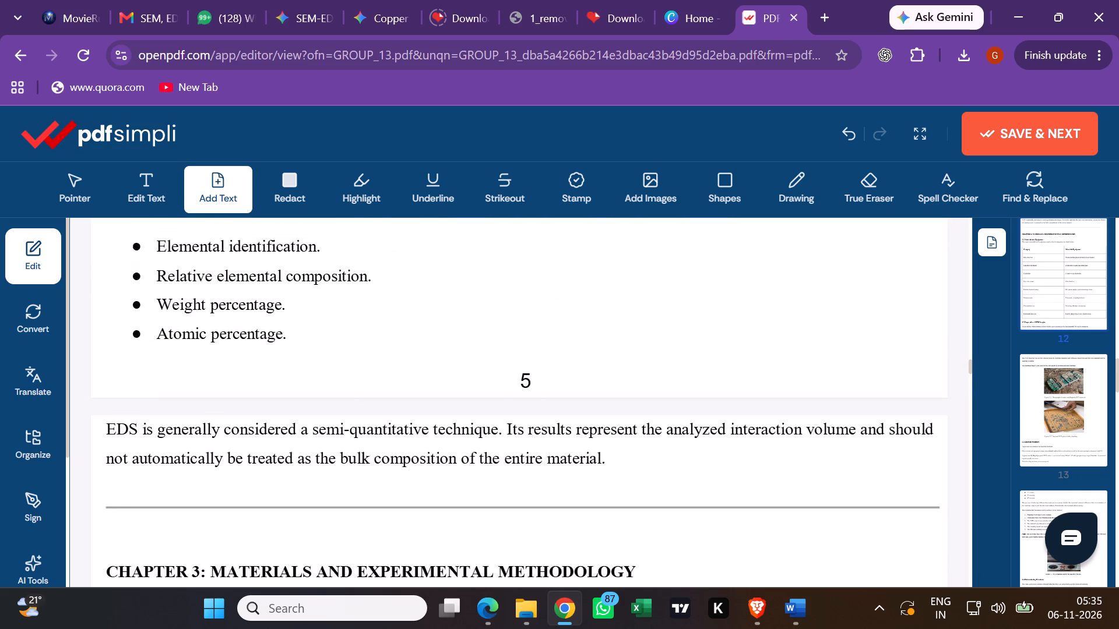
pyautogui.doubleClick(527, 451)
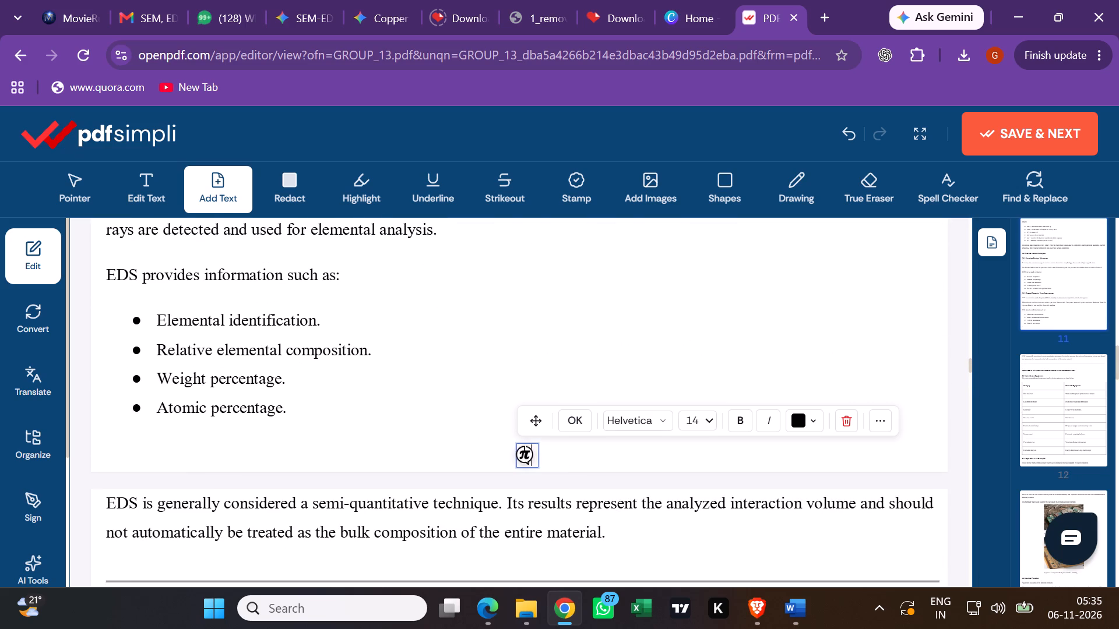
pyautogui.click(706, 423)
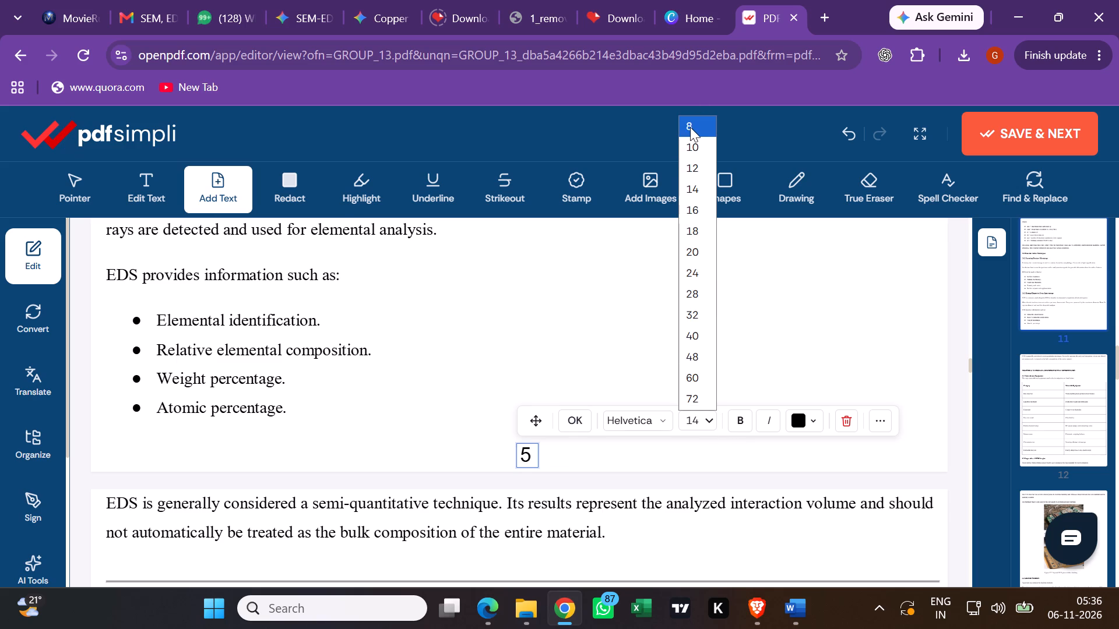
pyautogui.click(690, 127)
# Set the font size of page number 4, below the Faraday's law equation, to 8.
pyautogui.scroll(8, 615, 291)
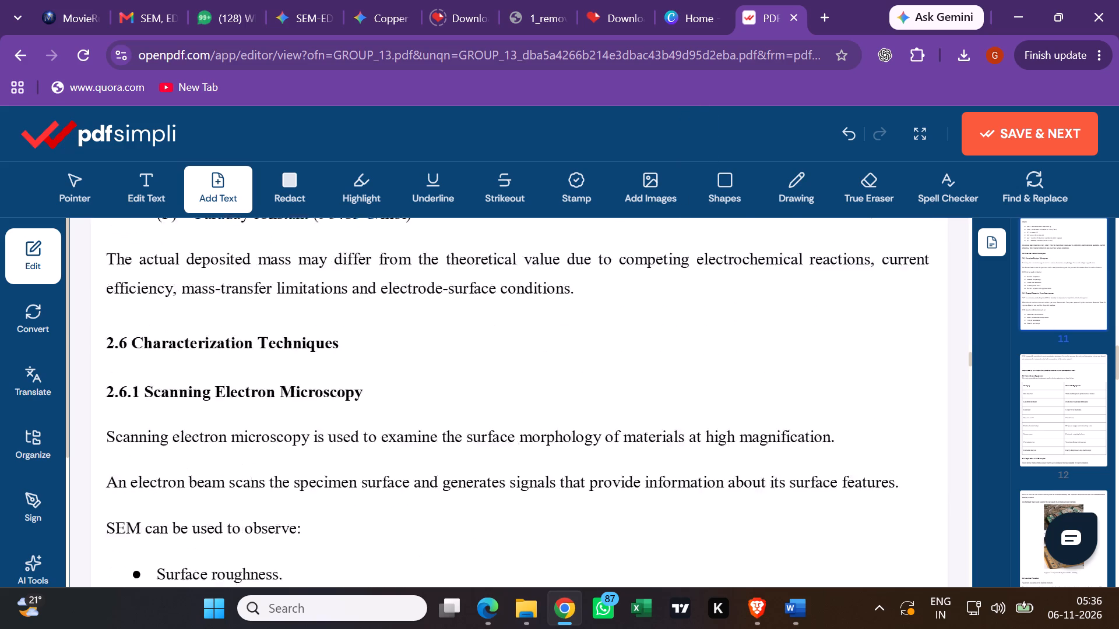
pyautogui.scroll(4, 594, 308)
pyautogui.click(516, 376)
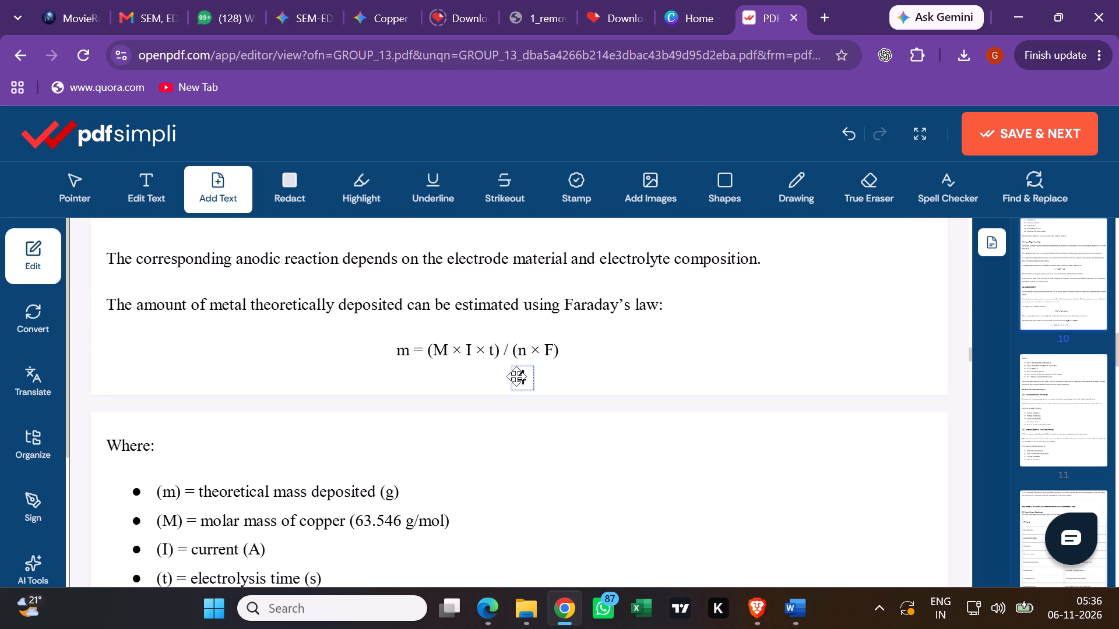
pyautogui.click(517, 376)
pyautogui.click(703, 341)
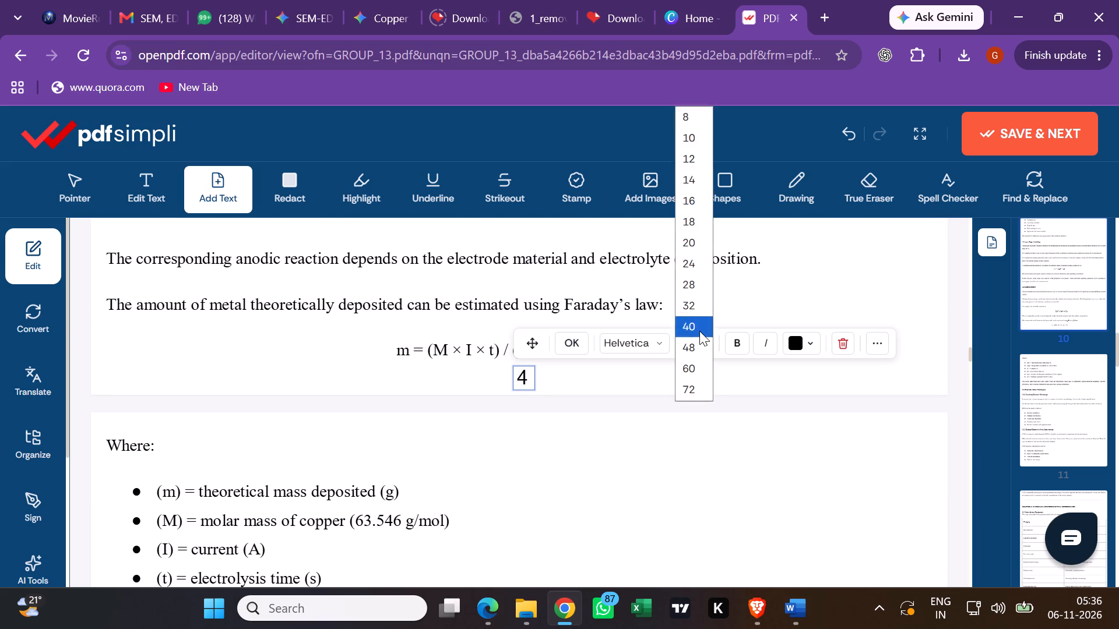
pyautogui.click(692, 118)
# Set the font size of page number 3, below the bullet on the nature and concentration of the leaching agent, to 8.
pyautogui.scroll(7, 646, 200)
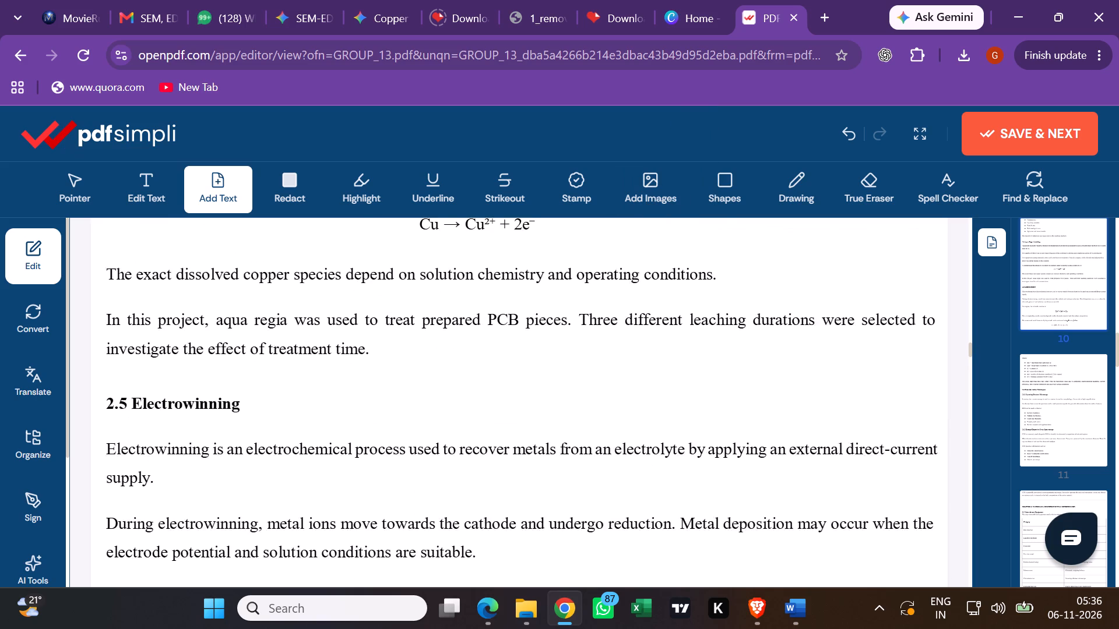
pyautogui.scroll(7, 618, 321)
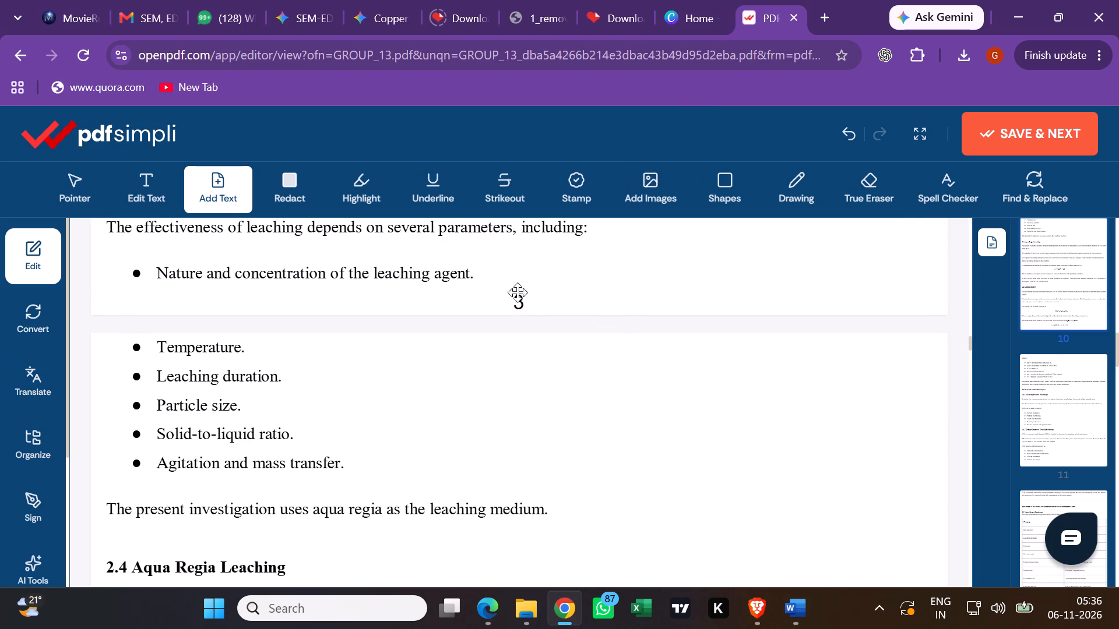
pyautogui.click(516, 308)
pyautogui.click(516, 308)
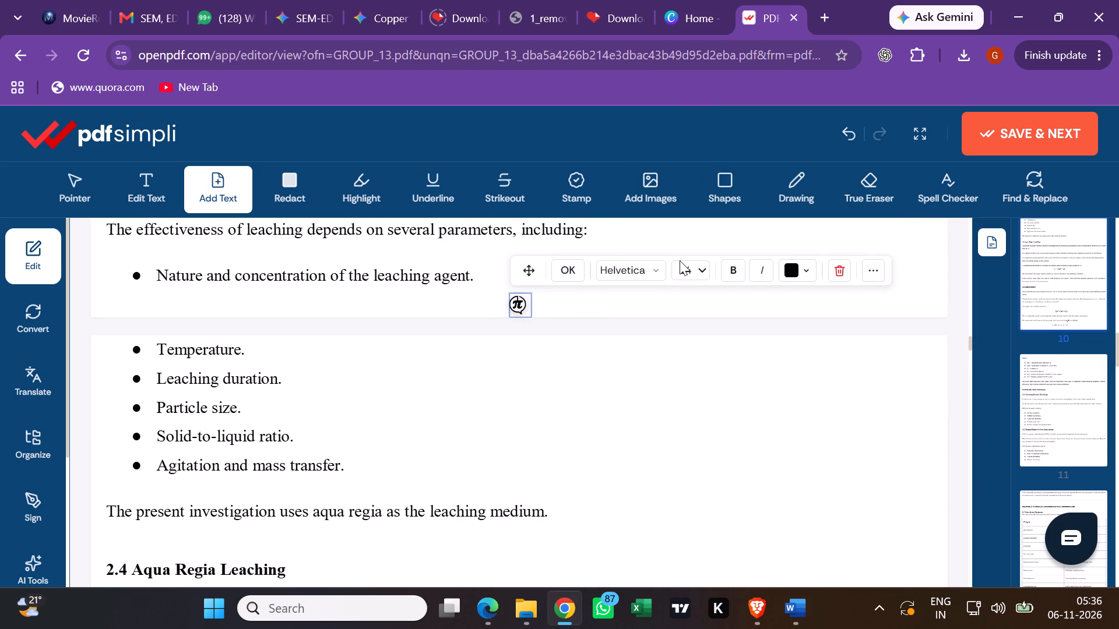
pyautogui.click(705, 271)
pyautogui.click(679, 296)
# Set the font size of page number 2, on the page just before section 2.2 Metal Recovery from Waste PCBs, to 8.
pyautogui.scroll(11, 593, 340)
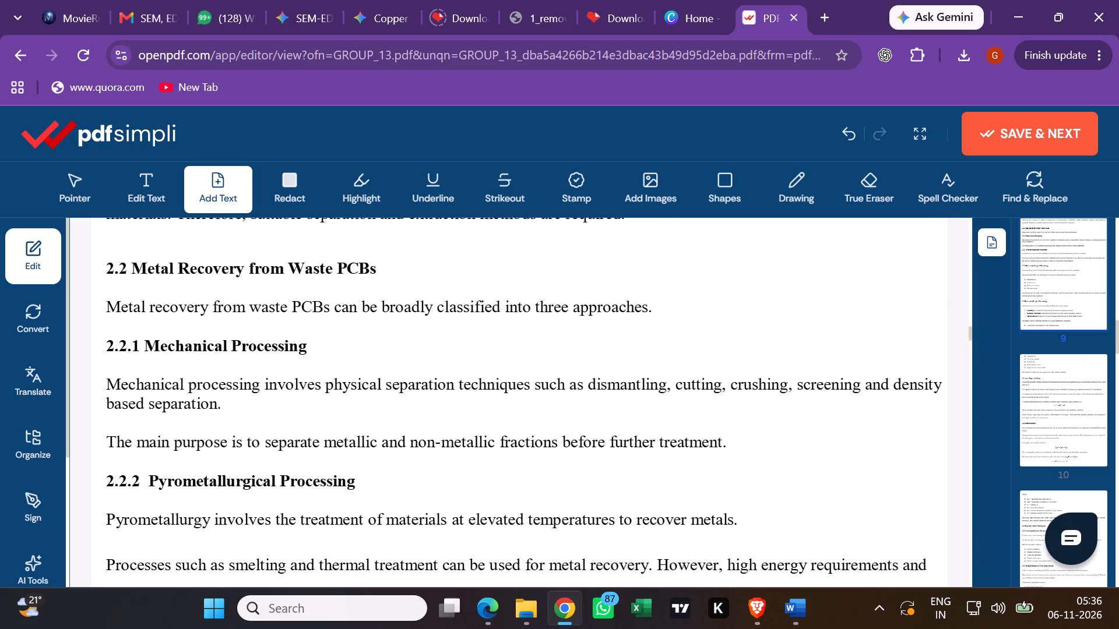
pyautogui.scroll(2, 600, 328)
pyautogui.doubleClick(518, 308)
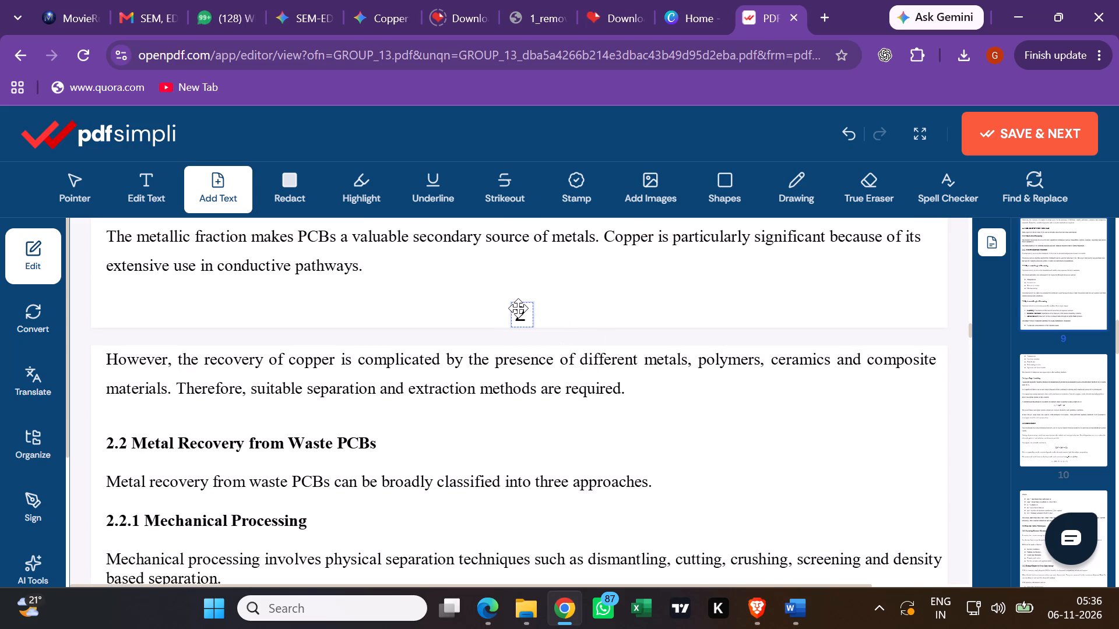
pyautogui.click(698, 279)
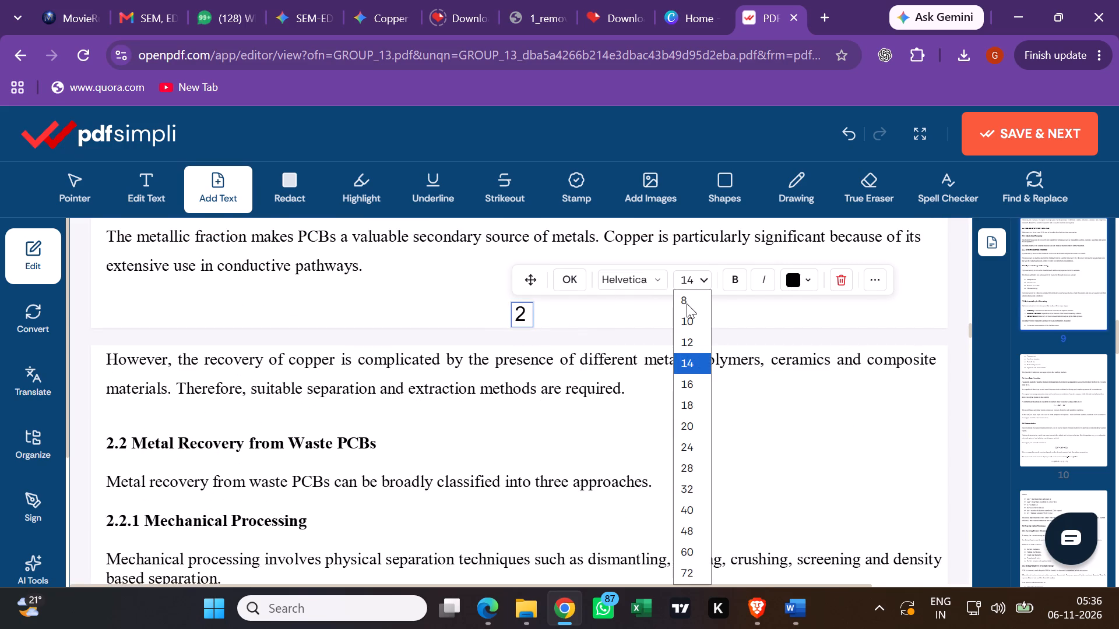
pyautogui.click(687, 303)
# Add page number 1 at the bottom centre of the first Introduction page, below the Problem Statement text, with font size 8.
pyautogui.scroll(9, 649, 320)
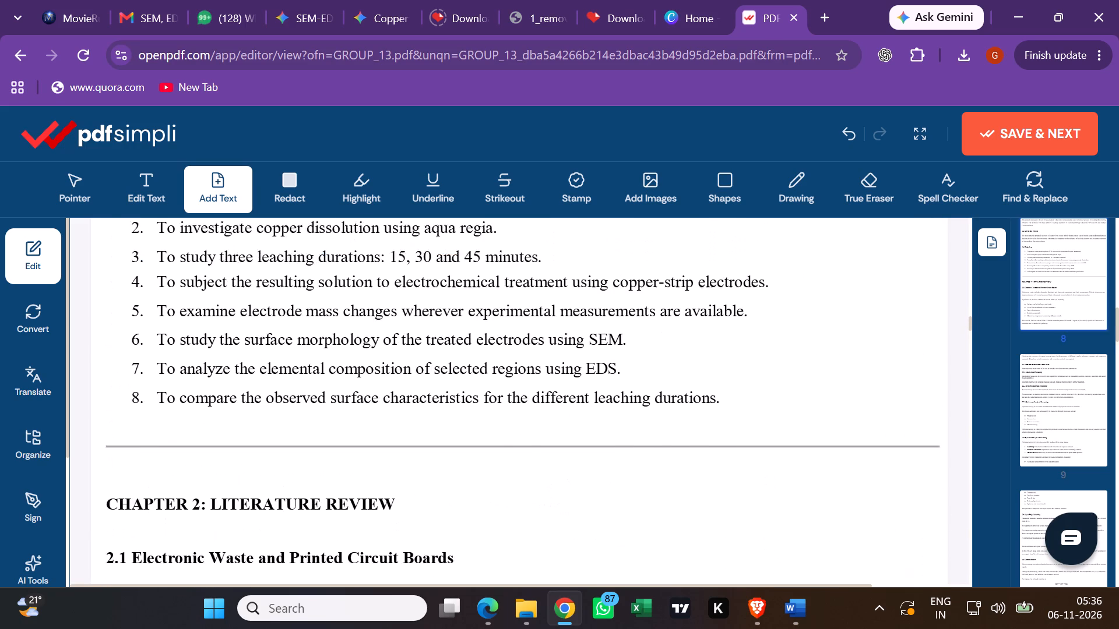
pyautogui.scroll(5, 636, 323)
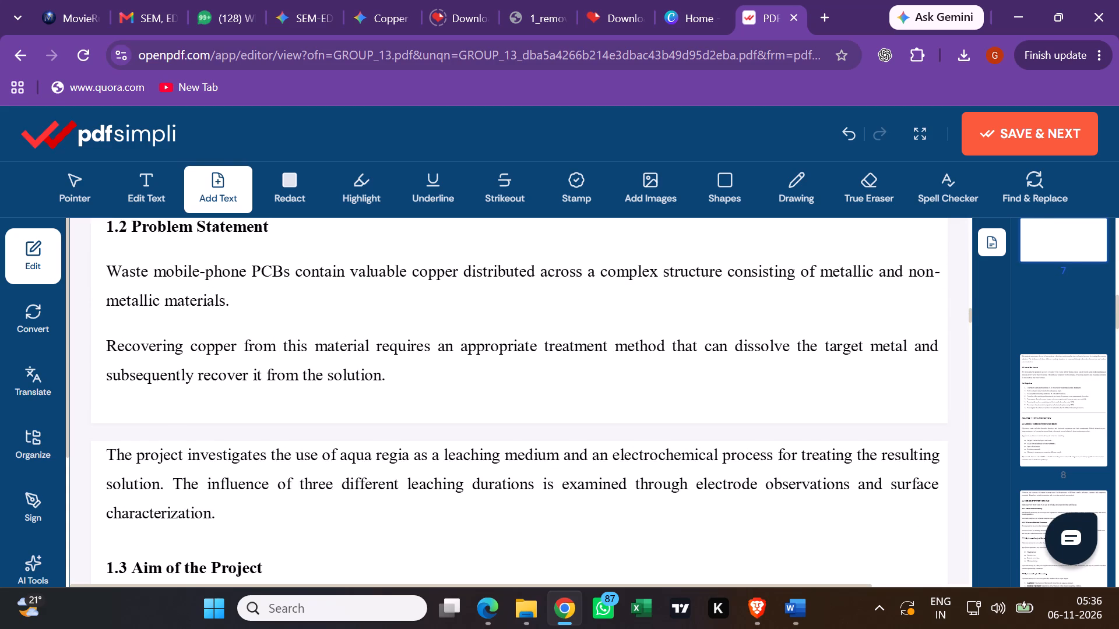
pyautogui.scroll(10, 613, 346)
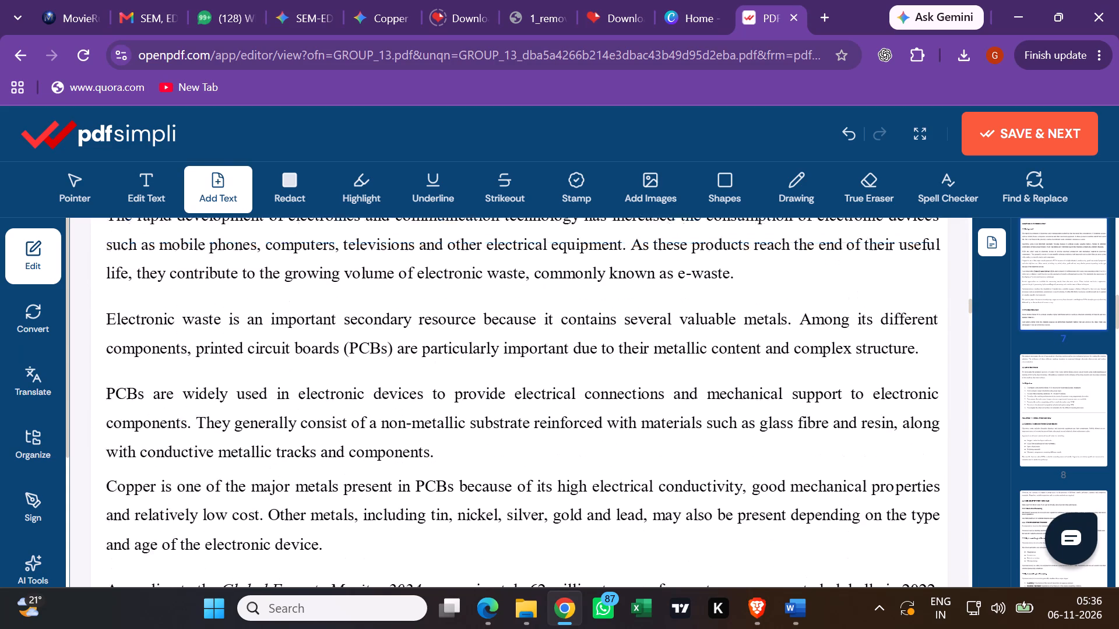
pyautogui.scroll(2, 616, 316)
pyautogui.scroll(-10, 616, 317)
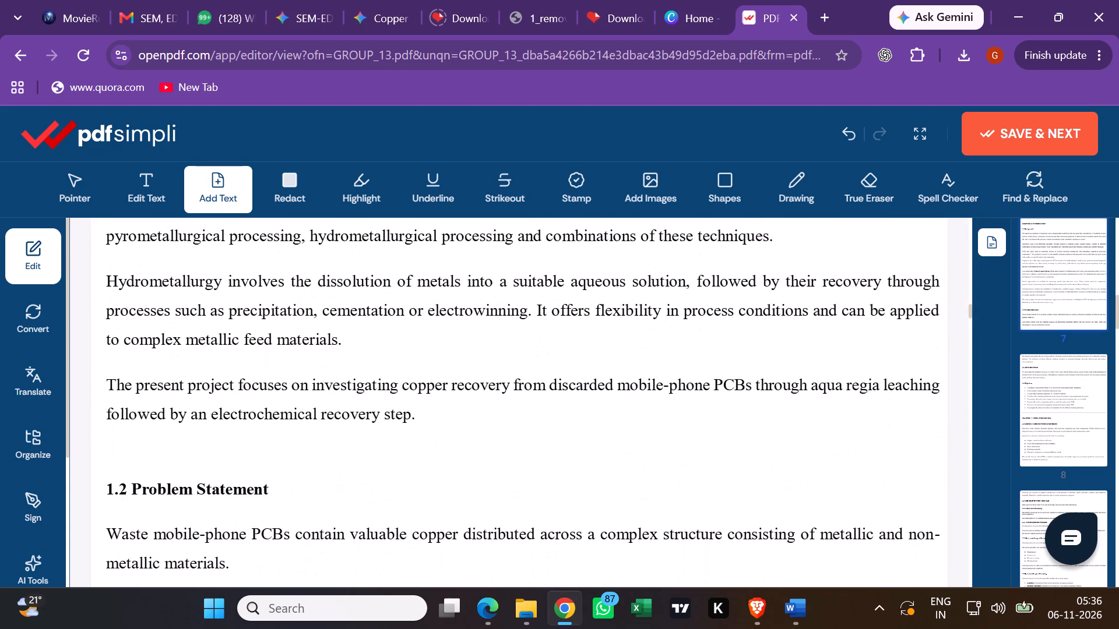
pyautogui.scroll(-3, 613, 330)
pyautogui.scroll(-1, 453, 274)
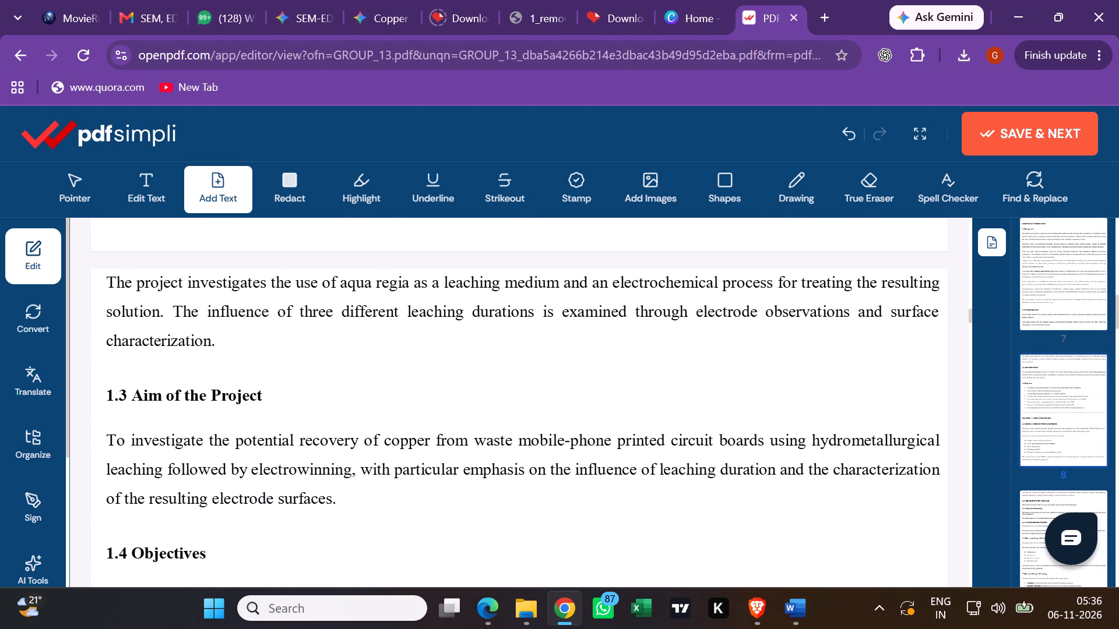
pyautogui.click(514, 236)
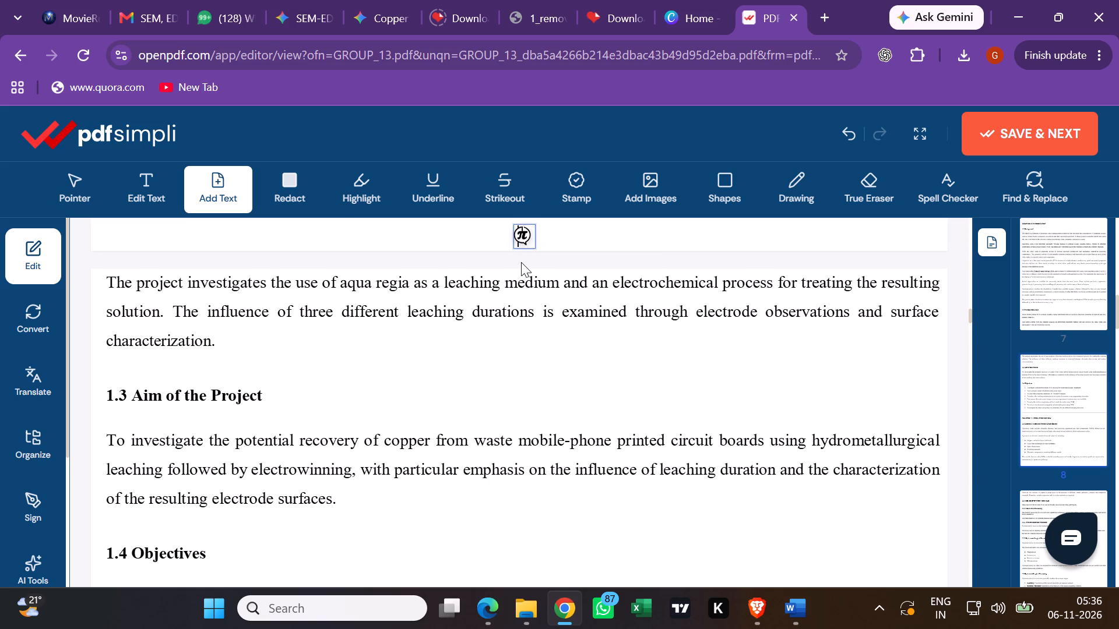
pyautogui.press('1')
pyautogui.scroll(1, 608, 325)
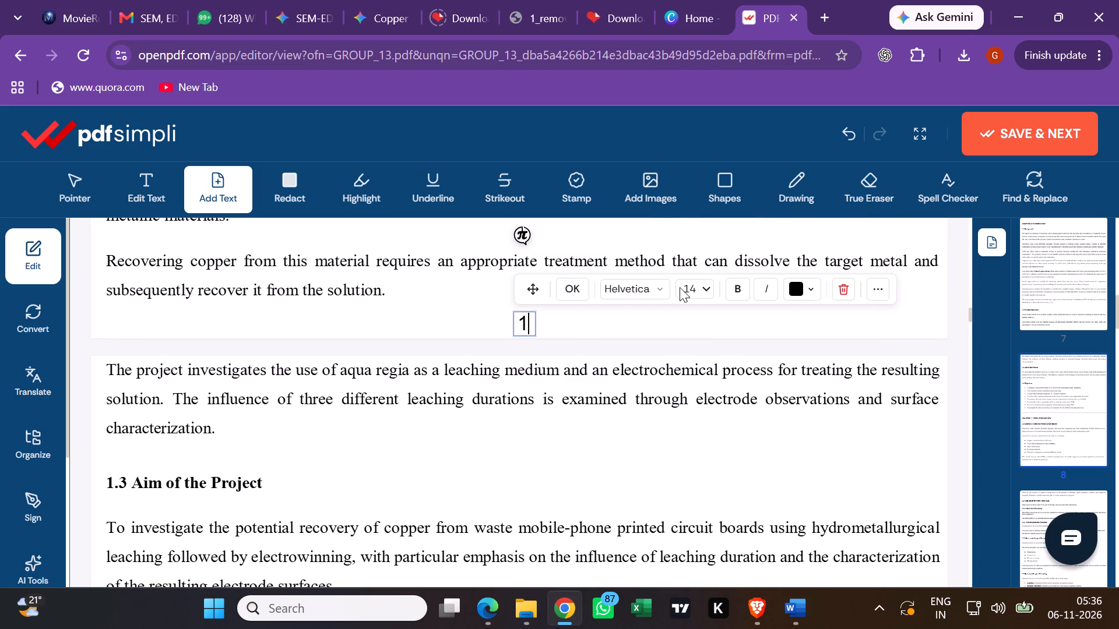
pyautogui.click(701, 288)
pyautogui.click(692, 305)
pyautogui.click(580, 366)
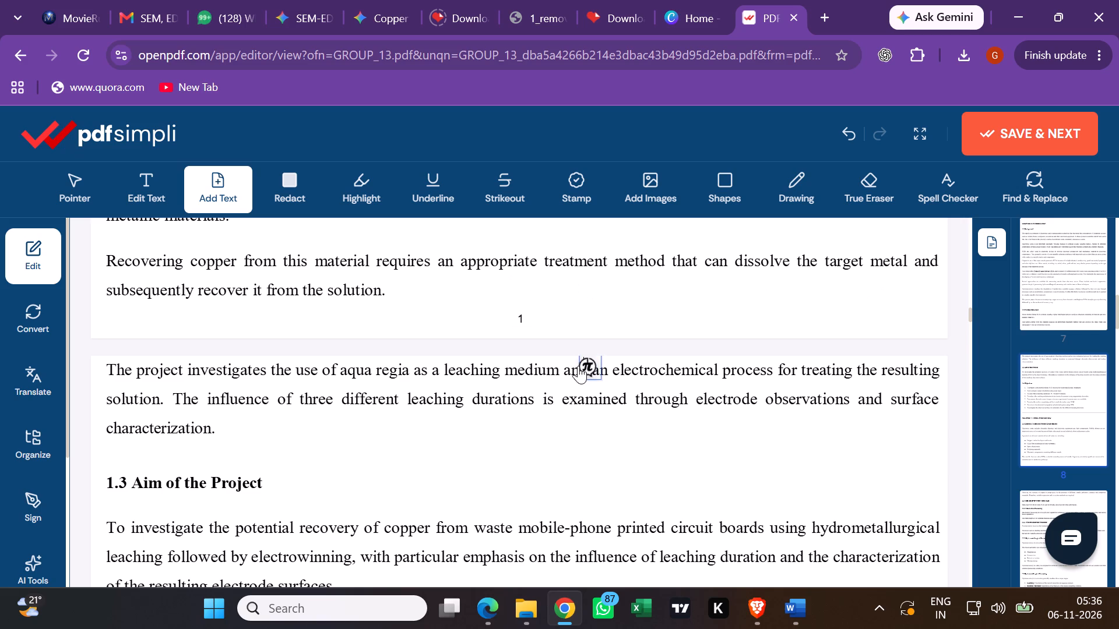
# Review the pages around Chapters 1 and 2 to check the page numbering up to the start of the Introduction.
pyautogui.scroll(-4, 586, 360)
pyautogui.scroll(-6, 580, 489)
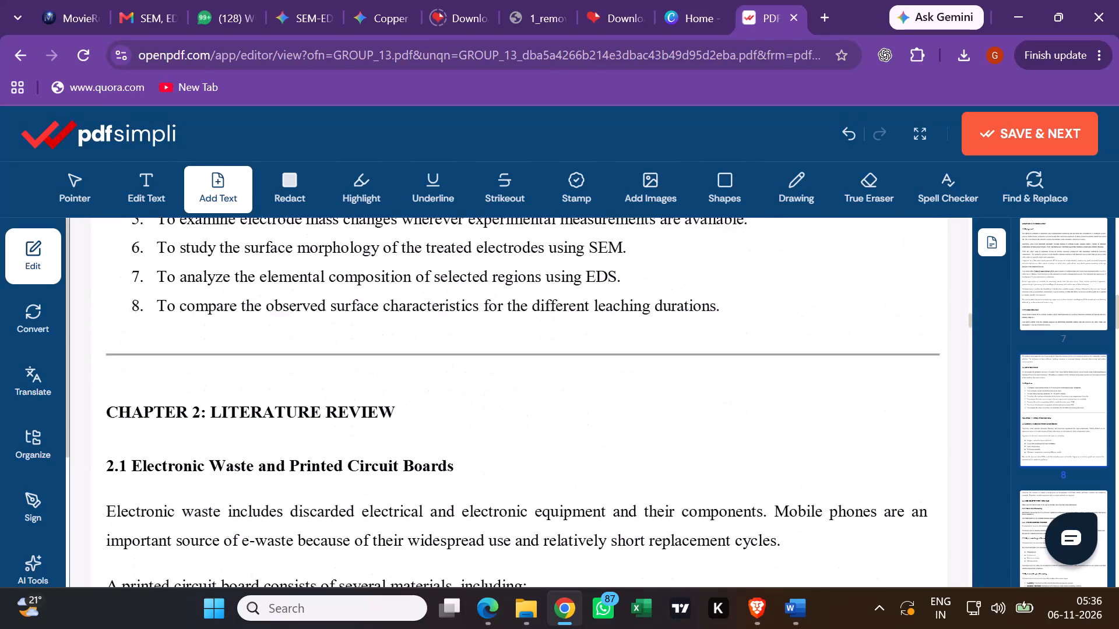
pyautogui.scroll(-2, 581, 473)
pyautogui.scroll(2, 581, 473)
pyautogui.scroll(-7, 576, 471)
pyautogui.scroll(4, 576, 467)
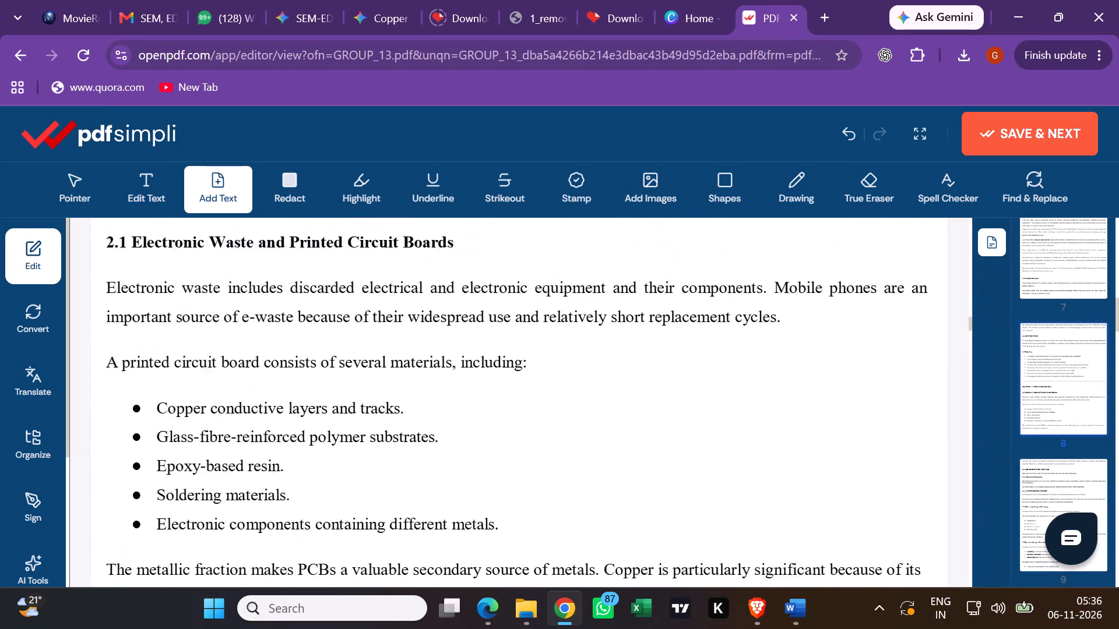
pyautogui.scroll(14, 576, 465)
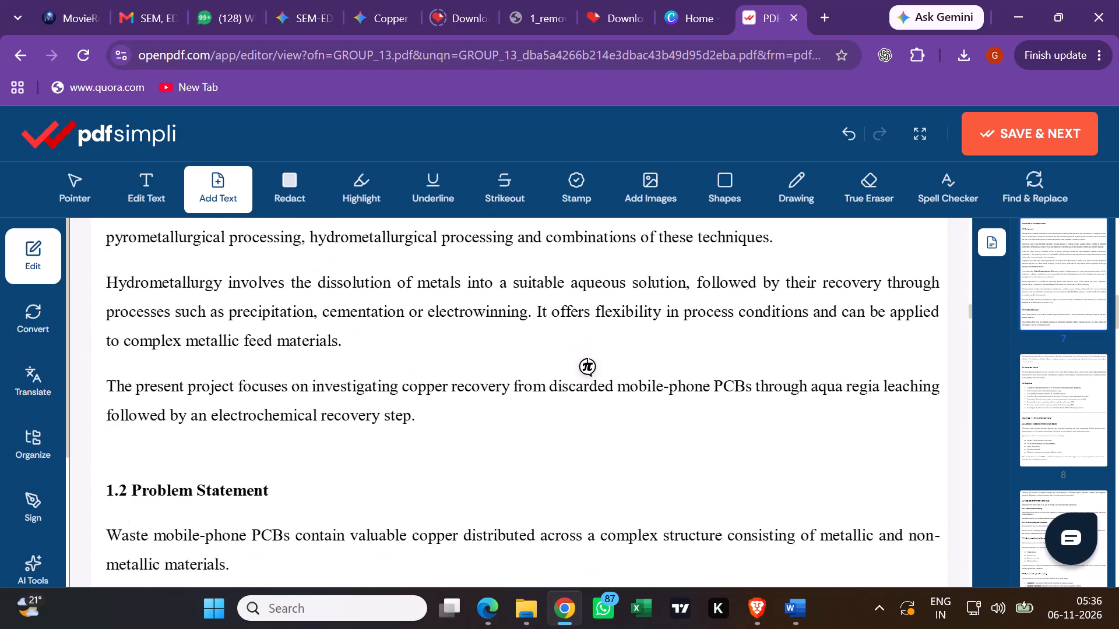
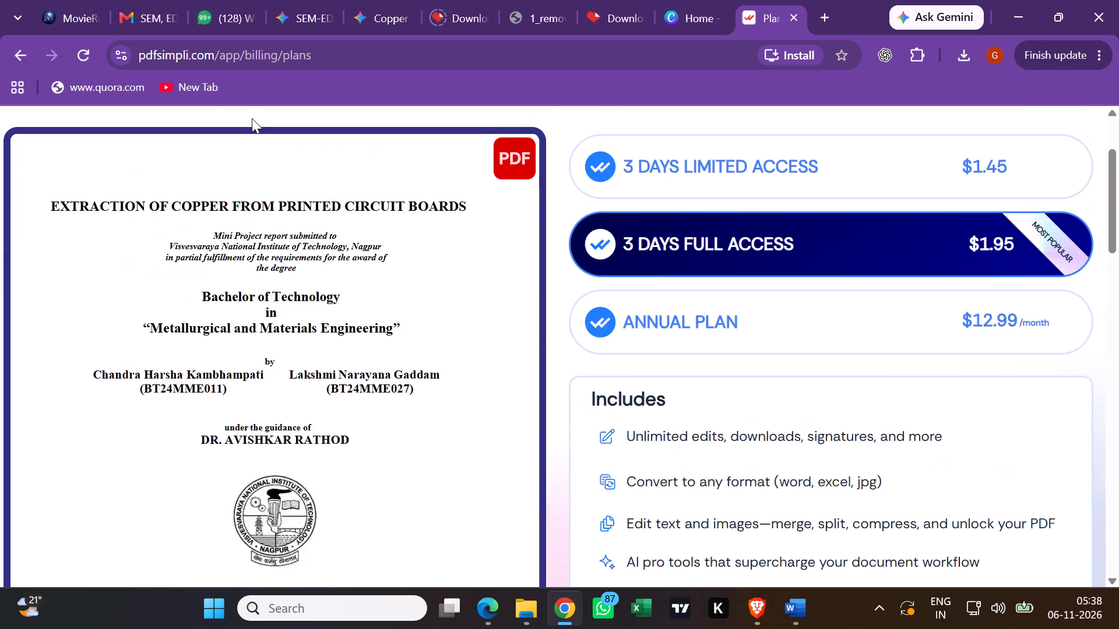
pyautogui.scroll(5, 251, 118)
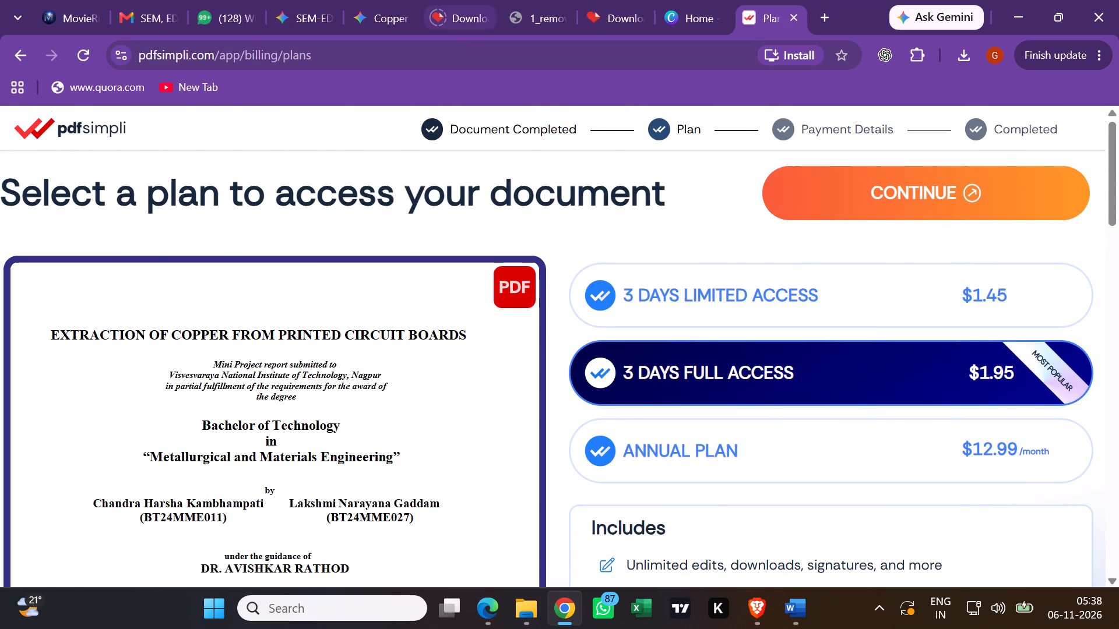
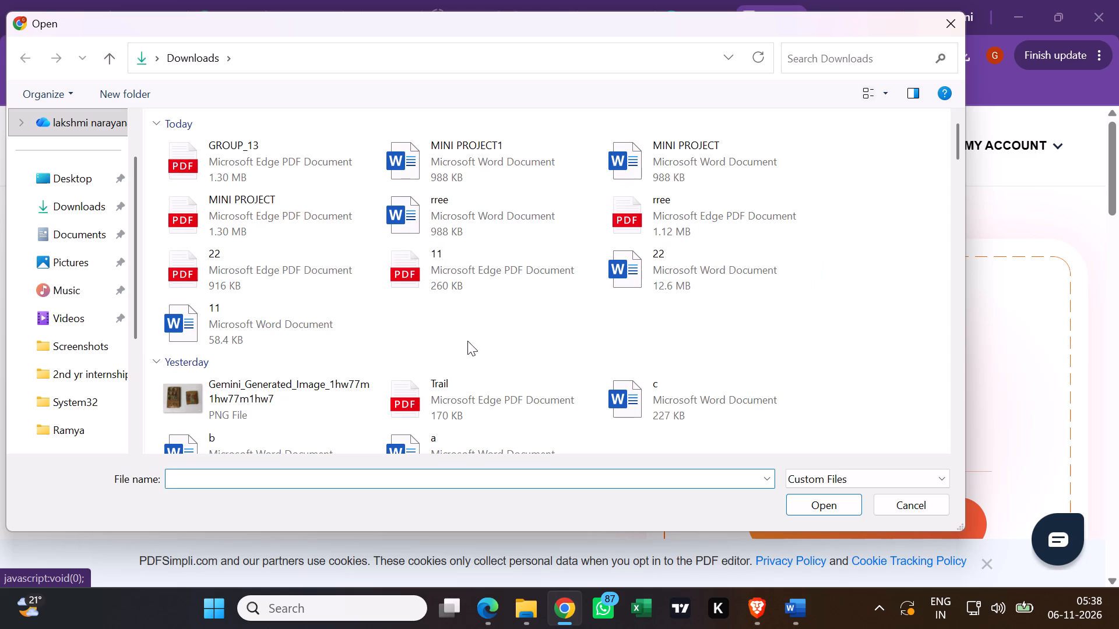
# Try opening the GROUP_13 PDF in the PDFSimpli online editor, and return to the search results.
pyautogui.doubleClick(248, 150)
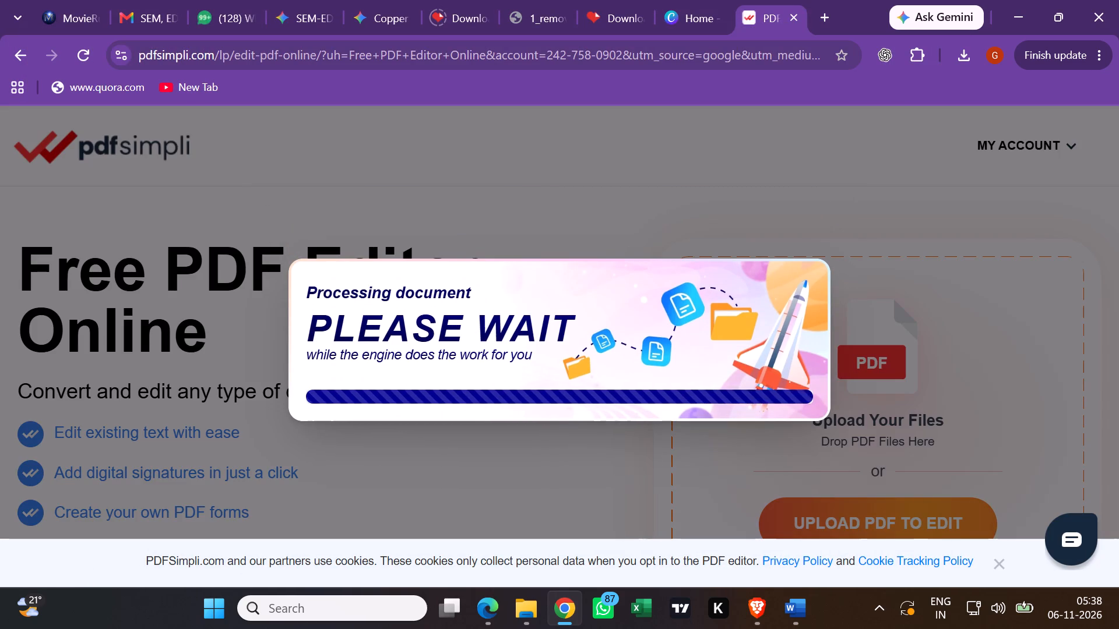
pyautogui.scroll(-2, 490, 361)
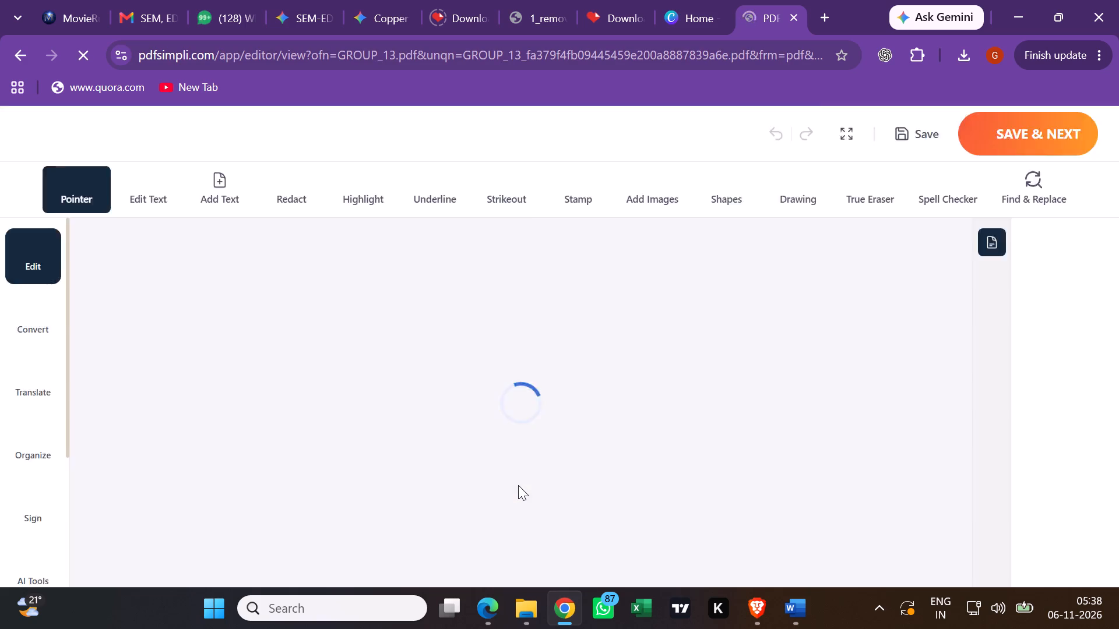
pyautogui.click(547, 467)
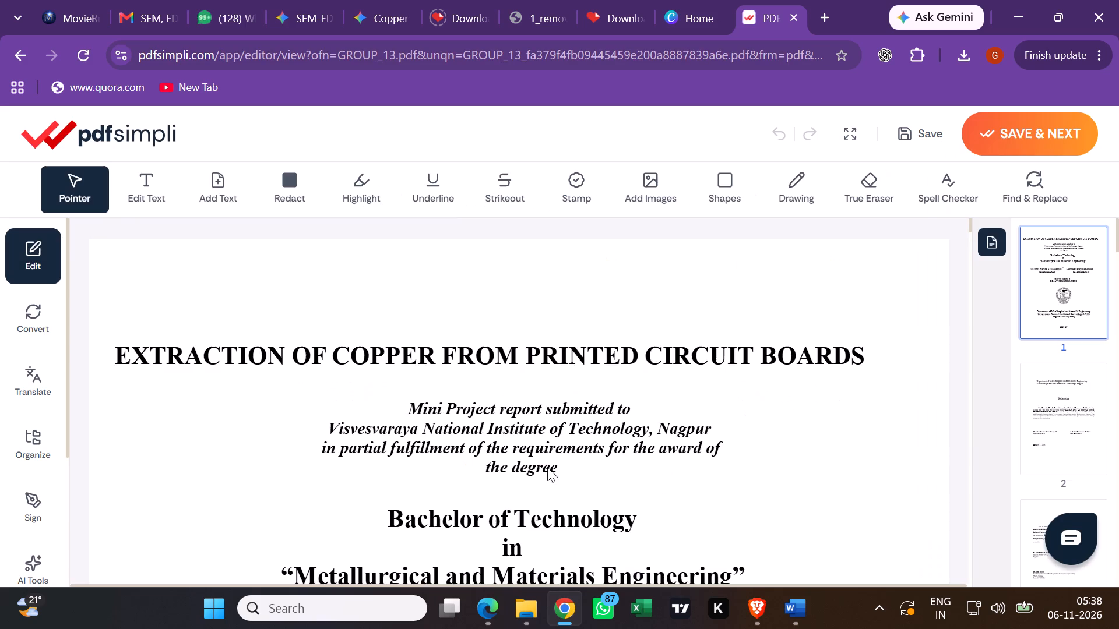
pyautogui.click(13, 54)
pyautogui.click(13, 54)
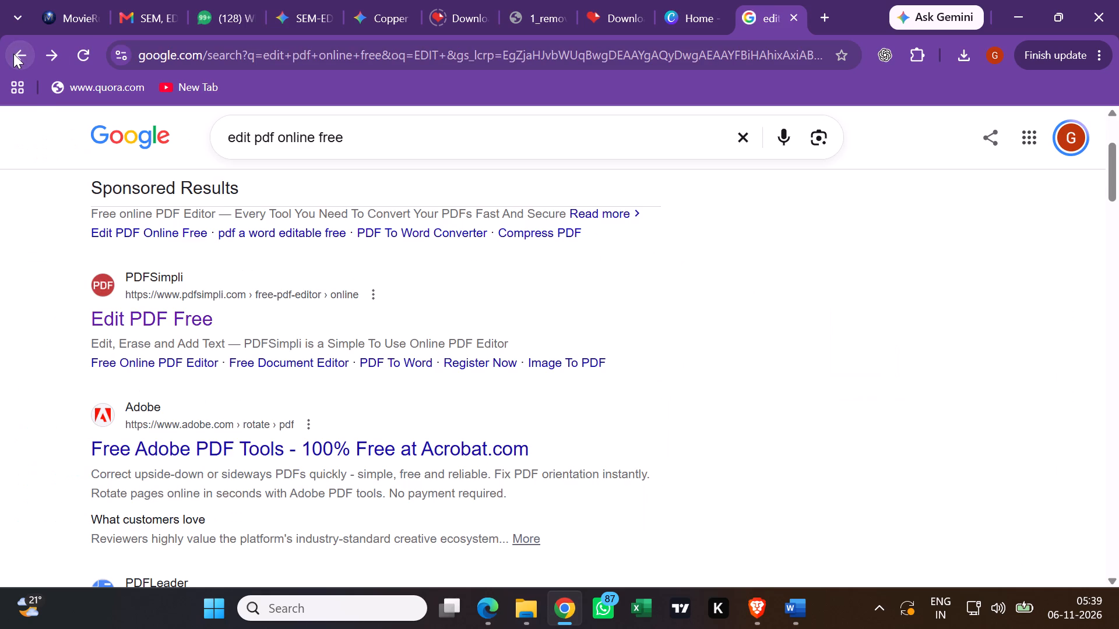
# Open the Free Adobe PDF Tools search result and upload the GROUP_13 PDF from Downloads.
pyautogui.scroll(-2, 136, 282)
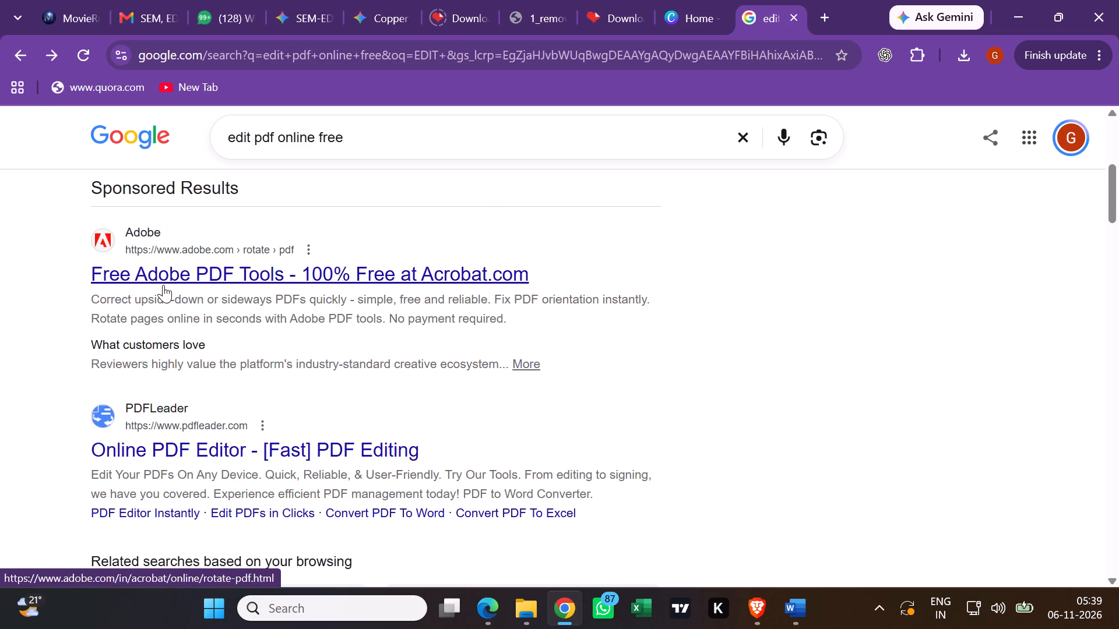
pyautogui.click(163, 285)
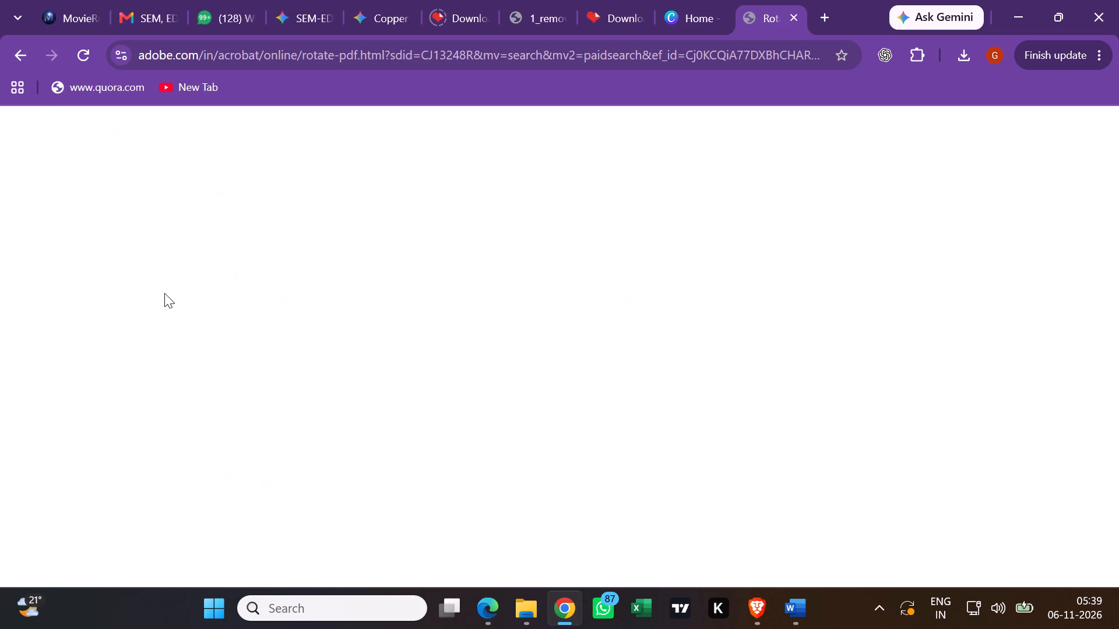
pyautogui.scroll(-3, 399, 416)
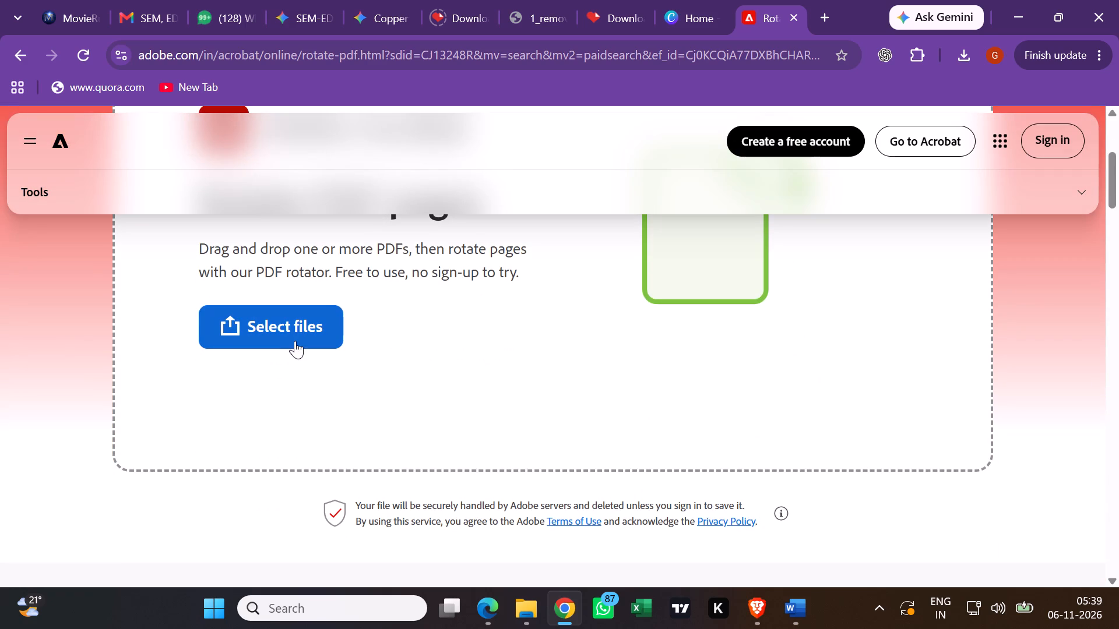
pyautogui.click(294, 340)
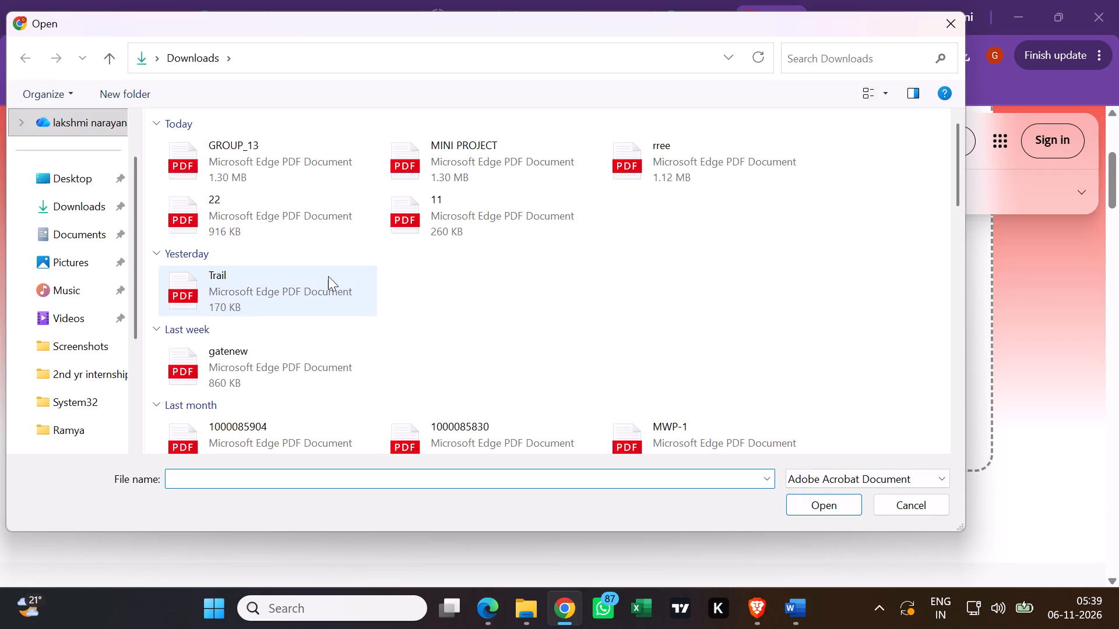
pyautogui.doubleClick(275, 174)
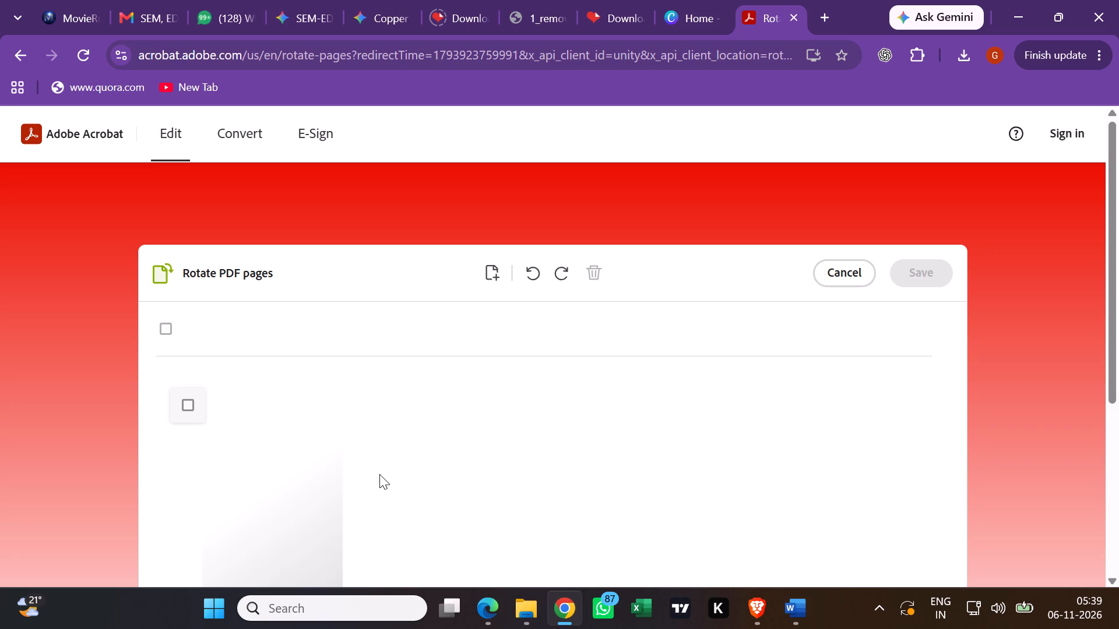
# Select all pages of the uploaded GROUP_13 PDF and save the document without rotating them.
pyautogui.scroll(-1, 379, 474)
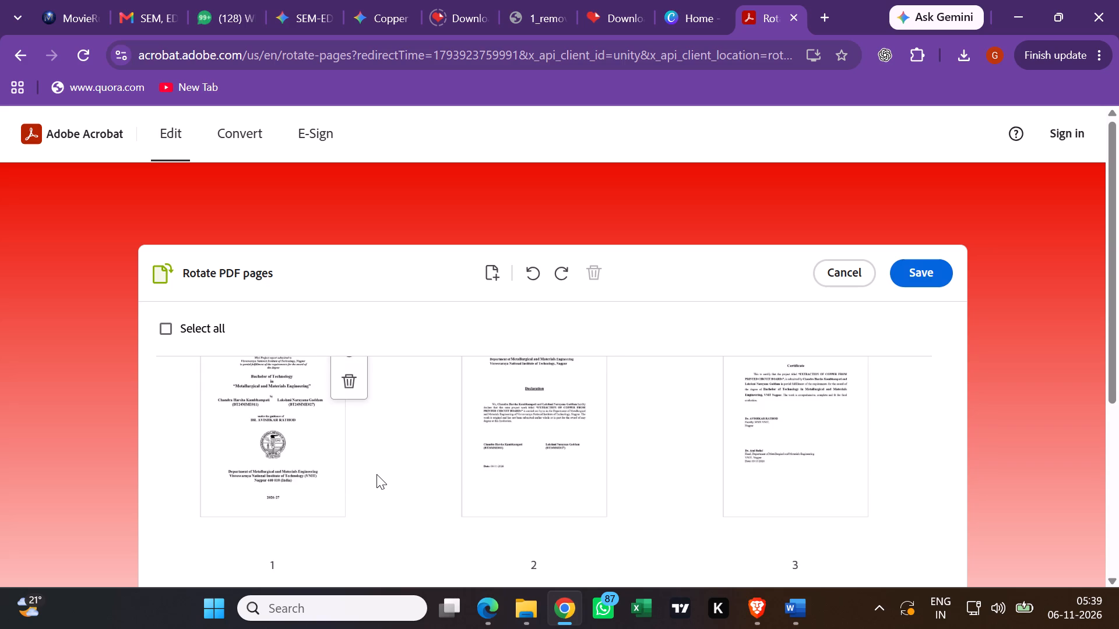
pyautogui.scroll(1, 379, 464)
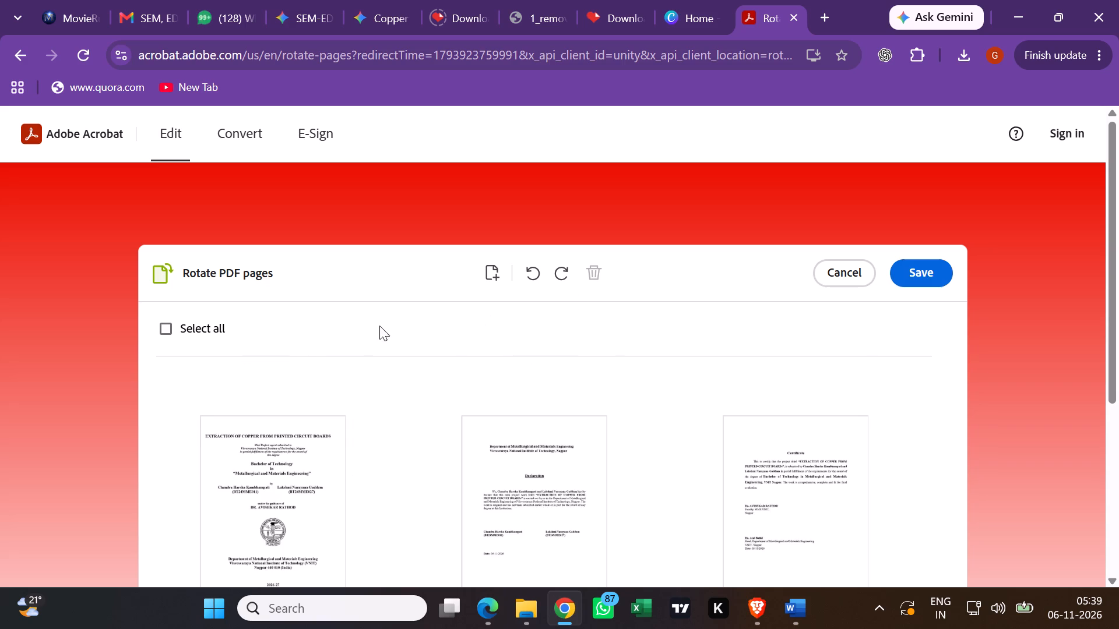
pyautogui.click(159, 326)
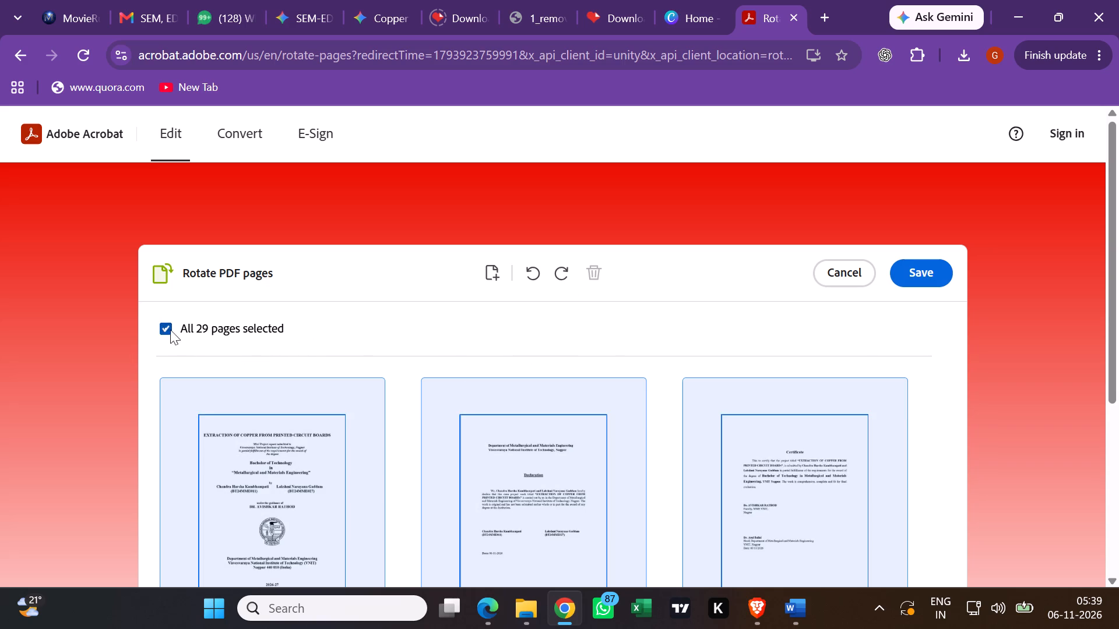
pyautogui.scroll(-4, 705, 337)
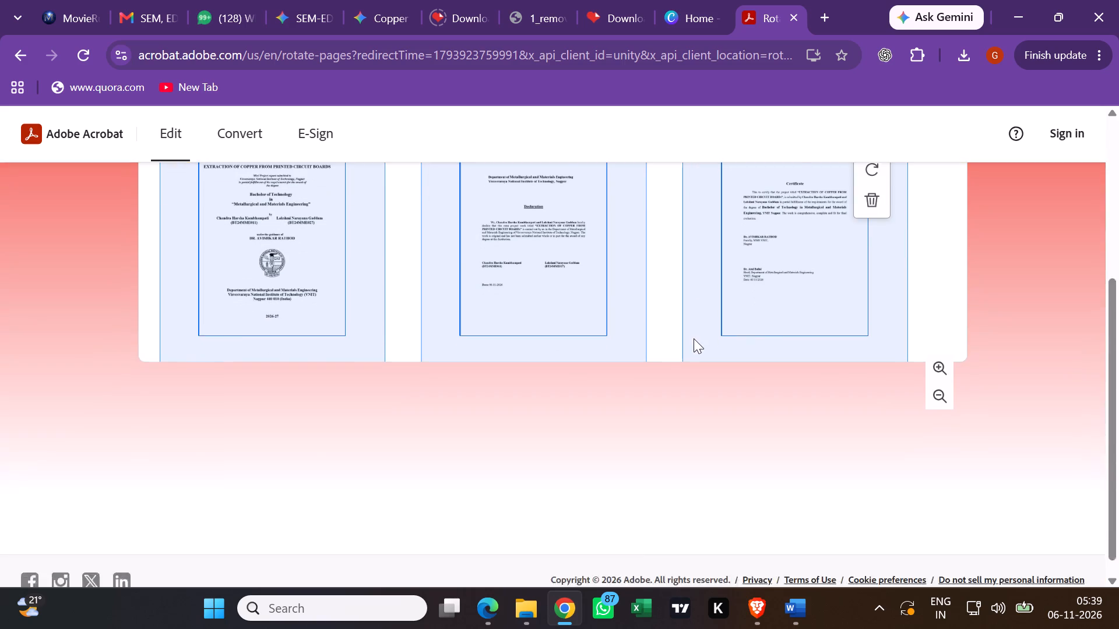
pyautogui.scroll(-1, 689, 352)
pyautogui.scroll(4, 689, 352)
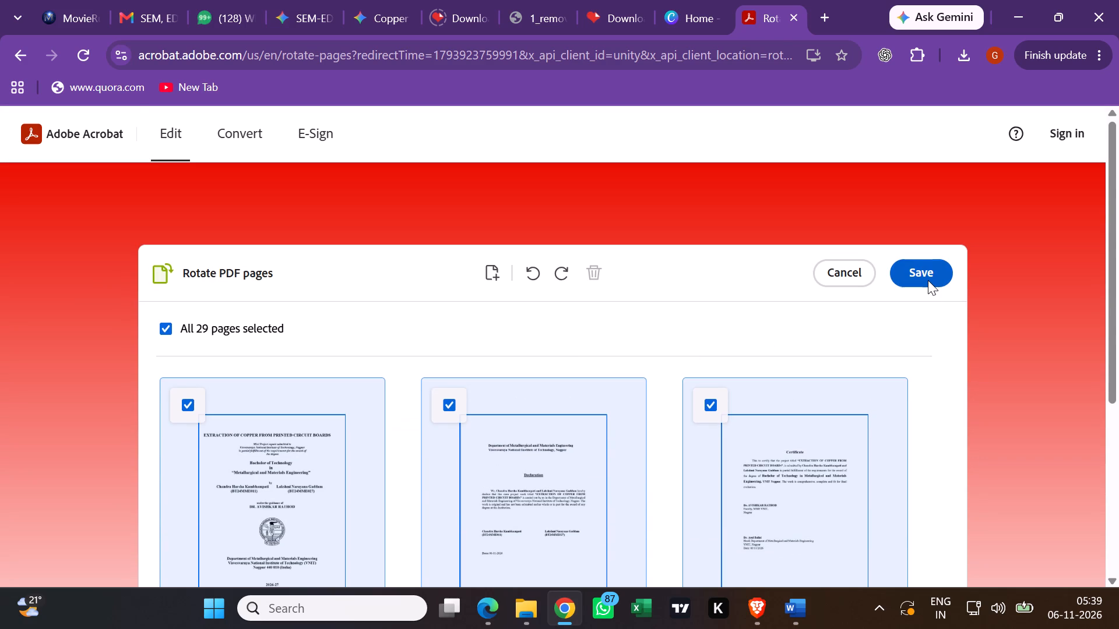
pyautogui.click(926, 280)
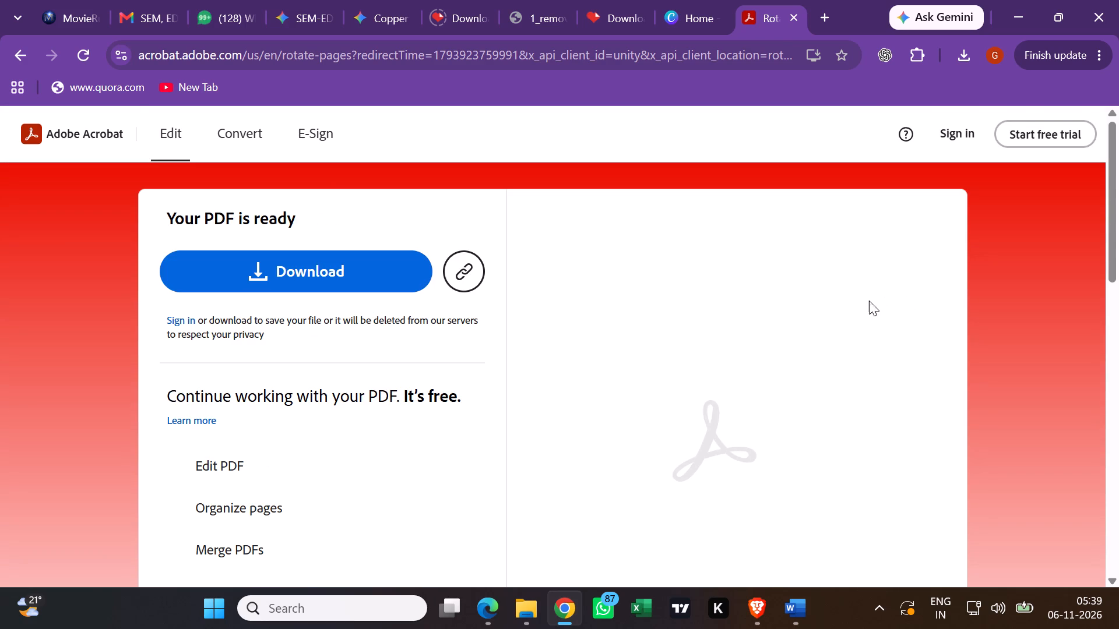
# Choose Edit PDF for the saved GROUP_13.pdf and continue signing in to Adobe with the suggested Google account.
pyautogui.scroll(3, 521, 408)
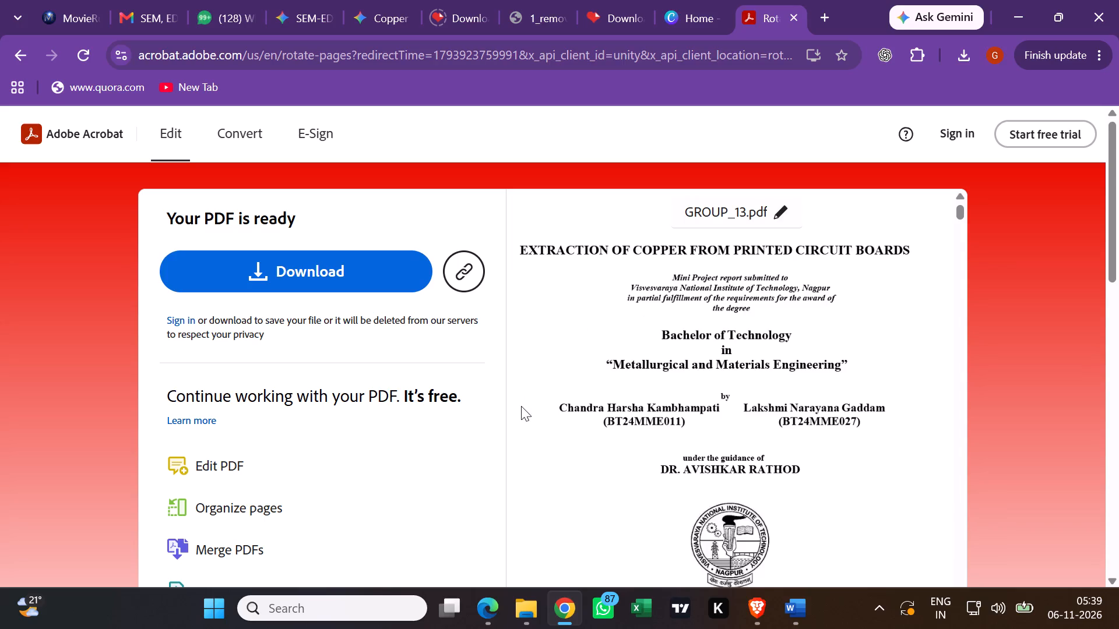
pyautogui.scroll(2, 375, 430)
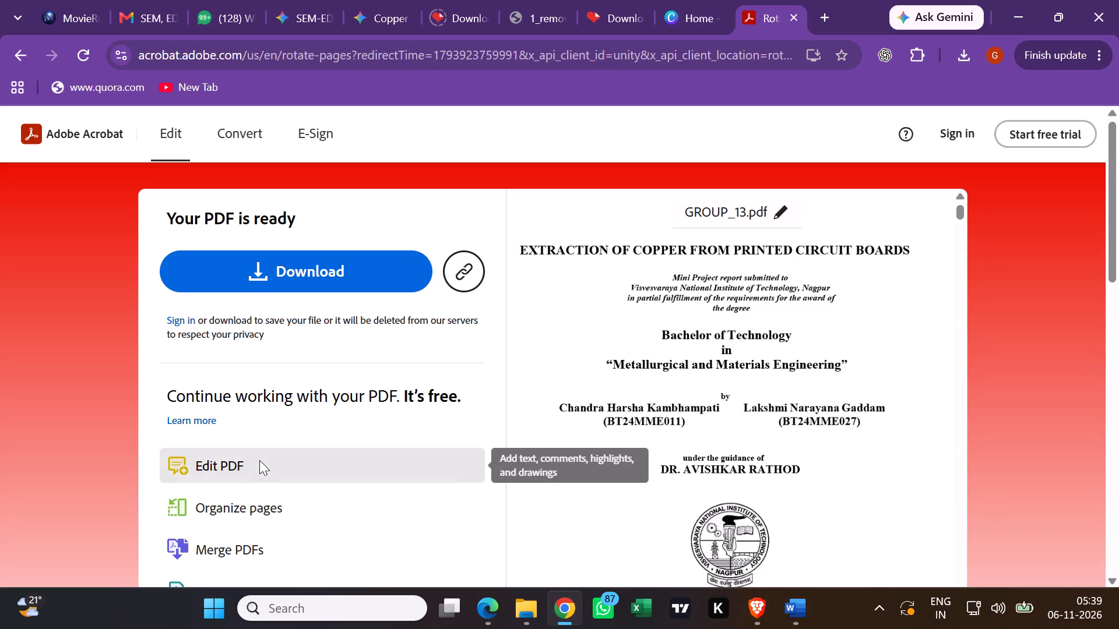
pyautogui.click(246, 469)
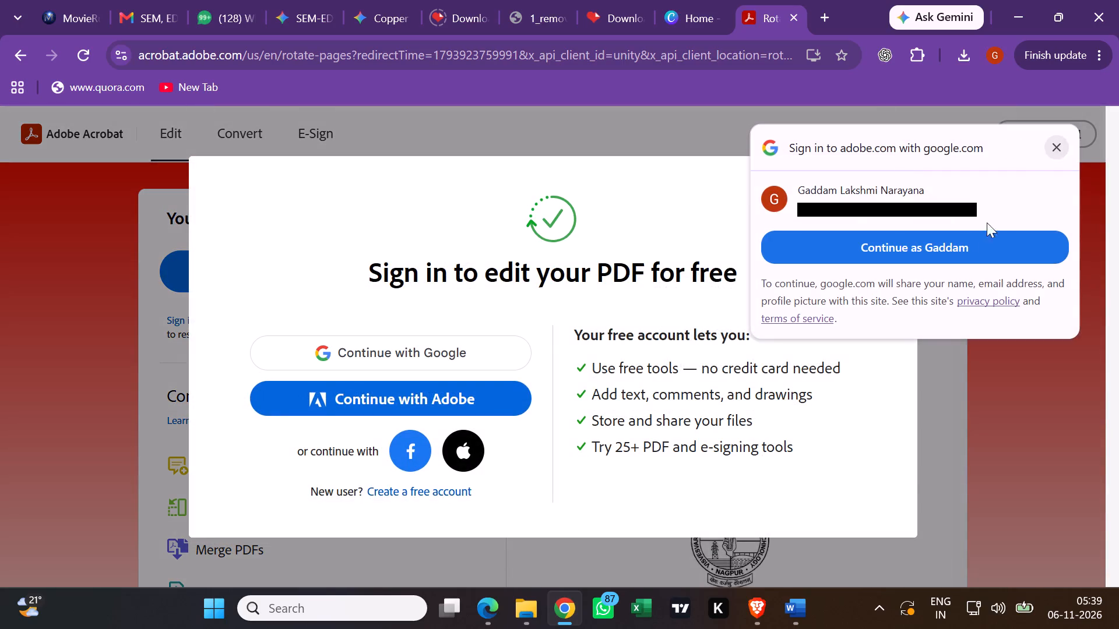
pyautogui.click(945, 248)
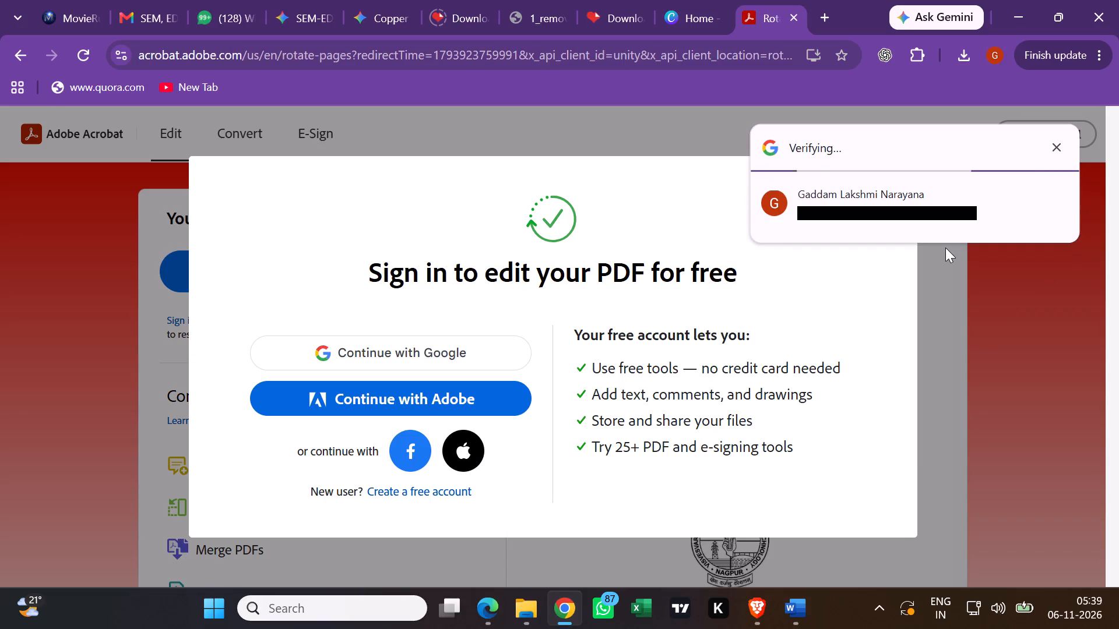
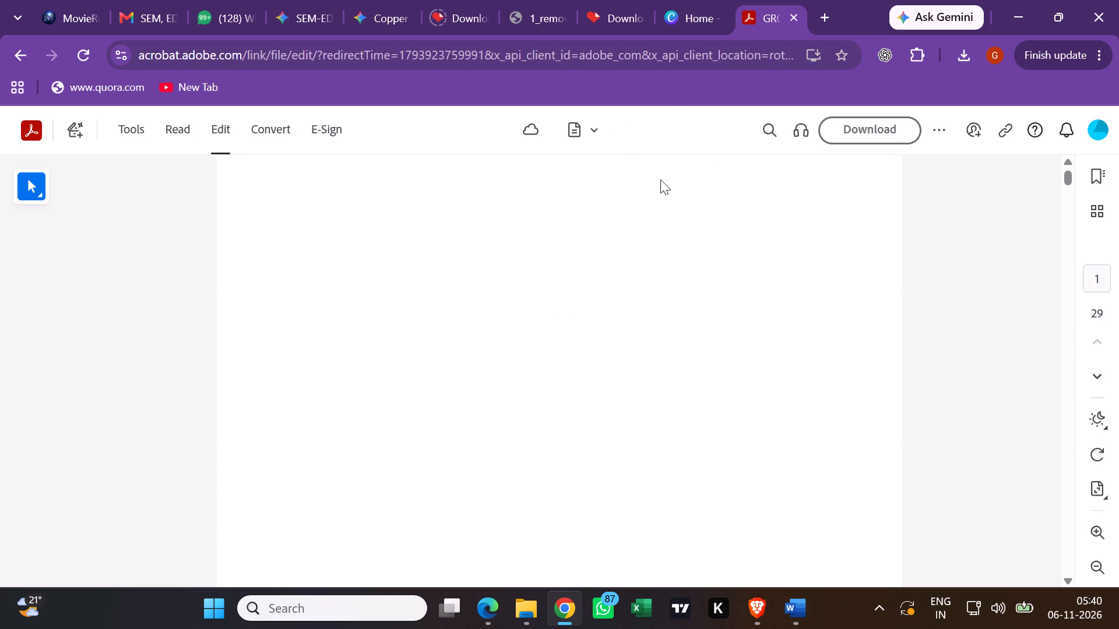
# Look through the GROUP_13 PDF from the title page to the end of the first Introduction page, closing the Edit pane and reading-theme tip.
pyautogui.scroll(-4, 680, 285)
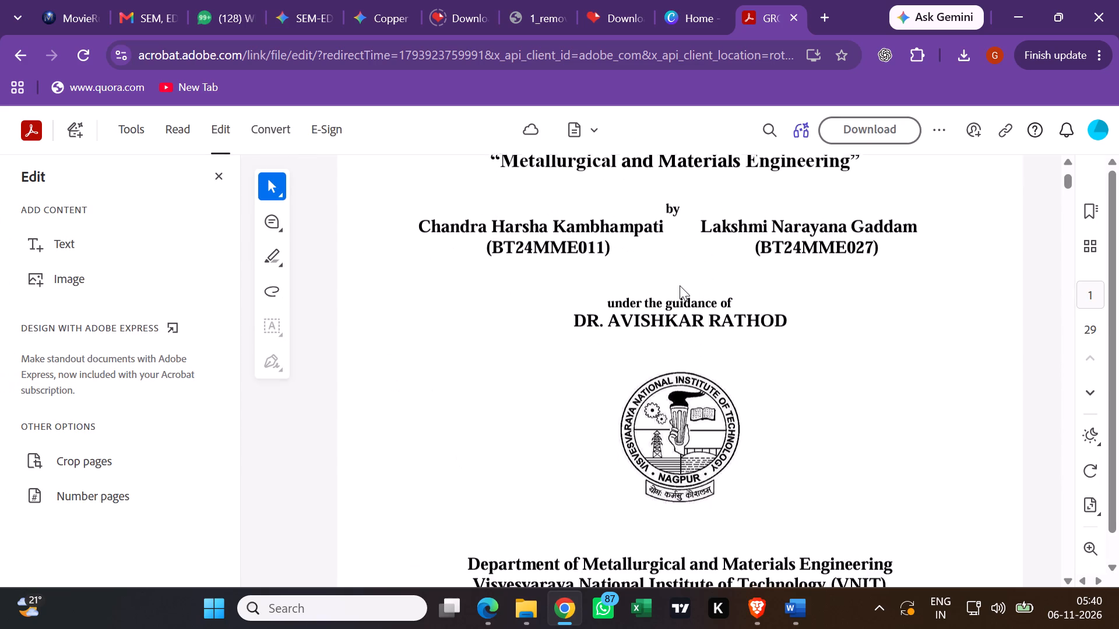
pyautogui.scroll(-10, 680, 285)
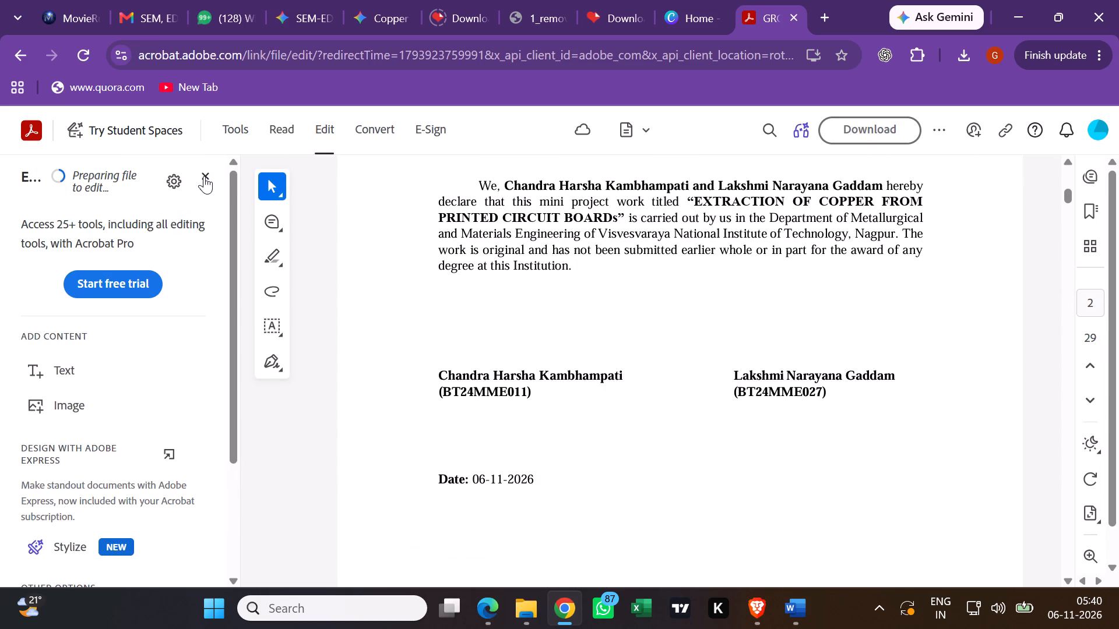
pyautogui.click(204, 176)
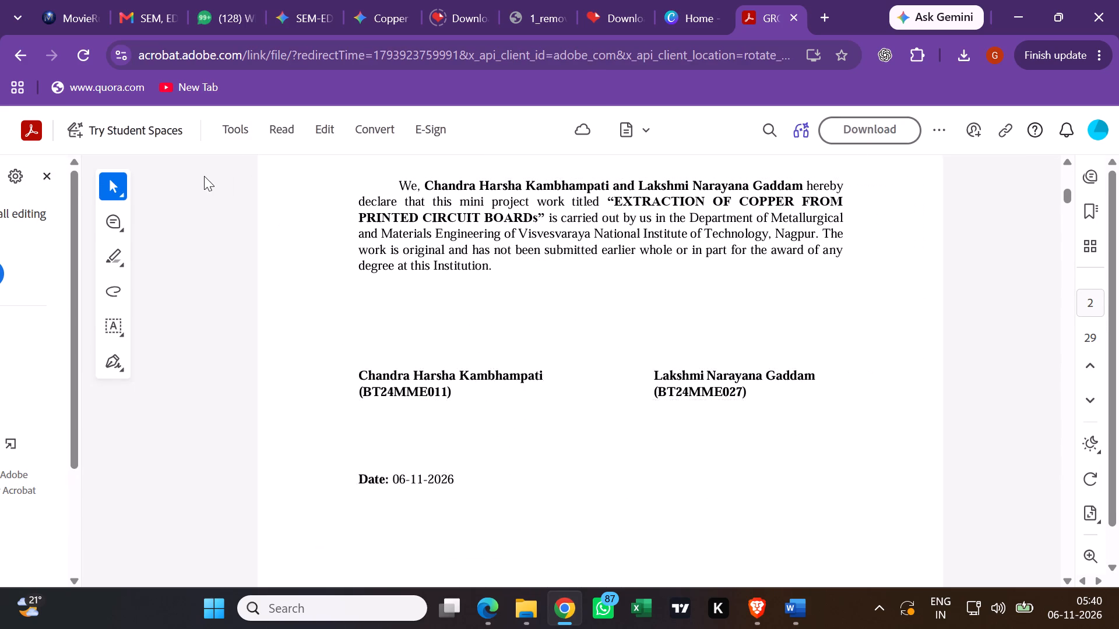
pyautogui.scroll(-6, 451, 330)
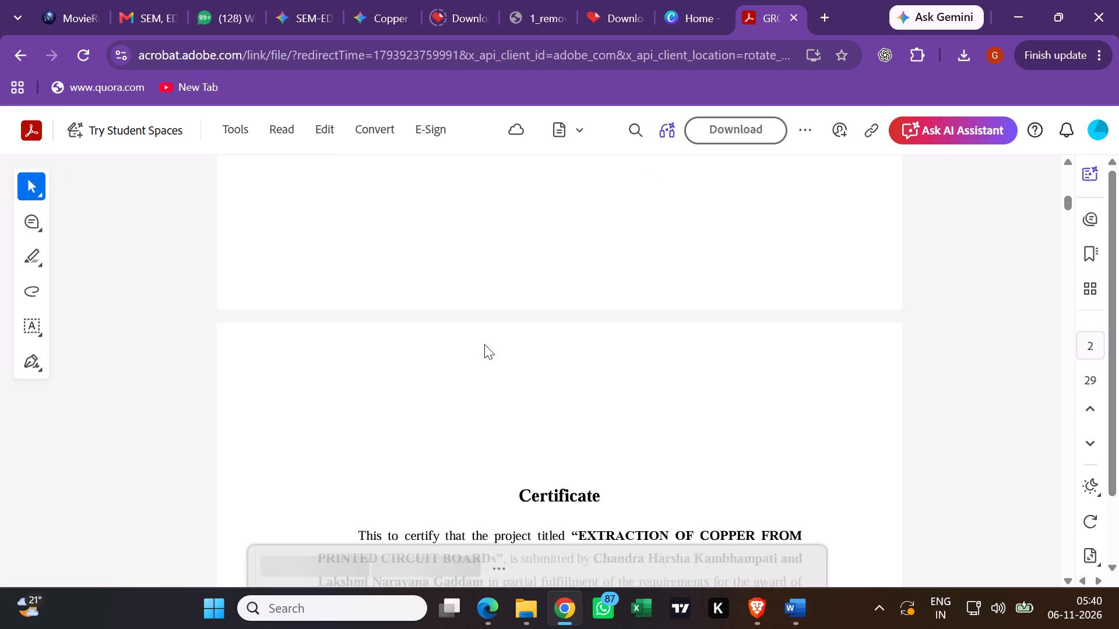
pyautogui.scroll(-16, 533, 351)
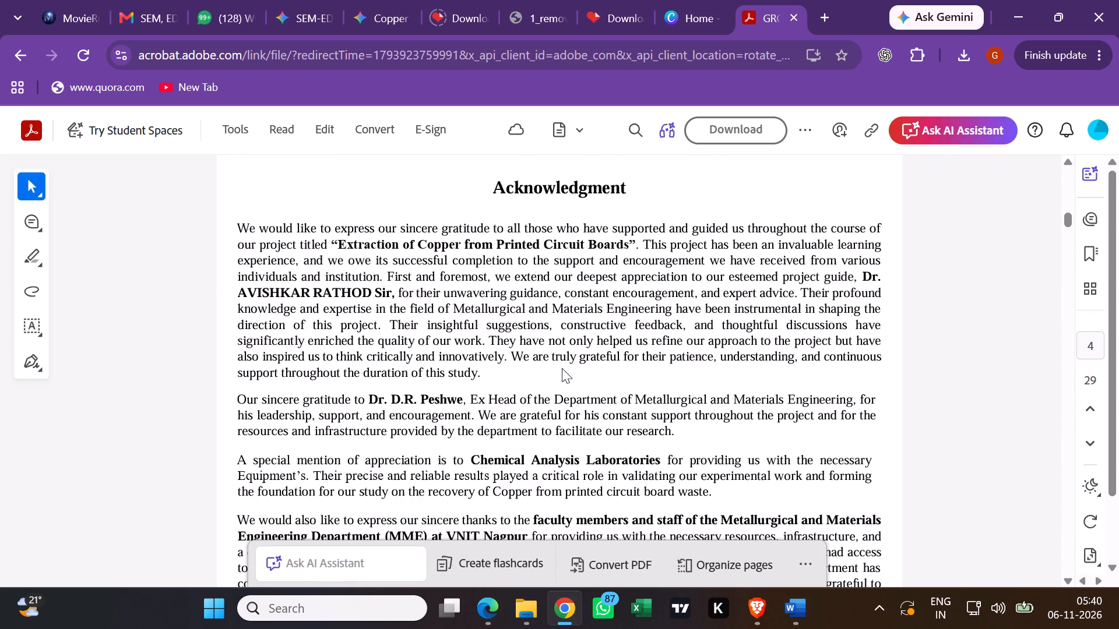
pyautogui.scroll(-17, 568, 371)
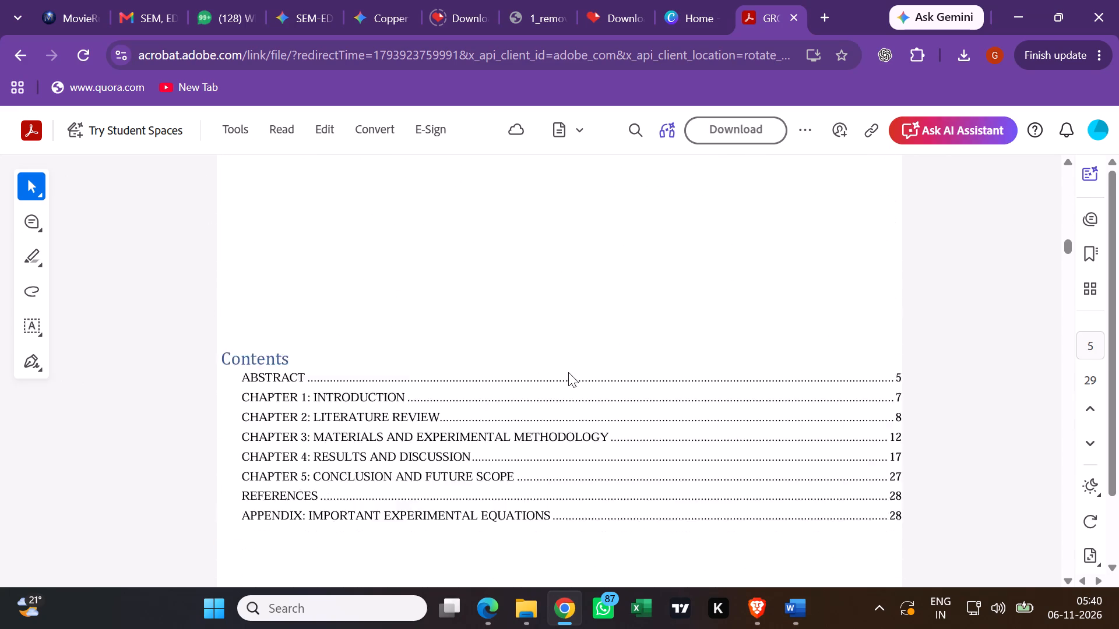
pyautogui.scroll(-9, 547, 366)
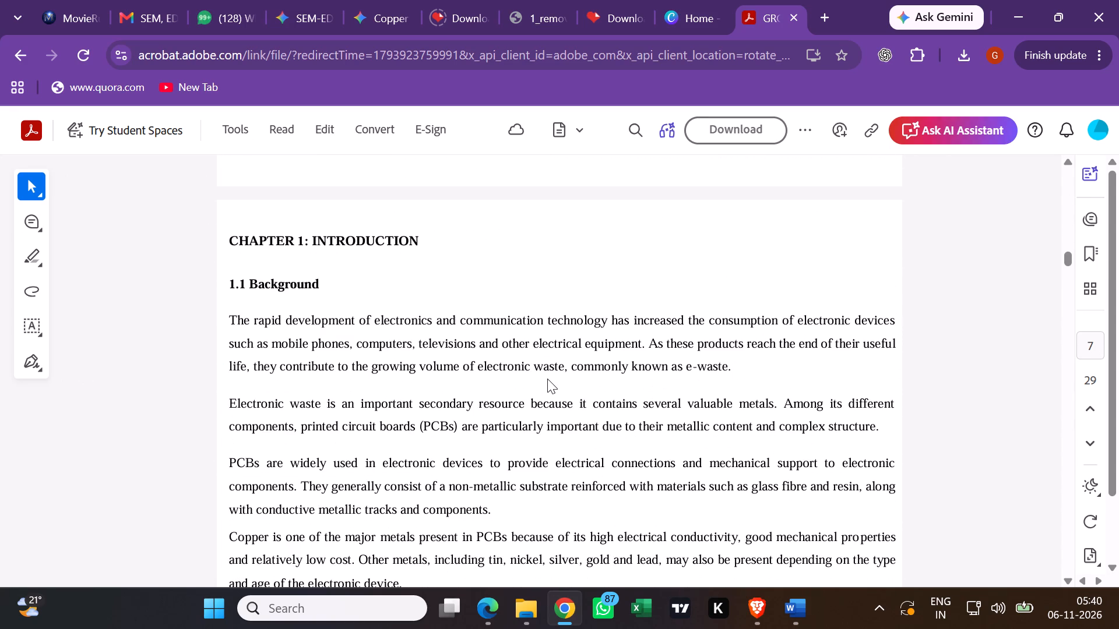
pyautogui.scroll(-7, 547, 379)
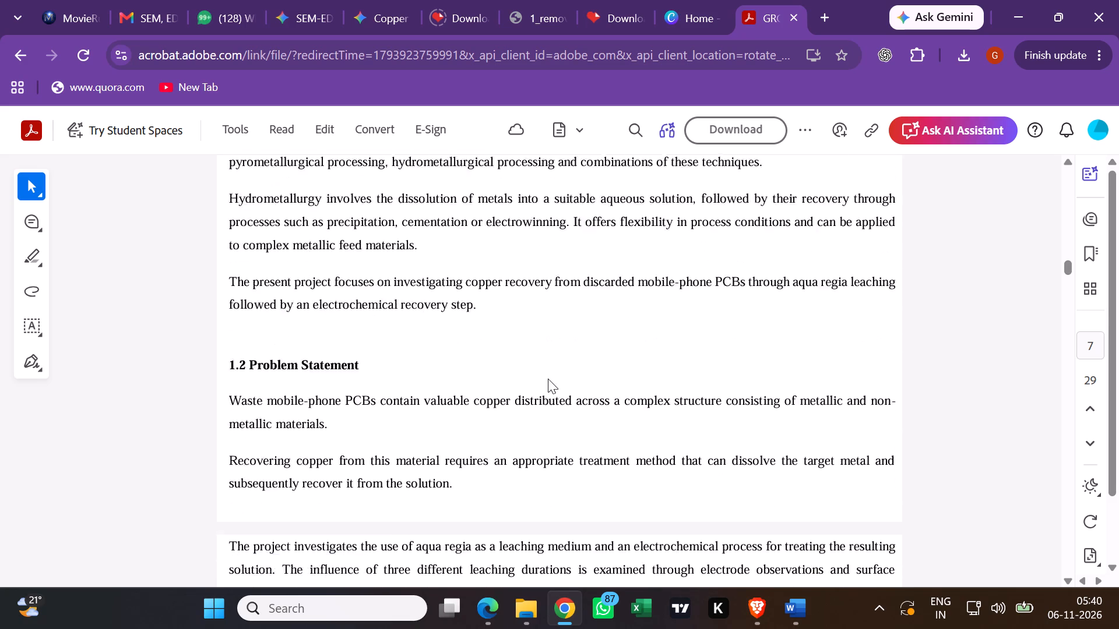
pyautogui.scroll(-1, 548, 379)
pyautogui.click(548, 373)
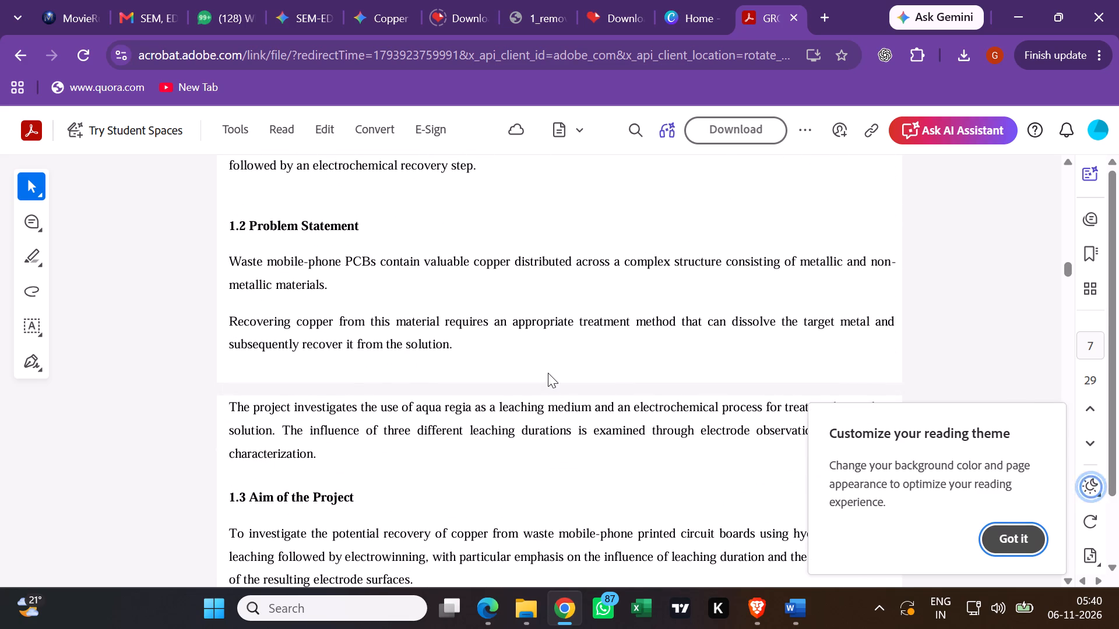
pyautogui.click(548, 373)
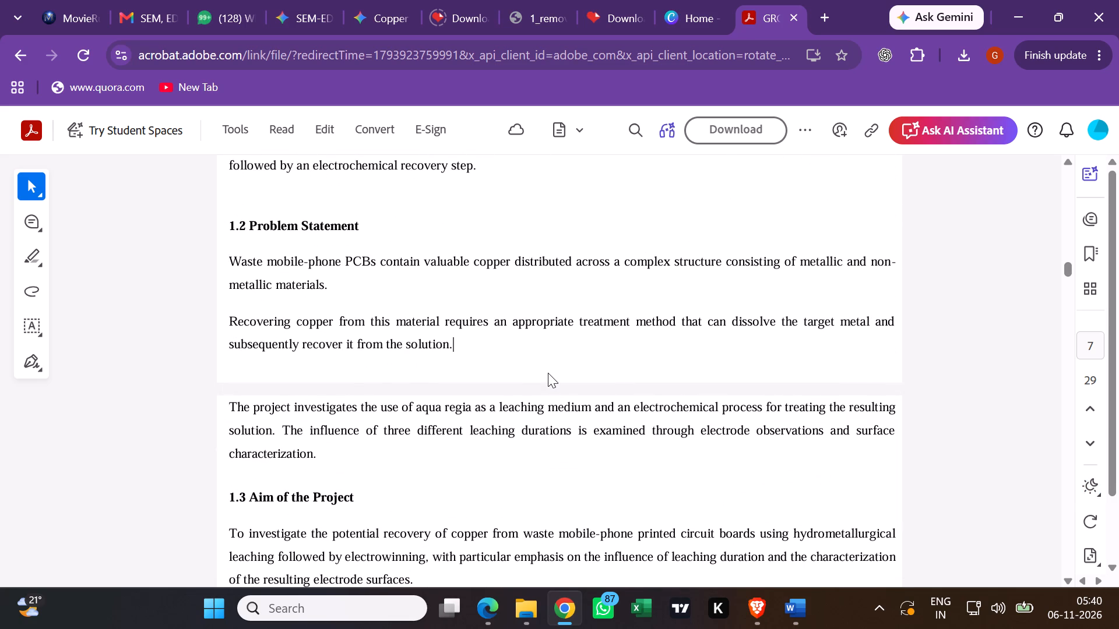
# Add a text box containing page number 1 at the bottom centre of PDF page 7, the first Introduction page, in Edit mode.
pyautogui.click(328, 135)
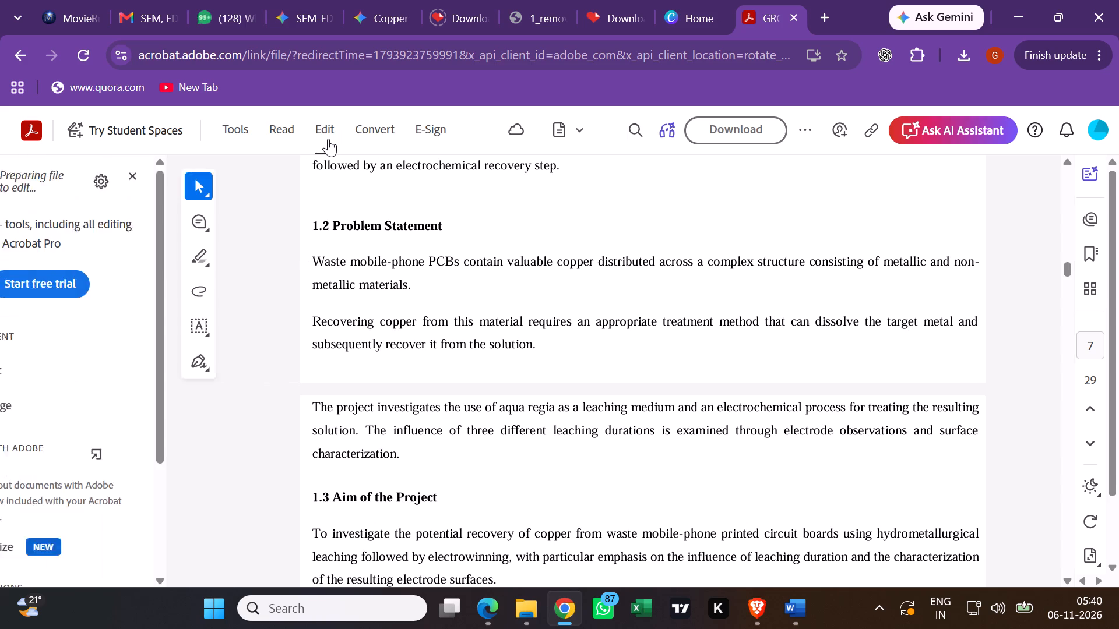
pyautogui.click(80, 356)
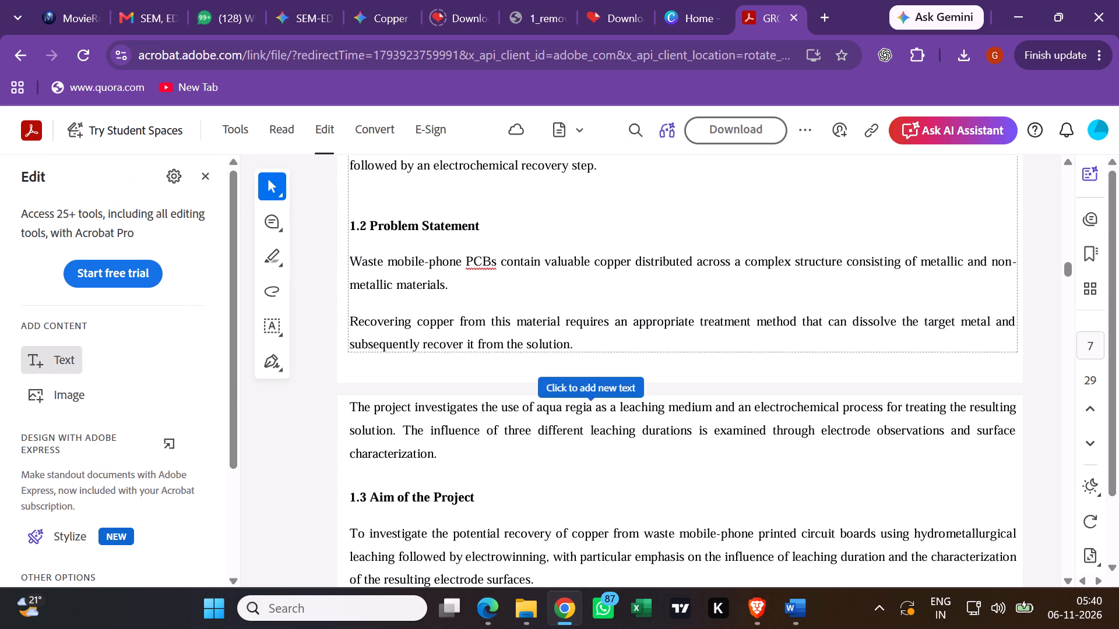
pyautogui.click(669, 373)
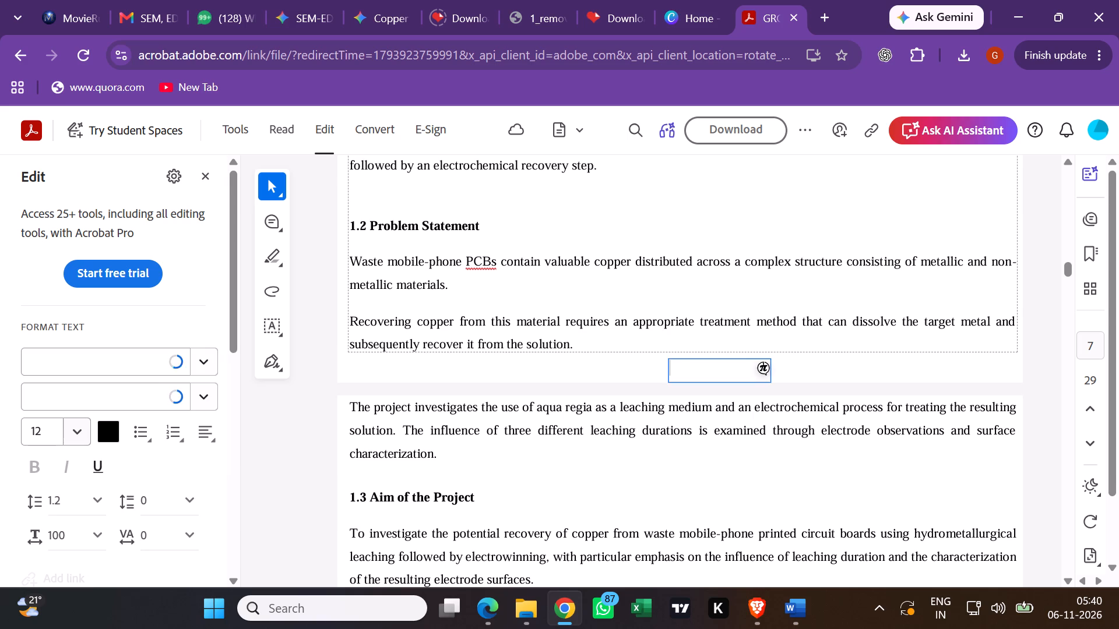
pyautogui.click(659, 368)
pyautogui.click(659, 368)
pyautogui.click(659, 368)
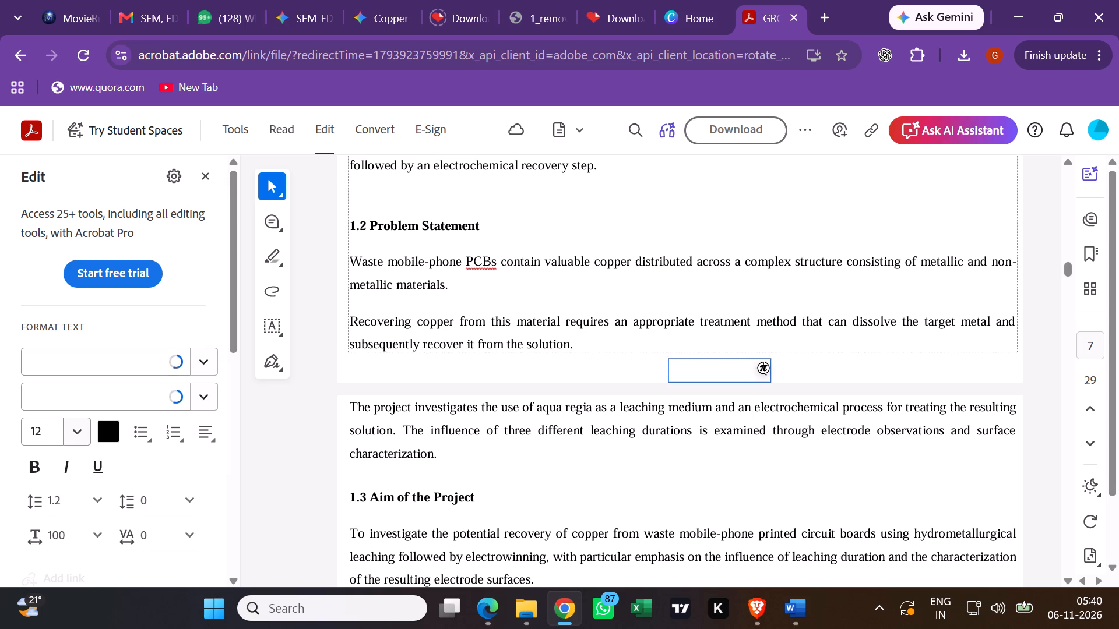
pyautogui.click(652, 368)
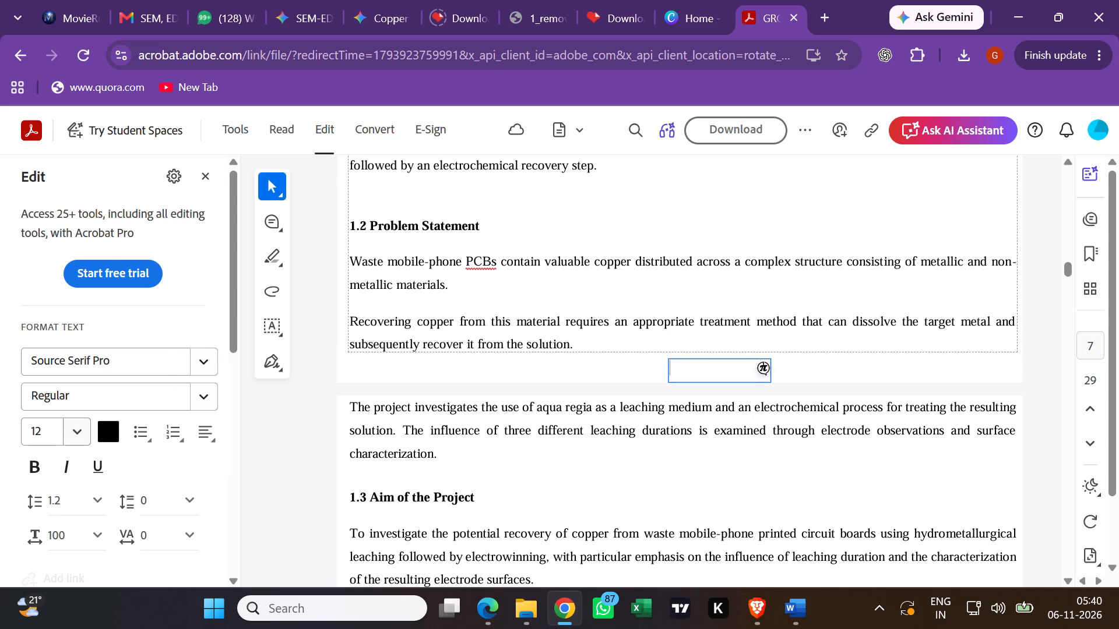
pyautogui.press('1')
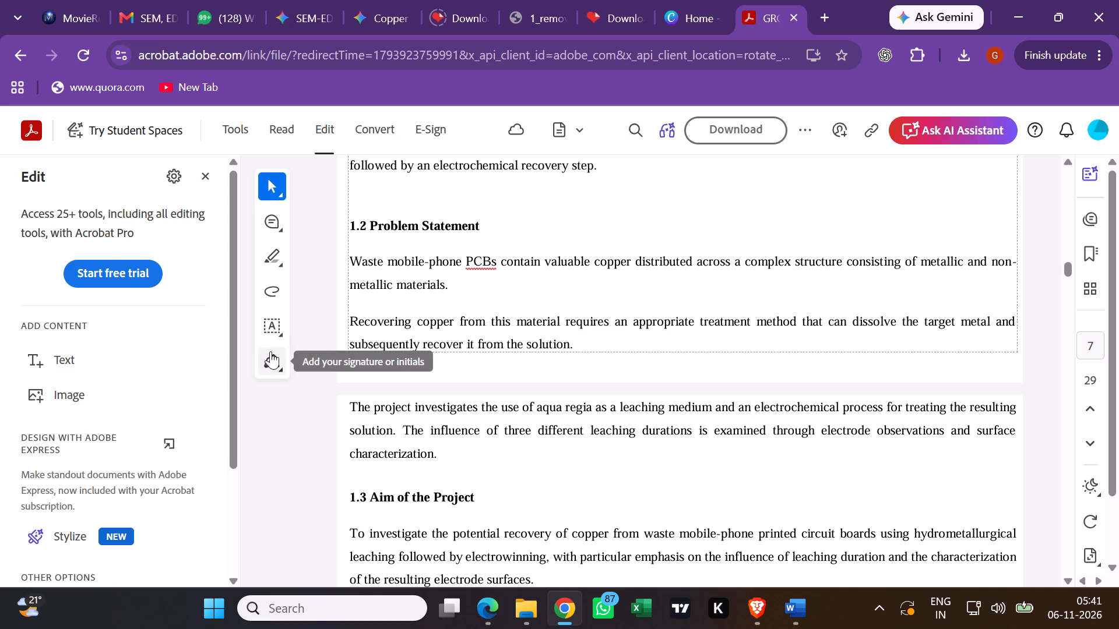
pyautogui.click(60, 359)
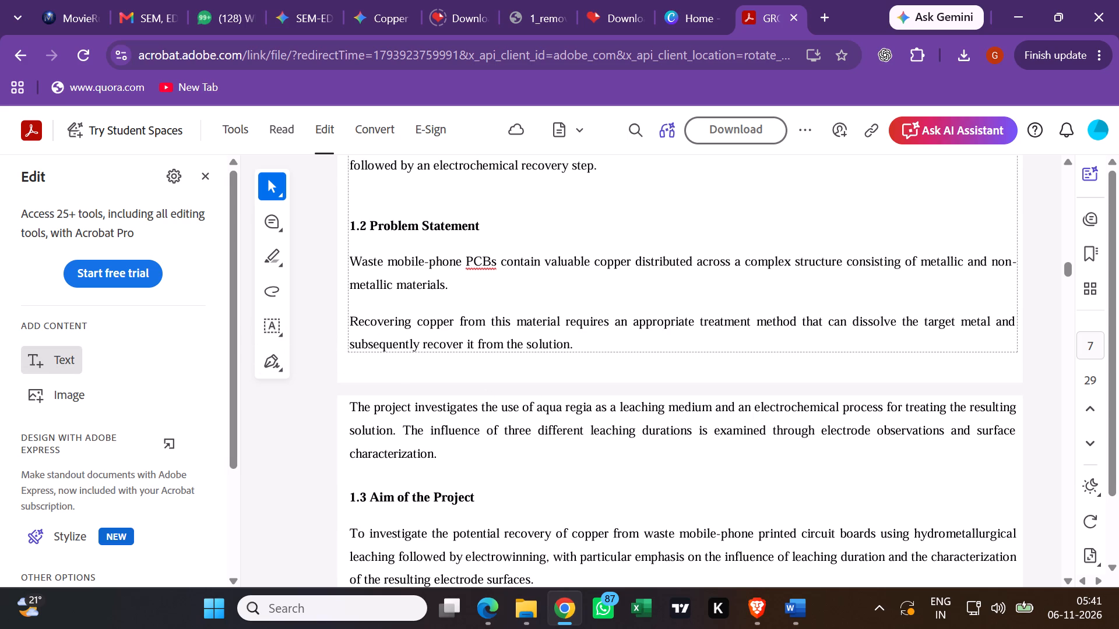
pyautogui.click(670, 373)
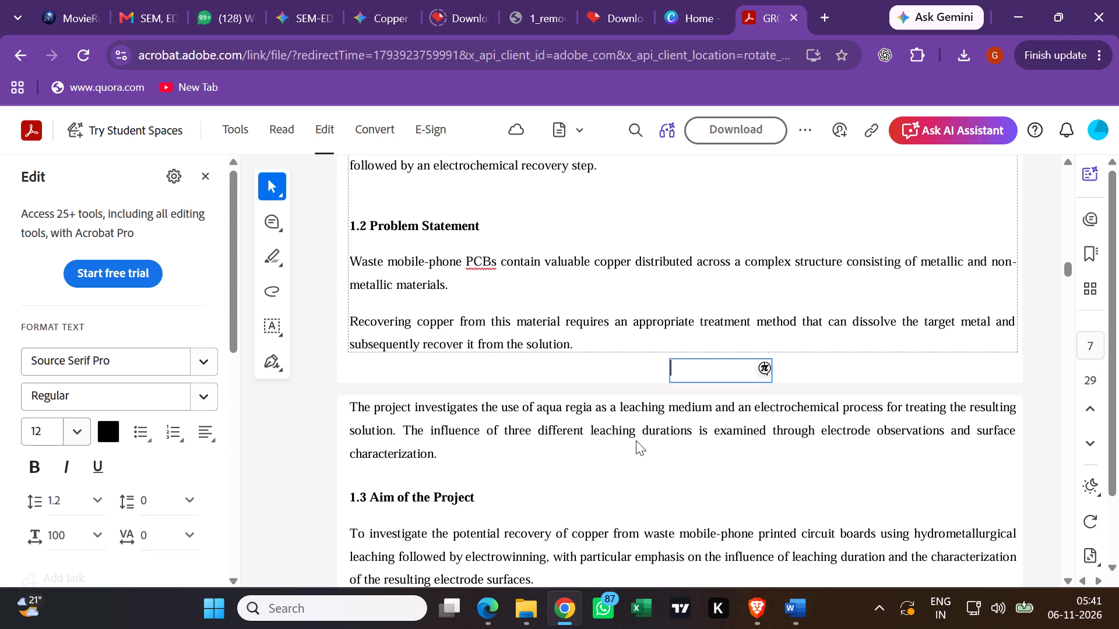
pyautogui.press('1')
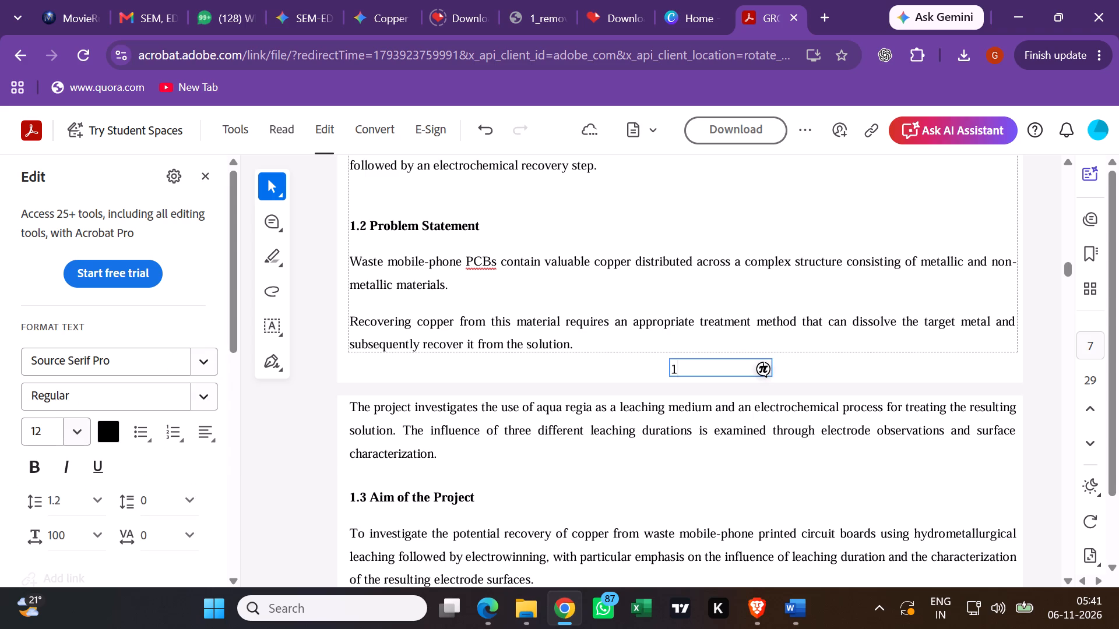
pyautogui.click(793, 386)
# Allow Acrobat to use the computer's local fonts for editing, and place the cursor in the page number 1 text box.
pyautogui.click(735, 369)
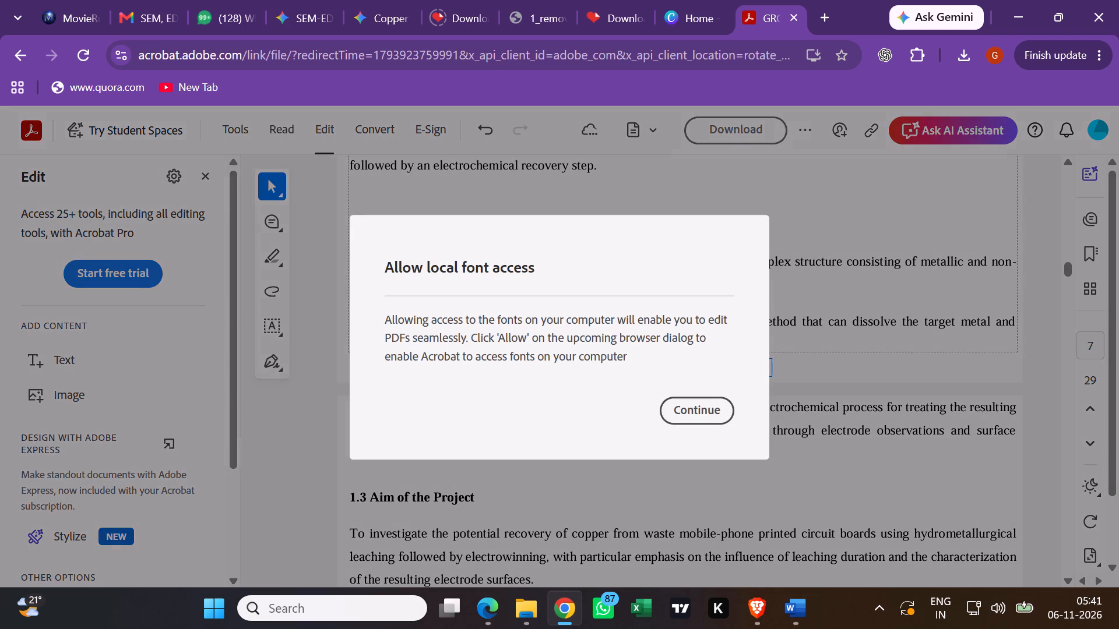
pyautogui.click(704, 427)
pyautogui.click(692, 402)
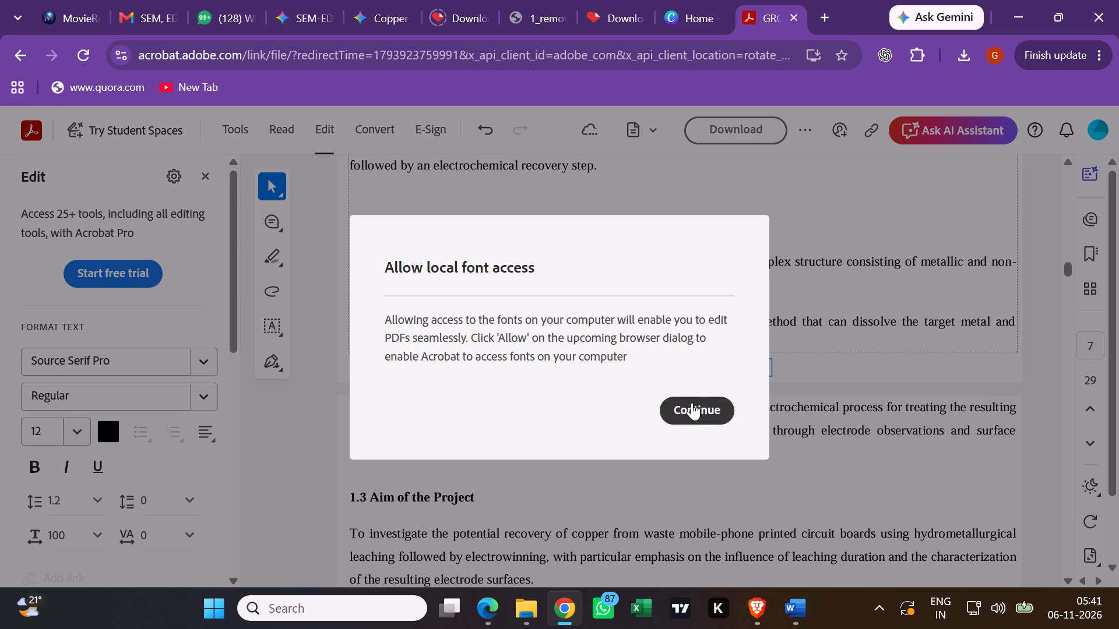
pyautogui.click(688, 405)
pyautogui.click(678, 393)
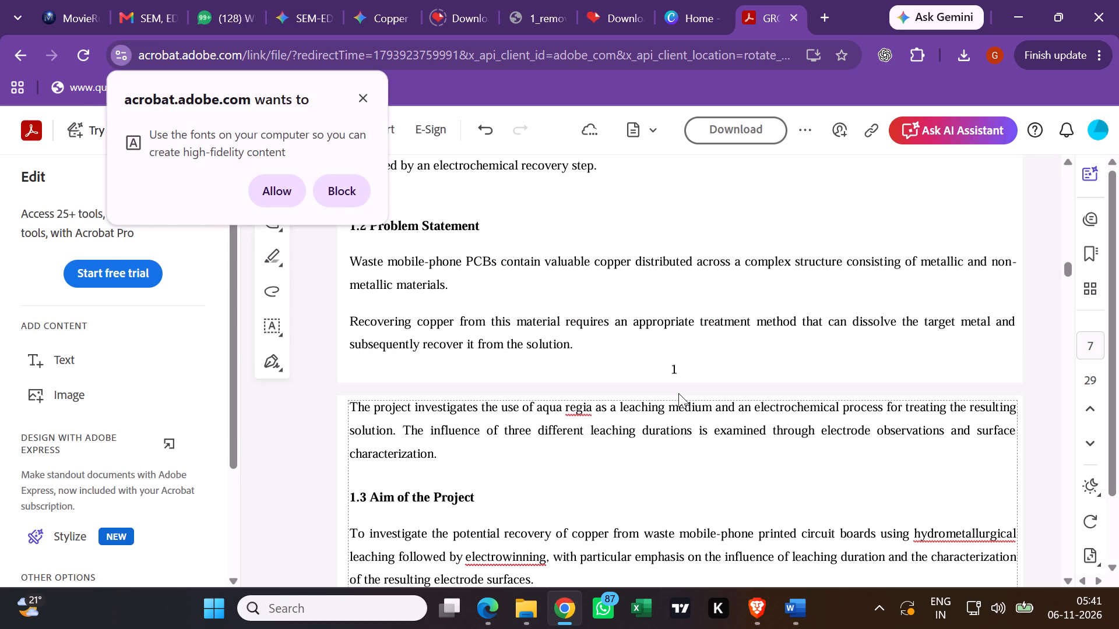
pyautogui.click(675, 365)
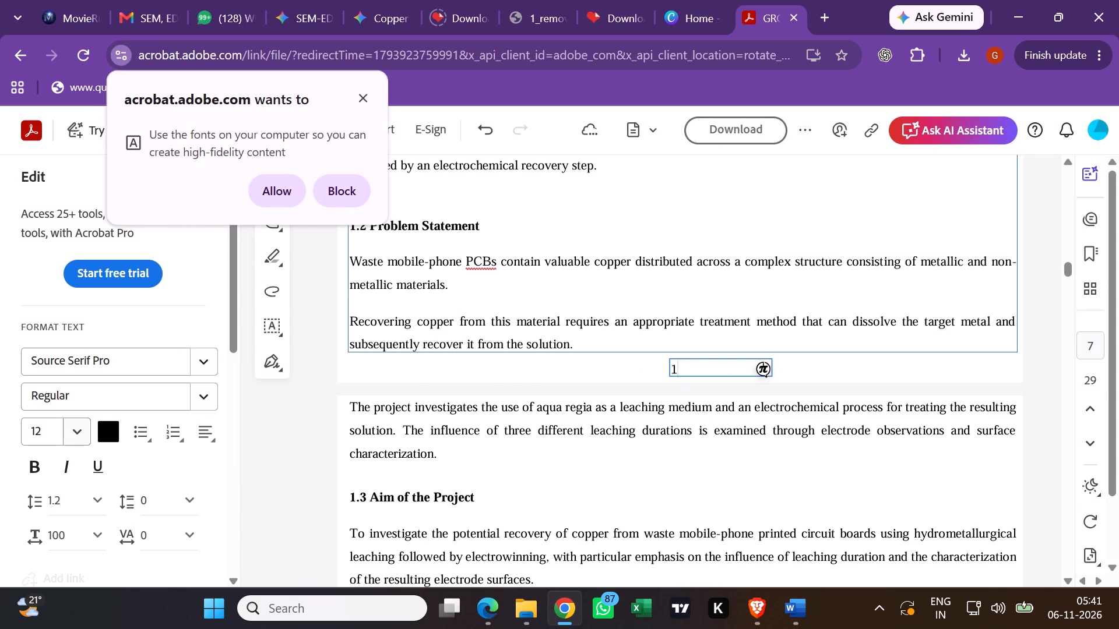
pyautogui.click(284, 189)
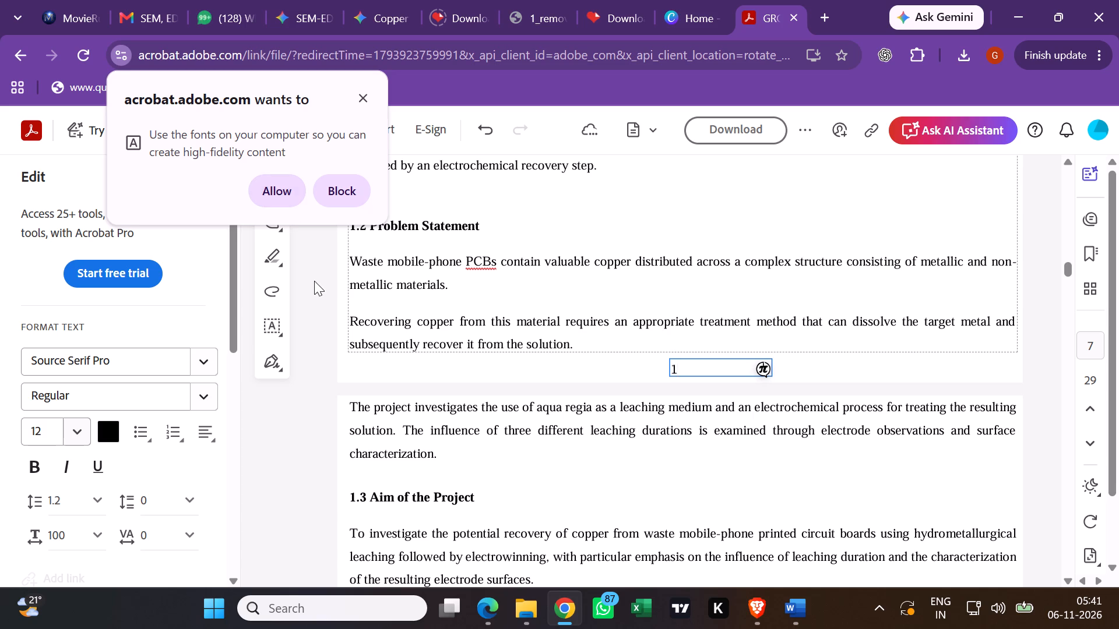
pyautogui.click(279, 191)
# Set the font size of page number 1 at the bottom of the first Introduction page to 8.
pyautogui.click(76, 434)
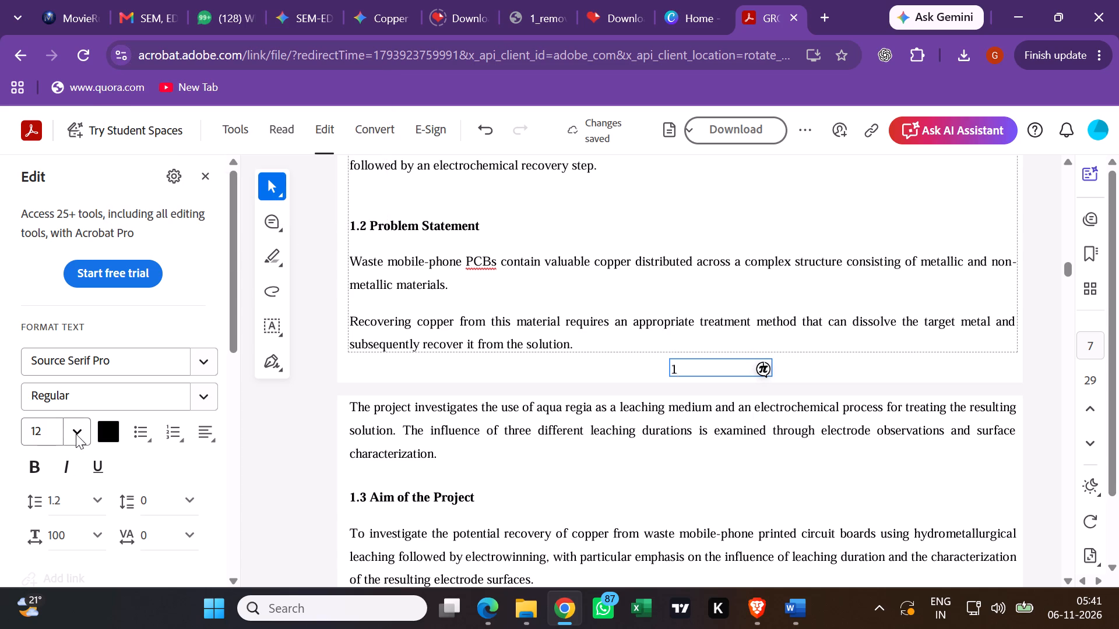
pyautogui.click(76, 434)
pyautogui.click(76, 434)
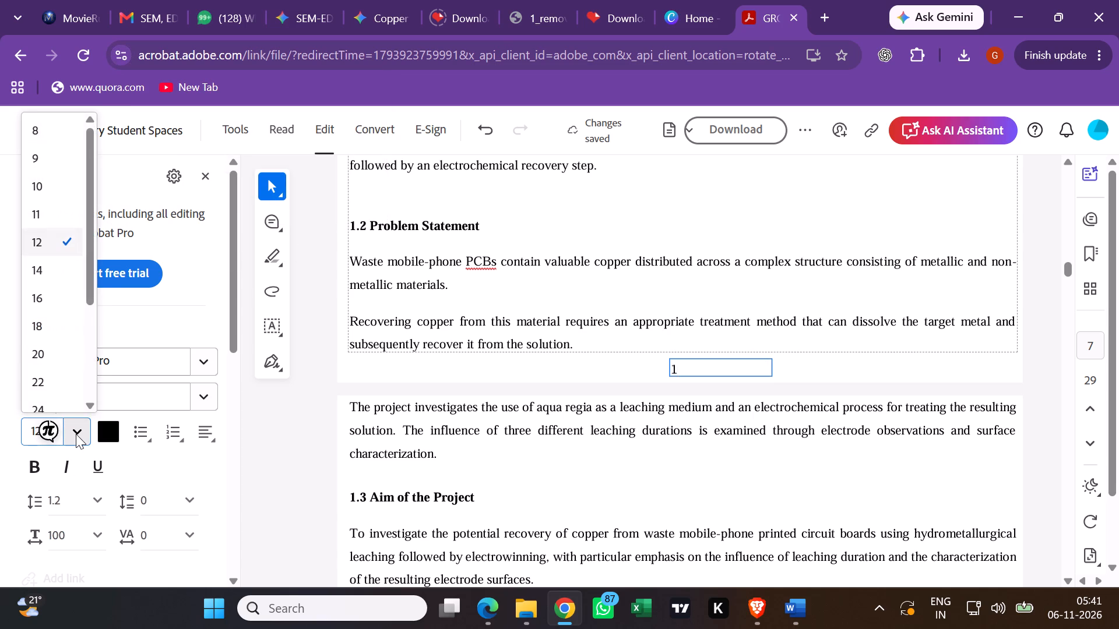
pyautogui.click(54, 139)
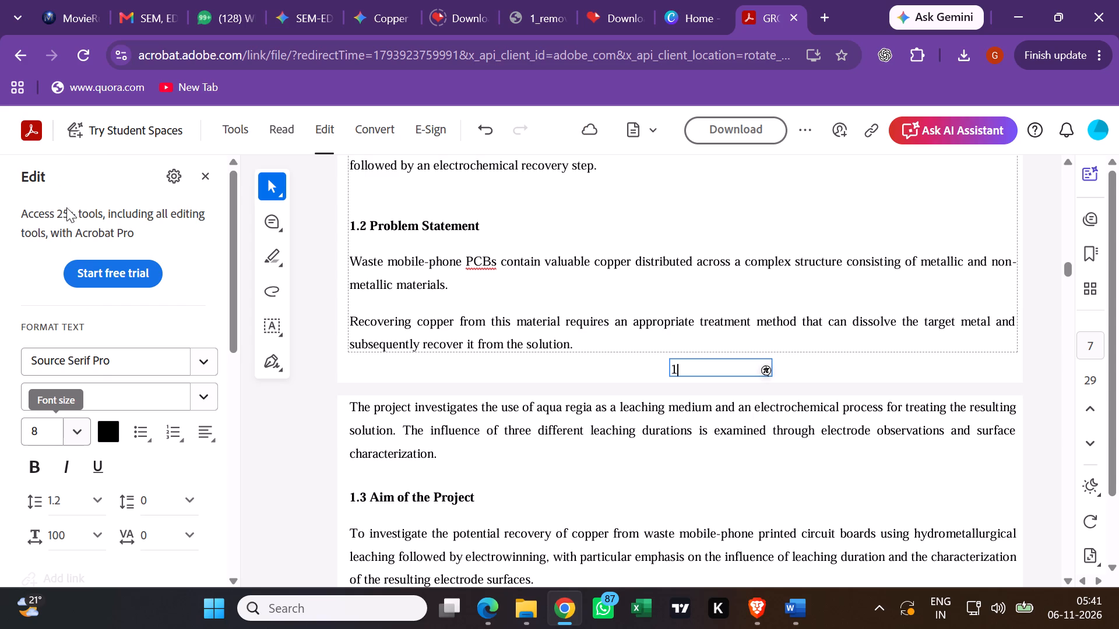
pyautogui.moveTo(681, 367); pyautogui.dragTo(664, 370)
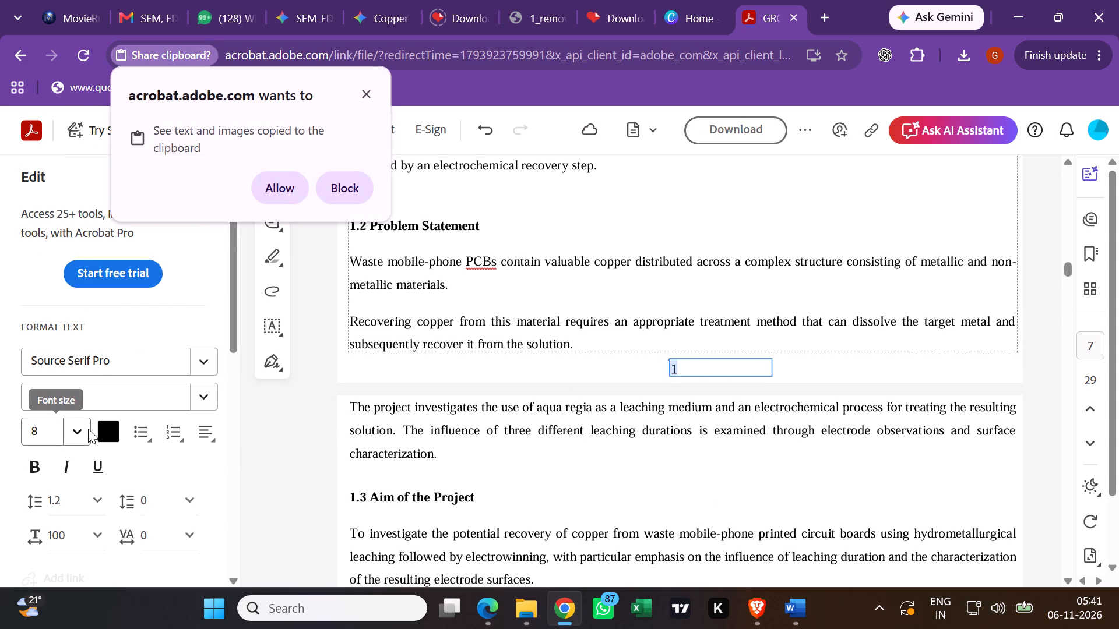
pyautogui.click(80, 428)
pyautogui.click(32, 124)
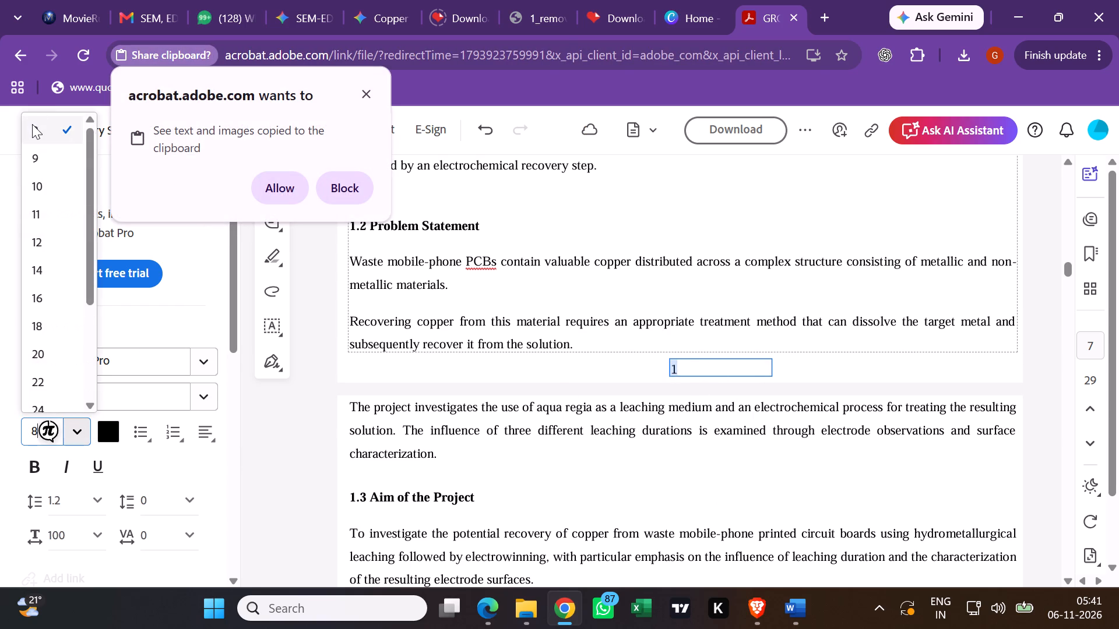
# Allow Acrobat to access the clipboard, and deselect the page number text.
pyautogui.click(296, 189)
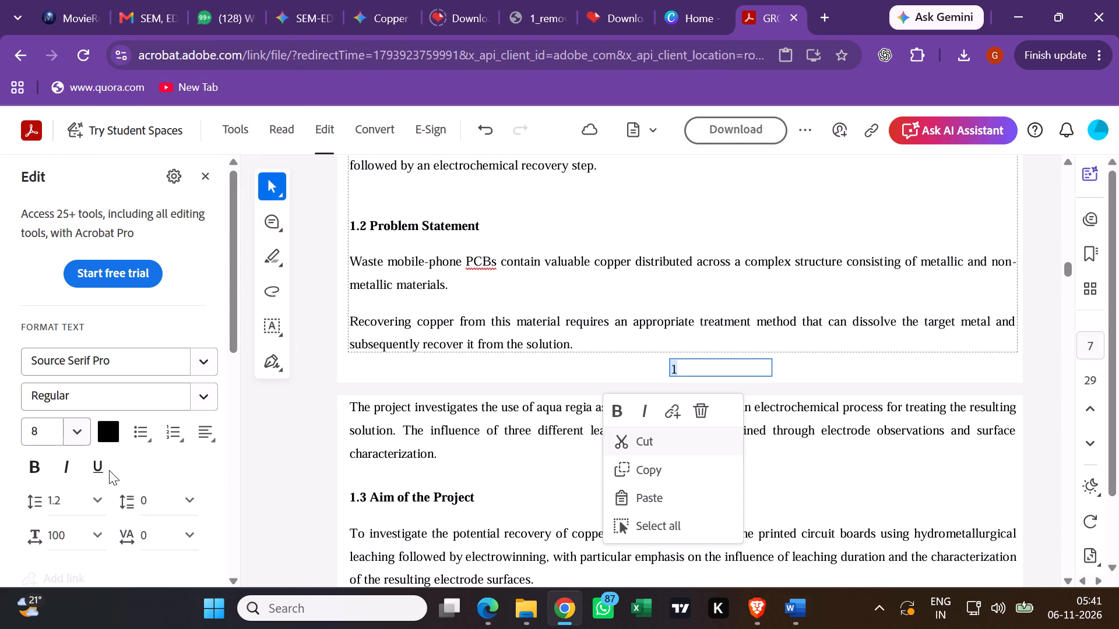
pyautogui.scroll(-4, 114, 460)
pyautogui.scroll(3, 118, 481)
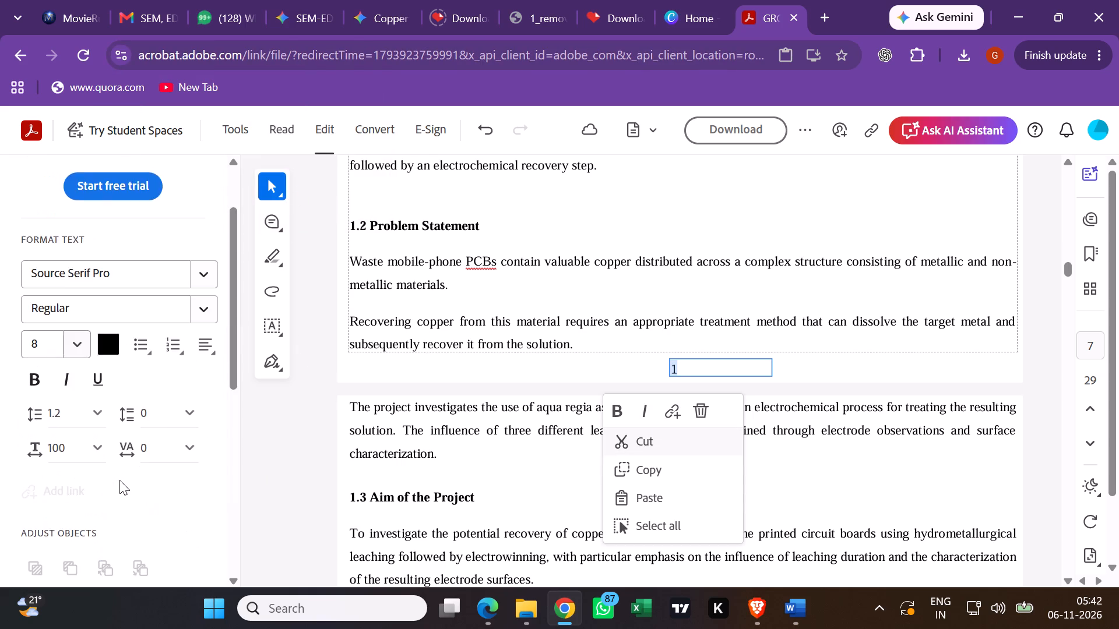
pyautogui.scroll(1, 119, 480)
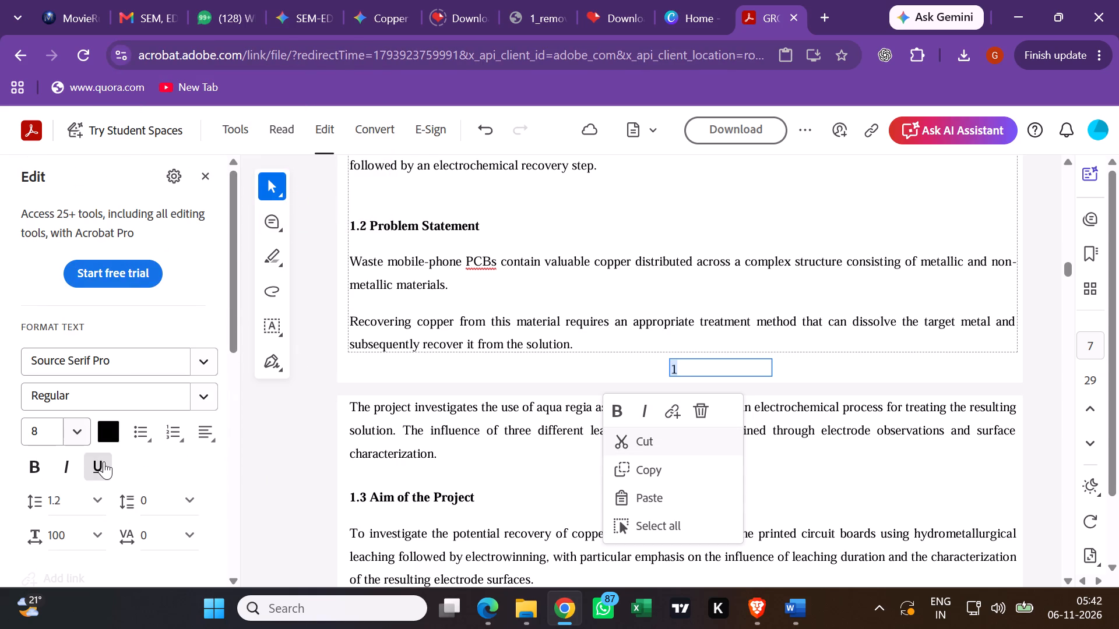
pyautogui.click(335, 419)
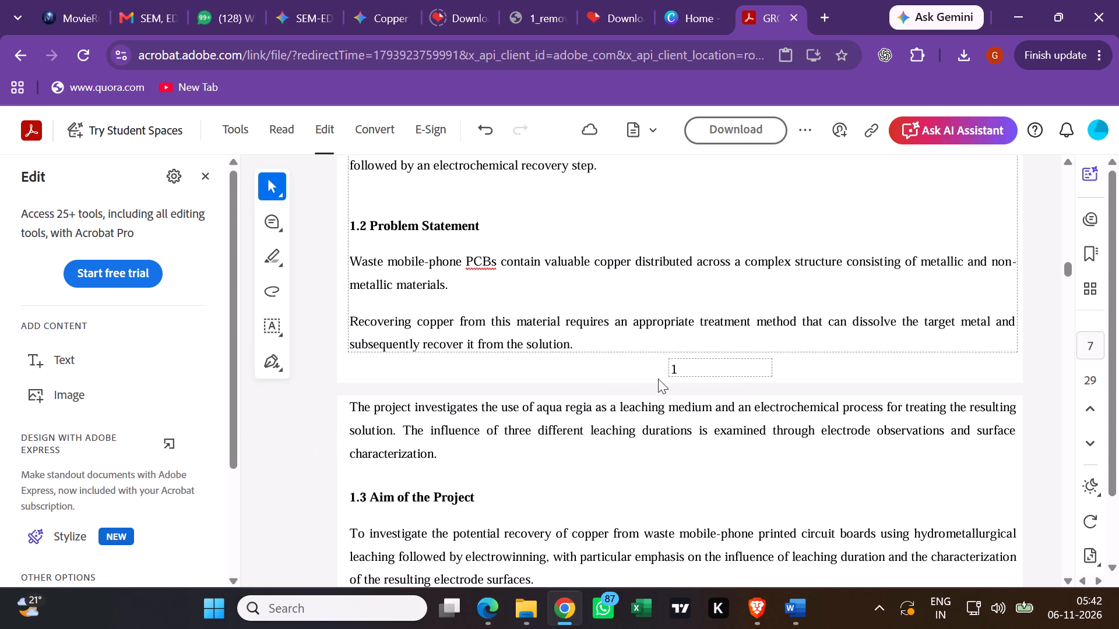
# Set the font size of page number 1 at the bottom centre of PDF page 7 to 8, and deselect its text box.
pyautogui.moveTo(680, 371); pyautogui.dragTo(669, 370)
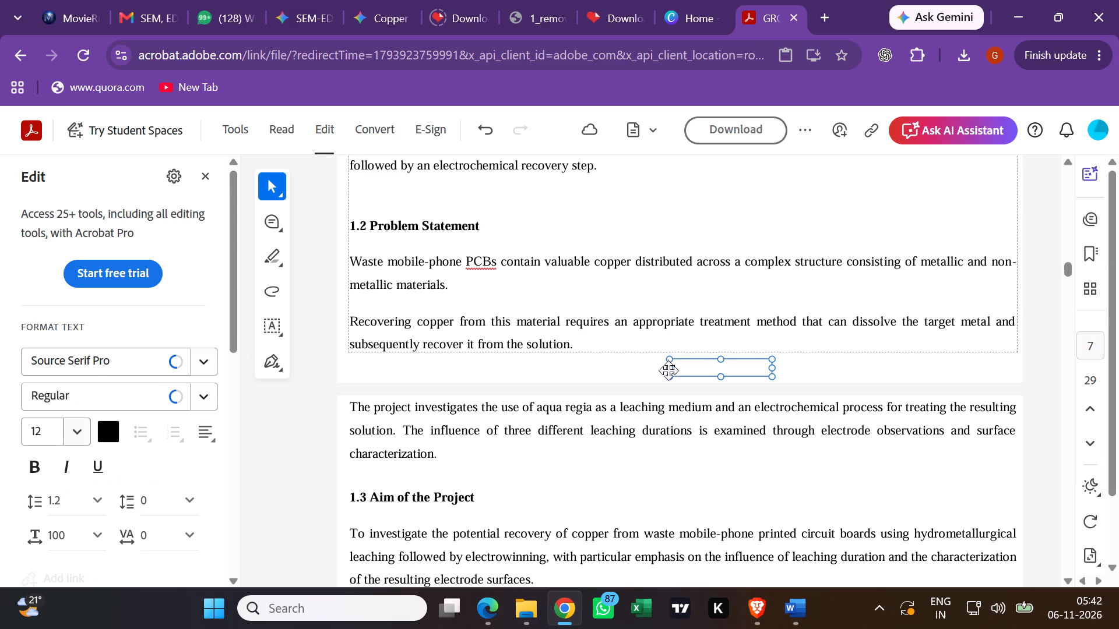
pyautogui.doubleClick(679, 367)
pyautogui.doubleClick(678, 367)
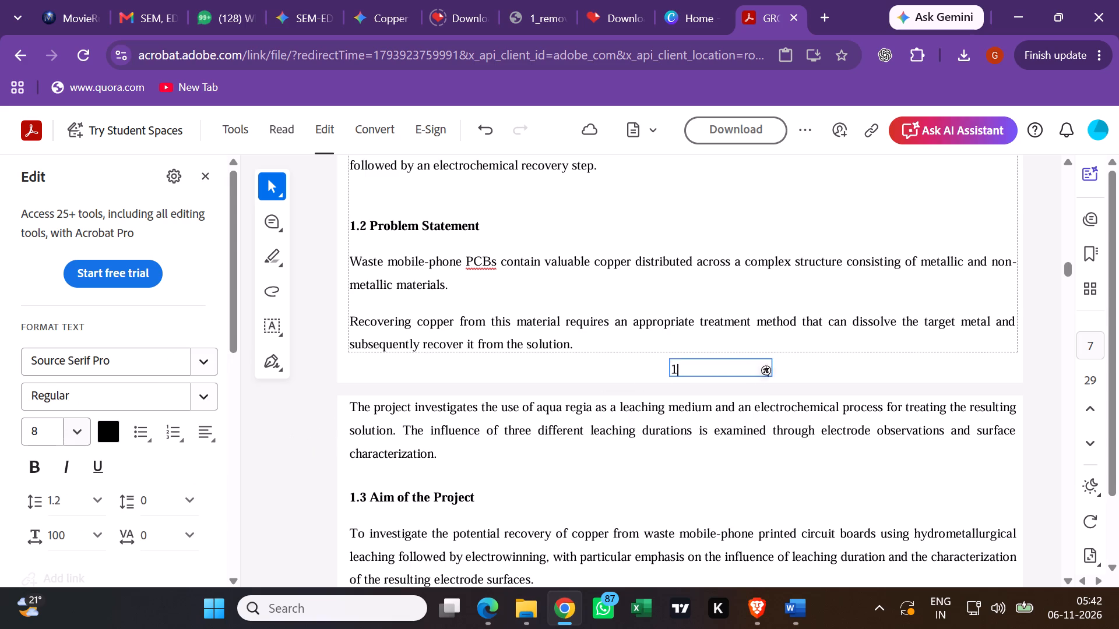
pyautogui.click(677, 367)
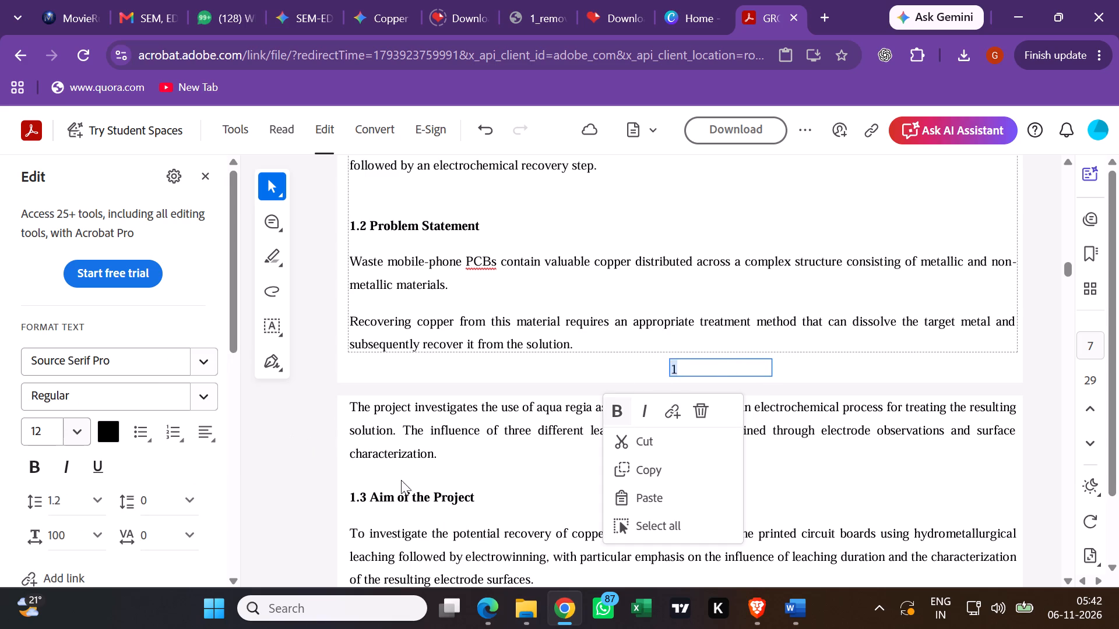
pyautogui.click(76, 426)
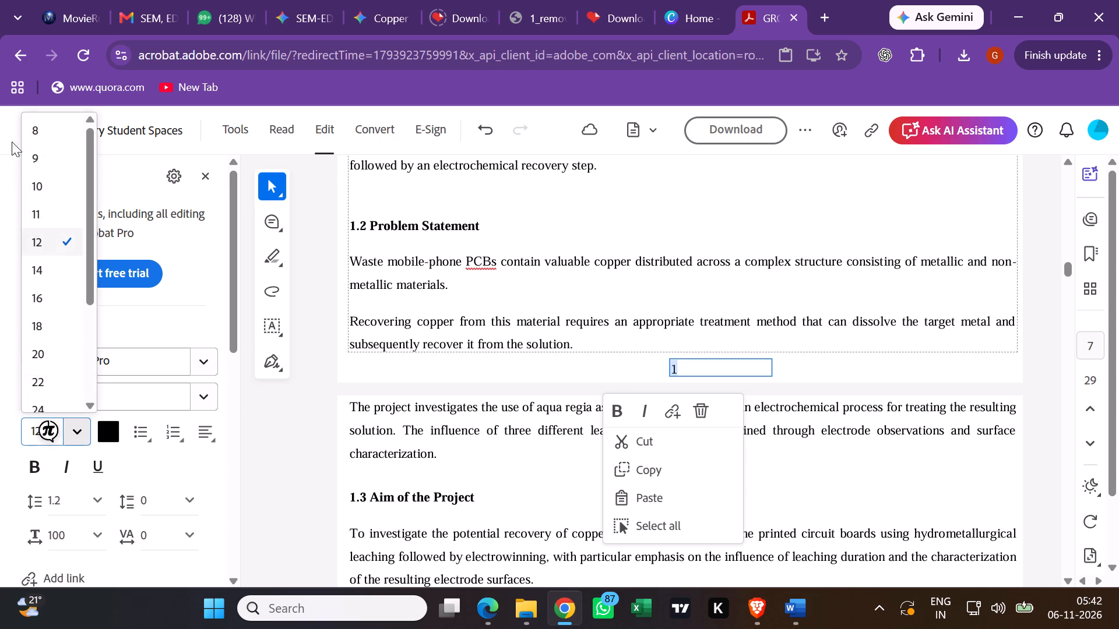
pyautogui.click(41, 130)
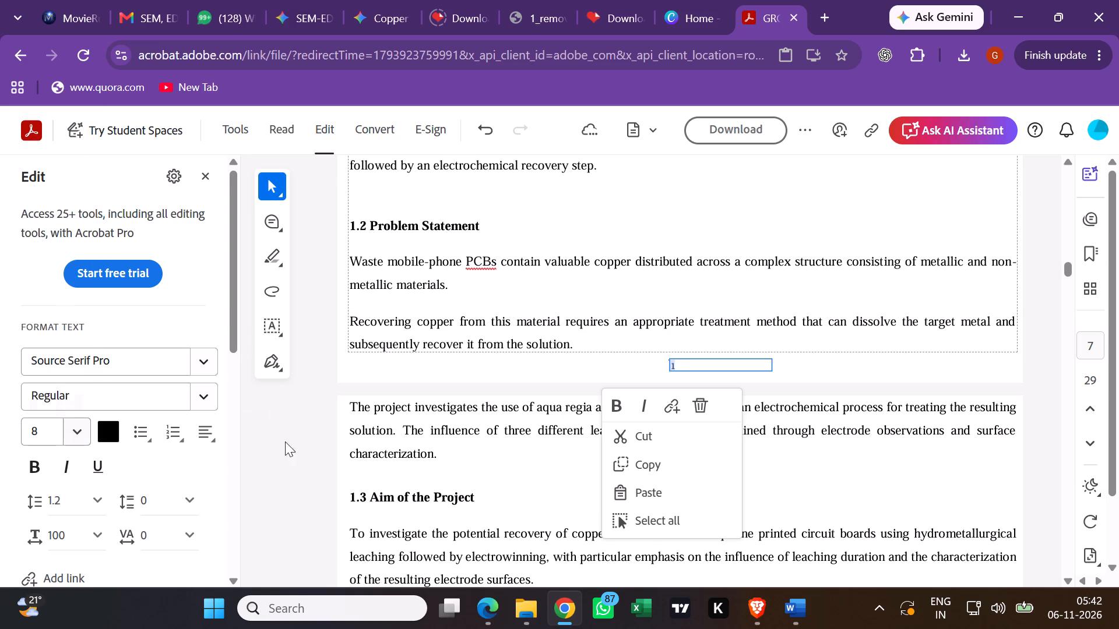
pyautogui.click(293, 471)
pyautogui.doubleClick(290, 451)
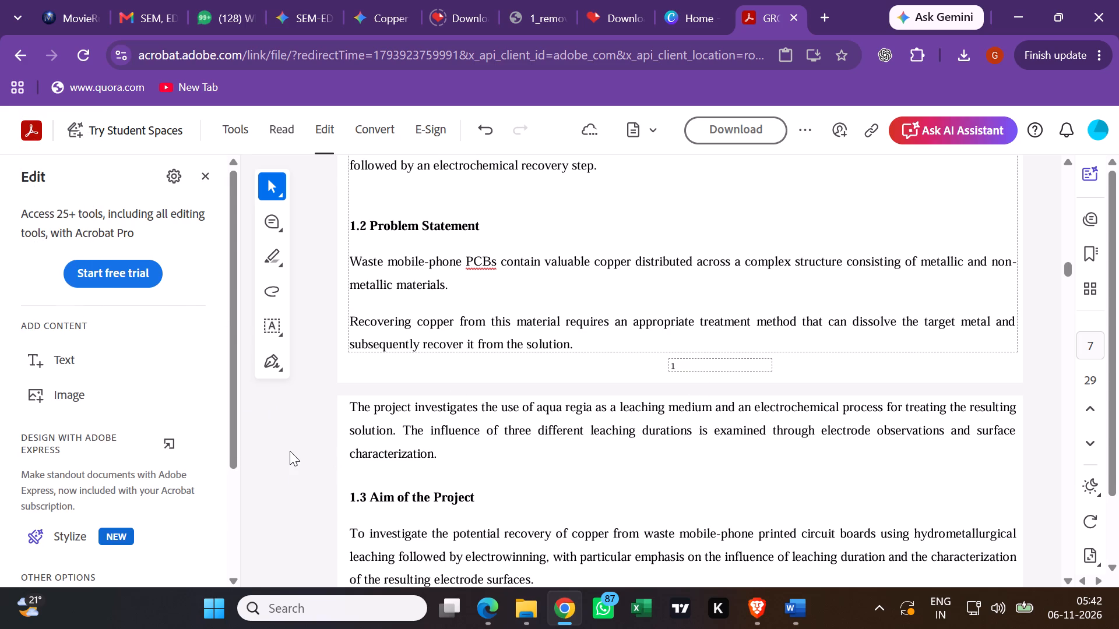
pyautogui.click(902, 278)
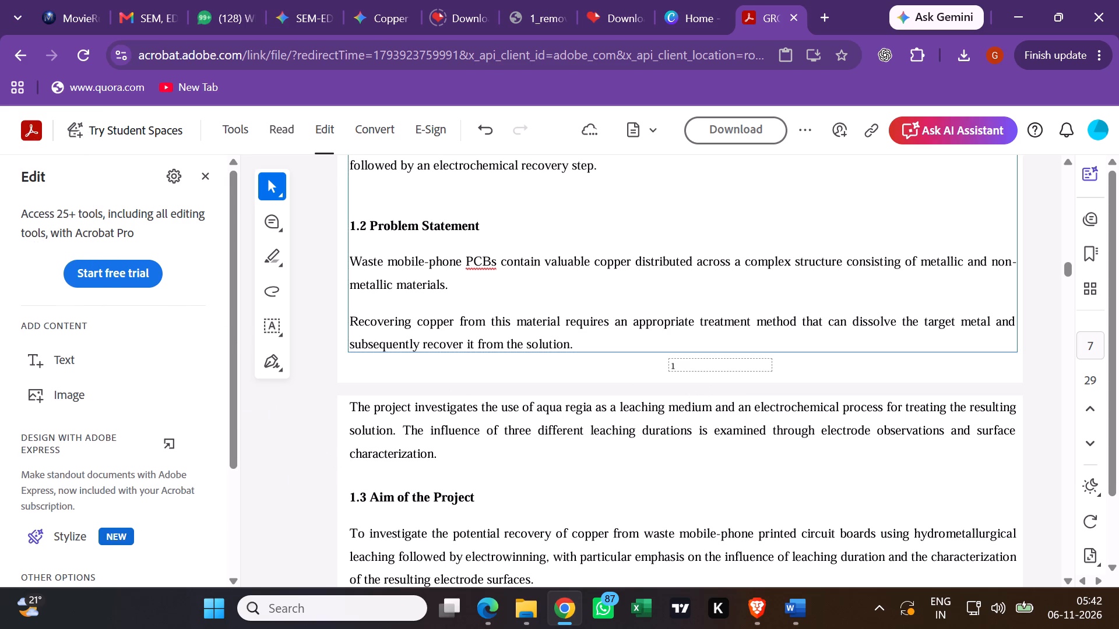
pyautogui.click(1044, 327)
pyautogui.click(998, 451)
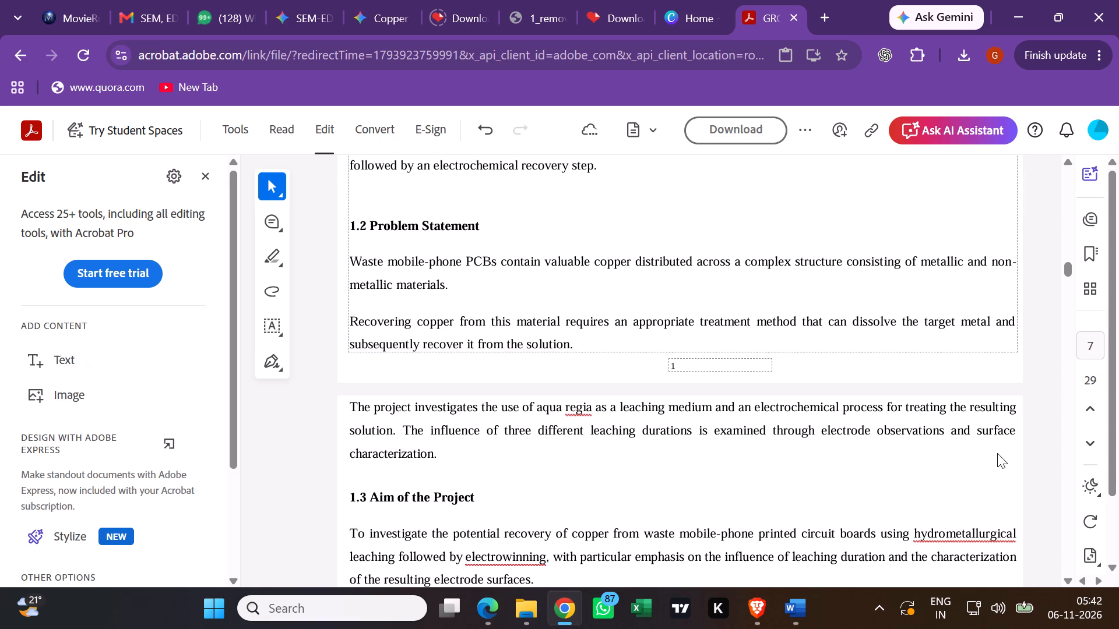
pyautogui.click(846, 474)
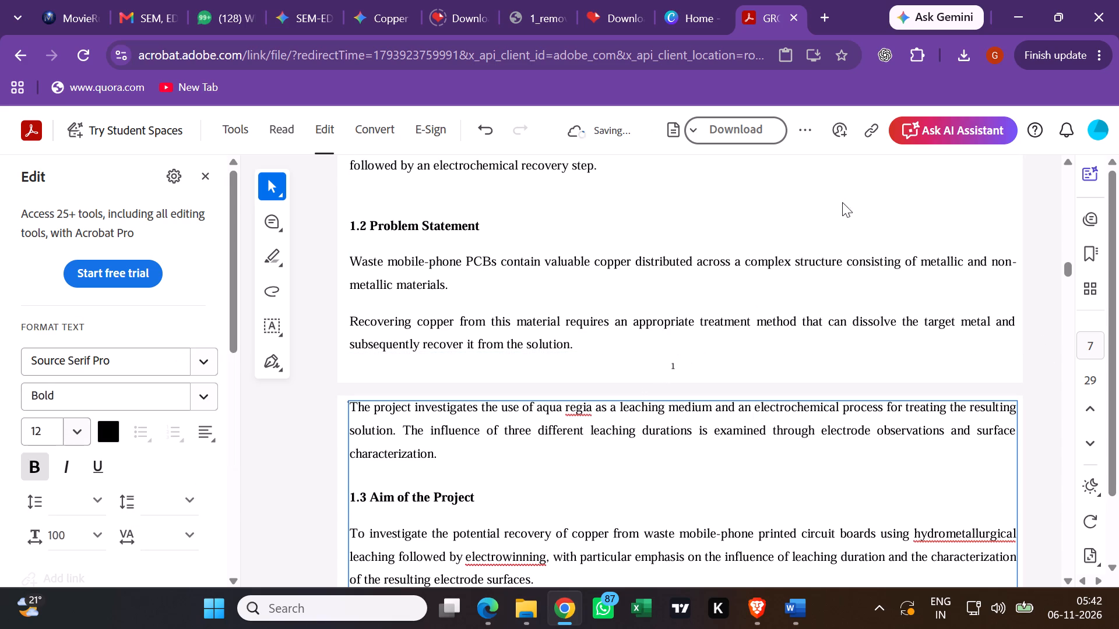
# Download the edited report with the This PDF option, uncompressed.
pyautogui.click(747, 129)
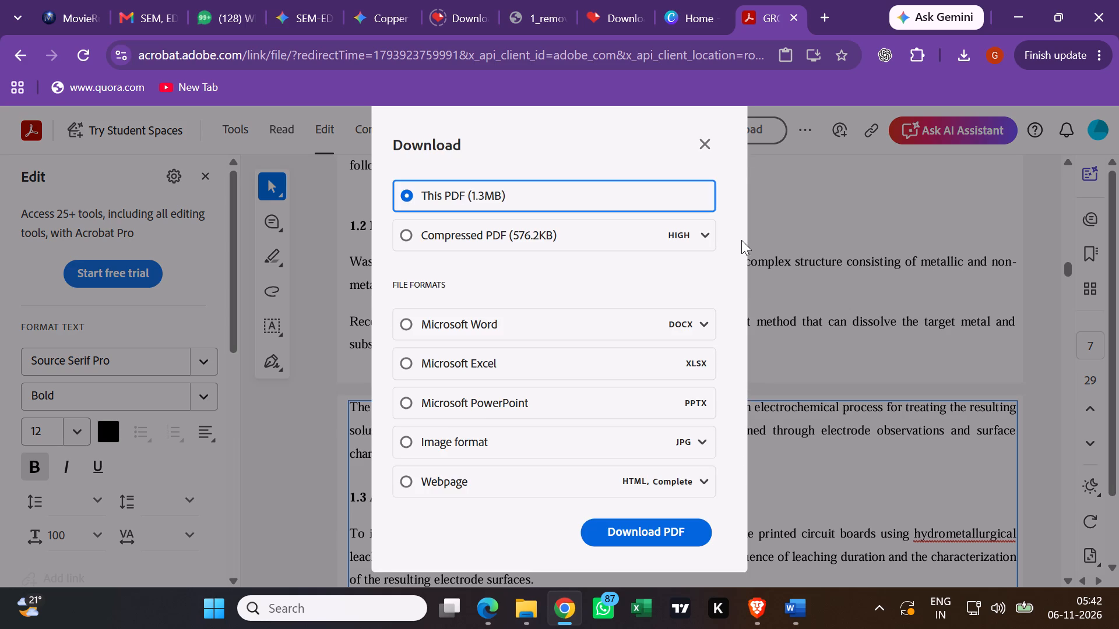
pyautogui.click(638, 530)
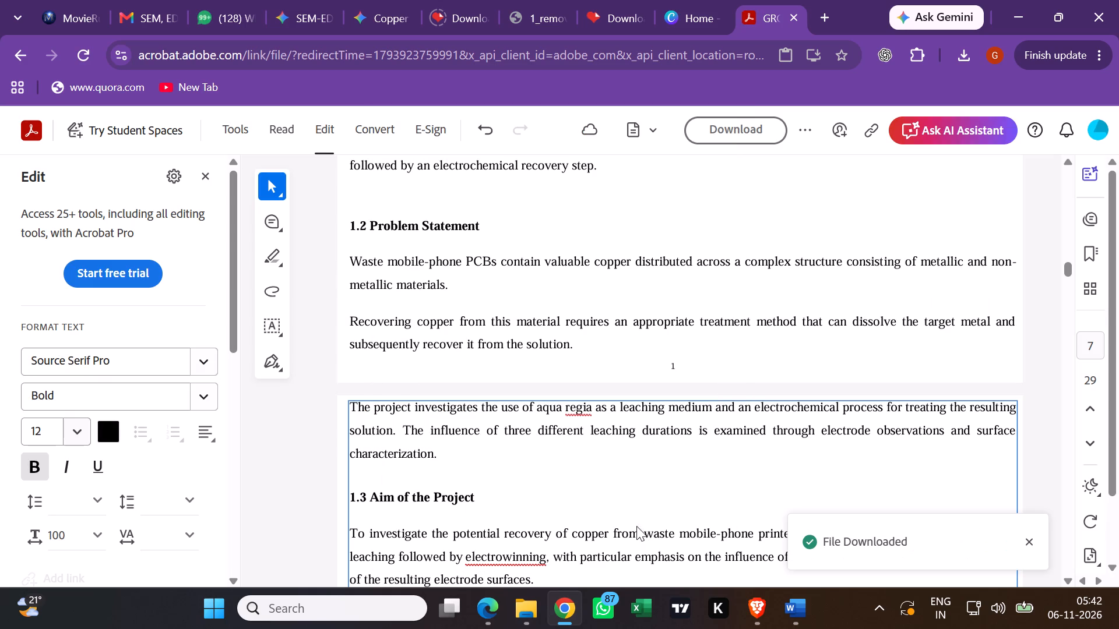
# Leave Edit mode, check the page number at the bottom of PDF page 7, and return to Edit mode.
pyautogui.click(206, 178)
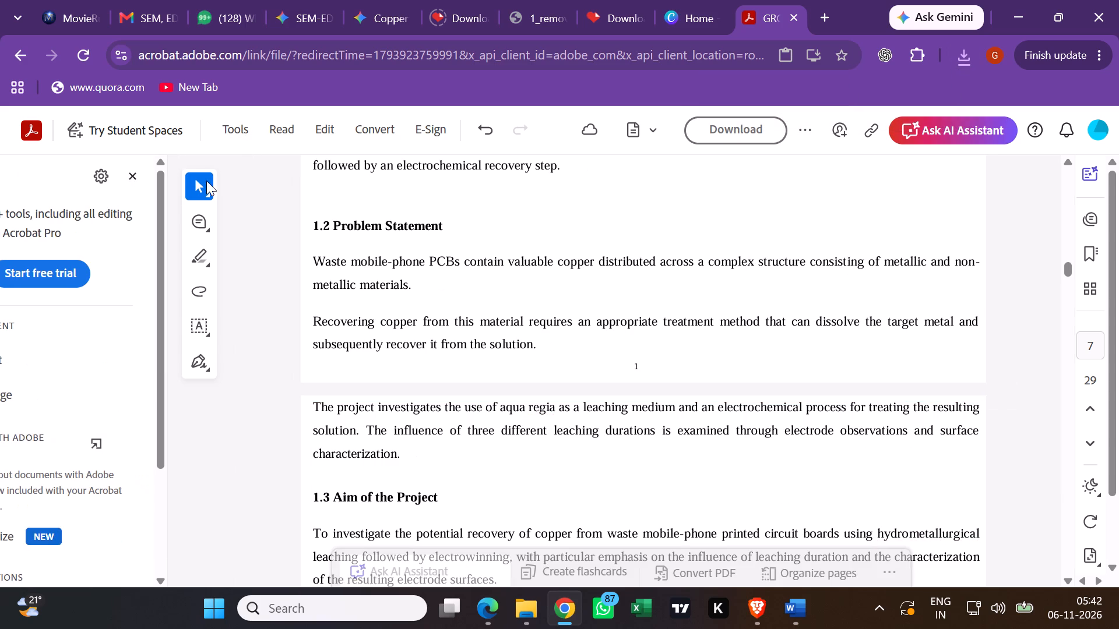
pyautogui.scroll(-3, 506, 430)
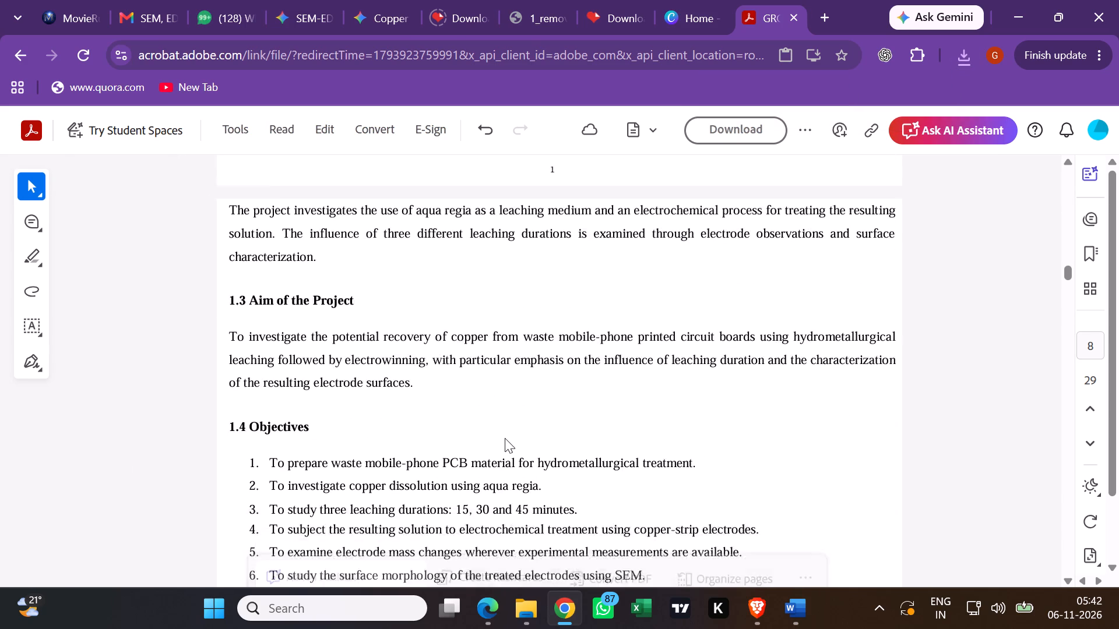
pyautogui.scroll(3, 505, 440)
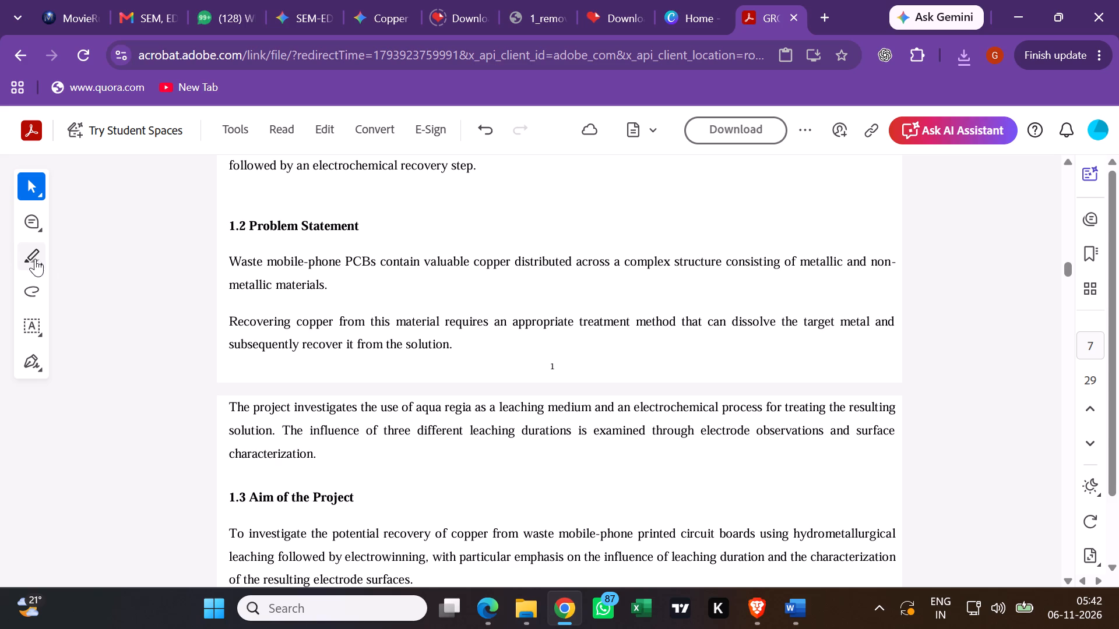
pyautogui.click(22, 192)
pyautogui.click(315, 127)
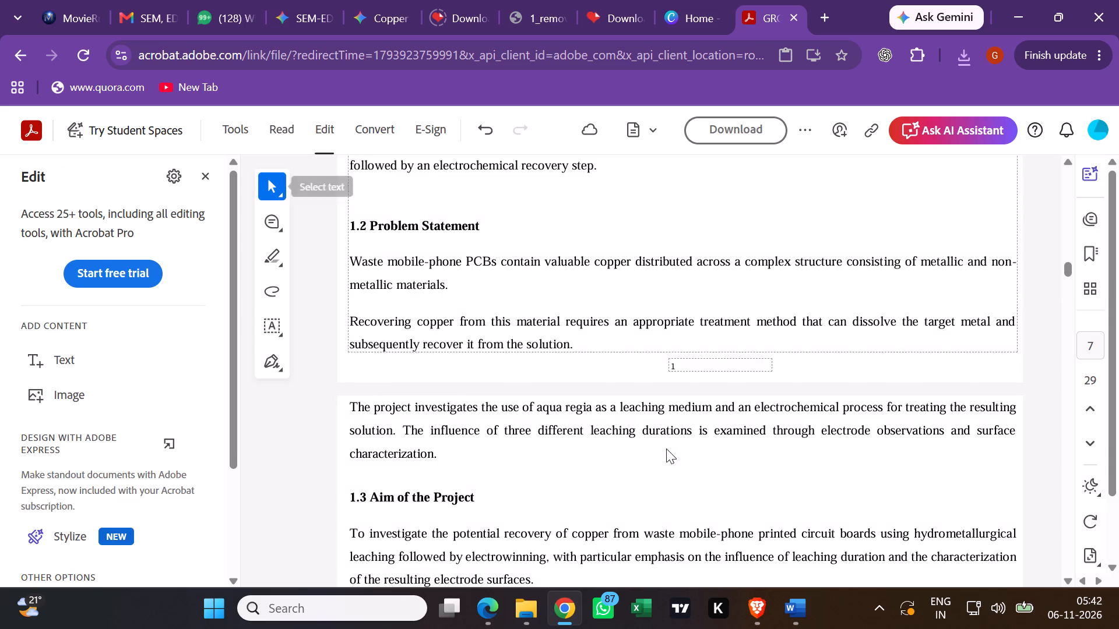
# Examine PDF pages 7 and 8, from the Chapter 1 heading through the Objectives, including the page number placement.
pyautogui.scroll(-4, 664, 458)
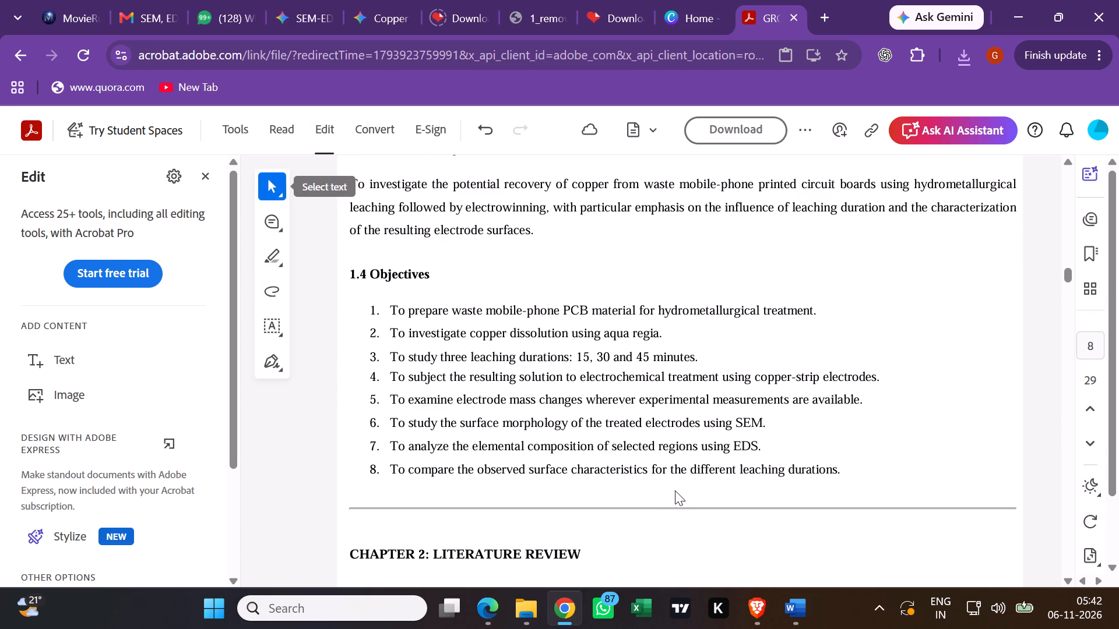
pyautogui.scroll(2, 677, 492)
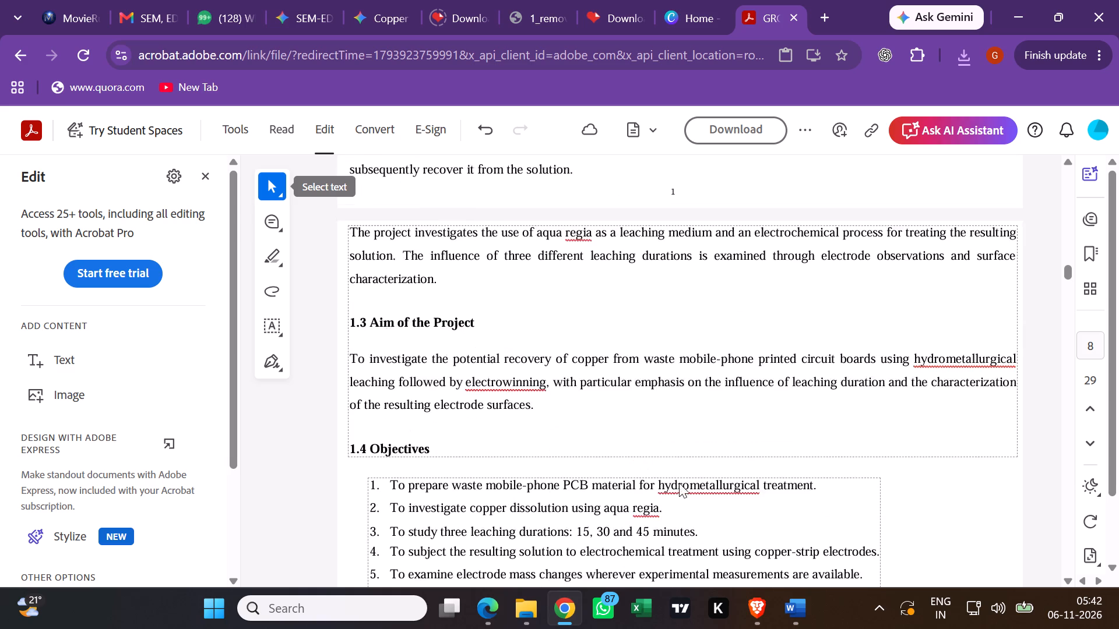
pyautogui.scroll(1, 679, 483)
pyautogui.scroll(-2, 684, 479)
pyautogui.scroll(2, 684, 481)
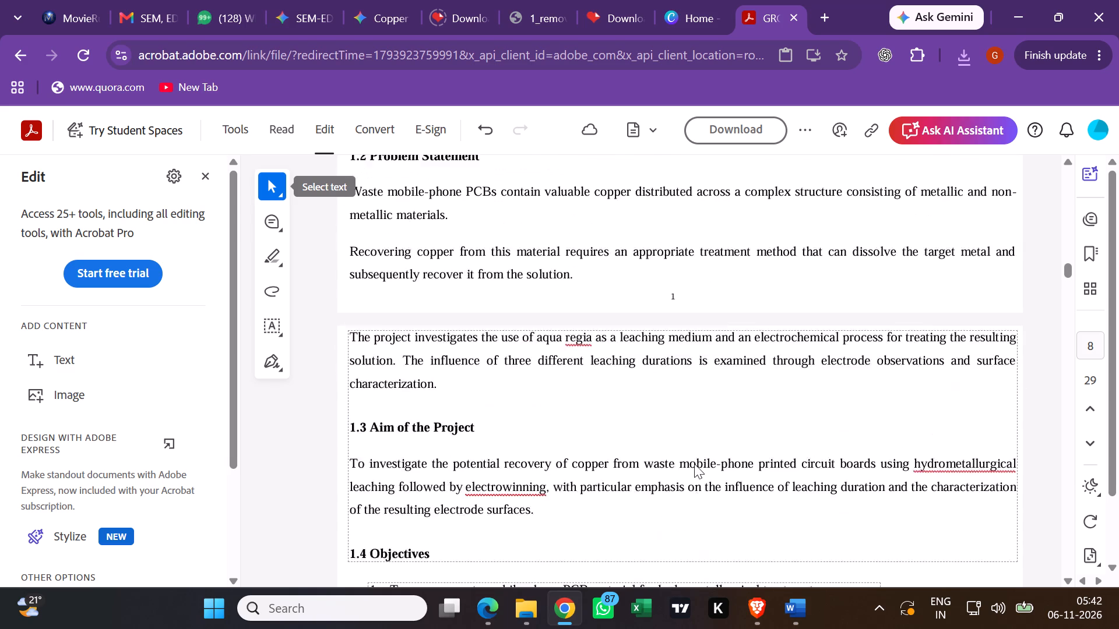
pyautogui.scroll(5, 694, 464)
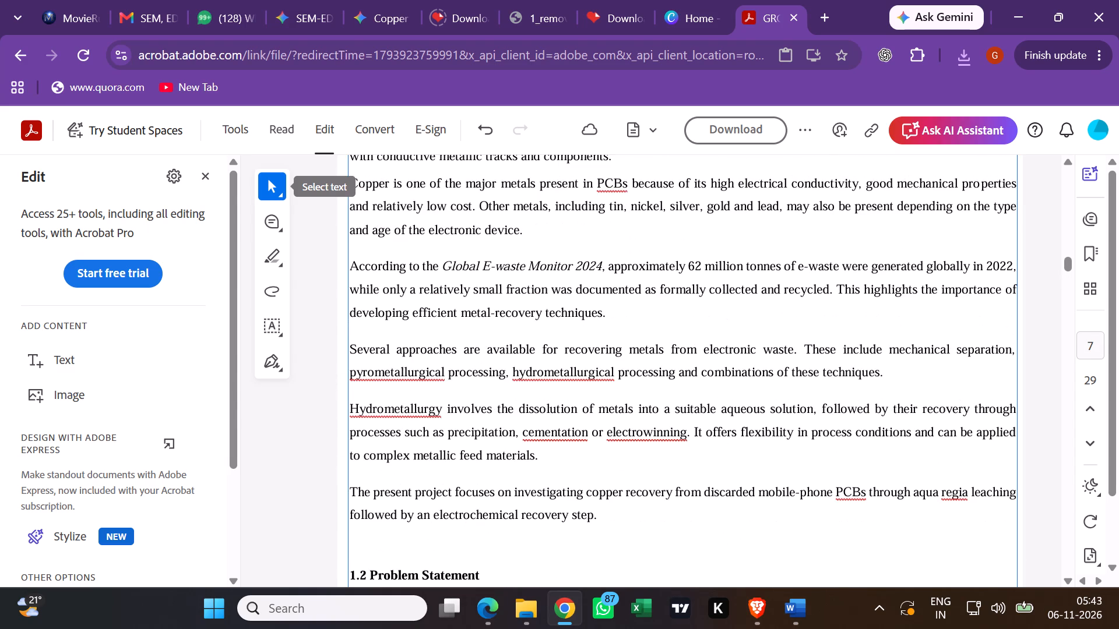
pyautogui.scroll(3, 682, 429)
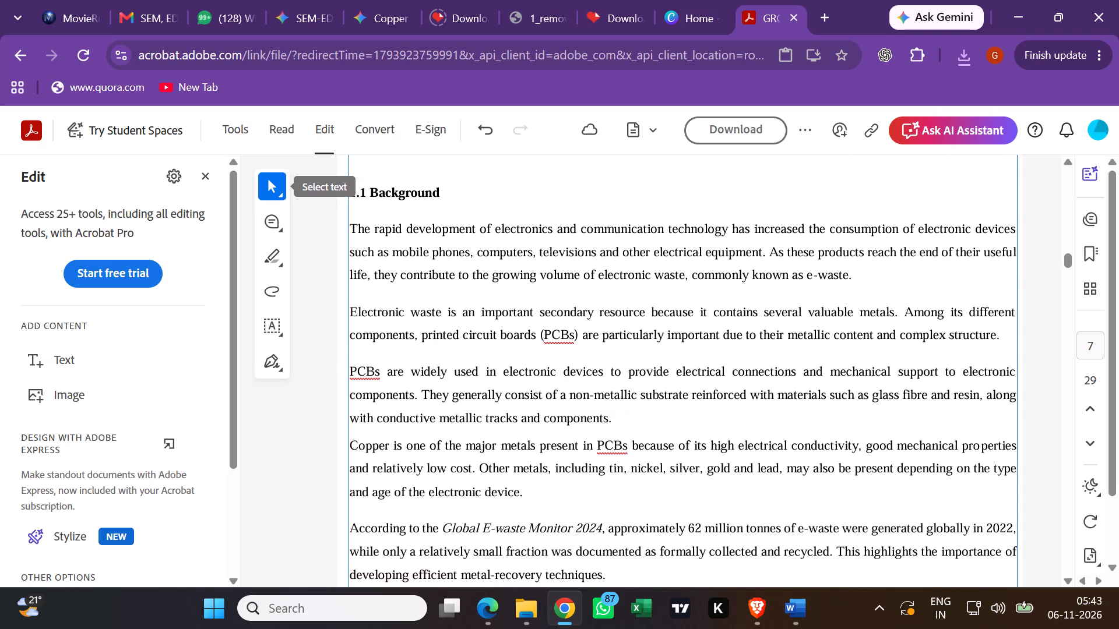
pyautogui.scroll(1, 682, 429)
pyautogui.scroll(-1, 675, 434)
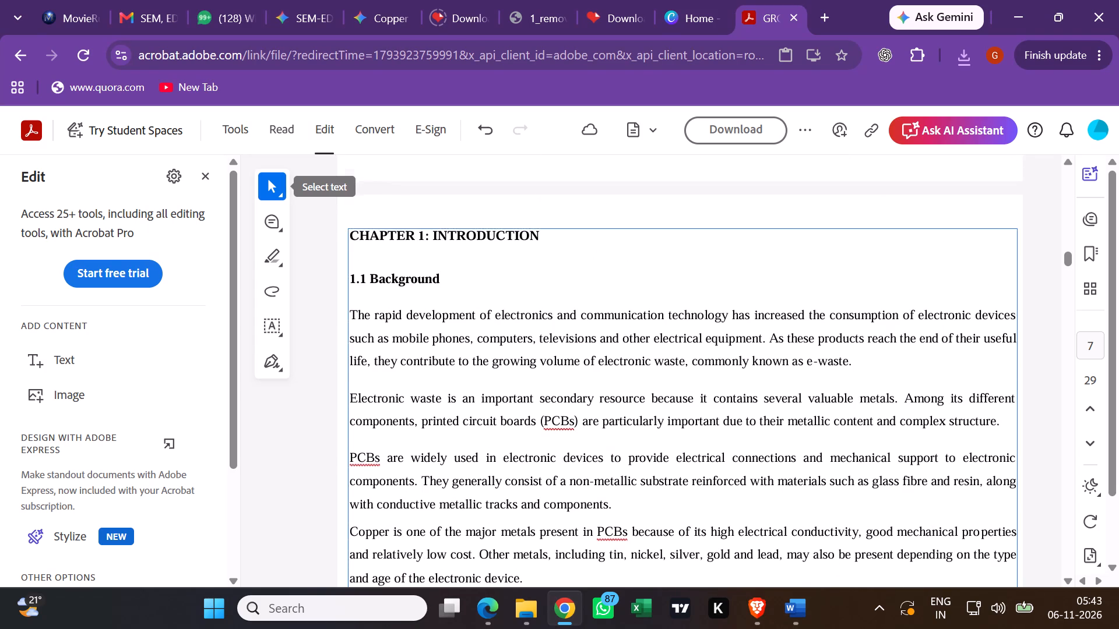
pyautogui.scroll(-4, 675, 435)
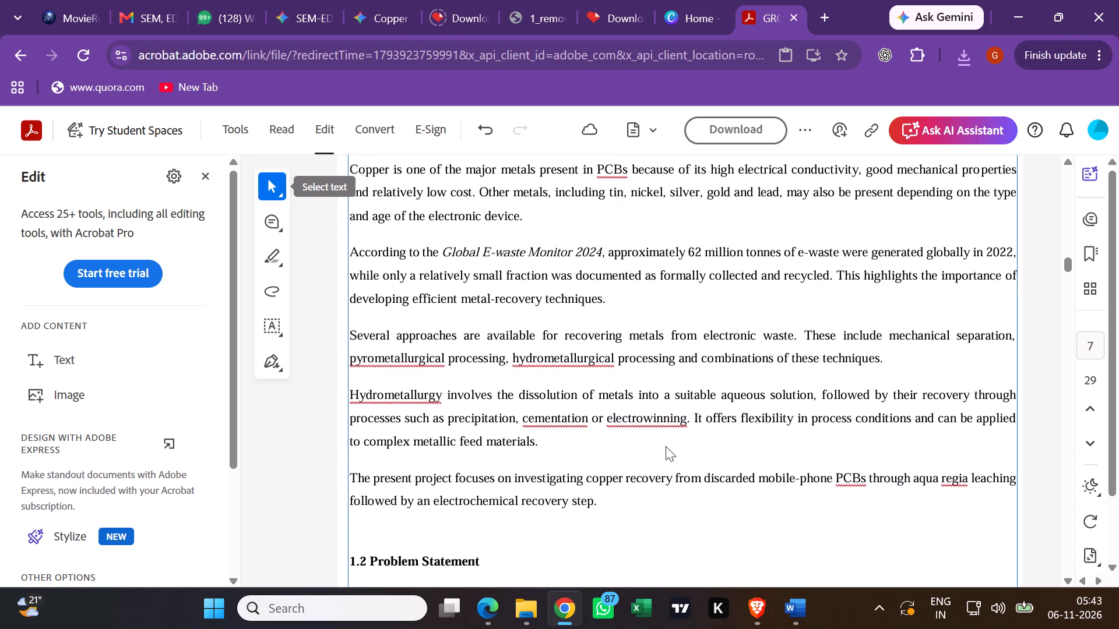
pyautogui.scroll(-2, 655, 449)
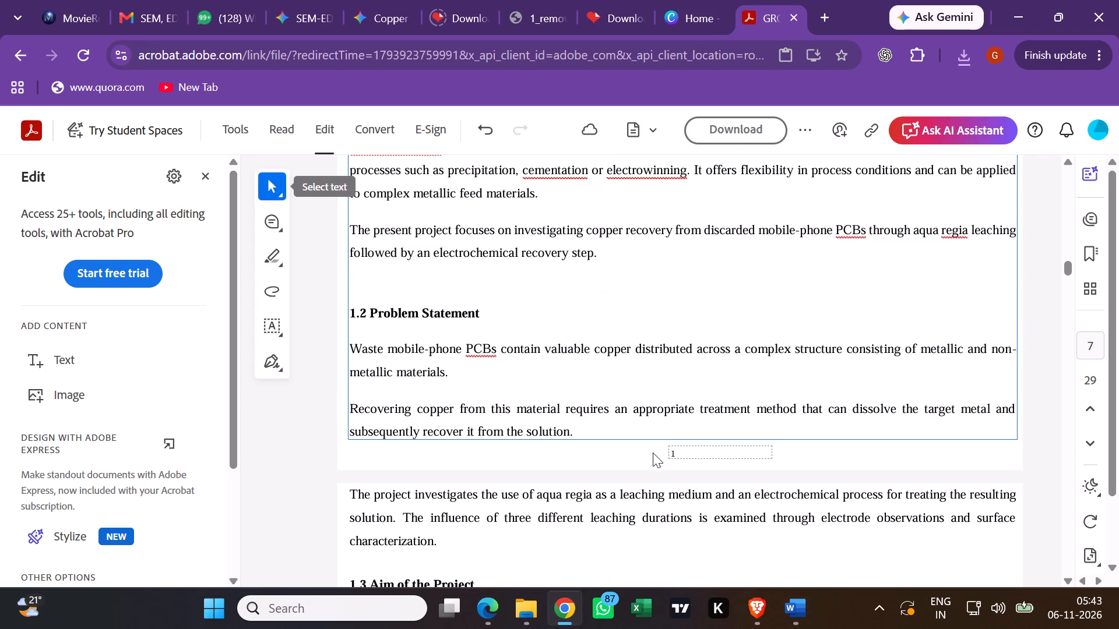
# Add a text box containing page number 2 at the bottom centre of PDF page 8, below the paragraph on the metallic fraction.
pyautogui.scroll(-3, 653, 453)
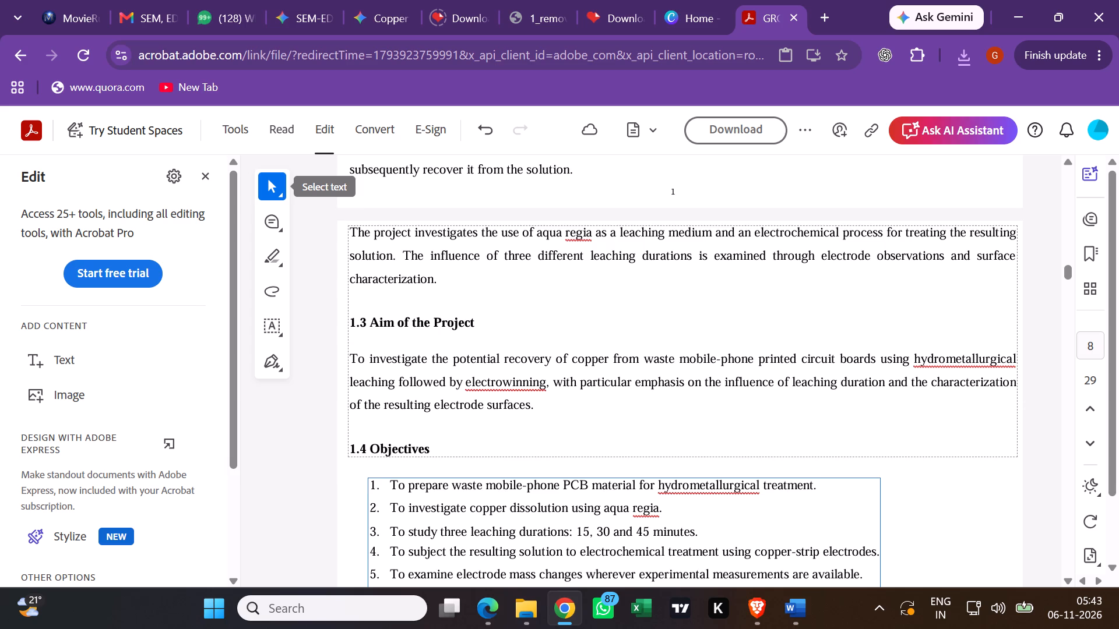
pyautogui.scroll(-3, 669, 497)
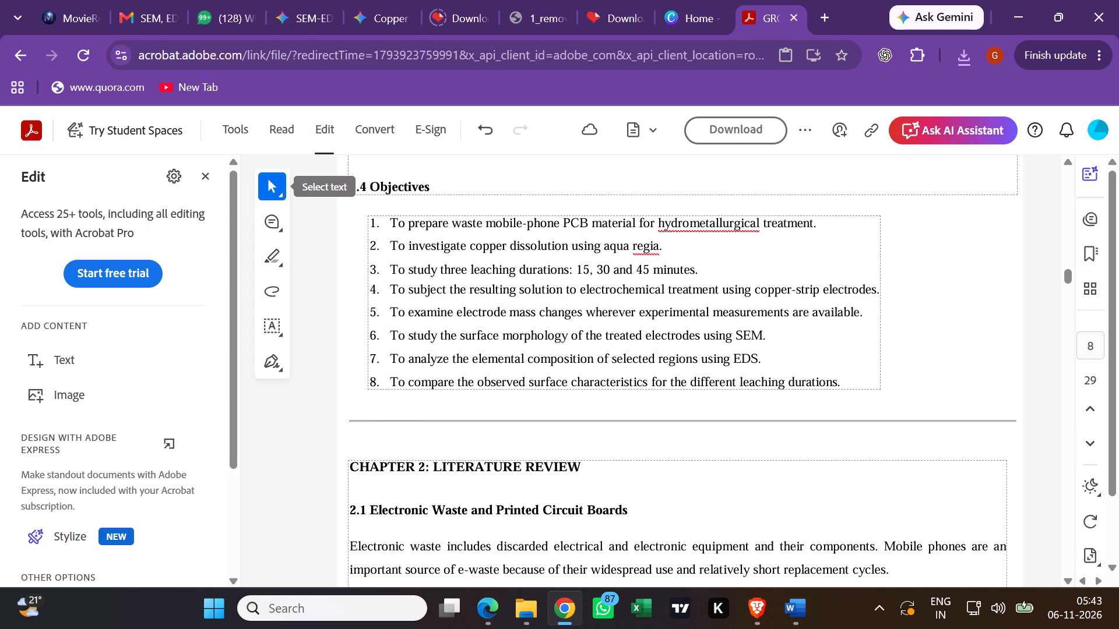
pyautogui.scroll(-3, 672, 503)
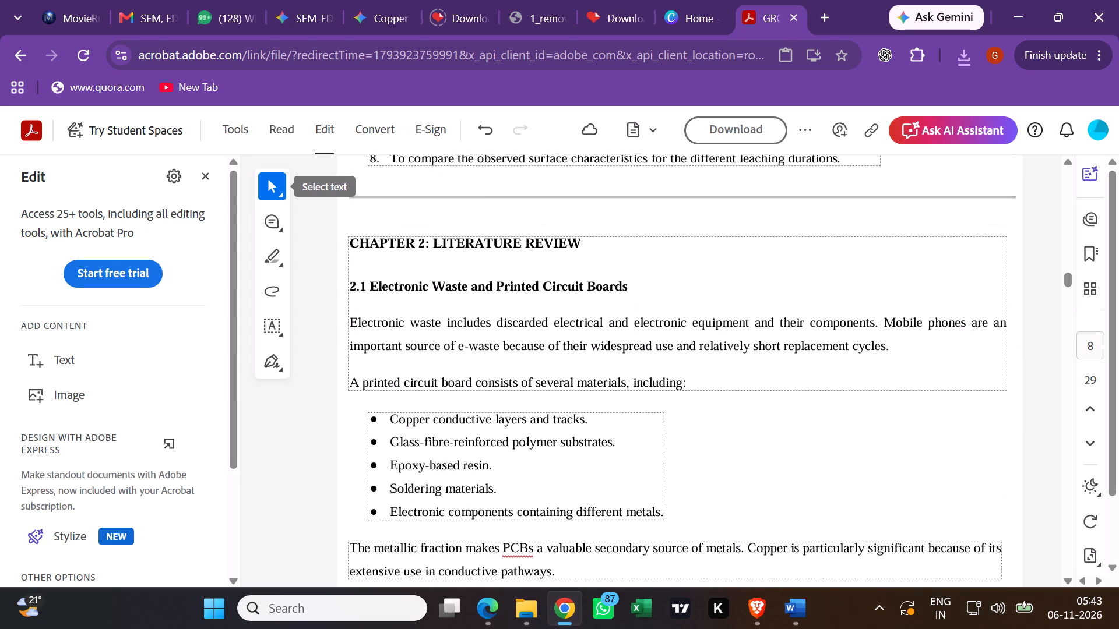
pyautogui.scroll(-1, 672, 503)
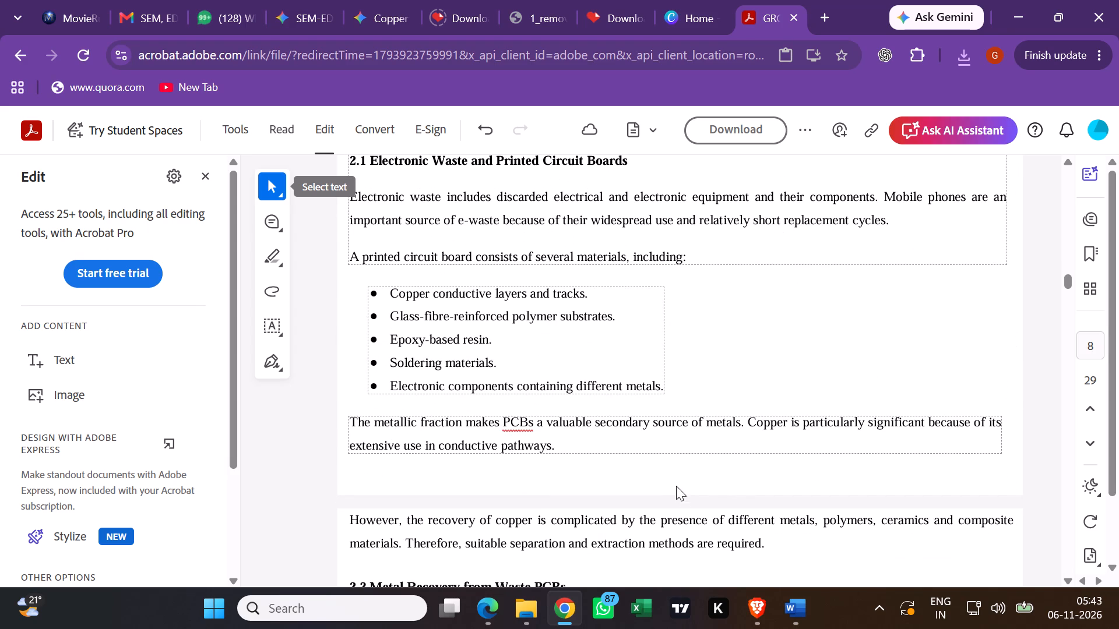
pyautogui.click(675, 481)
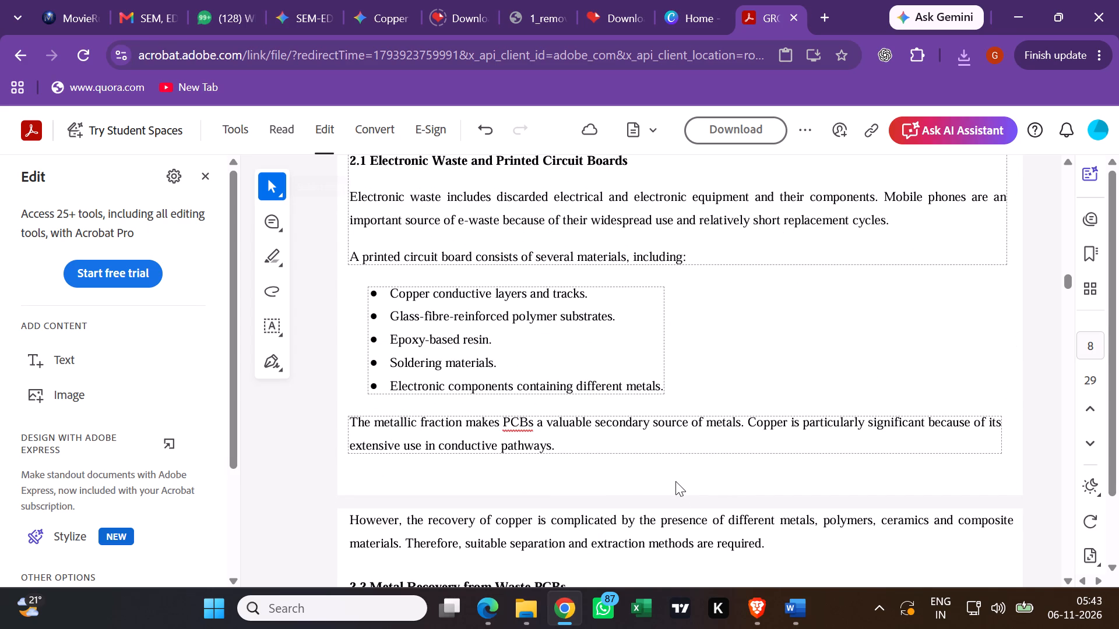
pyautogui.click(673, 482)
pyautogui.click(90, 356)
pyautogui.click(64, 359)
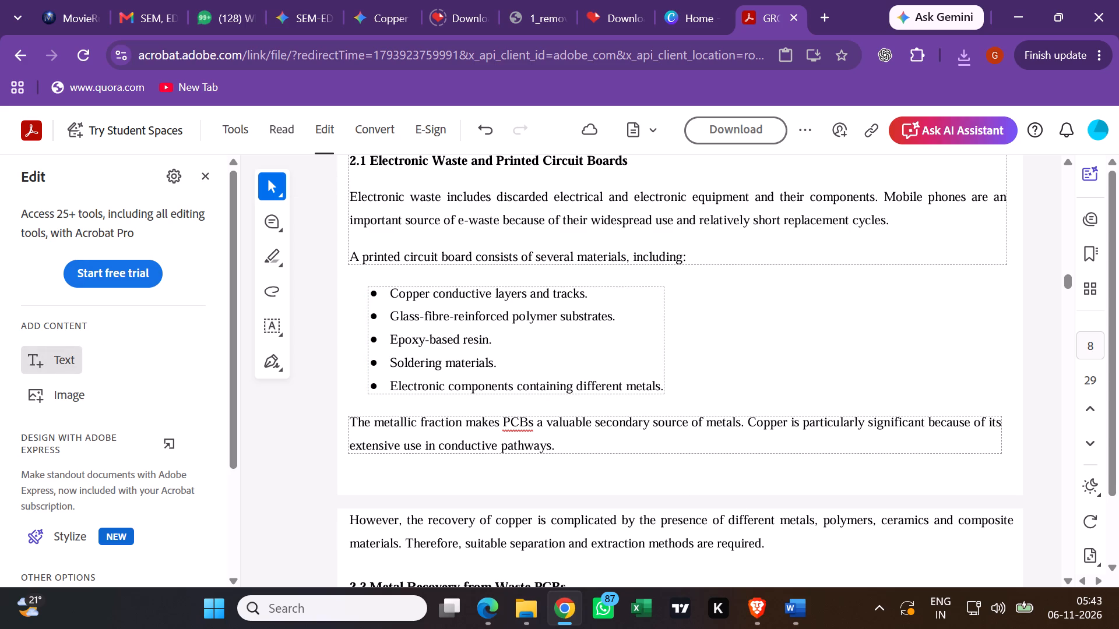
pyautogui.click(678, 484)
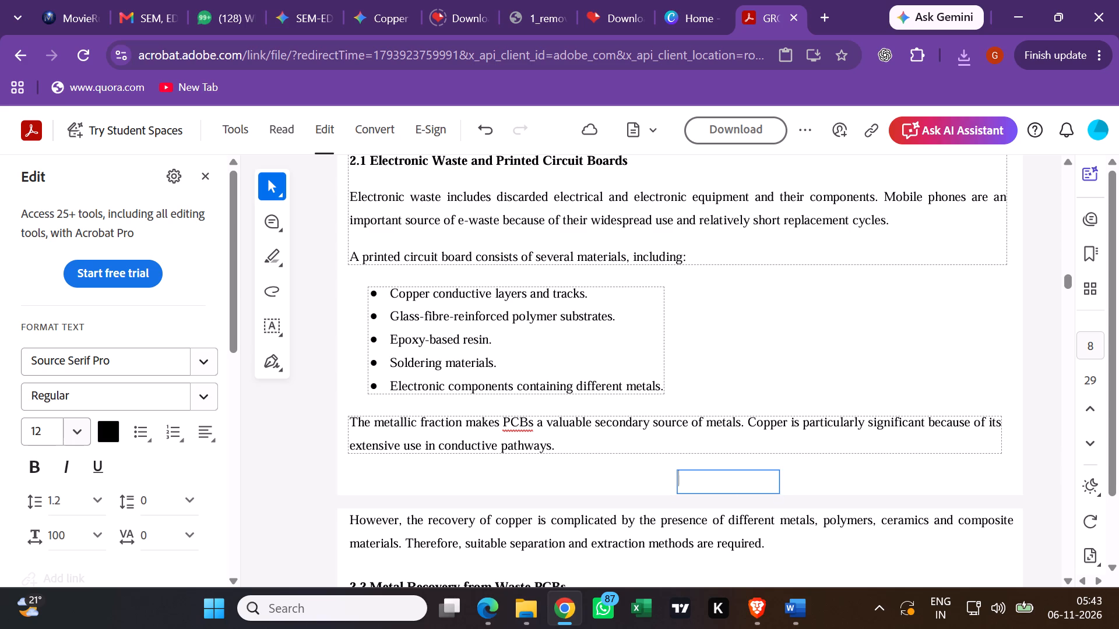
pyautogui.press('2')
# Add a text box containing page number 3 at the bottom centre of PDF page 9, below the leaching agent bullet.
pyautogui.scroll(-2, 685, 506)
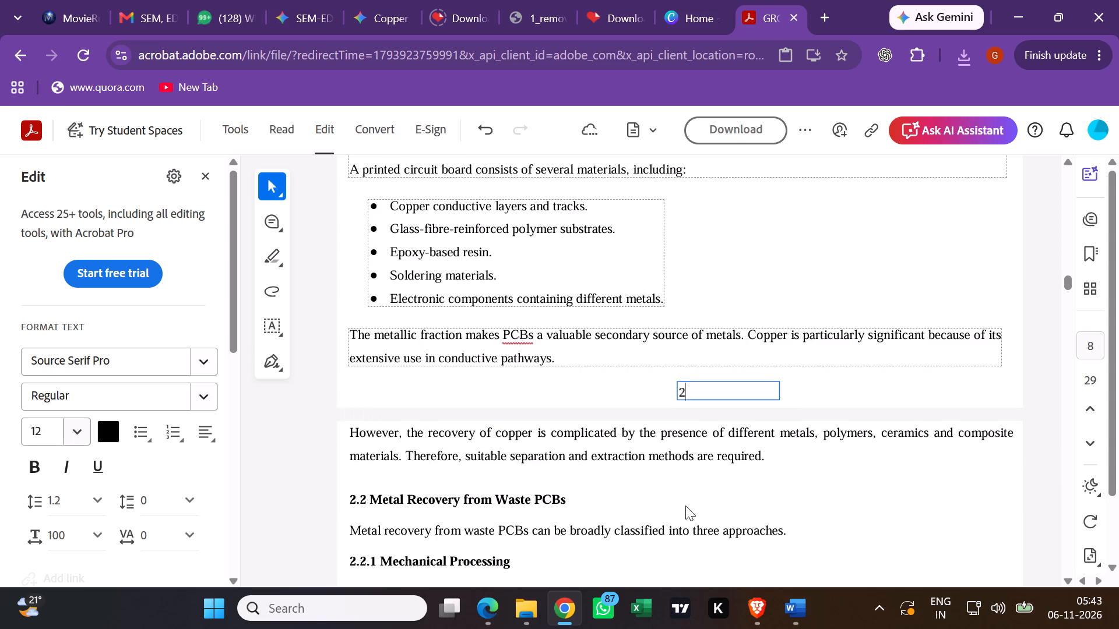
pyautogui.scroll(-4, 685, 506)
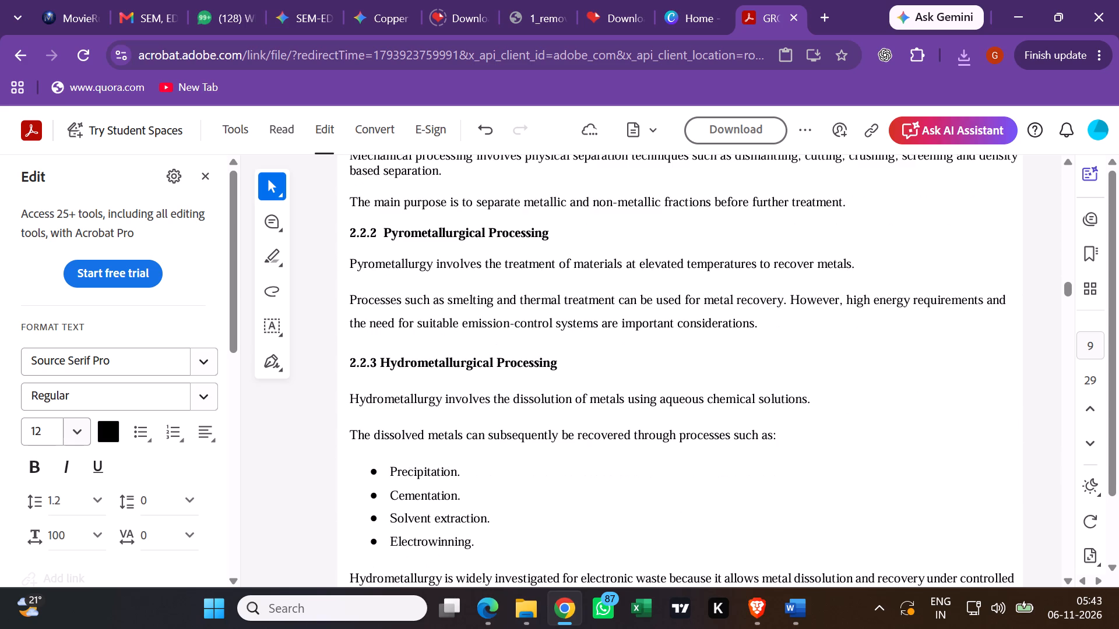
pyautogui.scroll(-3, 677, 507)
pyautogui.scroll(1, 681, 511)
pyautogui.scroll(-2, 681, 511)
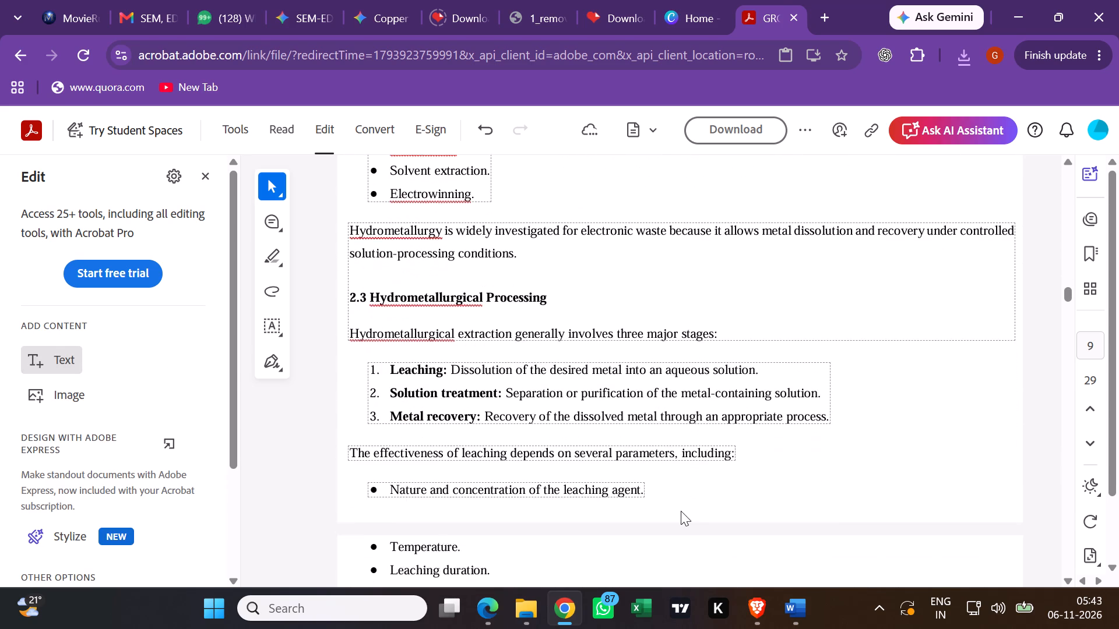
pyautogui.scroll(-1, 681, 511)
pyautogui.scroll(1, 682, 503)
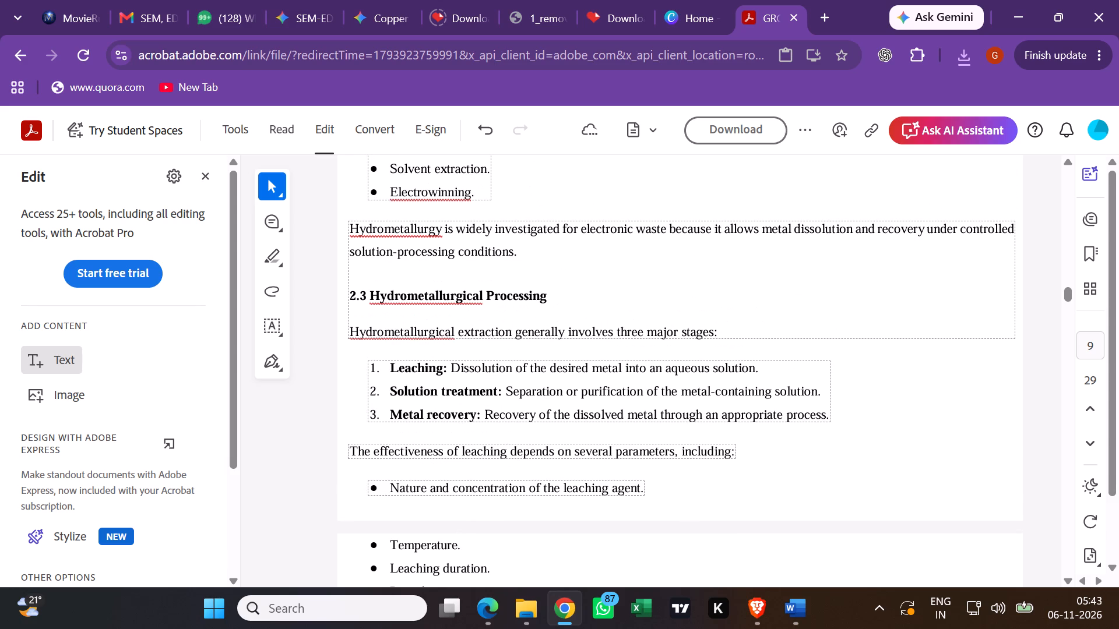
pyautogui.click(682, 510)
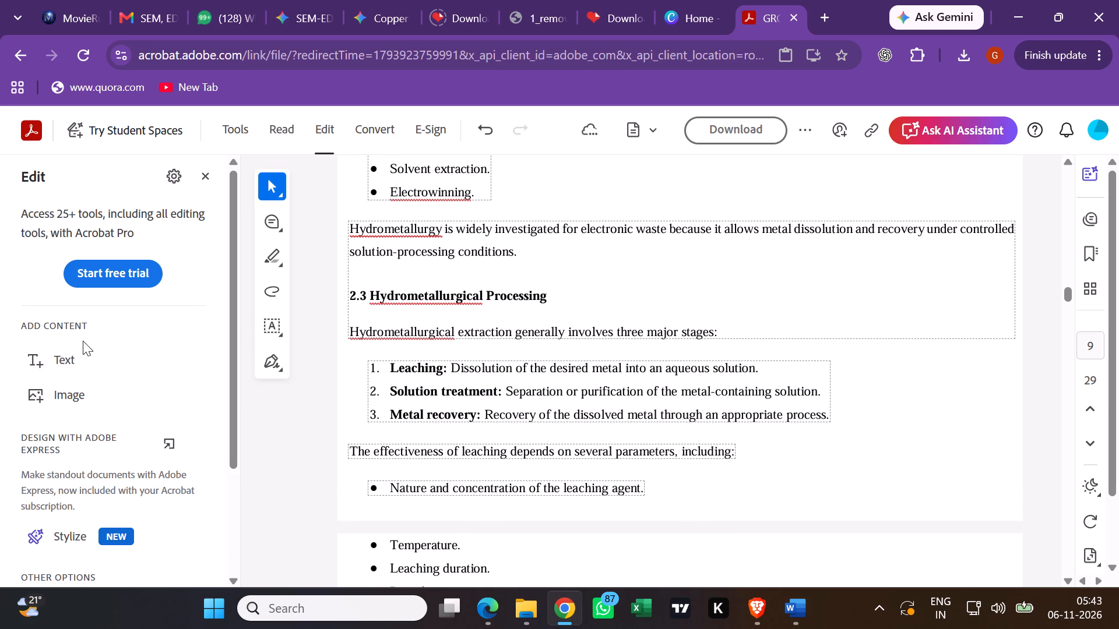
pyautogui.click(69, 362)
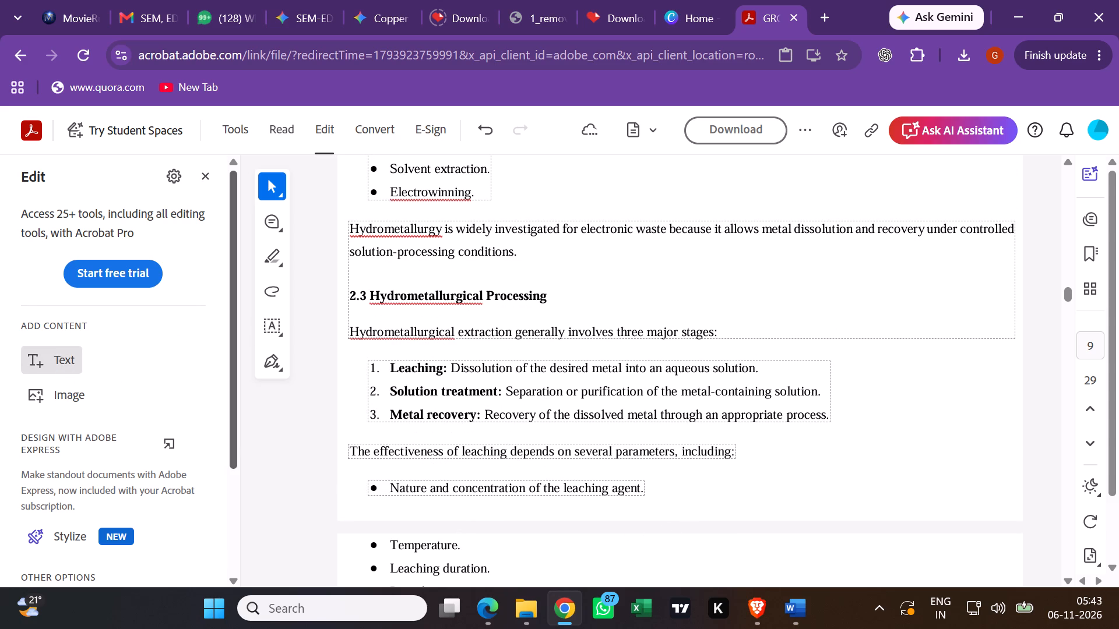
pyautogui.click(685, 510)
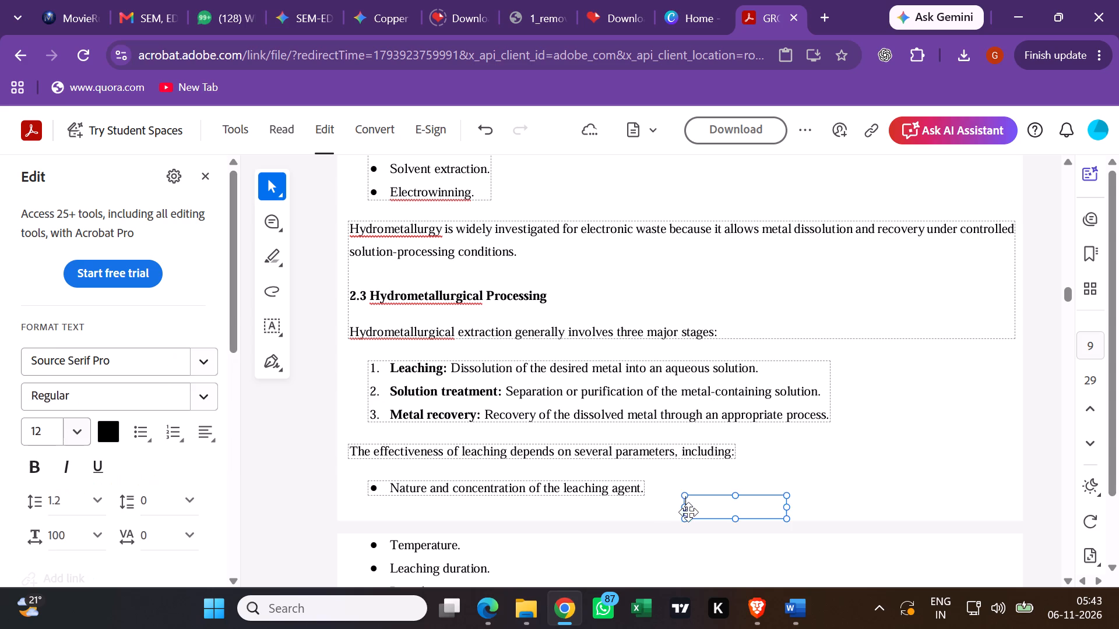
pyautogui.press('3')
# Add a text box containing page number 4 at the bottom centre of PDF page 10, below the Faraday's law formula.
pyautogui.scroll(-2, 682, 518)
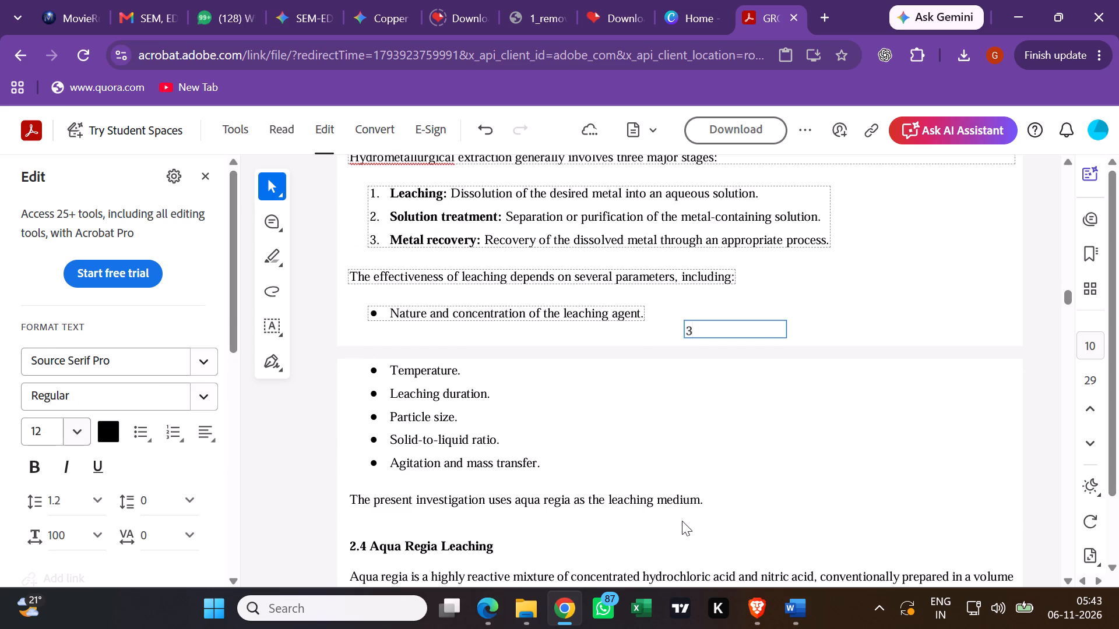
pyautogui.scroll(-5, 682, 520)
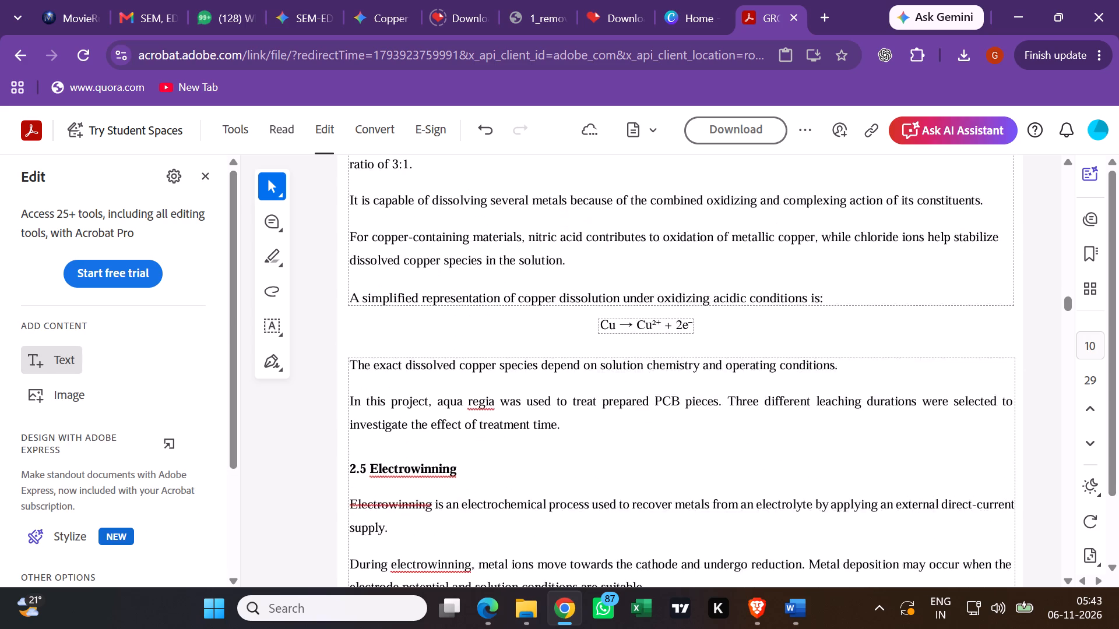
pyautogui.scroll(-4, 684, 519)
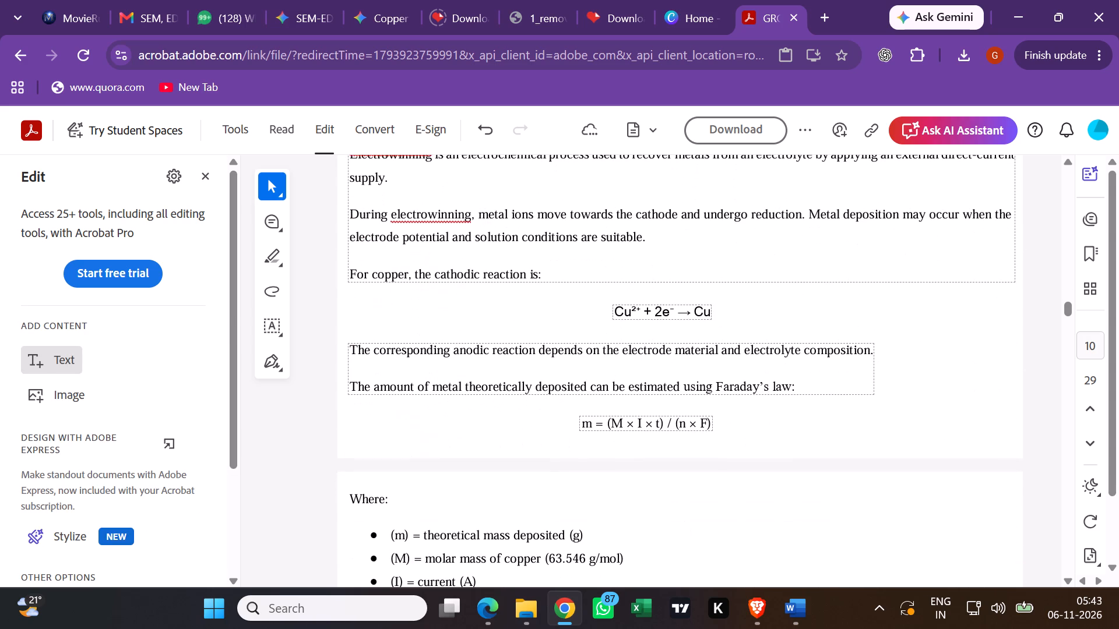
pyautogui.click(49, 352)
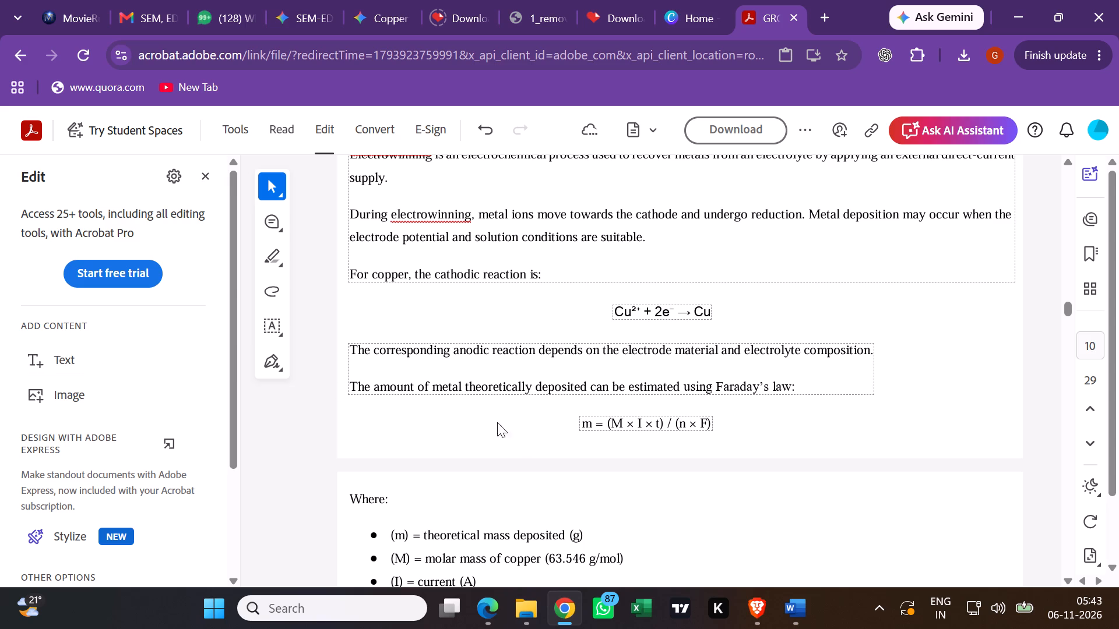
pyautogui.click(72, 351)
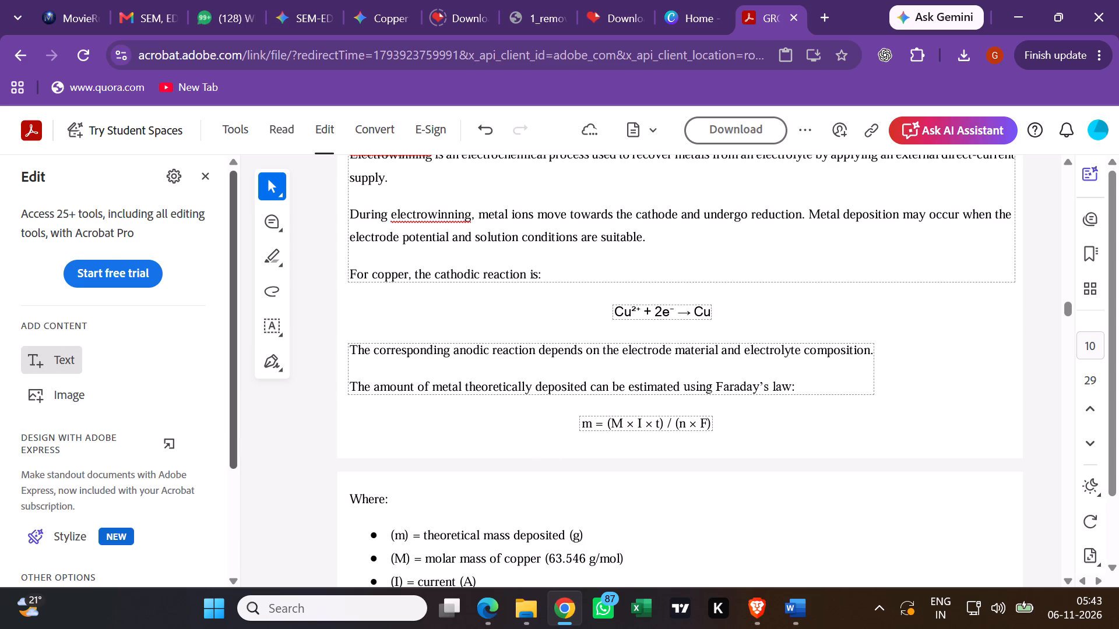
pyautogui.click(678, 447)
pyautogui.press('4')
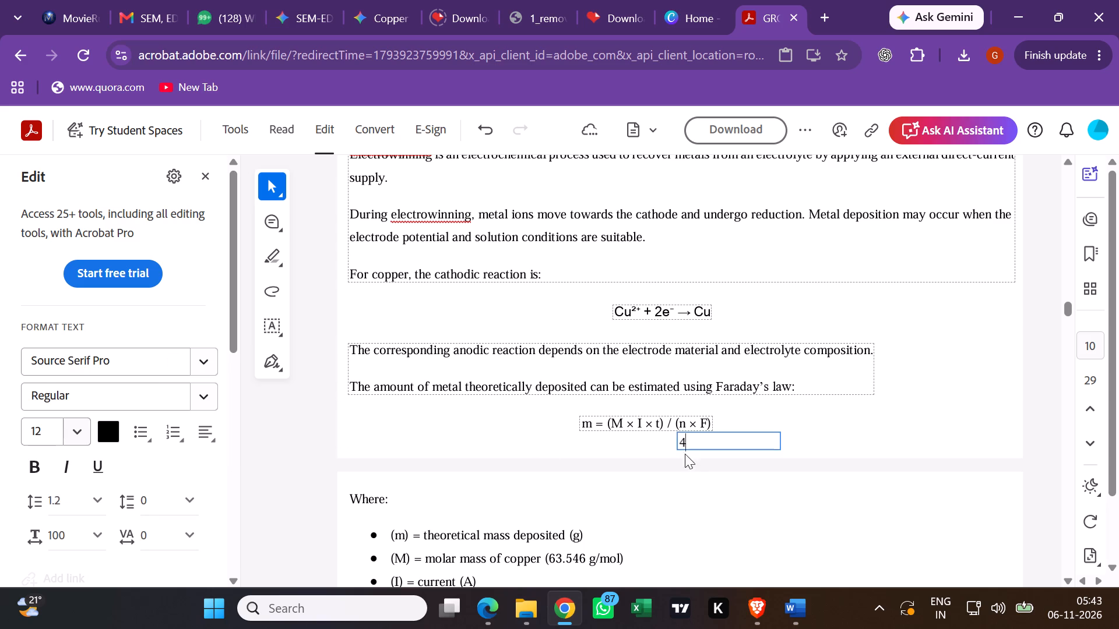
# Add a text box containing page number 5 at the bottom centre of PDF page 11, below the Atomic percentage bullet.
pyautogui.scroll(-9, 685, 446)
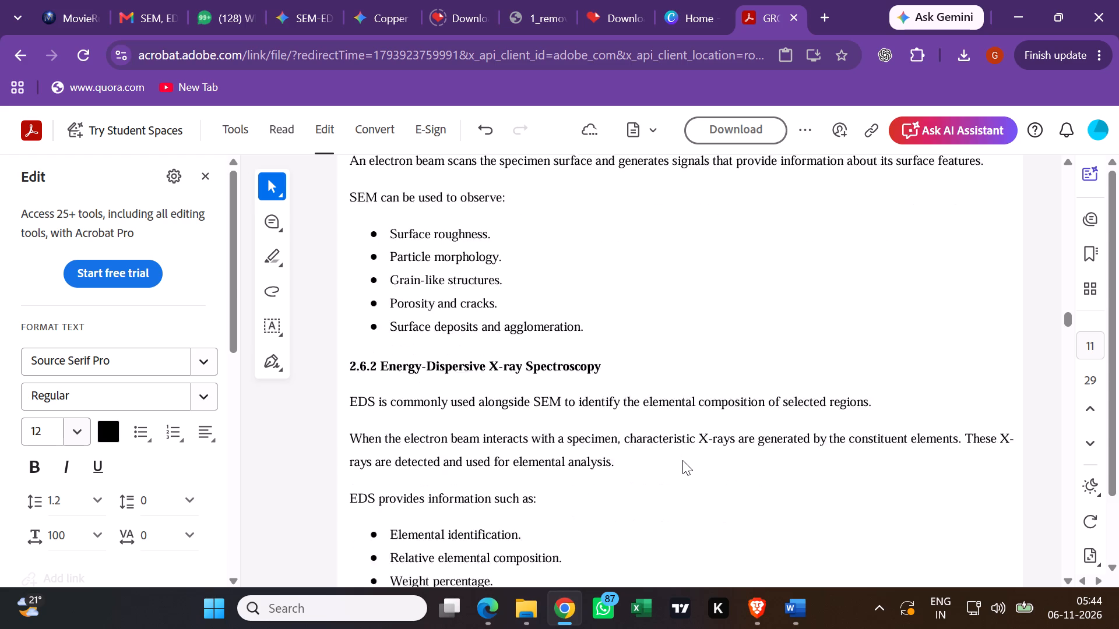
pyautogui.scroll(-1, 682, 460)
pyautogui.click(684, 471)
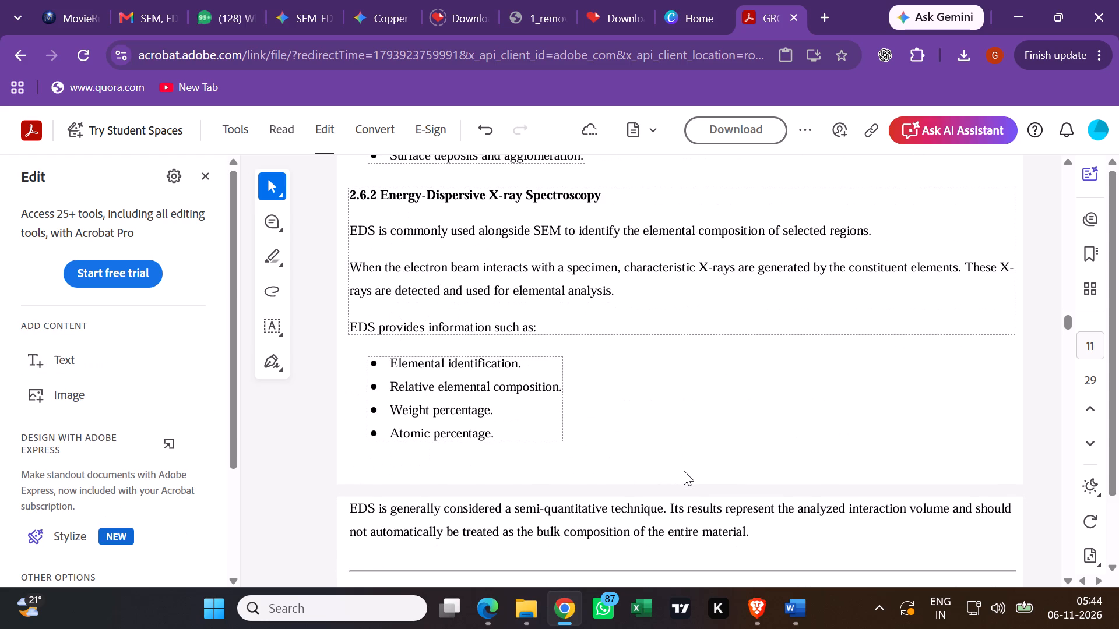
pyautogui.click(68, 352)
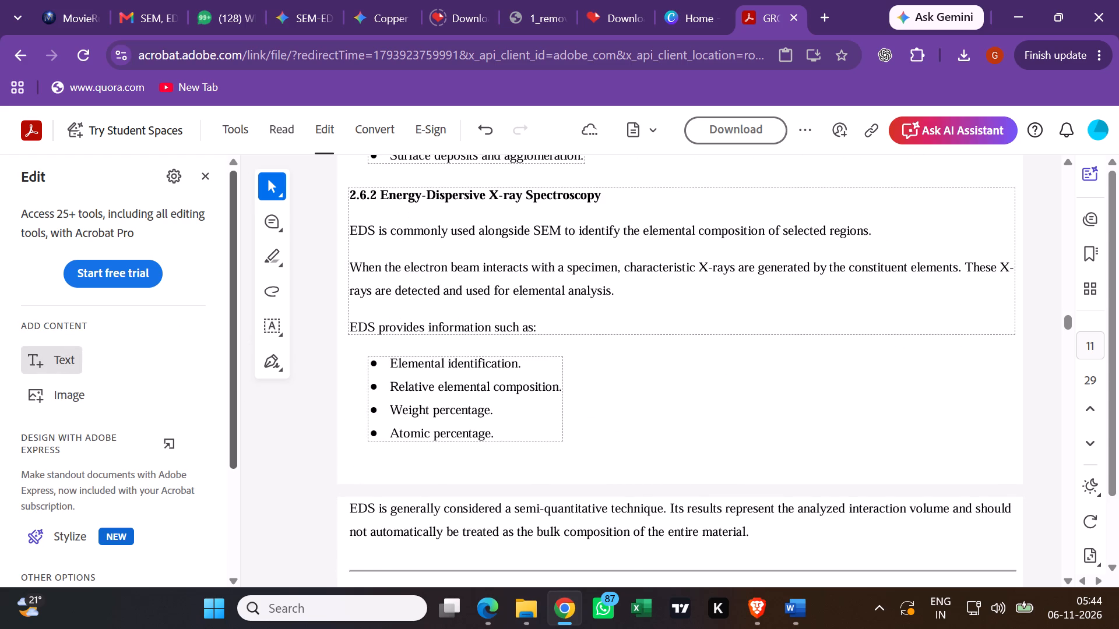
pyautogui.click(682, 474)
pyautogui.press('5')
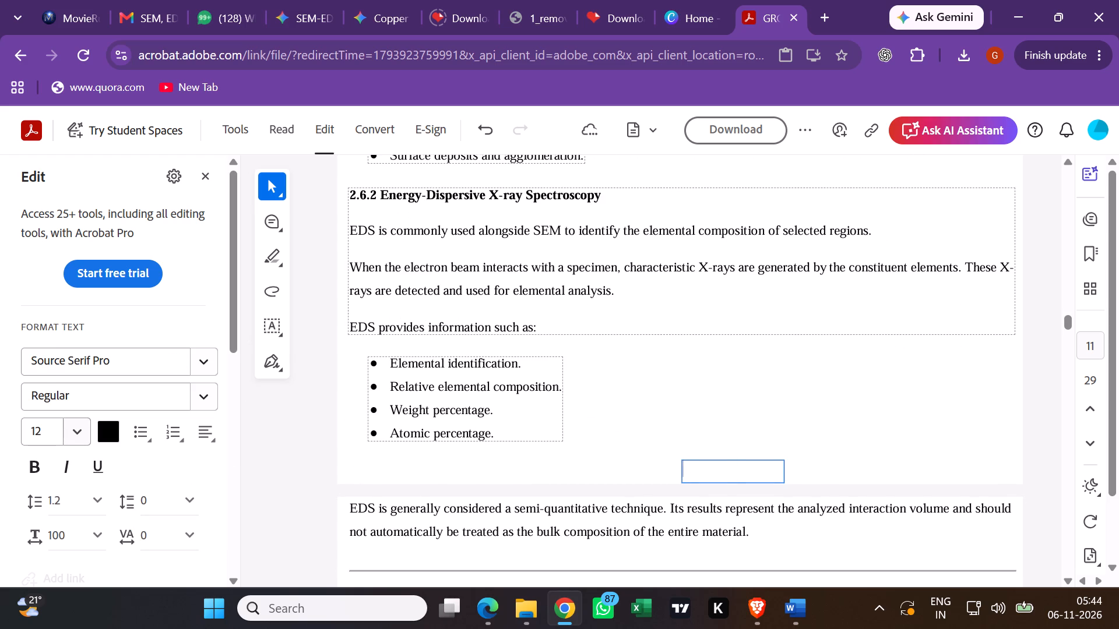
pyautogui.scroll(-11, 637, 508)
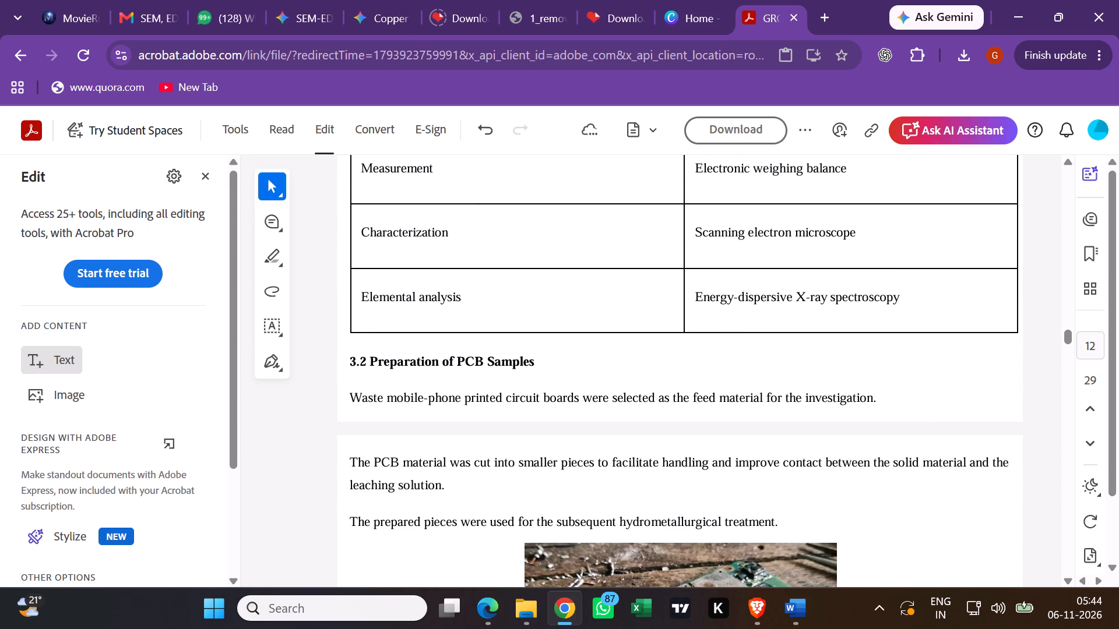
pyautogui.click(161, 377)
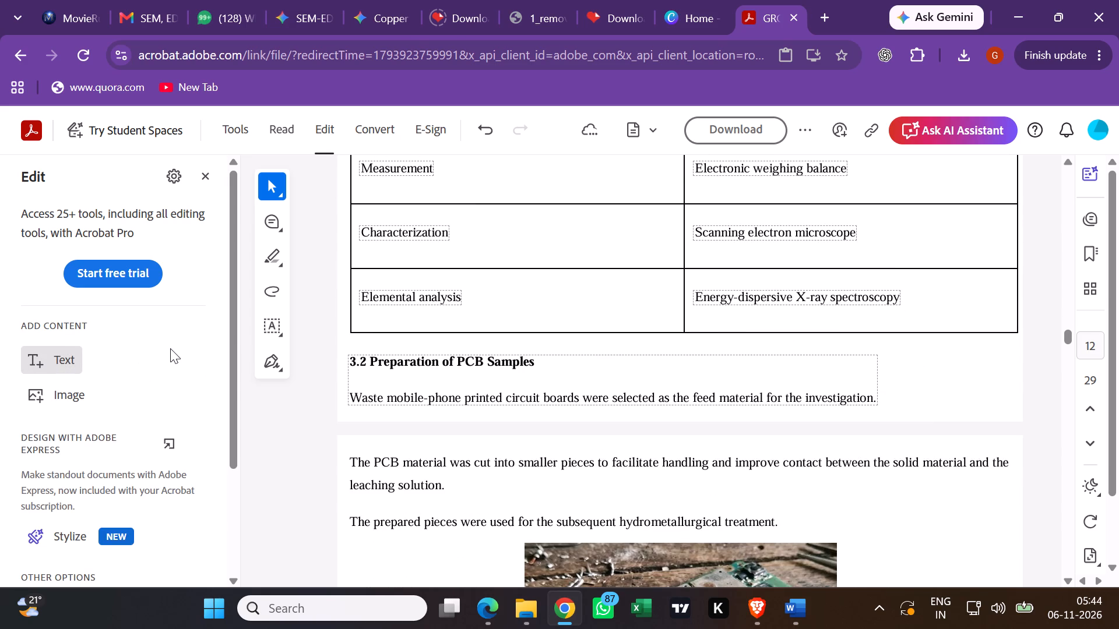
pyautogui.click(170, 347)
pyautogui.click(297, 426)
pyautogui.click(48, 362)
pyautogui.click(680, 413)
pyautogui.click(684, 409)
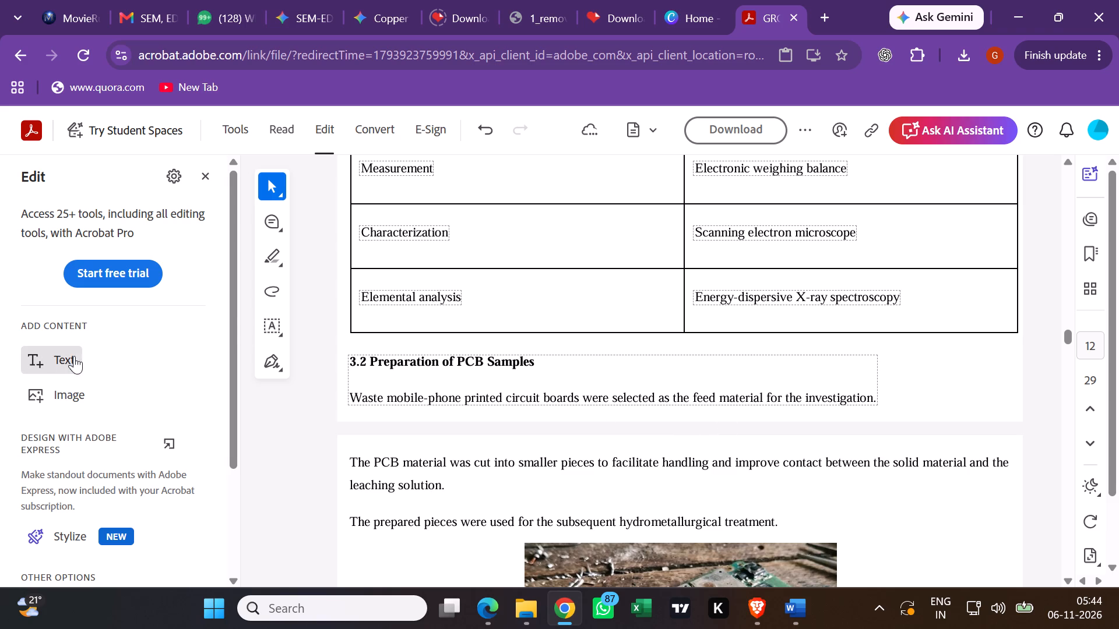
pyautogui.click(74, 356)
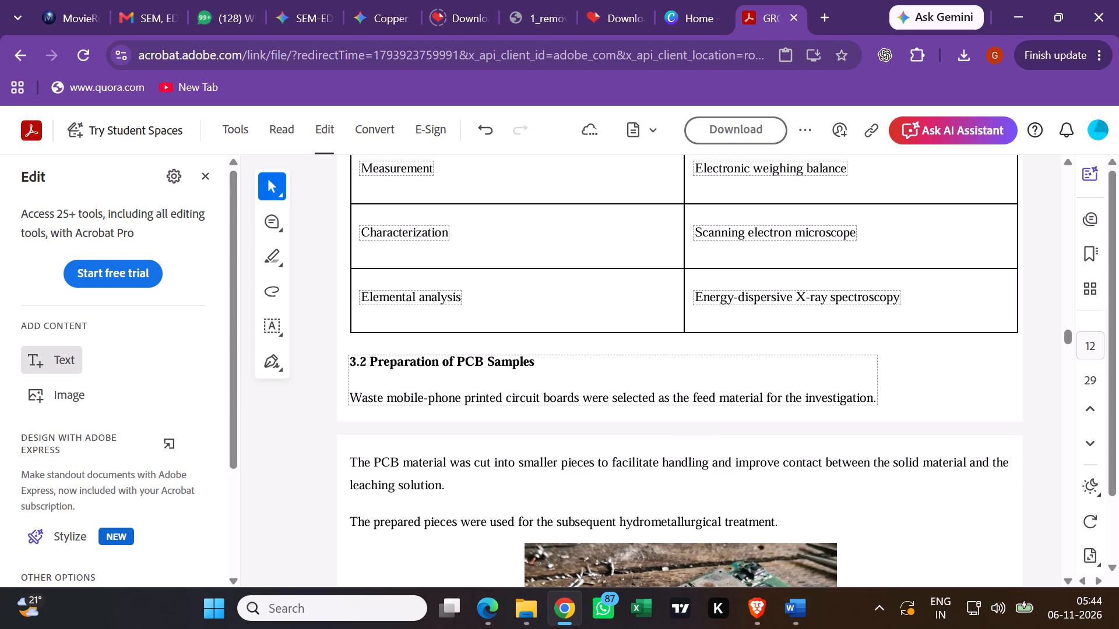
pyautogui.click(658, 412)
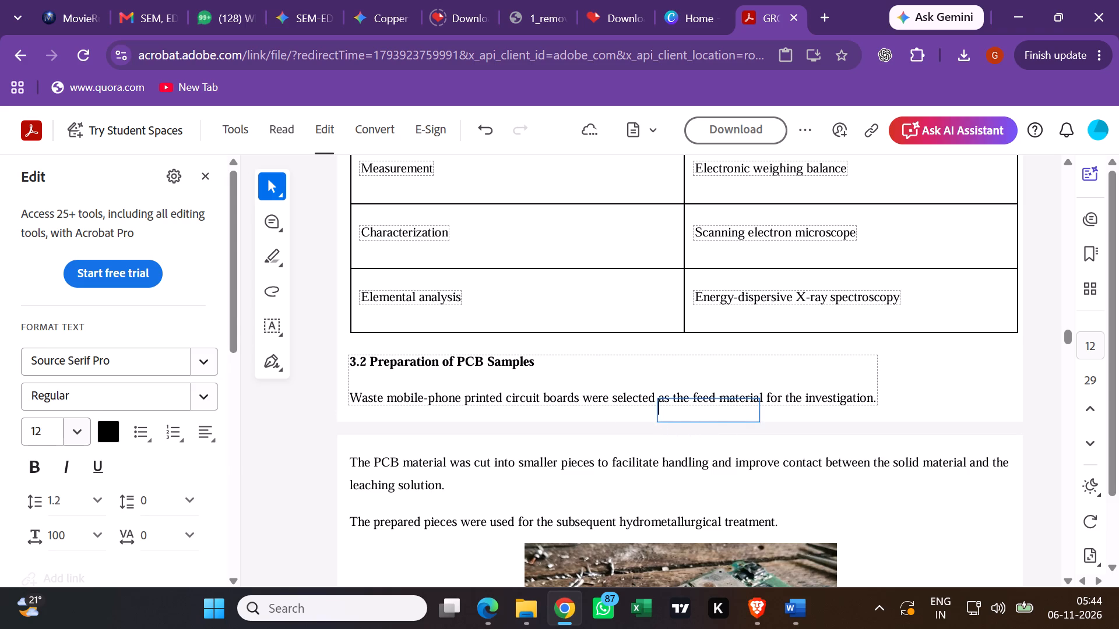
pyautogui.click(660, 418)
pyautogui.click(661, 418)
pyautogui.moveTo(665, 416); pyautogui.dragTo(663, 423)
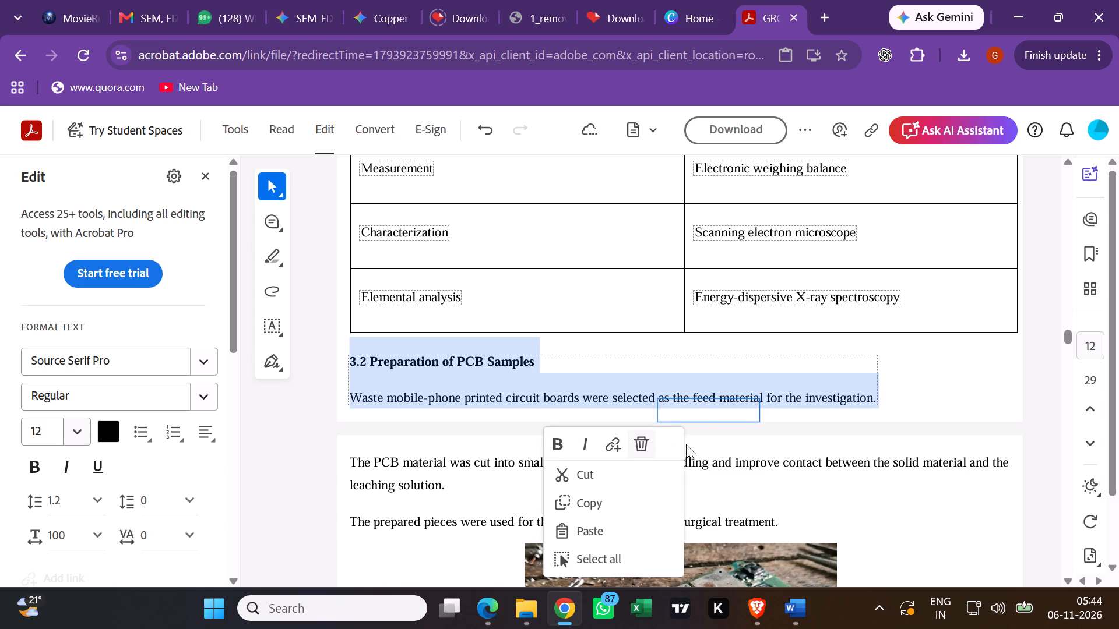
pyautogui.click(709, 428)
# Add a text box containing page number 6 at the bottom centre of PDF page 12, below the section 3.2 text.
pyautogui.click(50, 365)
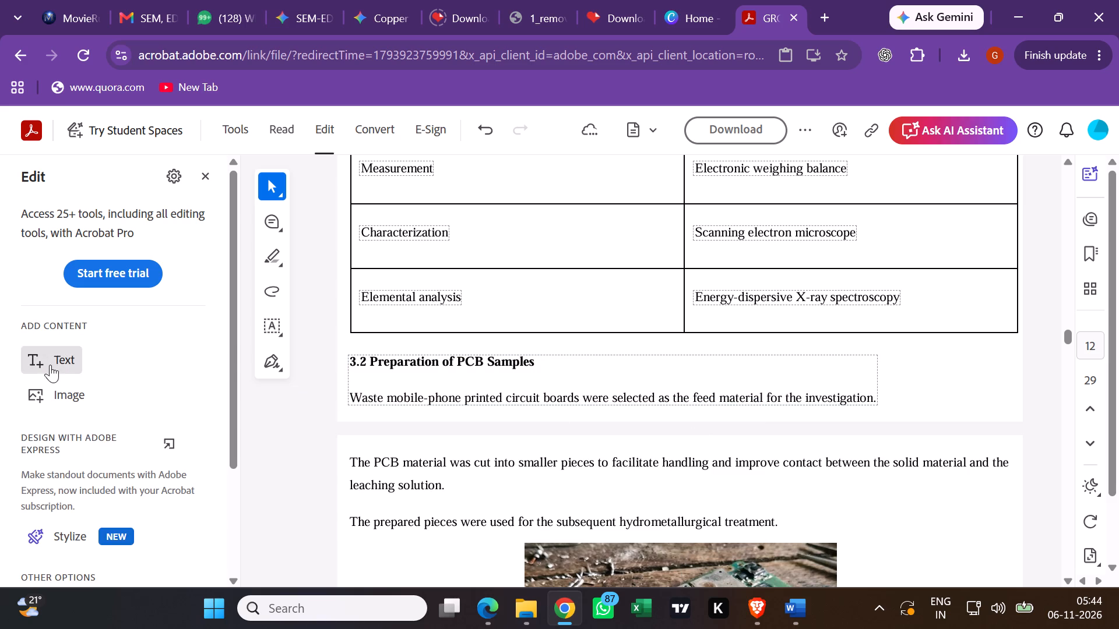
pyautogui.click(663, 417)
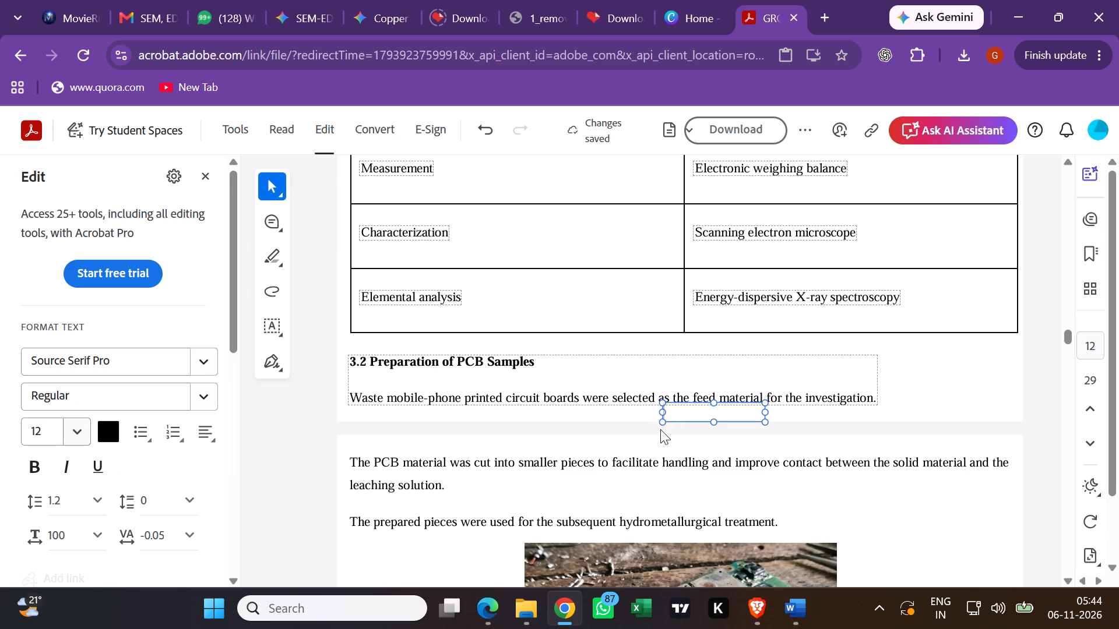
pyautogui.press('6')
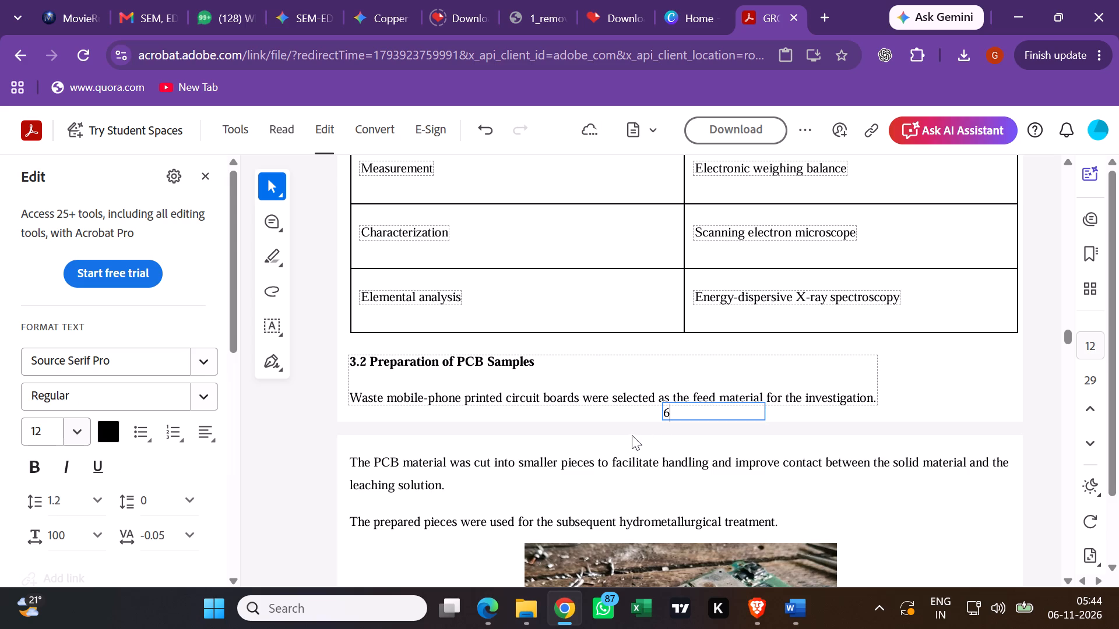
pyautogui.click(650, 424)
# Add a text box containing page number 7 at the bottom centre of PDF page 13, below the Three leaching durations line.
pyautogui.scroll(-3, 645, 434)
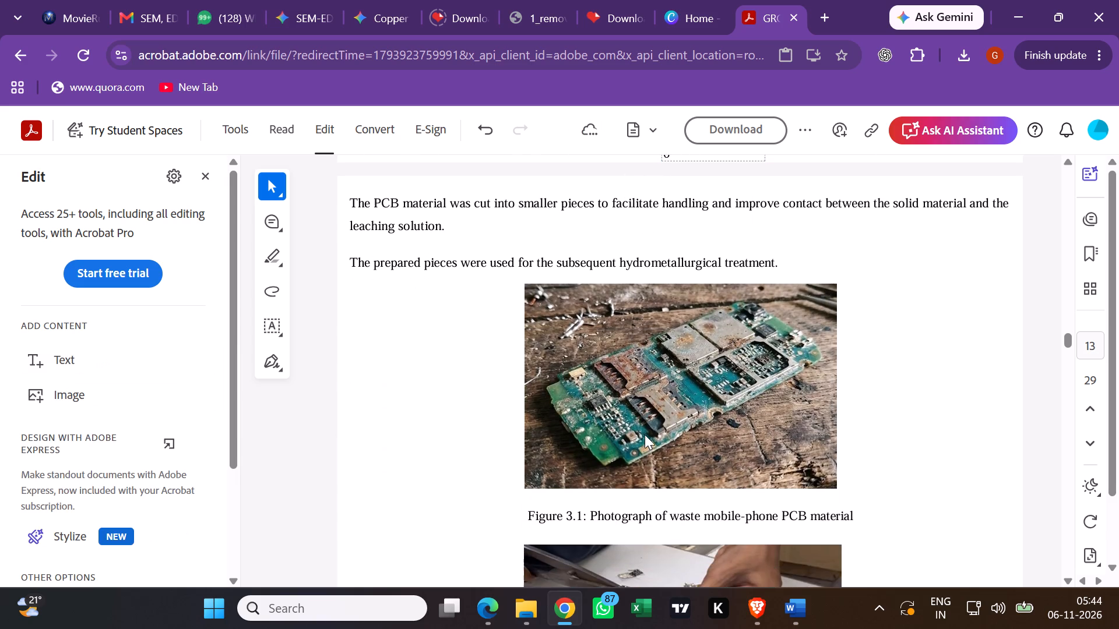
pyautogui.scroll(-6, 663, 437)
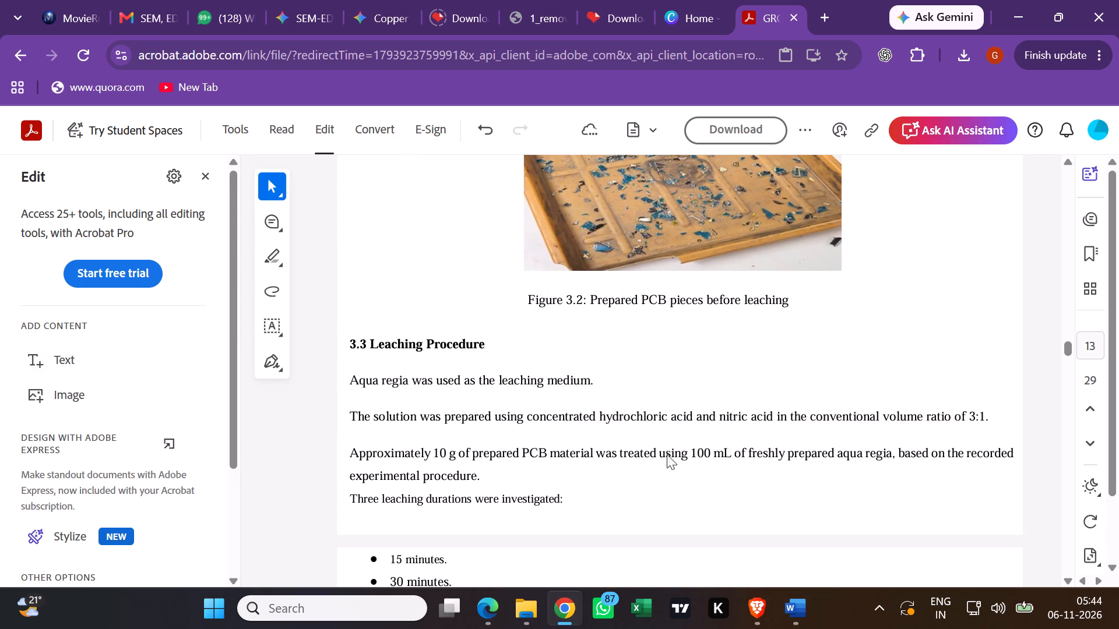
pyautogui.click(659, 524)
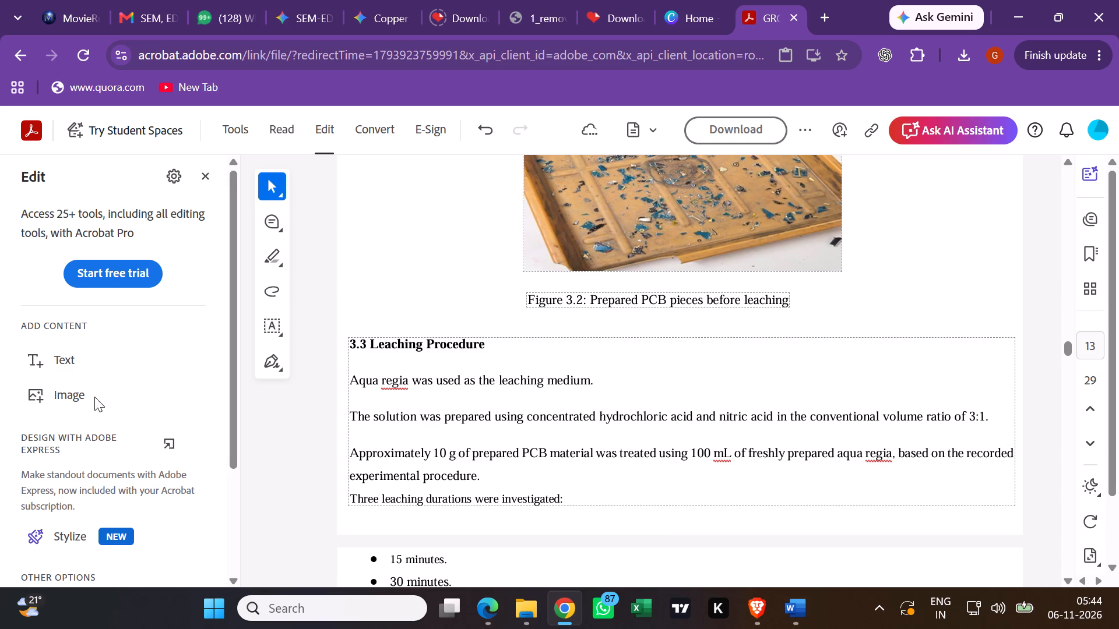
pyautogui.click(94, 367)
pyautogui.click(66, 358)
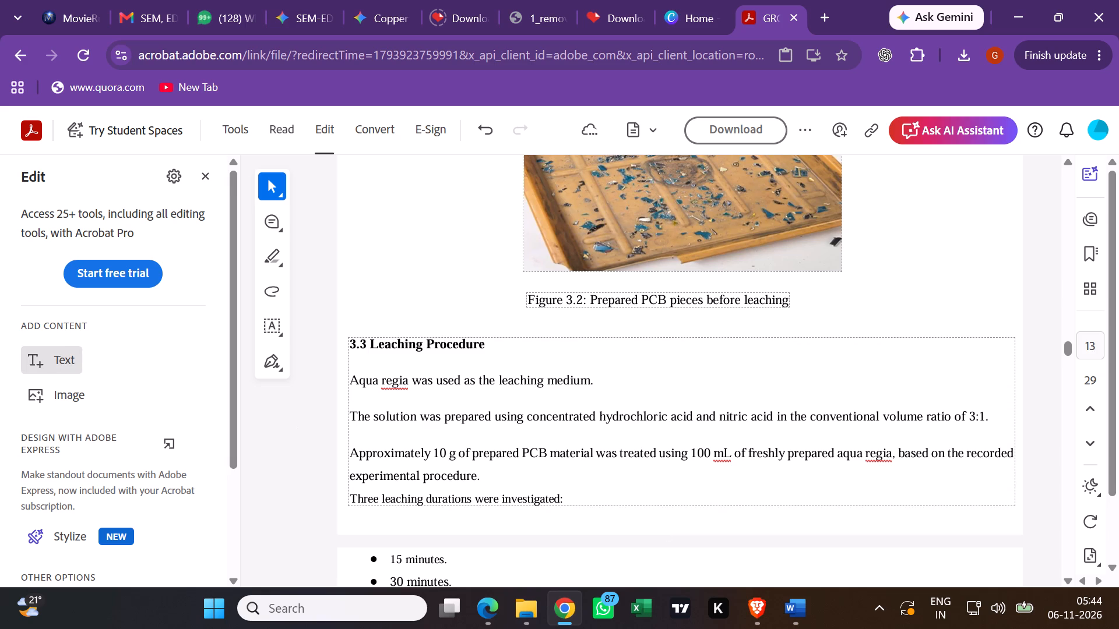
pyautogui.click(673, 525)
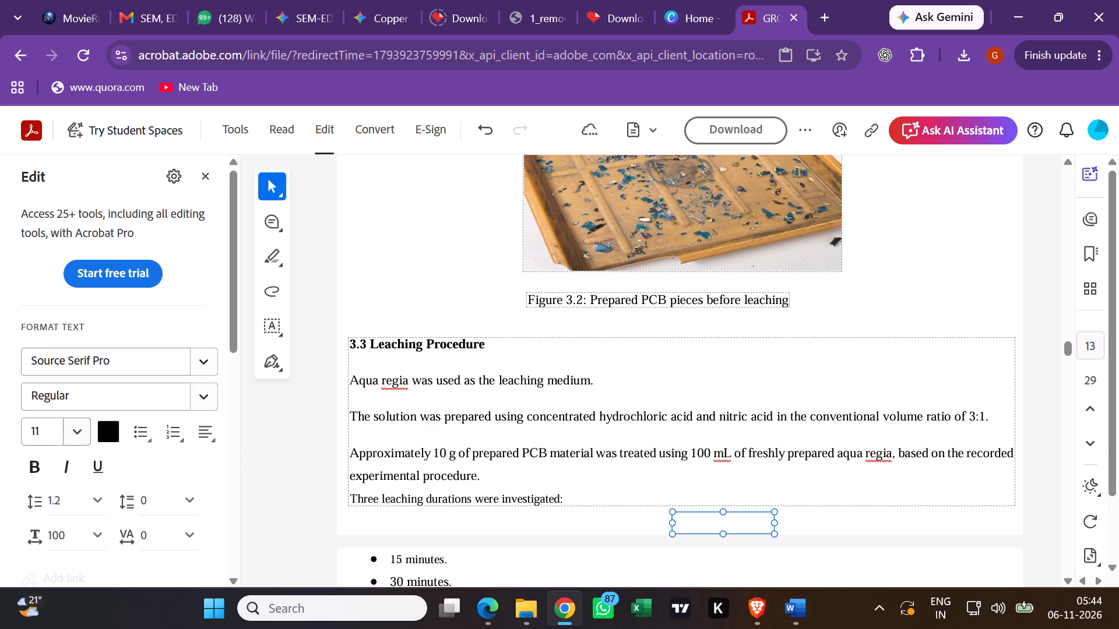
pyautogui.press('7')
# Place a page-number text box at the bottom centre of PDF page 14, below the electrowinning operating conditions, and try to shift it down.
pyautogui.scroll(-8, 582, 511)
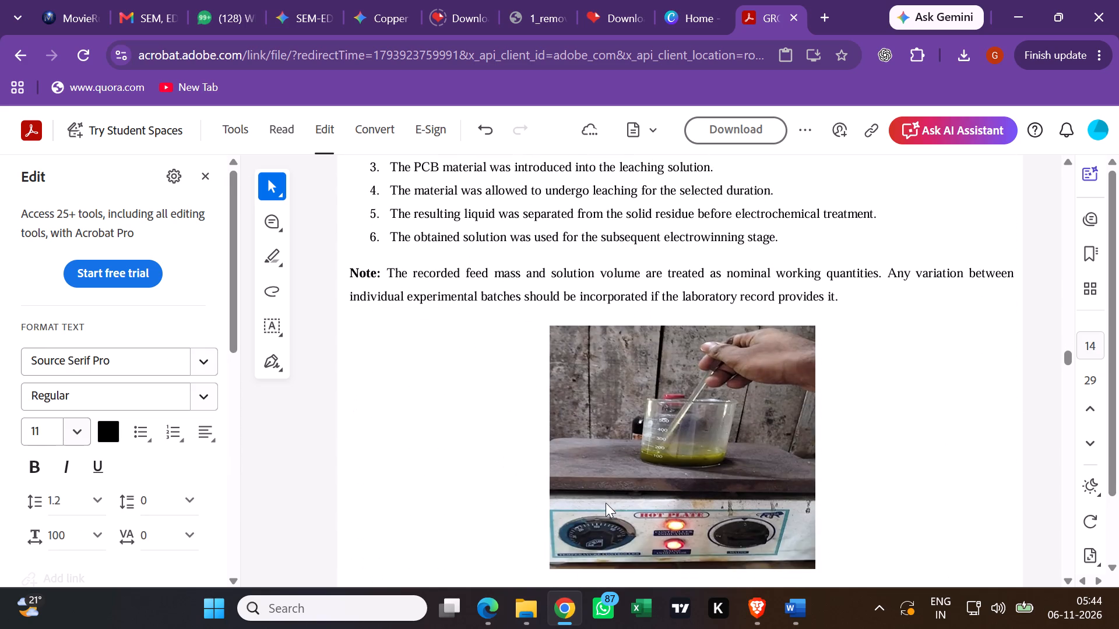
pyautogui.scroll(-4, 596, 489)
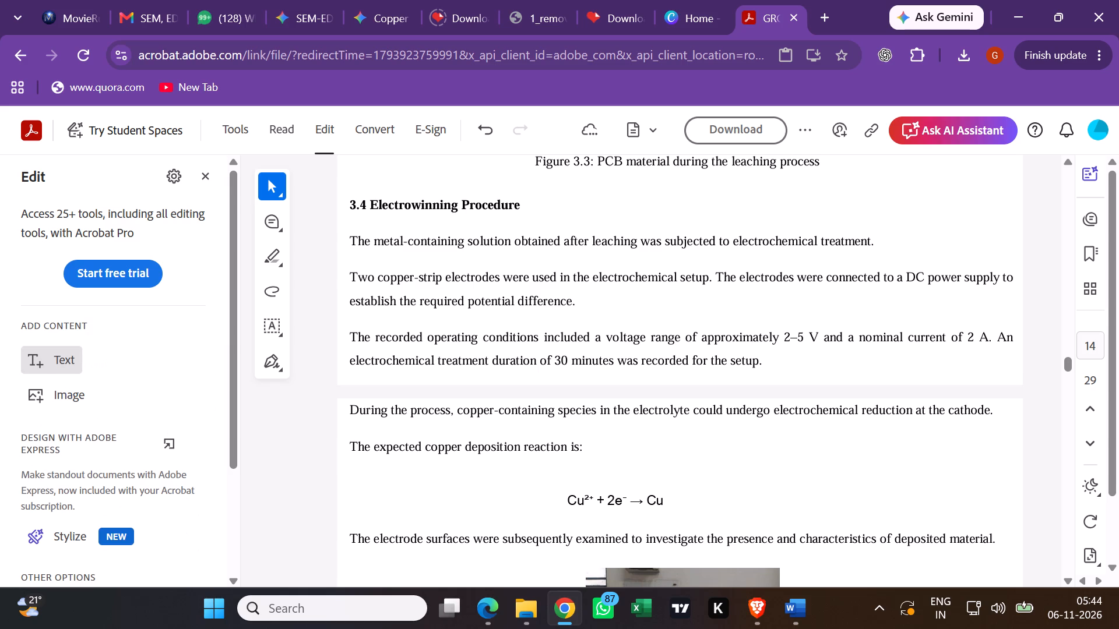
pyautogui.click(522, 387)
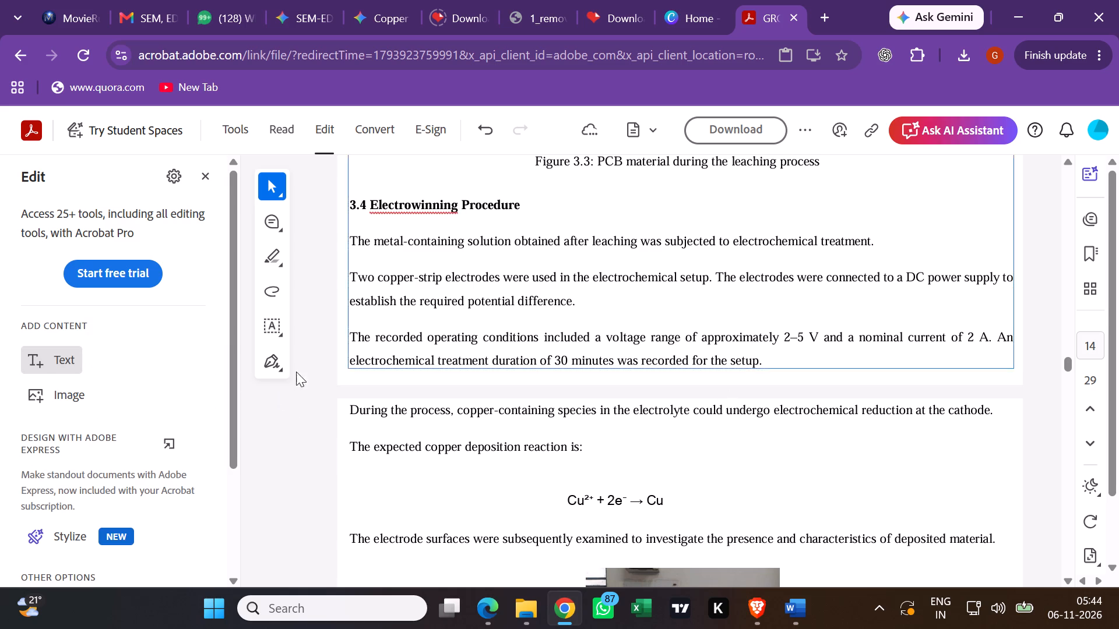
pyautogui.click(529, 373)
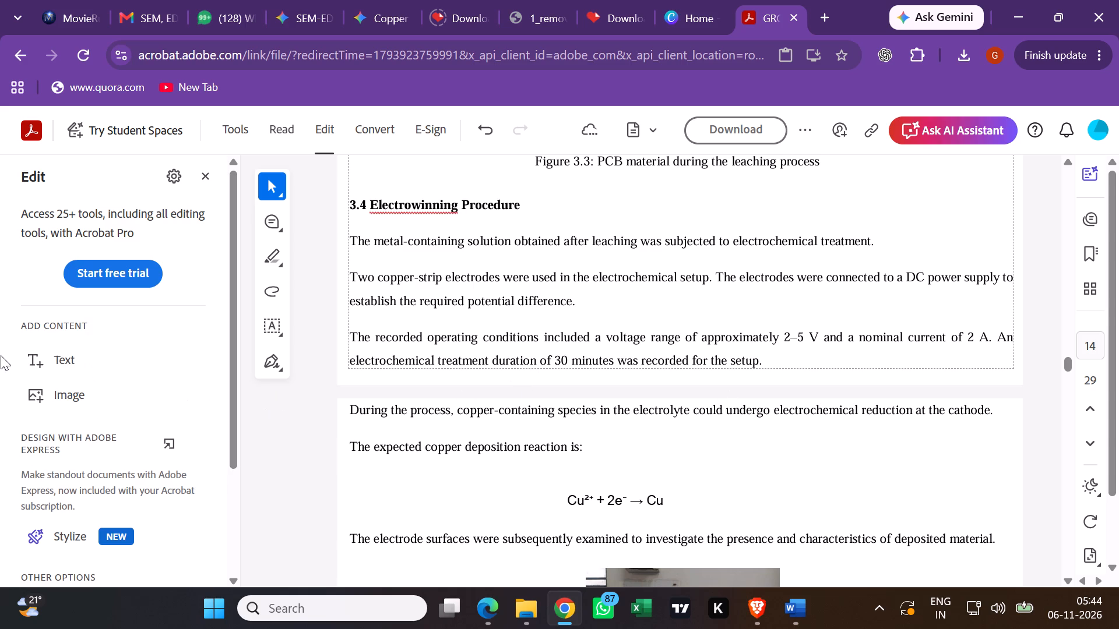
pyautogui.click(1, 354)
pyautogui.click(35, 361)
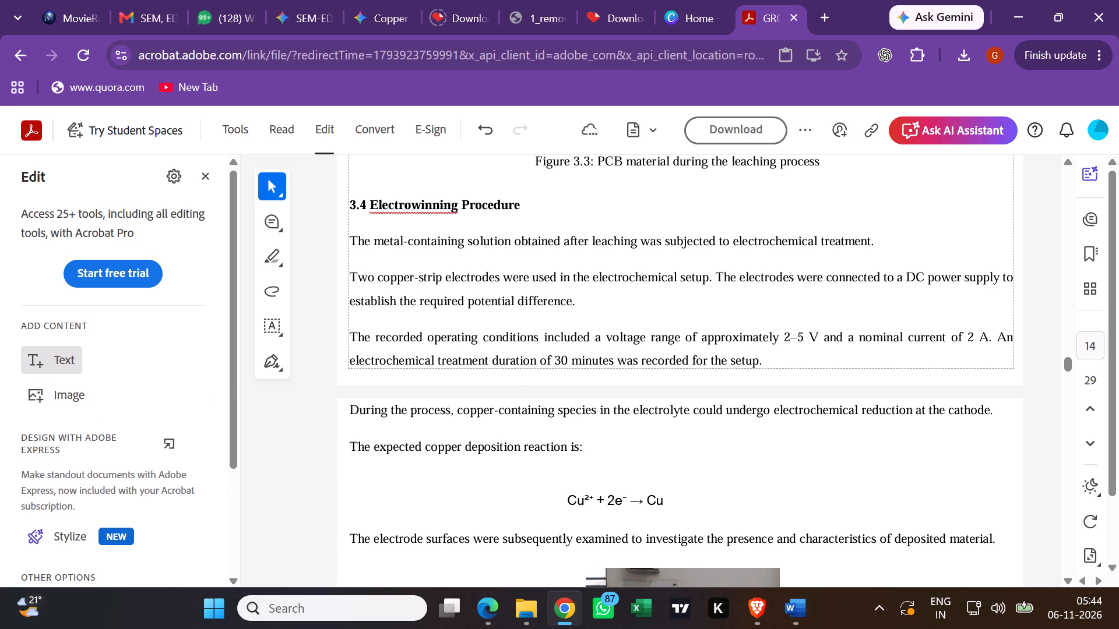
pyautogui.click(666, 376)
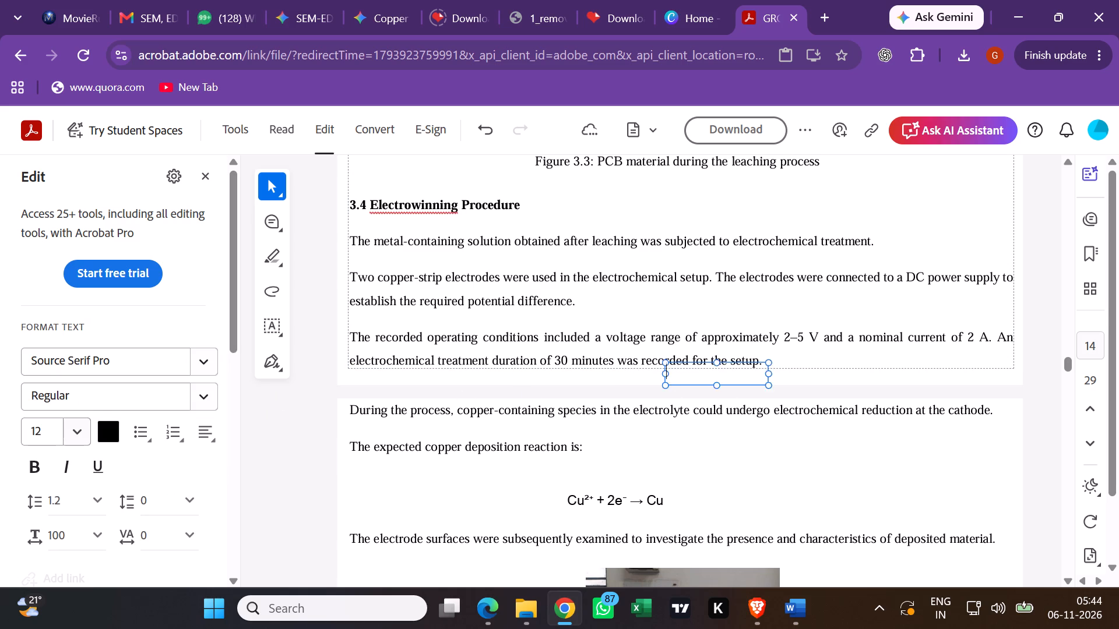
pyautogui.click(668, 366)
pyautogui.moveTo(667, 364); pyautogui.dragTo(669, 377)
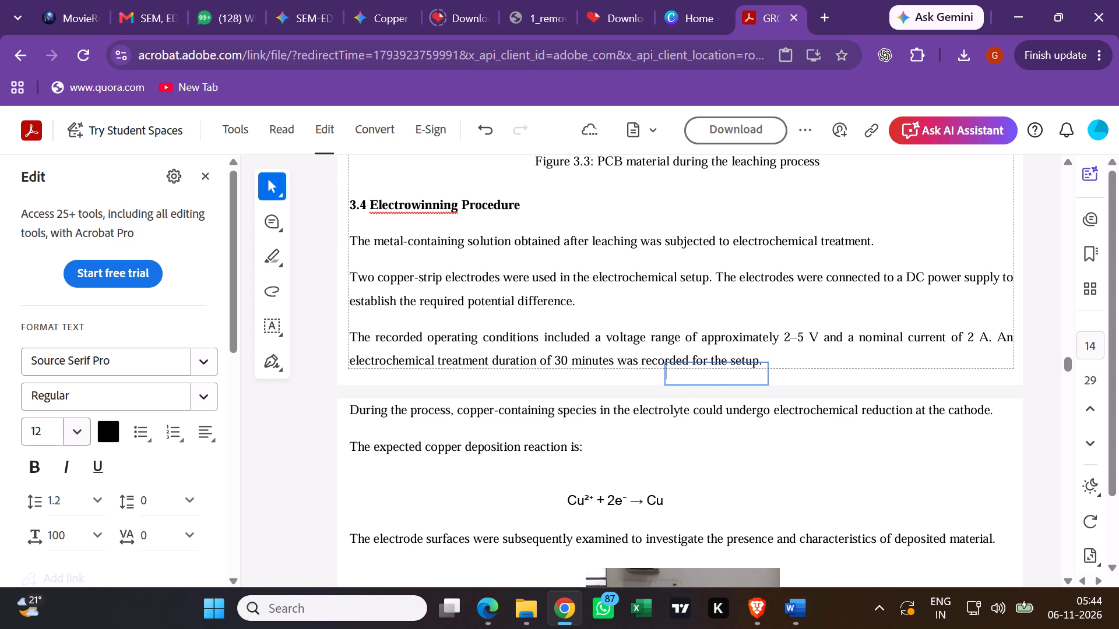
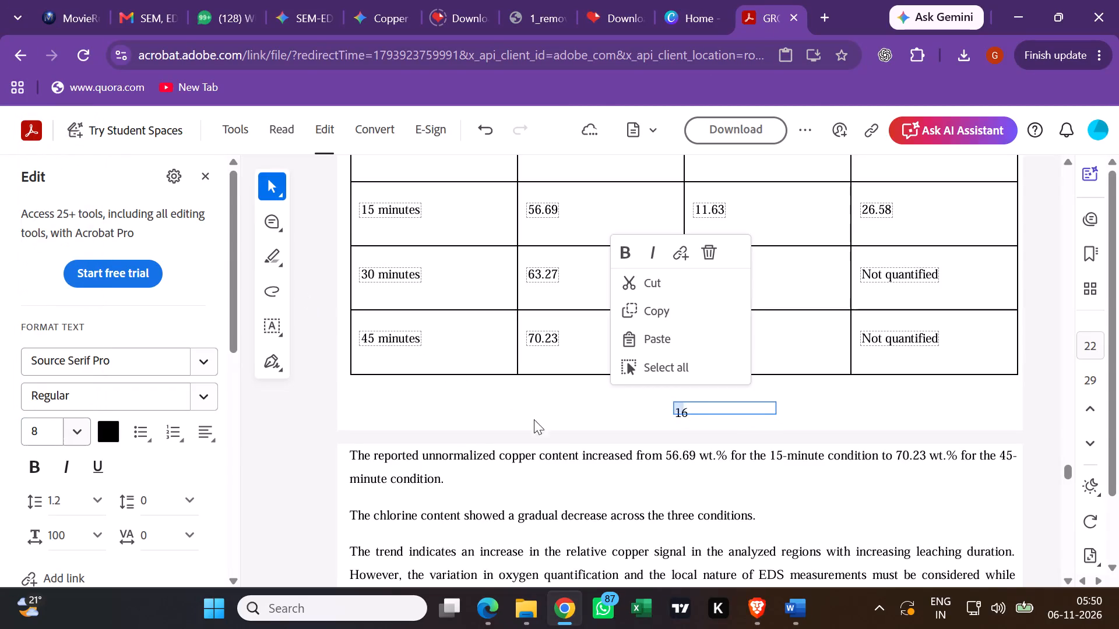
# Set the font size of page number 15, below the 15-minute row of the normalized wt.% table, to 8.
pyautogui.scroll(8, 579, 450)
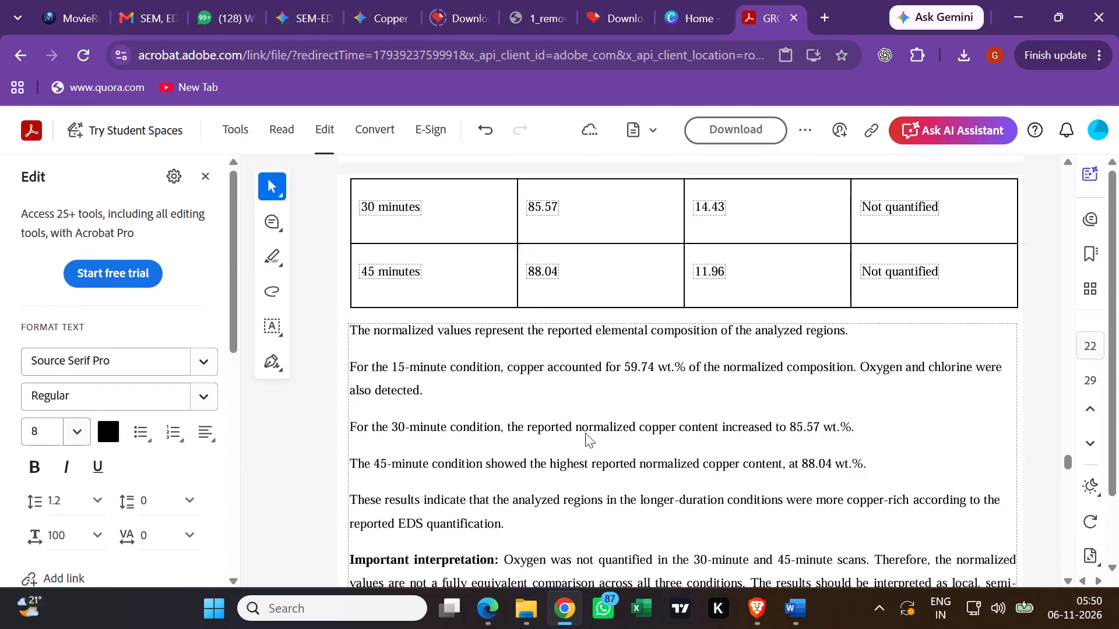
pyautogui.scroll(1, 585, 433)
pyautogui.click(688, 306)
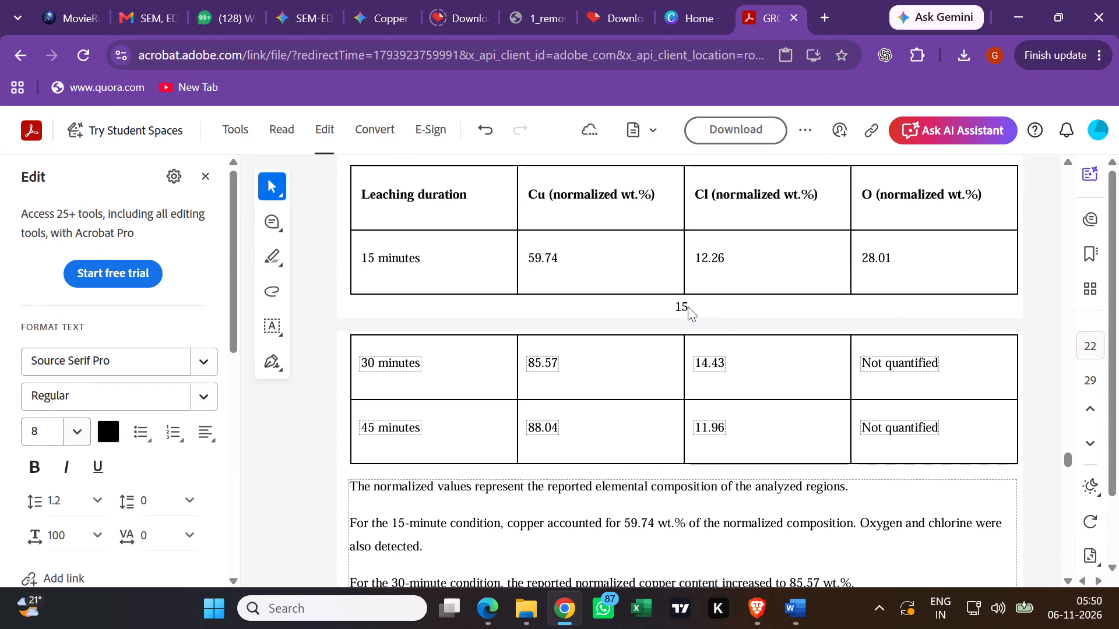
pyautogui.doubleClick(688, 306)
pyautogui.doubleClick(688, 307)
pyautogui.click(687, 307)
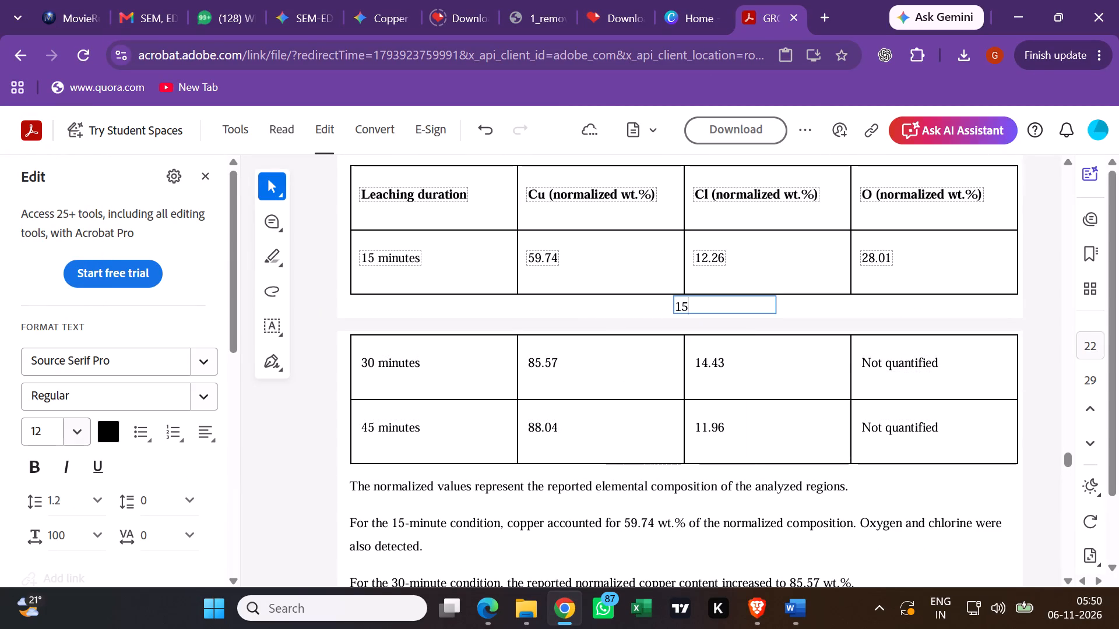
pyautogui.doubleClick(687, 307)
pyautogui.tripleClick(687, 307)
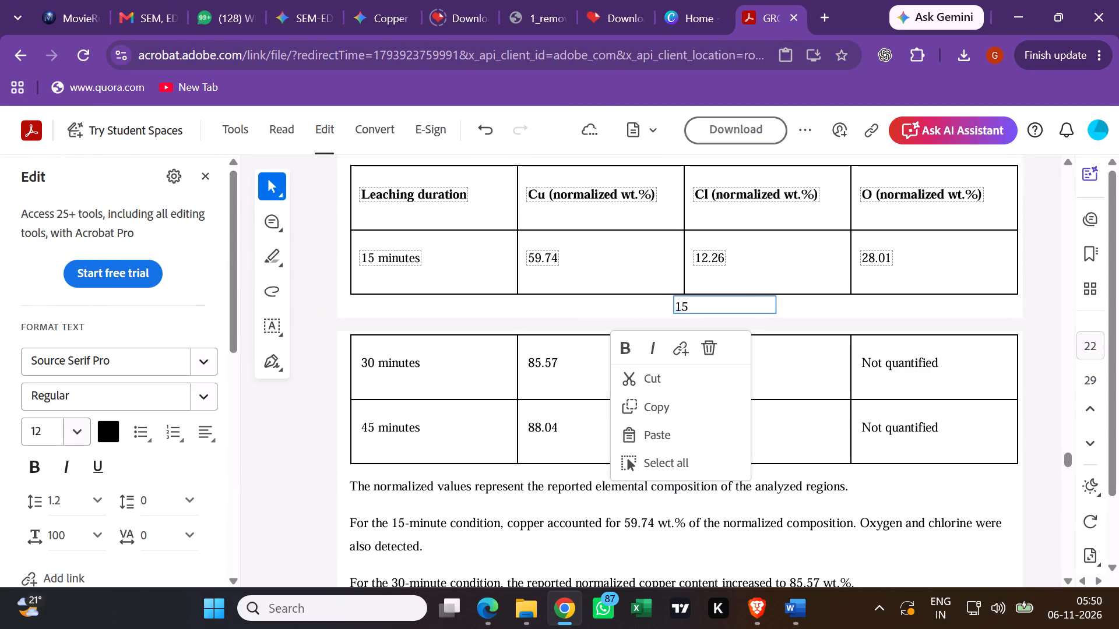
pyautogui.click(687, 307)
pyautogui.click(81, 428)
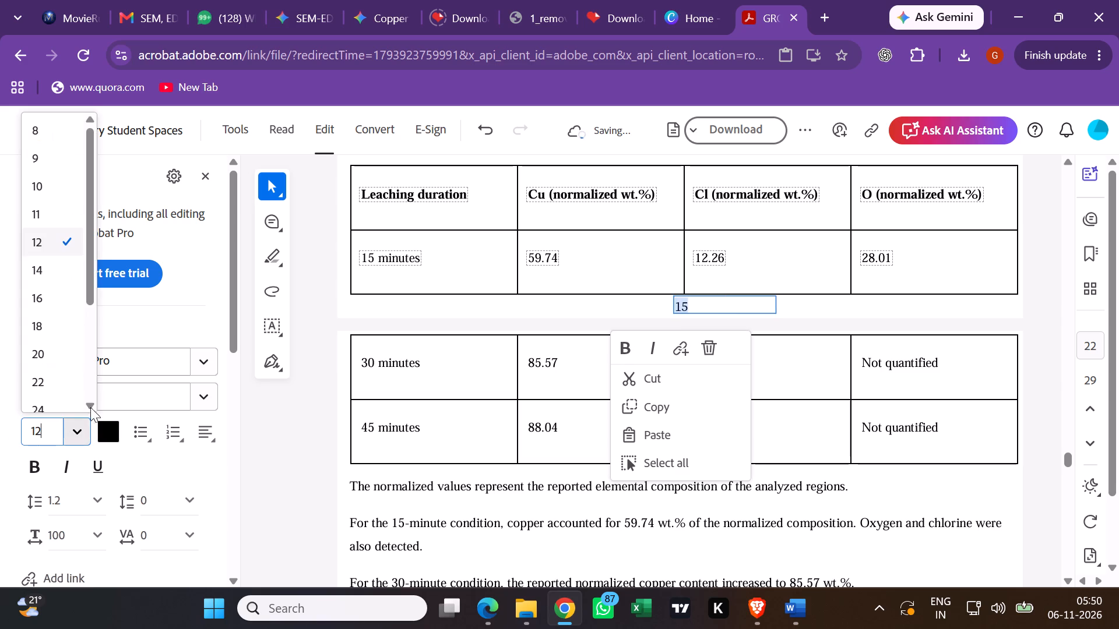
pyautogui.click(48, 126)
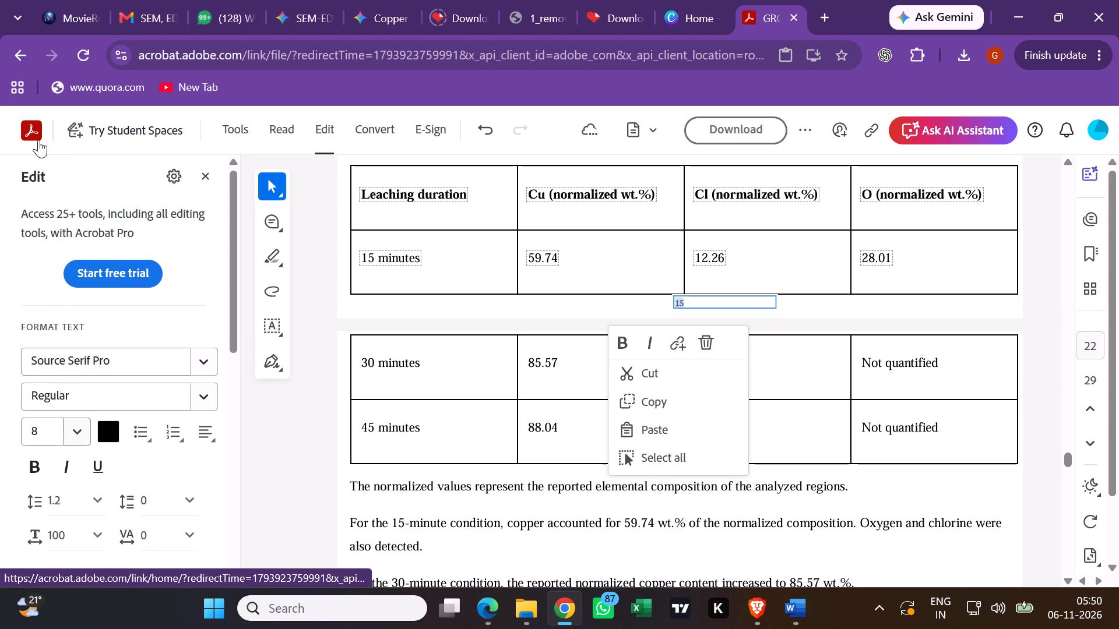
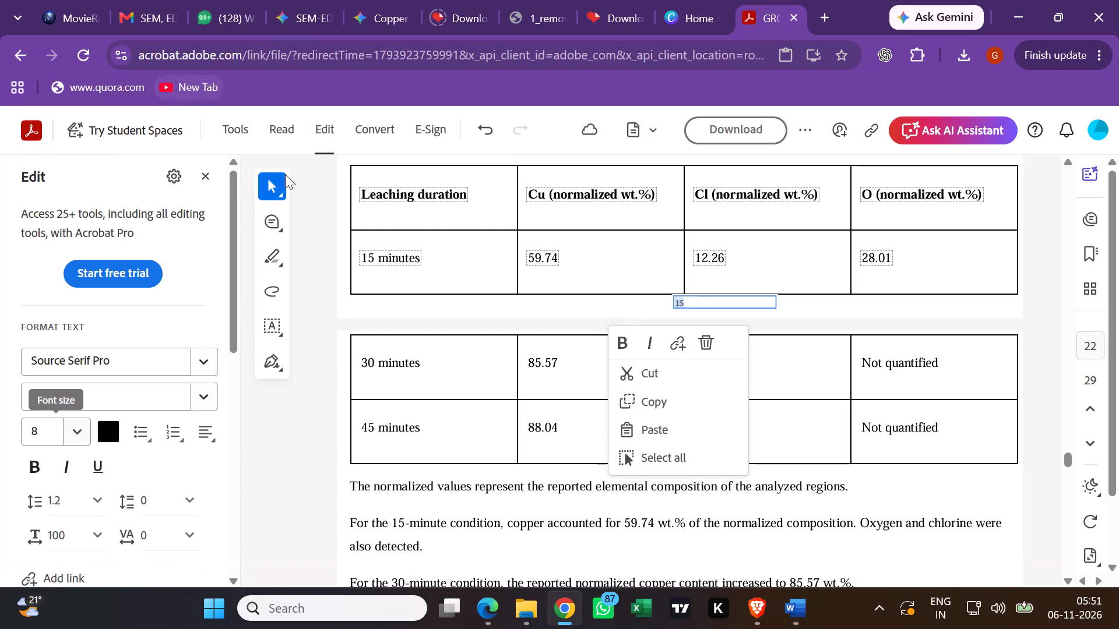
# Set the font size of page number 14, below the Figure 4.5 observation text, to 8.
pyautogui.click(541, 363)
pyautogui.click(533, 310)
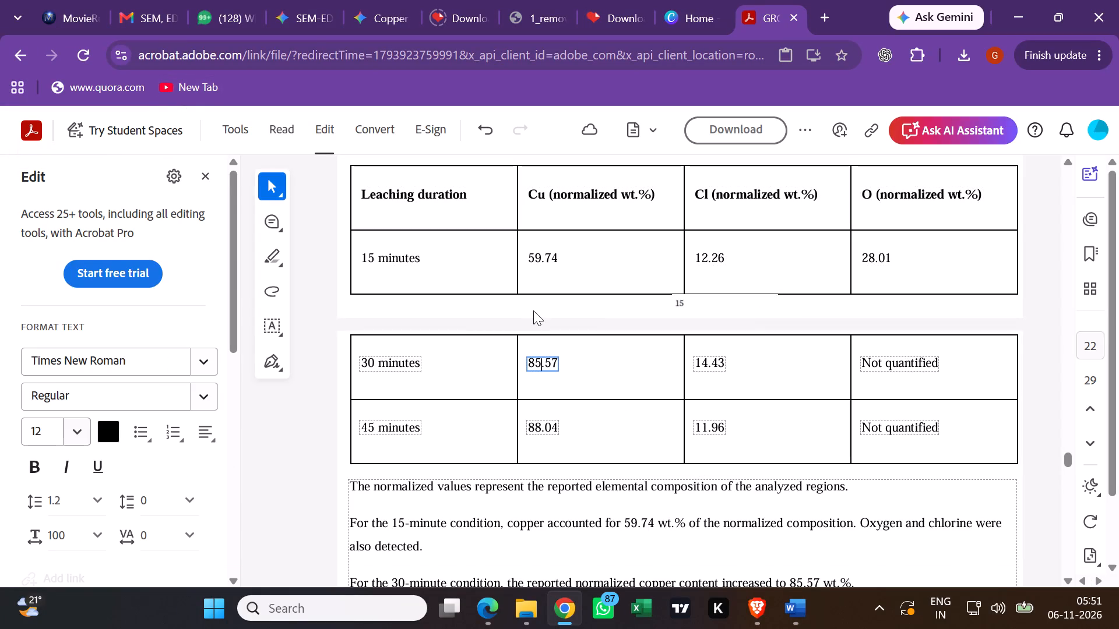
pyautogui.scroll(4, 537, 303)
pyautogui.scroll(3, 594, 326)
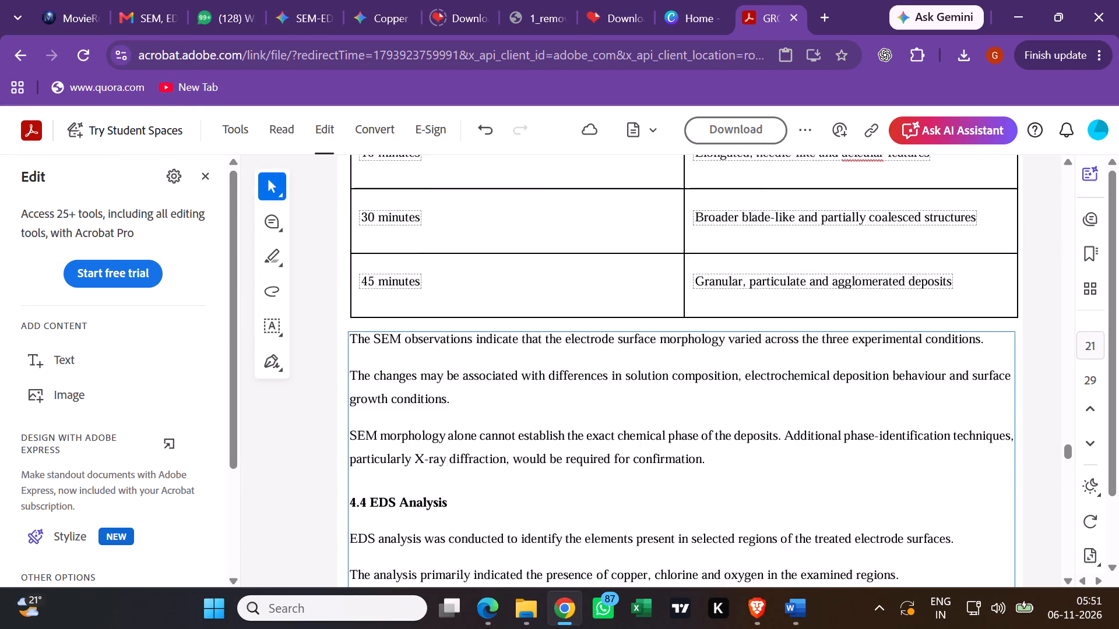
pyautogui.scroll(4, 613, 338)
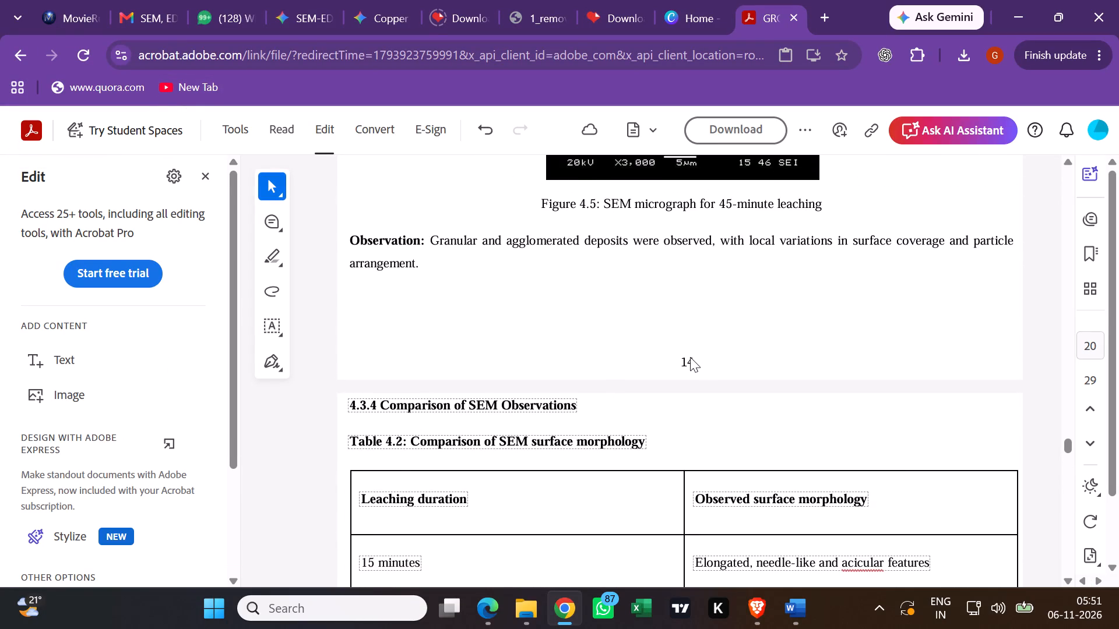
pyautogui.doubleClick(690, 357)
pyautogui.doubleClick(688, 359)
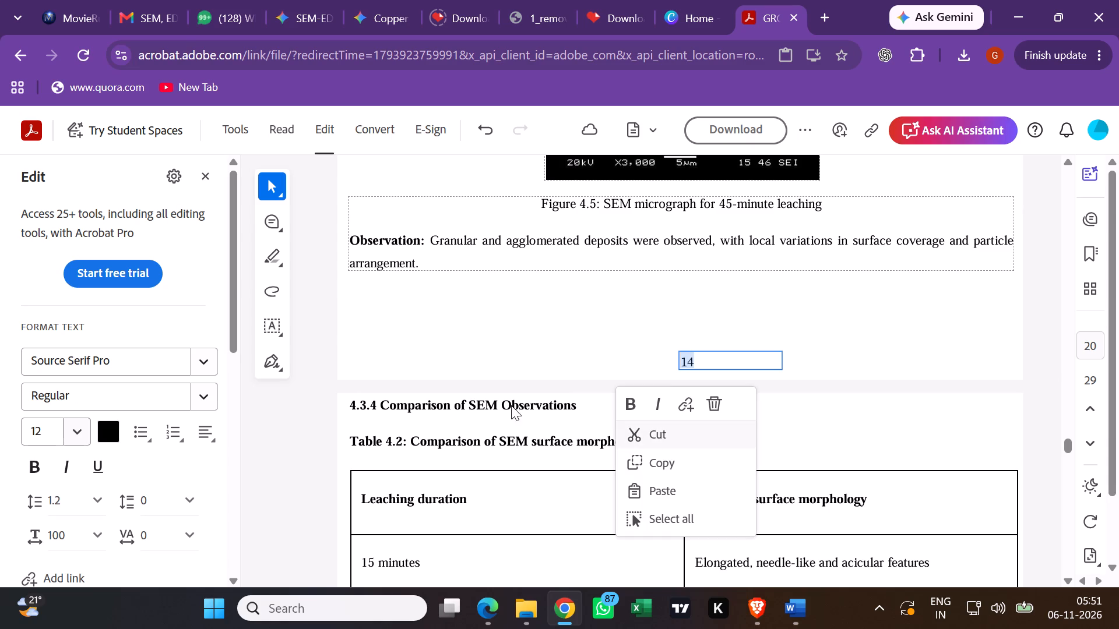
pyautogui.click(67, 430)
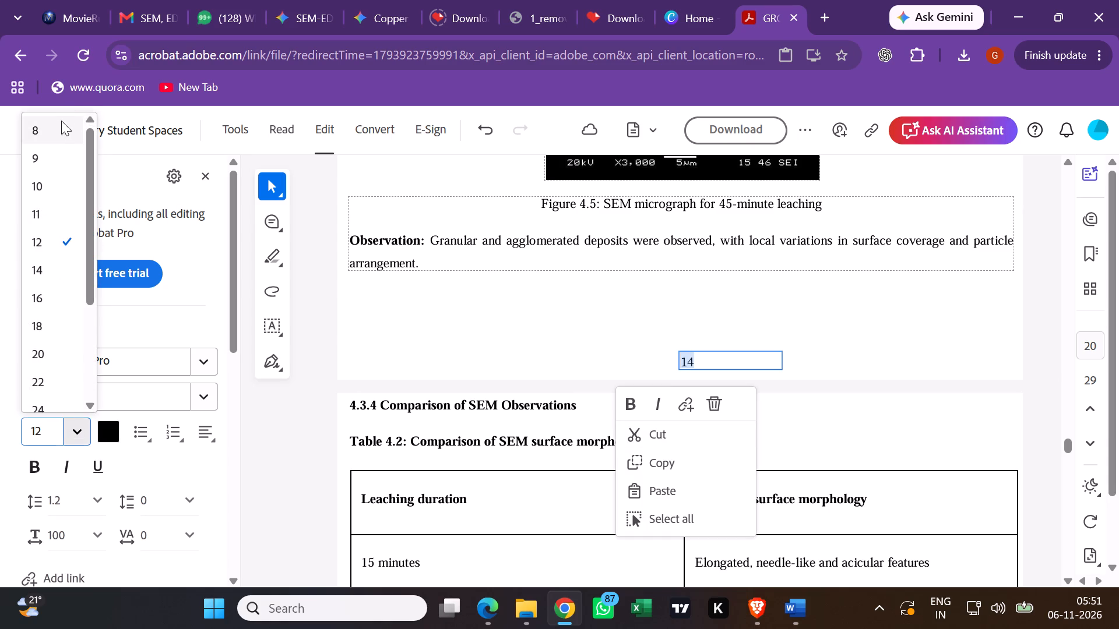
pyautogui.click(57, 126)
# Set the font size of page number 13, below the section 4.3.2 text on 30-minute leaching, to 8.
pyautogui.scroll(6, 542, 371)
pyautogui.scroll(2, 594, 374)
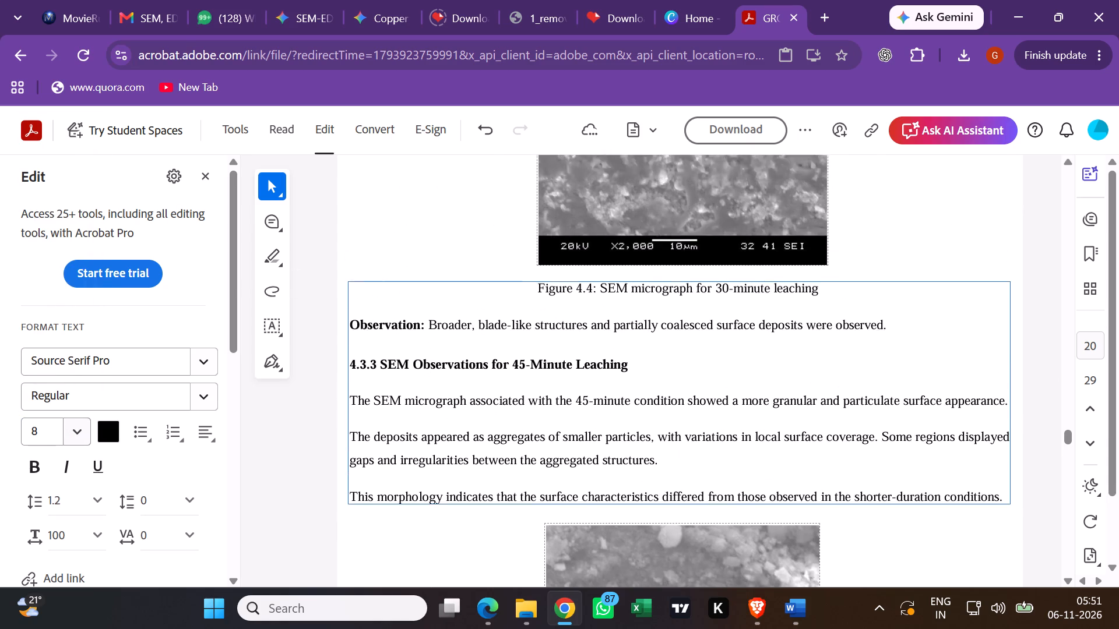
pyautogui.scroll(3, 595, 374)
pyautogui.doubleClick(683, 427)
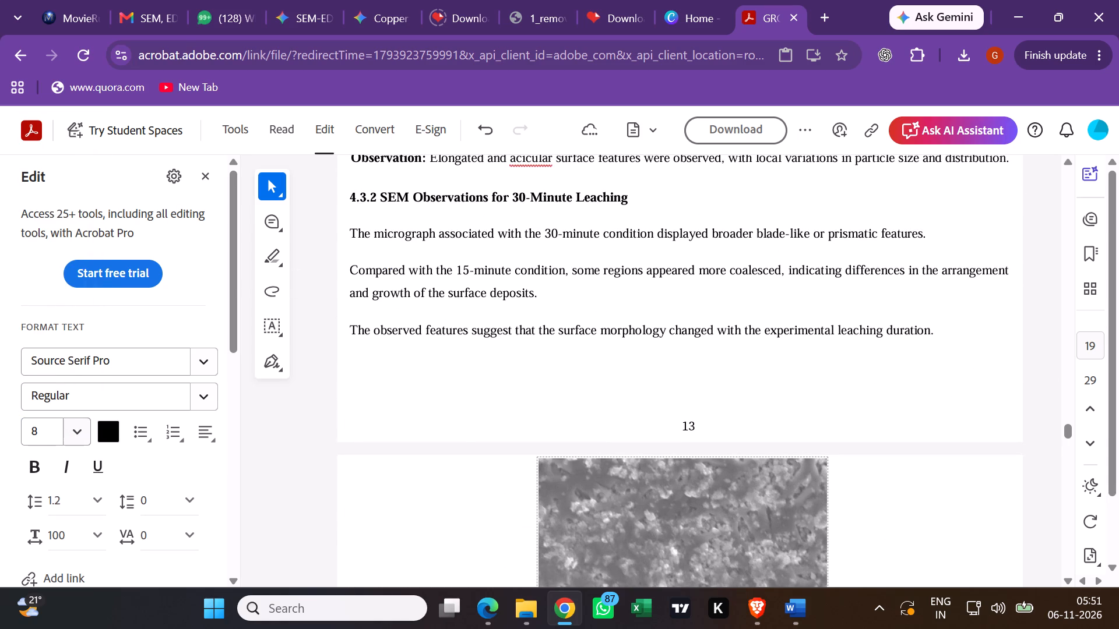
pyautogui.doubleClick(692, 427)
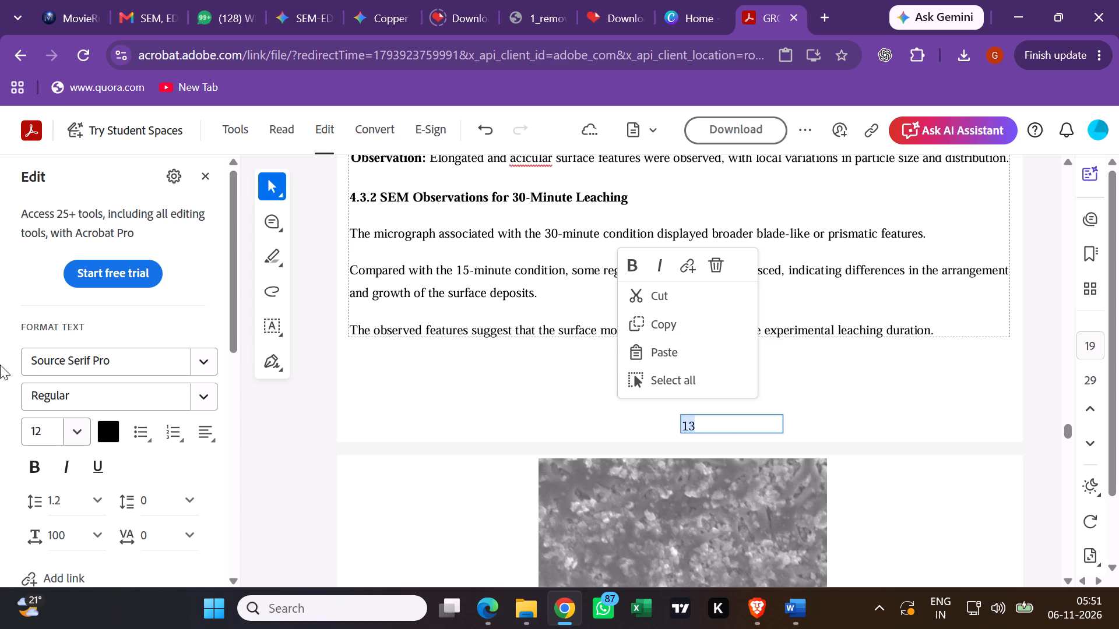
pyautogui.click(77, 428)
pyautogui.click(47, 139)
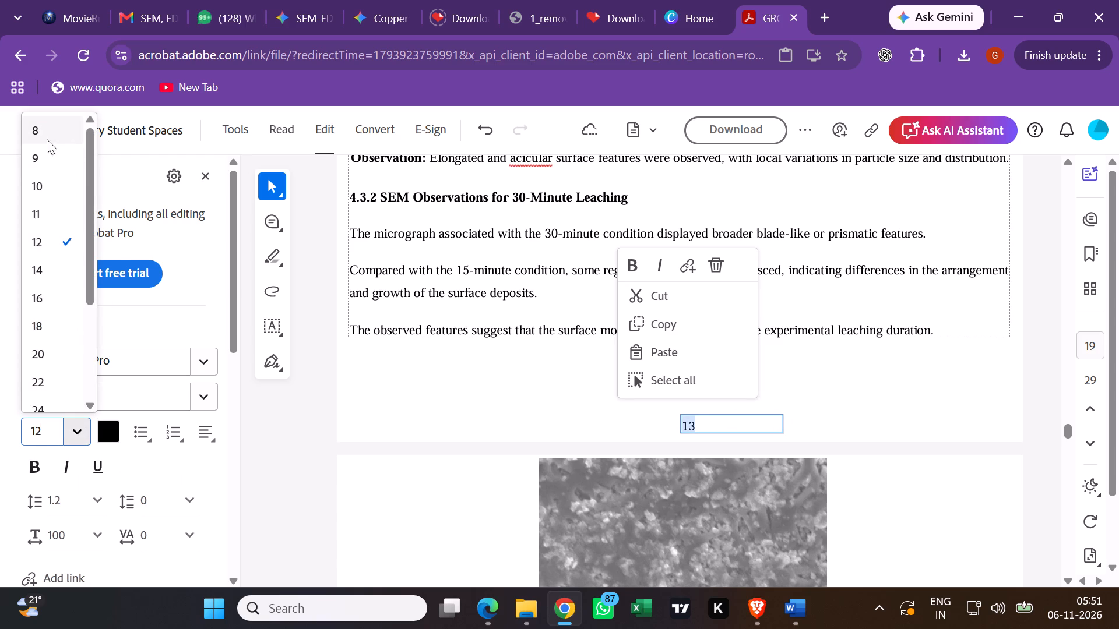
# Set the font size of page number 12, below the Figure 4.2 caption, to 8.
pyautogui.scroll(9, 531, 427)
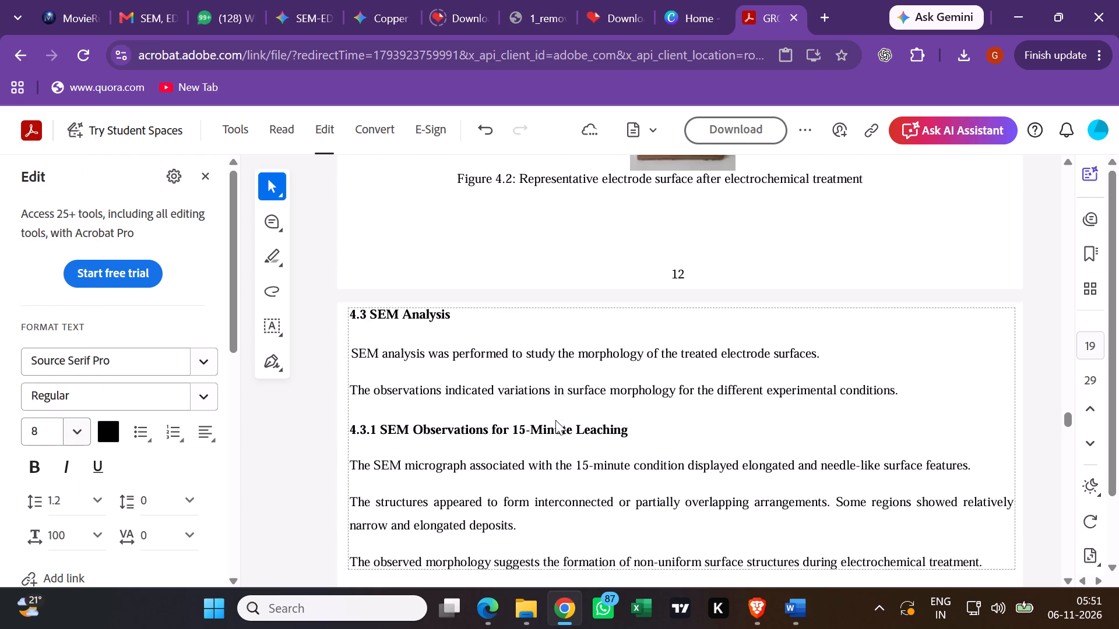
pyautogui.click(679, 315)
pyautogui.doubleClick(682, 315)
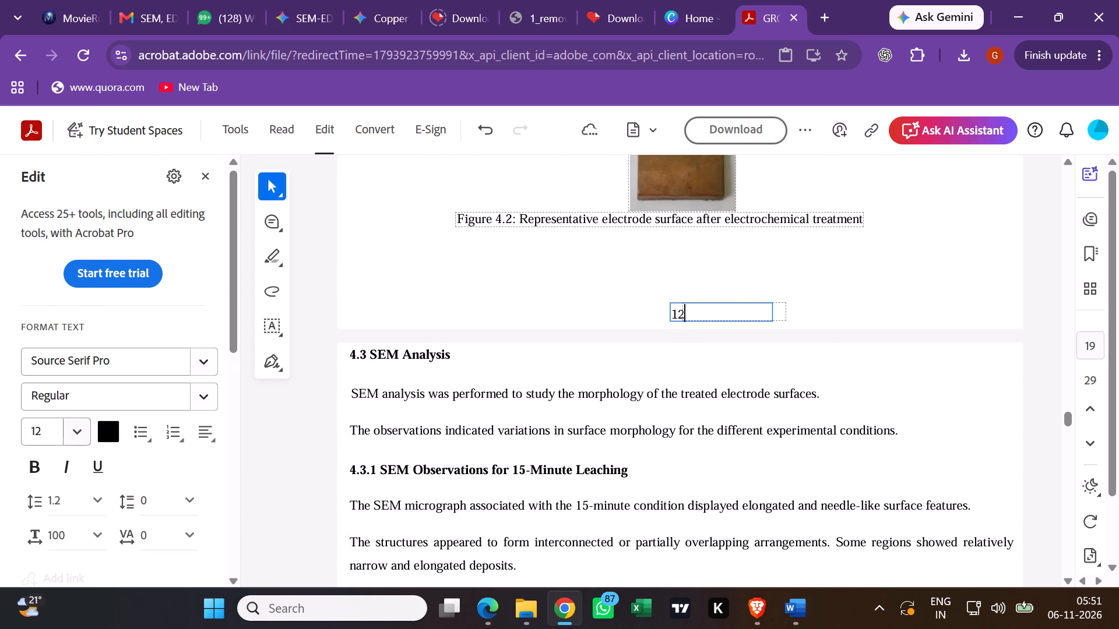
pyautogui.click(71, 428)
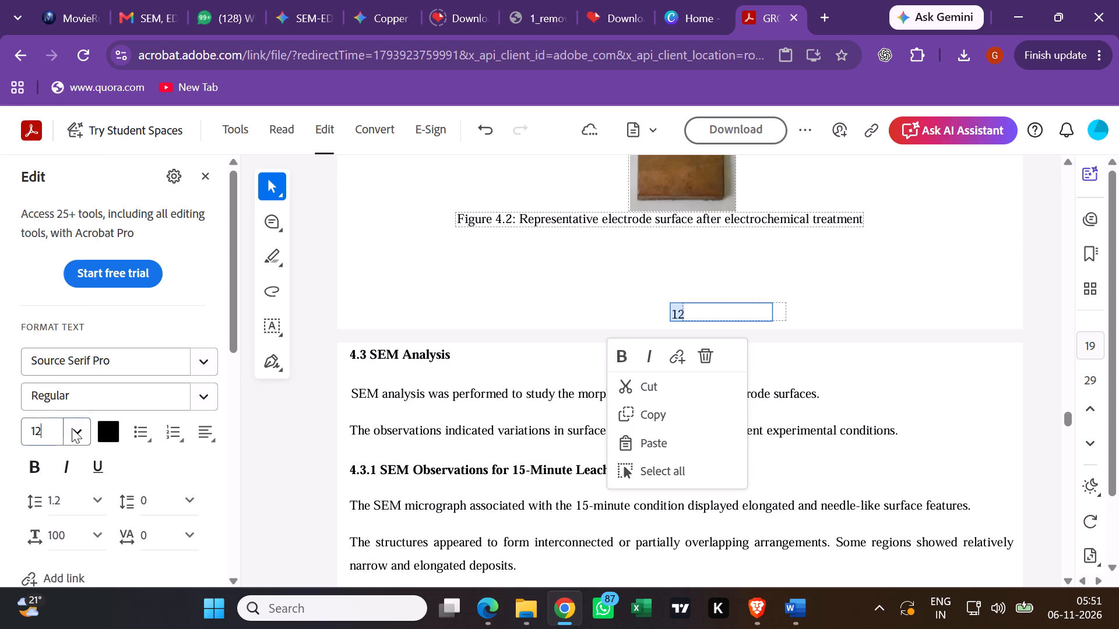
pyautogui.click(43, 128)
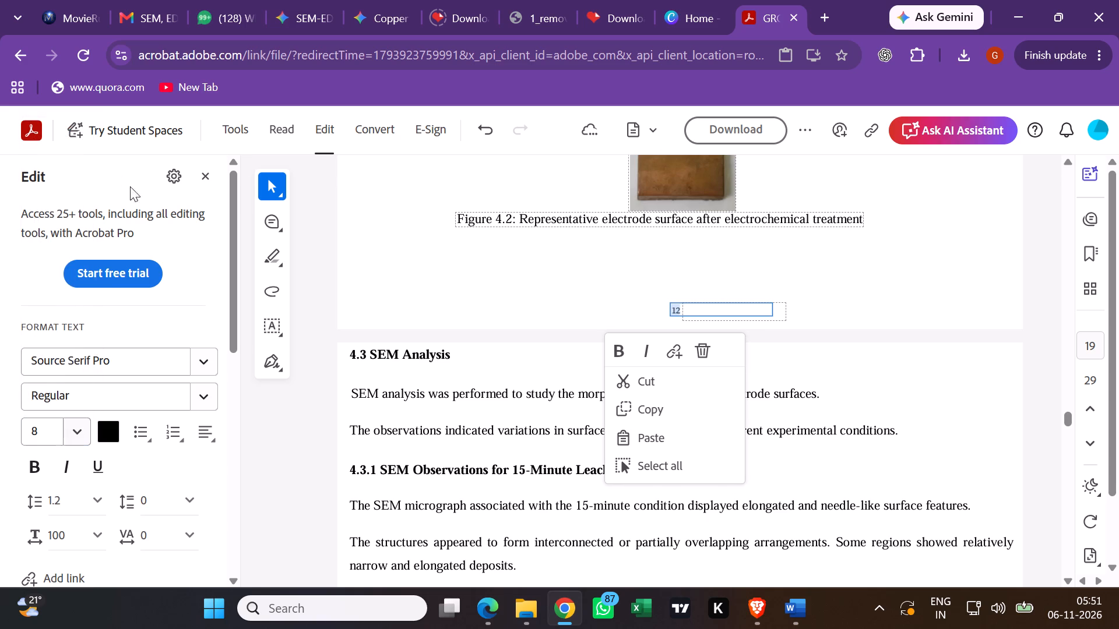
# Set the font size of page number 11, below the recorded electrochemical duration row of the experimental conditions table, to 8.
pyautogui.scroll(8, 480, 332)
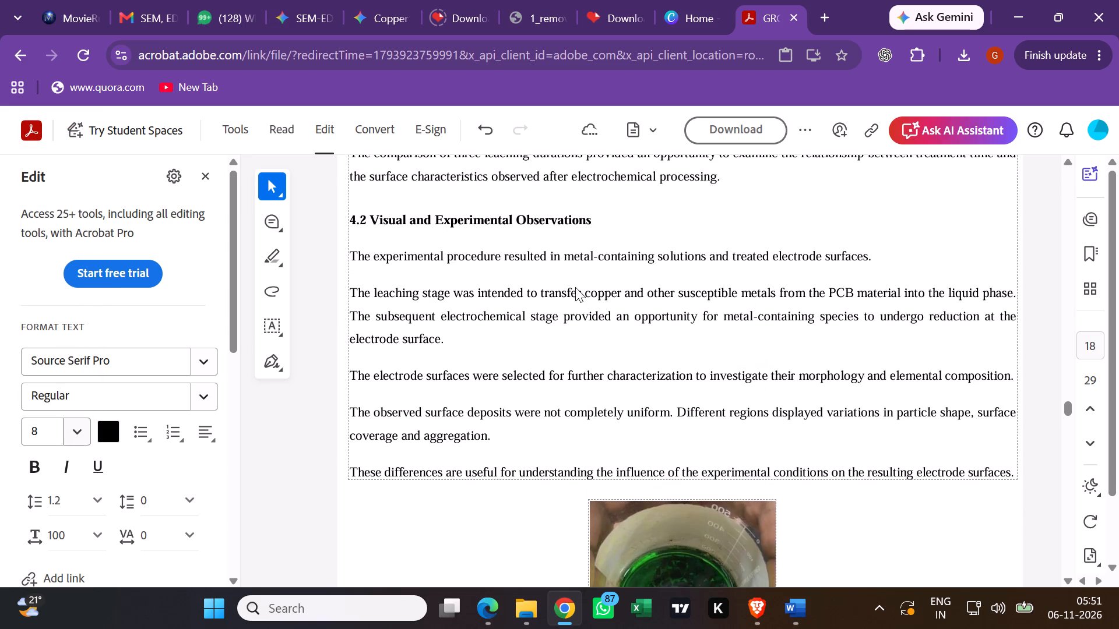
pyautogui.scroll(3, 581, 285)
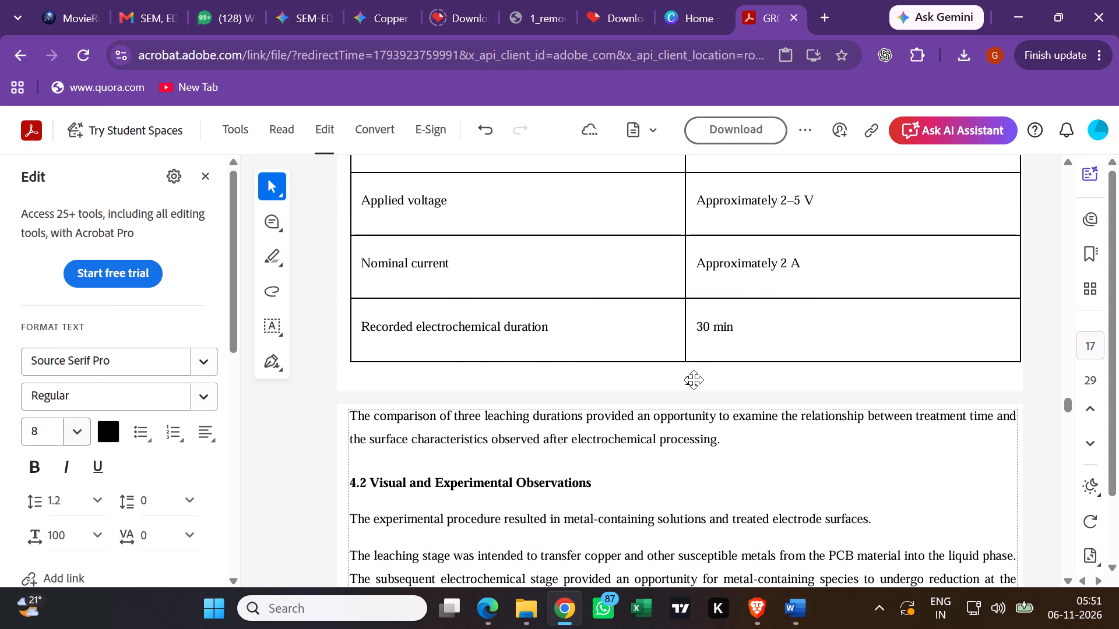
pyautogui.click(694, 380)
pyautogui.doubleClick(697, 379)
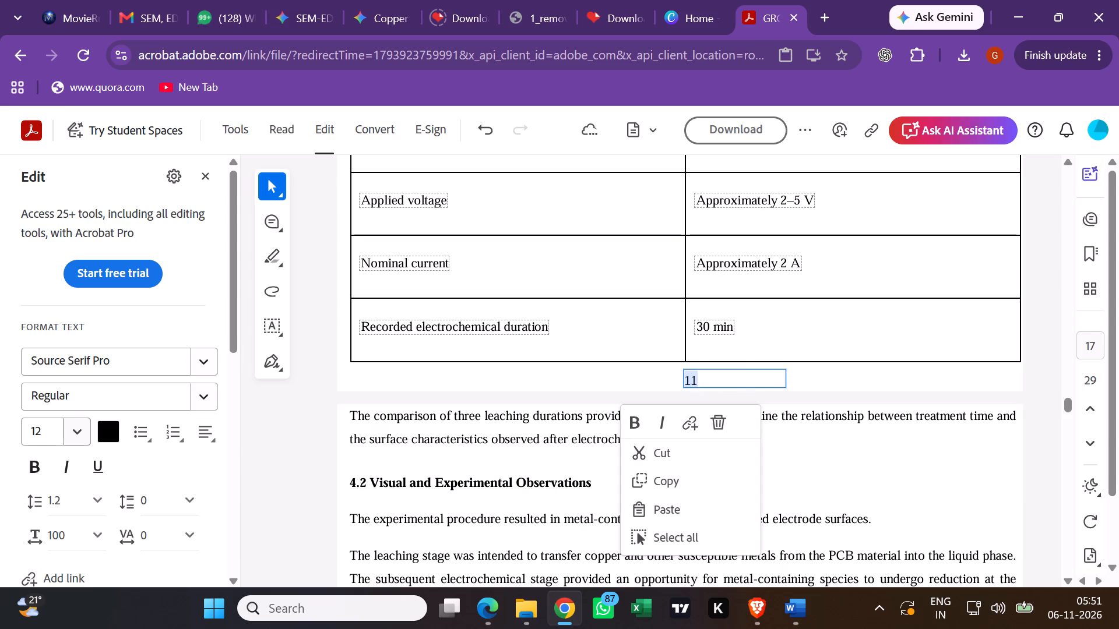
pyautogui.click(66, 433)
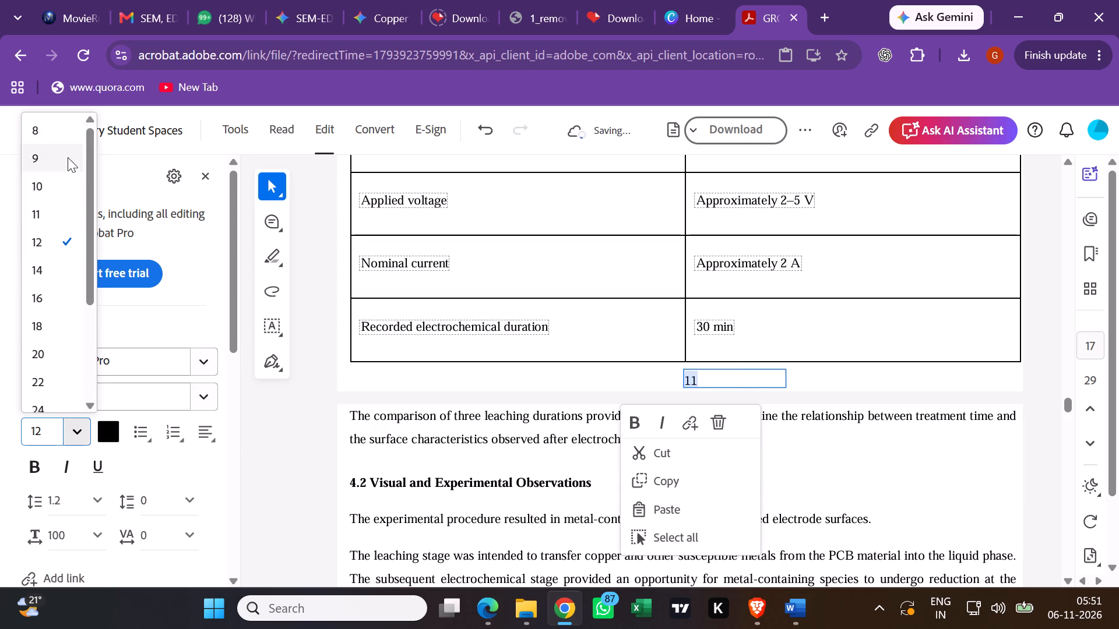
pyautogui.click(57, 139)
# Set the font size of page number 10, at the end of the page before Chapter 4, to 8.
pyautogui.scroll(5, 572, 493)
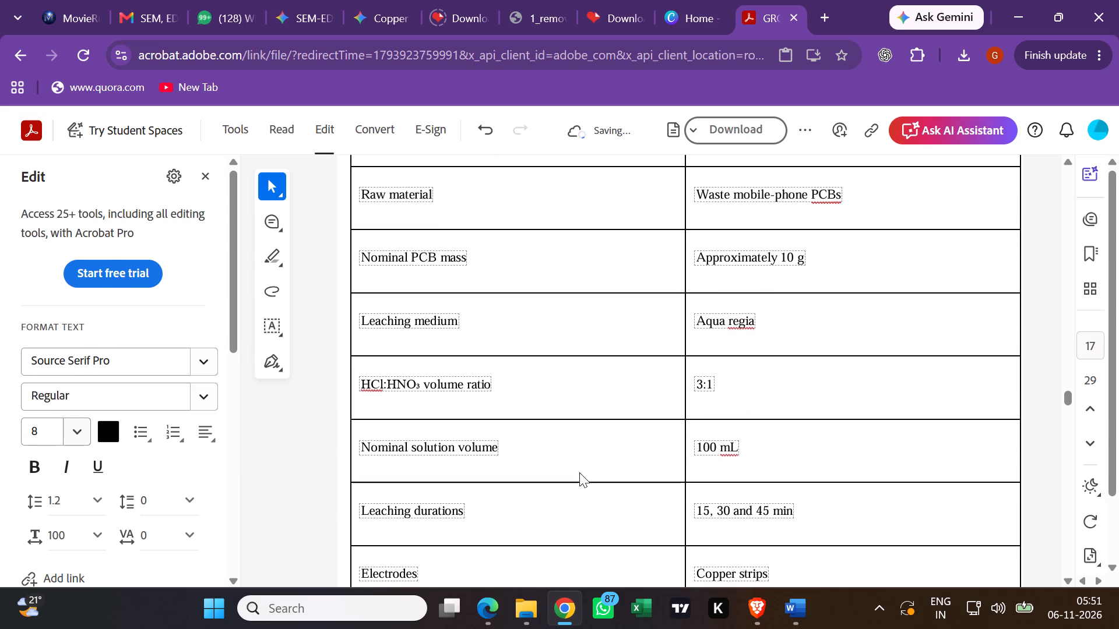
pyautogui.scroll(5, 578, 472)
pyautogui.tripleClick(687, 355)
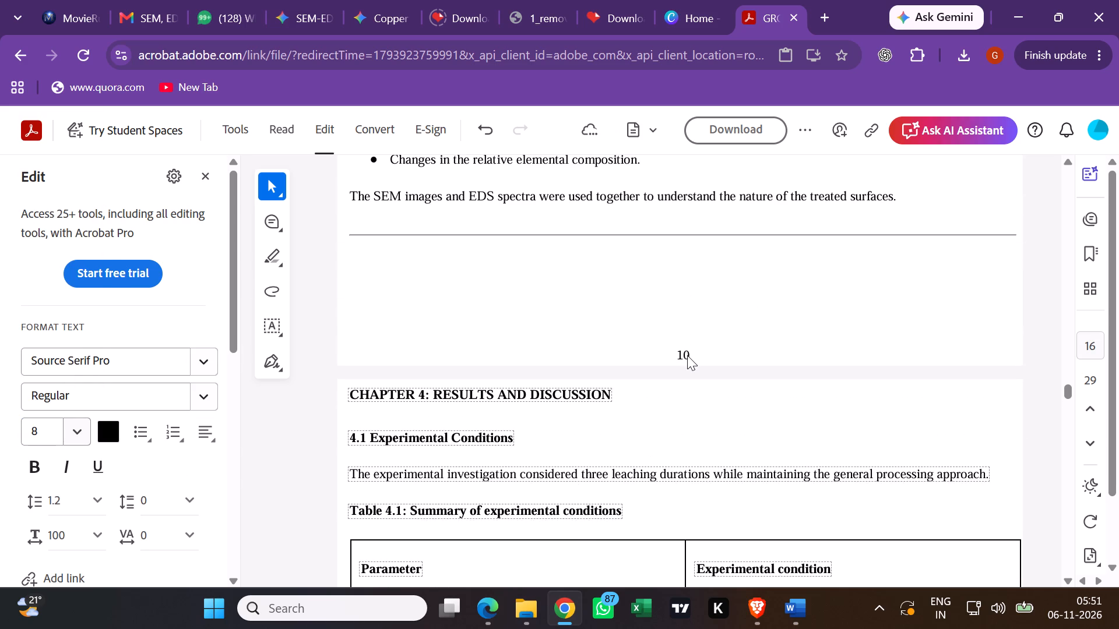
pyautogui.click(687, 355)
pyautogui.click(687, 355)
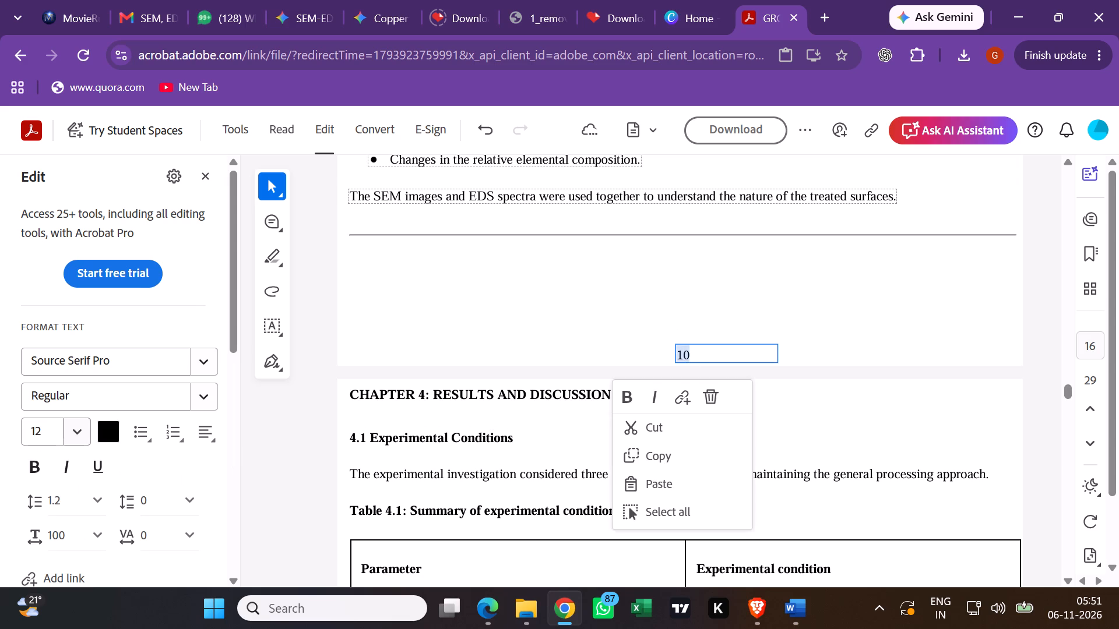
pyautogui.click(78, 435)
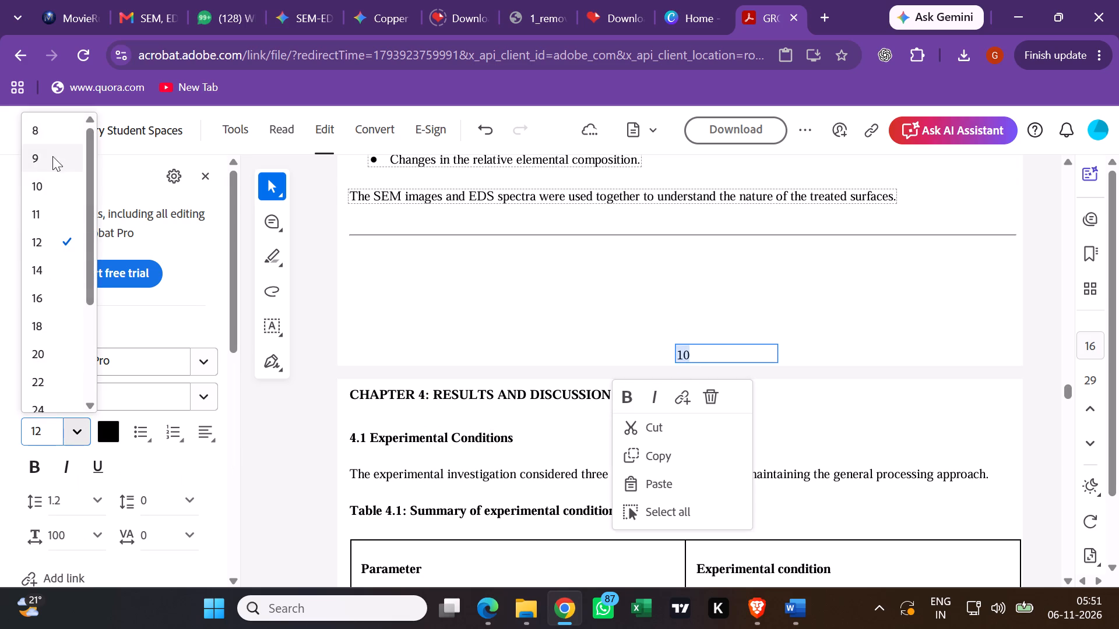
pyautogui.click(45, 130)
# Set the font size of page number 9, below the section 3.5 Electrode Mass Measurement paragraph, to 8.
pyautogui.scroll(5, 402, 517)
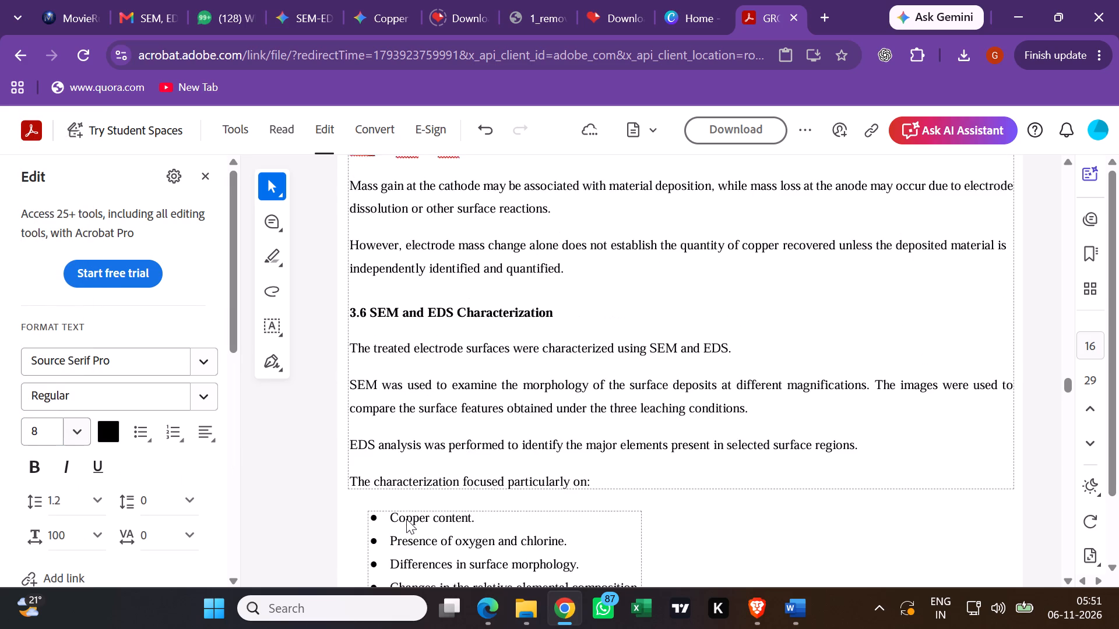
pyautogui.scroll(6, 406, 519)
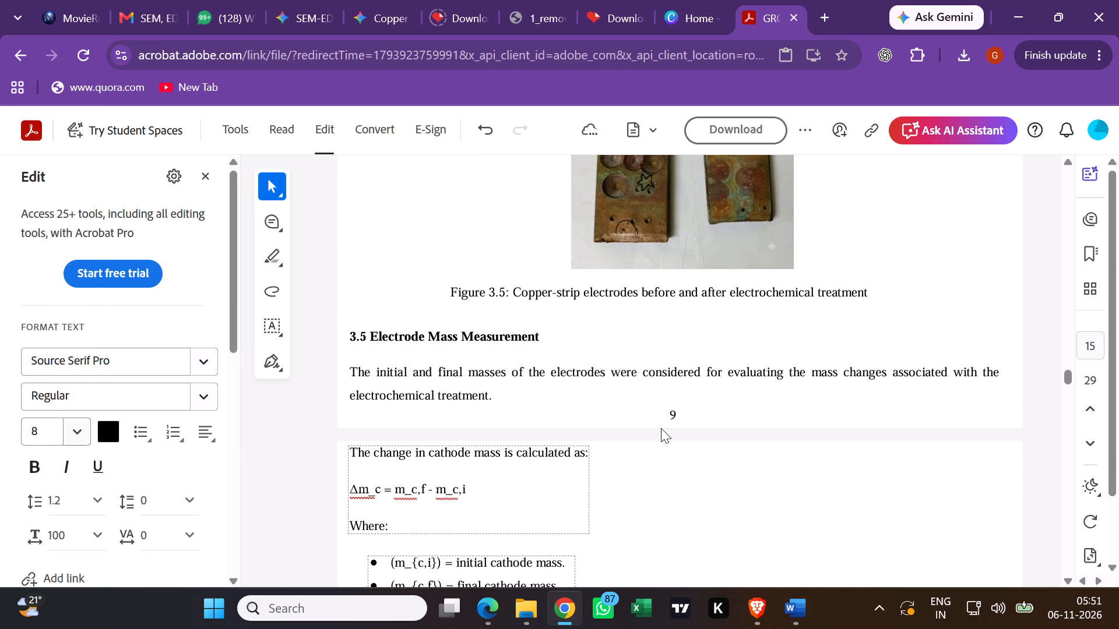
pyautogui.doubleClick(673, 422)
pyautogui.click(680, 418)
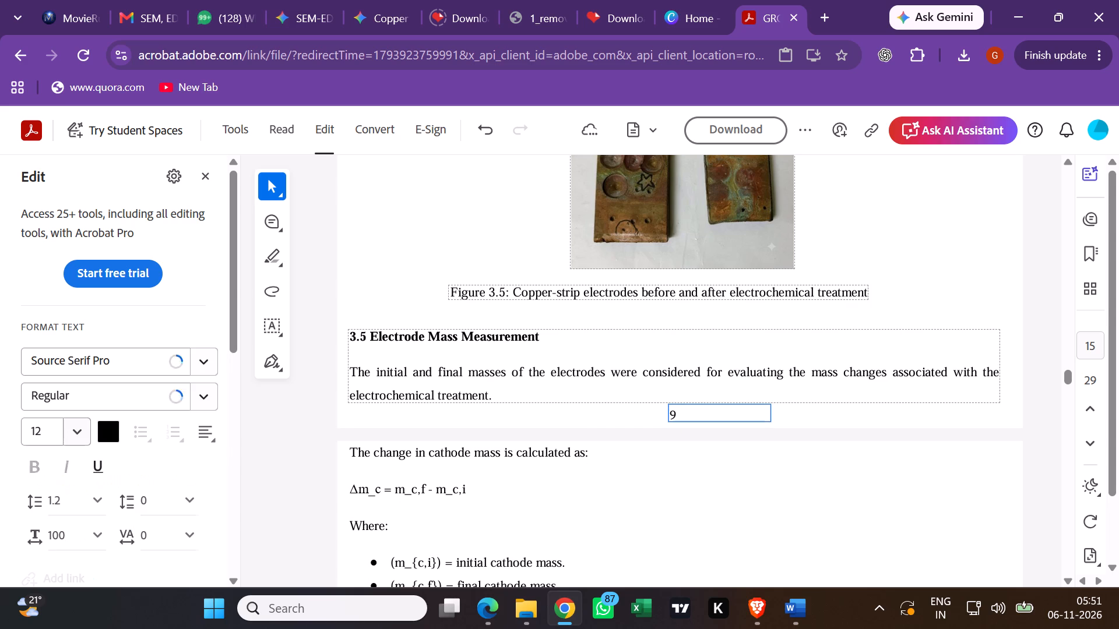
pyautogui.doubleClick(680, 418)
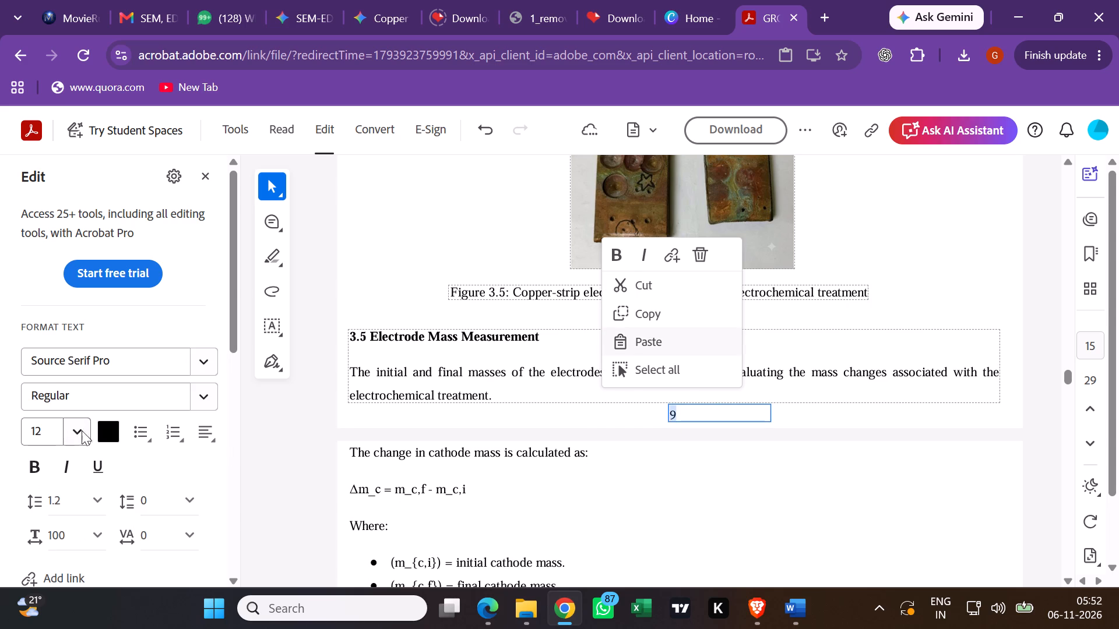
pyautogui.click(85, 429)
pyautogui.click(47, 124)
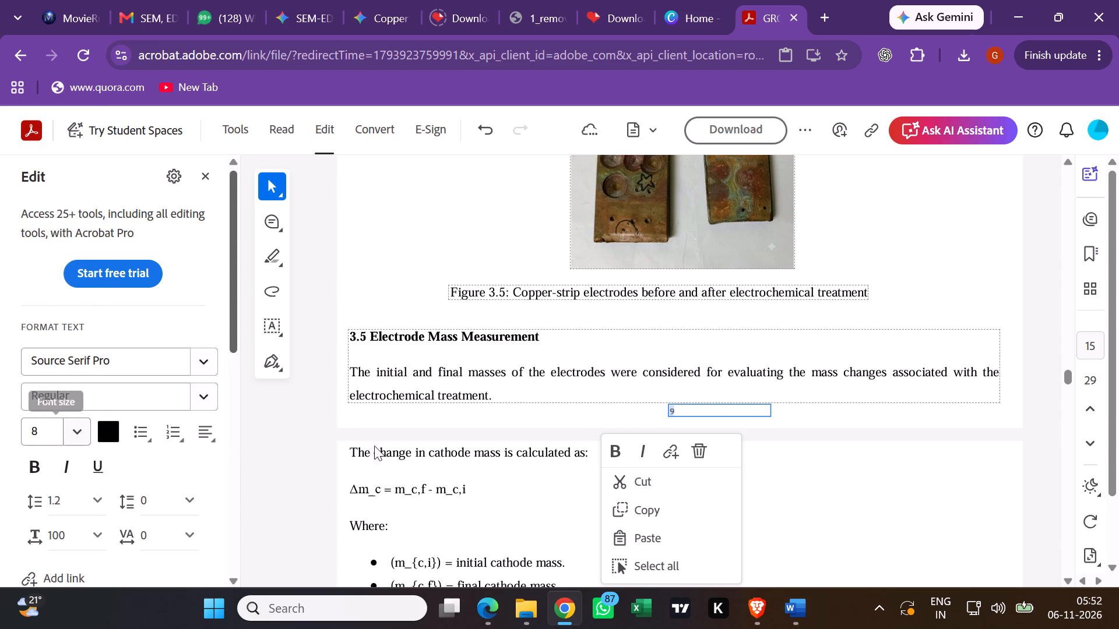
# Set the font size of page number 8, below the section 3.4 Electrowinning Procedure text, to 8.
pyautogui.scroll(10, 407, 482)
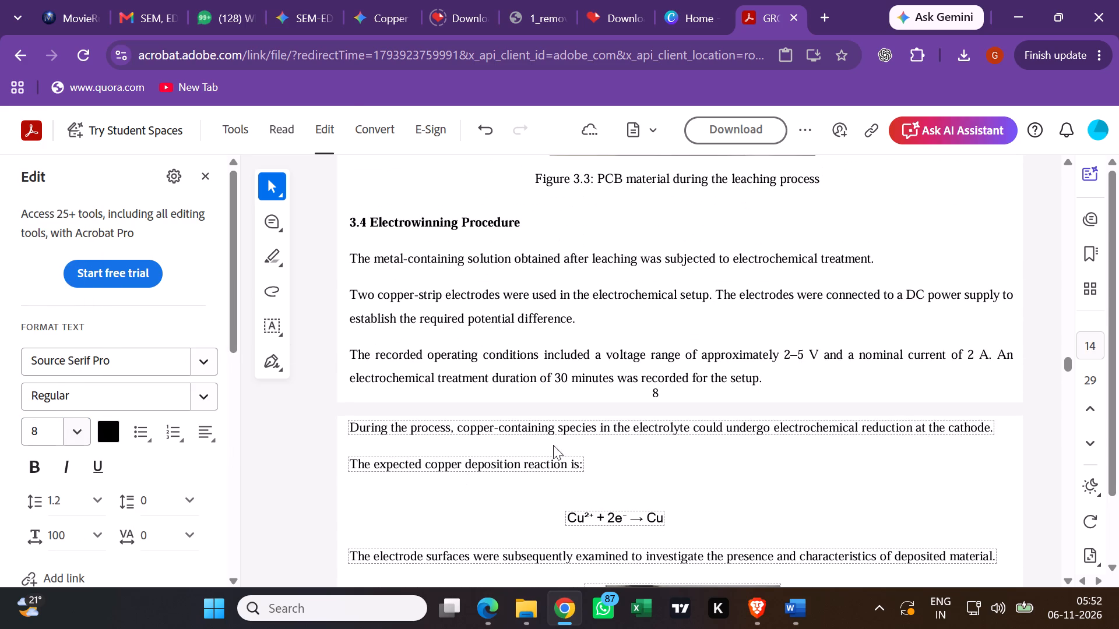
pyautogui.doubleClick(653, 393)
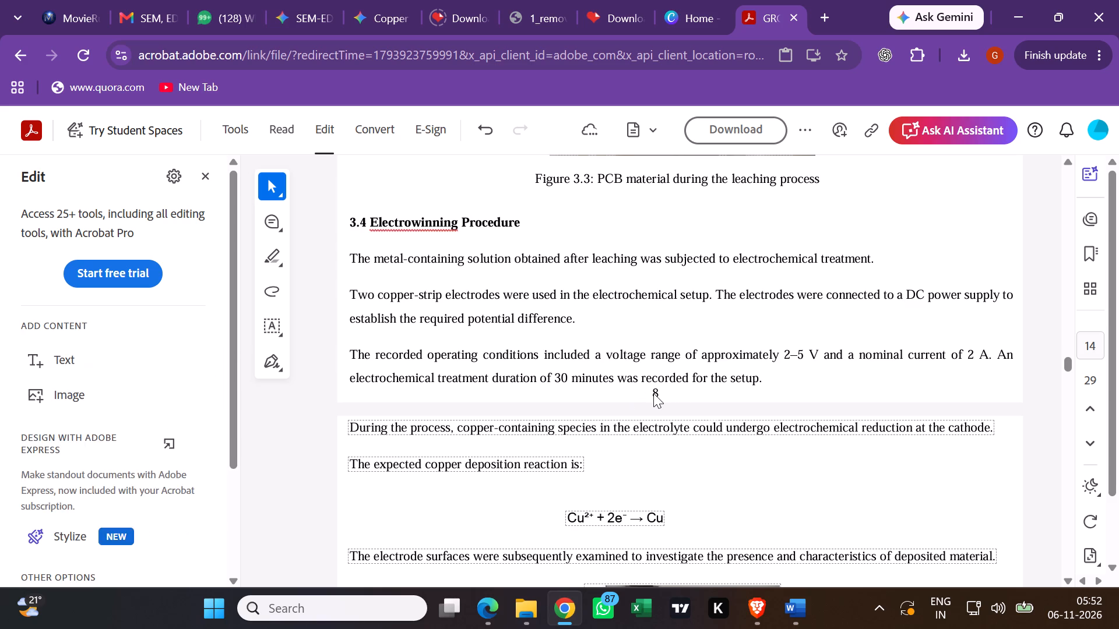
pyautogui.doubleClick(653, 393)
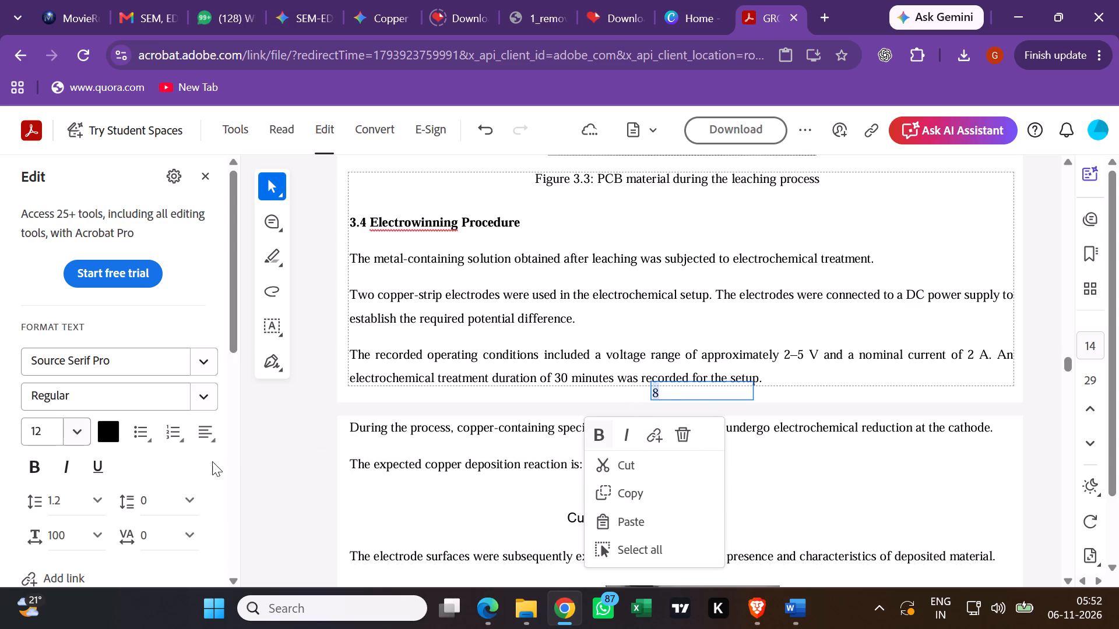
pyautogui.click(73, 439)
pyautogui.click(58, 137)
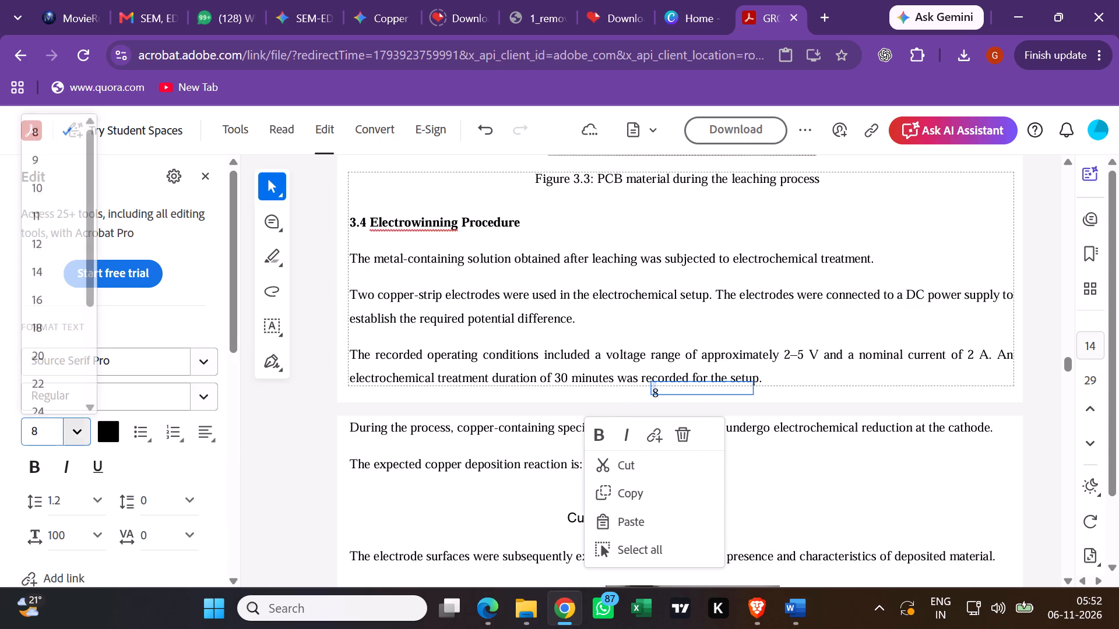
# Set the font size of page number 7, below the section 3.3 Leaching Procedure text, to 8.
pyautogui.scroll(2, 394, 477)
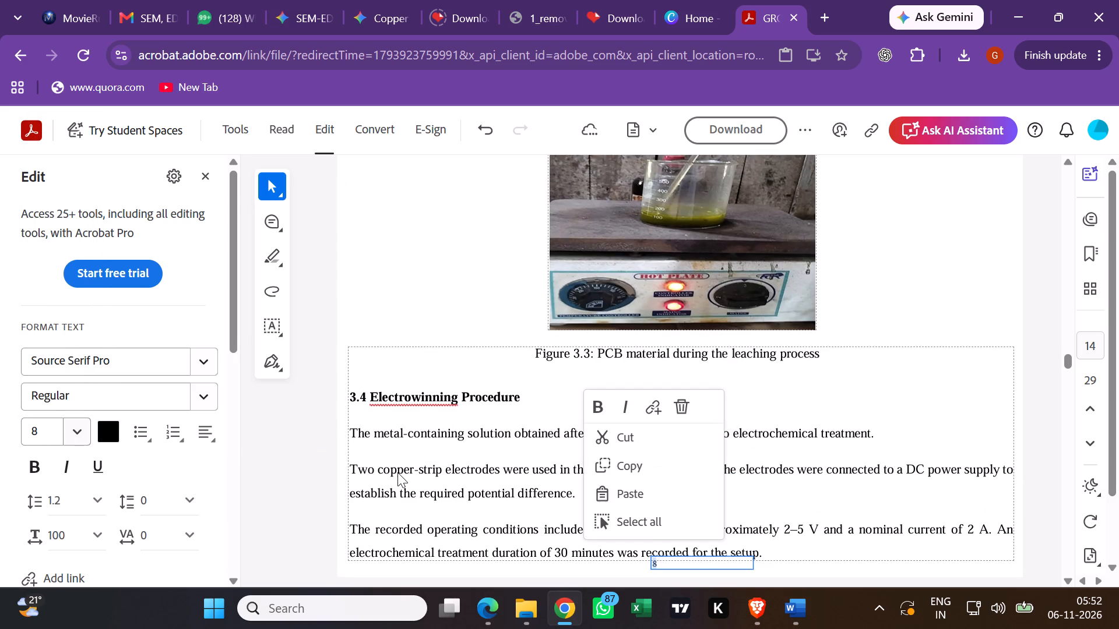
pyautogui.scroll(4, 397, 472)
pyautogui.scroll(4, 555, 504)
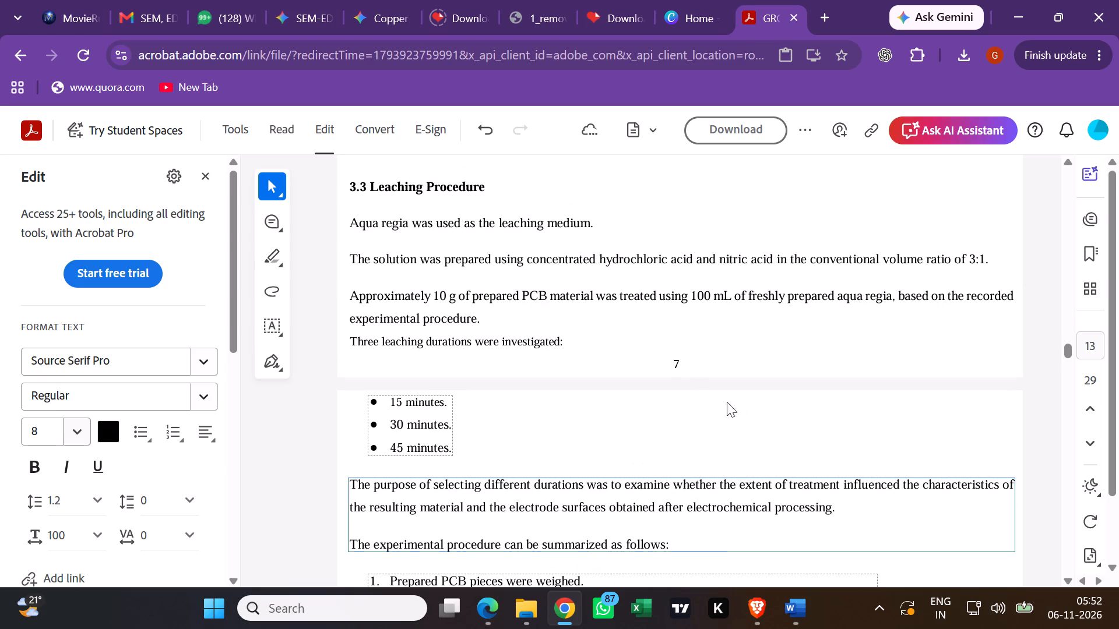
pyautogui.tripleClick(678, 365)
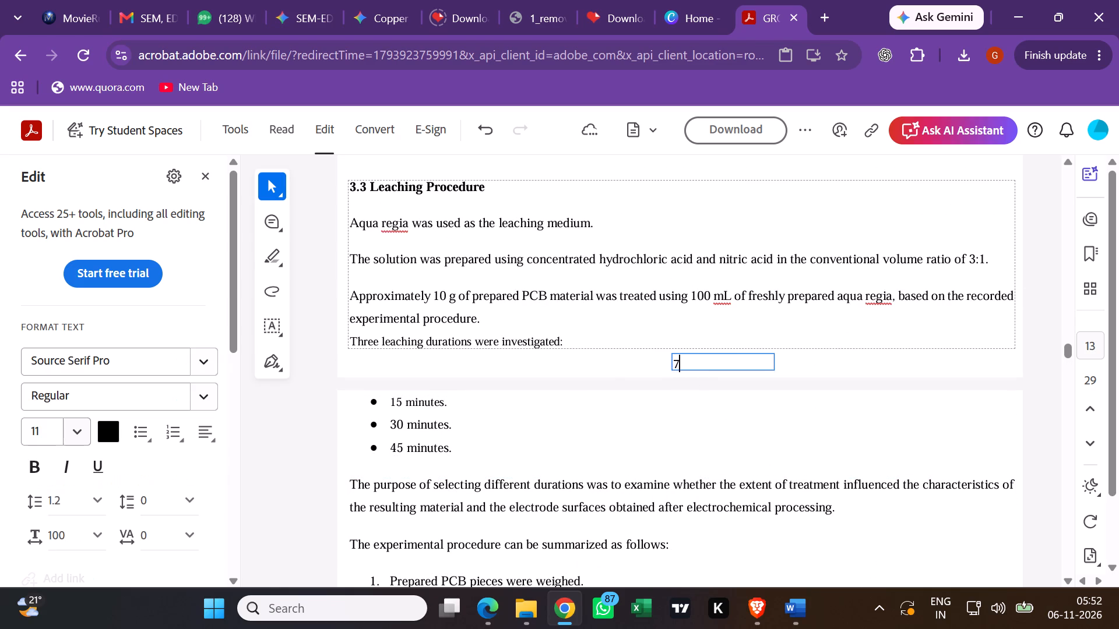
pyautogui.doubleClick(677, 365)
pyautogui.click(72, 433)
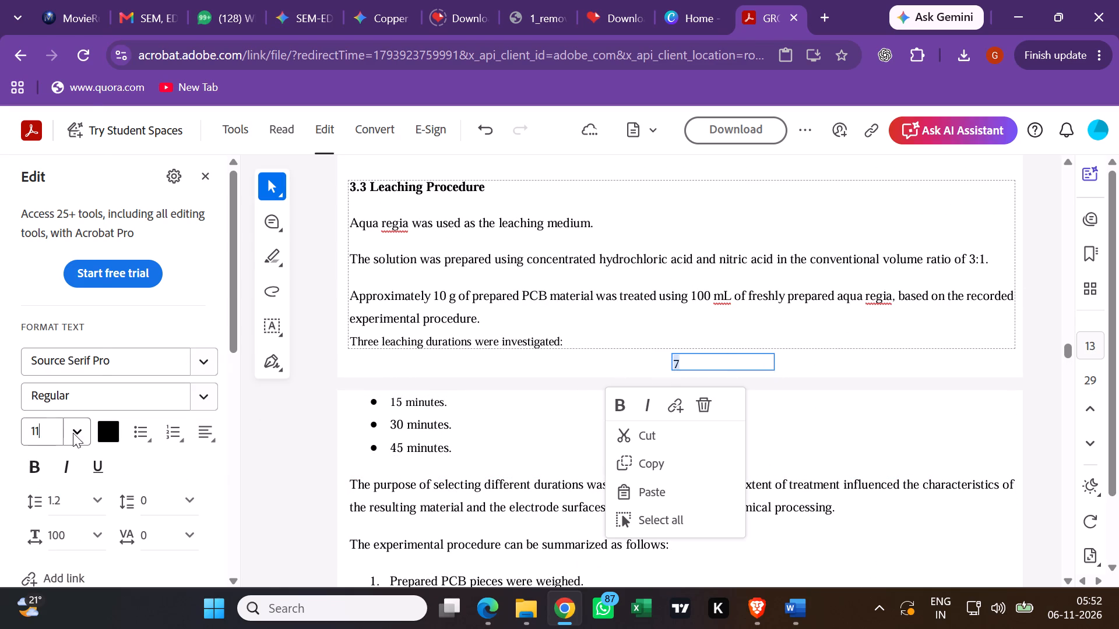
pyautogui.click(47, 126)
pyautogui.scroll(2, 420, 424)
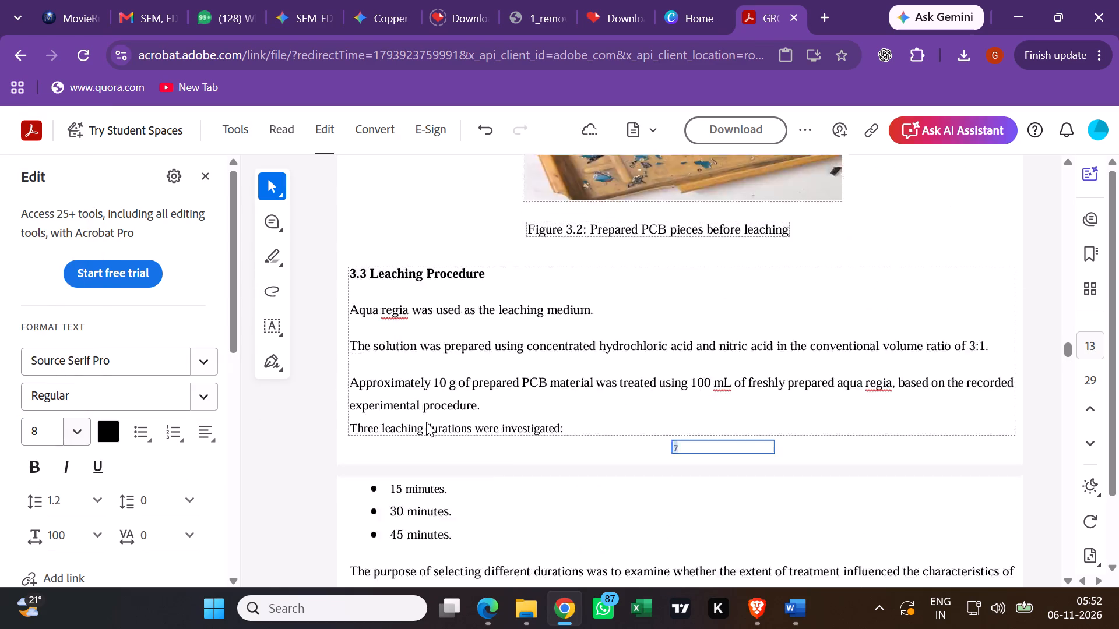
# Set the font size of page number 6, below the section 3.2 Preparation of PCB Samples text, to 8.
pyautogui.scroll(7, 426, 422)
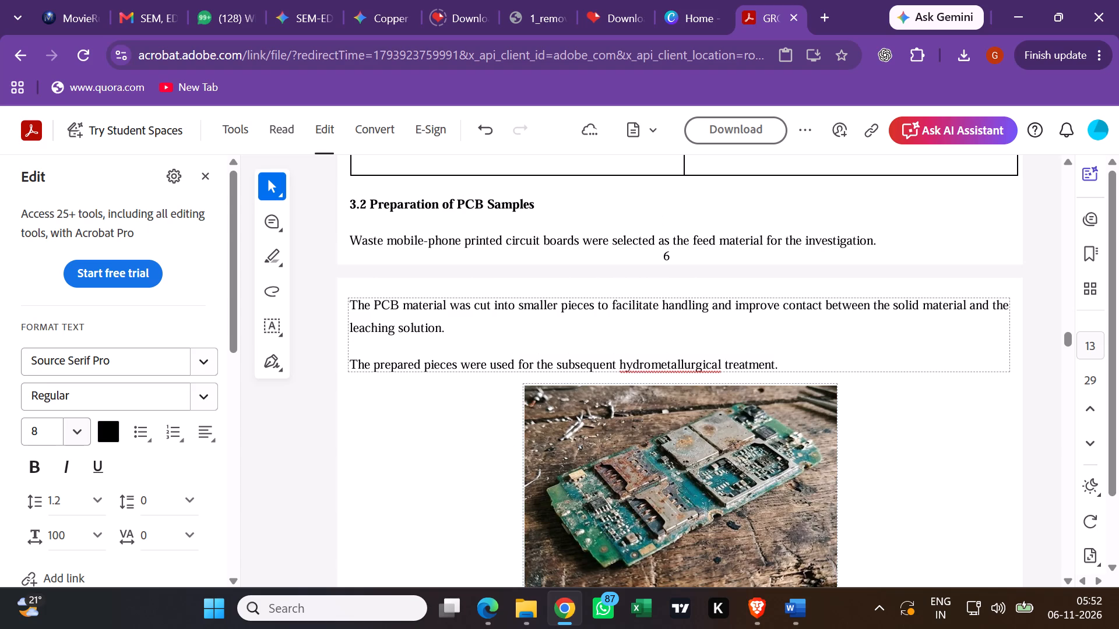
pyautogui.tripleClick(668, 257)
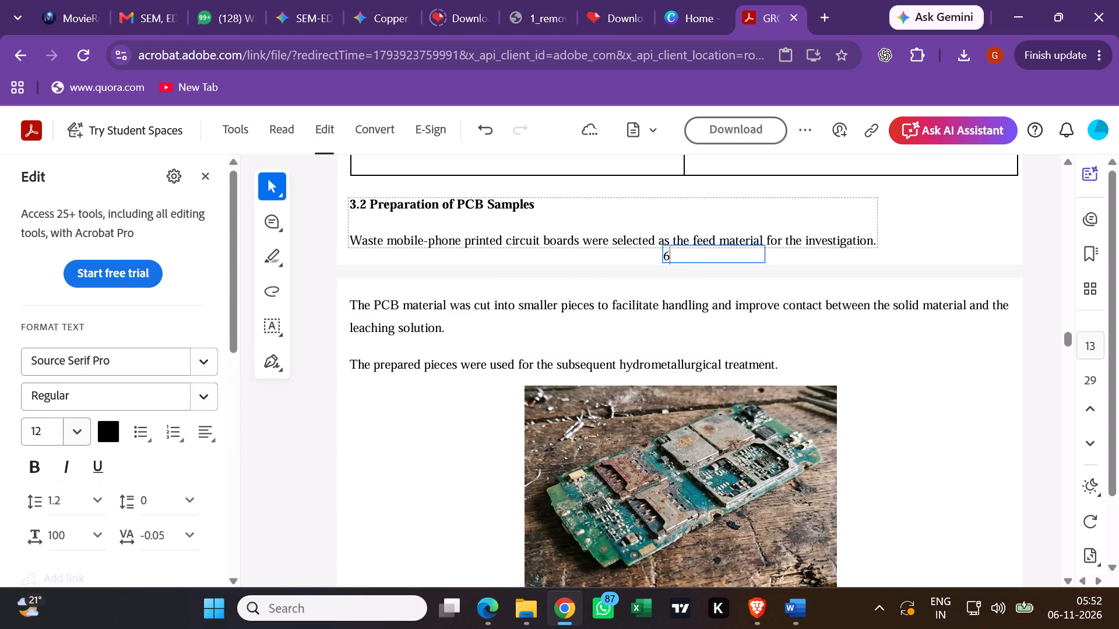
pyautogui.click(668, 257)
pyautogui.doubleClick(668, 257)
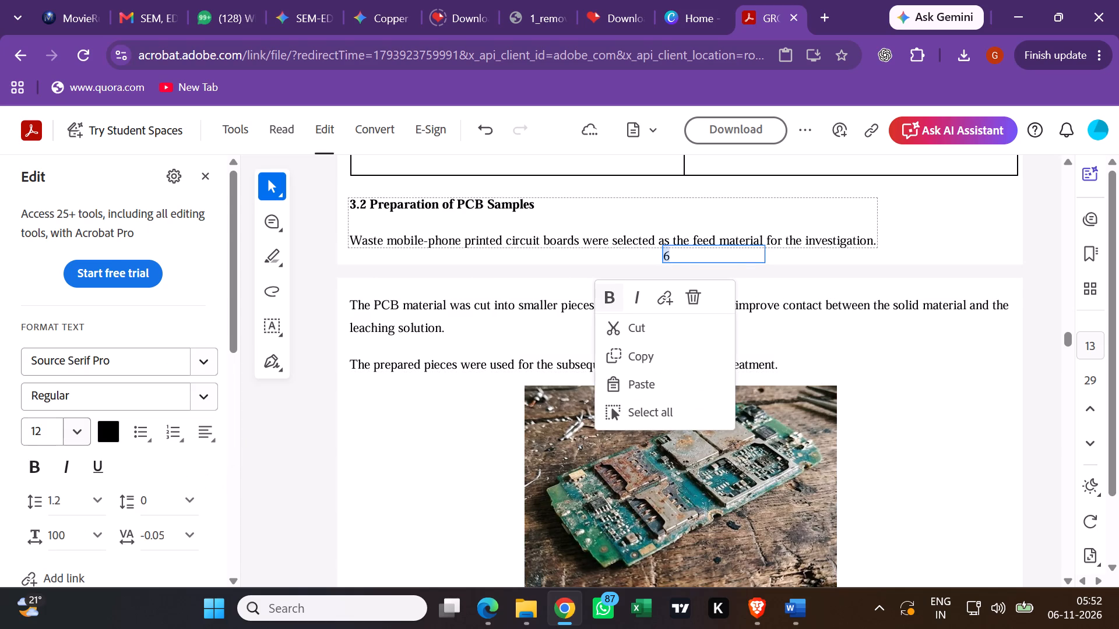
pyautogui.click(71, 433)
pyautogui.click(31, 128)
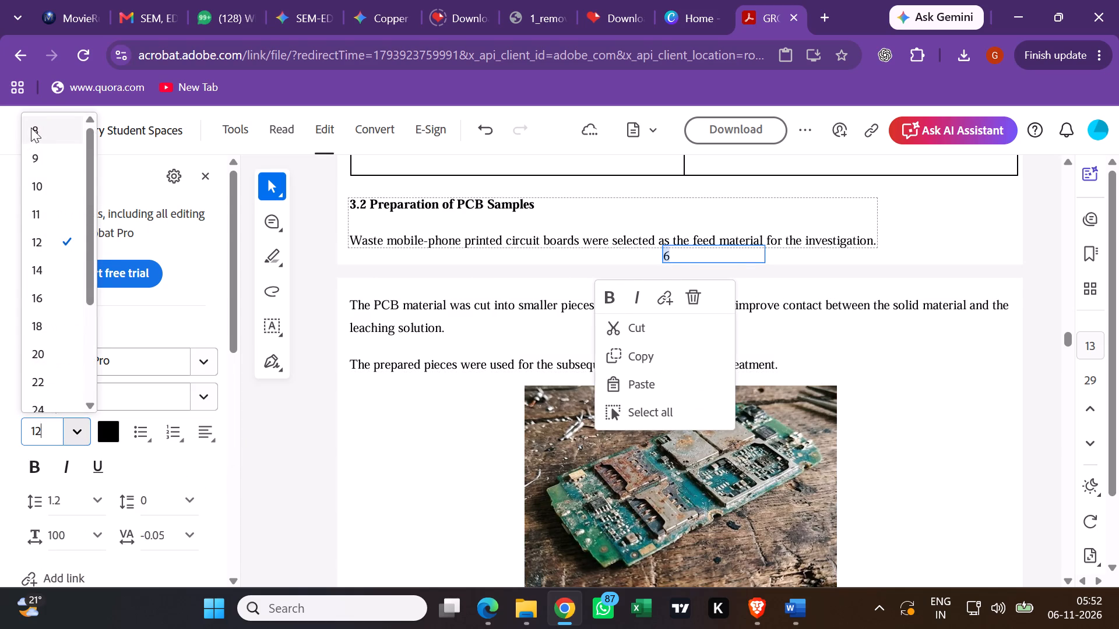
# Set the font size of page number 5, below the list of information EDS provides, to 8.
pyautogui.scroll(5, 434, 505)
pyautogui.scroll(5, 557, 600)
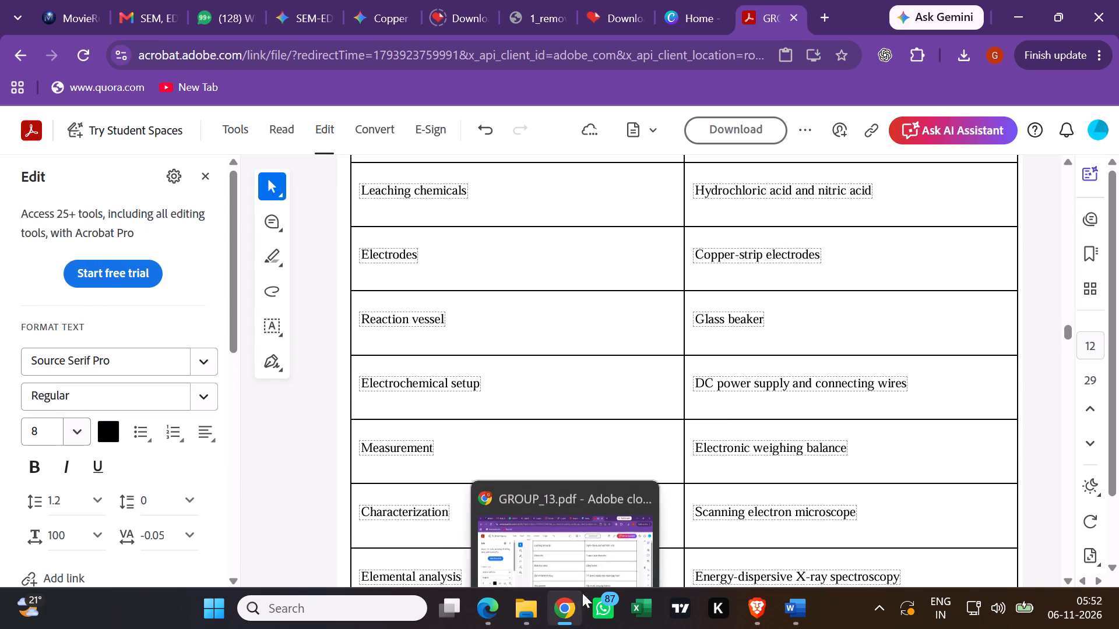
pyautogui.scroll(3, 596, 497)
pyautogui.scroll(6, 568, 372)
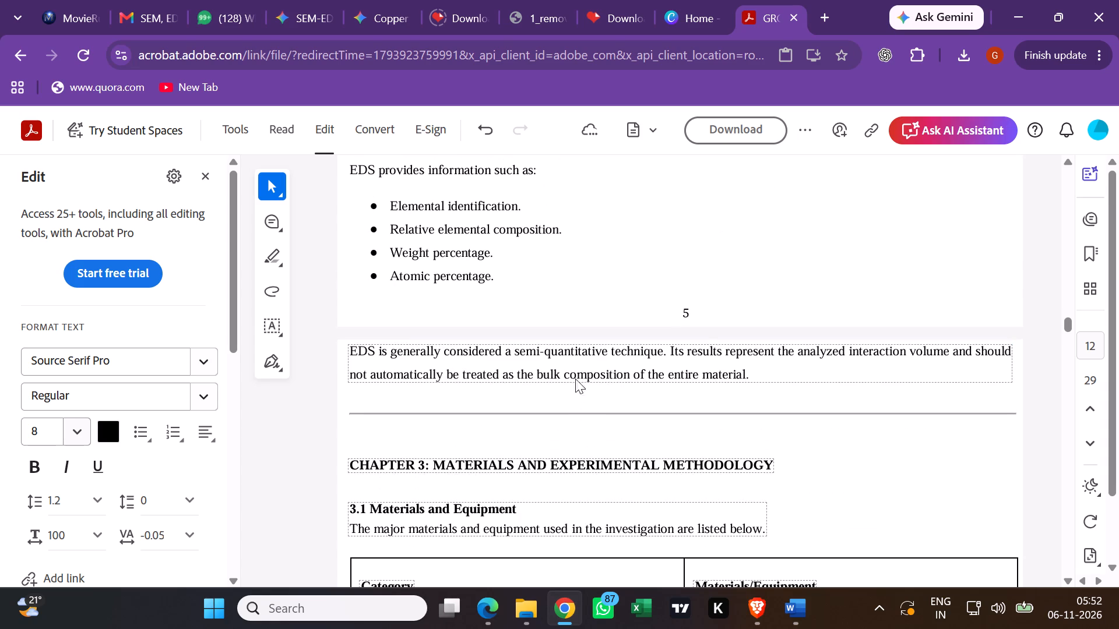
pyautogui.tripleClick(691, 315)
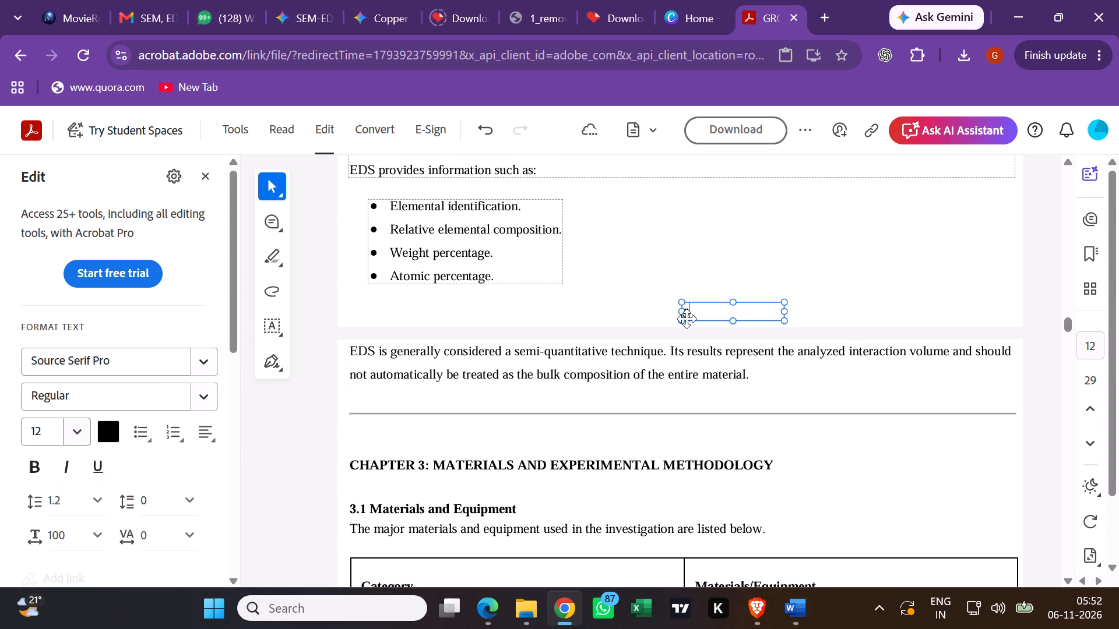
pyautogui.click(687, 319)
pyautogui.click(691, 308)
pyautogui.doubleClick(686, 310)
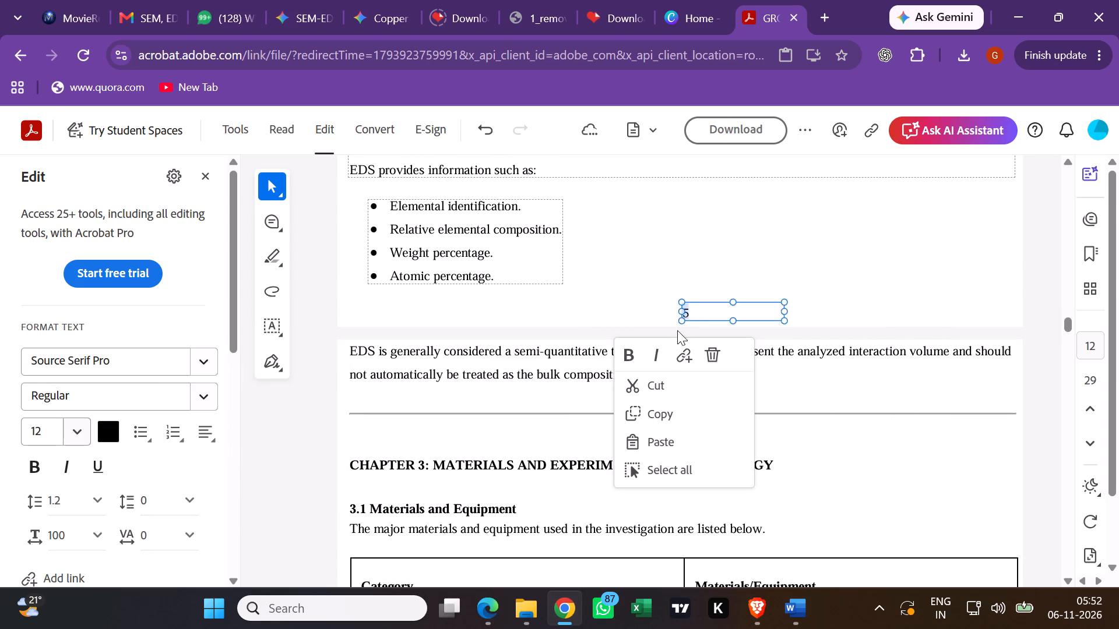
pyautogui.click(71, 432)
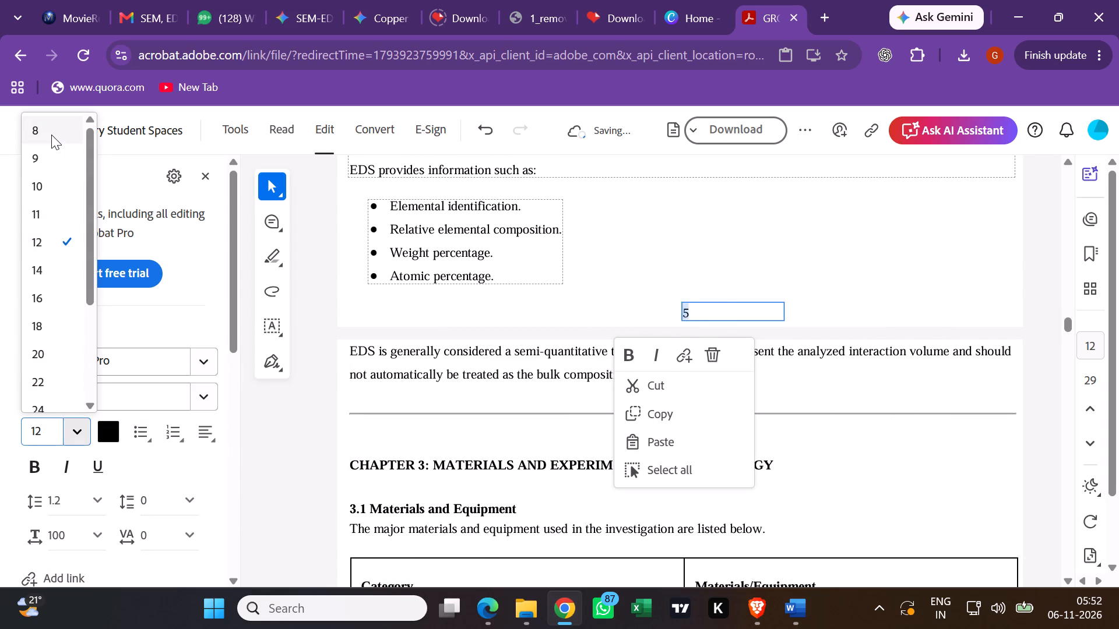
pyautogui.click(51, 135)
# Set the font size of page number 4, below the Faraday's law mass equation, to 8.
pyautogui.scroll(10, 508, 446)
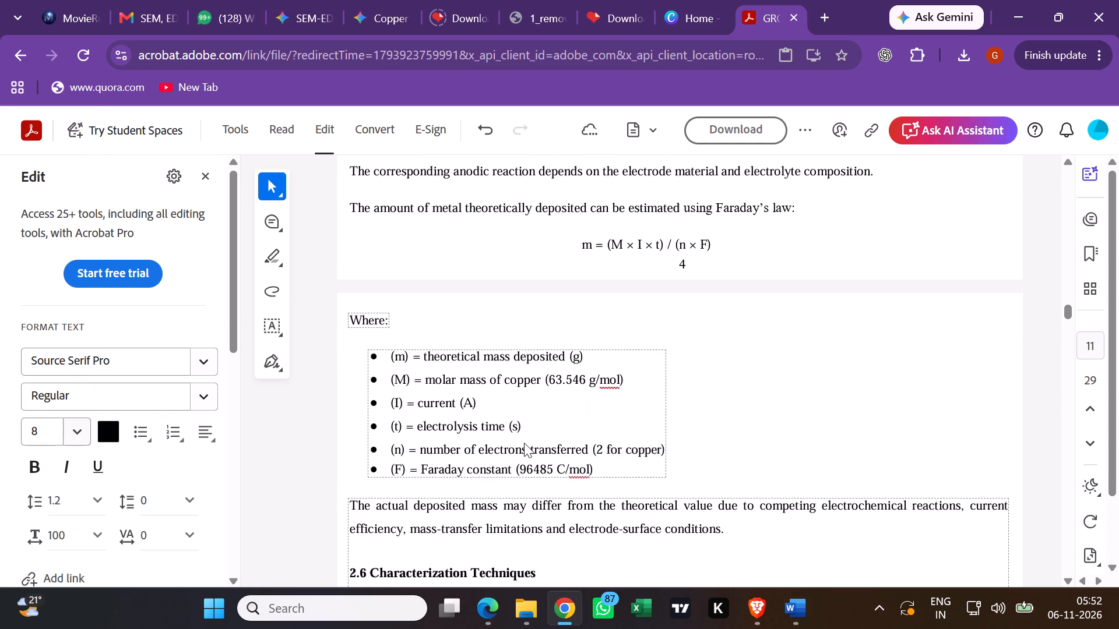
pyautogui.click(689, 285)
pyautogui.doubleClick(682, 288)
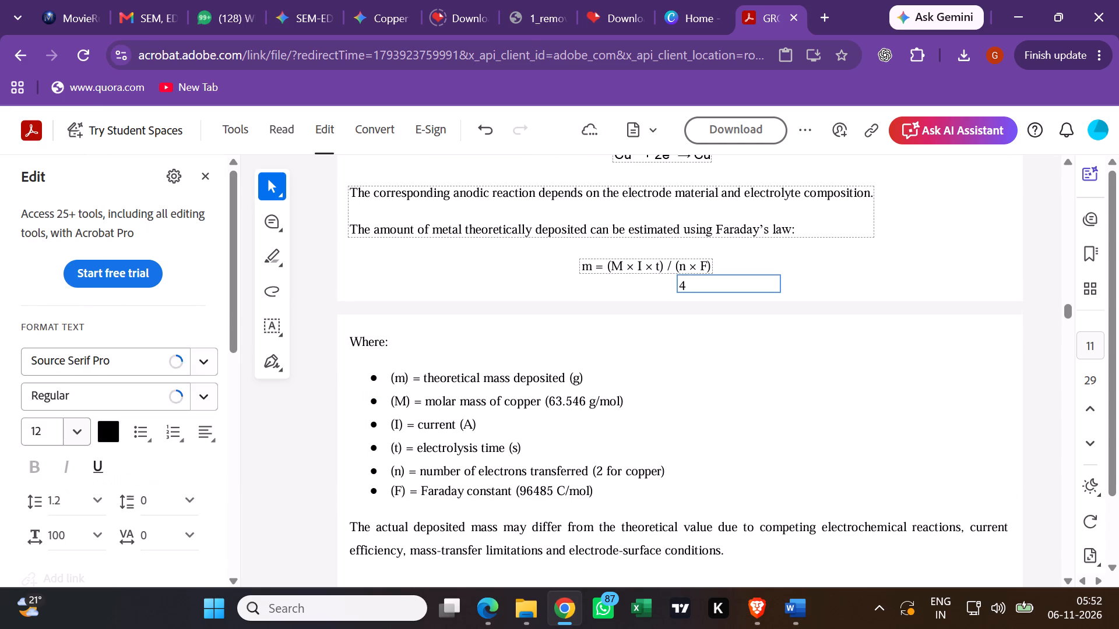
pyautogui.doubleClick(682, 287)
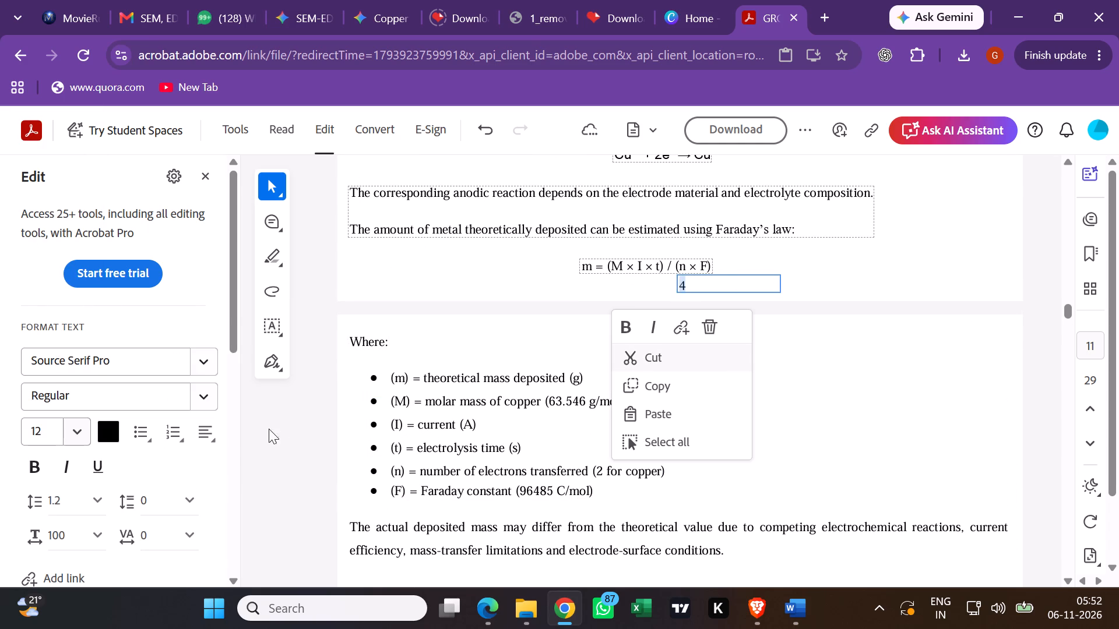
pyautogui.click(72, 432)
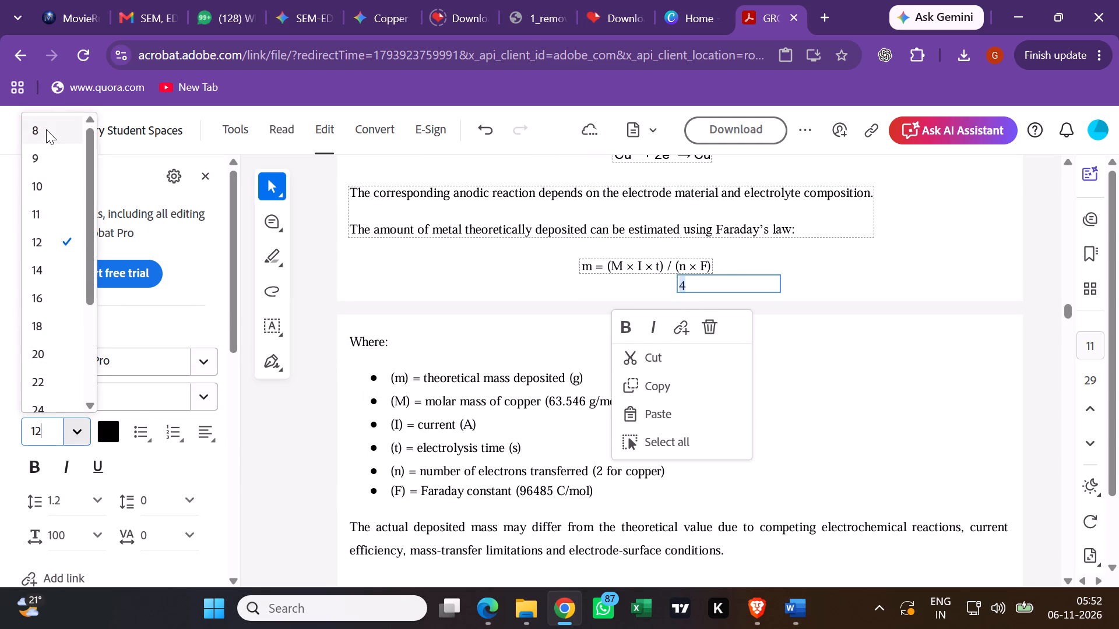
pyautogui.click(46, 129)
# Set the font size of page number 3, below the bullet on nature and concentration of the leaching agent, to 8.
pyautogui.scroll(6, 470, 394)
pyautogui.scroll(1, 594, 450)
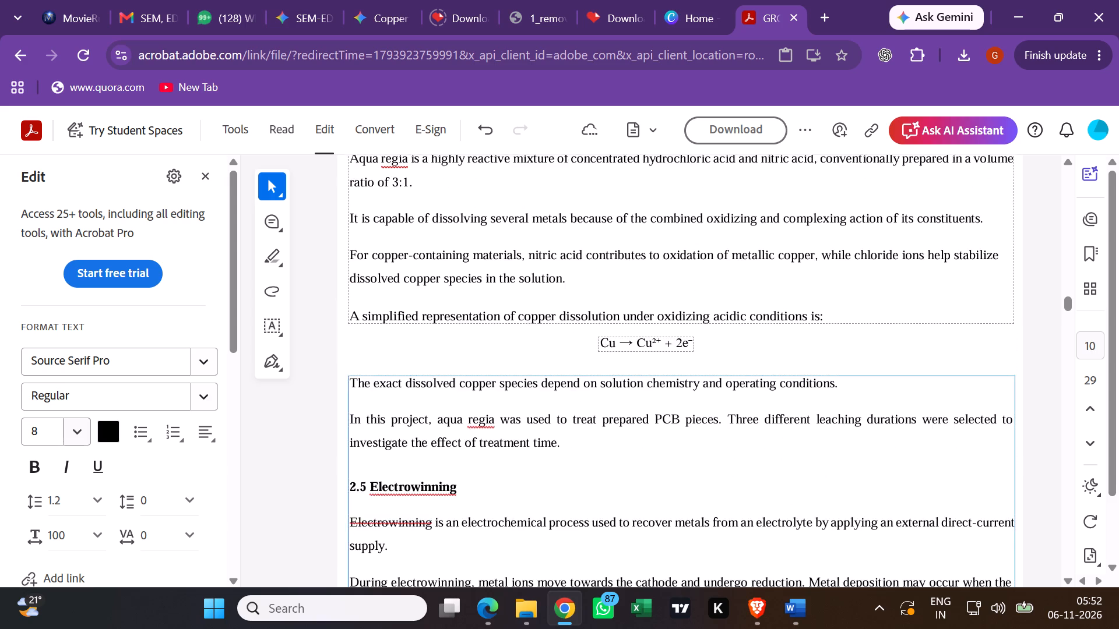
pyautogui.scroll(4, 596, 450)
pyautogui.click(690, 348)
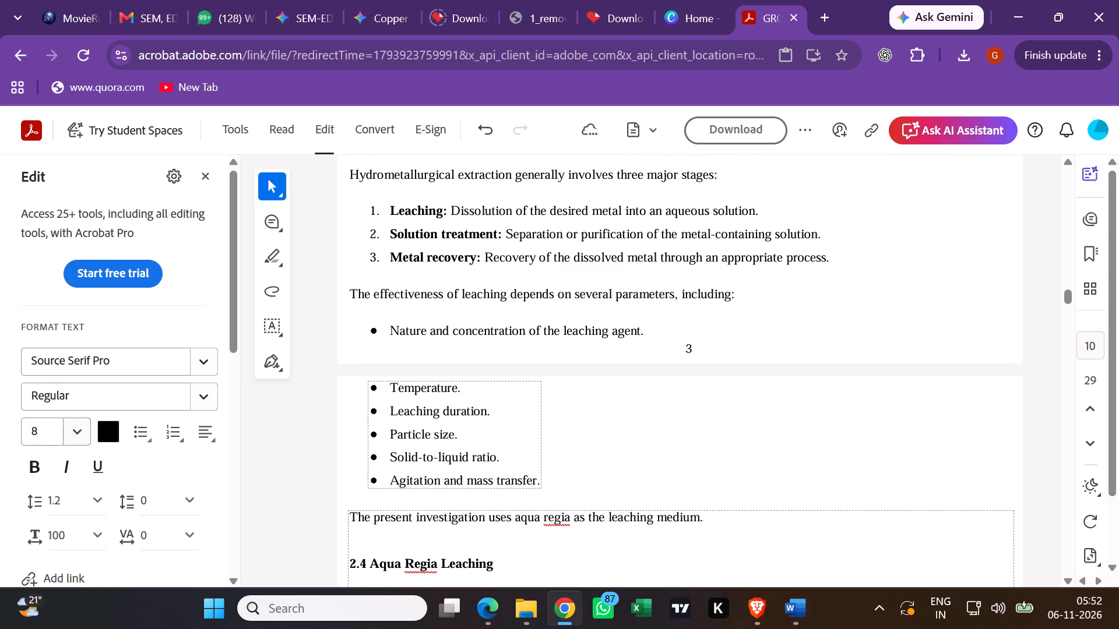
pyautogui.click(694, 355)
pyautogui.click(691, 352)
pyautogui.doubleClick(688, 351)
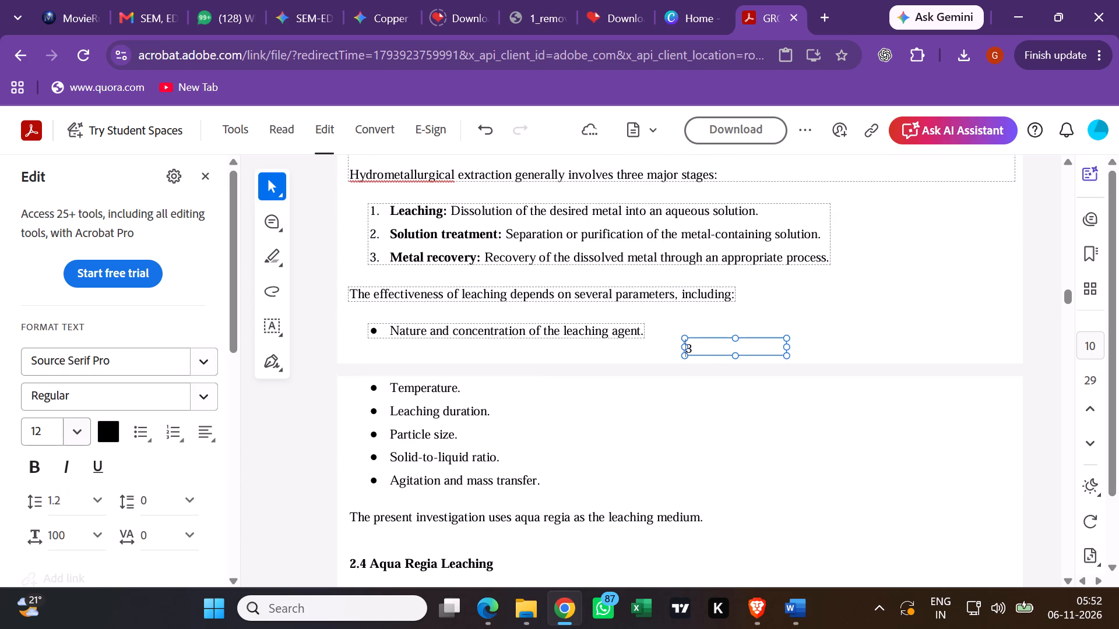
pyautogui.doubleClick(691, 347)
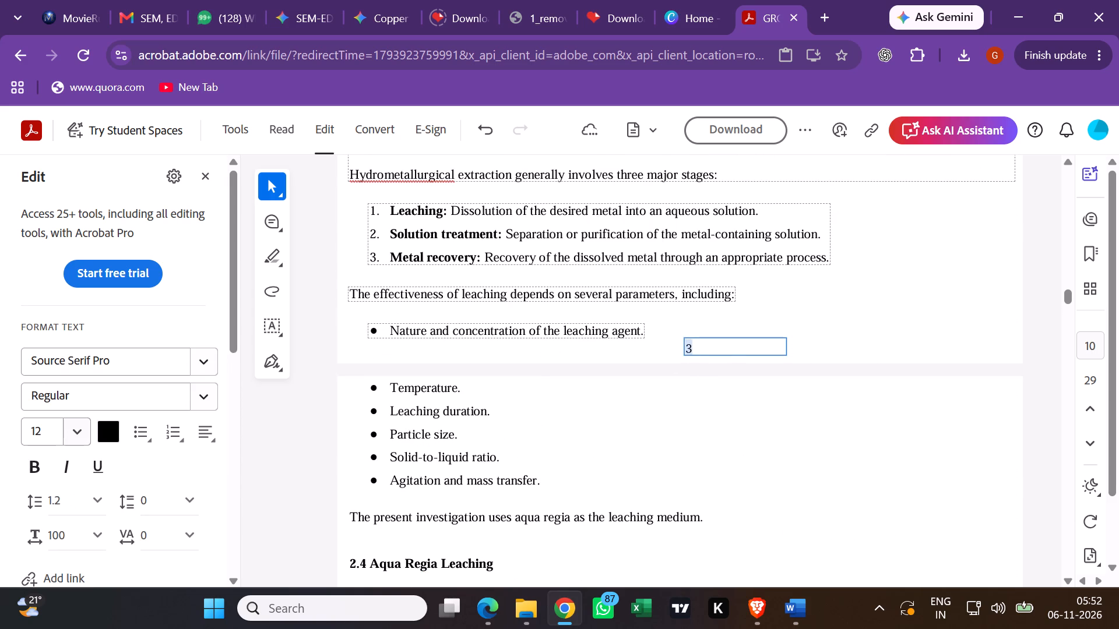
pyautogui.click(72, 419)
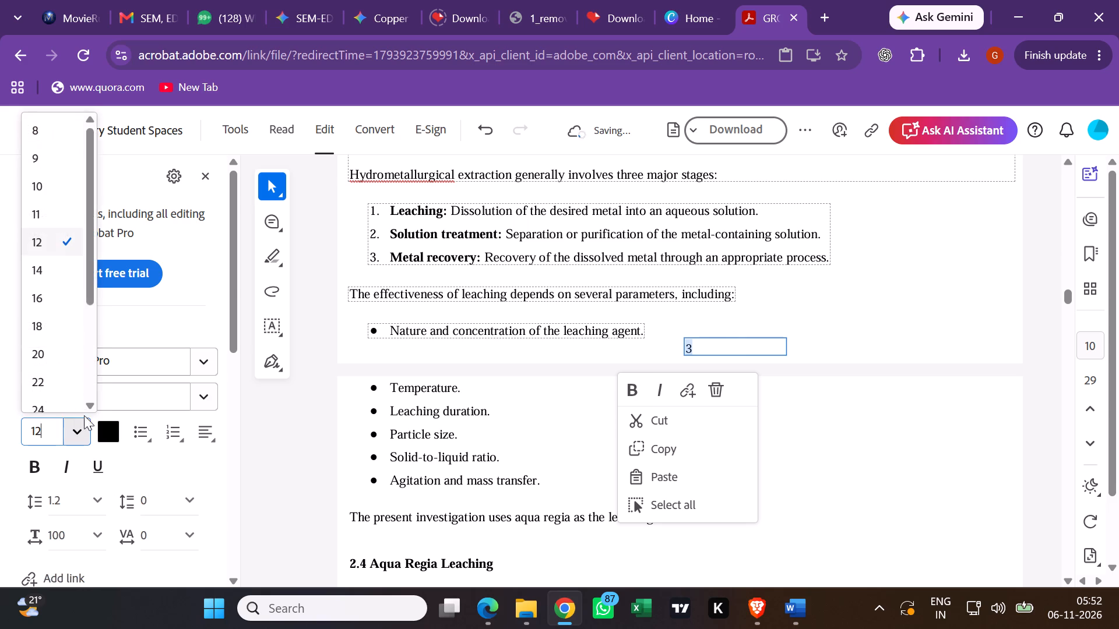
pyautogui.click(61, 123)
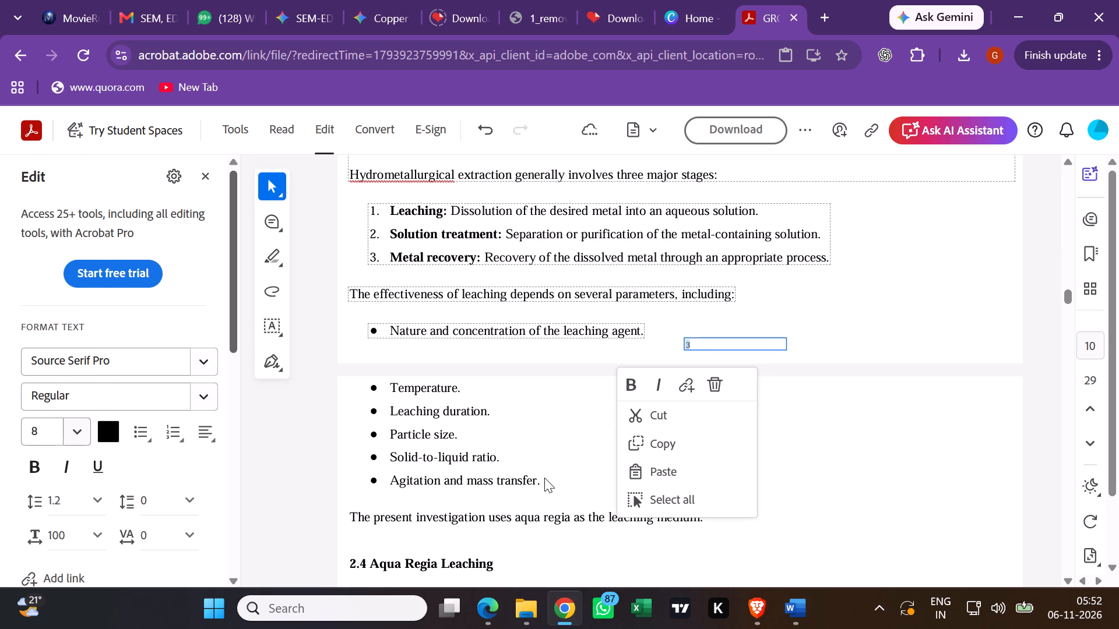
# Set the font size of page number 2, below the paragraph on the metallic fraction of PCBs, to 8.
pyautogui.scroll(5, 558, 480)
pyautogui.scroll(4, 705, 383)
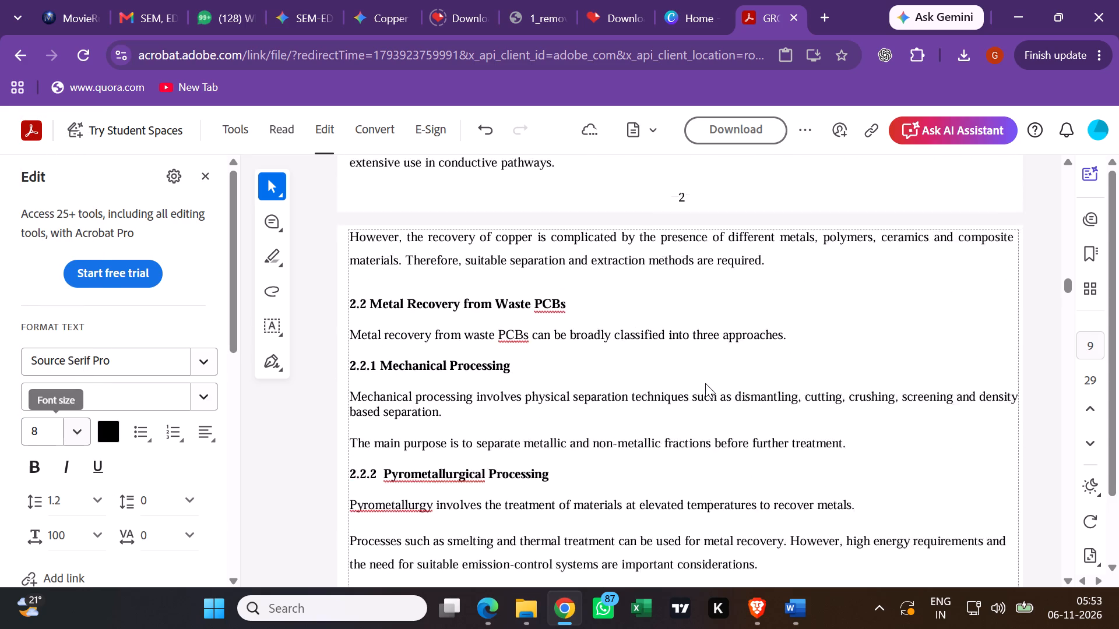
pyautogui.scroll(1, 705, 383)
pyautogui.click(684, 324)
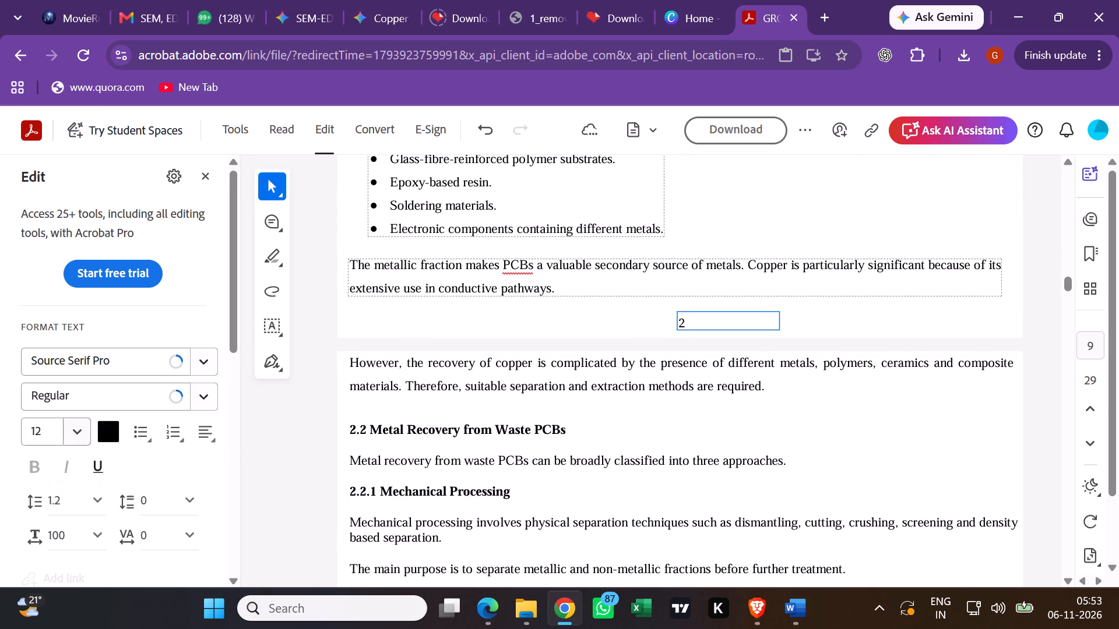
pyautogui.doubleClick(684, 323)
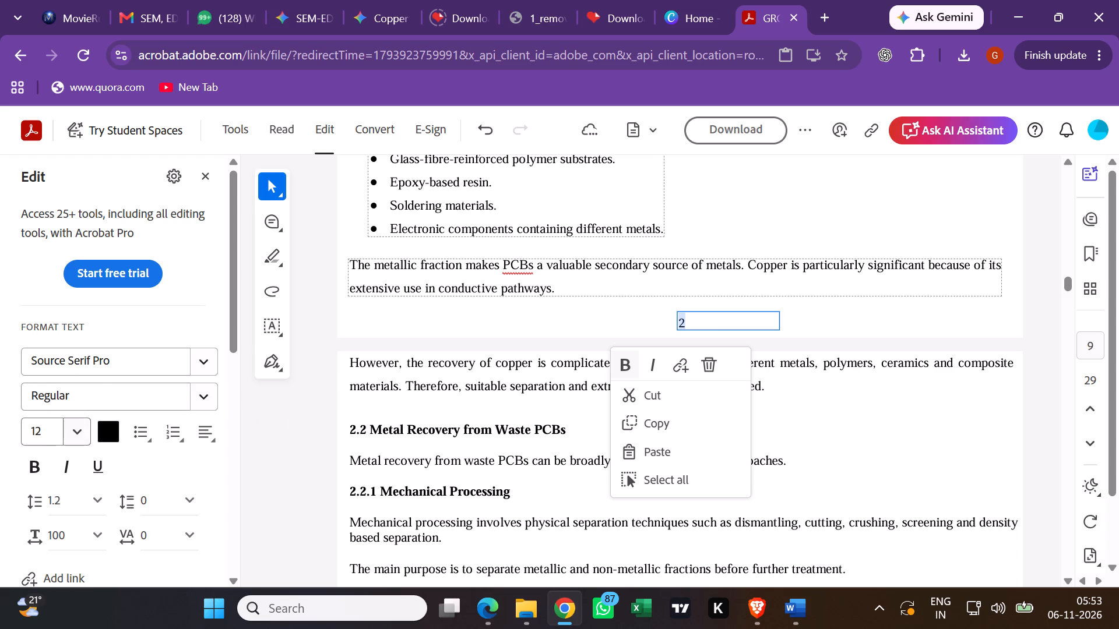
pyautogui.click(76, 437)
pyautogui.click(44, 131)
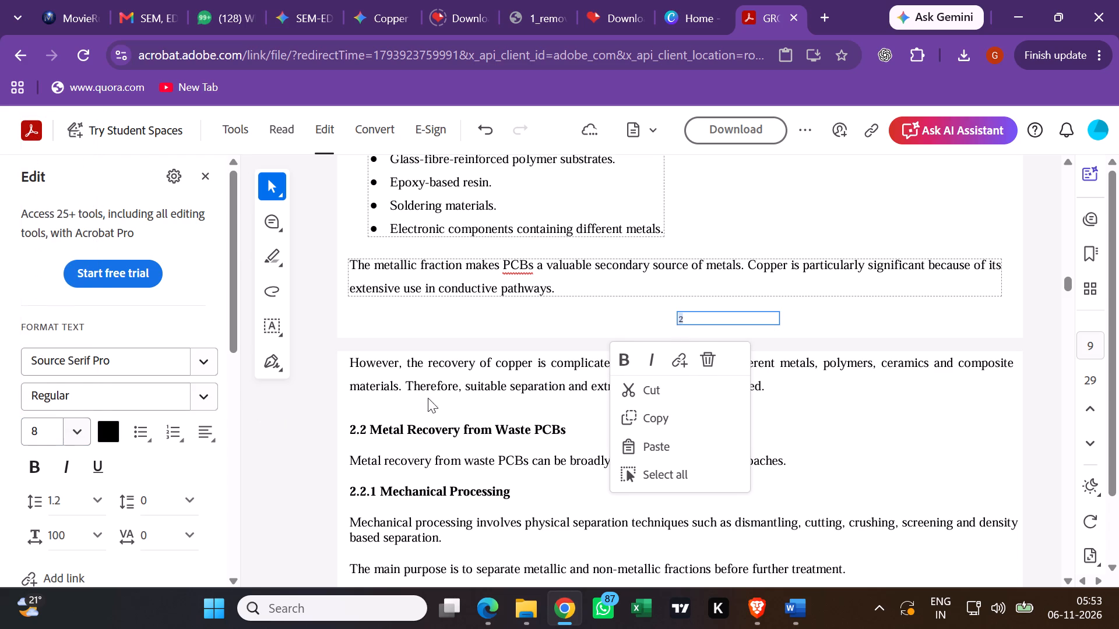
# Check the size of page number 1 at the end of the page before section 1.3 Aim of the Project.
pyautogui.scroll(9, 507, 478)
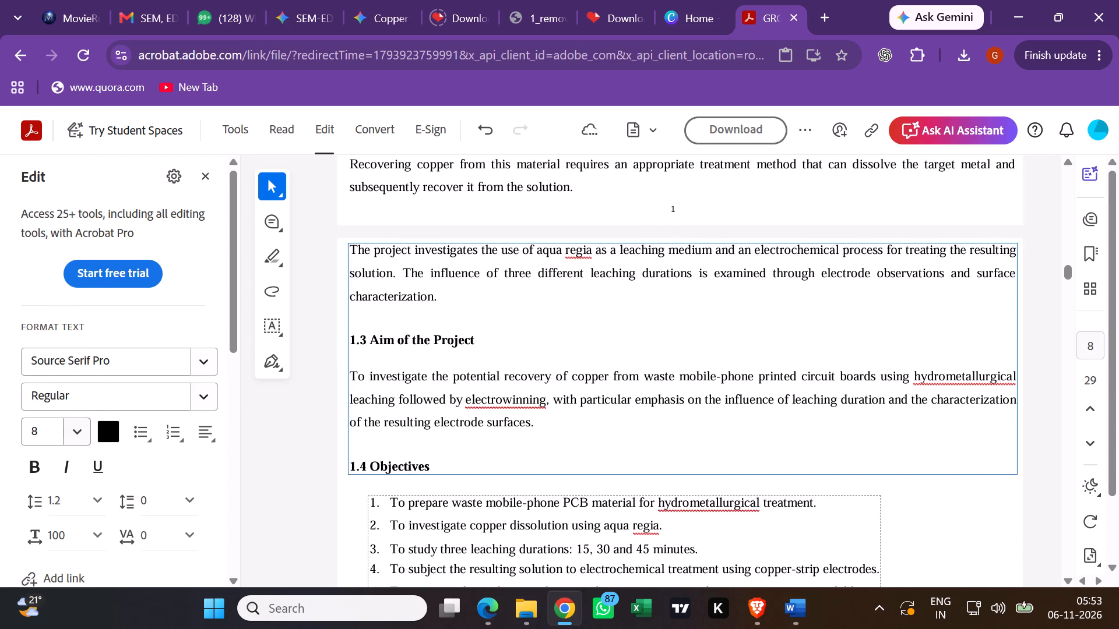
pyautogui.click(673, 208)
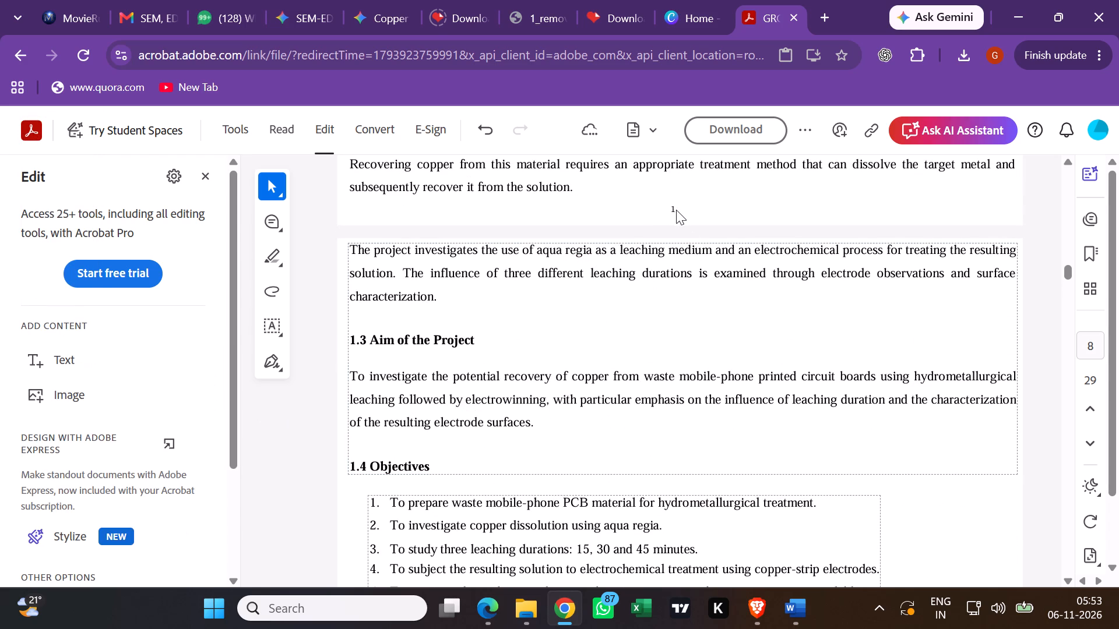
pyautogui.doubleClick(676, 210)
pyautogui.click(644, 224)
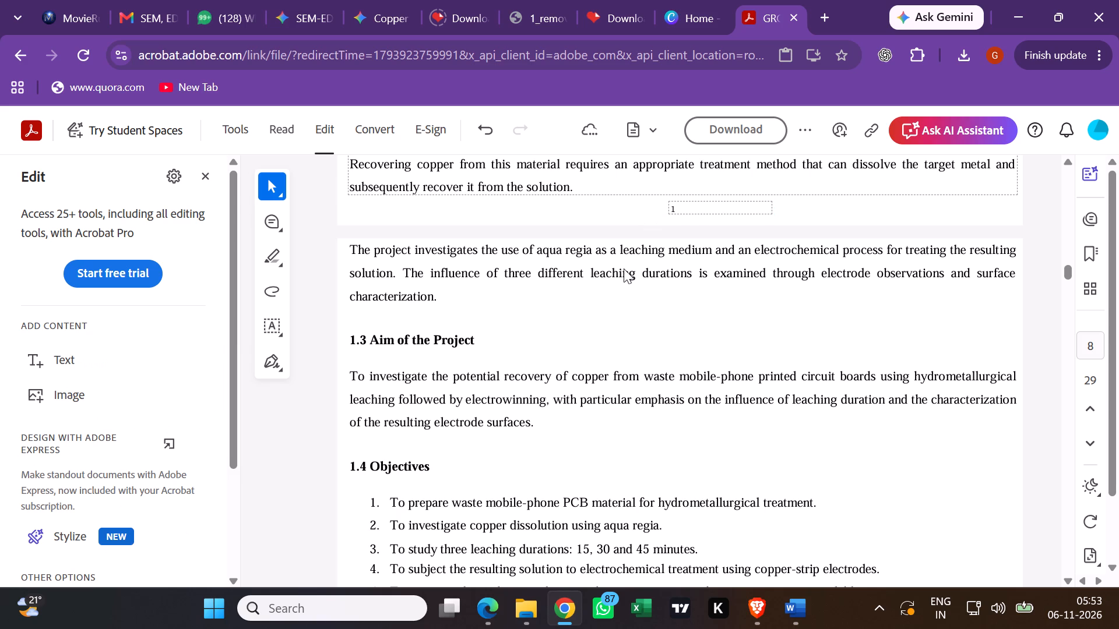
# Download the edited report as an uncompressed PDF.
pyautogui.scroll(5, 633, 310)
pyautogui.click(747, 125)
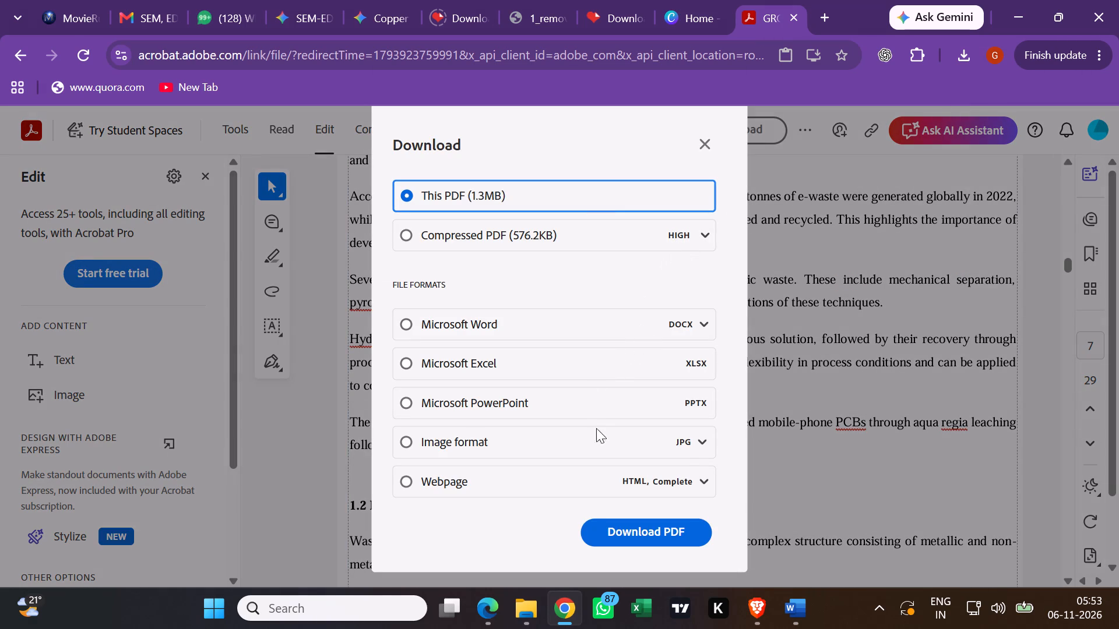
pyautogui.click(627, 531)
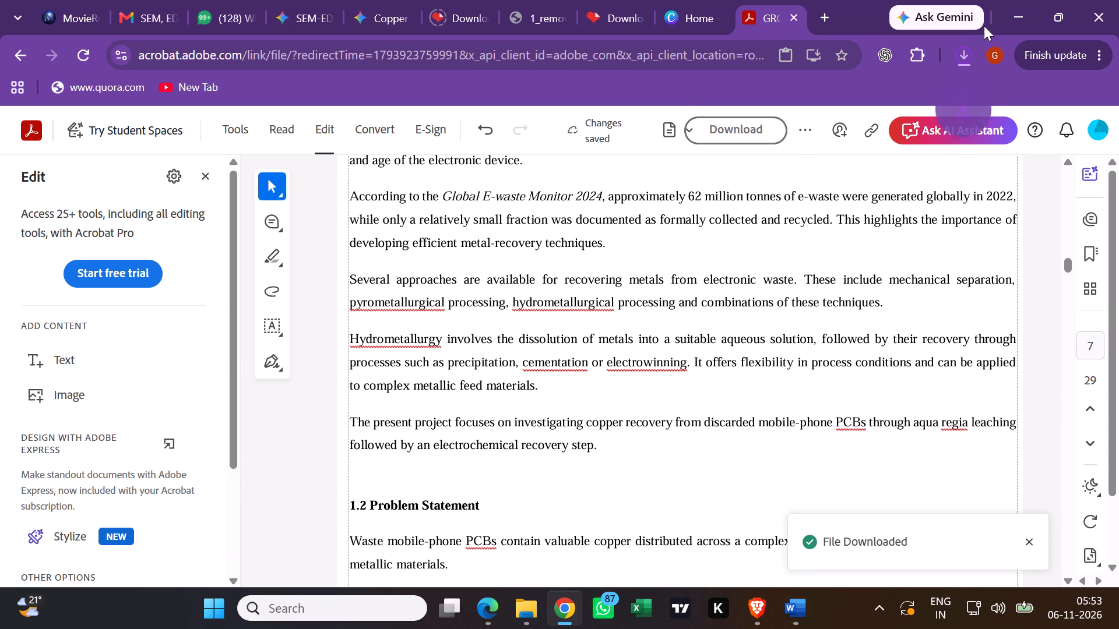
# Show the newly downloaded report PDF in its Downloads folder in File Explorer.
pyautogui.click(912, 103)
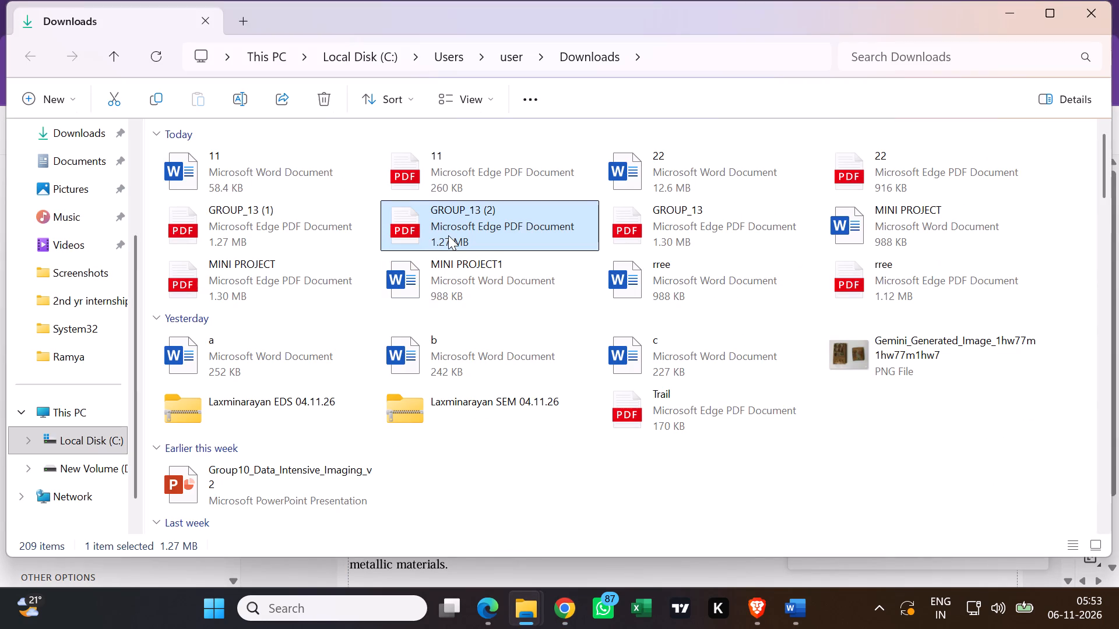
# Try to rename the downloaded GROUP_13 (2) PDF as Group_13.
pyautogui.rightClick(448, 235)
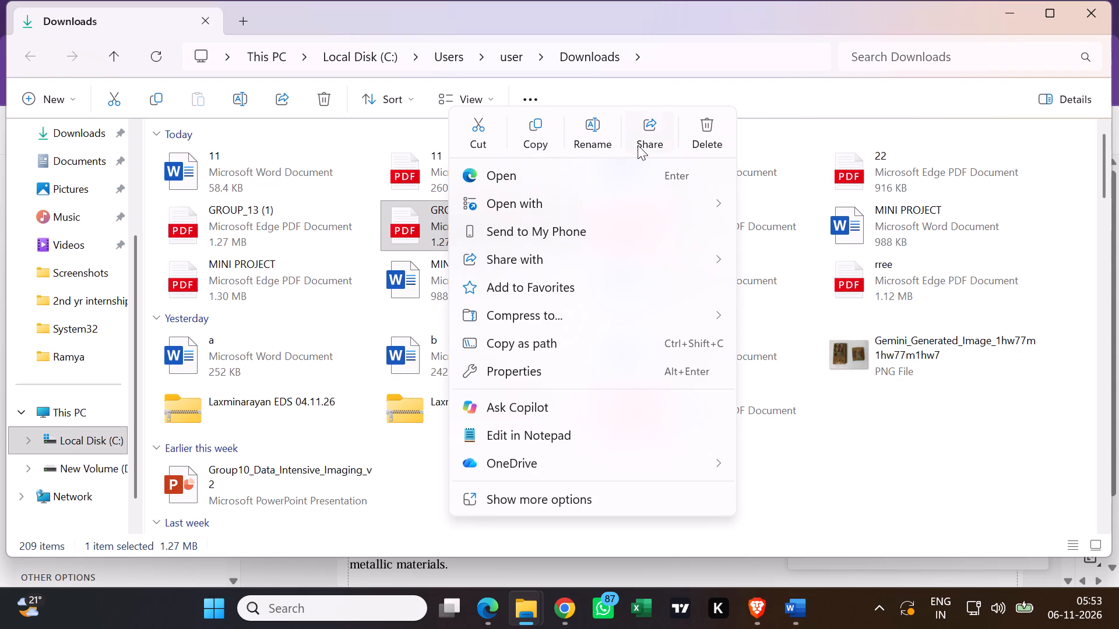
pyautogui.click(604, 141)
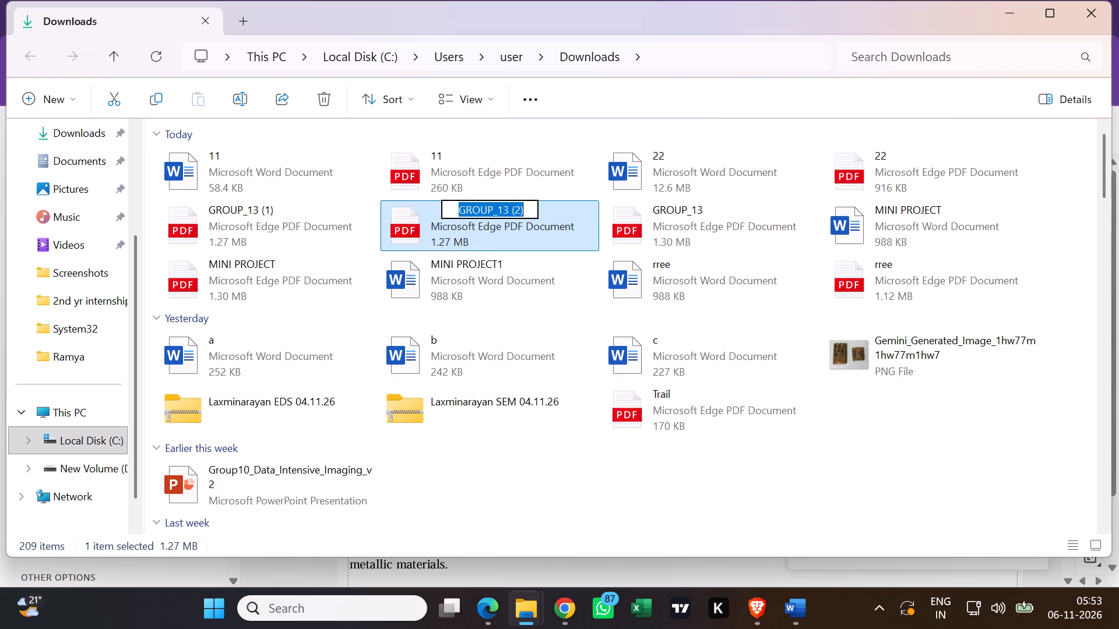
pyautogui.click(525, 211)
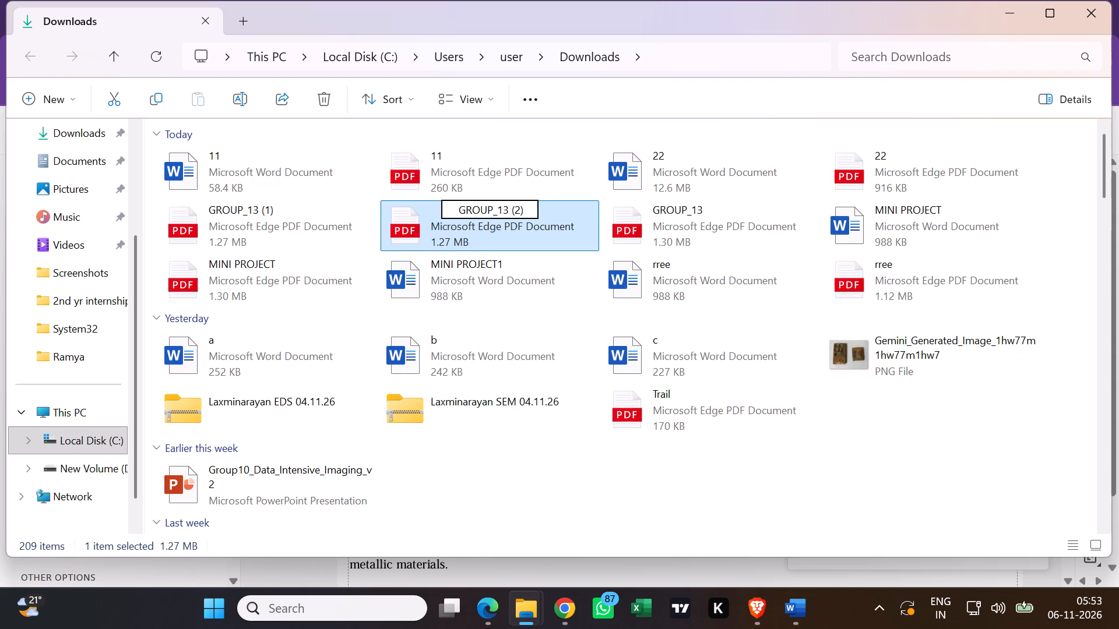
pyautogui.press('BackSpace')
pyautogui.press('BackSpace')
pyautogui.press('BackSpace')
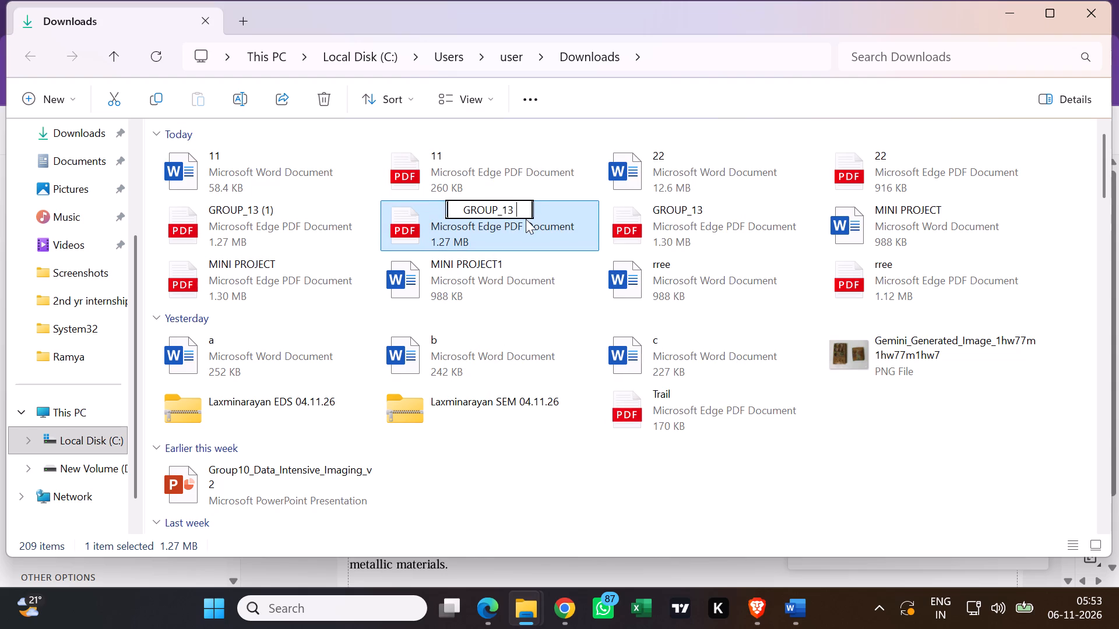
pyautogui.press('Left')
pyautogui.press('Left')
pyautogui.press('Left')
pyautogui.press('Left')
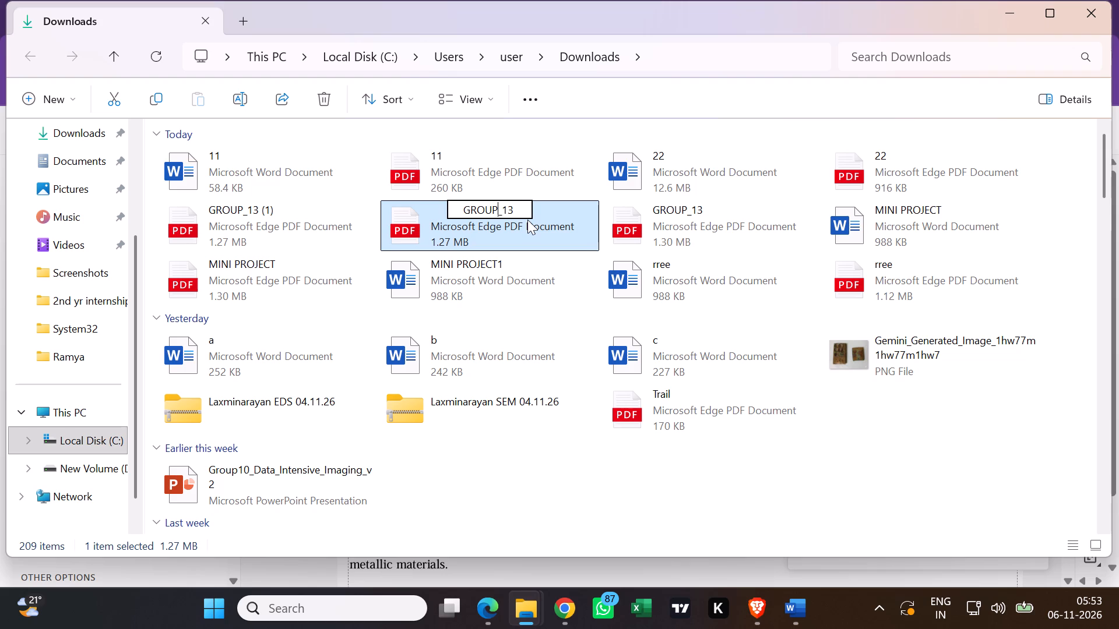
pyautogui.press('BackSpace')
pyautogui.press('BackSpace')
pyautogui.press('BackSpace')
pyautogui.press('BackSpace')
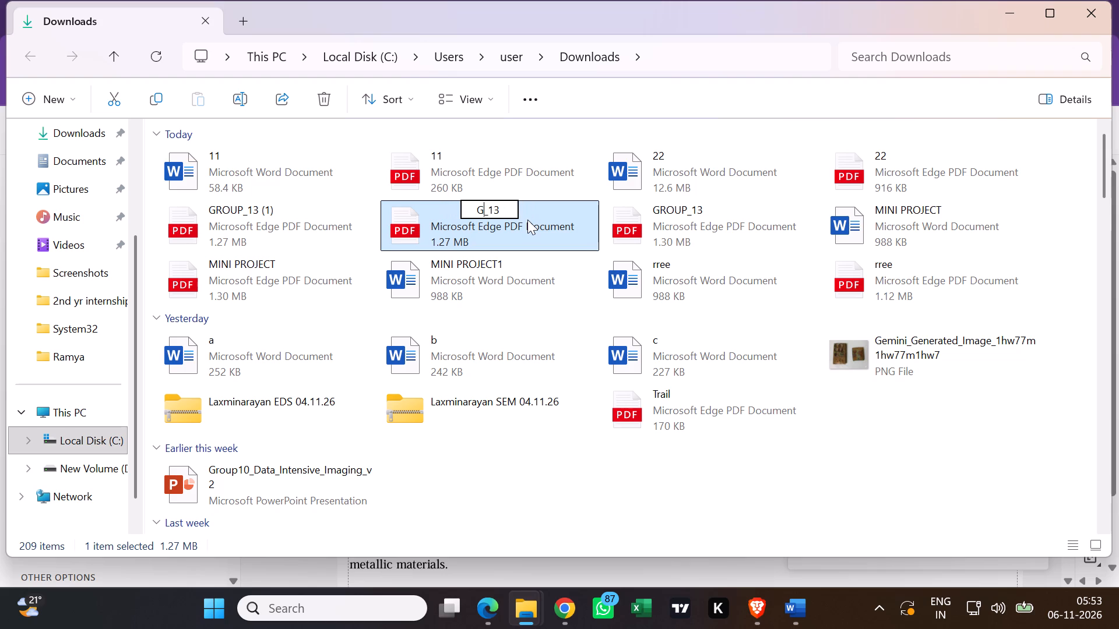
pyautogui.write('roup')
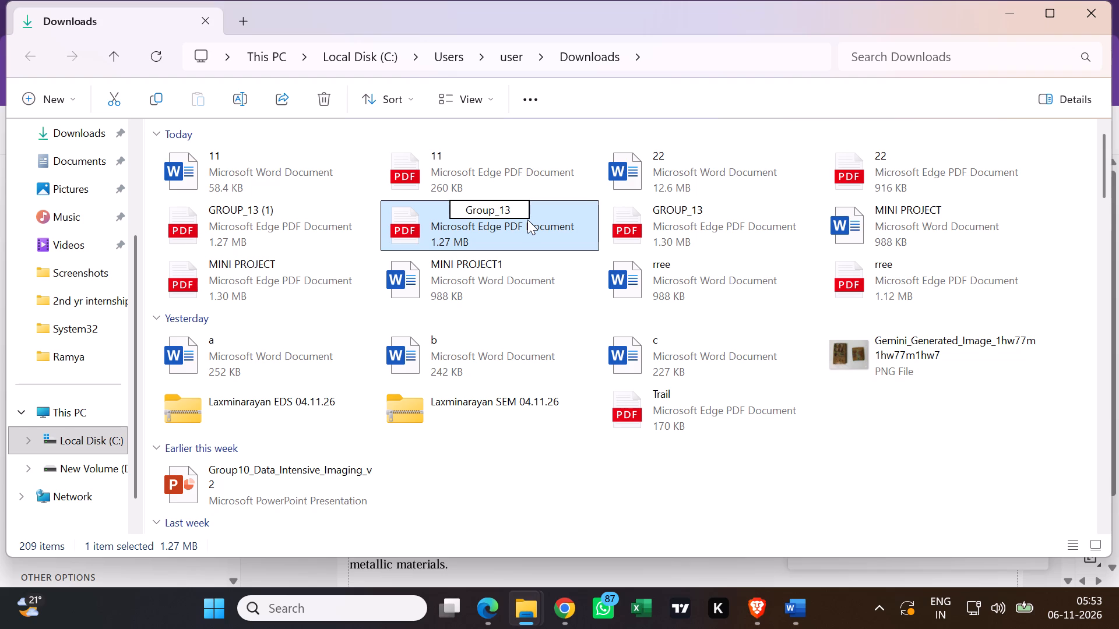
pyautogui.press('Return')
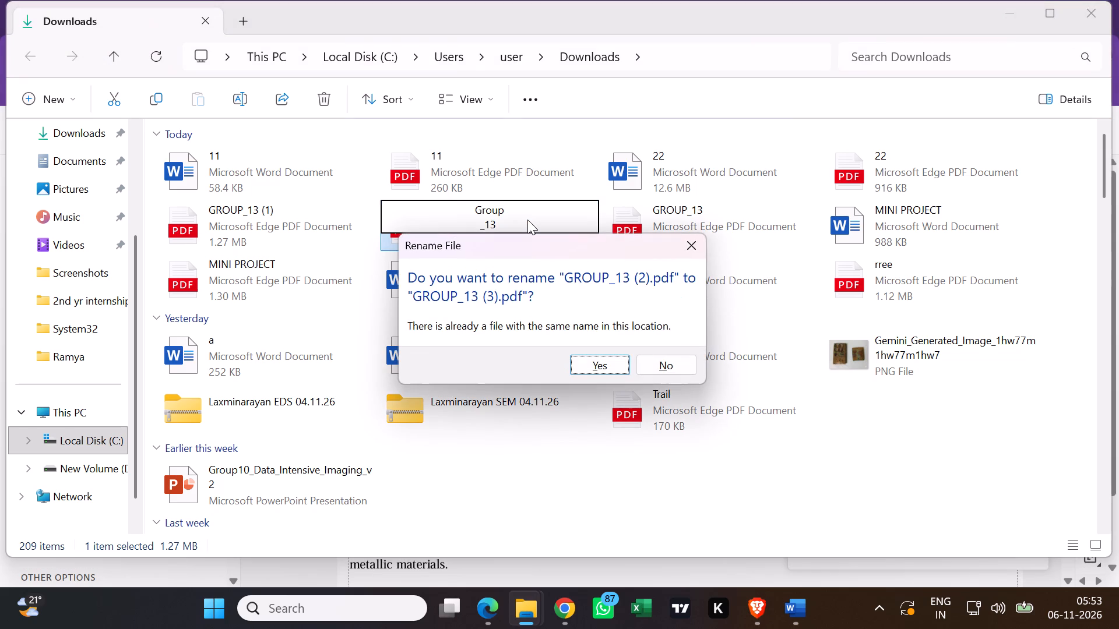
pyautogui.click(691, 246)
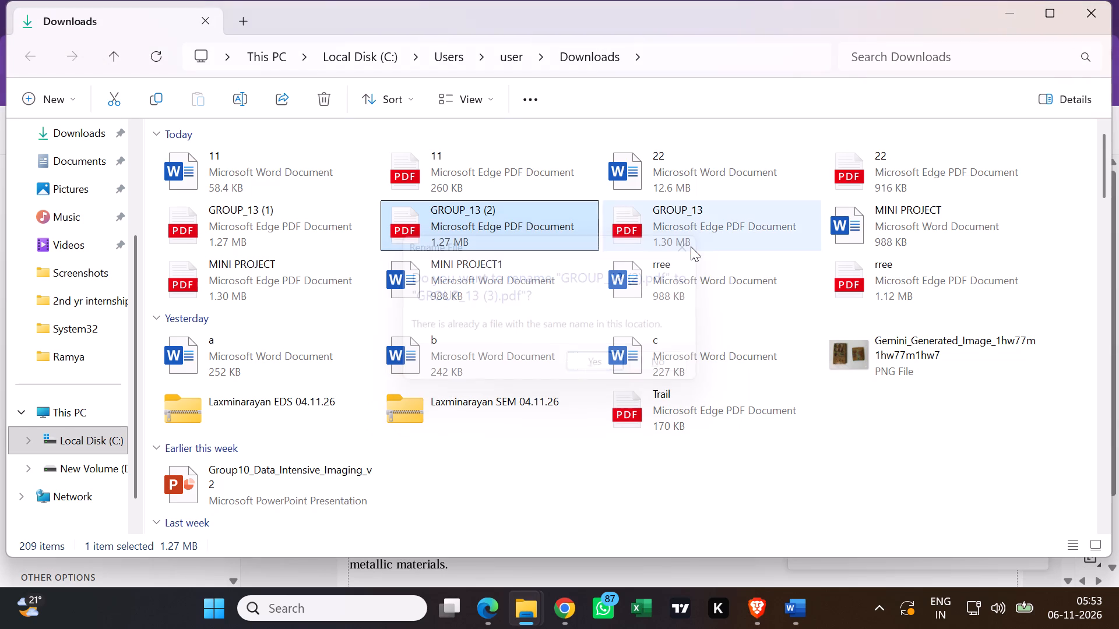
# Delete the older PDF named GROUP_13, without a number suffix, from the Downloads folder.
pyautogui.click(702, 230)
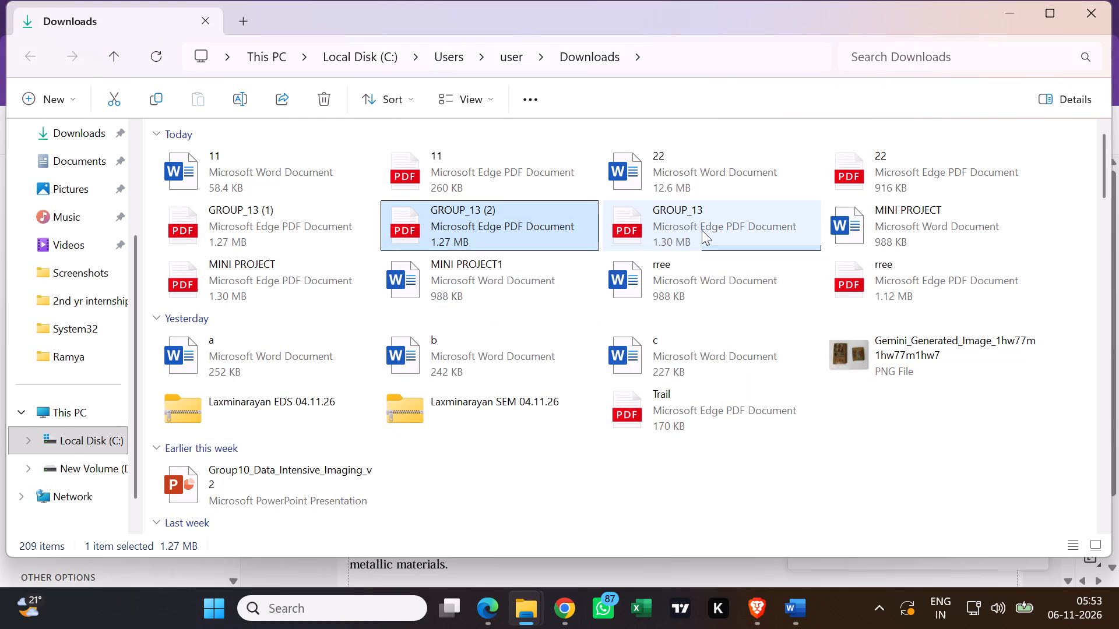
pyautogui.press('Delete')
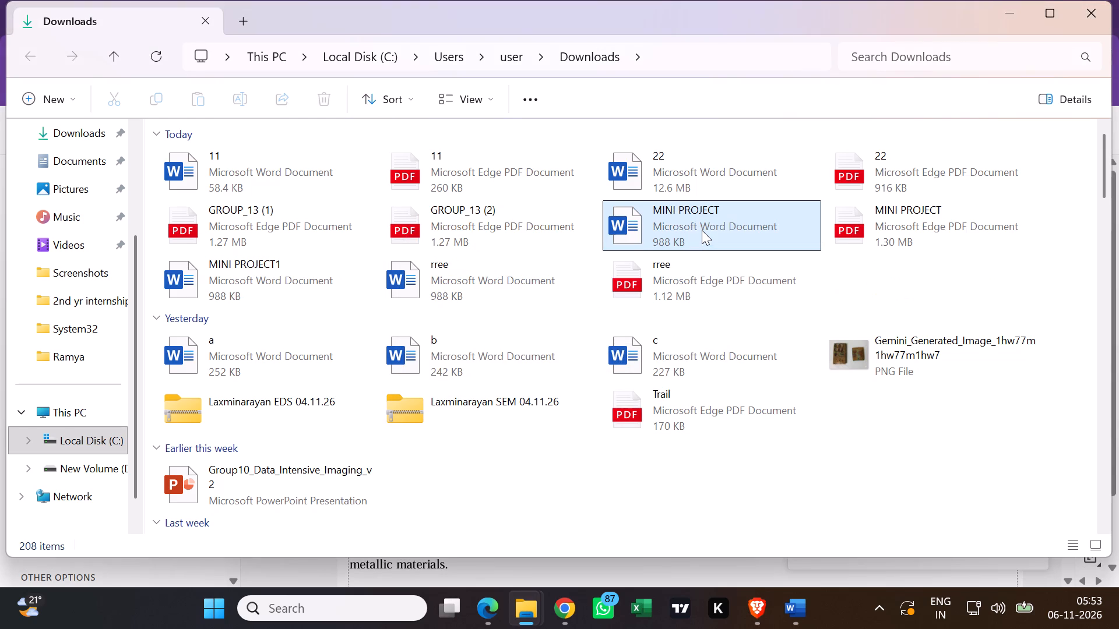
# Rename the GROUP_13 (2) PDF in the Downloads folder as Group_13.
pyautogui.click(303, 228)
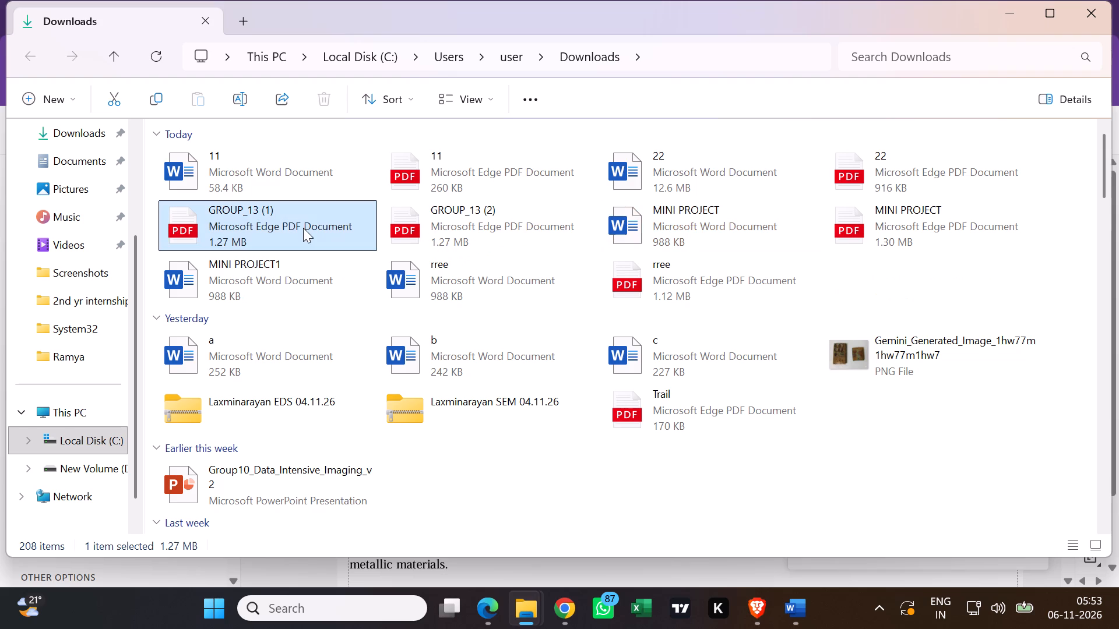
pyautogui.click(458, 208)
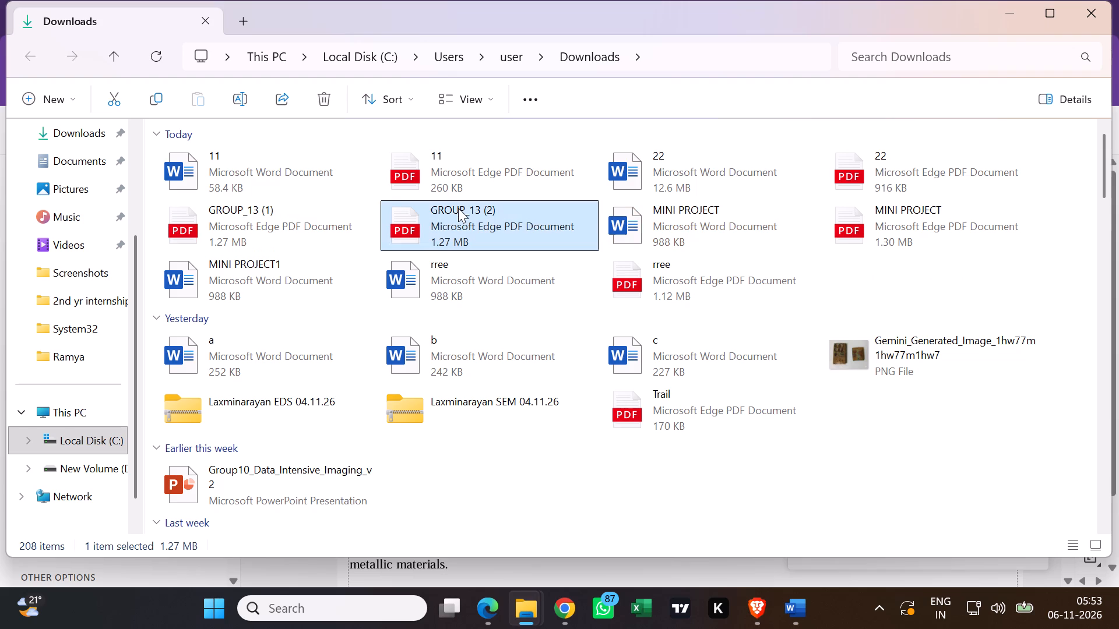
pyautogui.rightClick(413, 215)
pyautogui.click(573, 140)
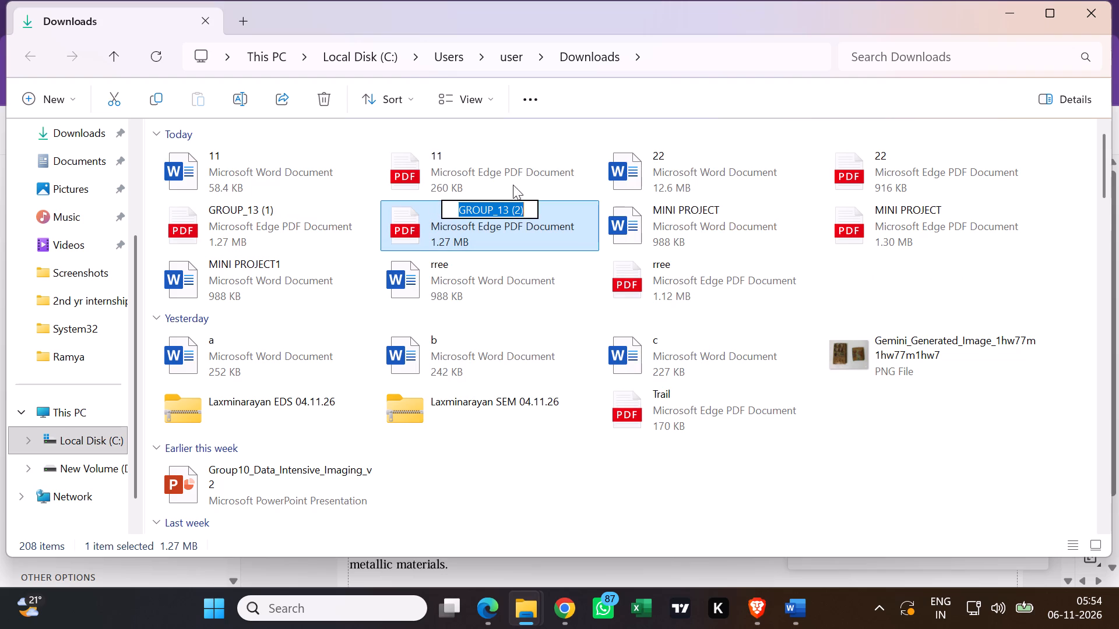
pyautogui.click(530, 214)
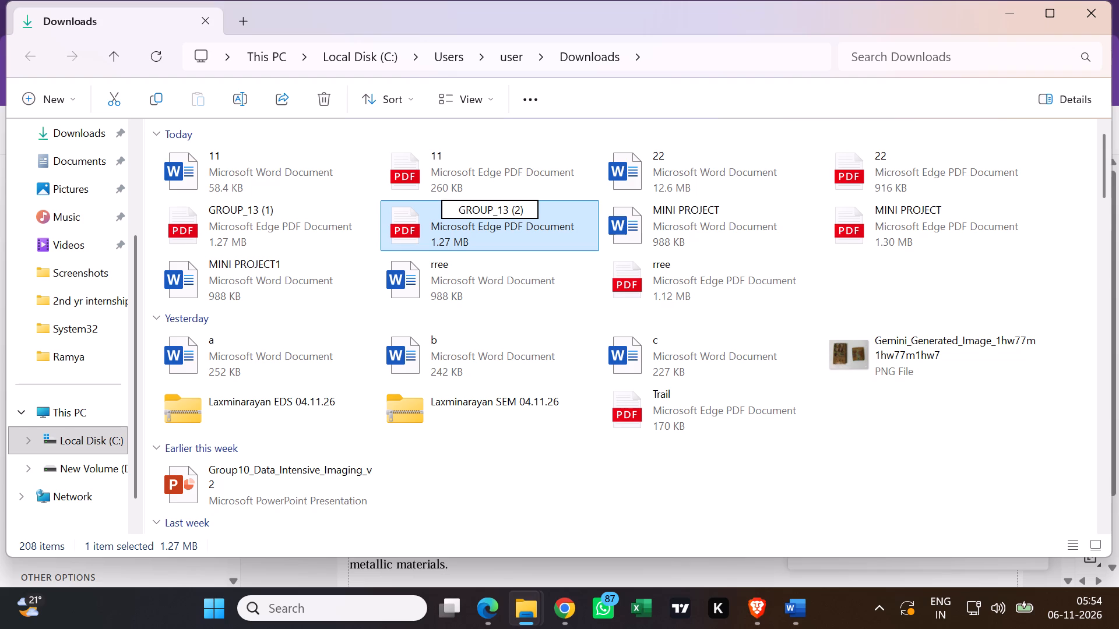
pyautogui.press('BackSpace')
pyautogui.press('BackSpace')
pyautogui.press('BackSpace')
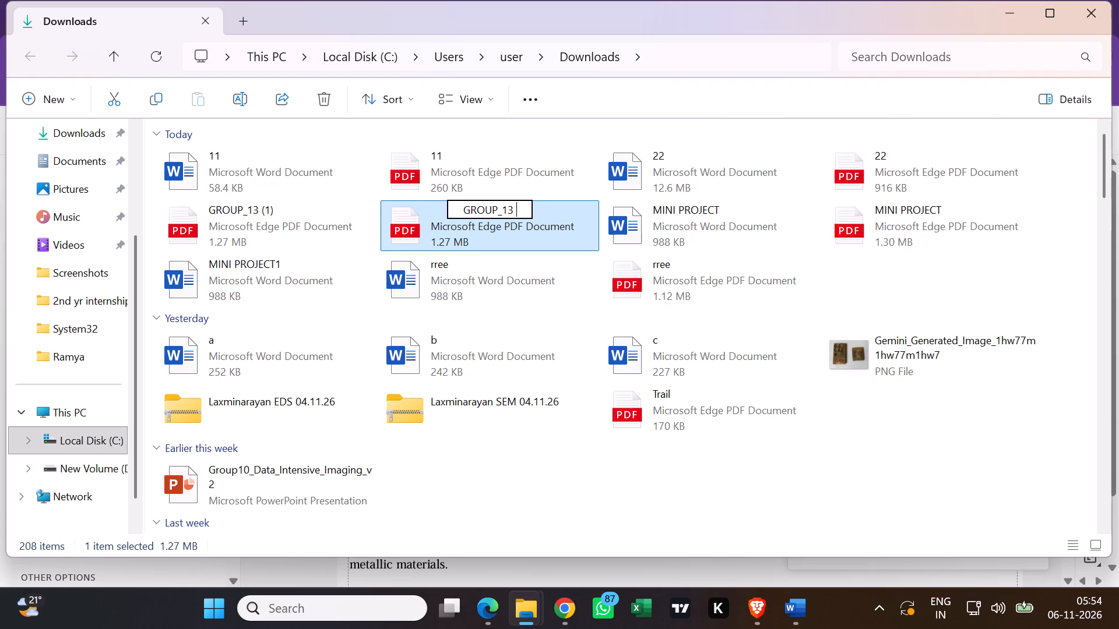
pyautogui.press('Left')
pyautogui.press('Left')
pyautogui.press('Left')
pyautogui.press('Left')
pyautogui.press('BackSpace')
pyautogui.press('BackSpace')
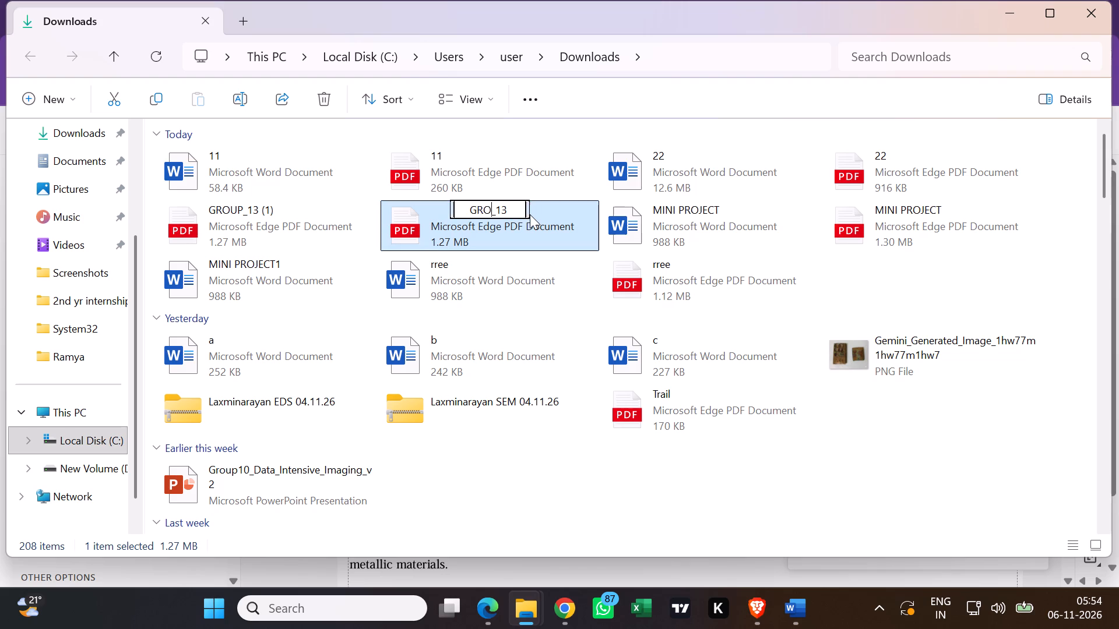
pyautogui.press('BackSpace')
pyautogui.press('BackSpace')
pyautogui.write('rouo')
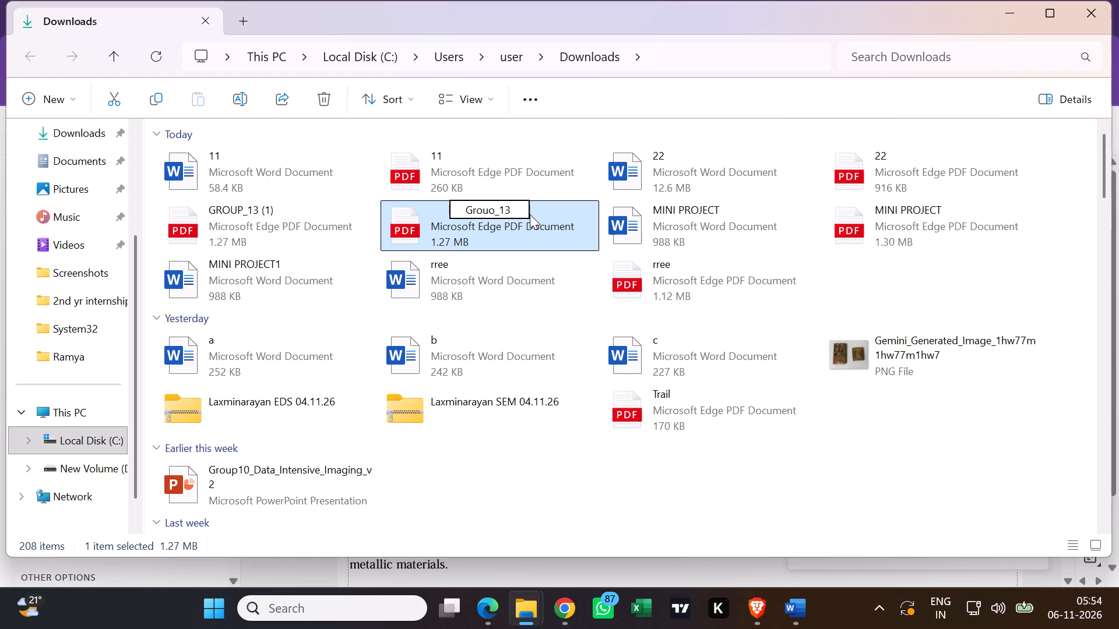
pyautogui.press('BackSpace')
pyautogui.press('p')
pyautogui.press('Return')
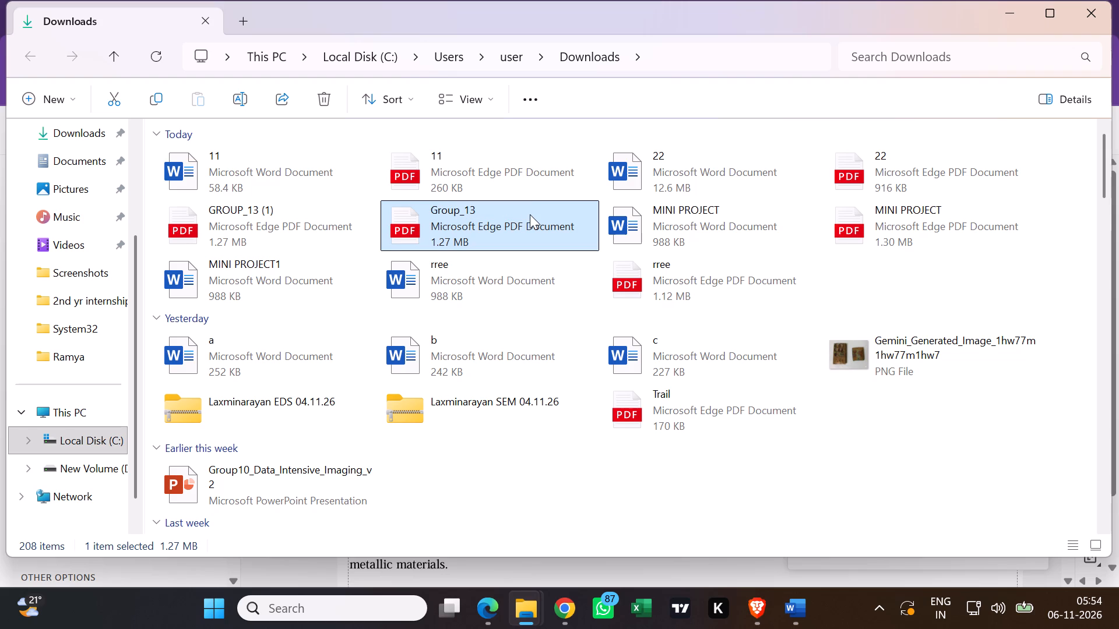
# Switch to WhatsApp.
pyautogui.click(599, 615)
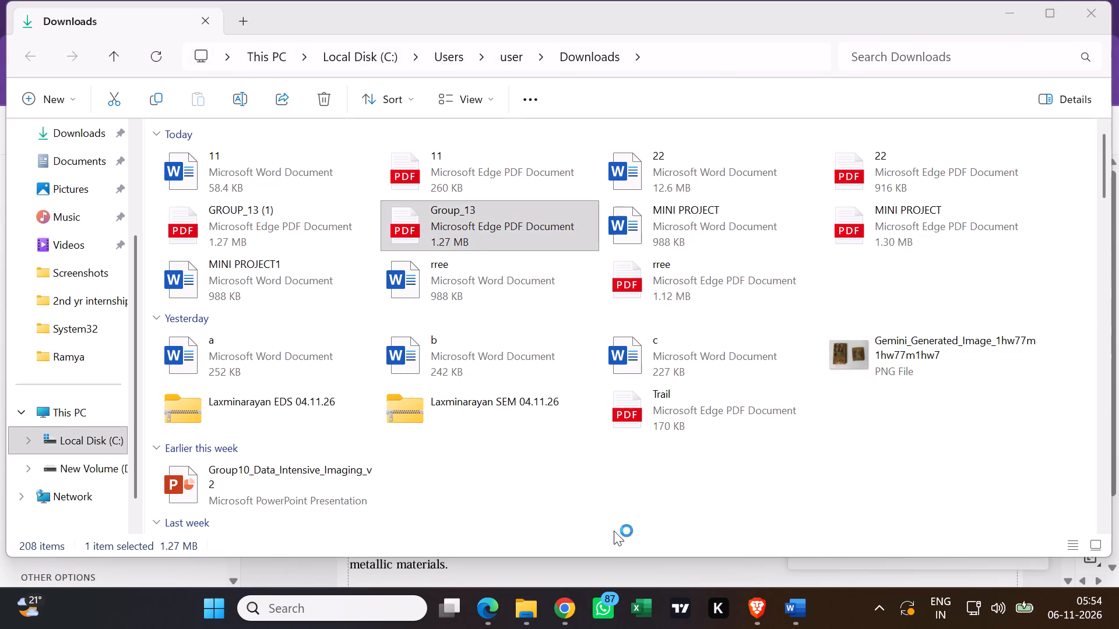
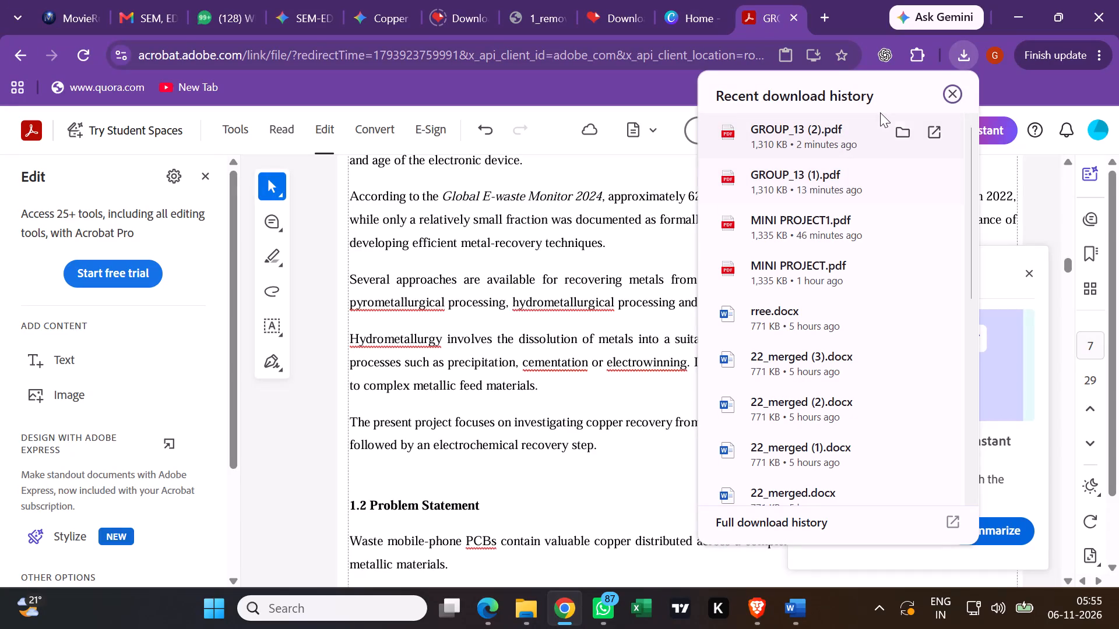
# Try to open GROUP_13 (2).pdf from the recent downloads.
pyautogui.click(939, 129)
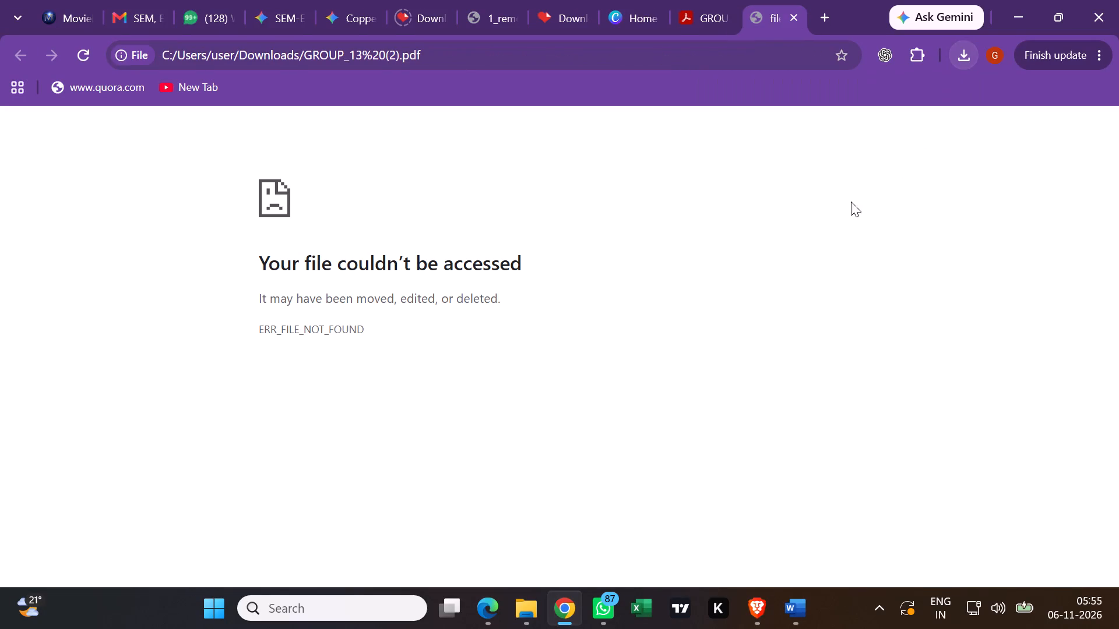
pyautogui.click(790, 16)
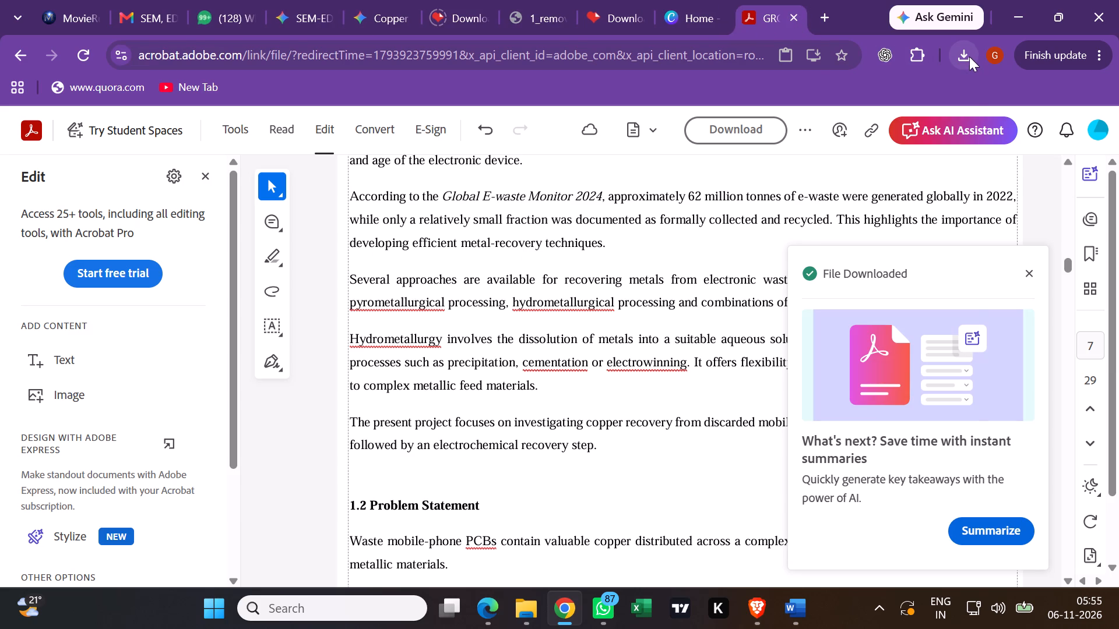
# Open the downloaded GROUP_13 (1).pdf and review its pages from the title page through the Chapter 2 literature review.
pyautogui.click(969, 56)
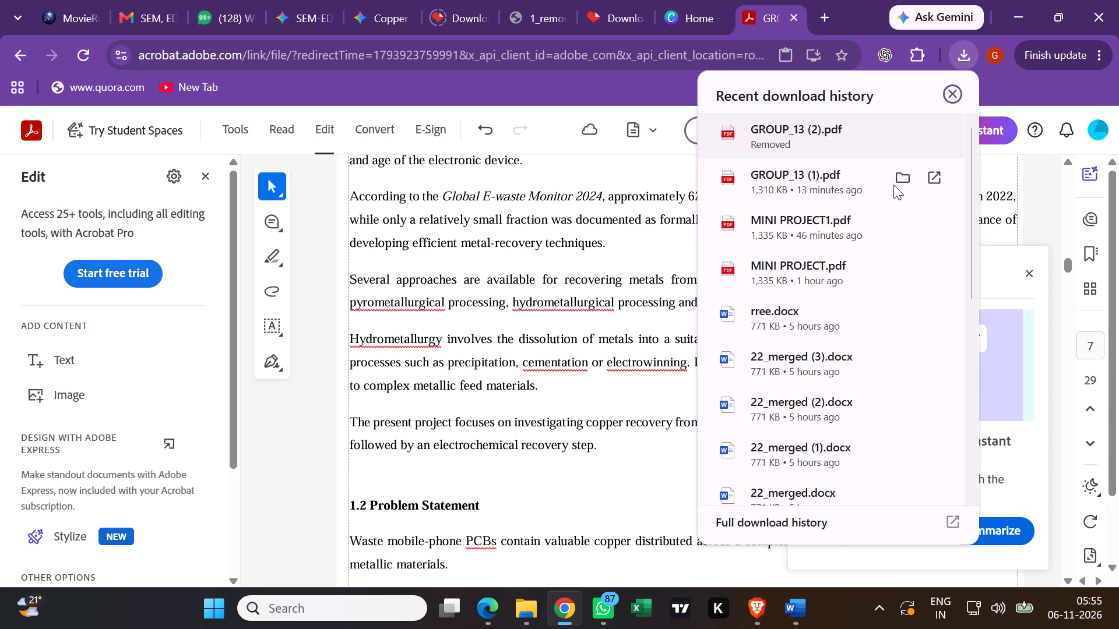
pyautogui.click(938, 179)
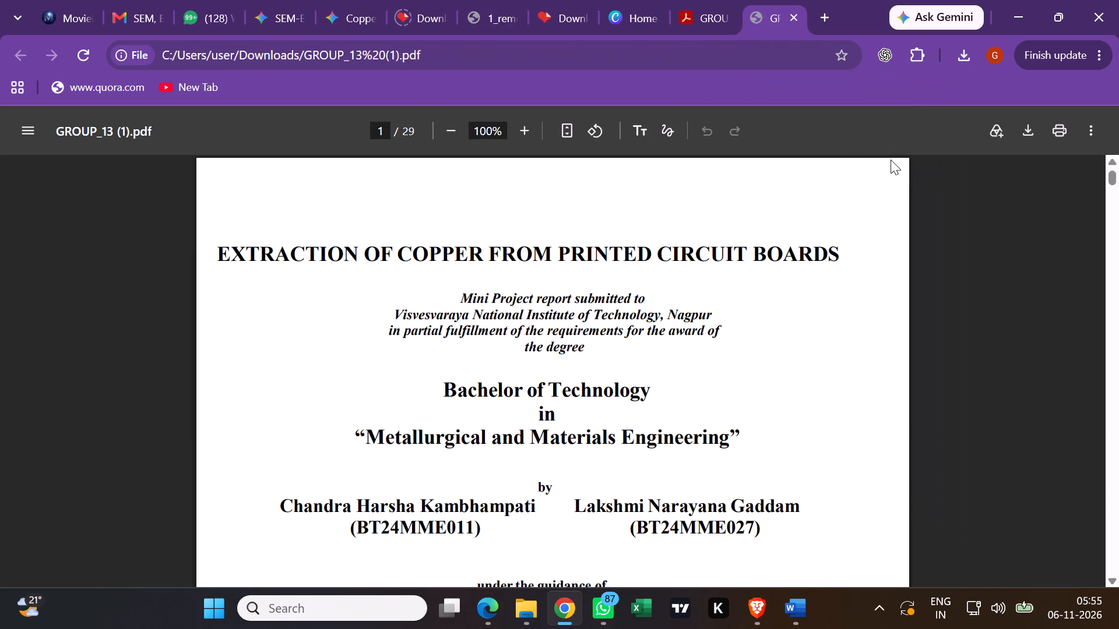
pyautogui.scroll(-17, 650, 485)
pyautogui.scroll(-7, 649, 451)
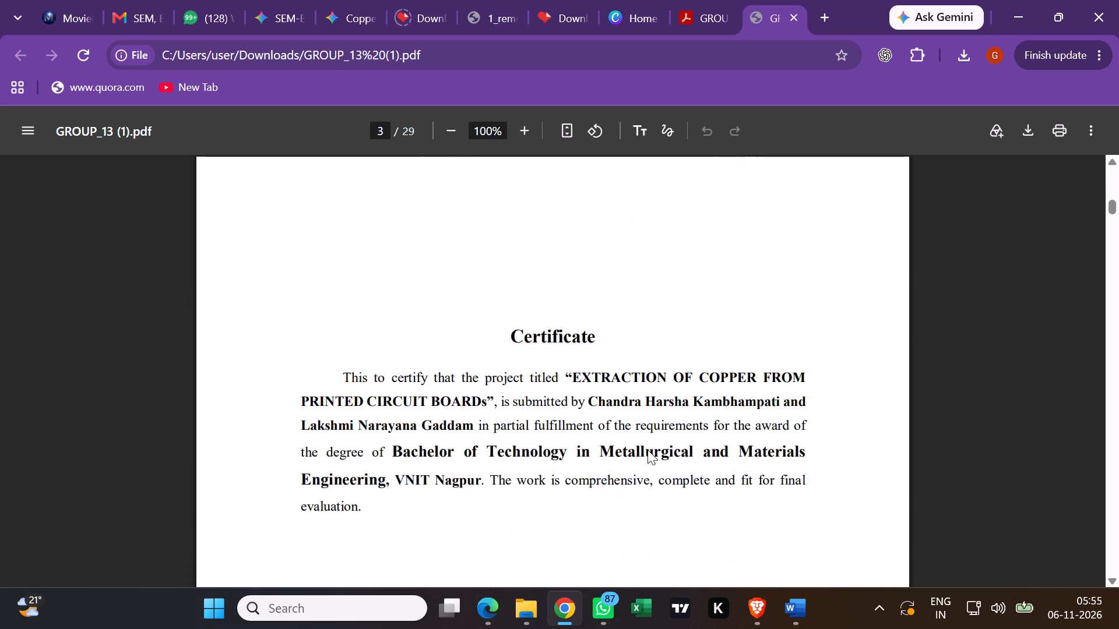
pyautogui.scroll(-18, 646, 446)
pyautogui.scroll(-5, 643, 446)
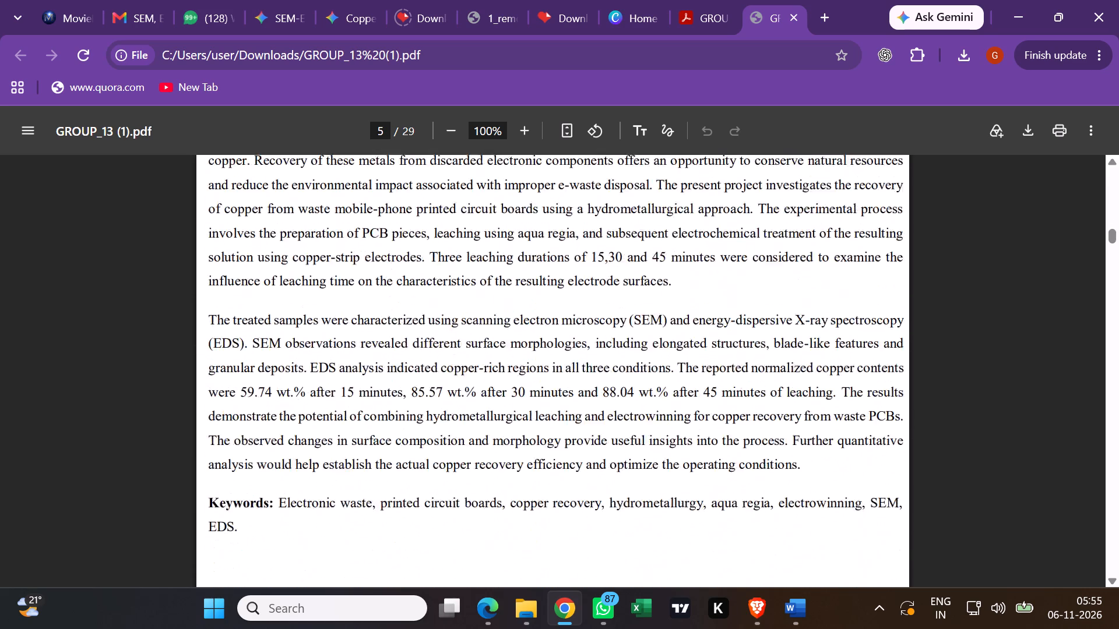
pyautogui.scroll(-18, 643, 446)
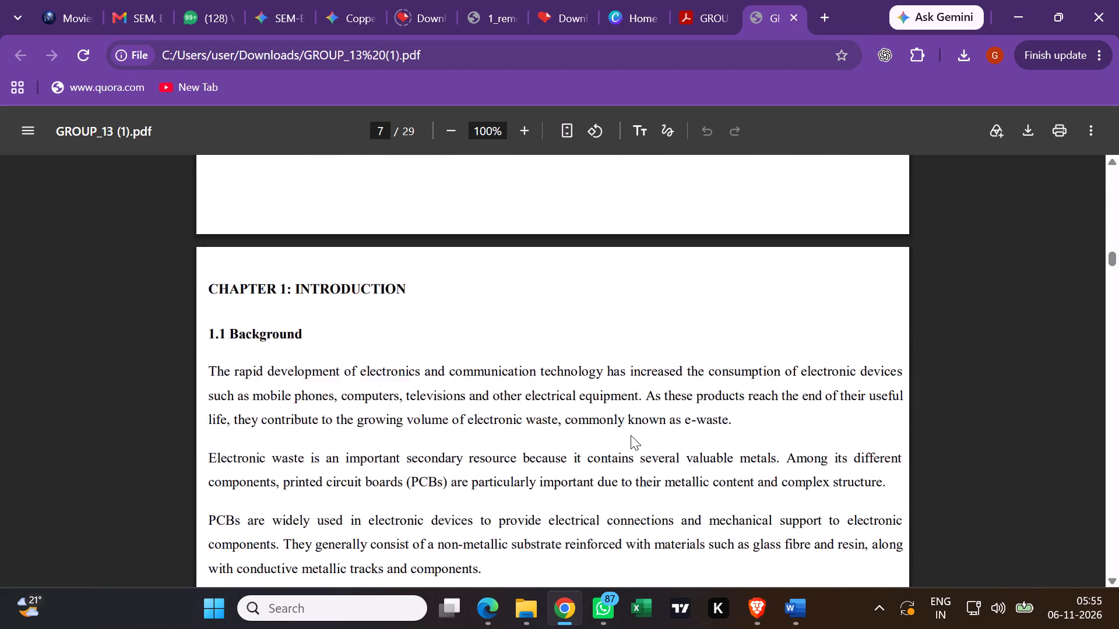
pyautogui.scroll(-16, 631, 435)
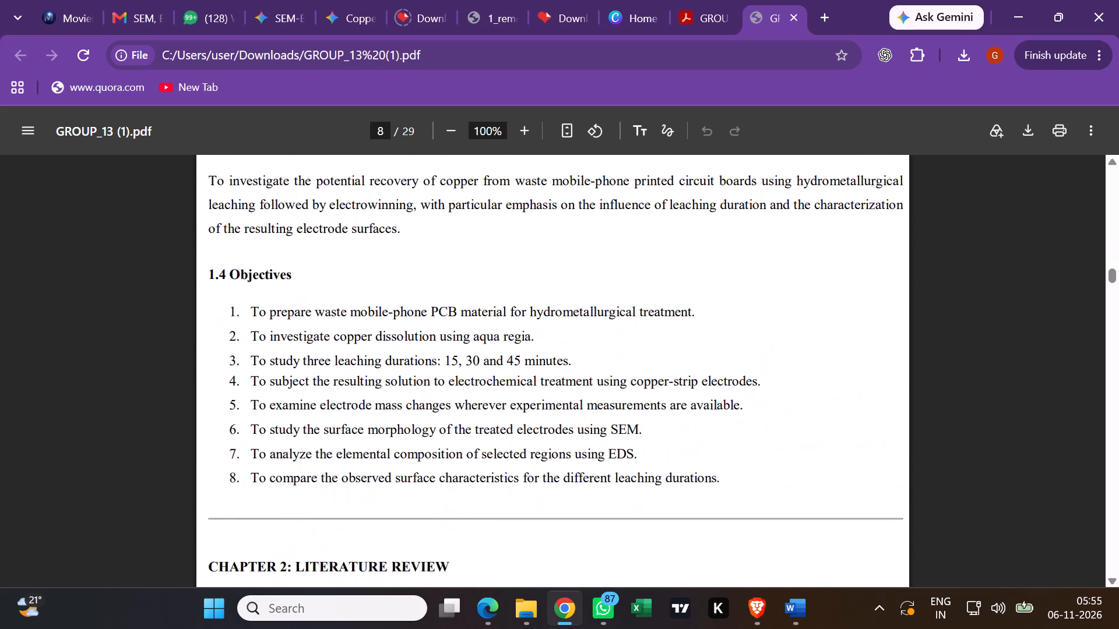
pyautogui.scroll(-9, 629, 434)
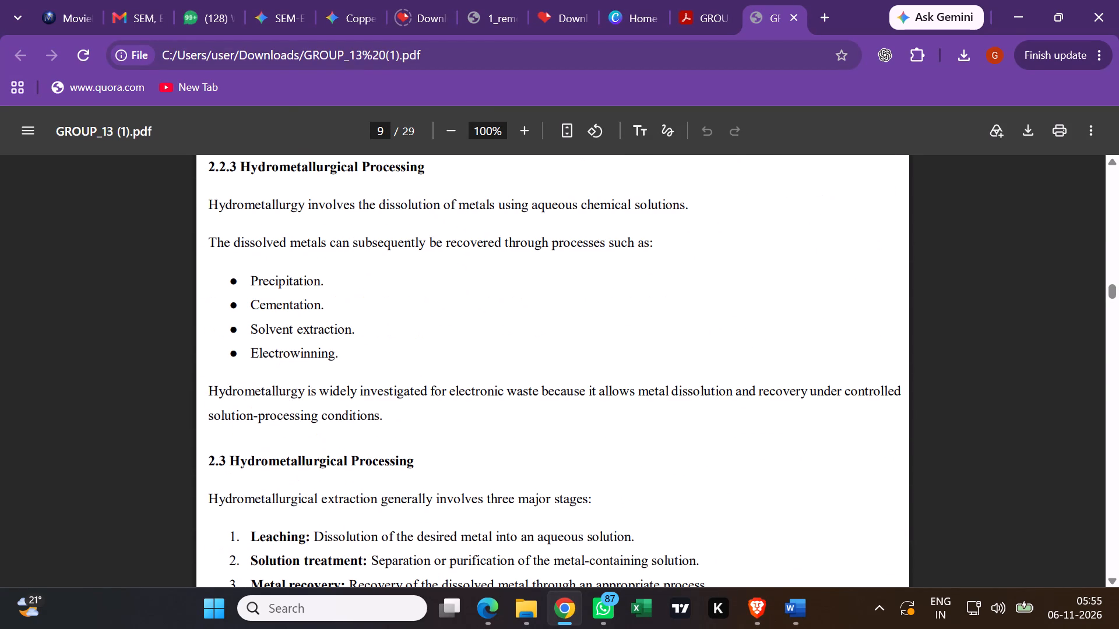
pyautogui.click(790, 14)
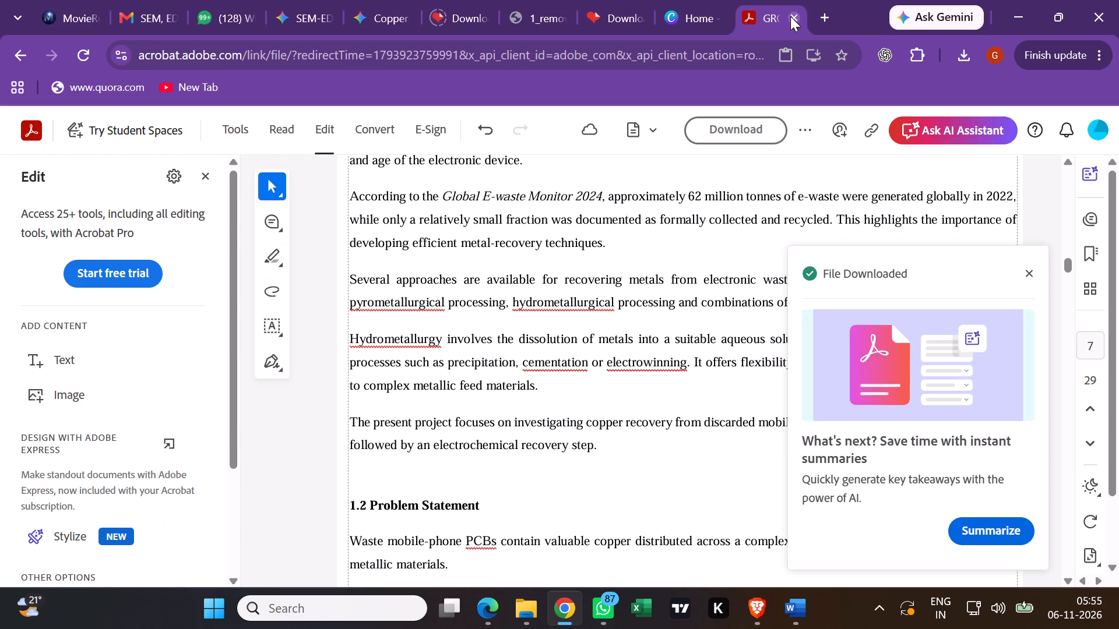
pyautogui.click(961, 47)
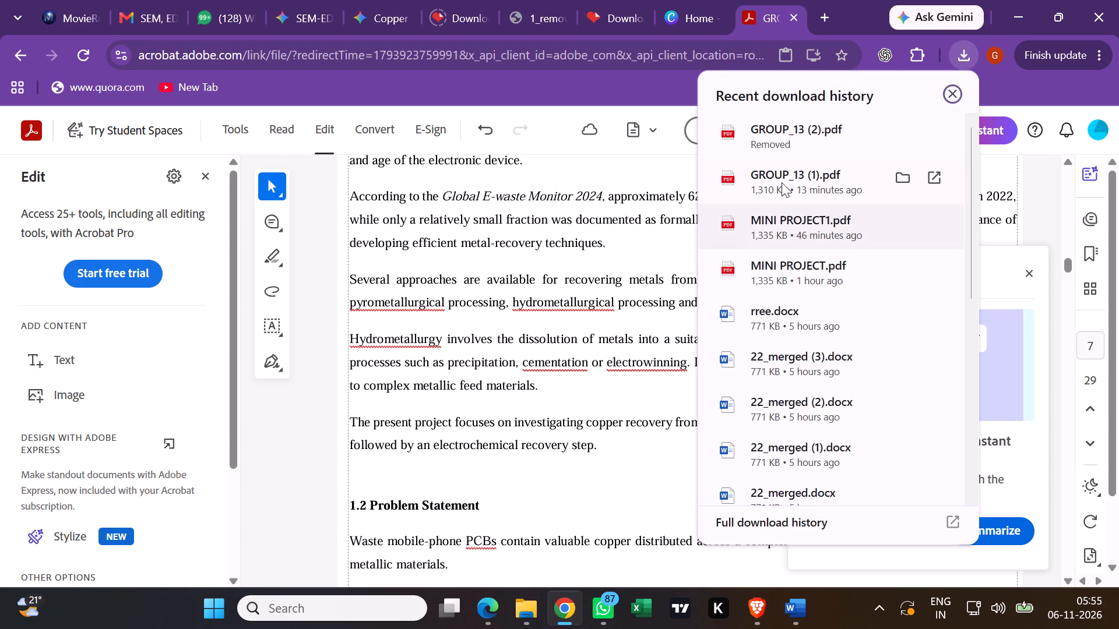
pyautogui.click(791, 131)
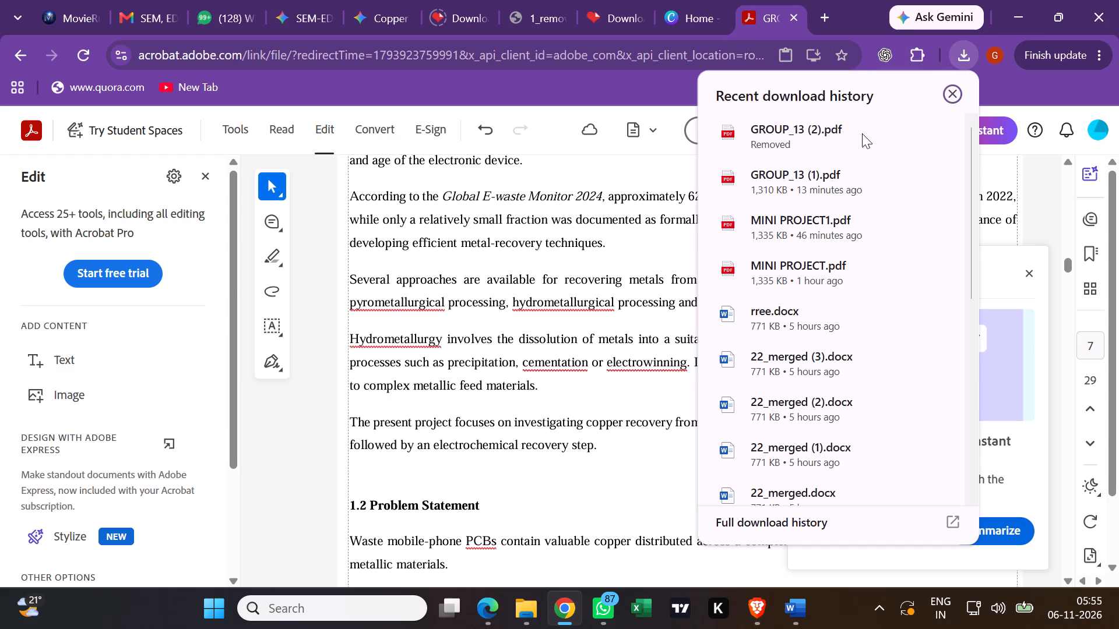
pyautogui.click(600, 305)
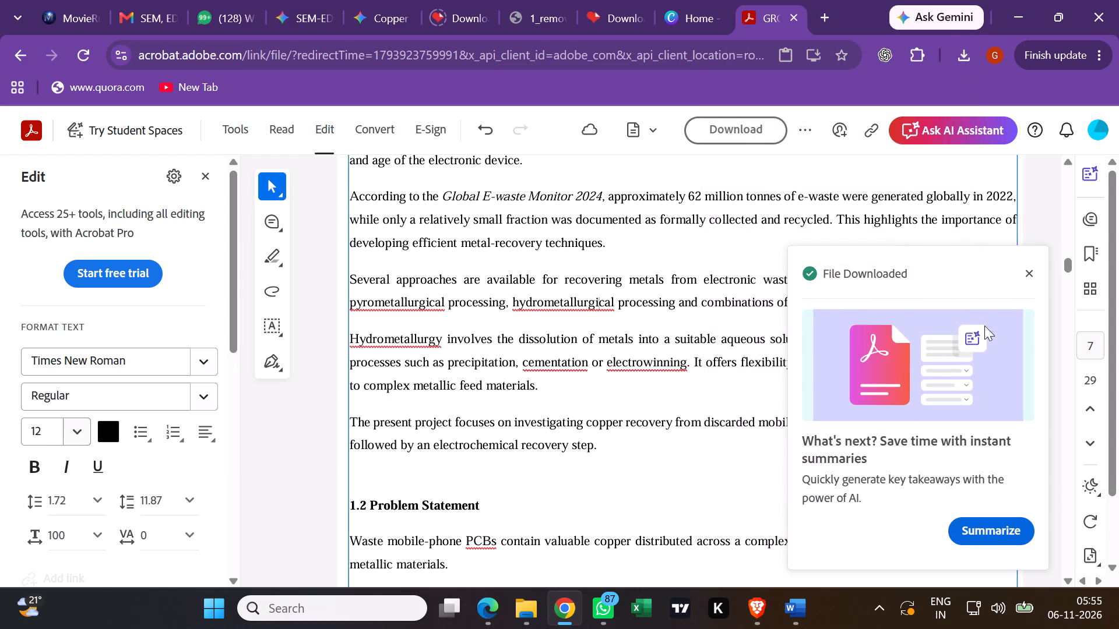
# Download the report from Acrobat again in its uncompressed PDF format.
pyautogui.click(1029, 273)
pyautogui.scroll(-5, 641, 347)
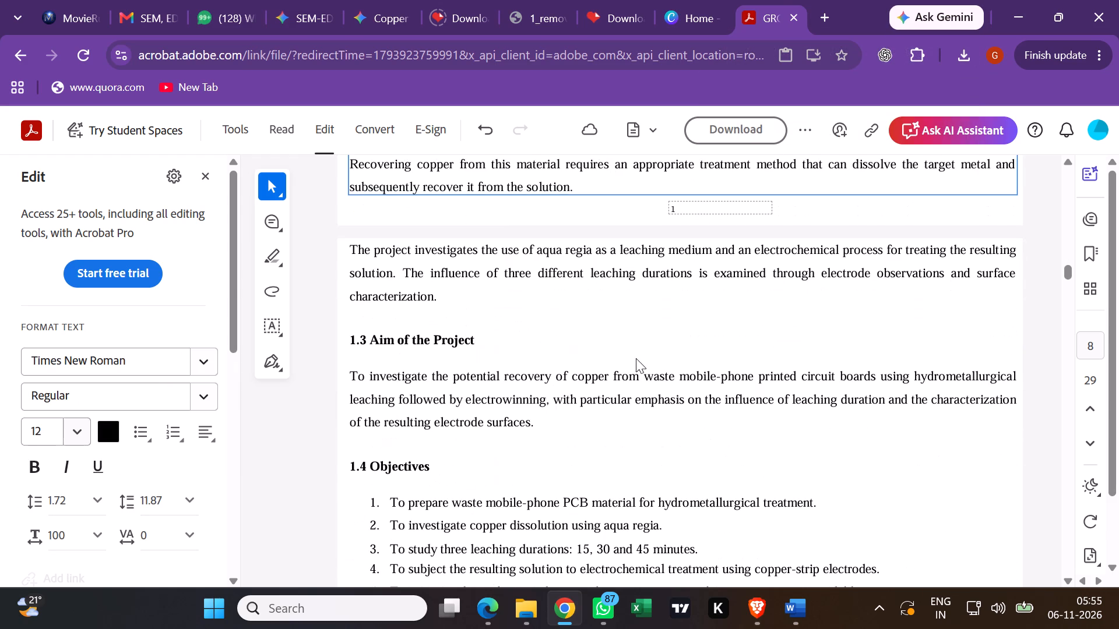
pyautogui.click(594, 190)
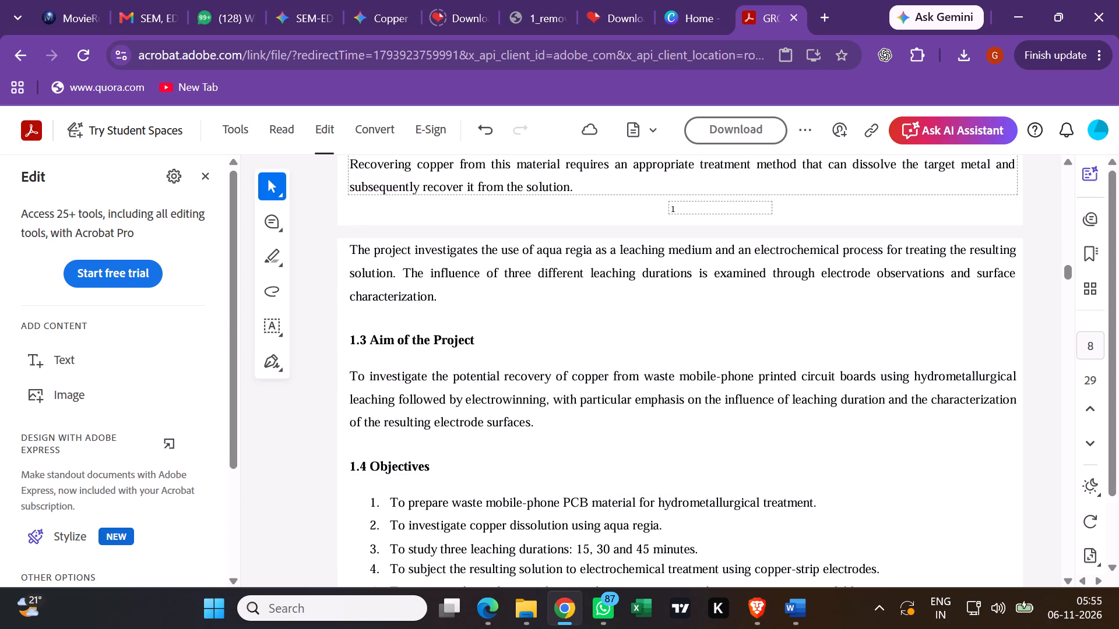
pyautogui.click(606, 213)
pyautogui.click(755, 128)
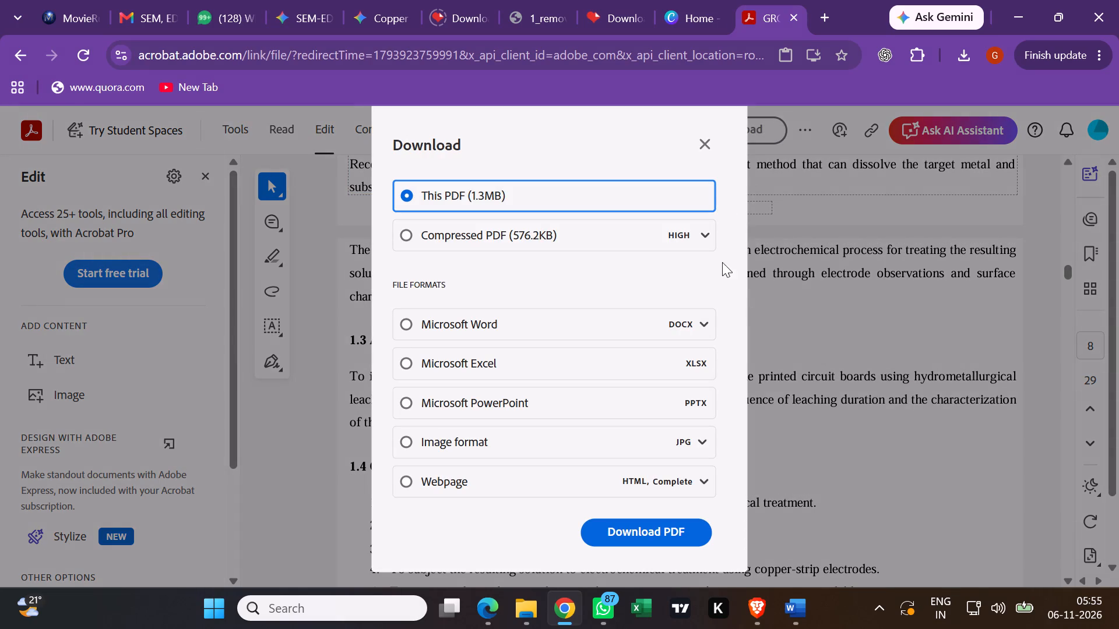
pyautogui.click(627, 534)
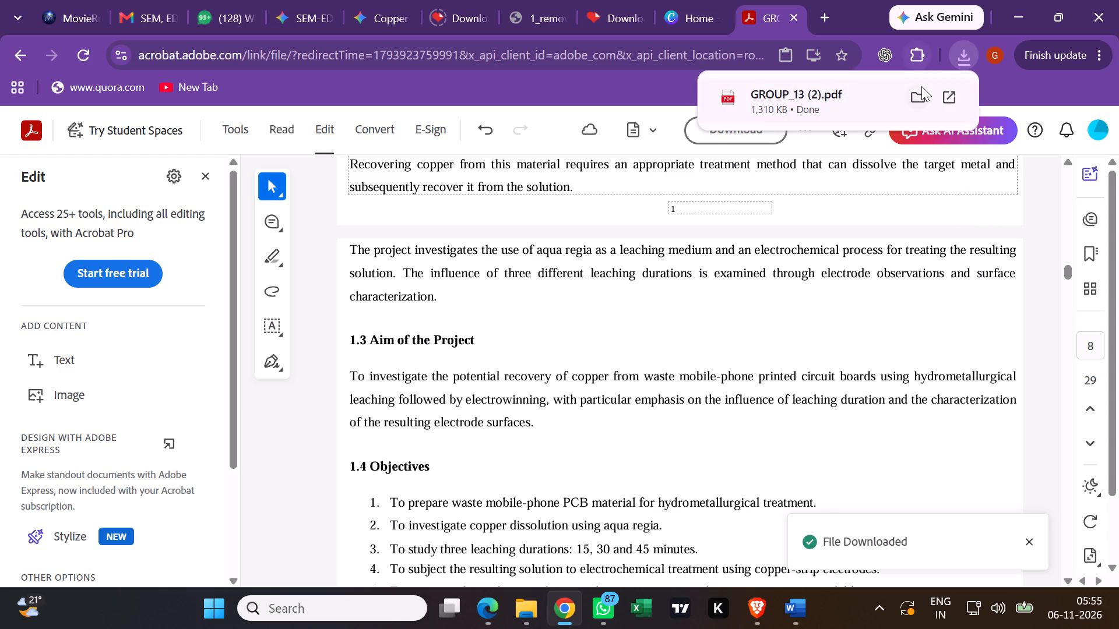
# Open the newly downloaded GROUP_13 (2).pdf and check its pages up to Chapter 2, including the foot of the Introduction page.
pyautogui.click(944, 95)
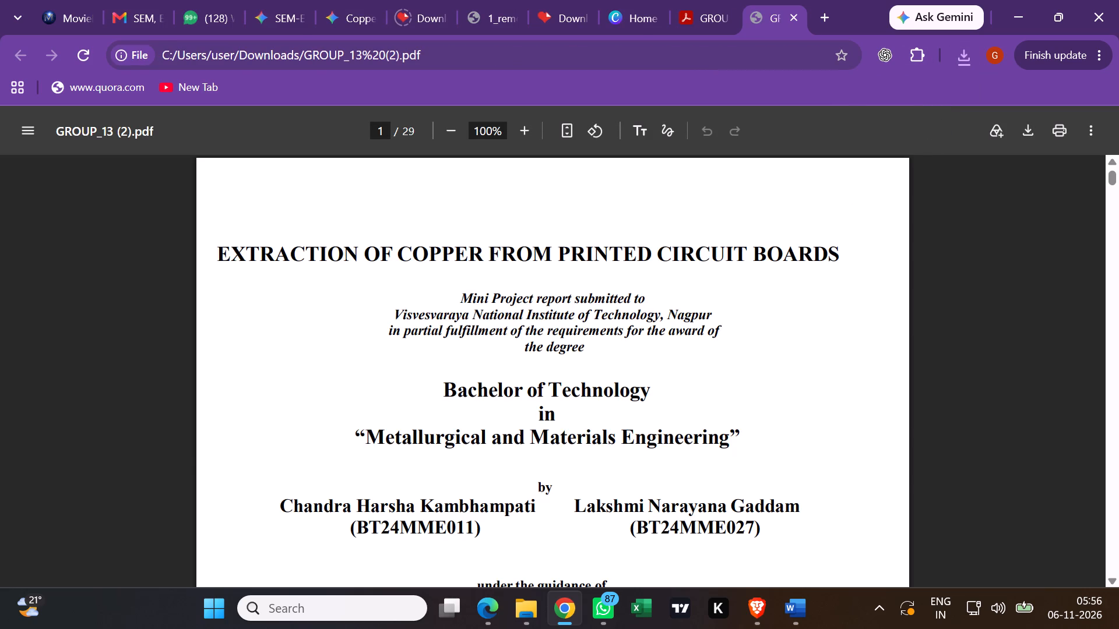
pyautogui.scroll(-17, 674, 335)
pyautogui.scroll(-4, 672, 312)
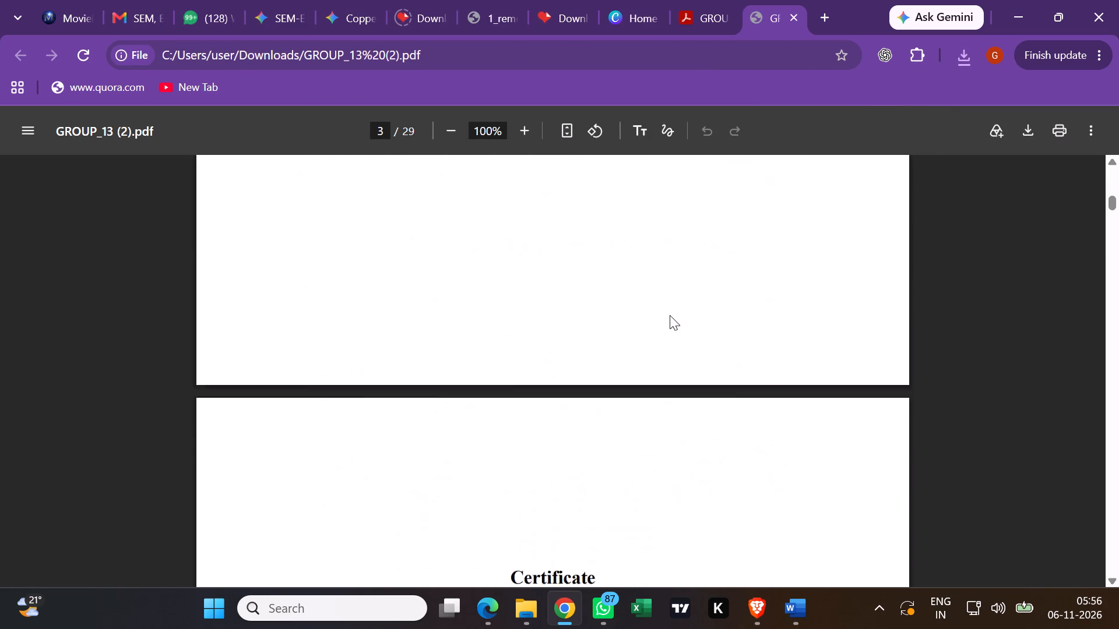
pyautogui.scroll(-16, 667, 306)
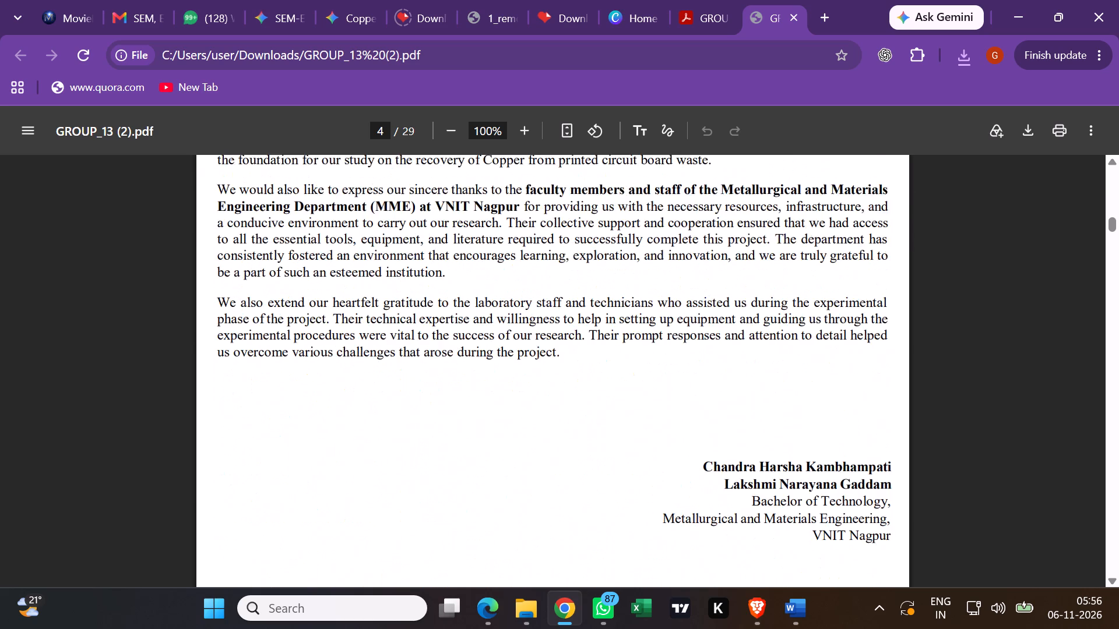
pyautogui.scroll(-15, 665, 306)
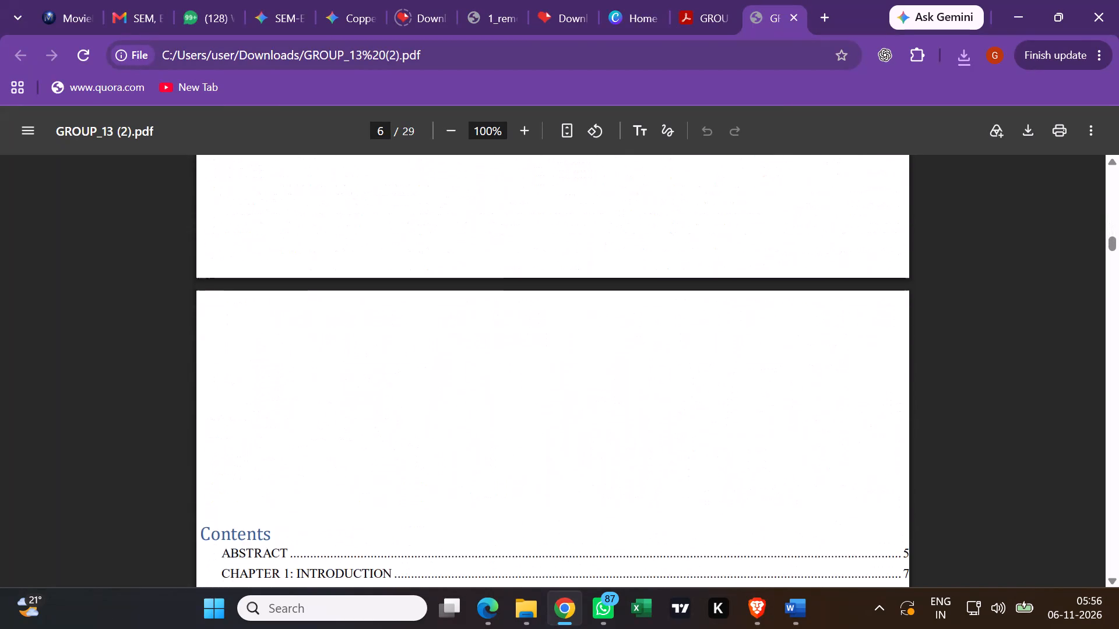
pyautogui.scroll(-12, 661, 307)
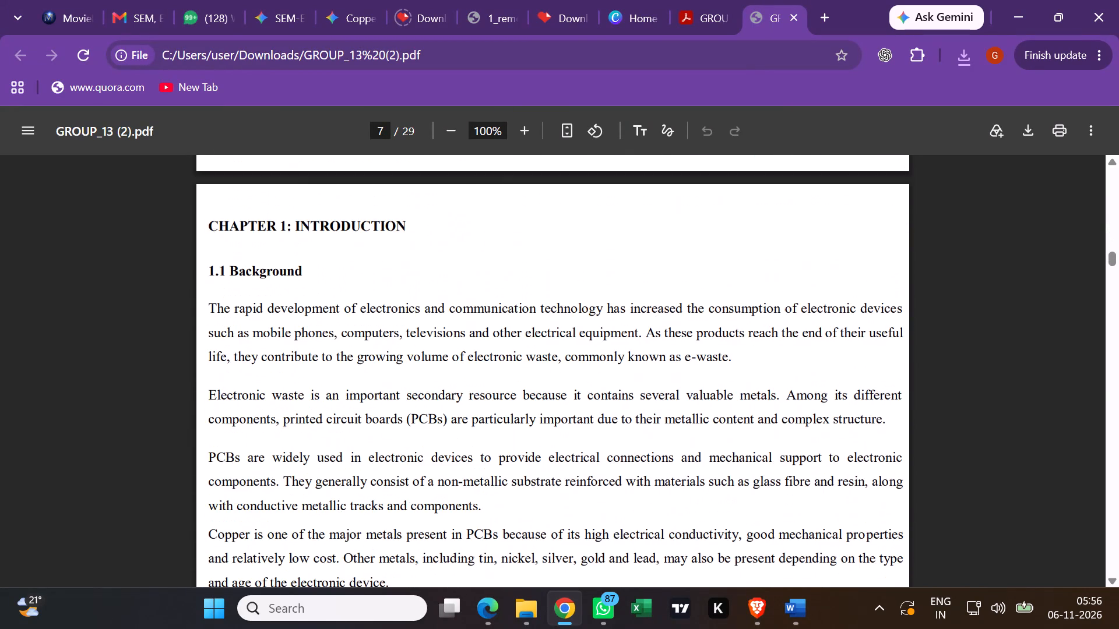
pyautogui.scroll(-9, 660, 307)
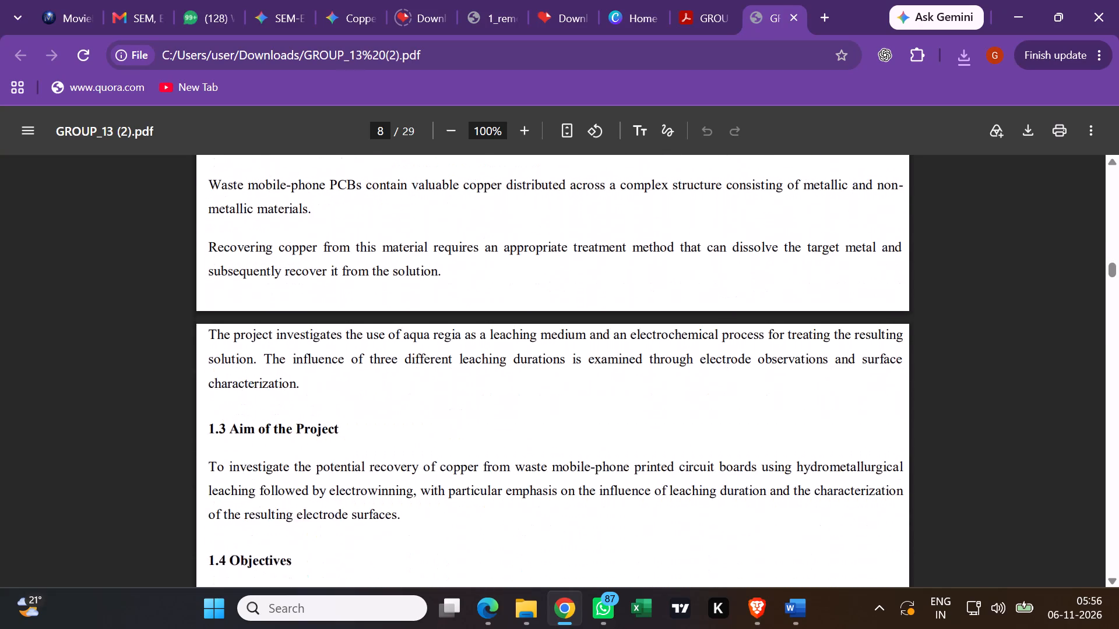
pyautogui.scroll(-6, 655, 307)
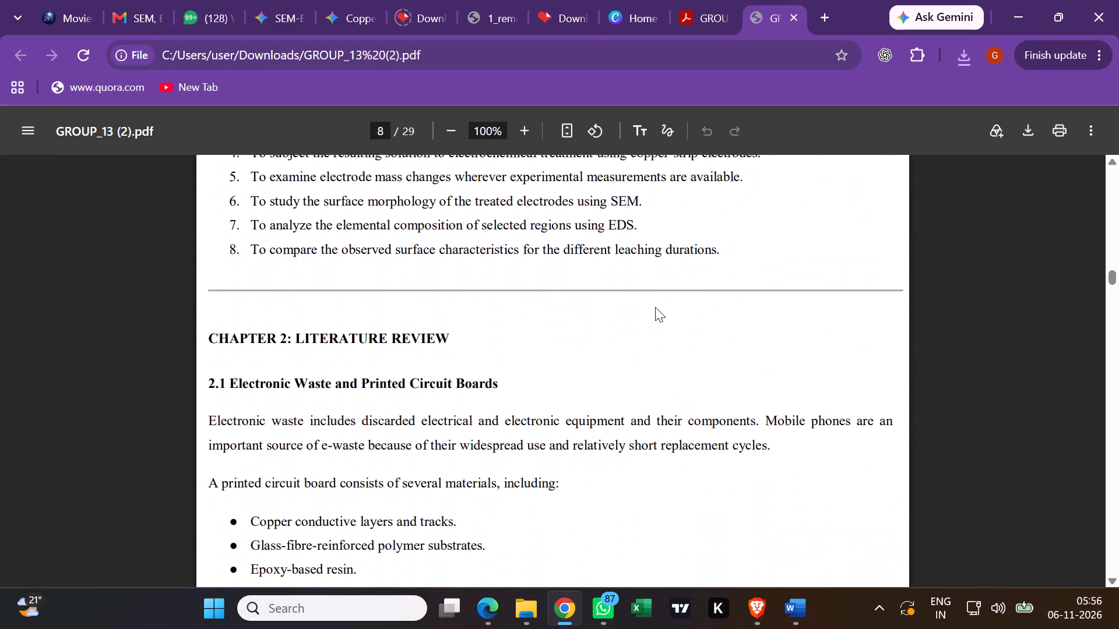
pyautogui.scroll(-4, 654, 307)
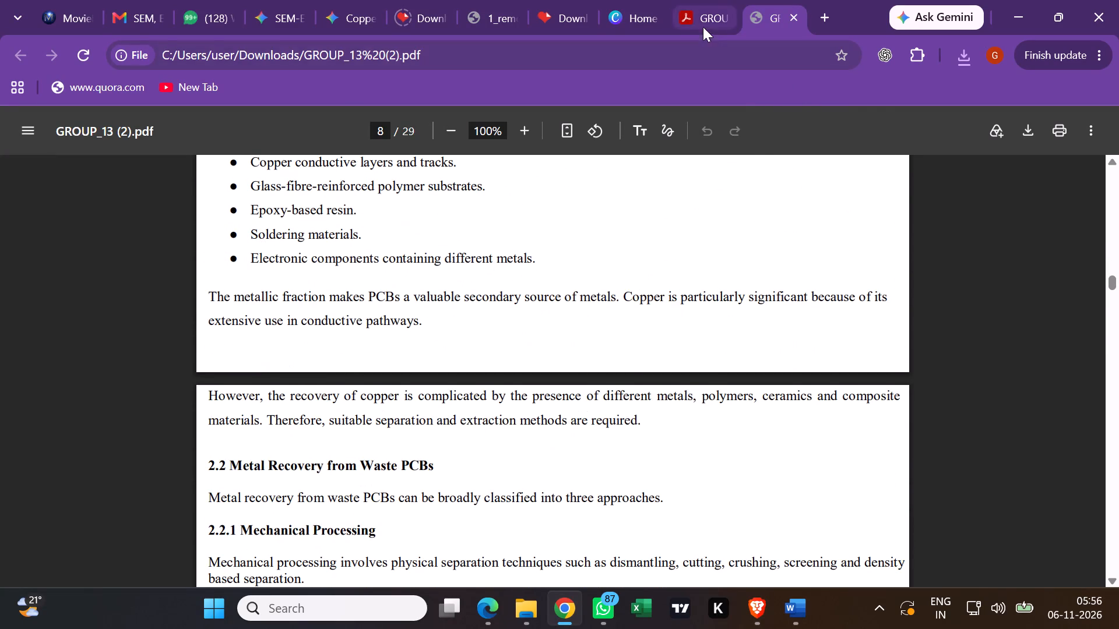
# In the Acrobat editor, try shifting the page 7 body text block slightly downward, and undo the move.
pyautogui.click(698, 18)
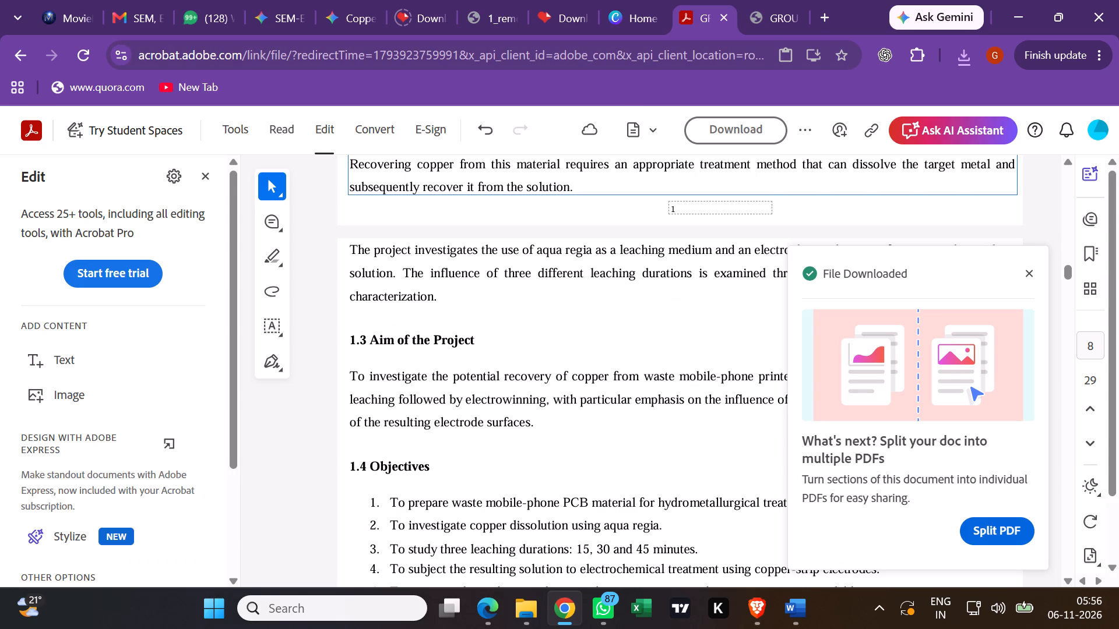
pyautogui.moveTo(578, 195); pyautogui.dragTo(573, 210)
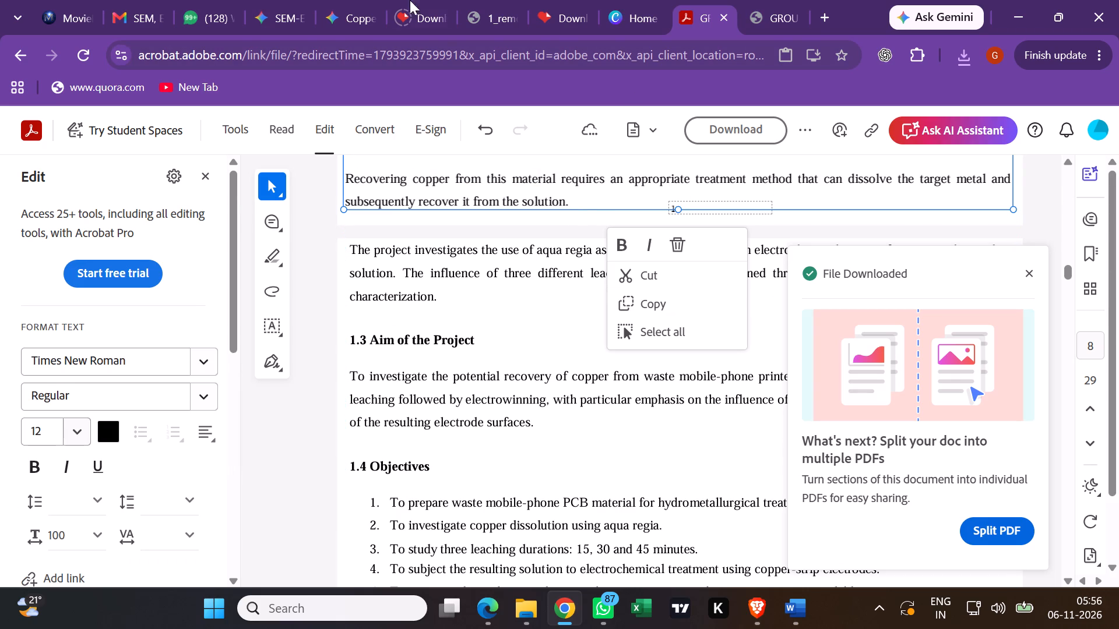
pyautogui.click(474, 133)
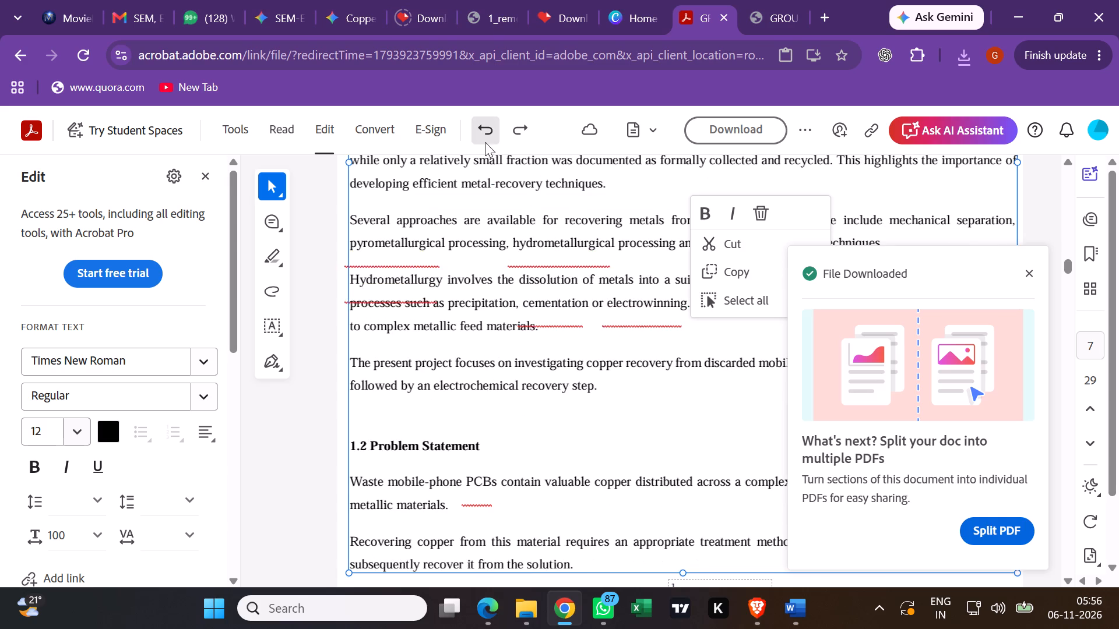
# Examine page 7 of the report in the Acrobat editor, from the Chapter 1 heading to the page number at its foot.
pyautogui.scroll(2, 488, 478)
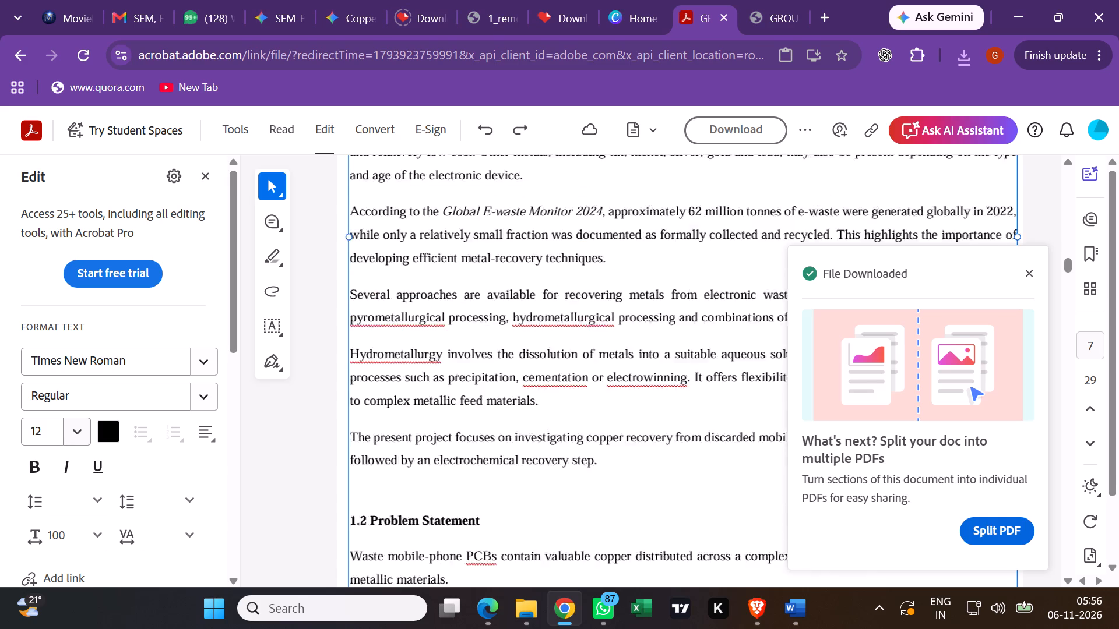
pyautogui.scroll(2, 472, 456)
pyautogui.scroll(5, 432, 334)
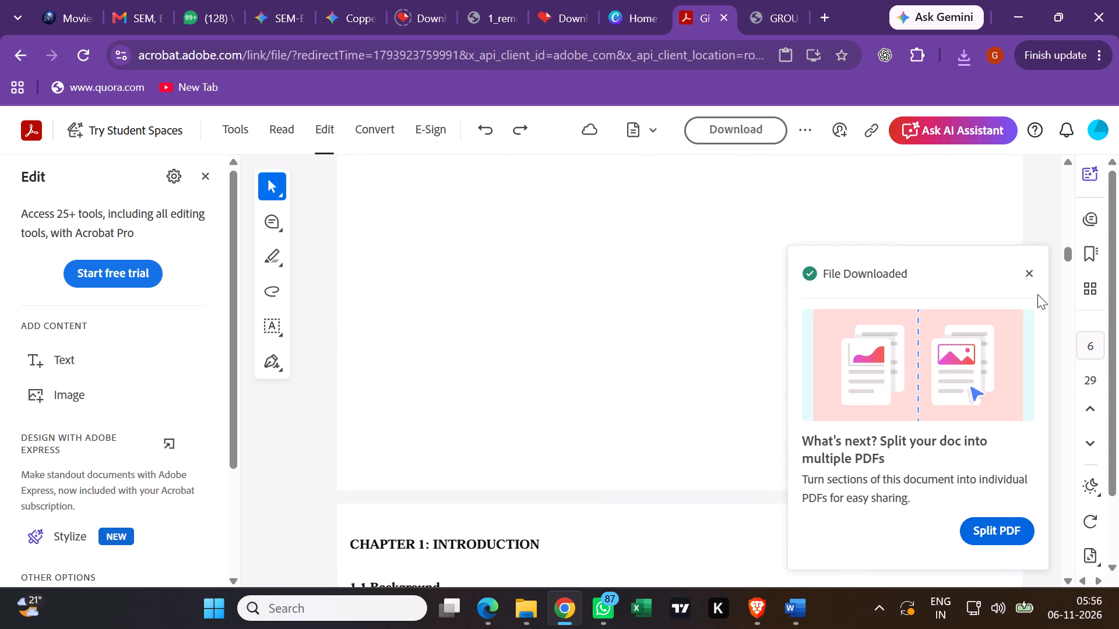
pyautogui.click(1028, 270)
pyautogui.scroll(-4, 1009, 390)
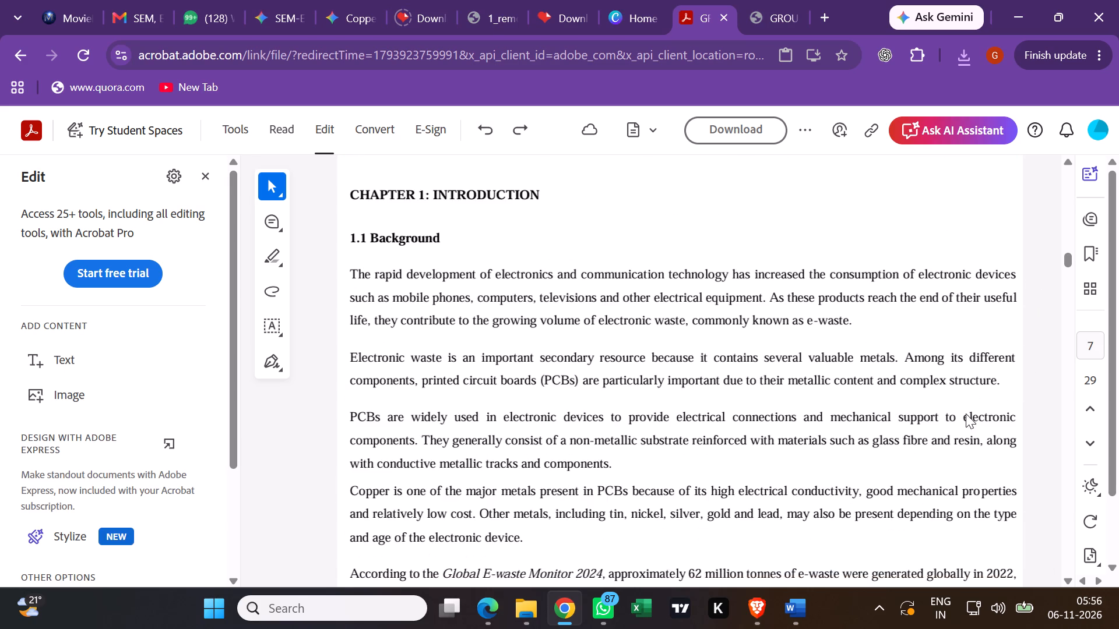
pyautogui.scroll(-10, 966, 414)
pyautogui.scroll(2, 929, 414)
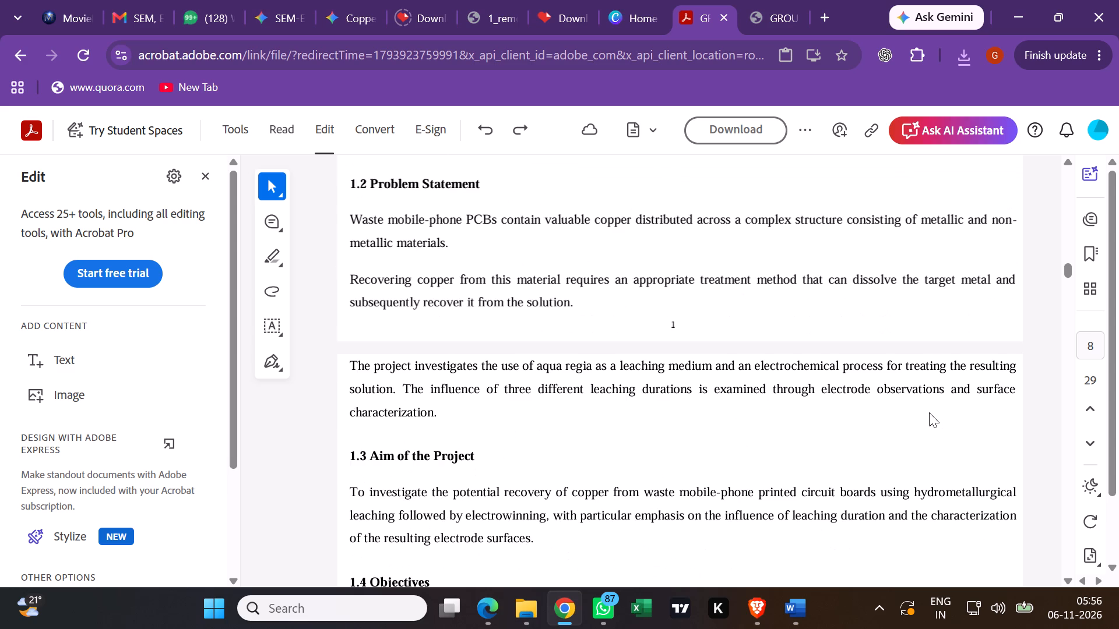
pyautogui.click(701, 300)
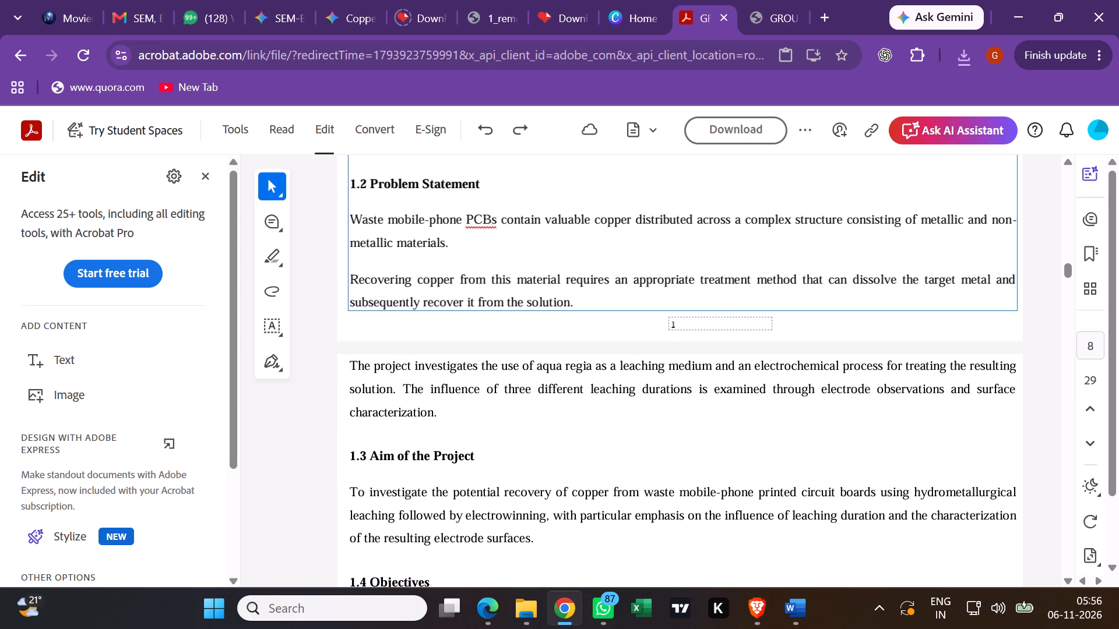
pyautogui.scroll(2, 861, 362)
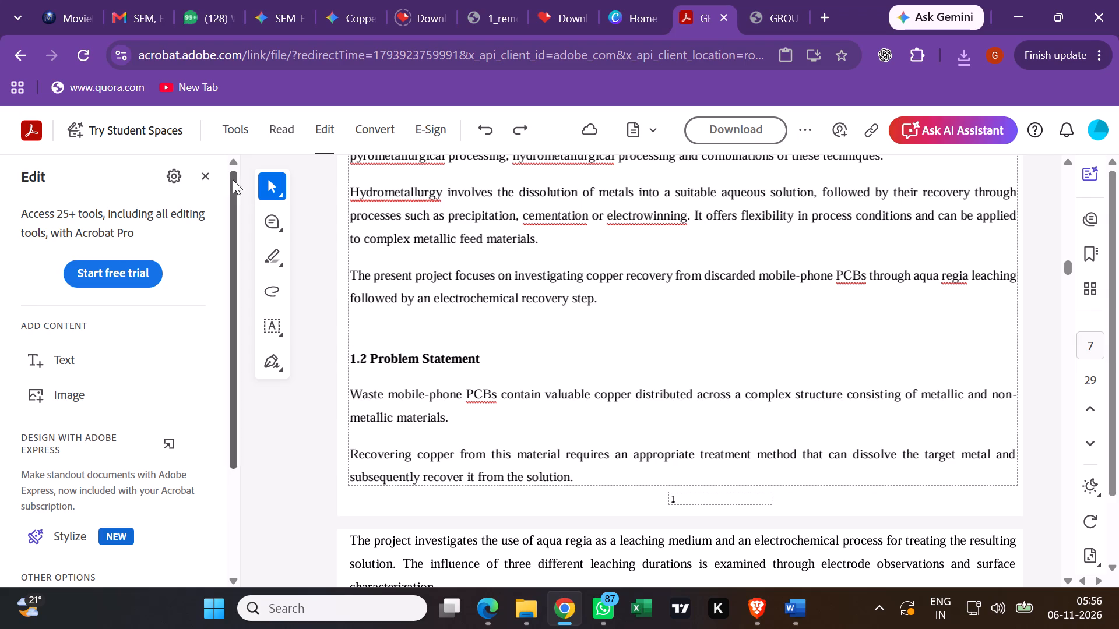
# Leave the editing mode and delete the stray red mark on the Appendix line of the Contents page.
pyautogui.click(207, 172)
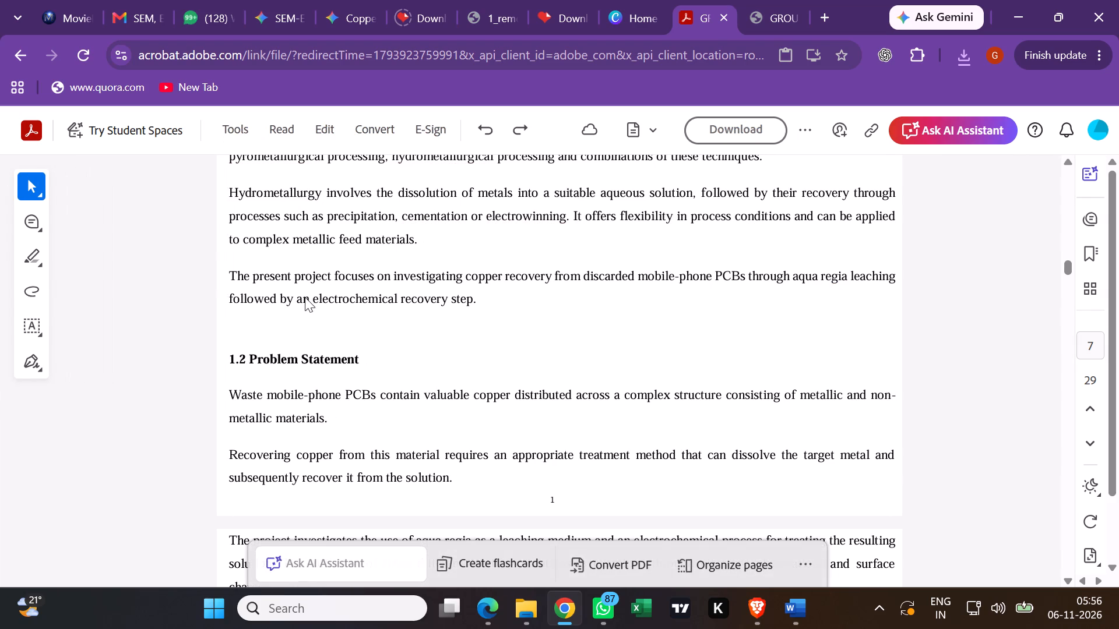
pyautogui.scroll(8, 1011, 423)
pyautogui.scroll(3, 1004, 358)
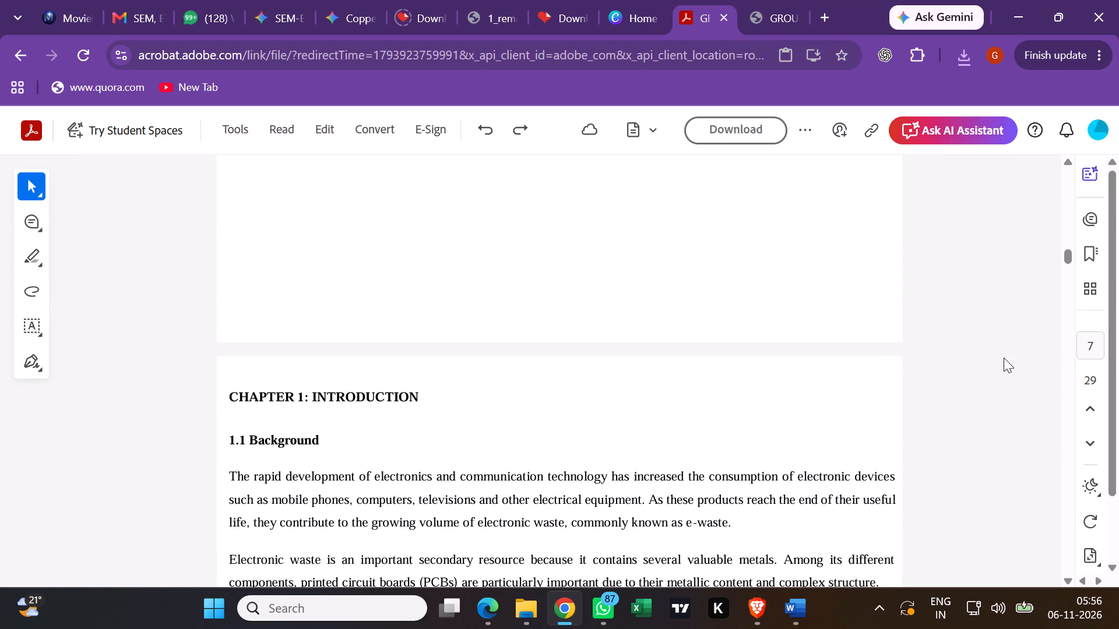
pyautogui.scroll(3, 1004, 358)
pyautogui.scroll(-3, 965, 328)
pyautogui.click(703, 264)
pyautogui.scroll(4, 713, 277)
pyautogui.click(713, 271)
pyautogui.click(619, 246)
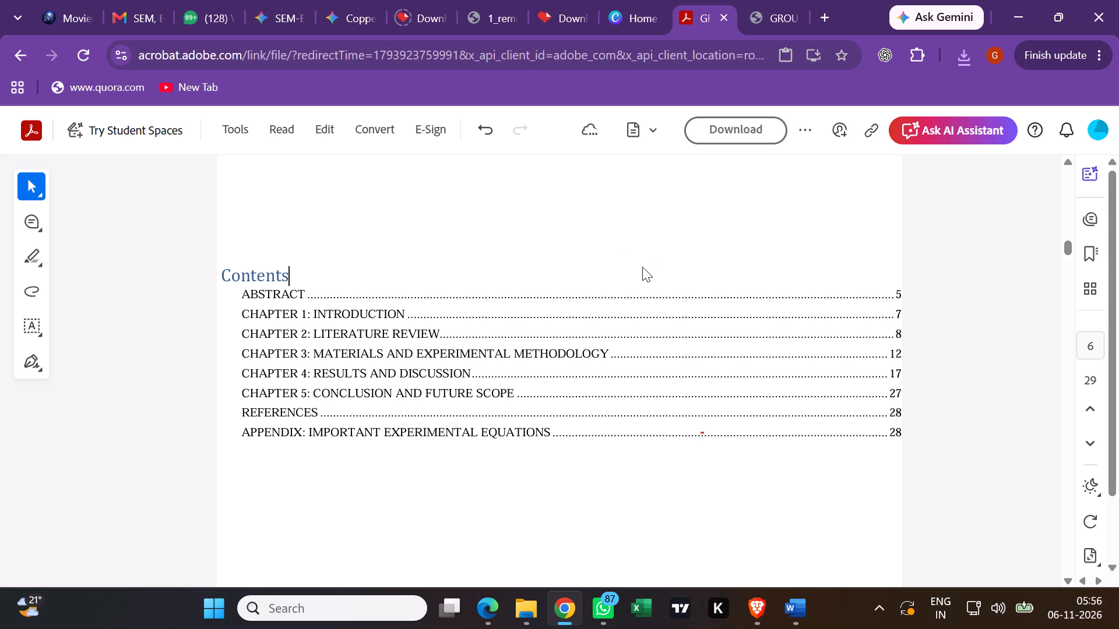
pyautogui.click(701, 430)
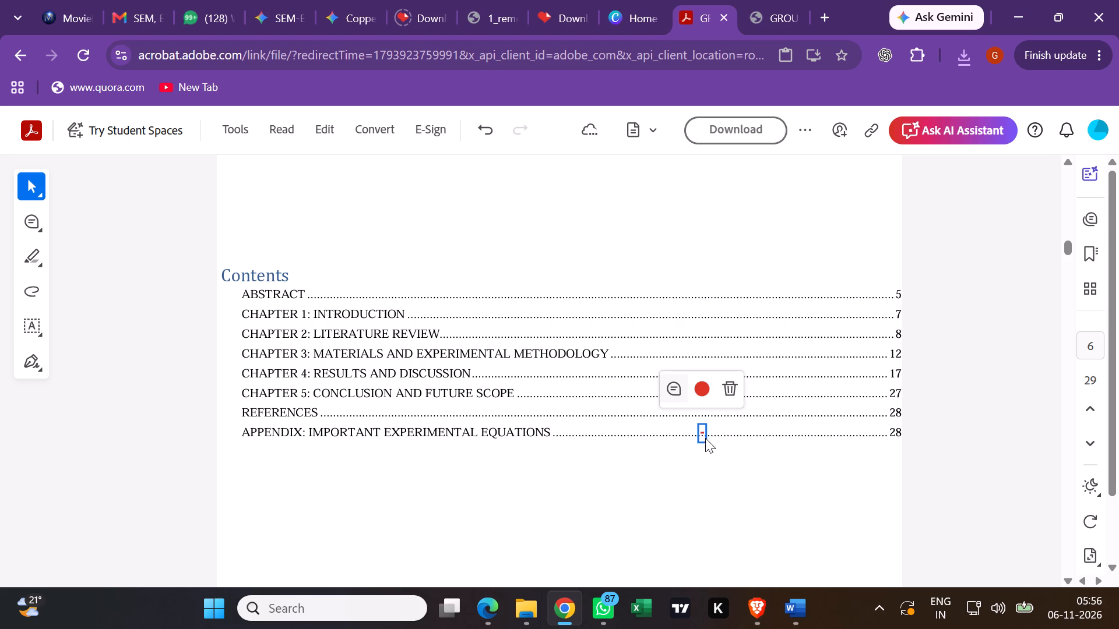
pyautogui.click(731, 390)
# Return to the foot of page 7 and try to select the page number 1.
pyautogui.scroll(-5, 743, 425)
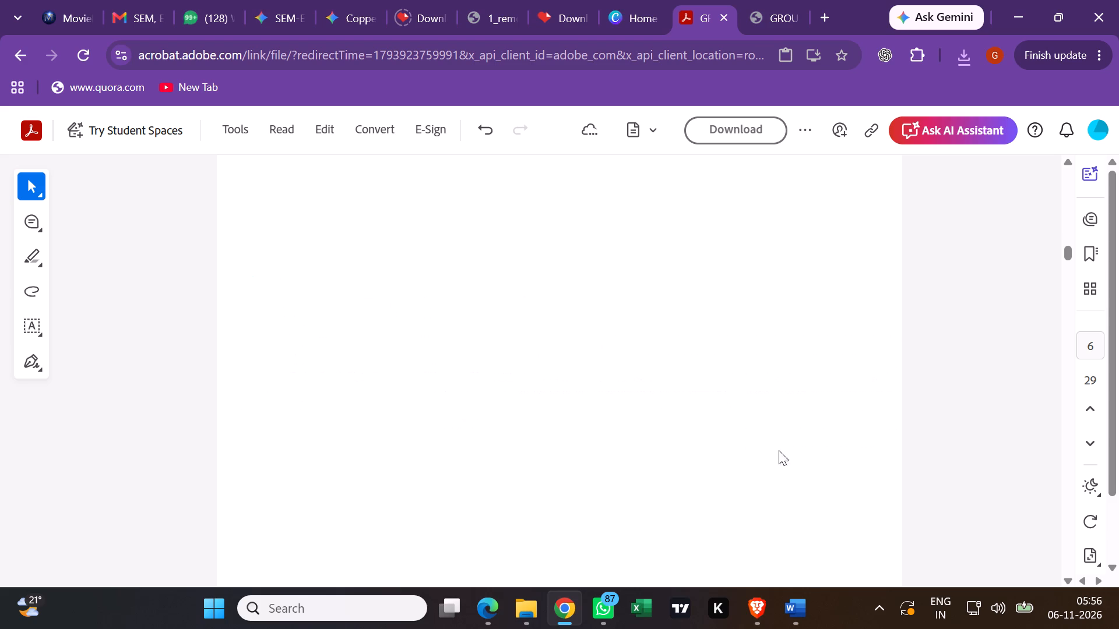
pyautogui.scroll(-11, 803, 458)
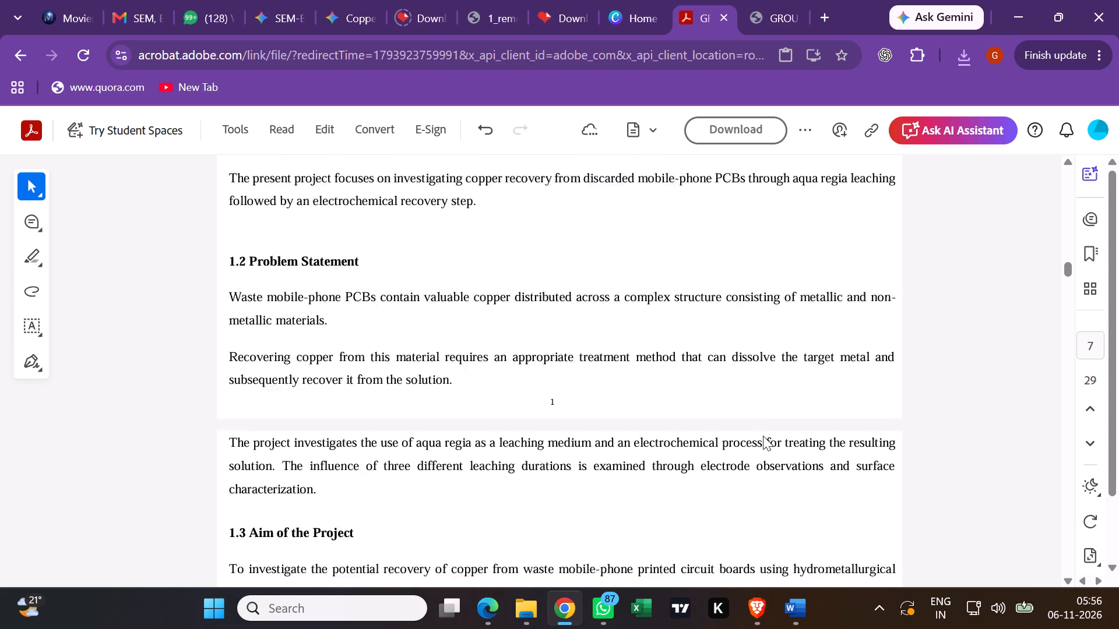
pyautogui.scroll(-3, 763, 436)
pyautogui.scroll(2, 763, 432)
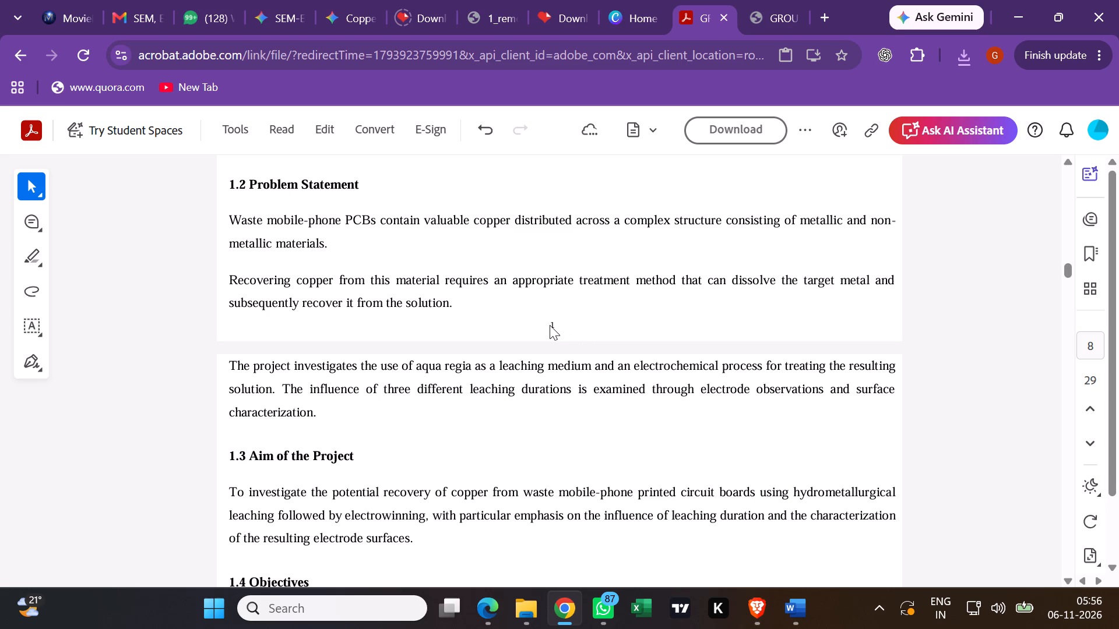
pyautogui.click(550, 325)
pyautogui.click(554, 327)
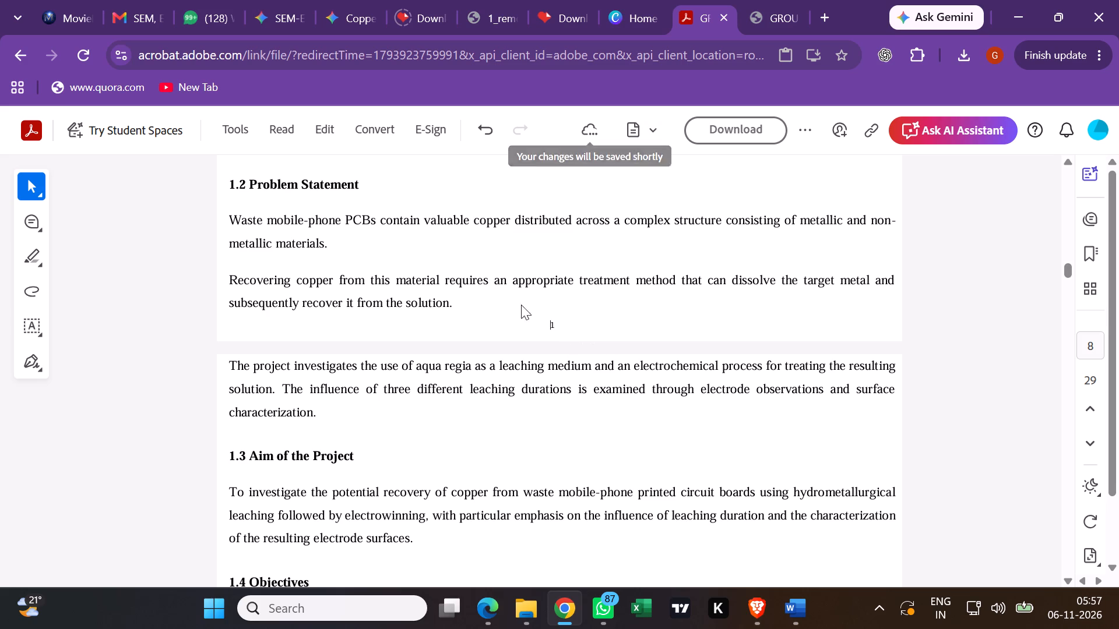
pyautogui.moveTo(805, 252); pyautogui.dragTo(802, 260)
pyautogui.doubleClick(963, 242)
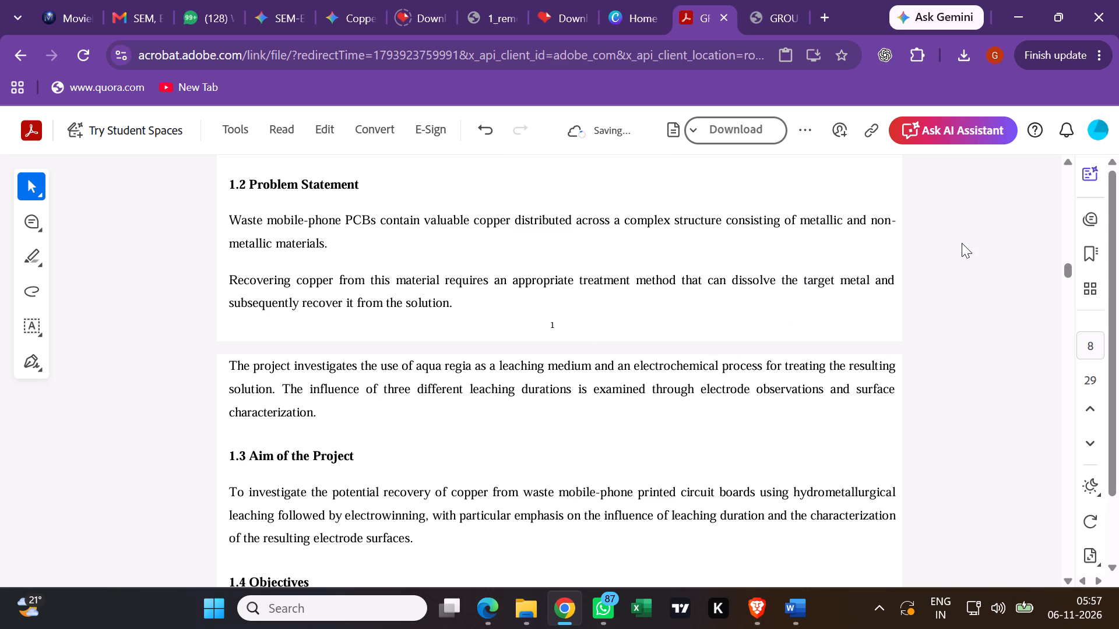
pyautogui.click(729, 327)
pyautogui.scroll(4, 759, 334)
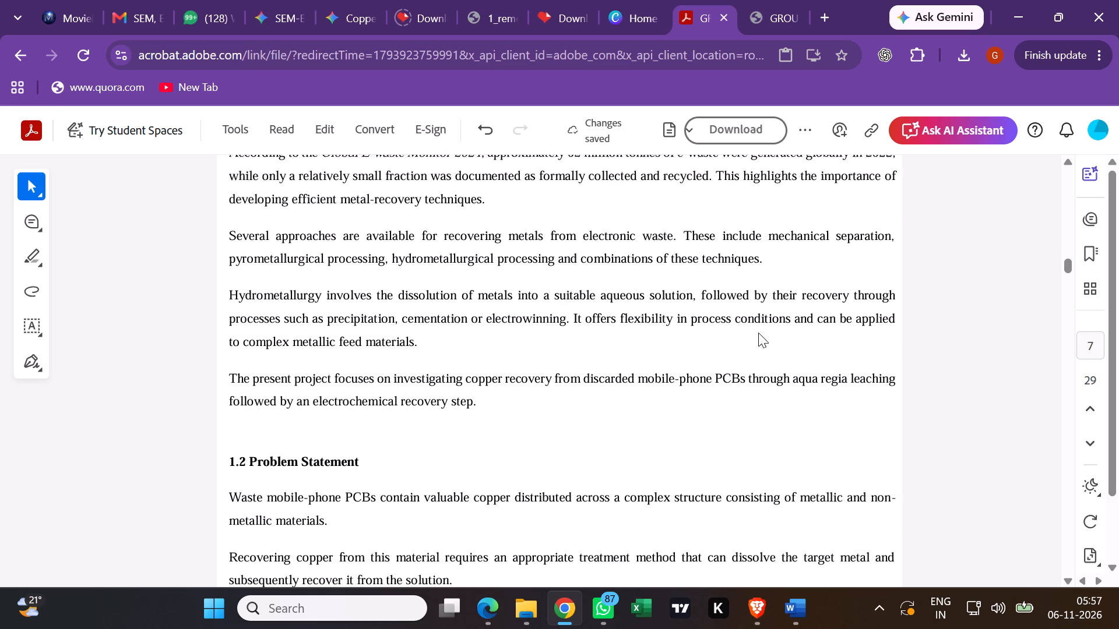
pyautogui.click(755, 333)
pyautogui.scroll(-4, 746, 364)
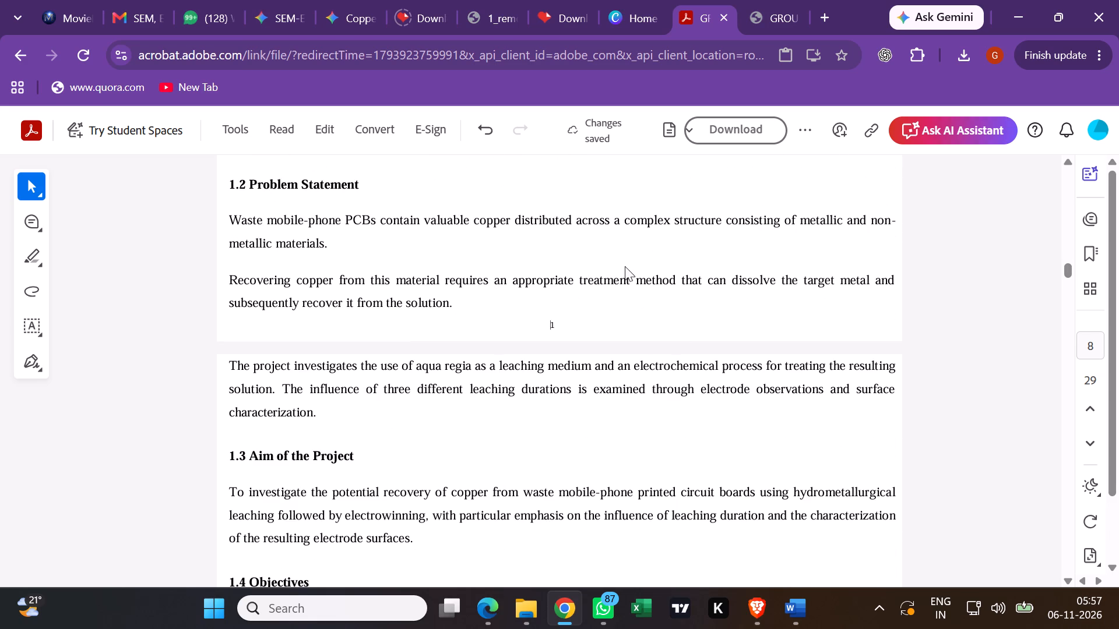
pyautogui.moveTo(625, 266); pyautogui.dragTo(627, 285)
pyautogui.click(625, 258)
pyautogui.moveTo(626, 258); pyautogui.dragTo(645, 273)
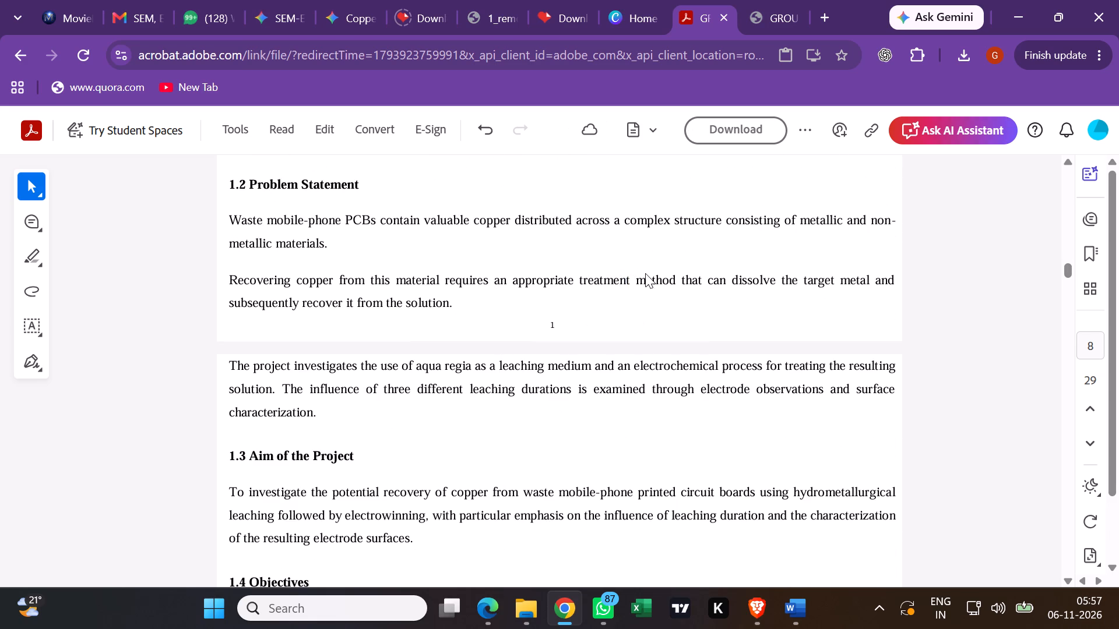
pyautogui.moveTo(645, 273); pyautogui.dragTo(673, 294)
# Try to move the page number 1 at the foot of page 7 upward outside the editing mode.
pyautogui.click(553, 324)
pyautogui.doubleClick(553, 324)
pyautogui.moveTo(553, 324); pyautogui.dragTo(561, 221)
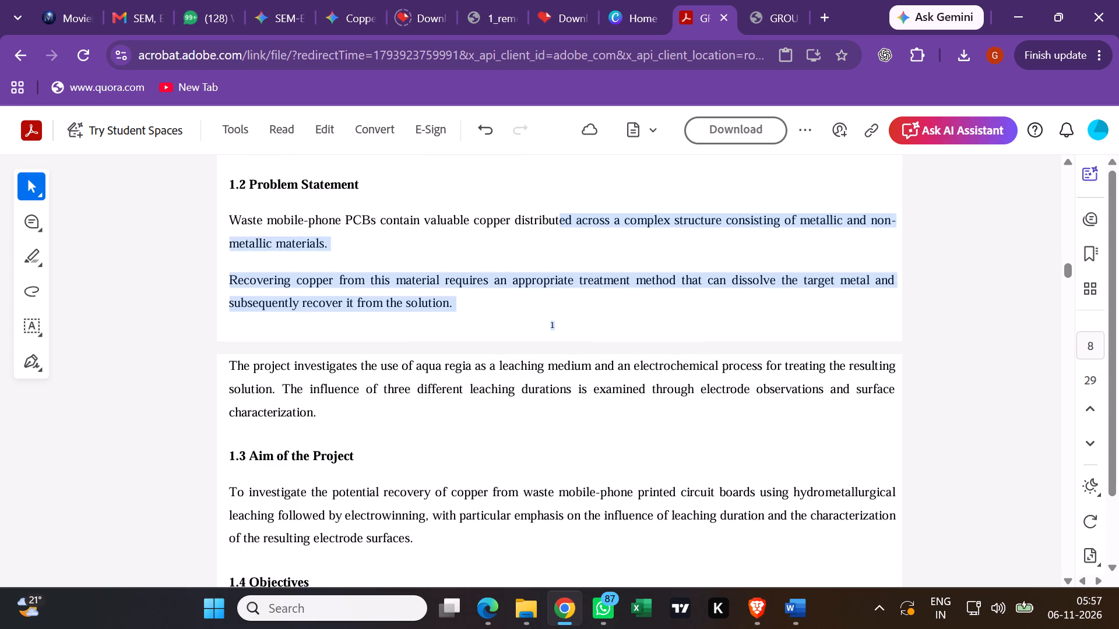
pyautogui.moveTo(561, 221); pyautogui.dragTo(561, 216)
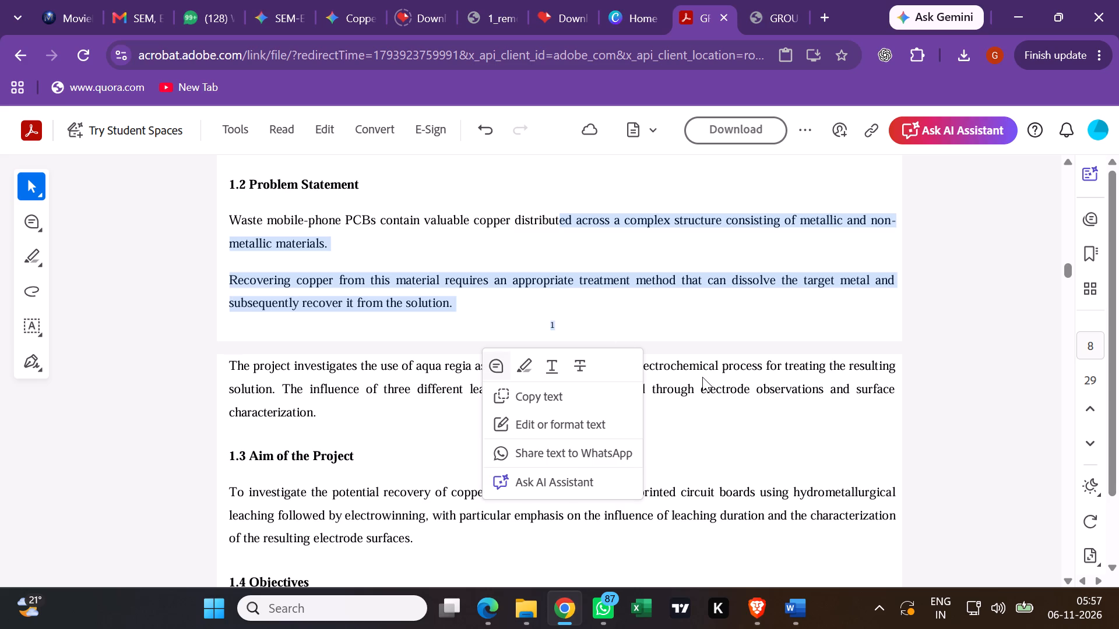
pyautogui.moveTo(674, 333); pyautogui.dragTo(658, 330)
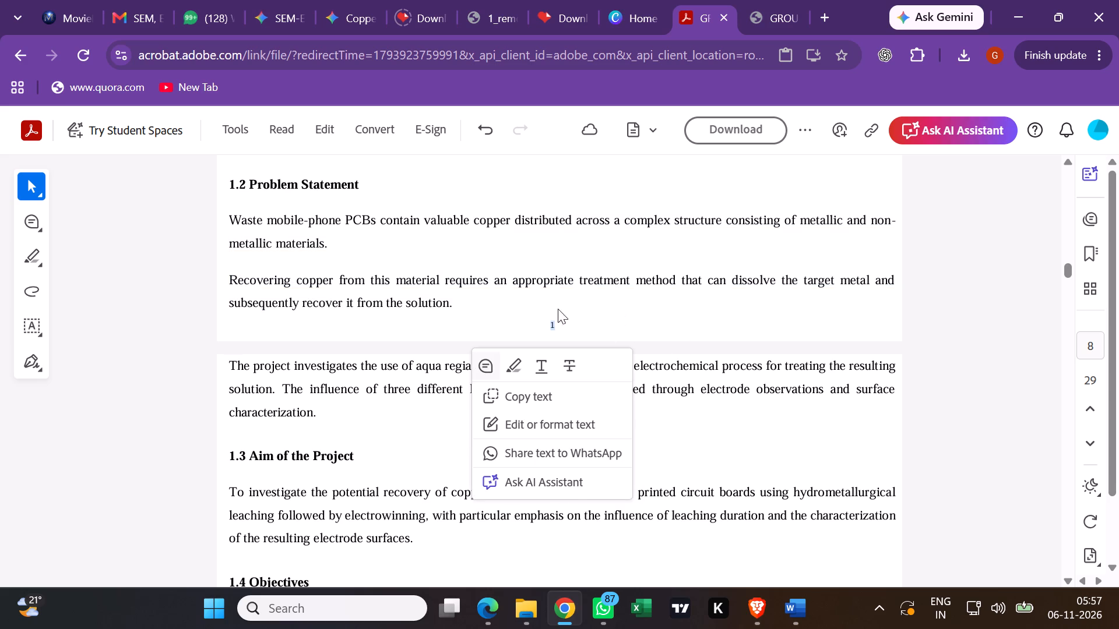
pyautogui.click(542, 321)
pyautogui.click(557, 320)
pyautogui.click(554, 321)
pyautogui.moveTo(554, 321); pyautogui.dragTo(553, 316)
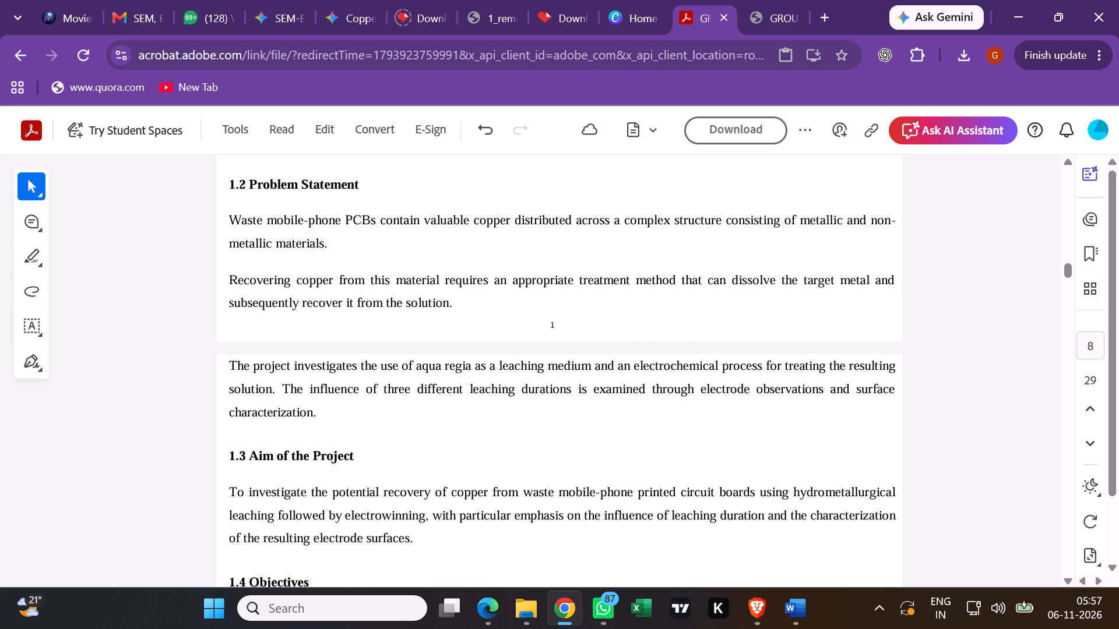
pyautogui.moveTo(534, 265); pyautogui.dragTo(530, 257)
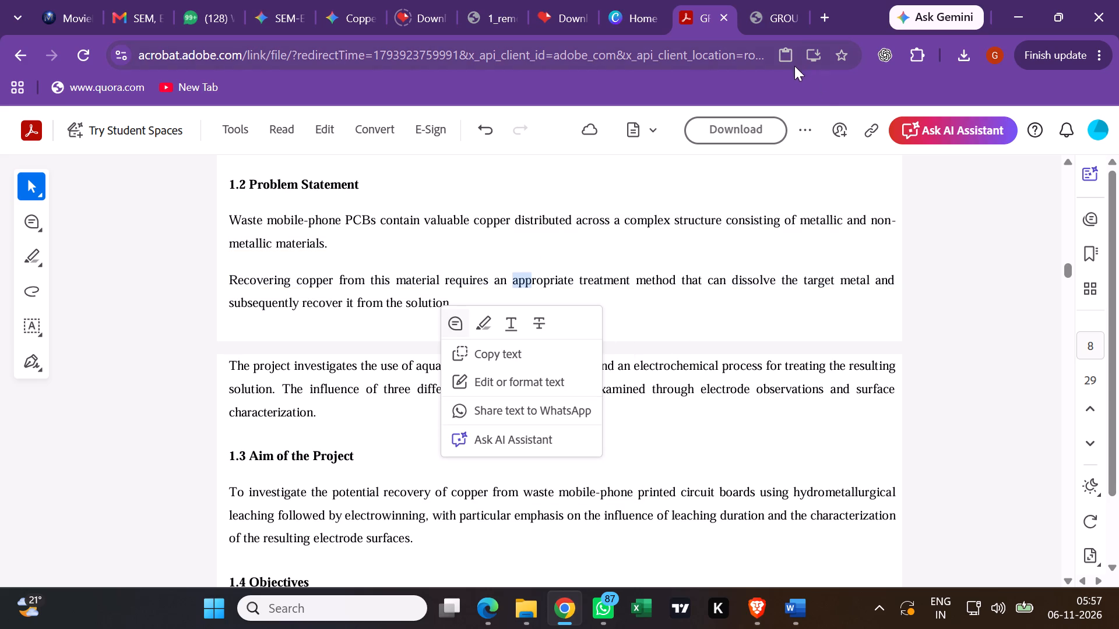